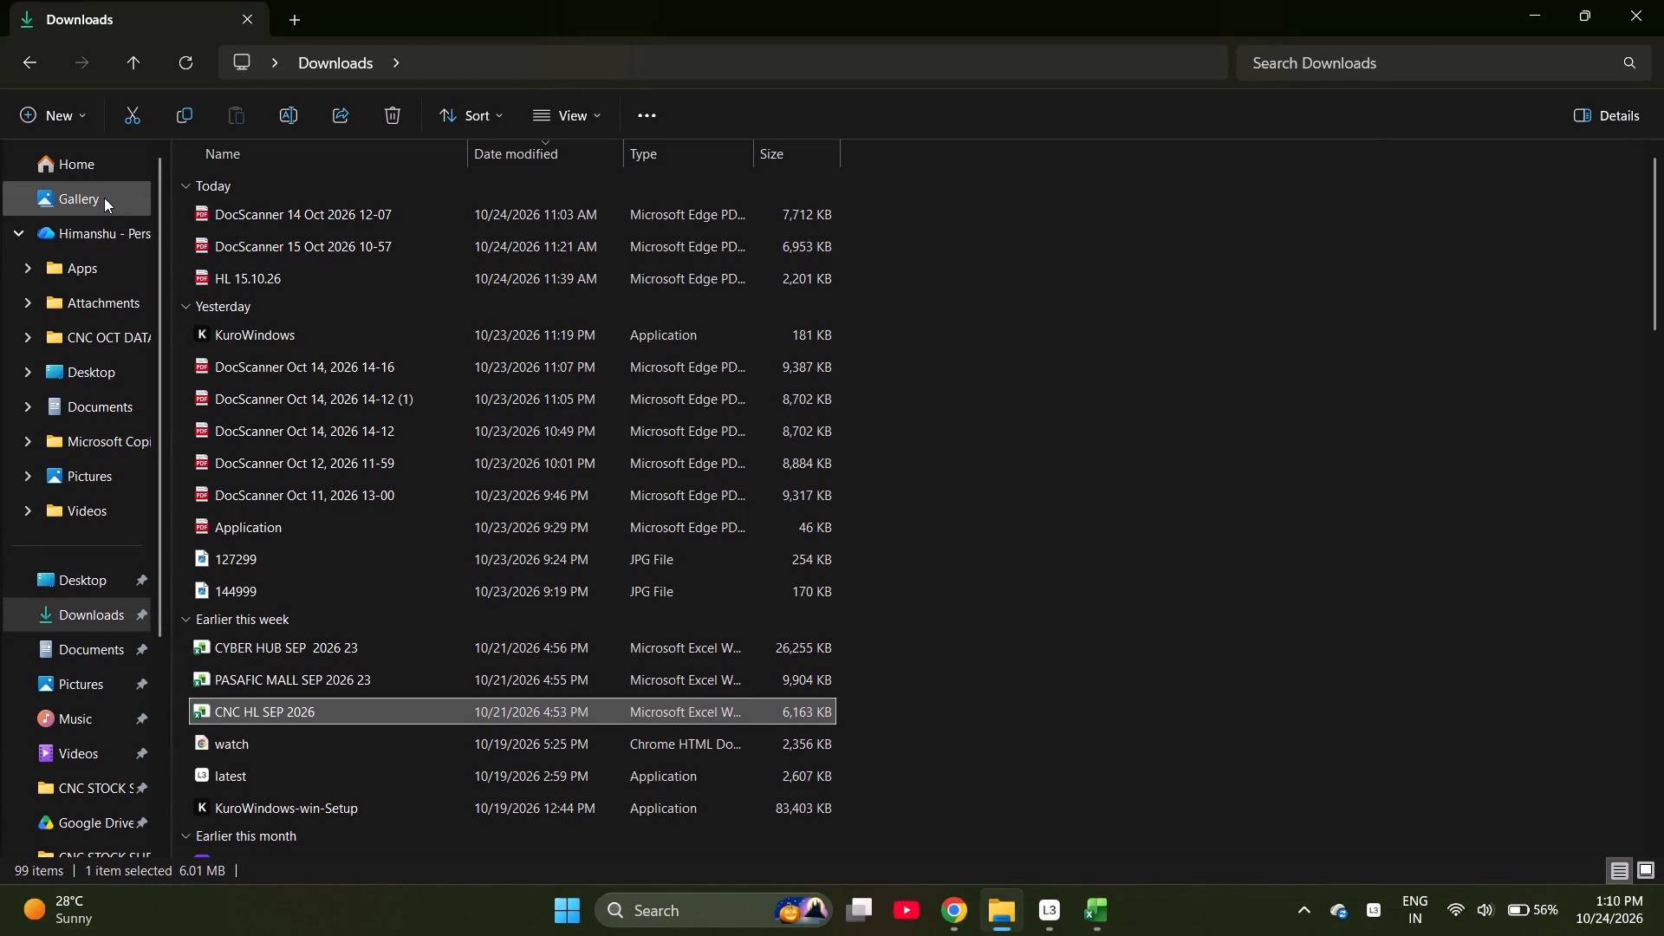
# Open the CNC OCT DATA 2026 folder in OneDrive.
pyautogui.click(110, 322)
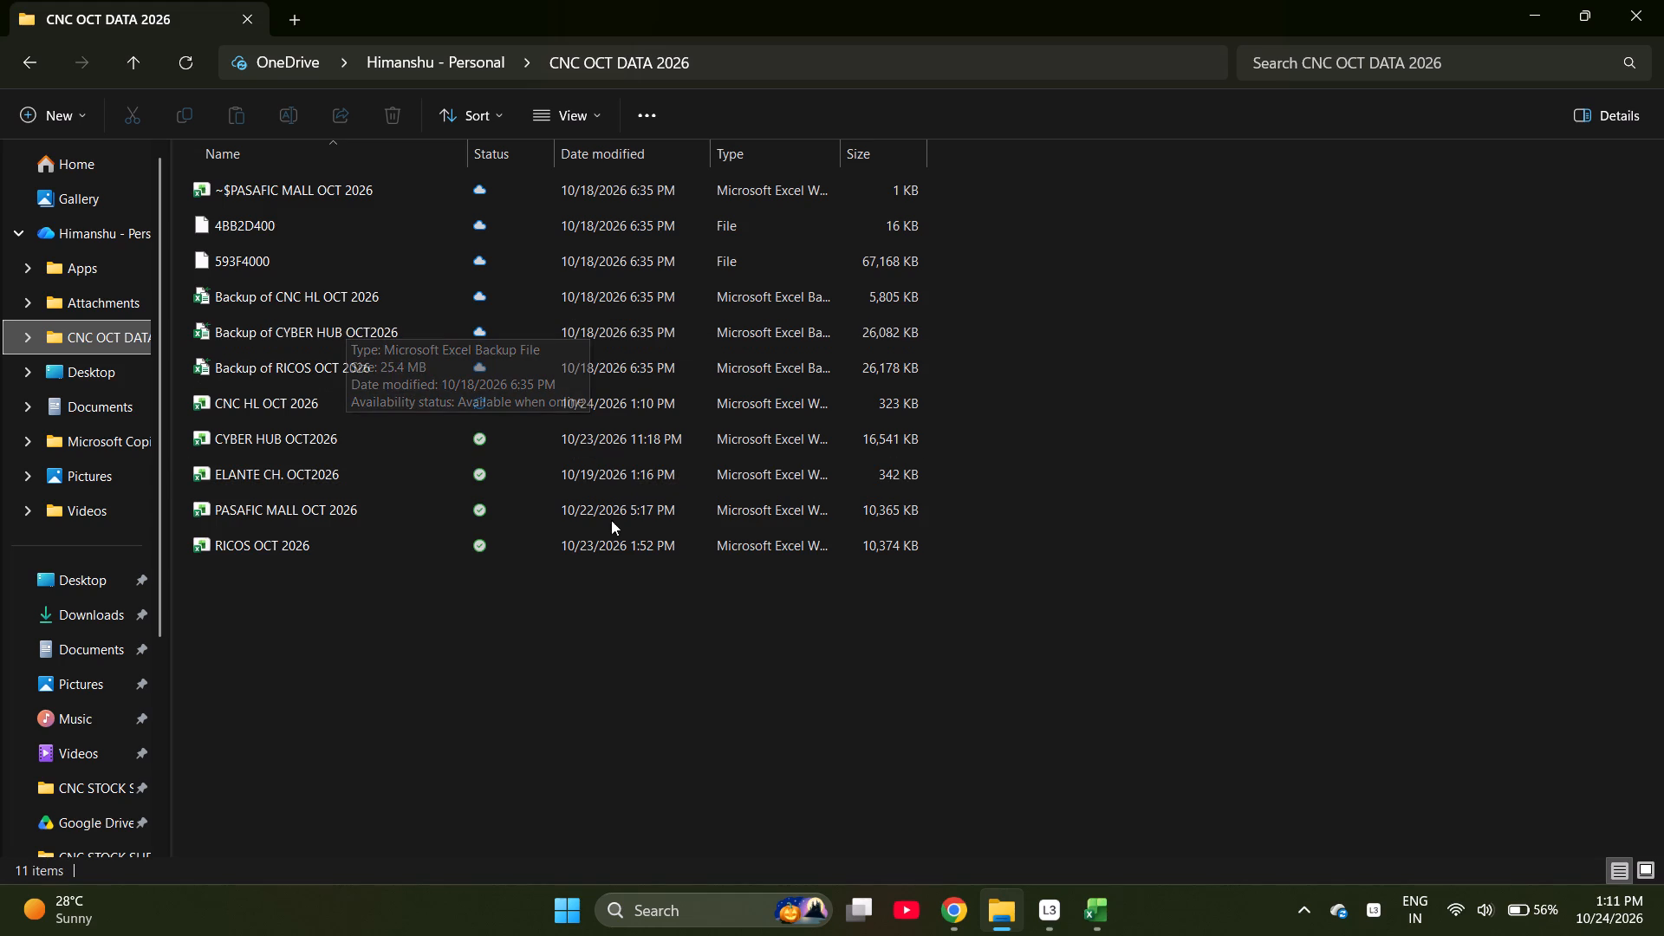
pyautogui.click(477, 659)
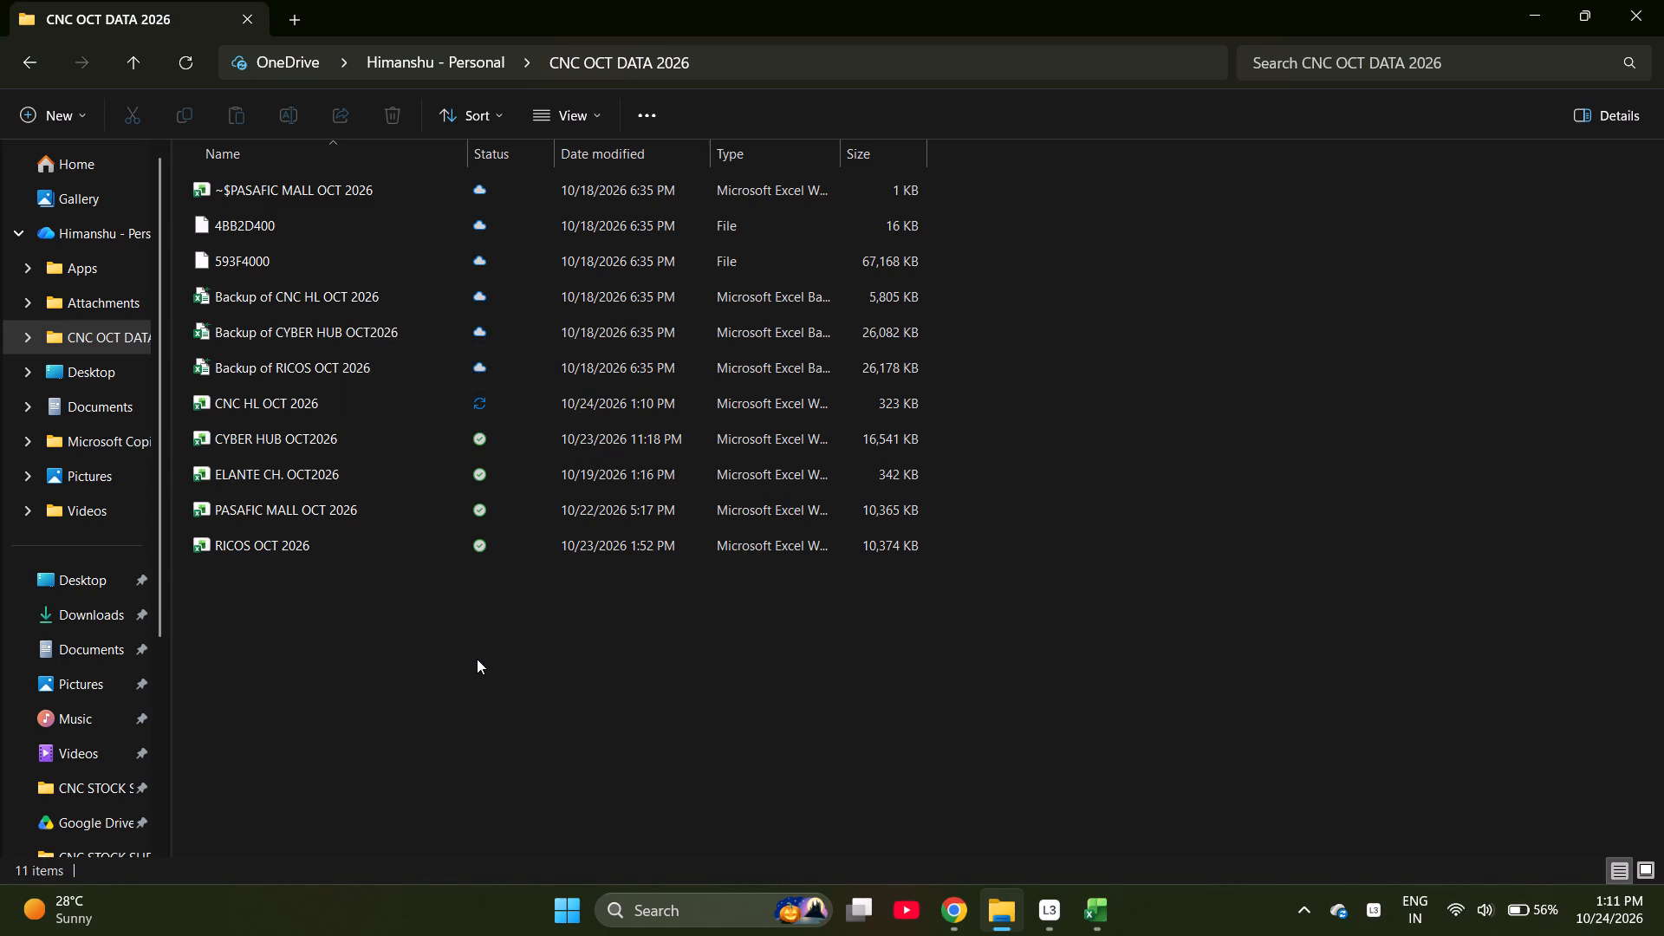
# Switch to the CNC HL OCT 2026 workbook in Excel and select the first empty supplier name cell below the last Blinkit entry.
pyautogui.hotkey('alt', 'Tab')
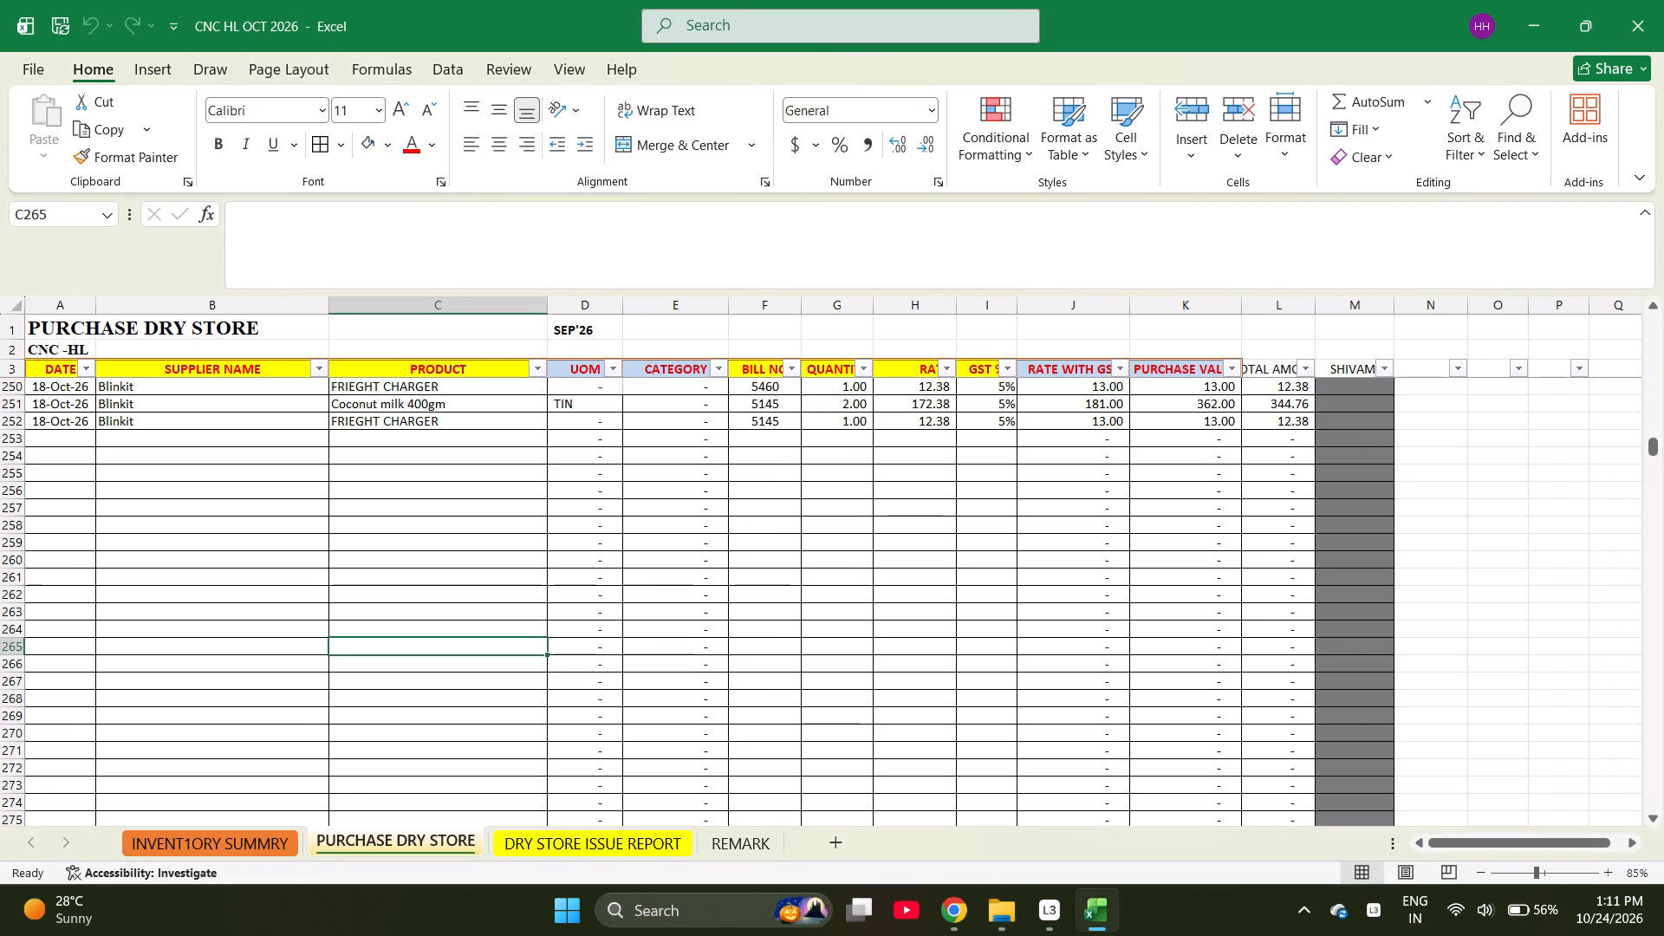
pyautogui.scroll(1, 634, 518)
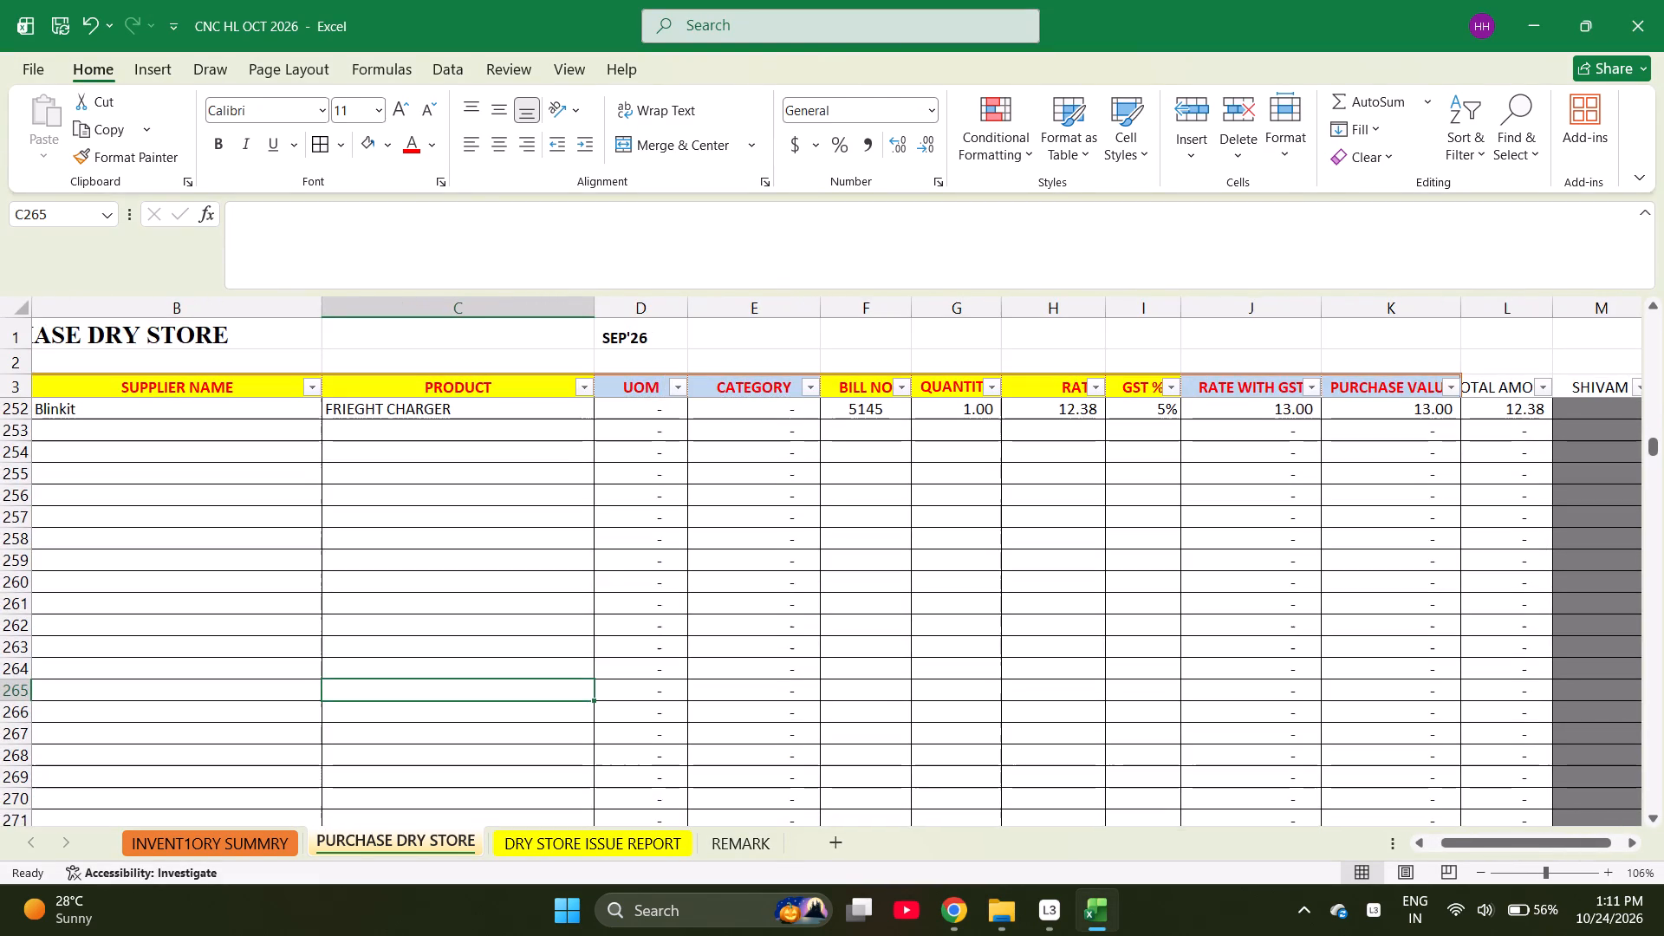
pyautogui.scroll(2, 634, 518)
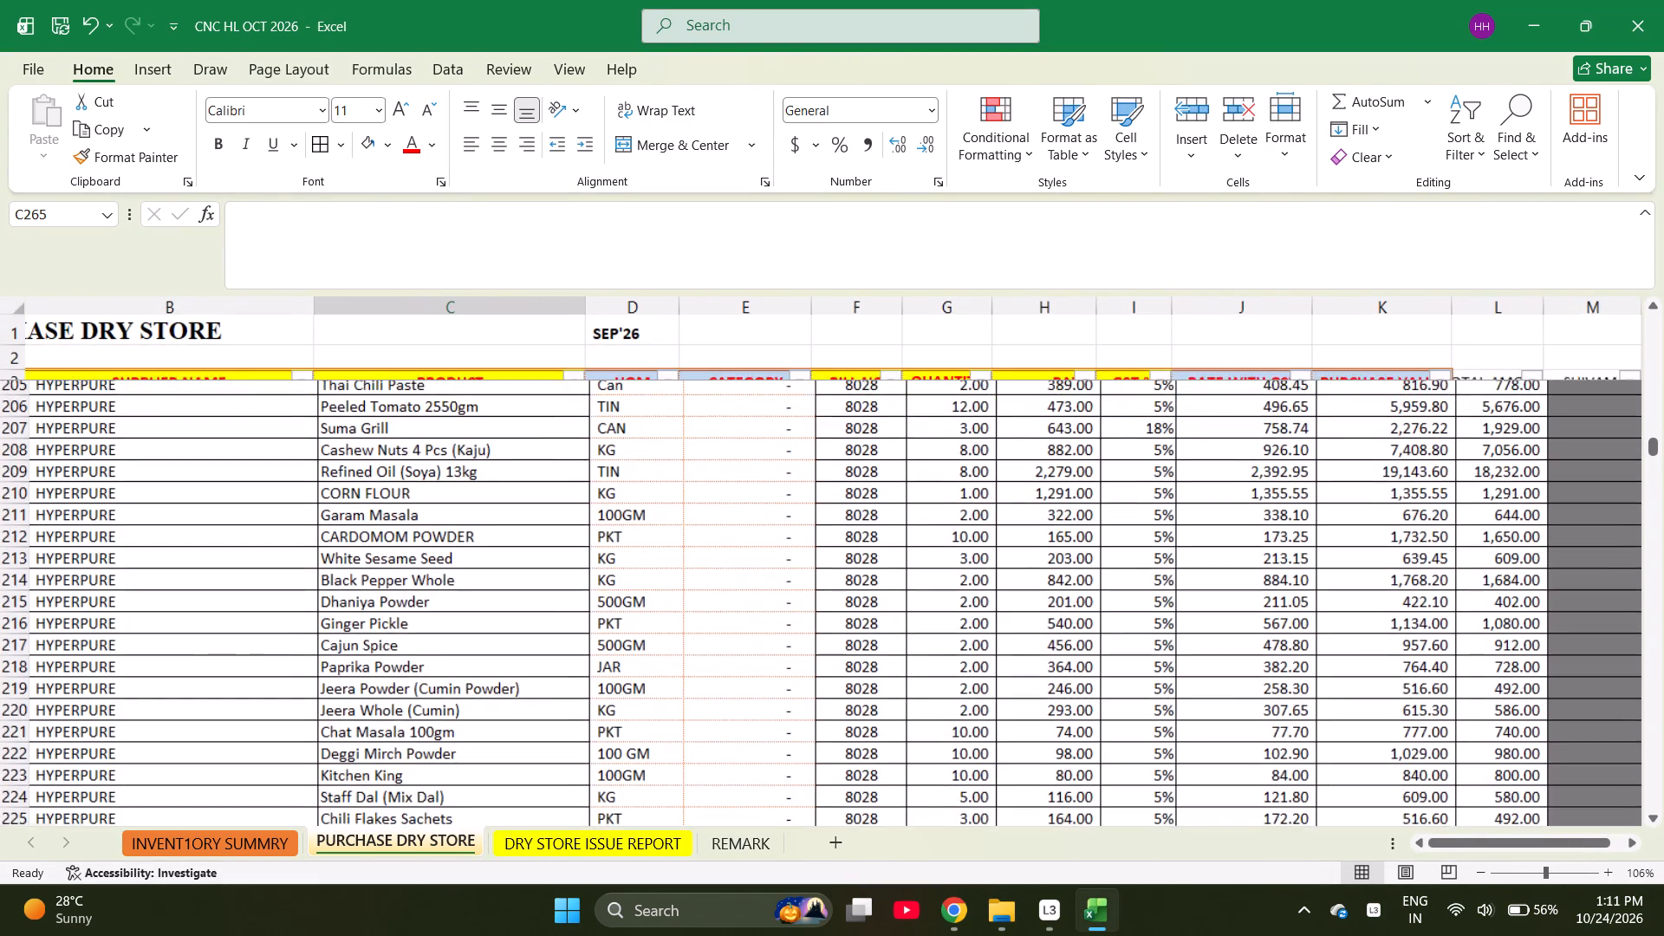
pyautogui.scroll(-3, 624, 559)
pyautogui.scroll(1, 273, 471)
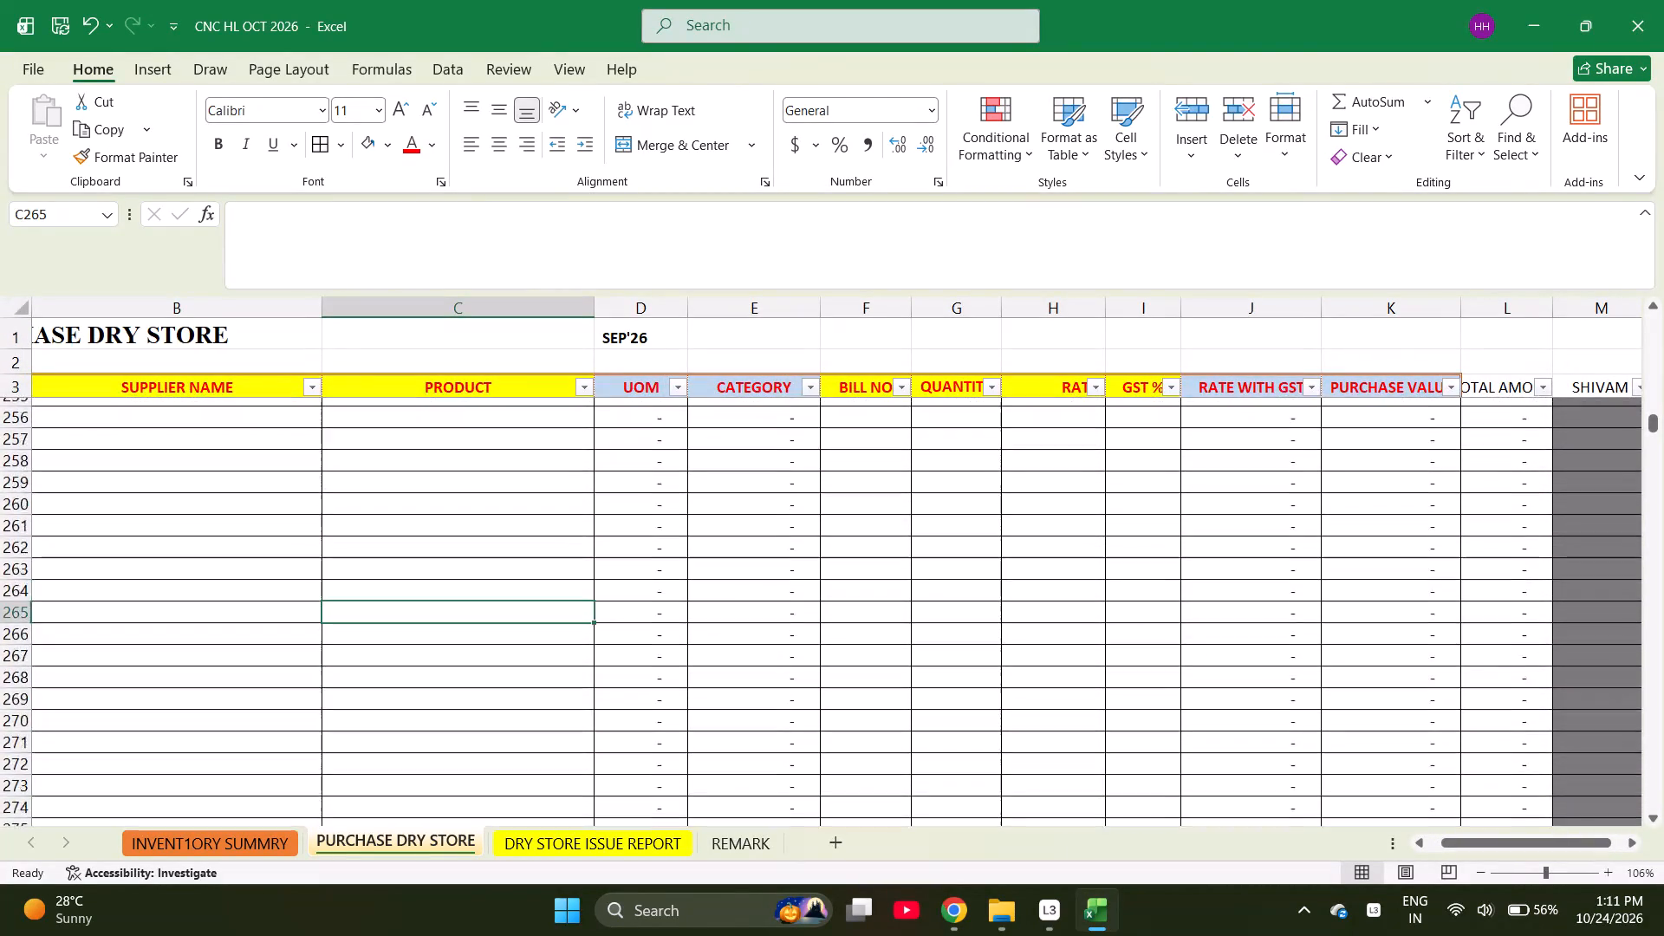
pyautogui.scroll(1, 273, 471)
pyautogui.click(174, 539)
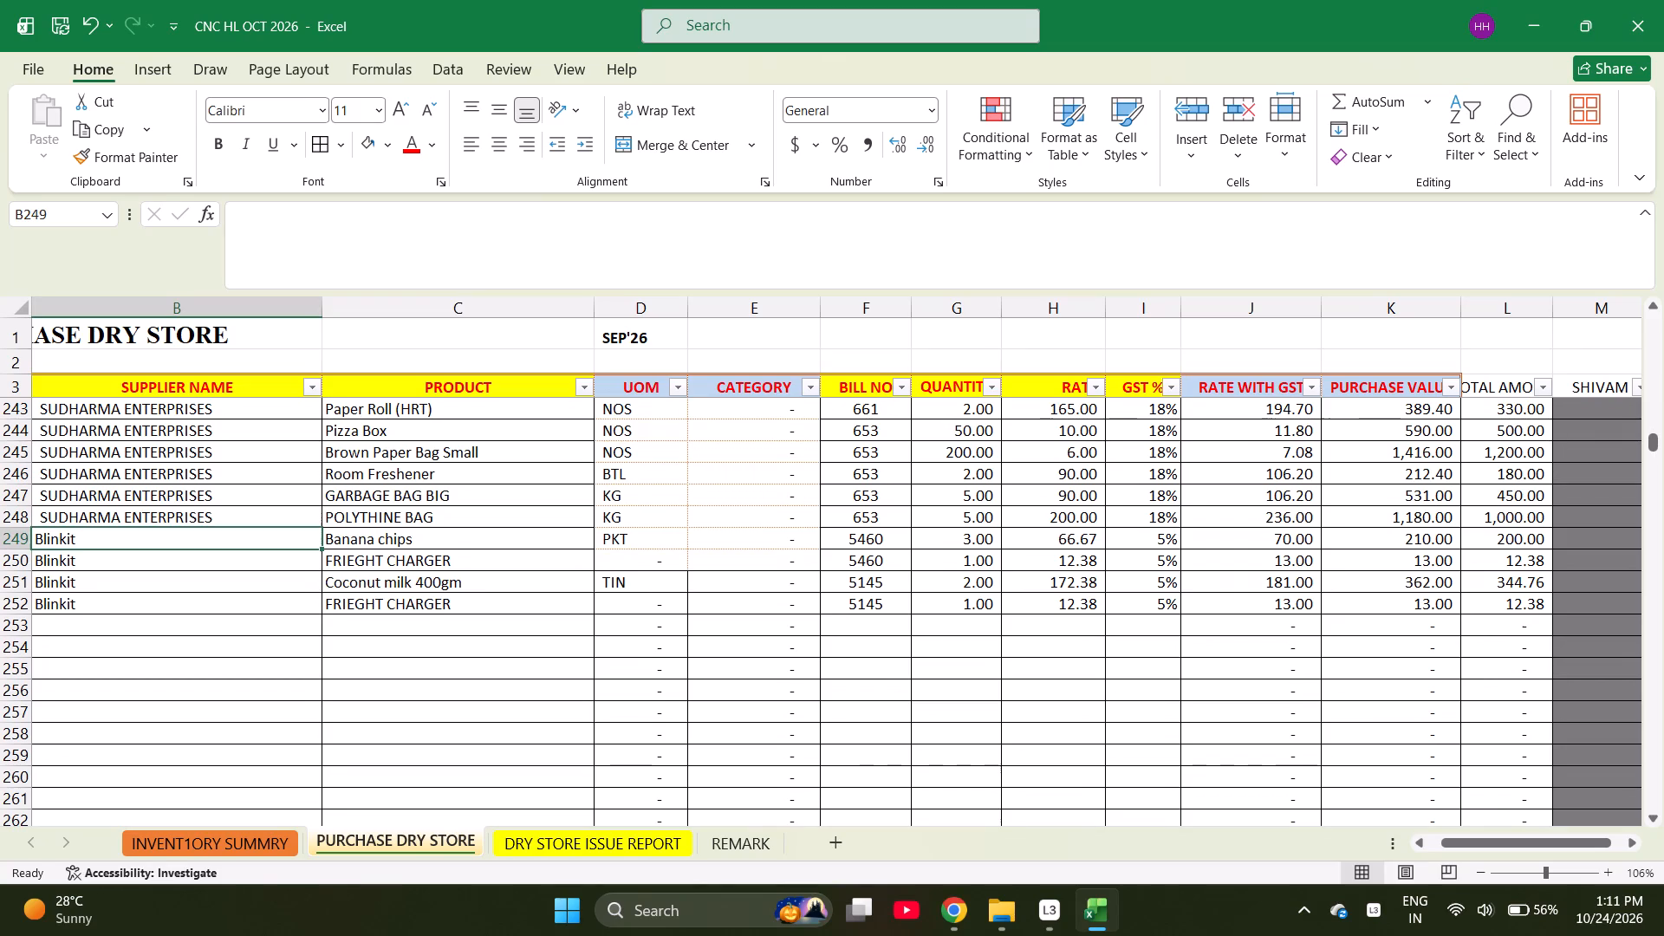
pyautogui.hotkey('ctrl', 'Down')
pyautogui.press('Down')
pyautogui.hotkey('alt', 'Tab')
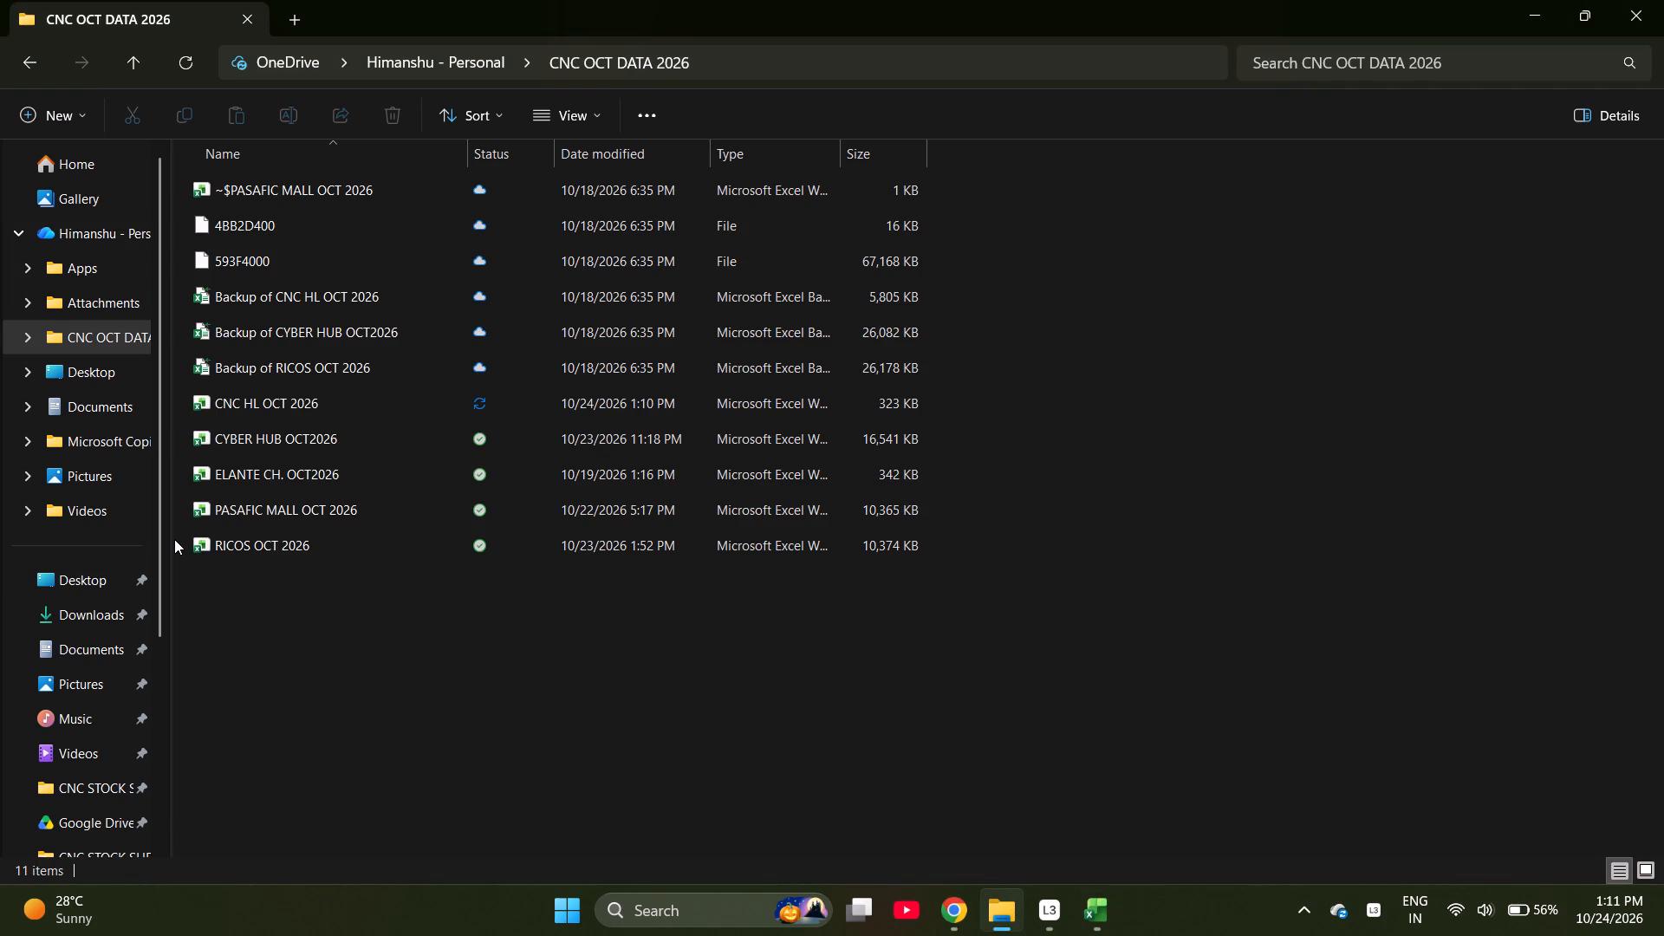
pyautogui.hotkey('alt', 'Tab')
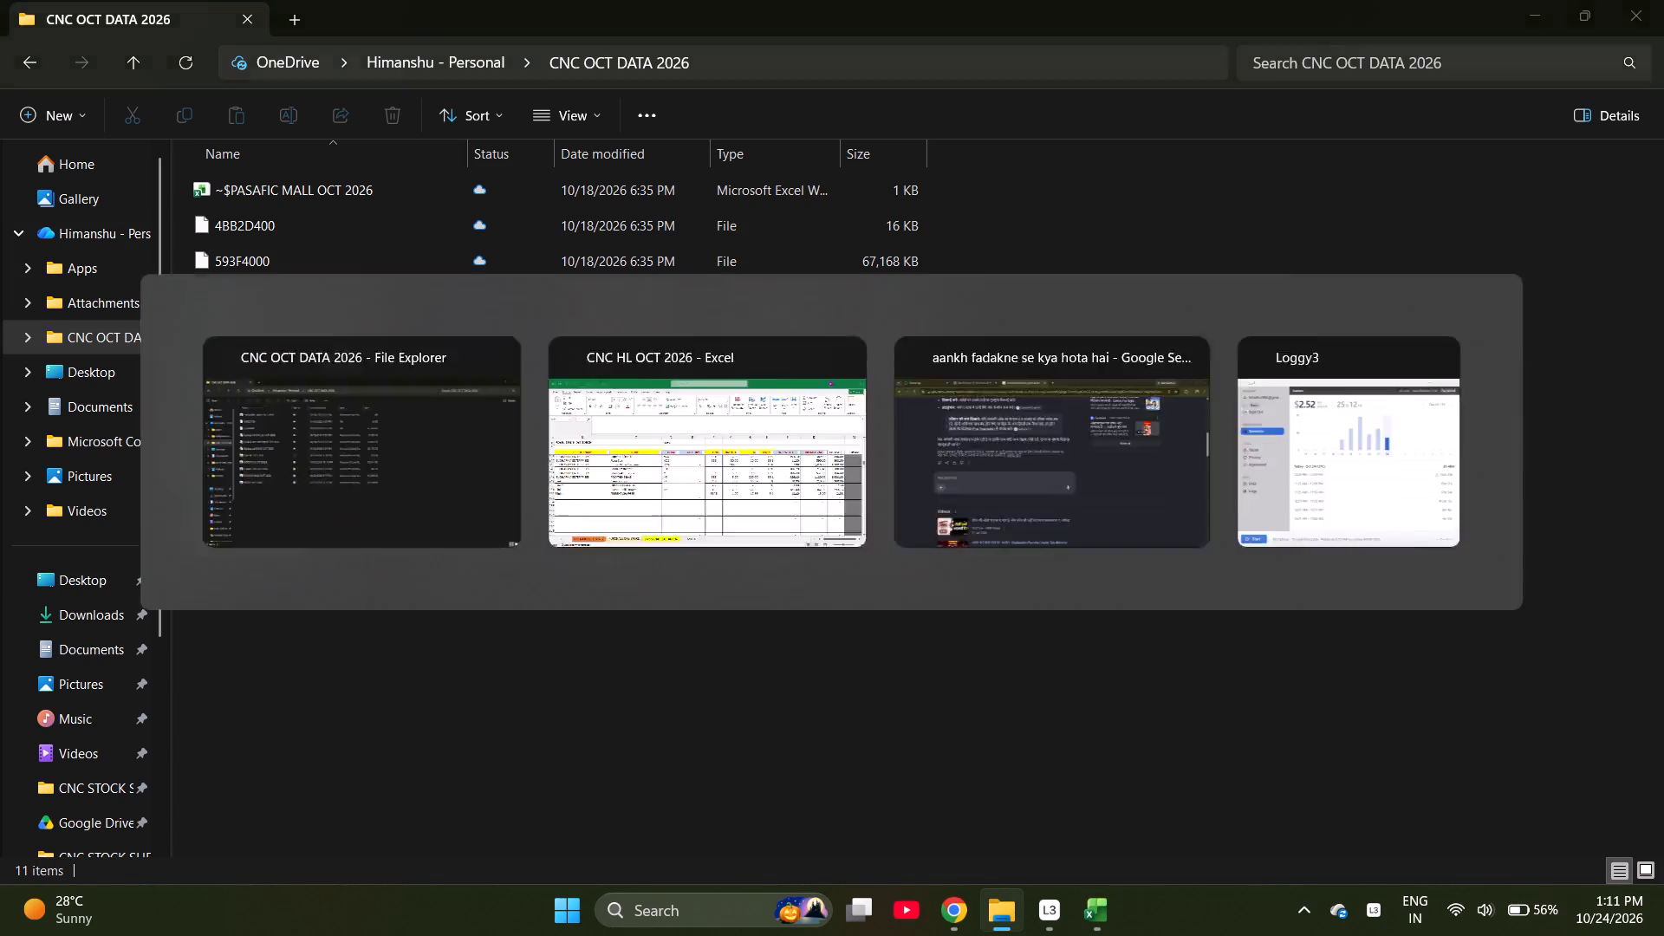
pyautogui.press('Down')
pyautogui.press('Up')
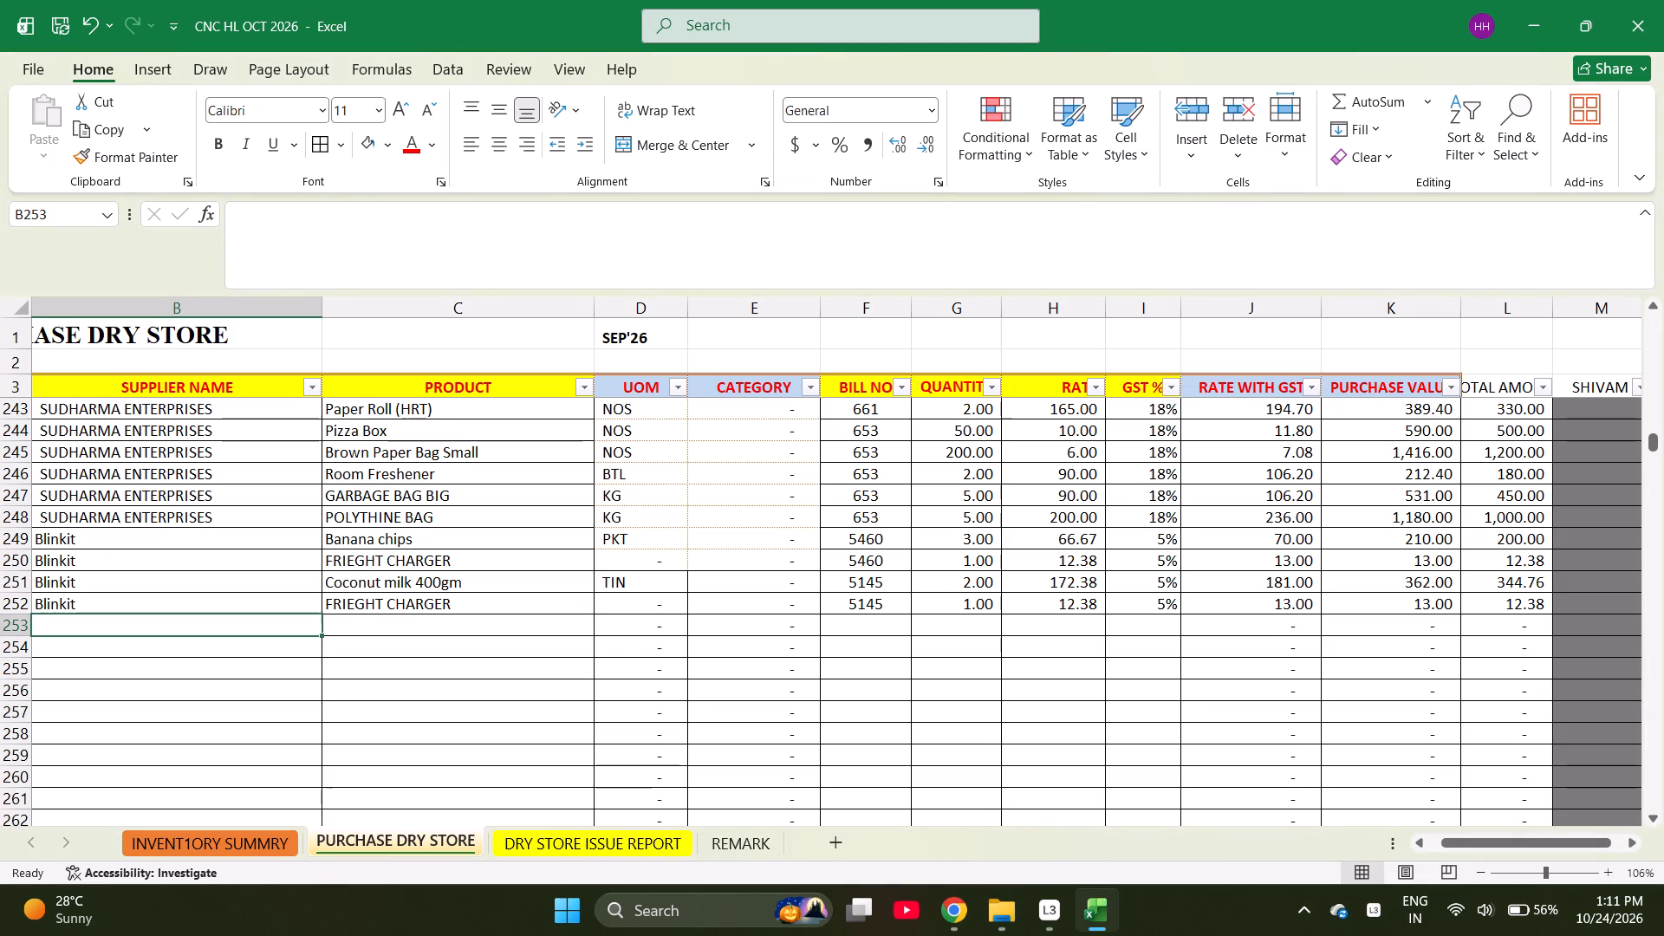
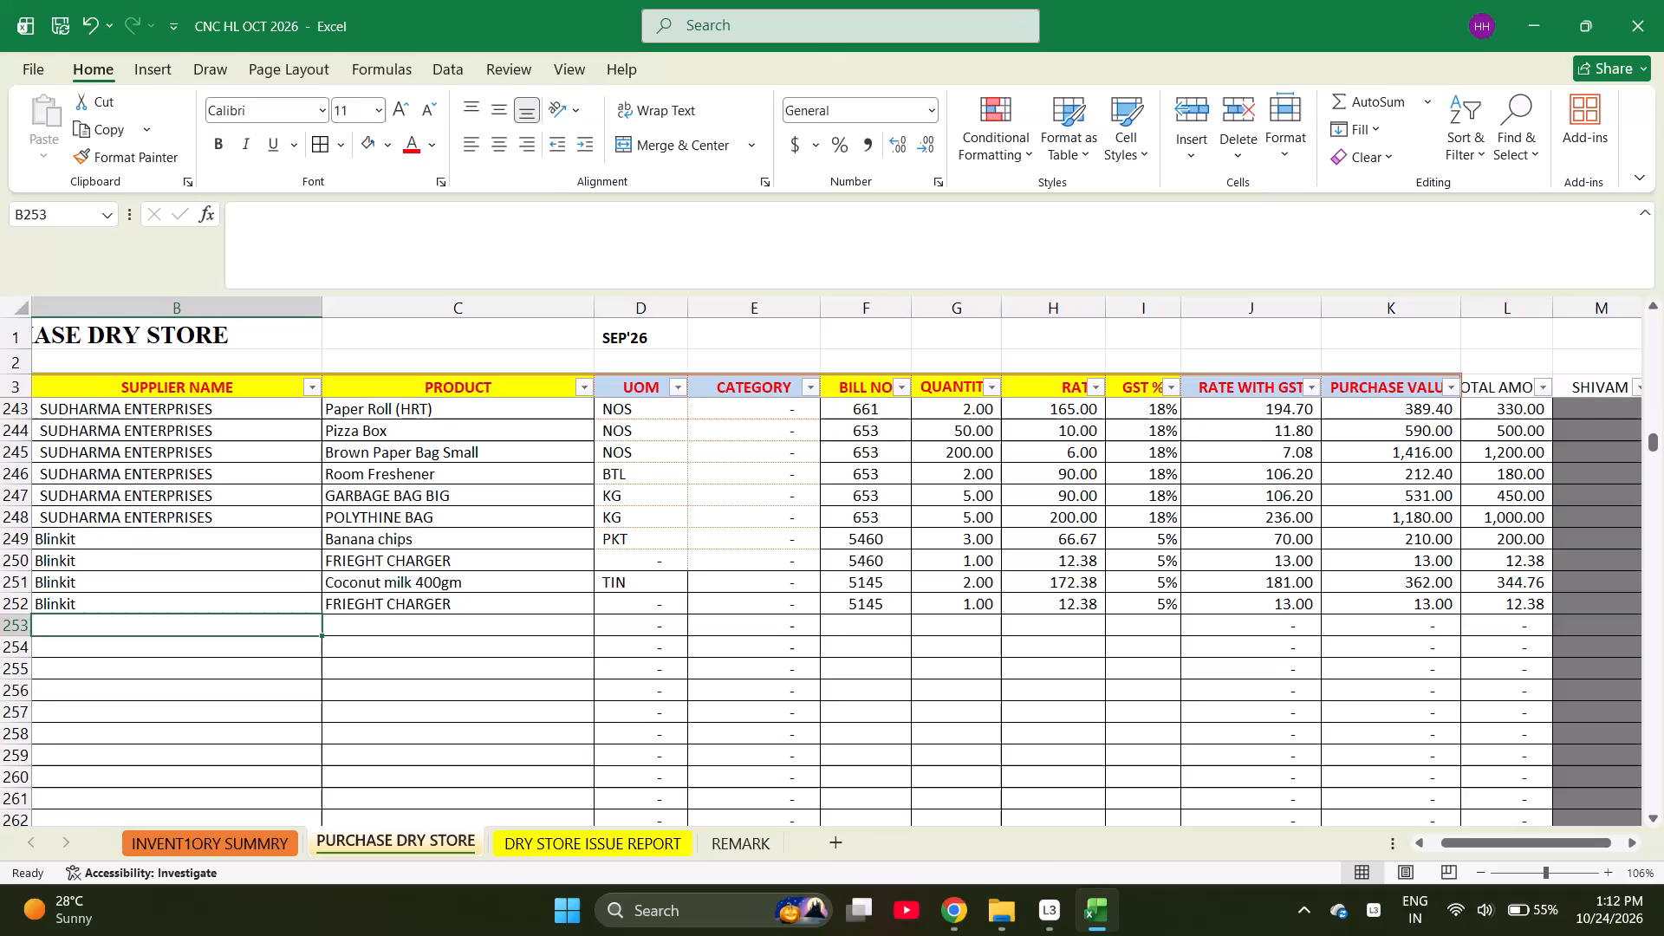
# Fill the Blinkit supplier name down into row 253 of the purchase dry store sheet.
pyautogui.hotkey('ctrl', 'd')
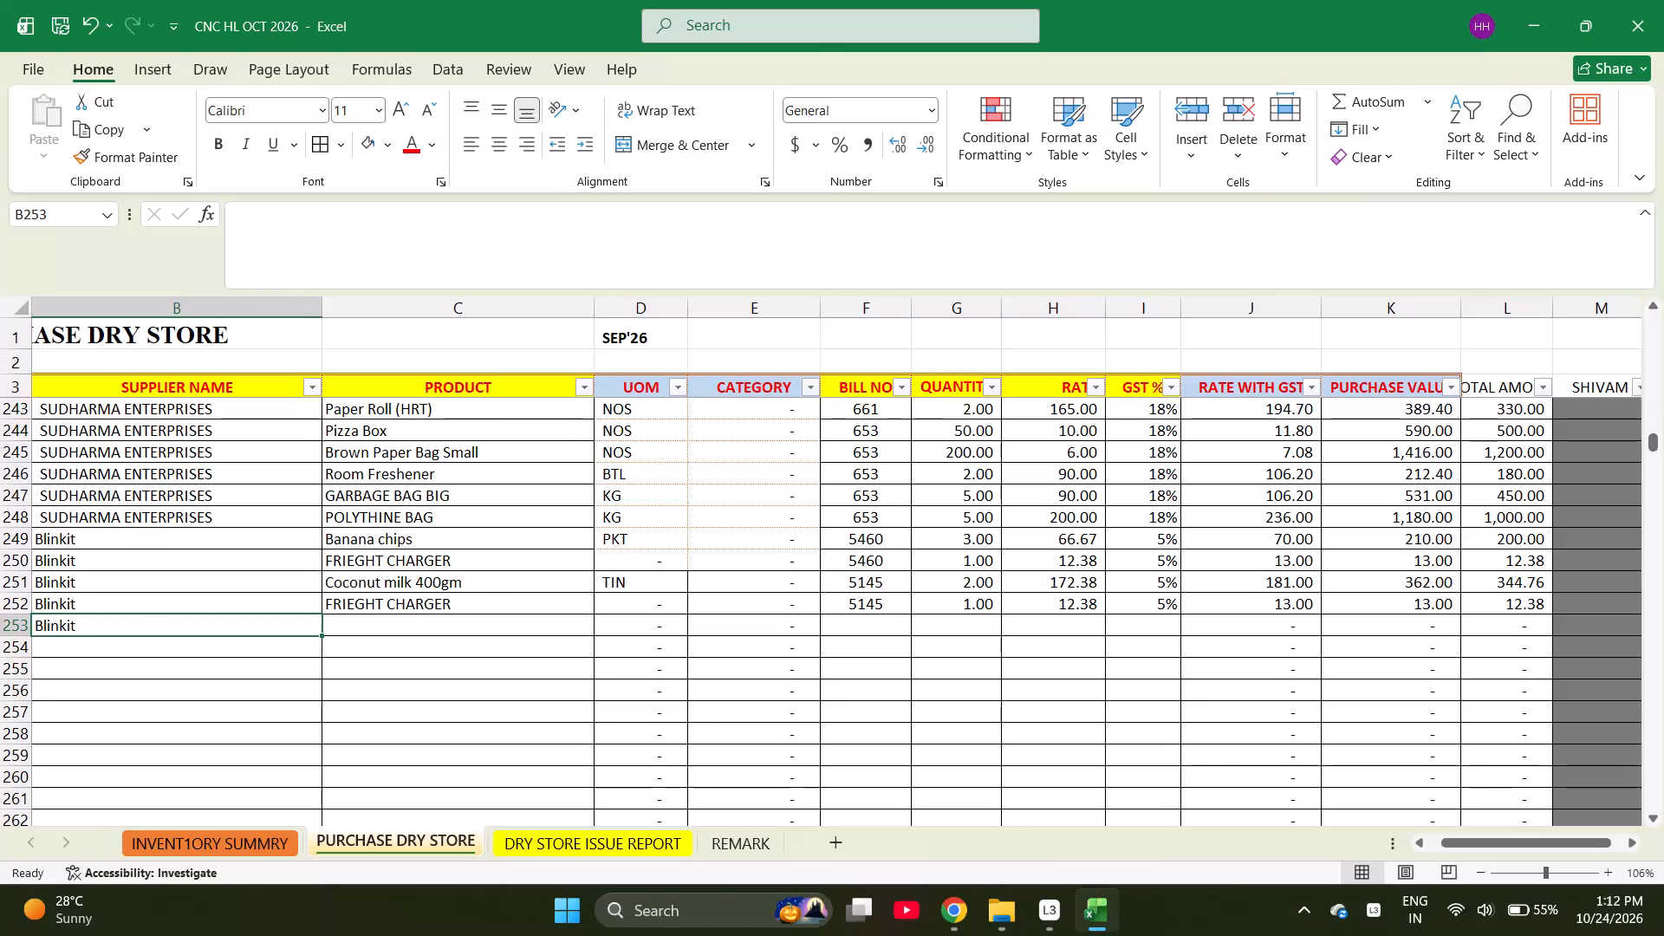
pyautogui.press('Right')
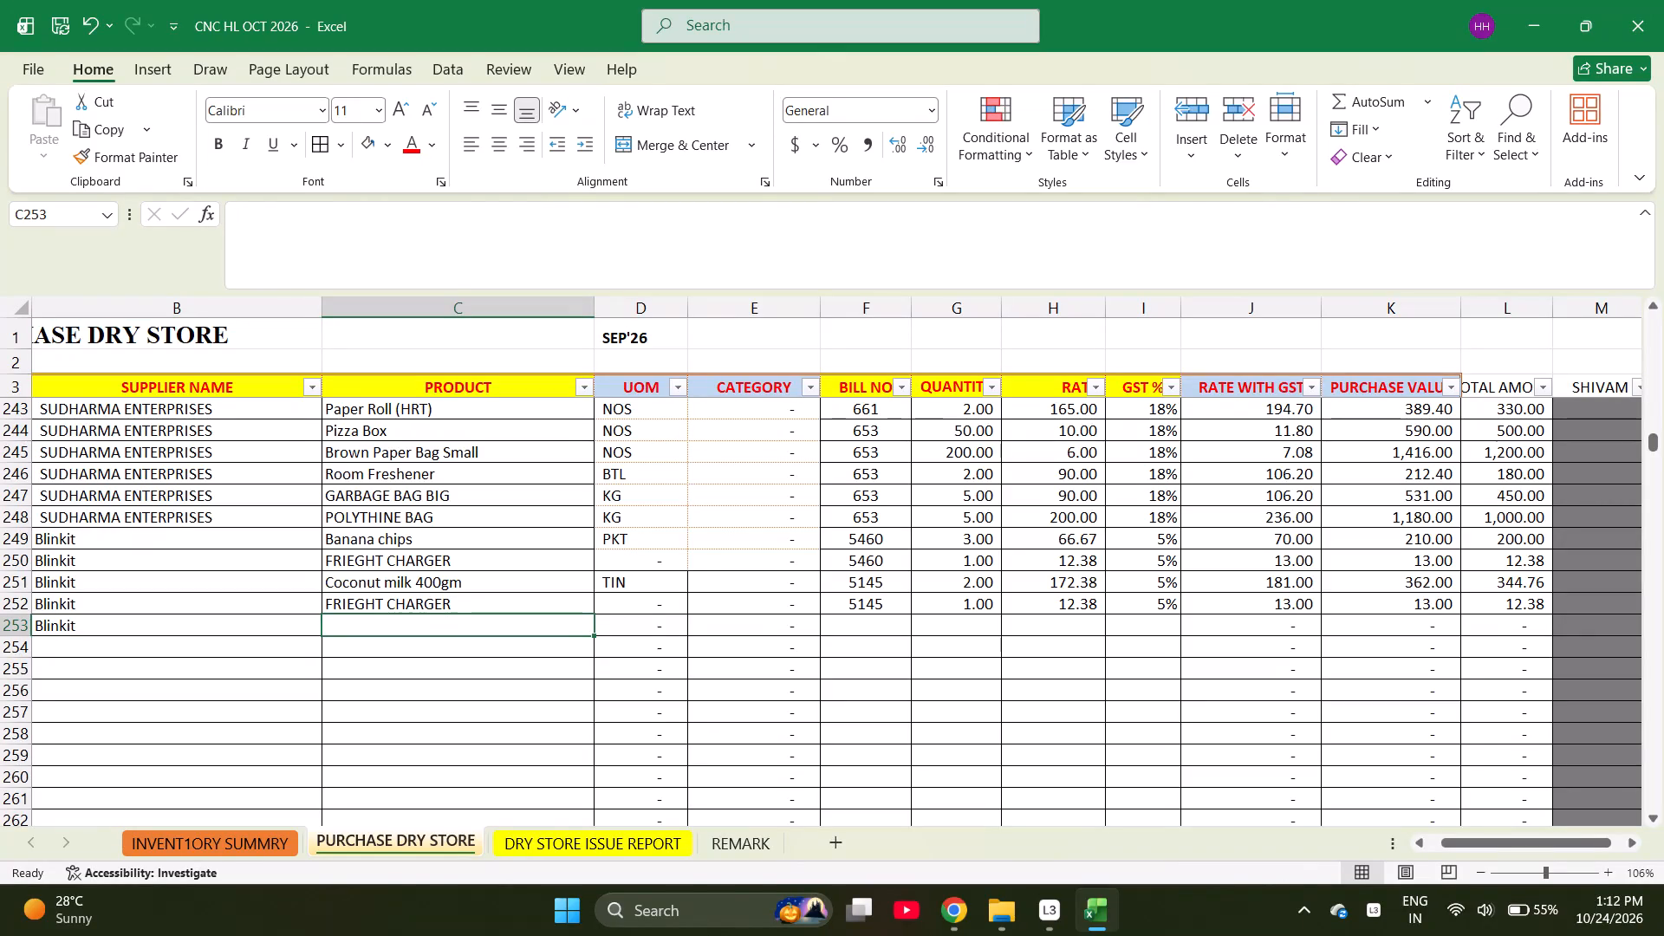
# Look through the end of the item list on the inventory summary sheet for a place to add a new product.
pyautogui.hotkey('ctrl', 'pageup')
pyautogui.hotkey('ctrl', 'pageup')
pyautogui.hotkey('ctrl', 'Down')
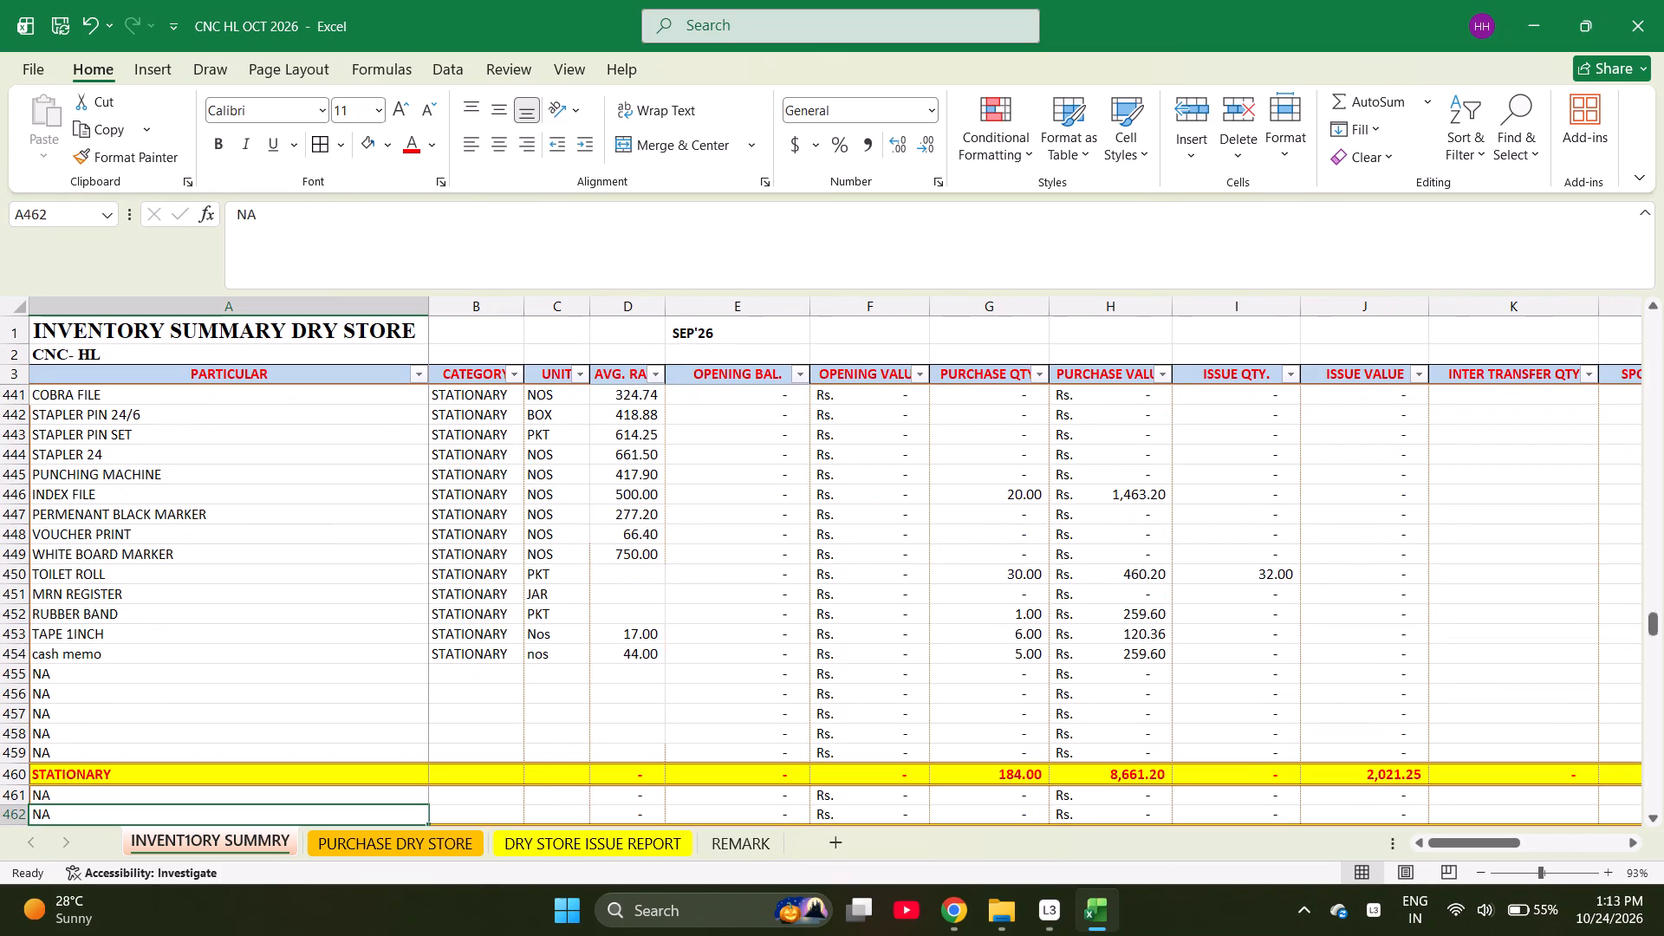
pyautogui.hotkey('ctrl', 'Up')
pyautogui.press('Down')
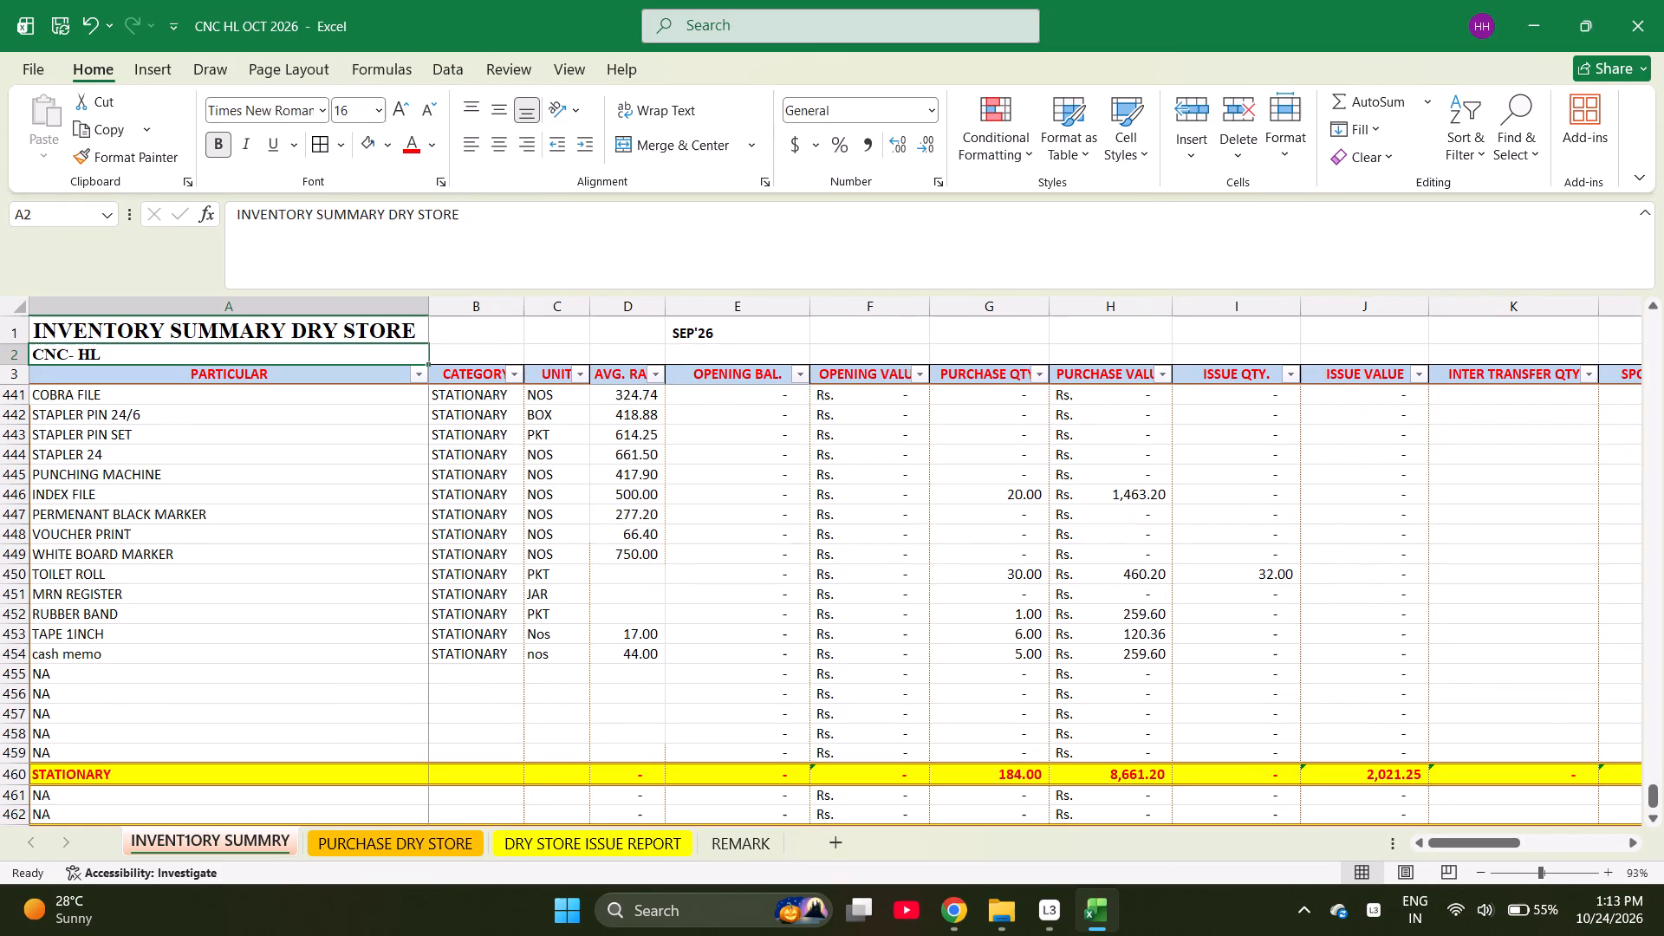
pyautogui.press('pagedown')
pyautogui.press('pagedown')
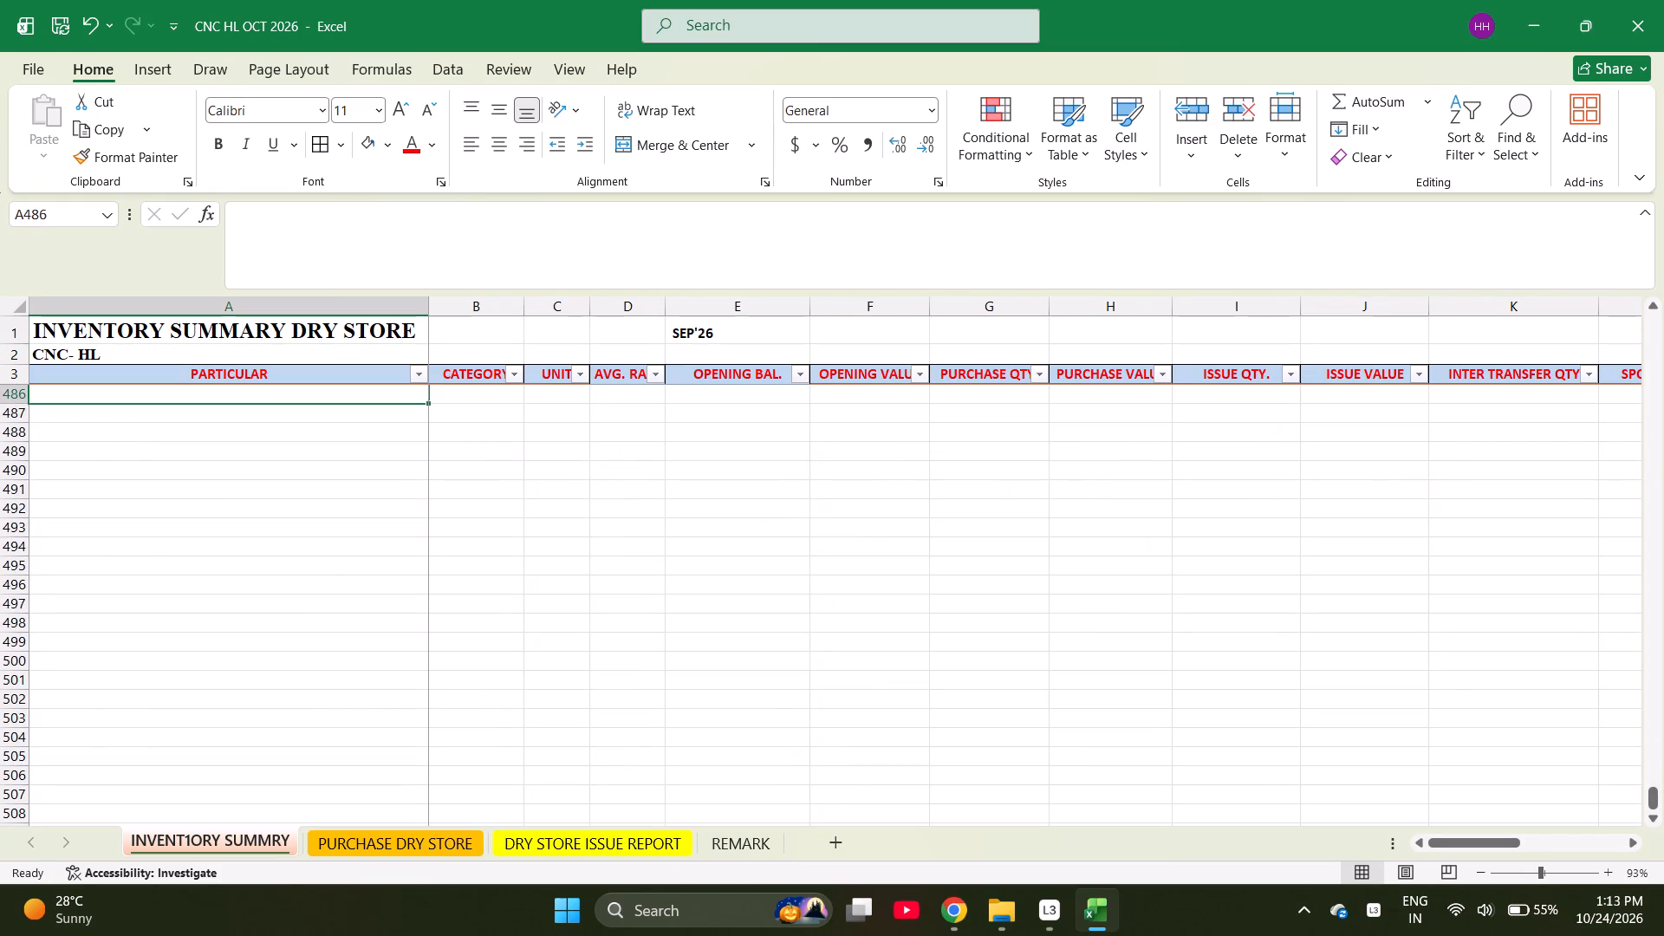
pyautogui.press('pagedown')
pyautogui.press('pagedown')
pyautogui.press('pageup')
pyautogui.press('pageup')
pyautogui.press('pageup')
pyautogui.press('pageup')
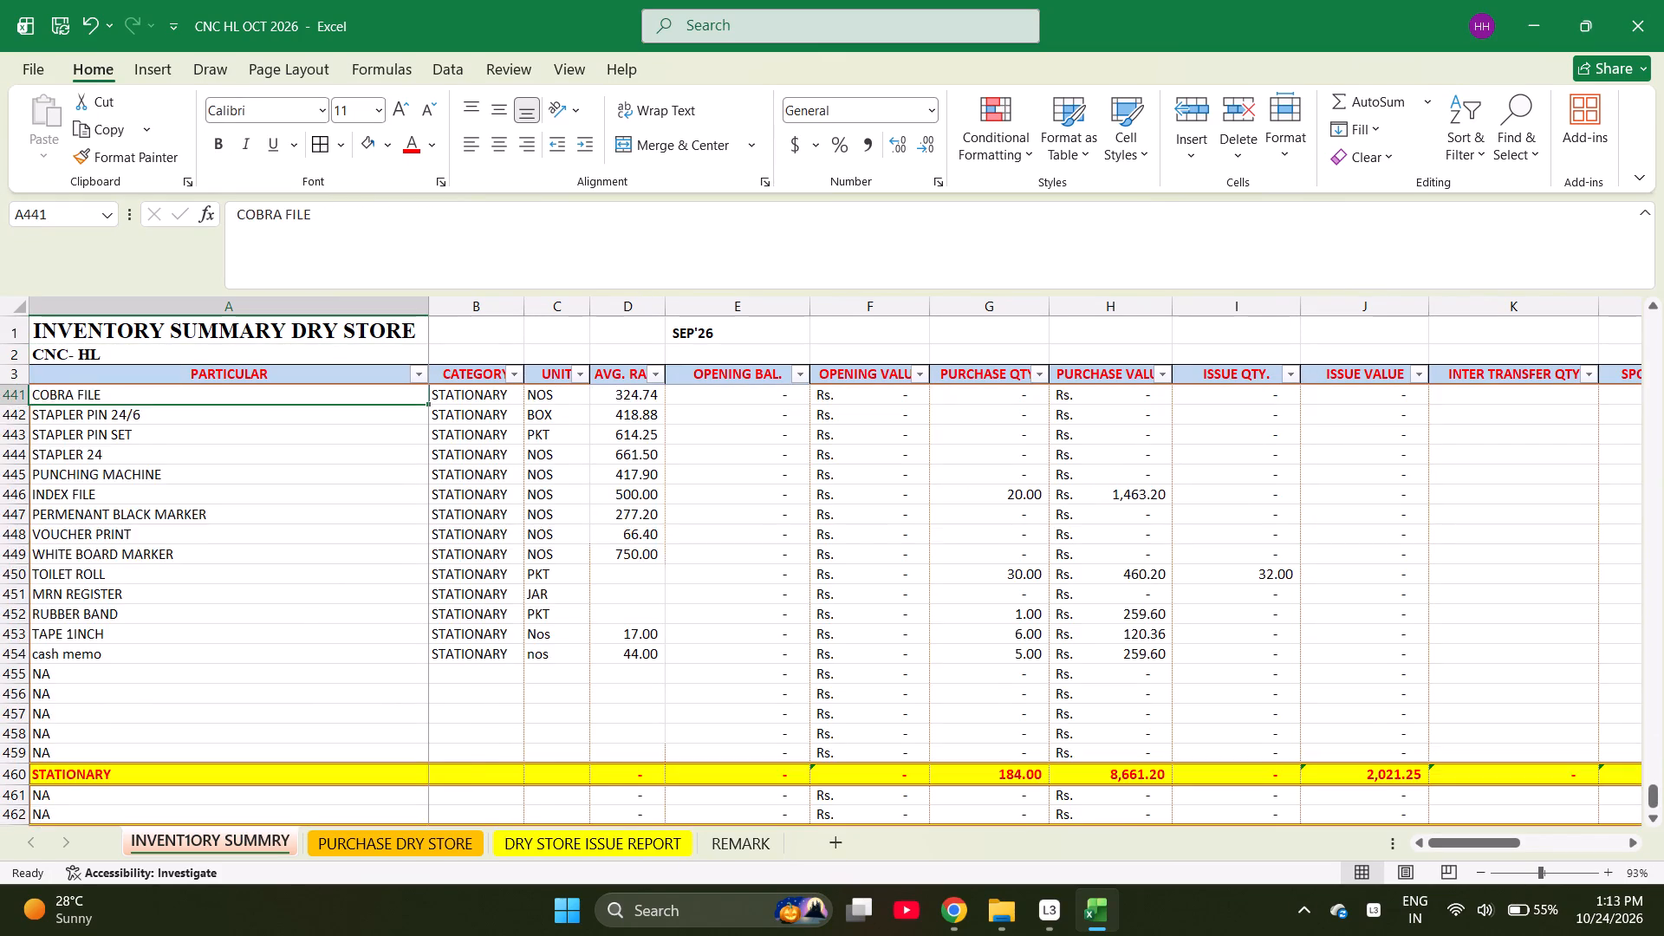
pyautogui.press('pageup')
pyautogui.hotkey('ctrl', 'Up')
pyautogui.press('Down')
pyautogui.press('Down')
pyautogui.press('pagedown')
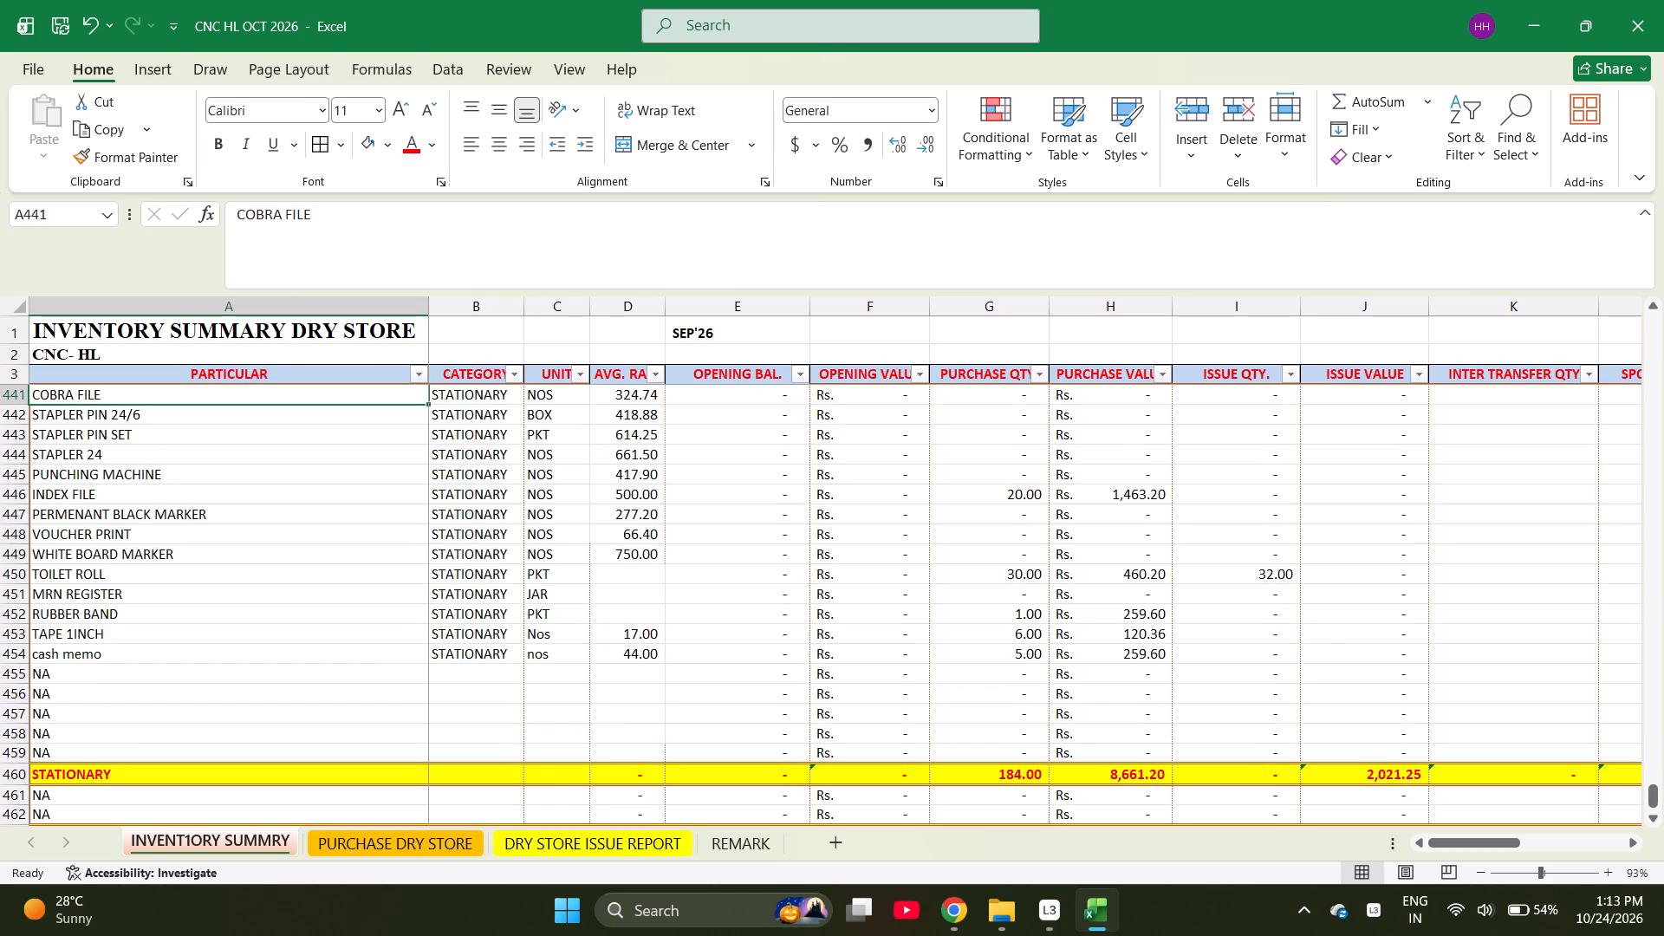
# Enter ALLO LACHA NAMKIN as a new item in the first NA row below Banana chips on the inventory summary sheet.
pyautogui.hotkey('ctrl', 'Up')
pyautogui.press('Down')
pyautogui.press('Down')
pyautogui.press('Down')
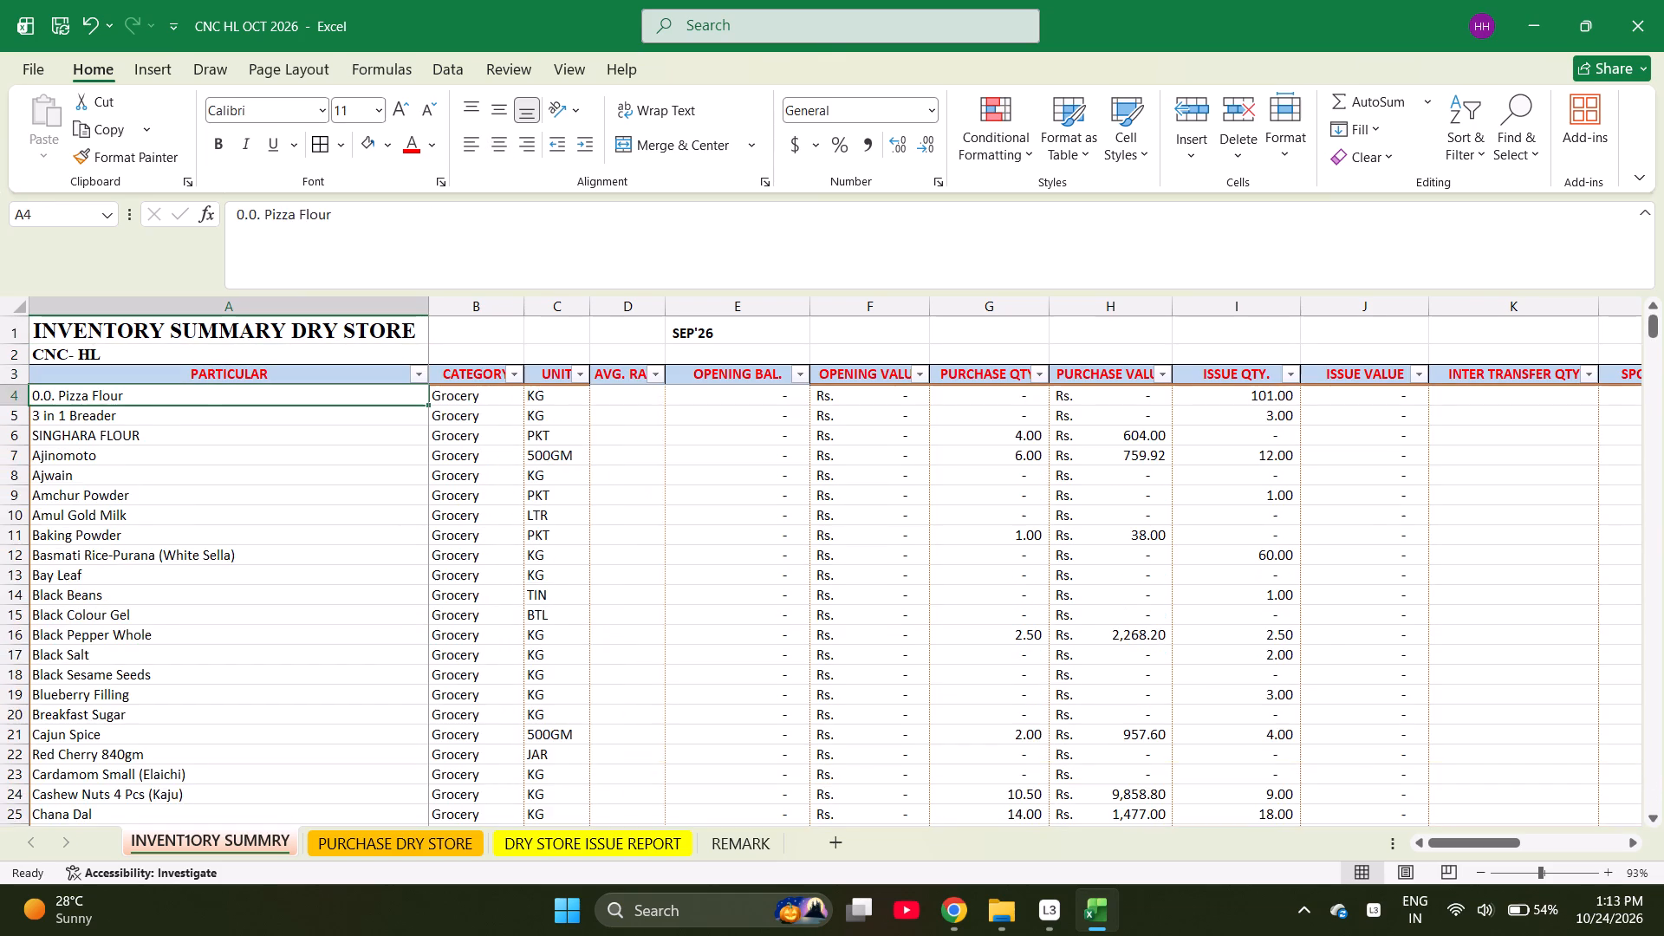
pyautogui.press('pagedown')
pyautogui.press('pagedown')
pyautogui.press('pagedown')
pyautogui.press('pagedown')
pyautogui.press('pagedown')
pyautogui.press('pagedown')
pyautogui.press('pagedown')
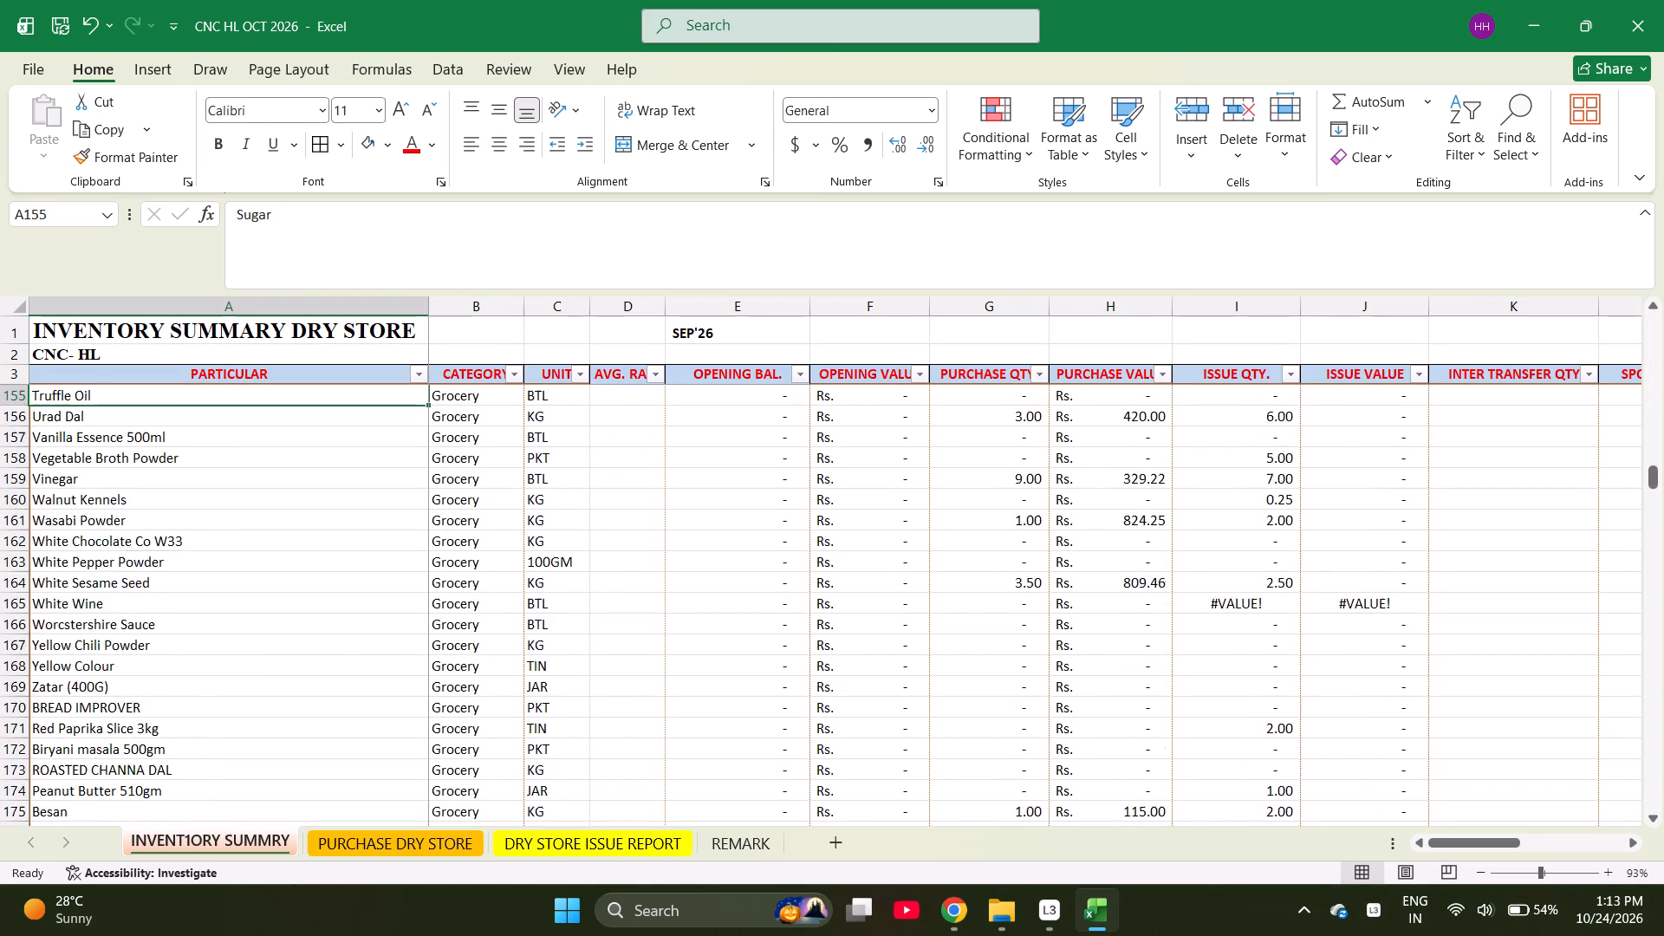
pyautogui.press('pagedown')
pyautogui.press('pagedown')
pyautogui.press('pagedown')
pyautogui.press('pagedown')
pyautogui.press('pageup')
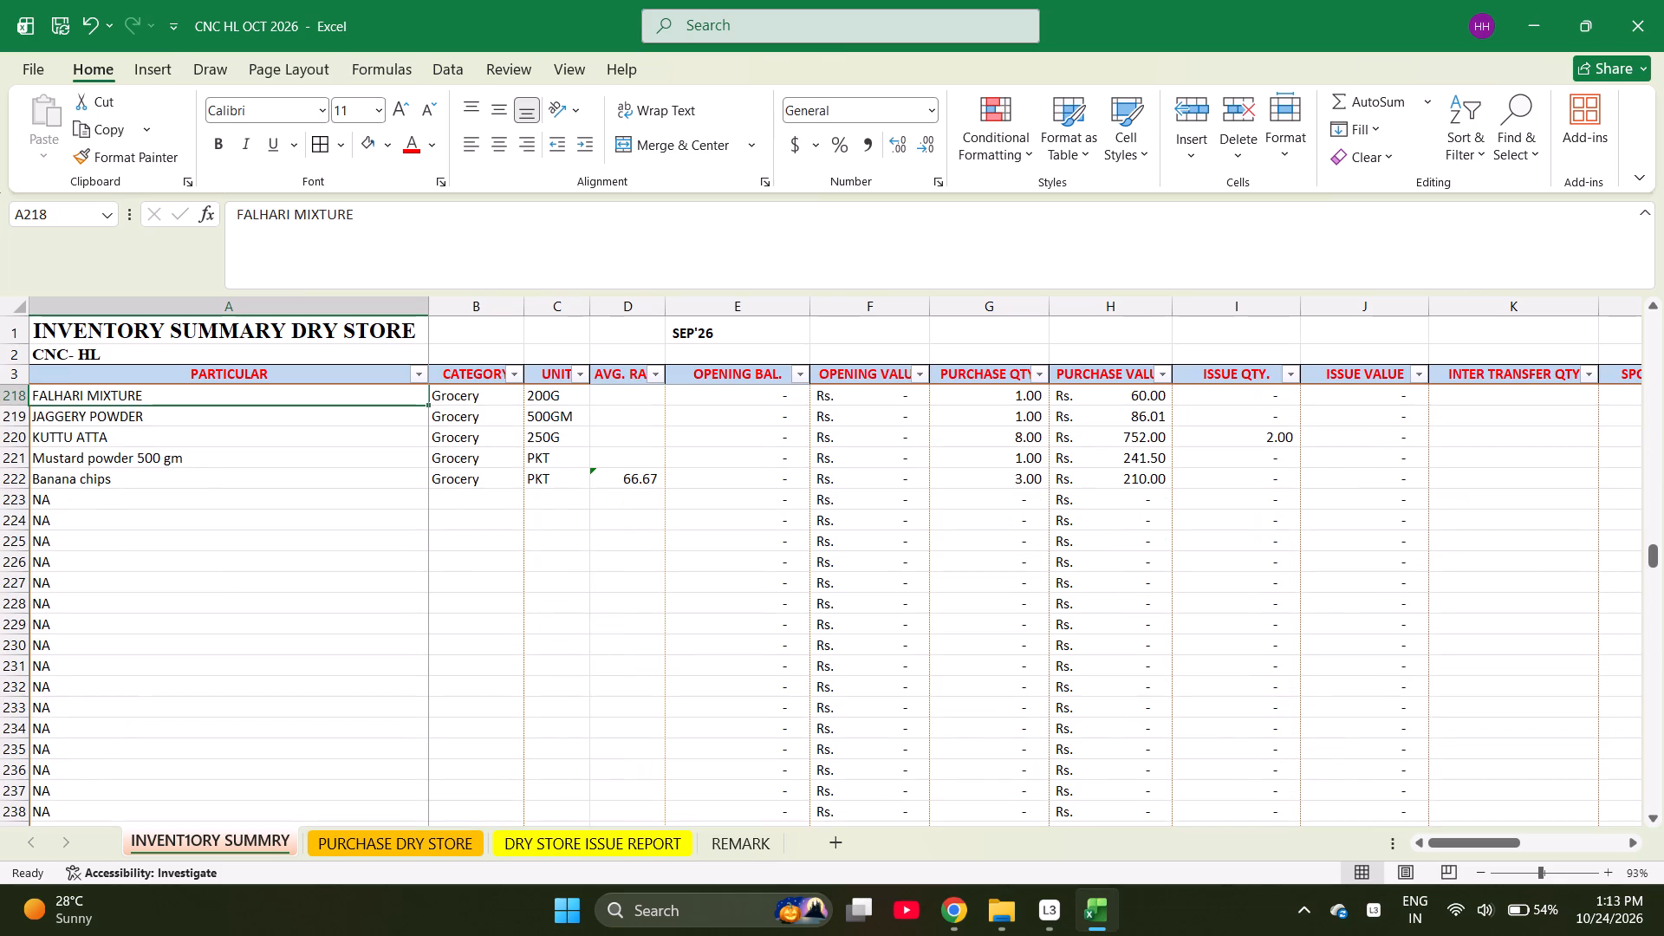
pyautogui.press('Down')
pyautogui.press('Down')
pyautogui.press('Down')
pyautogui.press('Down')
pyautogui.press('Down')
pyautogui.press('Down')
pyautogui.press('Up')
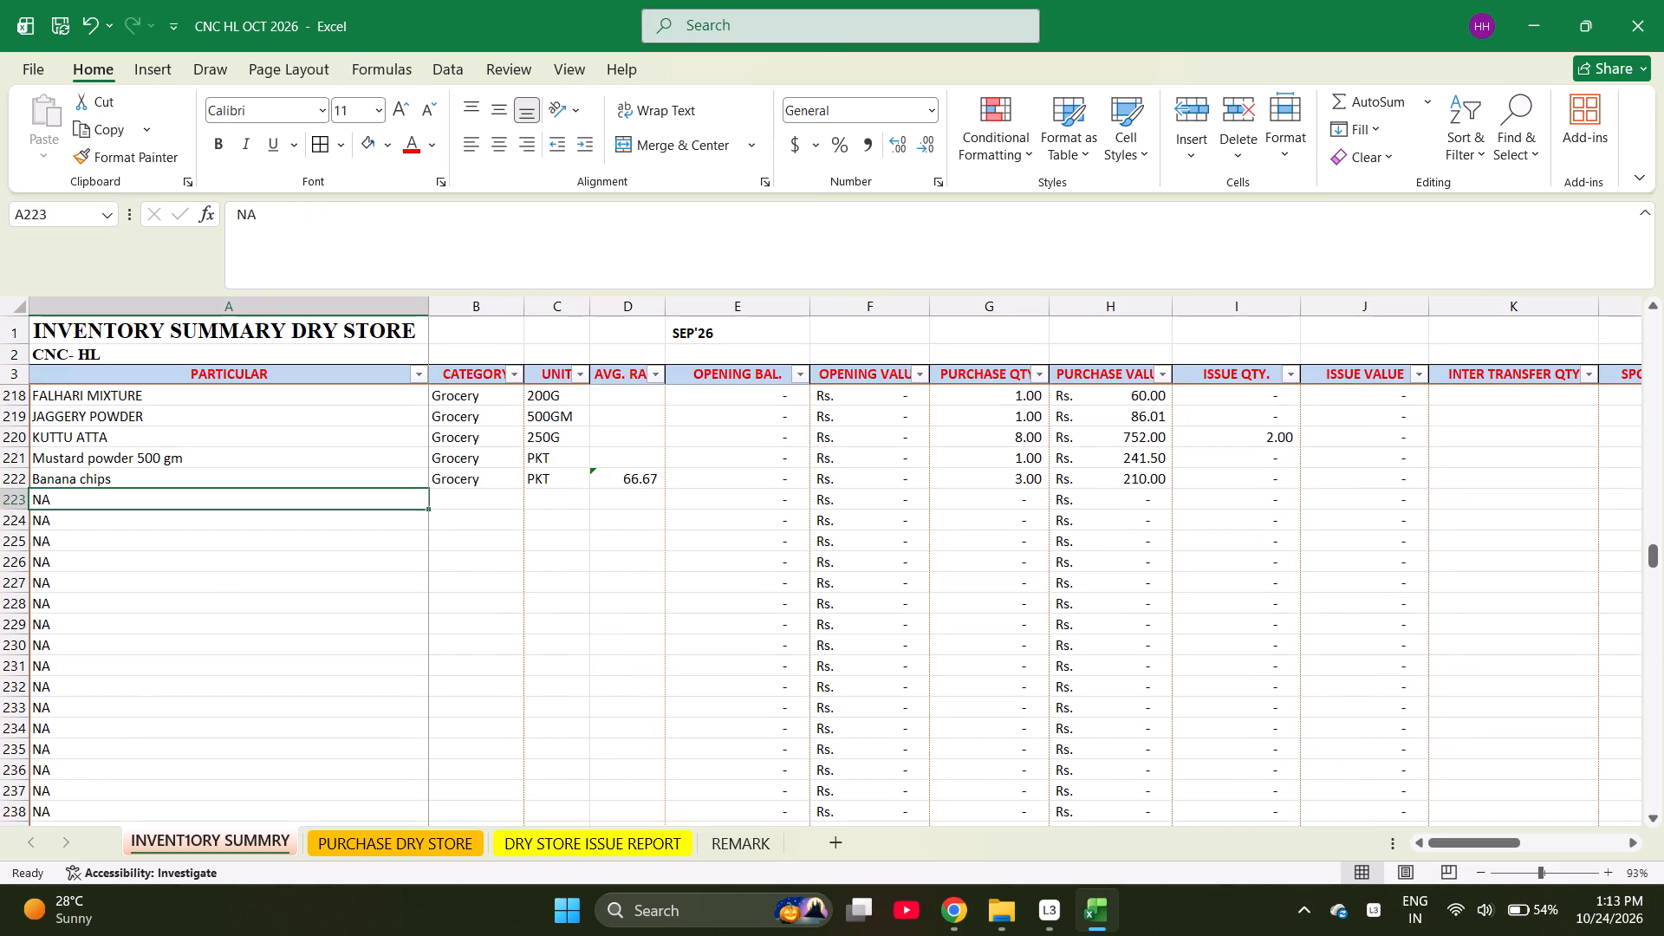
pyautogui.write('ALLO LACHA')
pyautogui.press('space')
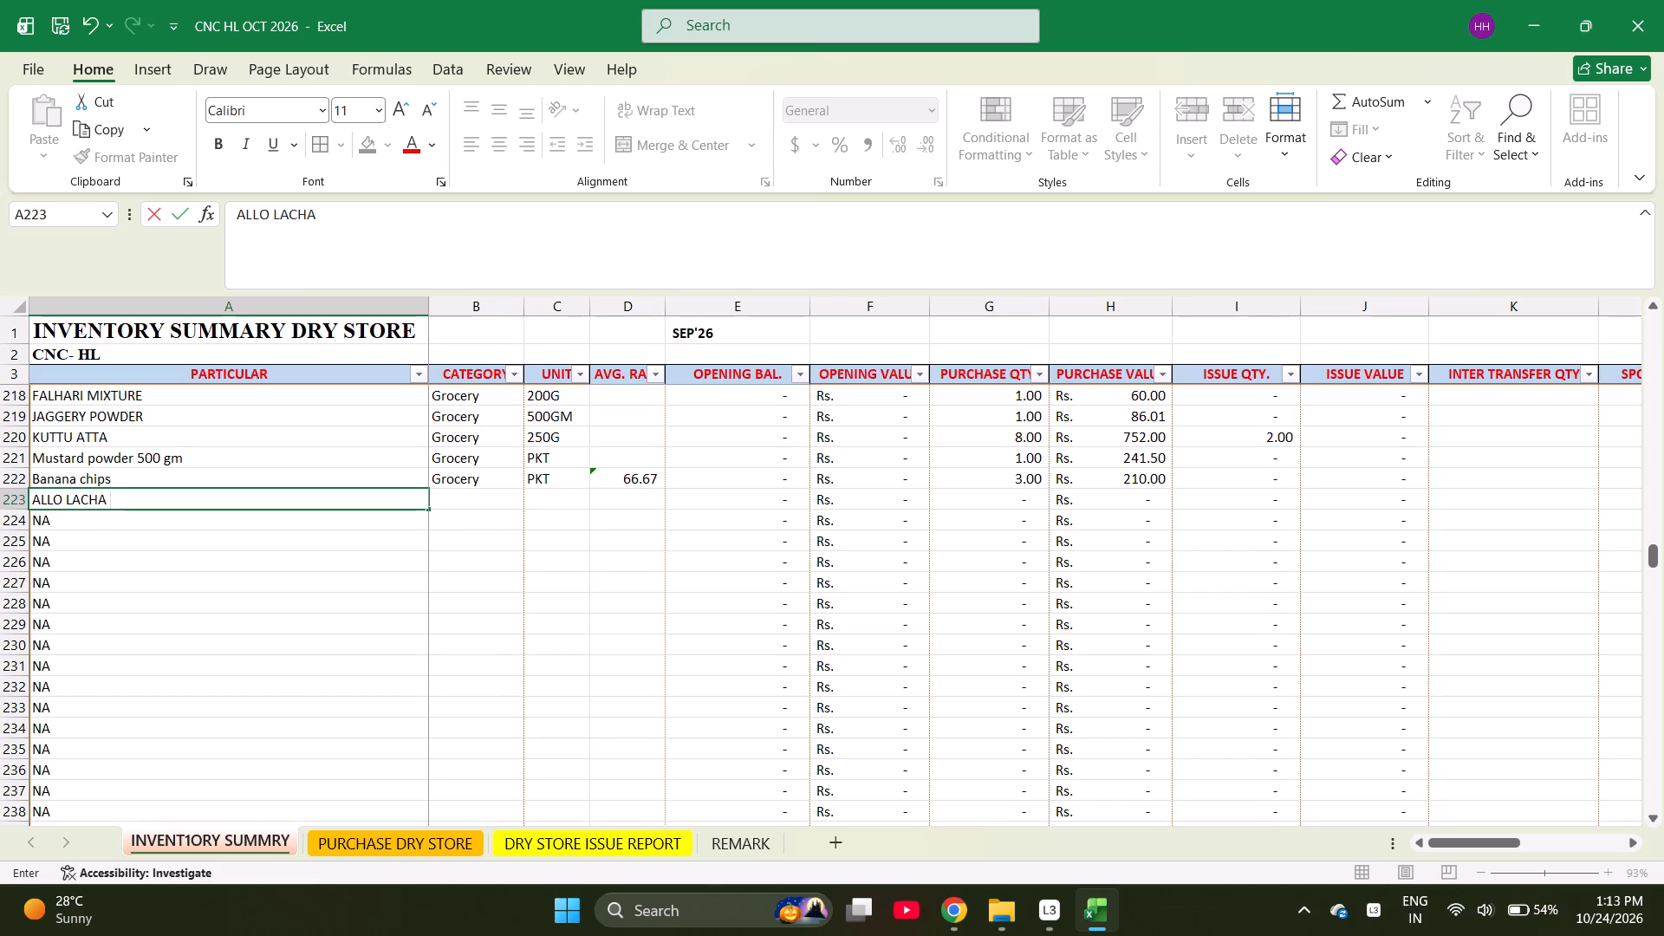
pyautogui.write('NAM')
pyautogui.write('KON')
pyautogui.press('BackSpace')
pyautogui.press('BackSpace')
pyautogui.write('IN')
pyautogui.press('Right')
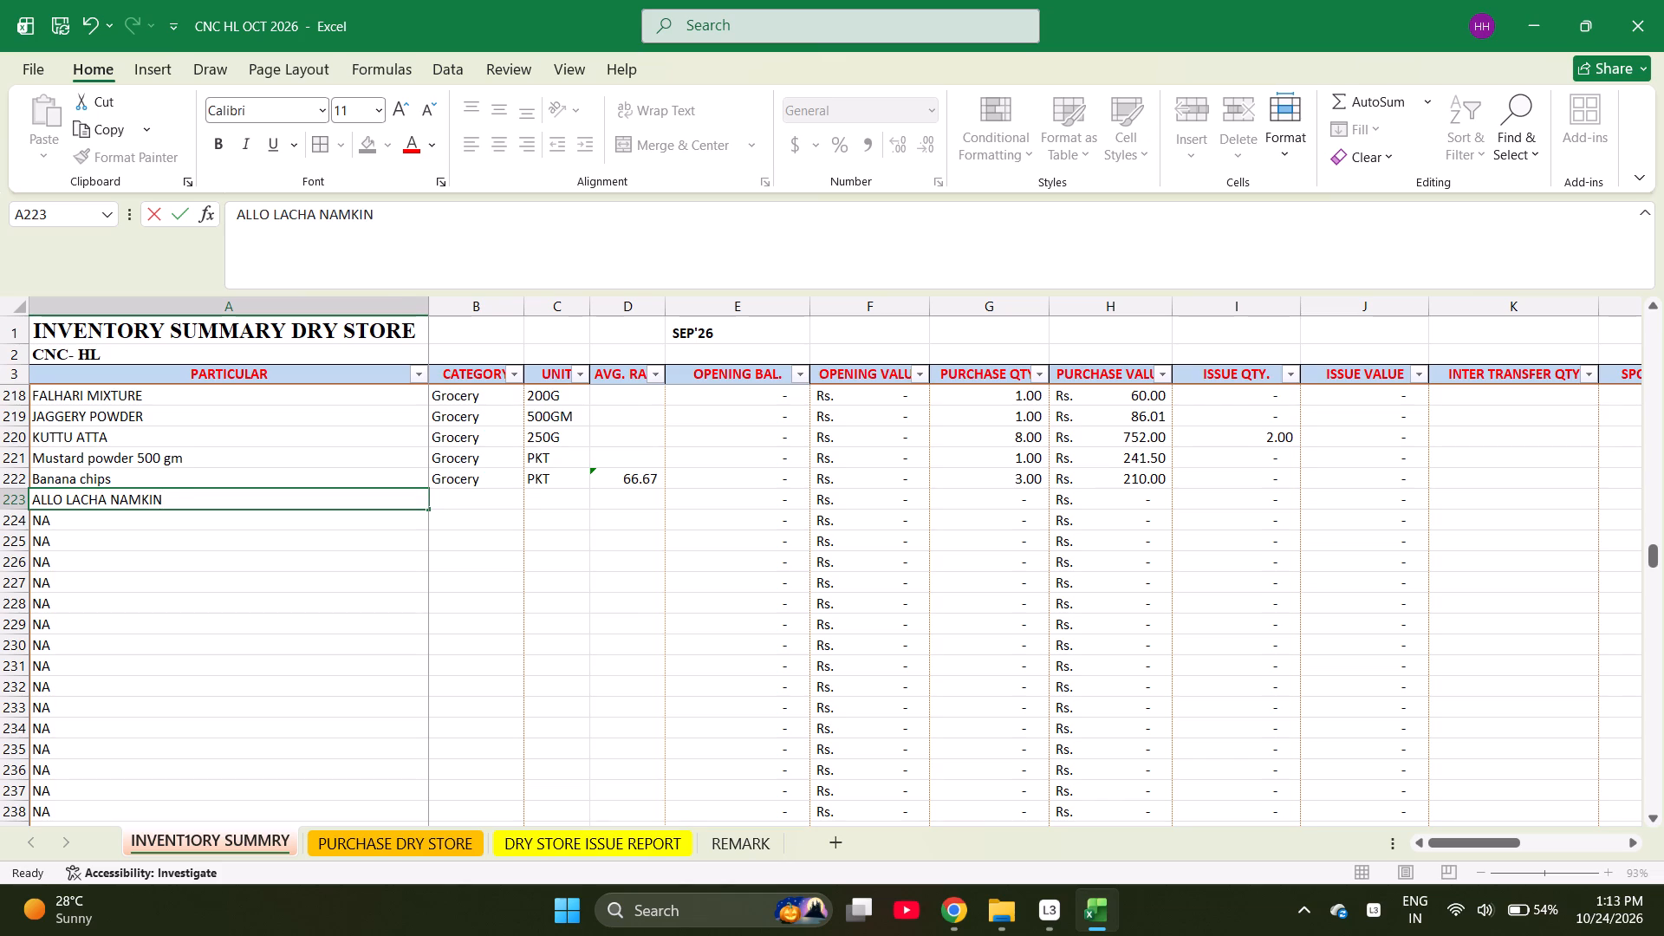
# Fill the category Grocery and unit PKT down from Banana chips for the ALLO LACHA NAMKIN item.
pyautogui.hotkey('ctrl', 'd')
pyautogui.press('Right')
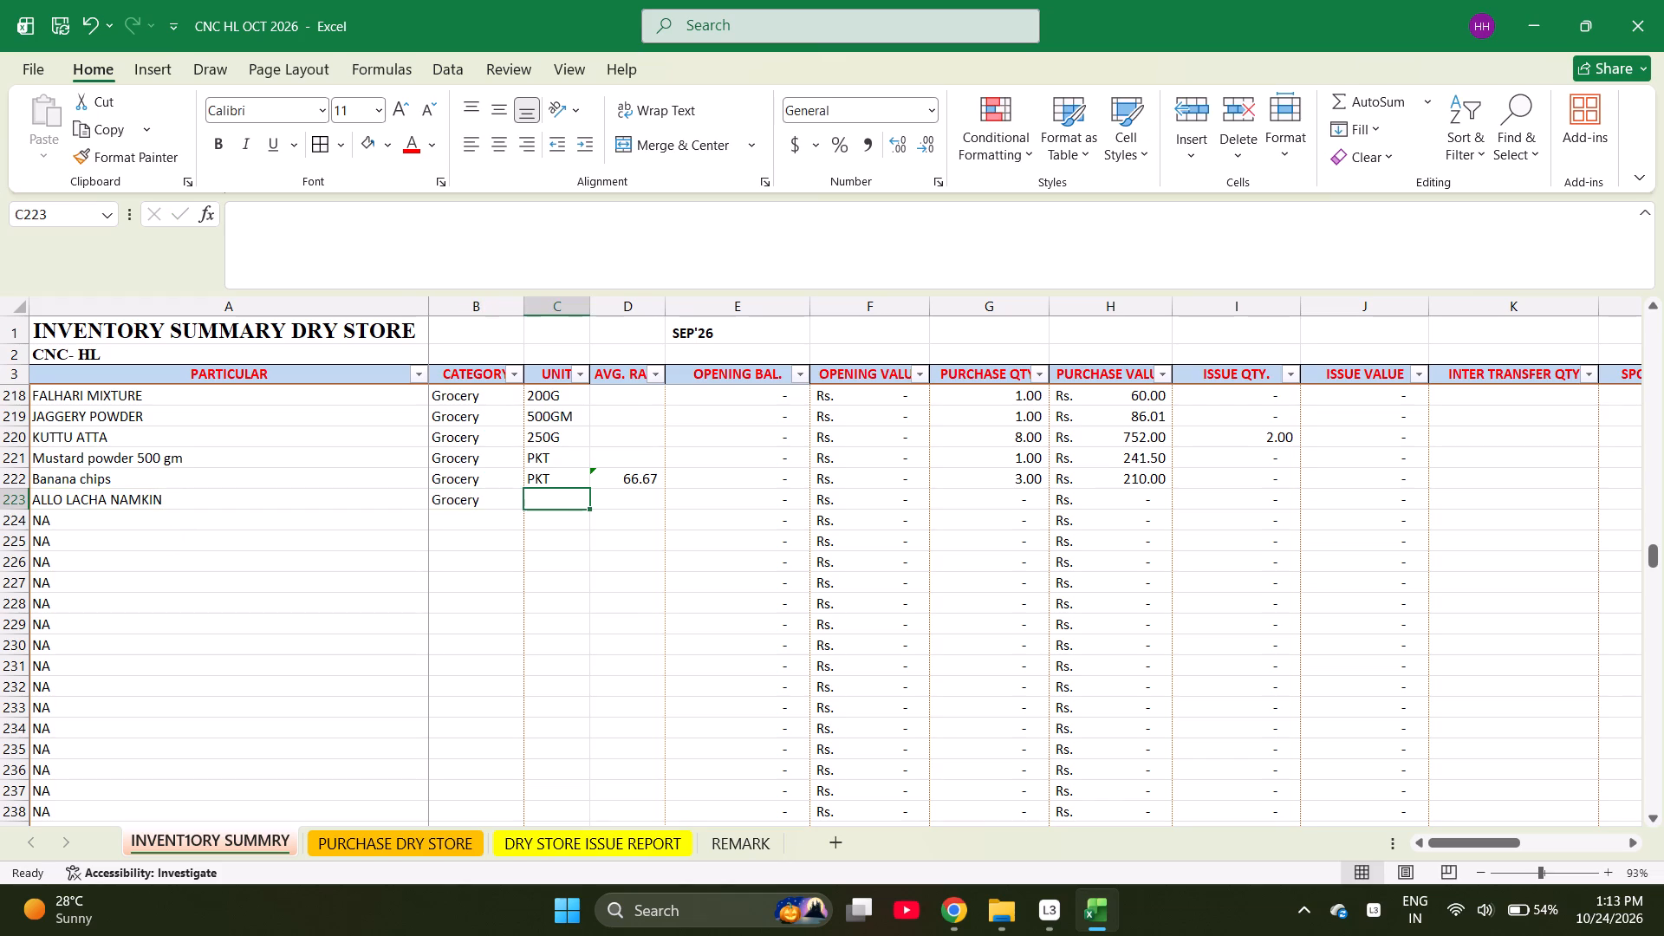
pyautogui.hotkey('ctrl', 'd')
# Copy the ALLO LACHA NAMKIN item name into the product cell of row 253 on the purchase dry store sheet.
pyautogui.press('Left')
pyautogui.press('Left')
pyautogui.press('Left')
pyautogui.hotkey('ctrl', 'c')
pyautogui.hotkey('ctrl', 'pagedown')
pyautogui.hotkey('ctrl', 'pagedown')
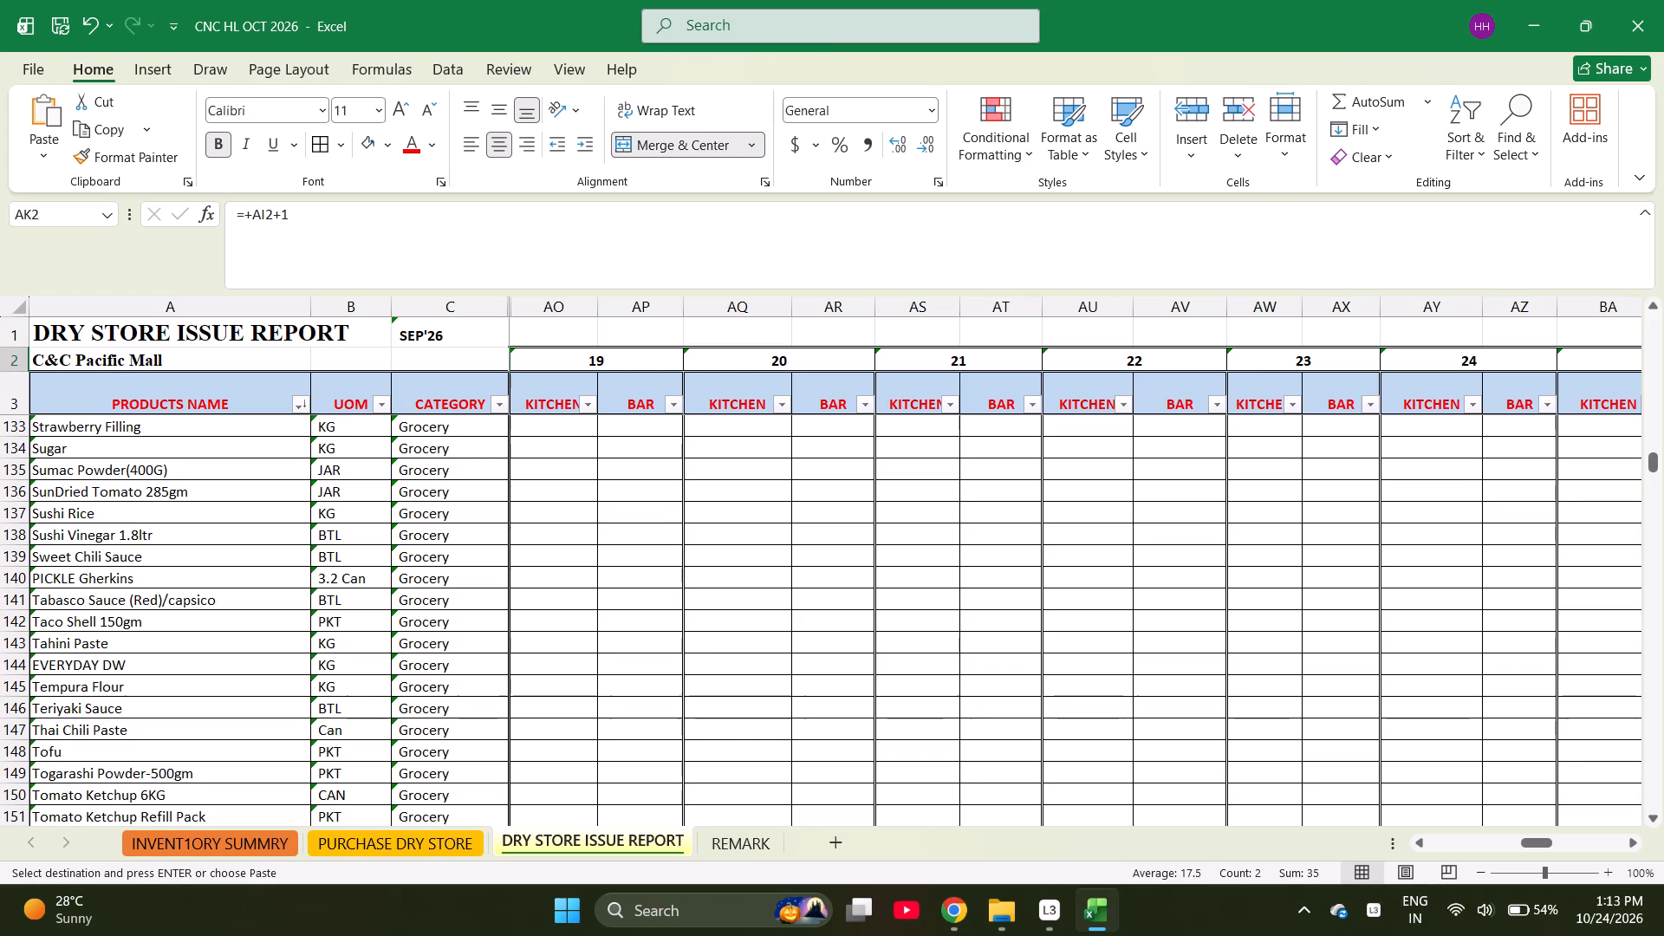
pyautogui.hotkey('ctrl', 'pageup')
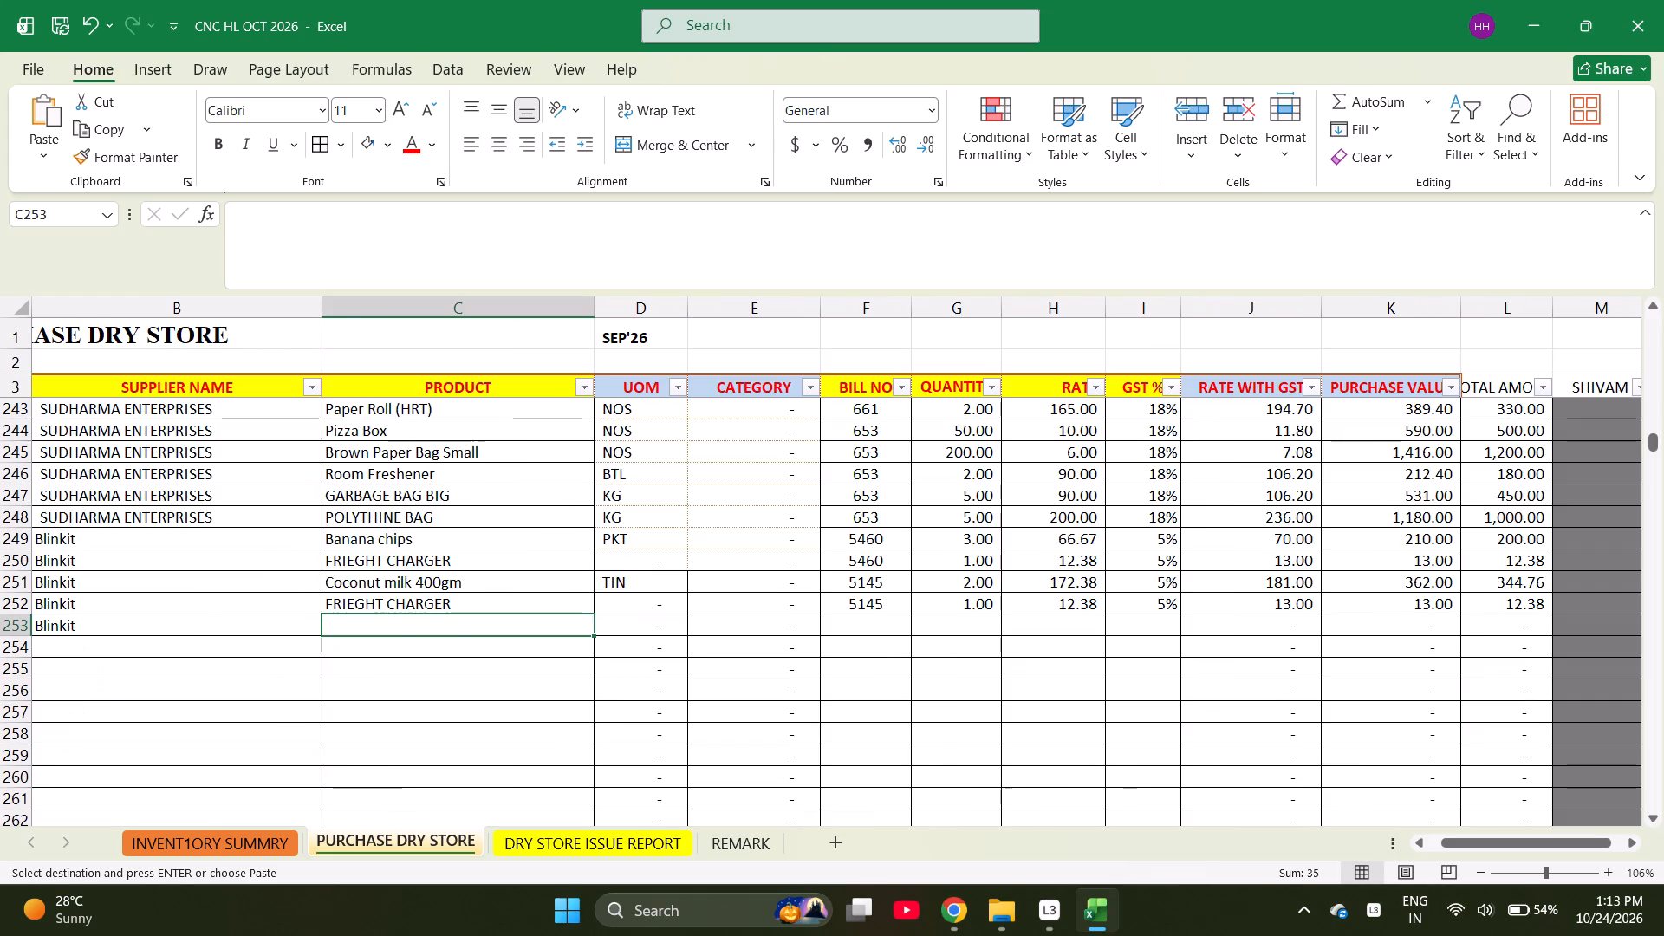
pyautogui.press('Return')
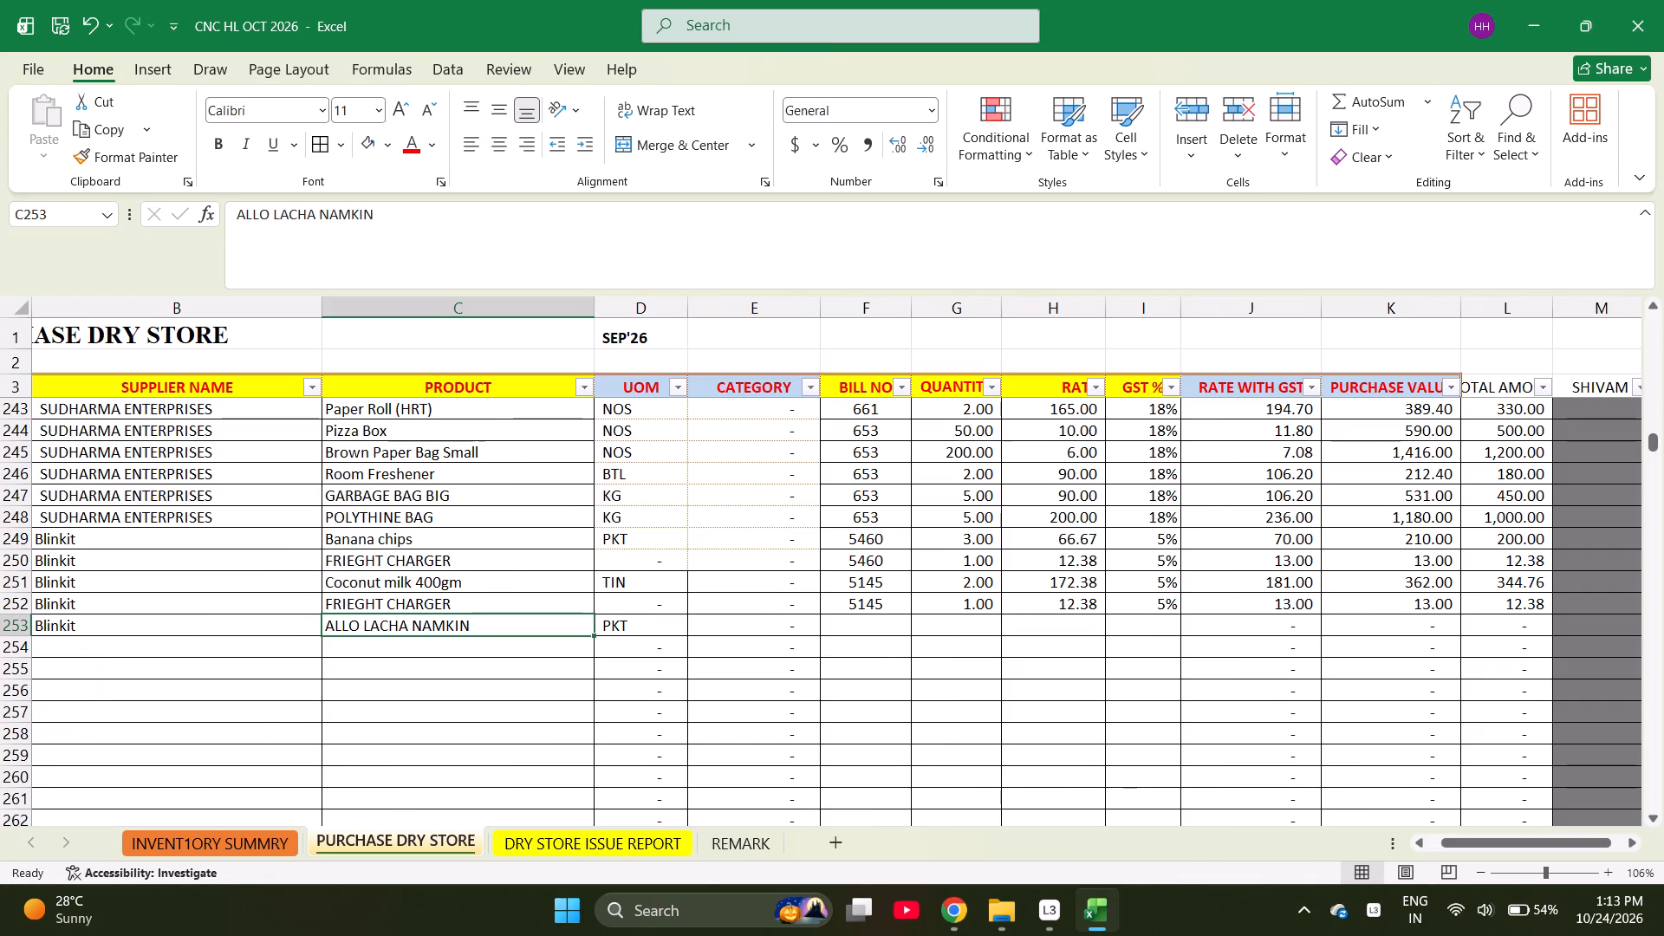
# Copy the FALHARI MIXTURE item name from the inventory summary into the product cell of purchase row 254.
pyautogui.press('Down')
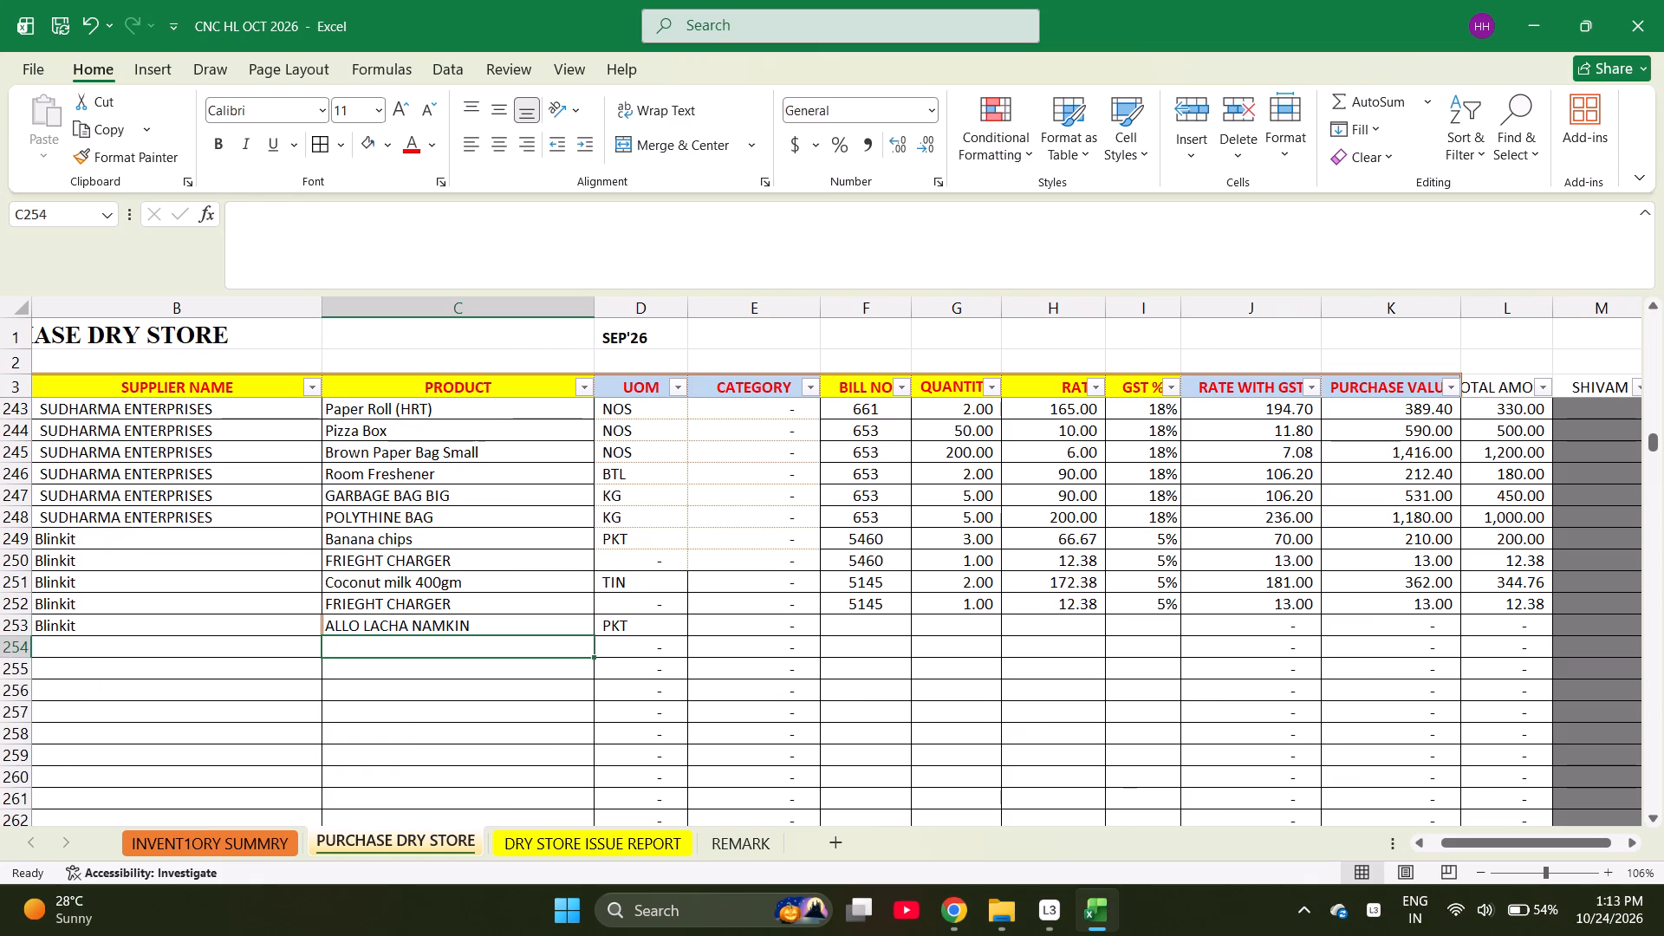
pyautogui.hotkey('ctrl', 'pageup')
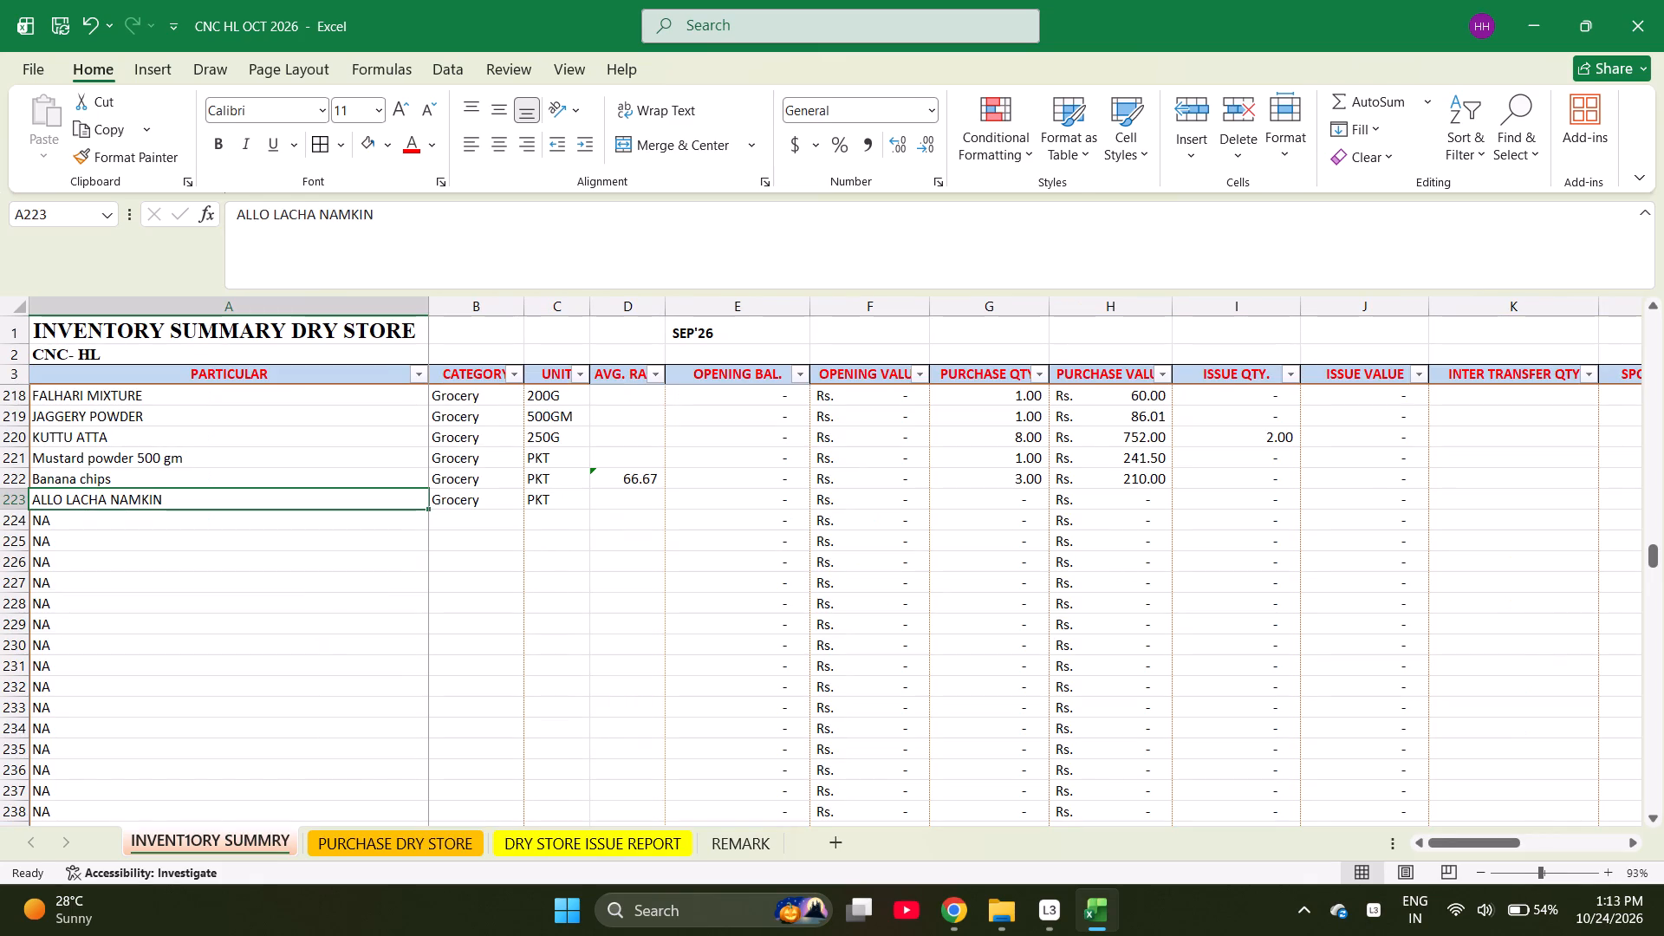
pyautogui.press('Up')
pyautogui.press('Up')
pyautogui.press('Up')
pyautogui.press('Up')
pyautogui.press('Up')
pyautogui.hotkey('ctrl', 'c')
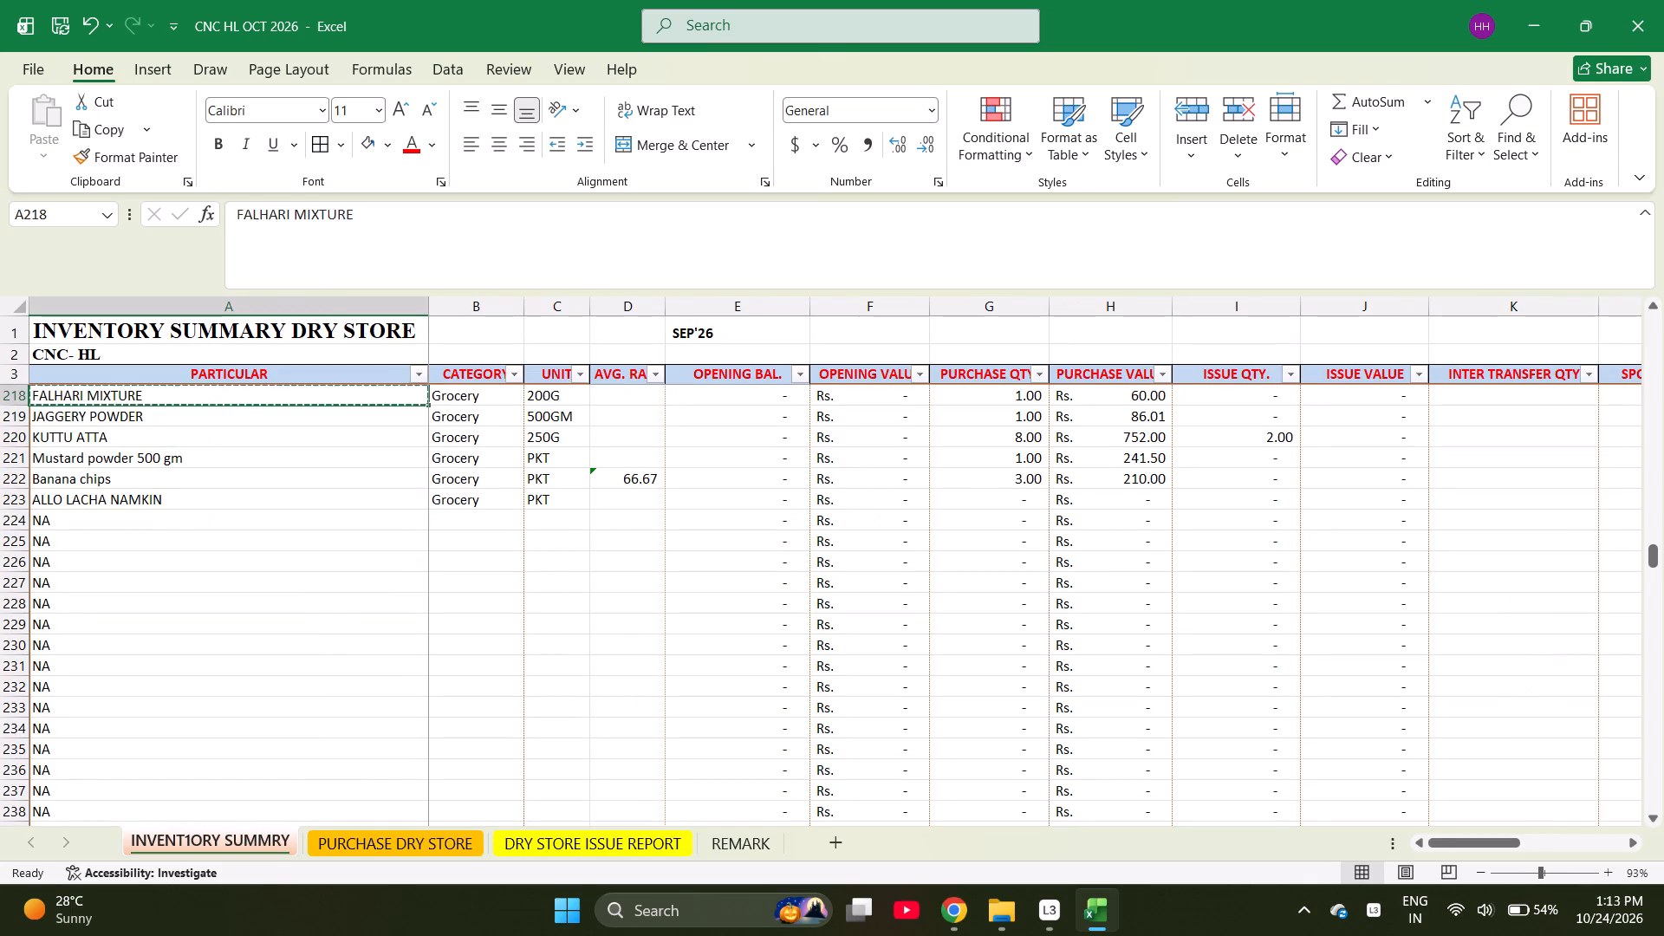
pyautogui.hotkey('ctrl', 'pagedown')
pyautogui.press('Return')
# Enter bill number 6930 for both the ALLO LACHA NAMKIN and FALHARI MIXTURE purchase rows.
pyautogui.press('Right')
pyautogui.press('Right')
pyautogui.press('Right')
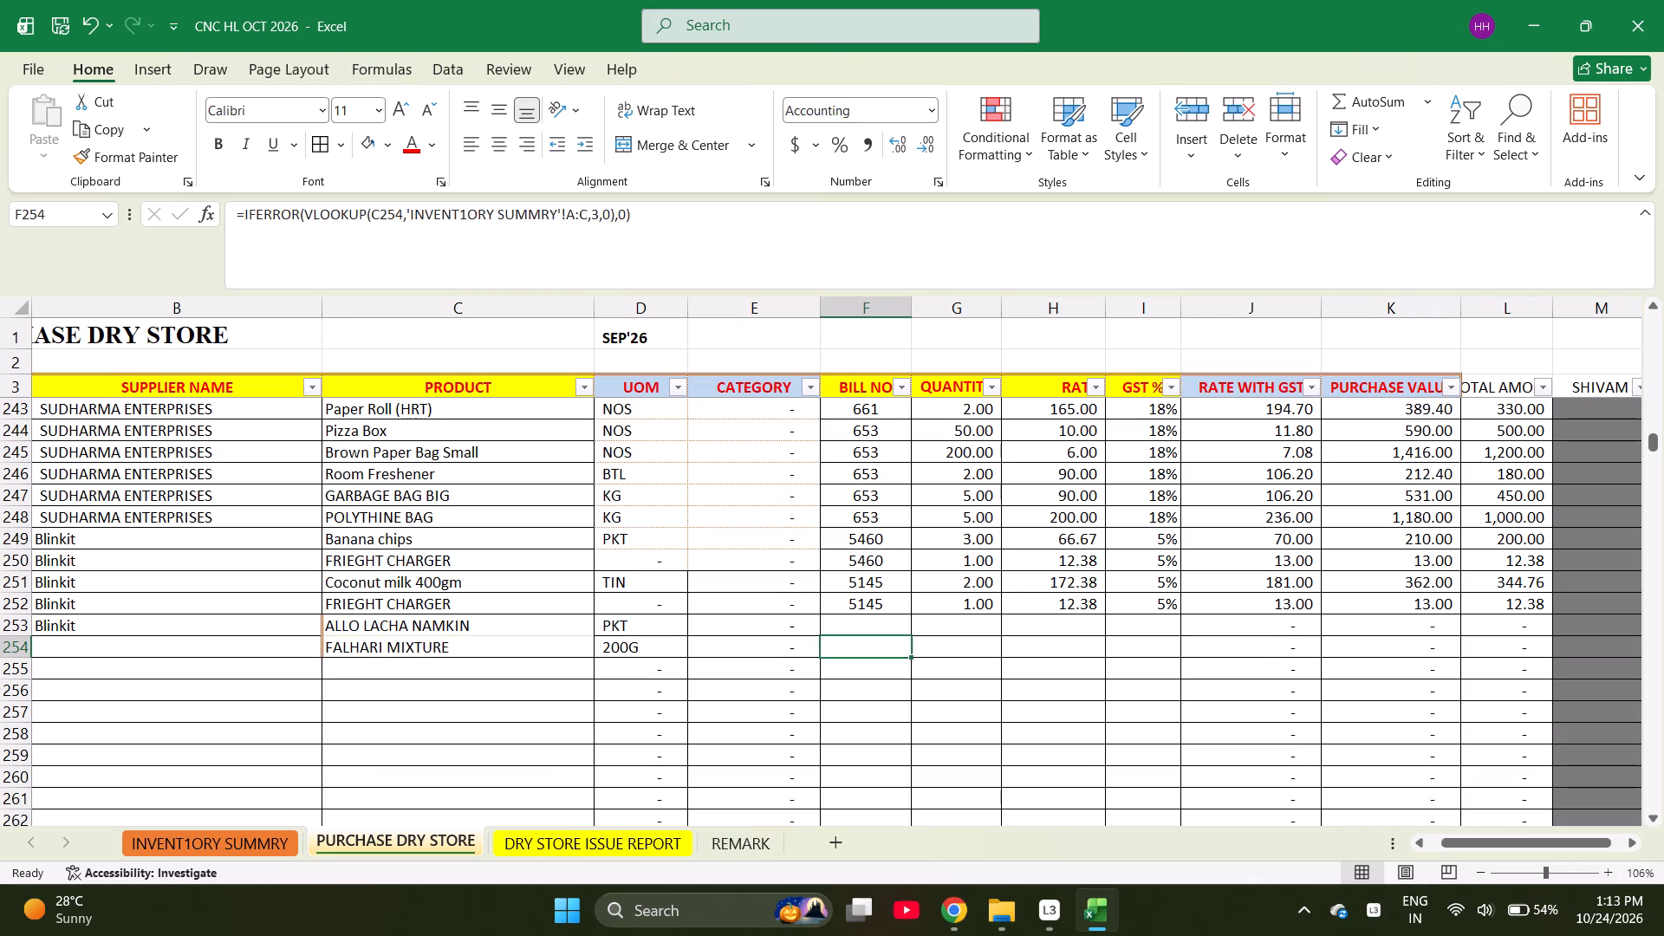
pyautogui.press('Up')
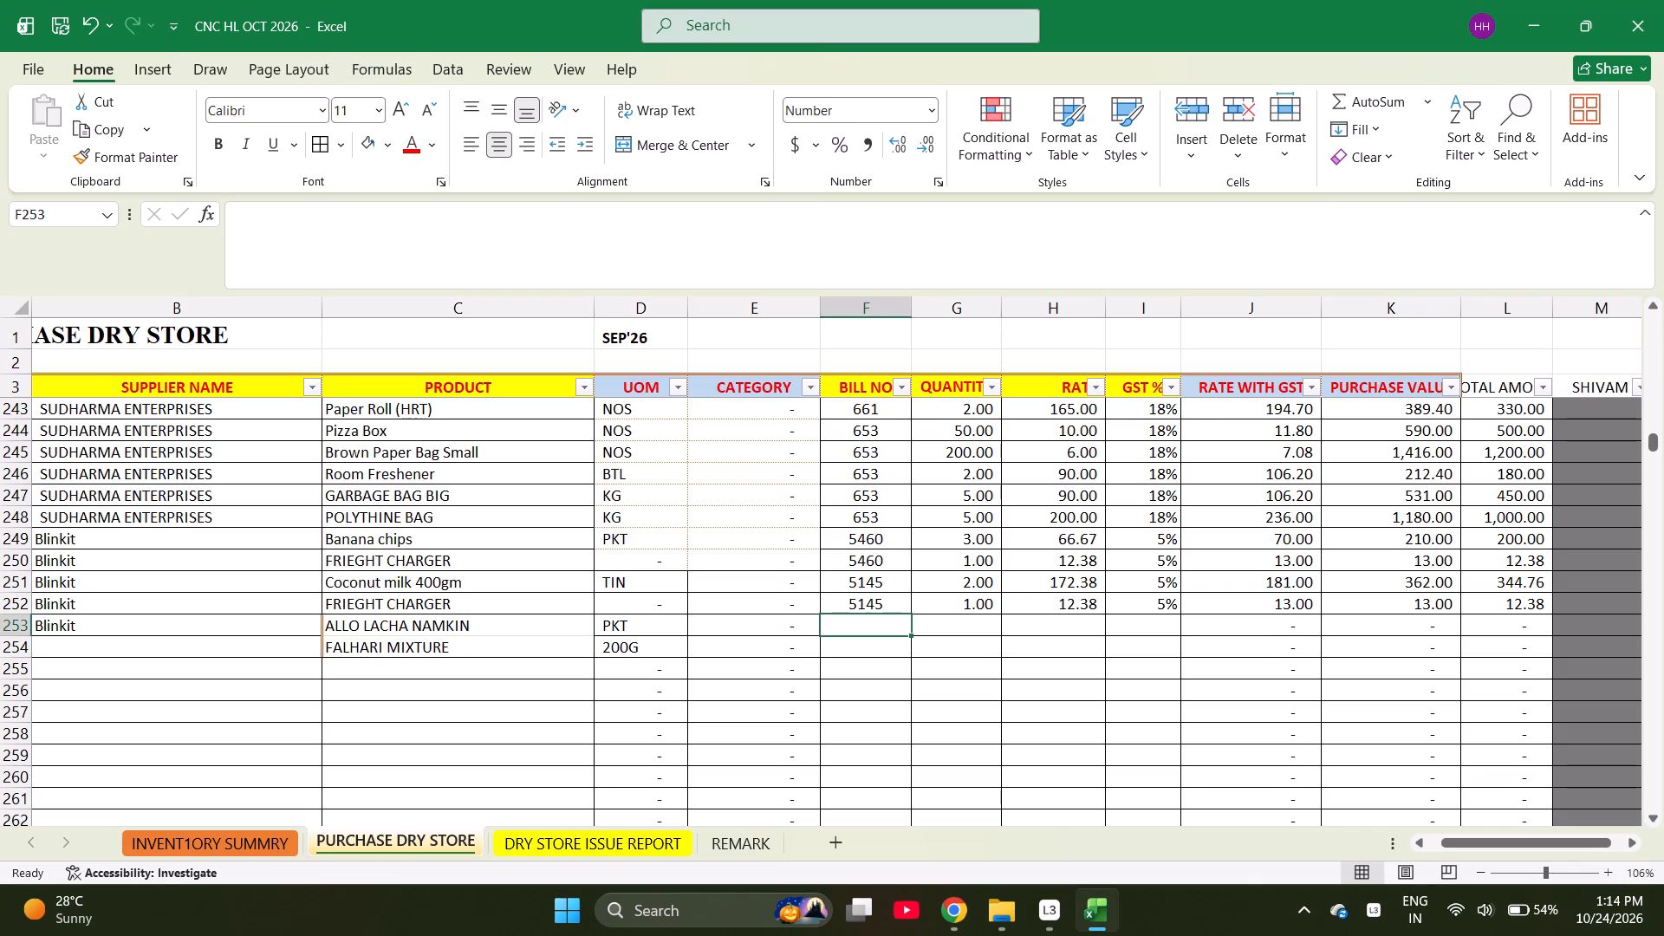
pyautogui.write('6930')
pyautogui.press('Return')
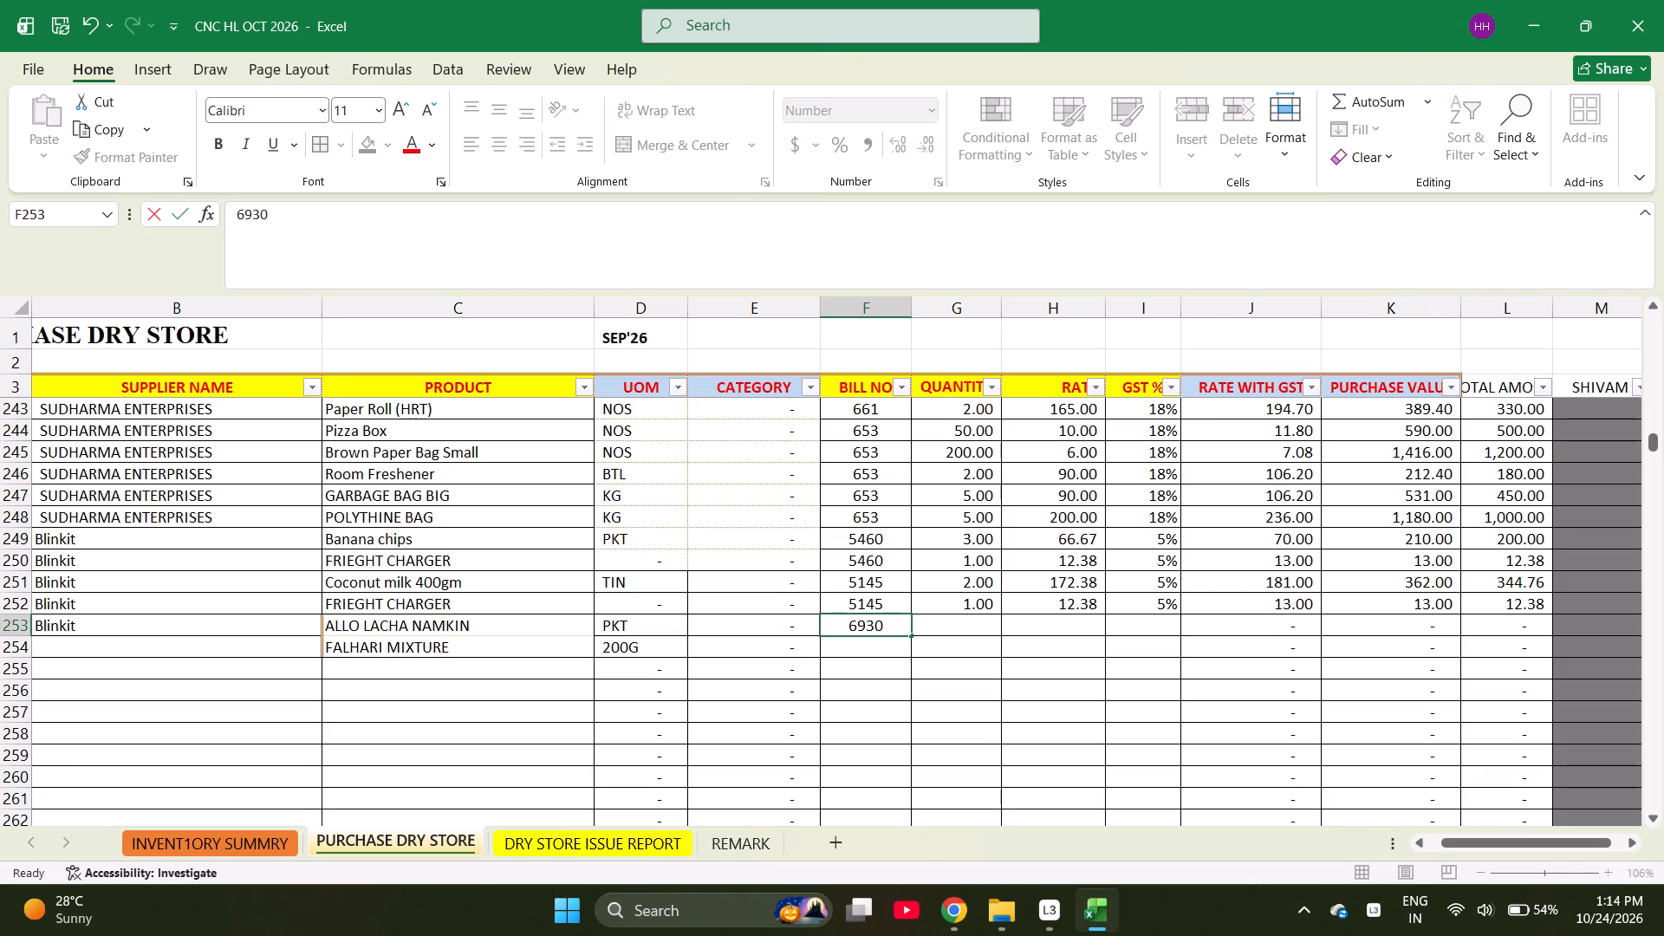
pyautogui.write('6930')
pyautogui.press('Return')
# Enter the quantities: 2 for ALLO LACHA NAMKIN and 1 for FALHARI MIXTURE.
pyautogui.press('Right')
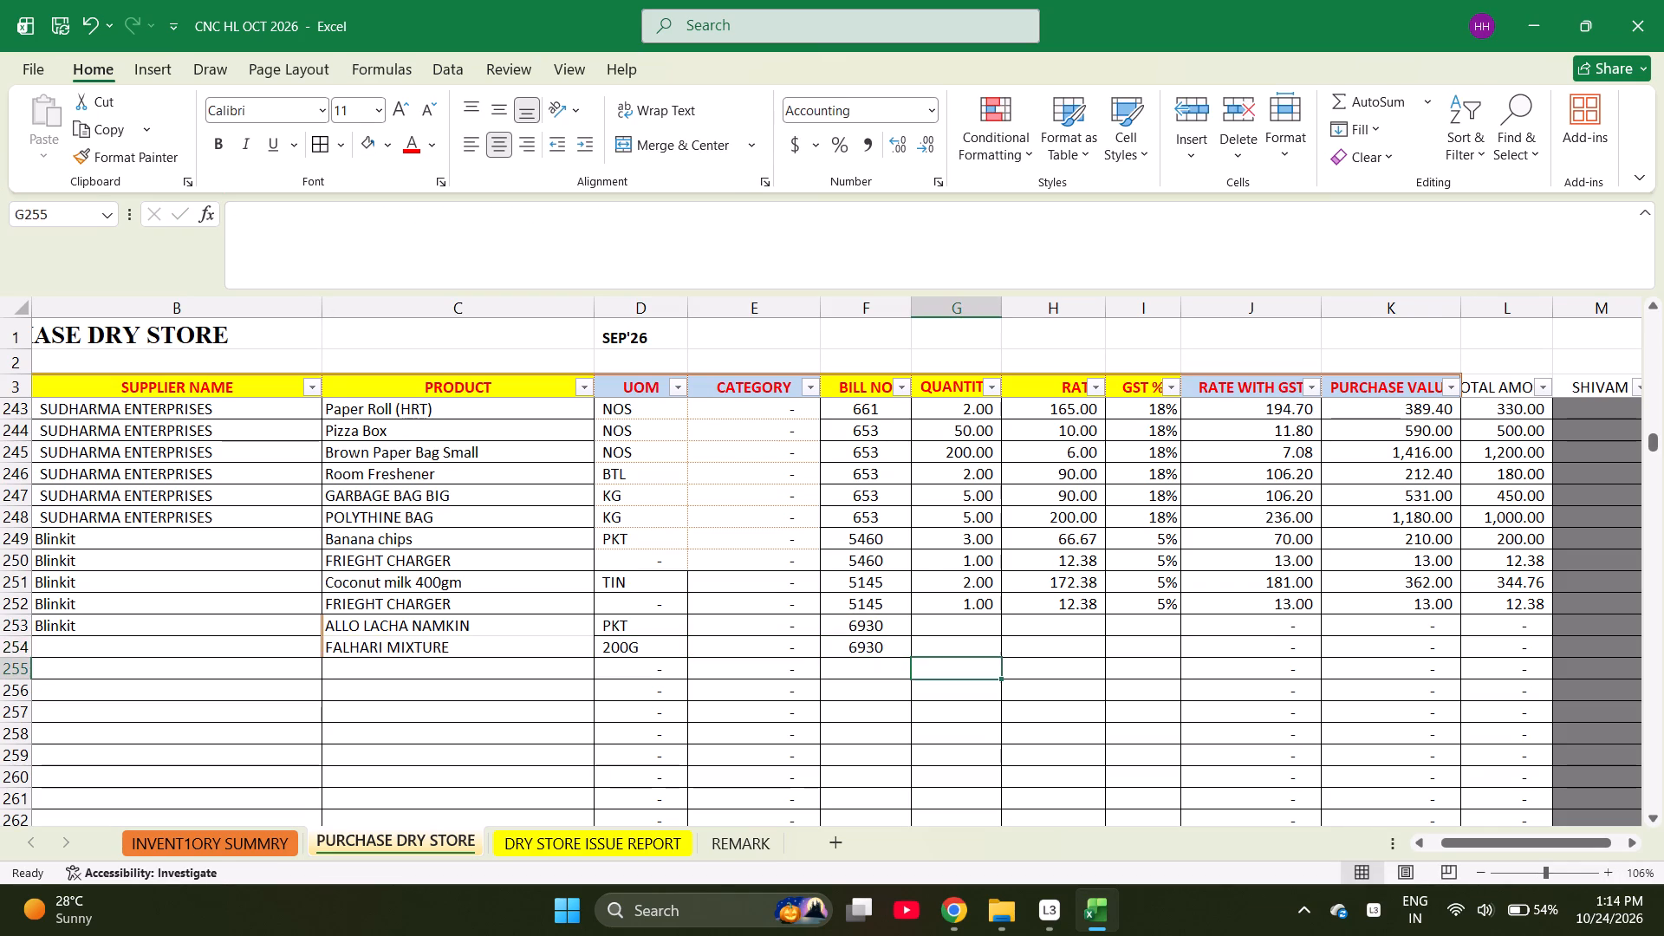
pyautogui.press('Up')
pyautogui.press('Up')
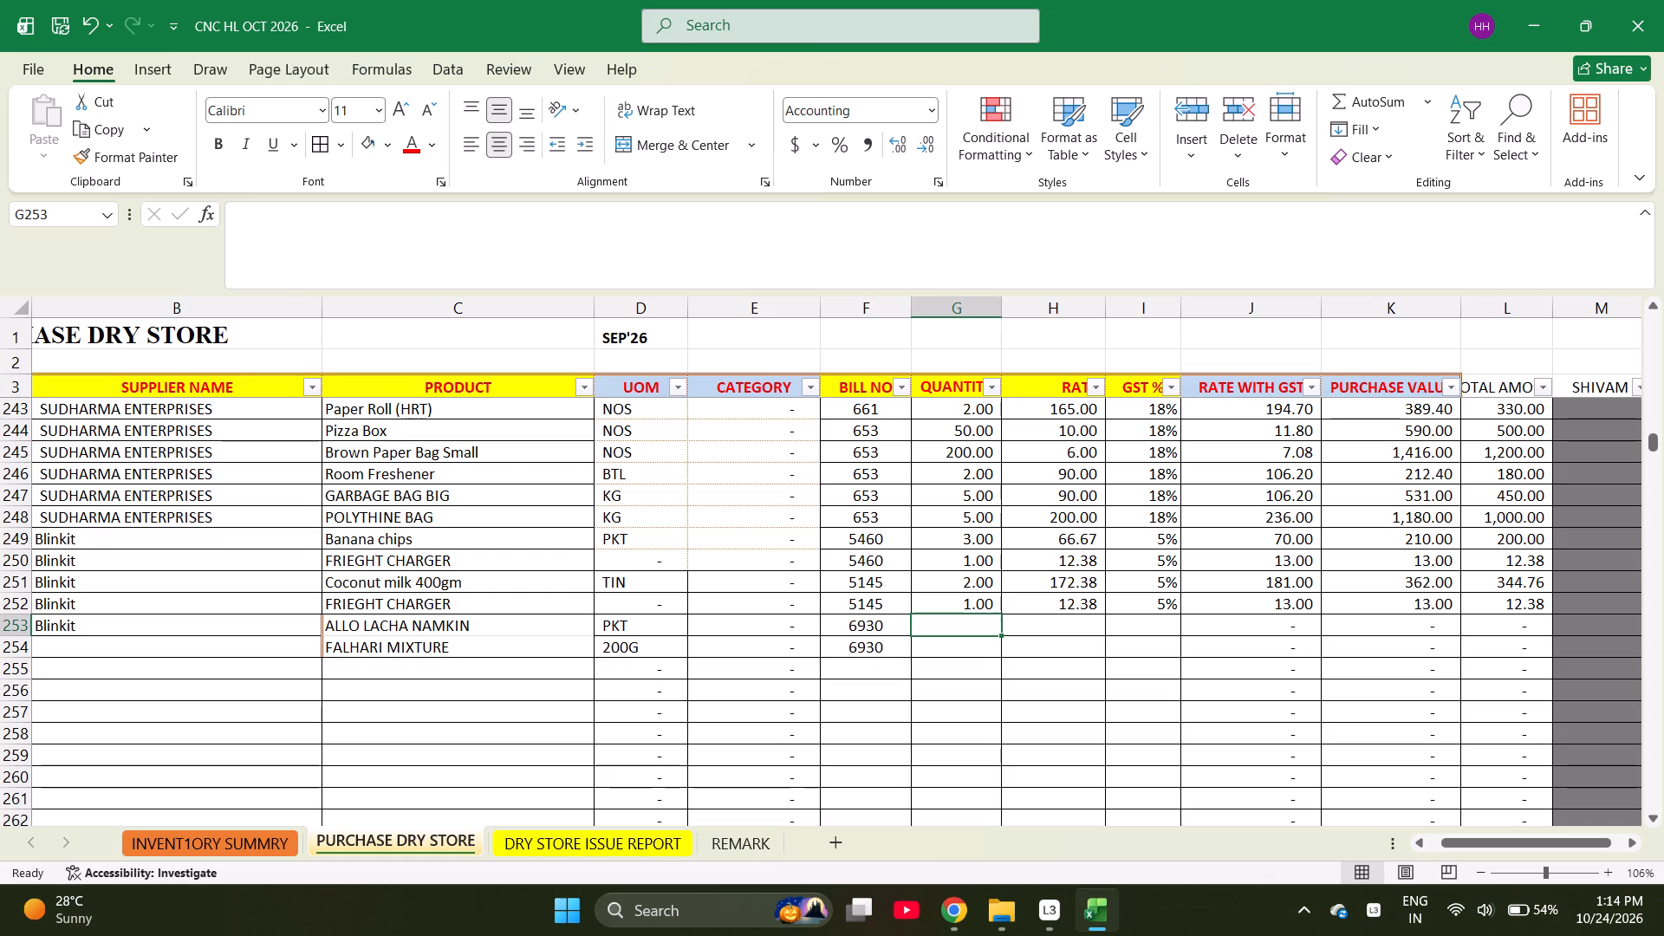
pyautogui.press('2')
pyautogui.press('Return')
pyautogui.press('1')
pyautogui.press('Return')
# Enter the rates: 20 for ALLO LACHA NAMKIN and 56.19 for FALHARI MIXTURE.
pyautogui.press('Right')
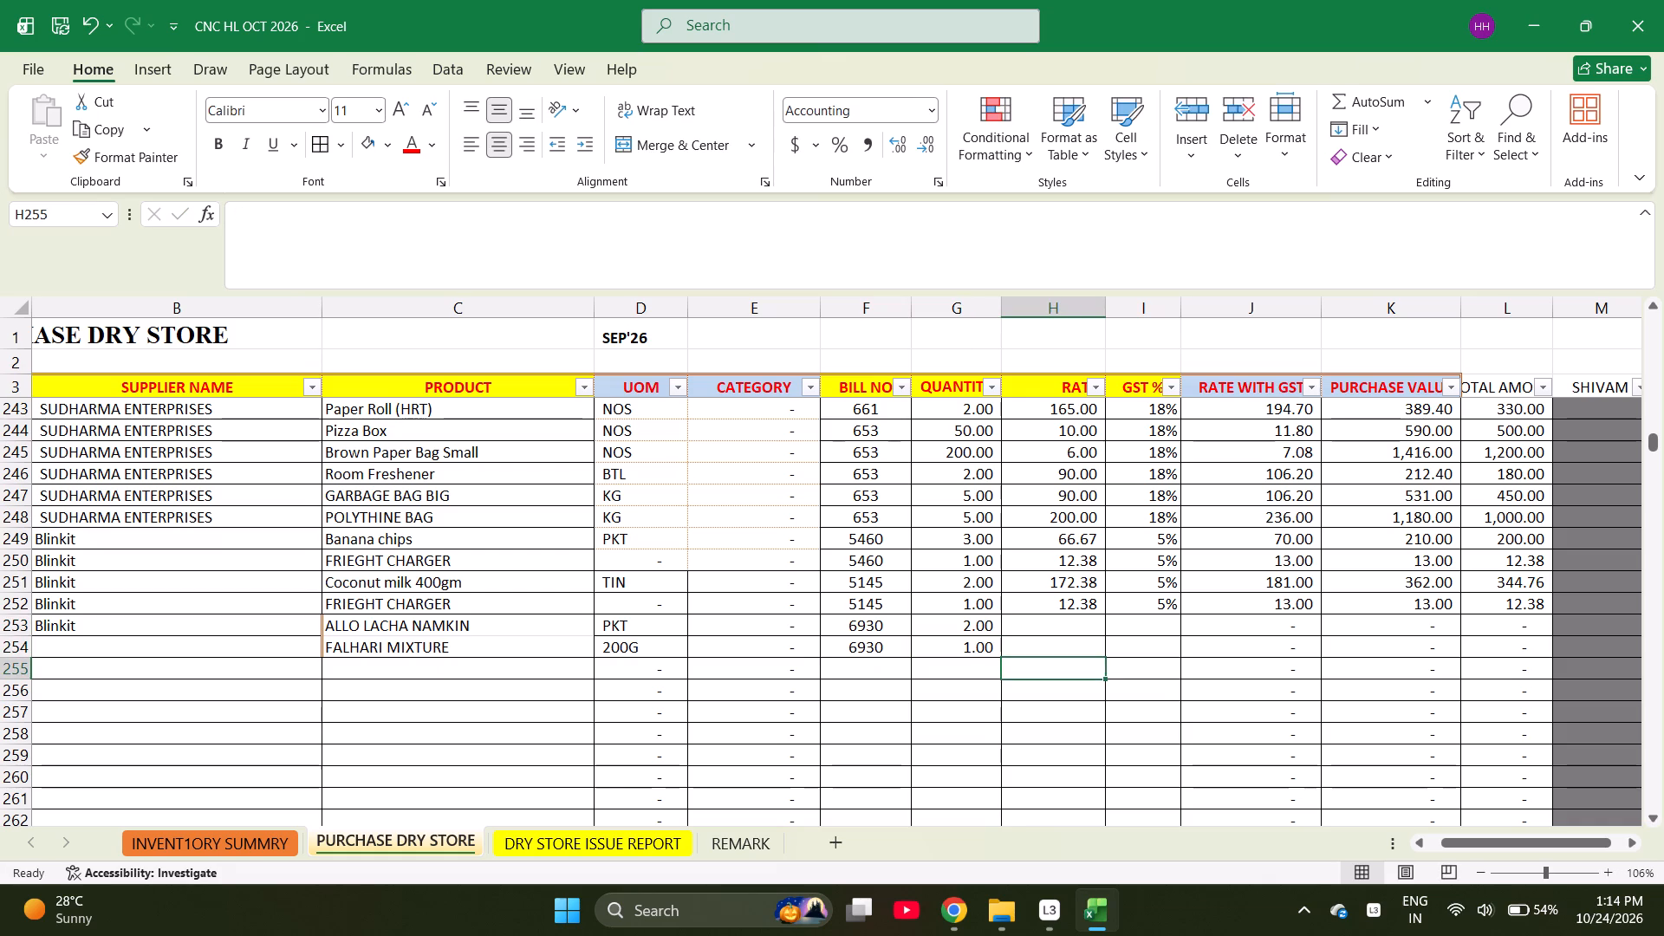
pyautogui.press('Up')
pyautogui.press('Up')
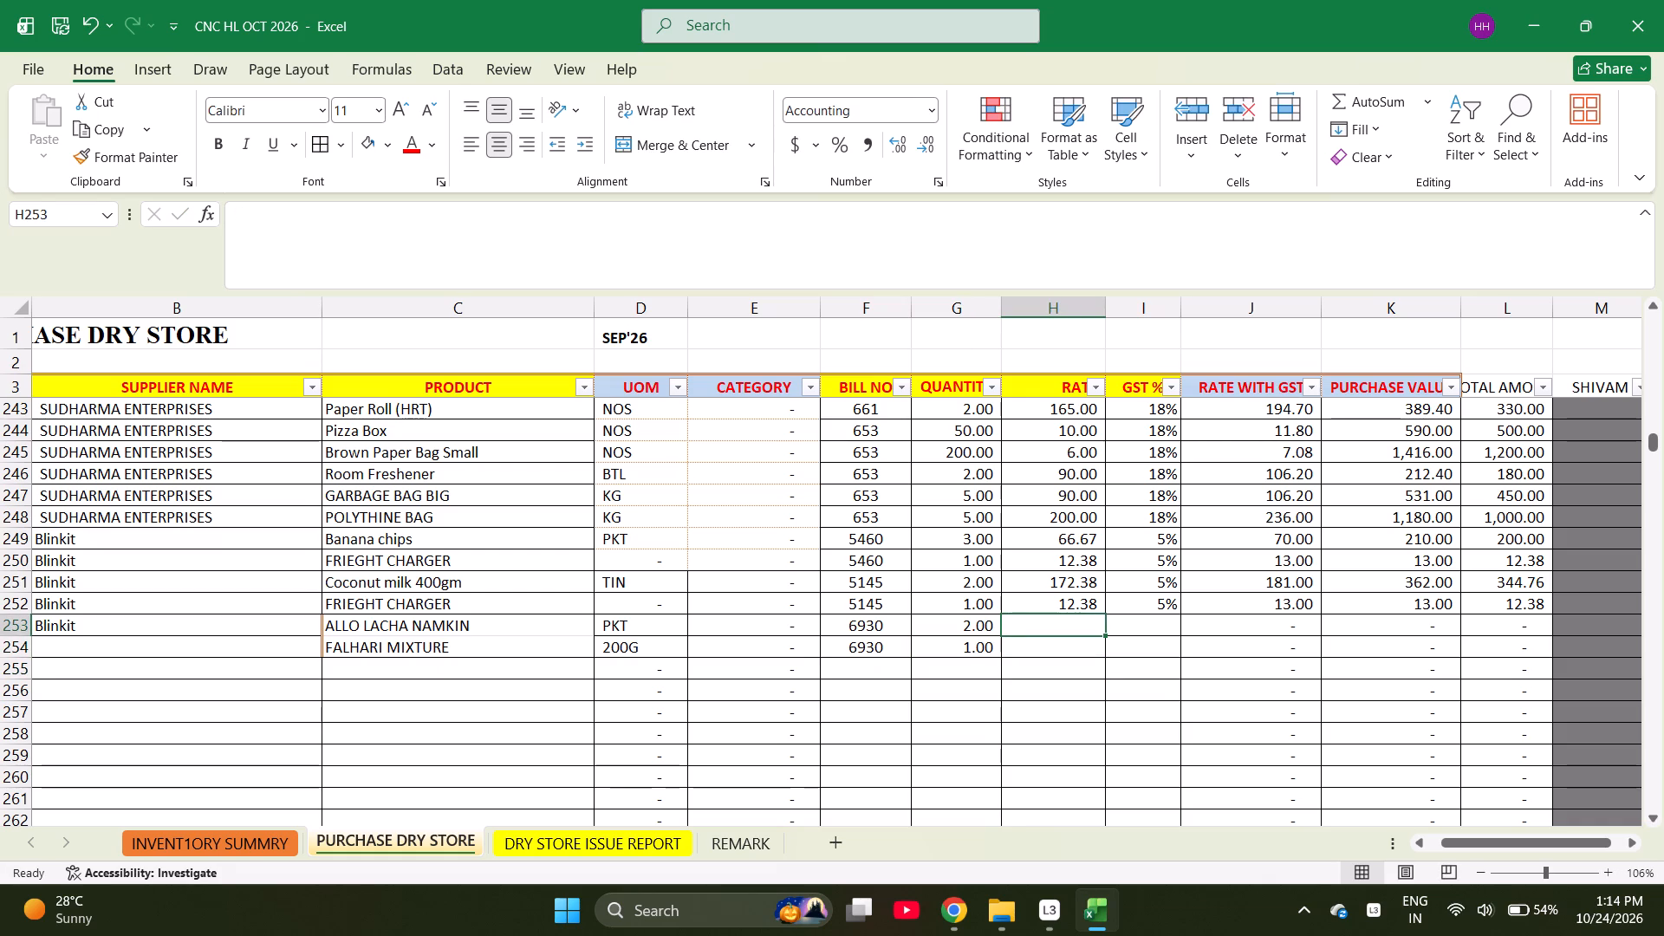
pyautogui.write('20')
pyautogui.press('Return')
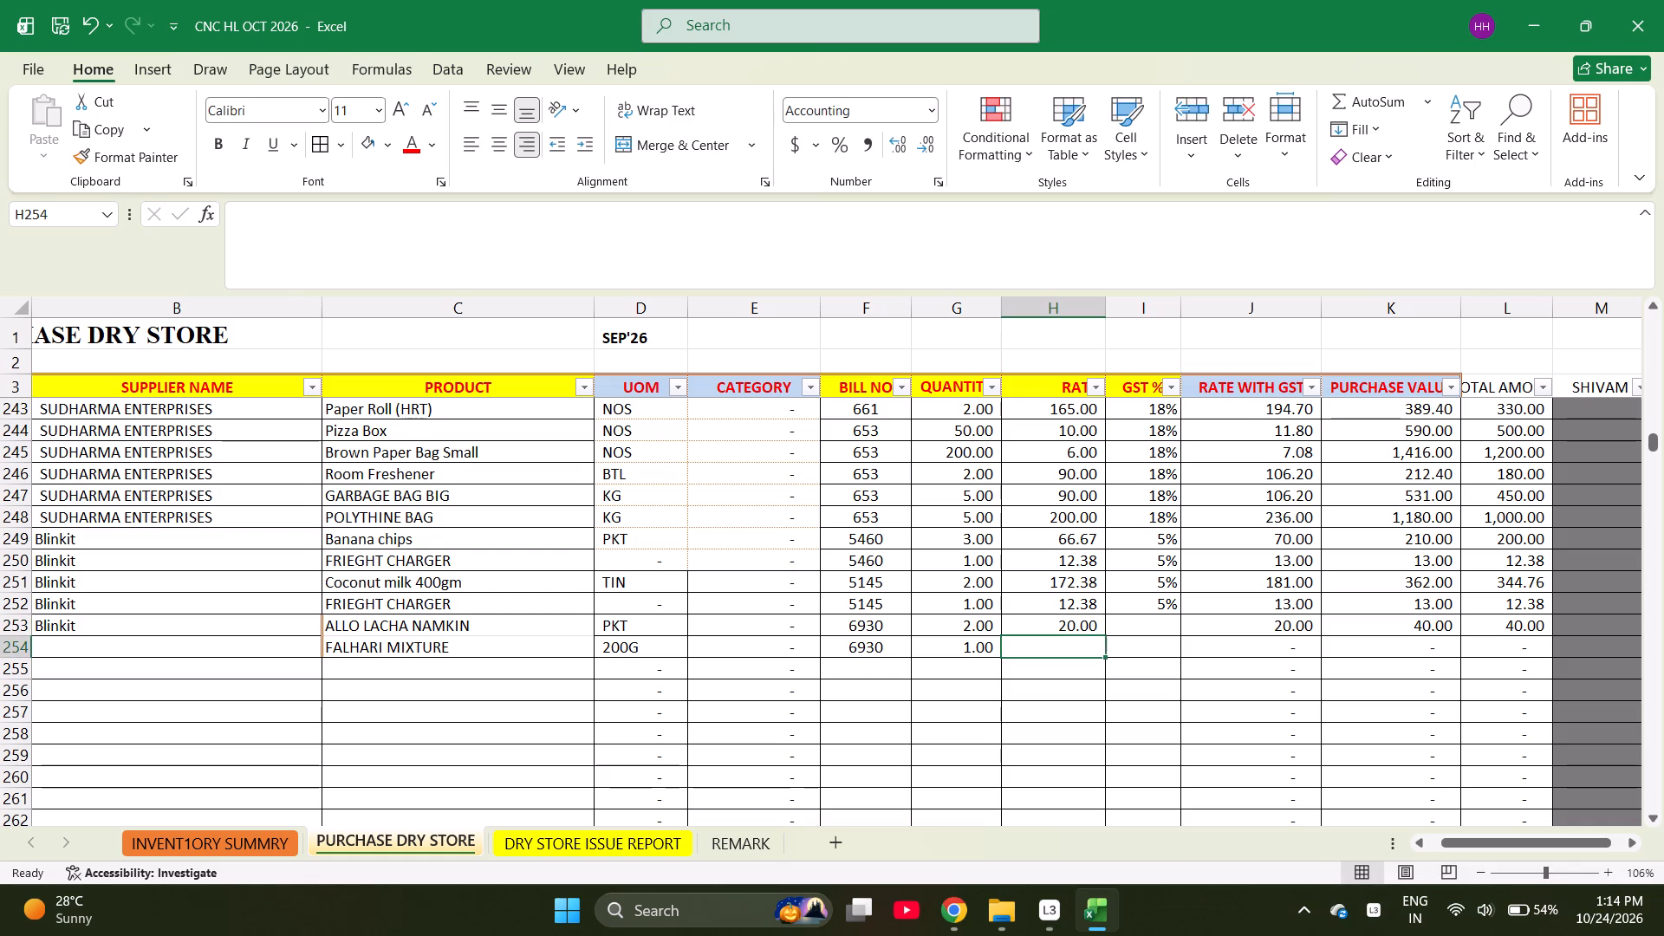
pyautogui.write('56.19')
pyautogui.press('Return')
# Set the GST to 5% for both the ALLO LACHA NAMKIN and FALHARI MIXTURE rows.
pyautogui.press('Right')
pyautogui.press('Up')
pyautogui.press('Up')
pyautogui.press('Up')
pyautogui.press('Down')
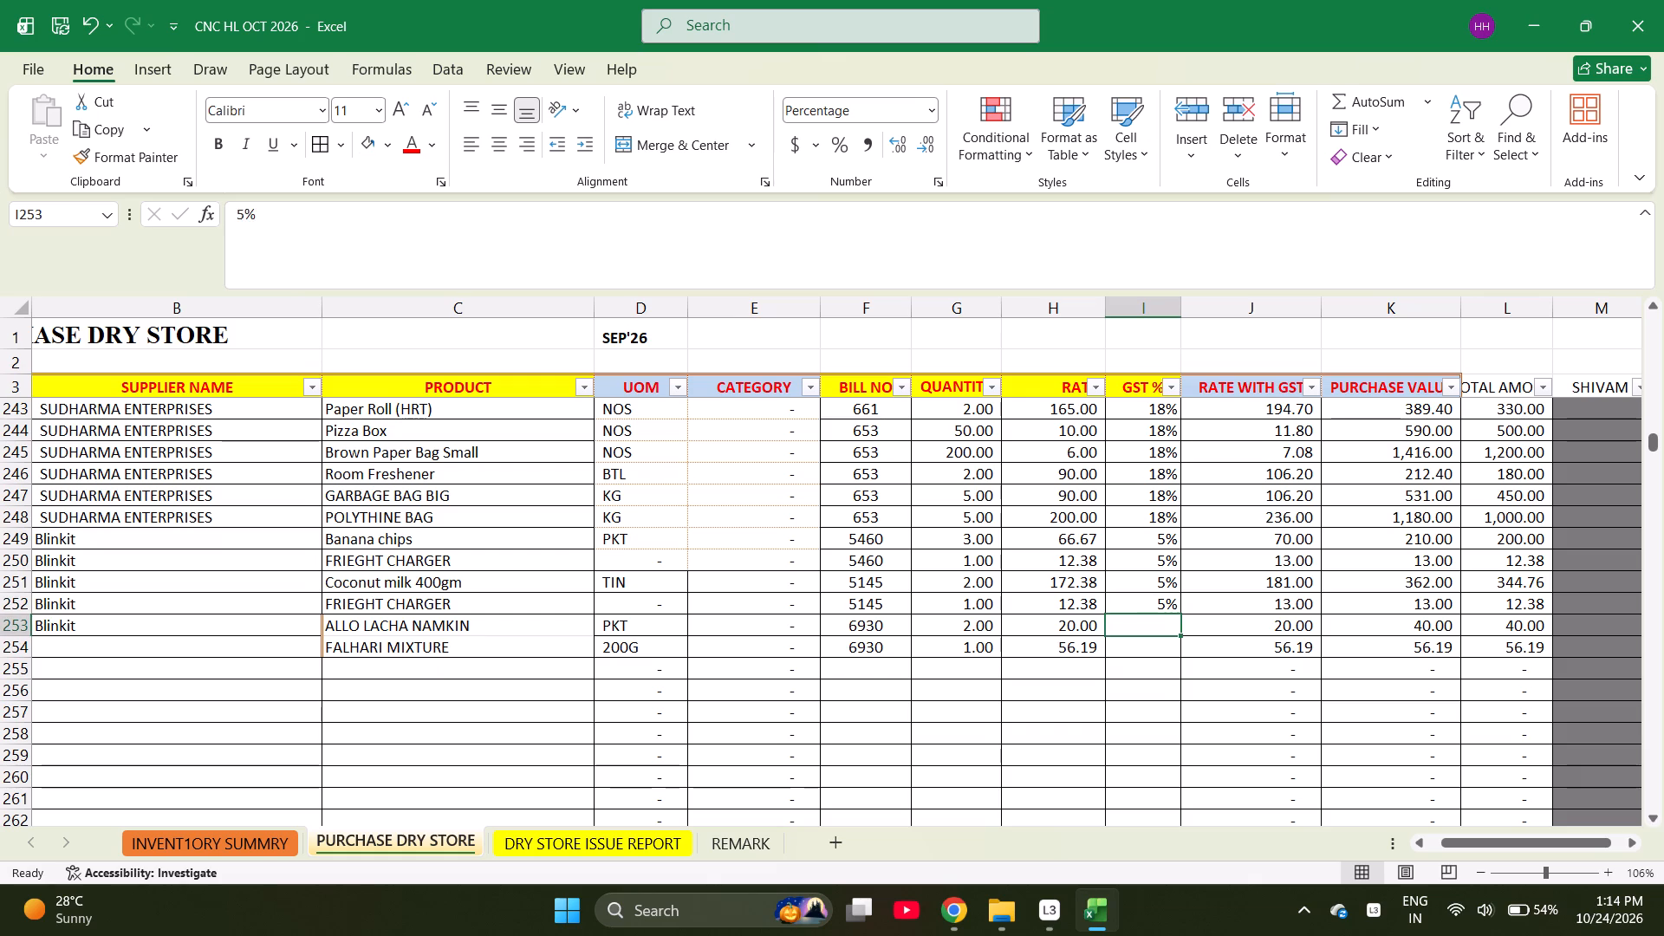
pyautogui.press('5')
pyautogui.press('Return')
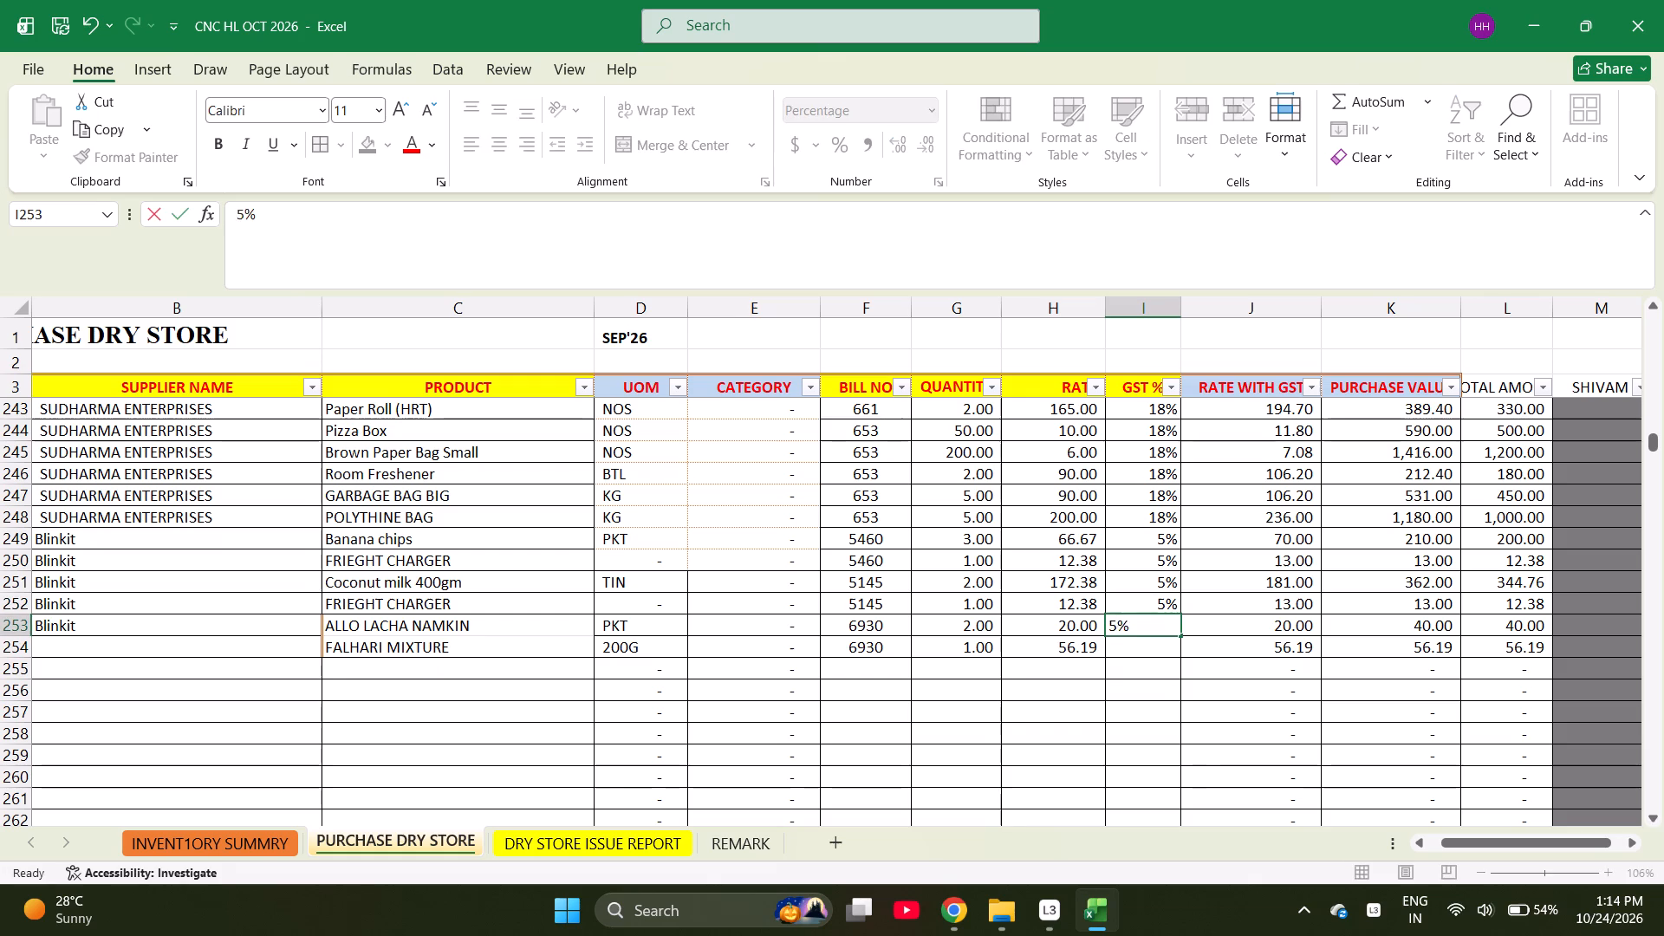
pyautogui.press('5')
pyautogui.press('Return')
# Fill the date and Blinkit supplier from the row above down through the ALLO LACHA NAMKIN and FALHARI MIXTURE rows.
pyautogui.hotkey('ctrl', 'Left')
pyautogui.hotkey('ctrl', 'Left')
pyautogui.hotkey('ctrl', 'Left')
pyautogui.hotkey('ctrl', 'Left')
pyautogui.hotkey('ctrl', 'Left')
pyautogui.hotkey('ctrl', 'Left')
pyautogui.hotkey('ctrl', 'Left')
pyautogui.hotkey('ctrl', 'Left')
pyautogui.hotkey('ctrl', 'Left')
pyautogui.hotkey('ctrl', 'Left')
pyautogui.hotkey('ctrl', 'Left')
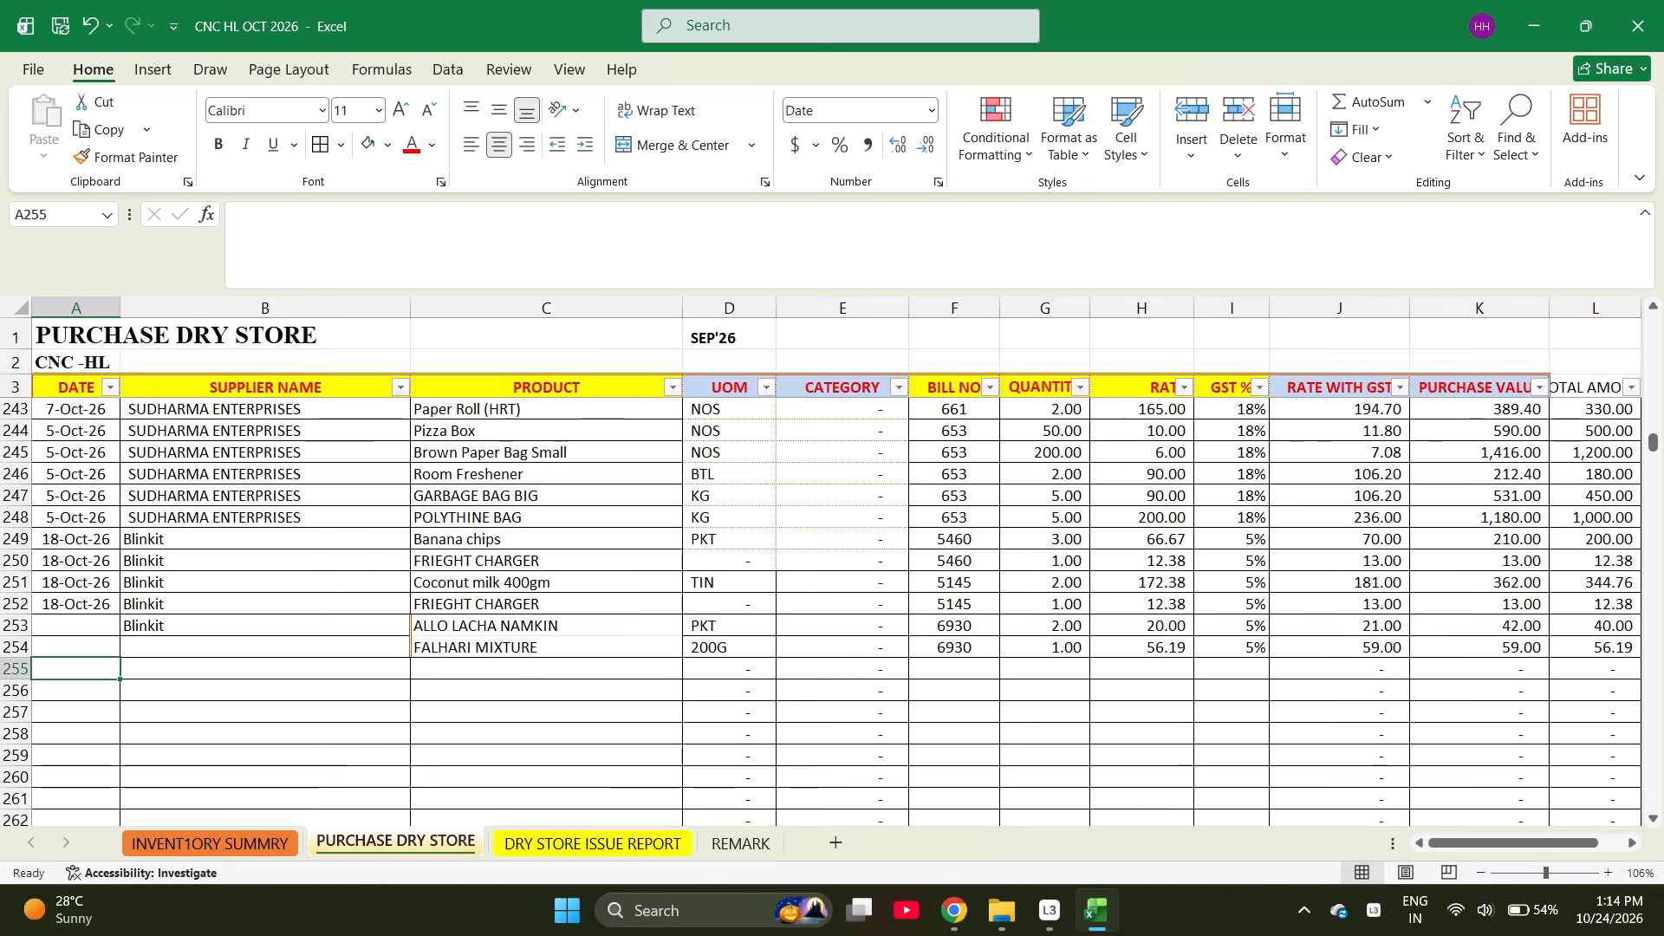
pyautogui.hotkey('ctrl', 'Up')
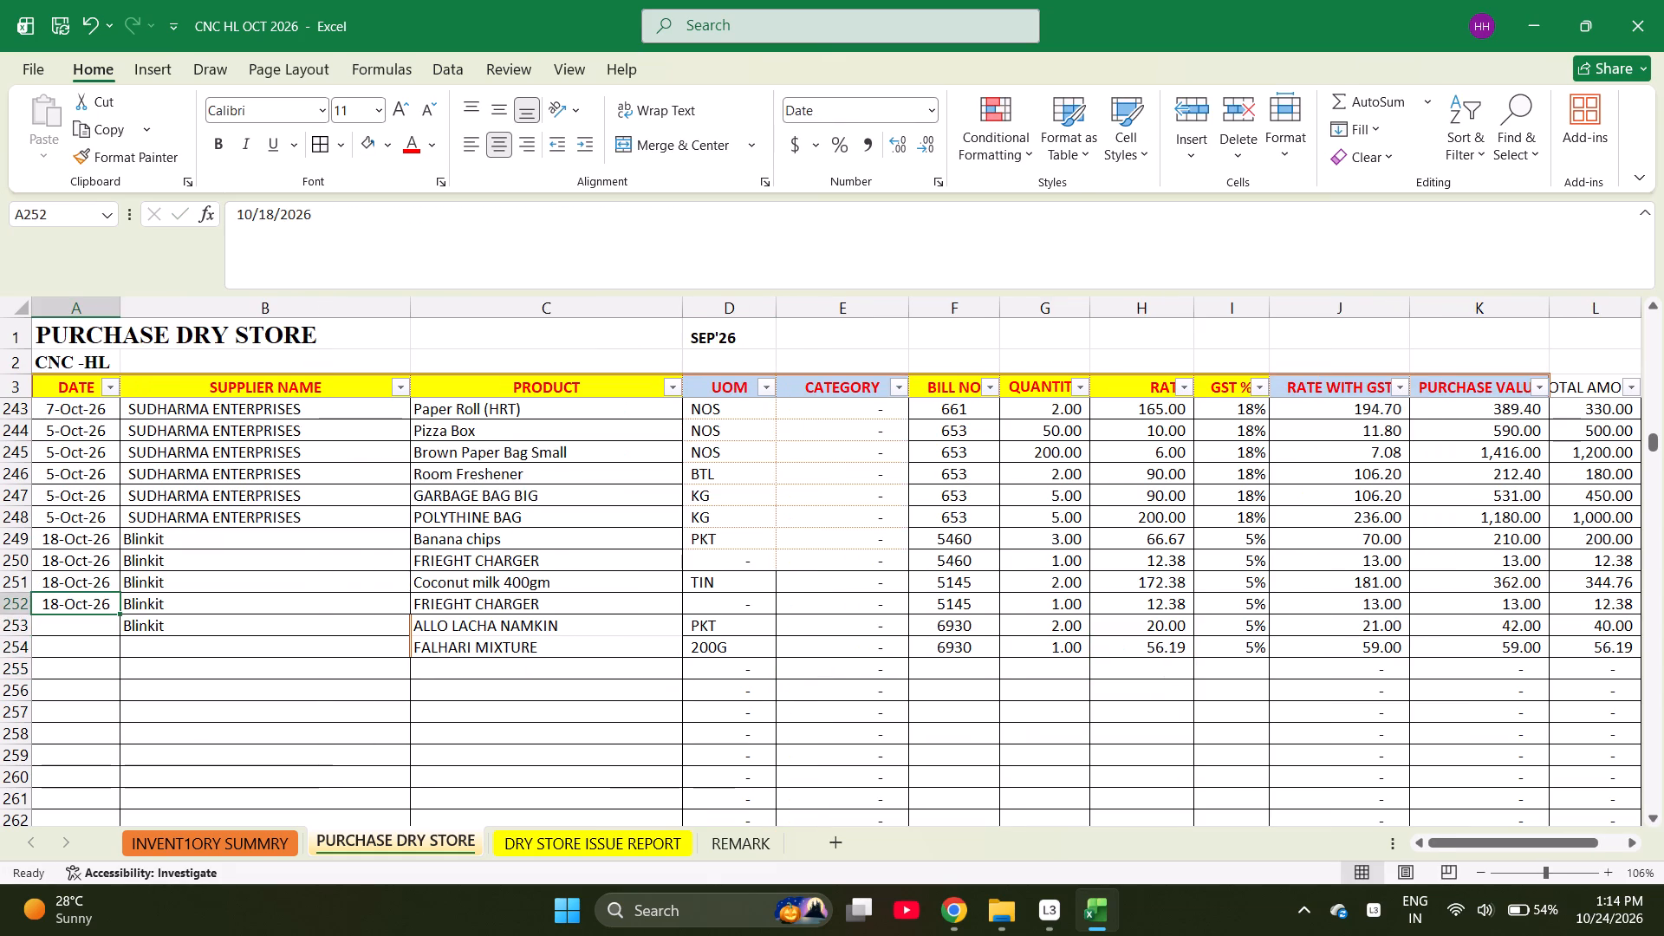
pyautogui.hotkey('shift', 'Right')
pyautogui.hotkey('shift', 'Down')
pyautogui.hotkey('shift', 'Down')
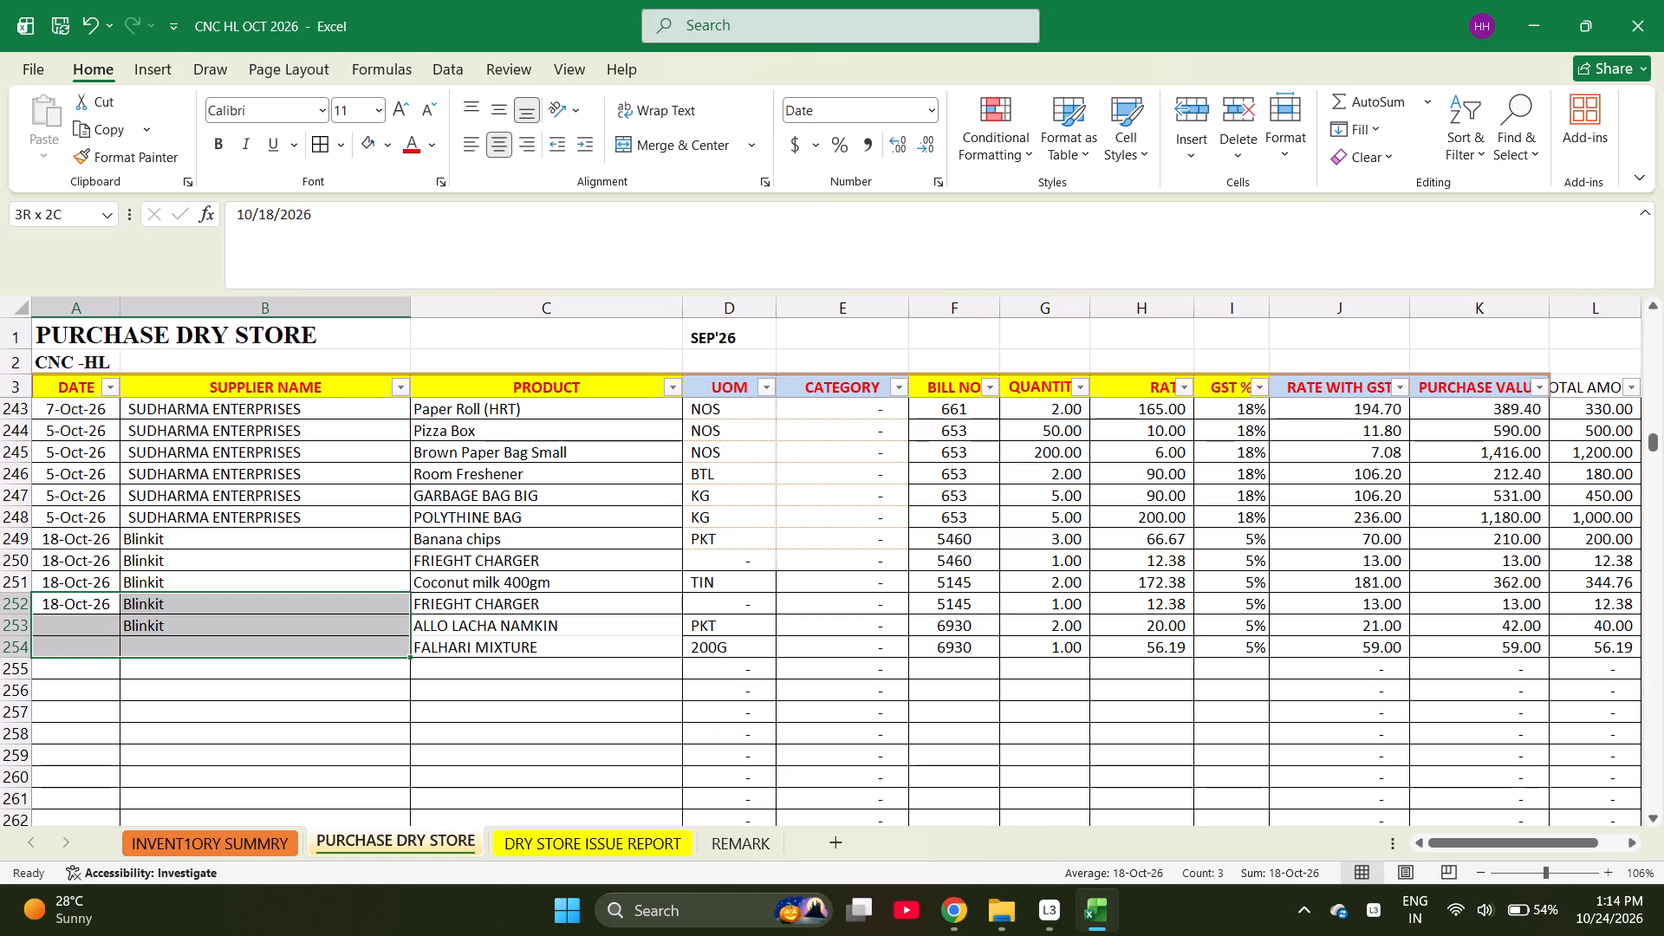
pyautogui.hotkey('ctrl', 'd')
pyautogui.press('Down')
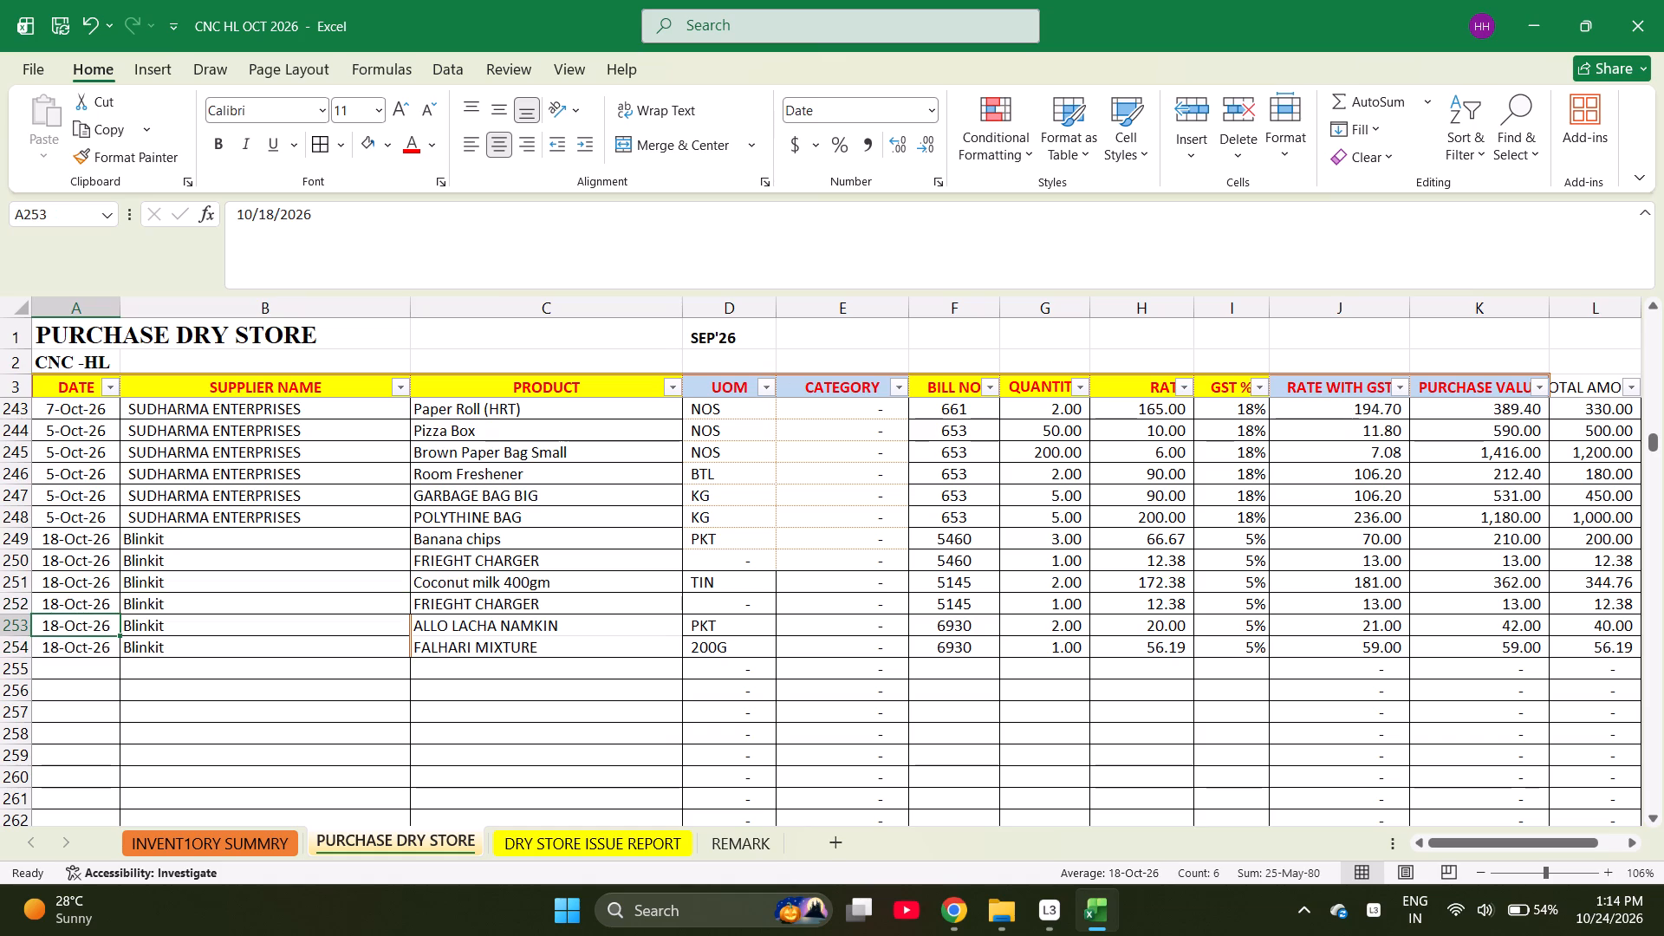
# Change the date to 10-15-2026 for both the ALLO LACHA NAMKIN and FALHARI MIXTURE rows.
pyautogui.press('Down')
pyautogui.press('Up')
pyautogui.press('Up')
pyautogui.press('Down')
pyautogui.write('10-15-2026')
pyautogui.press('Right')
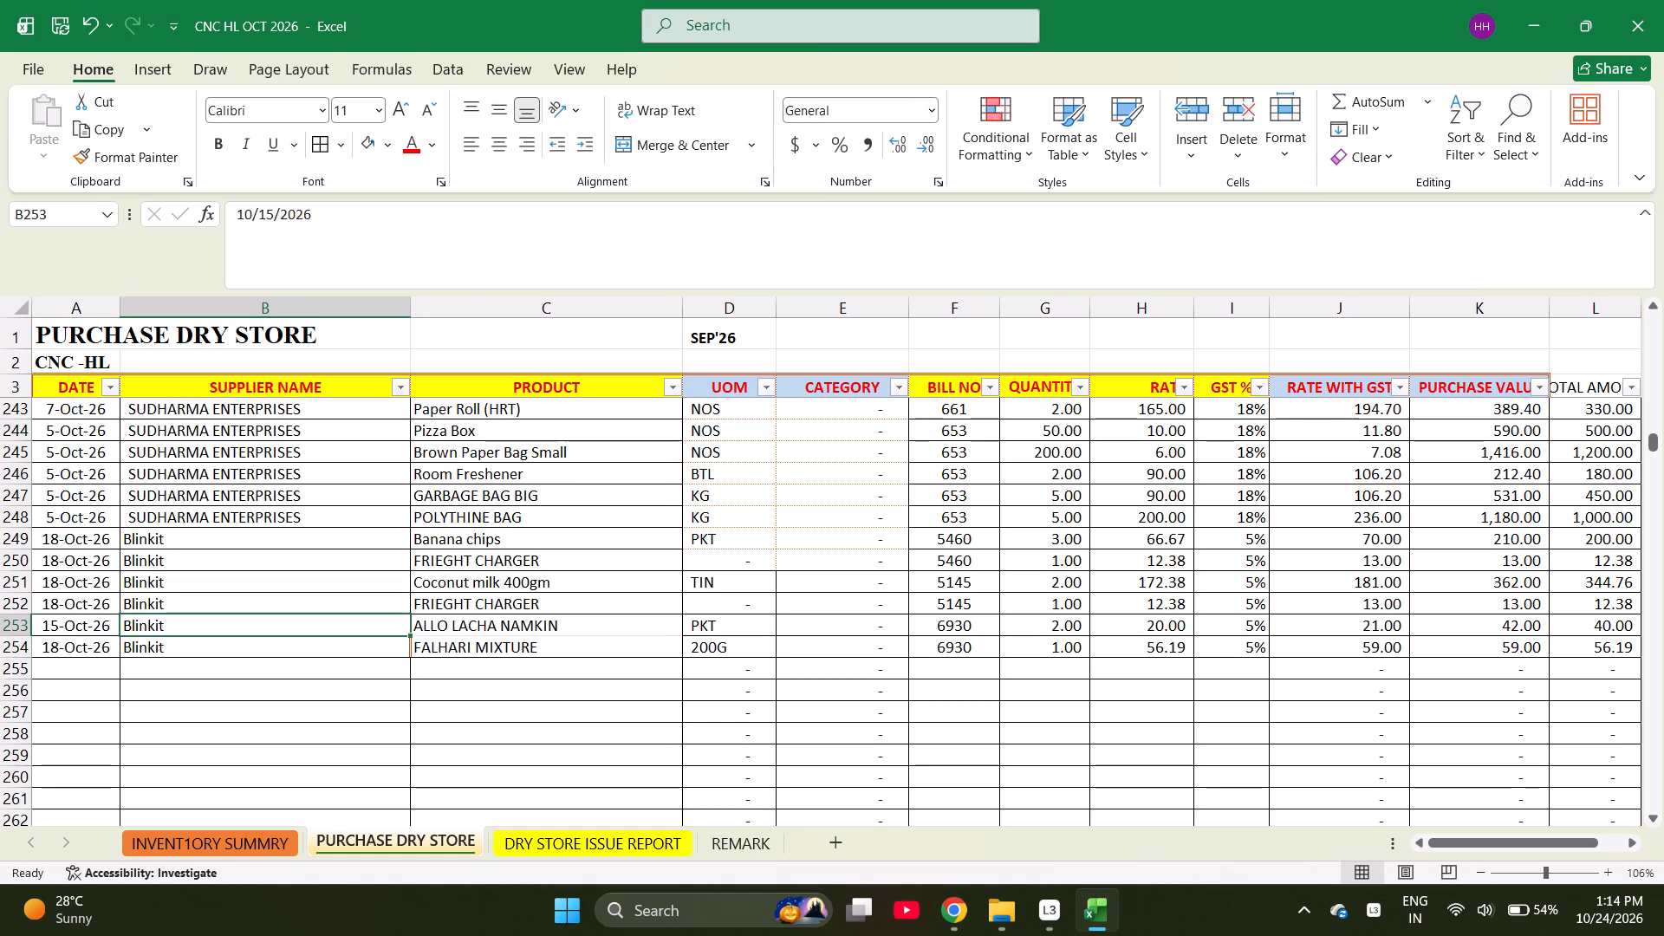
pyautogui.press('Down')
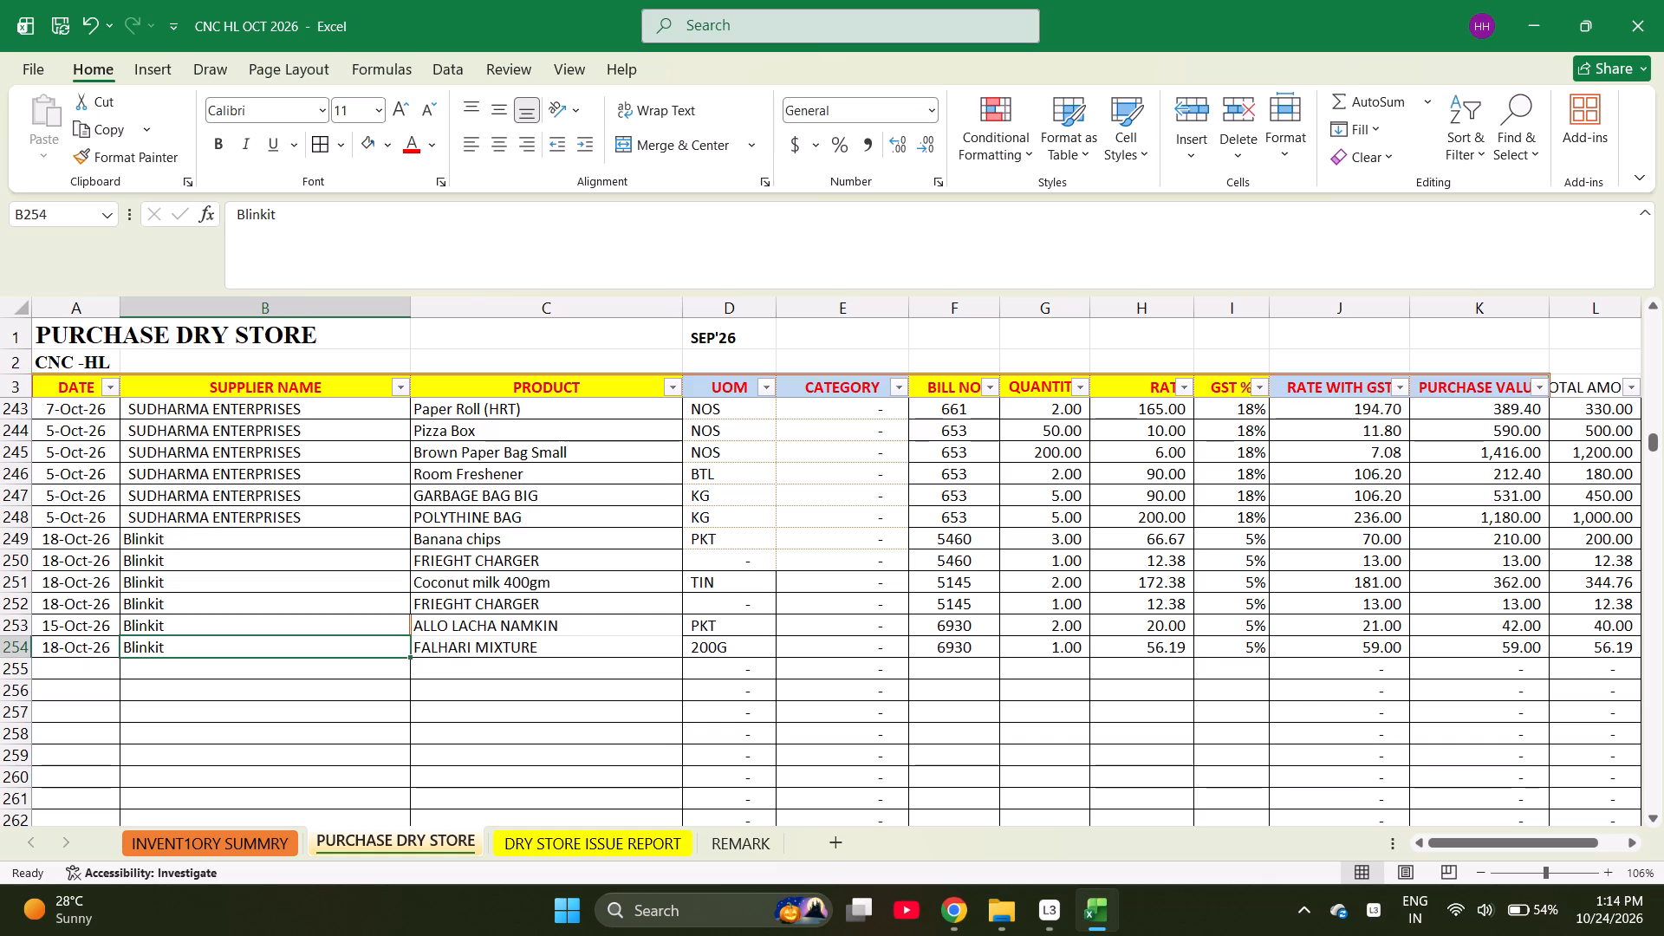
pyautogui.press('Left')
pyautogui.hotkey('ctrl', 'd')
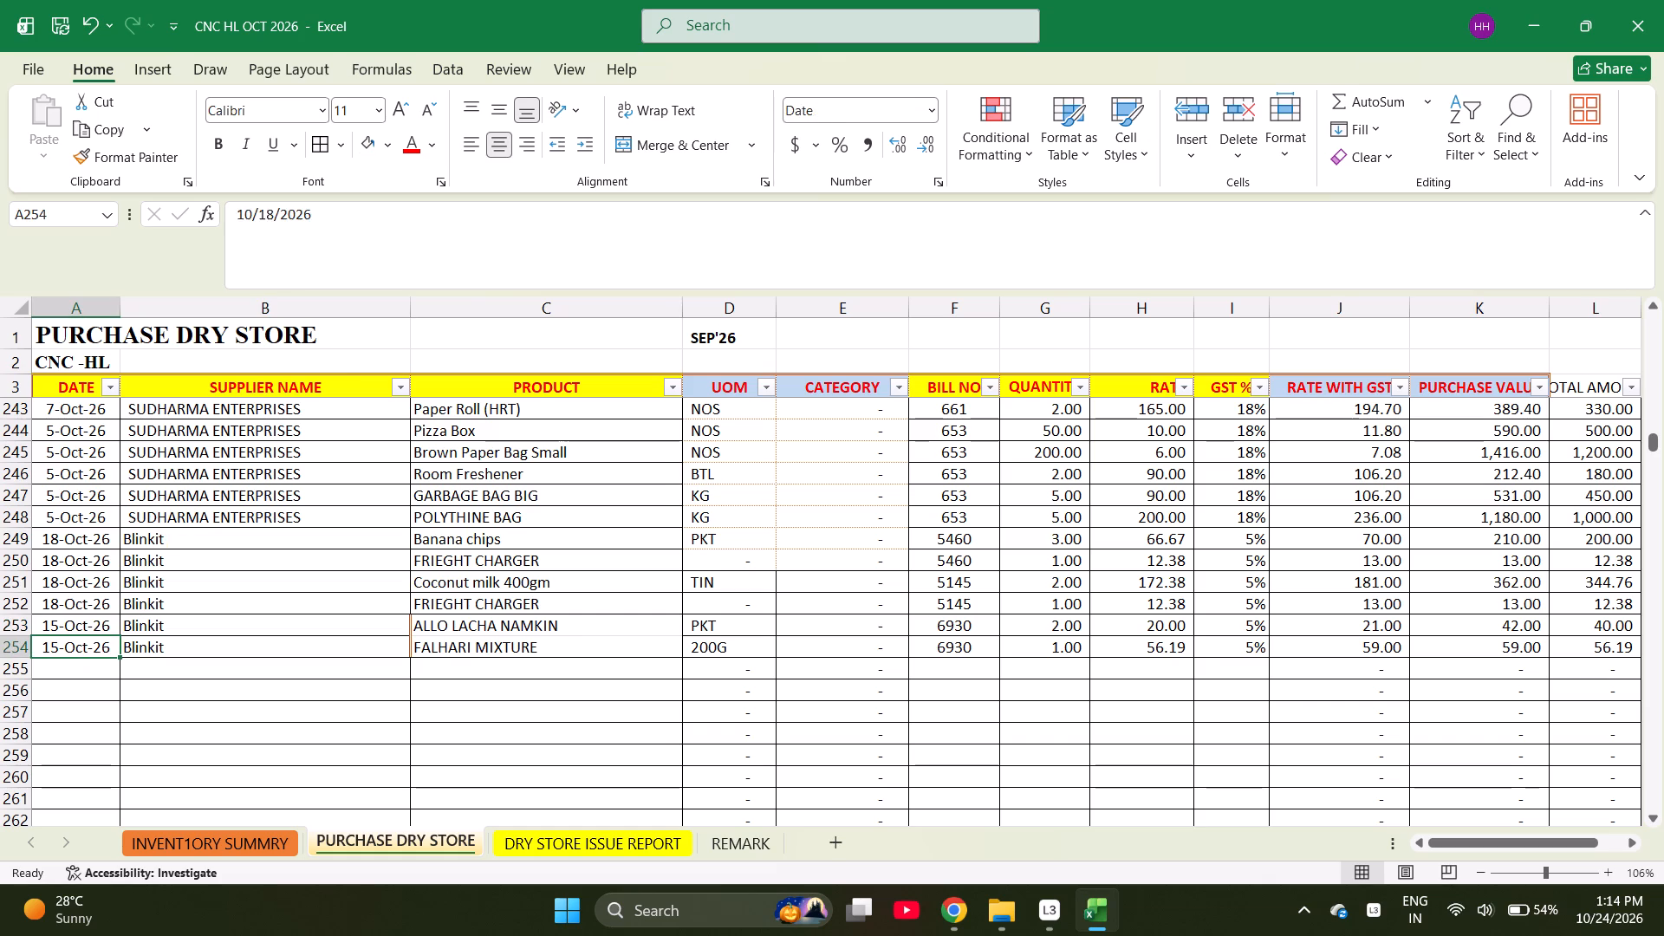
# Review the FALHARI MIXTURE row's entries and check the combined purchase value of the two bill 6930 rows.
pyautogui.press('Right')
pyautogui.press('Right')
pyautogui.press('Right')
pyautogui.press('Right')
pyautogui.press('Right')
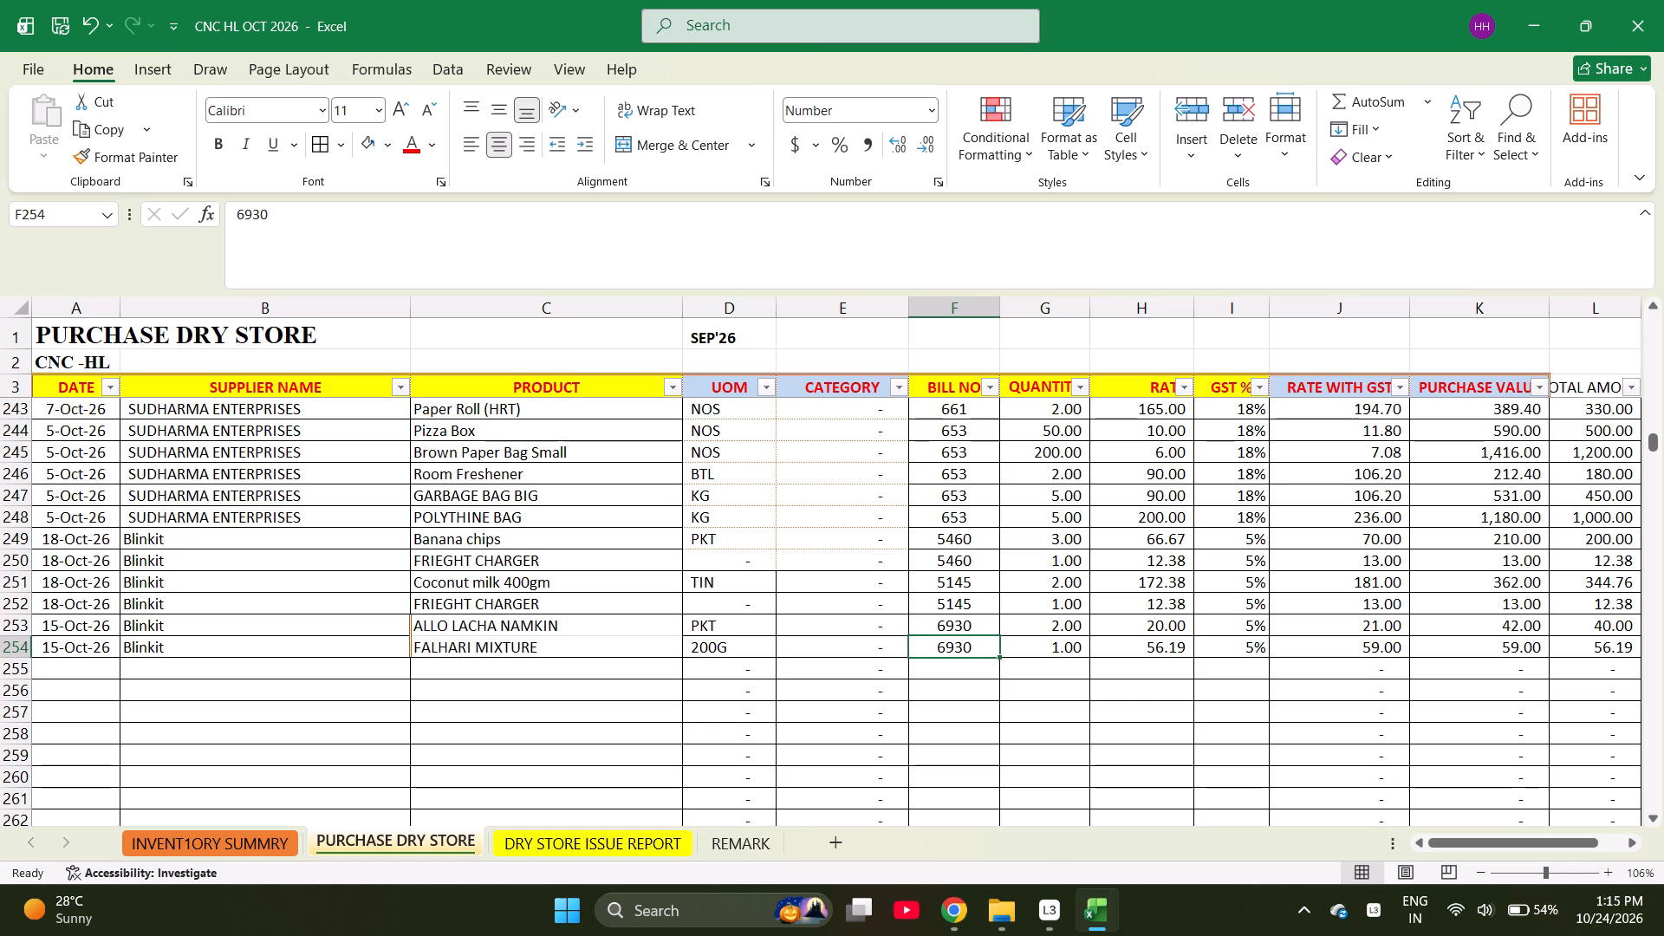
pyautogui.press('Right')
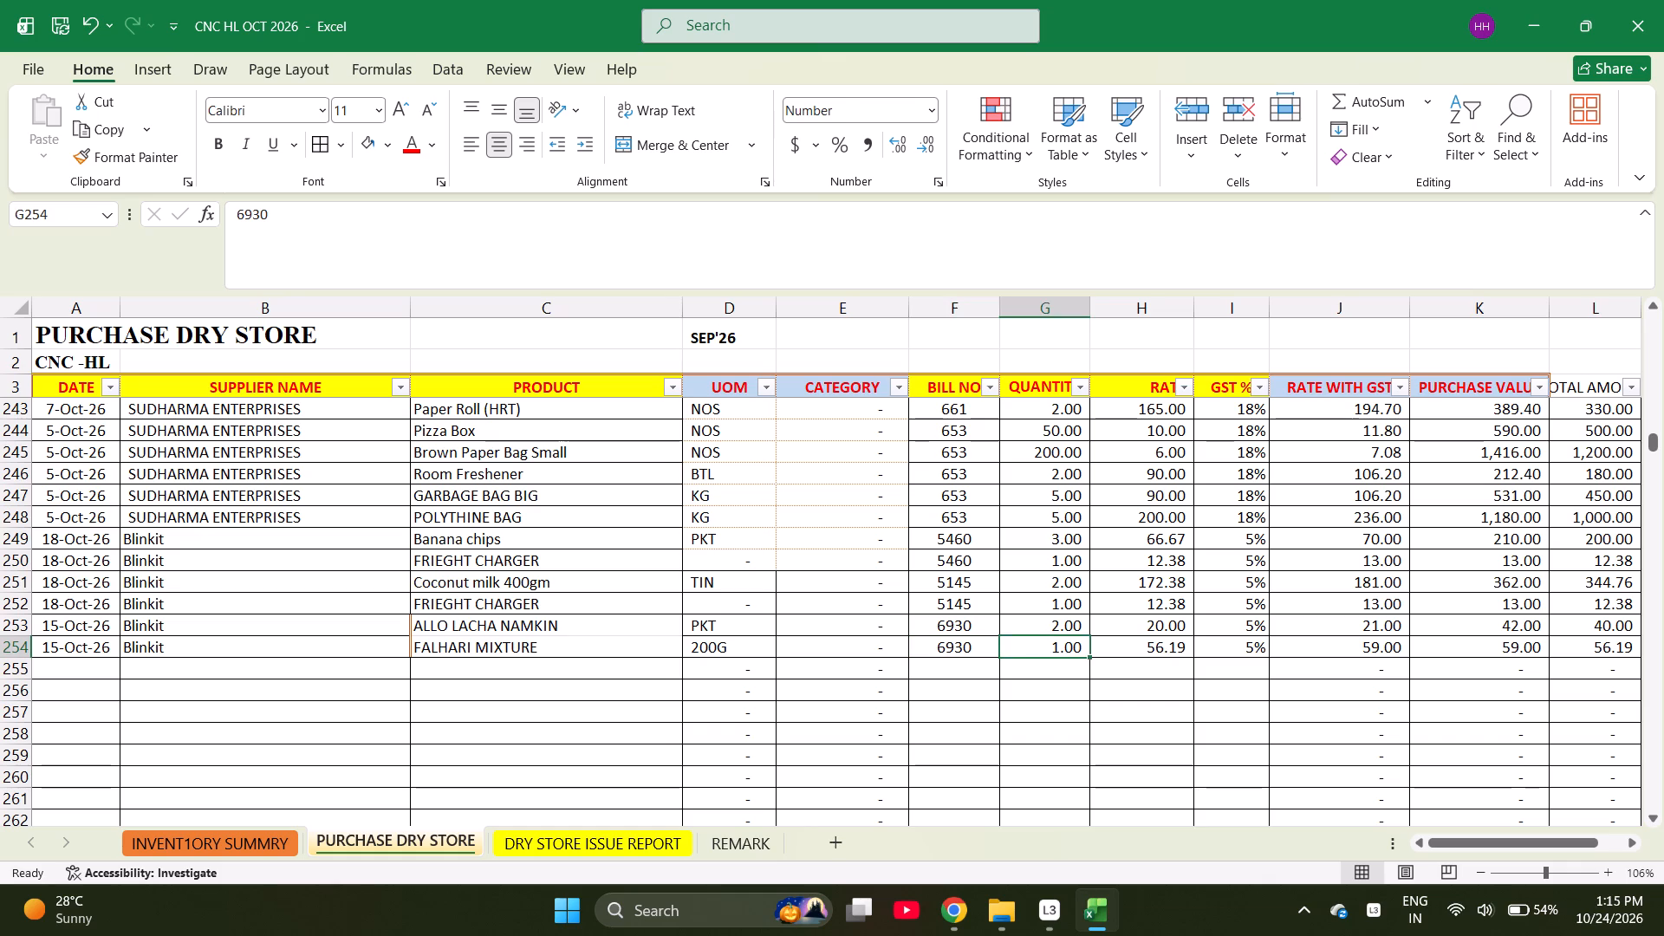
pyautogui.press('Right')
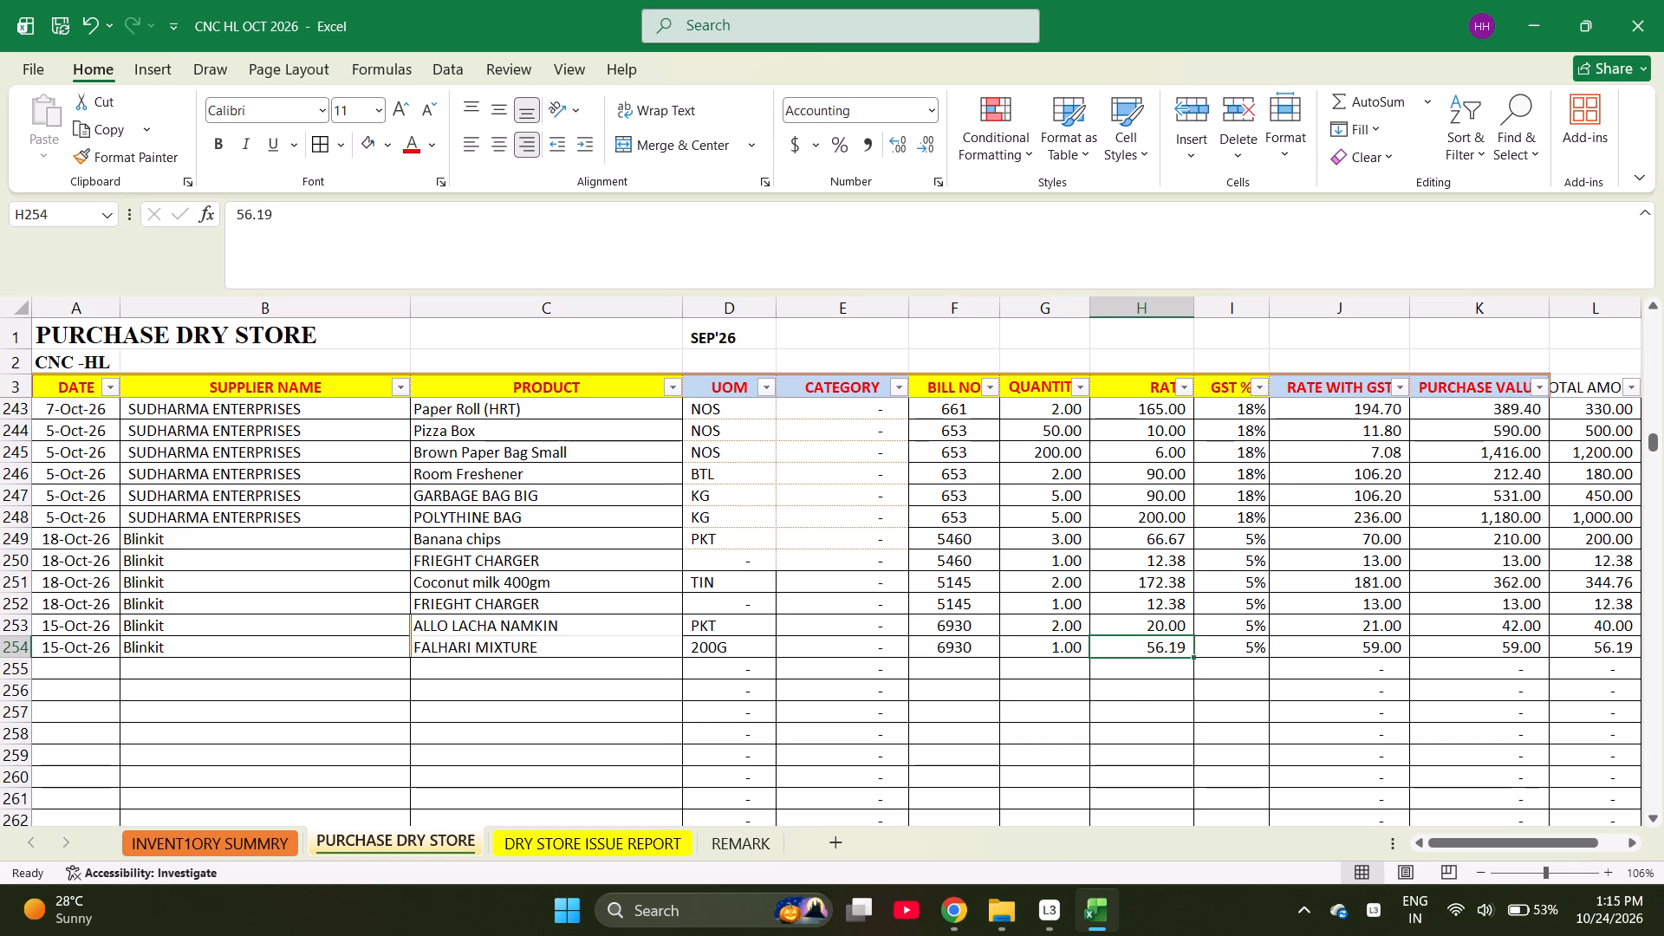
pyautogui.press('Right')
pyautogui.press('Right')
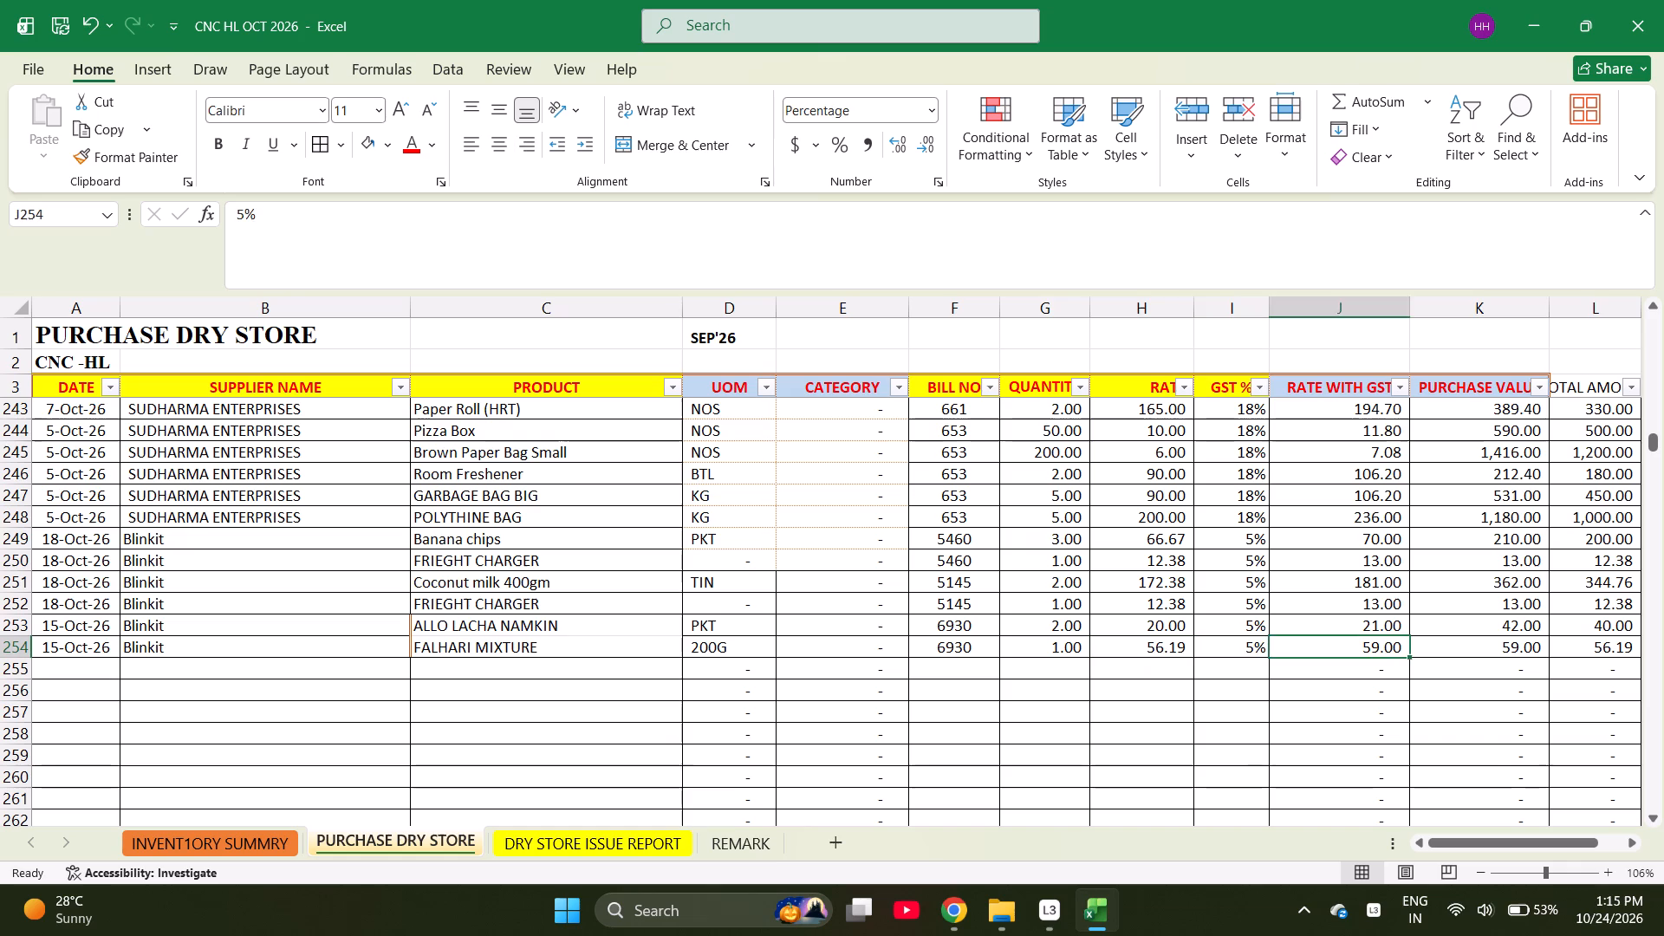
pyautogui.press('Right')
pyautogui.press('Right')
pyautogui.press('Left')
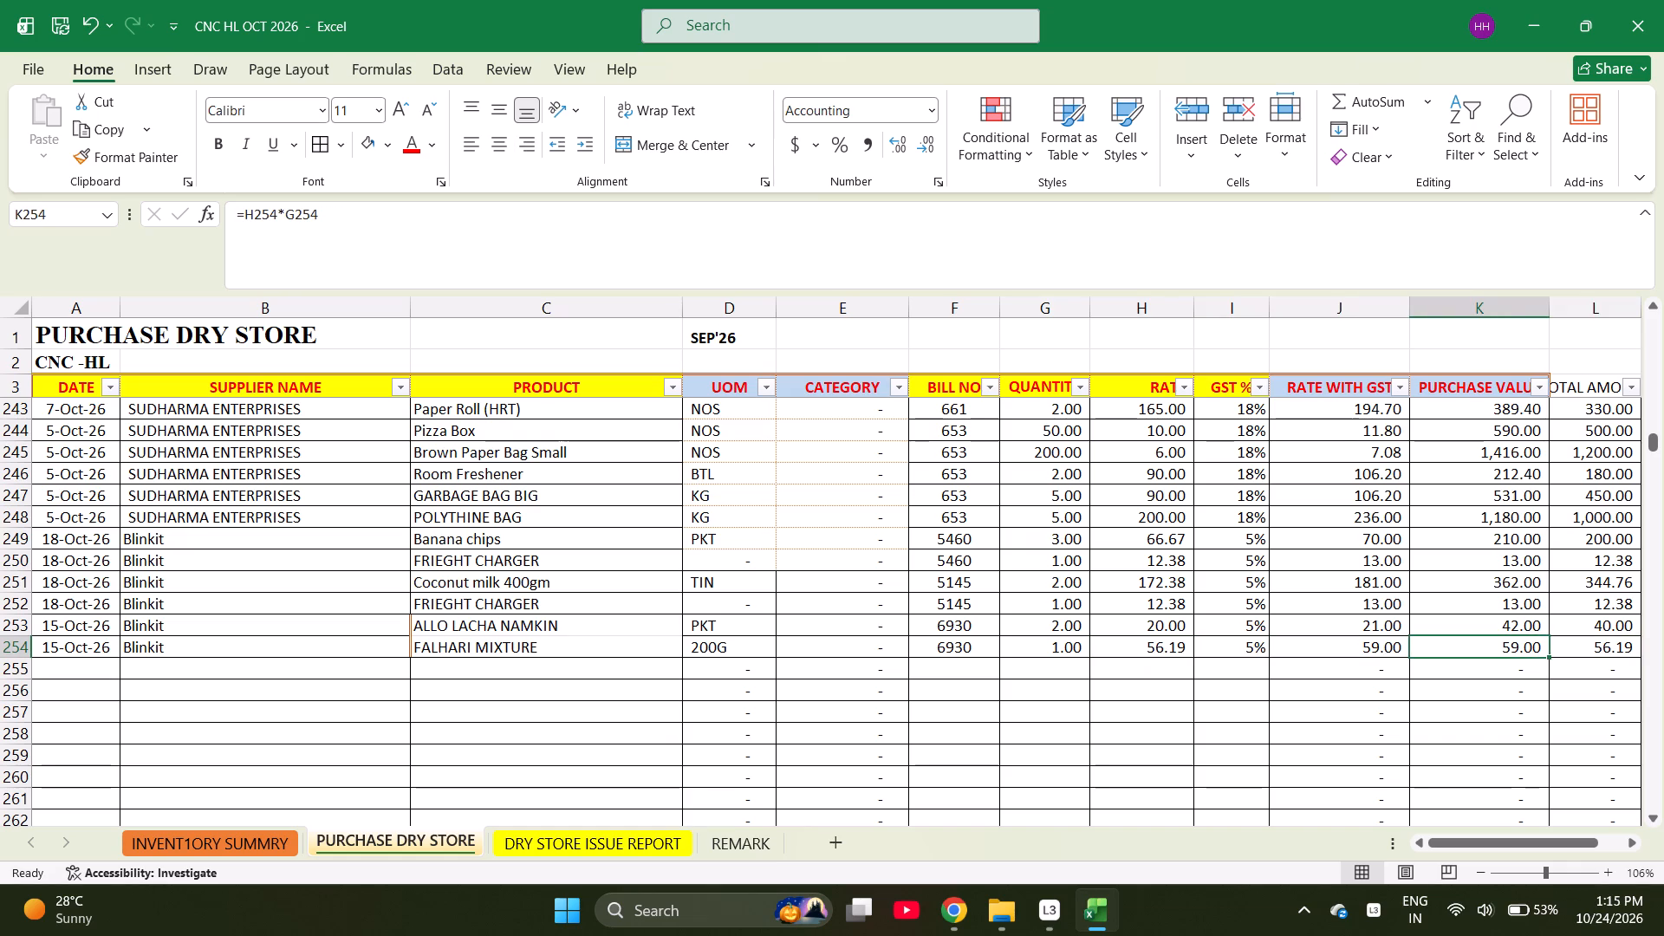
pyautogui.hotkey('shift', 'Up')
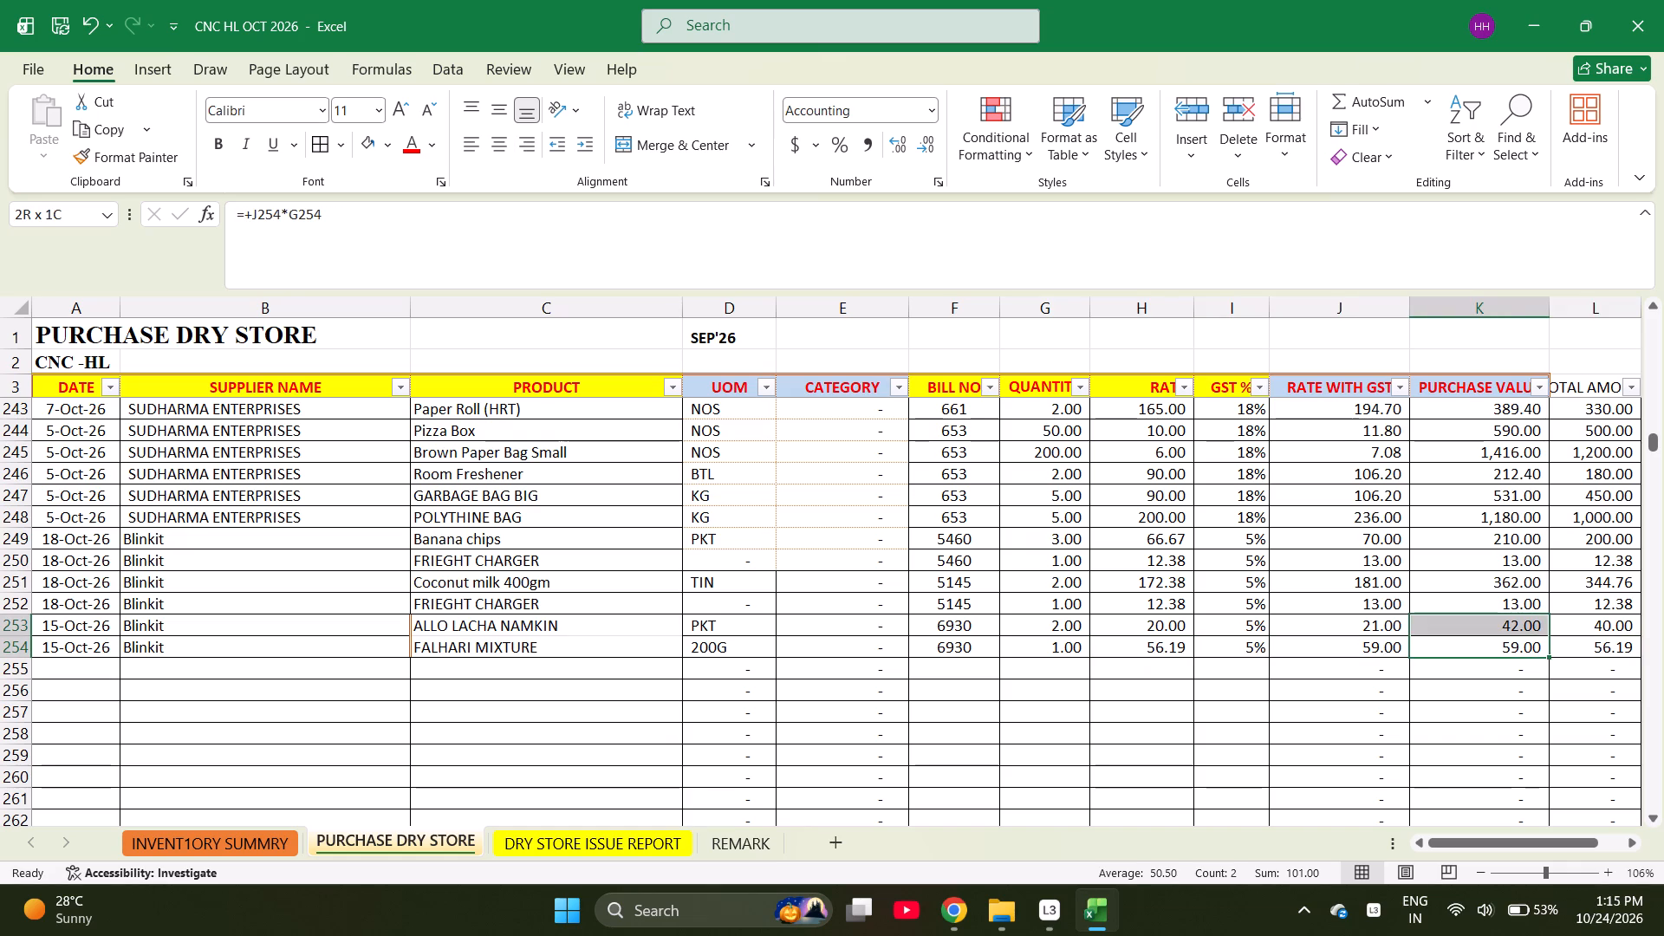
# Copy the 15-Oct-26 date and Blinkit supplier into the empty row below FALHARI MIXTURE.
pyautogui.press('Down')
pyautogui.hotkey('ctrl', 'Left')
pyautogui.hotkey('ctrl', 'Left')
pyautogui.hotkey('ctrl', 'Left')
pyautogui.hotkey('ctrl', 'Left')
pyautogui.hotkey('ctrl', 'Left')
pyautogui.hotkey('ctrl', 'Left')
pyautogui.hotkey('ctrl', 'Left')
pyautogui.hotkey('ctrl', 'Left')
pyautogui.hotkey('ctrl', 'Left')
pyautogui.hotkey('ctrl', 'Left')
pyautogui.hotkey('ctrl', 'Left')
pyautogui.hotkey('ctrl', 'Left')
pyautogui.hotkey('ctrl', 'Left')
pyautogui.hotkey('ctrl', 'Left')
pyautogui.hotkey('ctrl', 'Left')
pyautogui.hotkey('ctrl', 'Left')
pyautogui.hotkey('ctrl', 'Left')
pyautogui.hotkey('ctrl', 'Left')
pyautogui.hotkey('ctrl', 'Left')
pyautogui.hotkey('ctrl', 'Left')
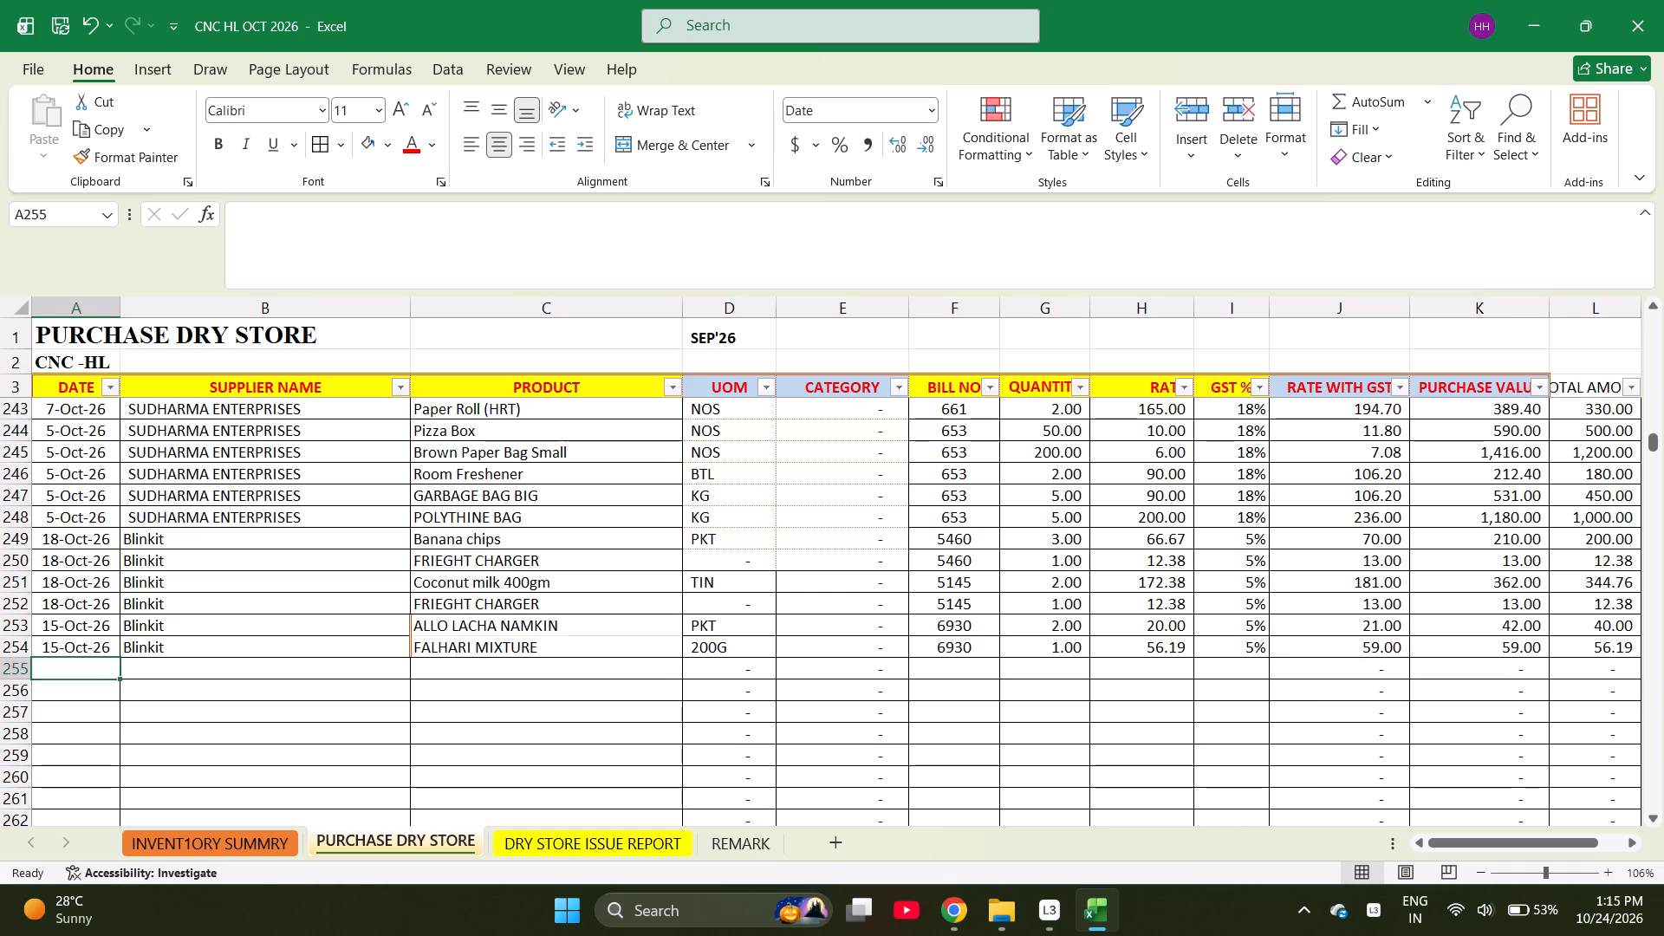
pyautogui.hotkey('shift', 'Right')
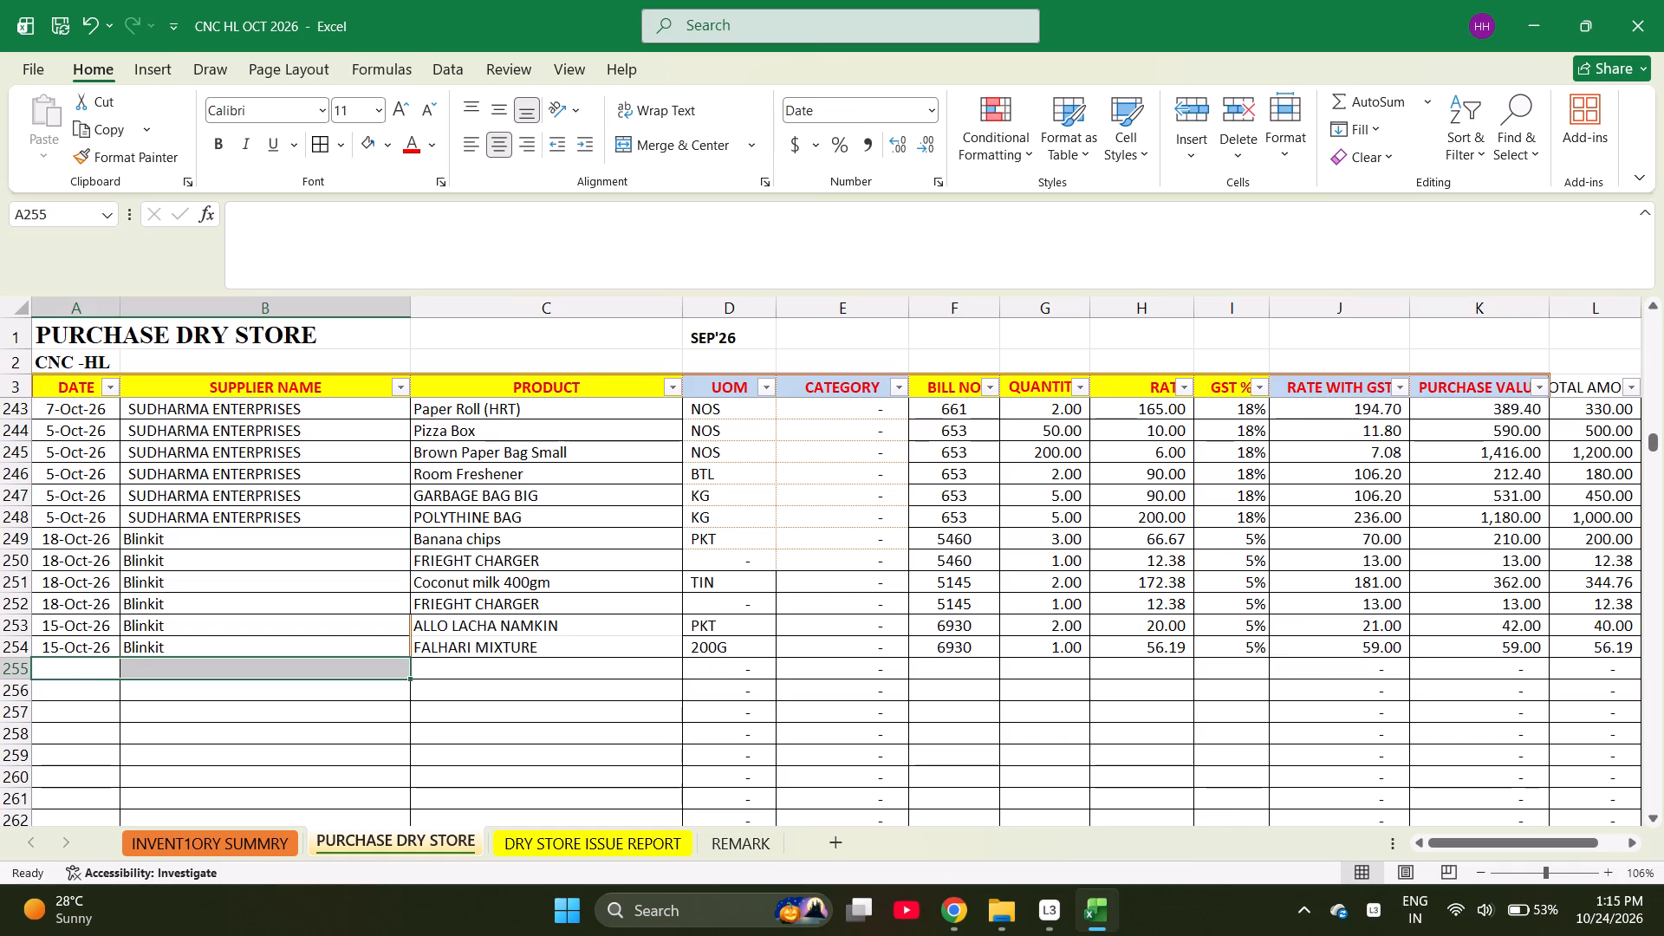
pyautogui.hotkey('ctrl', 'd')
pyautogui.press('Right')
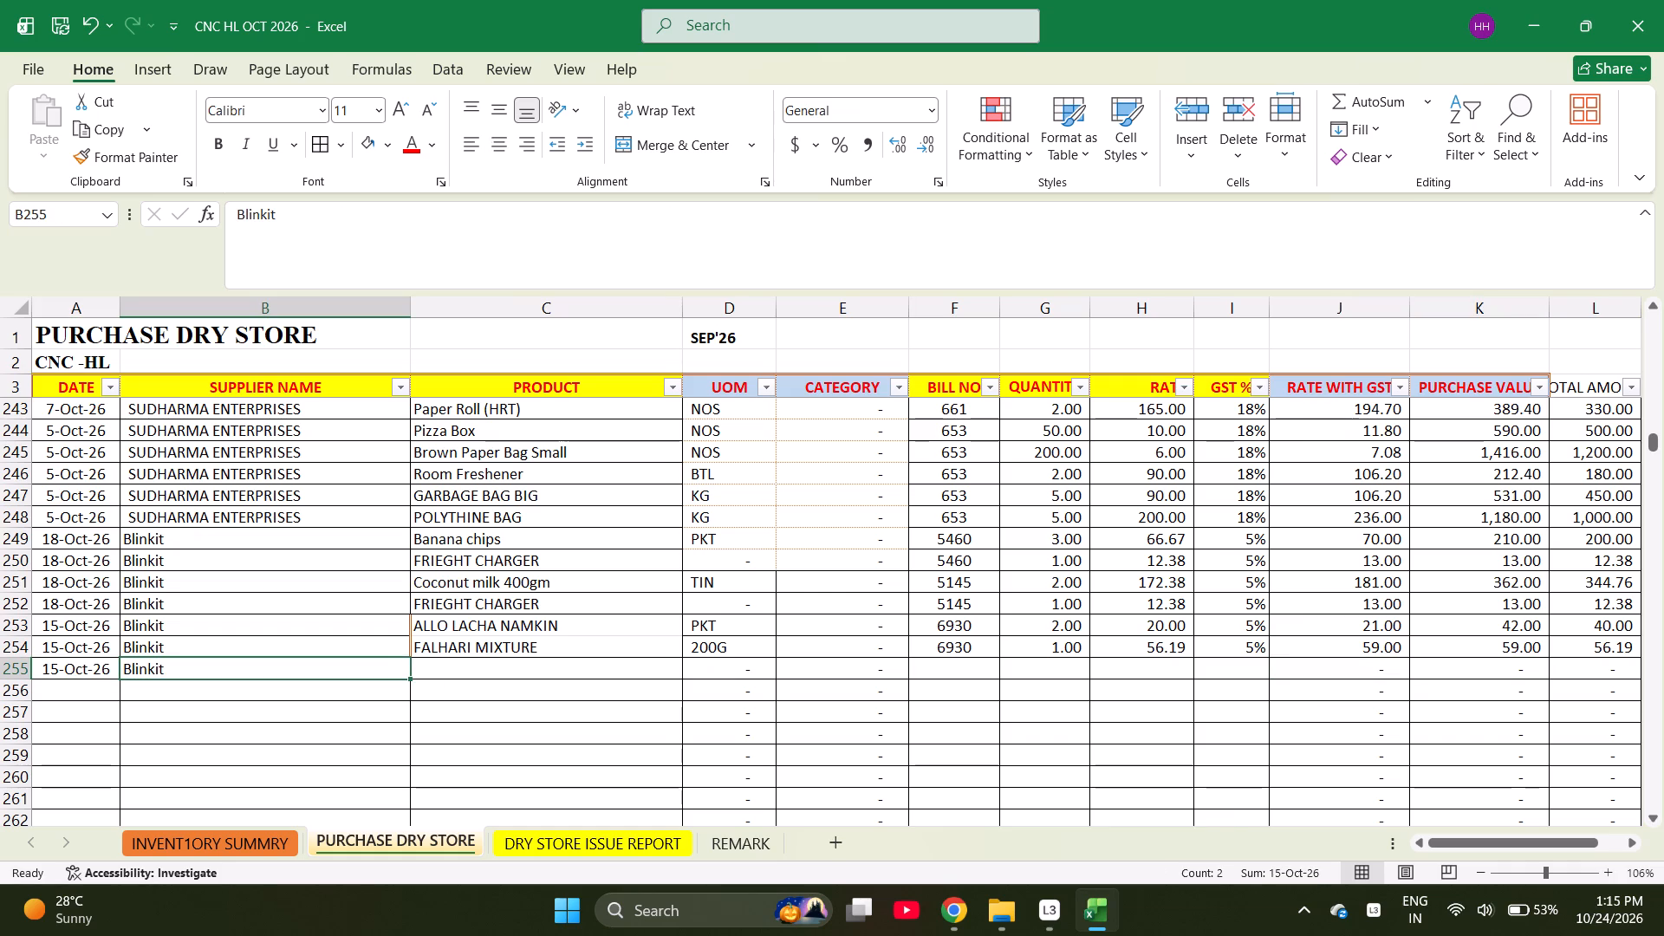
# Enter FRIEGHT CHARGER as the new row's product and copy bill number 6930 into it.
pyautogui.press('f')
pyautogui.press('Escape')
pyautogui.press('Right')
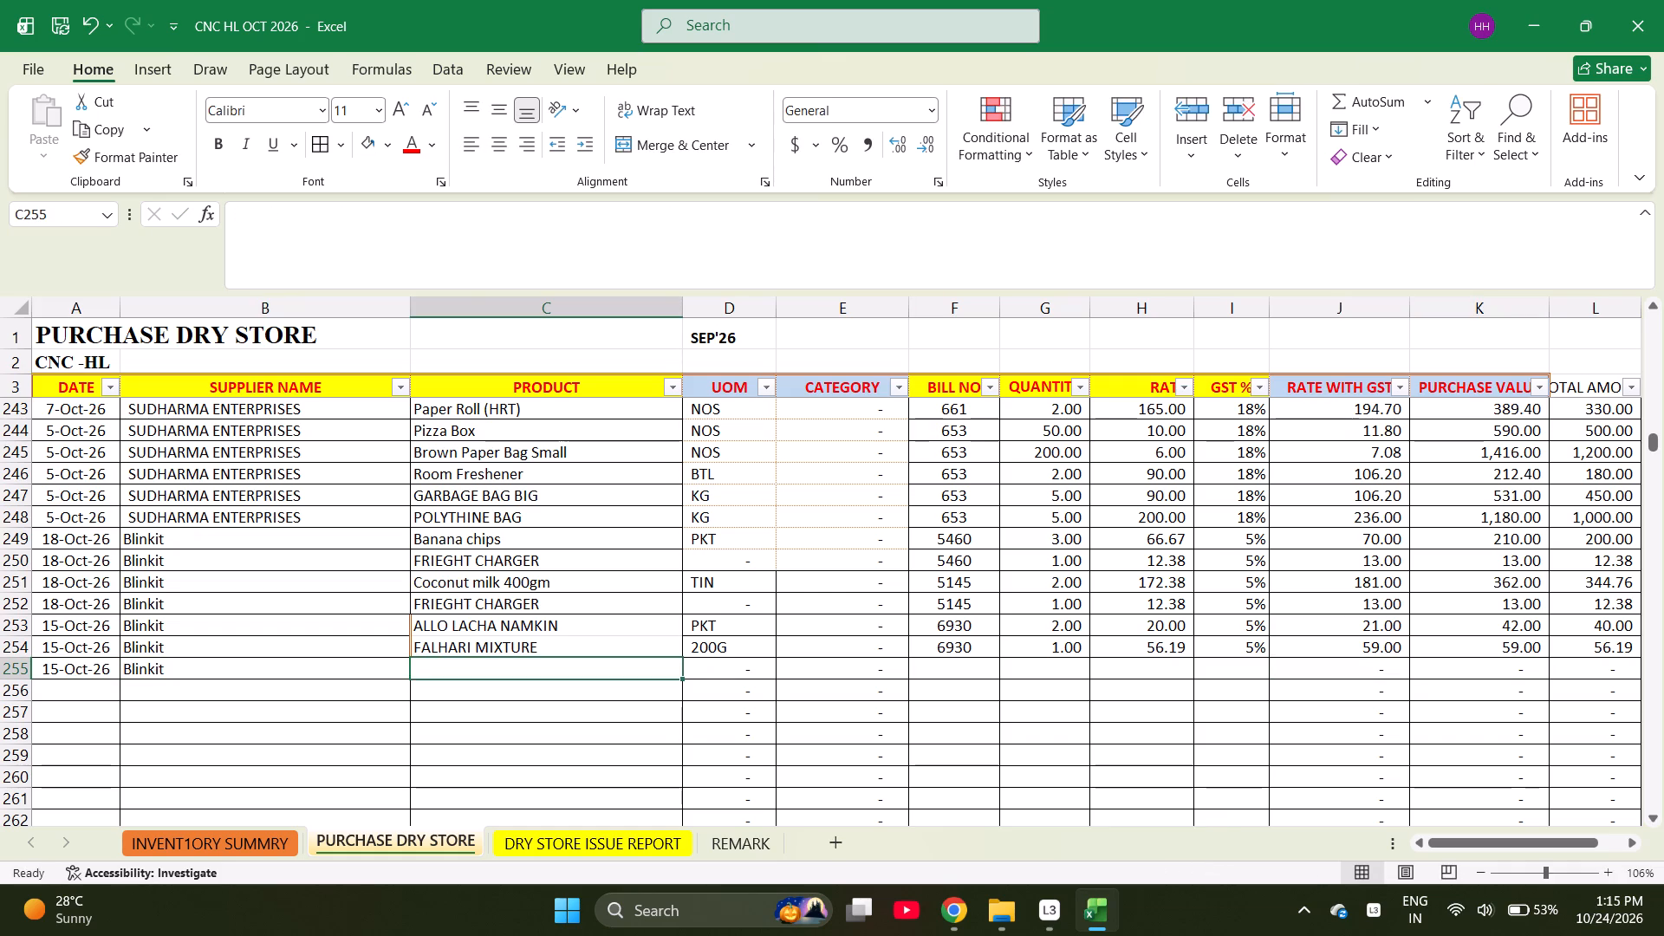
pyautogui.write('FR')
pyautogui.press('Right')
pyautogui.press('Right')
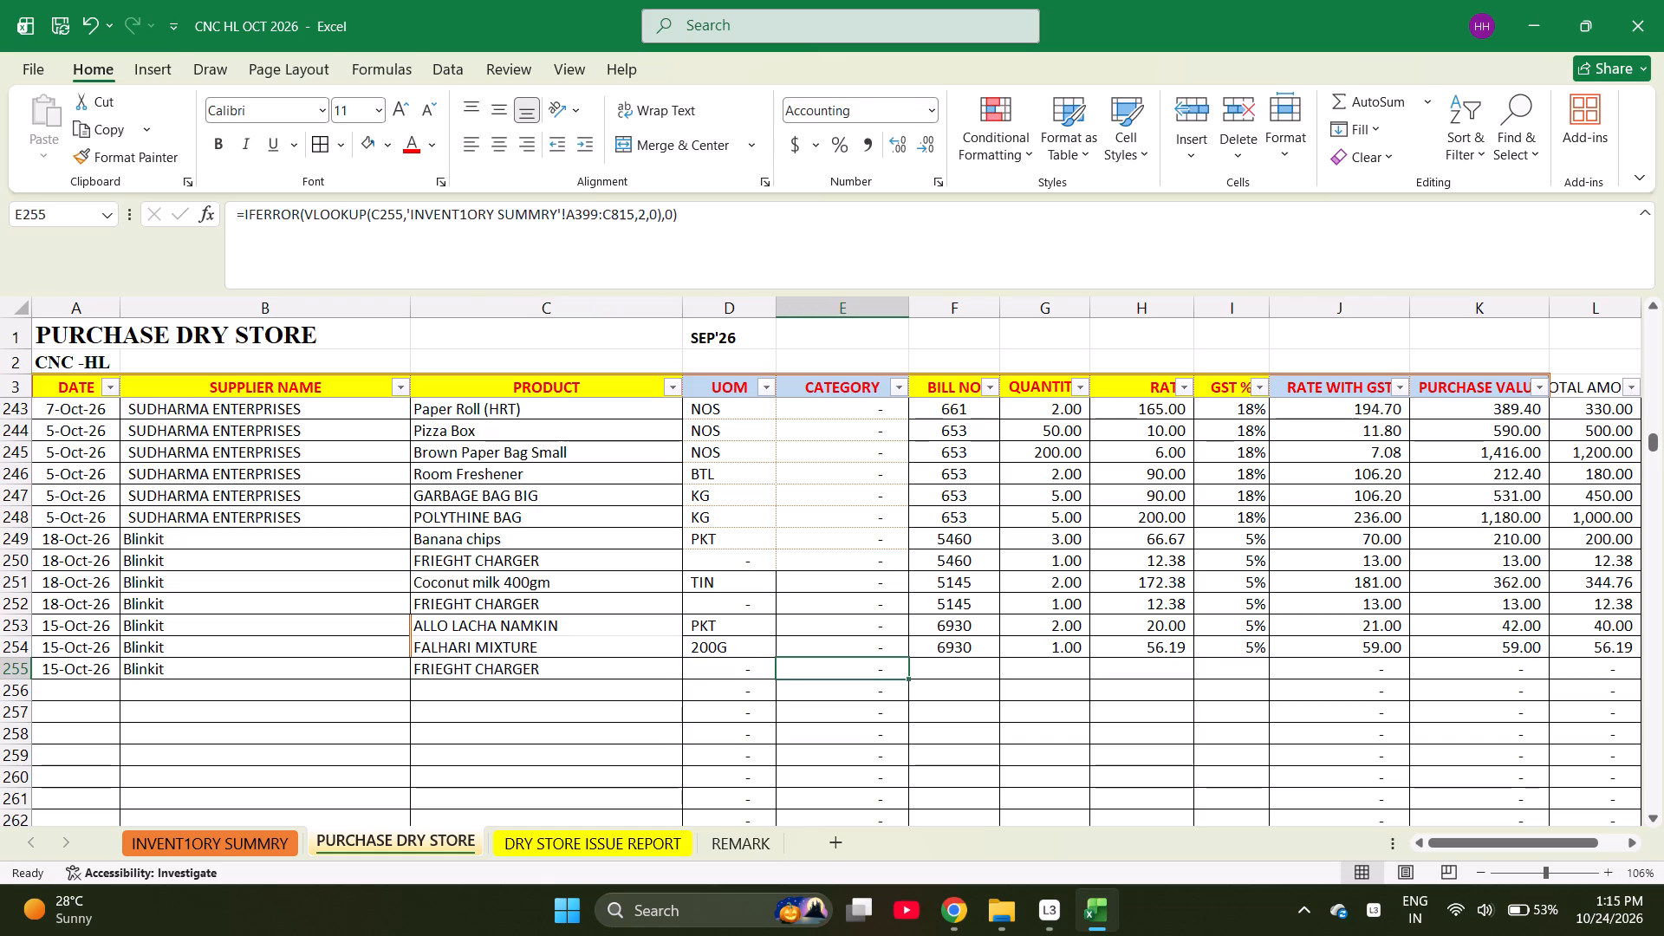
pyautogui.press('Right')
pyautogui.hotkey('ctrl', 'd')
pyautogui.press('Right')
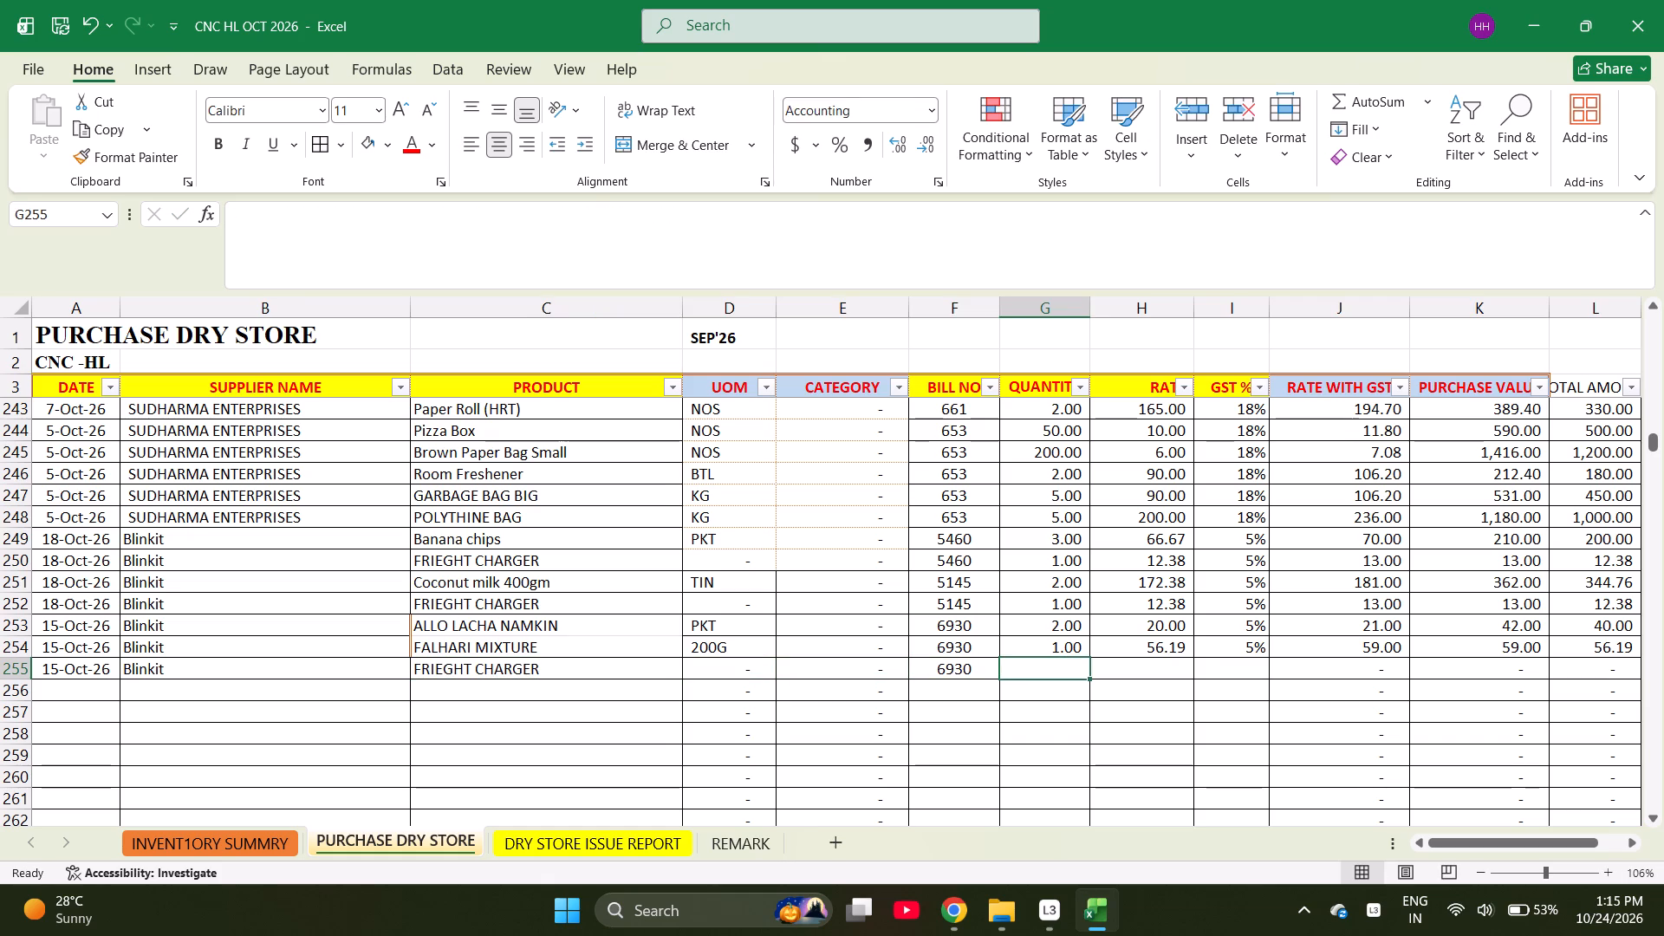
# Set the FRIEGHT CHARGER row's quantity to 1 and its rate to 1.52.
pyautogui.press('1')
pyautogui.press('Right')
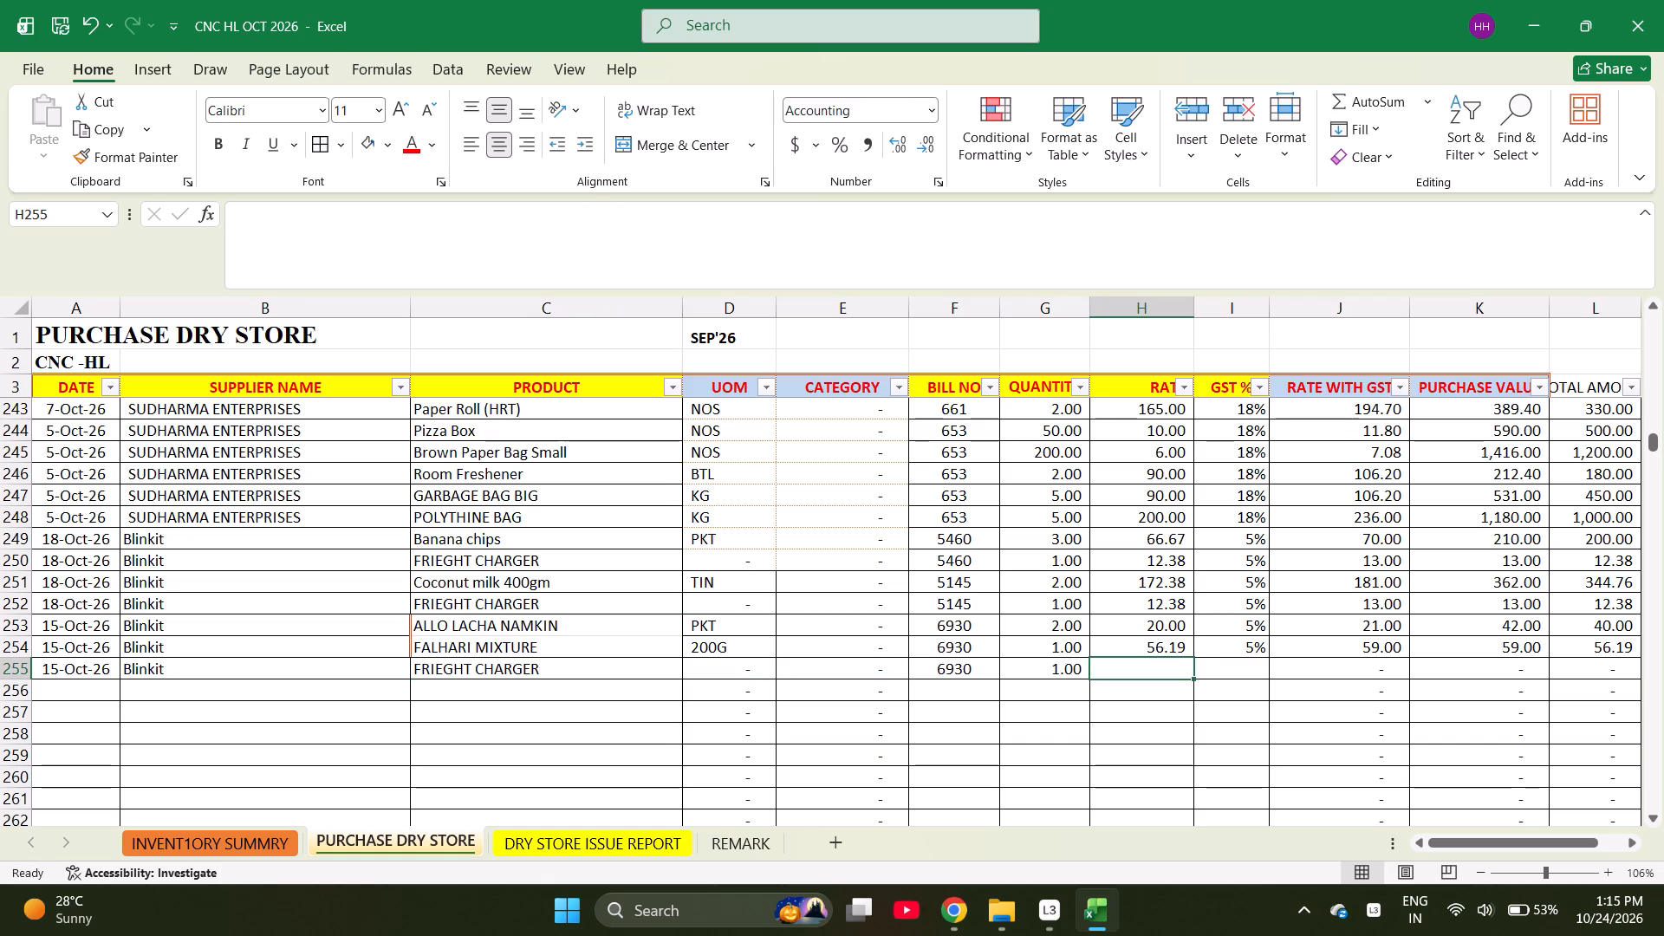
pyautogui.write('152')
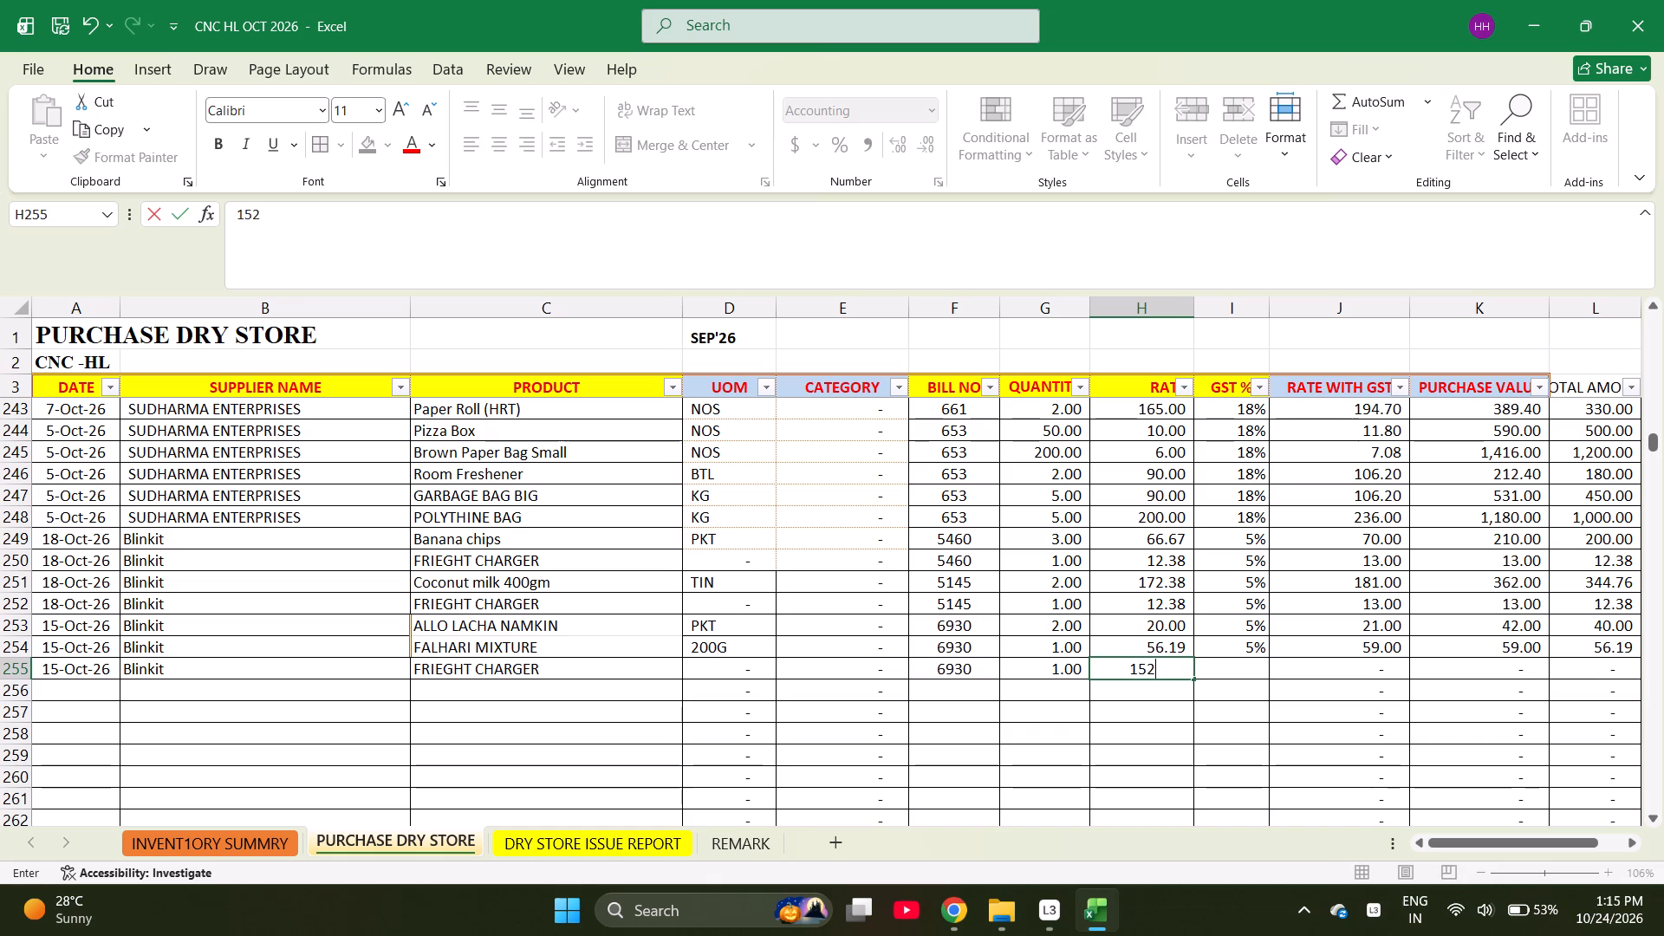
pyautogui.press('Right')
pyautogui.press('Left')
pyautogui.write('1.52')
pyautogui.press('Right')
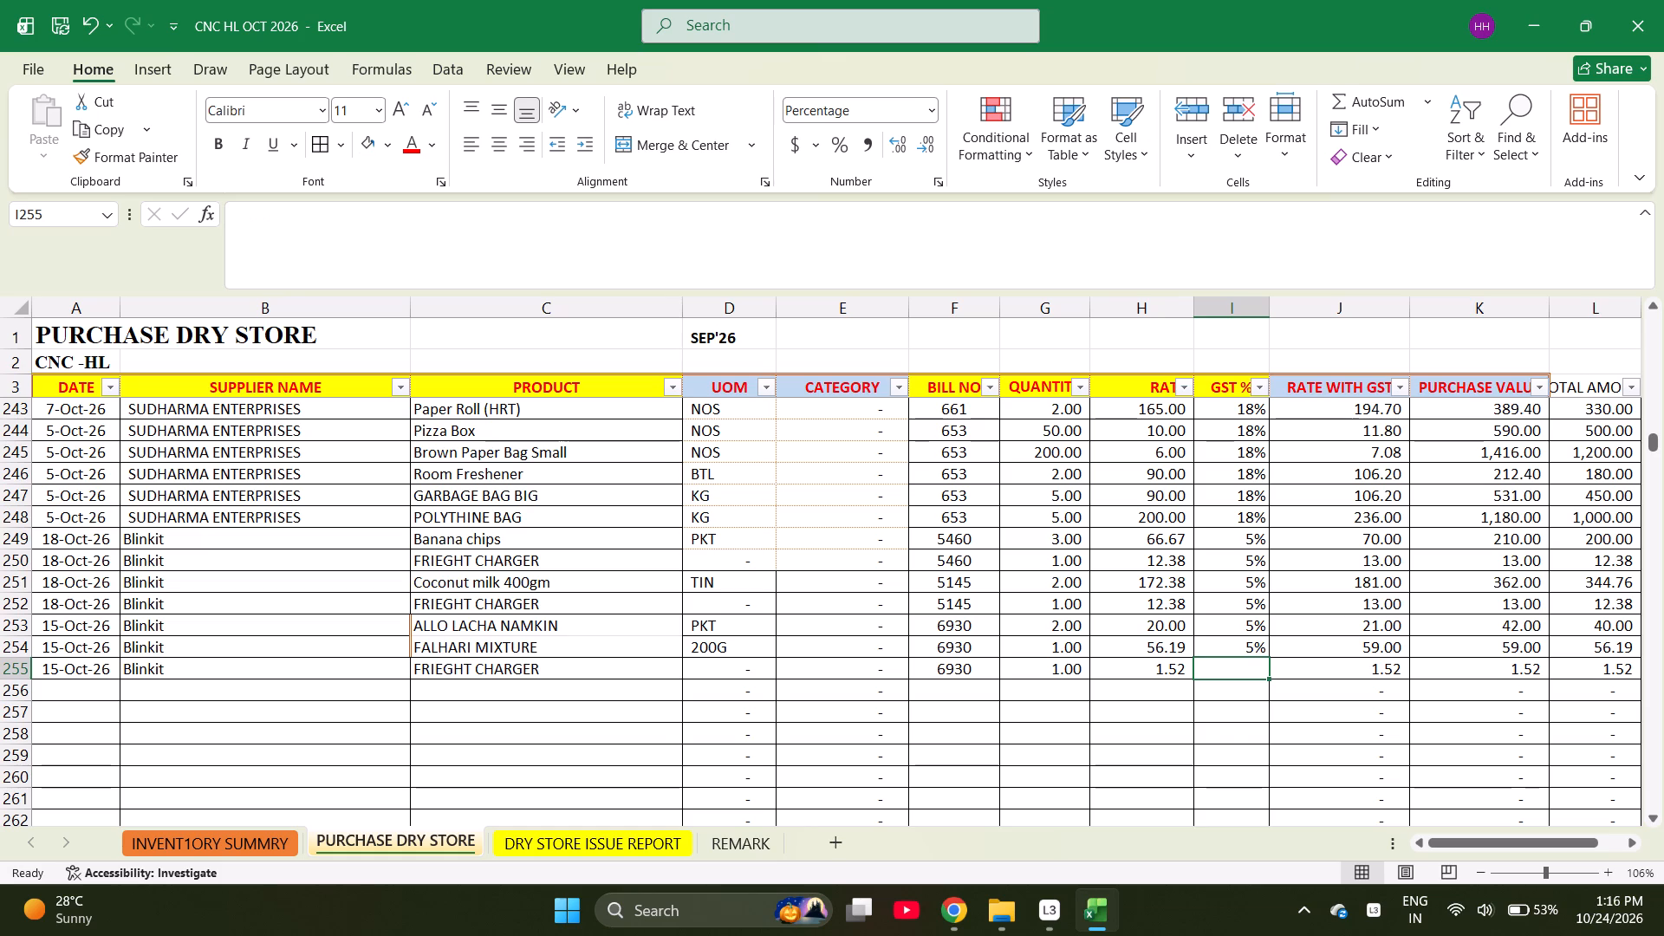
# Check the combined purchase value of the three bill 6930 rows.
pyautogui.press('Right')
pyautogui.press('Right')
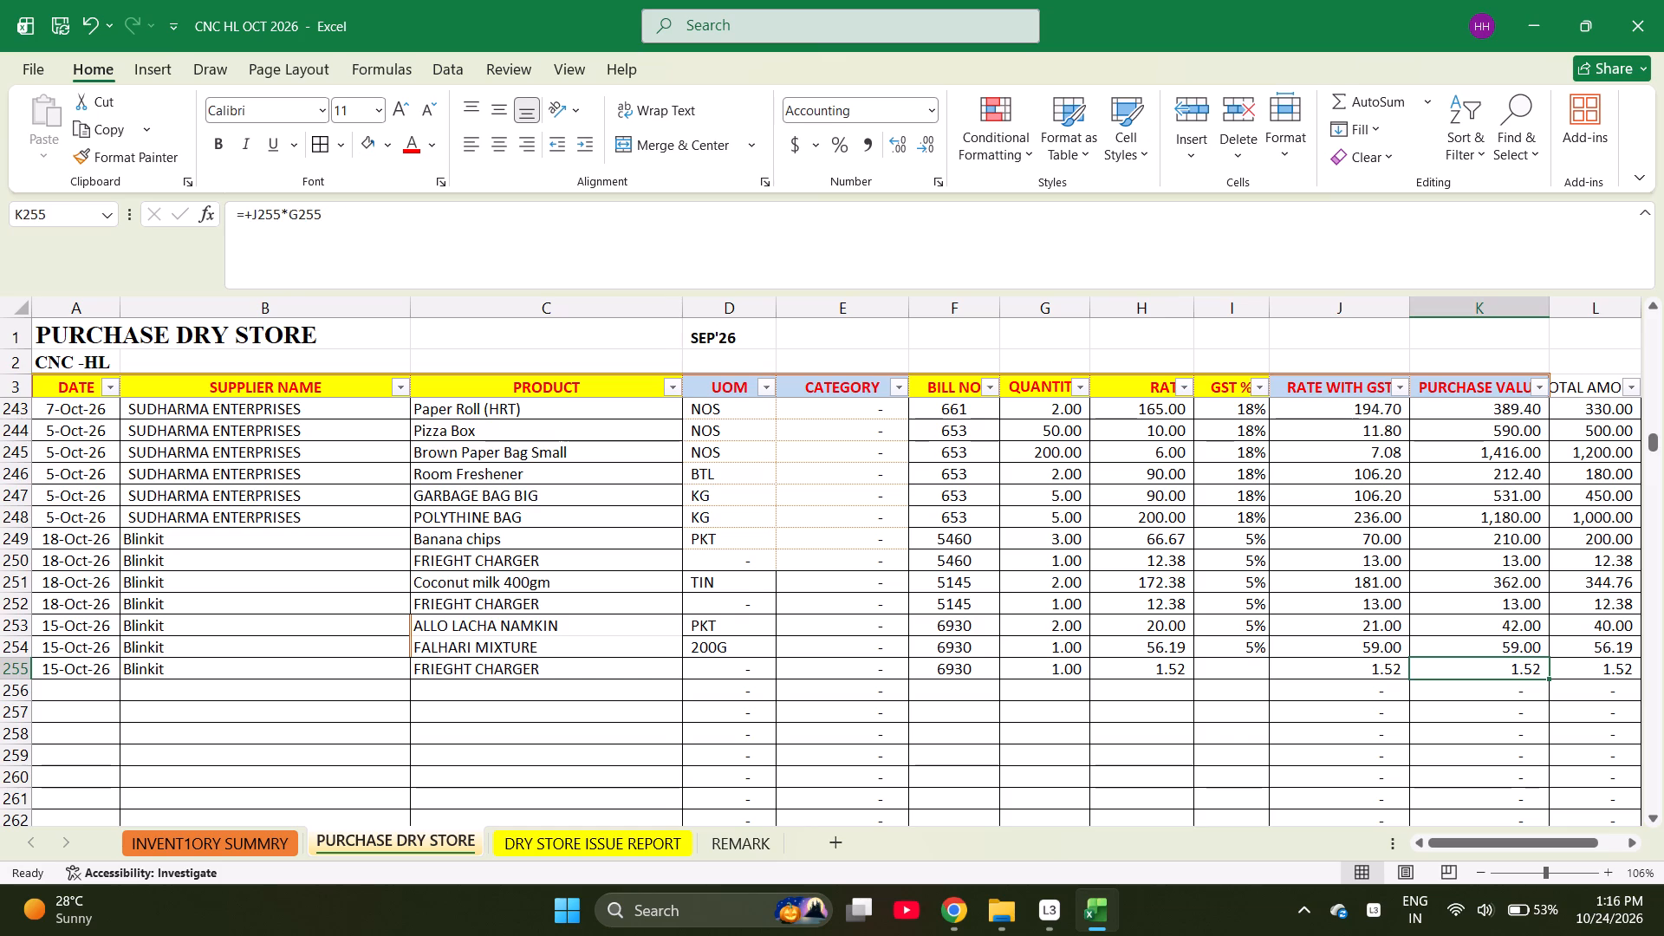
pyautogui.hotkey('shift', 'pagedown')
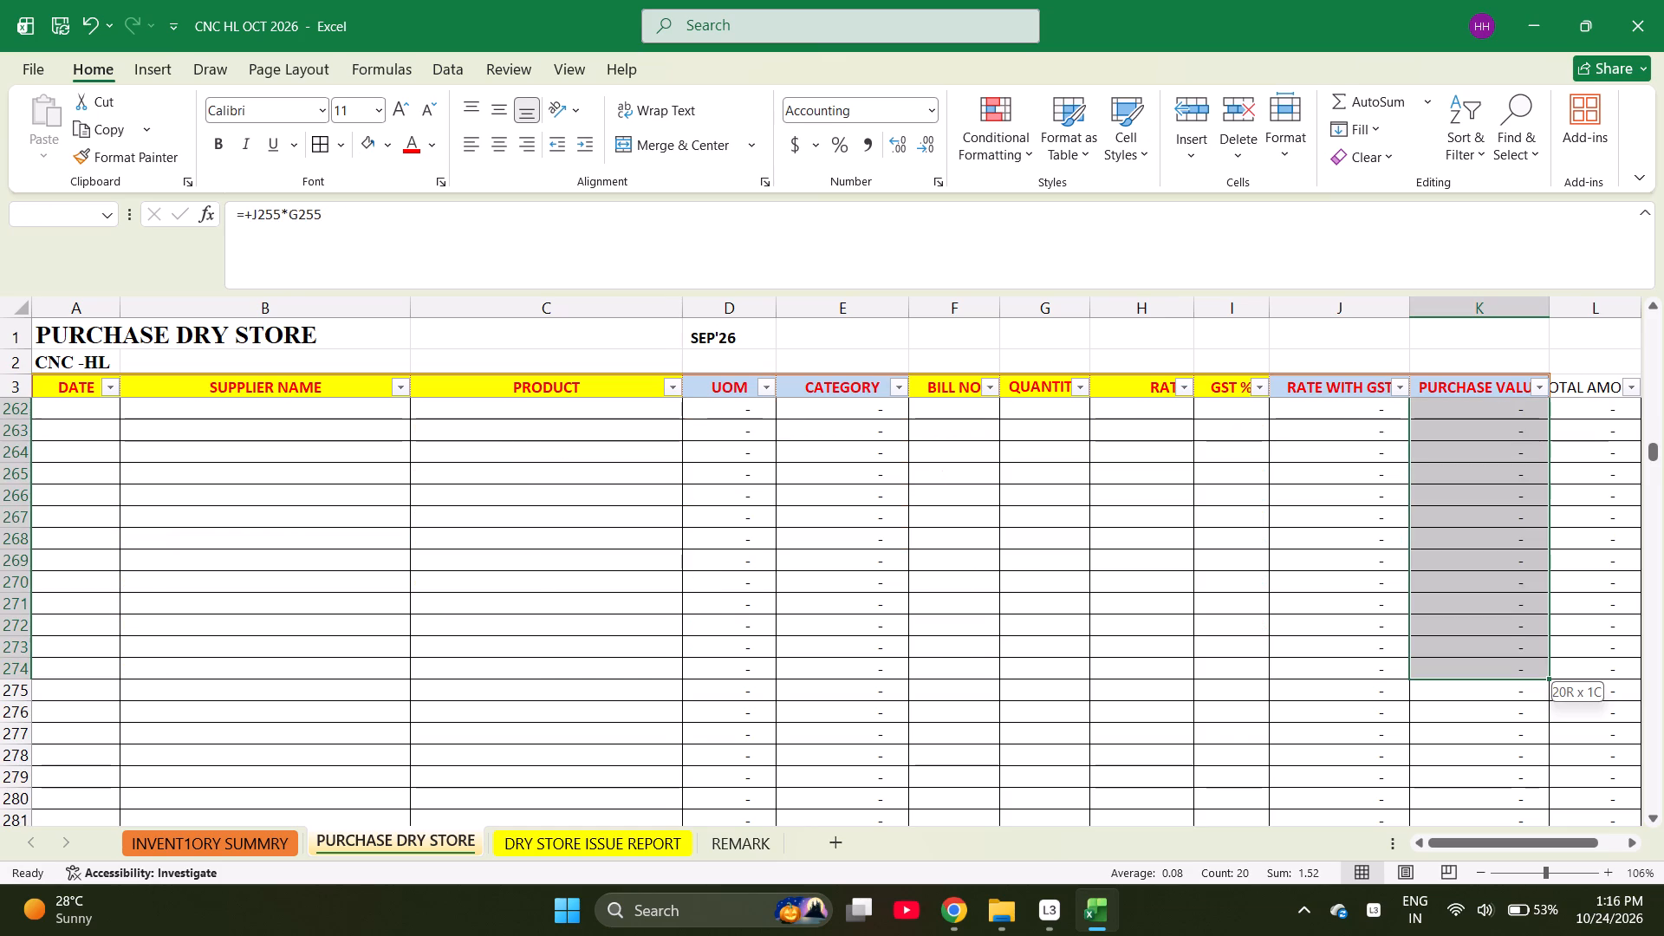
pyautogui.press('Up')
pyautogui.press('Down')
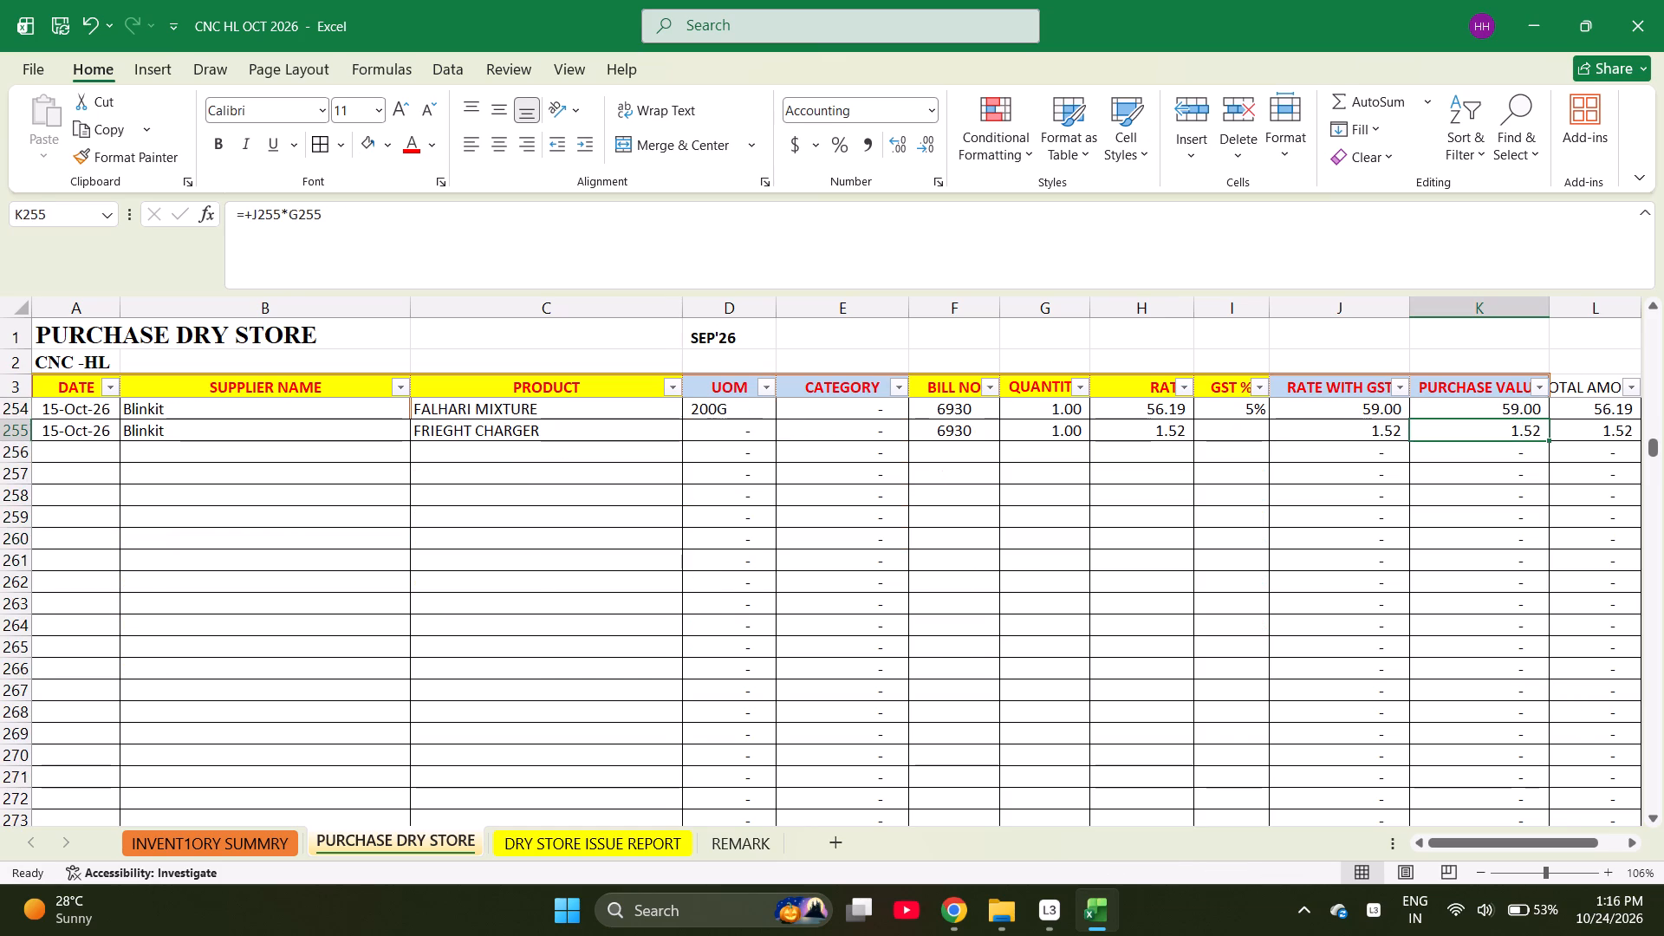
pyautogui.hotkey('shift', 'Up')
pyautogui.hotkey('shift', 'Up')
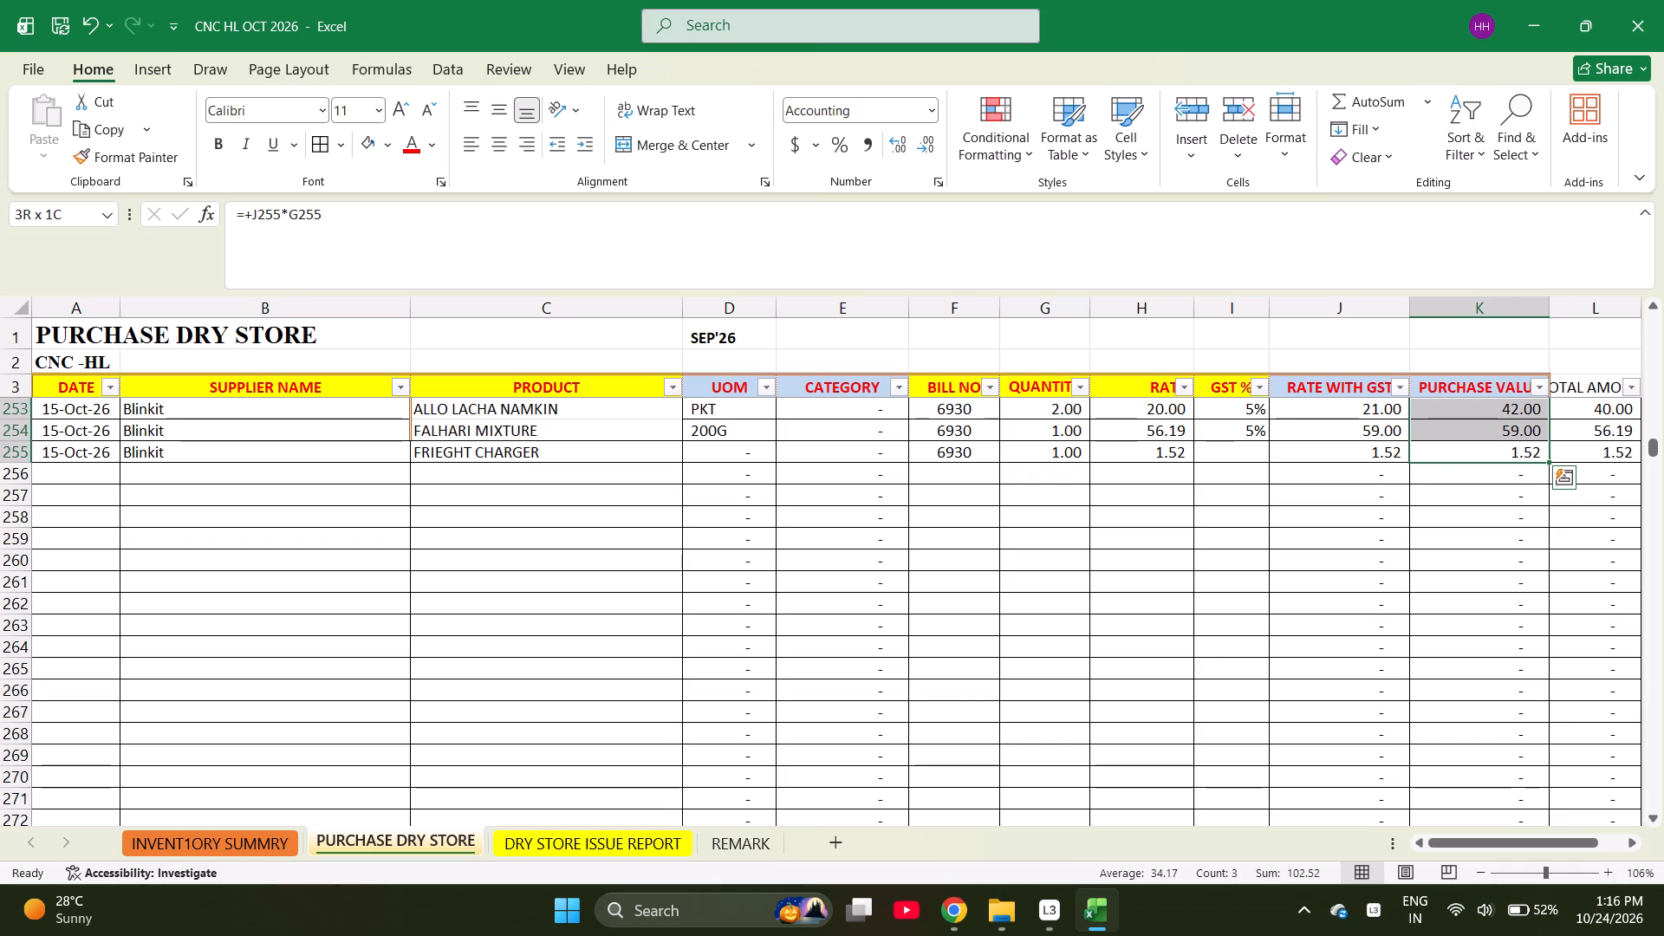
# Start the next purchase row with date 10-13-2026 and the supplier Blinkit.
pyautogui.press('Left')
pyautogui.press('Left')
pyautogui.press('Left')
pyautogui.press('Left')
pyautogui.press('Left')
pyautogui.press('Left')
pyautogui.press('Left')
pyautogui.press('Left')
pyautogui.press('Left')
pyautogui.press('Left')
pyautogui.press('Left')
pyautogui.press('Left')
pyautogui.press('Left')
pyautogui.press('Left')
pyautogui.press('Left')
pyautogui.press('Left')
pyautogui.press('Left')
pyautogui.press('Down')
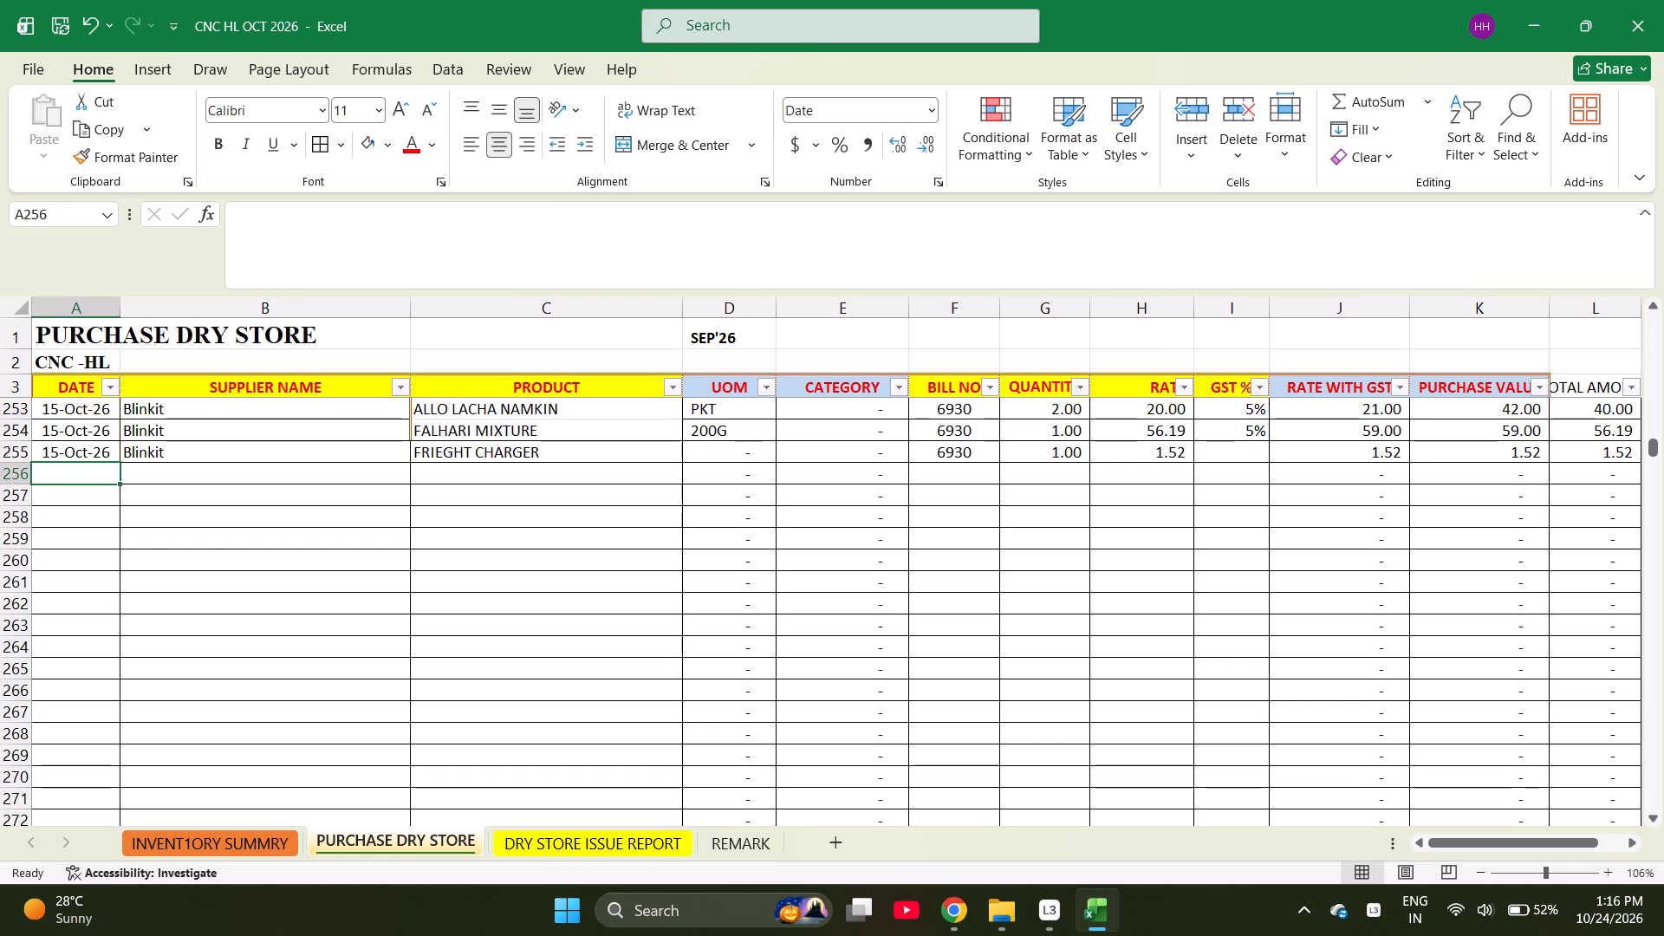
pyautogui.write('10')
pyautogui.press('-')
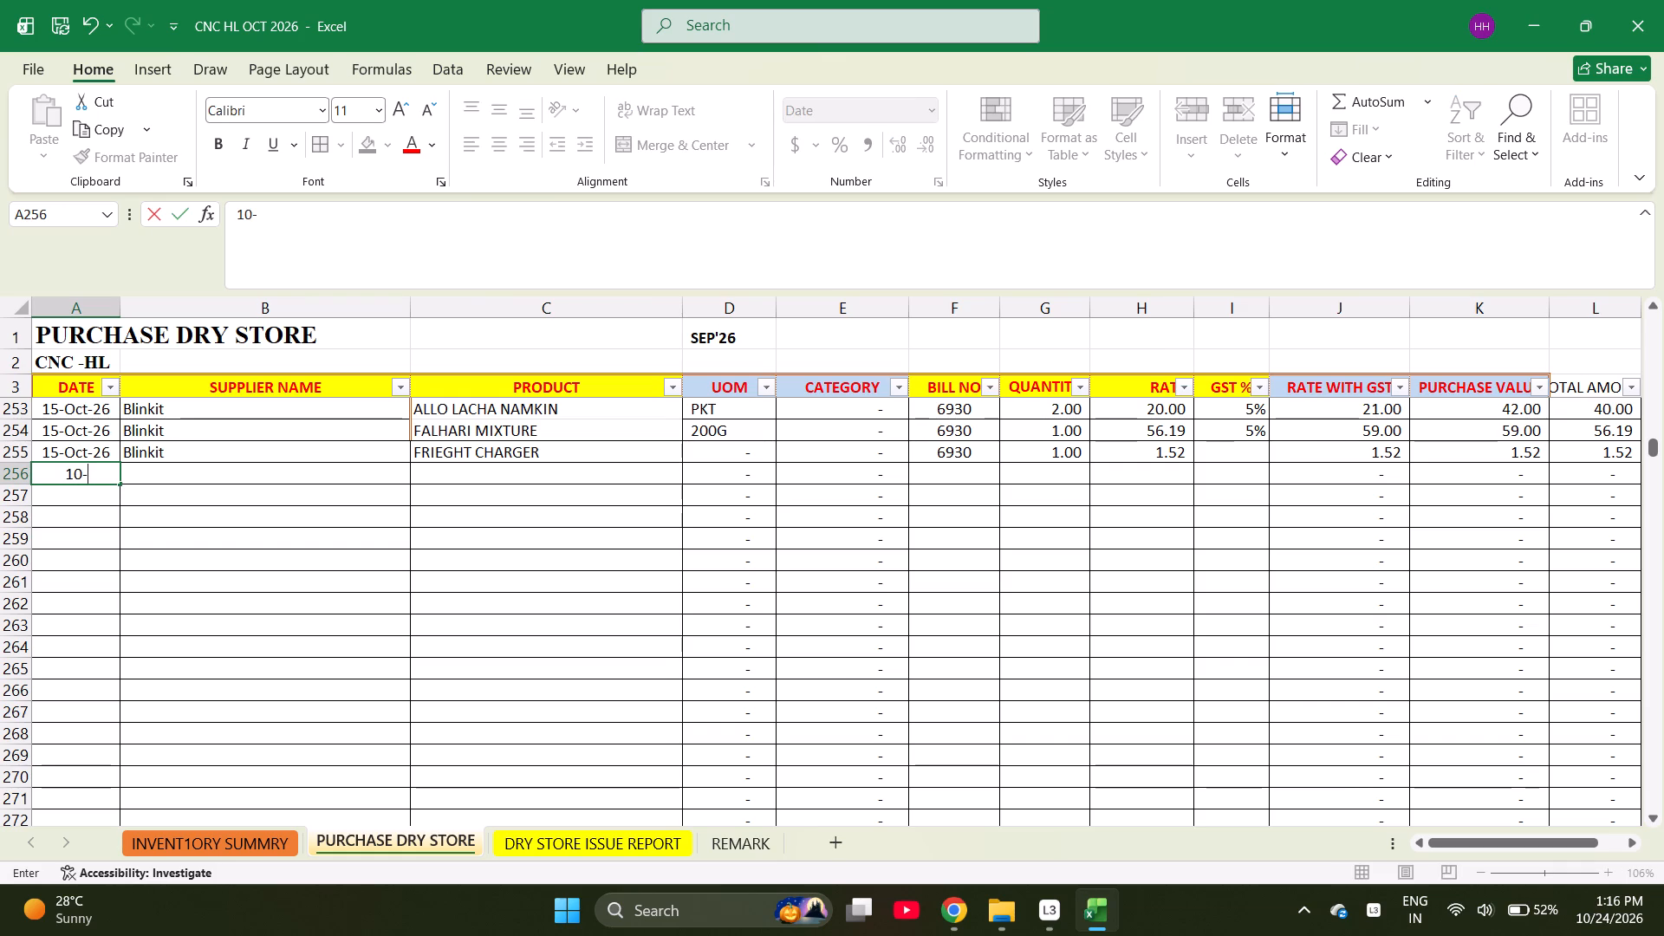
pyautogui.write('19')
pyautogui.press('BackSpace')
pyautogui.write('3-2026')
pyautogui.press('Right')
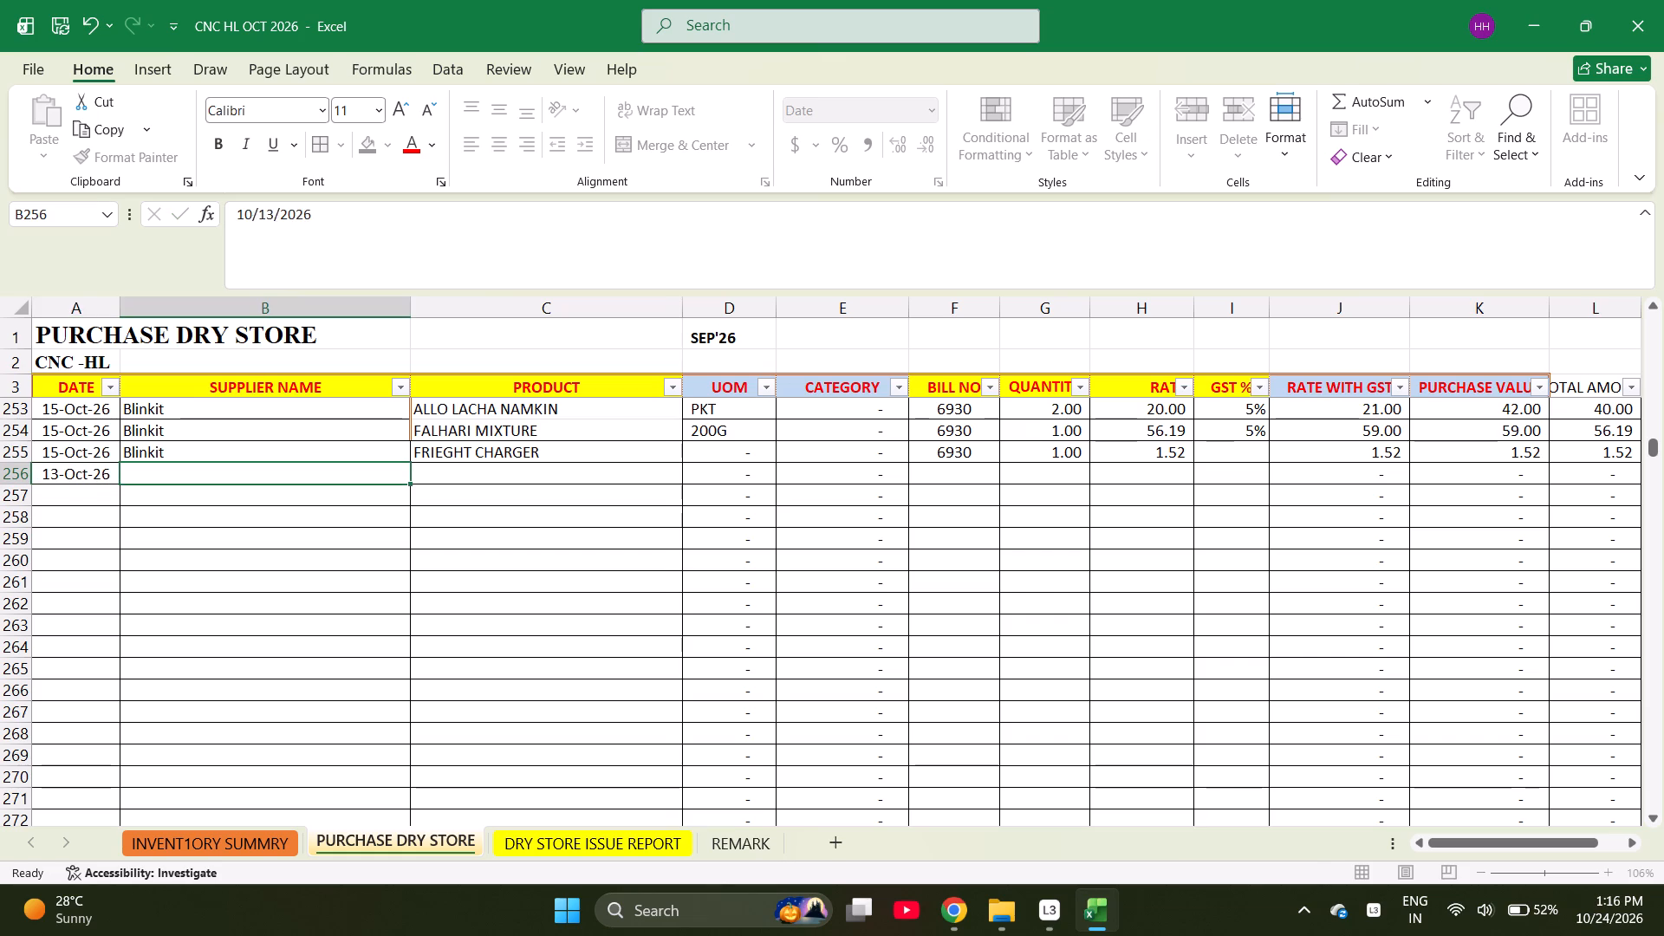
pyautogui.hotkey('ctrl', 'd')
pyautogui.press('Right')
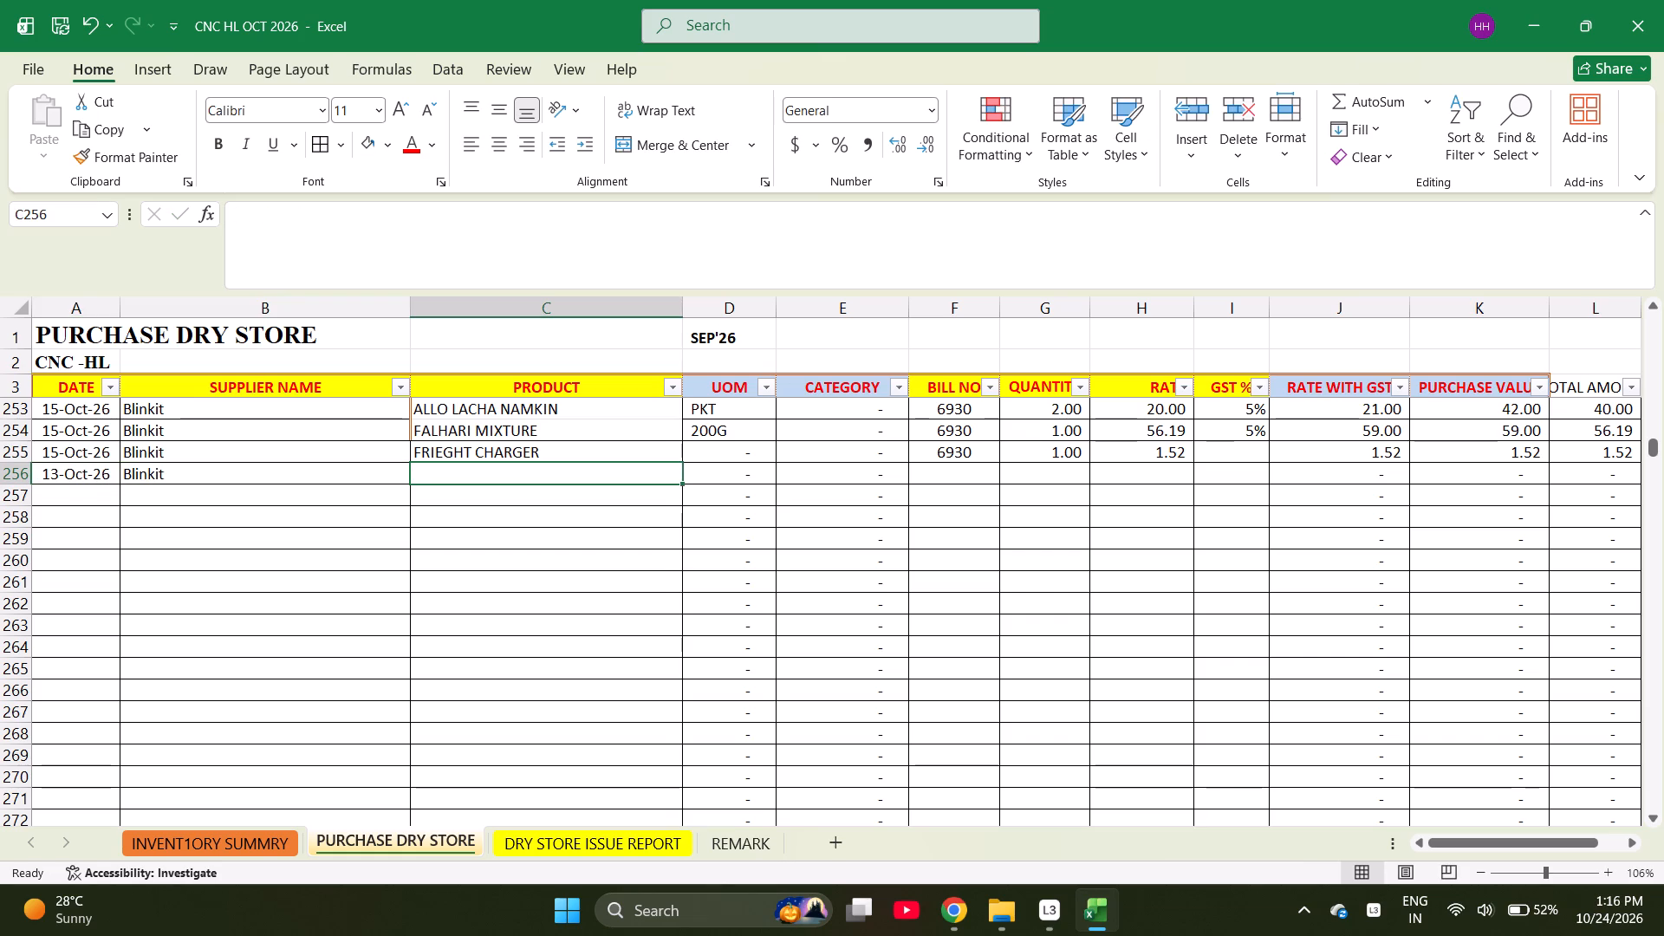
# Enter COCOA as the product in the 13-Oct-26 Blinkit row.
pyautogui.write('COCOA')
pyautogui.press('space')
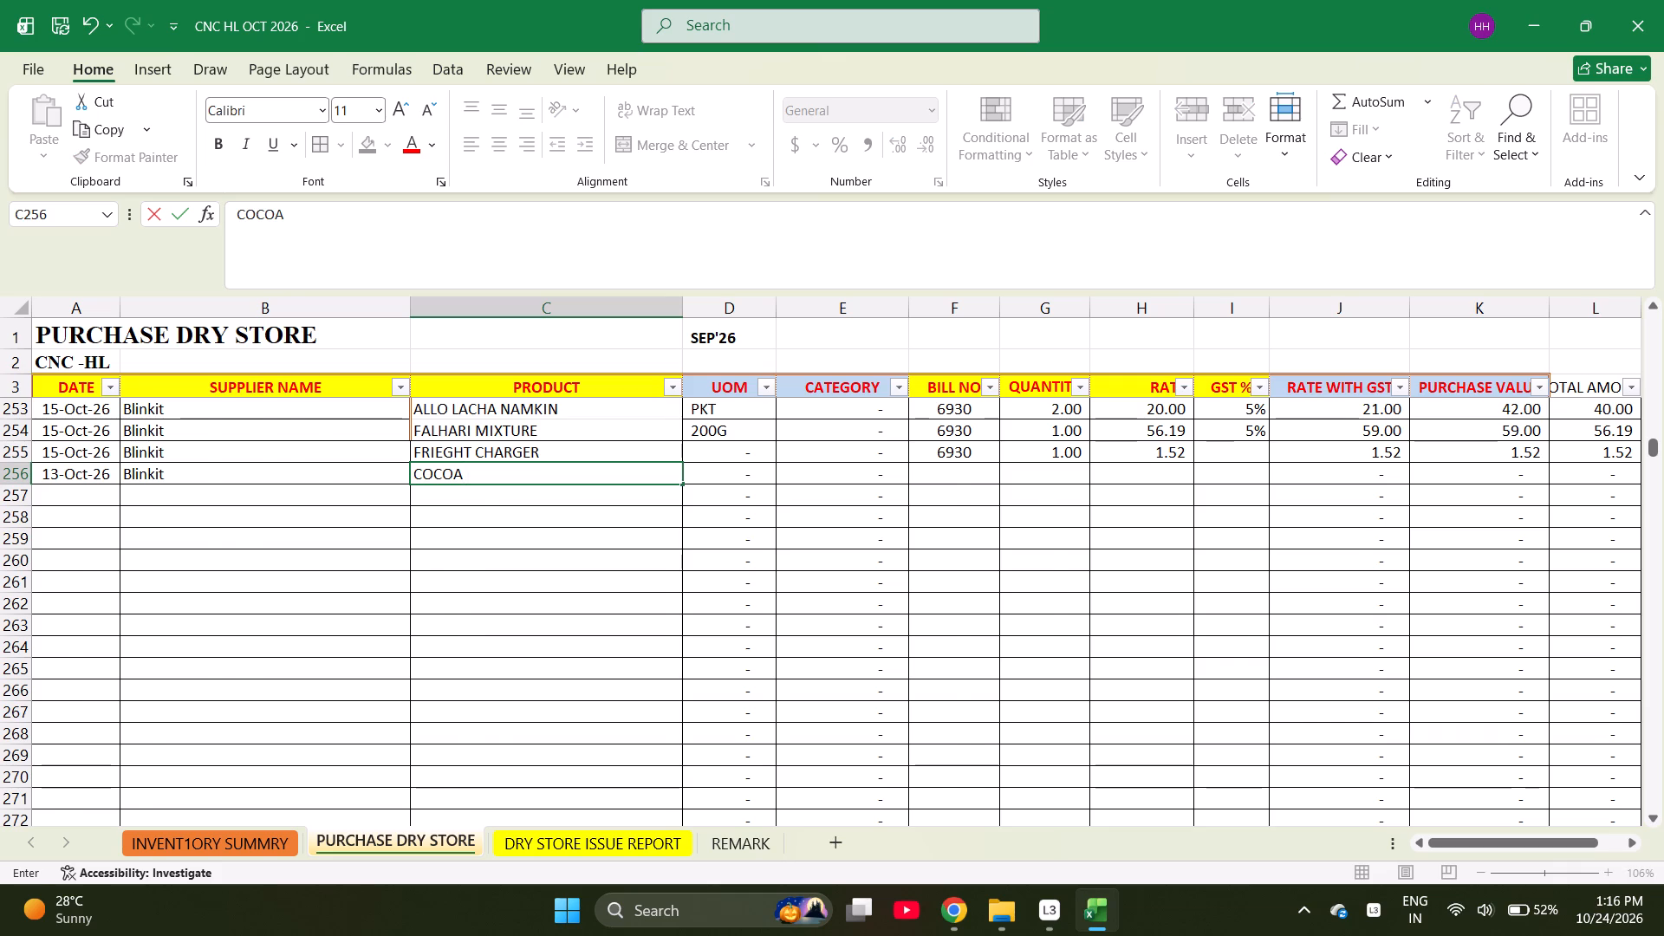
pyautogui.press('pageup')
pyautogui.press('f')
pyautogui.press('Escape')
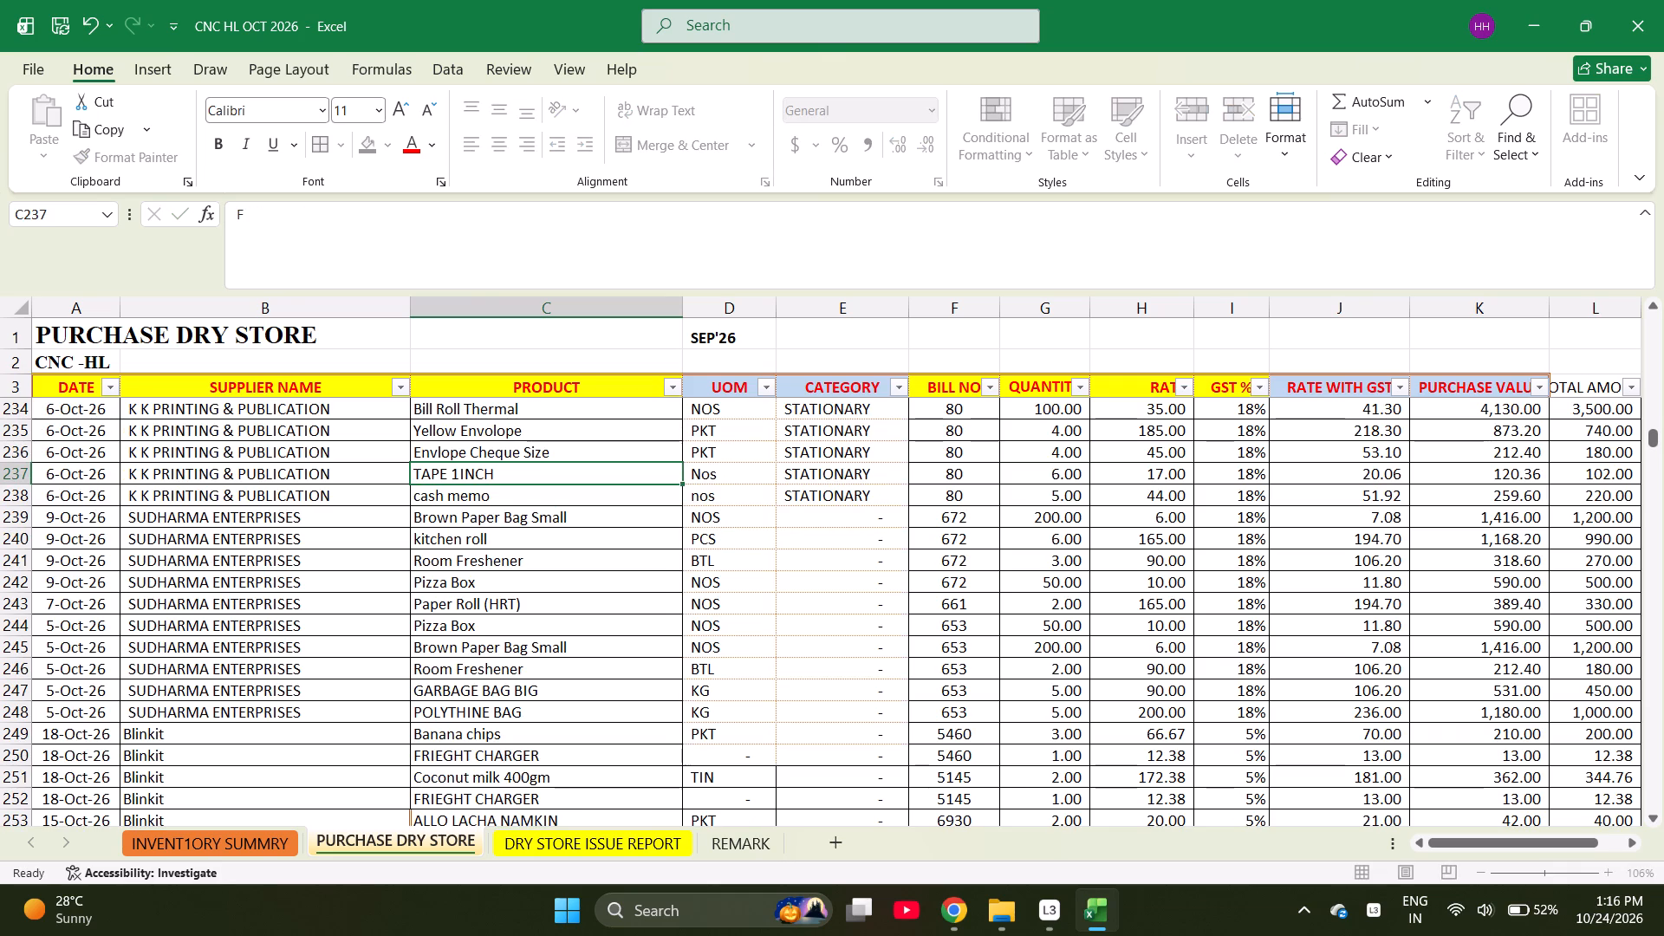
# Find COCO in the inventory summary and replace the COCOA product entry with the copied Cocoa Powder (Unsweetened) name.
pyautogui.hotkey('ctrl', 'pageup')
pyautogui.hotkey('ctrl', 'f')
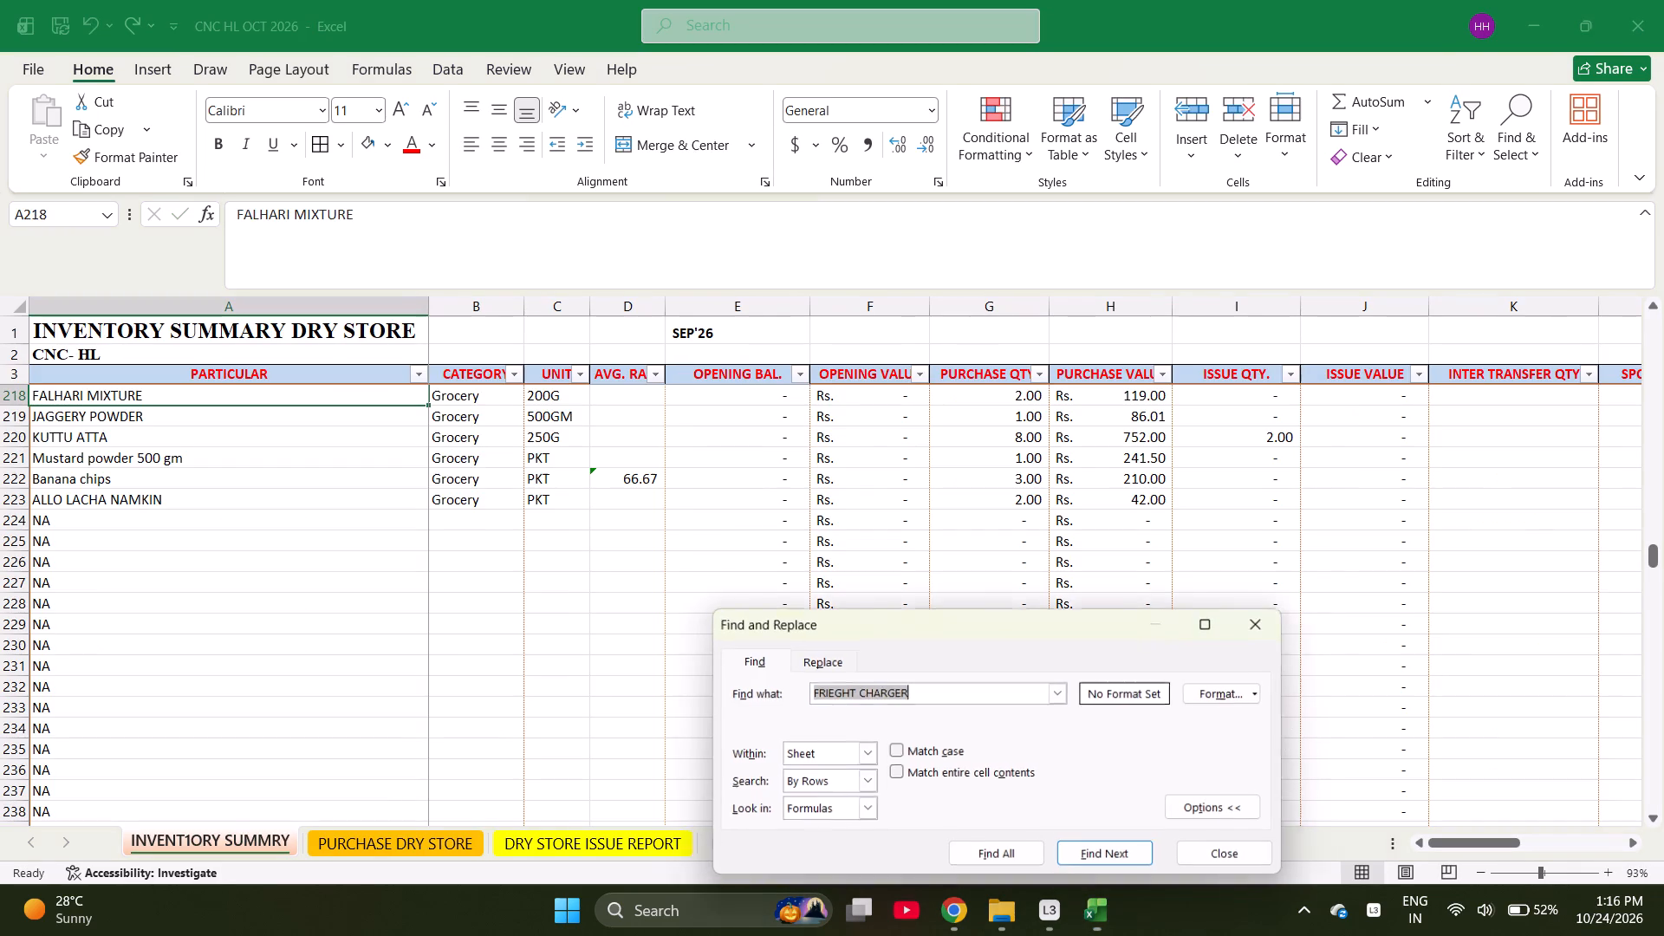
pyautogui.write('COCO')
pyautogui.press('Return')
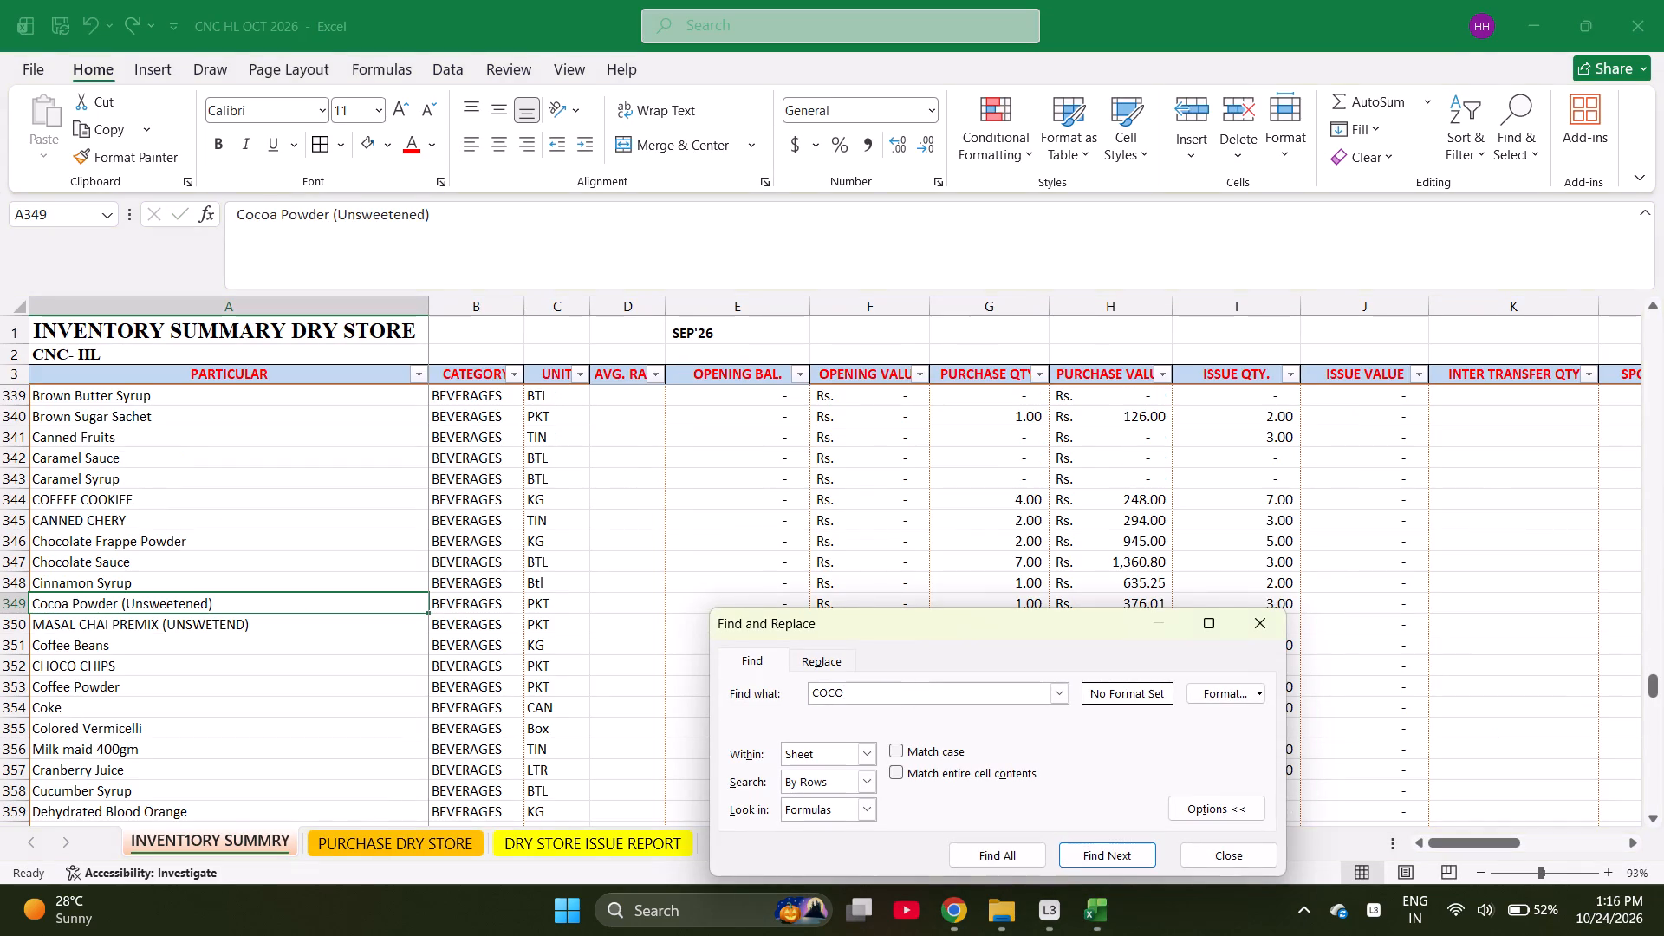
pyautogui.press('Escape')
pyautogui.hotkey('ctrl', 'c')
pyautogui.hotkey('ctrl', 'pagedown')
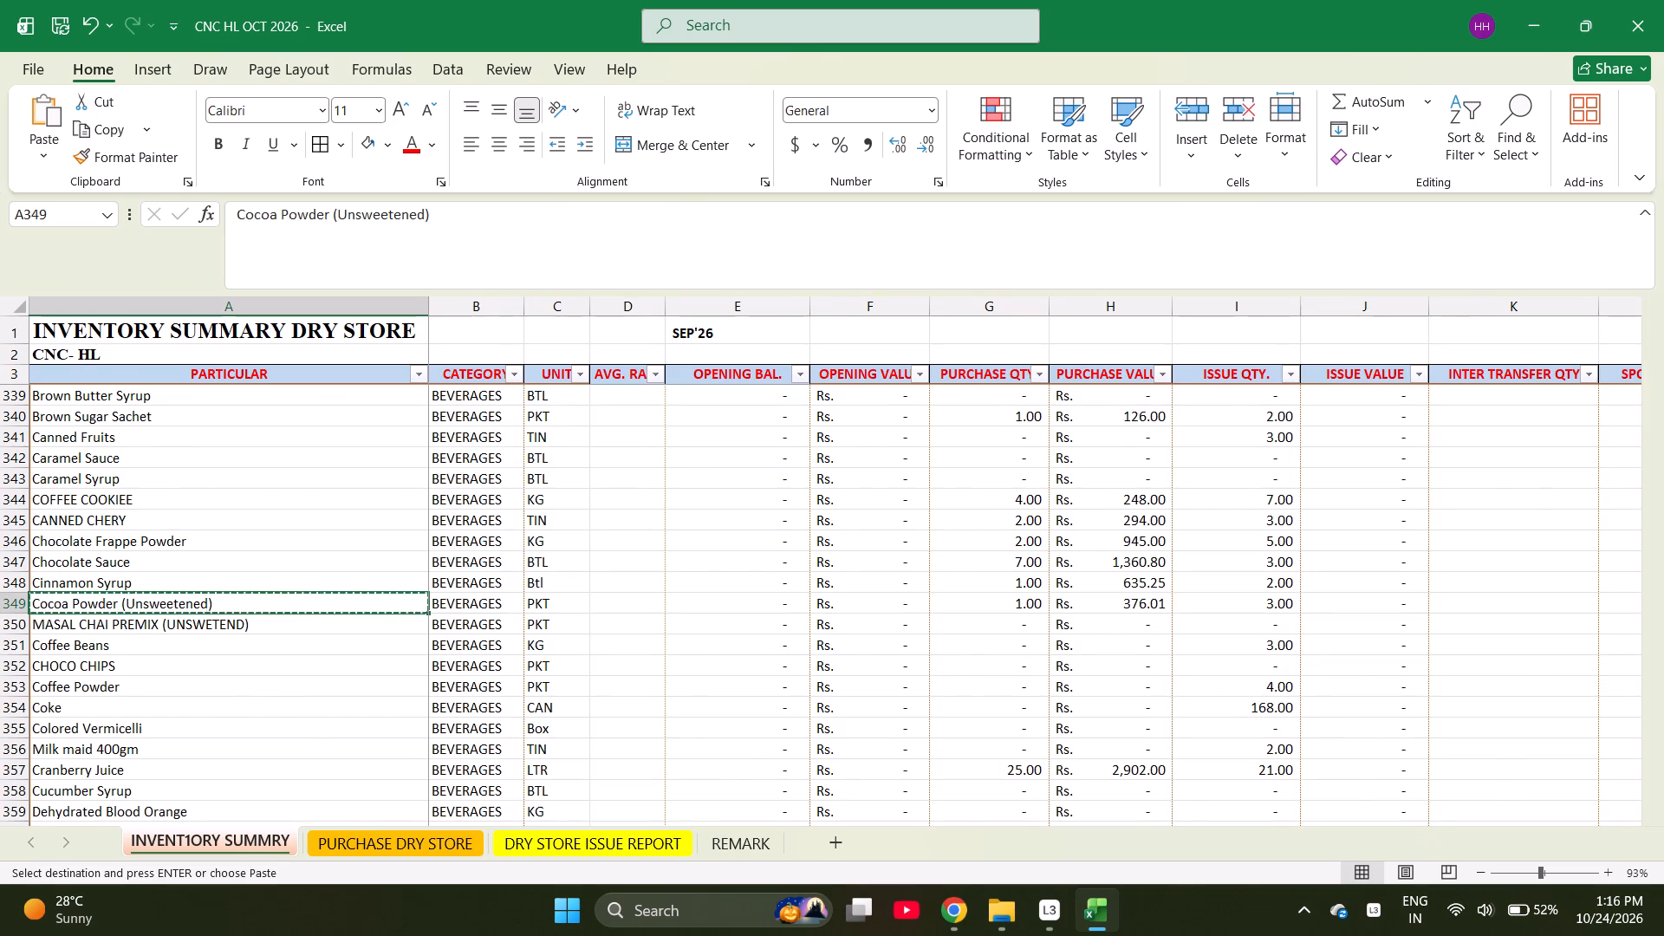
pyautogui.press('pagedown')
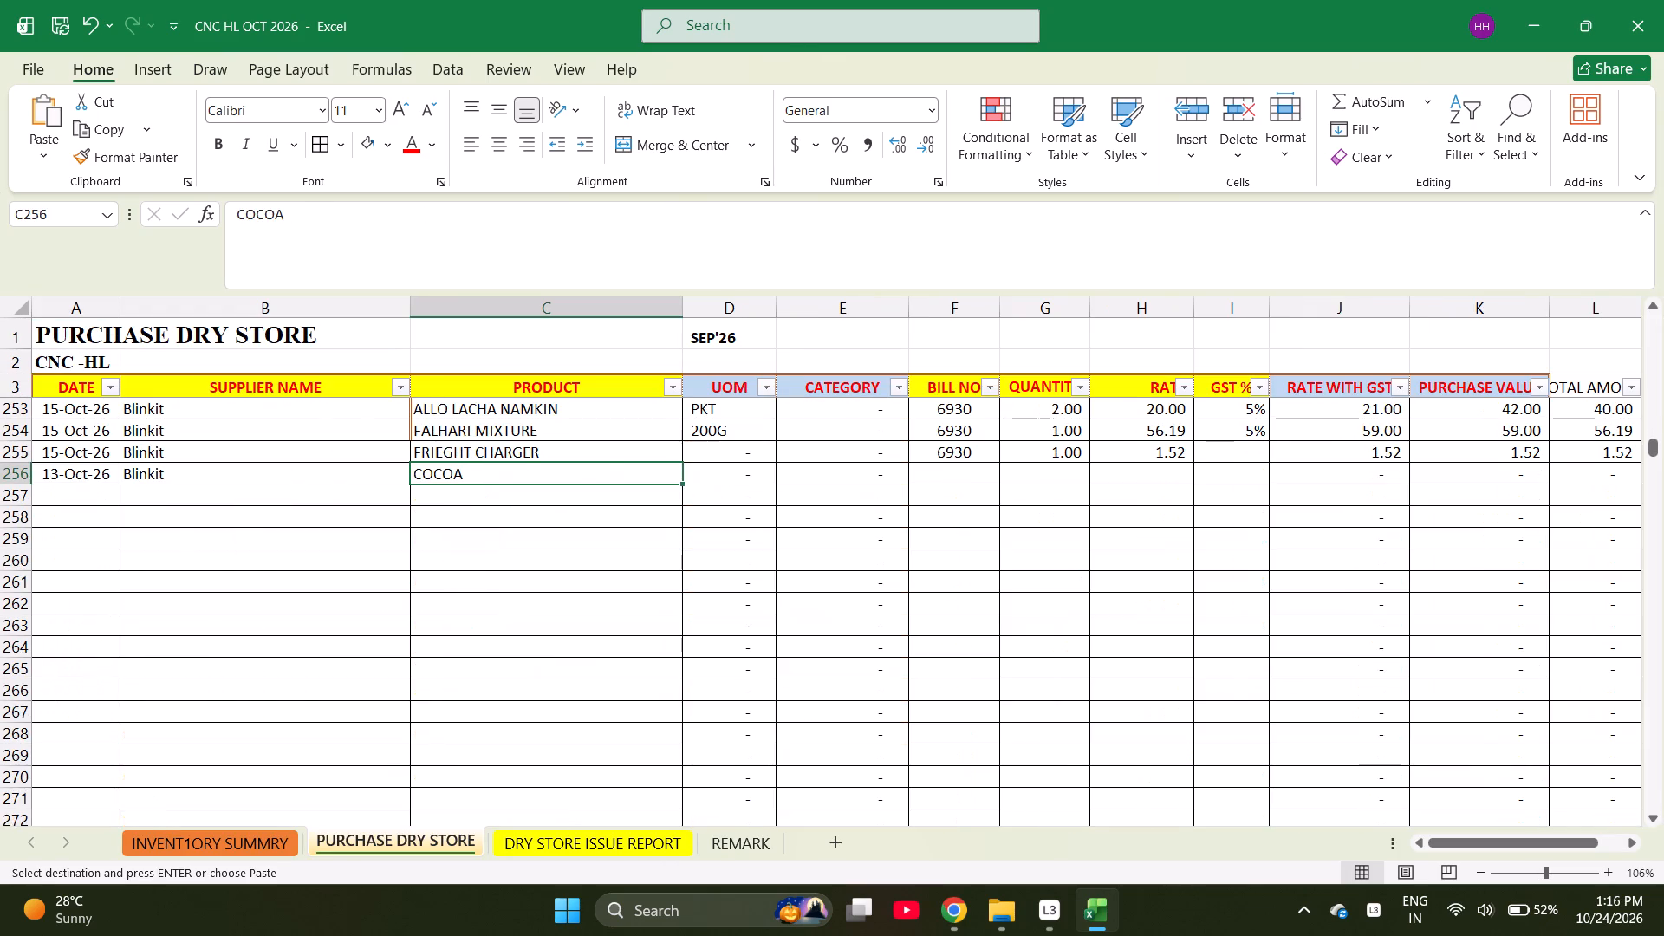
pyautogui.press('Return')
# Copy KUTTU ATTA from the inventory summary as the product in the row below Cocoa Powder (Unsweetened).
pyautogui.press('Down')
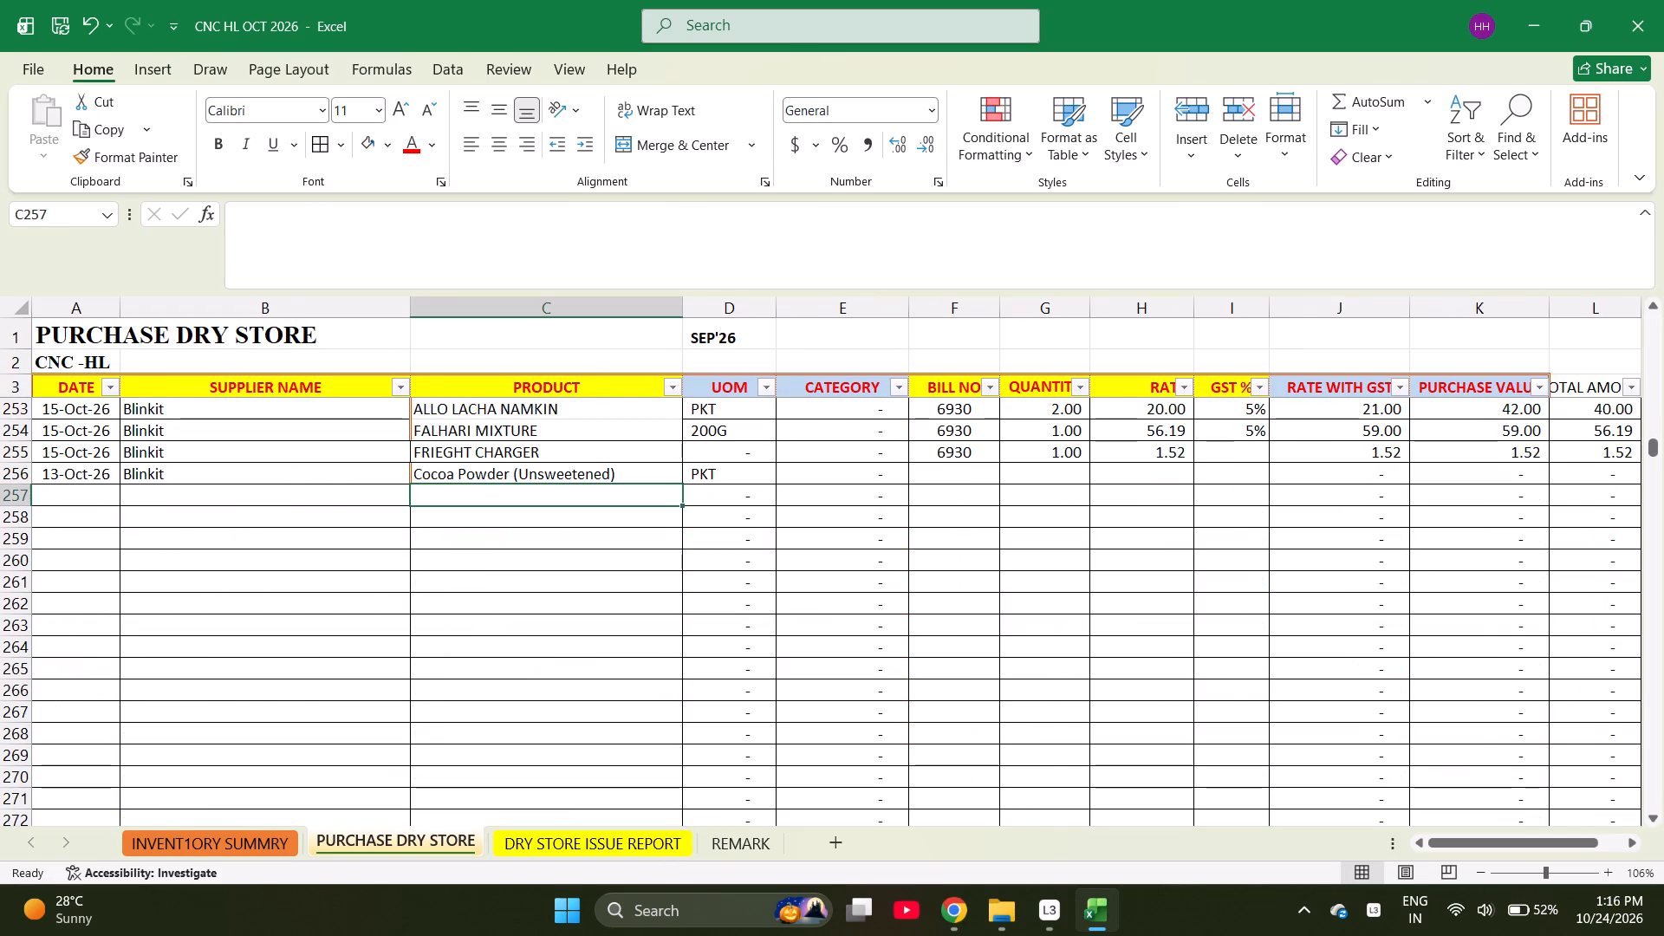
pyautogui.hotkey('ctrl', 'pageup')
pyautogui.press('pagedown')
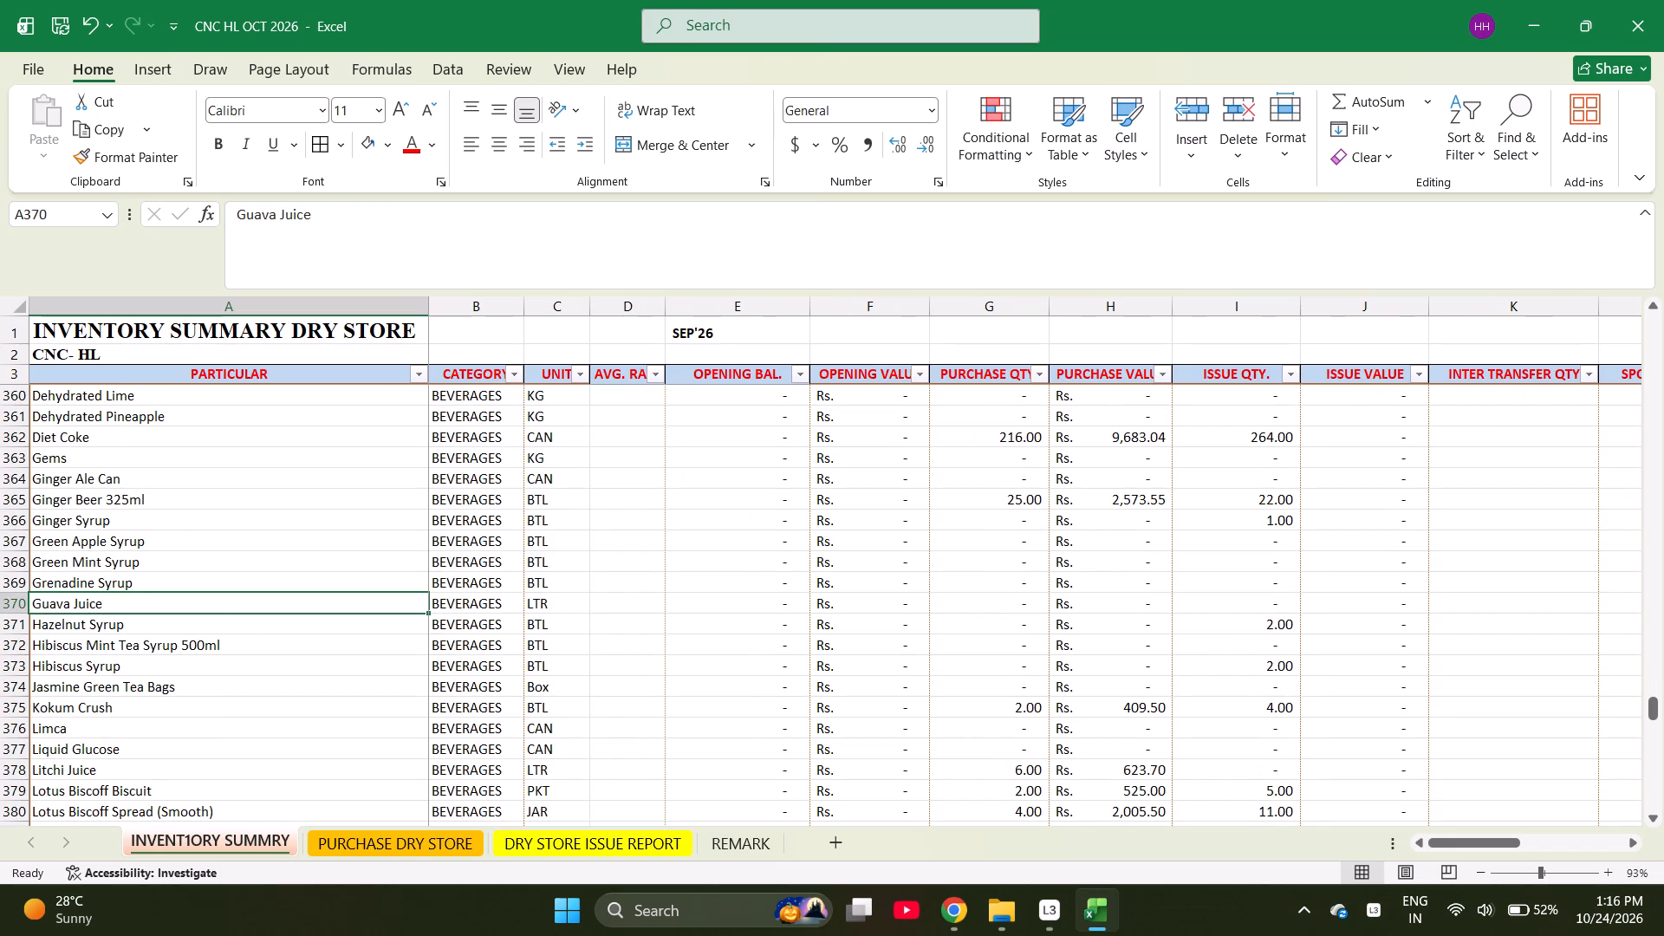
pyautogui.press('pageup')
pyautogui.press('pageup')
pyautogui.press('pageup')
pyautogui.press('pageup')
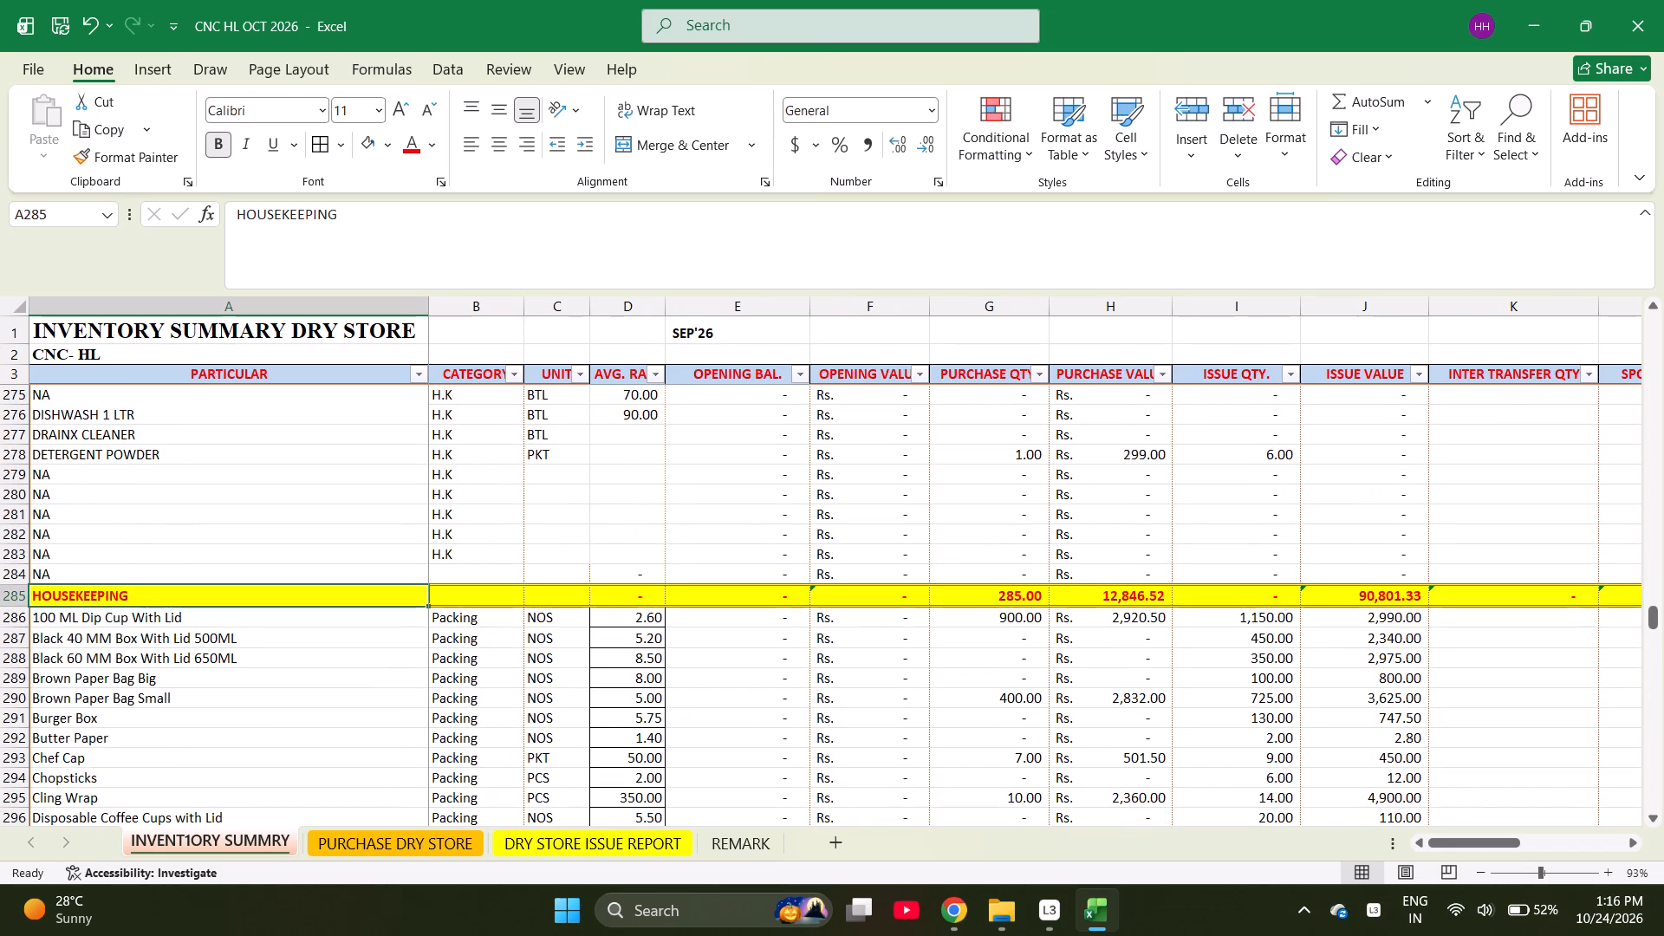
pyautogui.press('pageup')
pyautogui.press('pageup')
pyautogui.press('pageup')
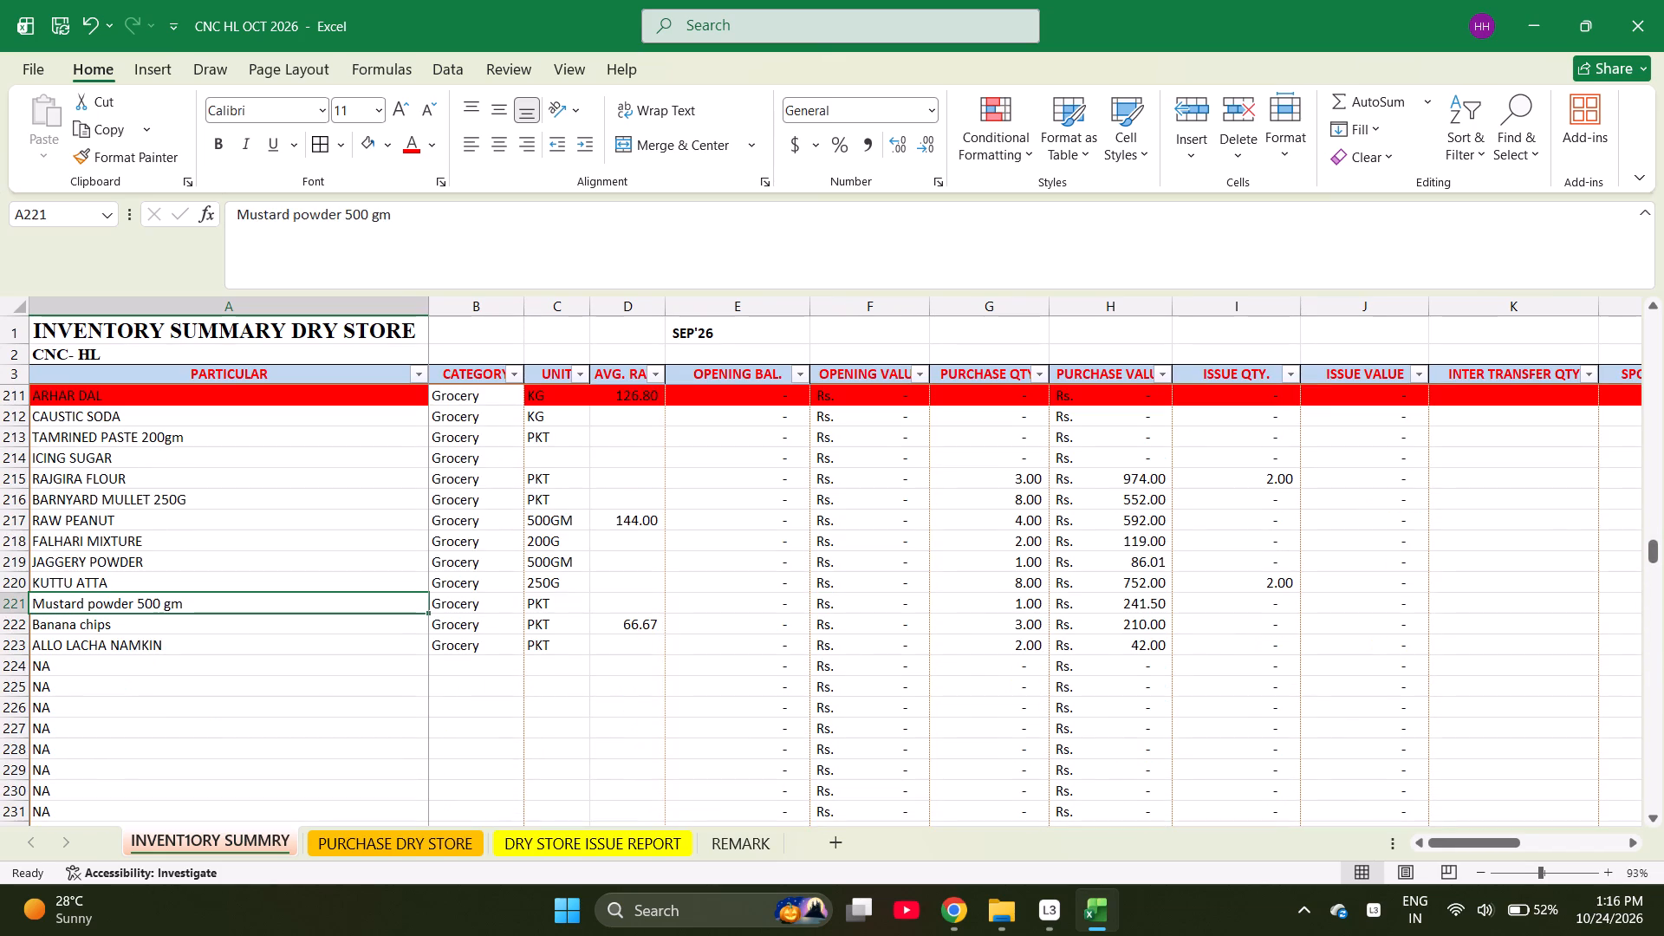
pyautogui.press('Up')
pyautogui.hotkey('ctrl', 'c')
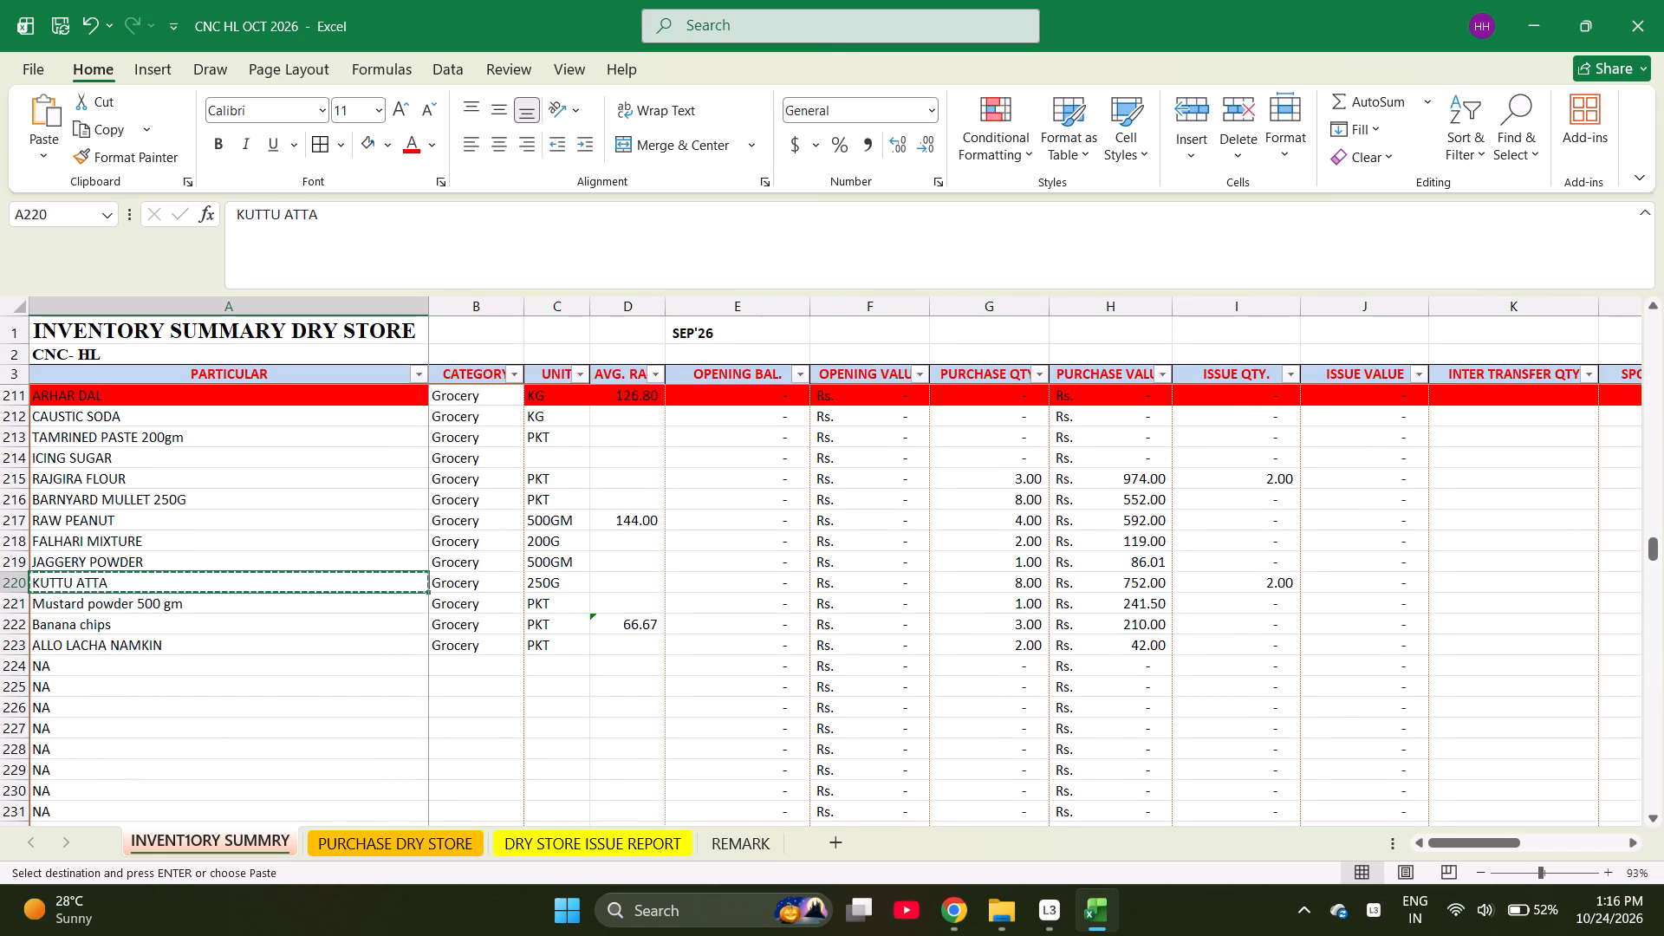
pyautogui.hotkey('ctrl', 'pagedown')
pyautogui.press('Return')
# Enter bill number 1419 for the Cocoa Powder (Unsweetened) and KUTTU ATTA rows.
pyautogui.press('Down')
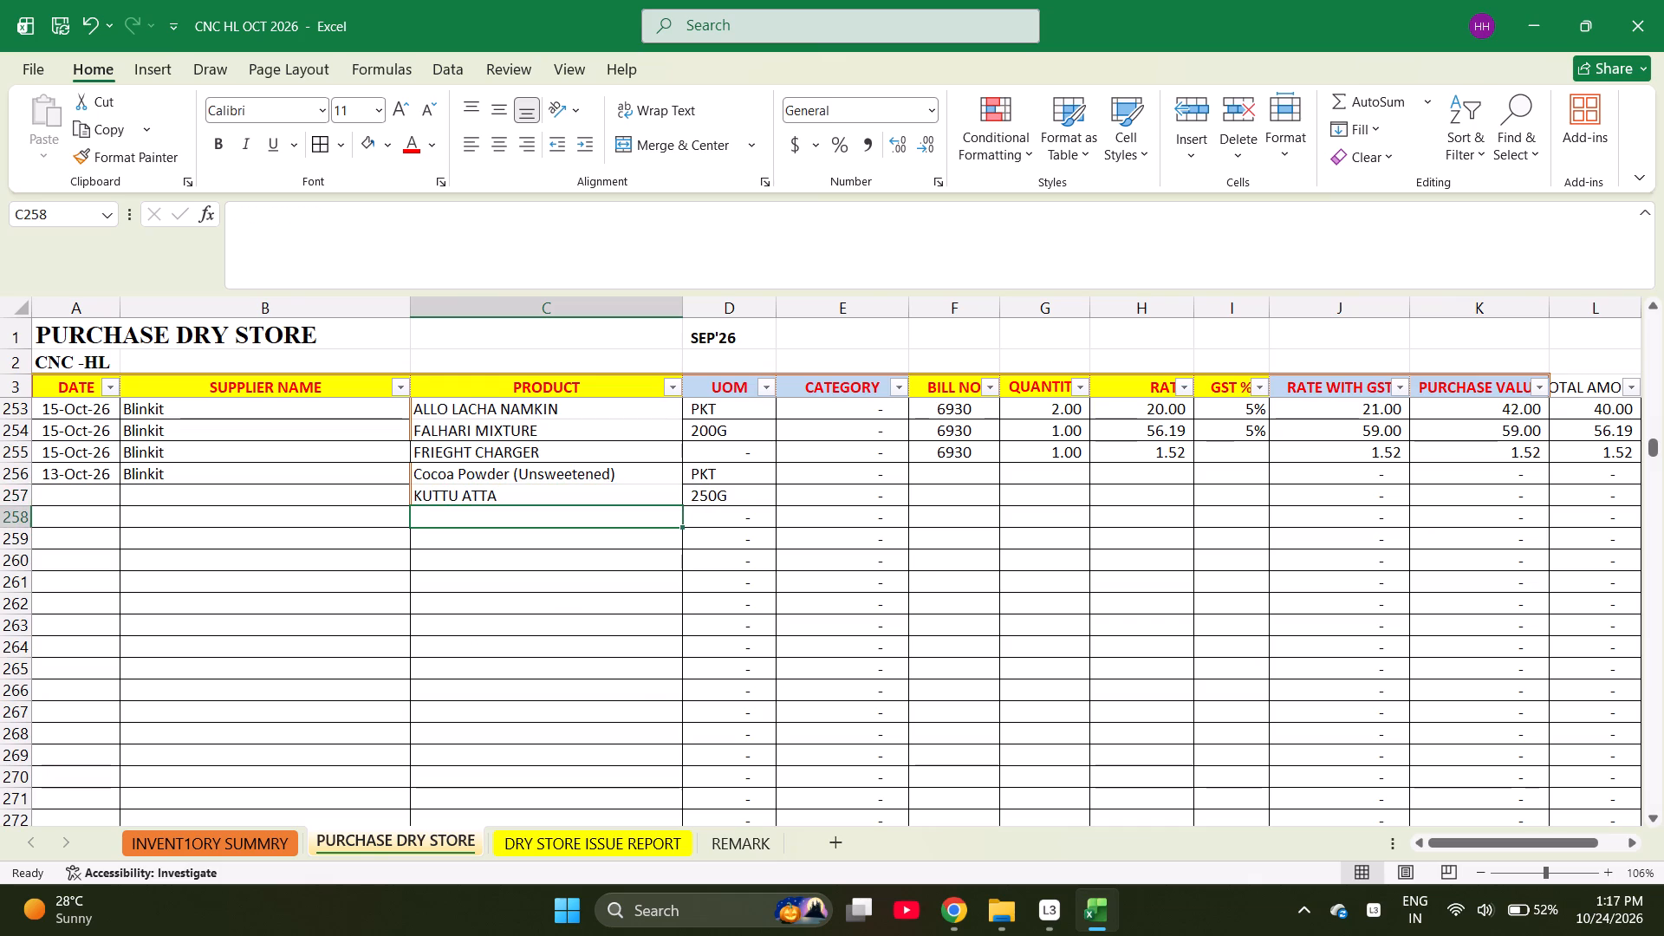
pyautogui.press('Up')
pyautogui.press('Up')
pyautogui.press('Right')
pyautogui.press('Right')
pyautogui.press('Right')
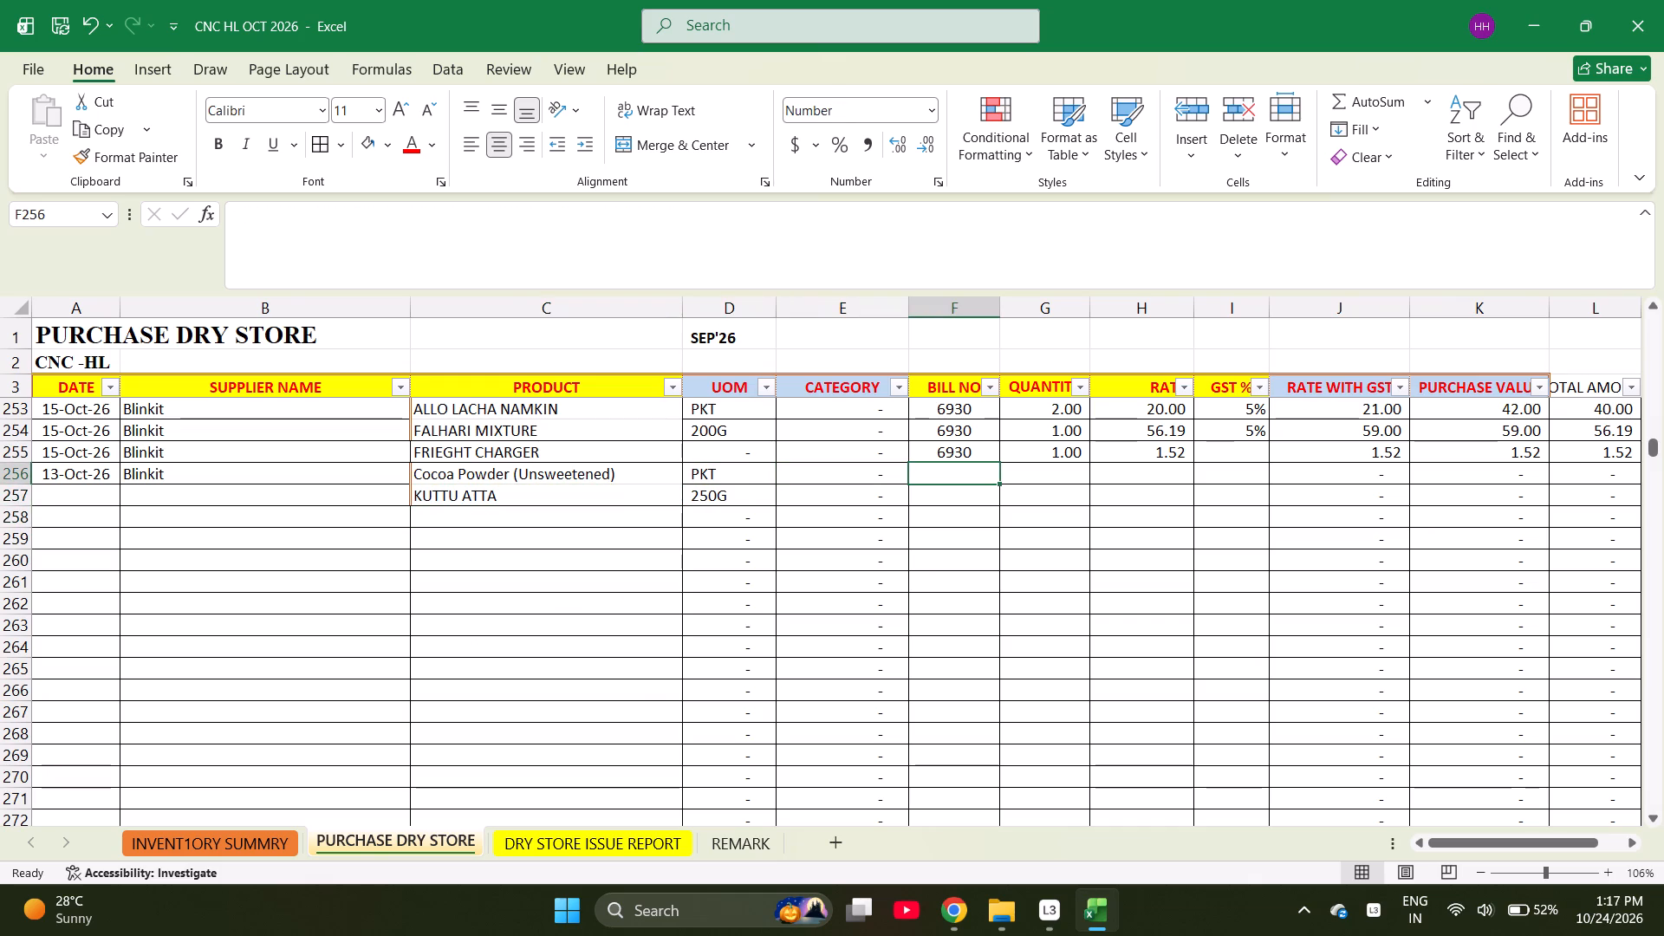
pyautogui.write('1419')
pyautogui.press('Down')
pyautogui.write('1419')
# Set the bill 1419 quantities to 1 for Cocoa Powder (Unsweetened) and 8 for KUTTU ATTA.
pyautogui.press('Right')
pyautogui.press('Up')
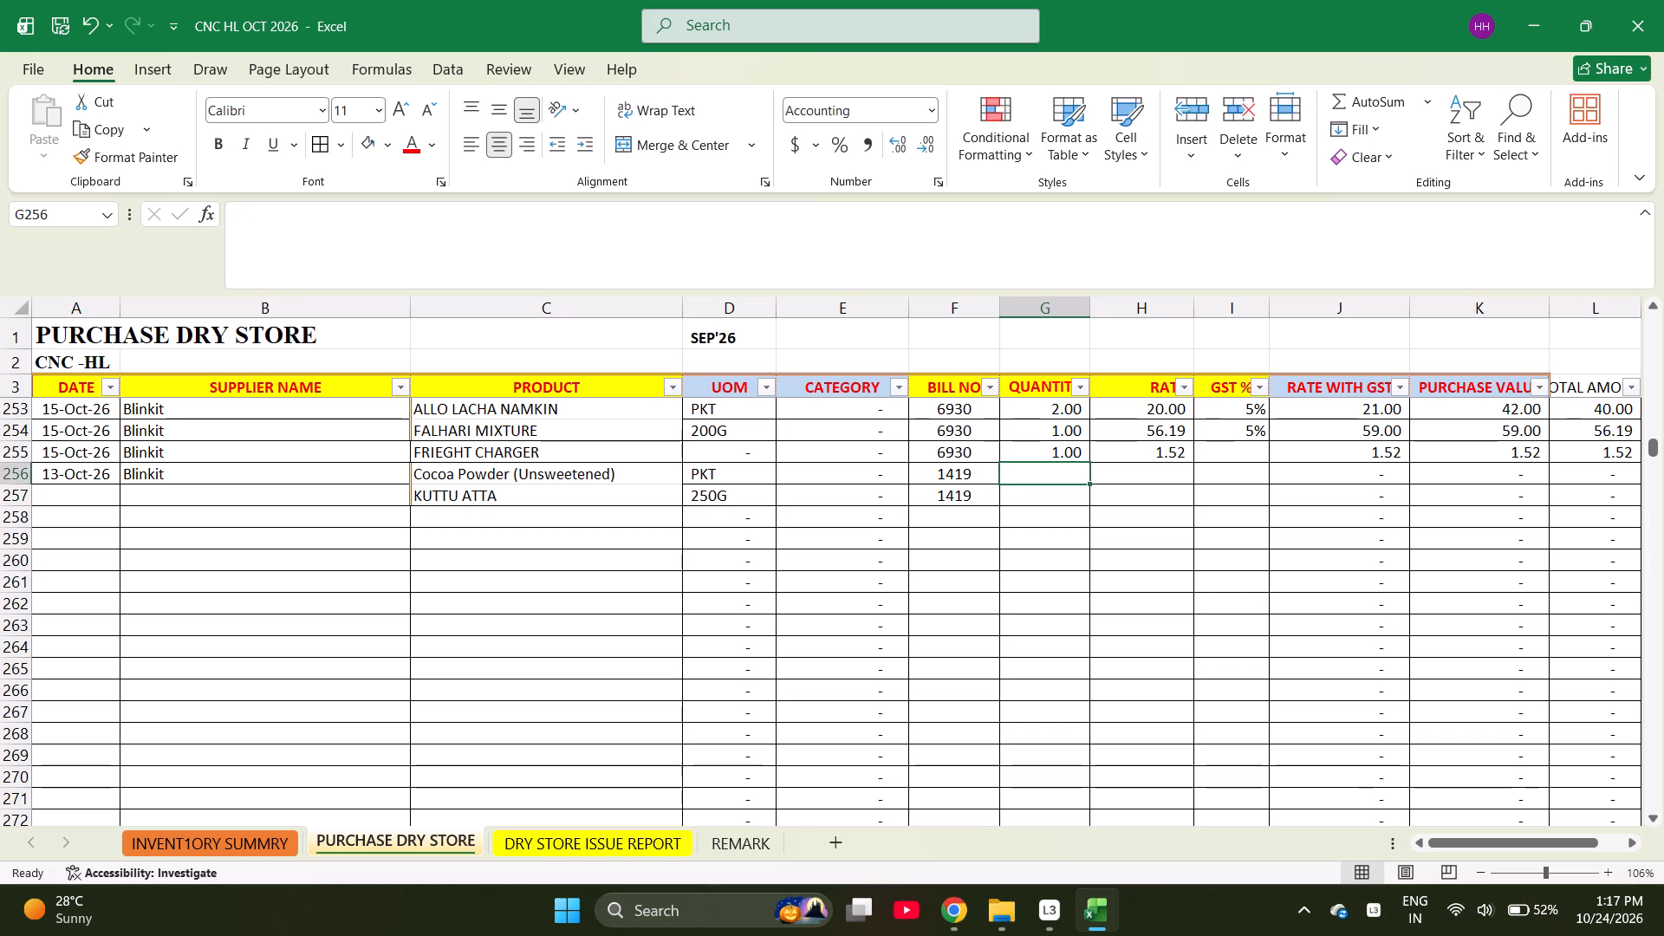
pyautogui.press('Up')
pyautogui.press('Down')
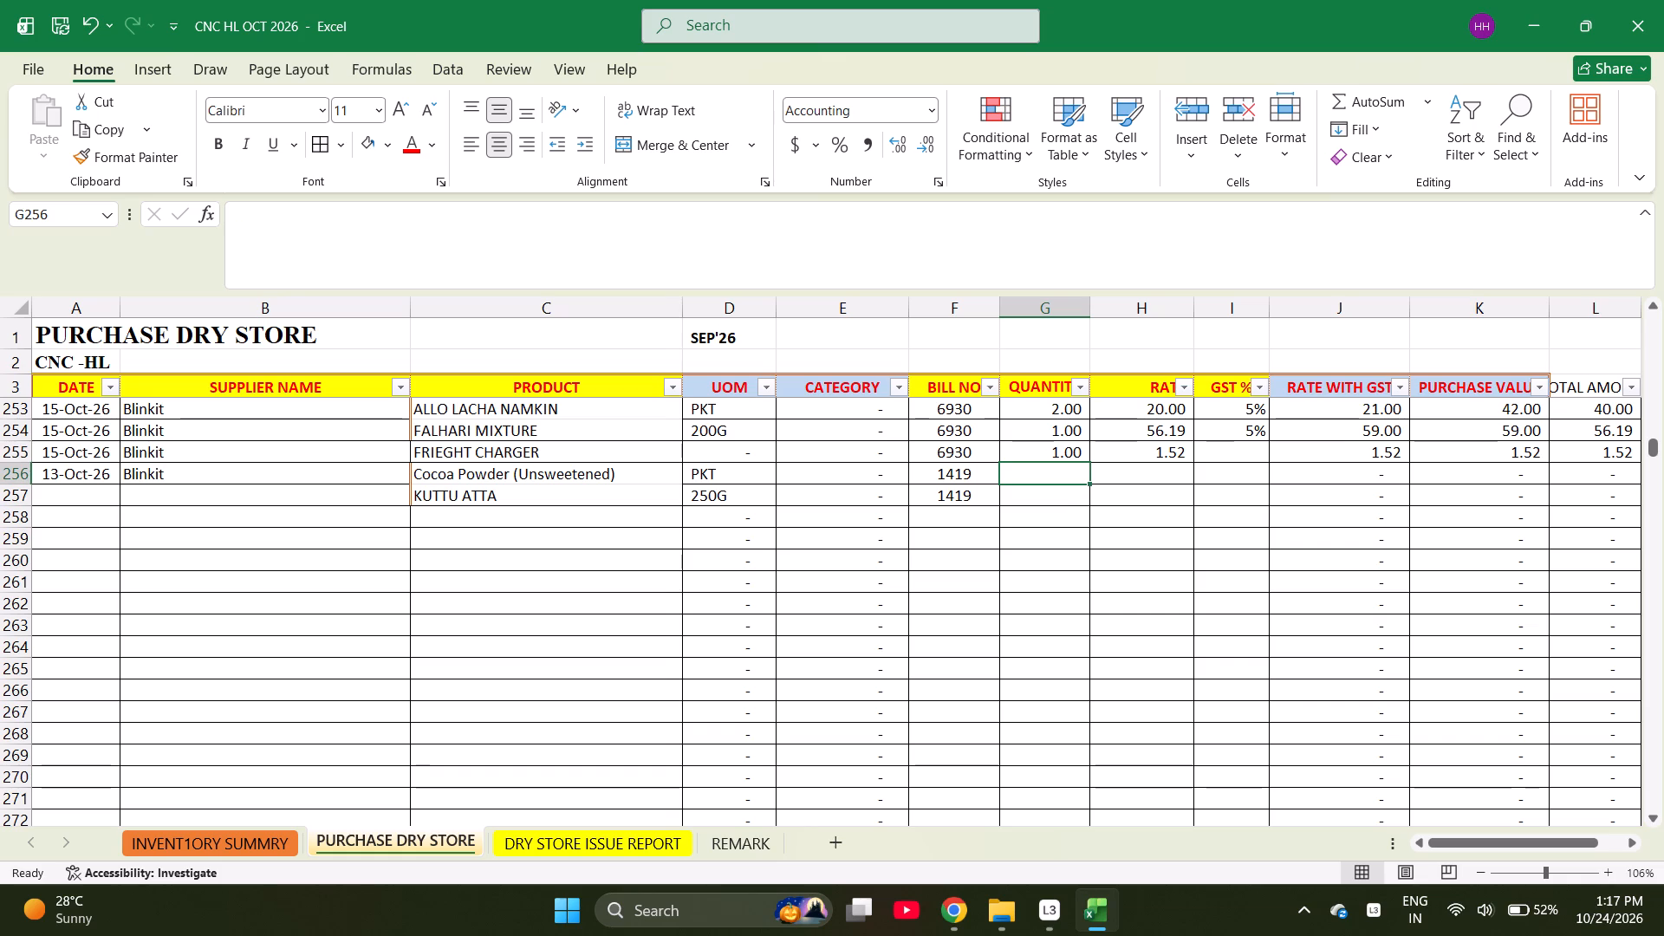
pyautogui.press('Right')
pyautogui.press('Left')
pyautogui.hotkey('alt', 'Tab')
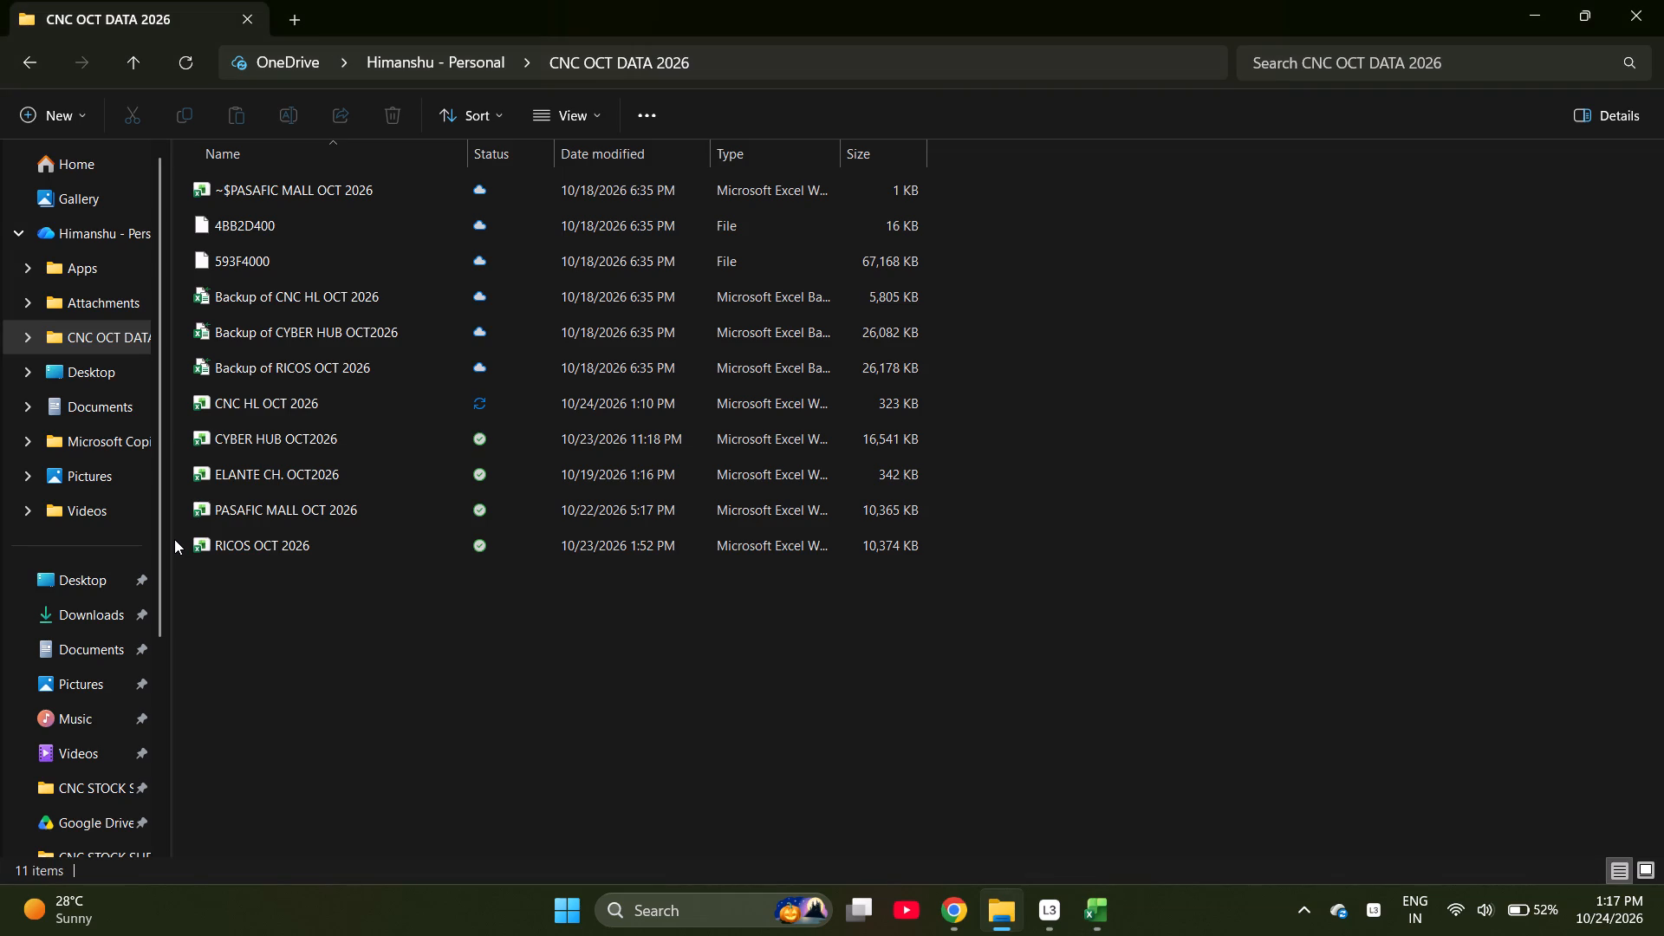
pyautogui.hotkey('alt', 'Tab')
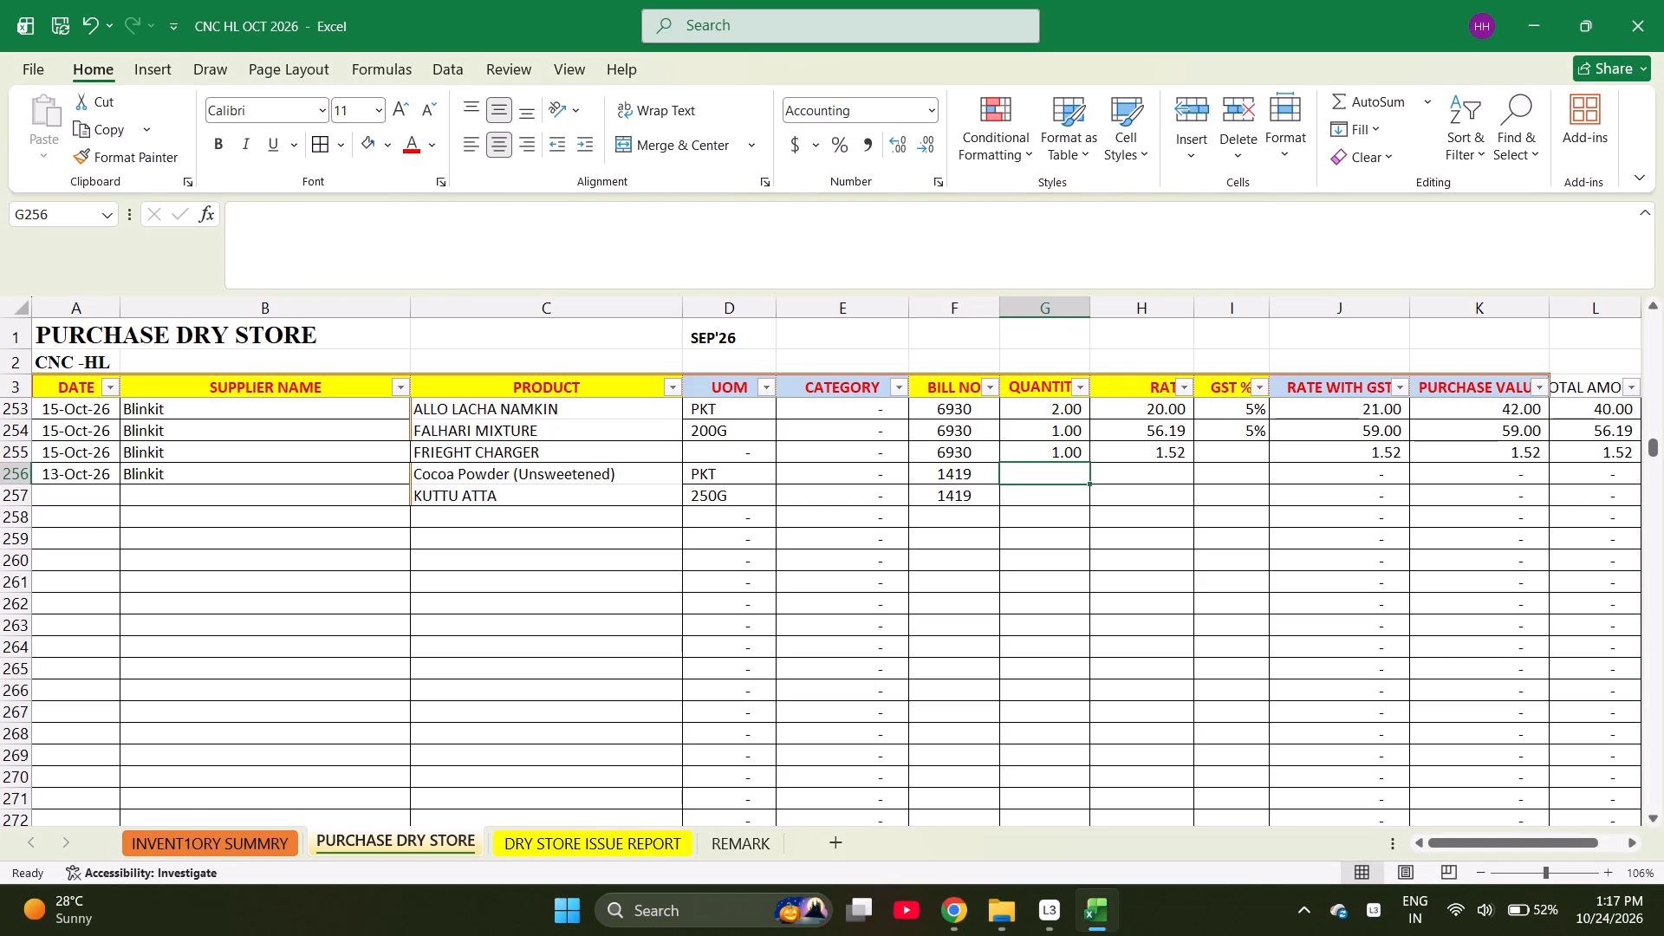
pyautogui.press('1')
pyautogui.press('Return')
pyautogui.press('8')
pyautogui.press('Return')
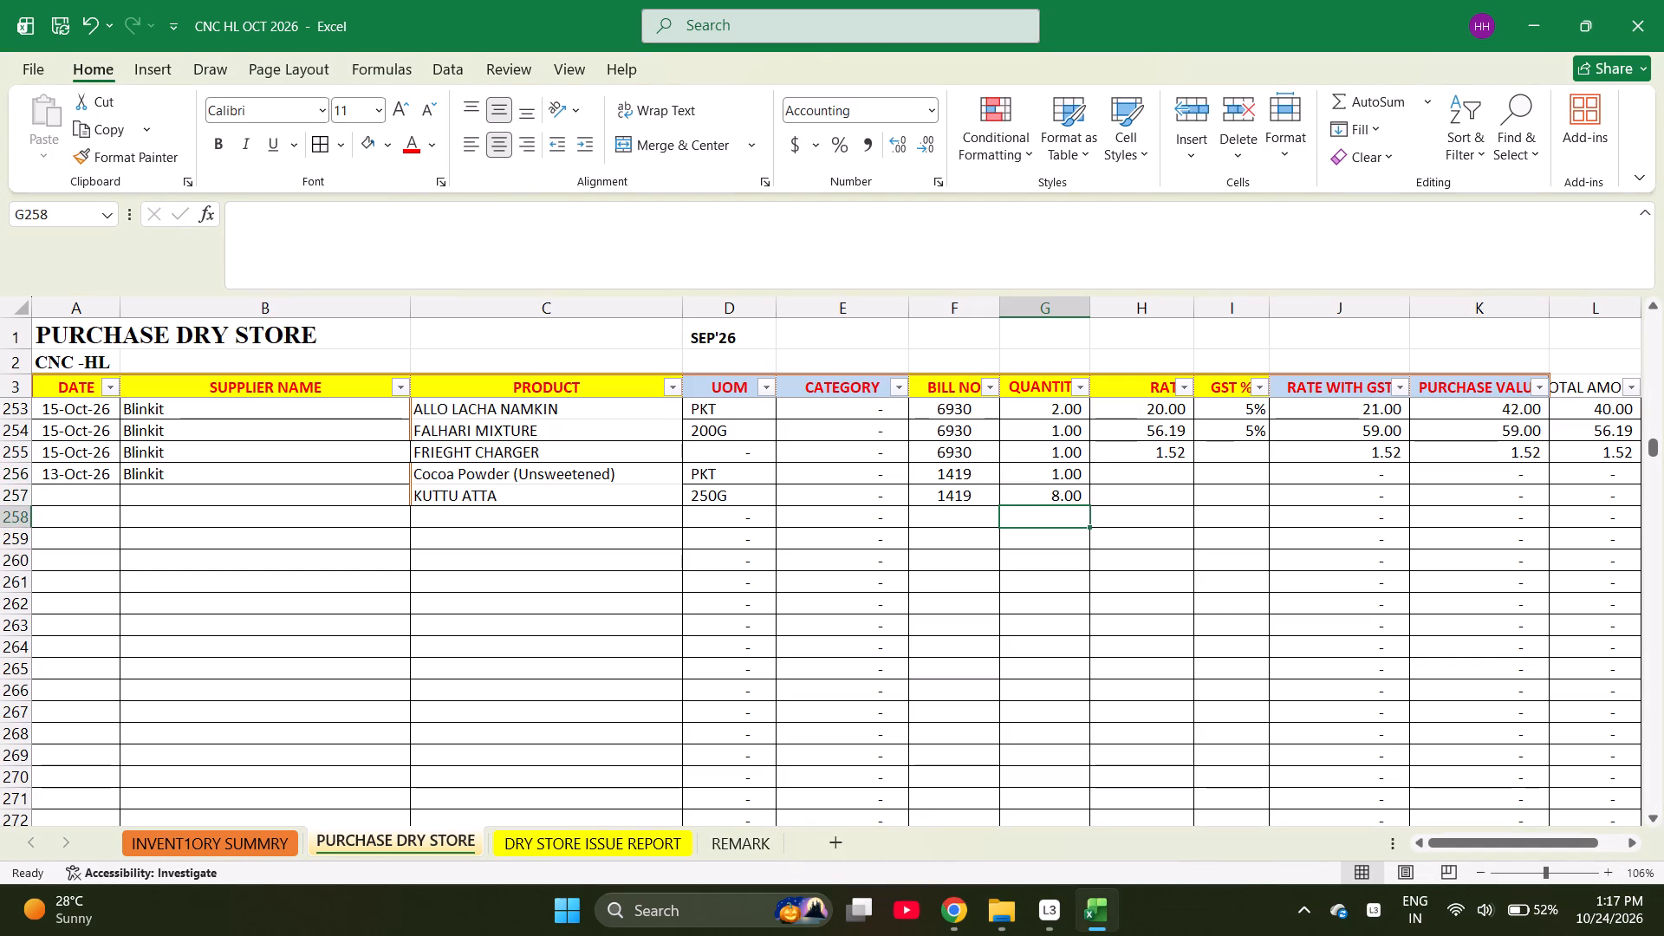
# Enter the rates 358.10 for Cocoa Powder (Unsweetened) and =647.62/8 for KUTTU ATTA.
pyautogui.press('Right')
pyautogui.press('Up')
pyautogui.press('Up')
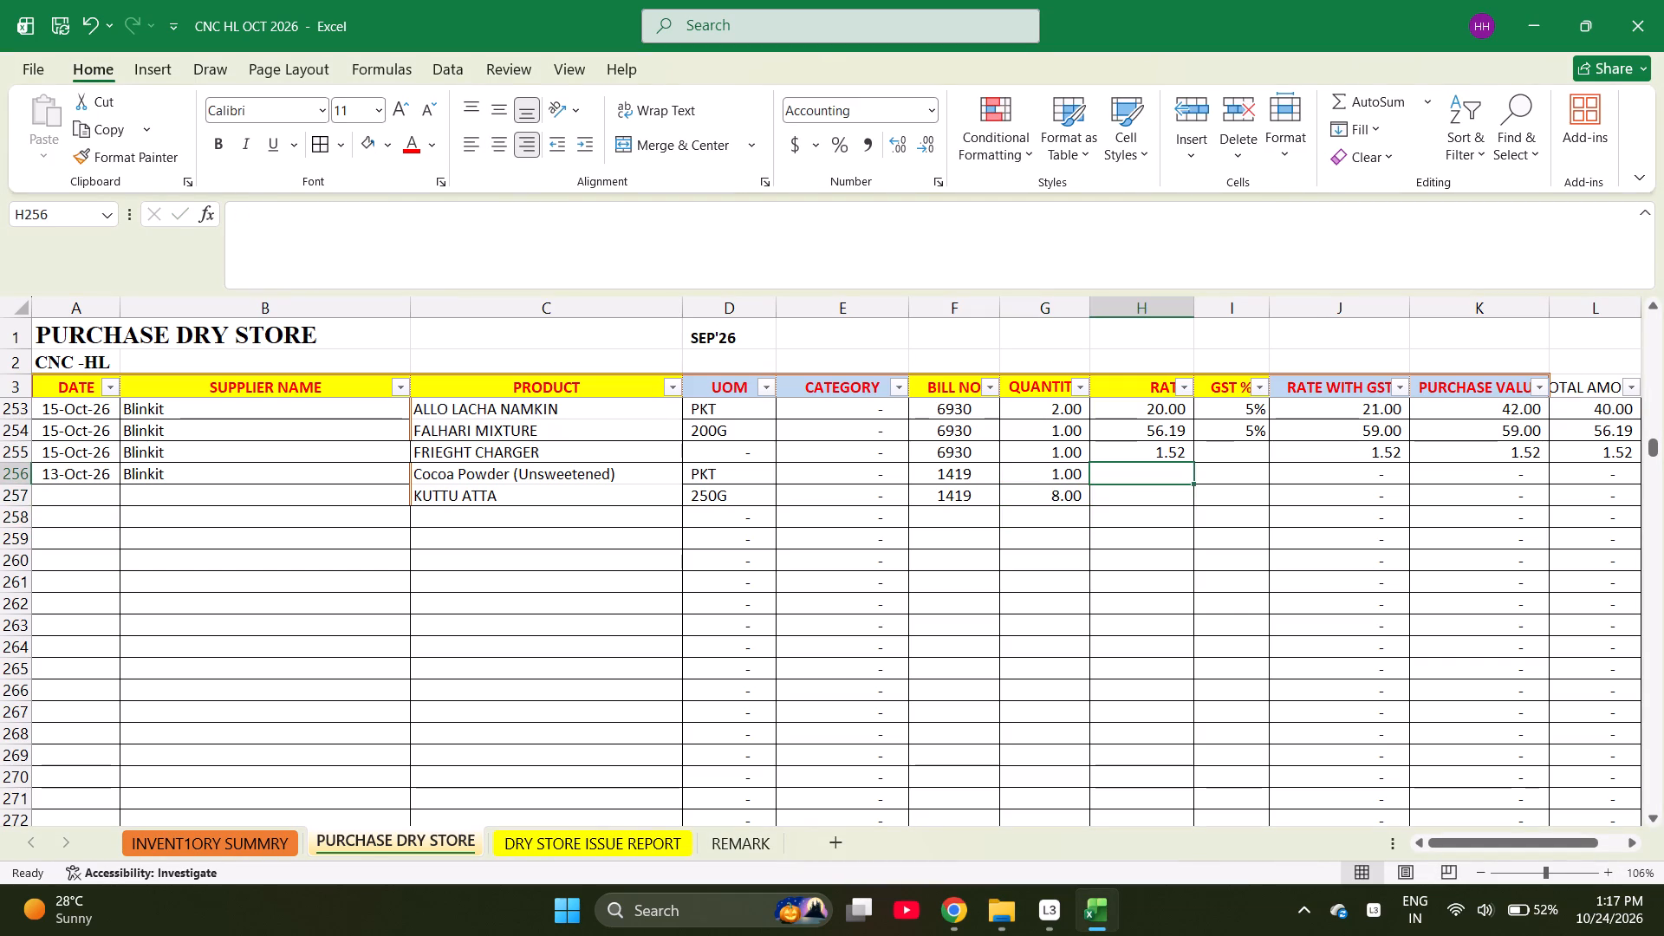
pyautogui.write('358.10')
pyautogui.press('Return')
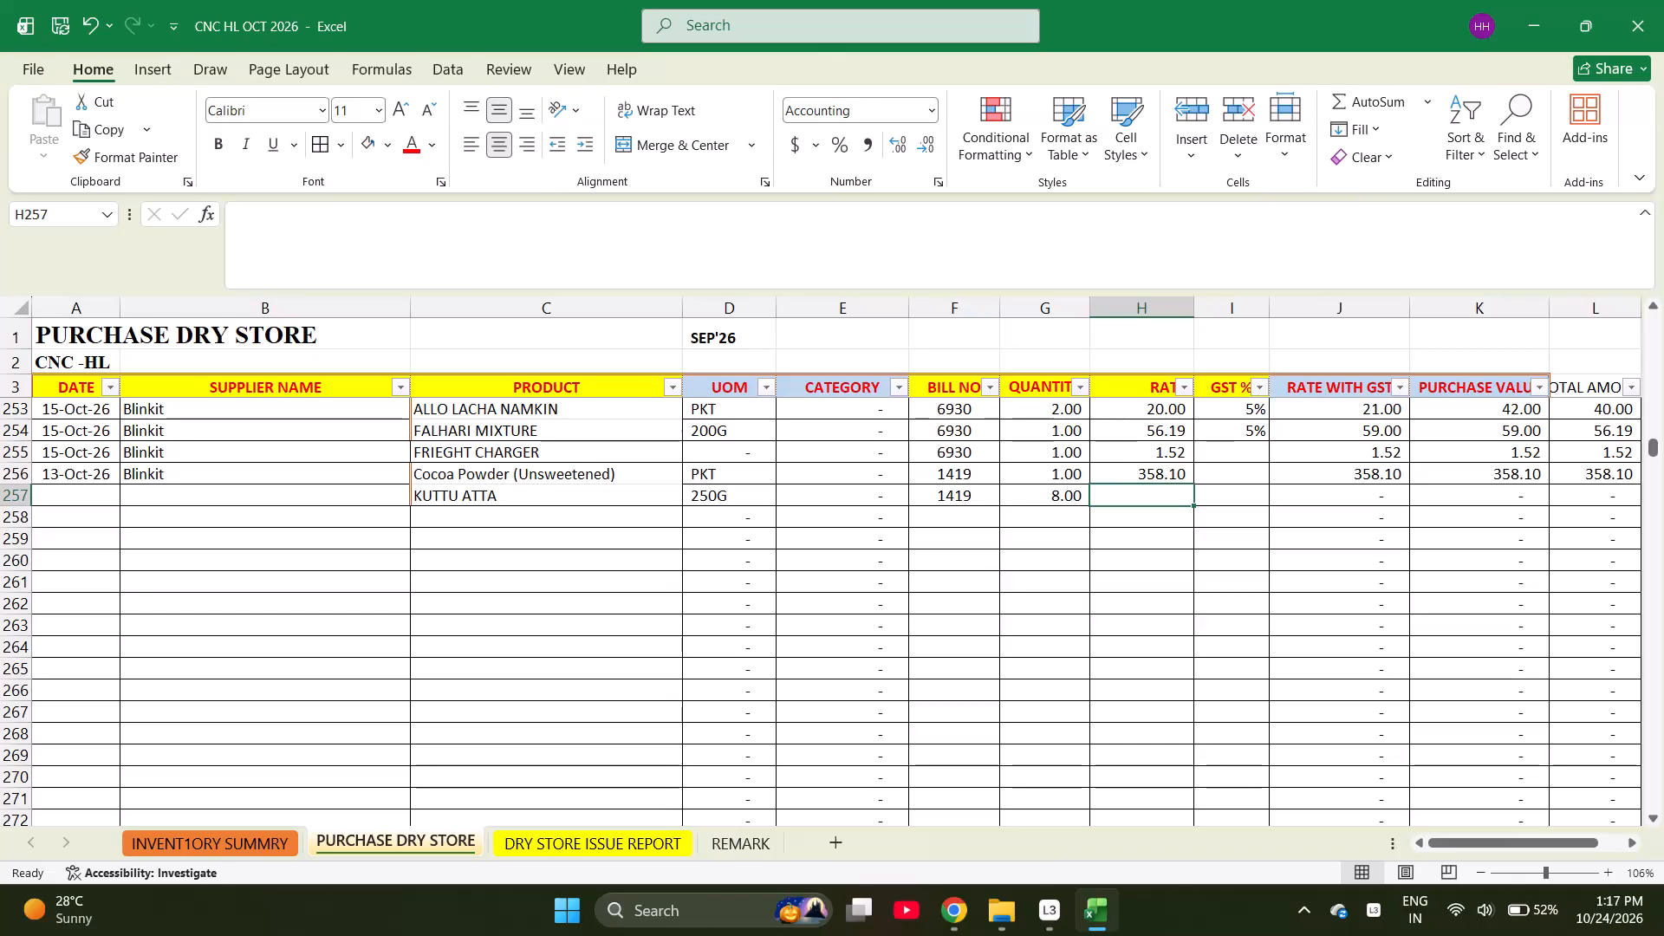
pyautogui.write('=647.62/8')
pyautogui.press('Return')
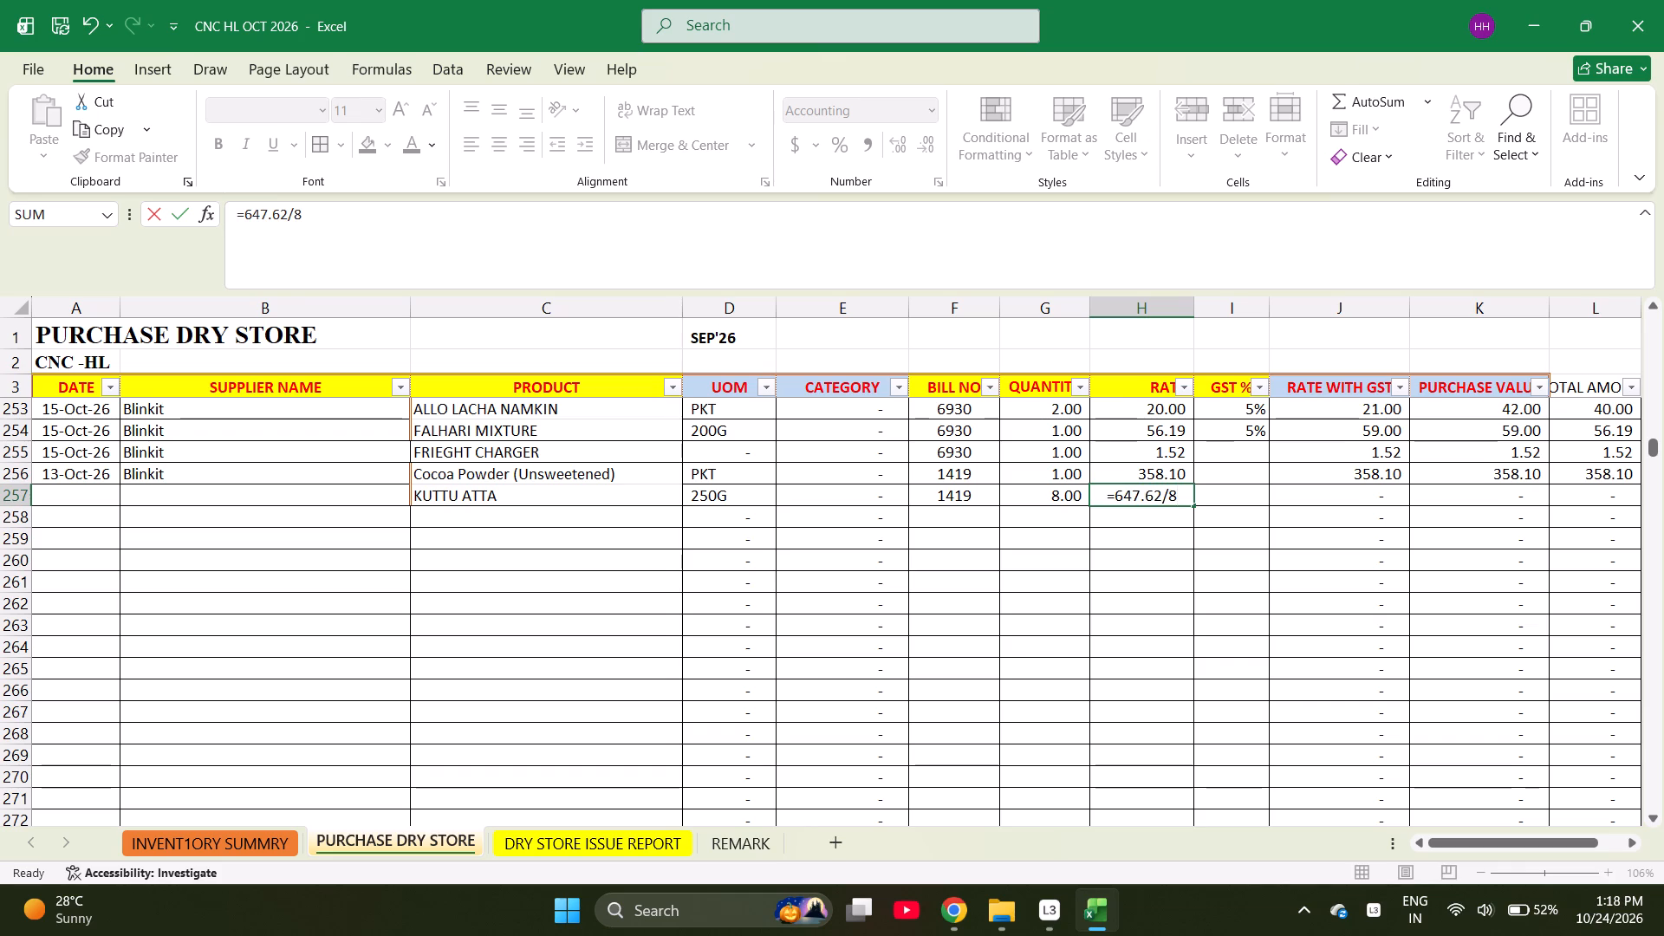
# Set the GST of the bill 6930 FRIEGHT CHARGER row to 0%.
pyautogui.press('Right')
pyautogui.press('Up')
pyautogui.press('Up')
pyautogui.press('Up')
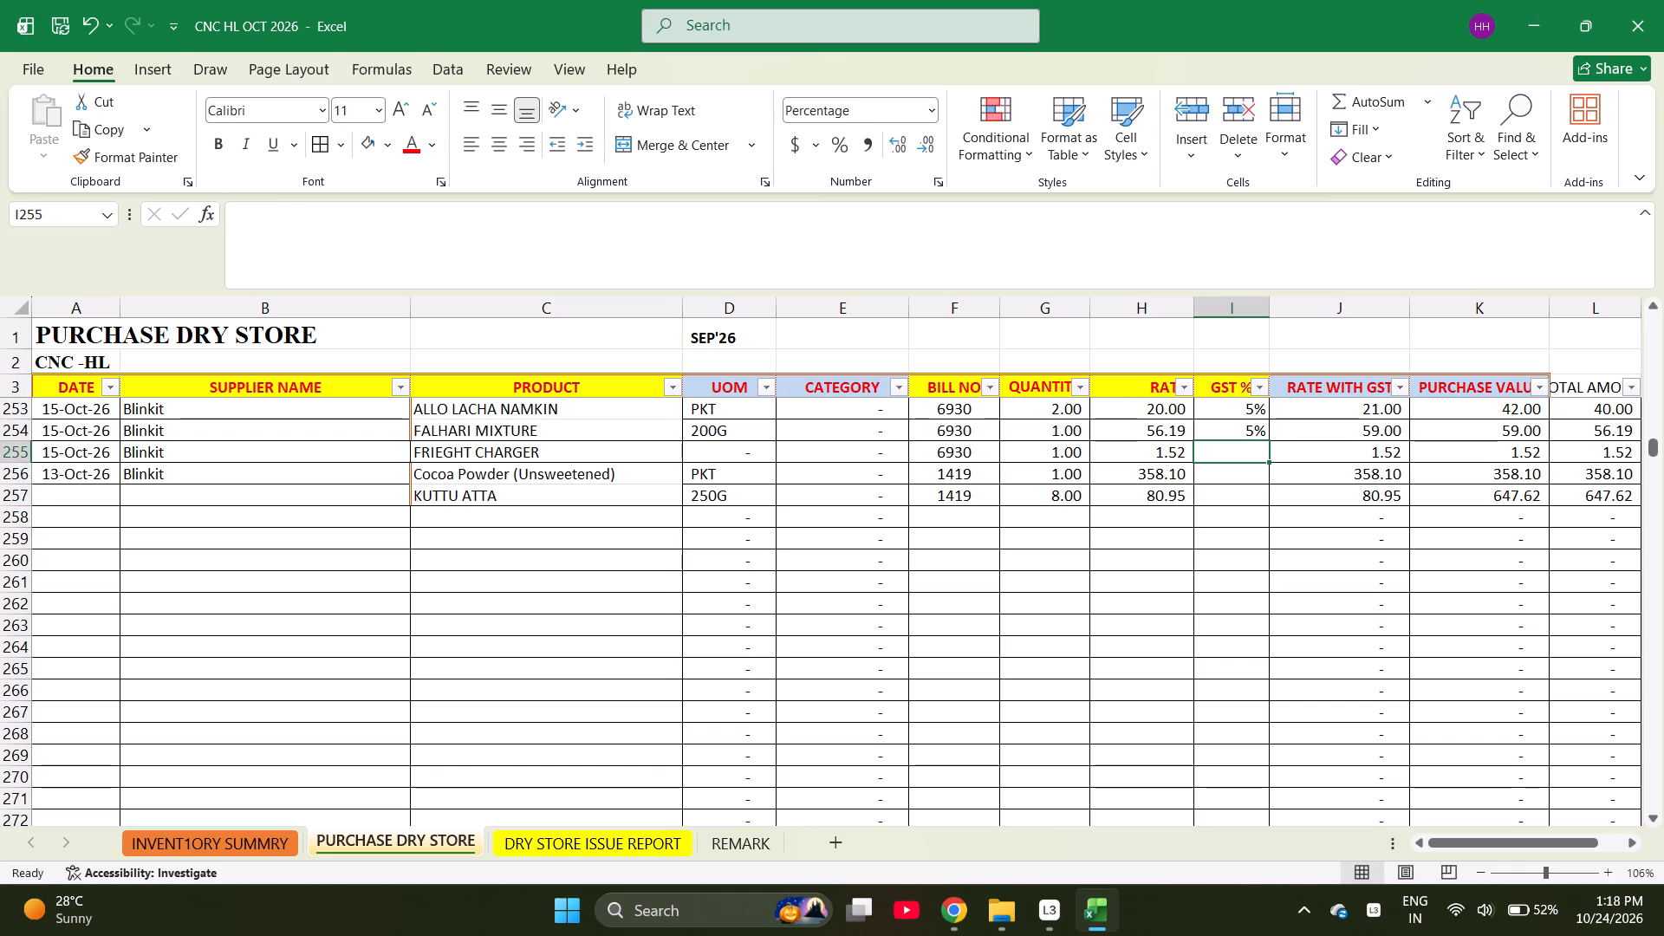
pyautogui.press('Down')
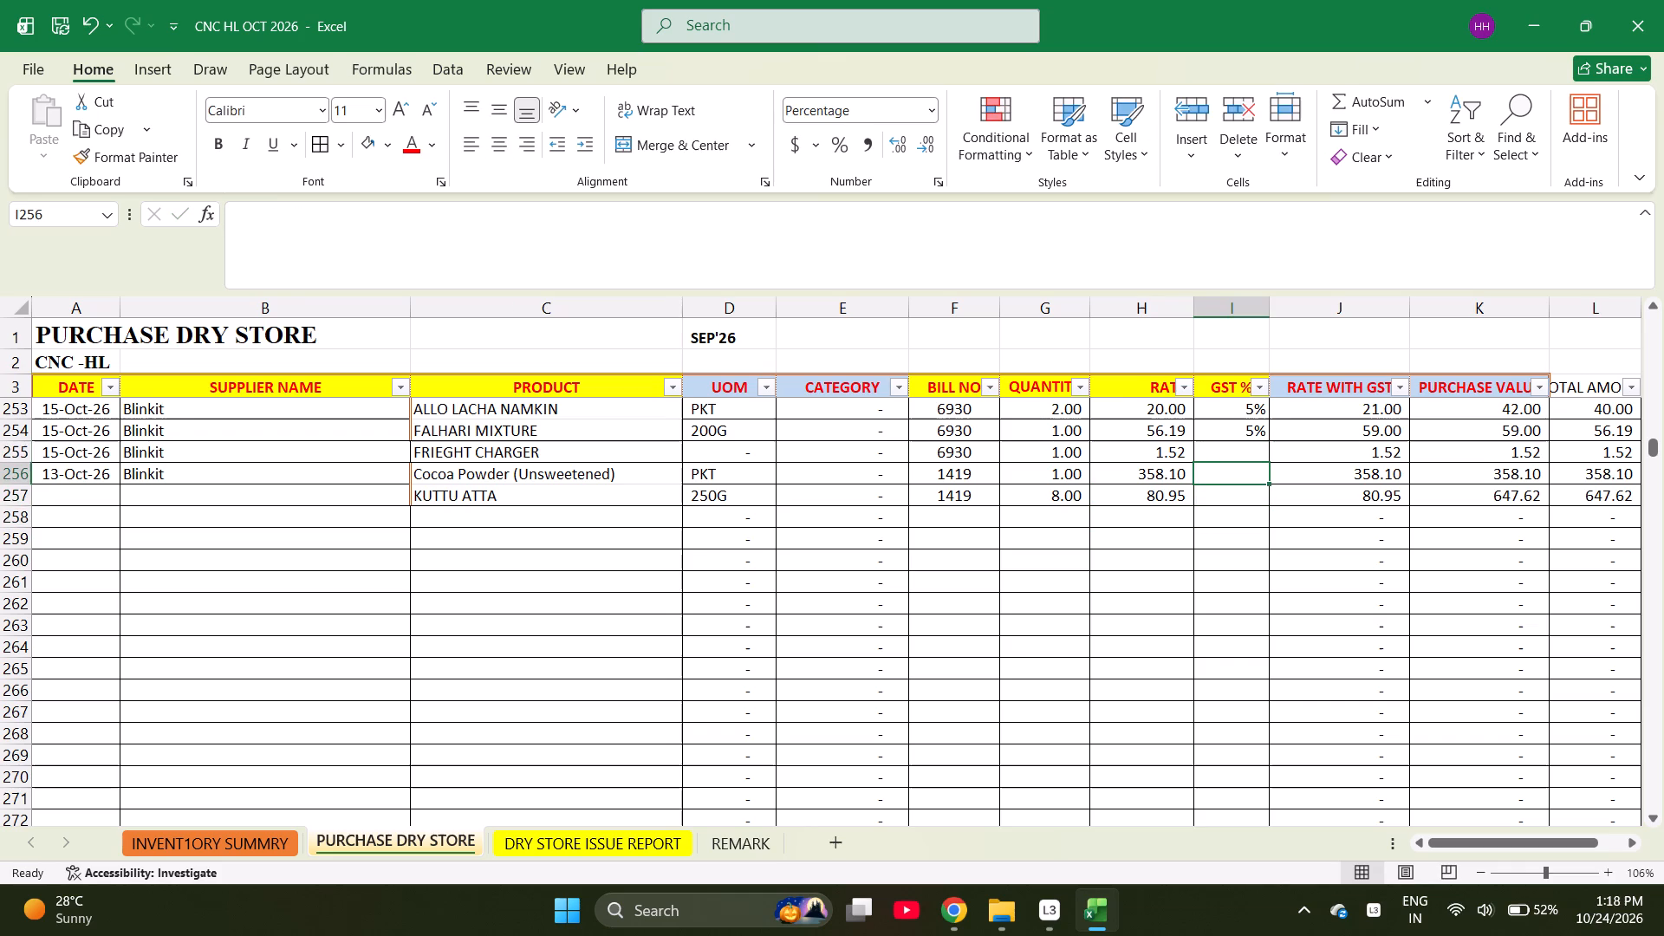
pyautogui.press('Up')
pyautogui.press('0')
pyautogui.press('Down')
# Set the GST to 5% for both bill 1419 rows, Cocoa Powder (Unsweetened) and KUTTU ATTA.
pyautogui.press('5')
pyautogui.press('Return')
pyautogui.press('5')
pyautogui.press('Return')
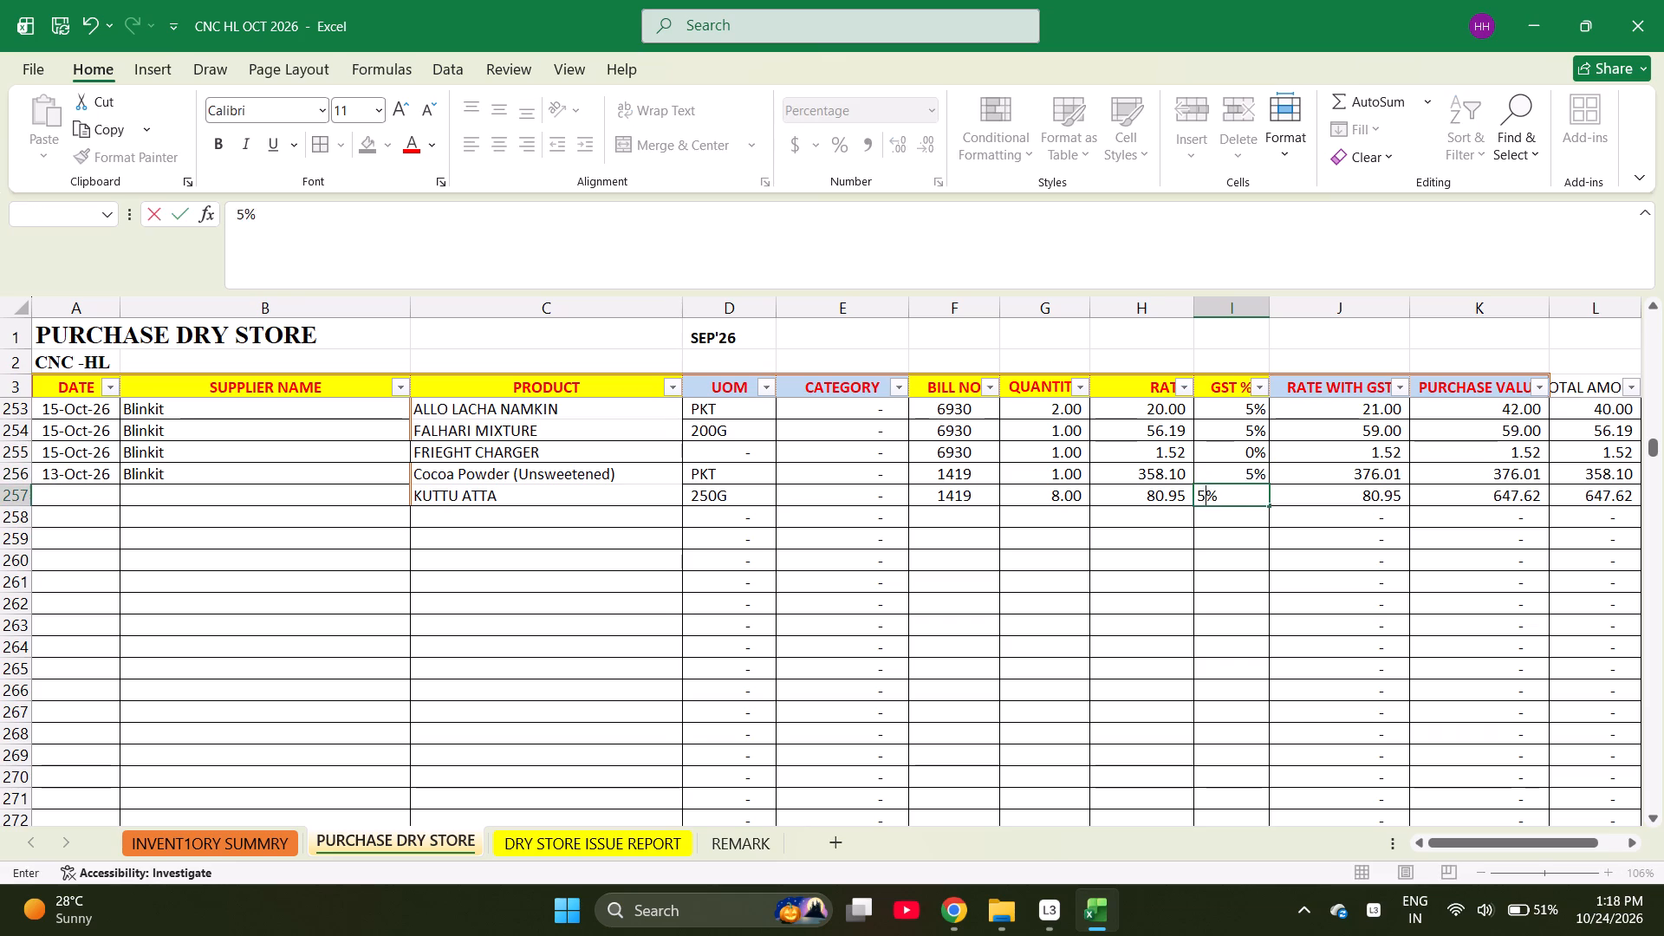
# Check the combined purchase value of the two bill 1419 rows.
pyautogui.press('Right')
pyautogui.press('Right')
pyautogui.press('Right')
pyautogui.press('Up')
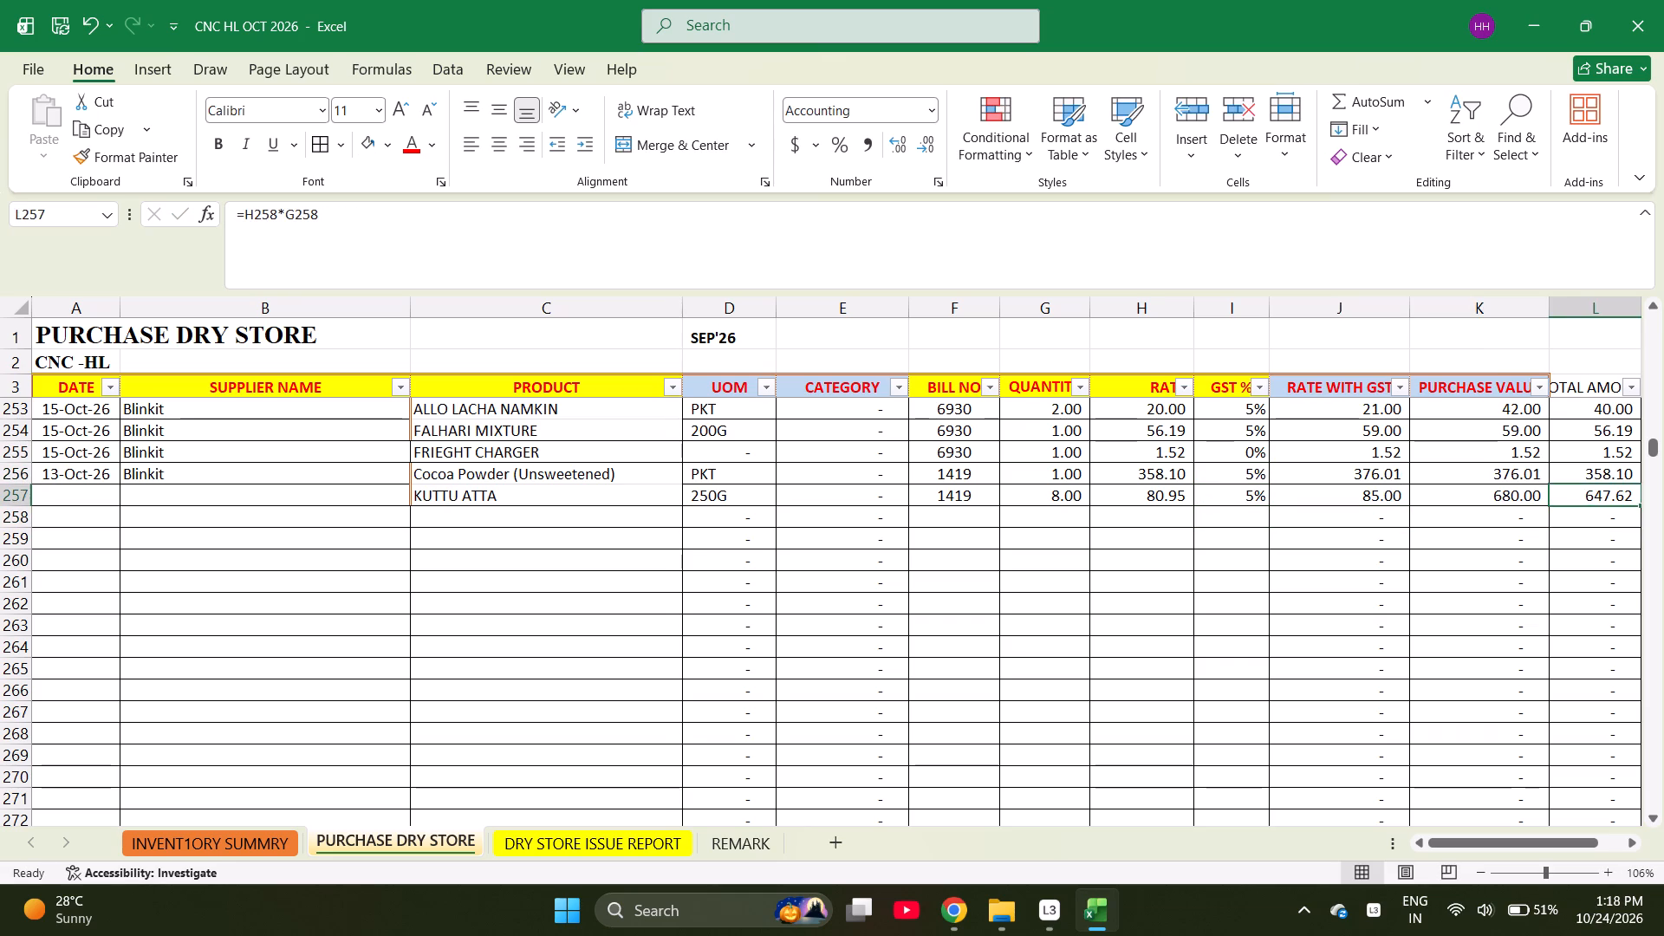
pyautogui.press('Left')
pyautogui.hotkey('shift', 'Up')
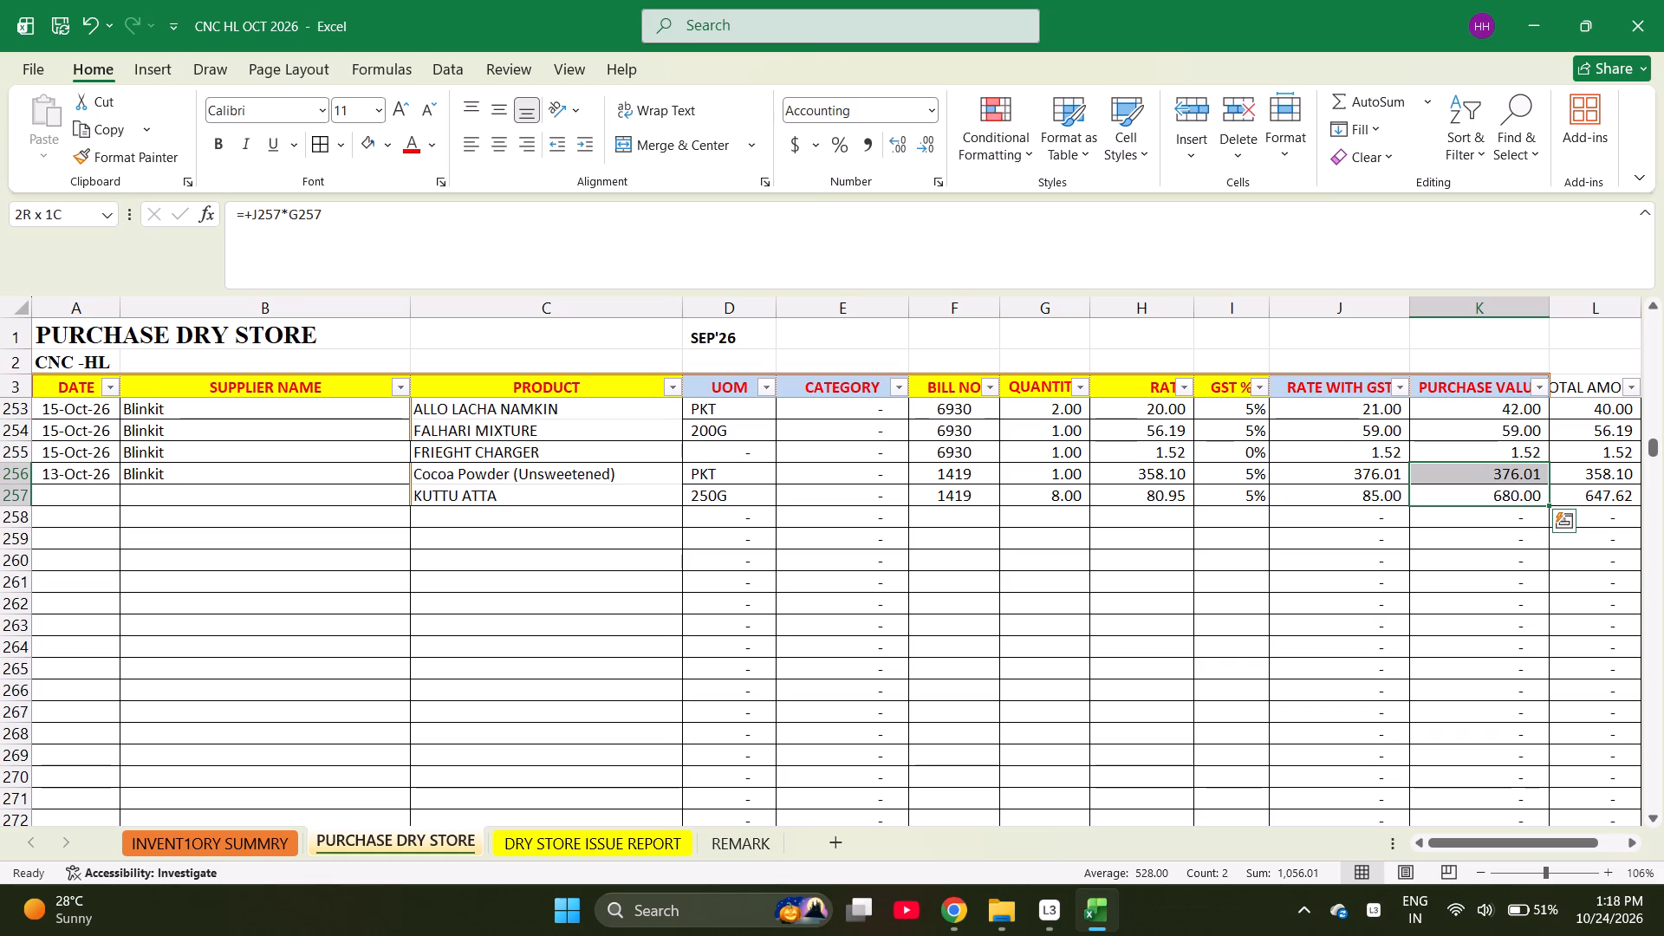
pyautogui.press('Down')
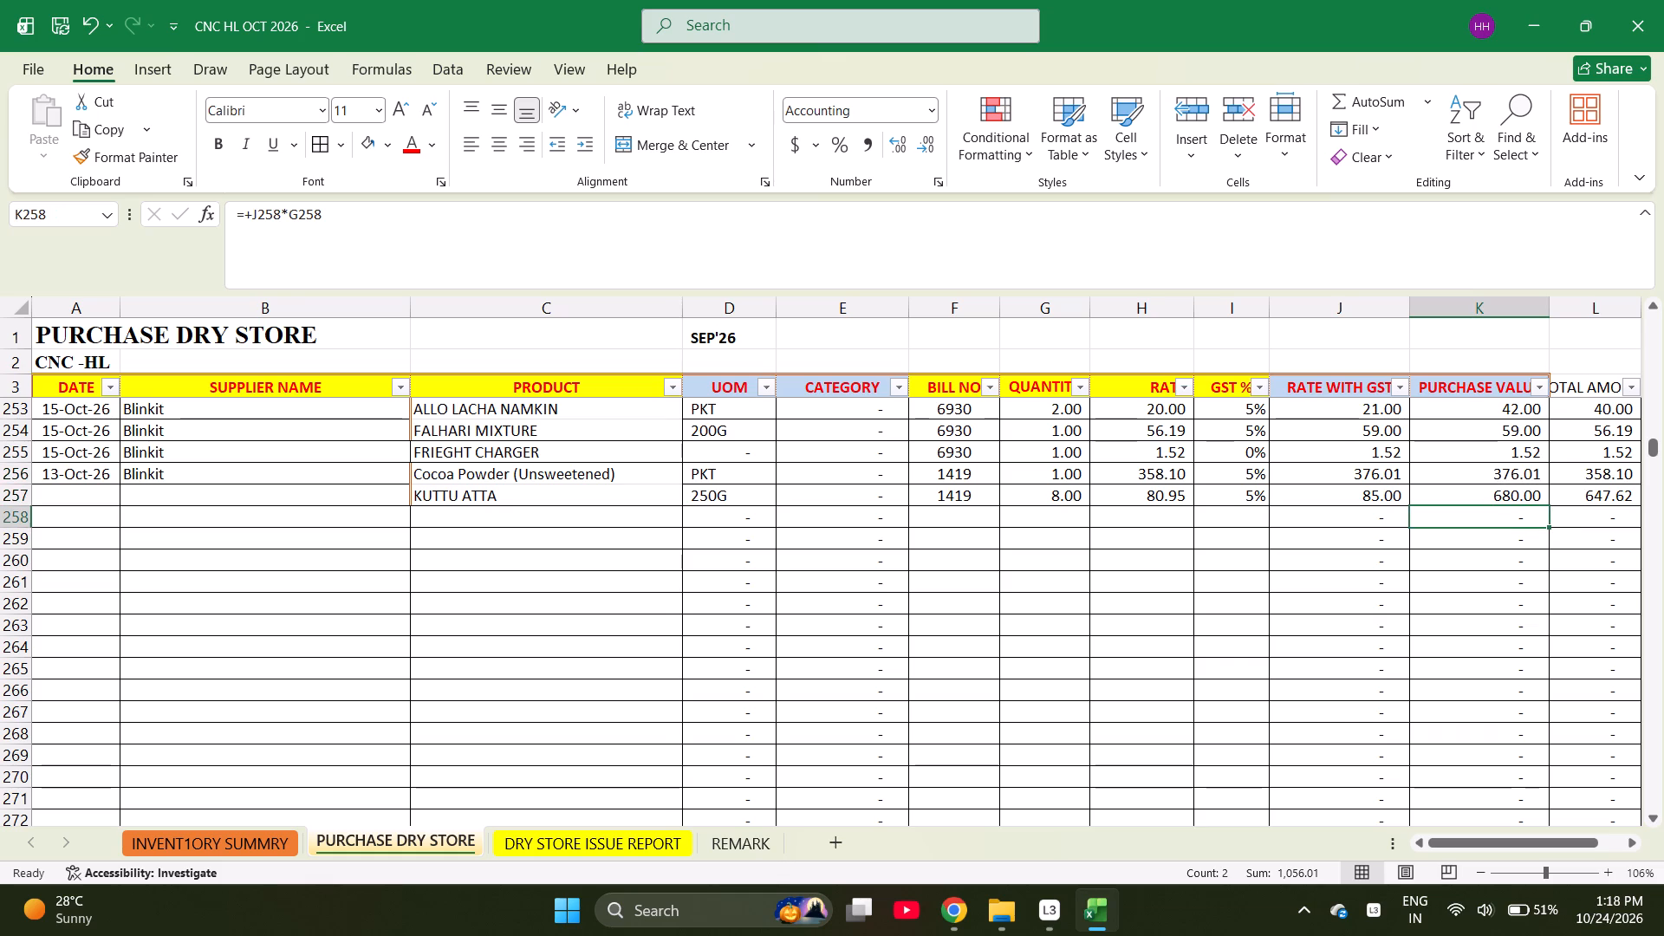
# Enter a rate of 13 and a quantity of 1 in the blank row below KUTTU ATTA.
pyautogui.press('Left')
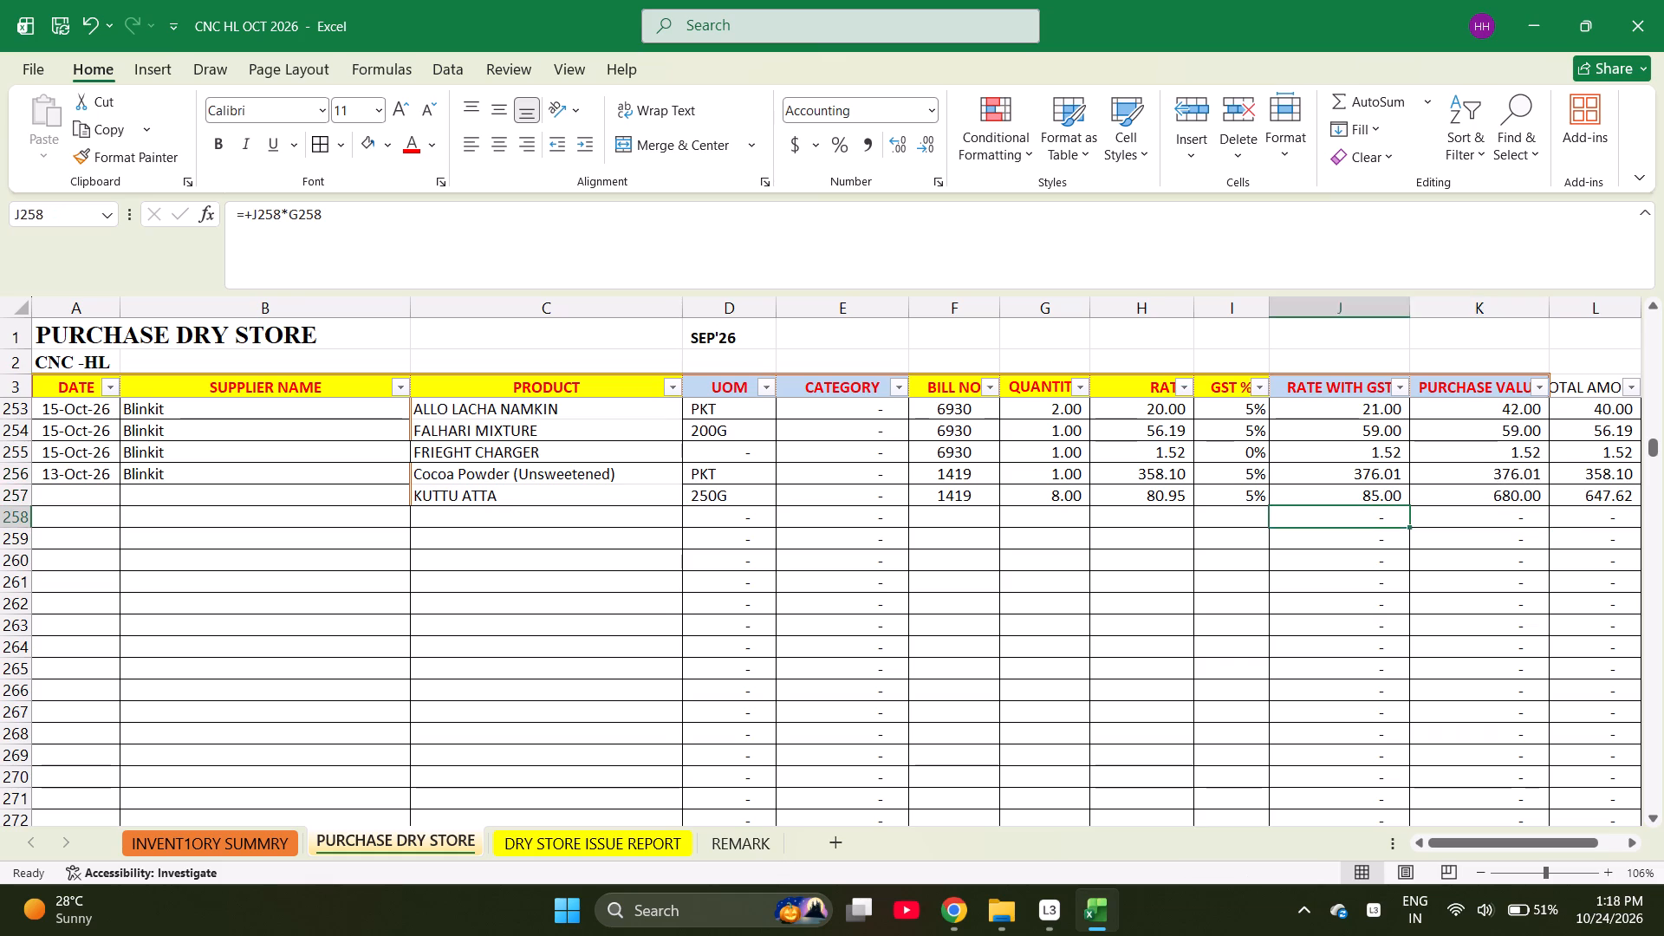
pyautogui.press('Left')
pyautogui.press('Left')
pyautogui.write('13')
pyautogui.press('Left')
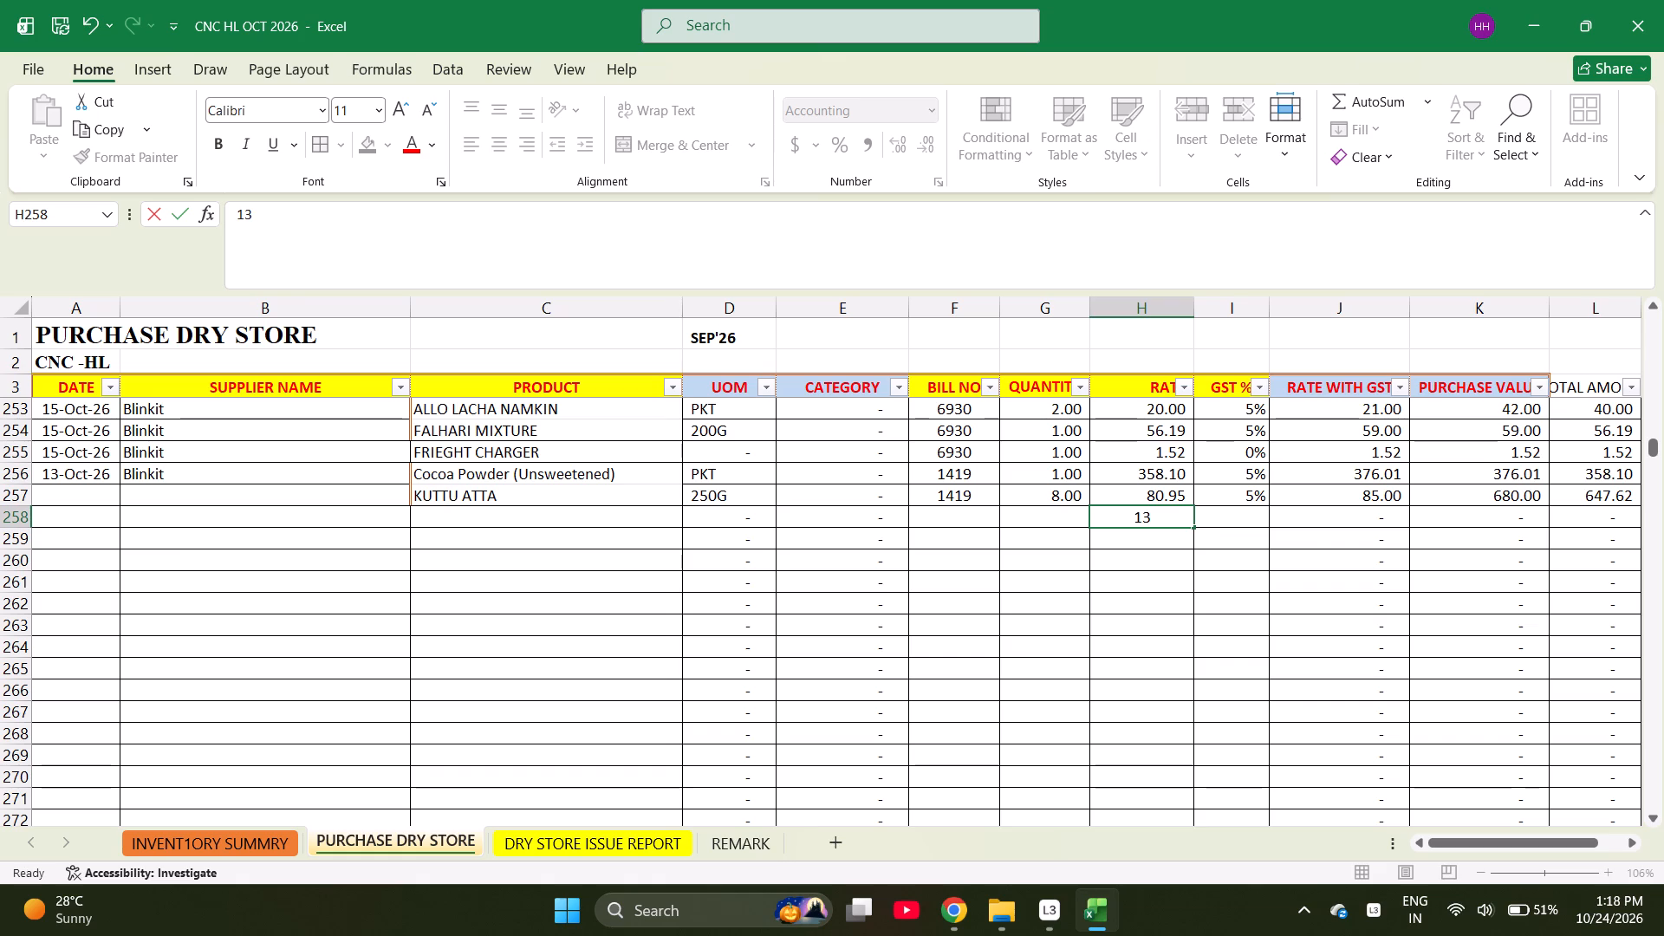
pyautogui.press('1')
pyautogui.press('Right')
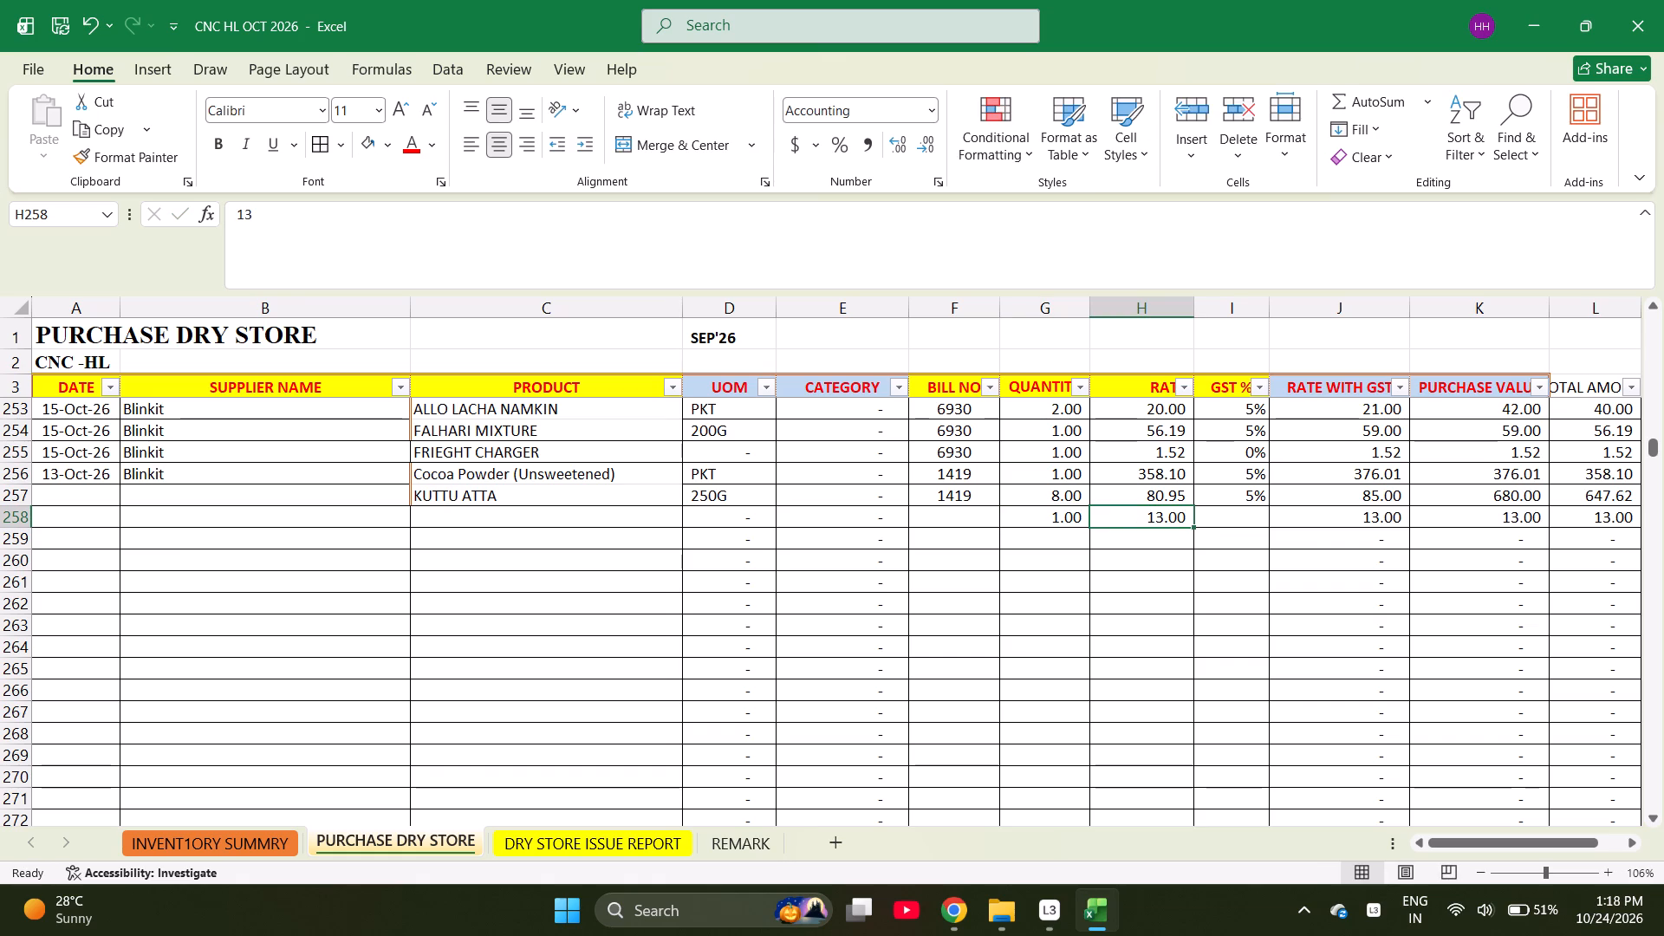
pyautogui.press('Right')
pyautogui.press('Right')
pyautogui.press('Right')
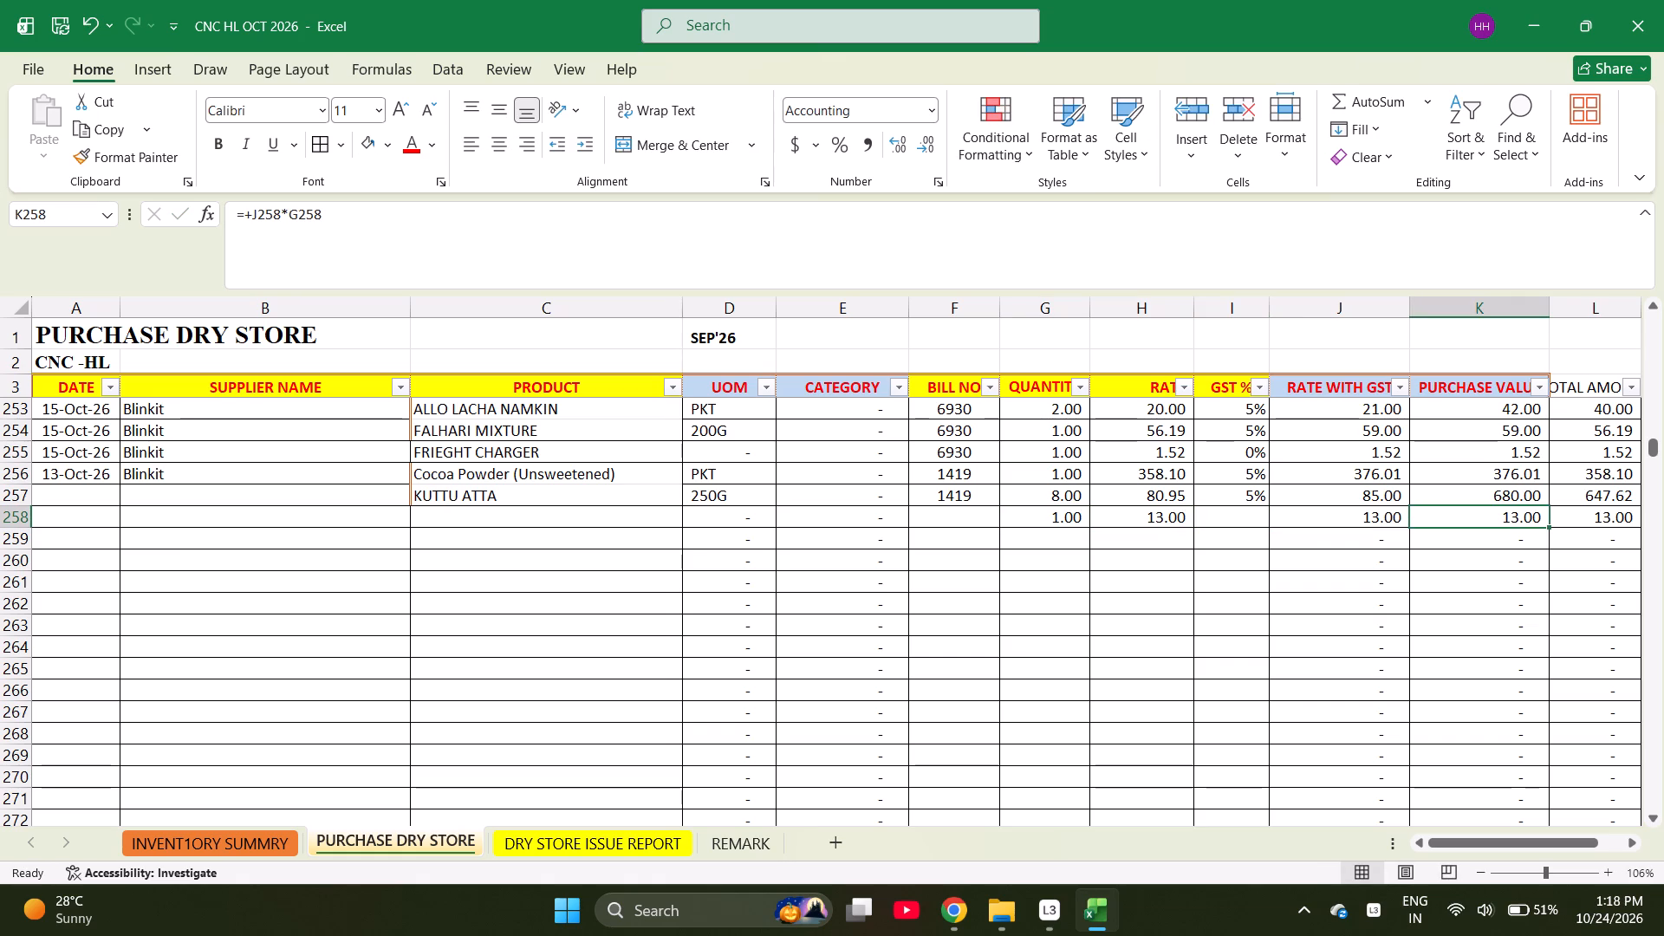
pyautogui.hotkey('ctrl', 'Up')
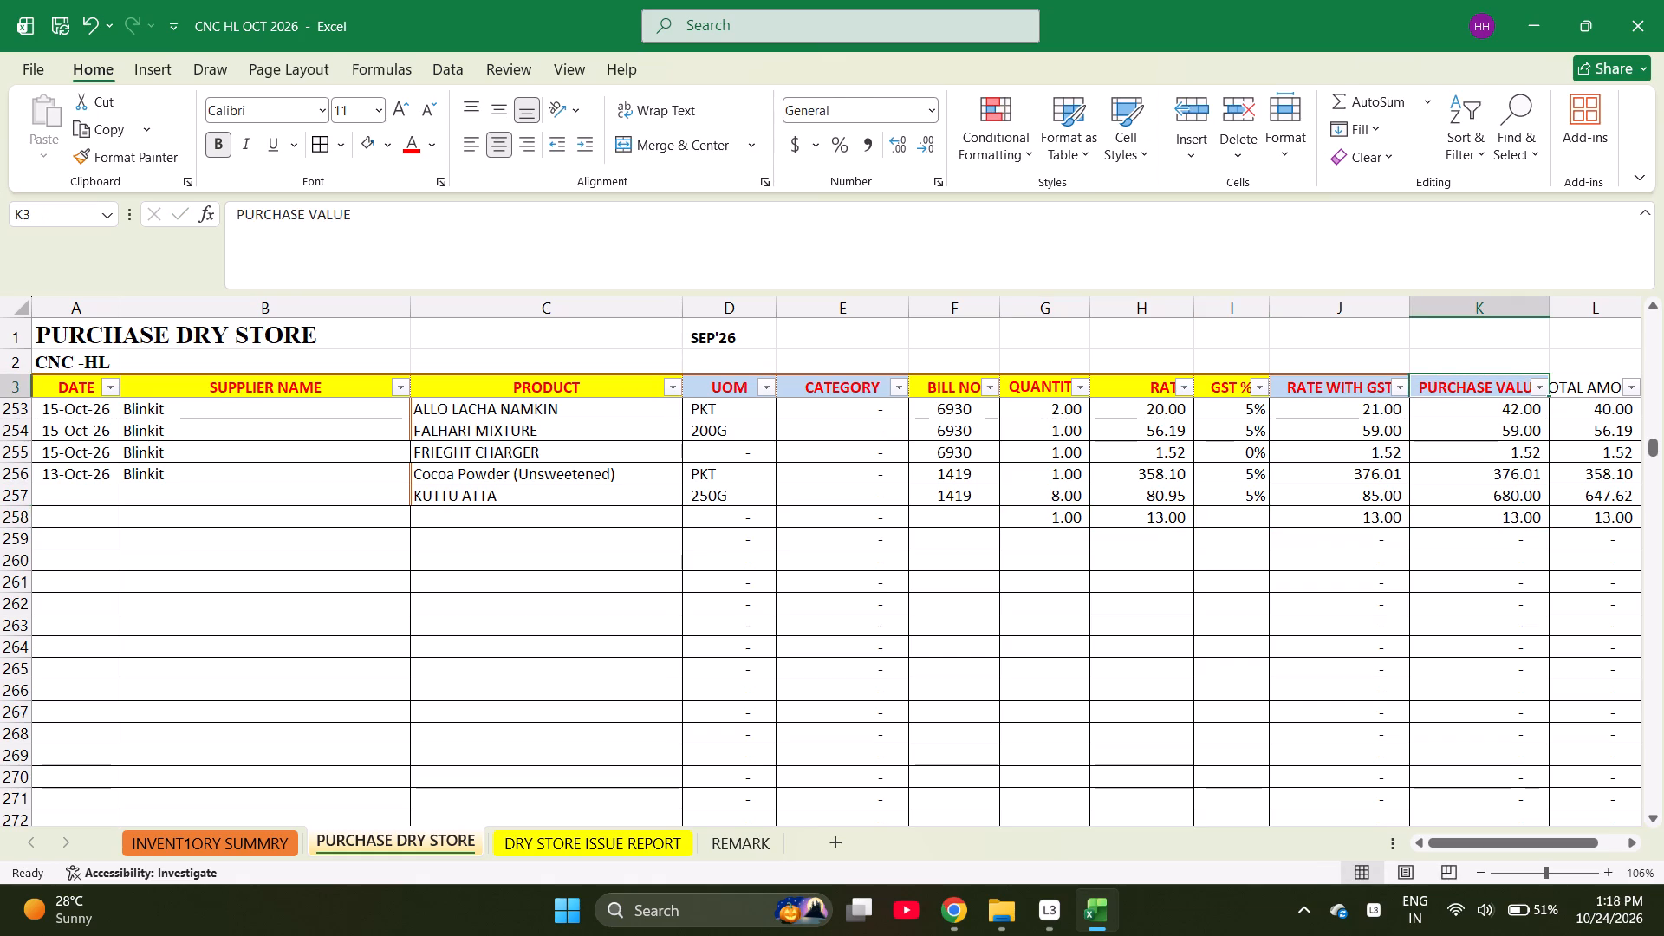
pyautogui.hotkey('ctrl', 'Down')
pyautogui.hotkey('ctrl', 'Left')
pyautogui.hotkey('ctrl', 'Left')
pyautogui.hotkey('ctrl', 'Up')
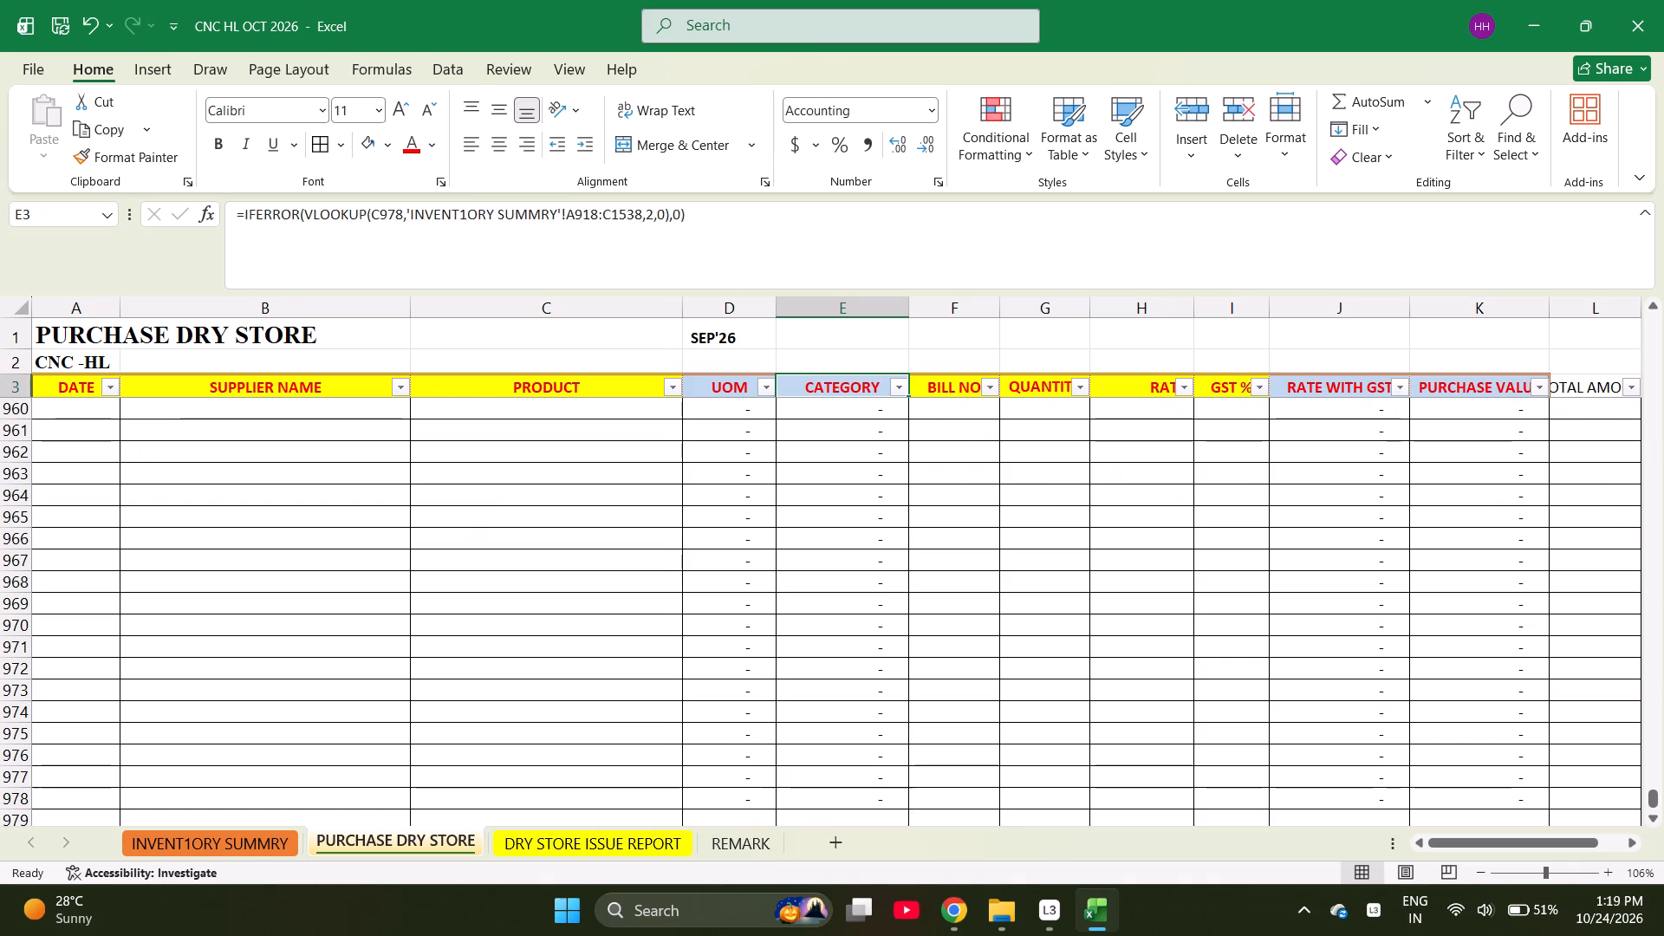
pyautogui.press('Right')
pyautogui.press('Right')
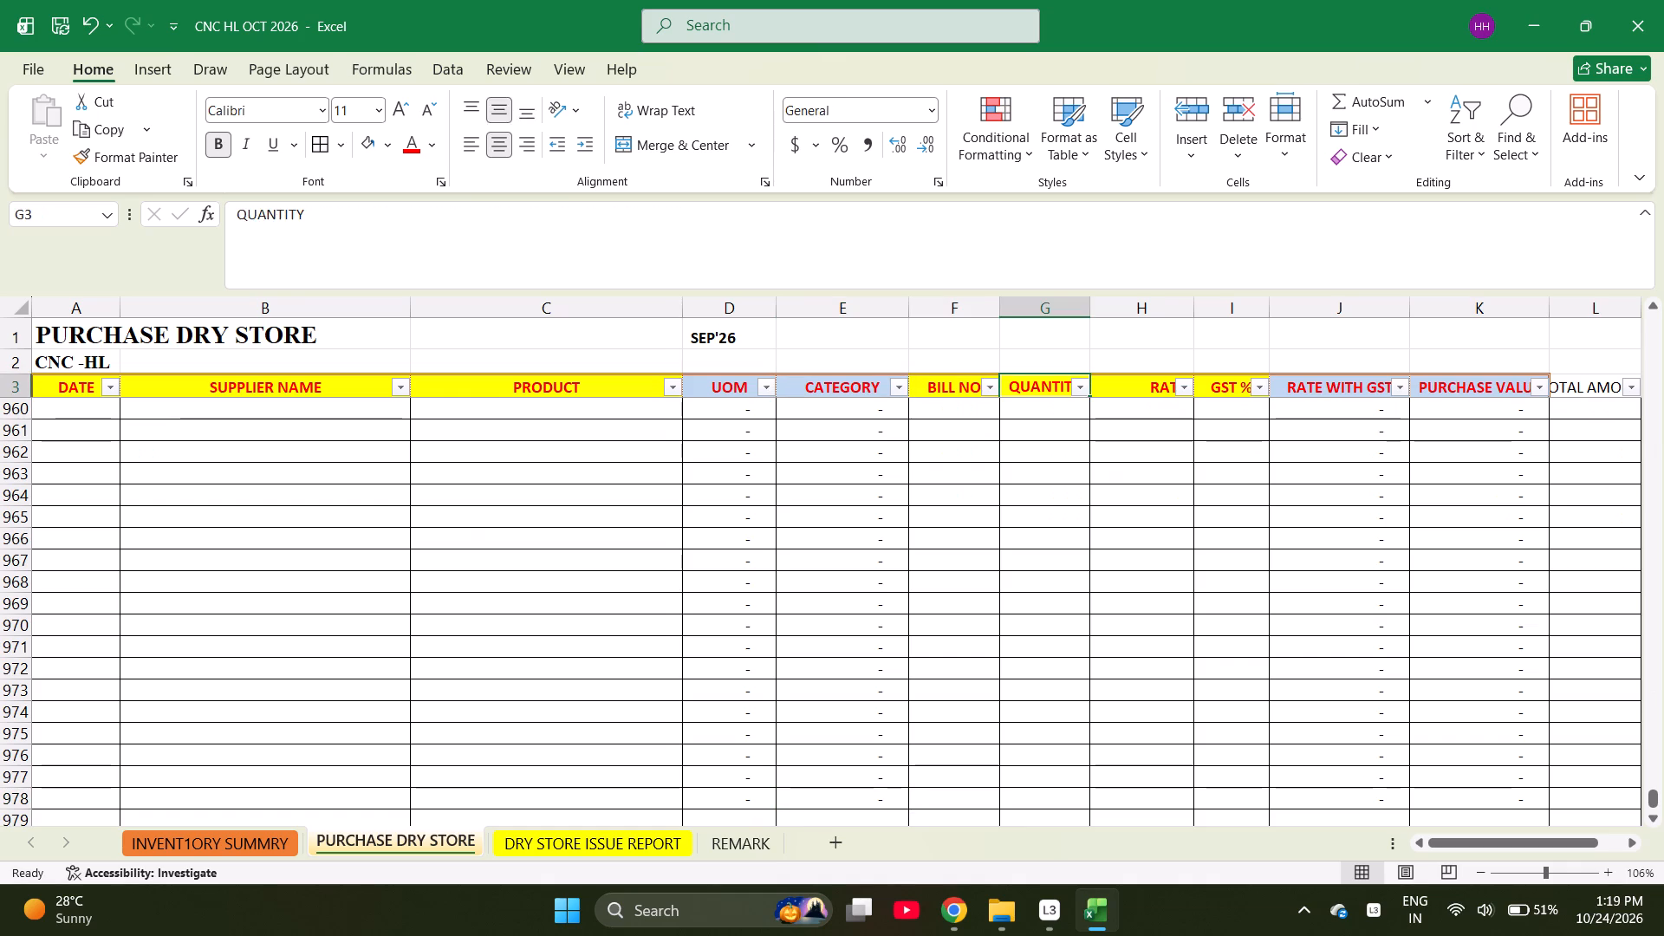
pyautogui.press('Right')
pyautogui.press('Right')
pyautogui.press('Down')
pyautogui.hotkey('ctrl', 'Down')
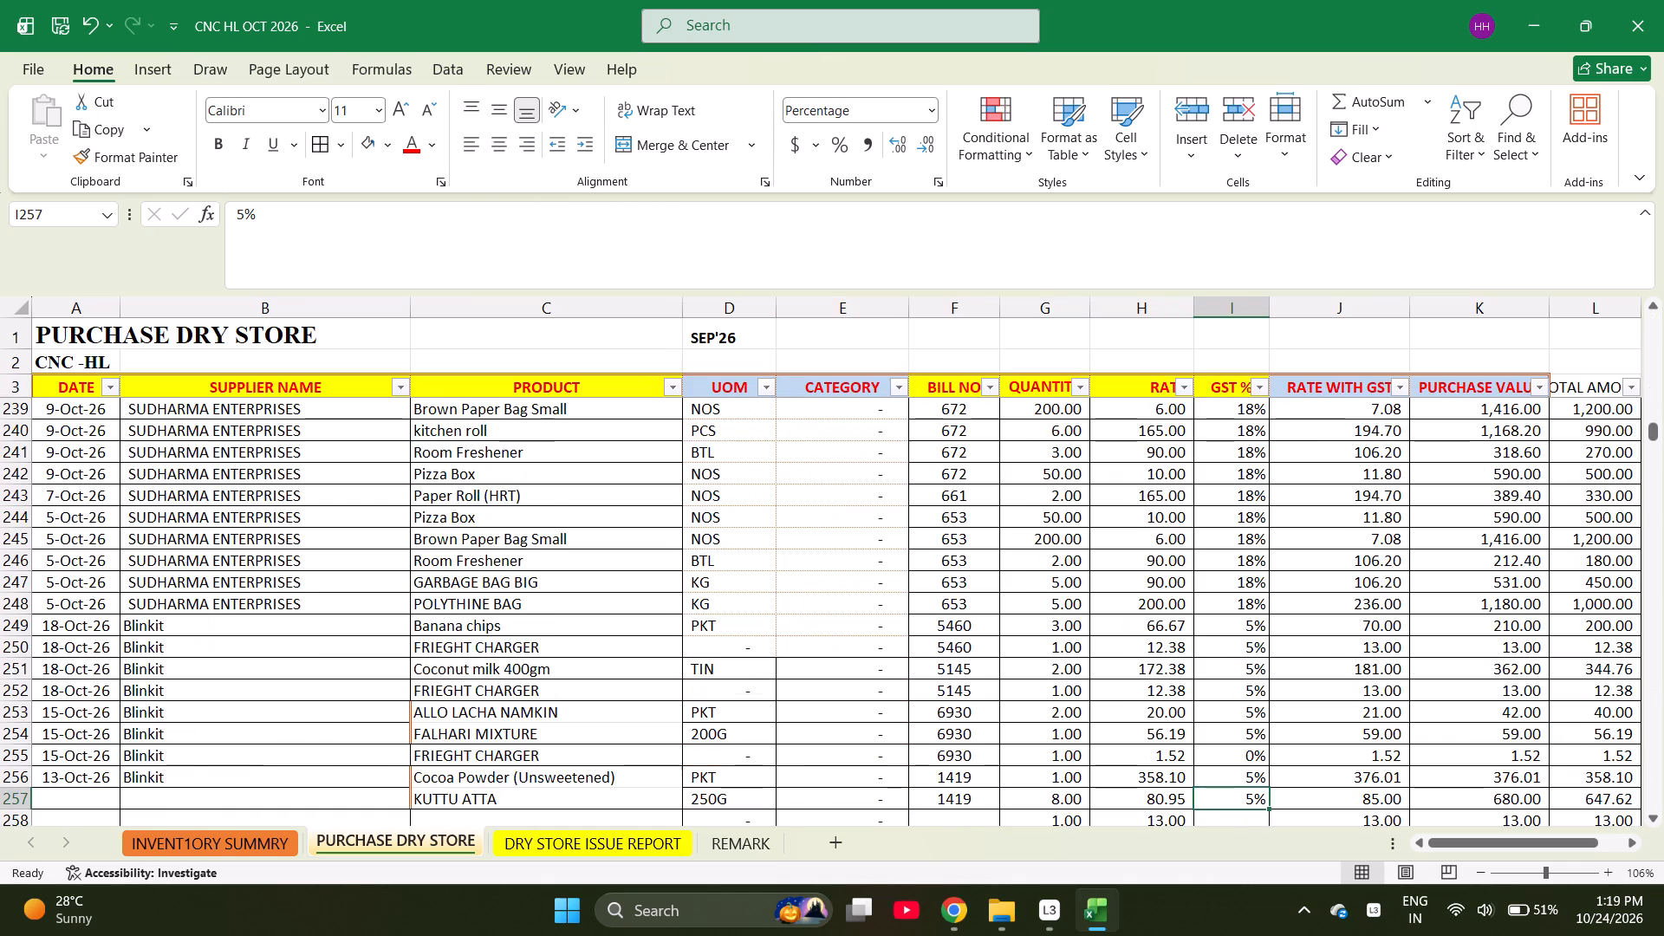
# Check the combined purchase value of the three bill 1419 rows.
pyautogui.press('Down')
pyautogui.press('Down')
pyautogui.press('Right')
pyautogui.press('Right')
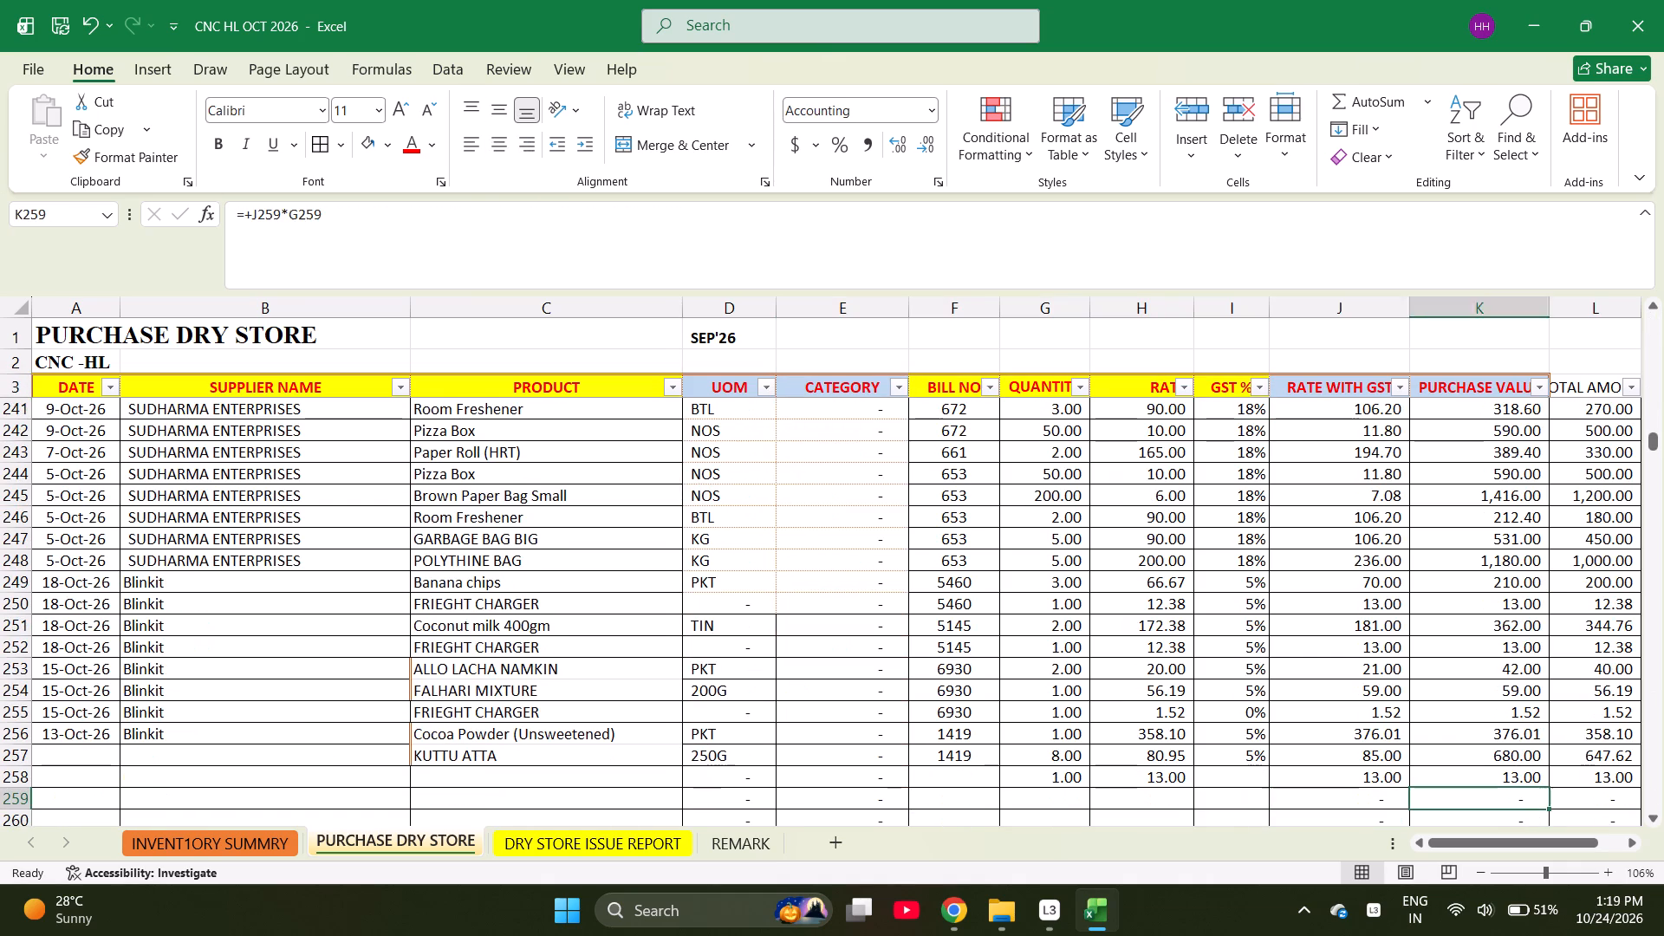
pyautogui.press('Right')
pyautogui.press('Up')
pyautogui.press('Left')
pyautogui.hotkey('shift', 'Up')
pyautogui.hotkey('shift', 'Up')
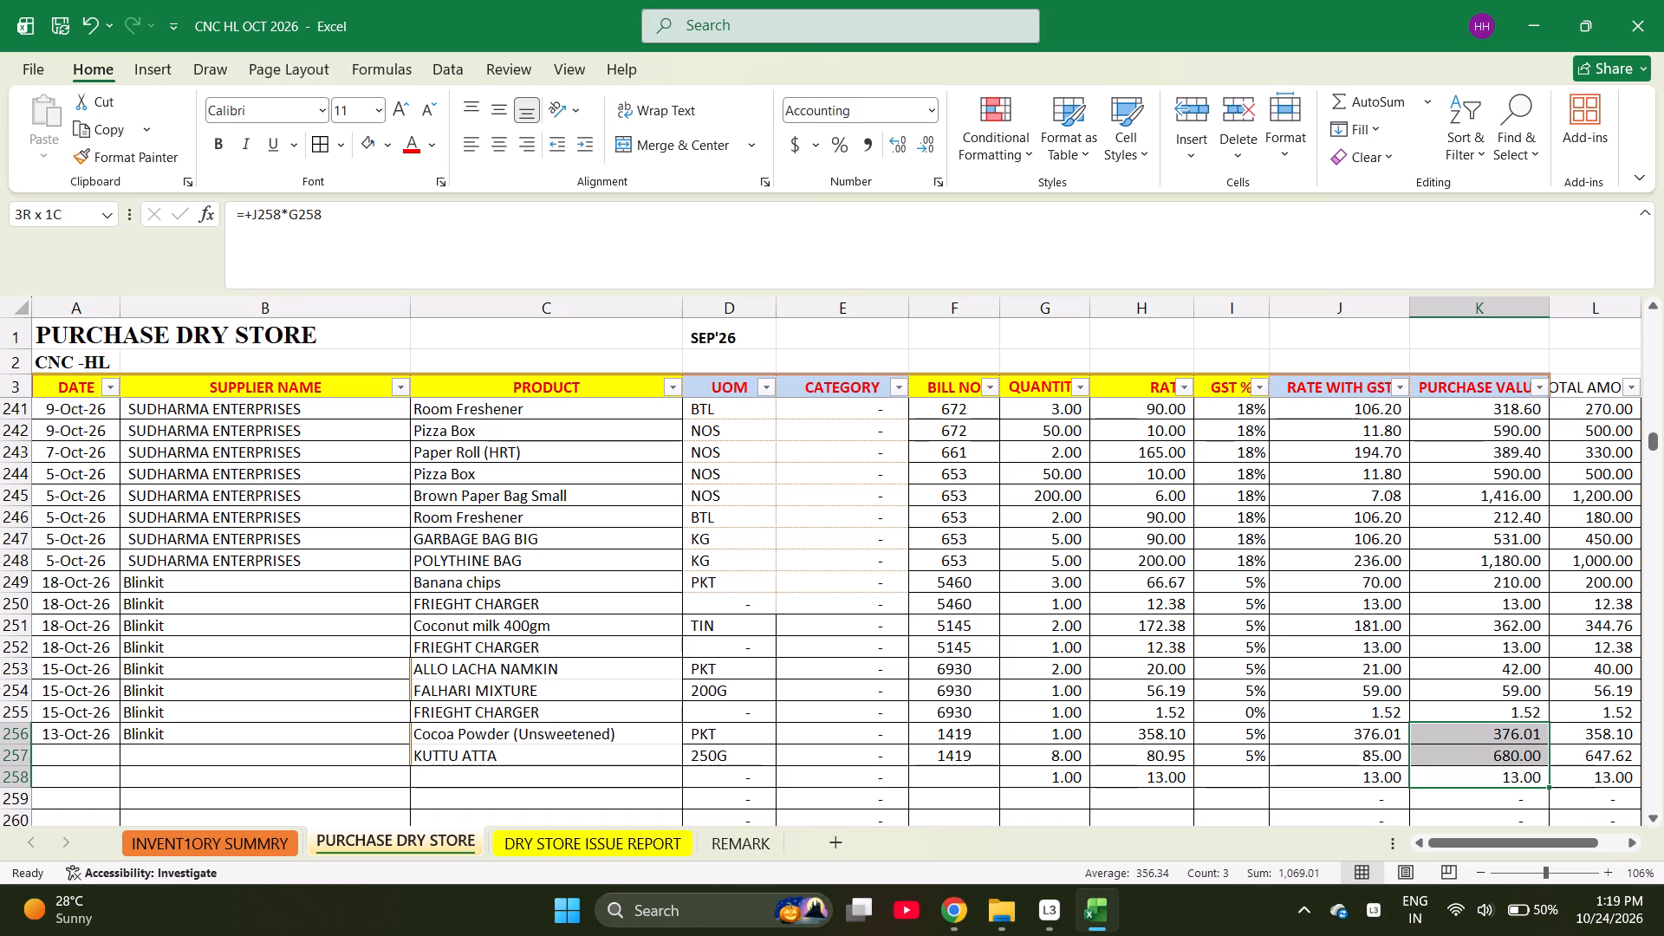
# Fill bill number 1419 down into the row below KUTTU ATTA.
pyautogui.press('Left')
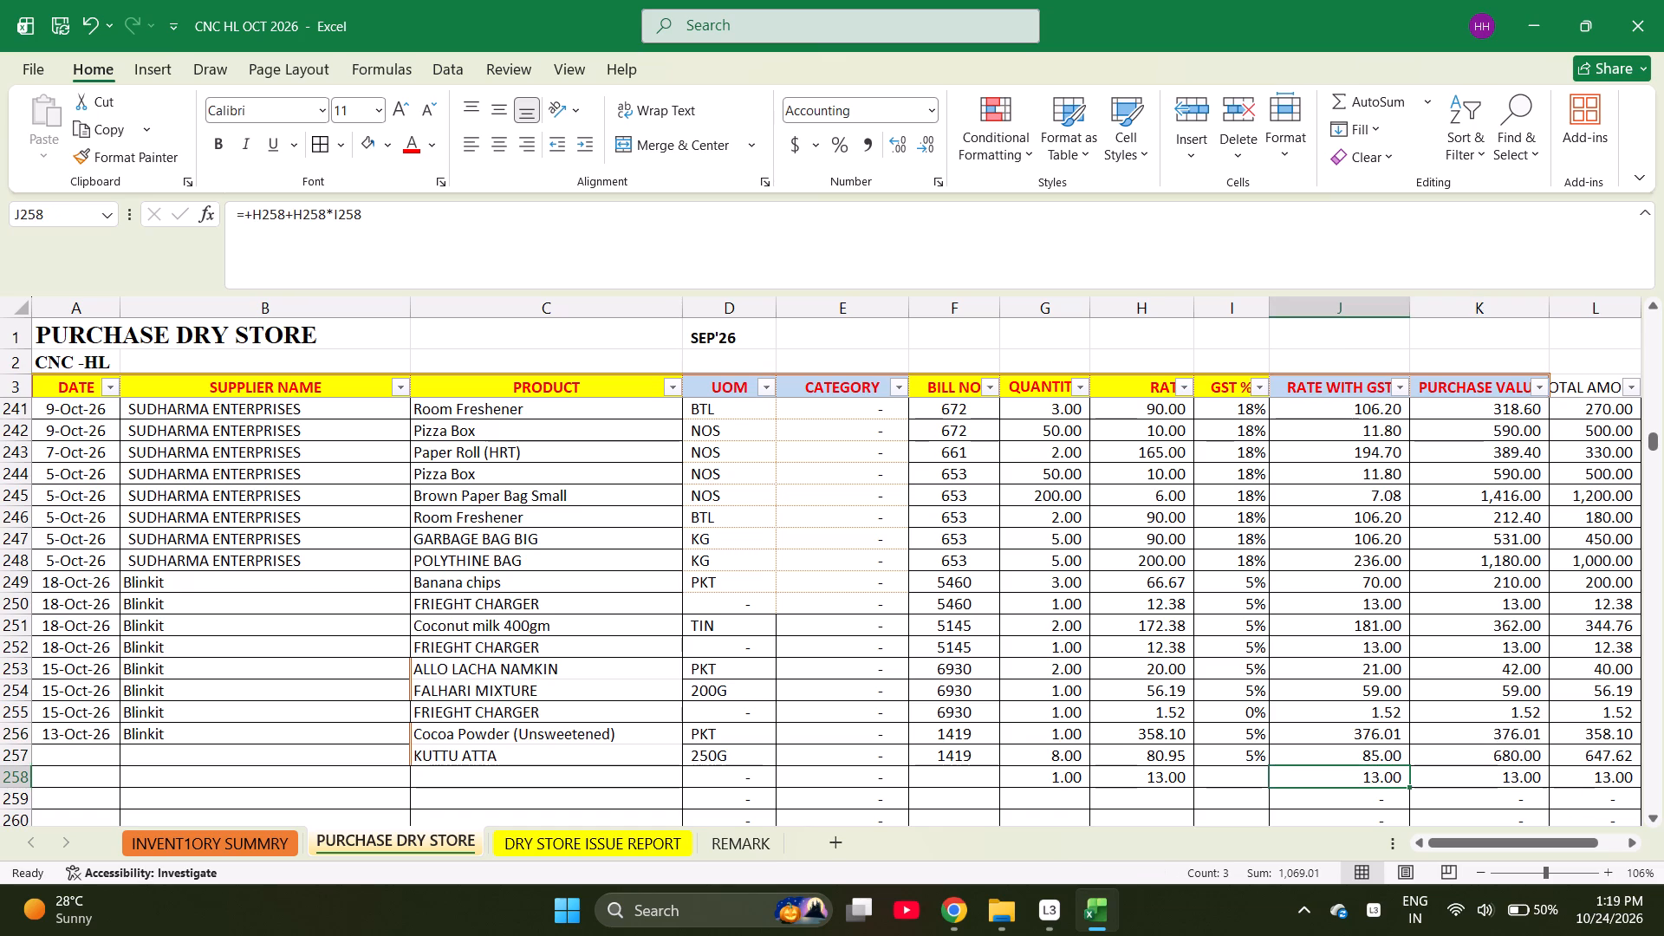
pyautogui.press('Left')
pyautogui.press('Left')
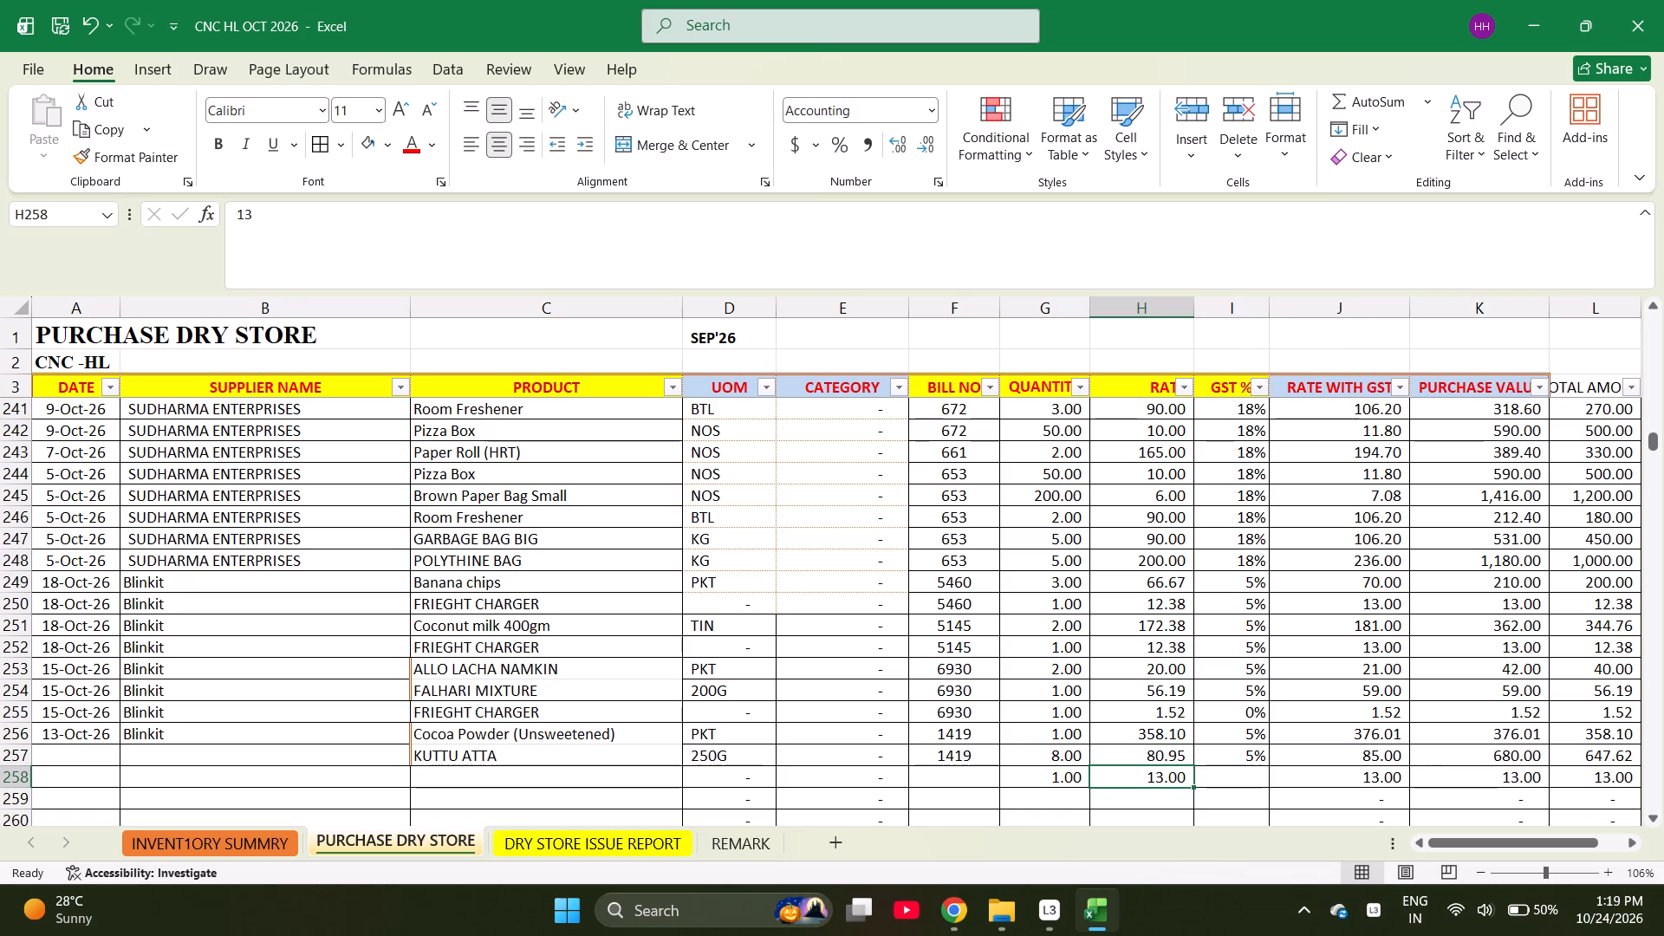
pyautogui.press('Left')
pyautogui.press('Left')
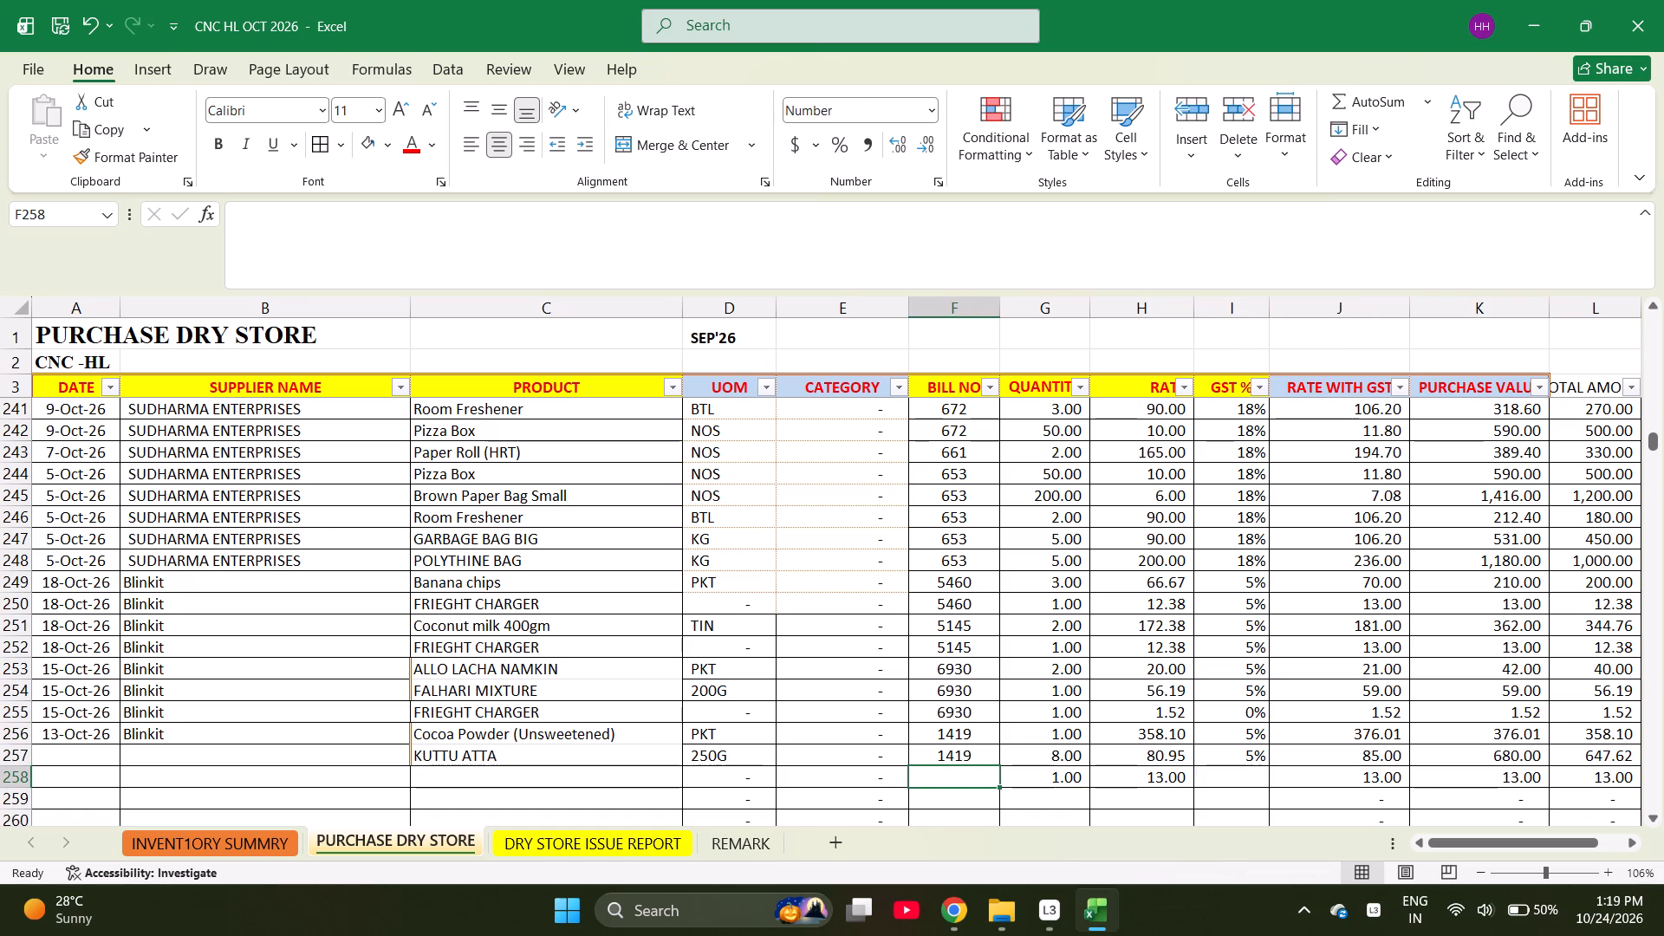
pyautogui.hotkey('ctrl', 'd')
# Fill the date 13-Oct-26 and supplier Blinkit down from the Cocoa Powder row to the other two bill 1419 rows.
pyautogui.hotkey('ctrl', 'Left')
pyautogui.hotkey('ctrl', 'Left')
pyautogui.hotkey('ctrl', 'Left')
pyautogui.hotkey('ctrl', 'Left')
pyautogui.hotkey('ctrl', 'Left')
pyautogui.hotkey('ctrl', 'Left')
pyautogui.hotkey('ctrl', 'Left')
pyautogui.hotkey('ctrl', 'Left')
pyautogui.hotkey('ctrl', 'Left')
pyautogui.hotkey('ctrl', 'Left')
pyautogui.hotkey('ctrl', 'Left')
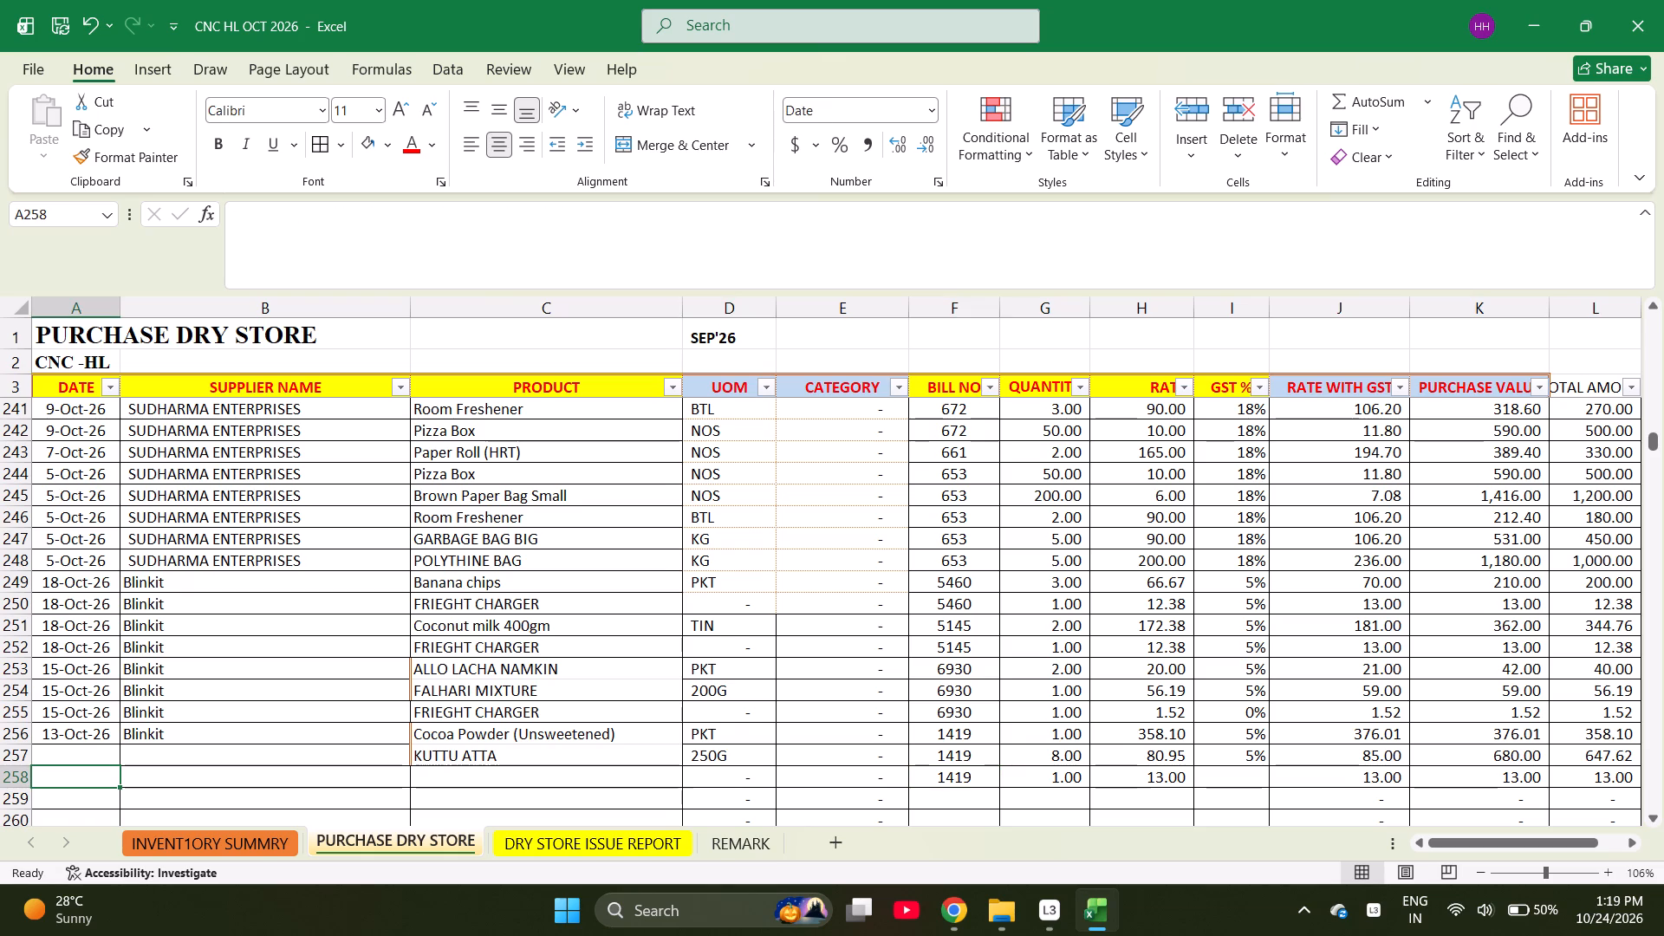
pyautogui.hotkey('shift', 'Up')
pyautogui.hotkey('shift', 'Right')
pyautogui.hotkey('shift', 'Up')
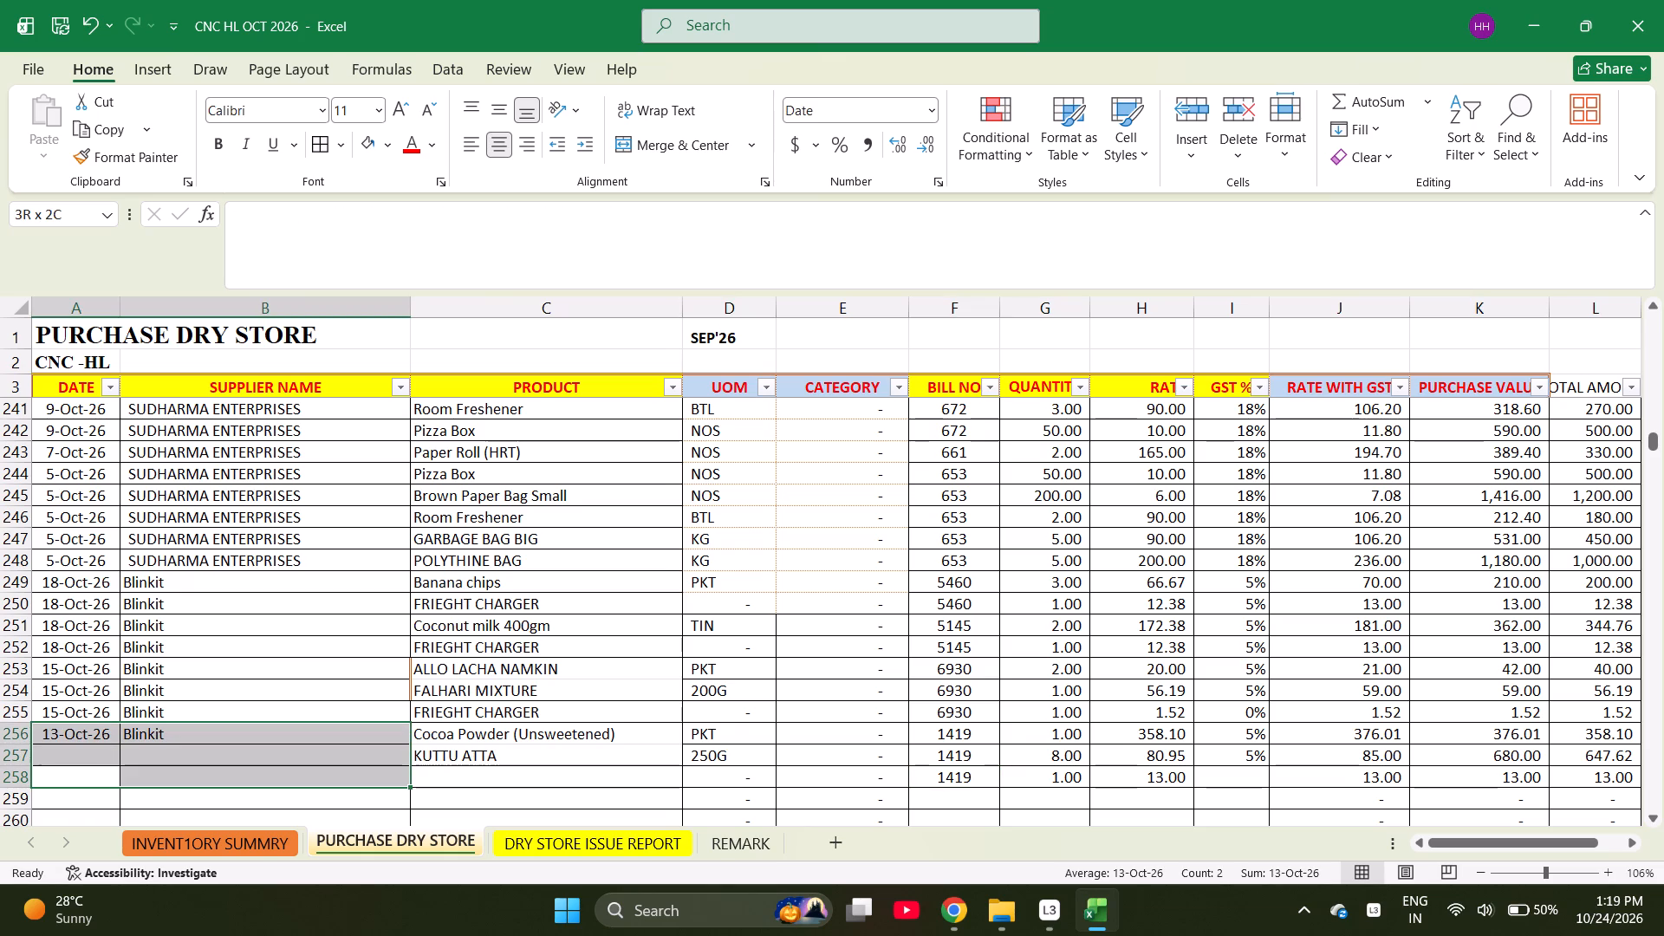
pyautogui.hotkey('ctrl', 'd')
# Enter FRIEGHT CHARGER as the product and 0% GST in the third bill 1419 row.
pyautogui.press('Right')
pyautogui.press('Right')
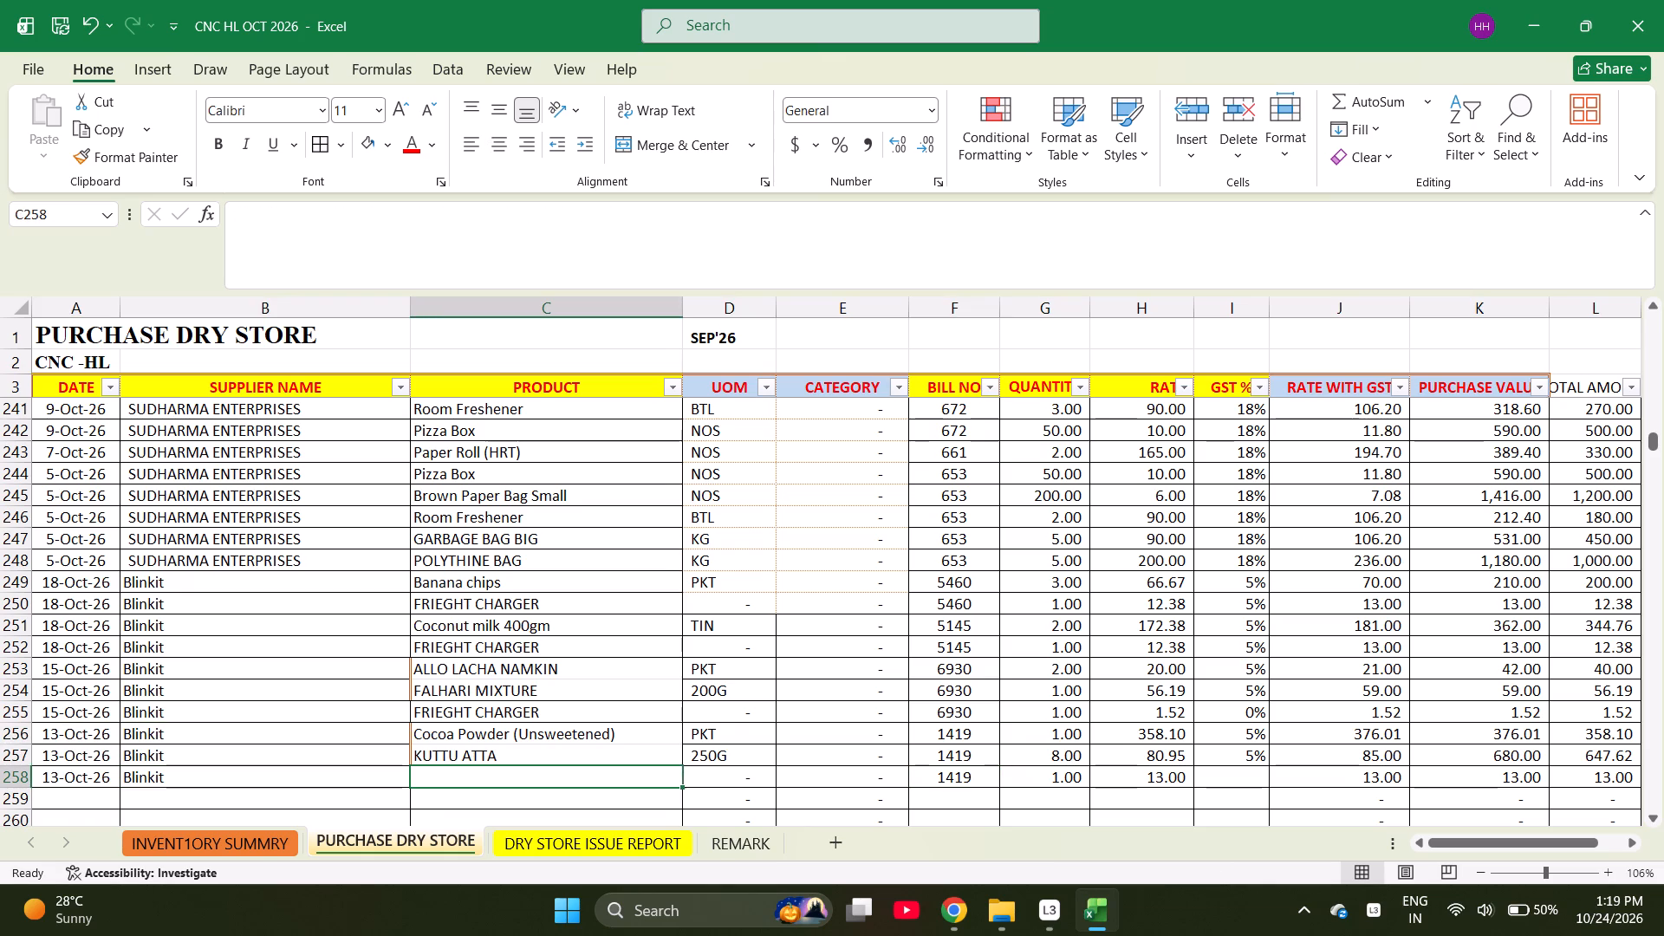
pyautogui.write('FR')
pyautogui.press('Right')
pyautogui.press('Right')
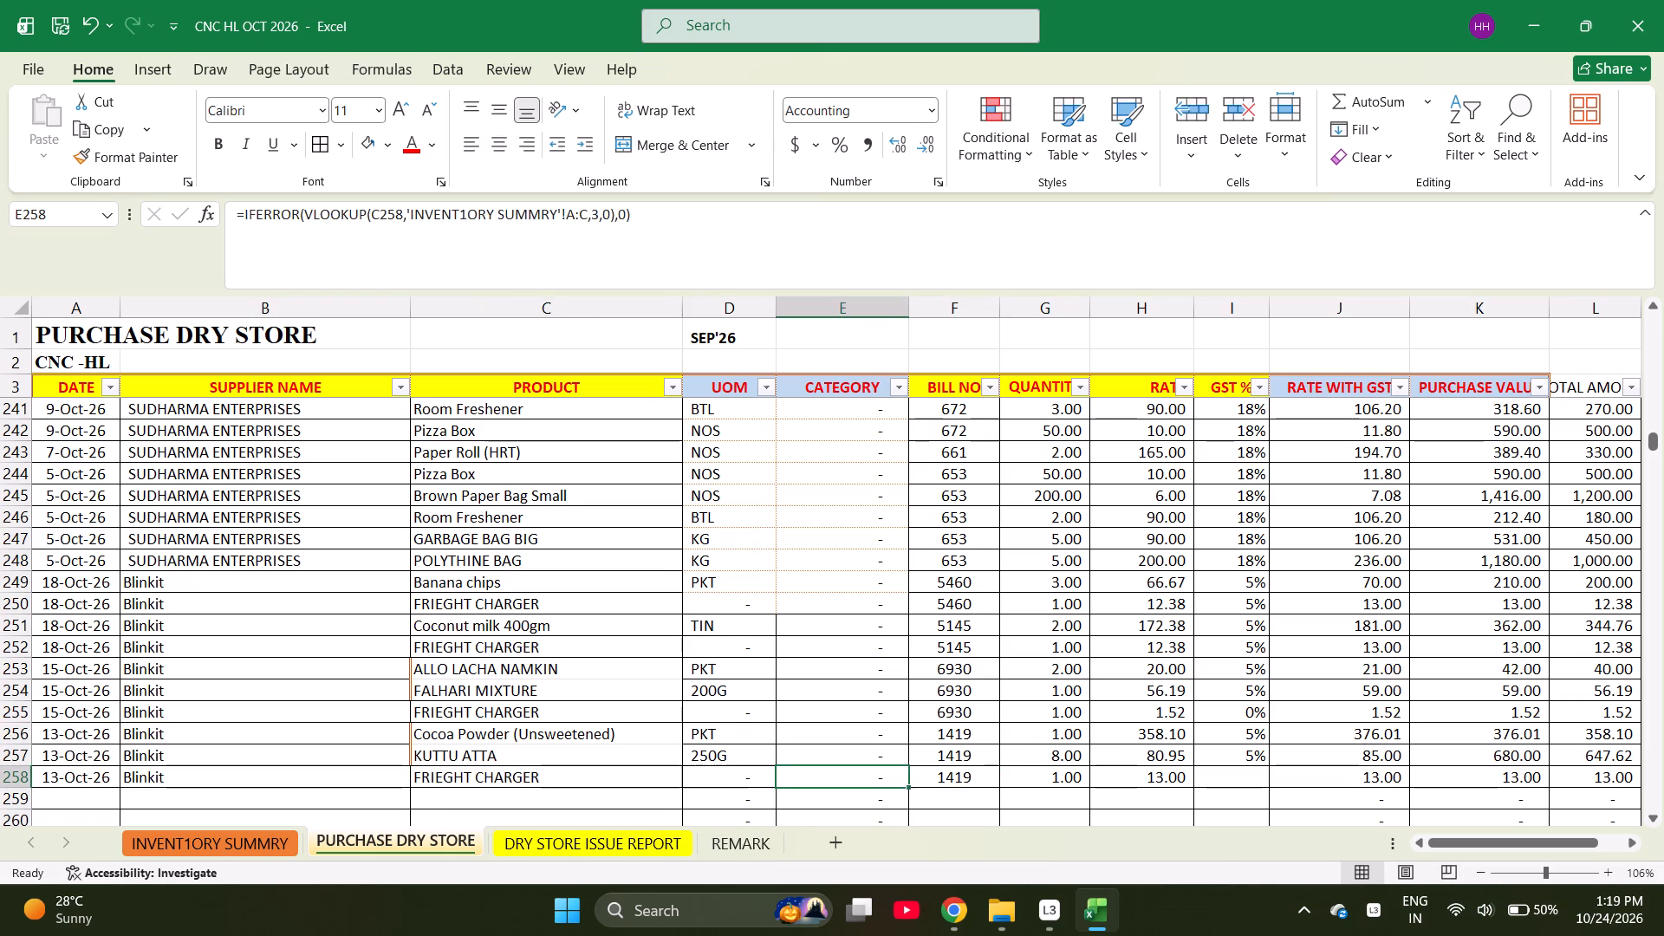
pyautogui.press('Right')
pyautogui.press('Right')
pyautogui.press('Right')
pyautogui.press('Right')
pyautogui.press('0')
# Fill the date 13-Oct-26 and supplier Blinkit down into the blank row below the bill 1419 FRIEGHT CHARGER row.
pyautogui.press('Left')
pyautogui.press('Left')
pyautogui.press('Left')
pyautogui.press('Left')
pyautogui.press('Left')
pyautogui.press('Left')
pyautogui.press('Left')
pyautogui.press('Left')
pyautogui.press('Left')
pyautogui.press('Left')
pyautogui.press('Left')
pyautogui.press('Left')
pyautogui.press('Left')
pyautogui.press('Left')
pyautogui.press('Left')
pyautogui.press('Left')
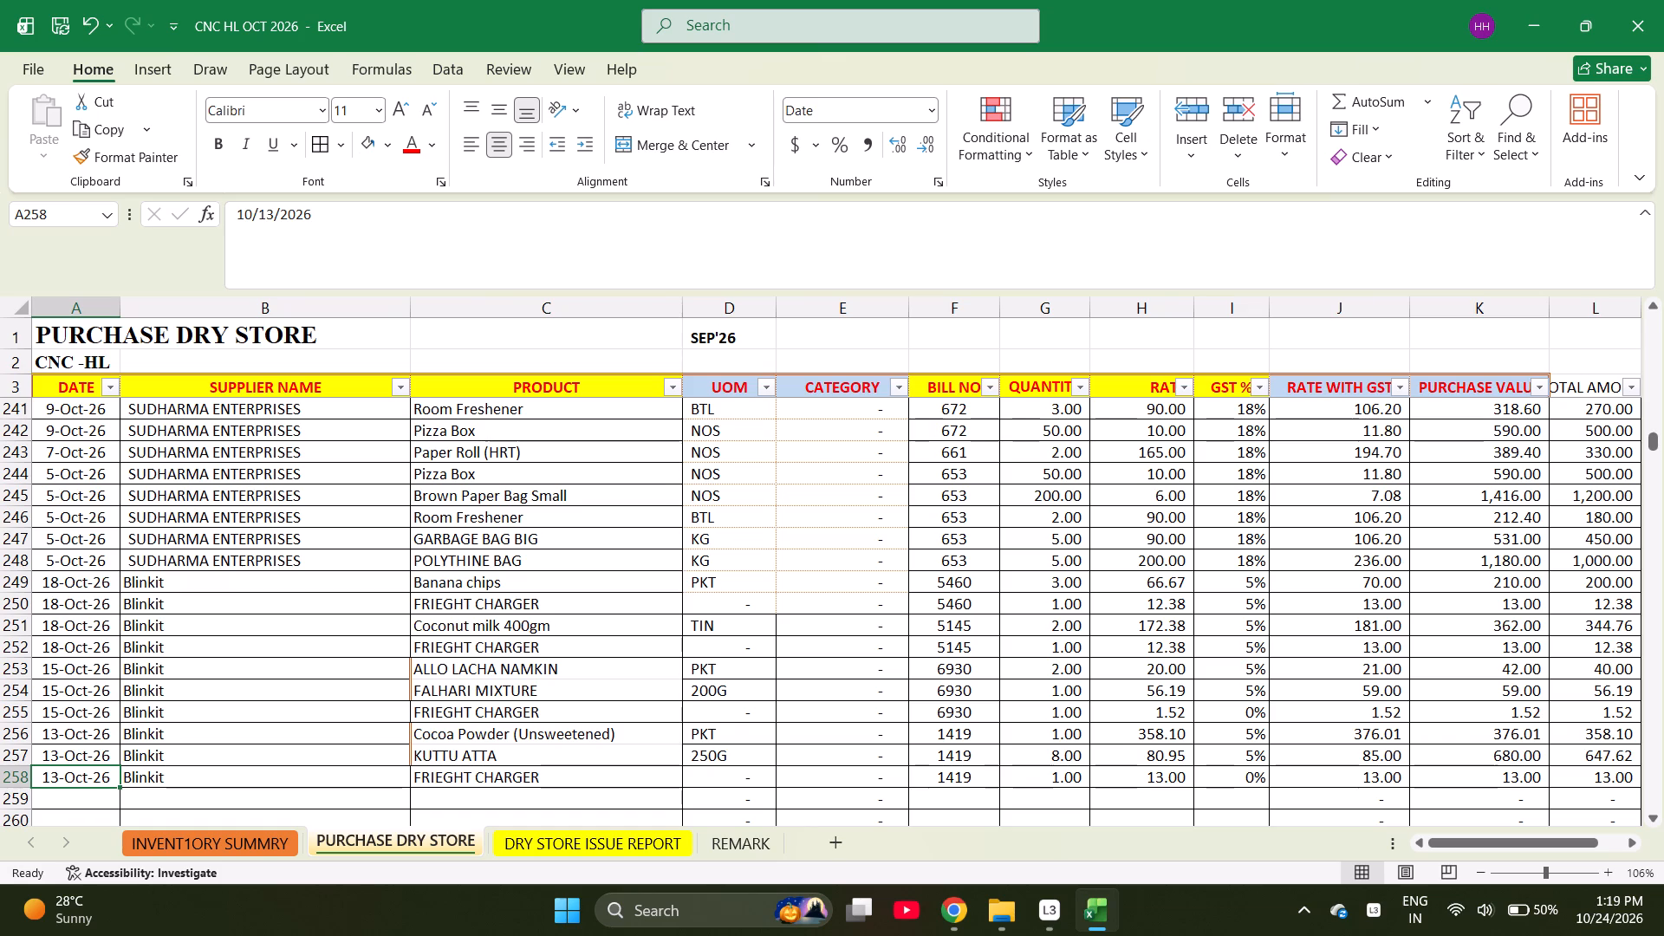
pyautogui.press('Down')
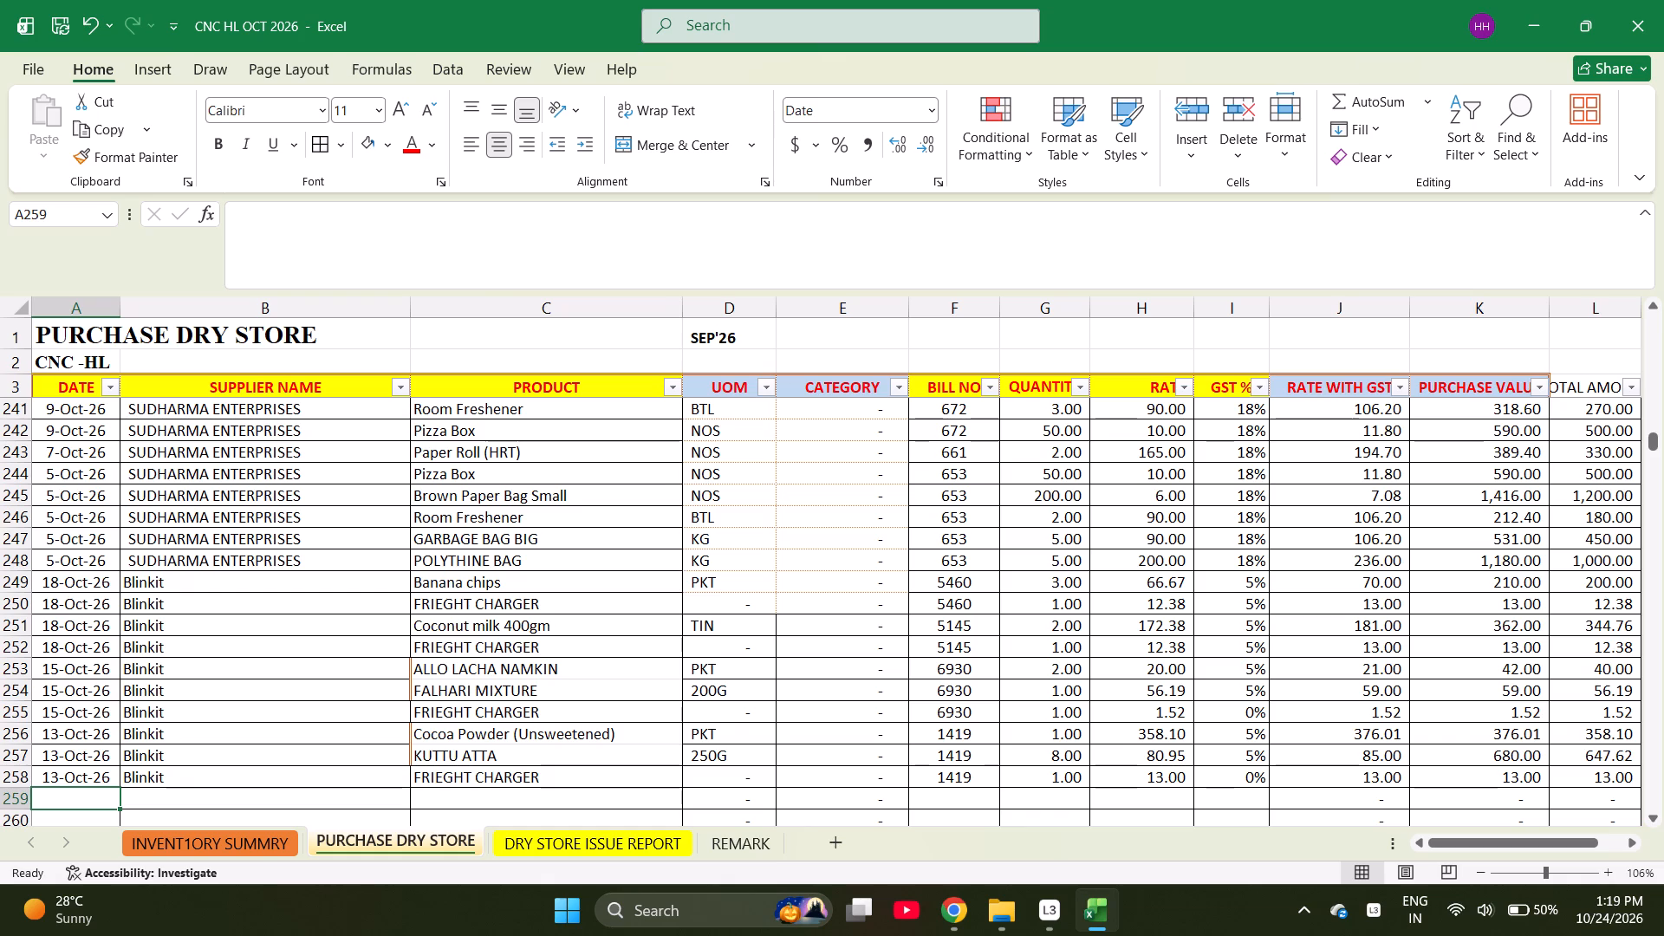
pyautogui.hotkey('ctrl', 'd')
pyautogui.press('Right')
pyautogui.hotkey('ctrl', 'd')
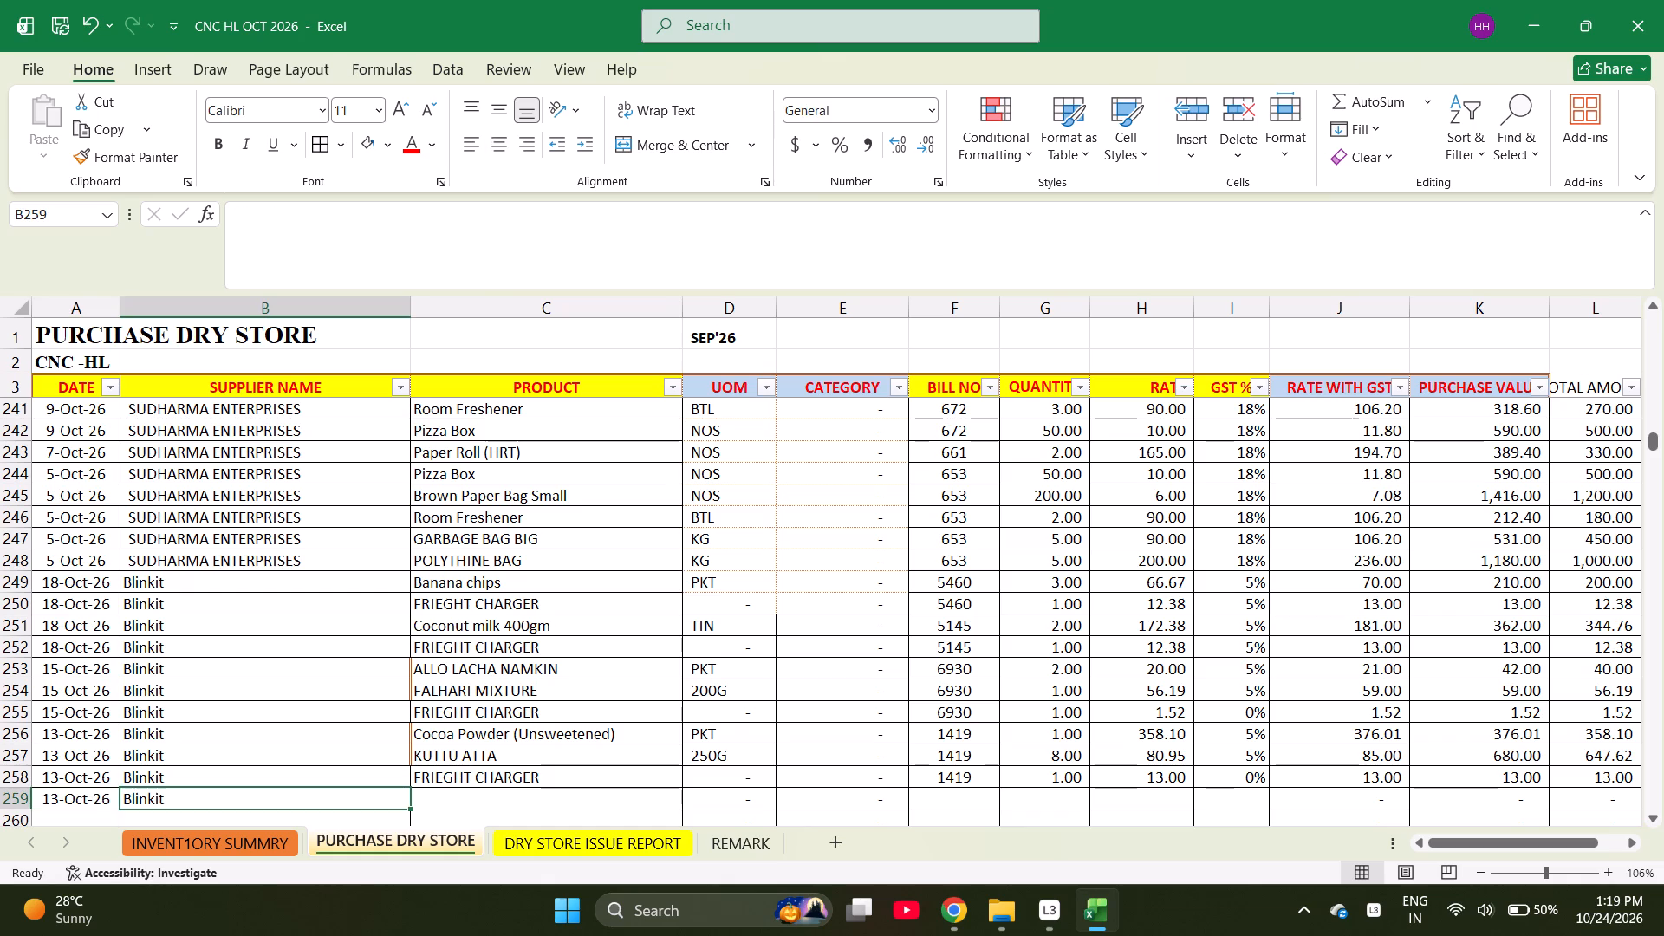
# Search the inventory summary sheet for PURE and go through the matching products.
pyautogui.press('Right')
pyautogui.hotkey('ctrl', 'pageup')
pyautogui.hotkey('ctrl', 'f')
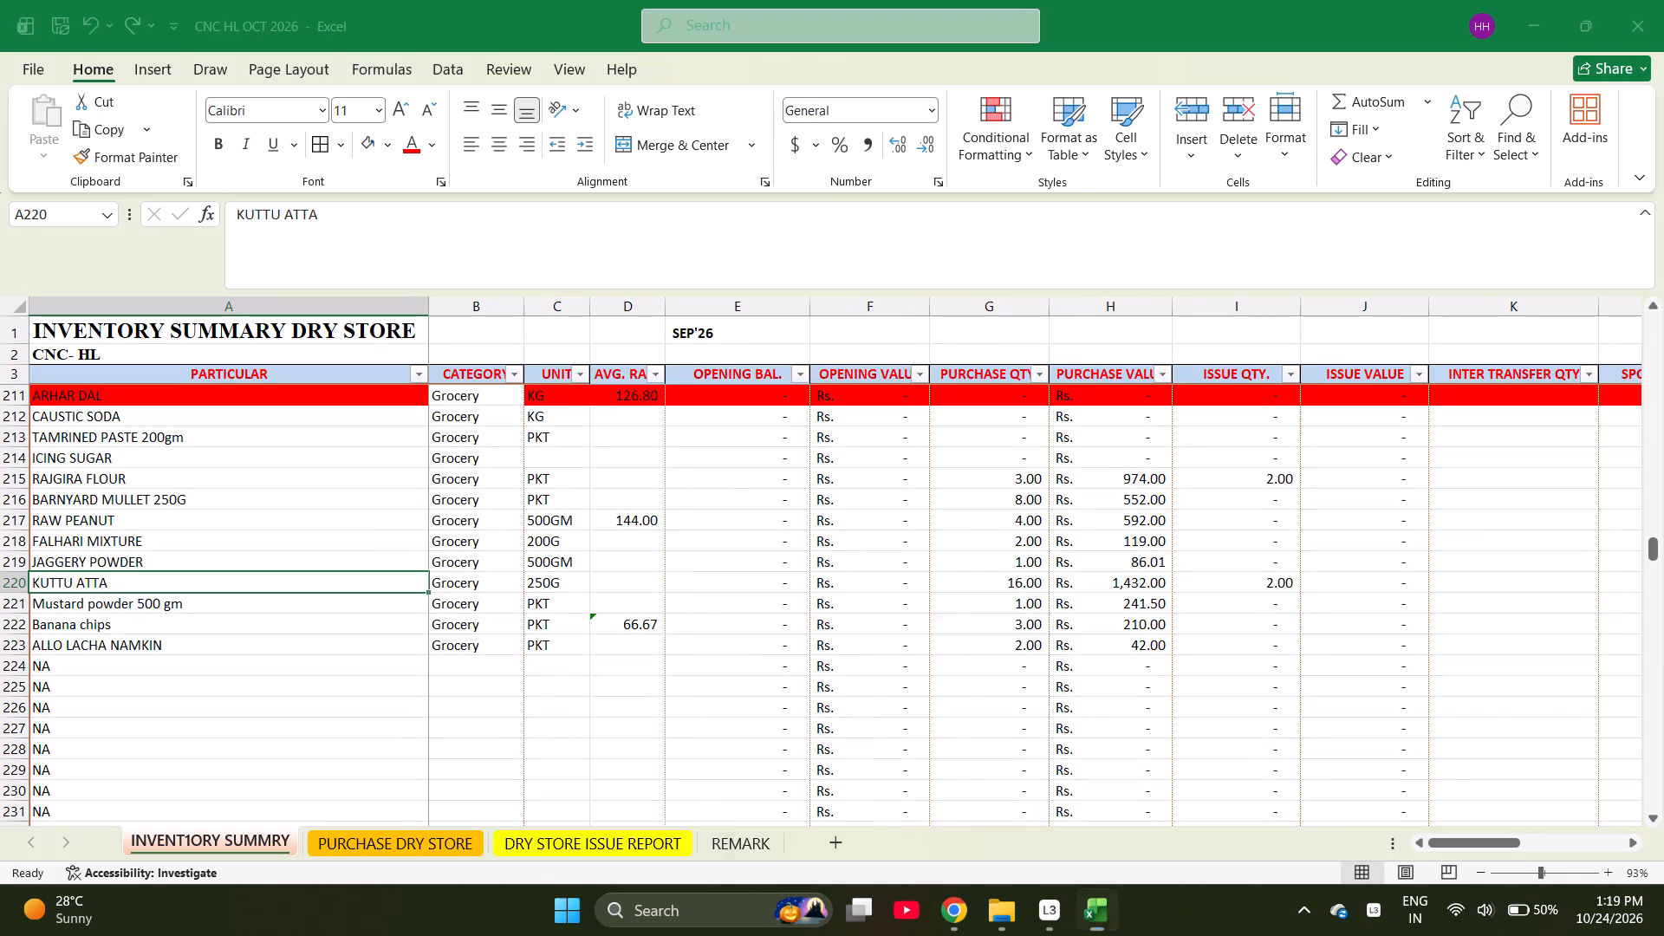
pyautogui.write('PURE')
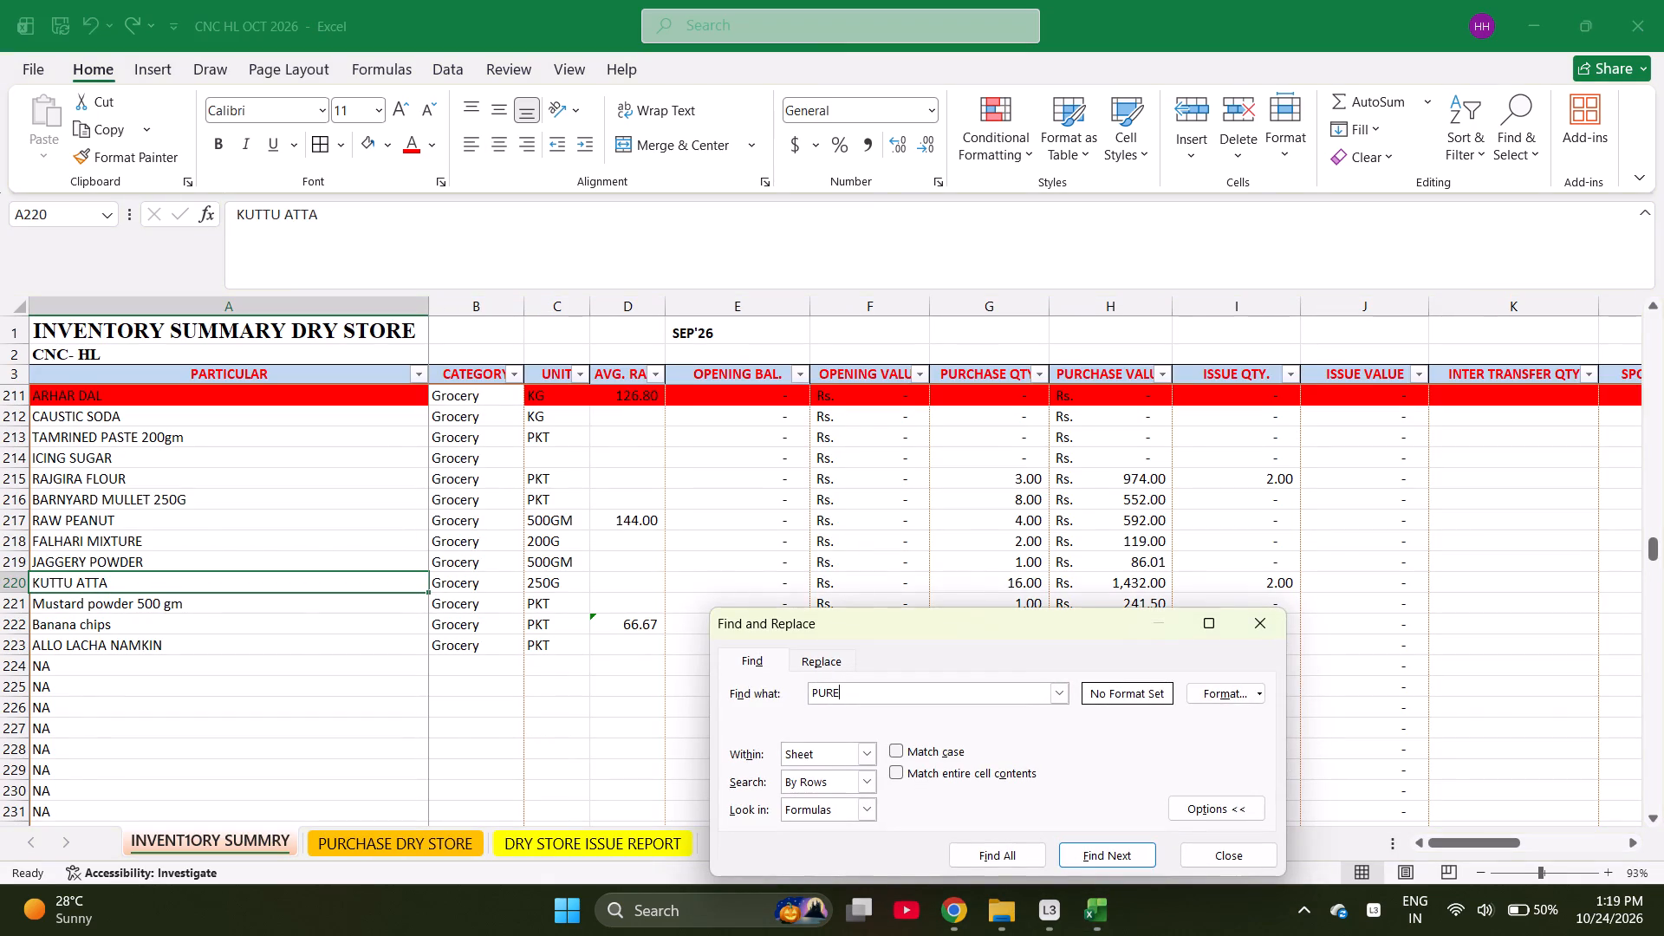
pyautogui.press('Return')
pyautogui.press('Return')
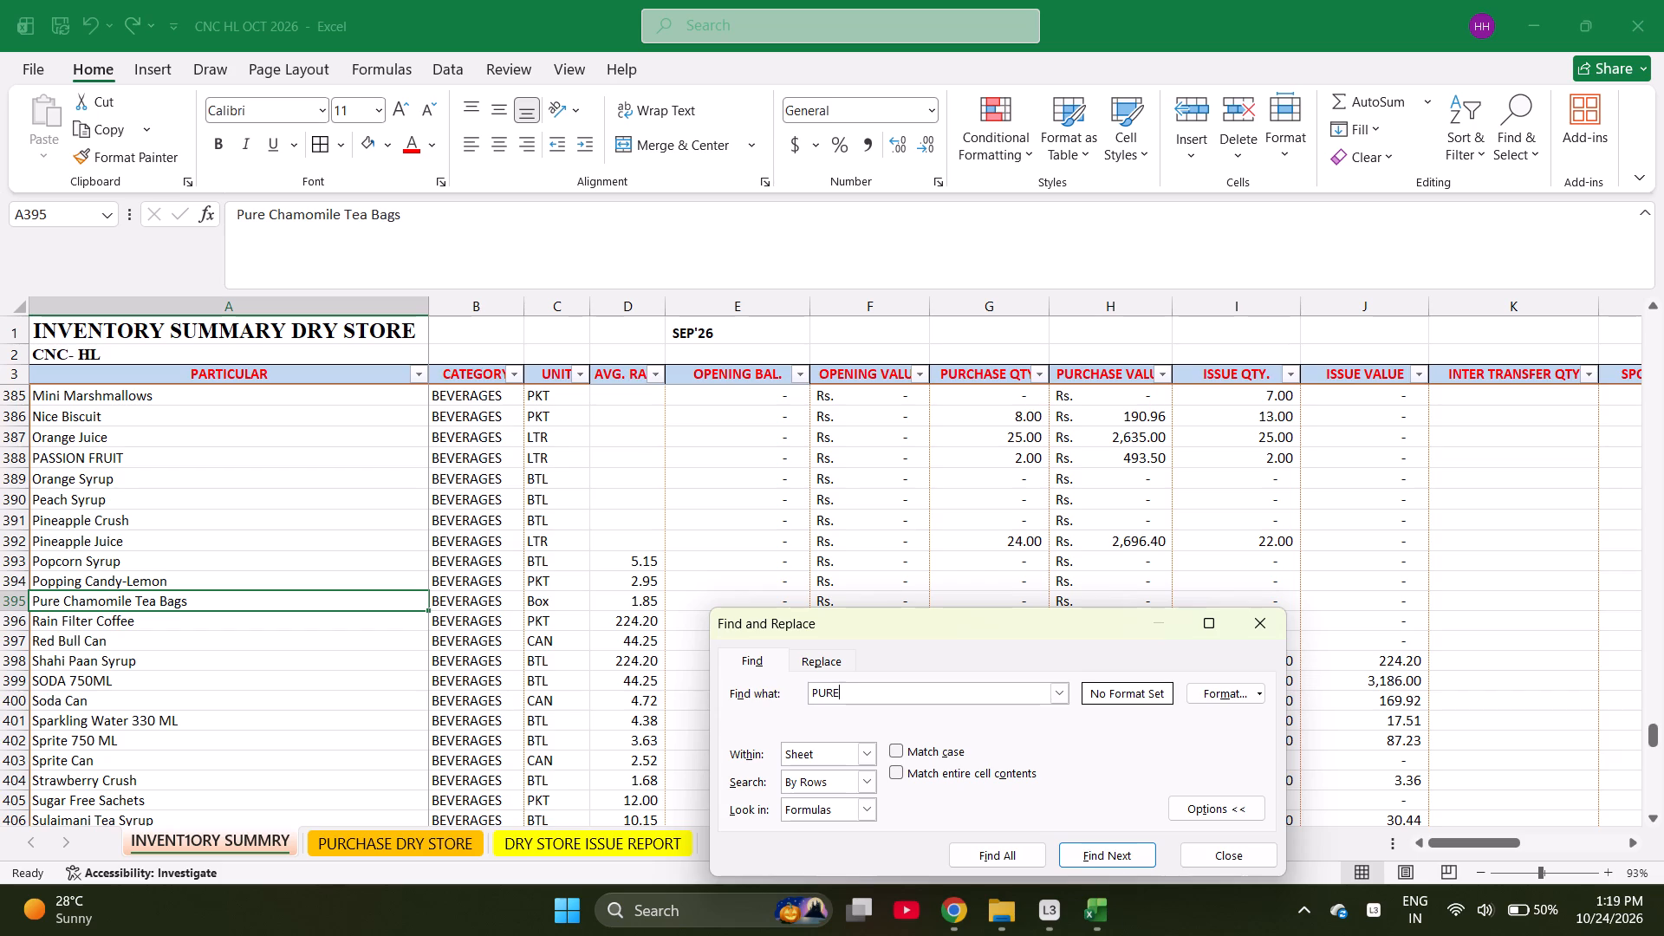
pyautogui.press('Return')
pyautogui.press('Return')
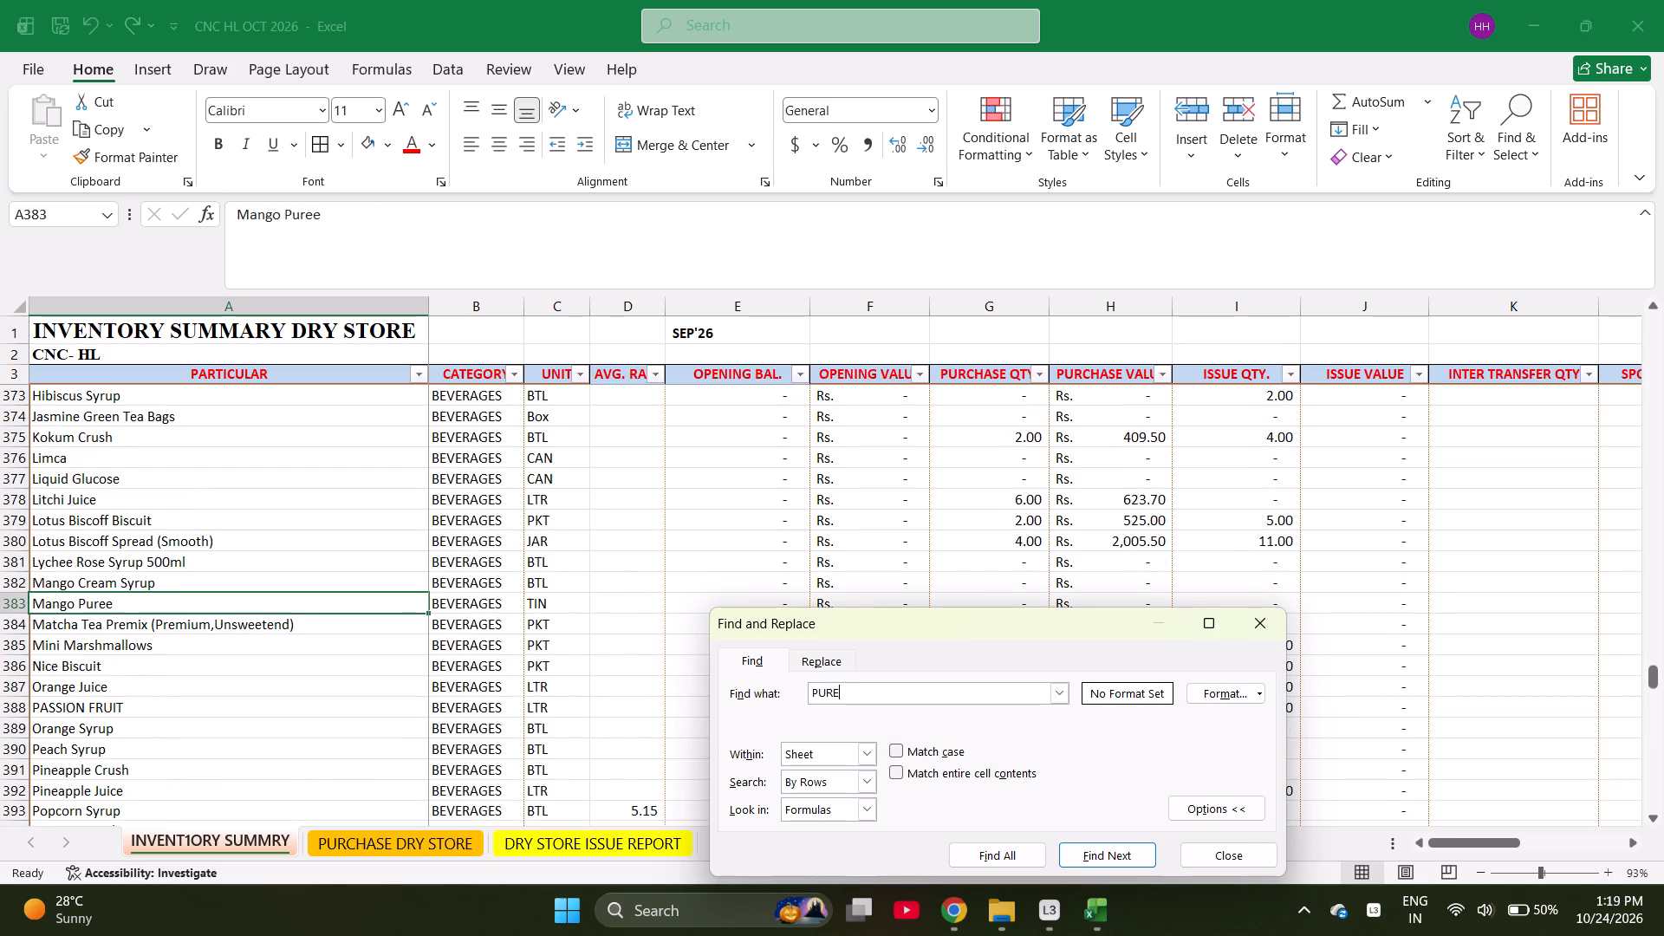
pyautogui.press('Escape')
# Search the inventory summary for COCONU and go through the matching products.
pyautogui.hotkey('ctrl', 'f')
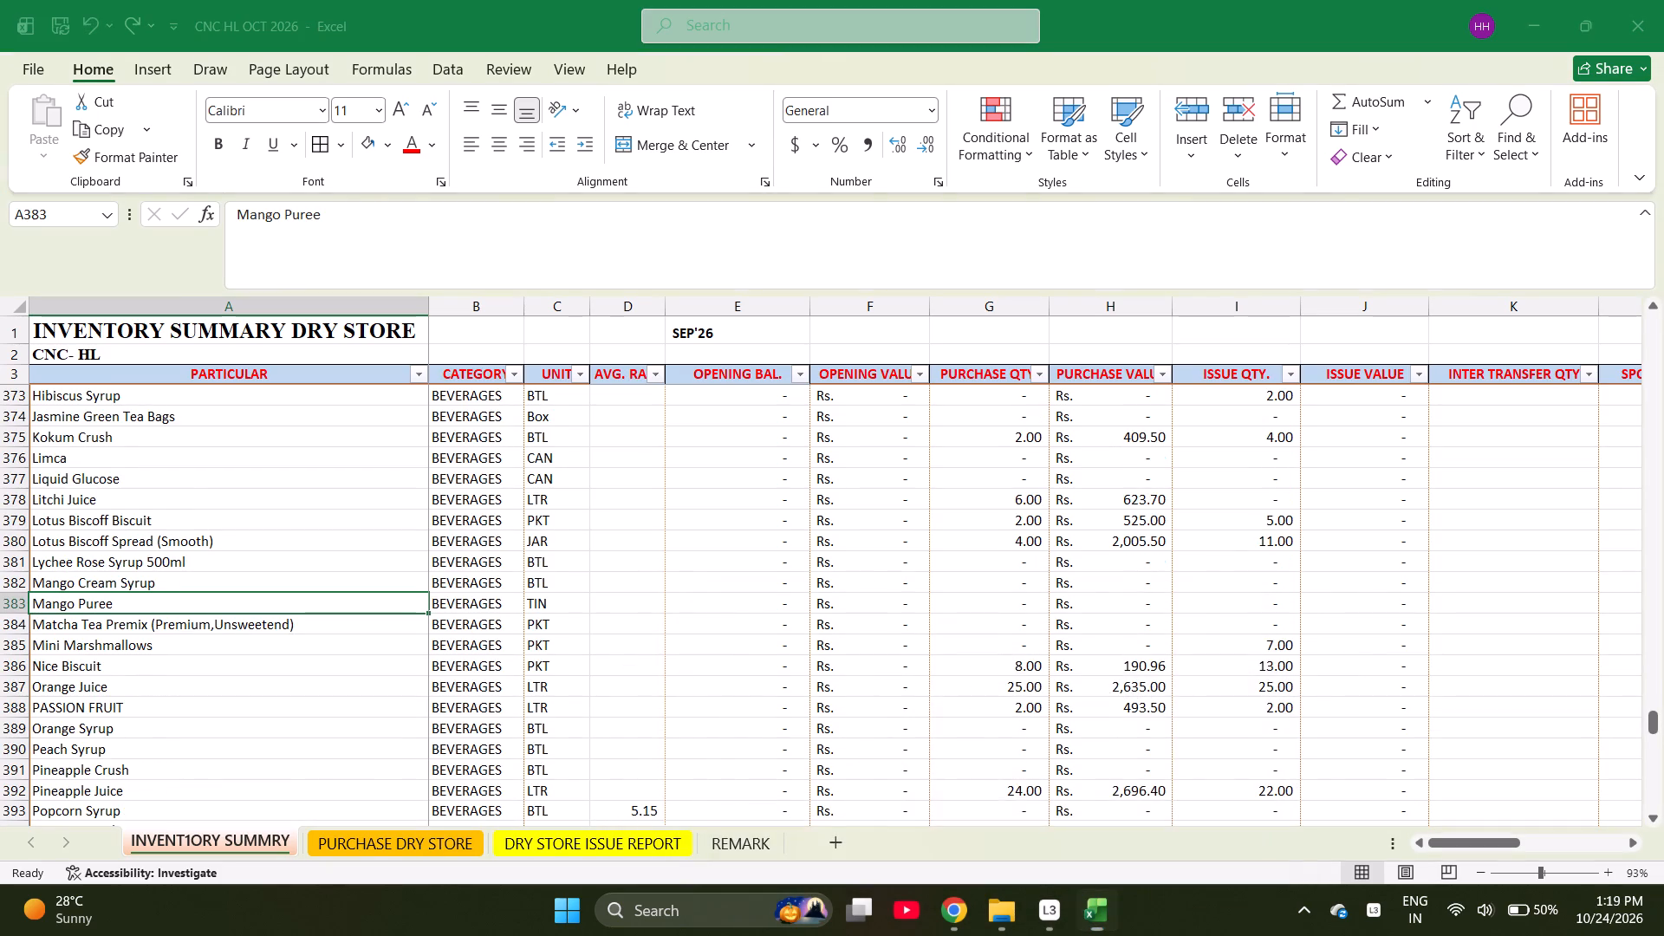
pyautogui.write('COO=')
pyautogui.press('BackSpace')
pyautogui.press('BackSpace')
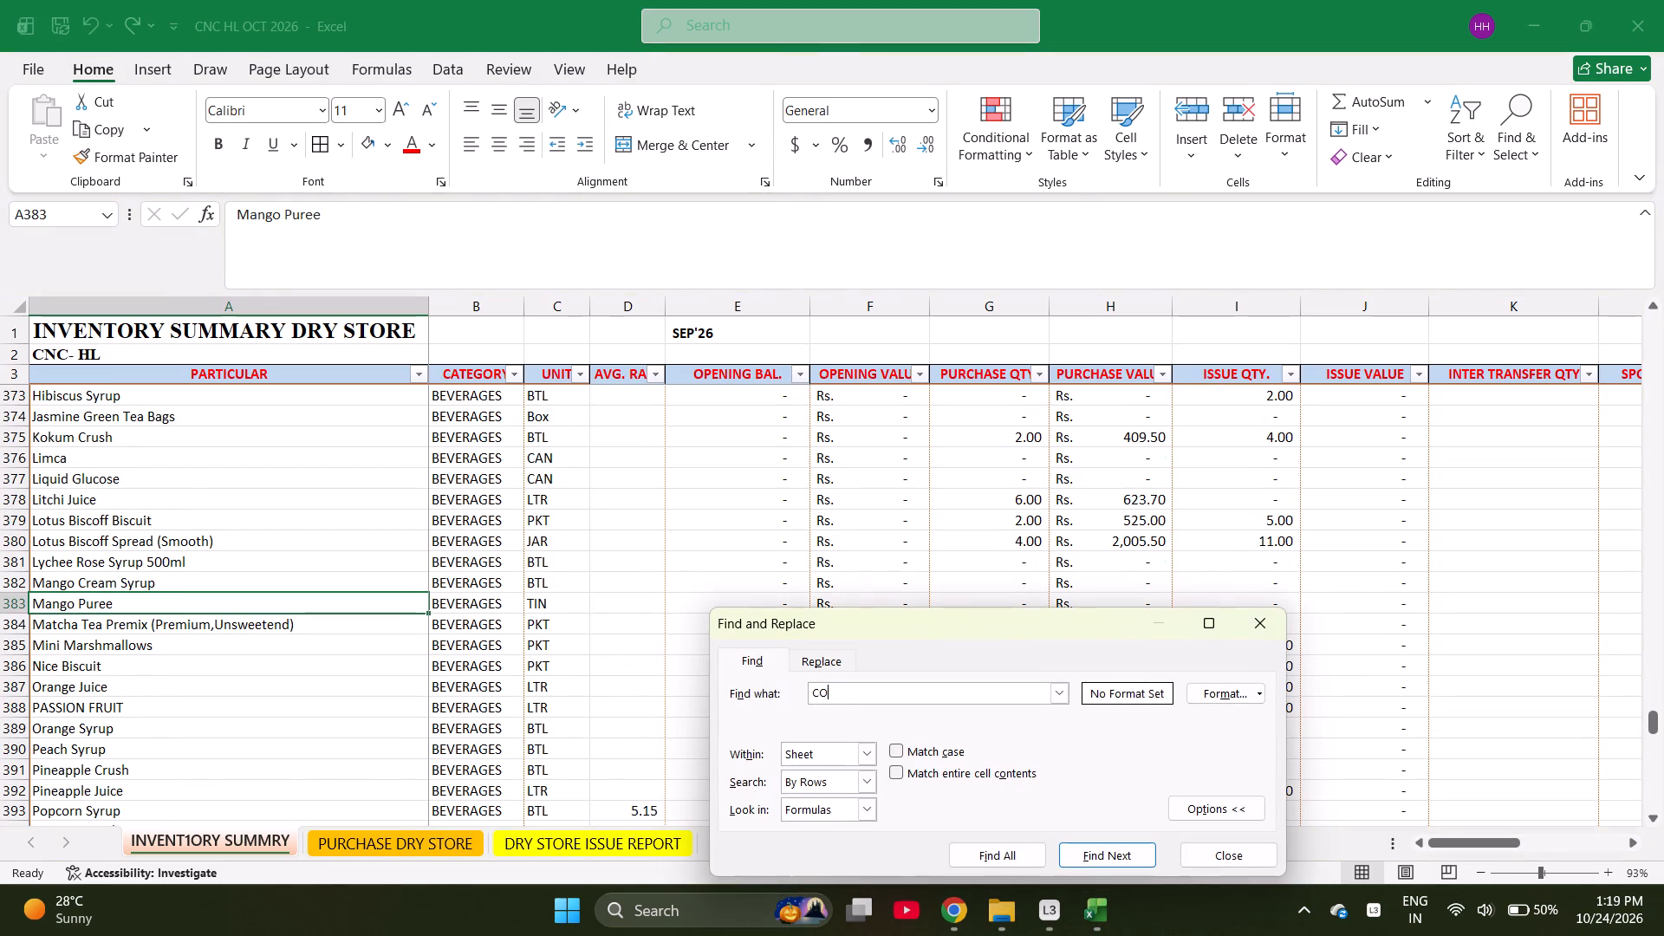
pyautogui.write('CONU')
pyautogui.press('Return')
pyautogui.press('Return')
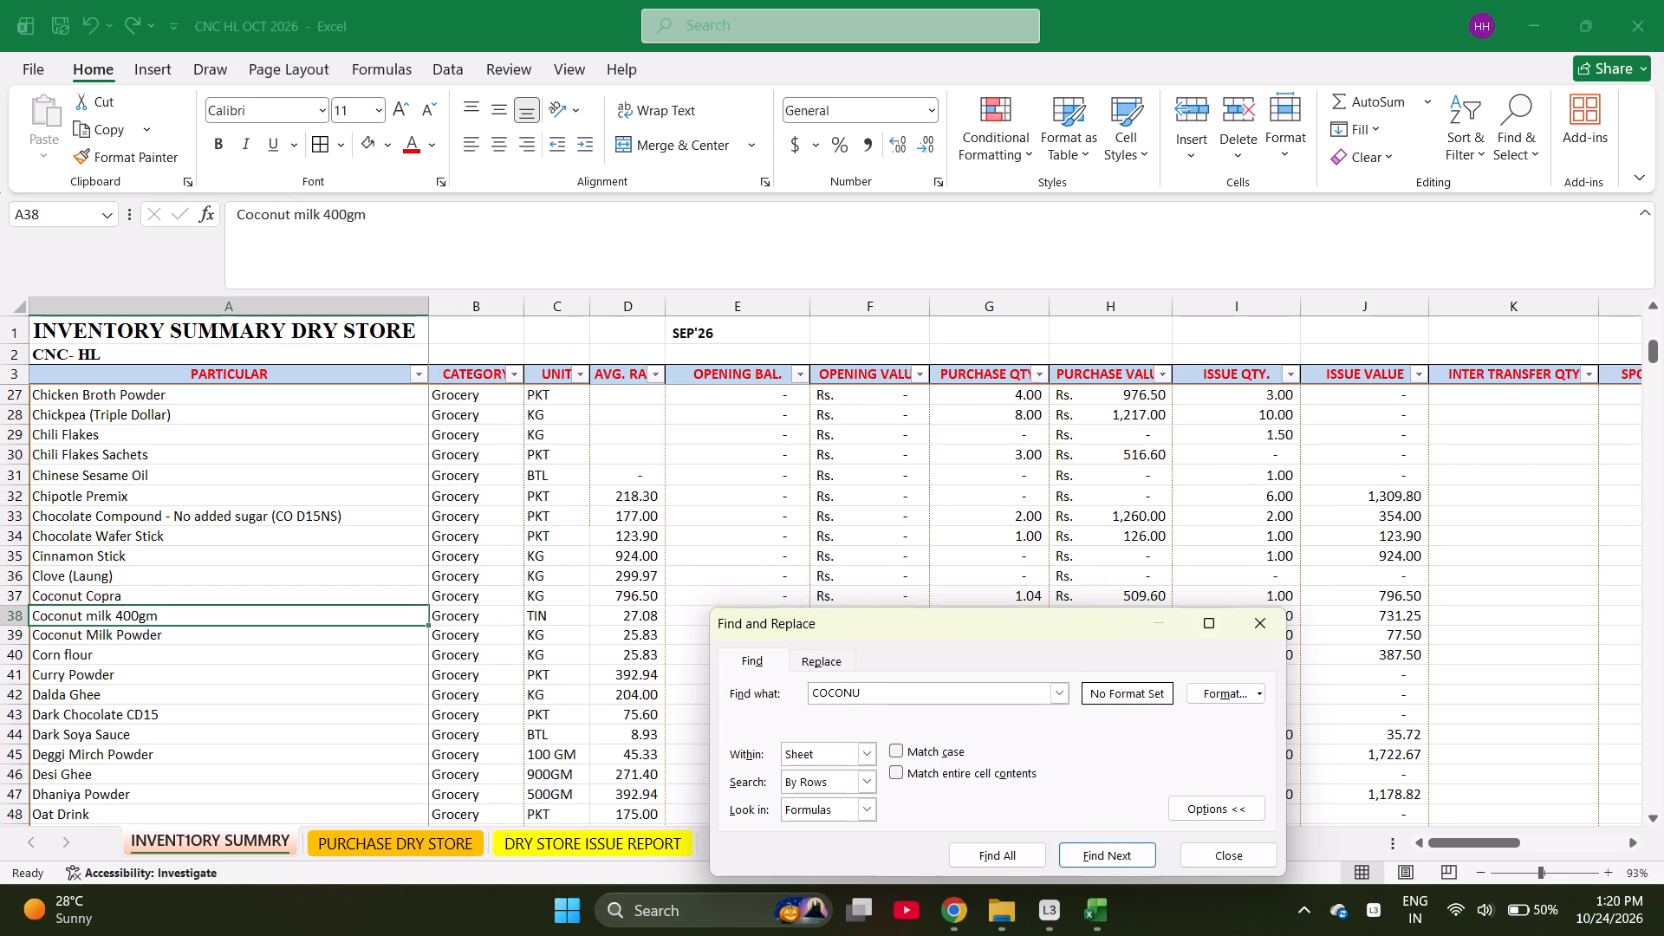
pyautogui.press('Return')
pyautogui.press('Return')
pyautogui.press('Return')
pyautogui.press('Return')
pyautogui.press('Return')
pyautogui.press('Return')
pyautogui.press('Return')
pyautogui.press('Escape')
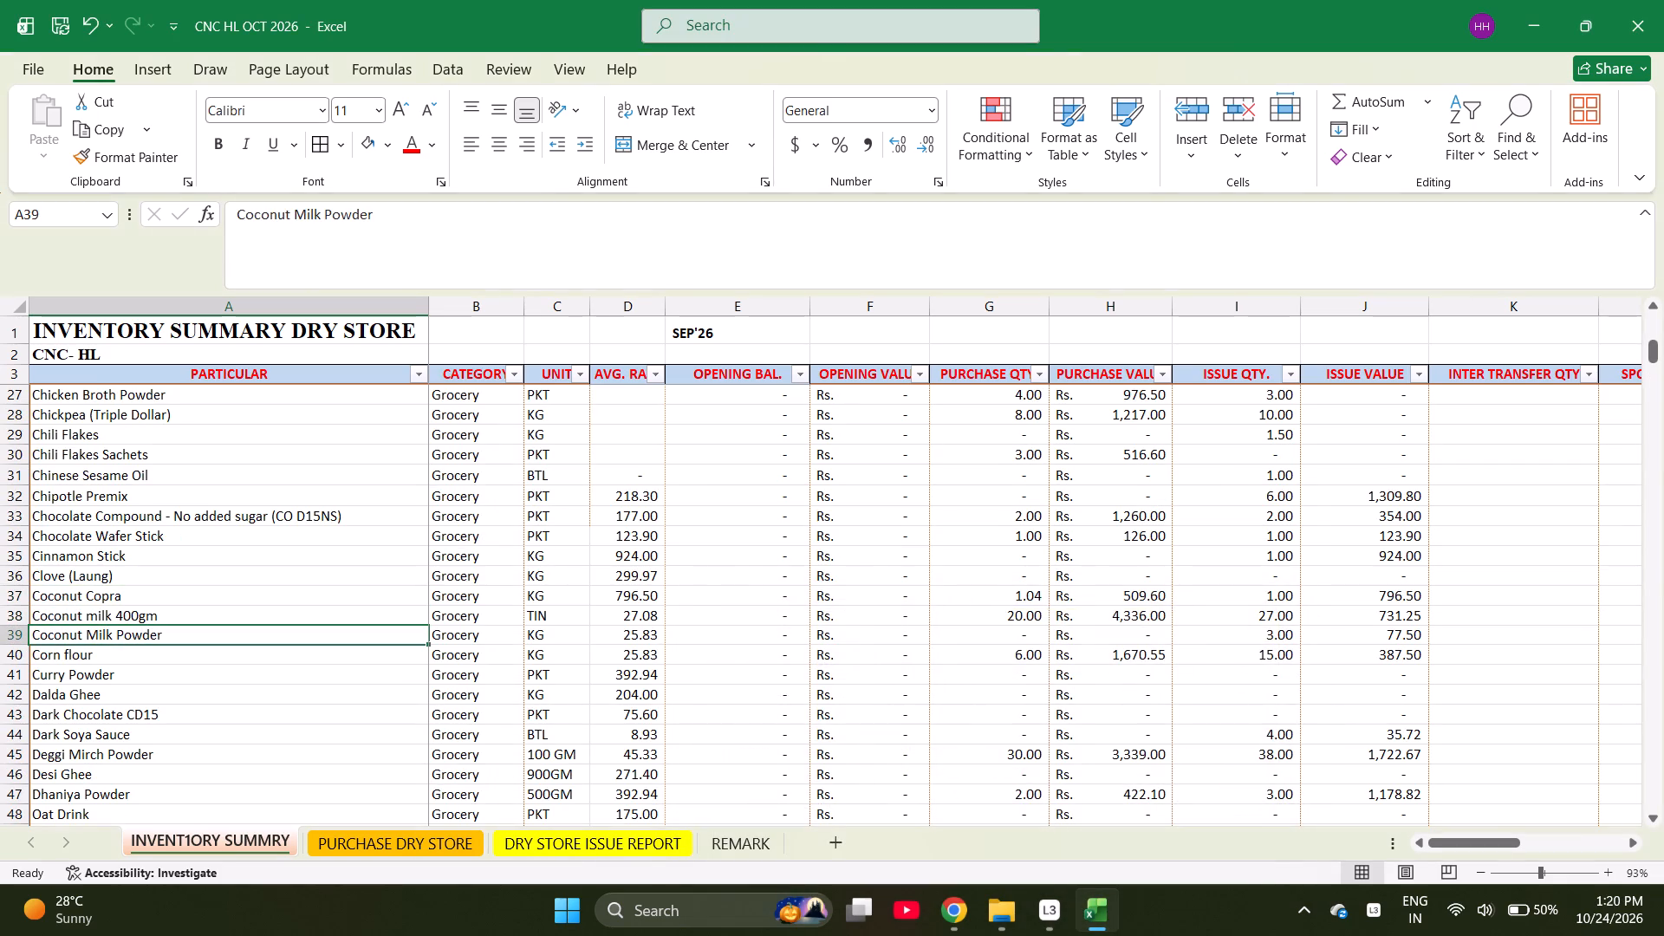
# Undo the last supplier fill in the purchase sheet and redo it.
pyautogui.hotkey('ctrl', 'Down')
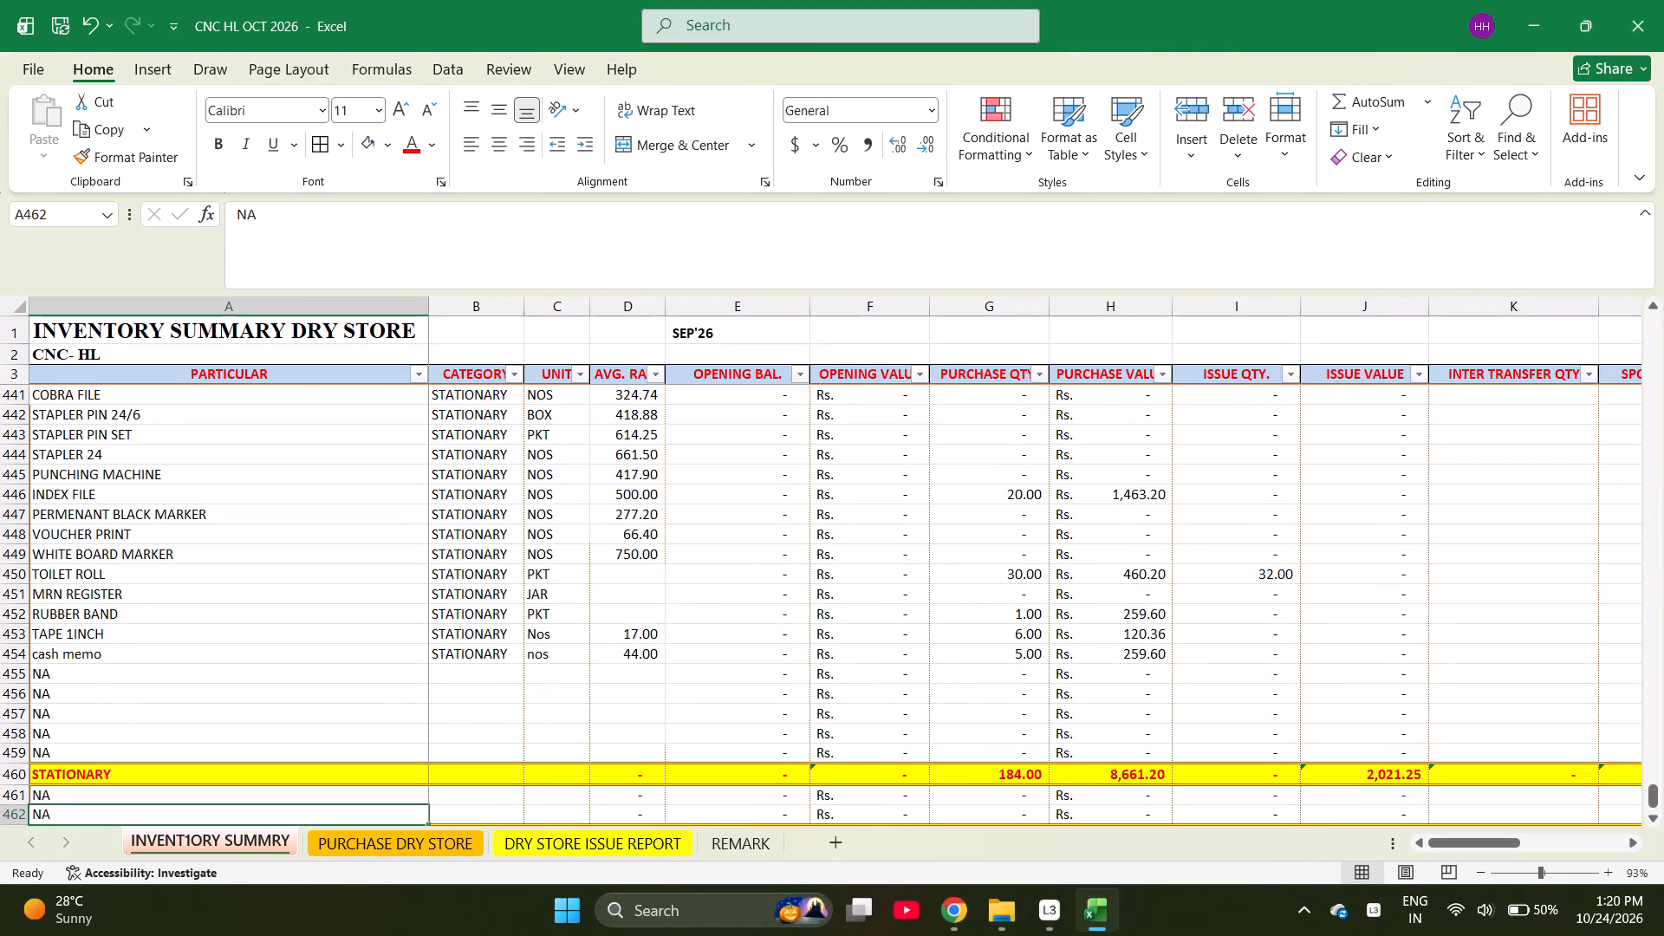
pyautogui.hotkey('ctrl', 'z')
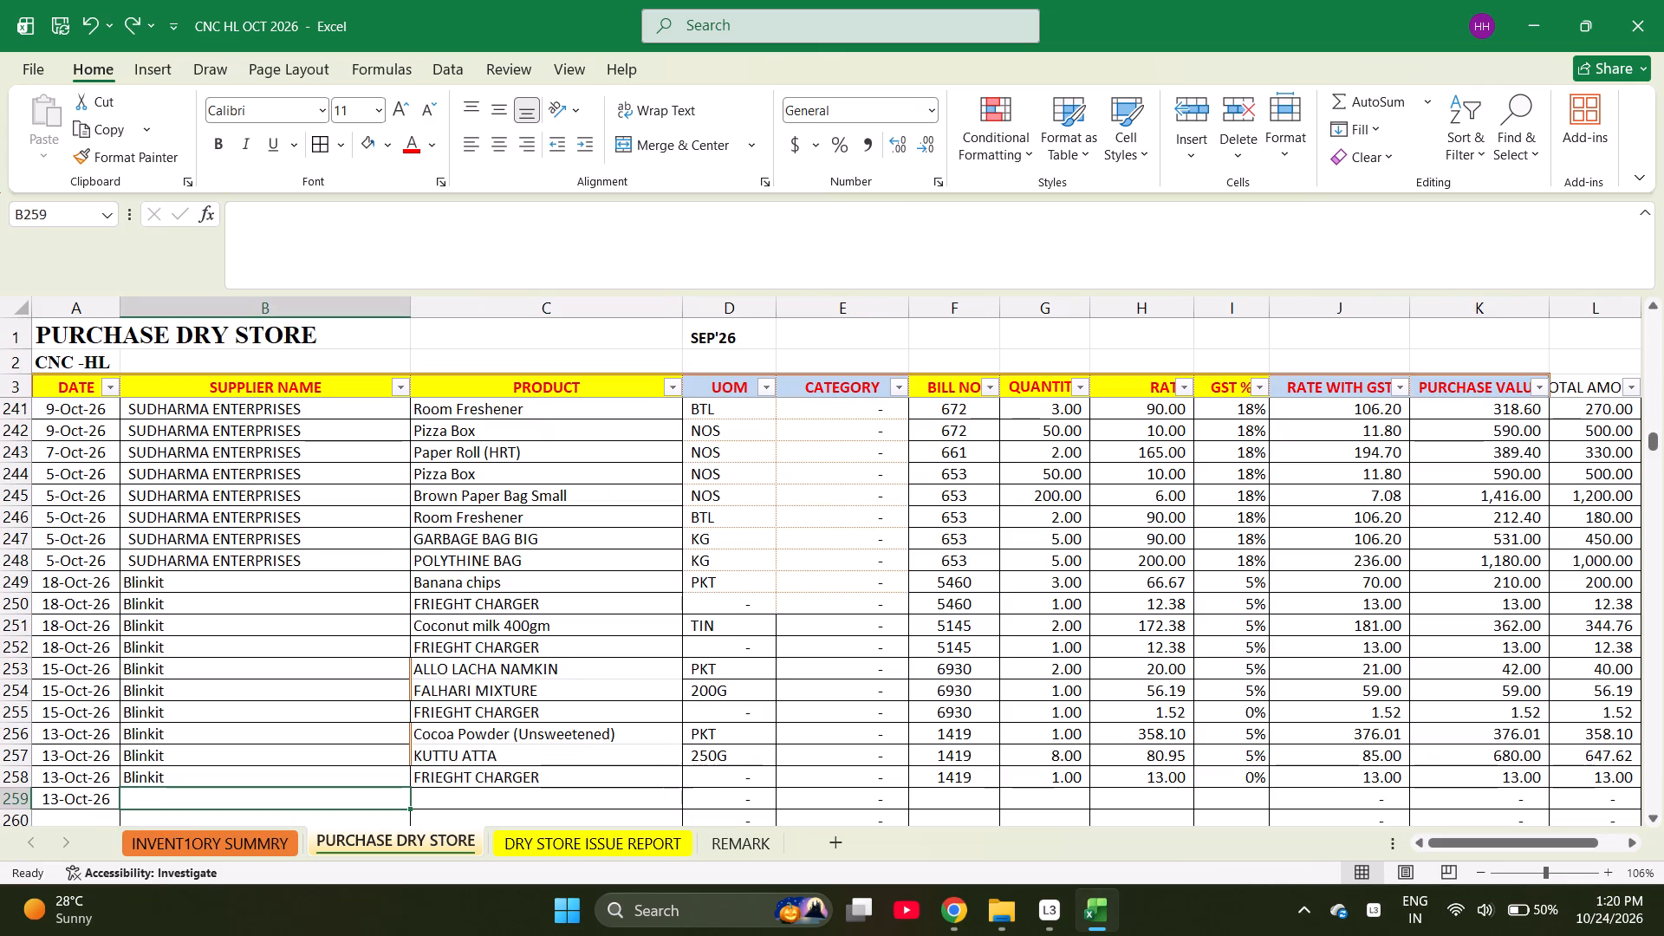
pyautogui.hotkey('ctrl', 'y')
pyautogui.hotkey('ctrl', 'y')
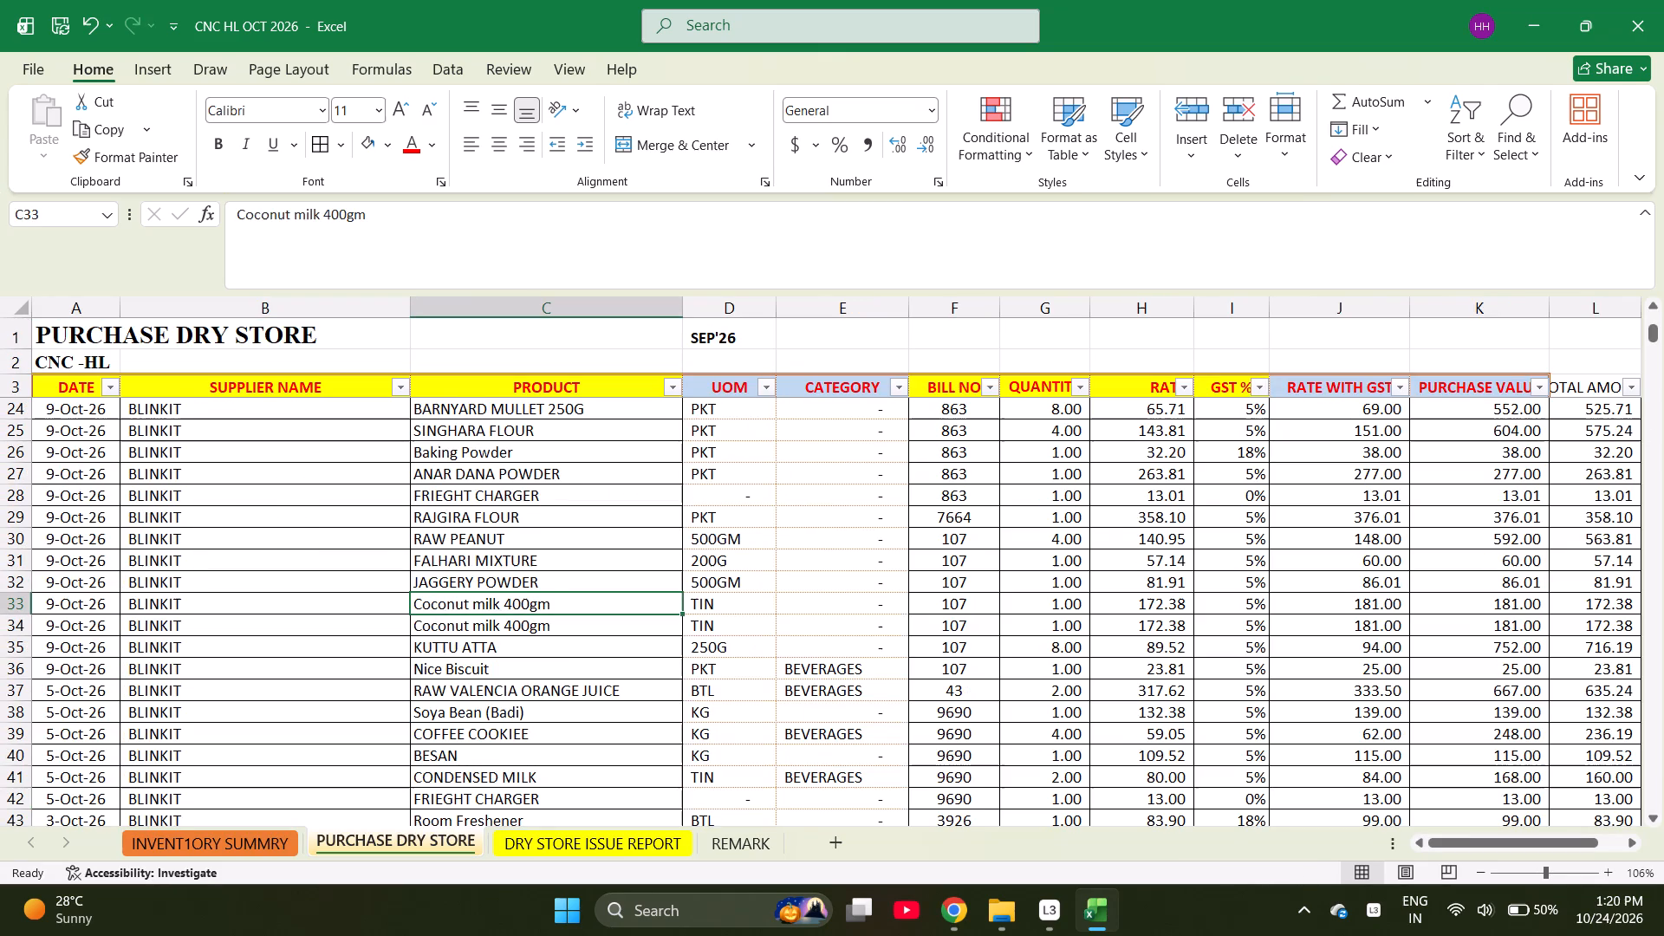
# Search the purchase sheet for the next COCONU entry.
pyautogui.hotkey('ctrl', 'f')
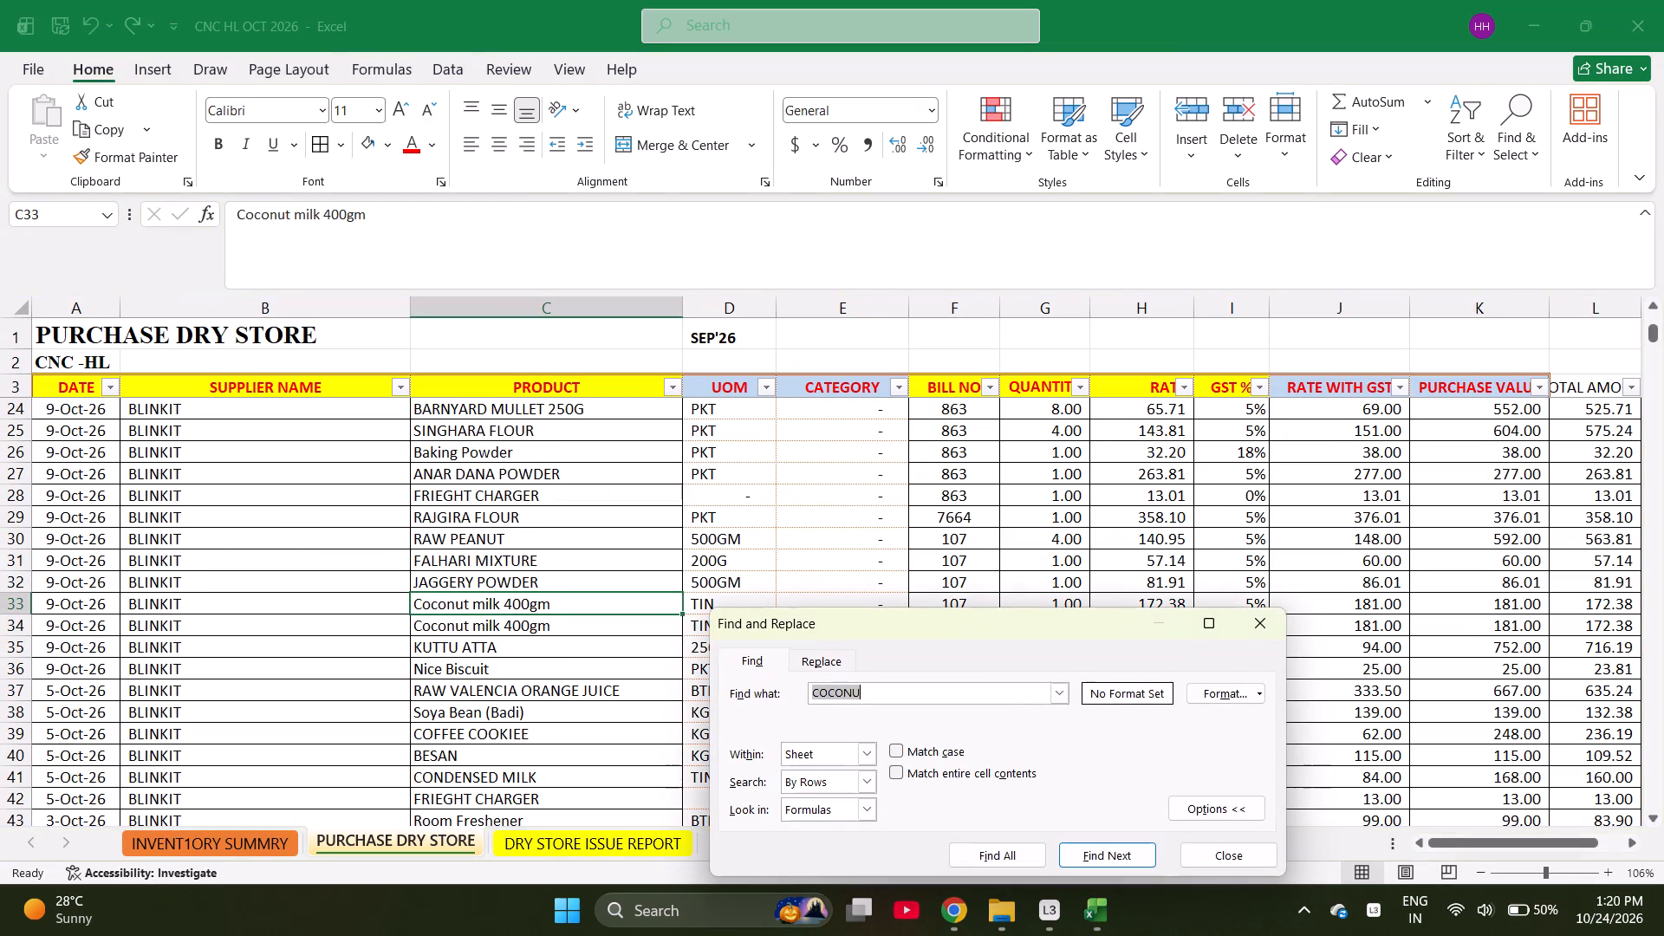
pyautogui.press('Return')
pyautogui.press('Escape')
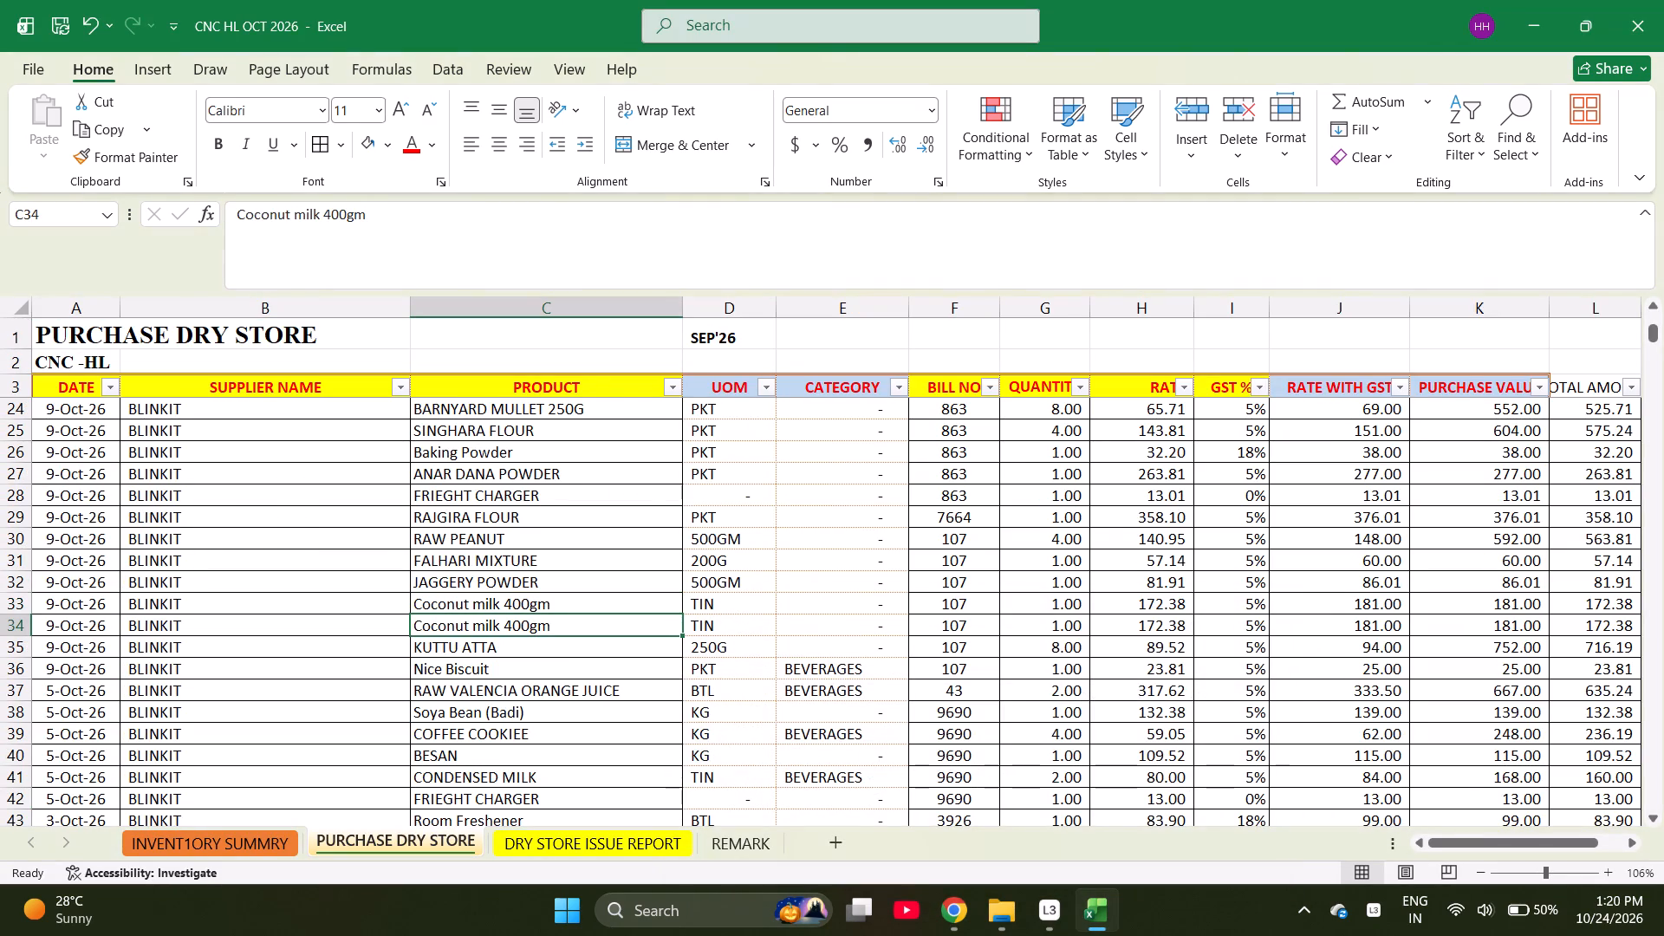
# Search the inventory summary for COCONU again and look through the grocery products below the match.
pyautogui.hotkey('ctrl', 'pageup')
pyautogui.hotkey('ctrl', 'f')
pyautogui.press('Return')
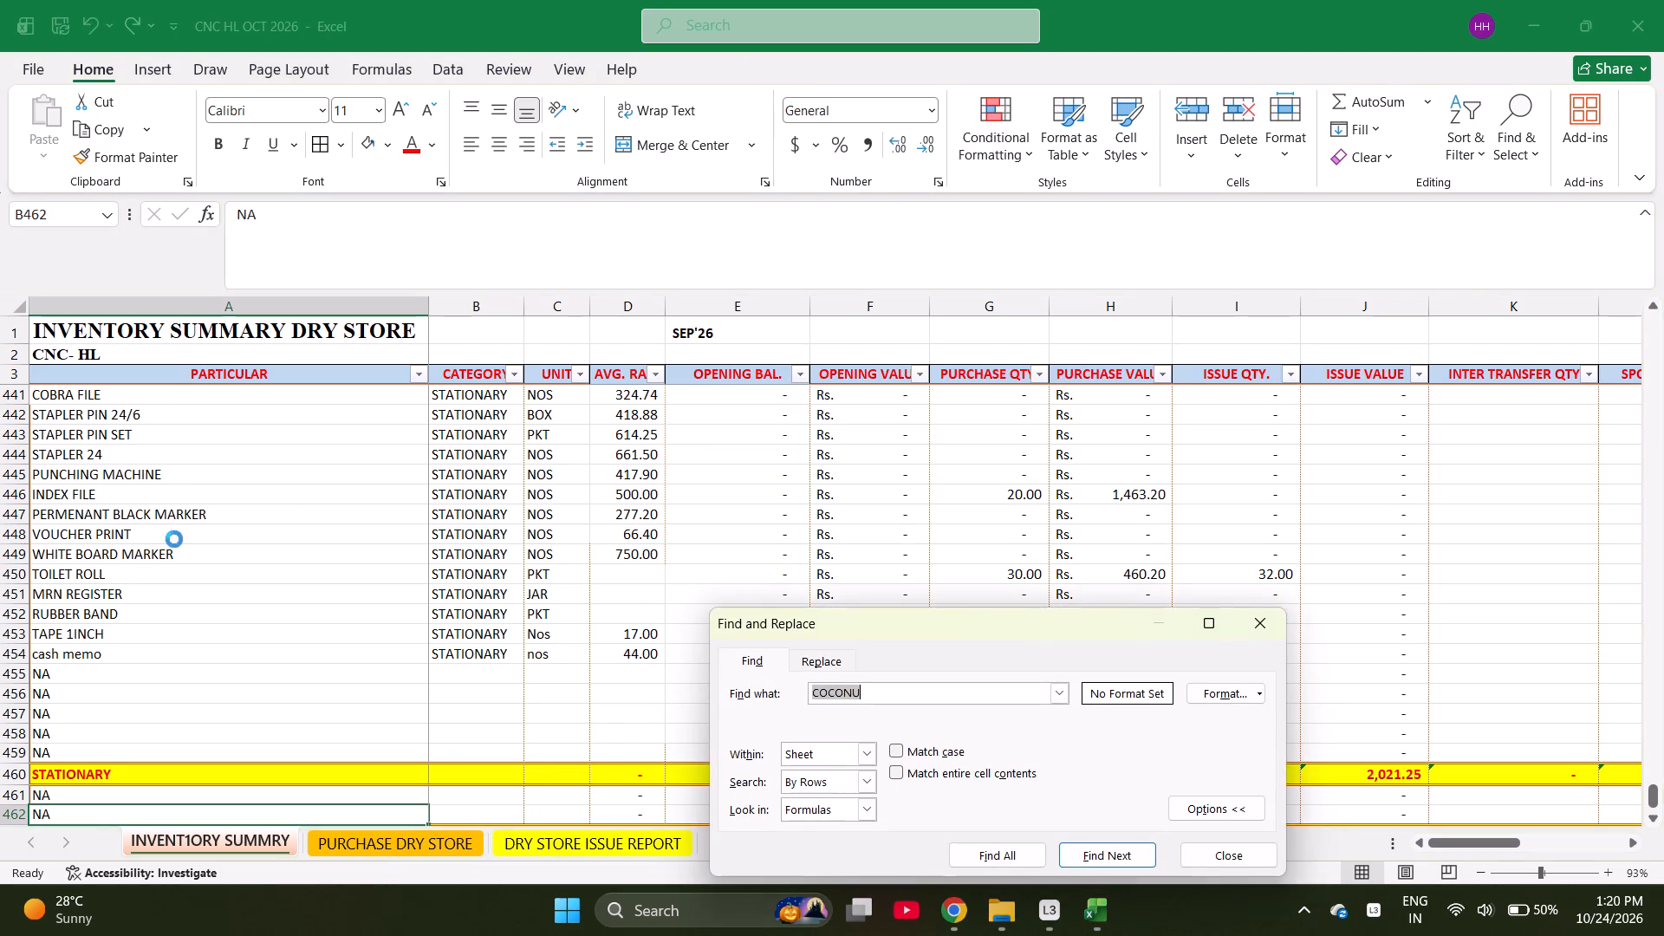
pyautogui.press('Escape')
pyautogui.press('pagedown')
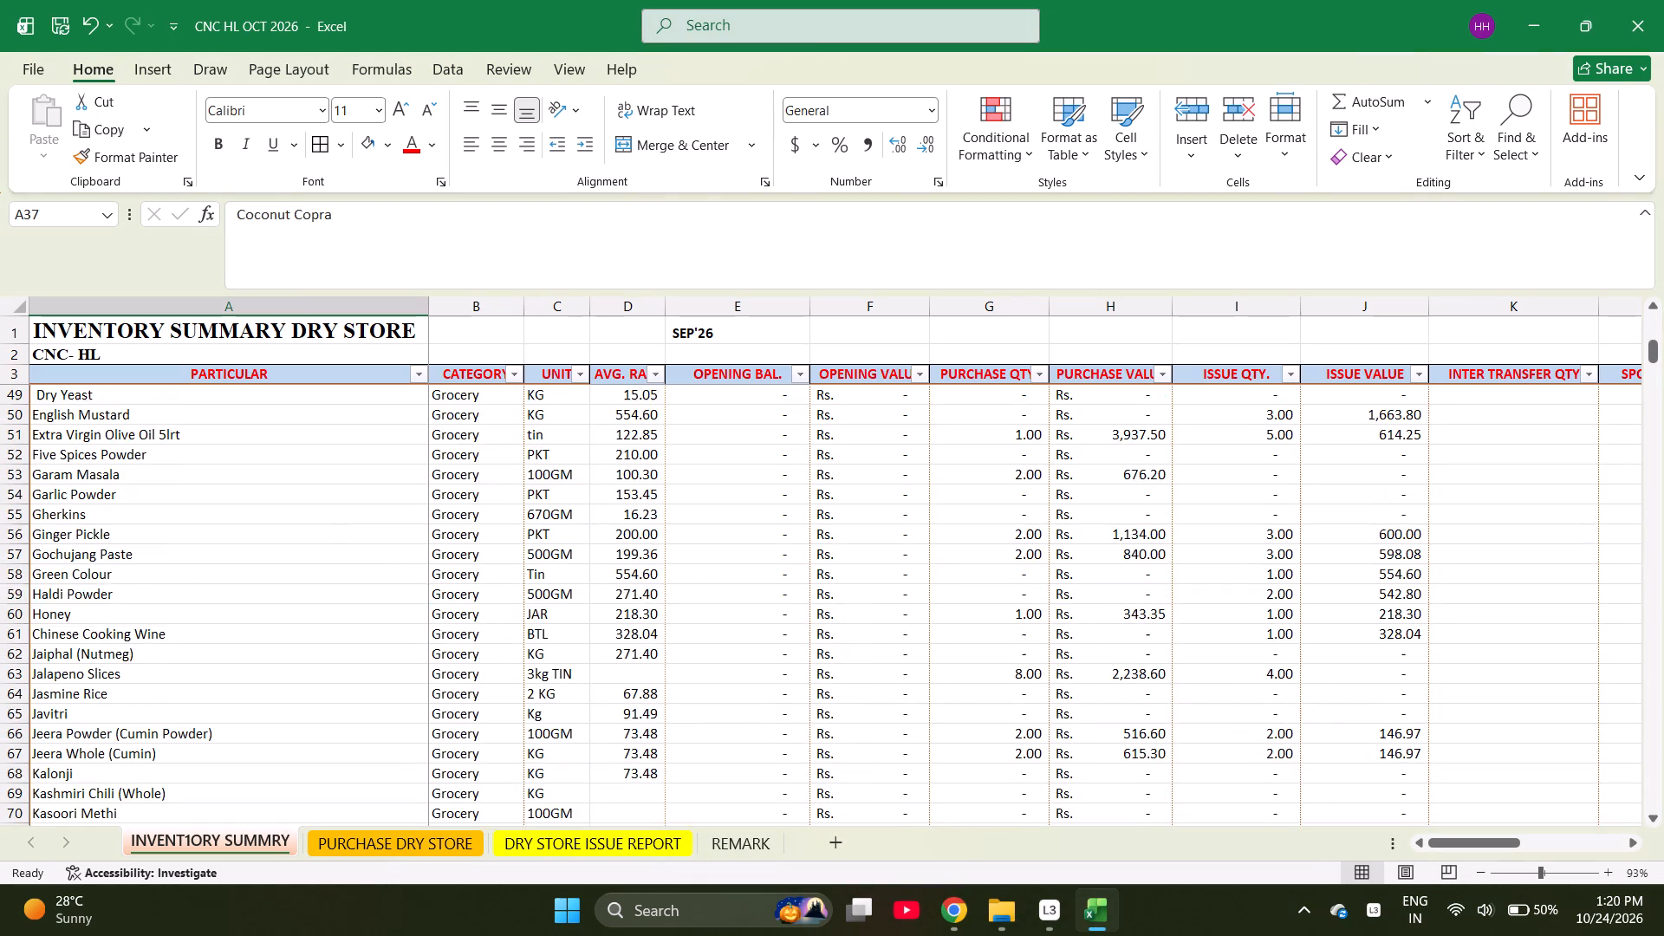
pyautogui.press('pagedown')
pyautogui.press('pagedown')
pyautogui.press('pagedown')
pyautogui.press('pagedown')
pyautogui.press('pagedown')
pyautogui.press('pagedown')
pyautogui.press('pagedown')
pyautogui.press('pagedown')
pyautogui.press('pagedown')
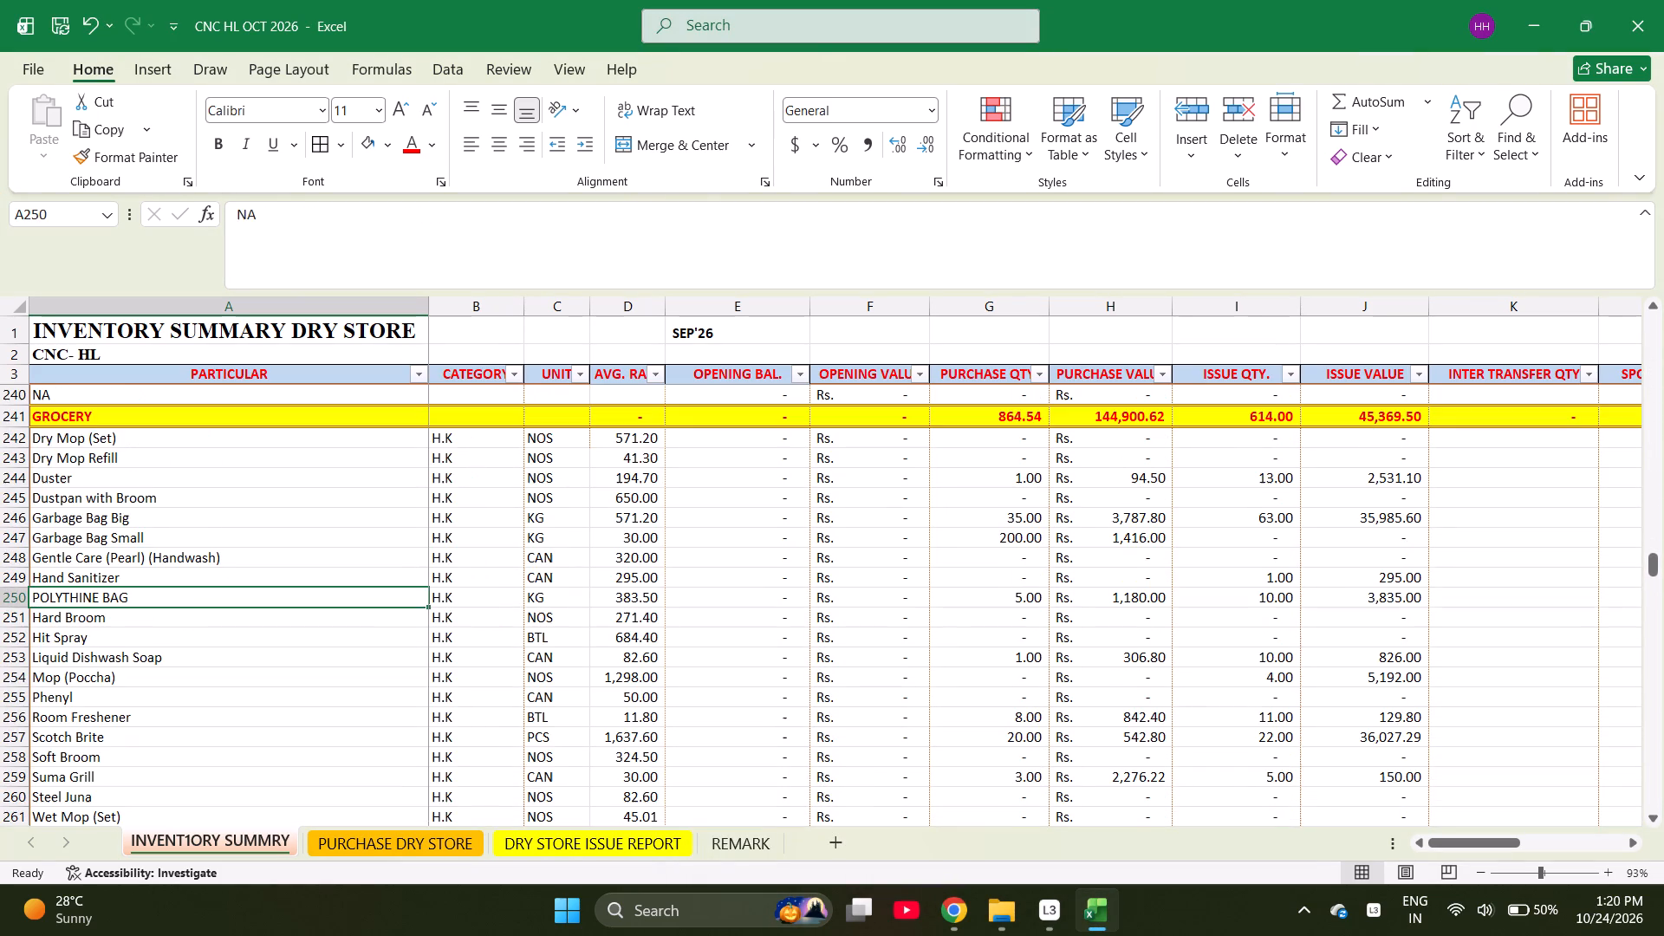
pyautogui.press('pageup')
pyautogui.press('pageup')
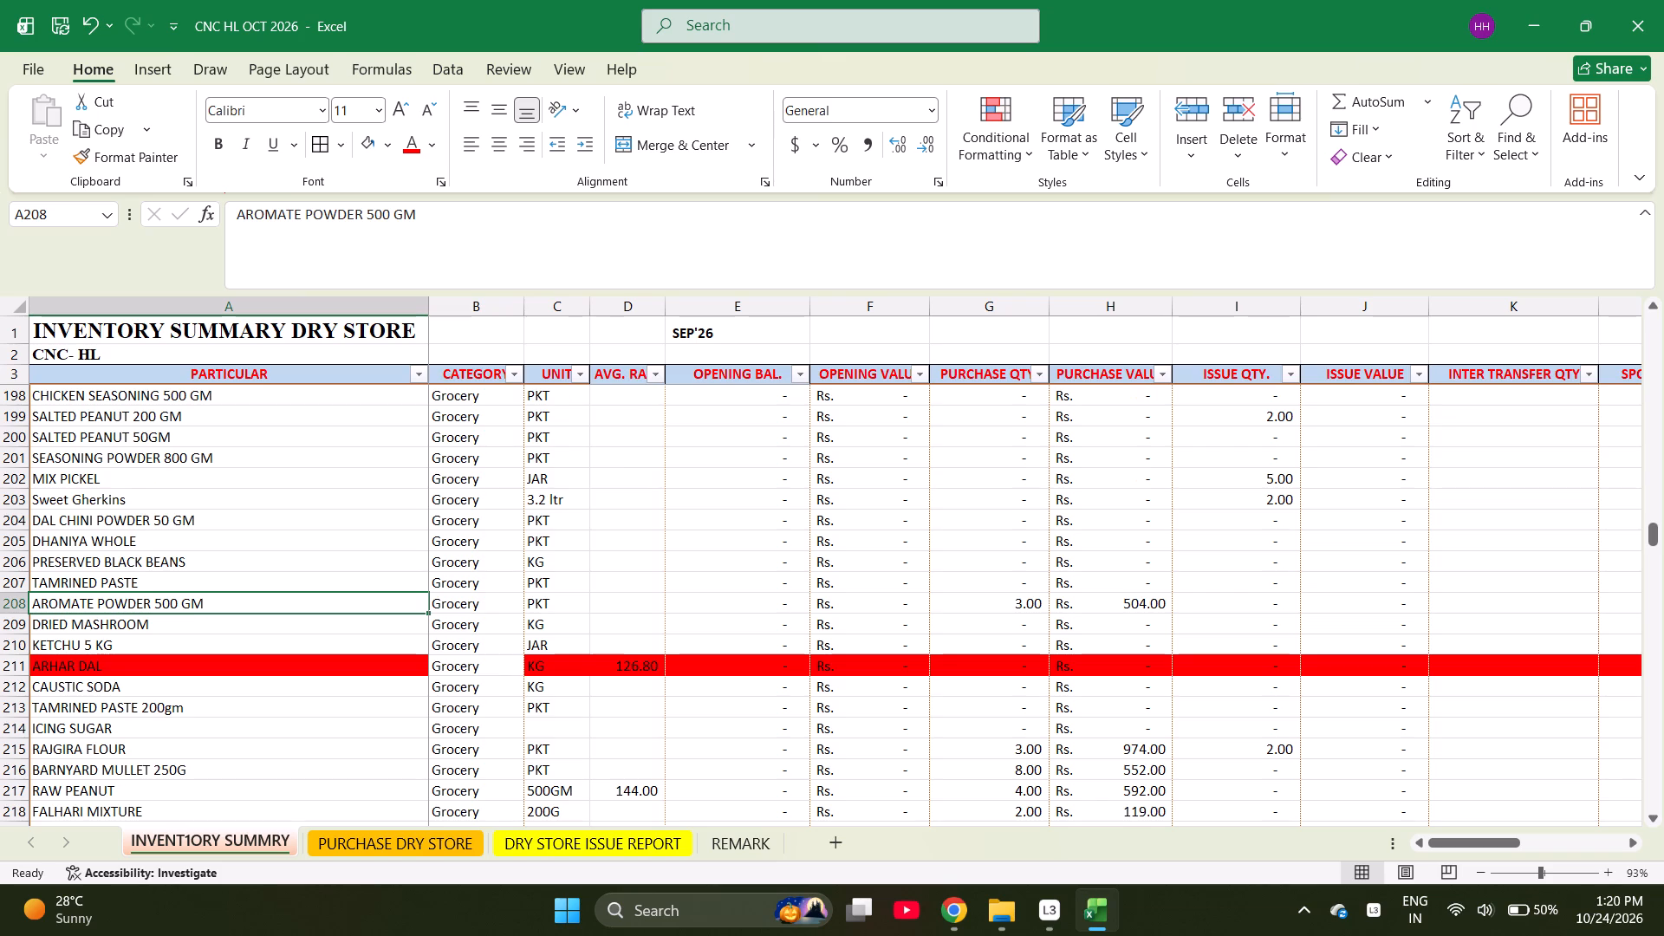
pyautogui.press('Down')
pyautogui.press('Up')
# Search the inventory summary for PEAN and go through the matches to the RAW PEANUT entry.
pyautogui.hotkey('ctrl', 'f')
pyautogui.write('PEN')
pyautogui.press('BackSpace')
pyautogui.press('a')
pyautogui.press('n')
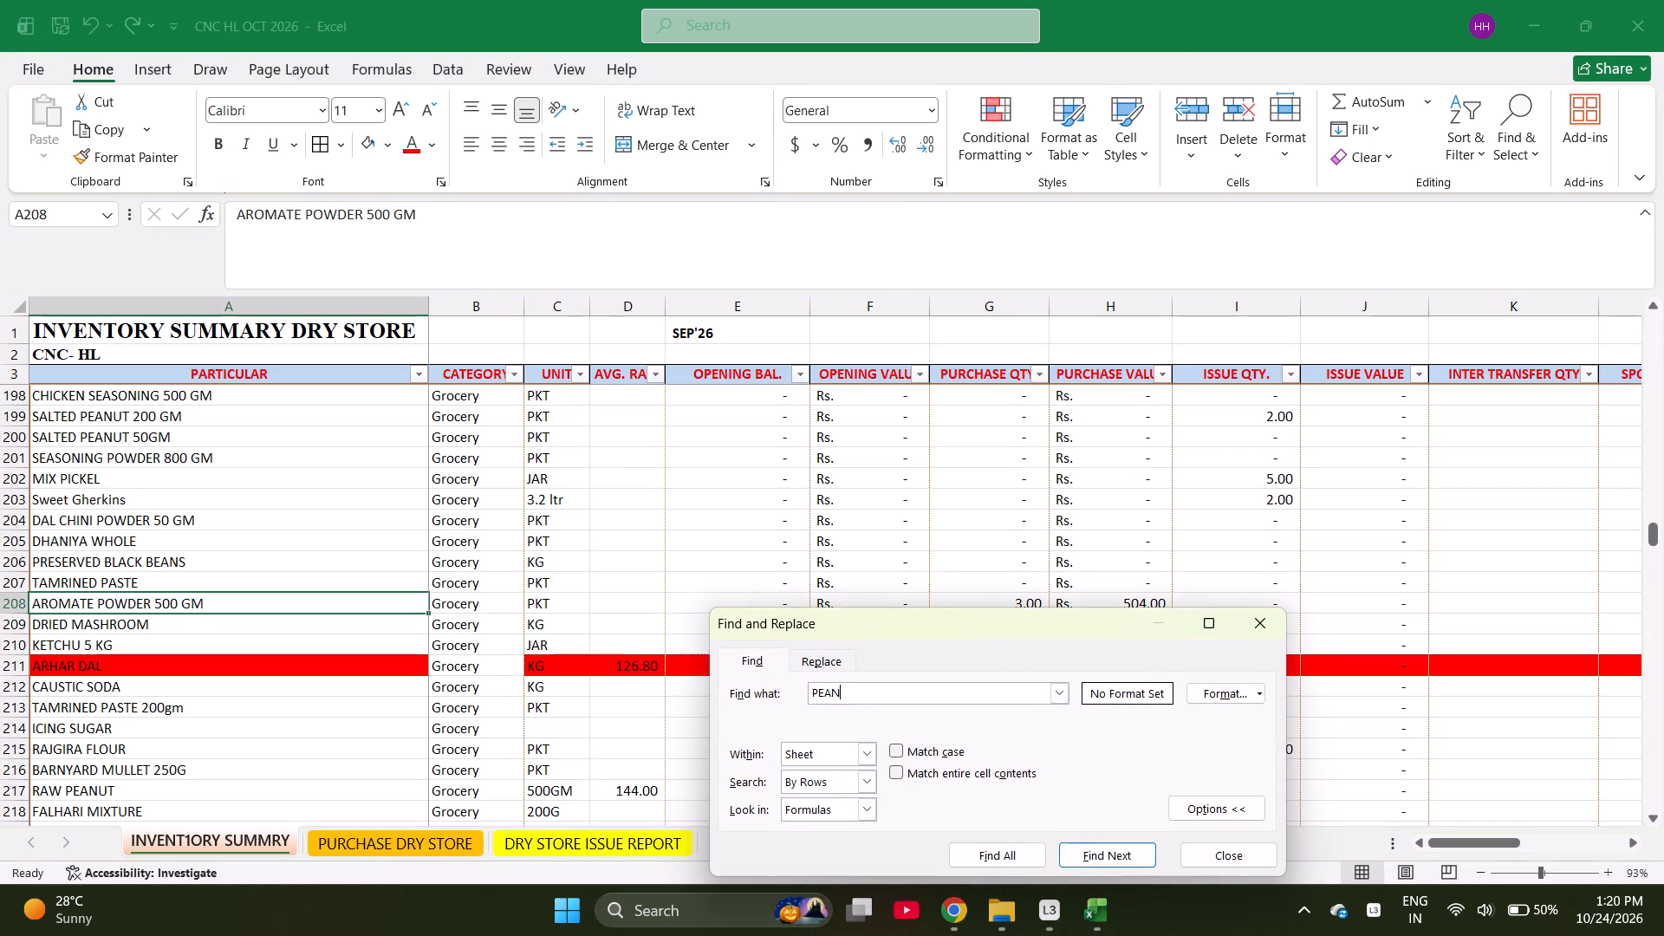
pyautogui.press('Return')
pyautogui.press('Return')
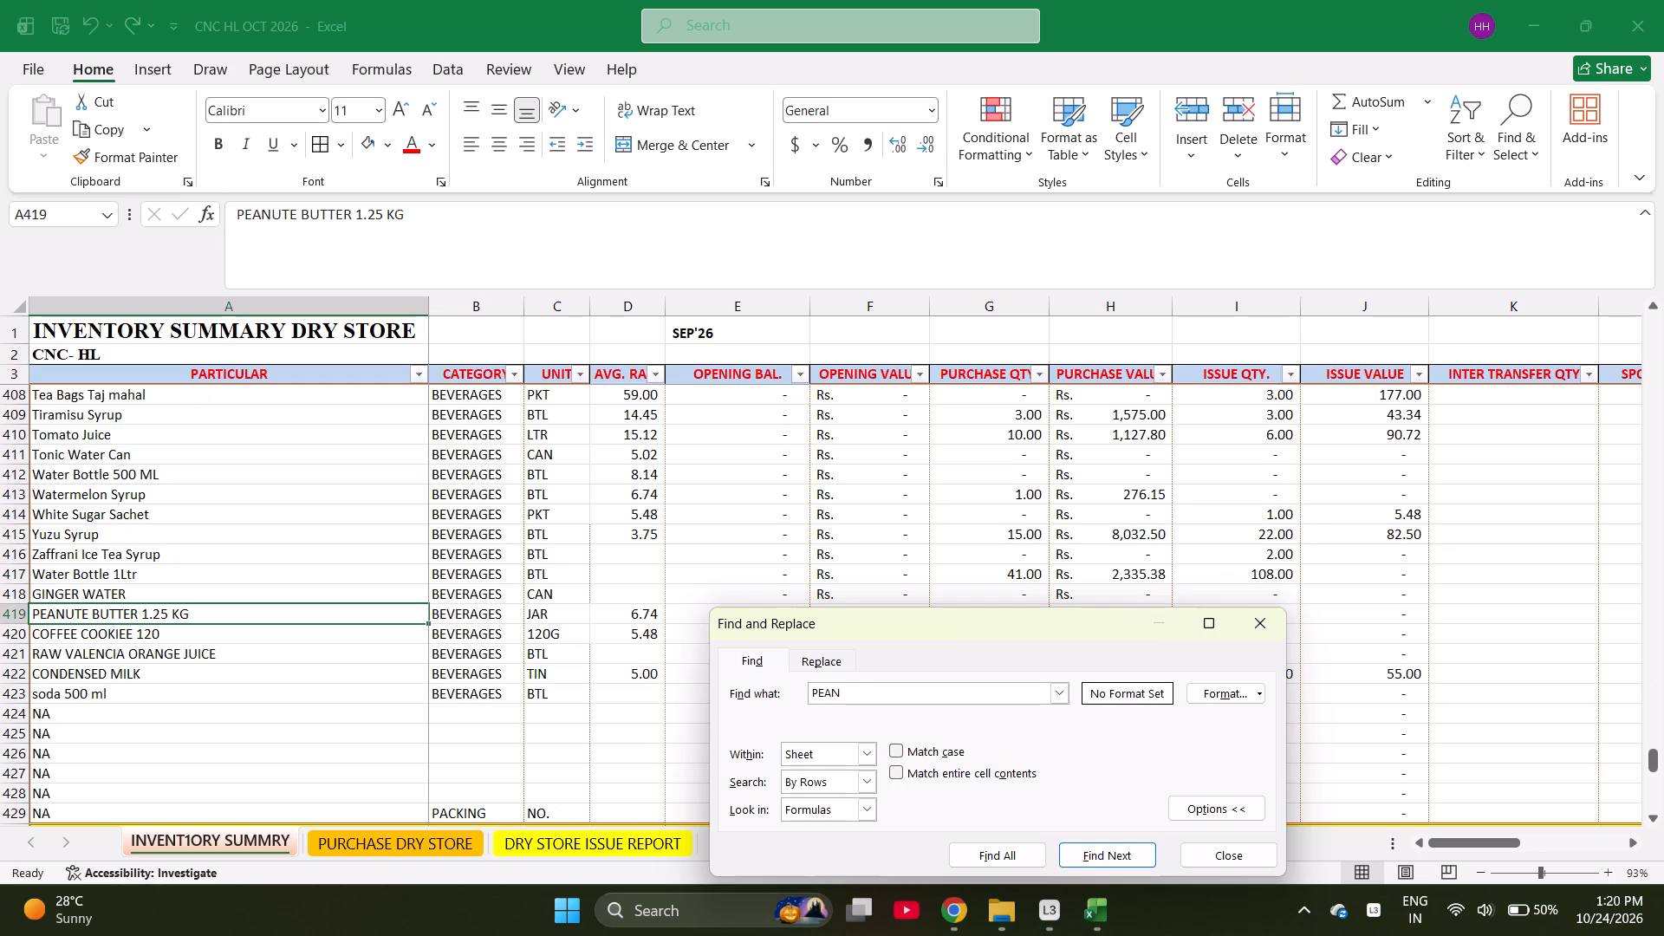
pyautogui.press('Return')
pyautogui.press('Return')
pyautogui.press('Return')
pyautogui.press('Return')
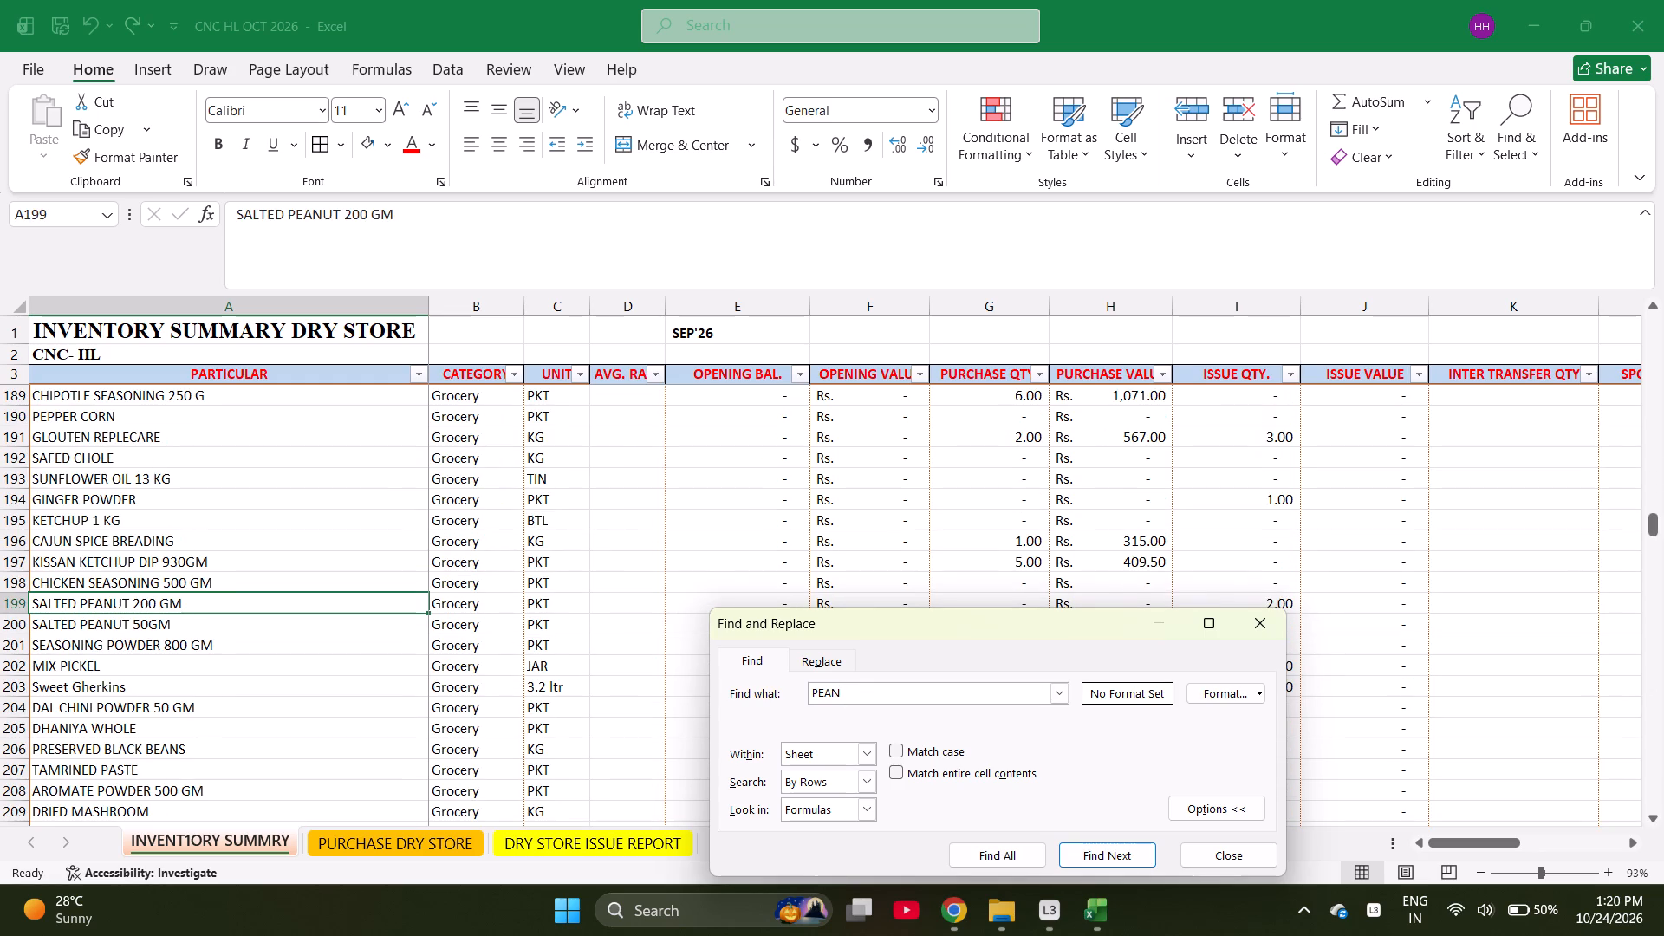
pyautogui.press('Return')
pyautogui.press('Escape')
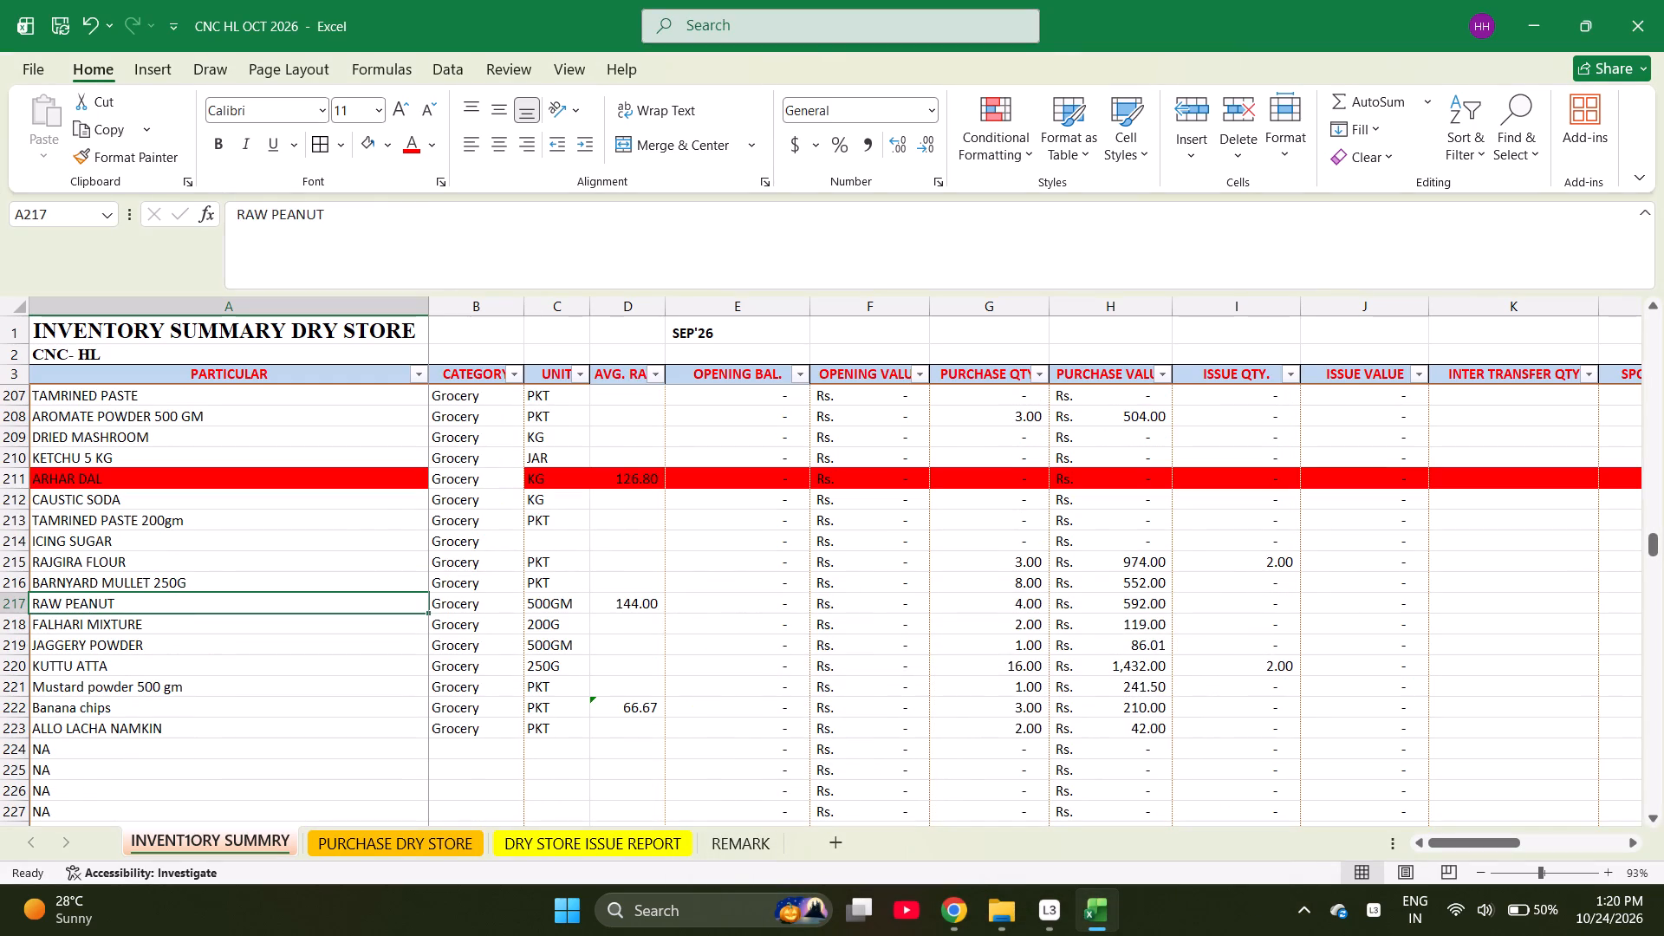
# Find the next PEAN match in the inventory summary and replace the PEANUTE BUTTER 1.25 KG name with COCONUT CREAM.
pyautogui.hotkey('ctrl', 'd')
pyautogui.hotkey('ctrl', 'z')
pyautogui.hotkey('ctrl', 'f')
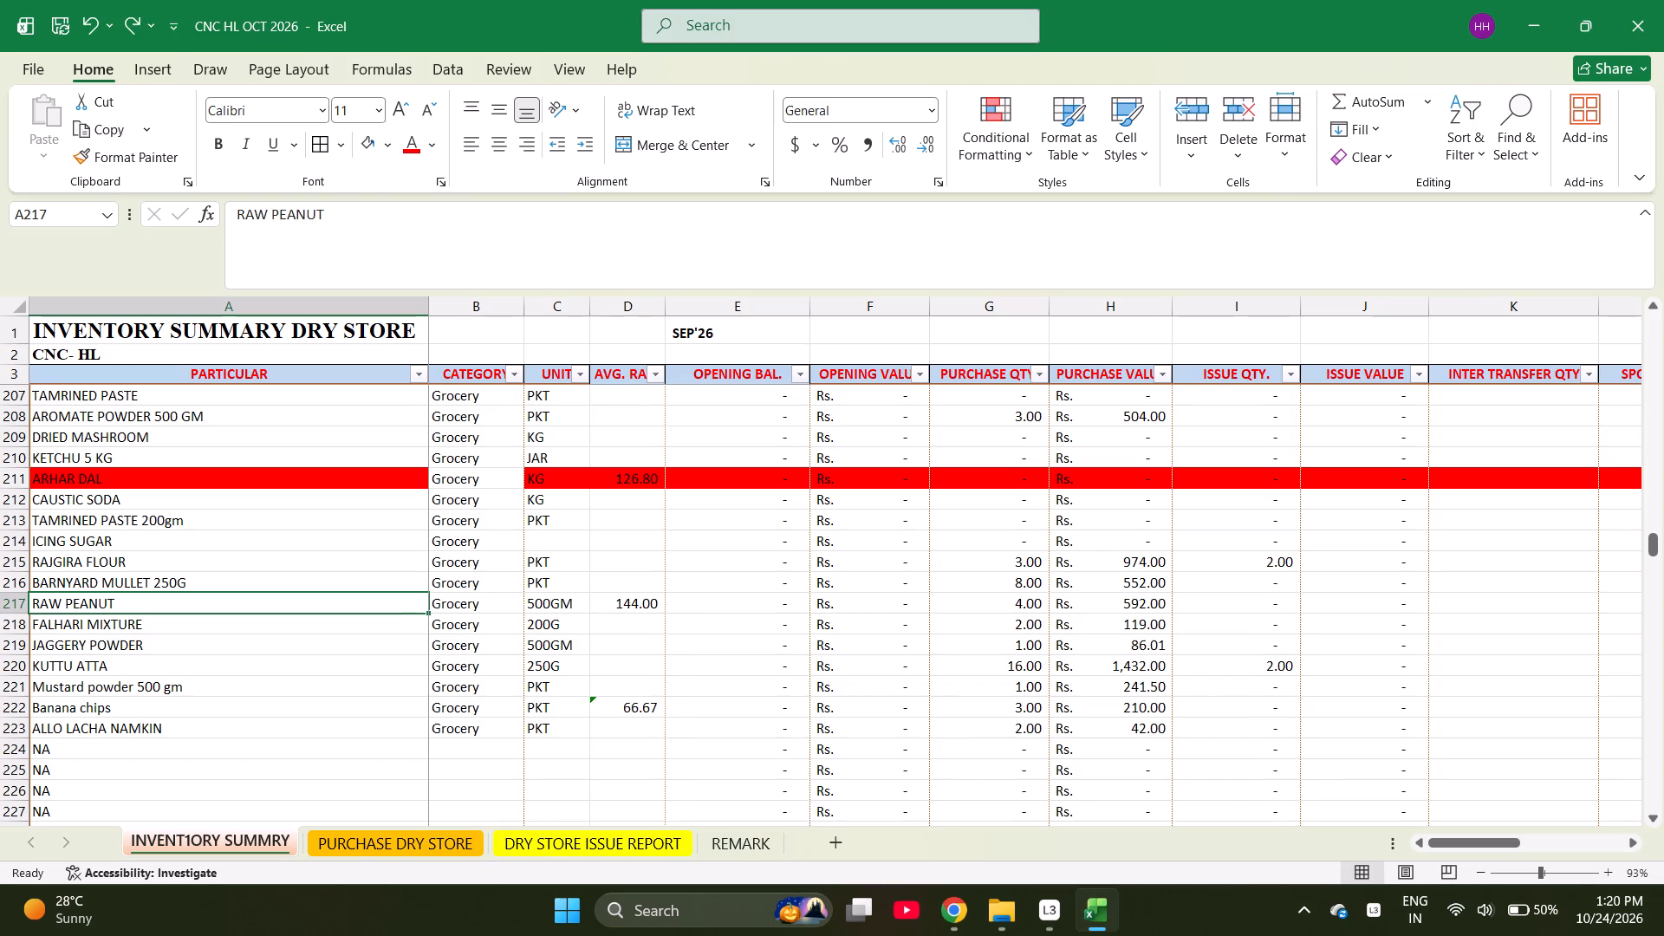
pyautogui.press('Return')
pyautogui.press('Escape')
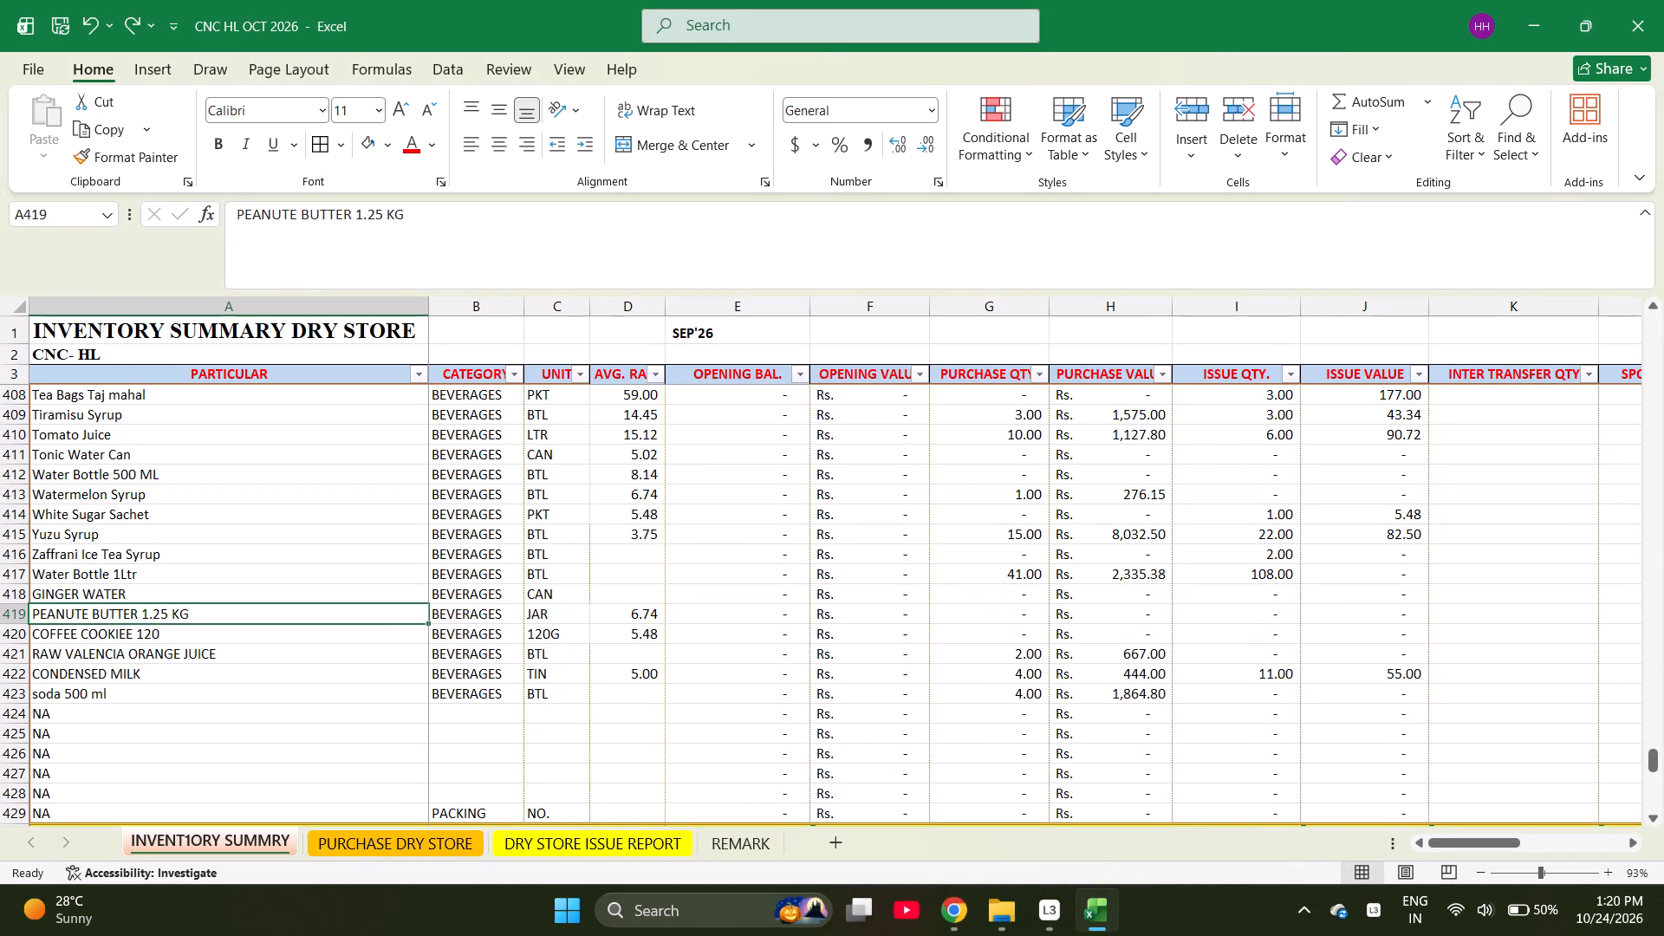
pyautogui.write('COCO')
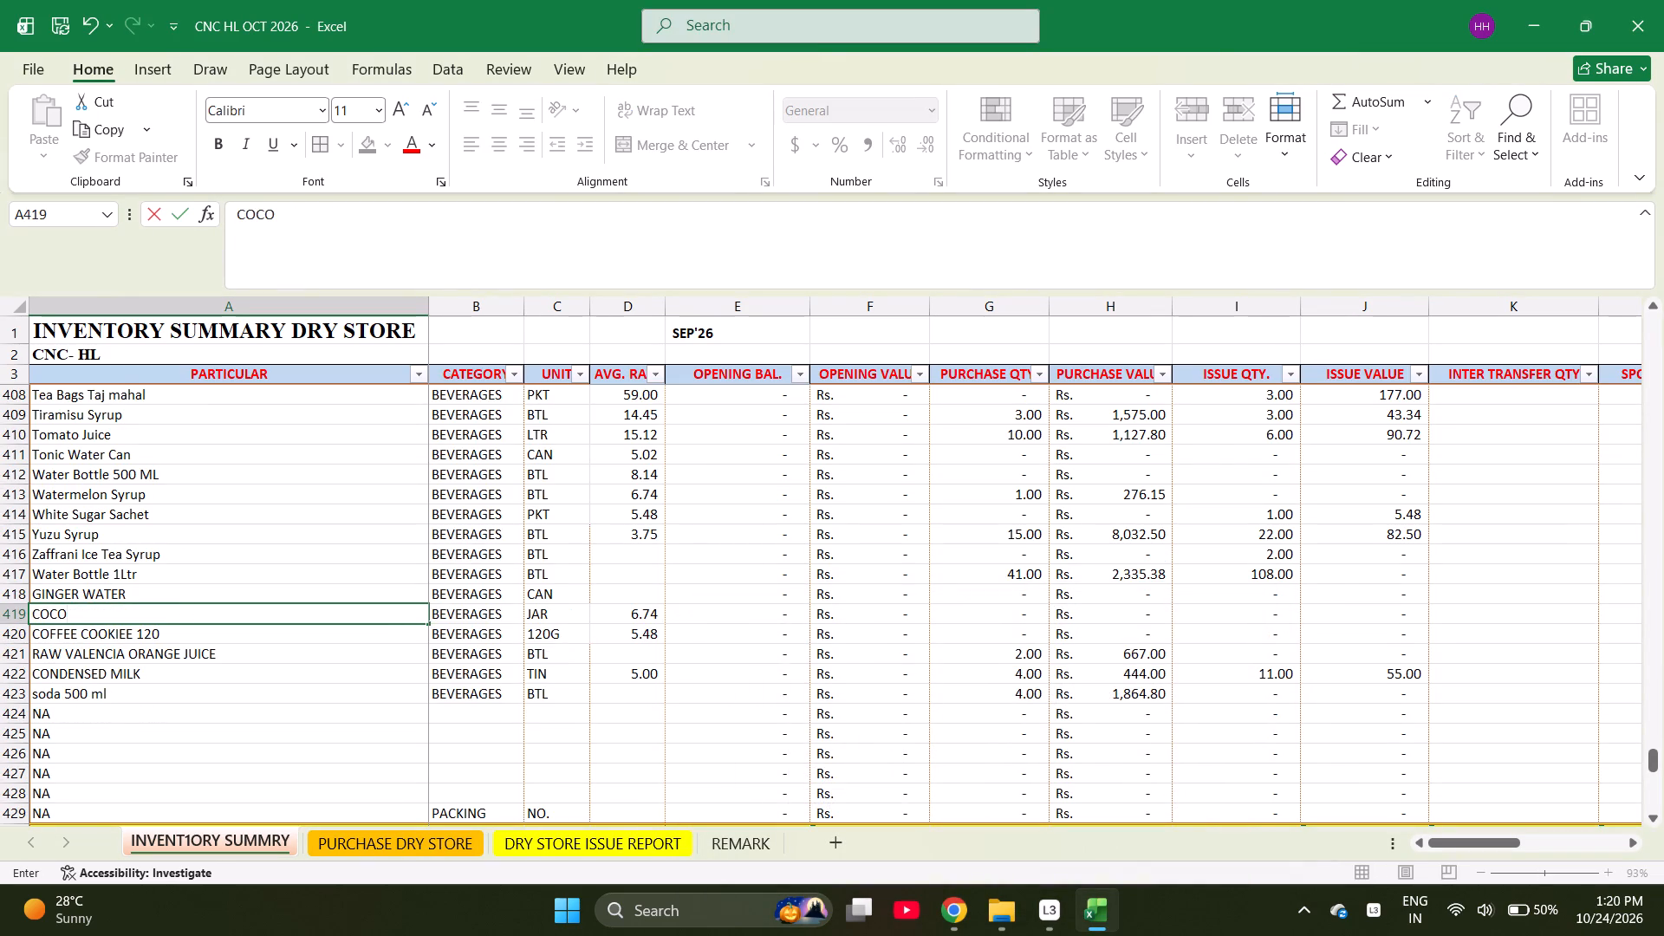
pyautogui.write('NUT')
pyautogui.press('space')
pyautogui.write('CR')
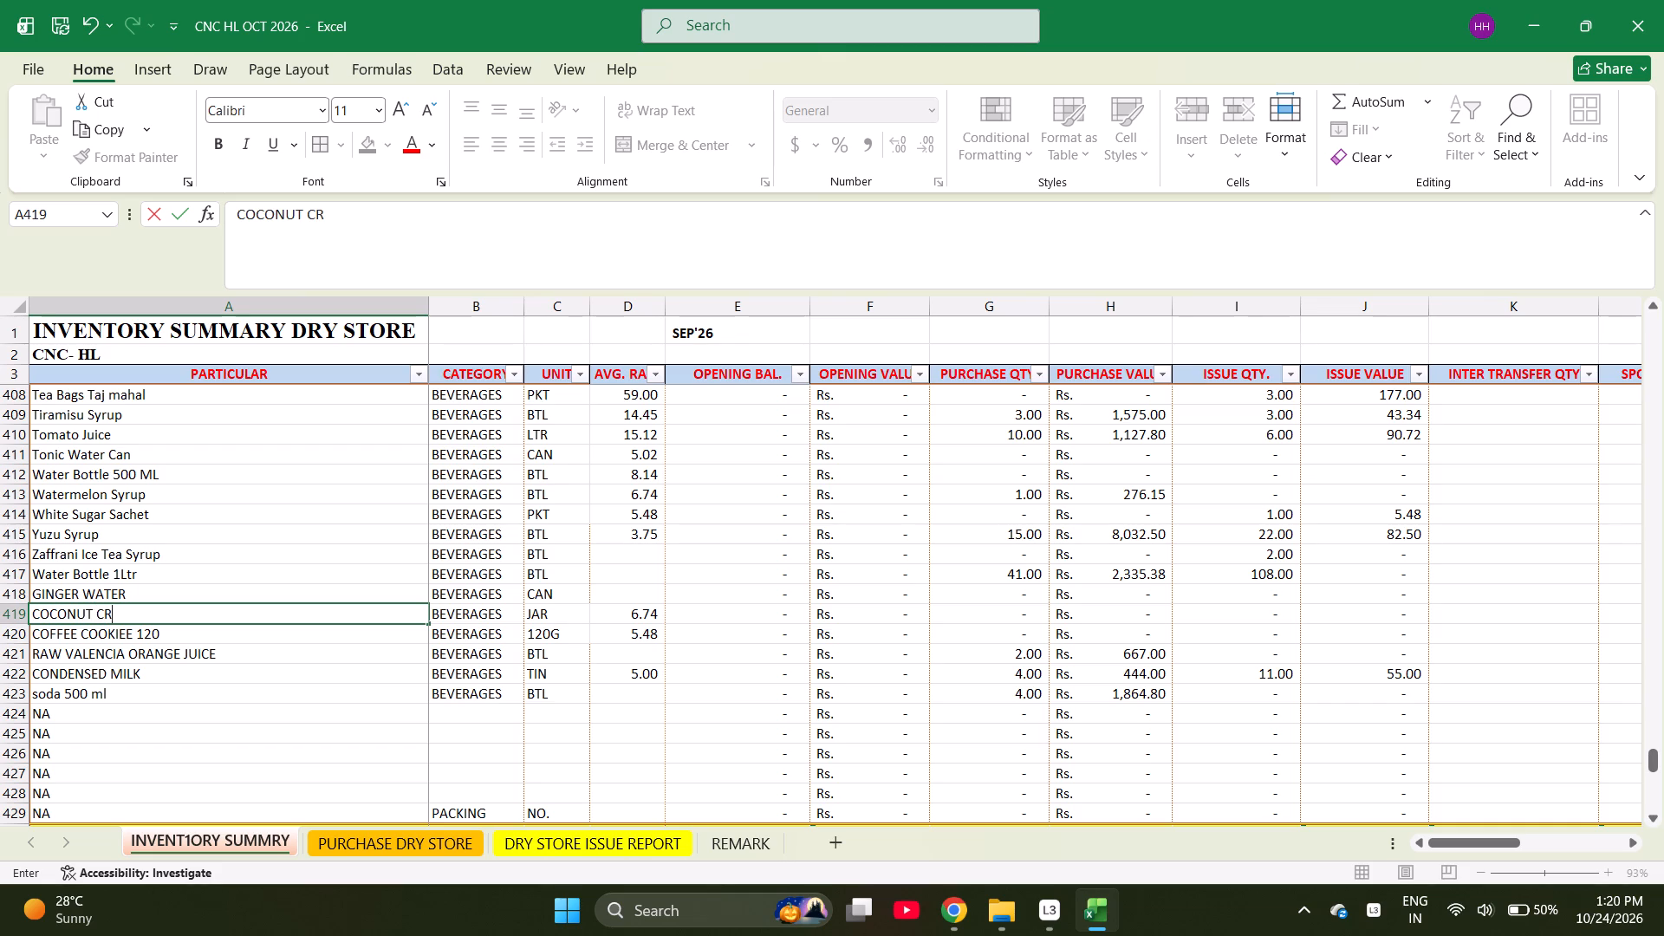
pyautogui.write('EA')
pyautogui.write('M')
pyautogui.press('space')
pyautogui.press('Down')
pyautogui.press('Up')
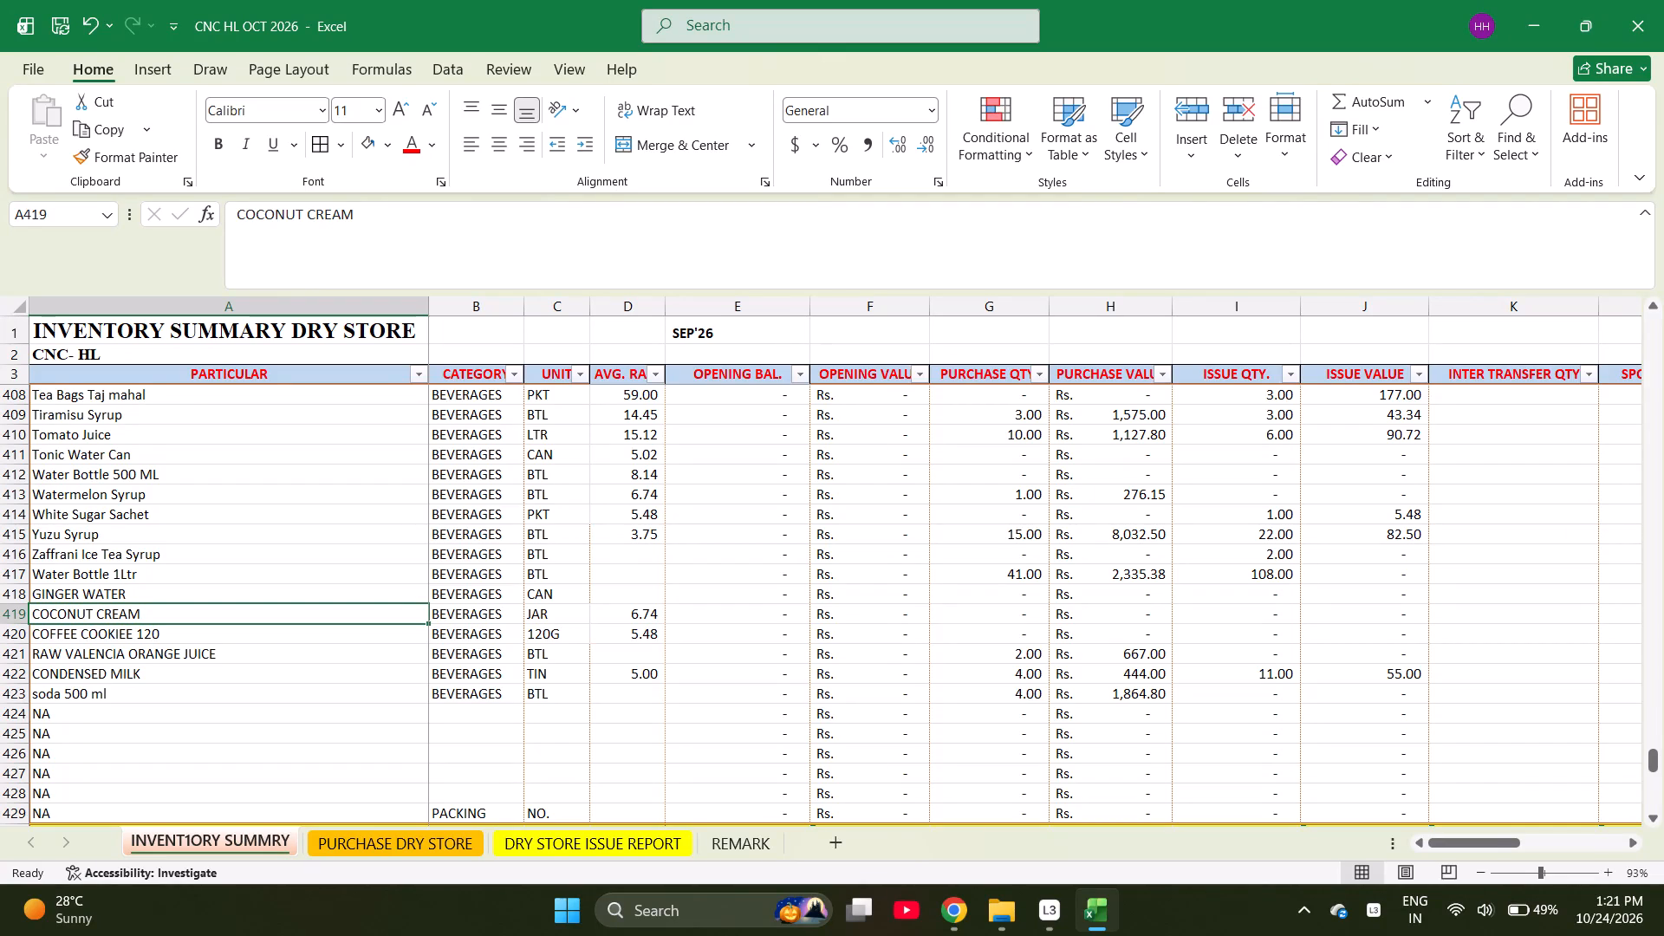
# Copy COCONUT CREAM from the inventory summary into the product cell of purchase row 259, dated 13-Oct-26.
pyautogui.hotkey('ctrl', 'c')
pyautogui.hotkey('ctrl', 'pagedown')
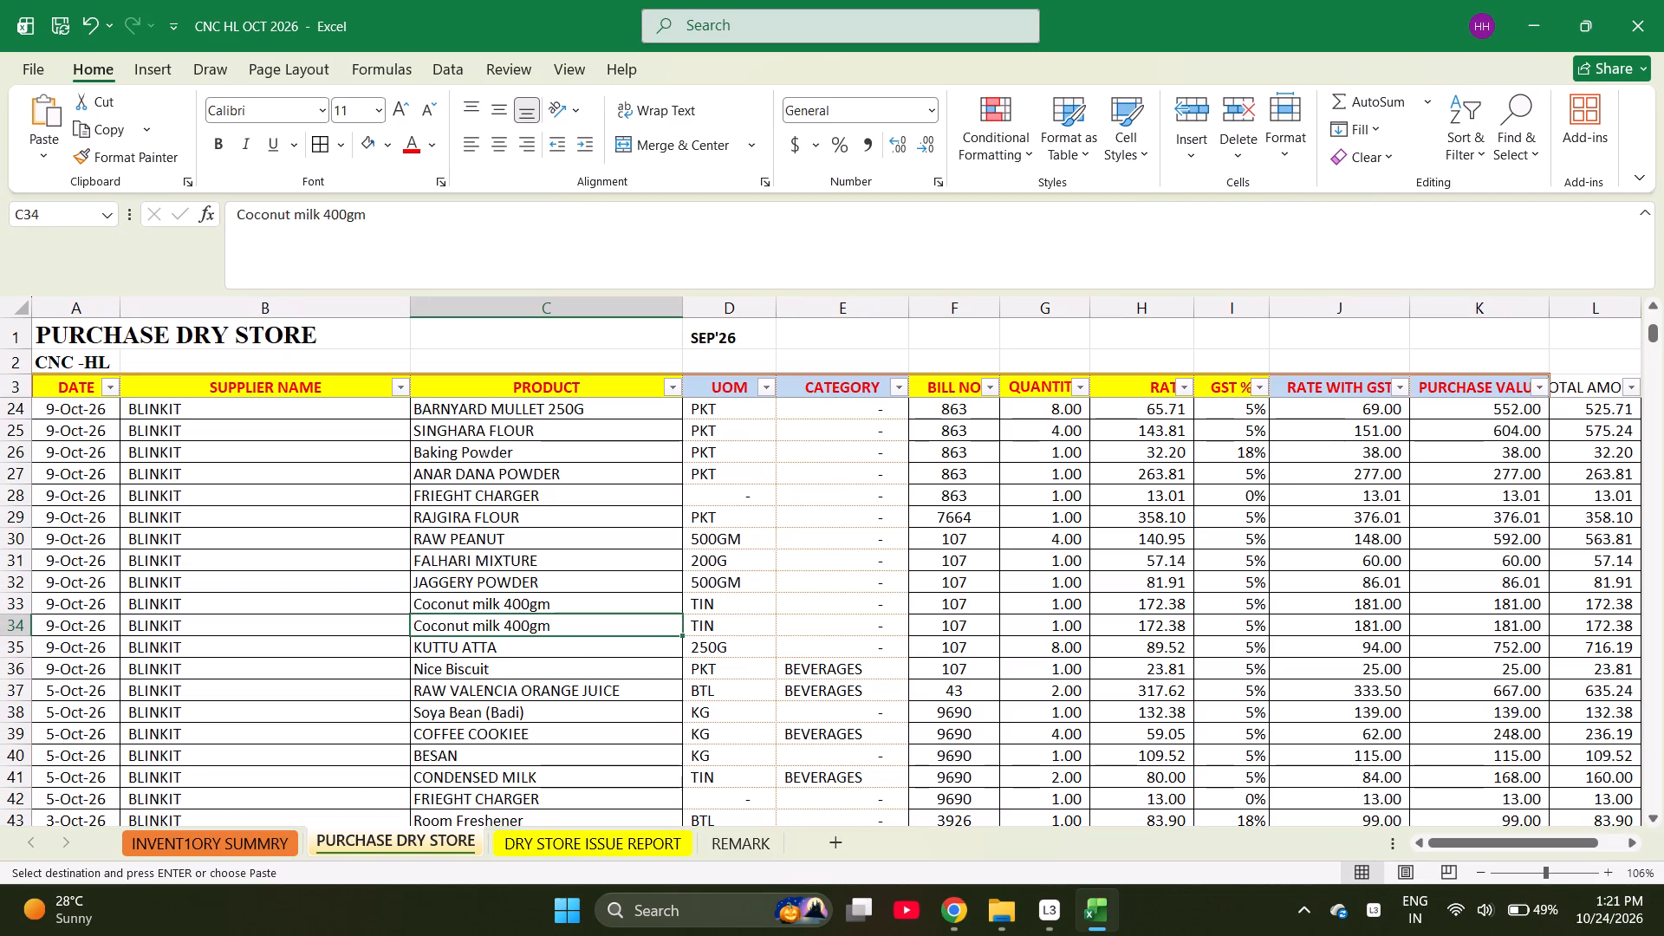
pyautogui.hotkey('ctrl', 'pagedown')
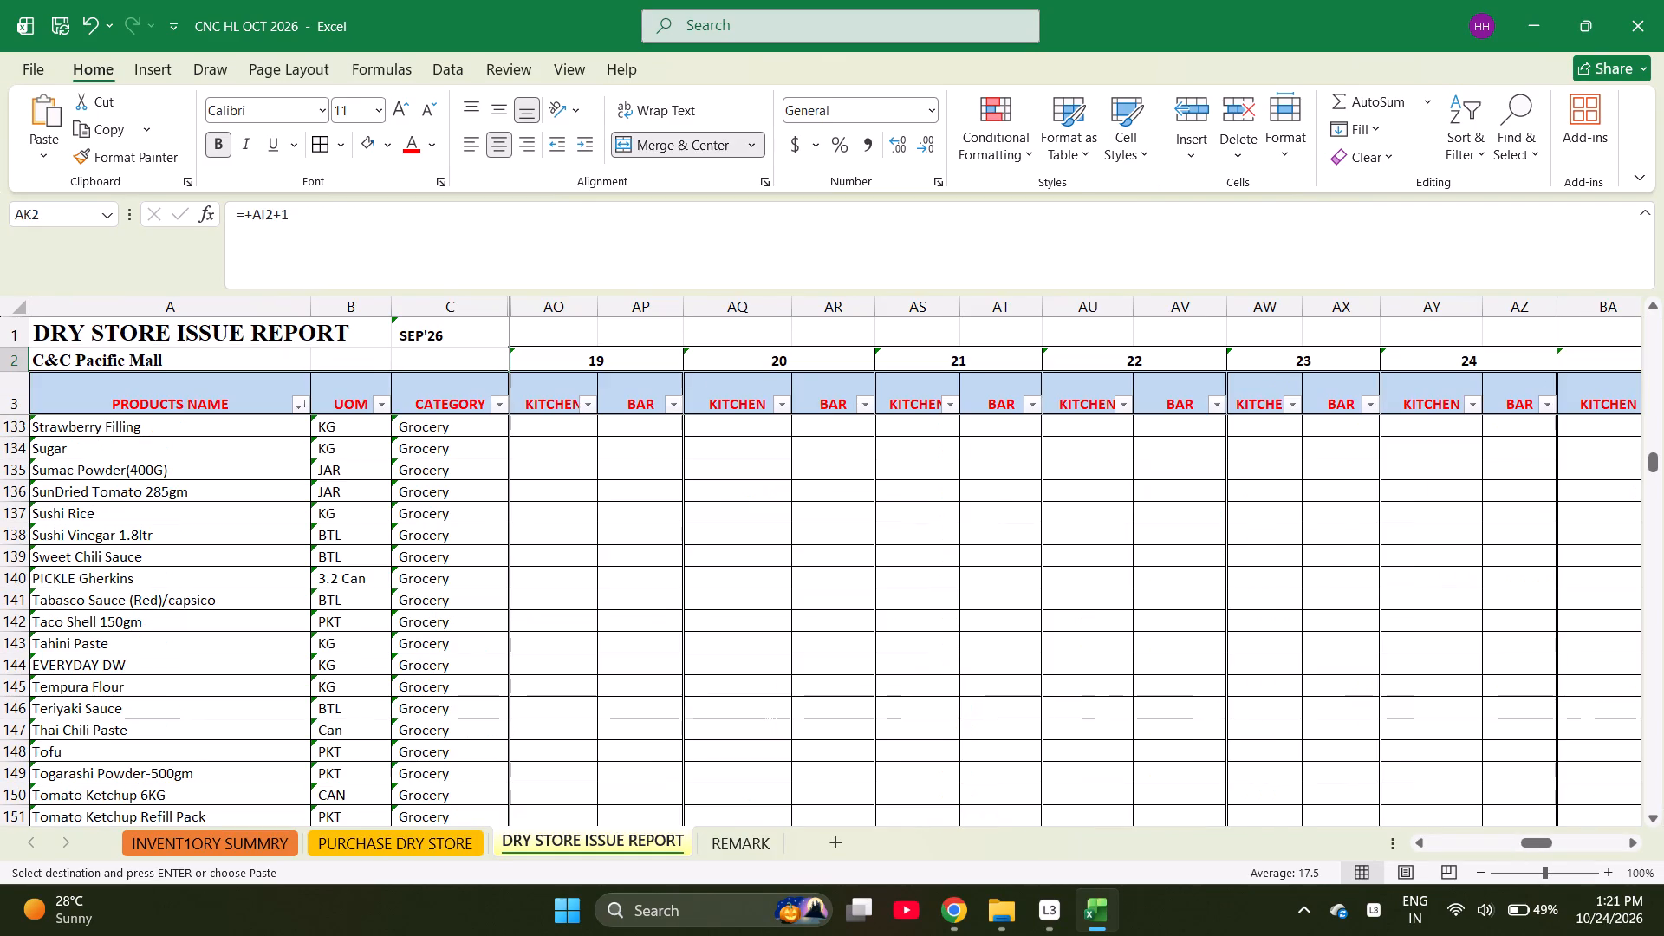
pyautogui.hotkey('ctrl', 'pageup')
pyautogui.press('Down')
pyautogui.hotkey('ctrl', 'Down')
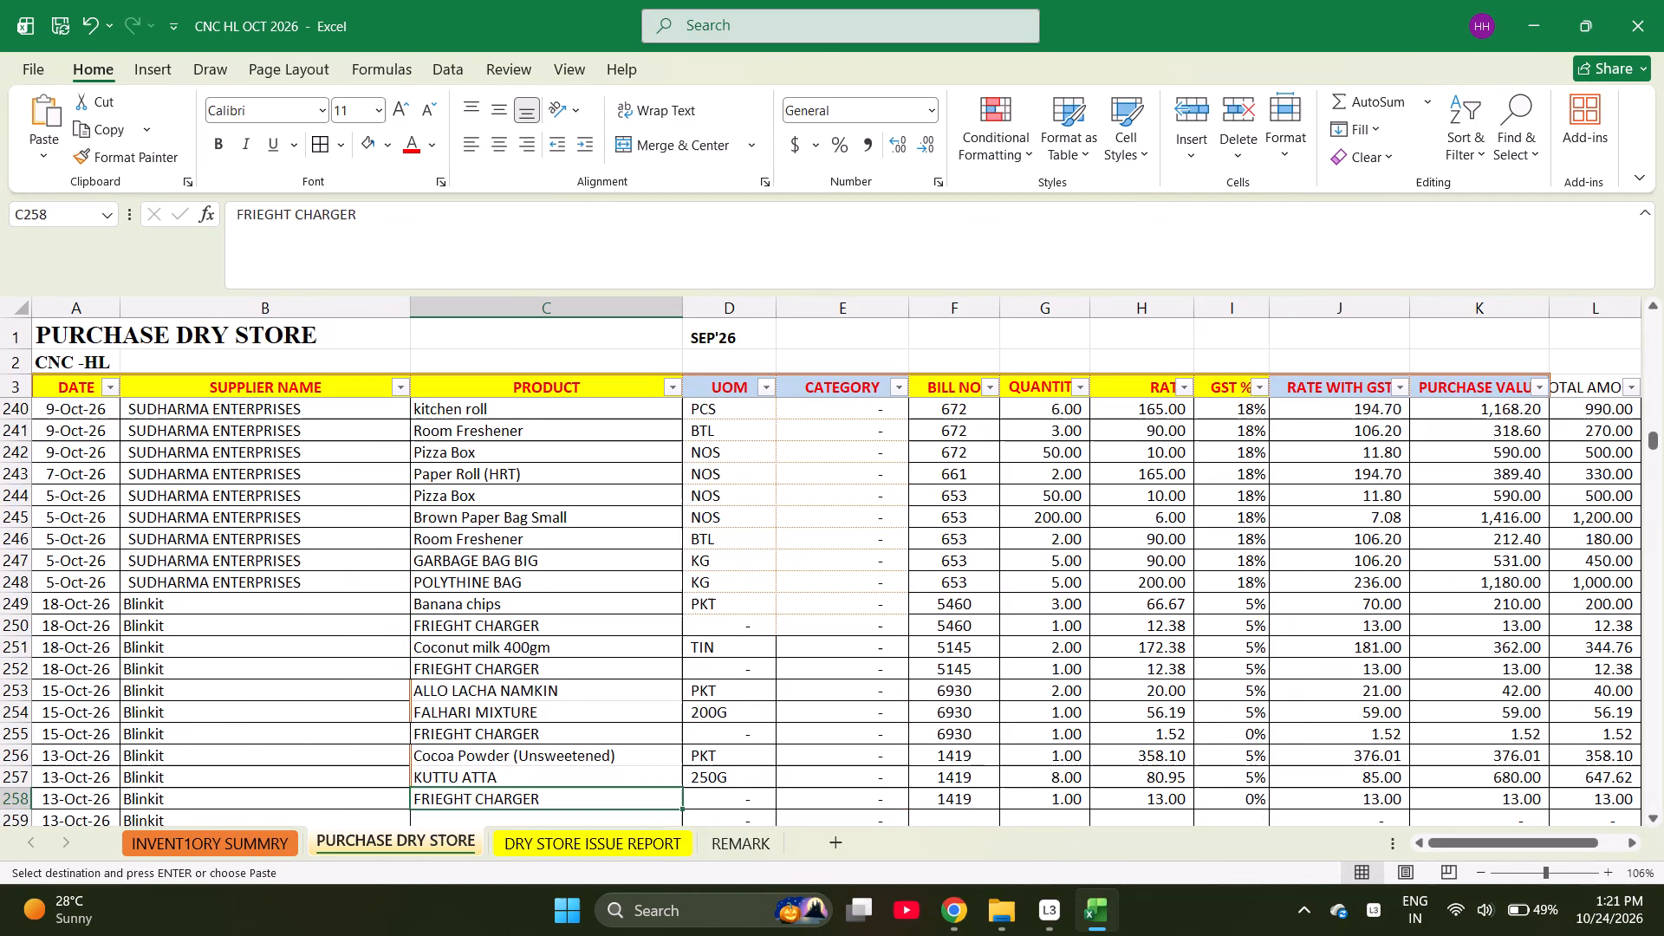
pyautogui.press('Down')
pyautogui.press('Return')
pyautogui.press('Down')
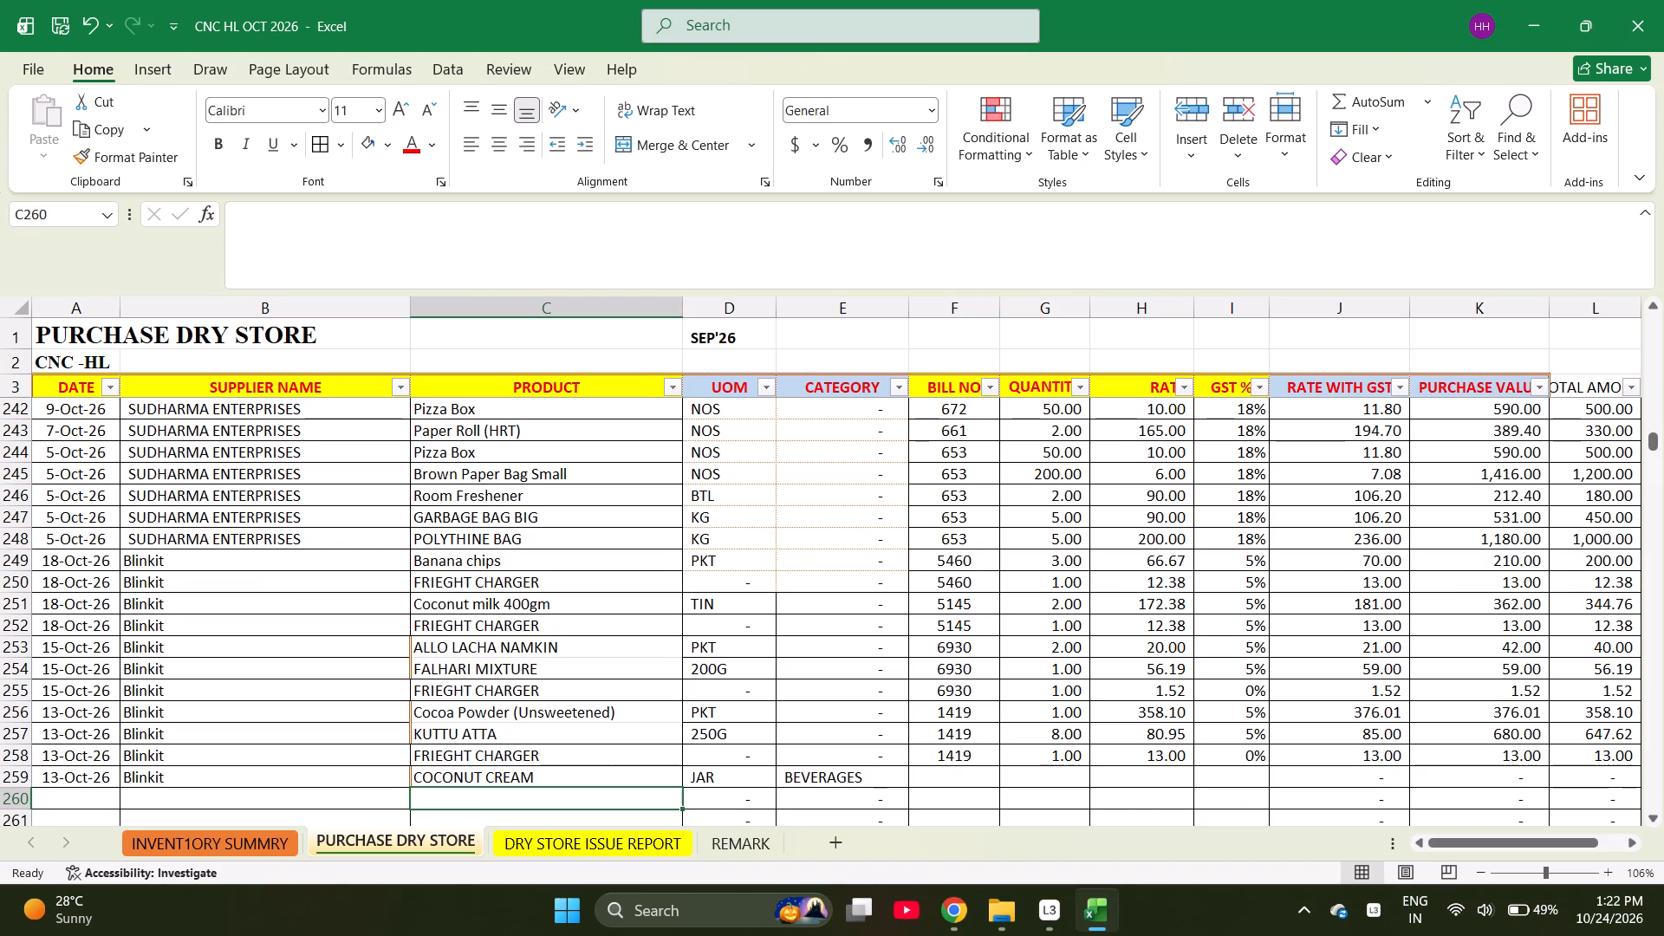
# Search the inventory summary for COCONU and copy Coconut milk 400gm into the product cell of purchase row 260.
pyautogui.hotkey('ctrl', 'pageup')
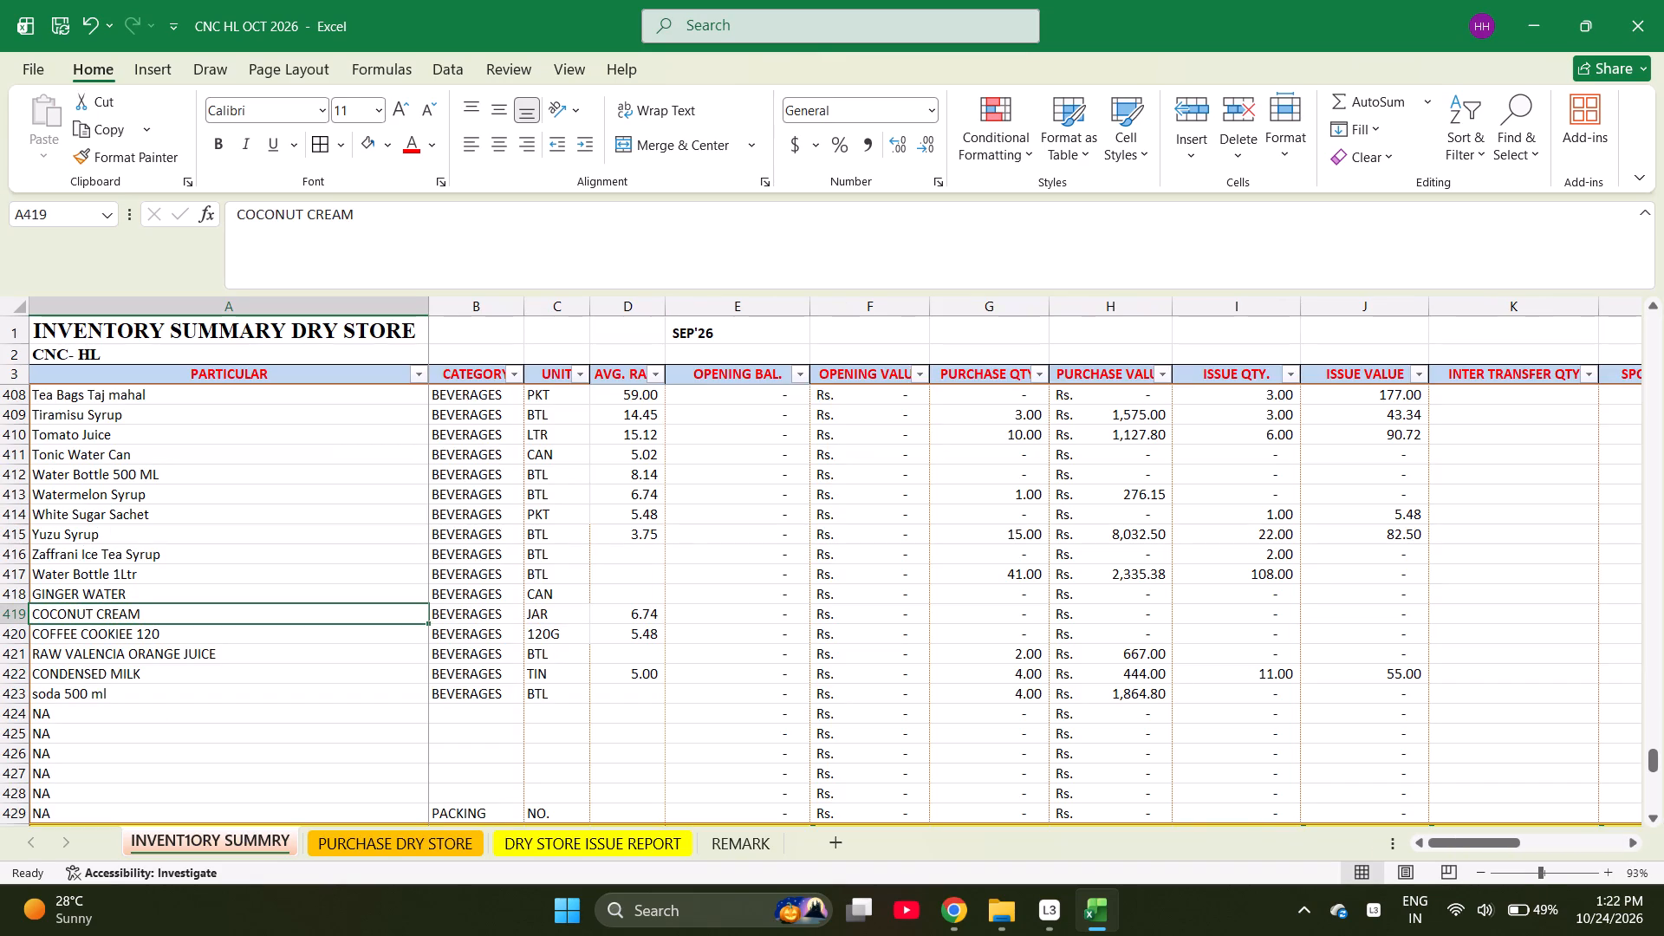
pyautogui.hotkey('ctrl', 'f')
pyautogui.press('Return')
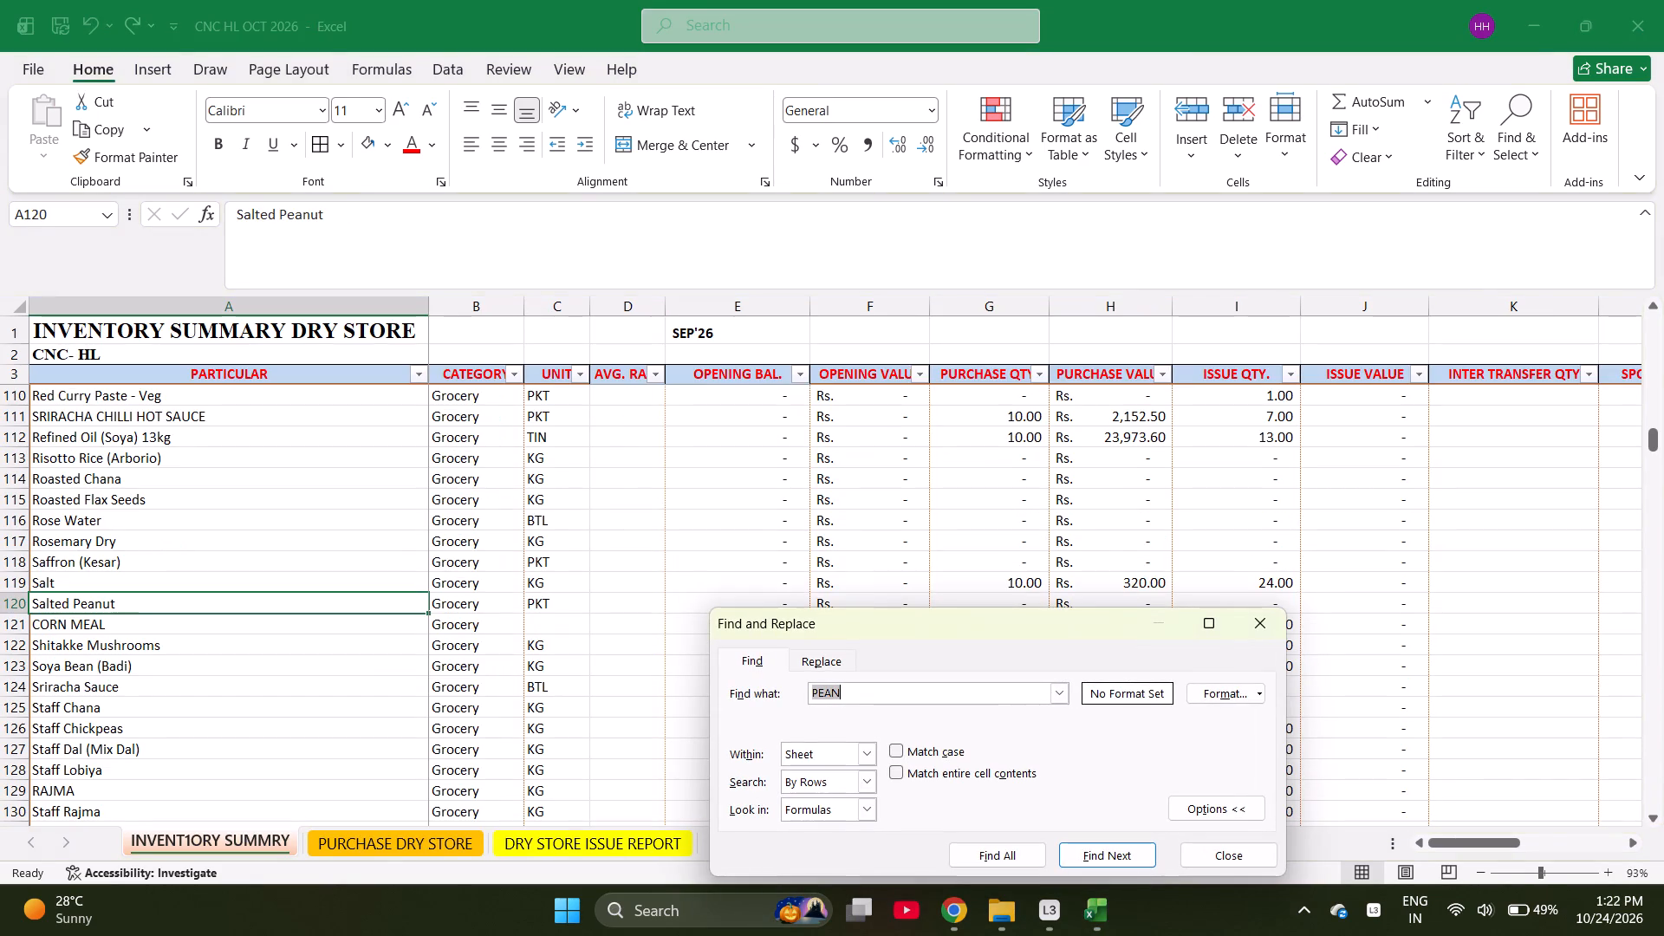
pyautogui.press('Down')
pyautogui.press('Down')
pyautogui.press('Return')
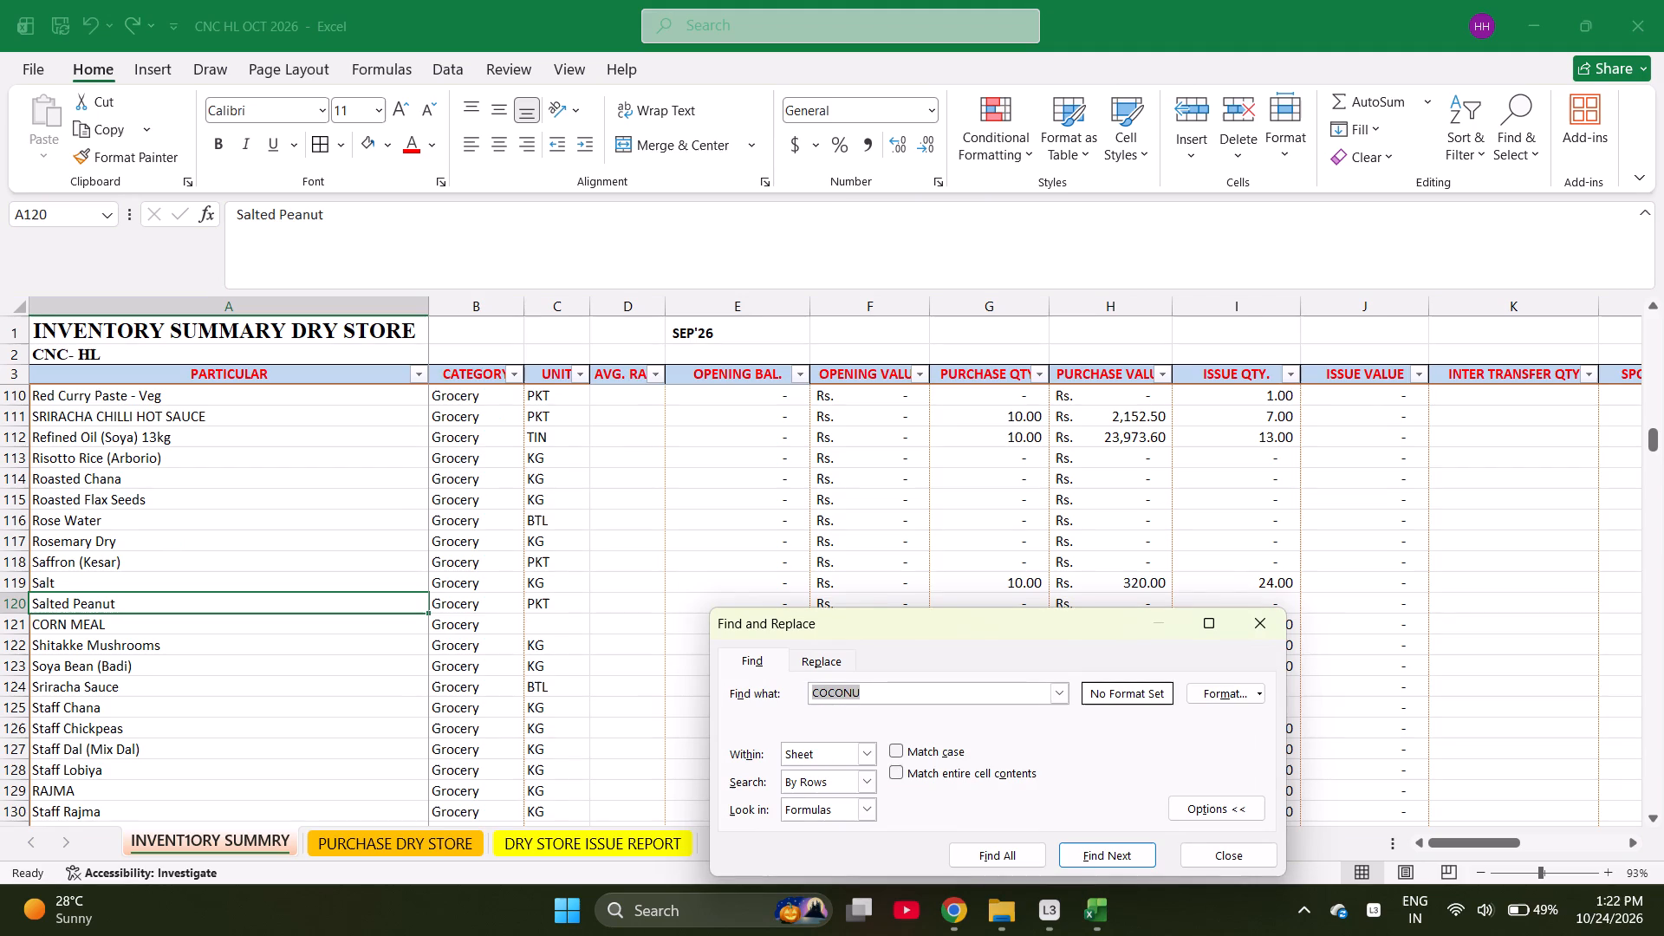
pyautogui.press('Return')
pyautogui.press('Return')
pyautogui.press('Escape')
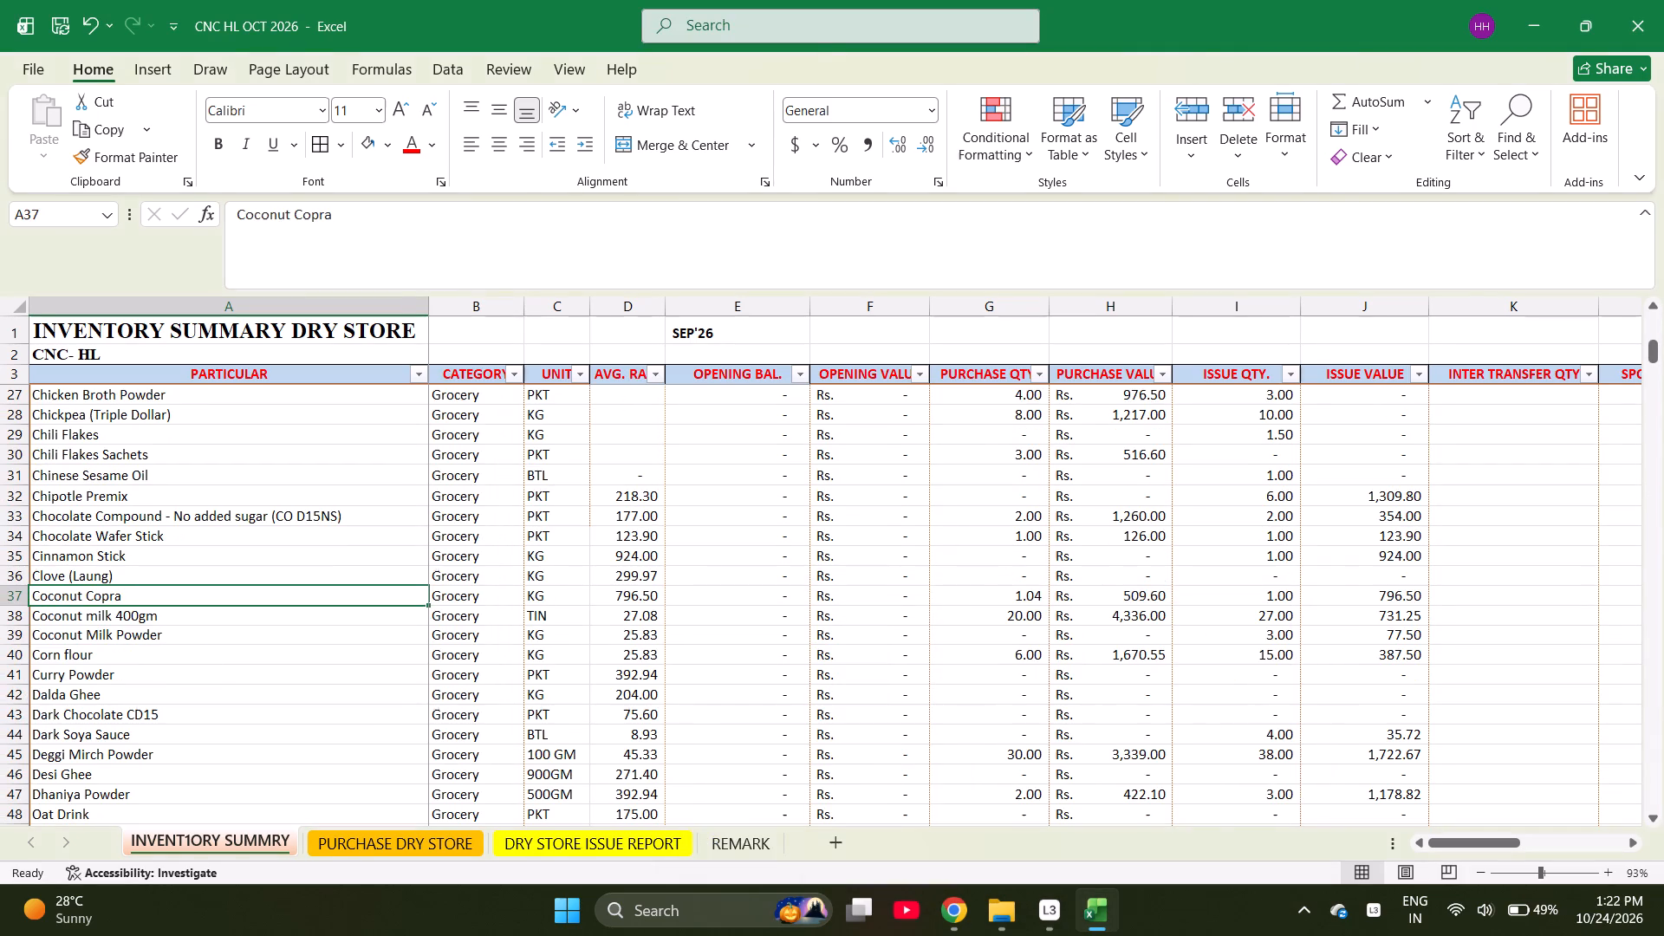
pyautogui.press('Right')
pyautogui.press('Down')
pyautogui.hotkey('ctrl', 'Left')
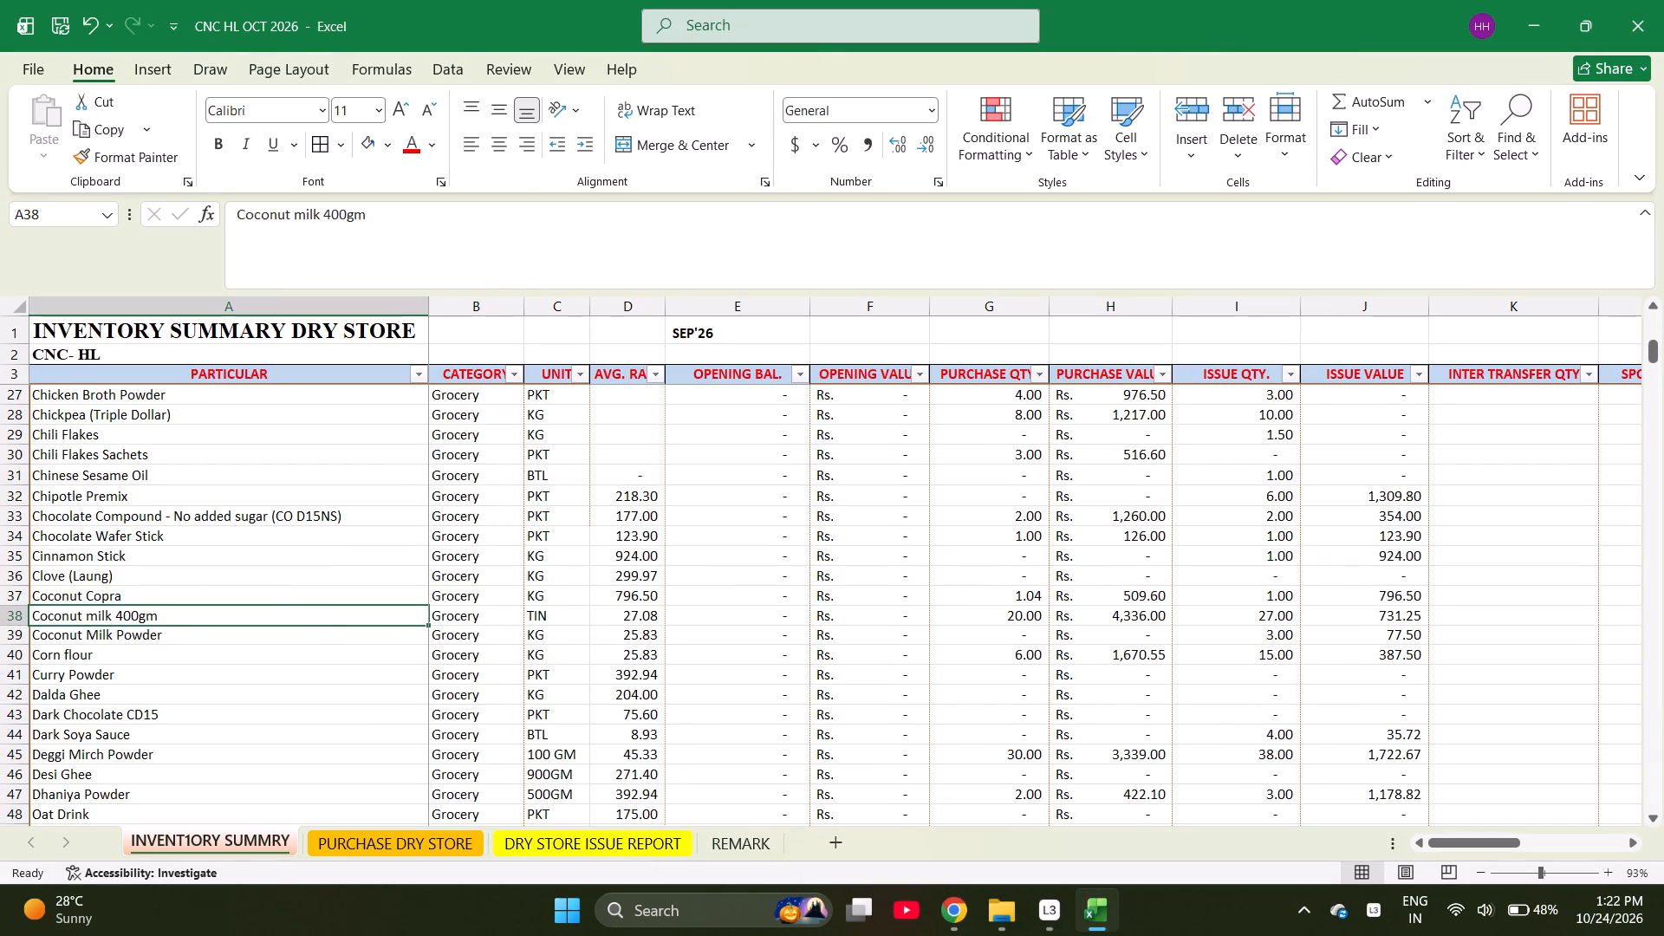
pyautogui.hotkey('ctrl', 'c')
pyautogui.hotkey('ctrl', 'pagedown')
pyautogui.press('Return')
# Enter bill number 6014 for both the COCONUT CREAM and Coconut milk 400gm purchase rows.
pyautogui.press('Right')
pyautogui.press('Right')
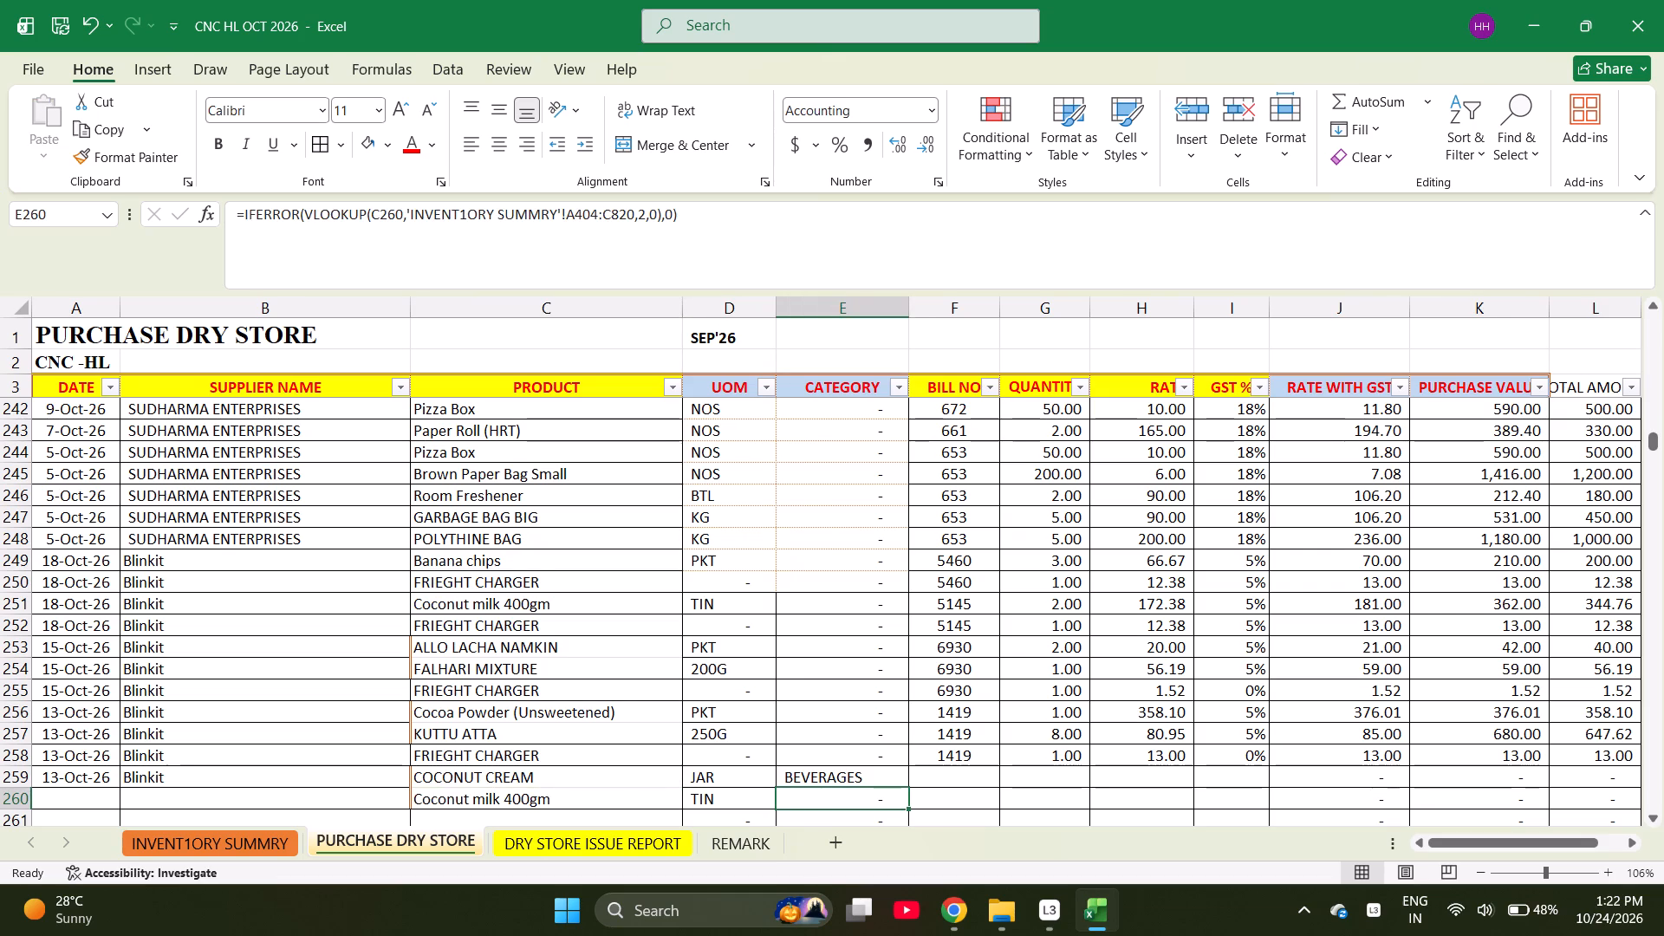
pyautogui.press('Right')
pyautogui.press('Up')
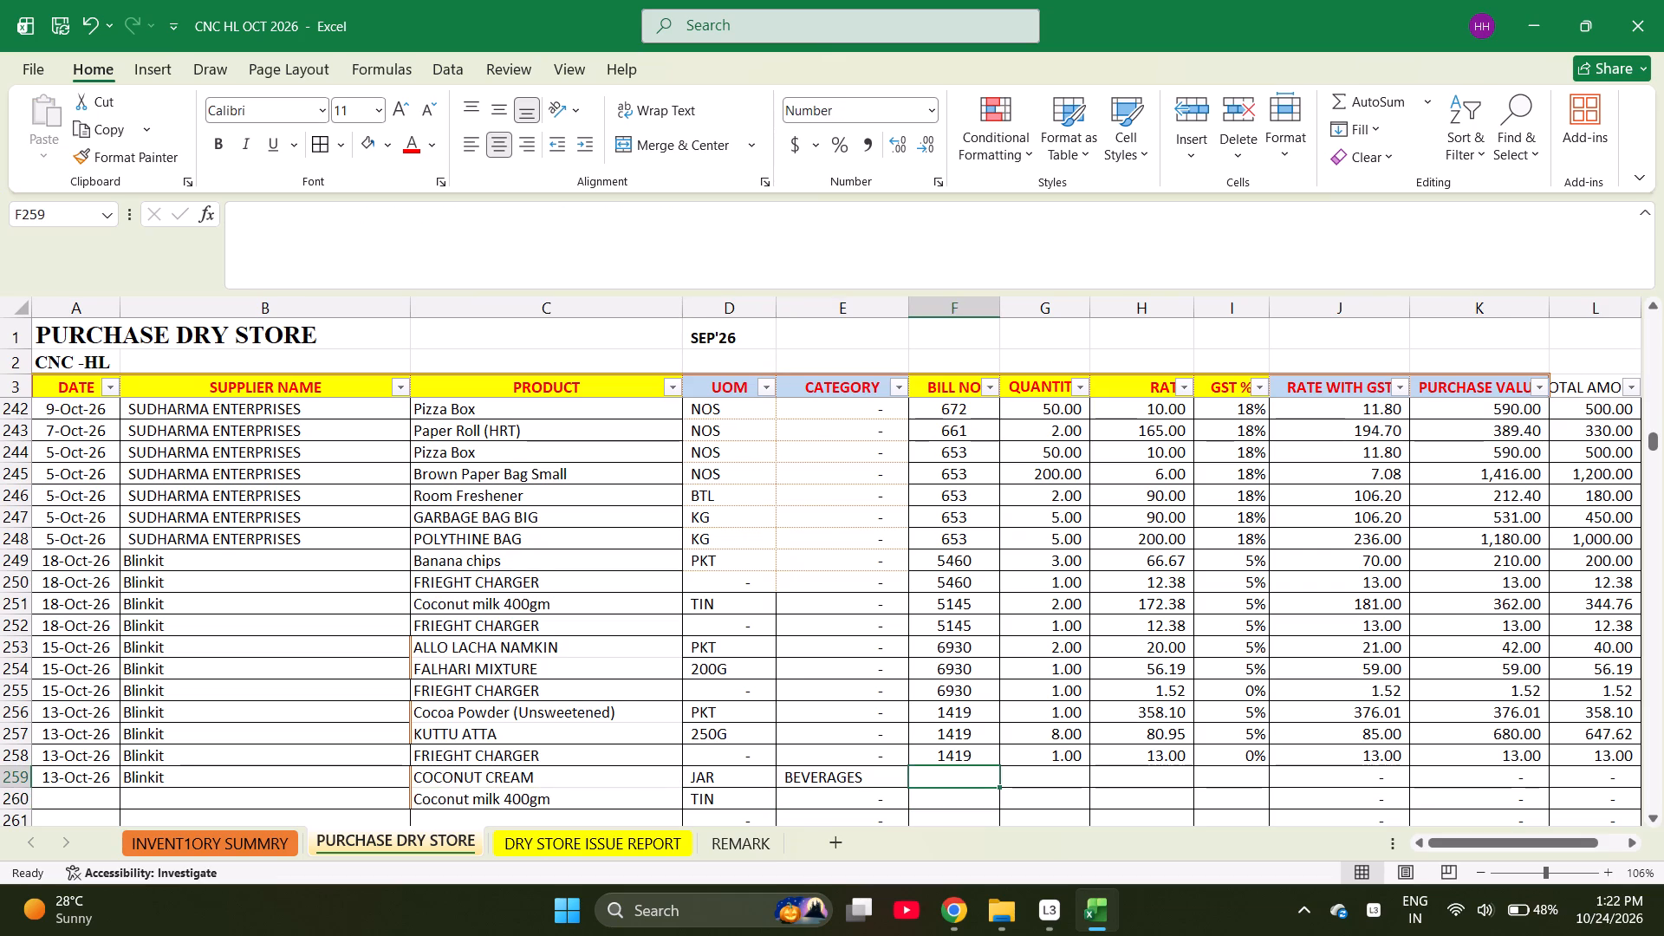
pyautogui.write('6014')
pyautogui.press('Return')
pyautogui.write('6014')
pyautogui.press('Right')
# Enter a quantity of 1 for each of the two bill 6014 purchase rows.
pyautogui.hotkey('ctrl', 'Up')
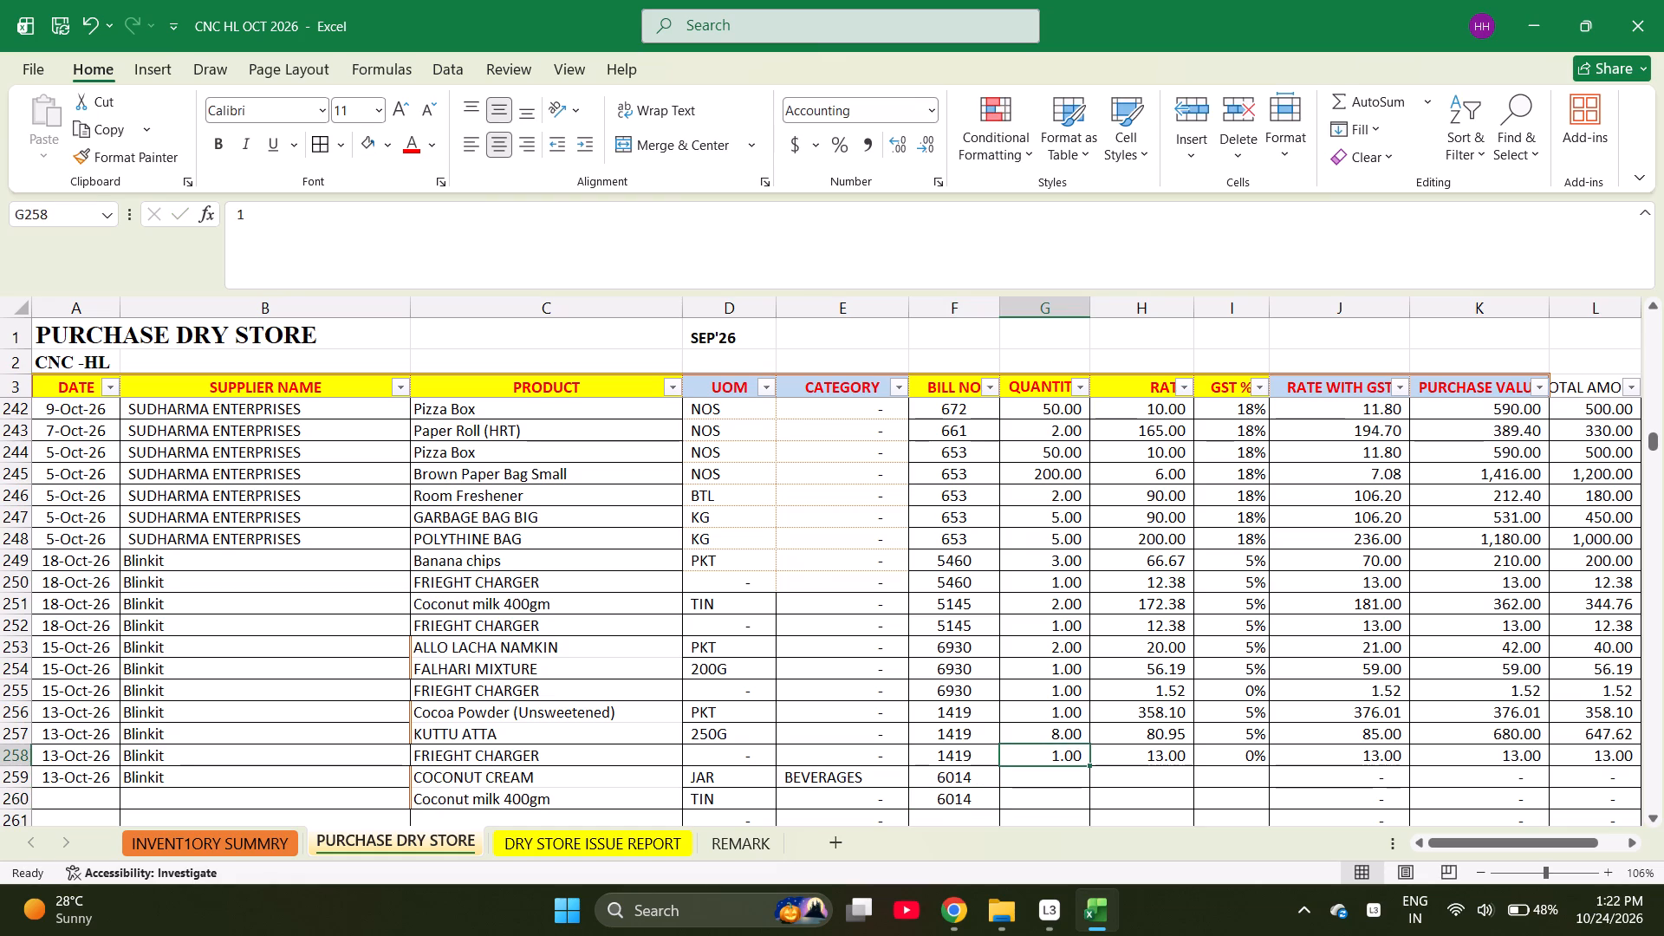
pyautogui.press('Down')
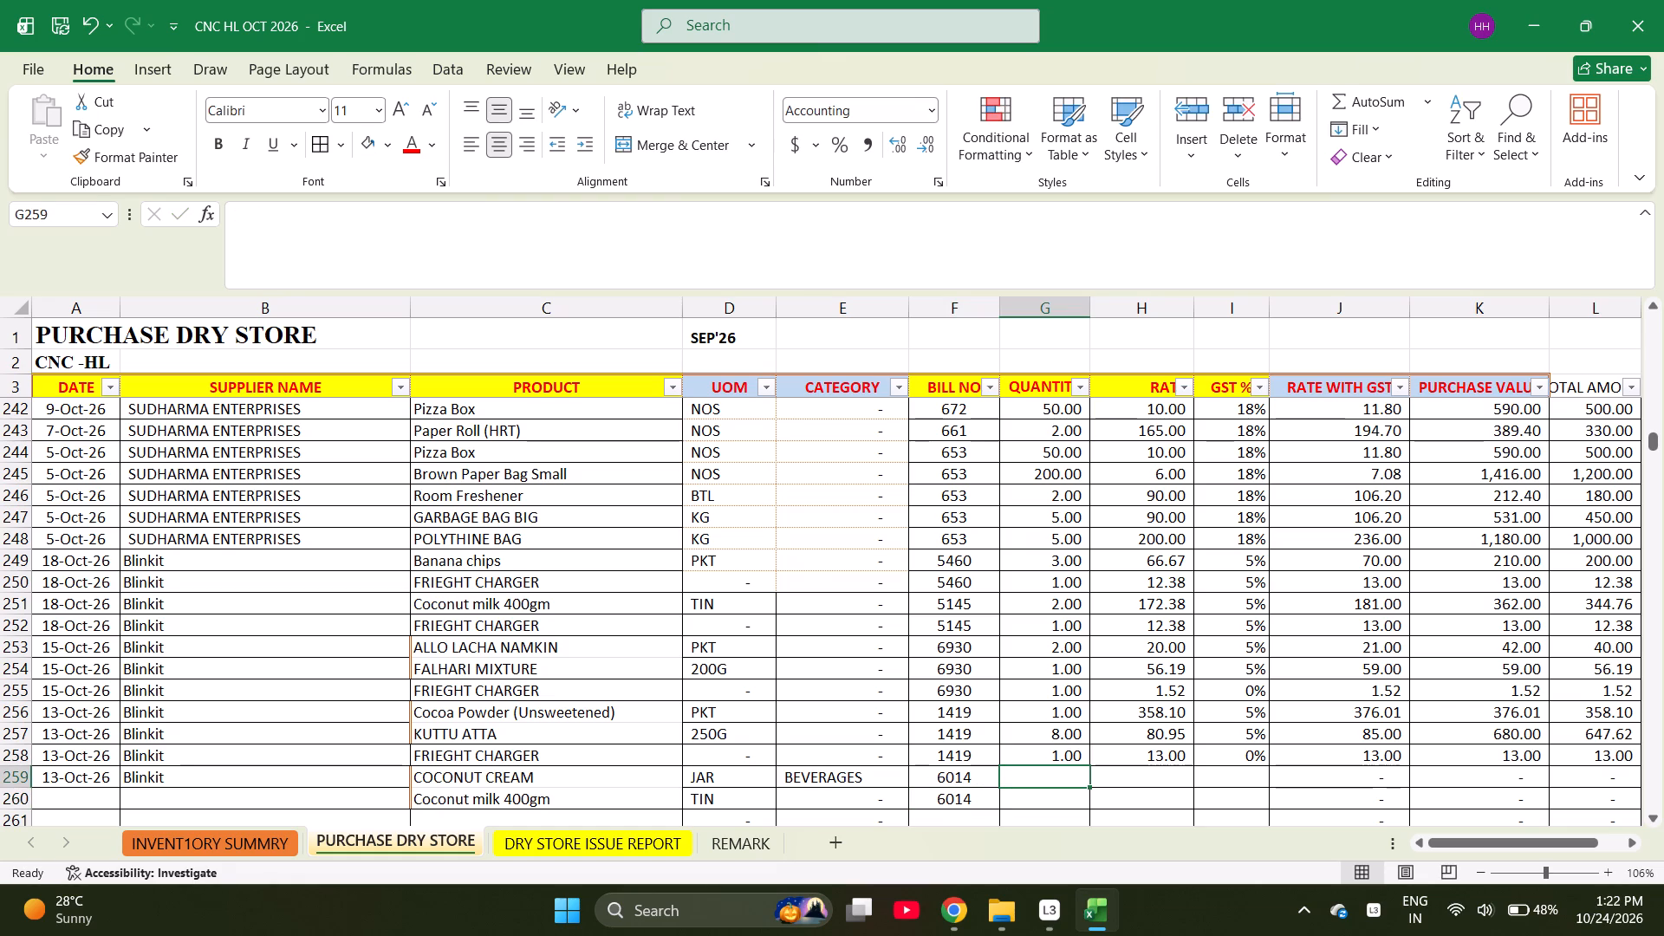
pyautogui.press('1')
pyautogui.press('Return')
pyautogui.press('1')
pyautogui.press('Return')
# Enter rates of 192.38 for COCONUT CREAM and 220 for Coconut milk 400gm in the bill 6014 rows.
pyautogui.press('Right')
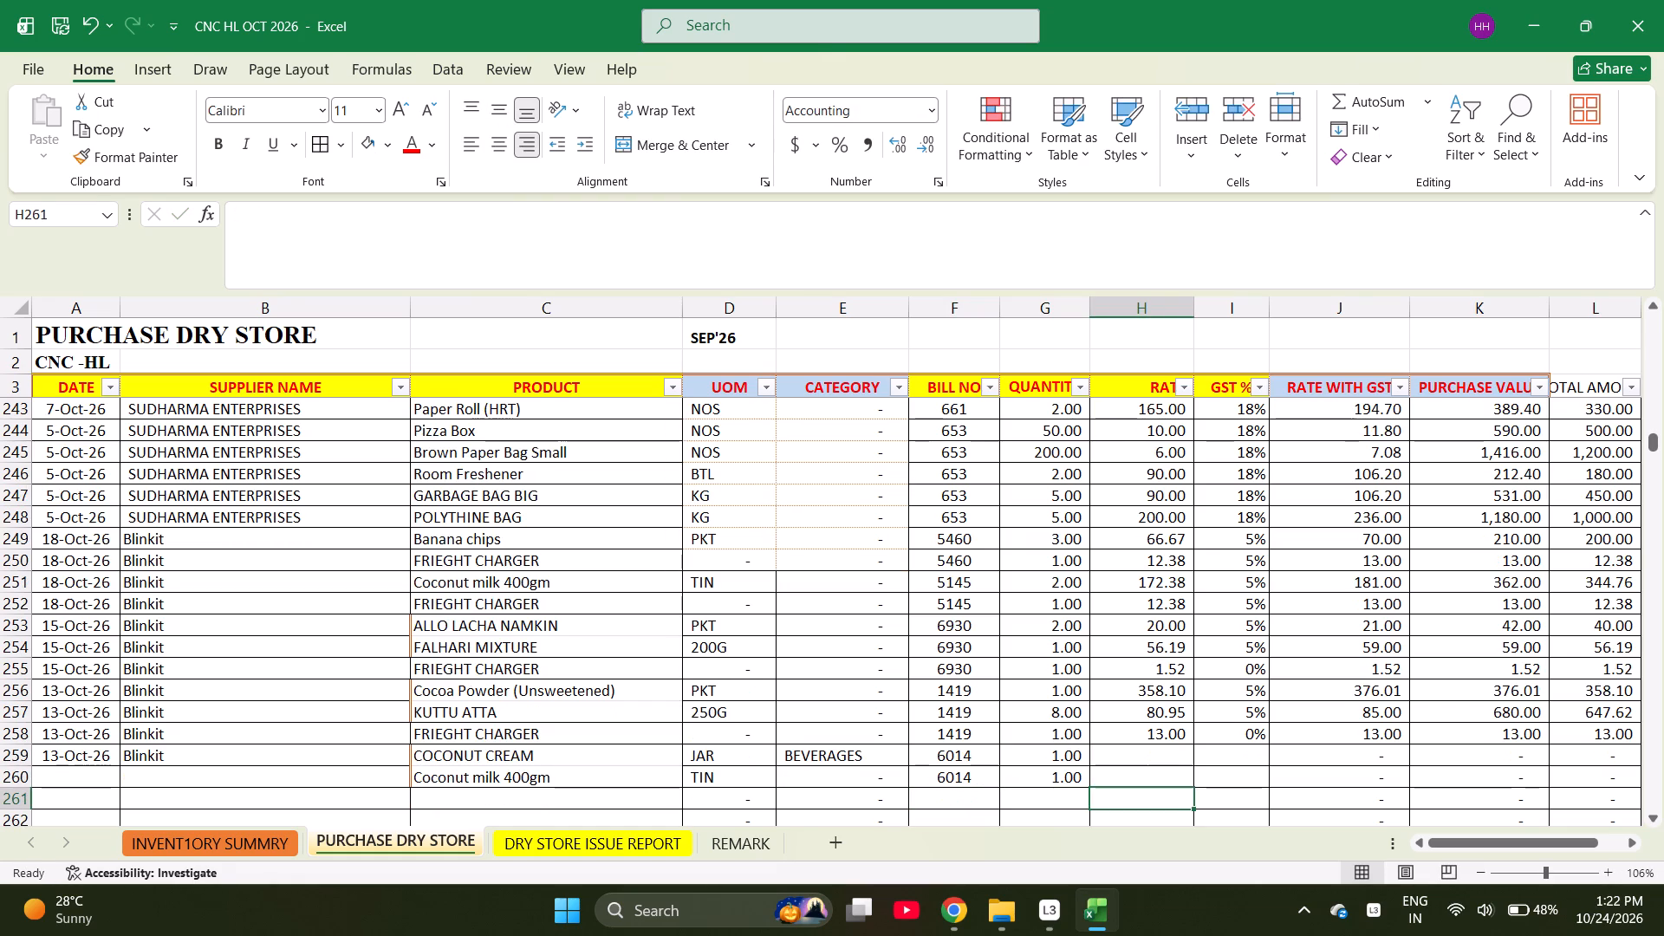
pyautogui.press('Up')
pyautogui.press('Up')
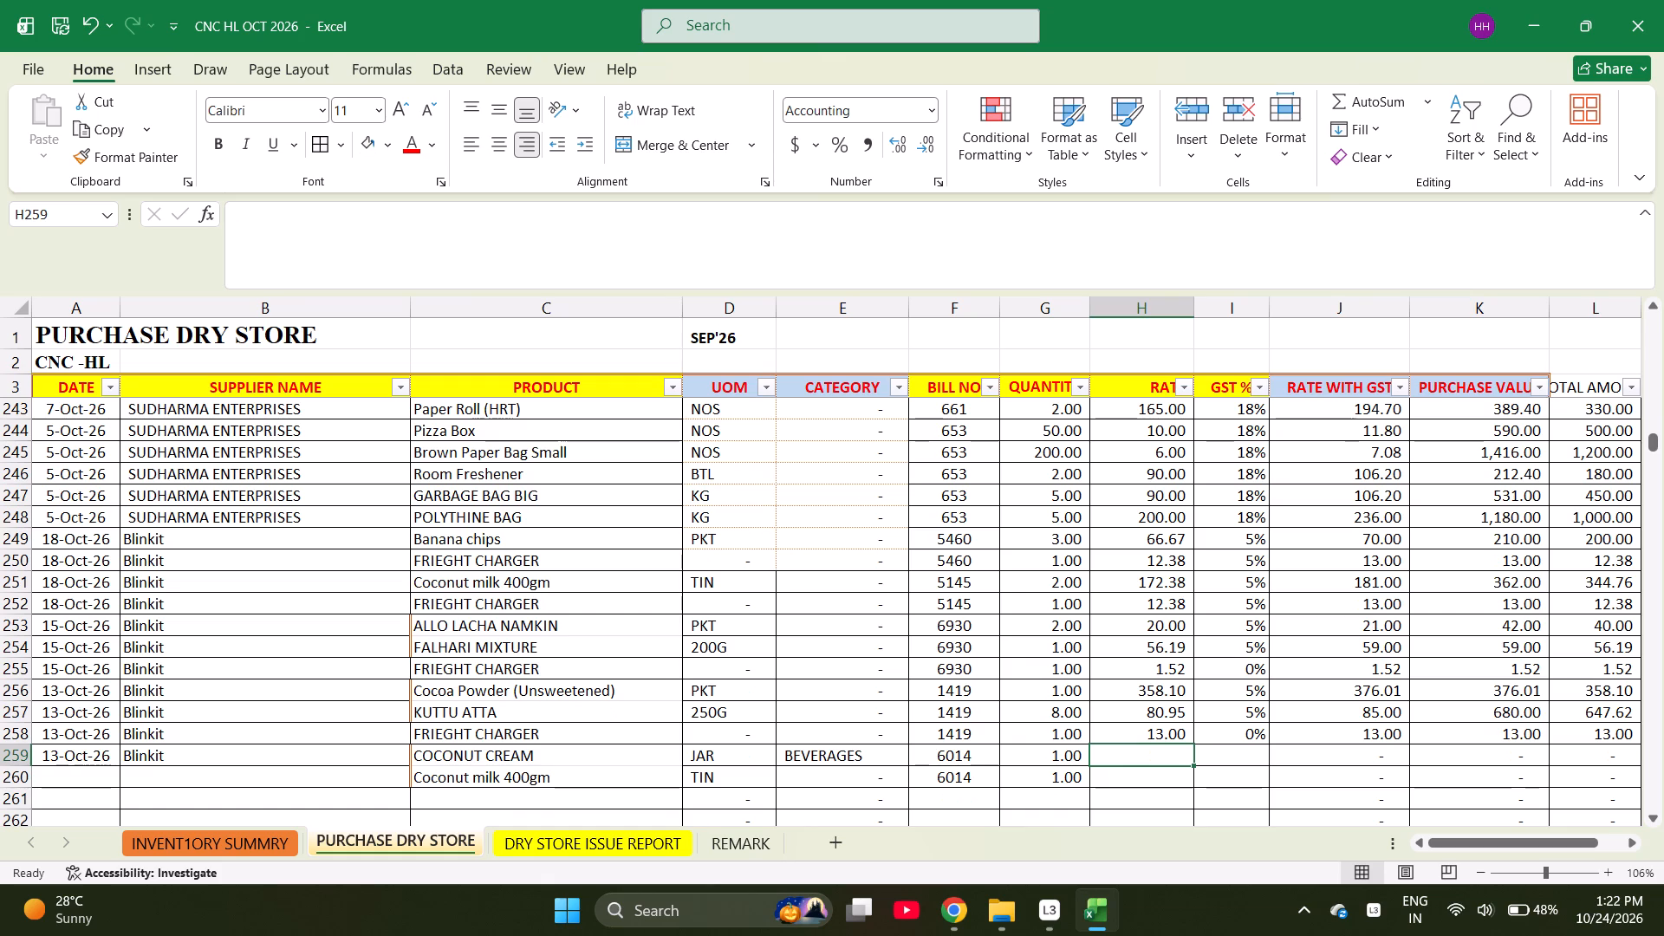
pyautogui.write('192.38')
pyautogui.press('Return')
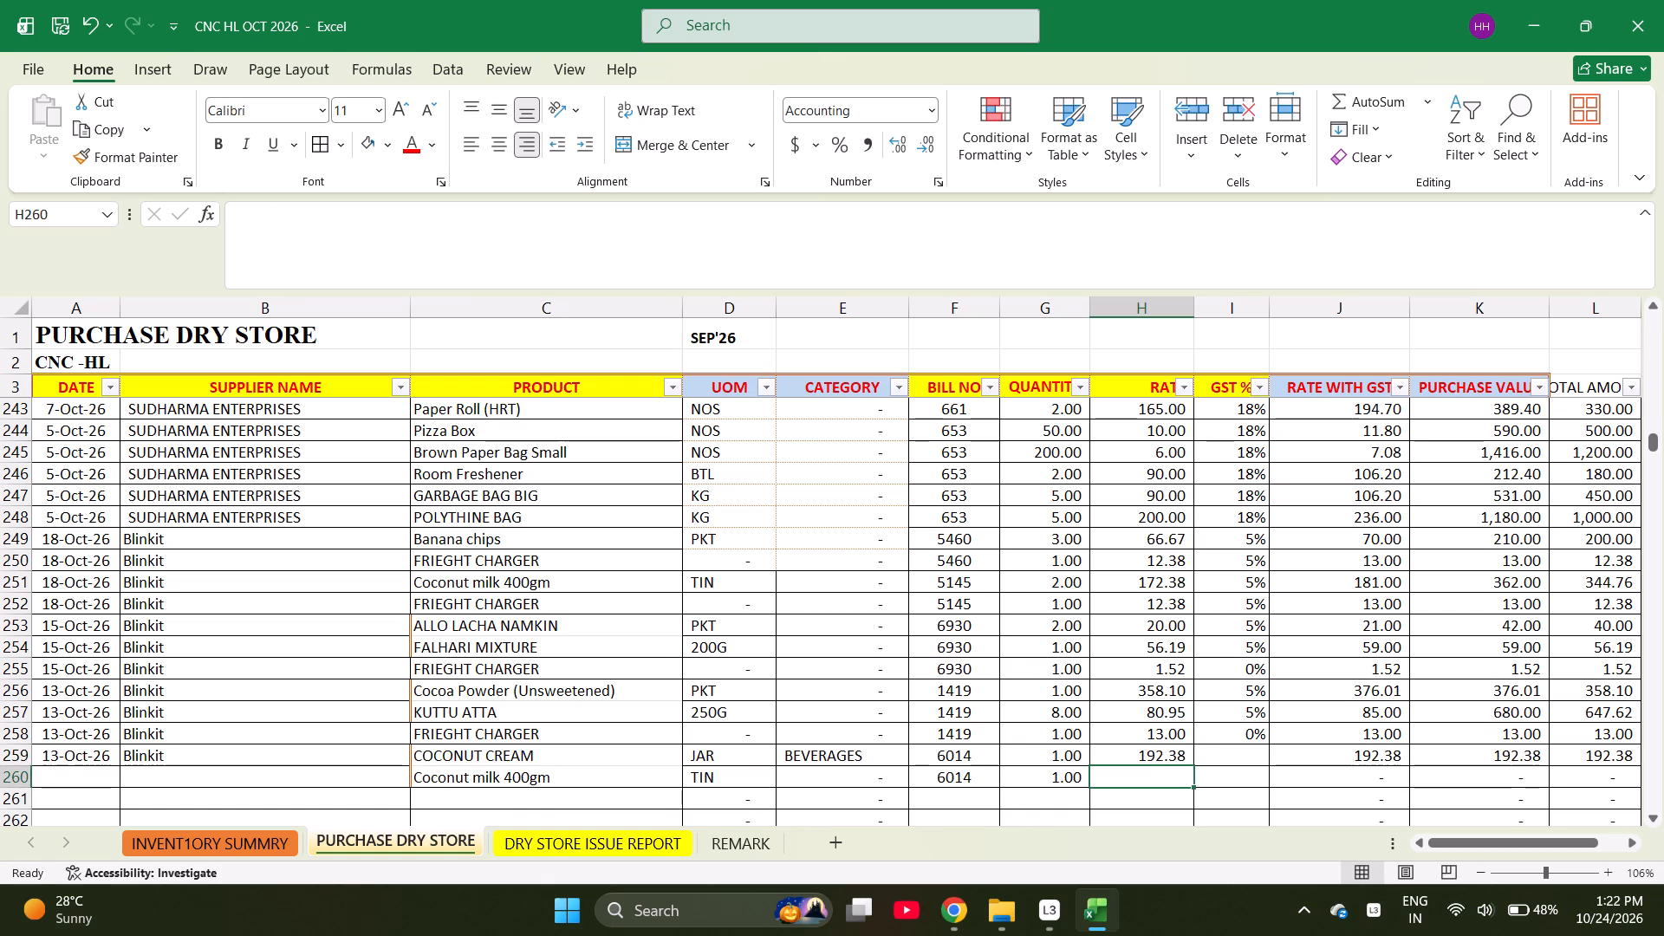
pyautogui.write('220')
pyautogui.press('Return')
# Set GST to 5% for both bill 6014 purchase rows.
pyautogui.press('Right')
pyautogui.press('Up')
pyautogui.press('Up')
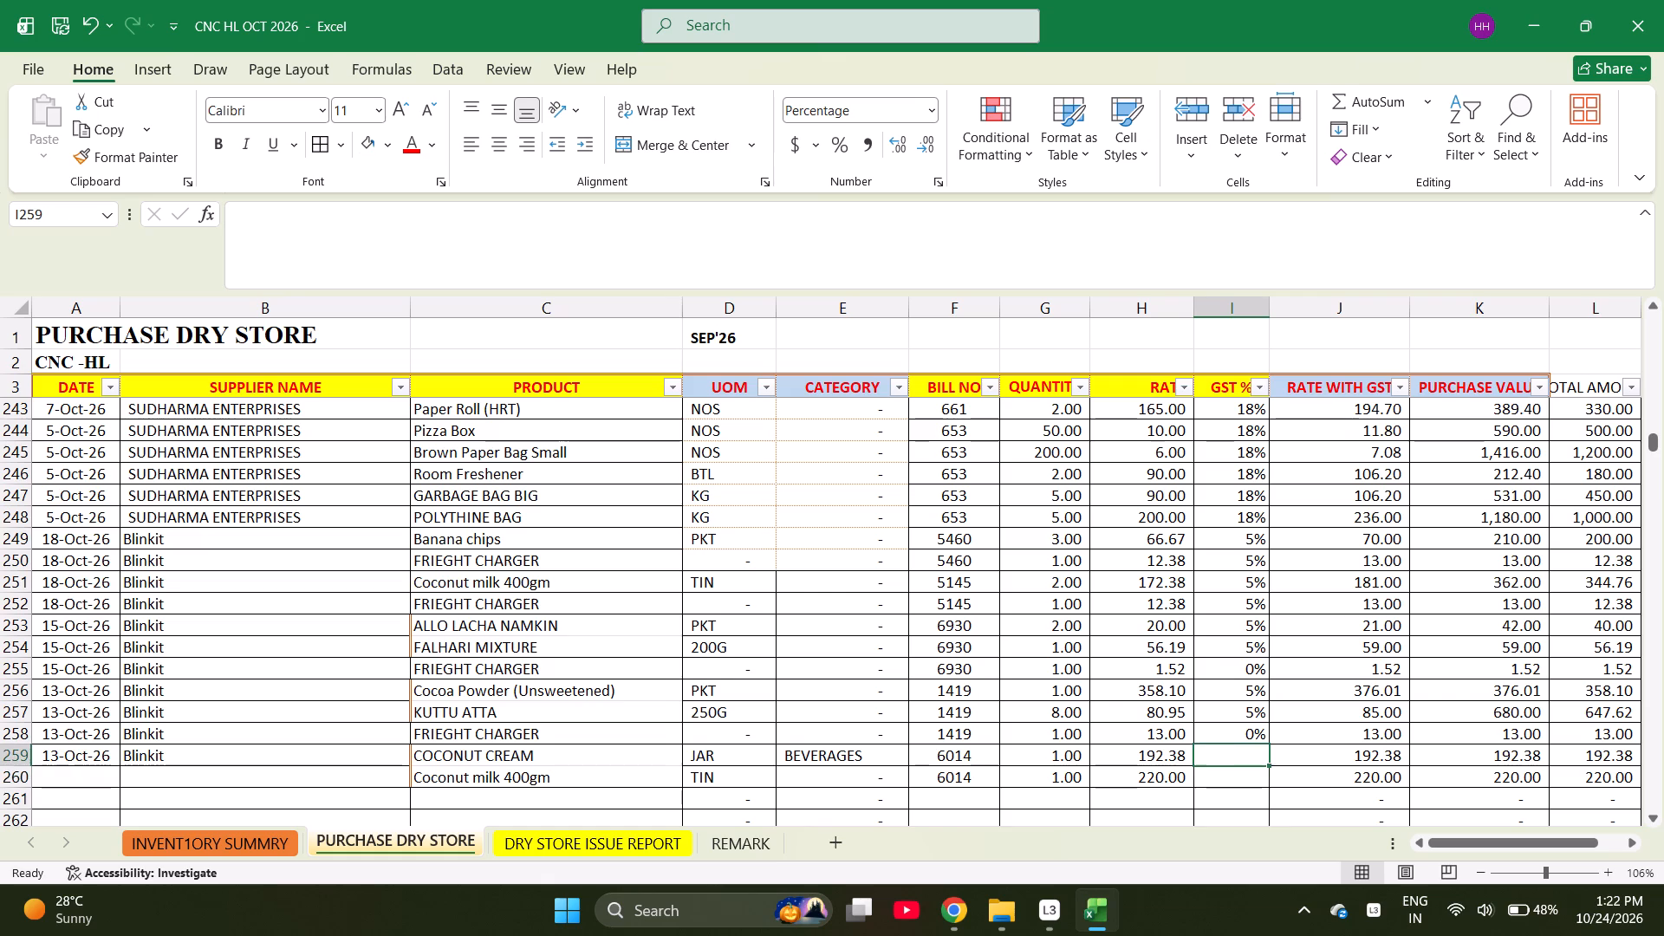
pyautogui.press('5')
pyautogui.press('Return')
pyautogui.press('5')
pyautogui.press('Return')
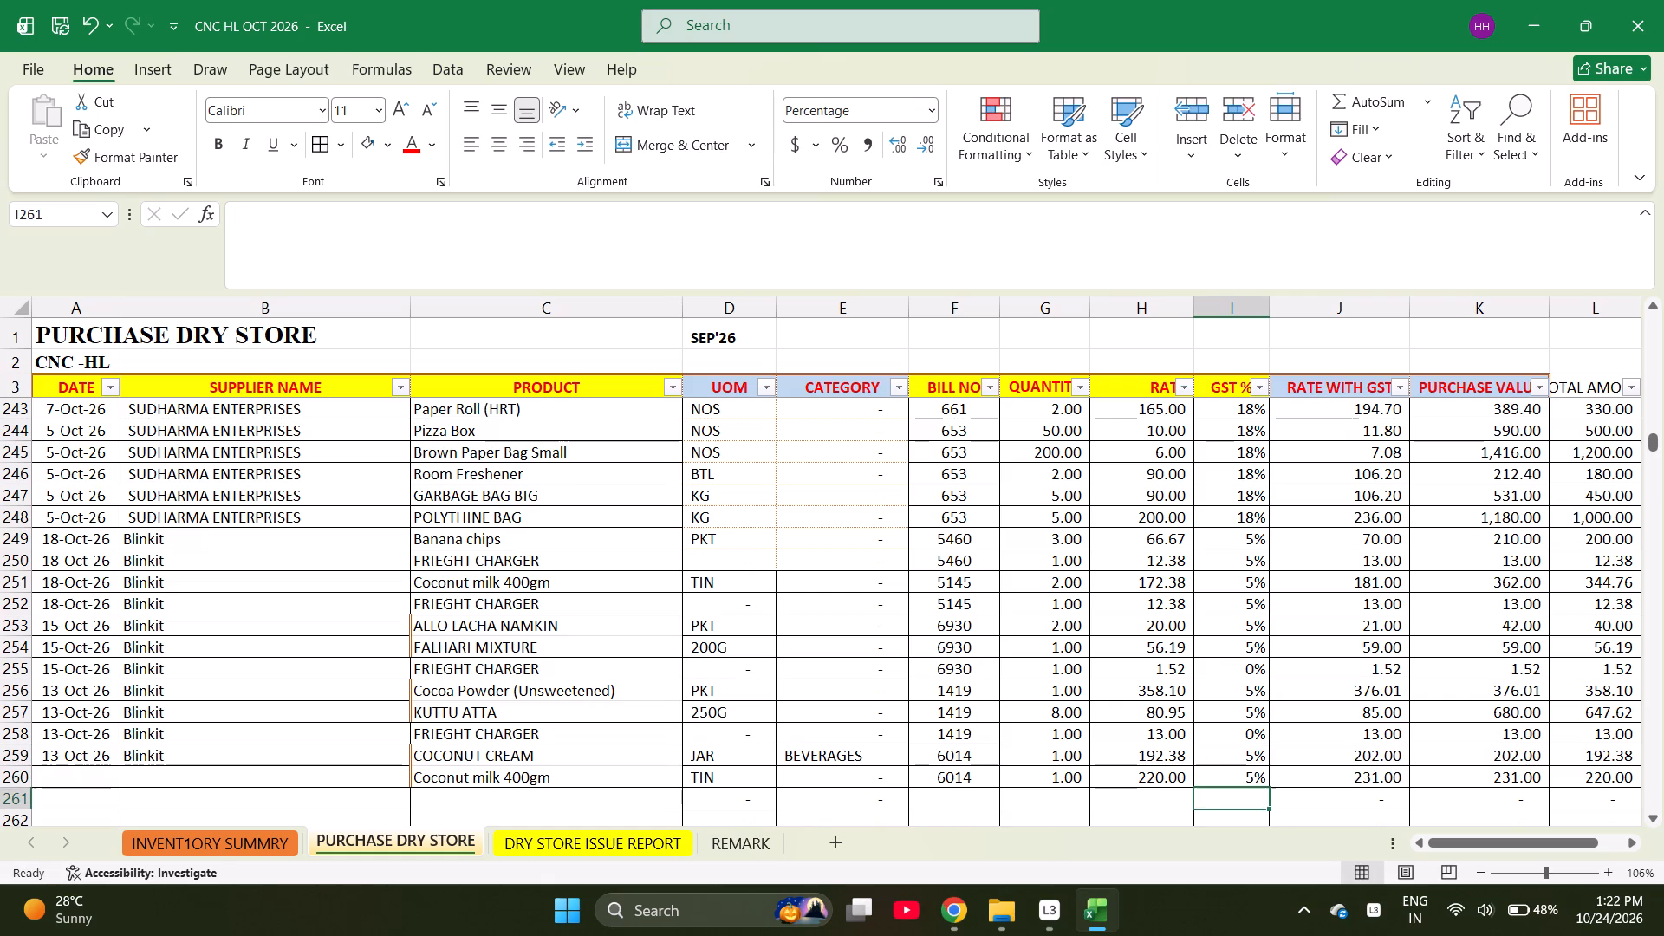
# Check the combined purchase value of the two bill 6014 rows, with and without the freight charge row above.
pyautogui.press('Right')
pyautogui.press('Right')
pyautogui.press('Up')
pyautogui.hotkey('ctrl', 'Up')
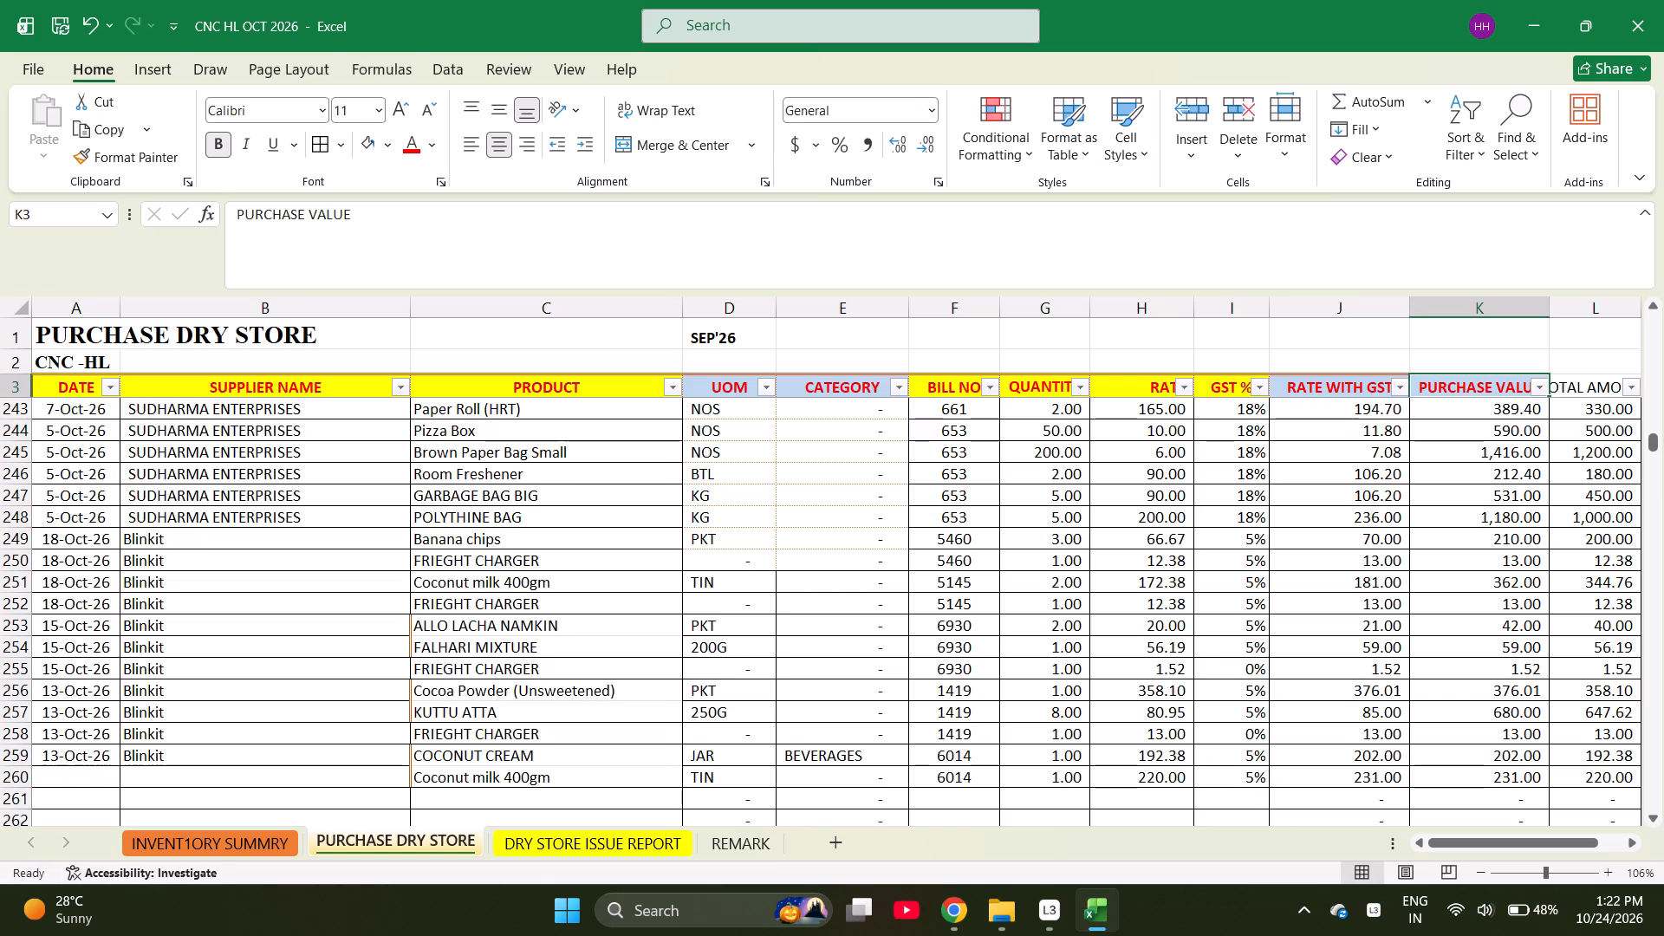
pyautogui.click(636, 744)
pyautogui.press('Down')
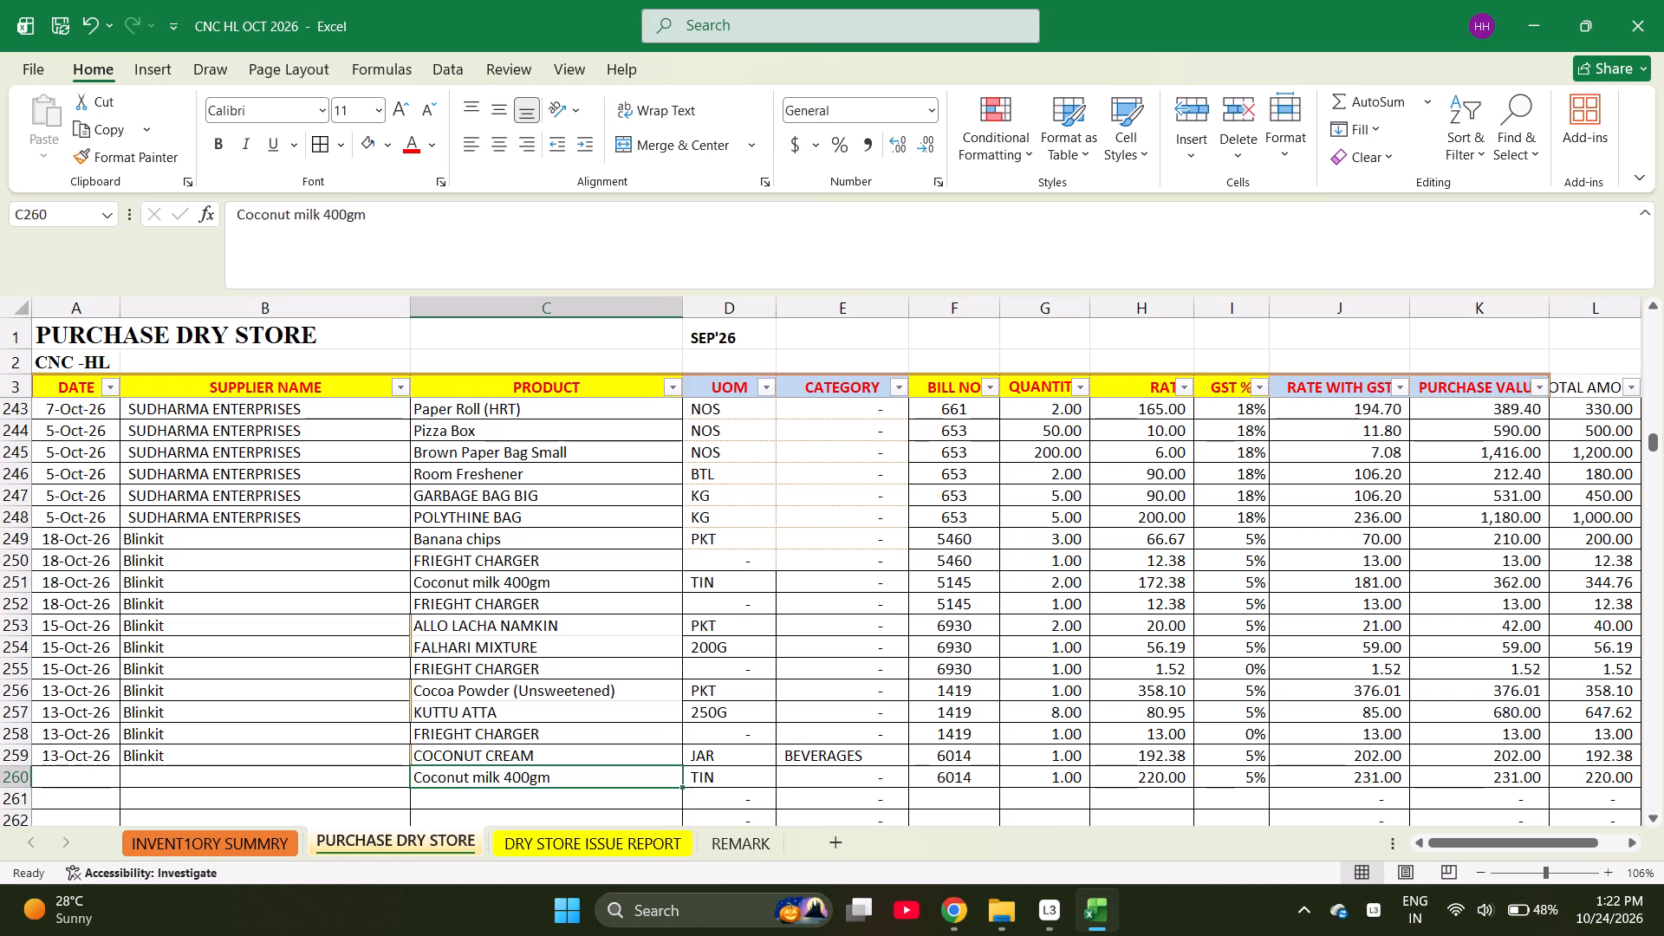
pyautogui.press('Right')
pyautogui.press('Right')
pyautogui.hotkey('ctrl', 'Right')
pyautogui.press('Left')
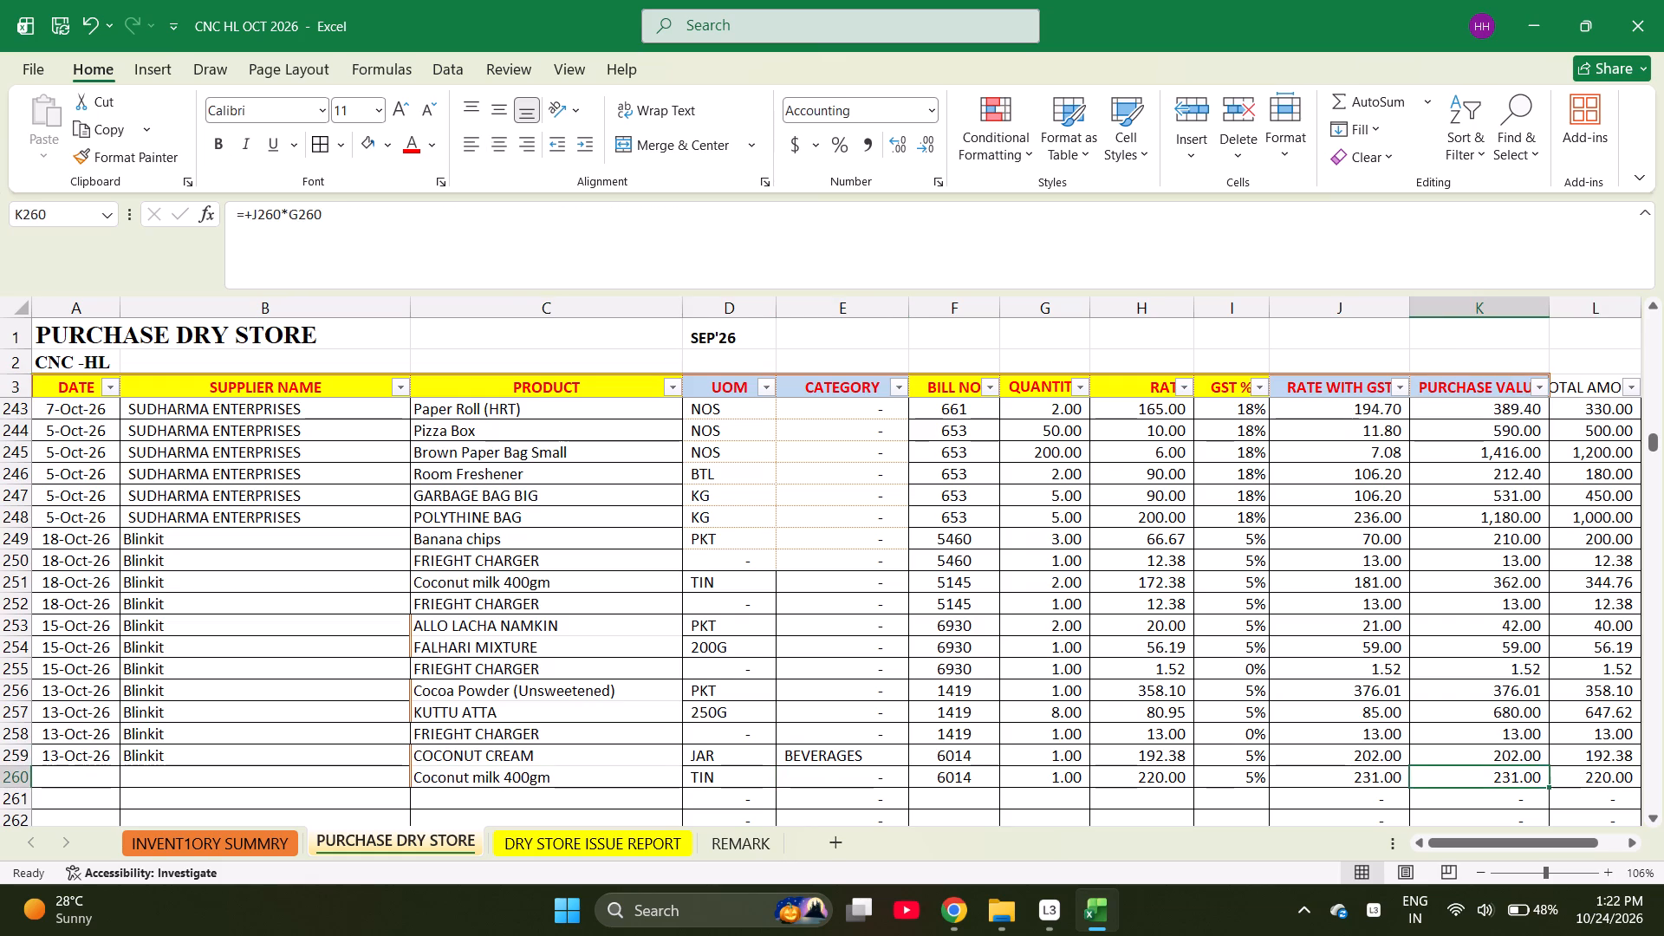
pyautogui.hotkey('shift', 'Up')
pyautogui.hotkey('shift', 'Up')
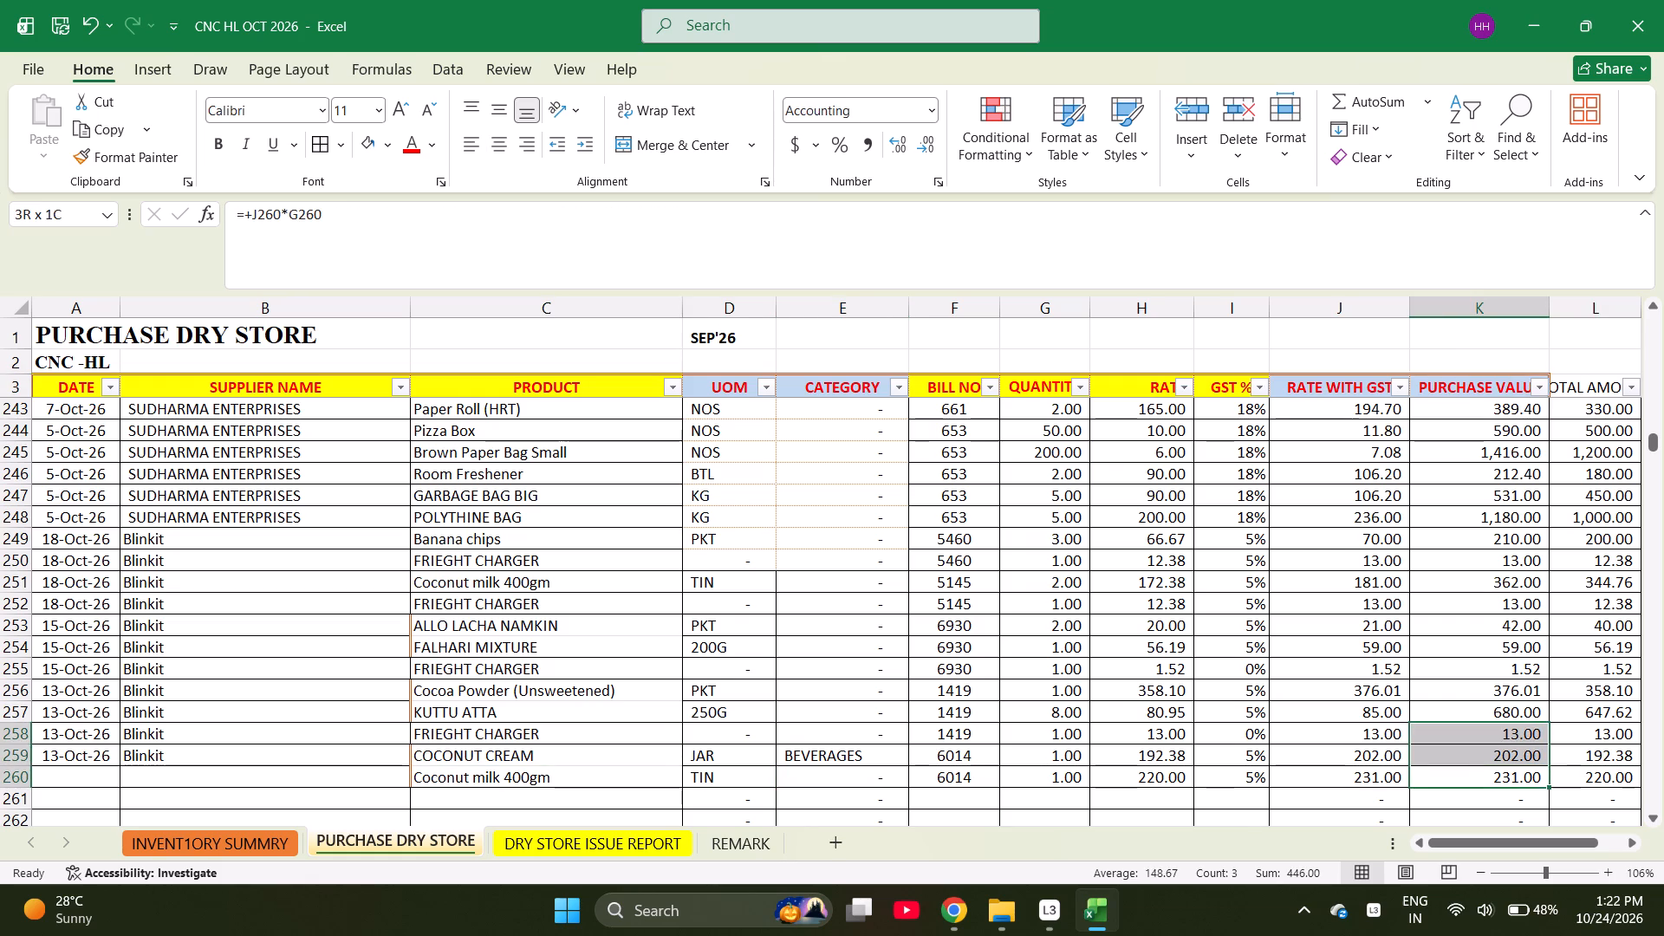
pyautogui.hotkey('shift', 'Down')
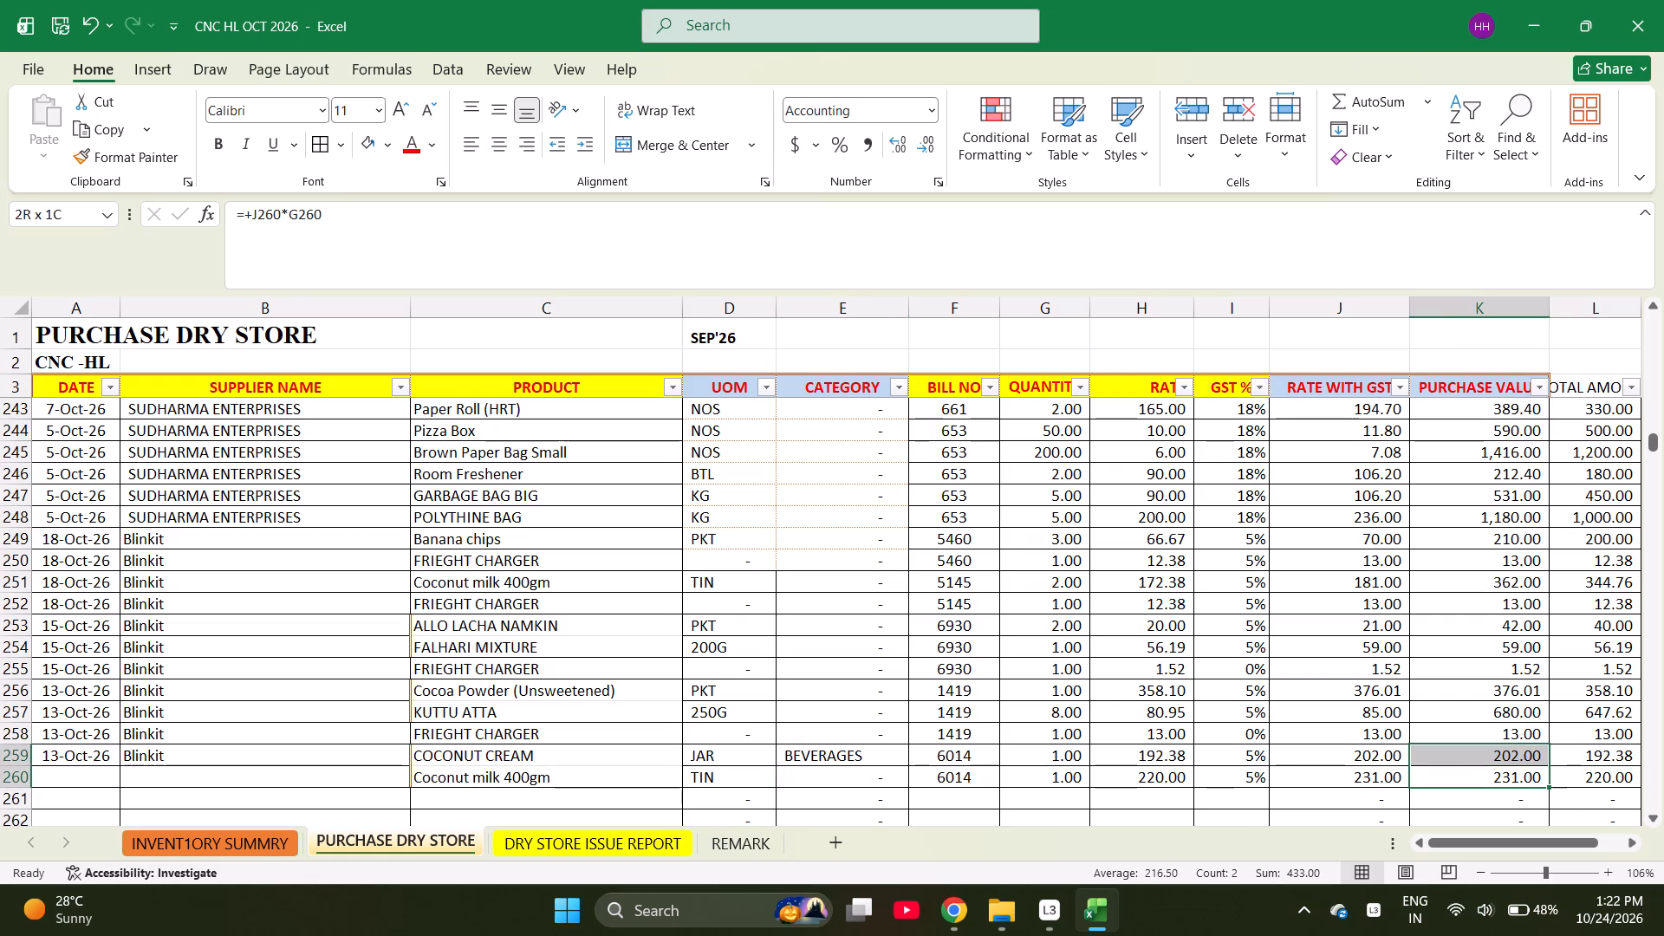
pyautogui.hotkey('shift', 'Up')
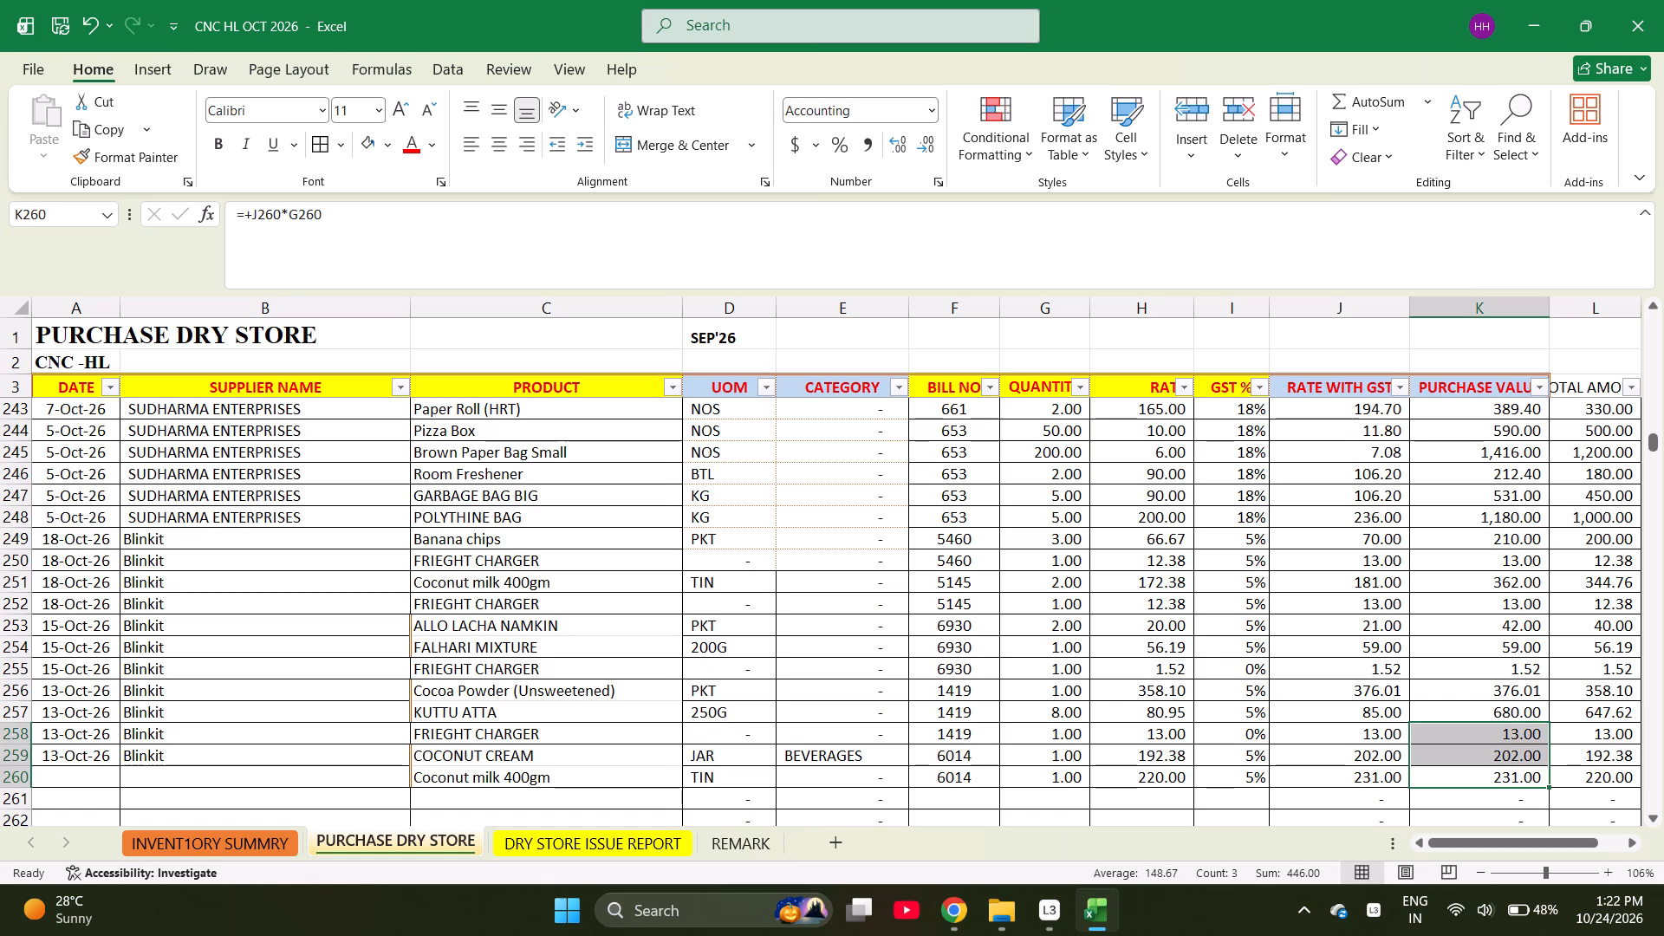
pyautogui.press('Down')
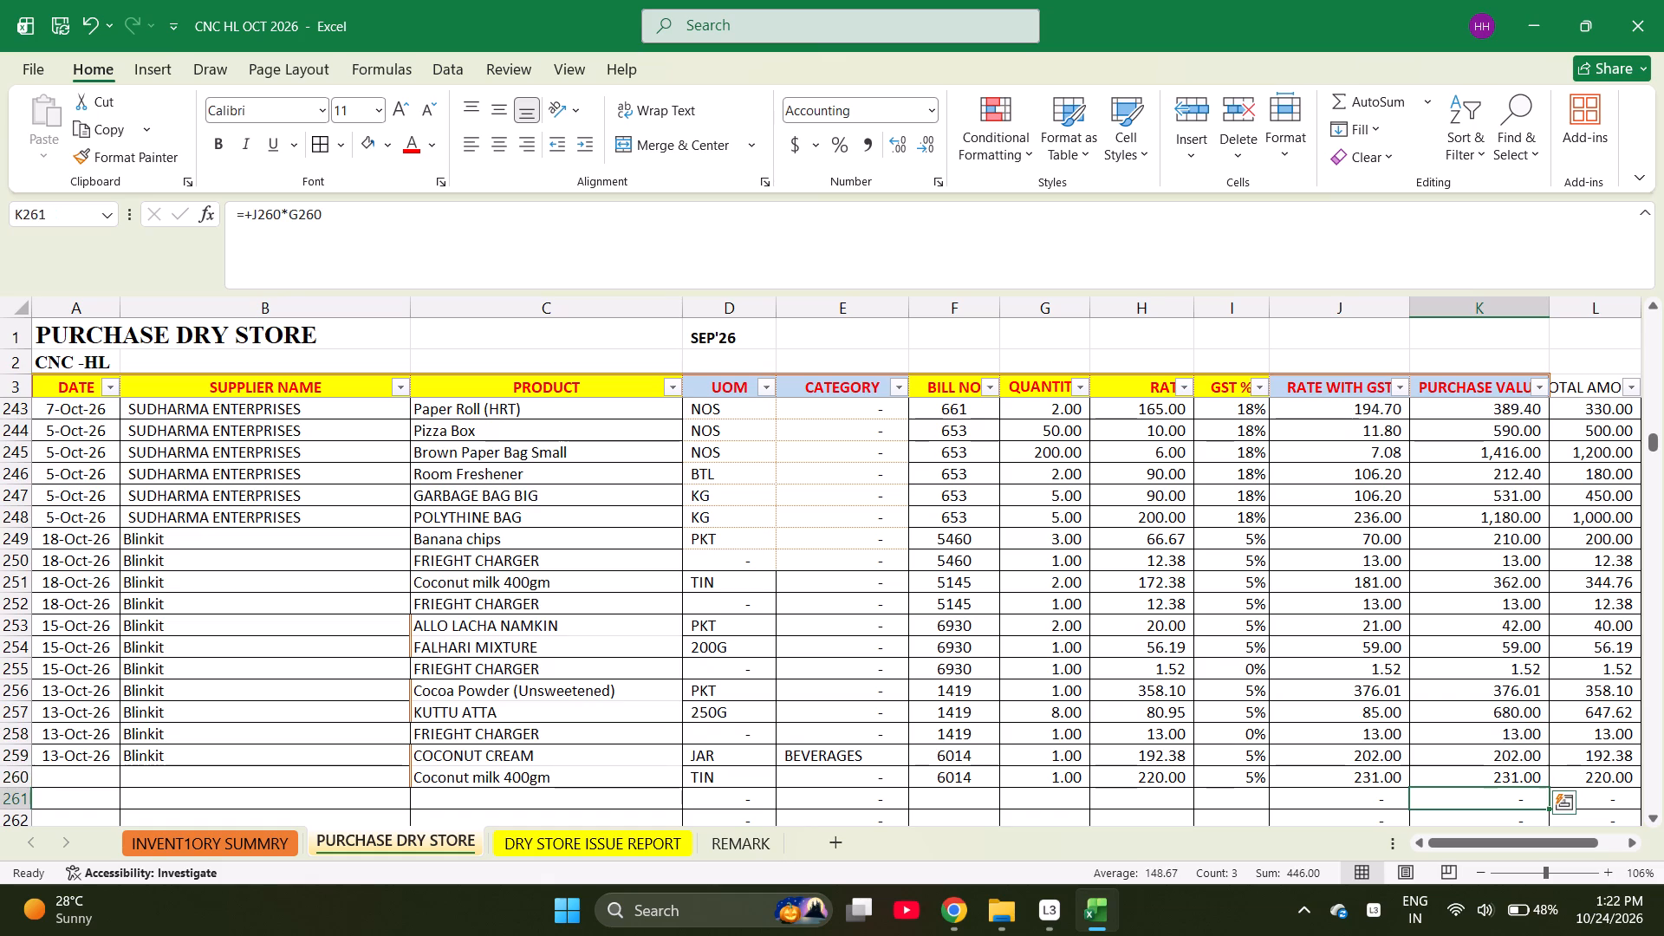
# Examine the purchase value, rate and GST cells of the FRIEGHT CHARGER row for bill 1419.
pyautogui.press('Up')
pyautogui.press('Up')
pyautogui.press('Up')
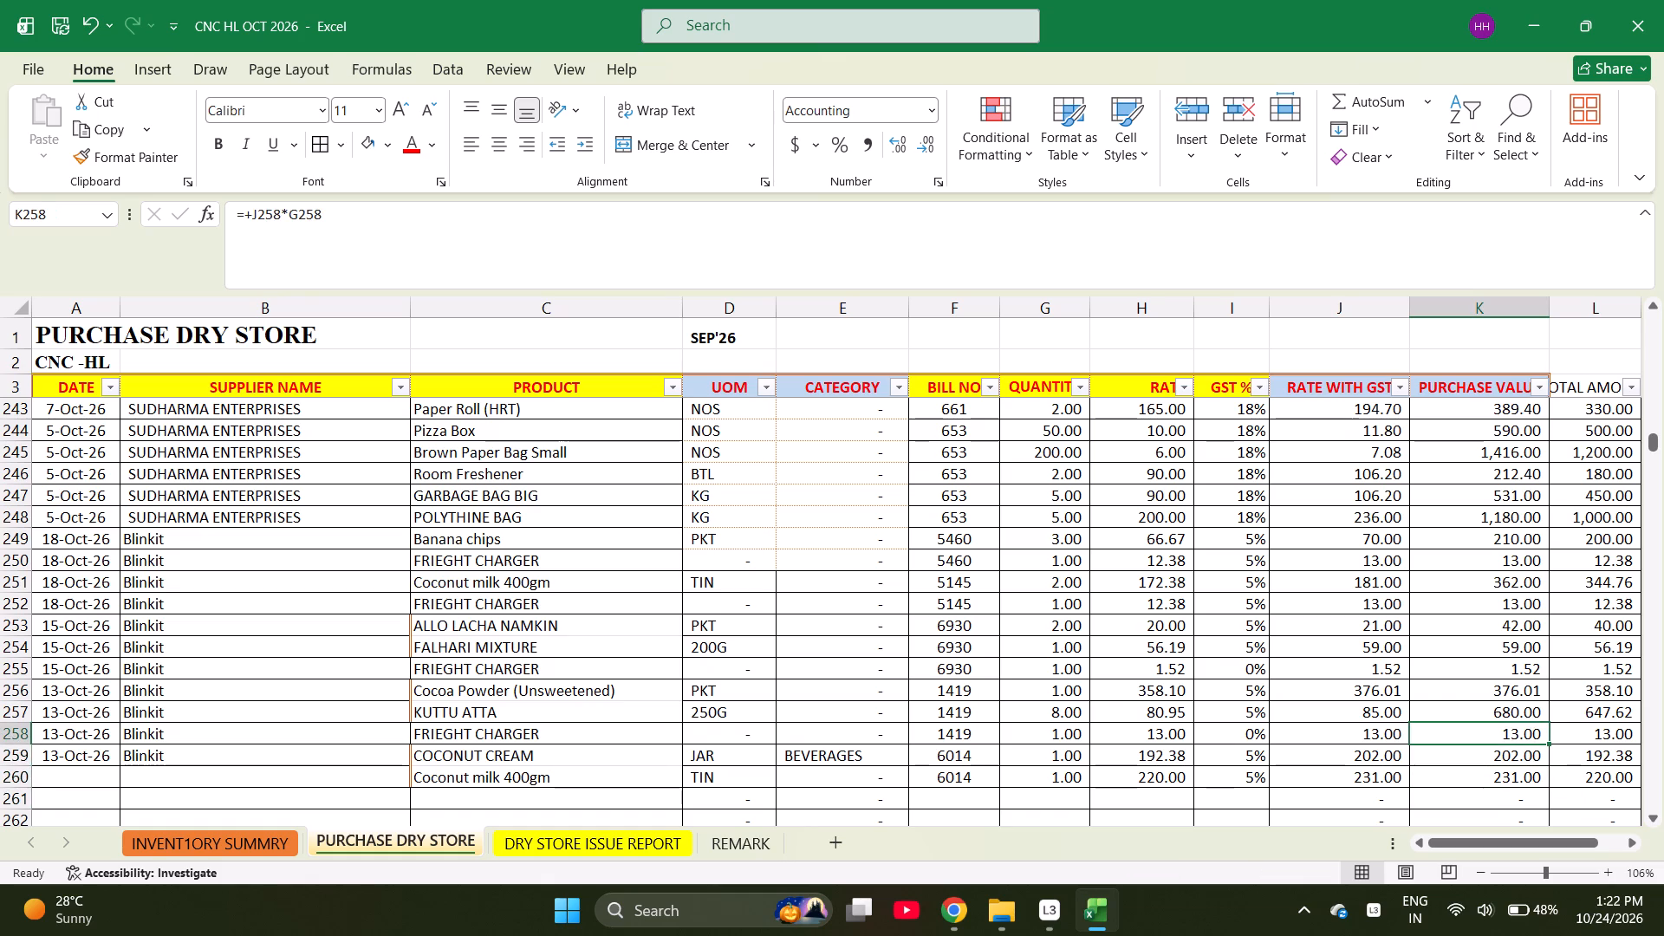
pyautogui.press('Left')
pyautogui.press('Left')
pyautogui.press('Left')
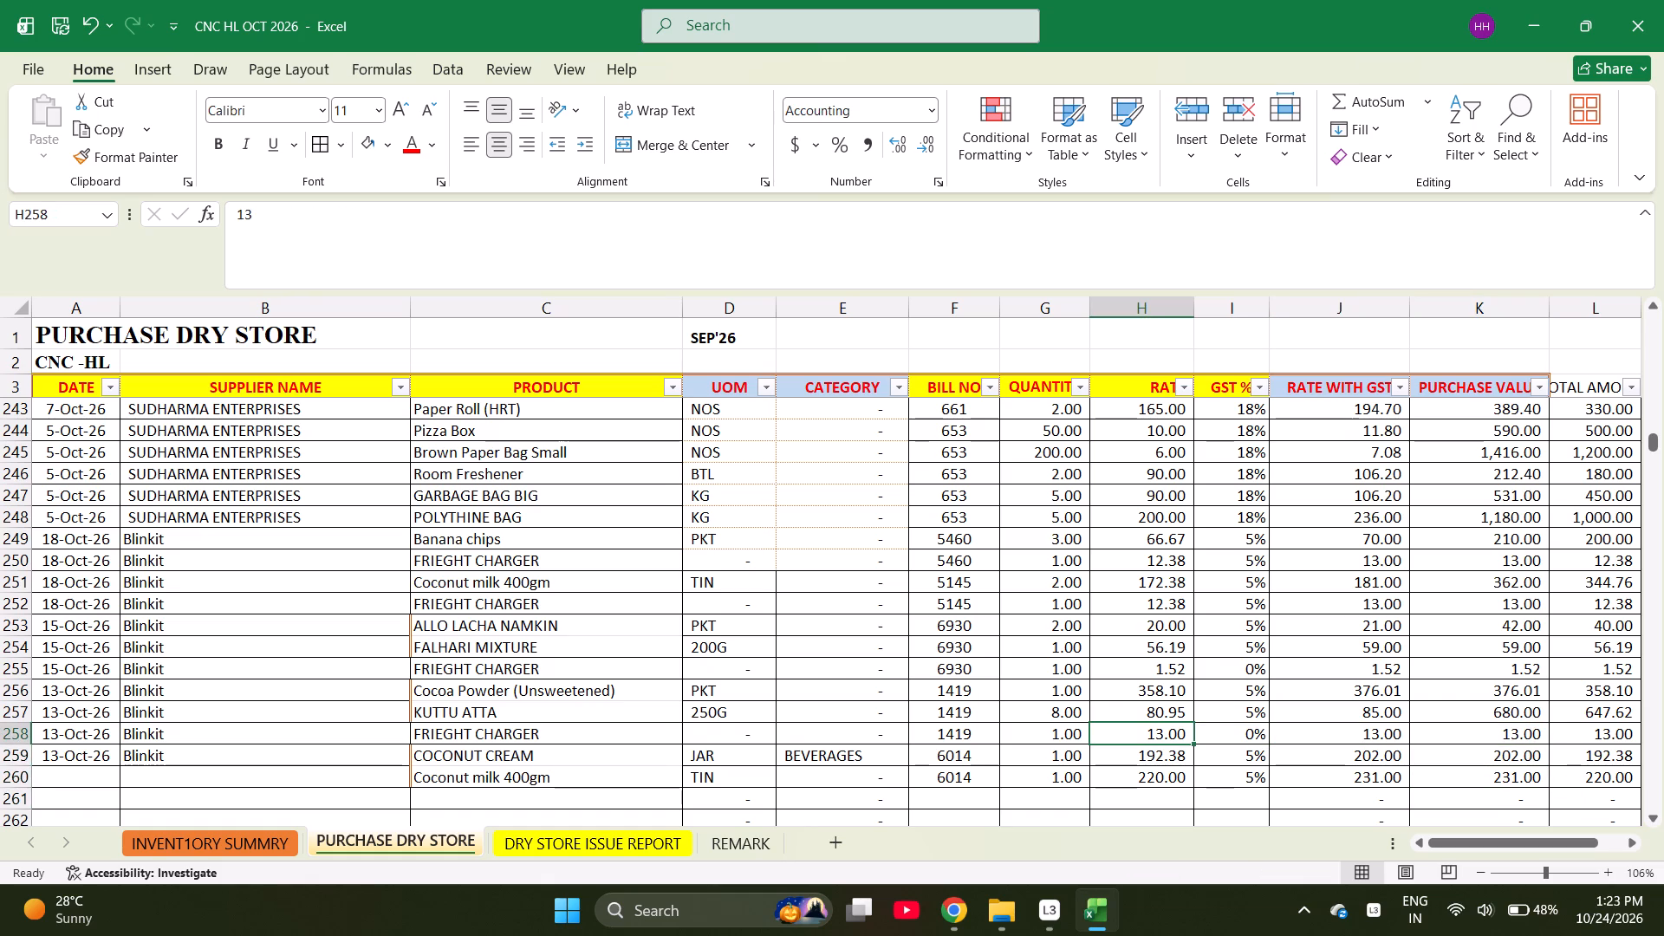
pyautogui.press('Down')
pyautogui.press('Up')
pyautogui.press('Right')
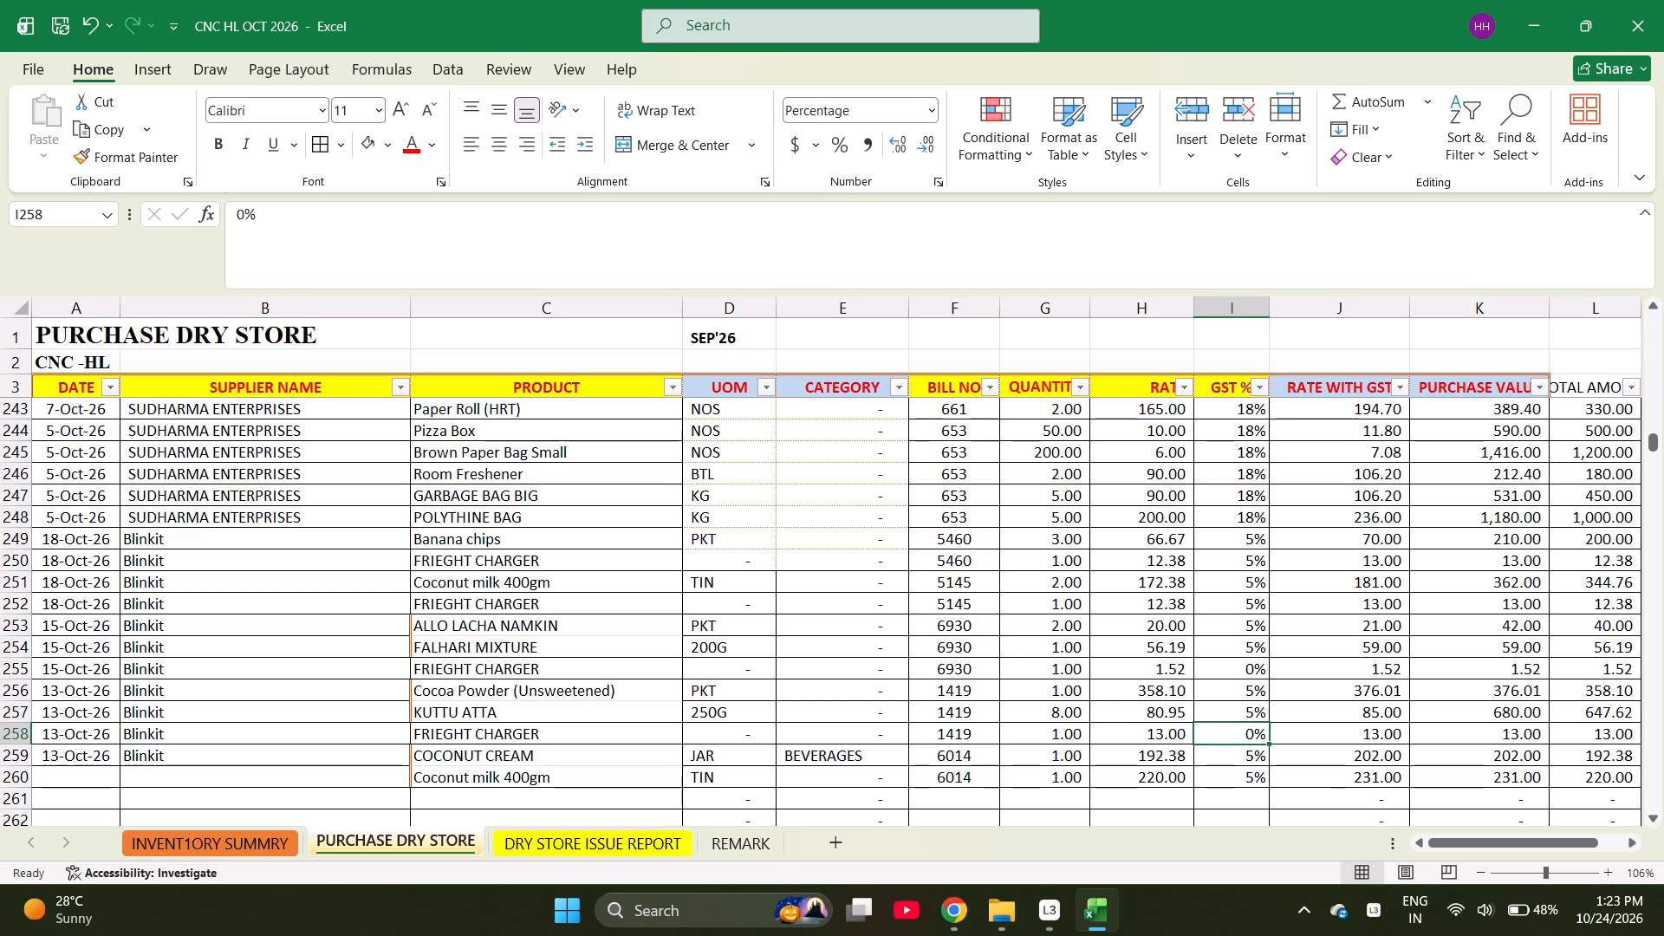
# Copy the bill 1419 FRIEGHT CHARGER entry, from date through GST, into row 261 below the second bill 6014 purchase.
pyautogui.hotkey('shift', 'Left')
pyautogui.hotkey('shift', 'Left')
pyautogui.hotkey('shift', 'Left')
pyautogui.hotkey('shift', 'Left')
pyautogui.hotkey('shift', 'Left')
pyautogui.hotkey('shift', 'Left')
pyautogui.hotkey('shift', 'Left')
pyautogui.hotkey('shift', 'Left')
pyautogui.hotkey('shift', 'Left')
pyautogui.hotkey('shift', 'Left')
pyautogui.hotkey('shift', 'Left')
pyautogui.hotkey('shift', 'Left')
pyautogui.hotkey('shift', 'Left')
pyautogui.hotkey('shift', 'Left')
pyautogui.hotkey('shift', 'Left')
pyautogui.hotkey('shift', 'Left')
pyautogui.hotkey('shift', 'Left')
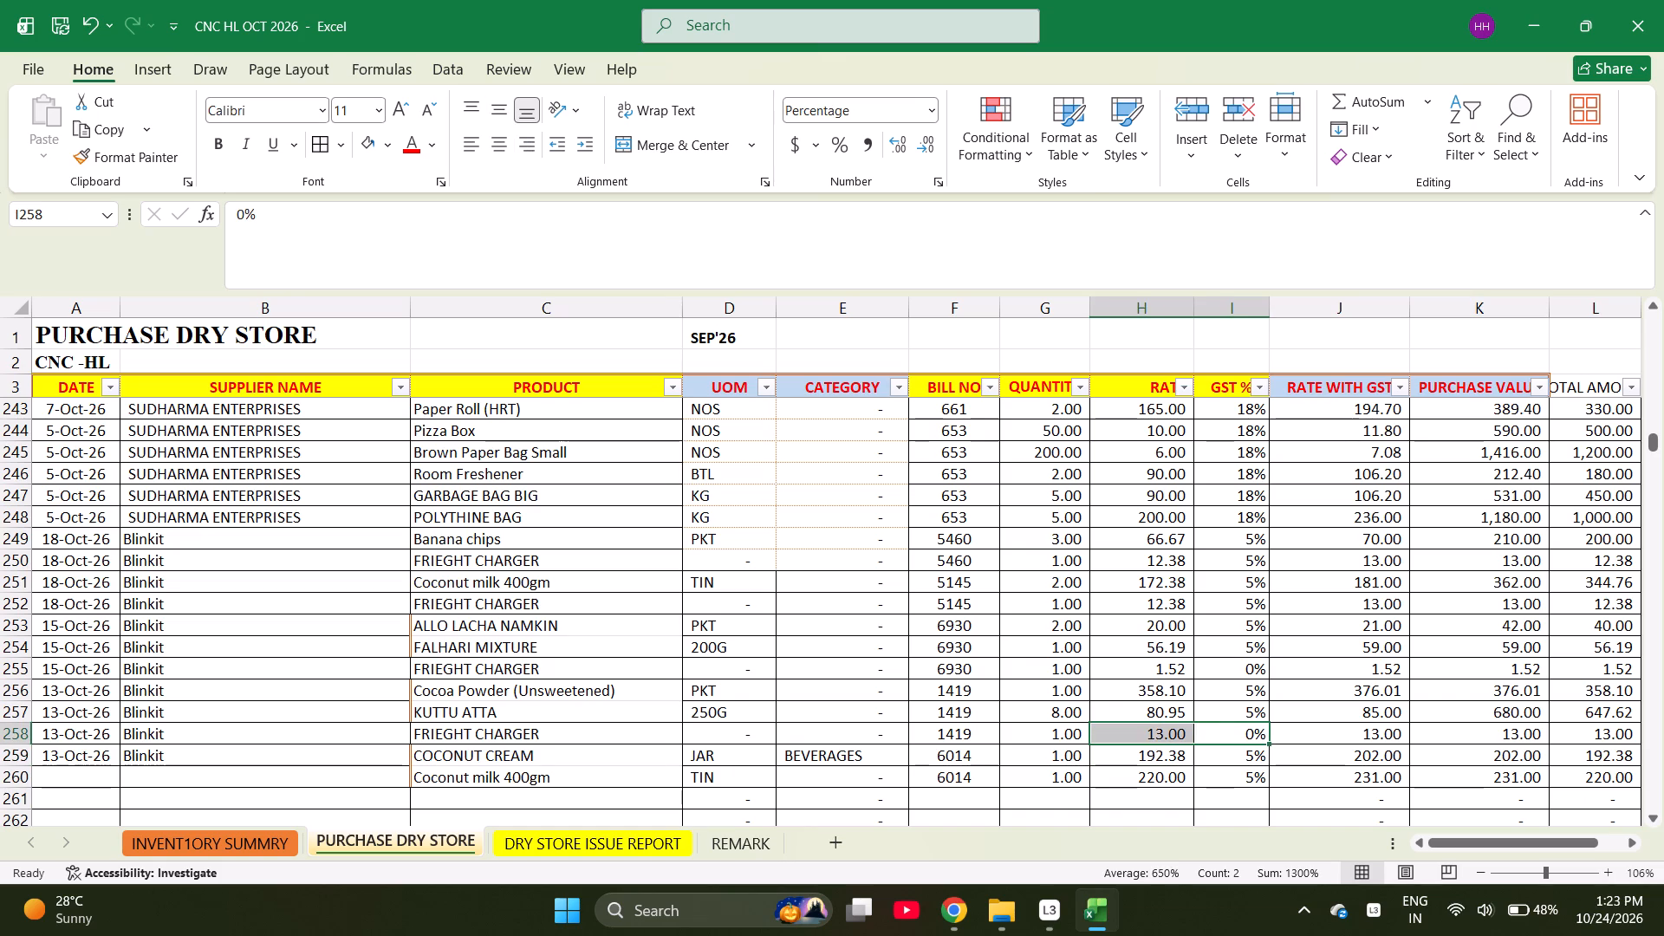
pyautogui.hotkey('ctrl', 'c')
pyautogui.press('Down')
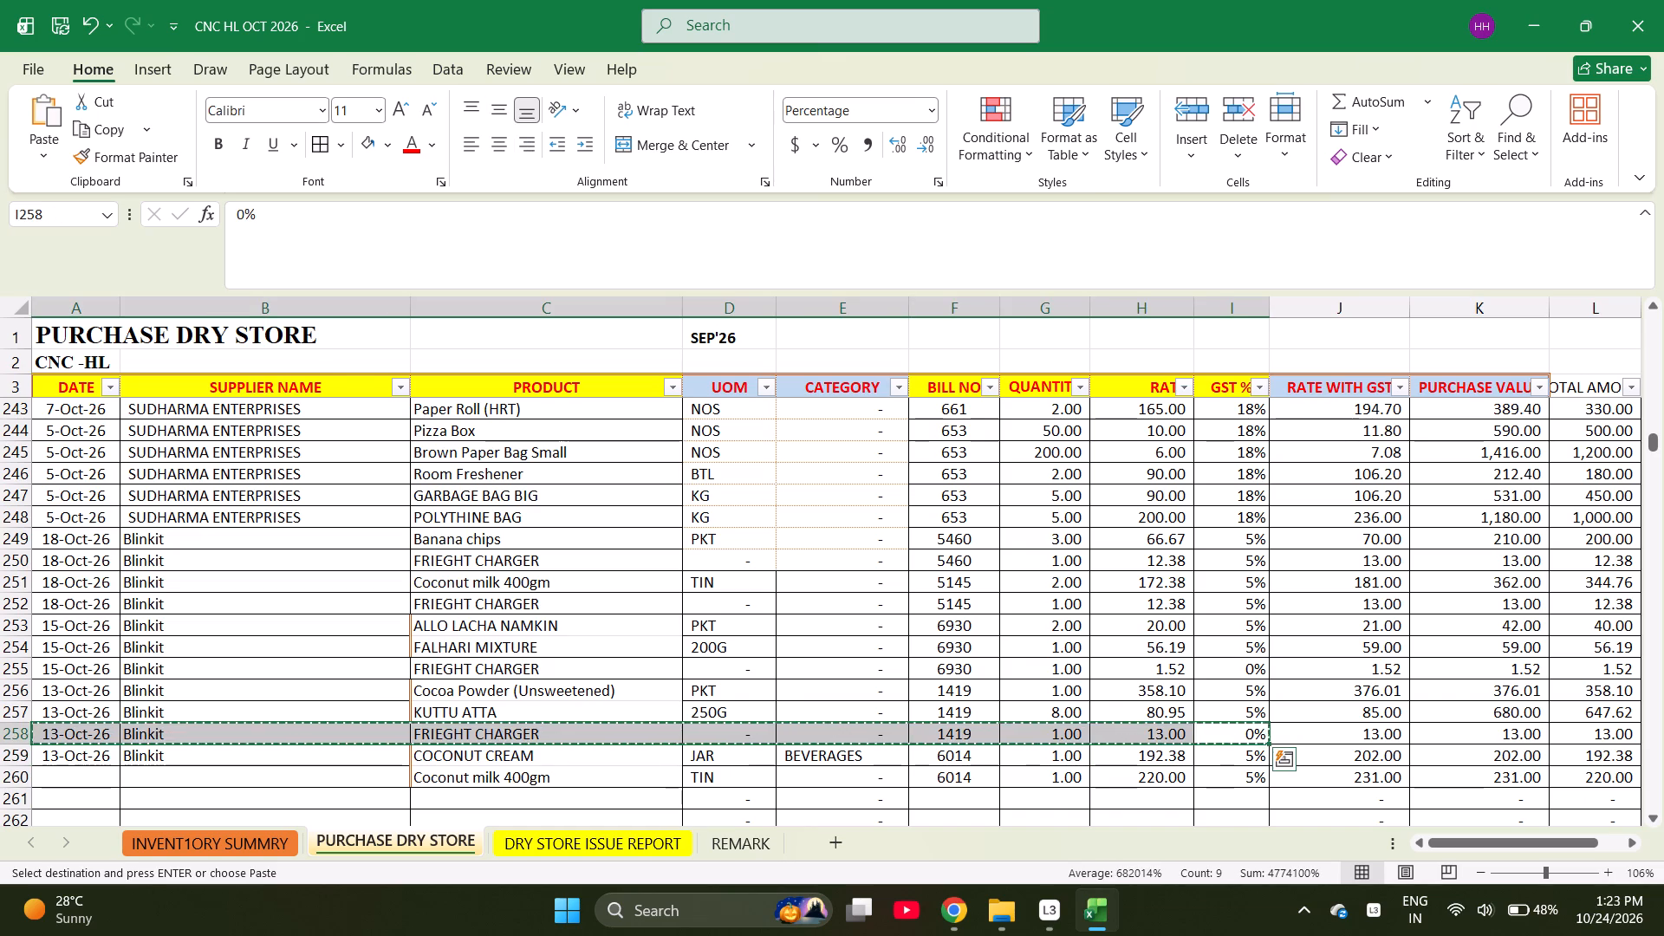
pyautogui.press('Down')
pyautogui.press('Down')
pyautogui.press('Left')
pyautogui.press('Left')
pyautogui.press('Left')
pyautogui.press('Left')
pyautogui.press('Left')
pyautogui.press('Left')
pyautogui.press('Left')
pyautogui.press('Left')
pyautogui.press('Left')
pyautogui.press('Left')
pyautogui.press('Left')
pyautogui.press('Left')
pyautogui.press('Left')
pyautogui.press('Left')
pyautogui.press('Left')
pyautogui.press('Left')
pyautogui.press('Left')
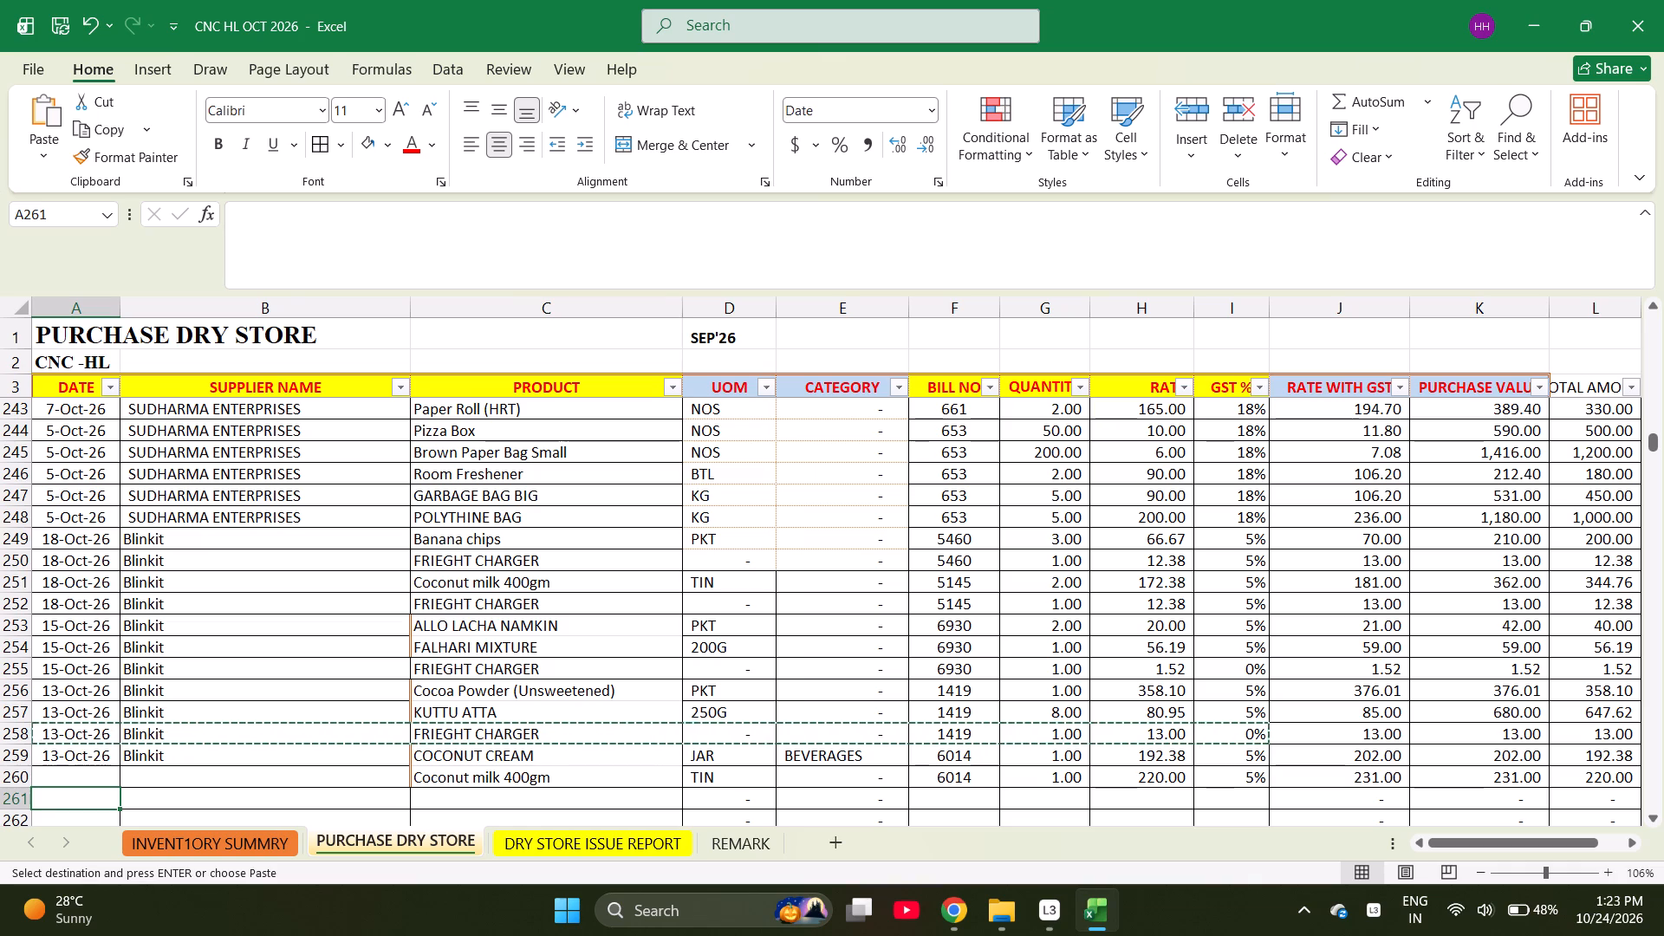
pyautogui.press('Return')
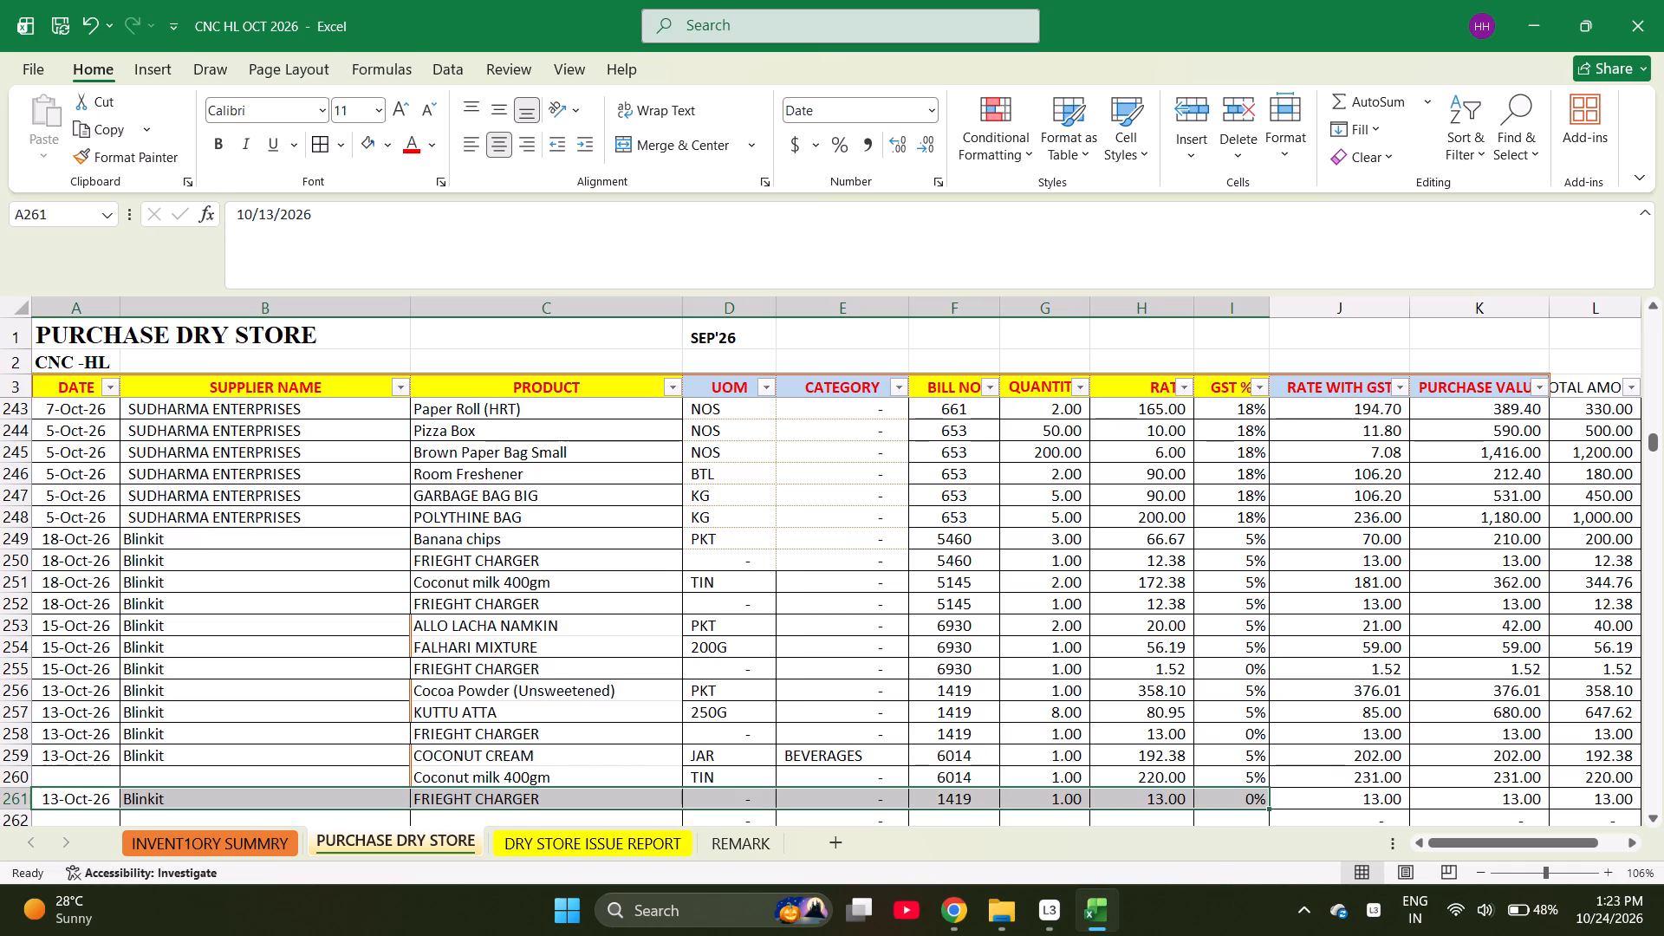
# Fill the date and supplier Blinkit into the Coconut milk 400gm row of bill 6014 from the row above.
pyautogui.press('Up')
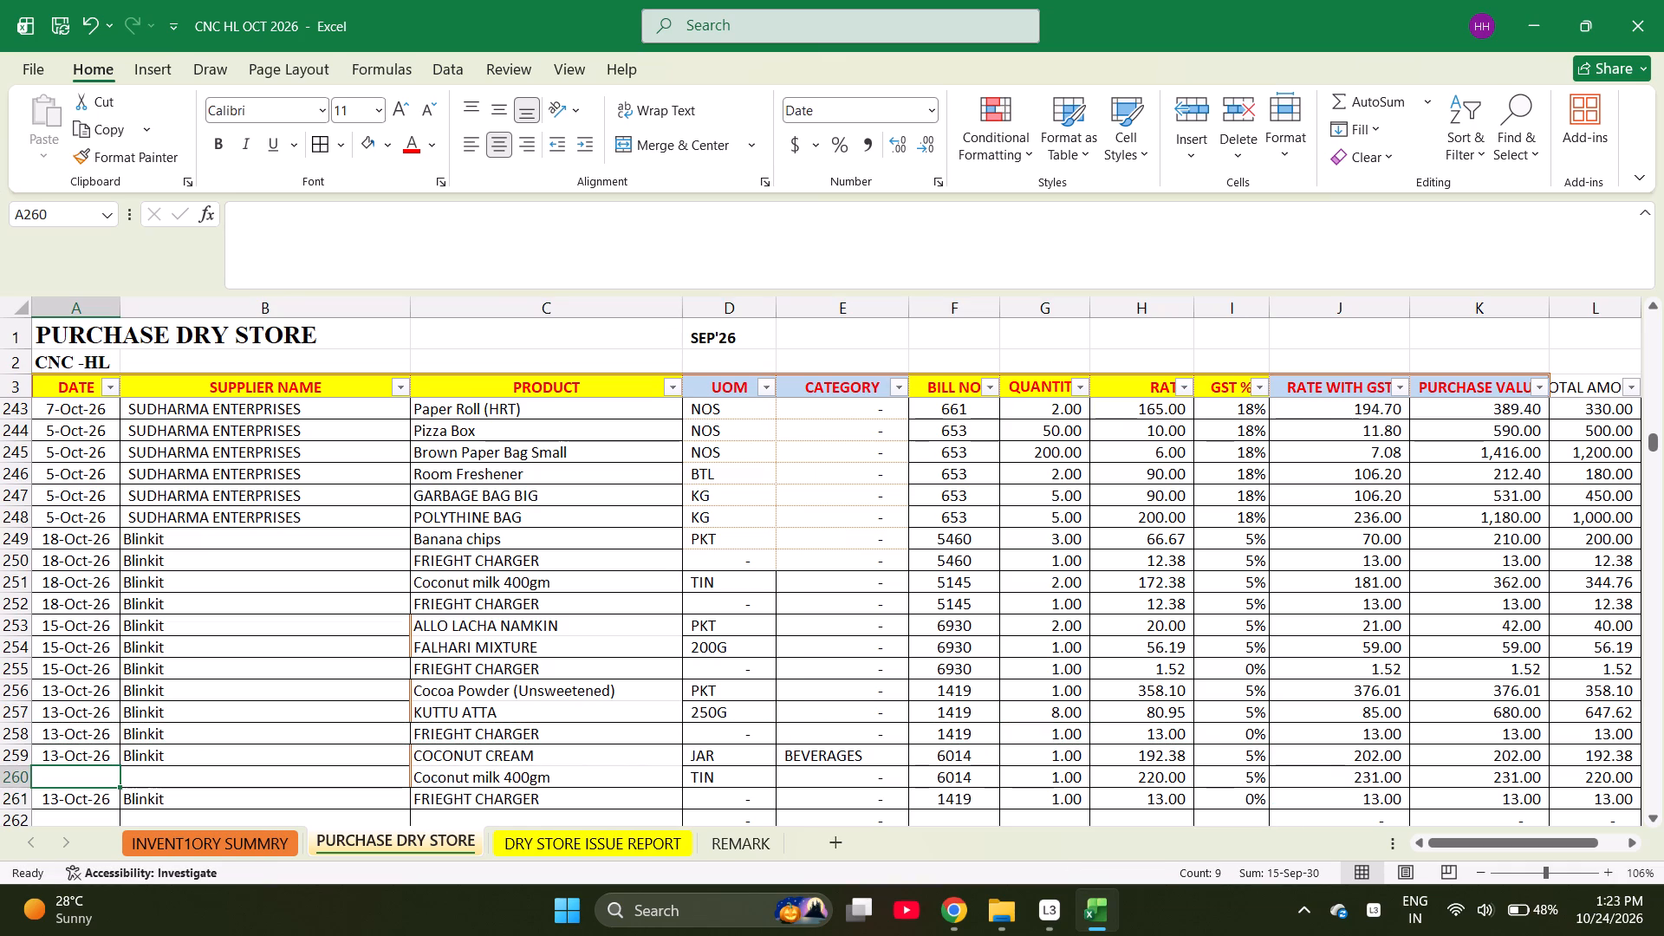
pyautogui.hotkey('shift', 'Right')
pyautogui.hotkey('ctrl', 'd')
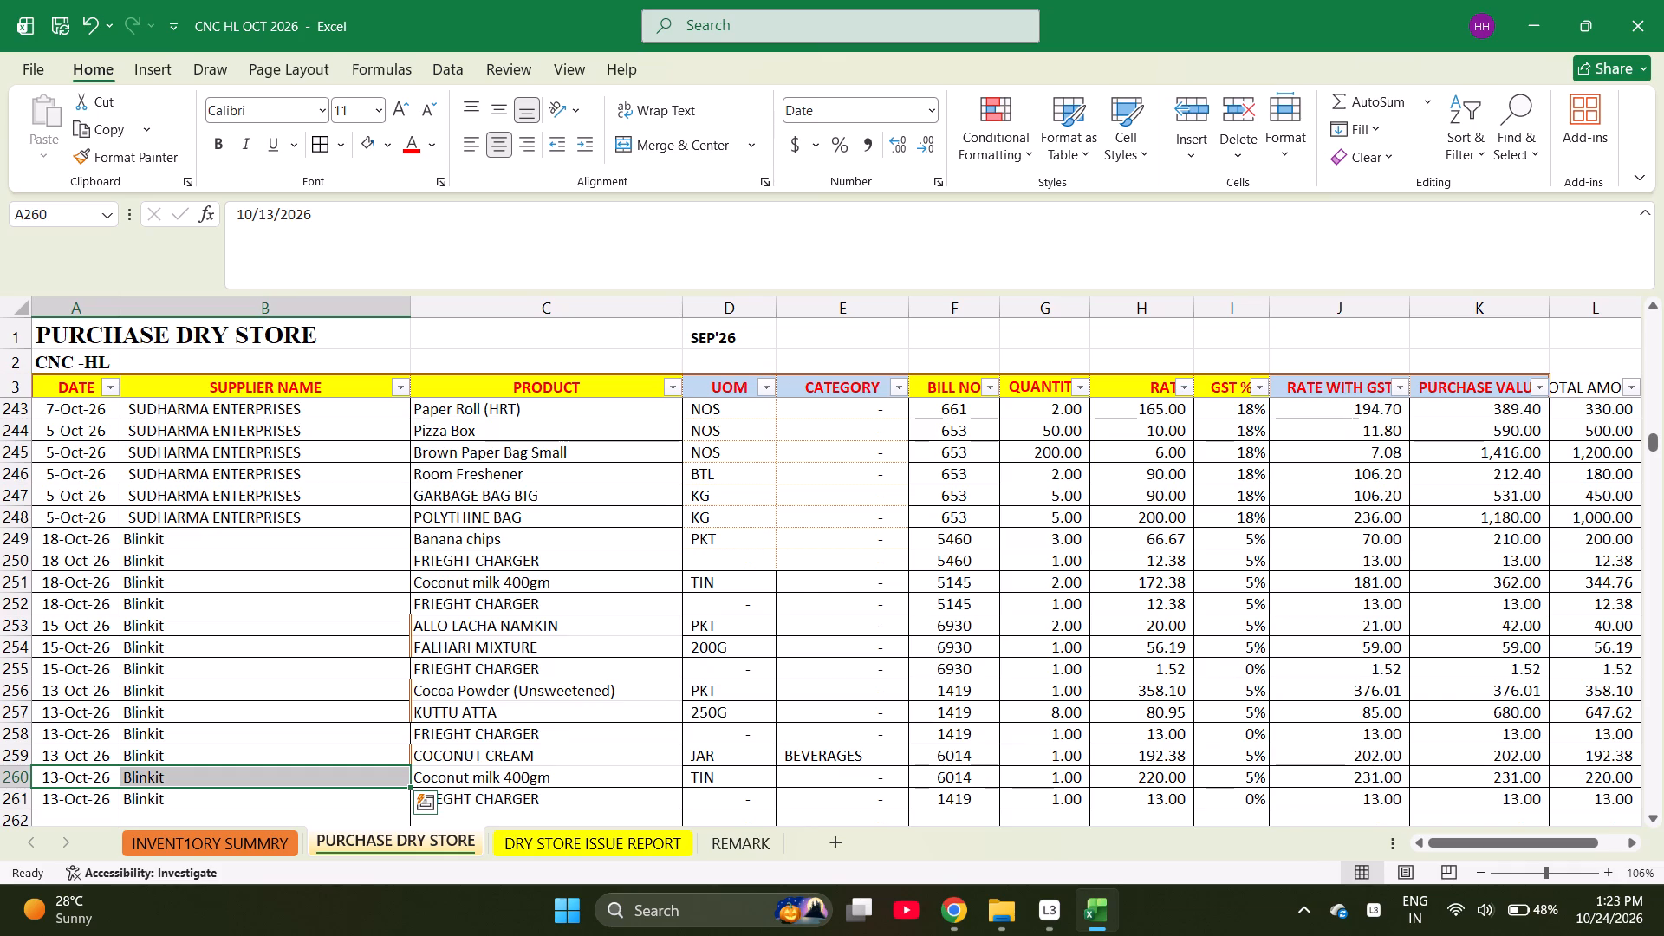
# Change the date to 11-Oct-26 for the two bill 6014 purchase rows and the freight charge row below them.
pyautogui.press('Down')
pyautogui.press('Down')
pyautogui.press('Up')
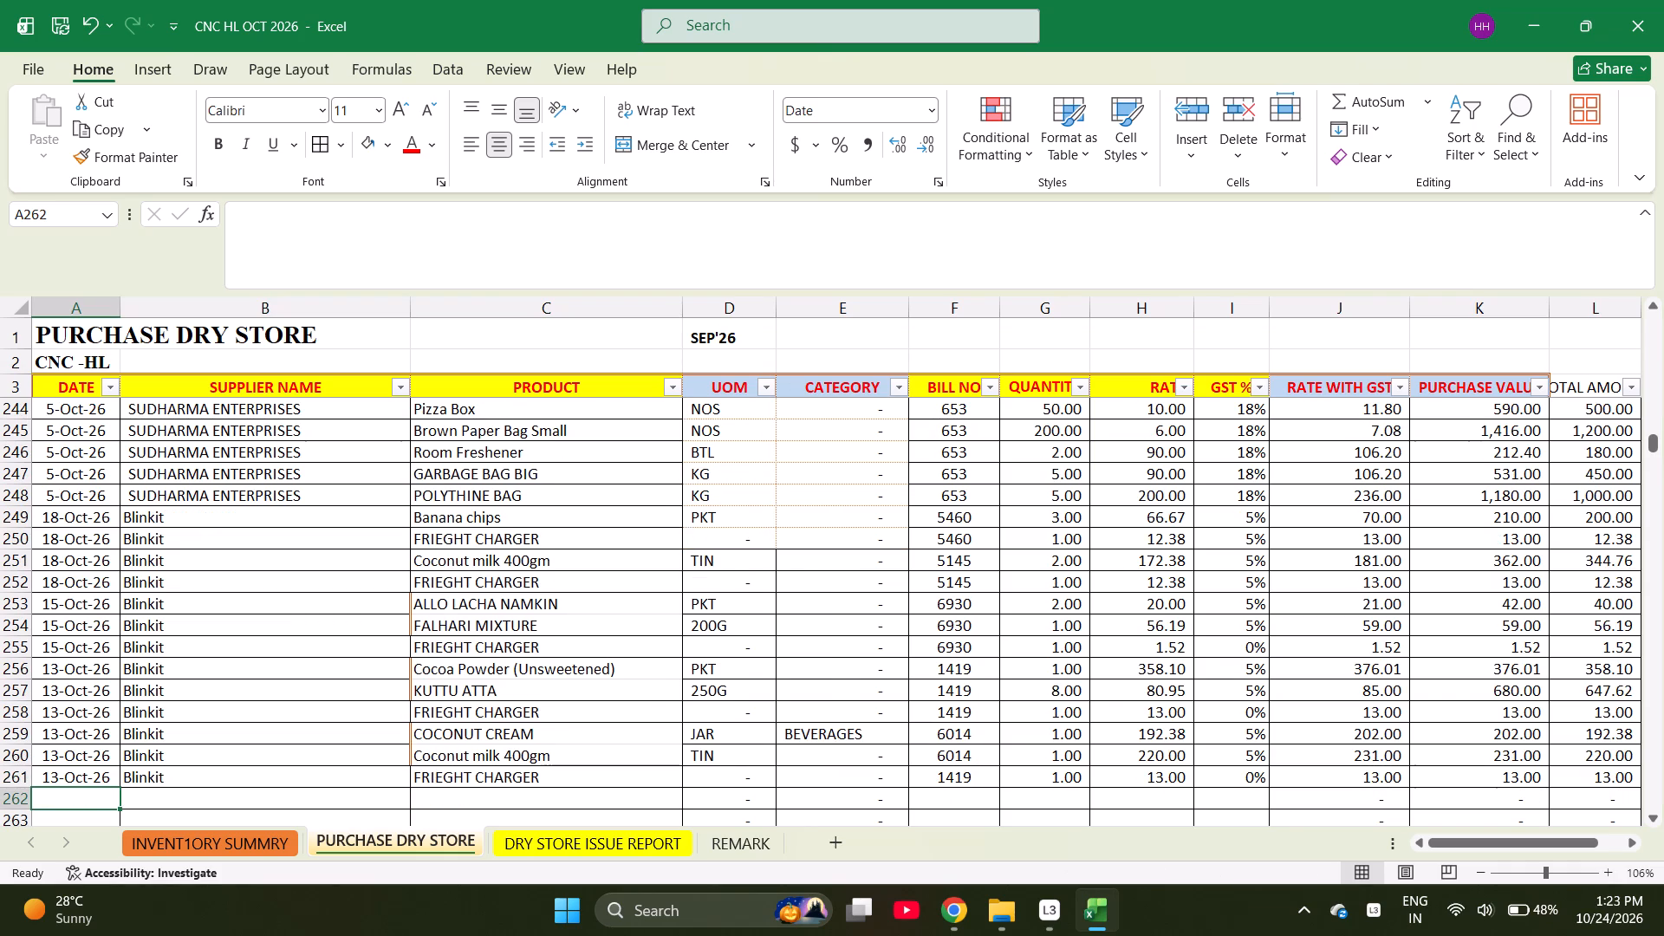
pyautogui.press('Up')
pyautogui.press('Up')
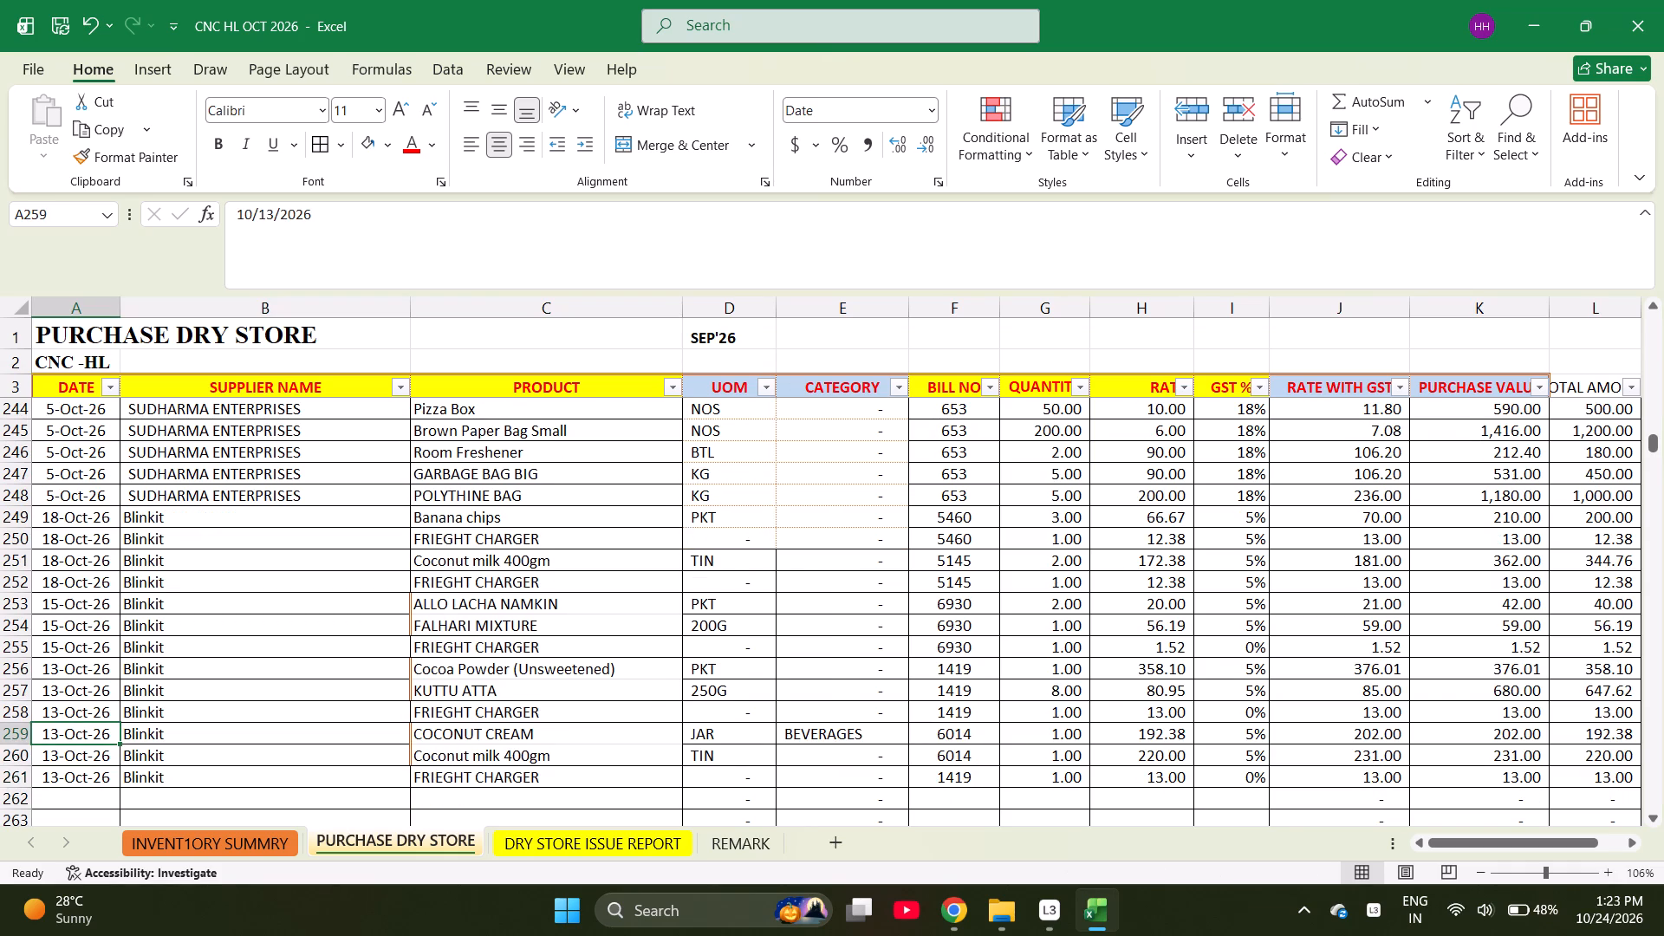
pyautogui.write('10-11-2026')
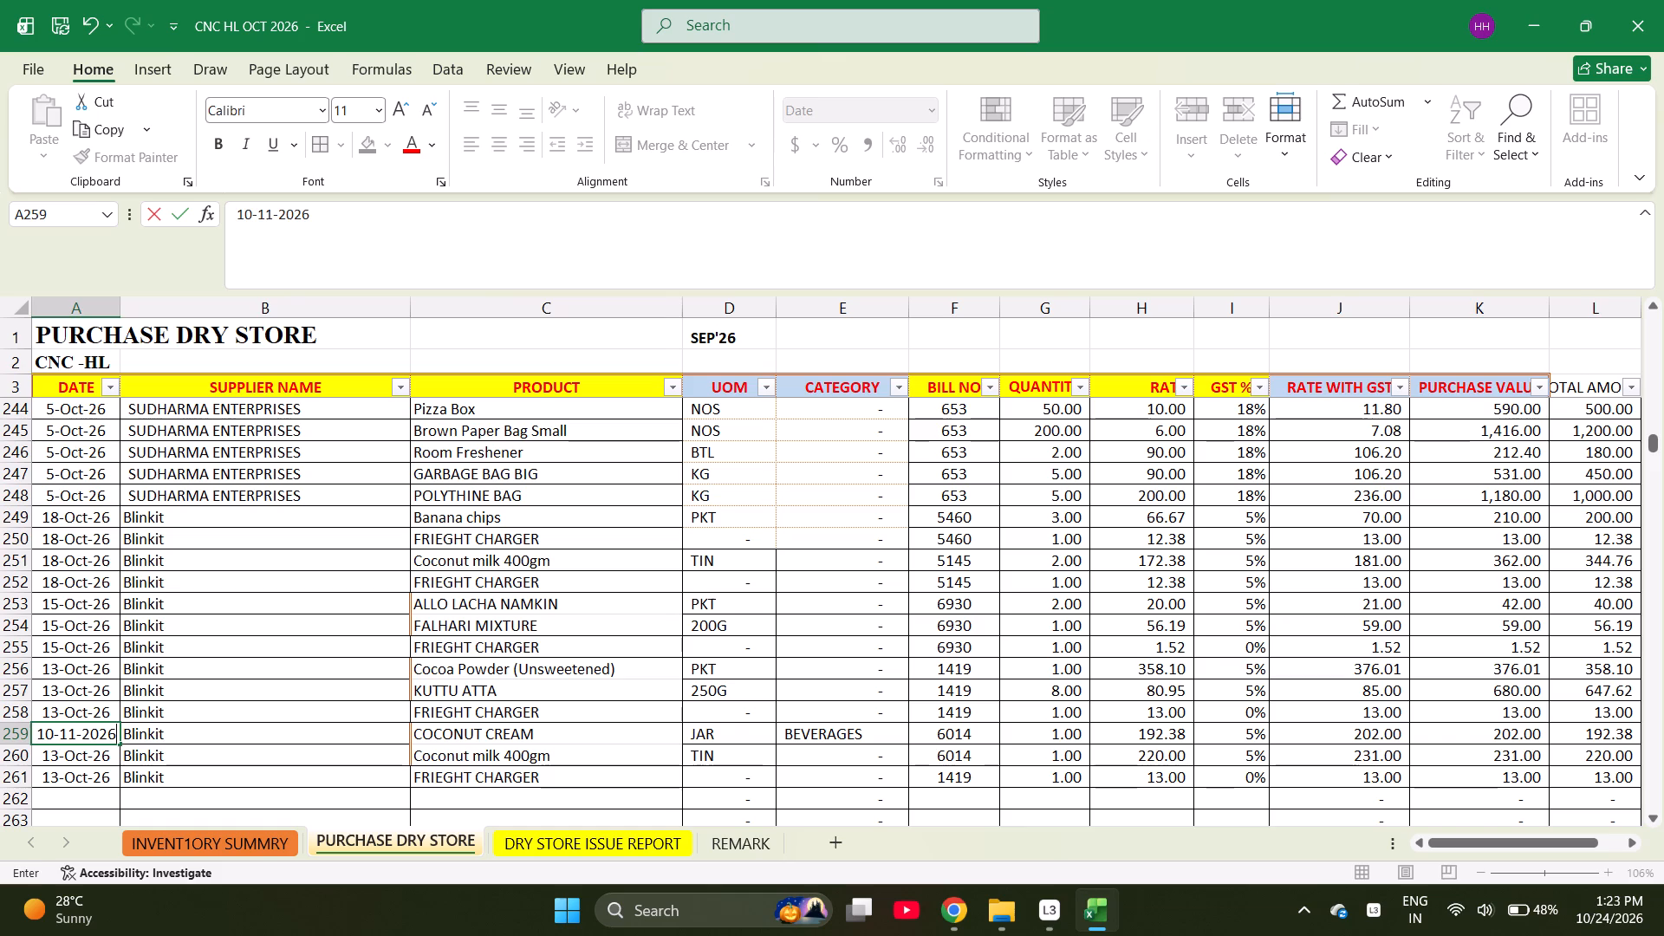
pyautogui.press('Right')
pyautogui.press('Left')
pyautogui.hotkey('shift', 'Down')
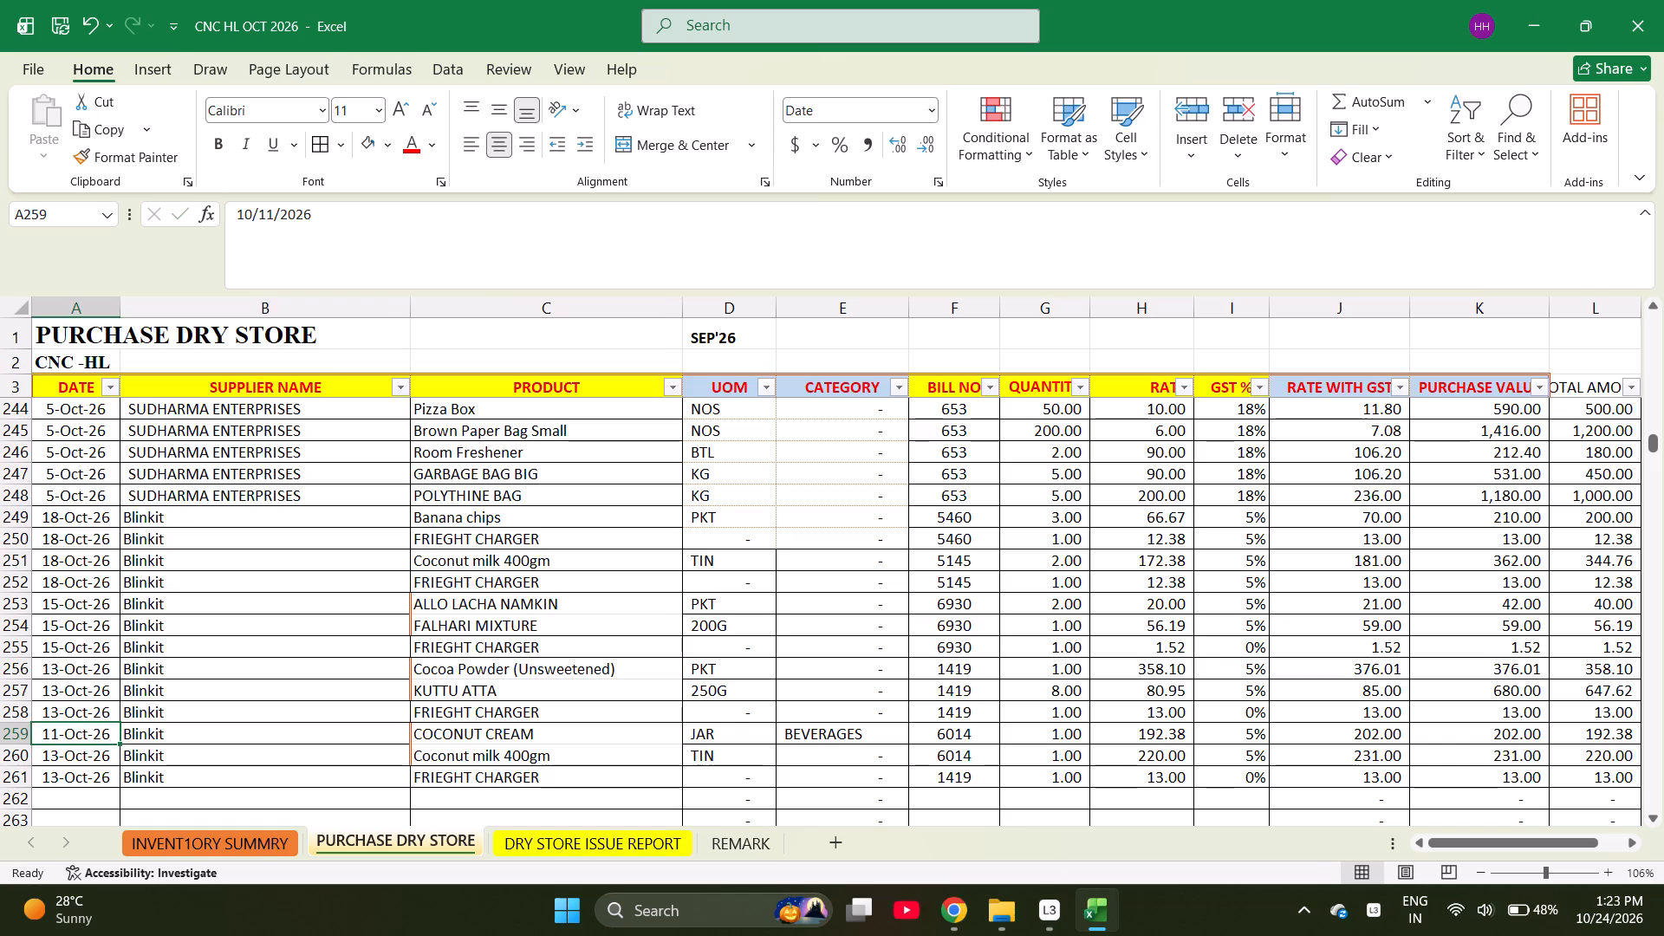
pyautogui.hotkey('shift', 'Down')
pyautogui.hotkey('ctrl', 'd')
pyautogui.press('Down')
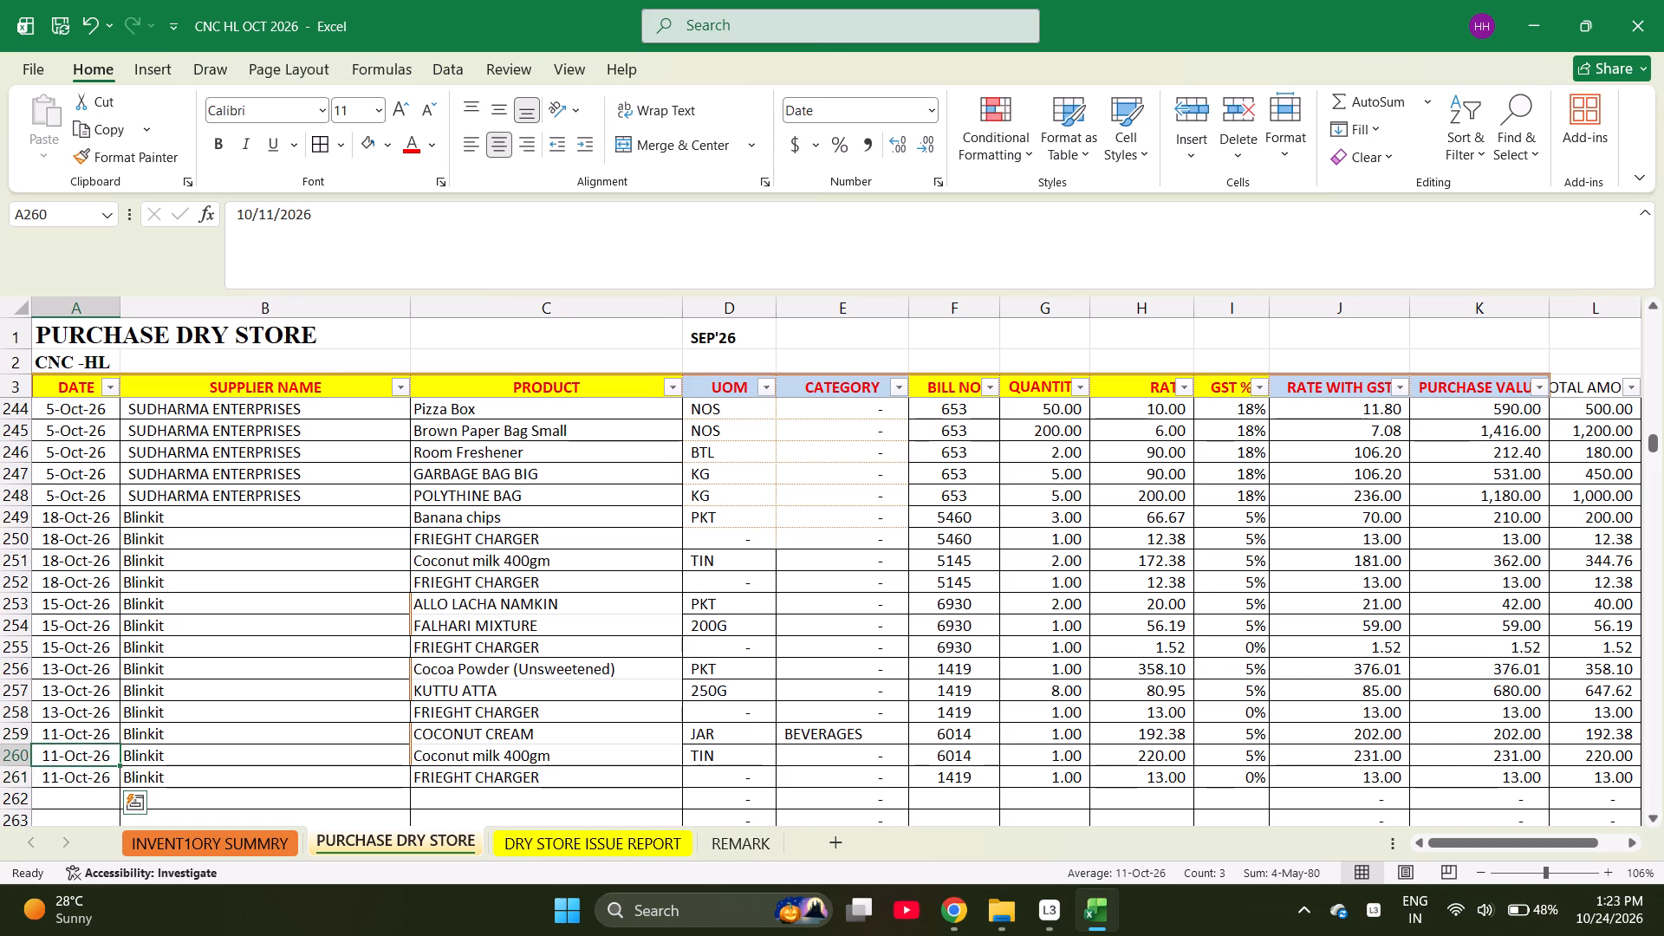
# Start a new purchase entry in row 262 dated 12-Oct-26 with supplier Blinkit.
pyautogui.press('Down')
pyautogui.press('Down')
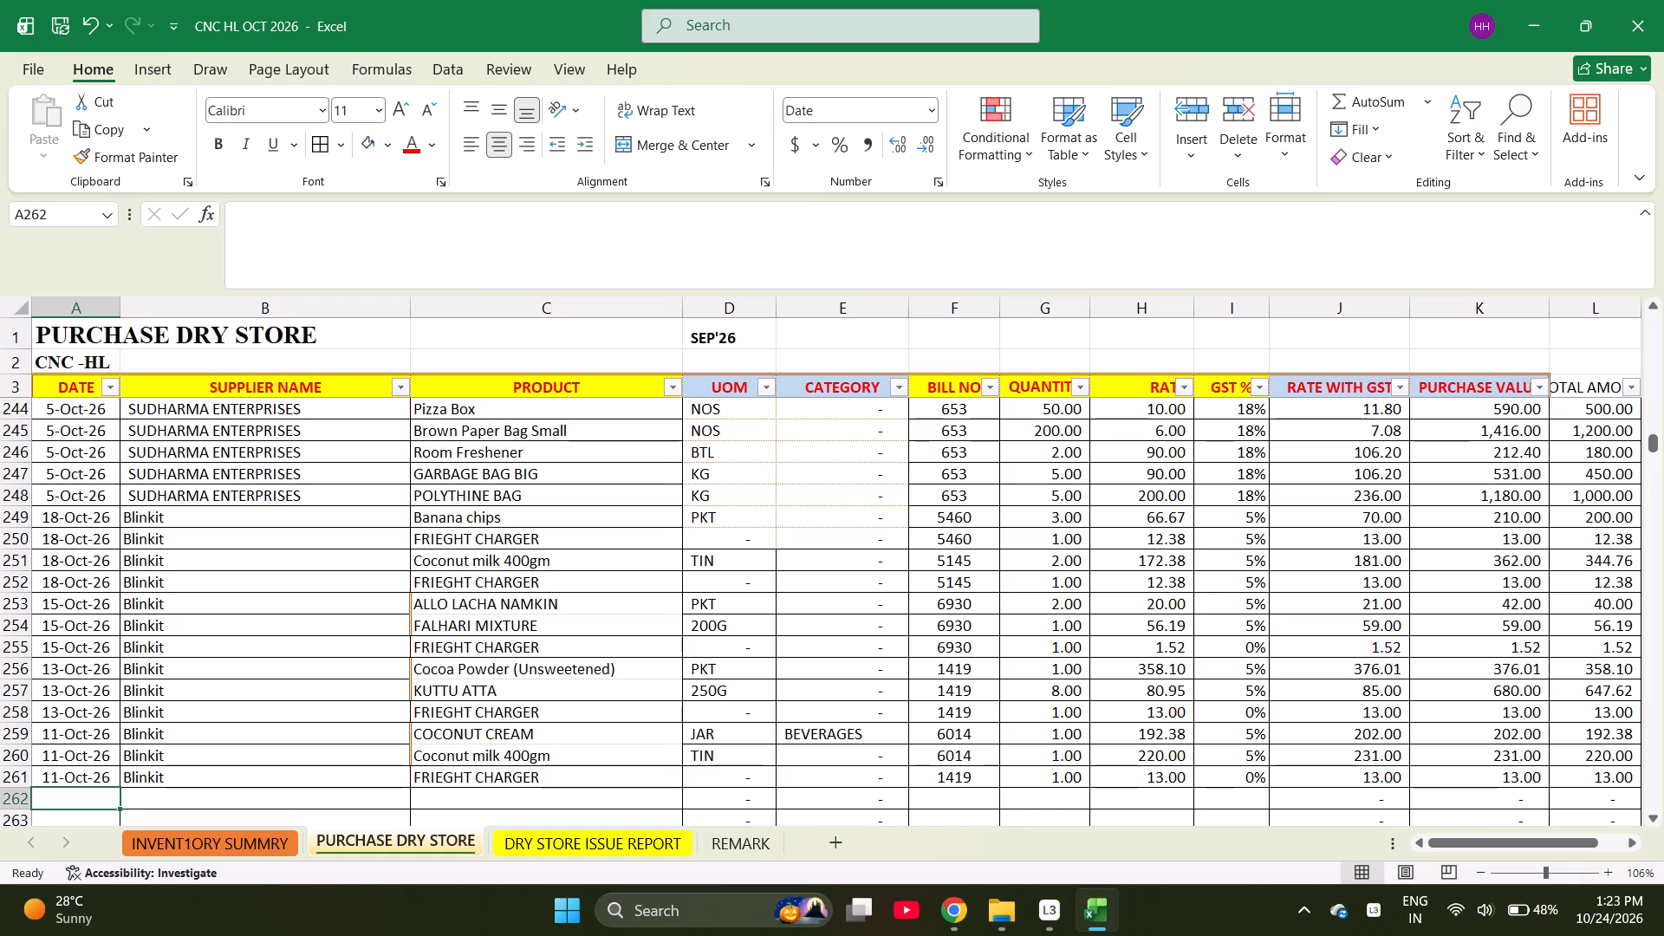
pyautogui.write('10-12-2026')
pyautogui.press('Right')
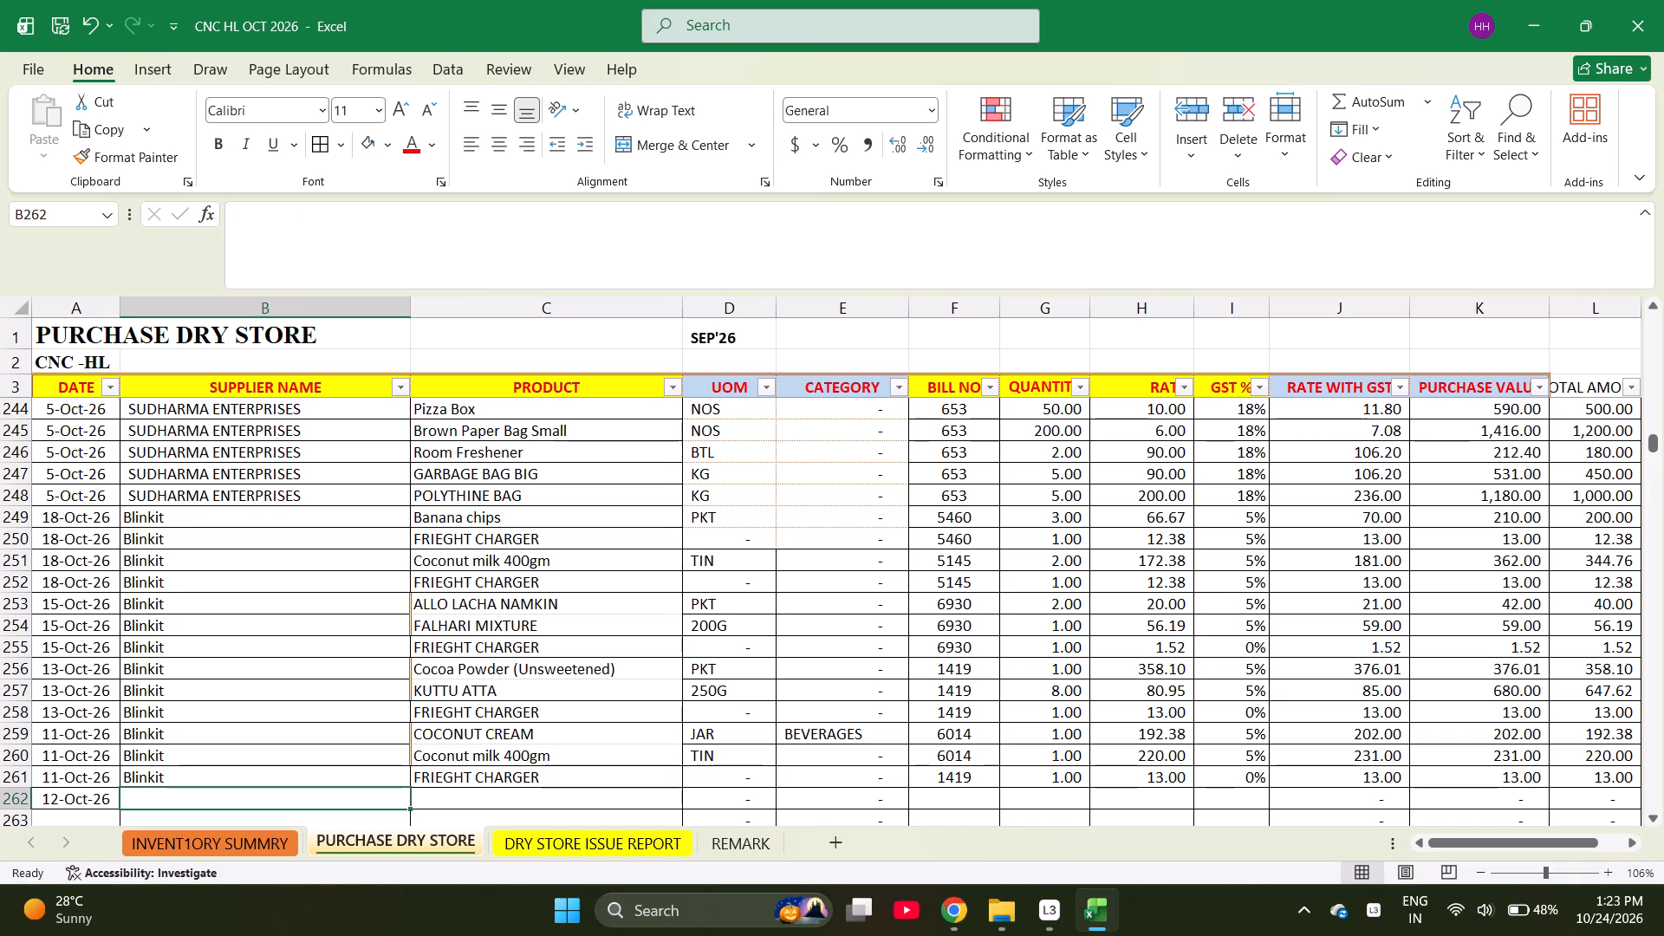
pyautogui.hotkey('ctrl', 'd')
# Copy the RAJGIRA FLOUR name from the inventory summary sheet into the product cell of row 262.
pyautogui.press('Right')
pyautogui.hotkey('ctrl', 'pageup')
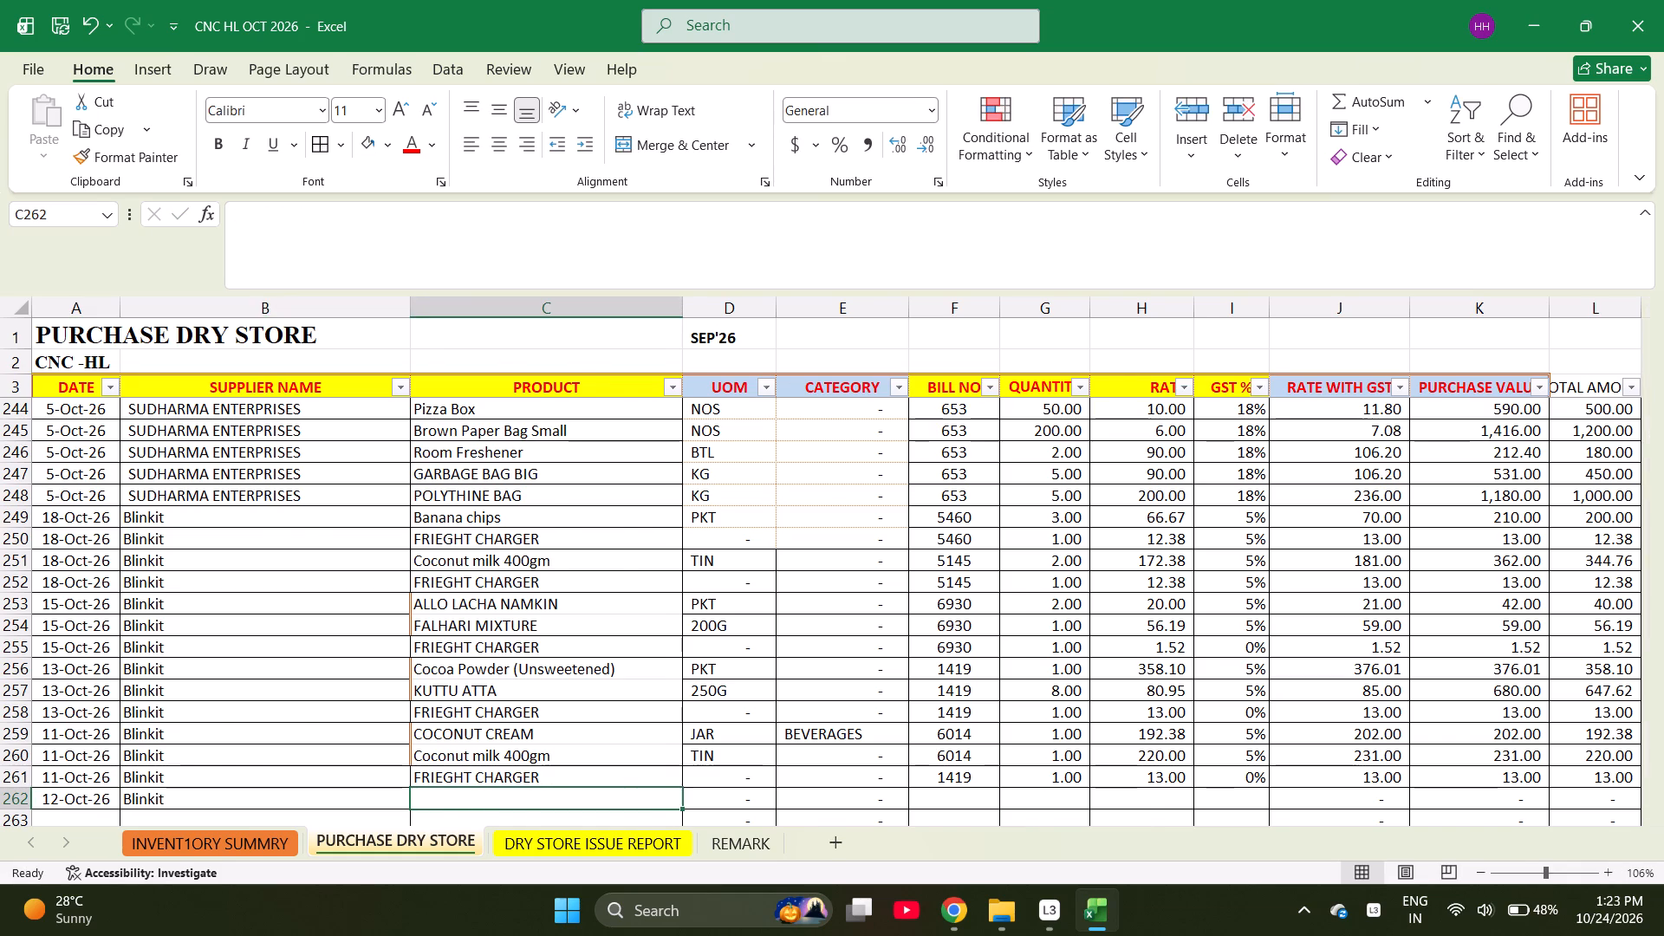
pyautogui.press('pagedown')
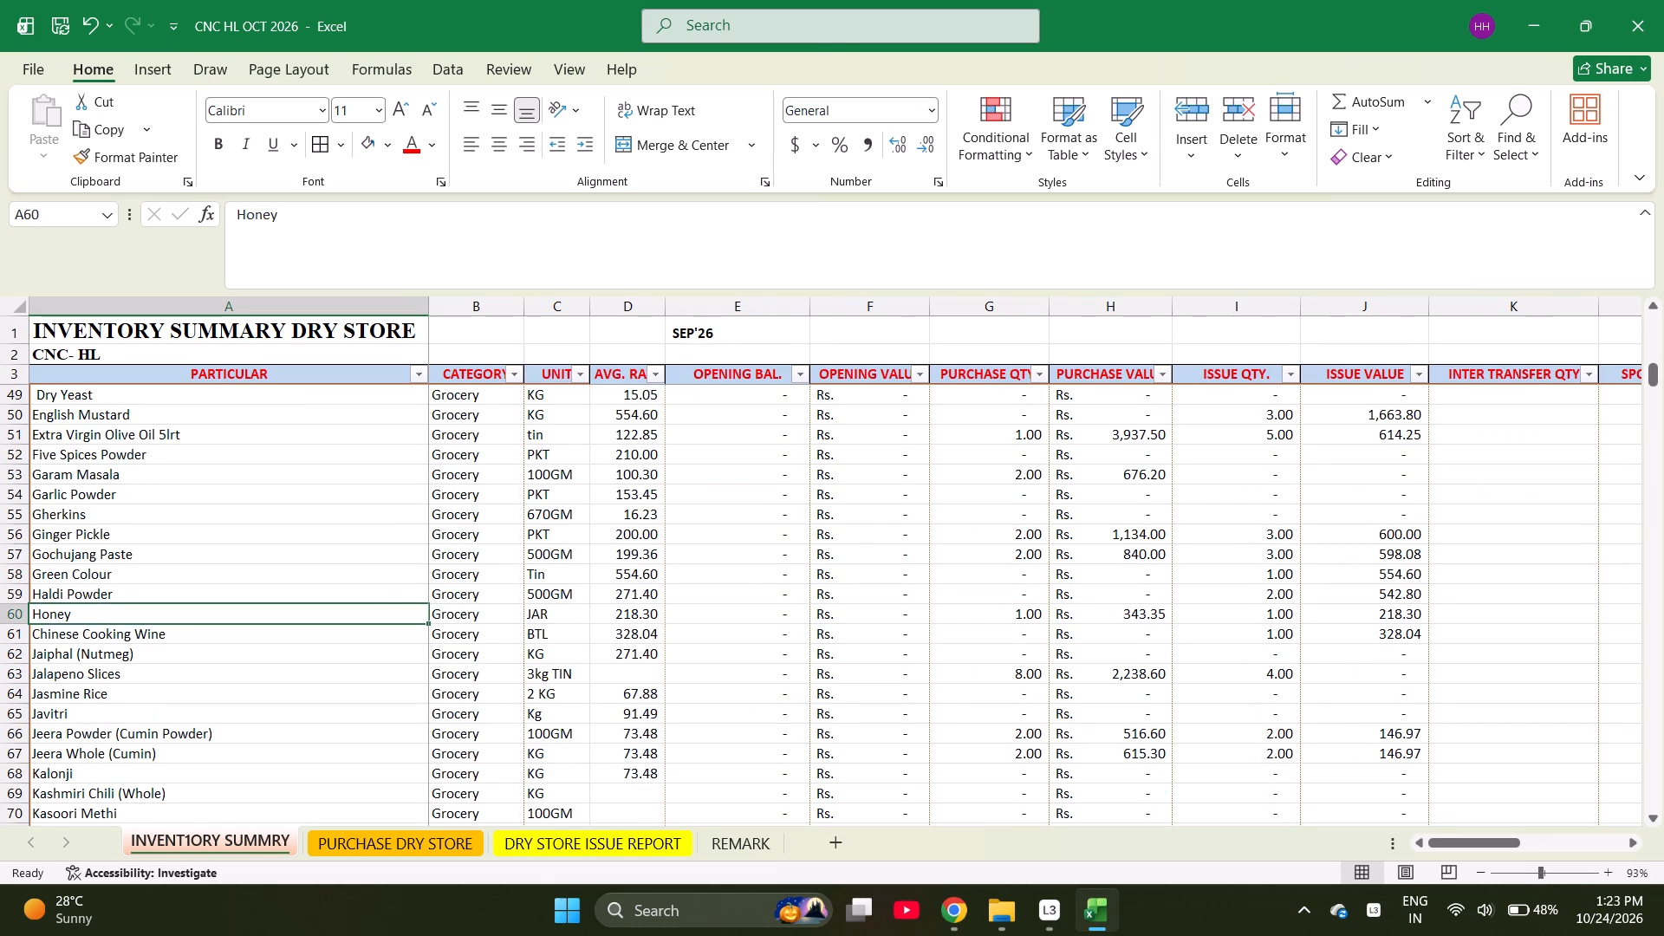
pyautogui.press('pagedown')
pyautogui.press('pagedown')
pyautogui.press('pagedown')
pyautogui.press('pagedown')
pyautogui.press('pagedown')
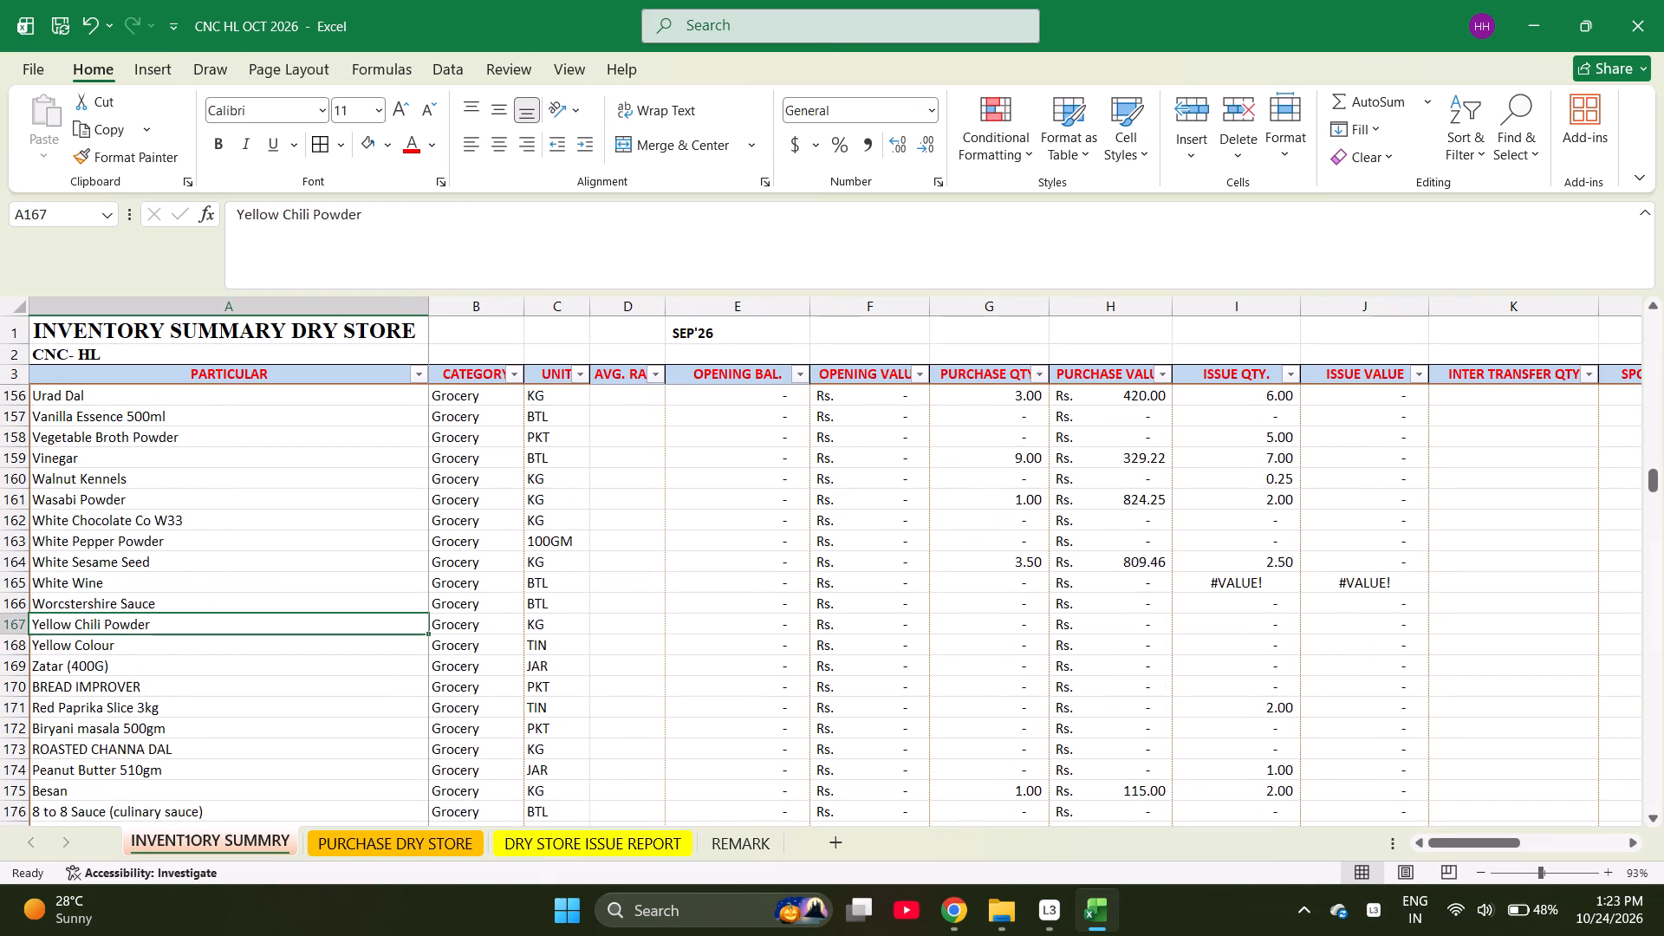
pyautogui.press('pagedown')
pyautogui.press('pagedown')
pyautogui.press('pagedown')
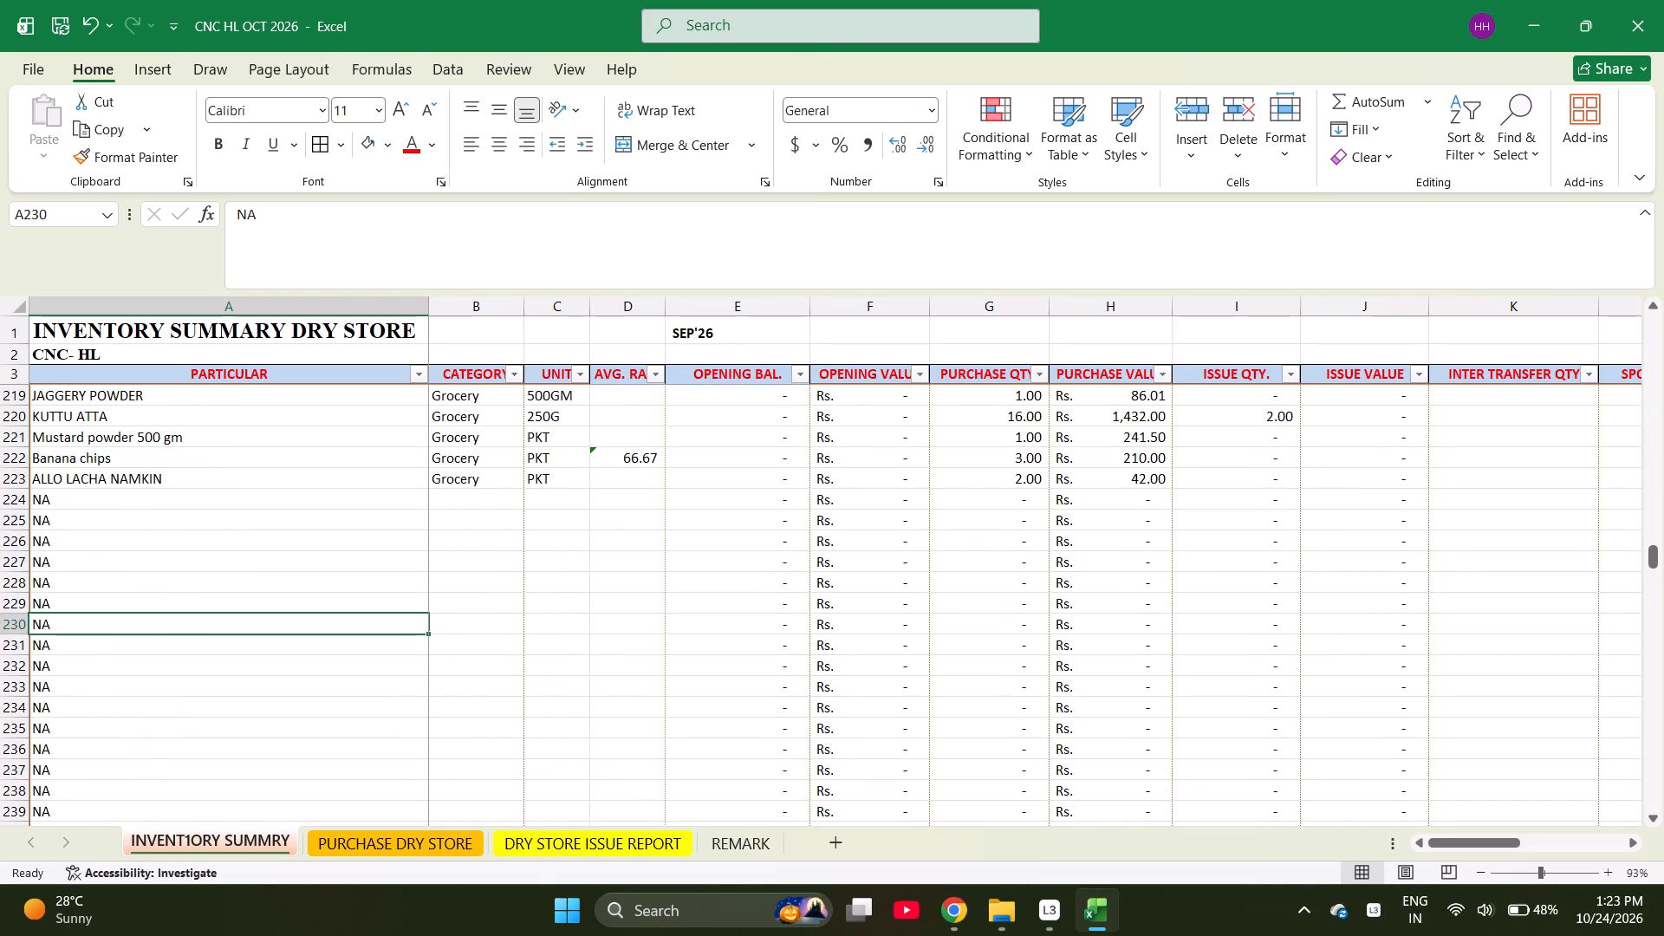
pyautogui.press('Up')
pyautogui.press('Up')
pyautogui.press('Up')
pyautogui.press('Up')
pyautogui.press('Up')
pyautogui.press('Up')
pyautogui.press('Up')
pyautogui.press('Up')
pyautogui.press('Up')
pyautogui.press('Up')
pyautogui.press('Up')
pyautogui.press('Up')
pyautogui.press('Up')
pyautogui.press('Up')
pyautogui.press('Up')
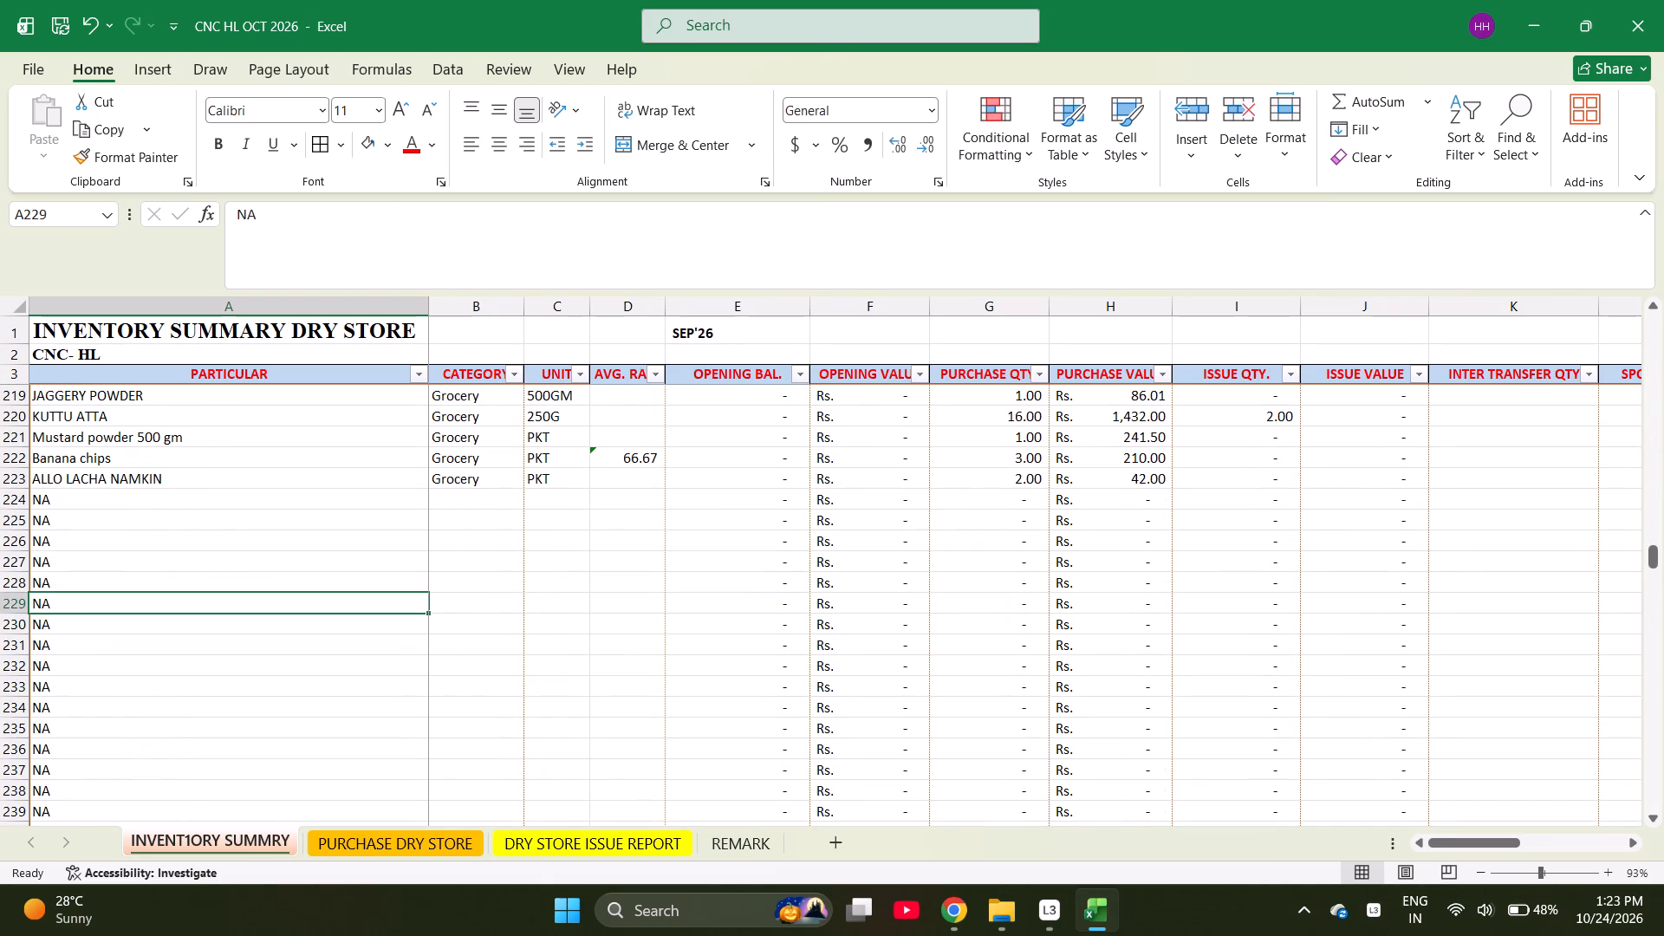
pyautogui.press('Down')
pyautogui.press('Down')
pyautogui.press('Up')
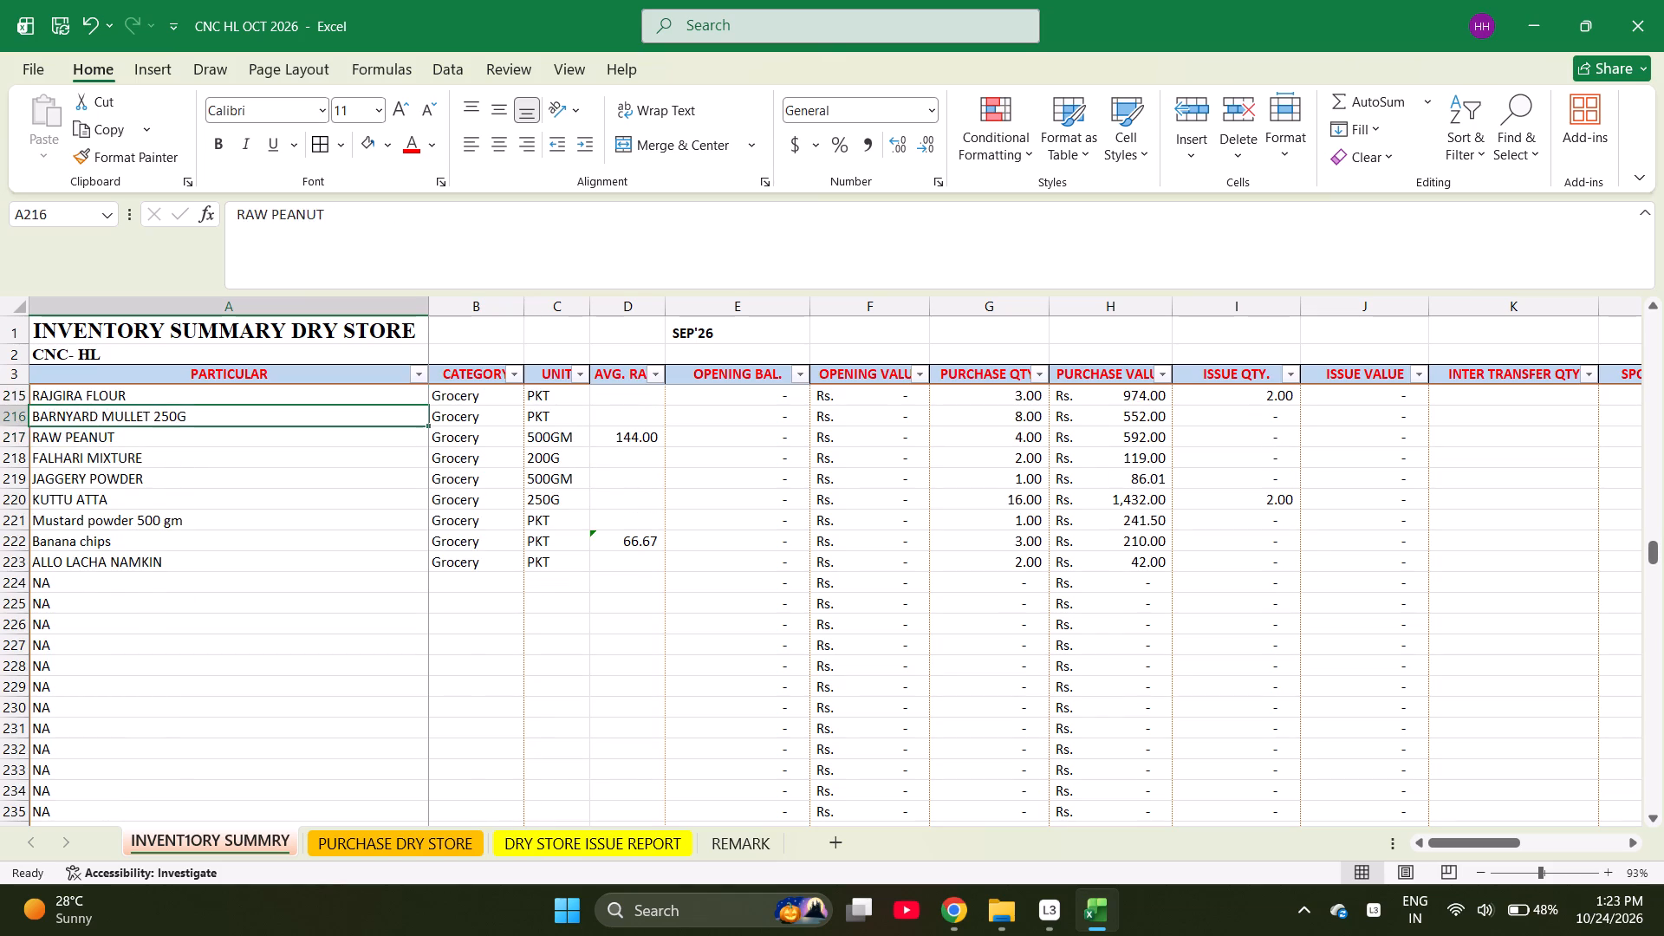
pyautogui.press('Up')
pyautogui.hotkey('ctrl', 'c')
pyautogui.hotkey('ctrl', 'pagedown')
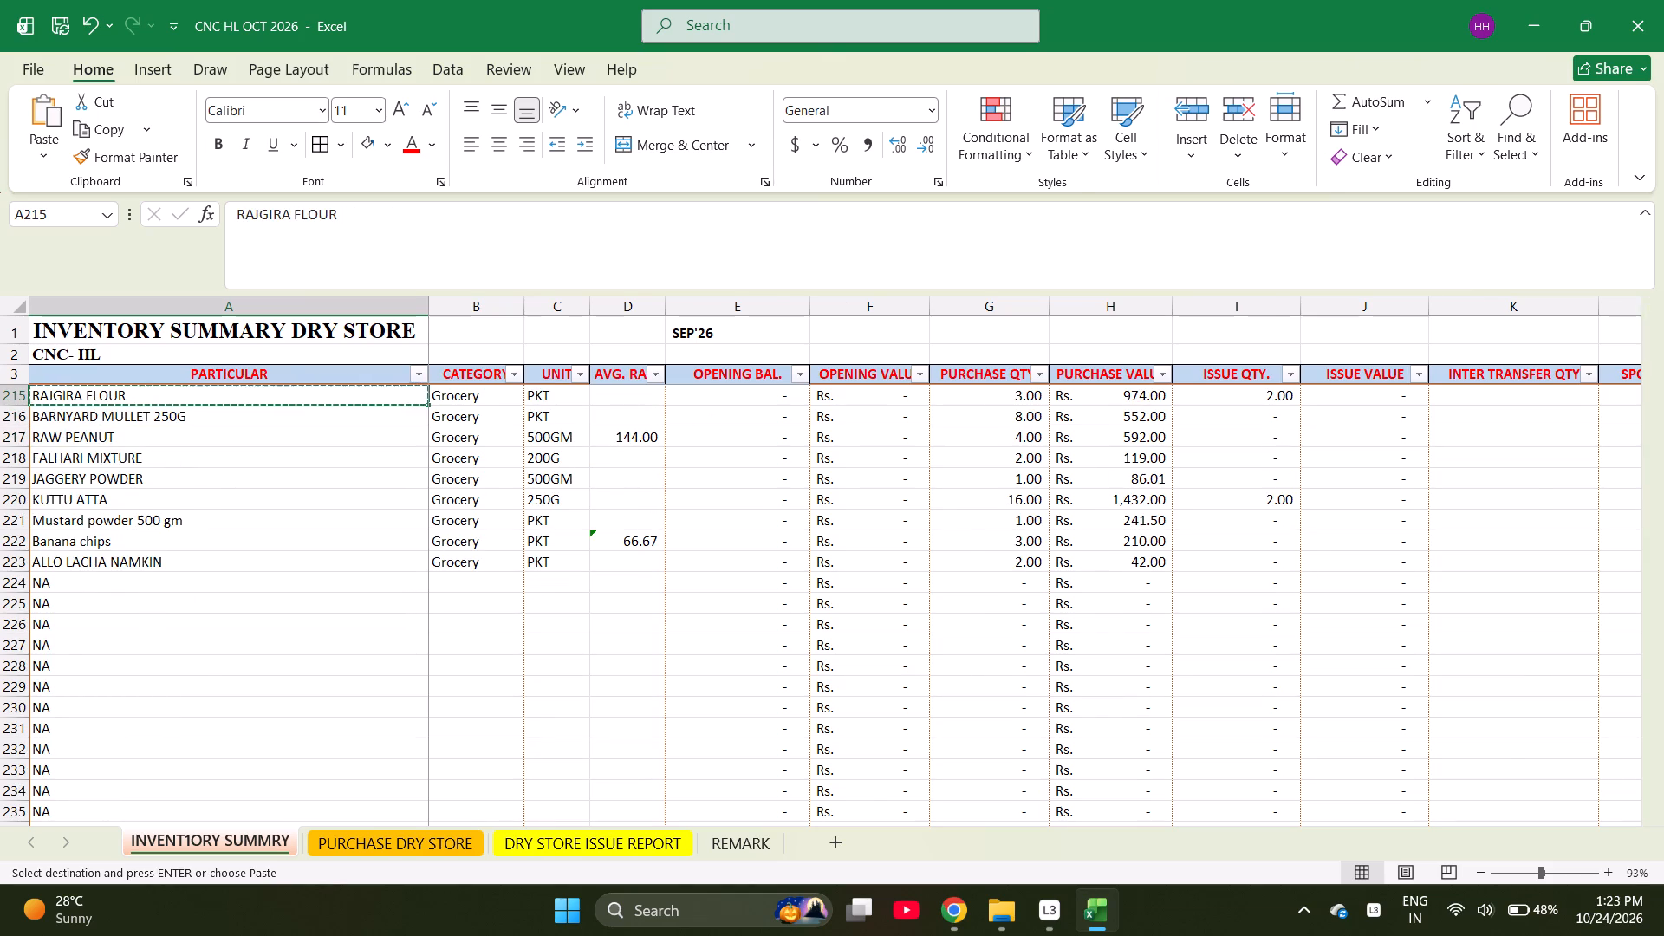
pyautogui.press('Return')
pyautogui.press('Down')
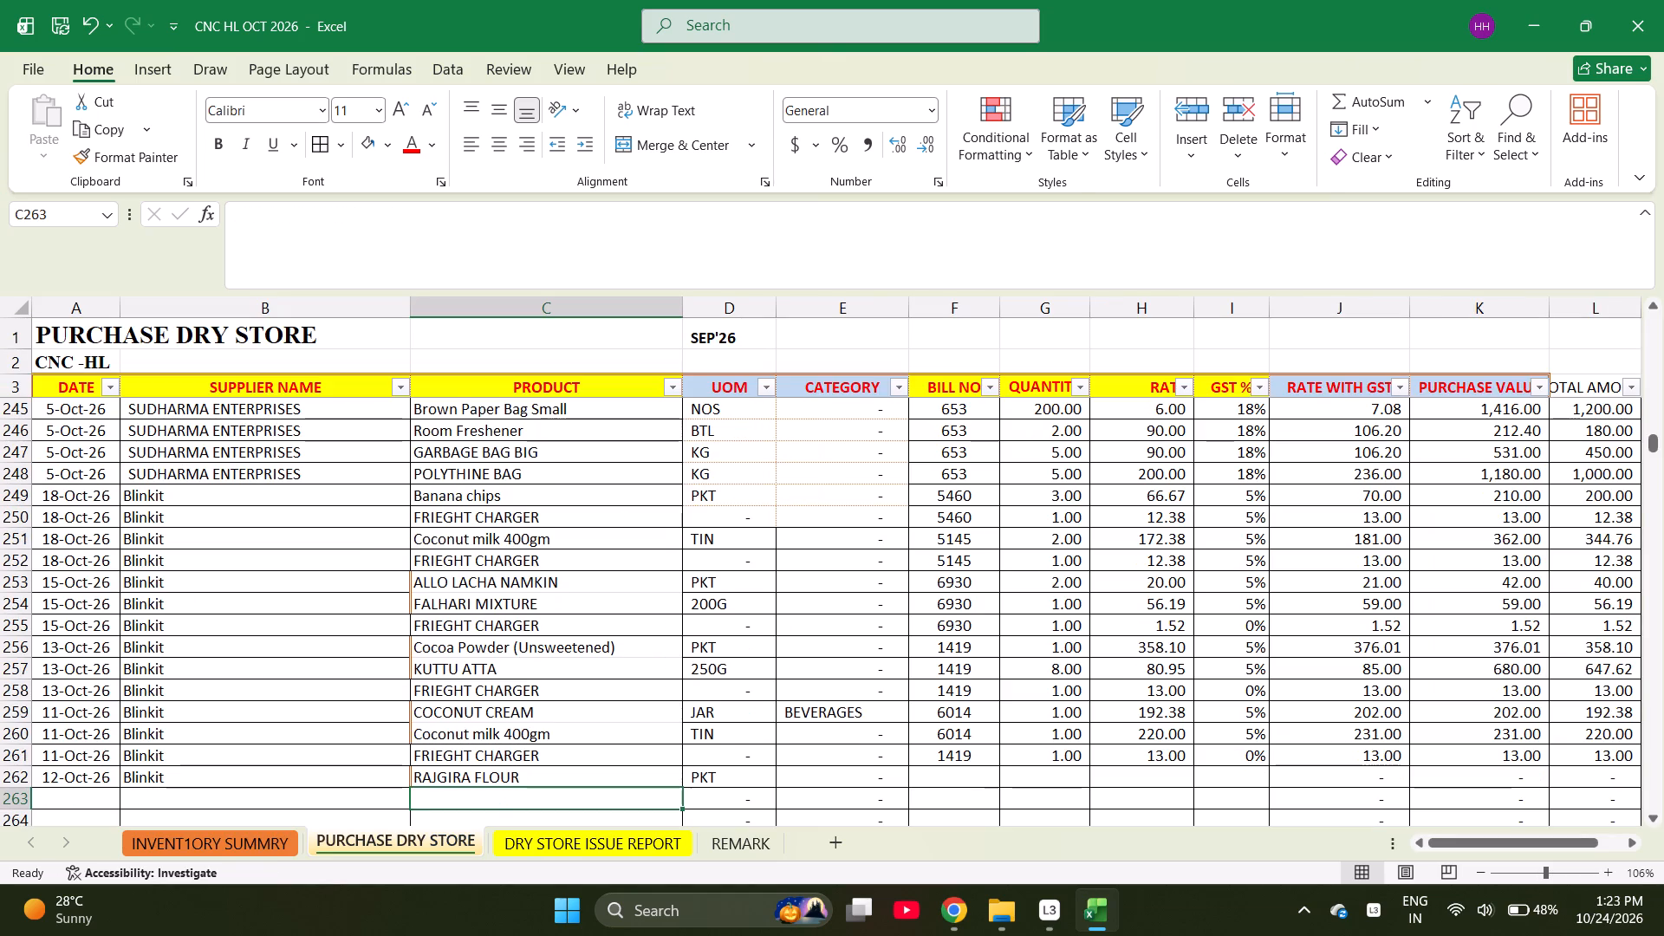
pyautogui.press('Up')
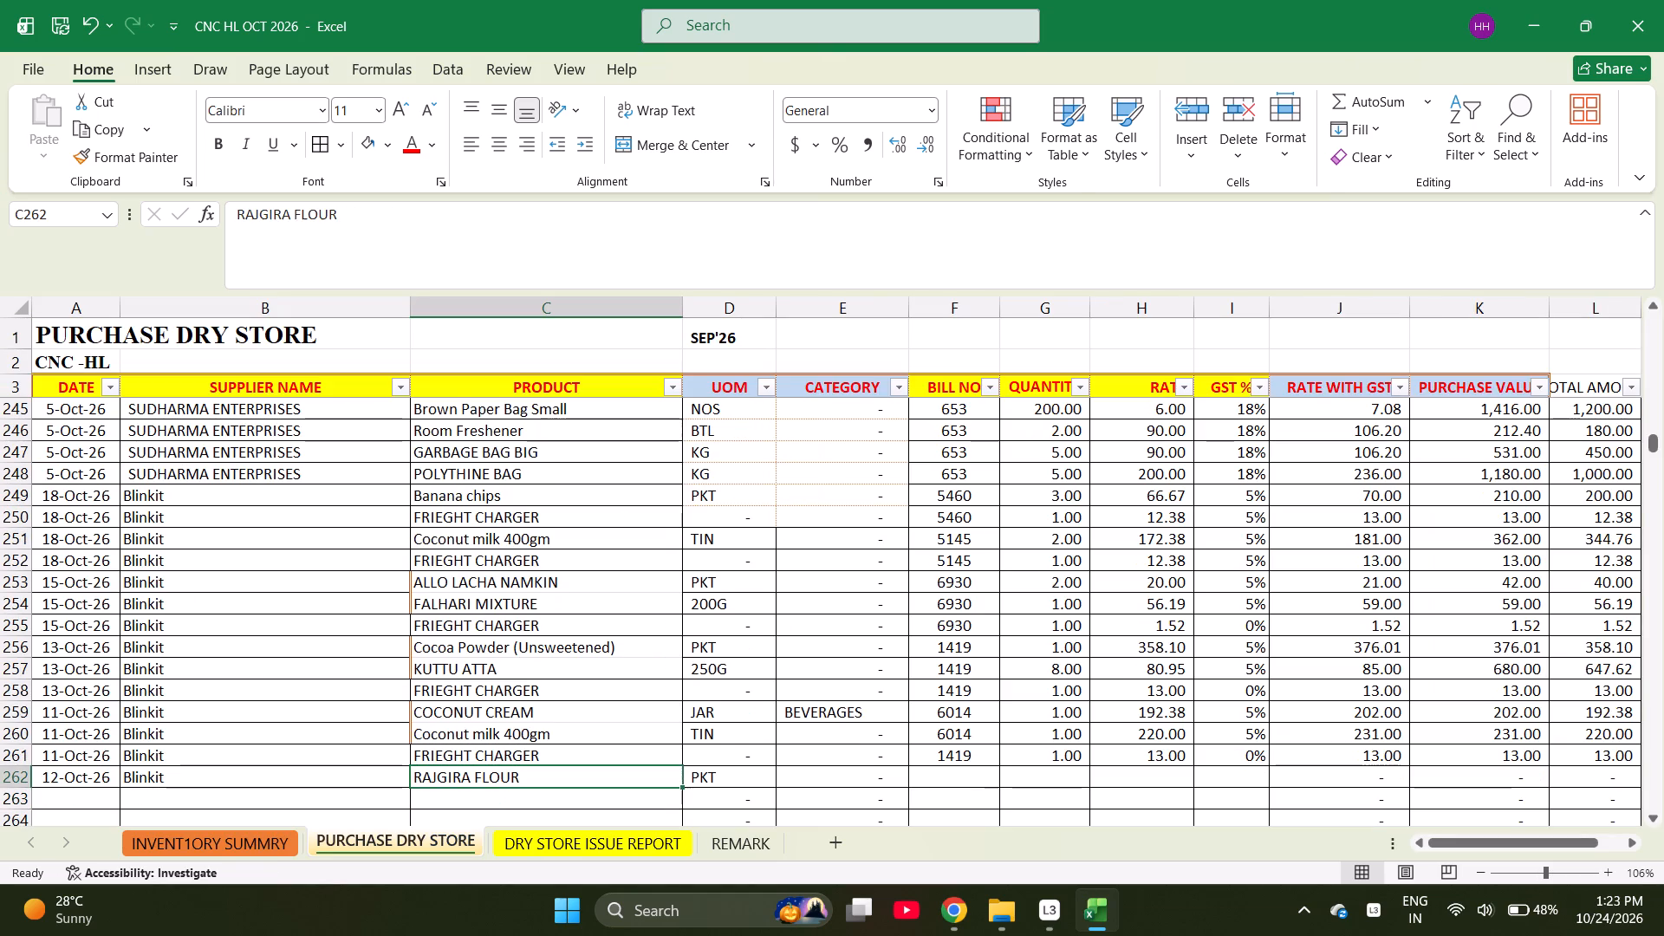
# Enter bill number 1415 and quantity 2 for the RAJGIRA FLOUR row.
pyautogui.press('Right')
pyautogui.press('Right')
pyautogui.press('Right')
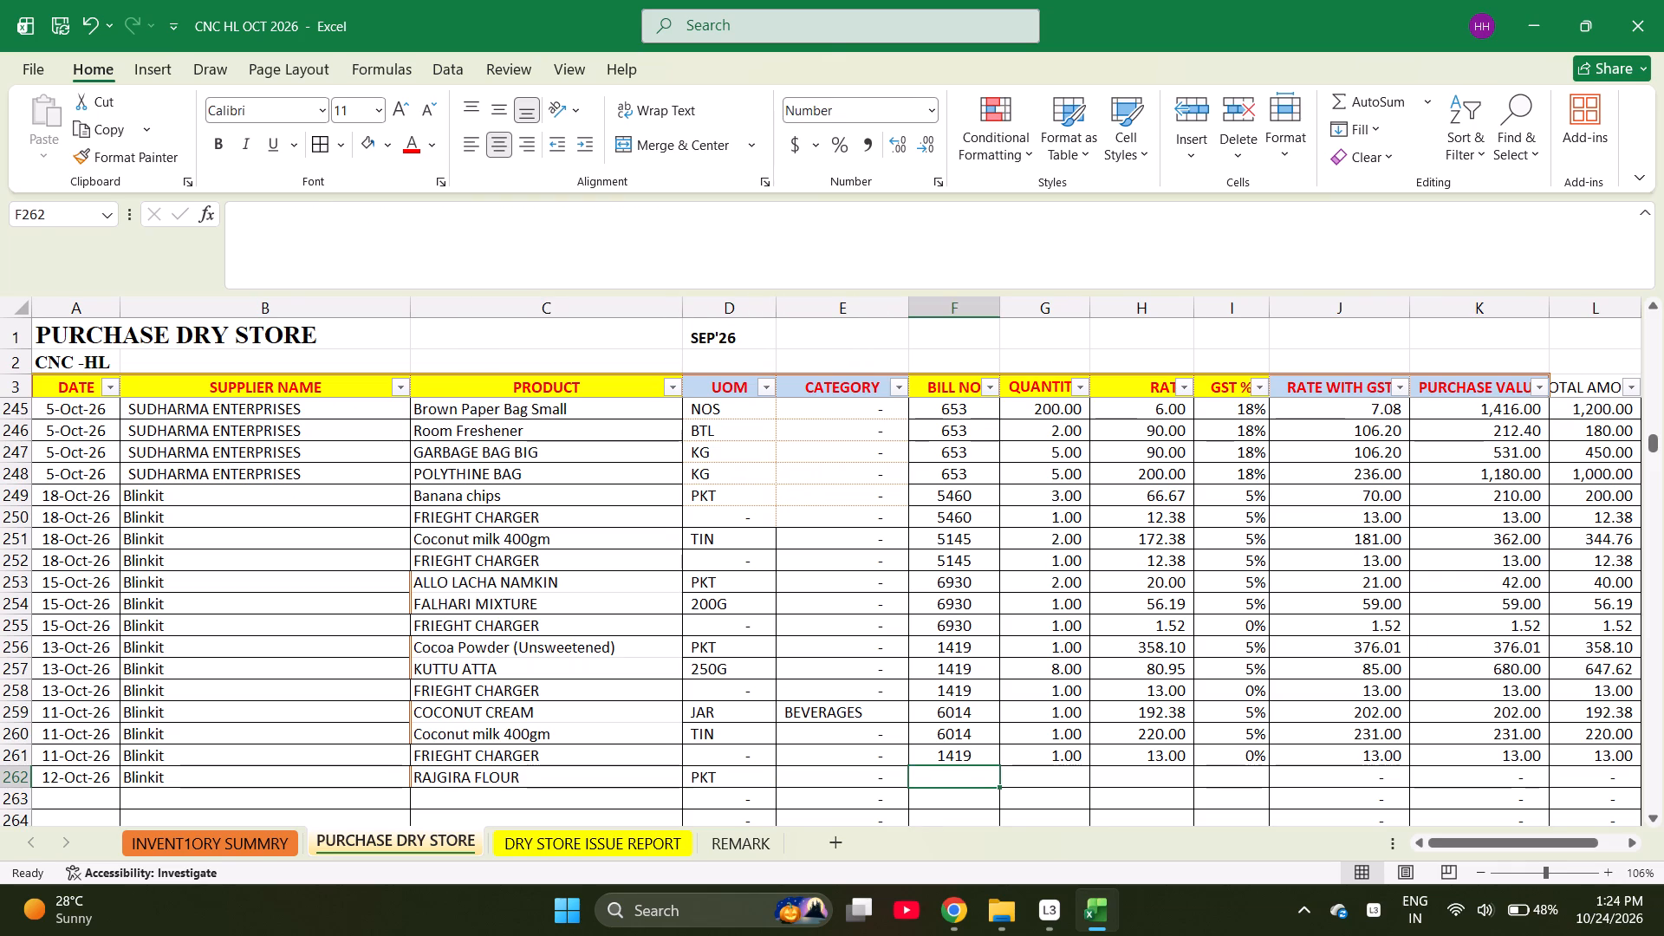
pyautogui.write('1415')
pyautogui.press('Right')
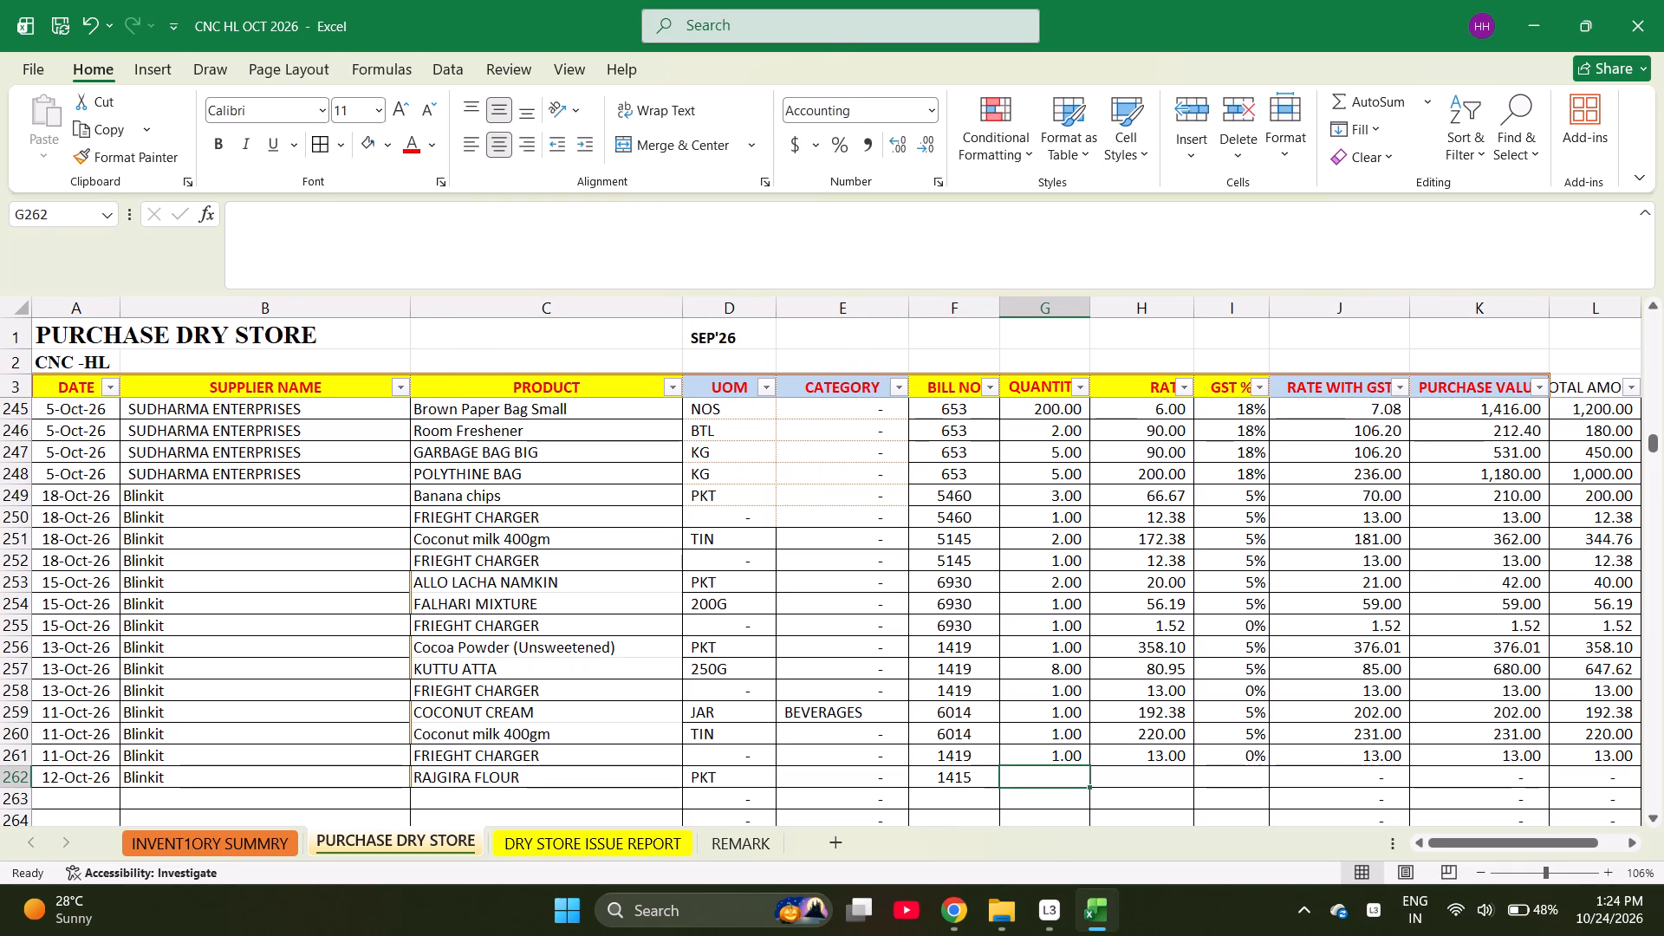
pyautogui.press('2')
pyautogui.press('Right')
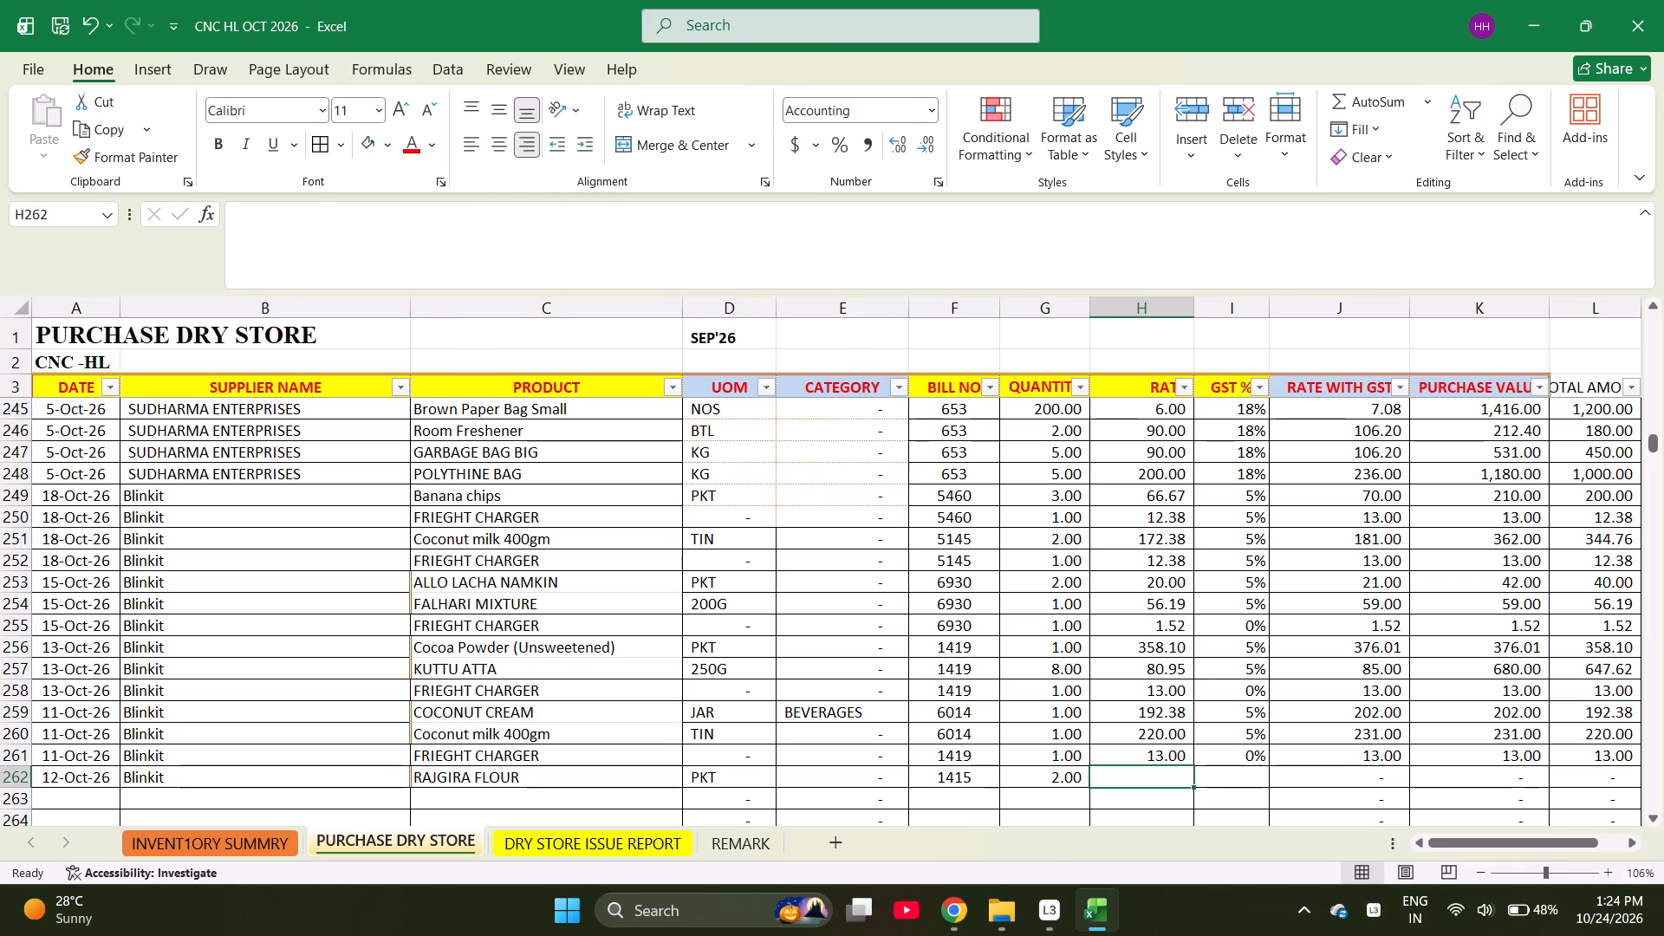
# Enter the RAJGIRA FLOUR rate as the formula =569.52/2 and set its GST to 5%.
pyautogui.press('=')
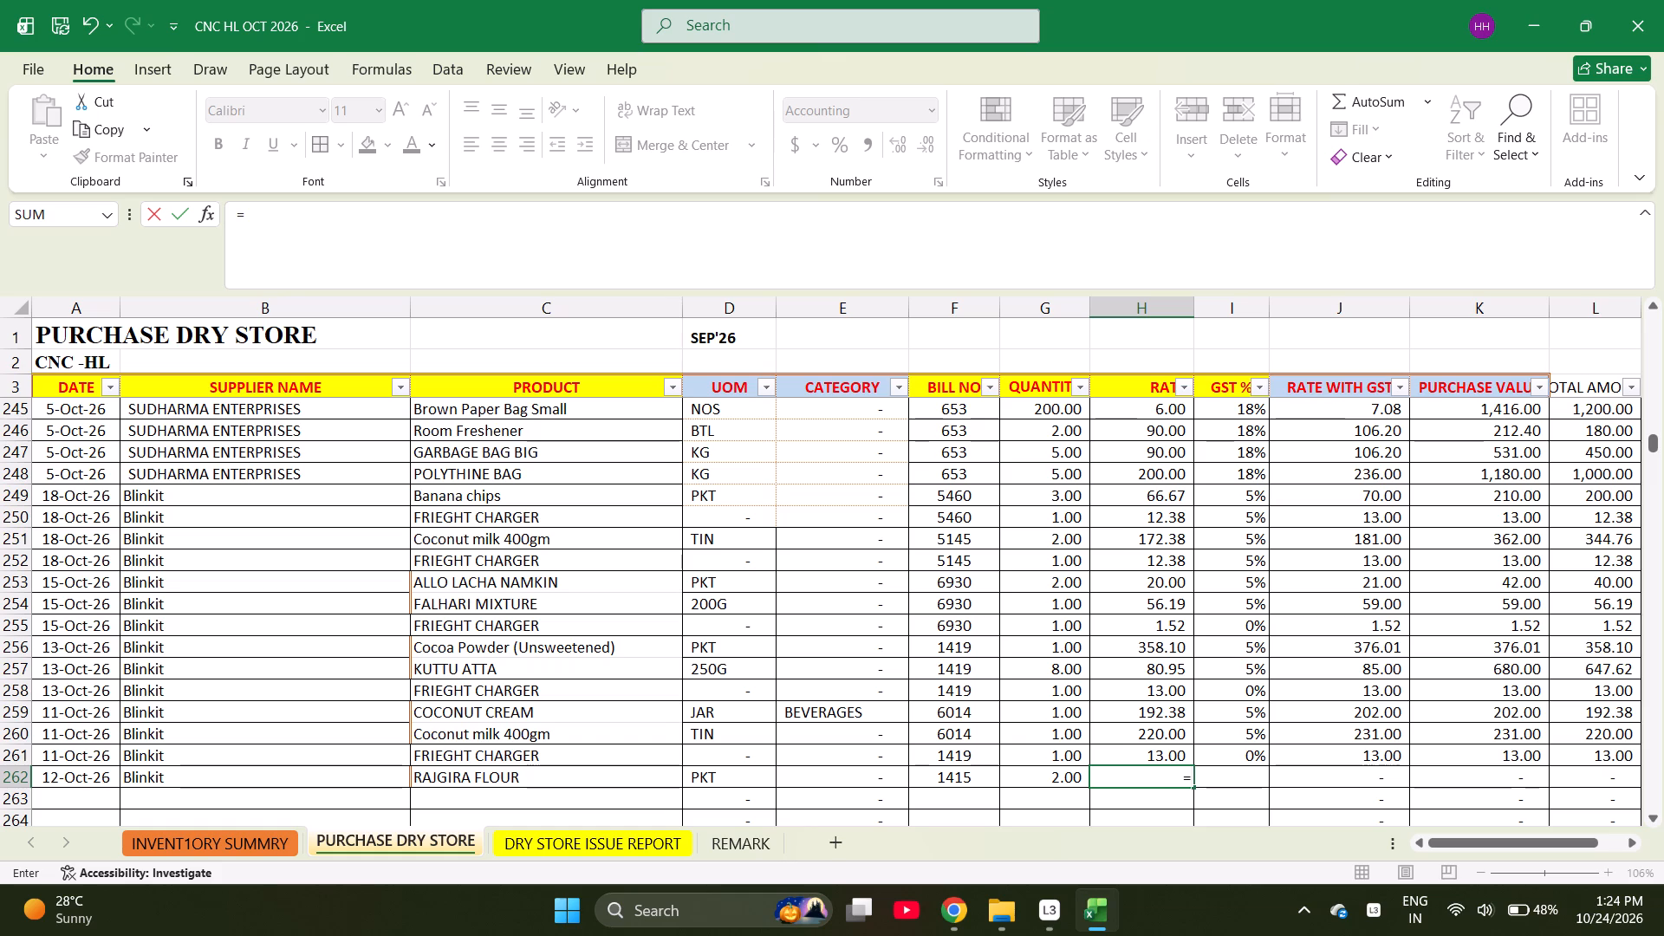
pyautogui.write('569')
pyautogui.write('.52/')
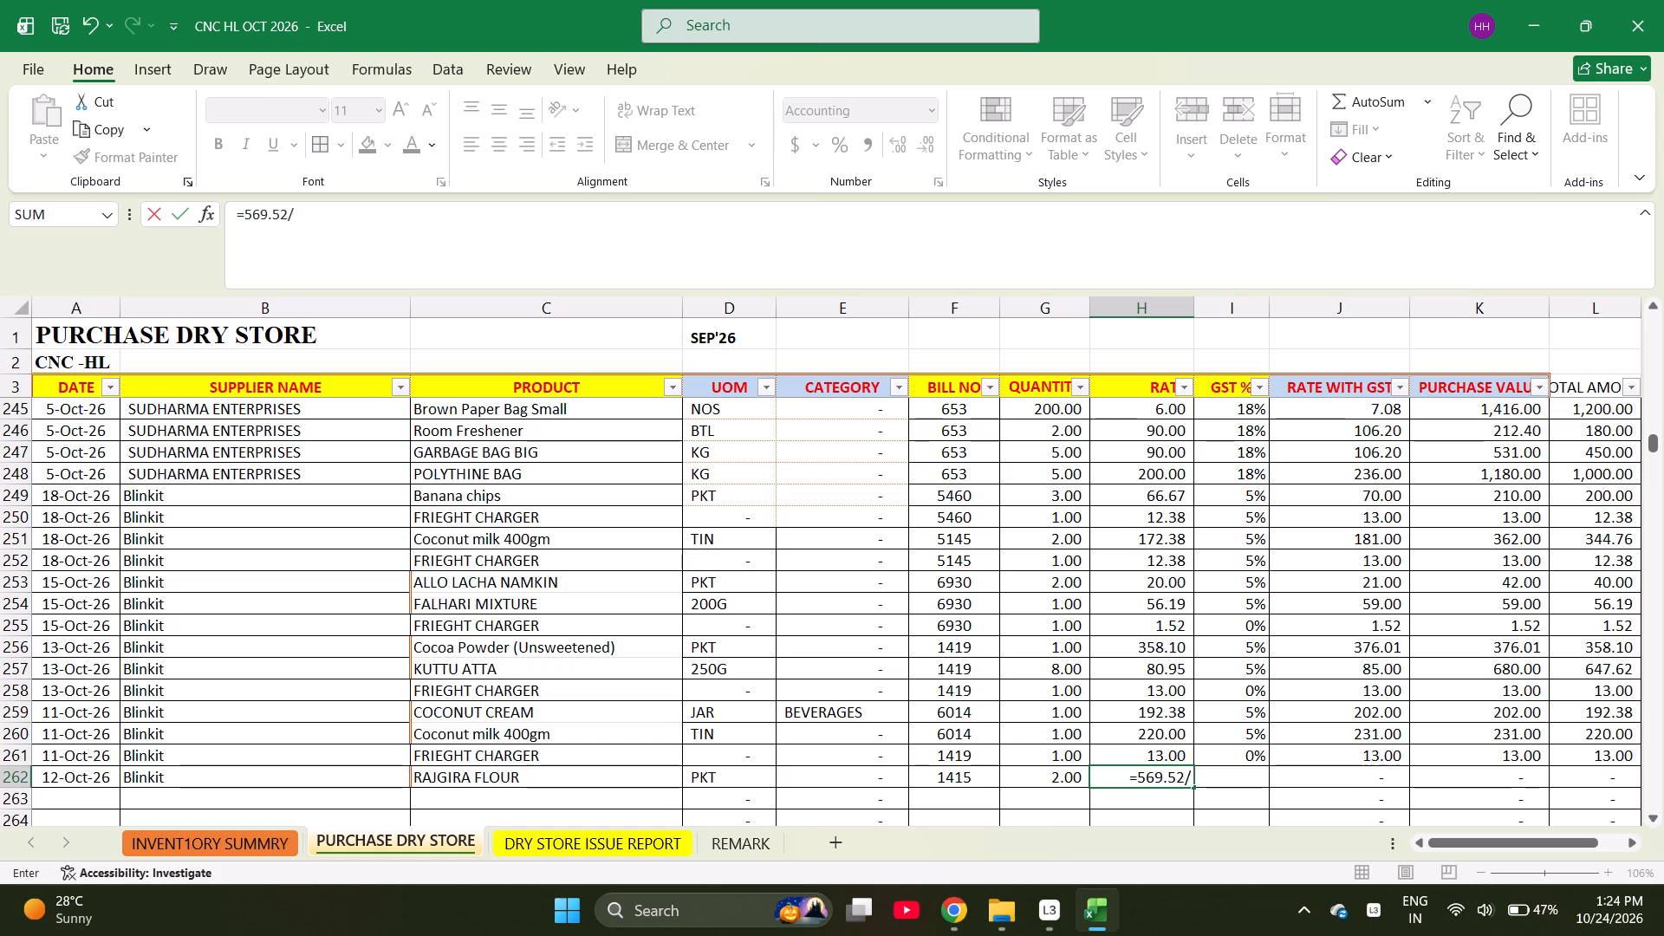
pyautogui.press('2')
pyautogui.press('Return')
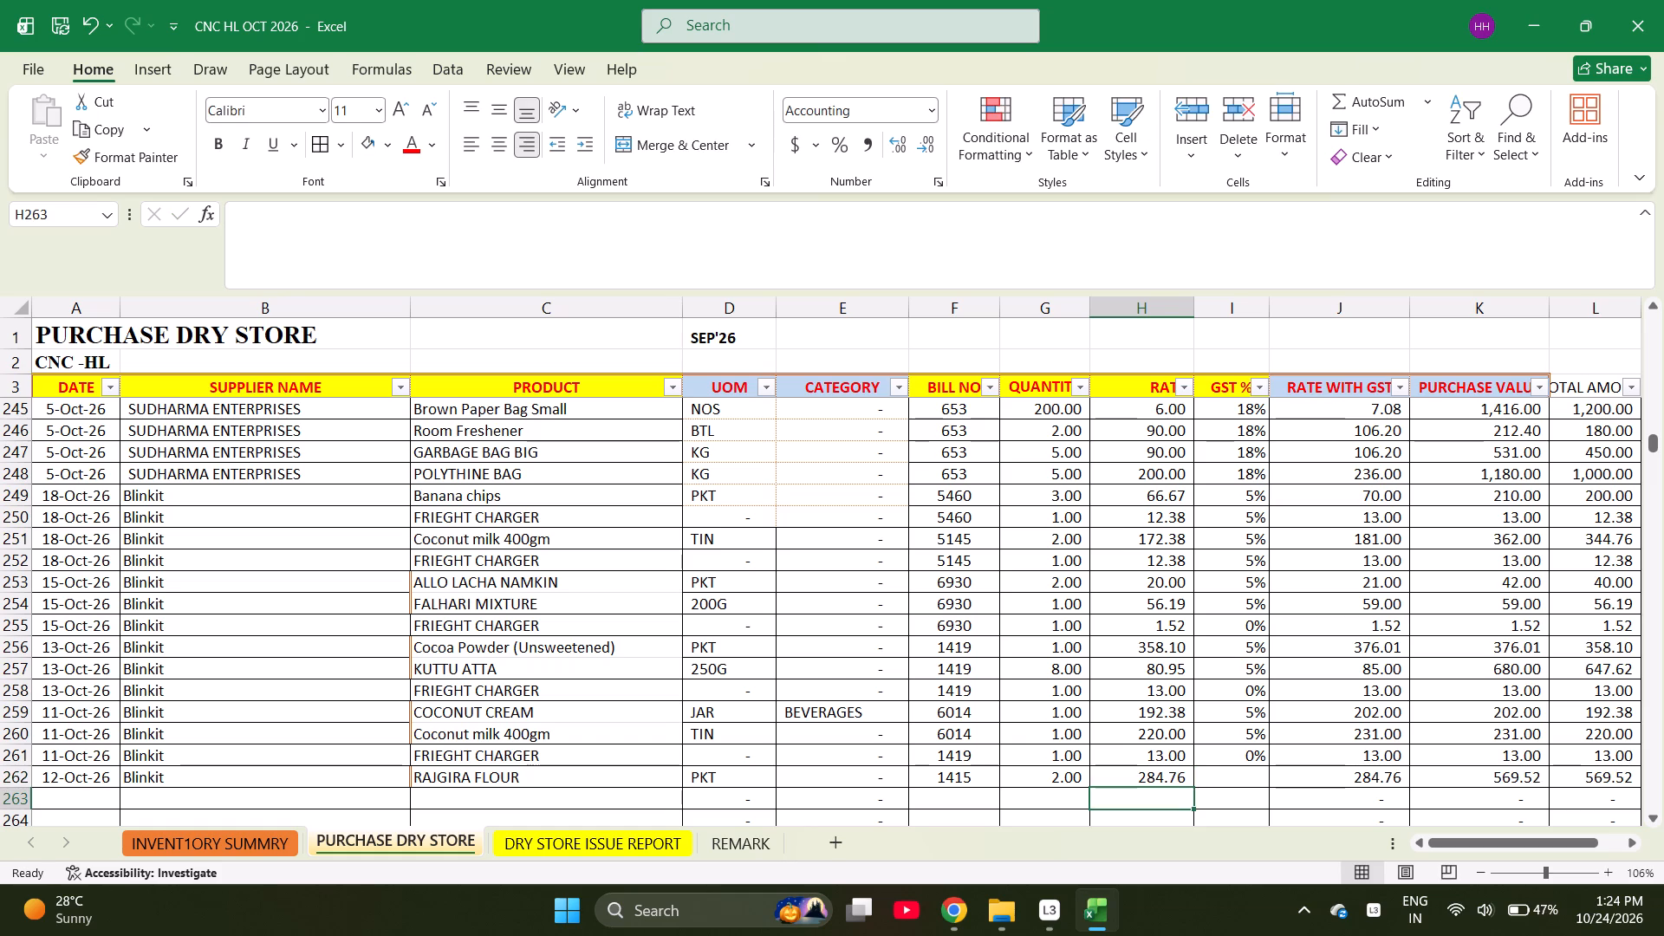
pyautogui.press('Up')
pyautogui.press('Right')
pyautogui.press('5')
pyautogui.press('Return')
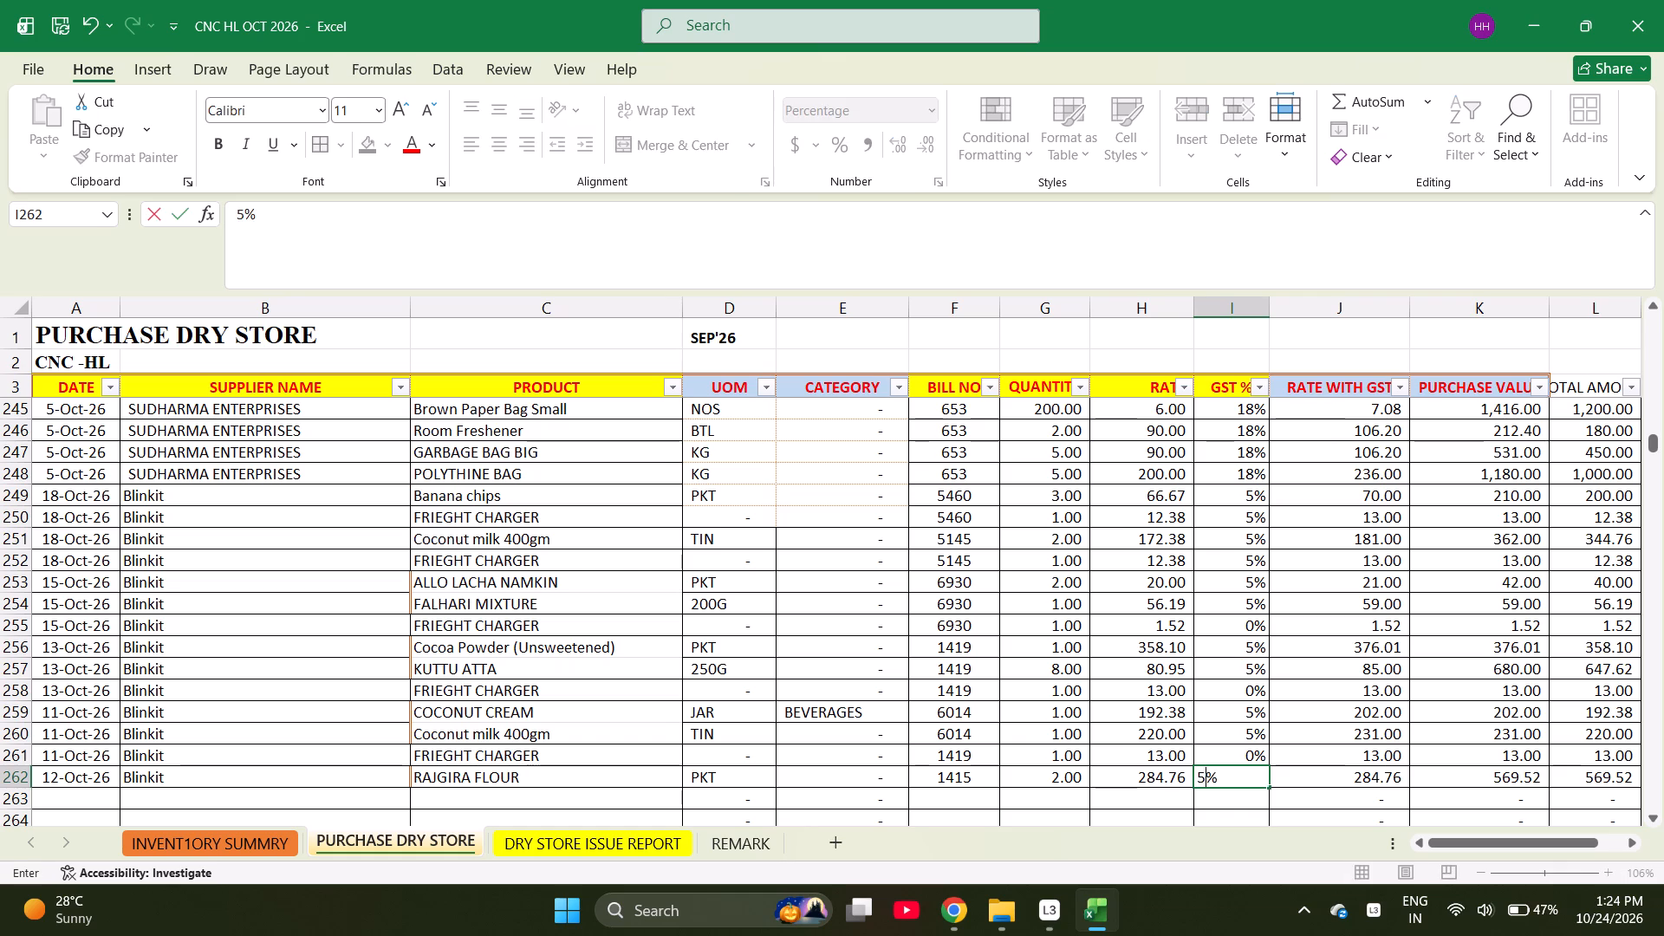
# Fill the date 12-Oct-26 and supplier Blinkit from the RAJGIRA FLOUR row into row 263.
pyautogui.press('Up')
pyautogui.press('Left')
pyautogui.press('Left')
pyautogui.press('Left')
pyautogui.press('Left')
pyautogui.press('Left')
pyautogui.press('Left')
pyautogui.press('Left')
pyautogui.press('Left')
pyautogui.press('Left')
pyautogui.press('Left')
pyautogui.press('Left')
pyautogui.press('Left')
pyautogui.press('Left')
pyautogui.press('Left')
pyautogui.press('Left')
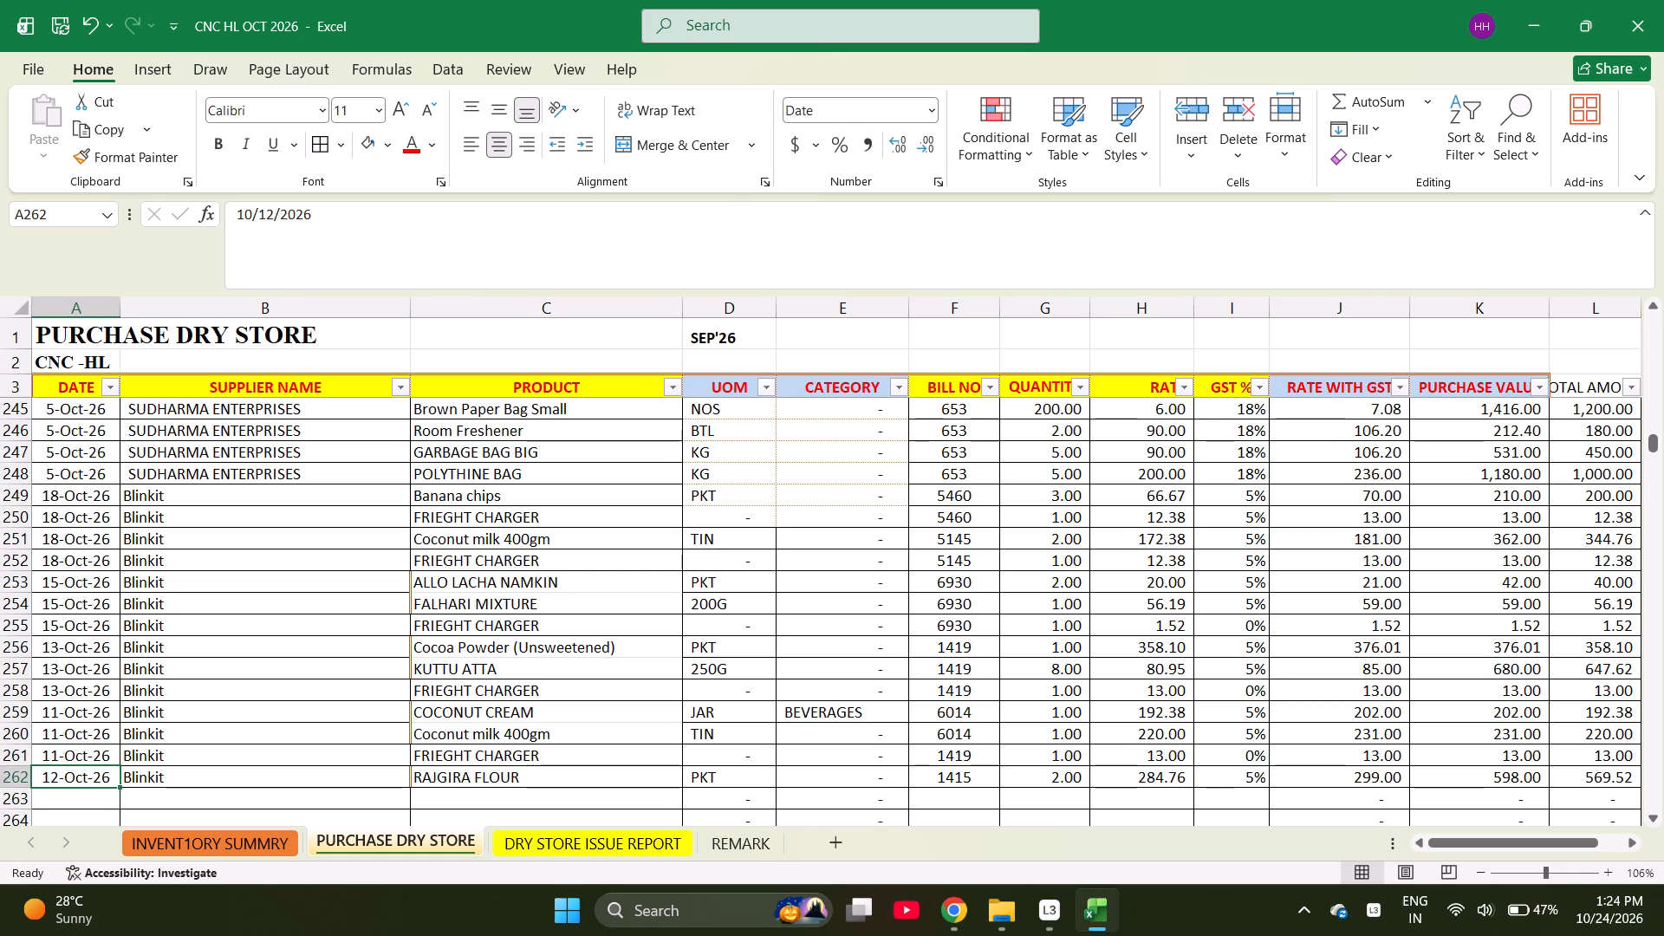
pyautogui.press('Right')
pyautogui.press('Right')
pyautogui.press('Right')
pyautogui.press('Right')
pyautogui.press('Right')
pyautogui.press('Left')
pyautogui.press('Left')
pyautogui.press('Left')
pyautogui.press('Left')
pyautogui.press('Left')
pyautogui.press('Left')
pyautogui.press('Left')
pyautogui.press('Left')
pyautogui.press('Left')
pyautogui.press('Left')
pyautogui.press('Left')
pyautogui.press('Left')
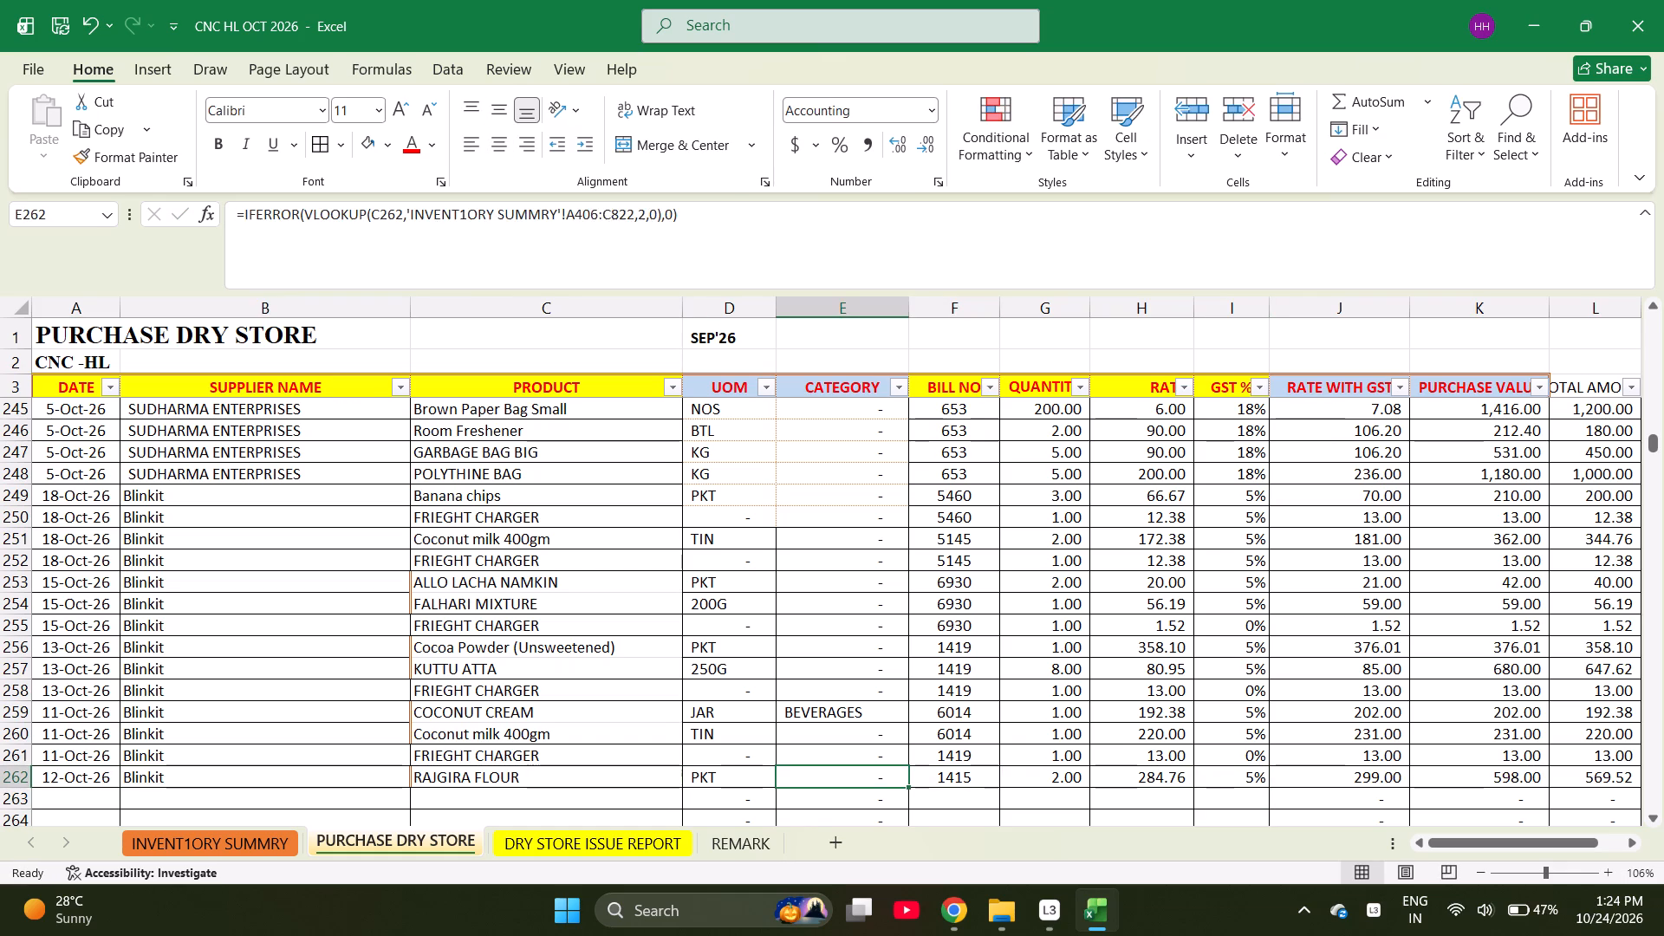
pyautogui.press('Down')
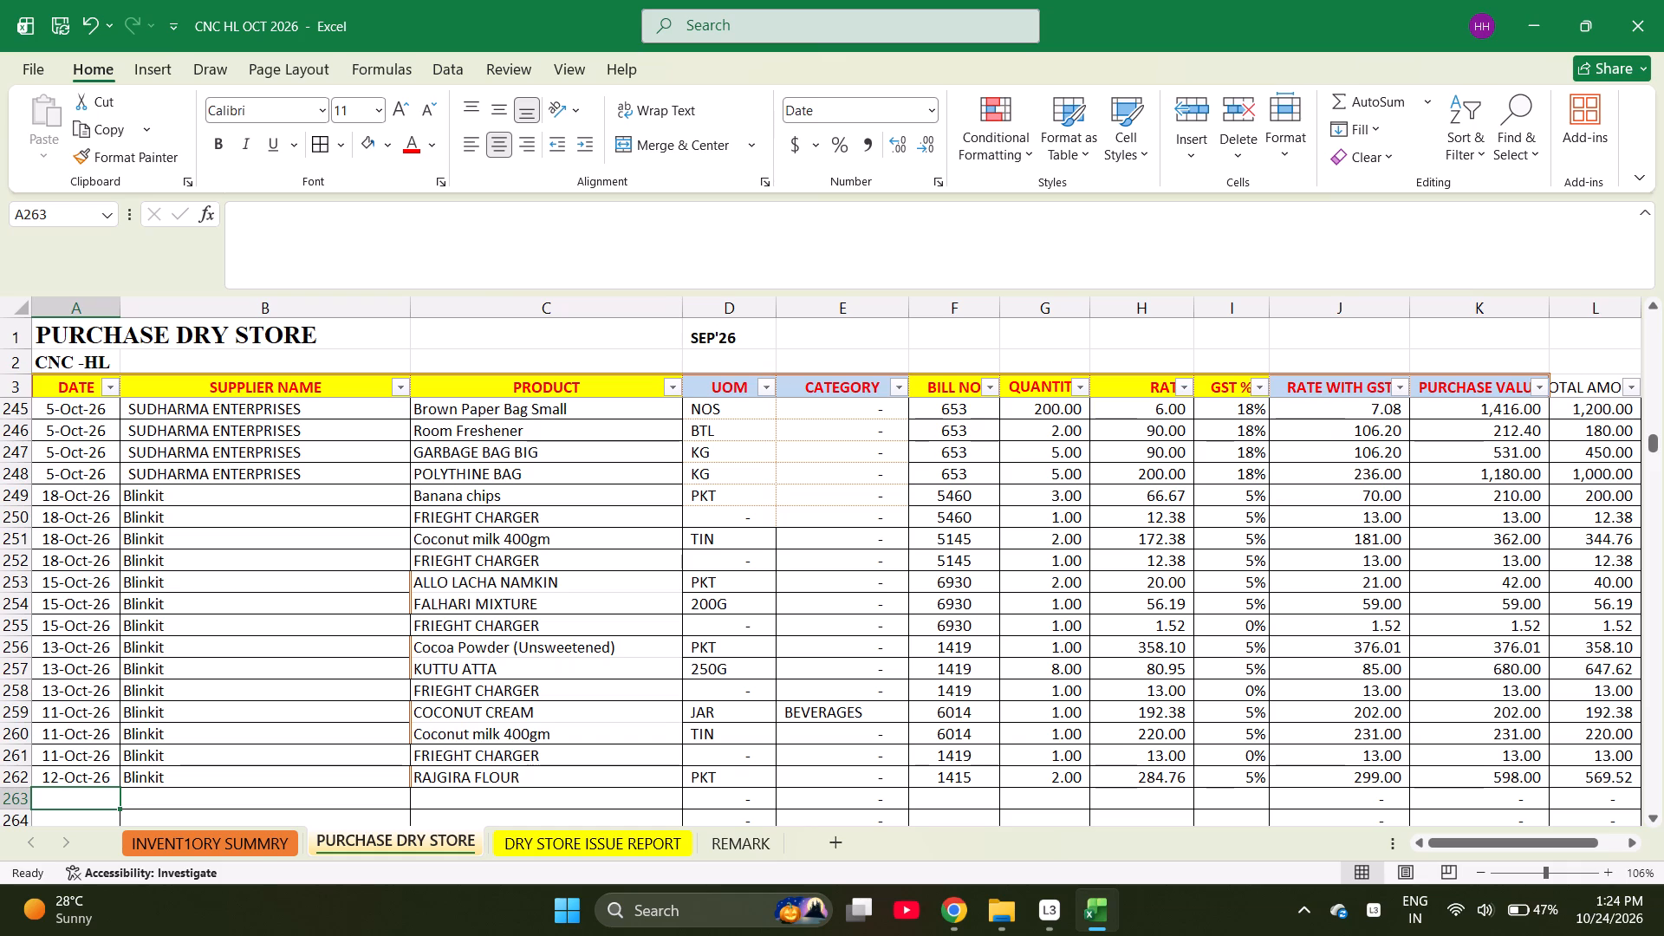
pyautogui.hotkey('ctrl', 'd')
pyautogui.press('Right')
pyautogui.hotkey('ctrl', 'd')
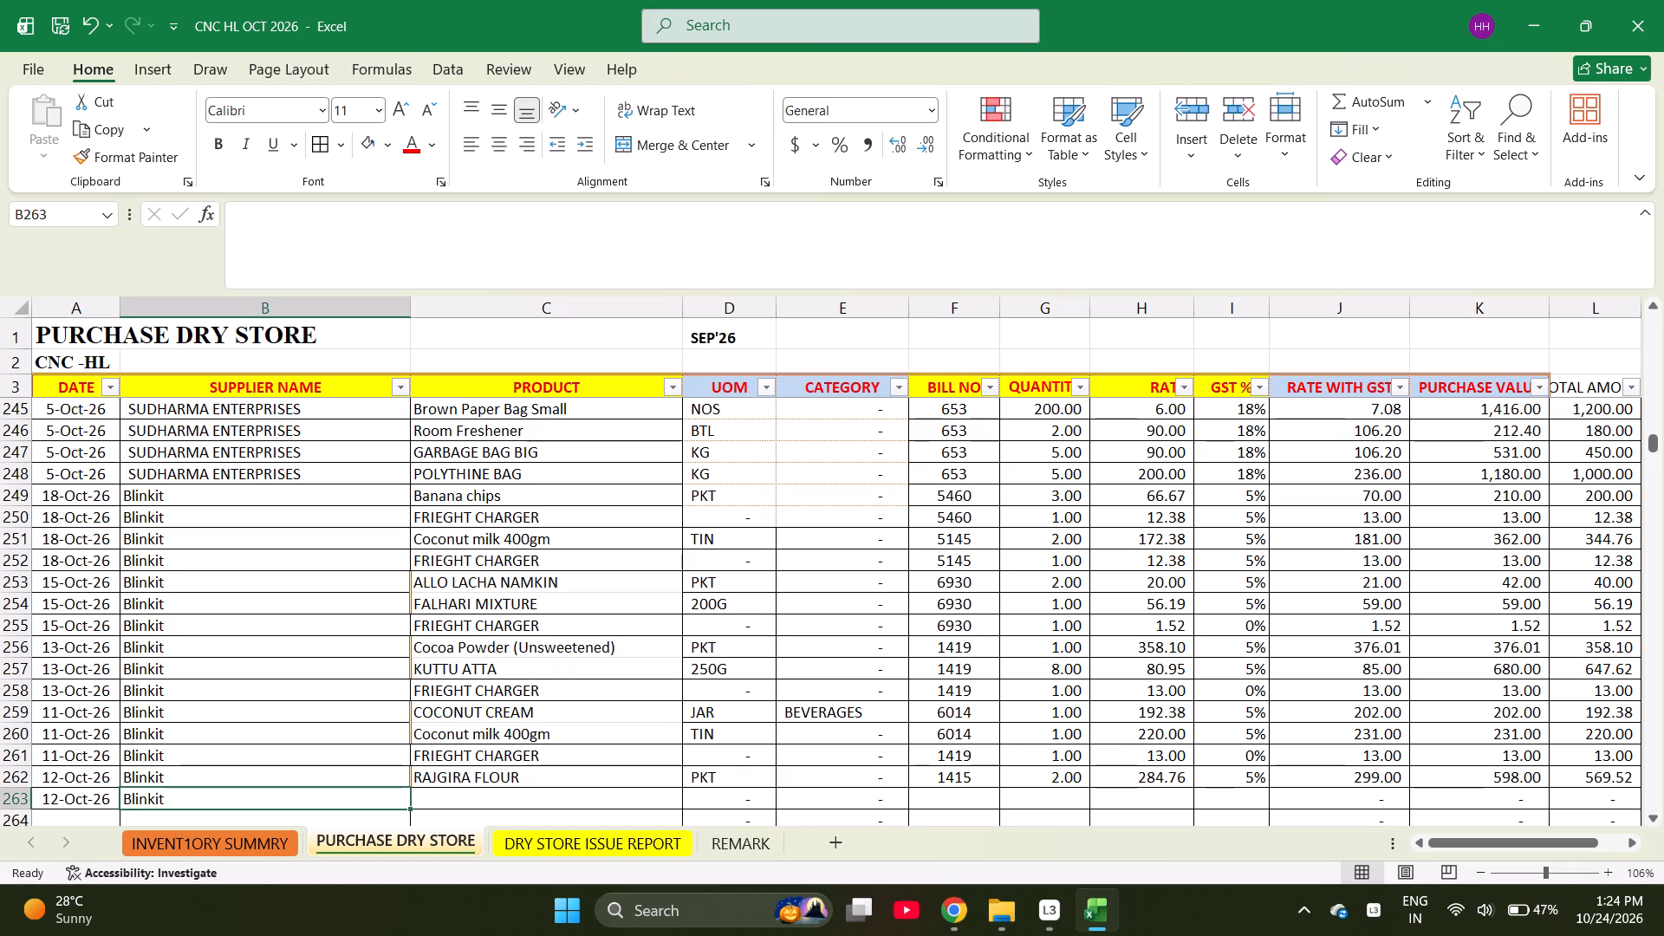
pyautogui.press('Right')
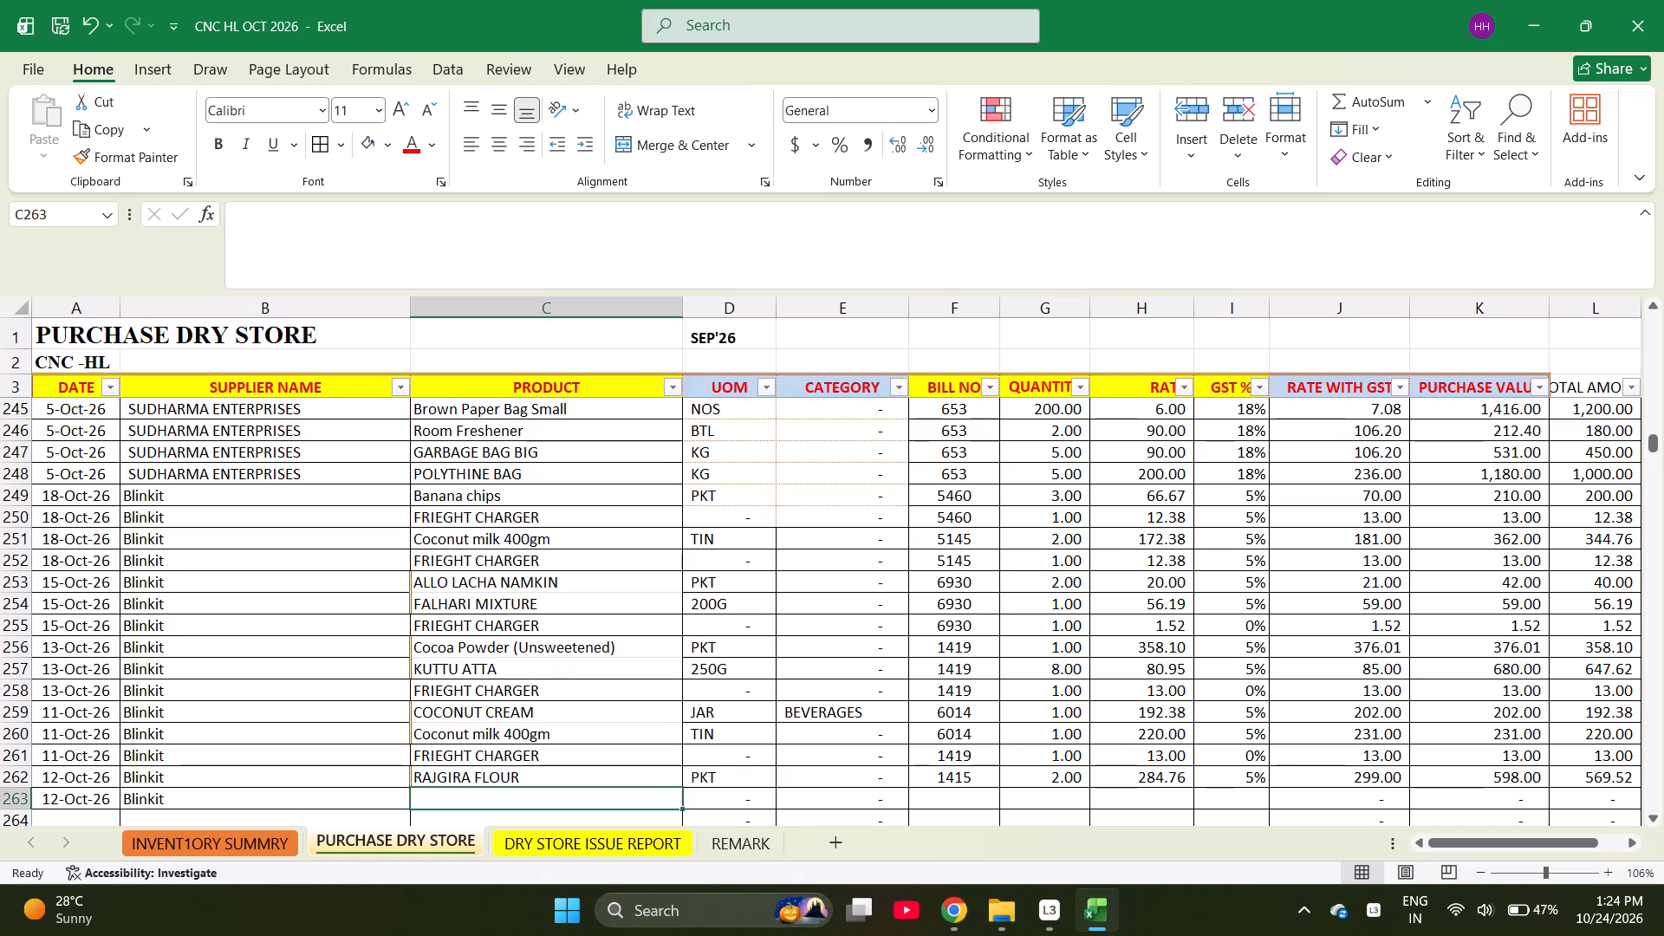
# Enter Coconut milk 400gm as the product in row 263.
pyautogui.write('COOC')
pyautogui.press('BackSpace')
pyautogui.press('BackSpace')
pyautogui.write('CONUT M')
pyautogui.press('Return')
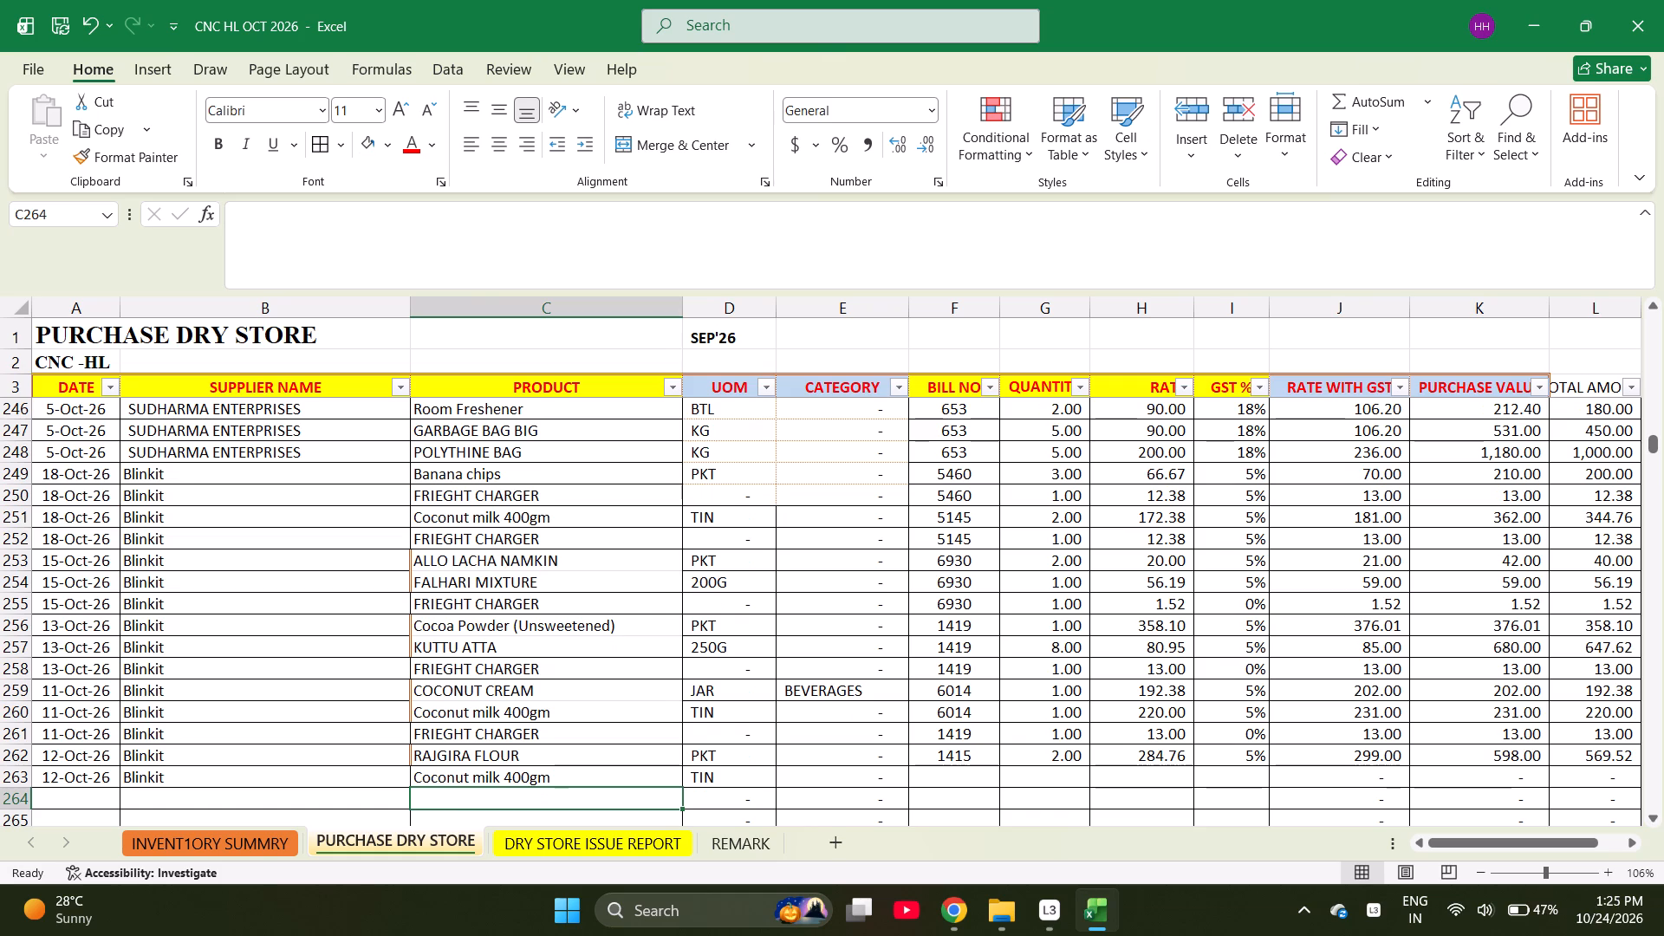
# Enter bill number 8813 and quantity 1 for the Coconut milk 400gm row 263.
pyautogui.press('Right')
pyautogui.press('Right')
pyautogui.press('Up')
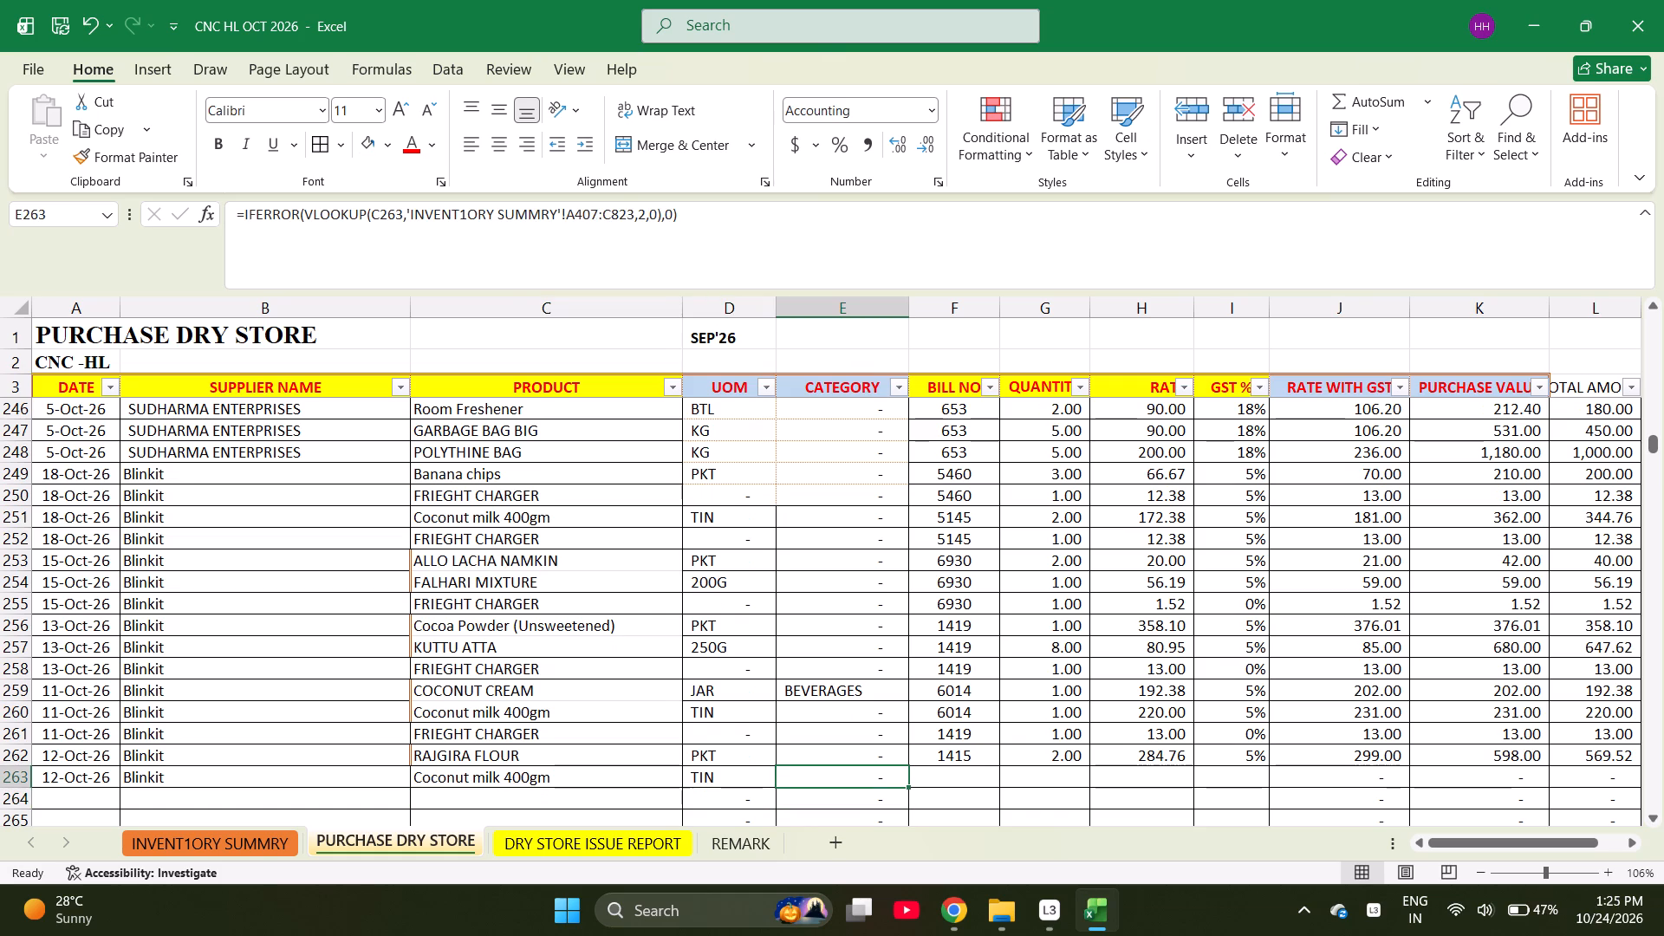
pyautogui.press('Right')
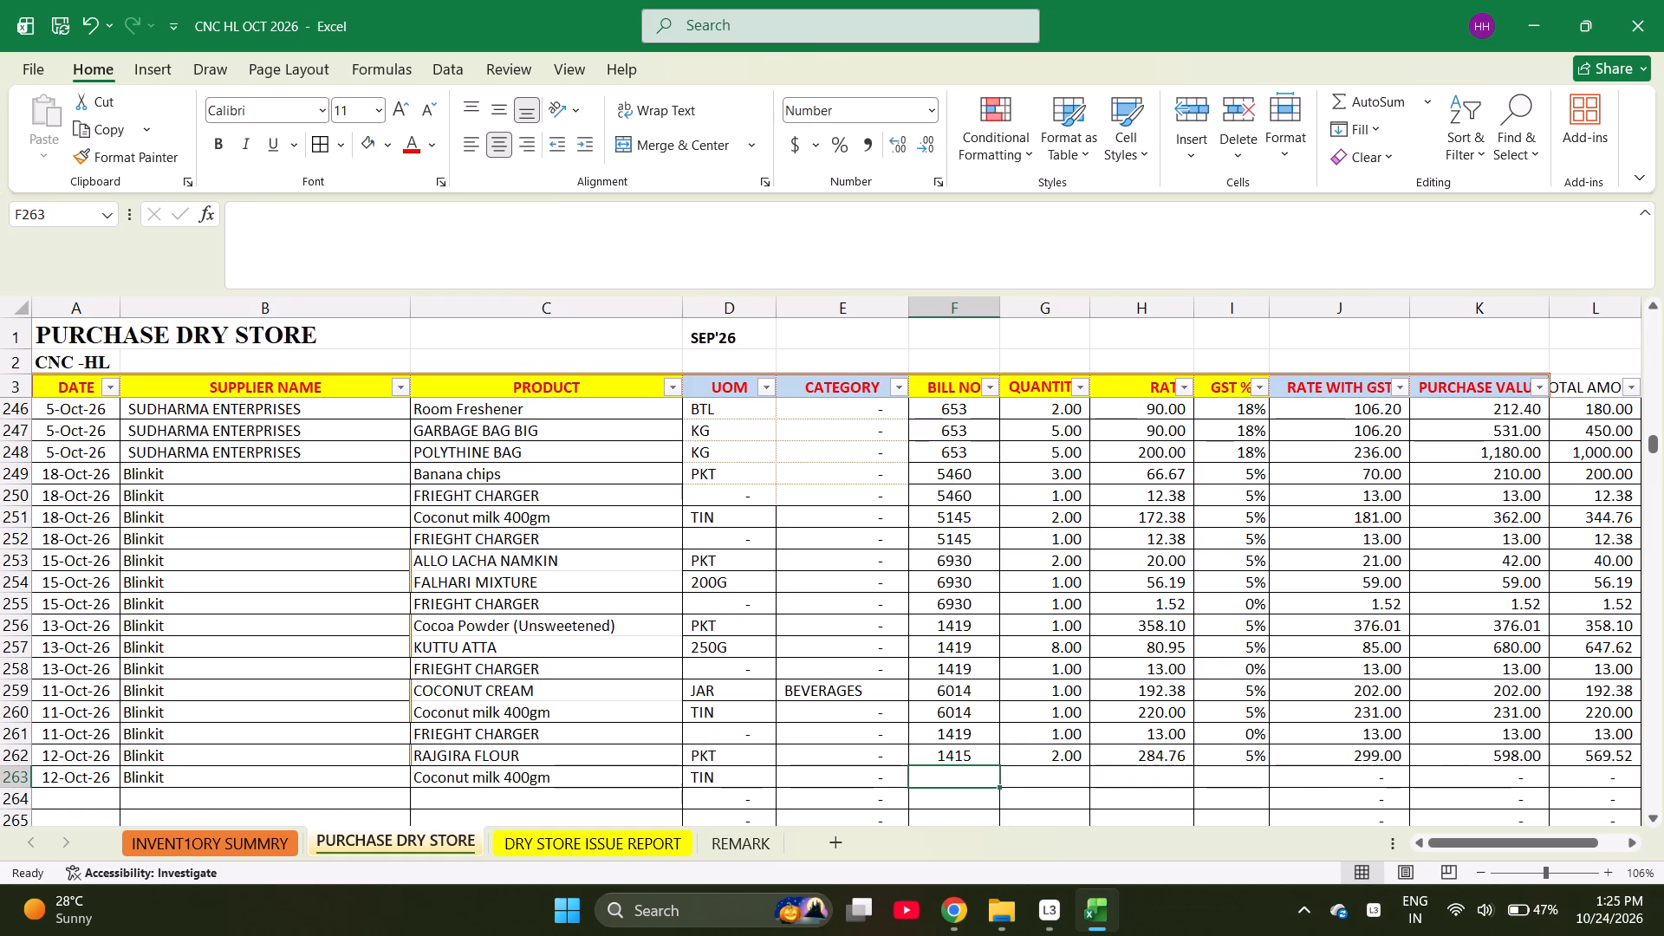
pyautogui.write('8813')
pyautogui.press('pagedown')
pyautogui.press('Right')
pyautogui.press('pageup')
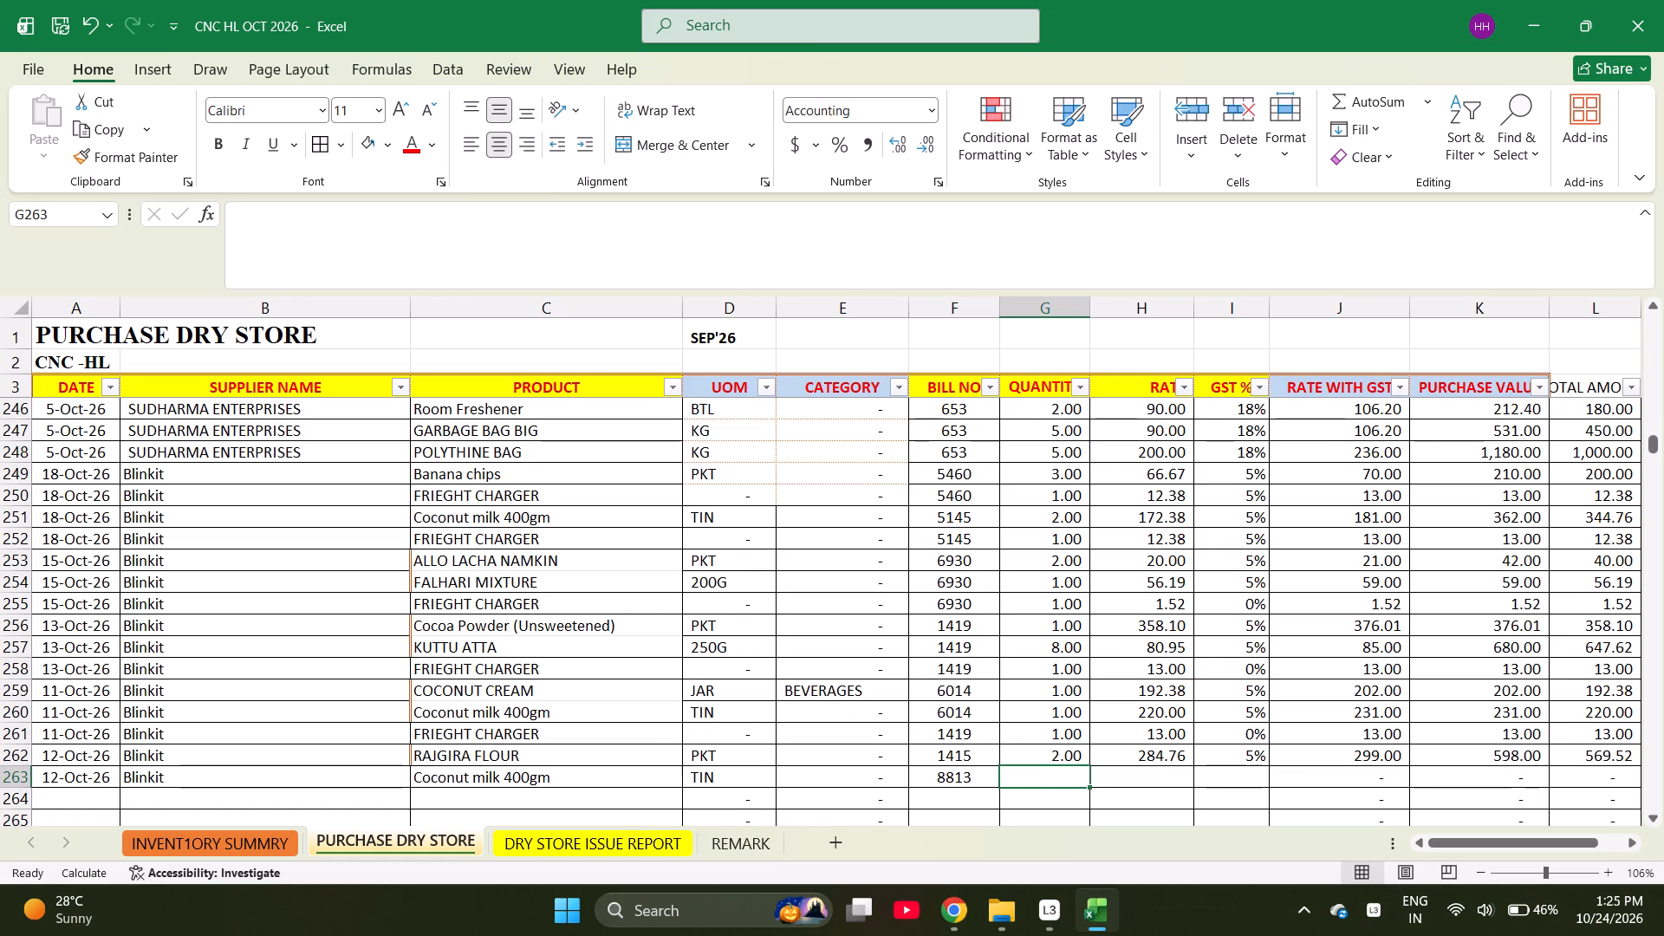
pyautogui.press('Right')
pyautogui.press('Left')
pyautogui.press('1')
pyautogui.press('Return')
pyautogui.press('0')
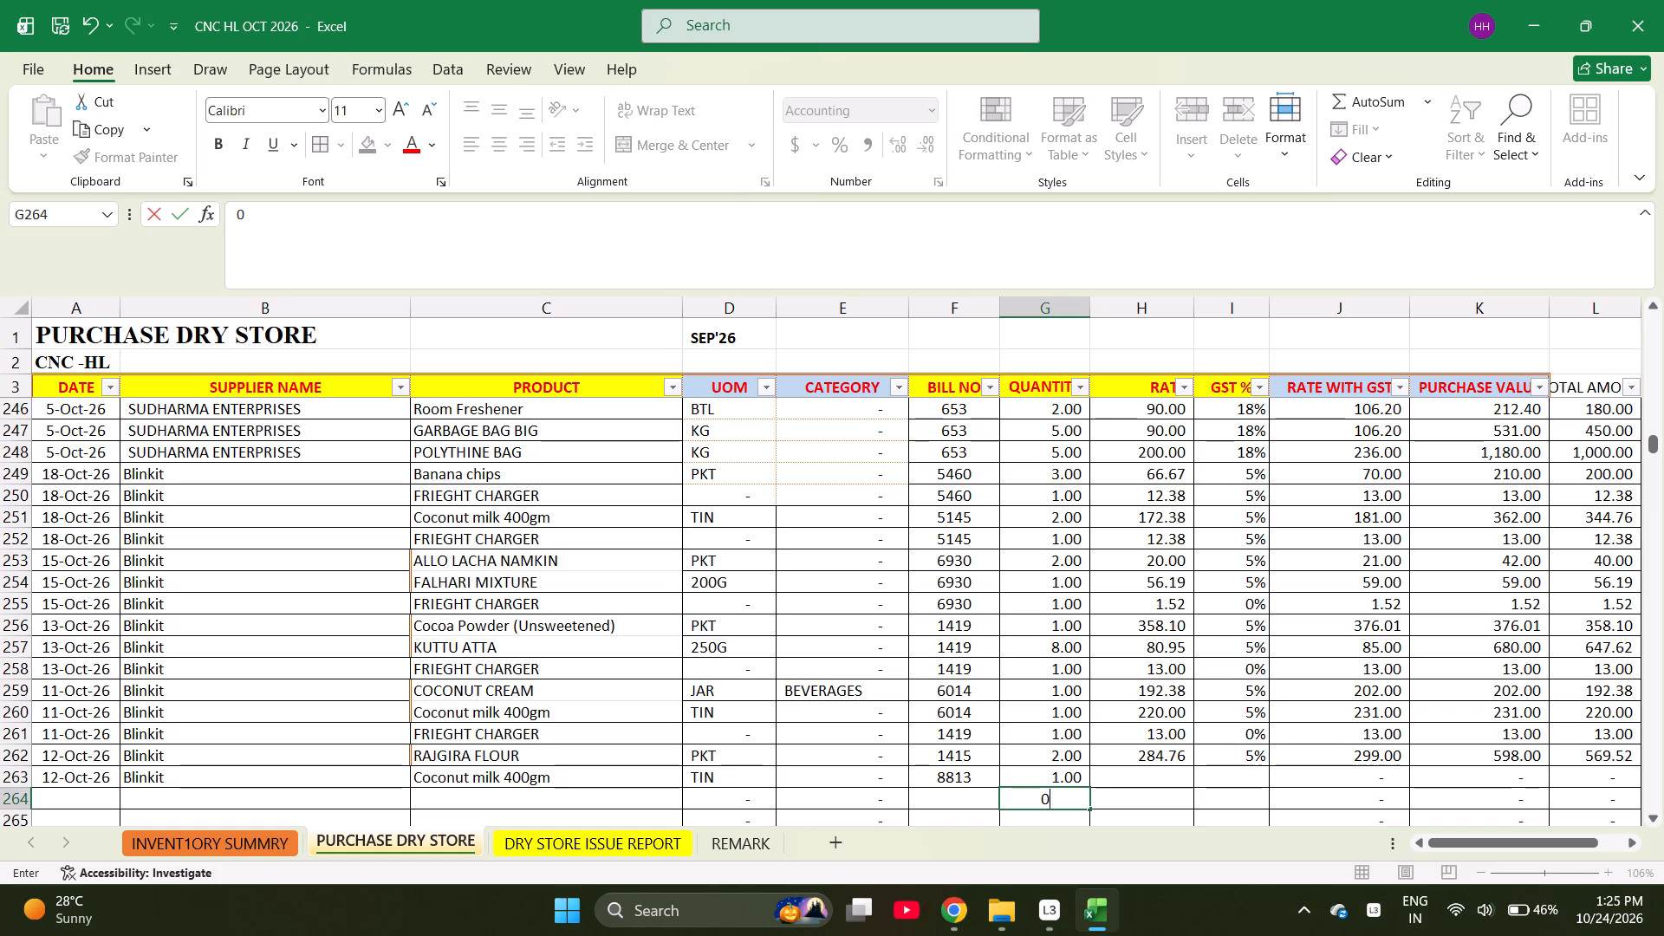
pyautogui.press('Up')
pyautogui.press('Down')
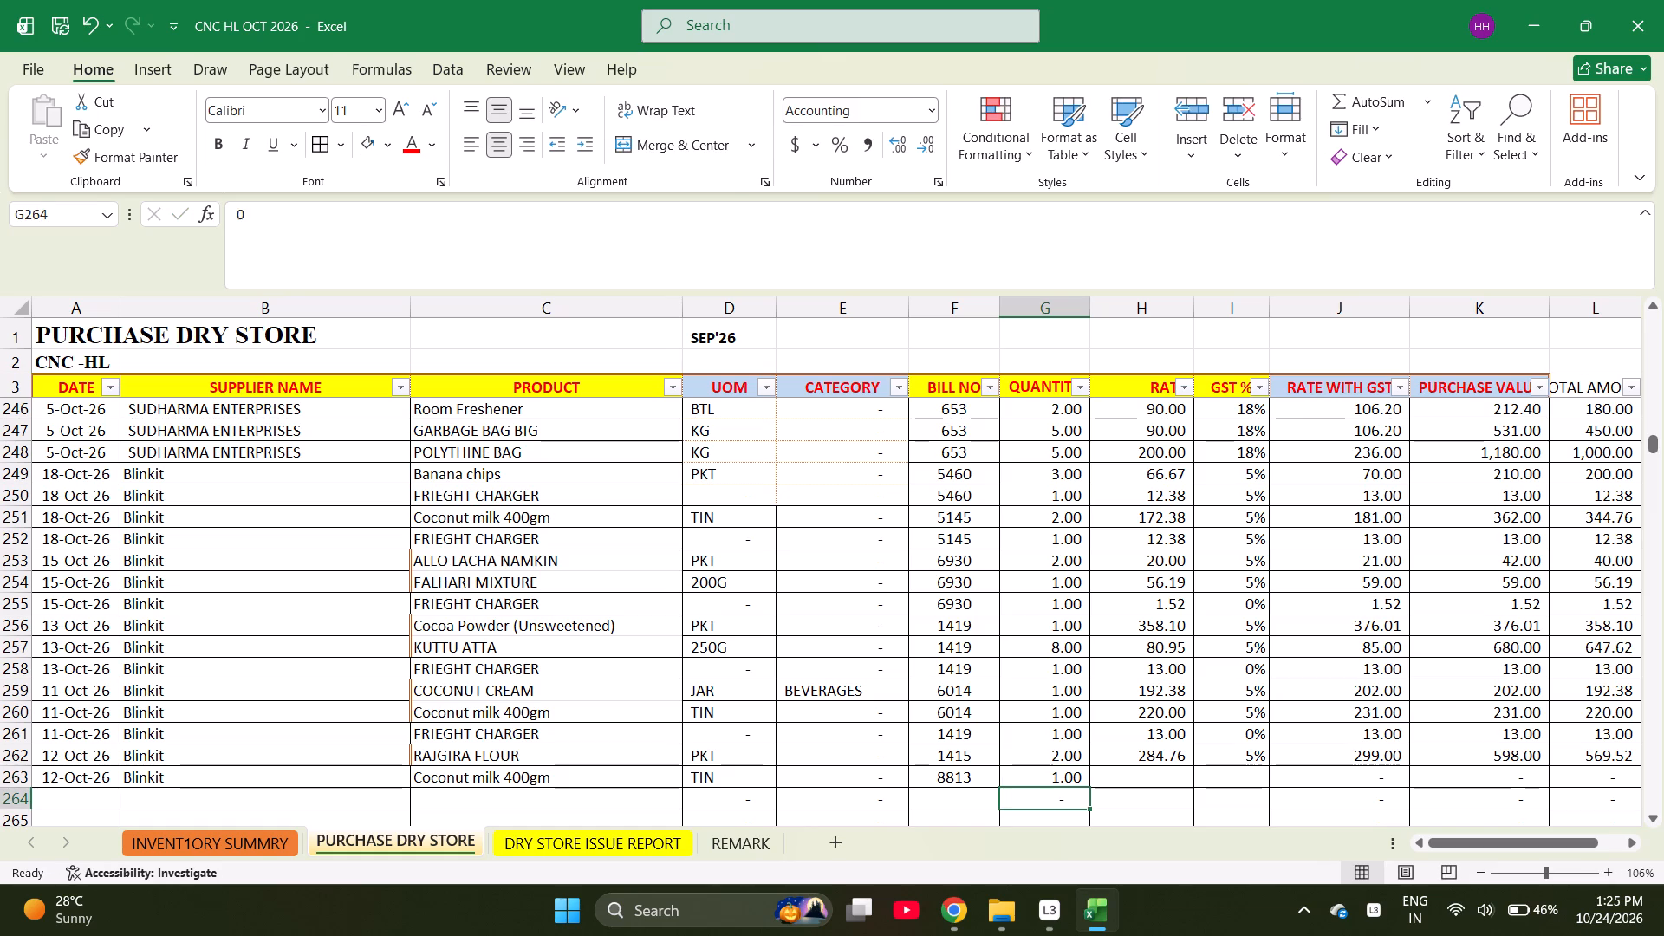
pyautogui.press('Right')
pyautogui.press('Up')
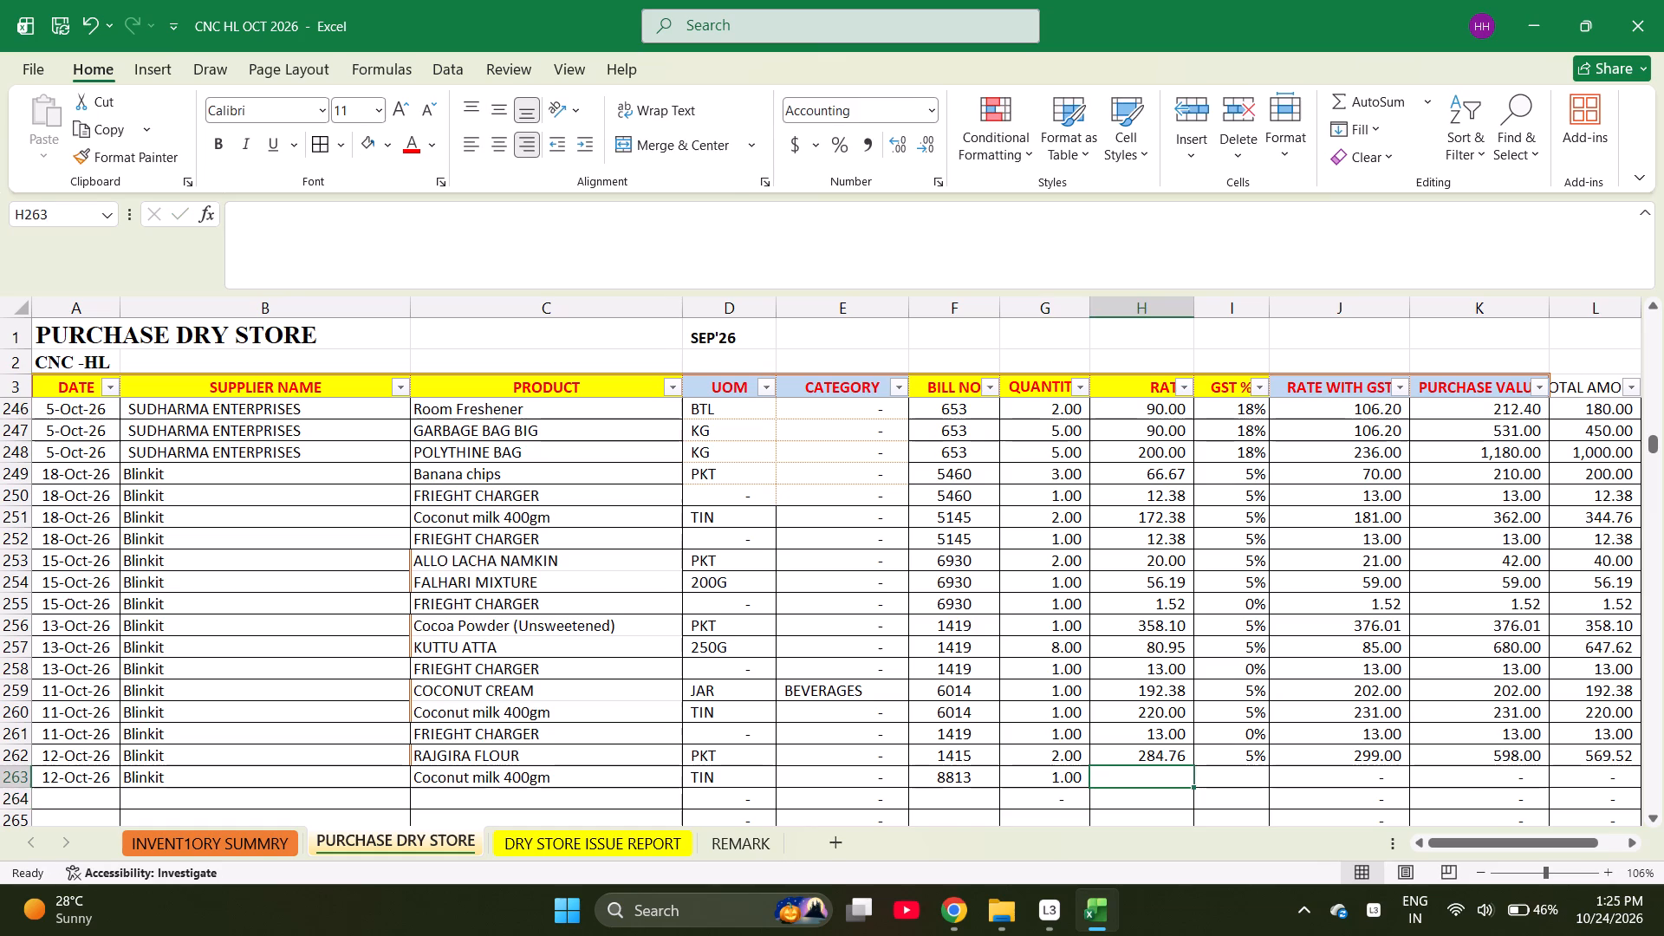
# Find MILK in the inventory summary sheet and copy the Milk maid 400gm name into the product cell of row 264.
pyautogui.press('Left')
pyautogui.press('Left')
pyautogui.press('Down')
pyautogui.press('Left')
pyautogui.press('Left')
pyautogui.press('Left')
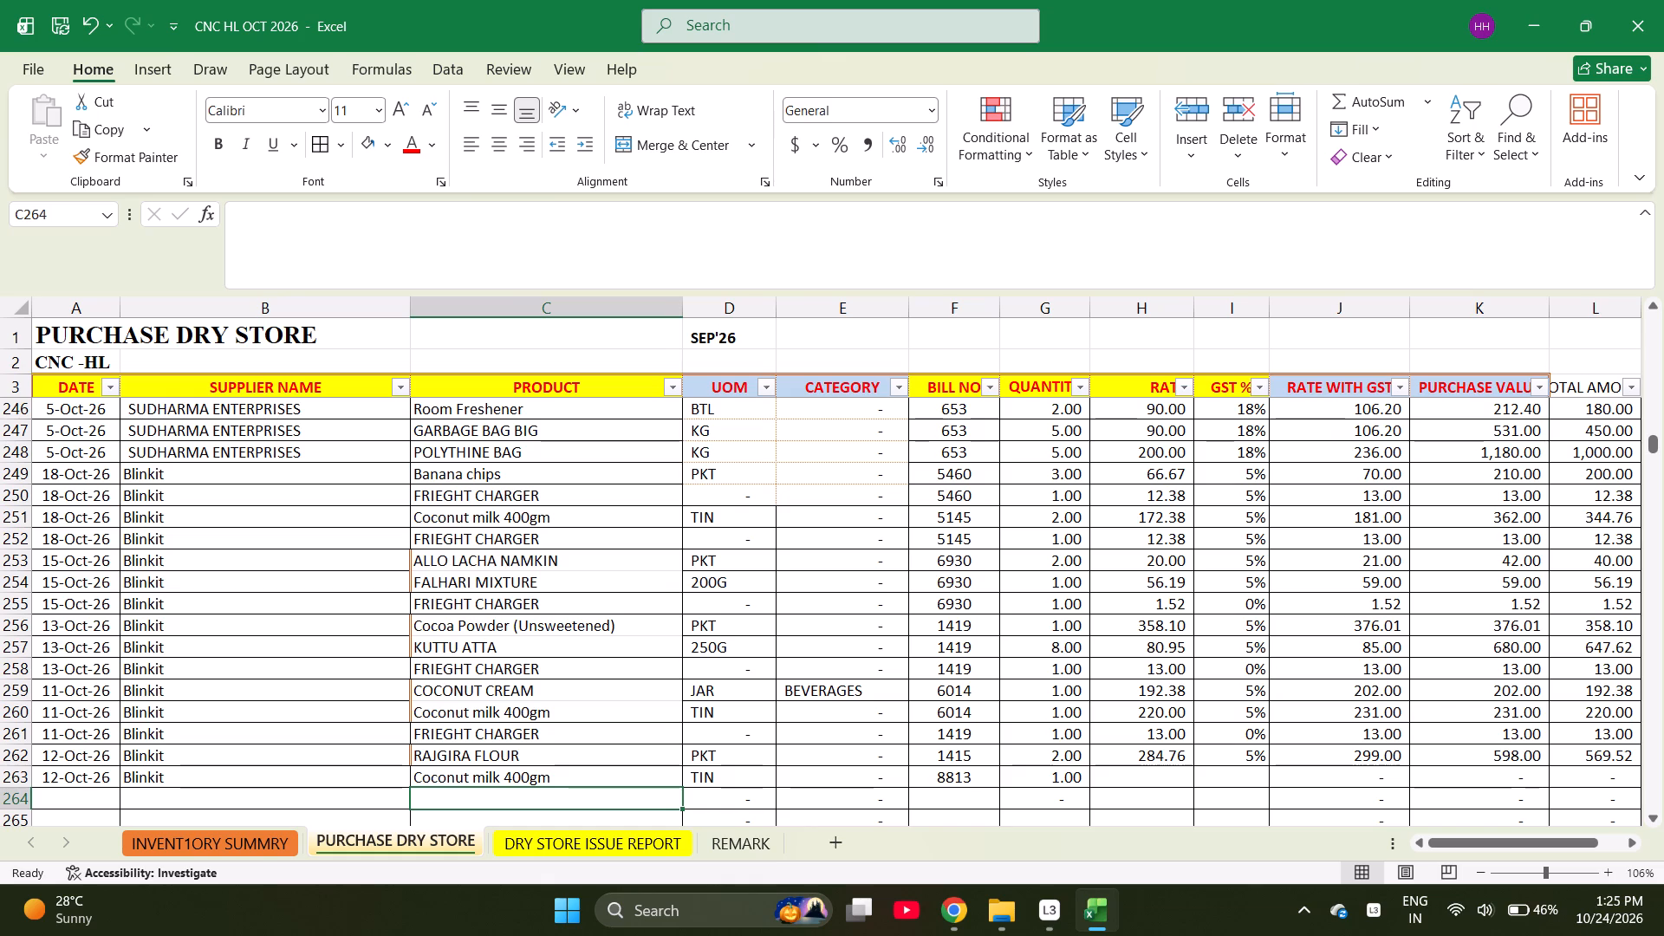
pyautogui.hotkey('ctrl', 'pageup')
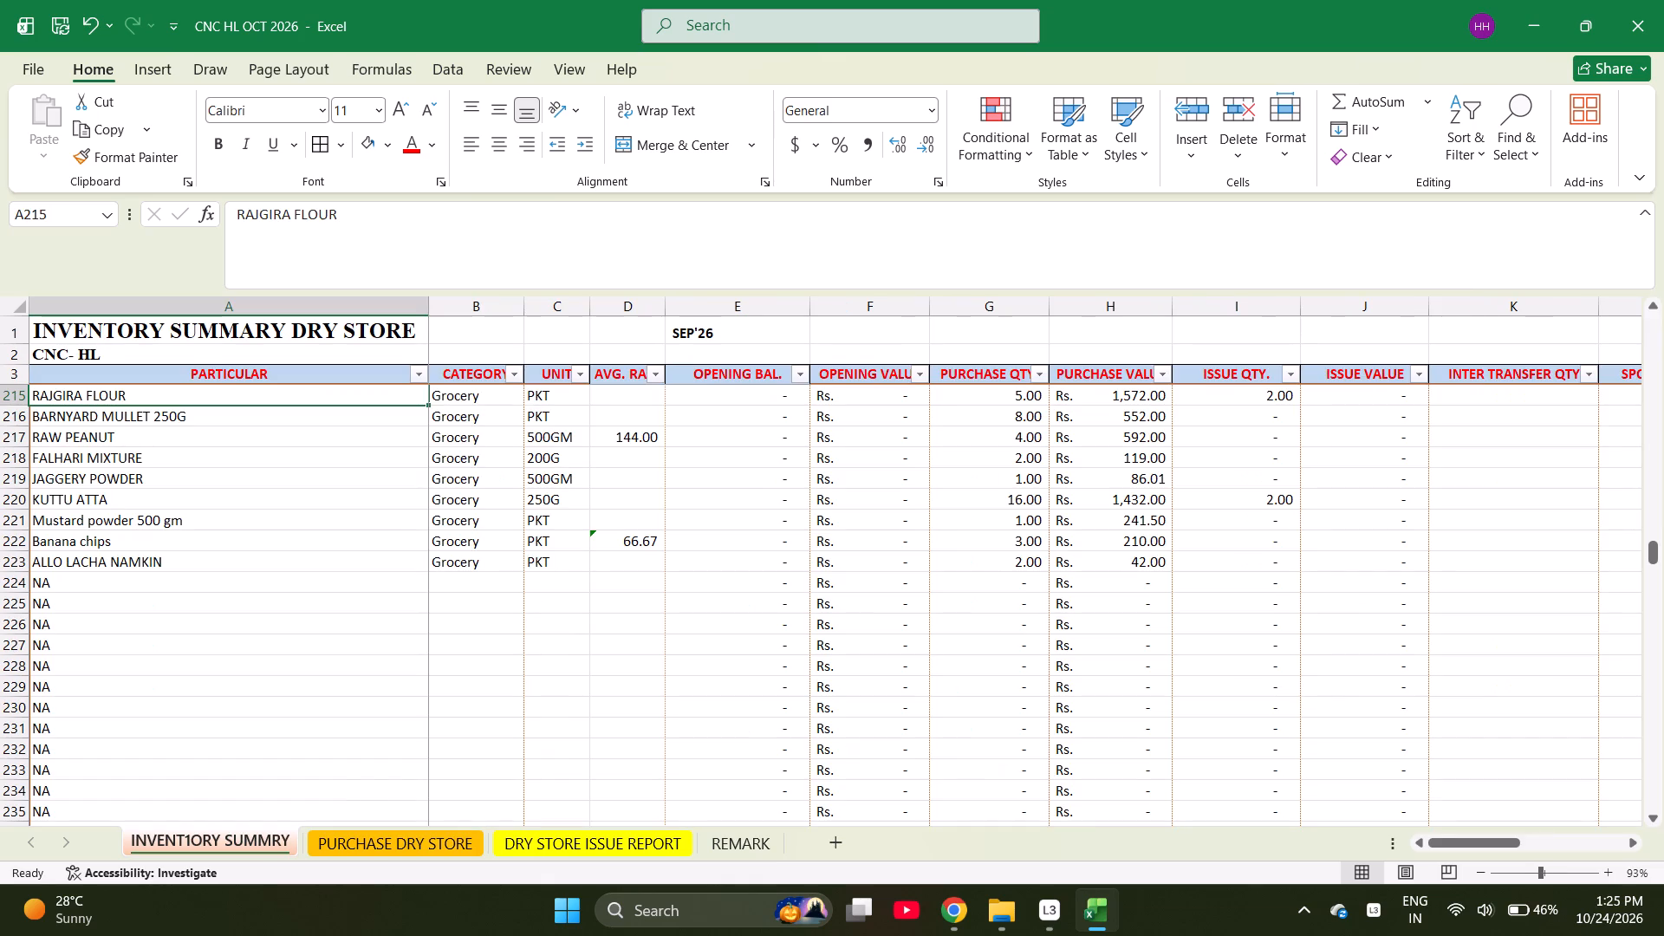
pyautogui.hotkey('ctrl', 'f')
pyautogui.write('MI')
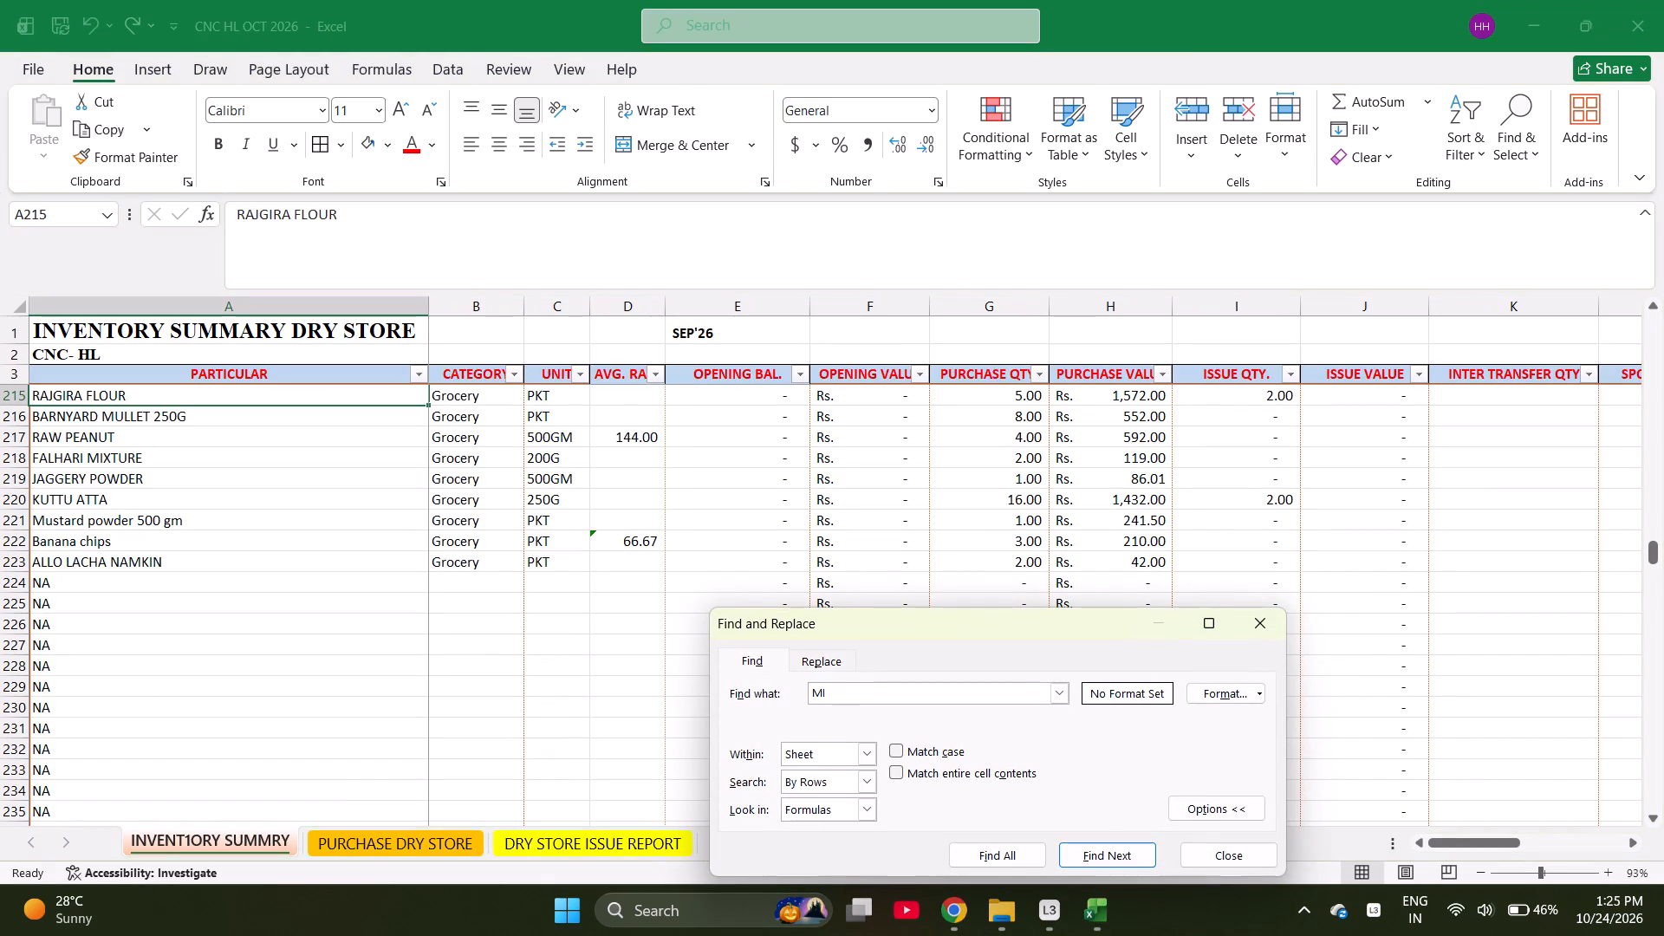
pyautogui.write('LK')
pyautogui.press('Return')
pyautogui.press('Escape')
pyautogui.hotkey('ctrl', 'c')
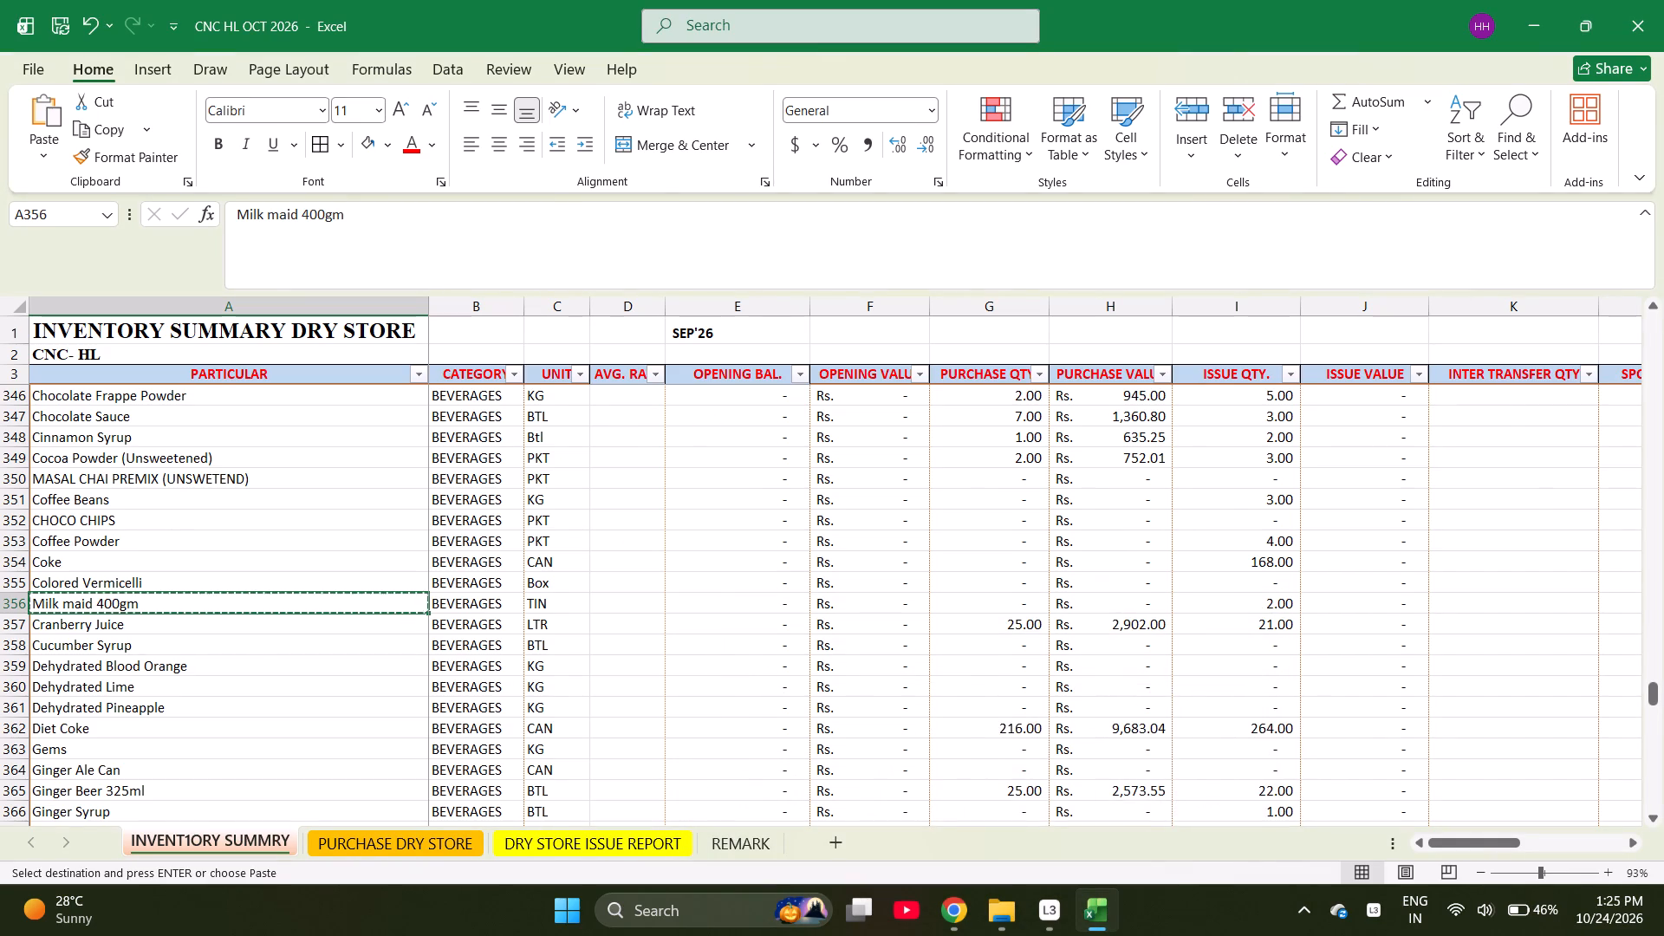
pyautogui.hotkey('ctrl', 'pagedown')
pyautogui.press('Return')
# Find VIM in the purchase sheet and copy the VIM DISHWASH GEL name into the product cell of row 265.
pyautogui.press('Down')
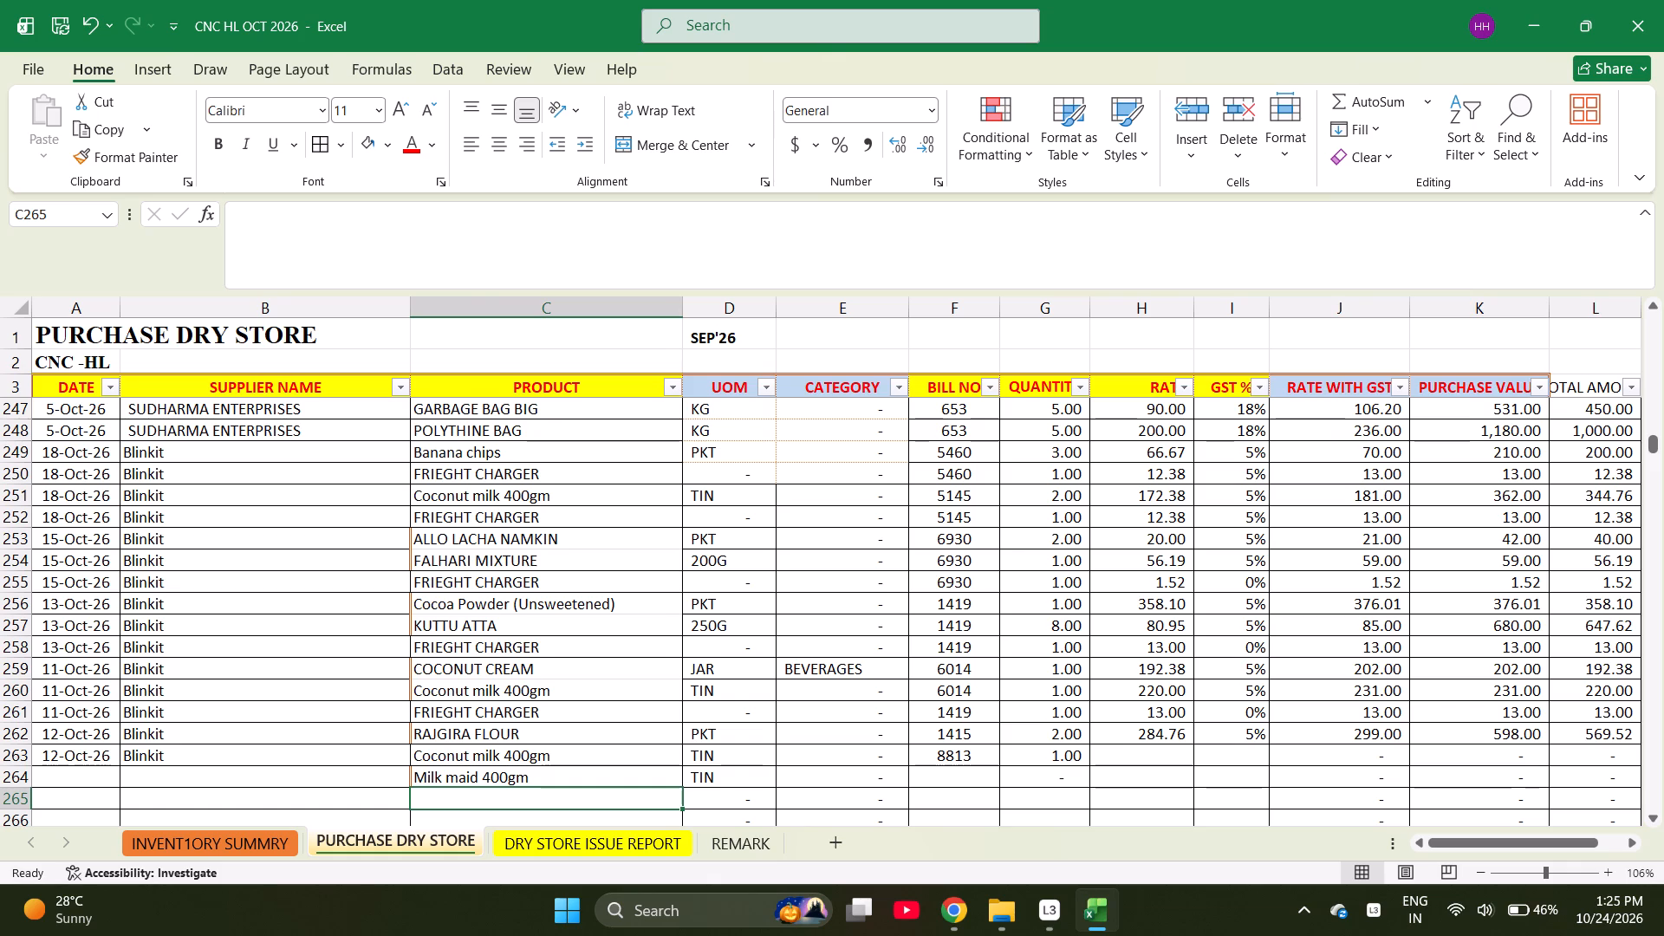
pyautogui.hotkey('ctrl', 'f')
pyautogui.write('VIM')
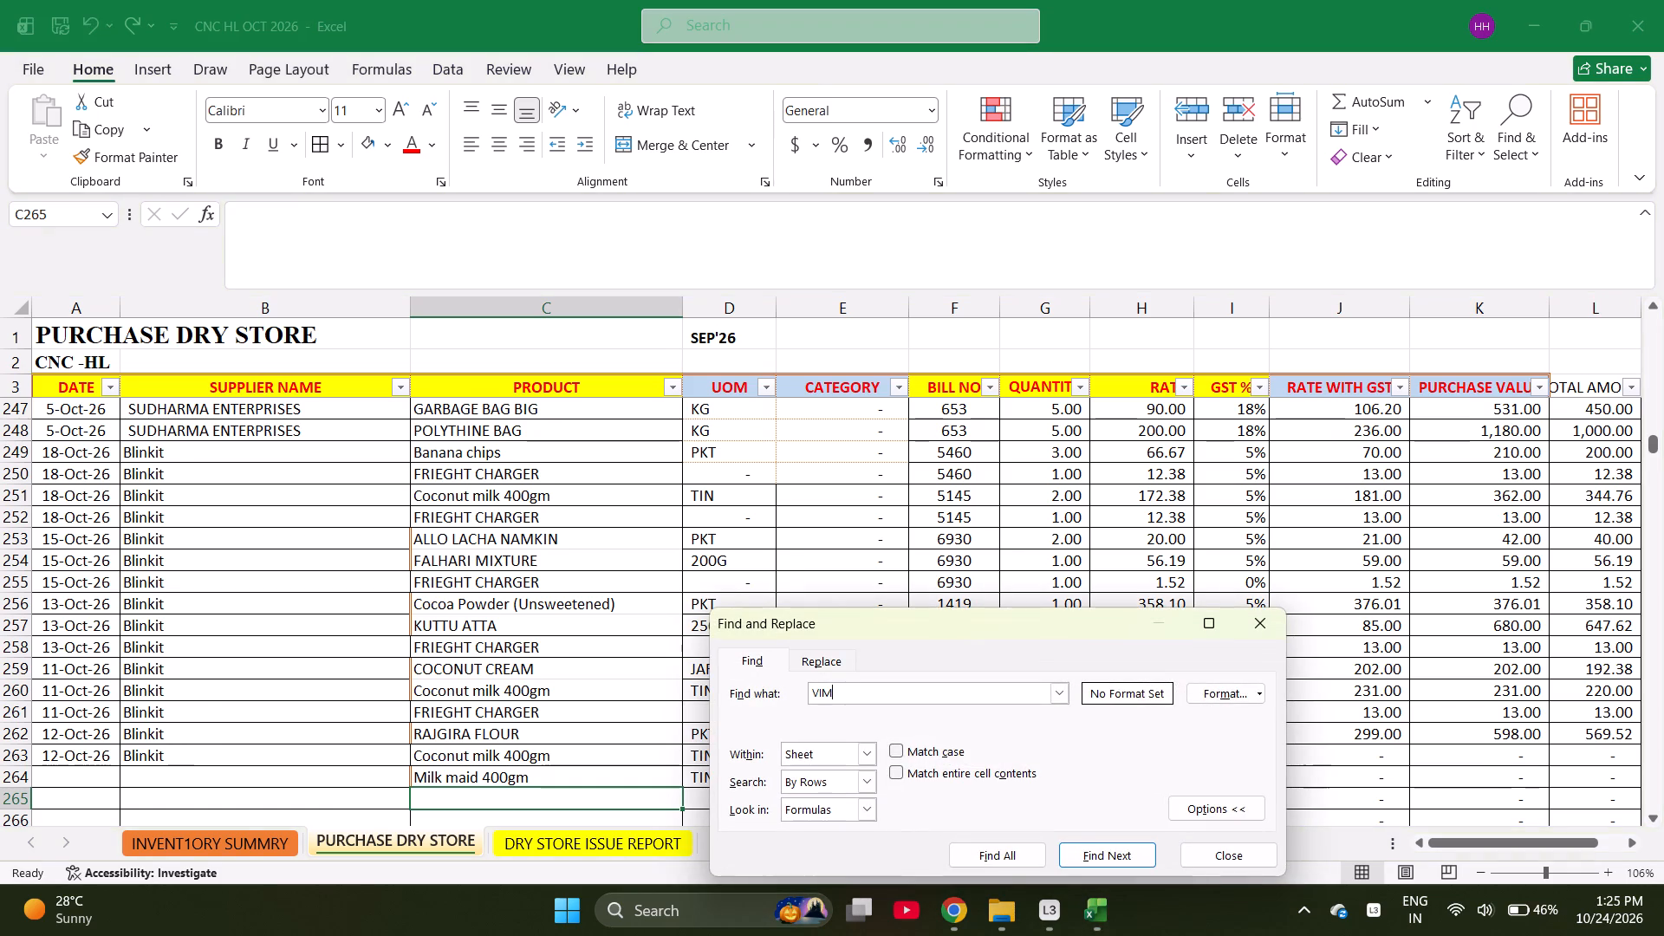
pyautogui.press('Return')
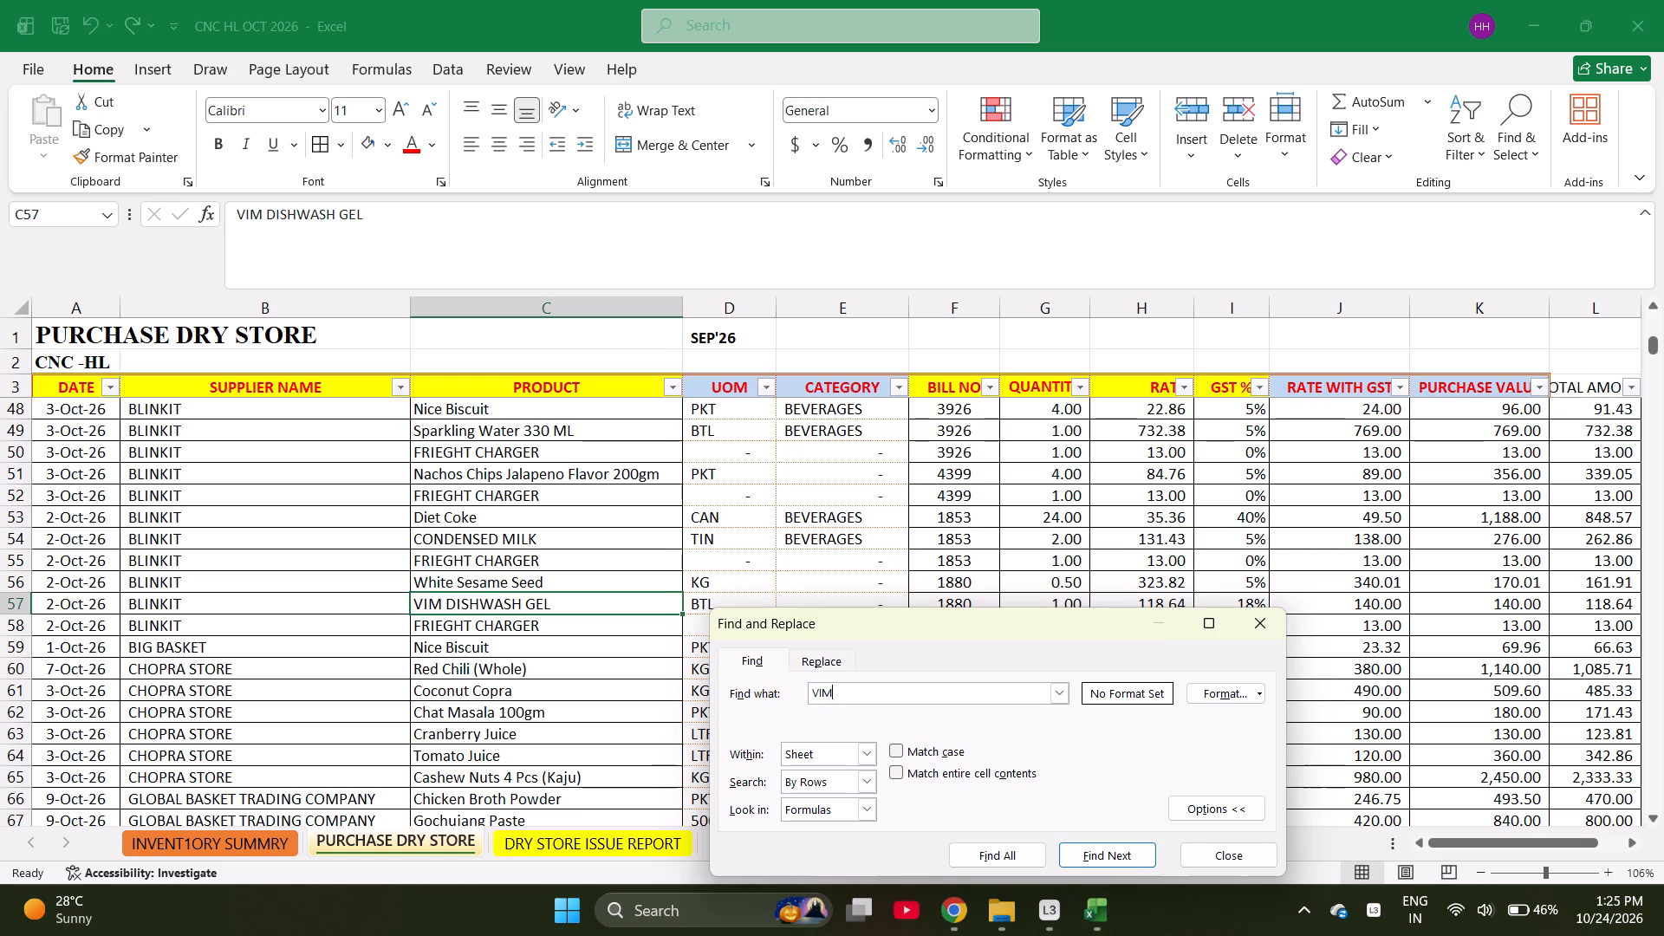
pyautogui.press('Escape')
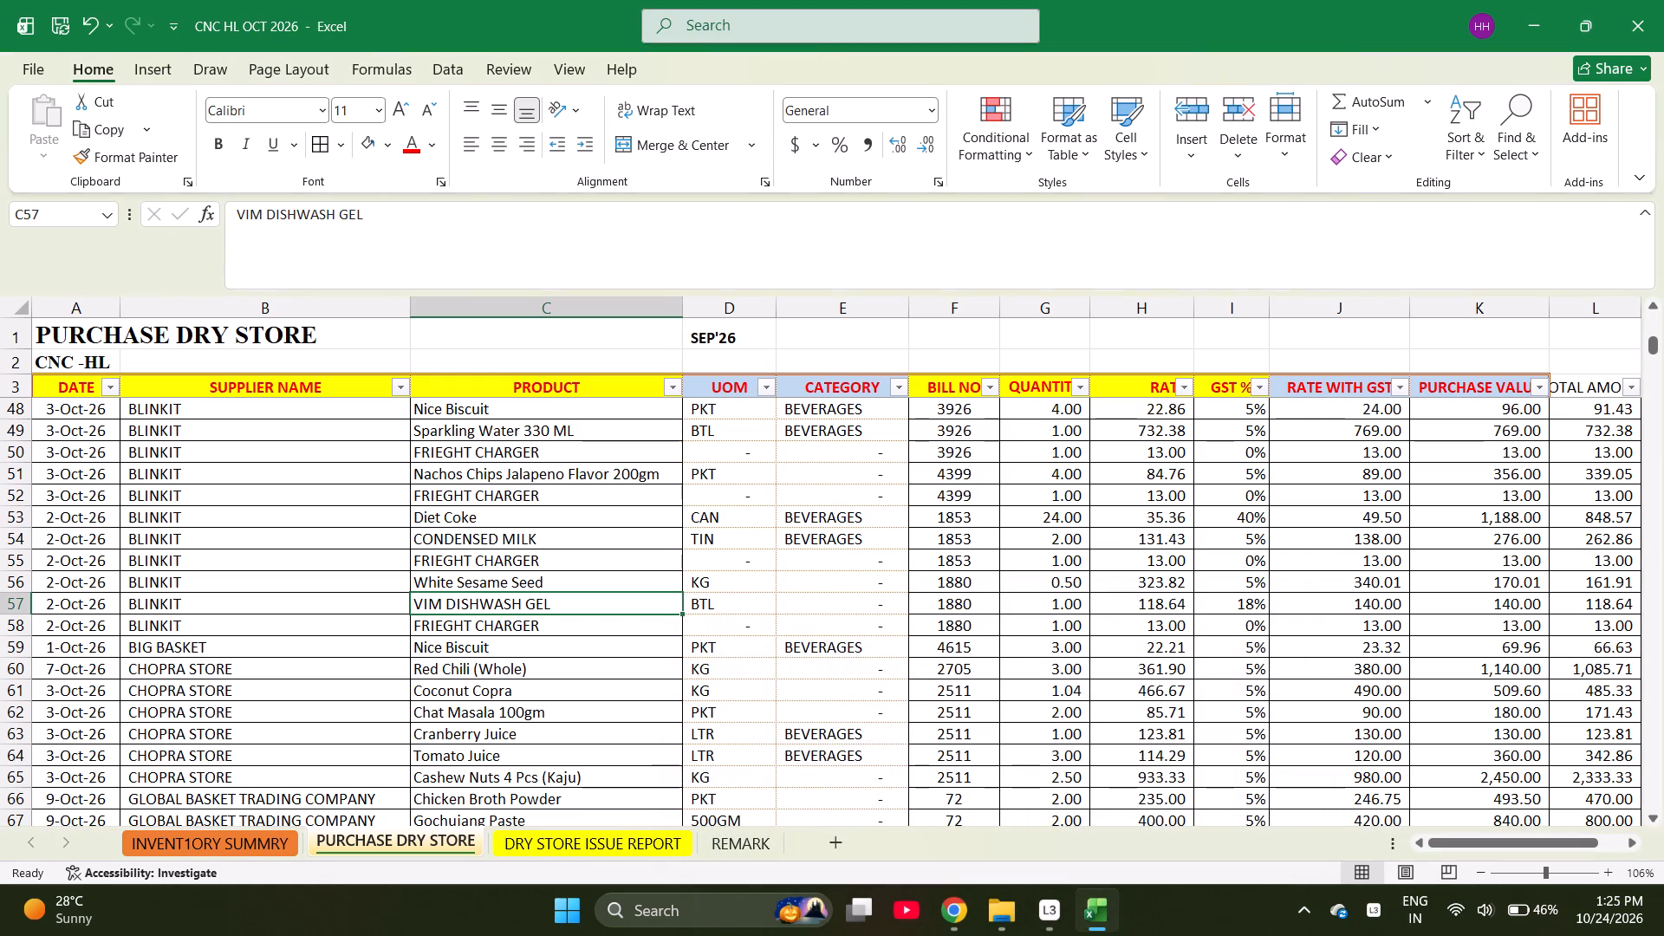
pyautogui.hotkey('ctrl', 'c')
pyautogui.press('pagedown')
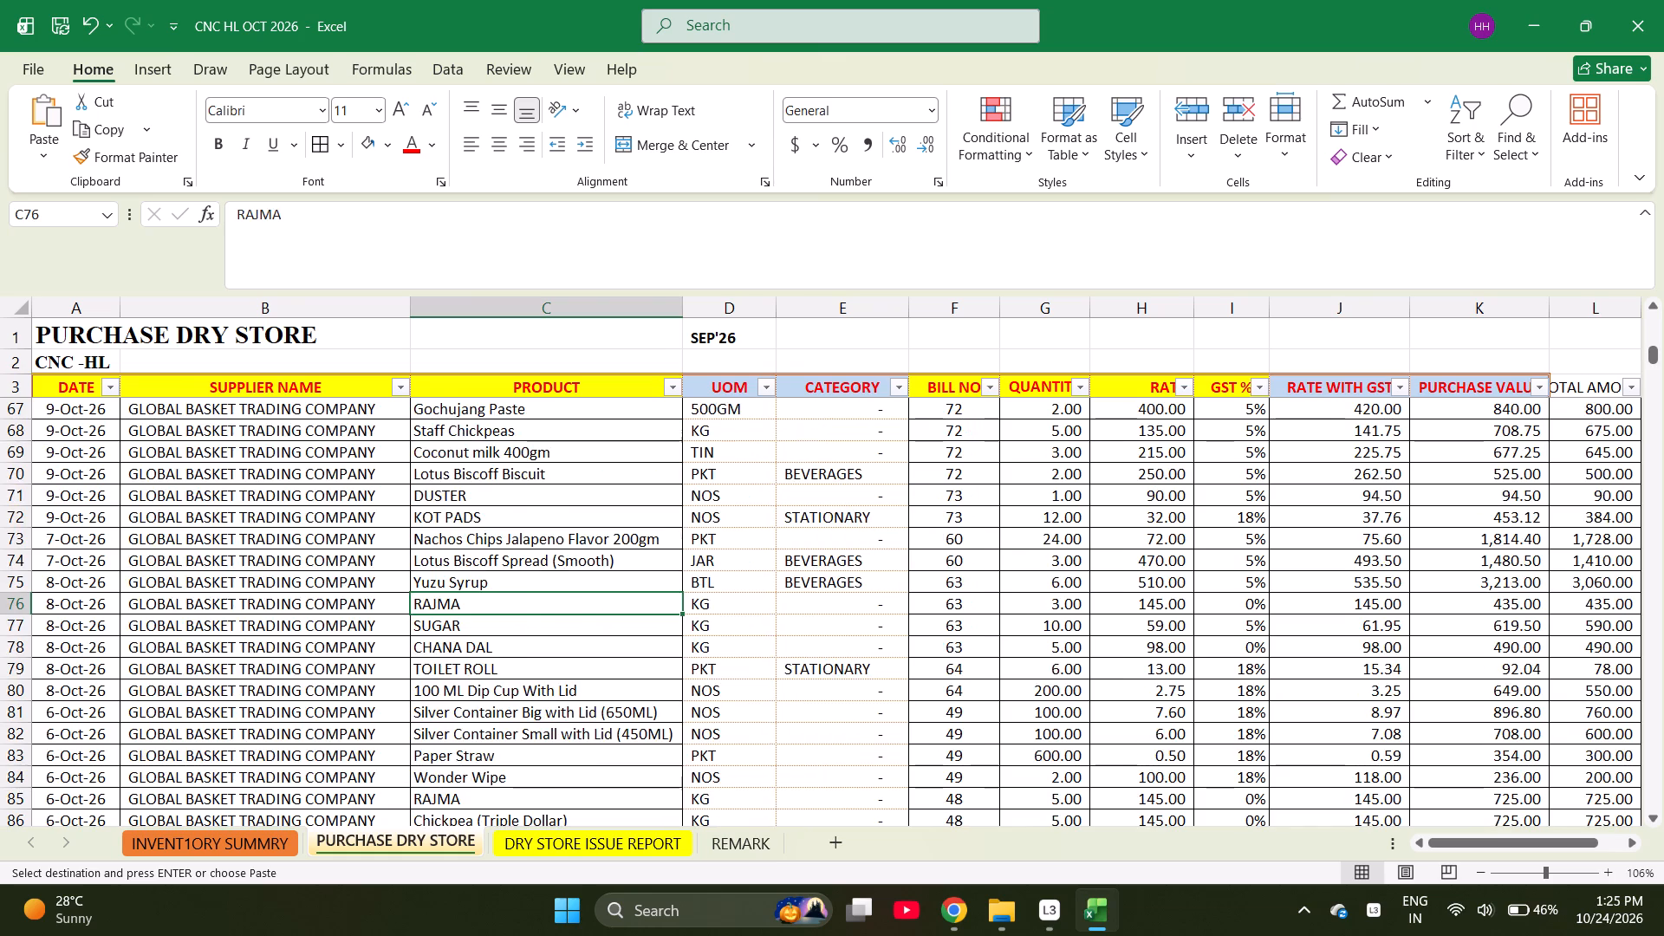
pyautogui.hotkey('ctrl', 'Down')
pyautogui.press('Down')
pyautogui.press('Return')
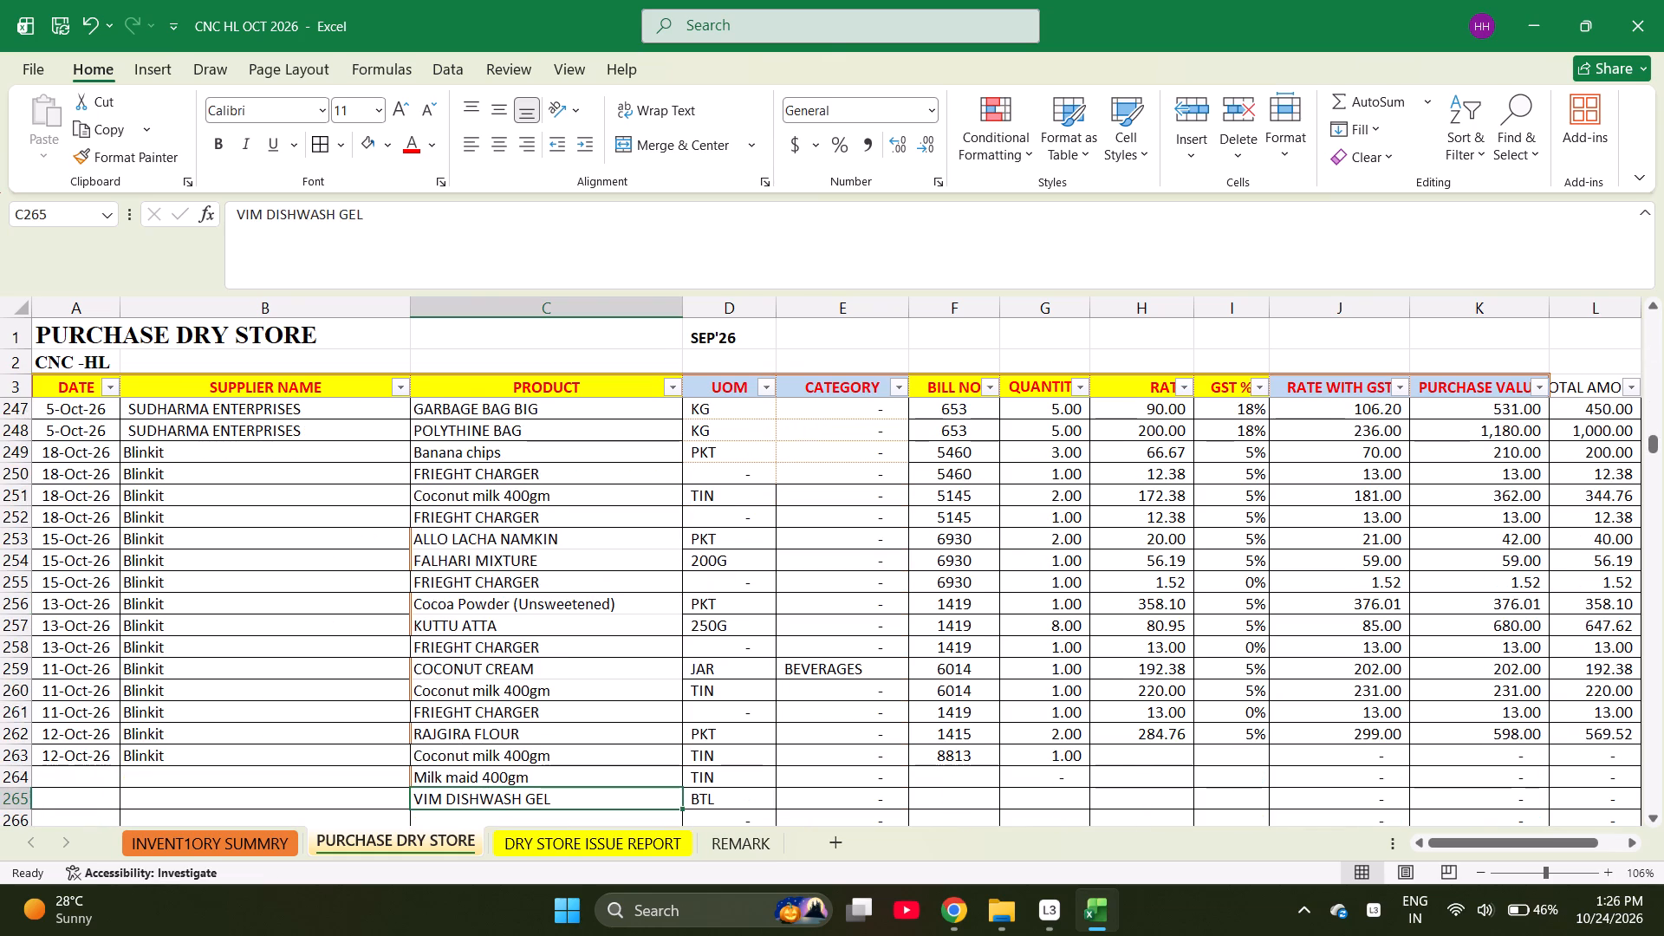
# Enter BESAN as the product in row 266.
pyautogui.press('Down')
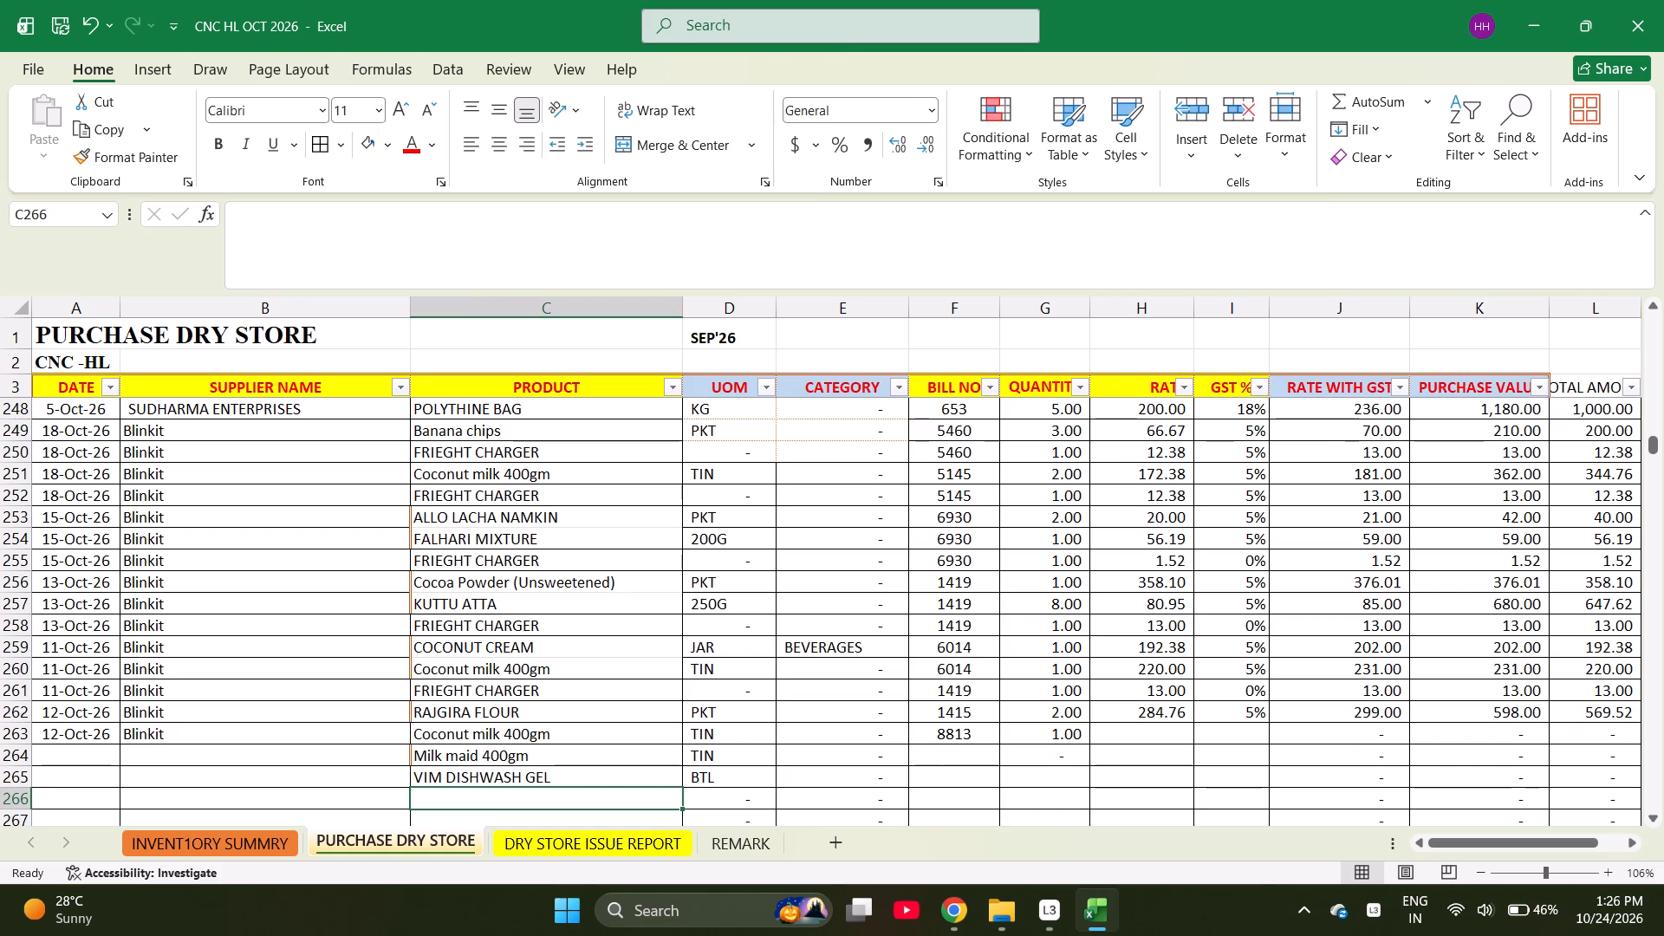
pyautogui.write('BESAN')
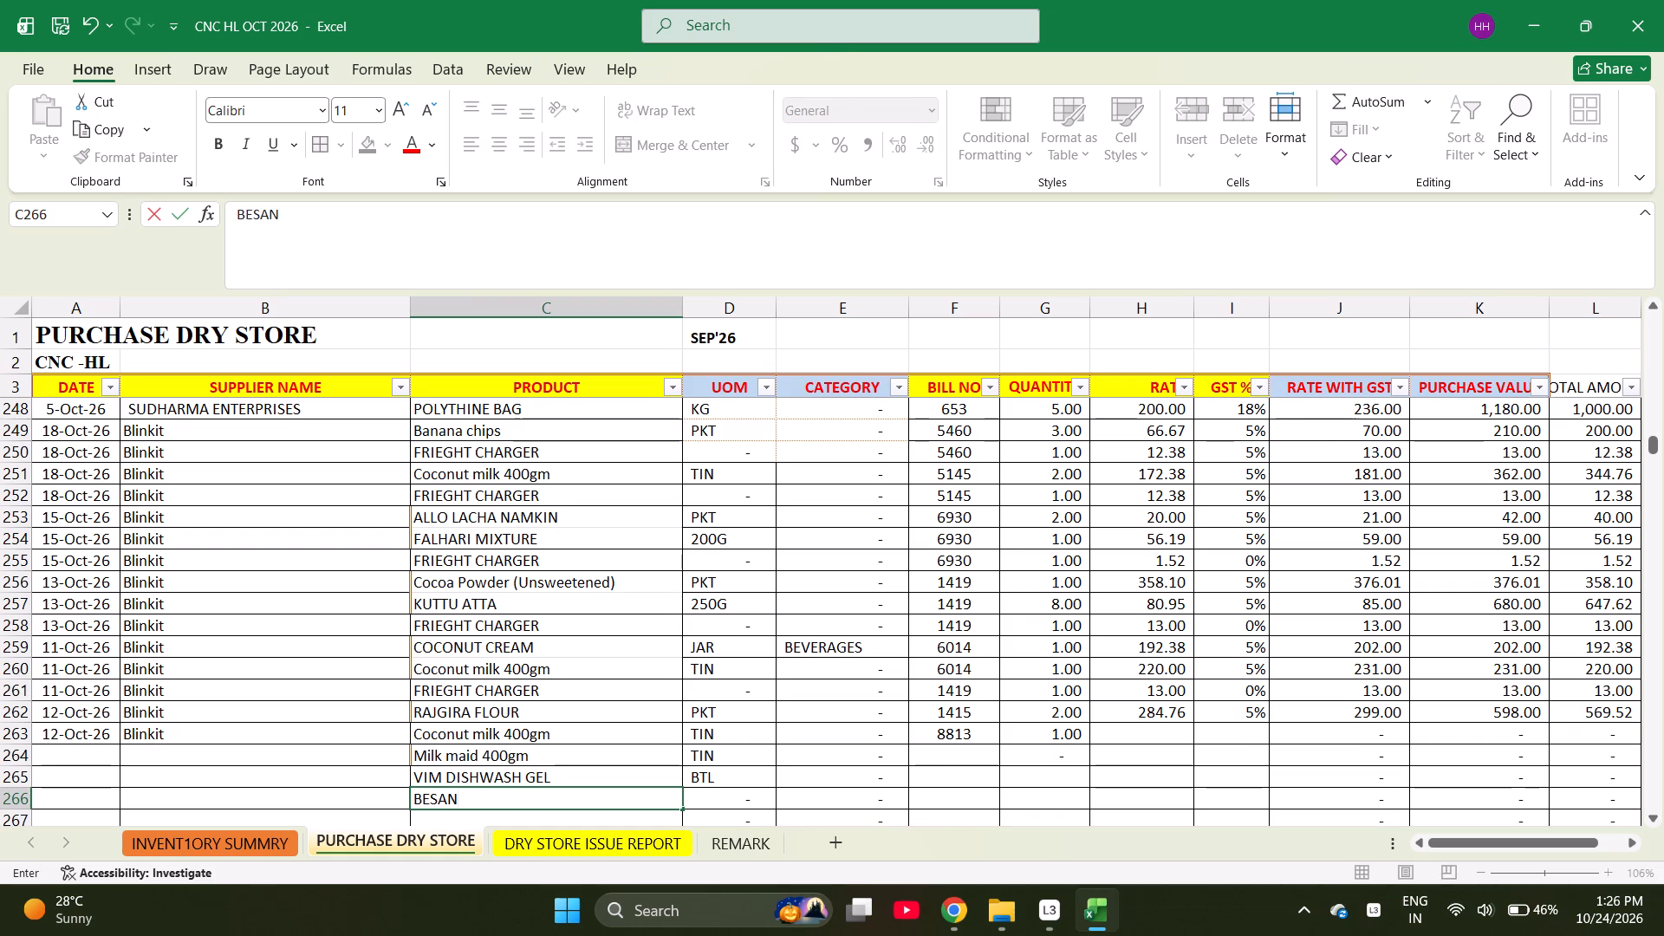
pyautogui.press('Right')
# Fill bill number 8813 from the Coconut milk 400gm row down through the BESAN row 266.
pyautogui.press('Right')
pyautogui.press('Right')
pyautogui.press('Up')
pyautogui.press('Up')
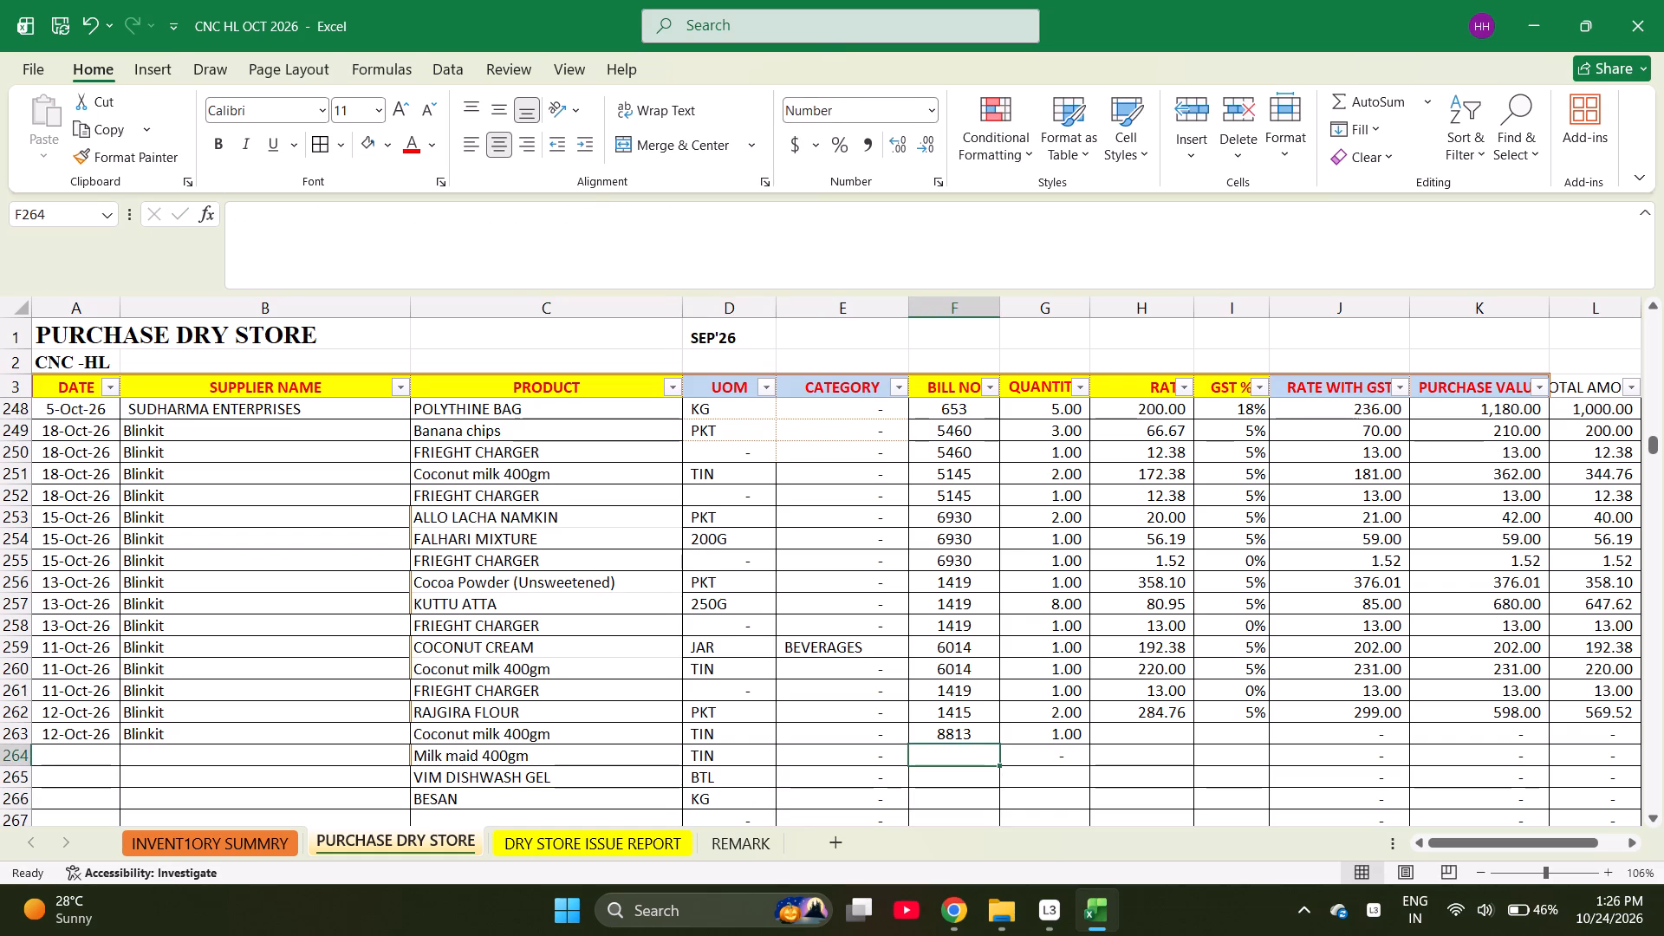
pyautogui.press('Up')
pyautogui.hotkey('shift', 'Down')
pyautogui.hotkey('shift', 'Down')
pyautogui.hotkey('shift', 'Down')
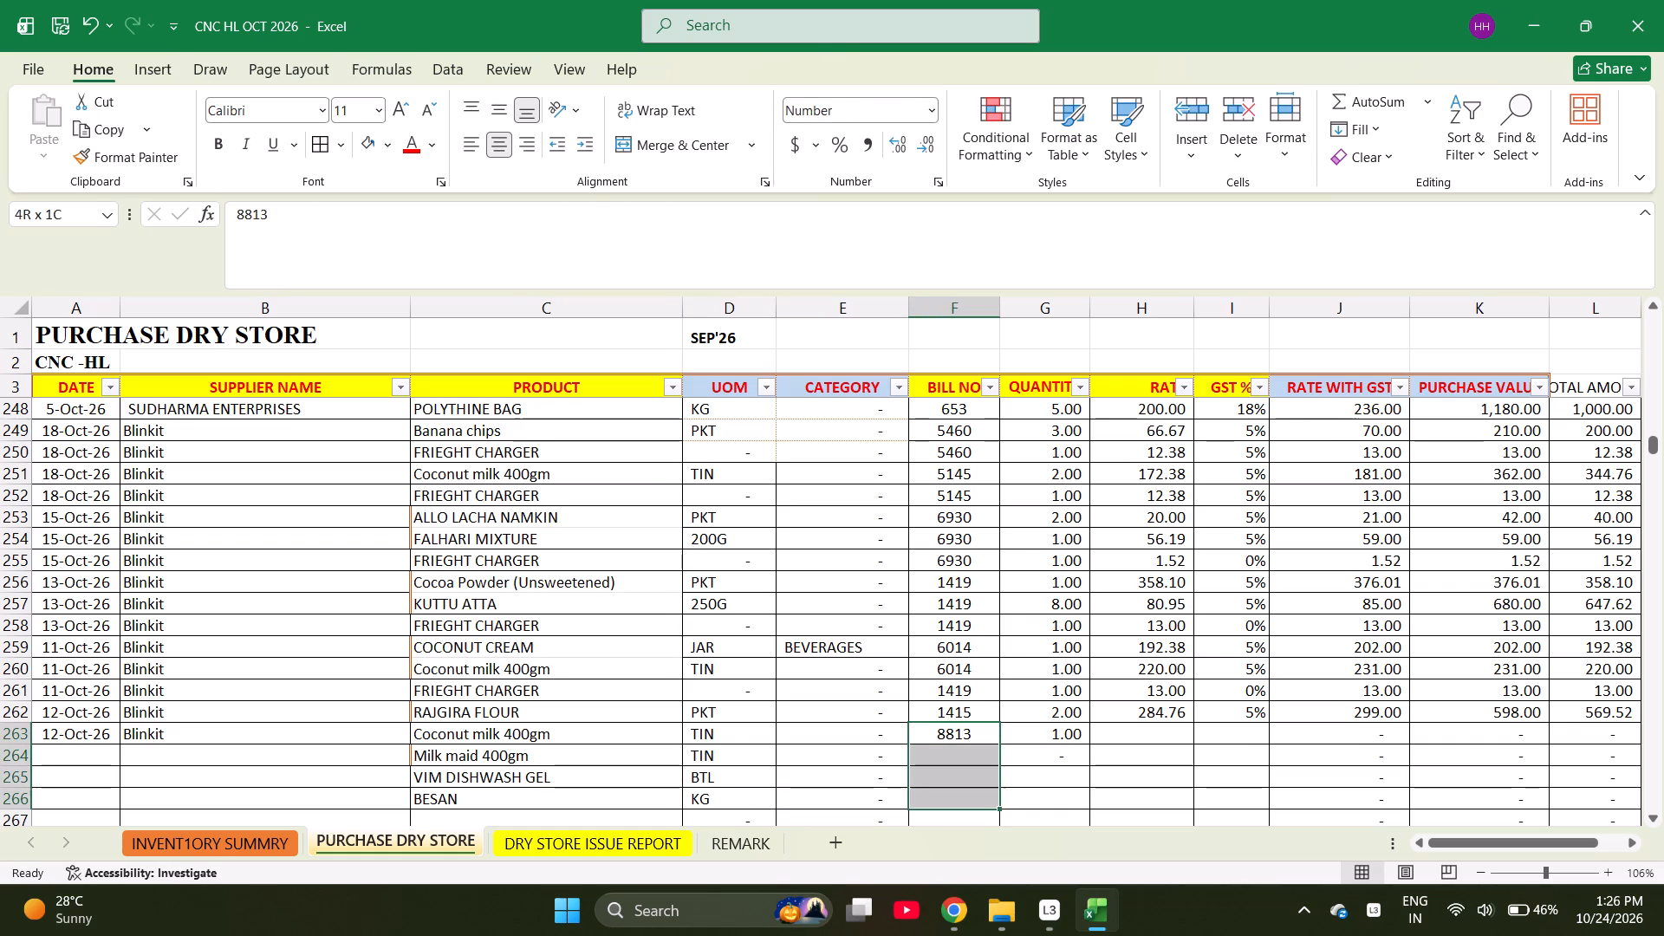
pyautogui.hotkey('ctrl', 'd')
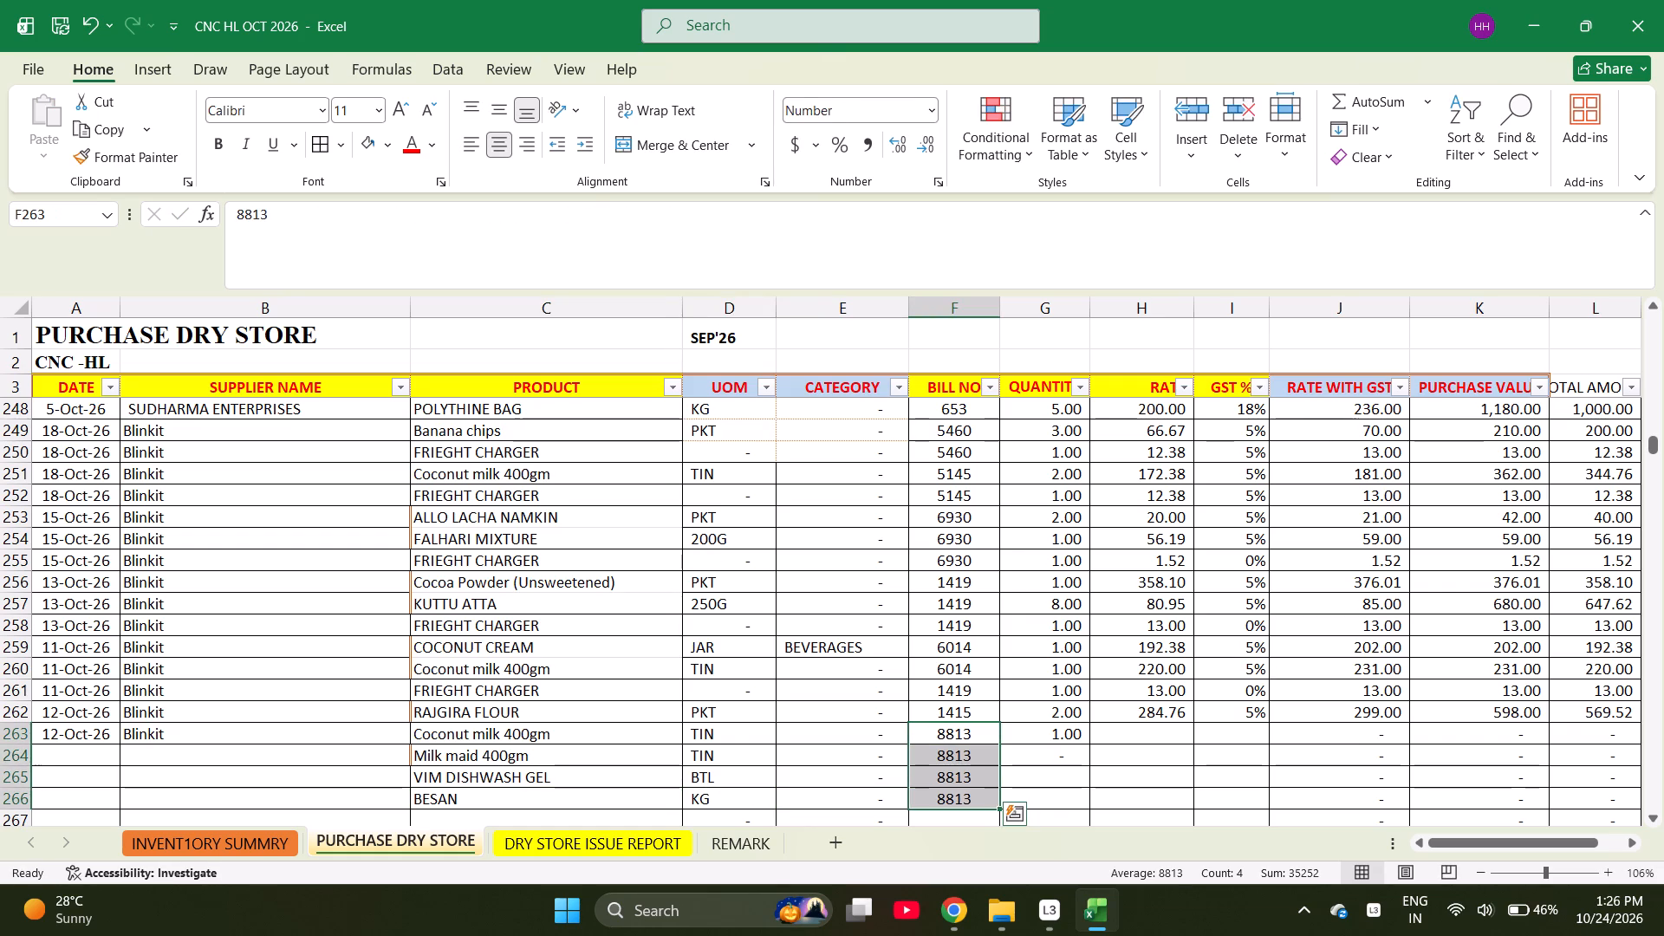
# Enter quantities 2 for Milk maid 400gm, 1 for VIM DISHWASH GEL and 1 for BESAN.
pyautogui.press('Right')
pyautogui.press('Right')
pyautogui.press('Left')
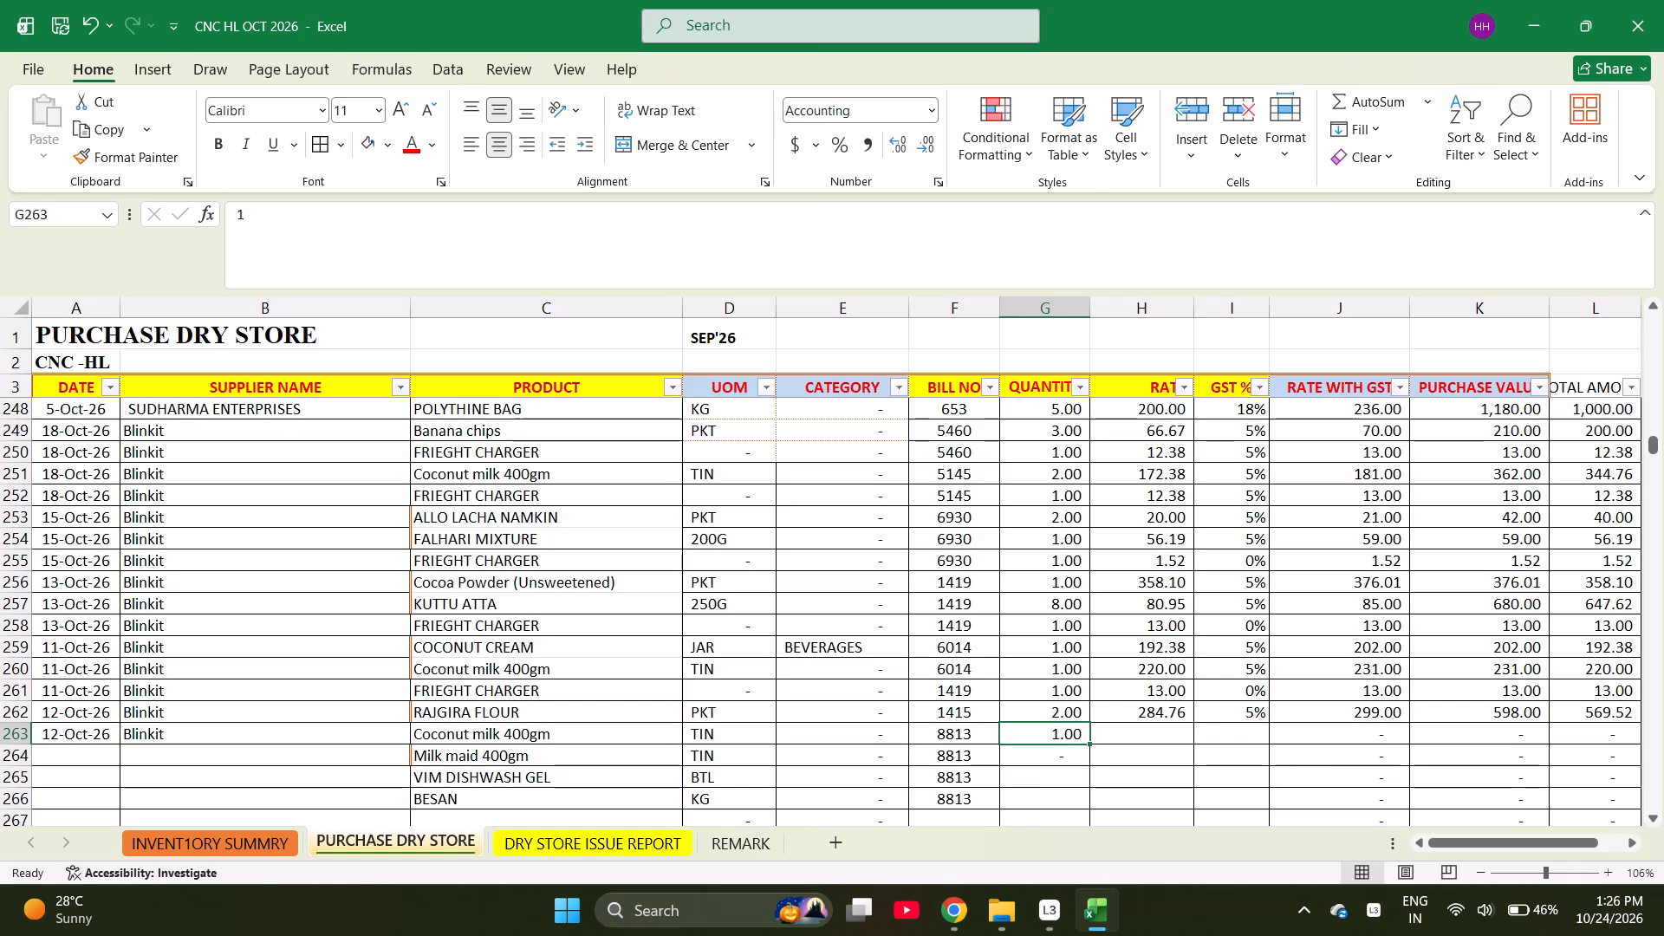
pyautogui.press('Down')
pyautogui.press('2')
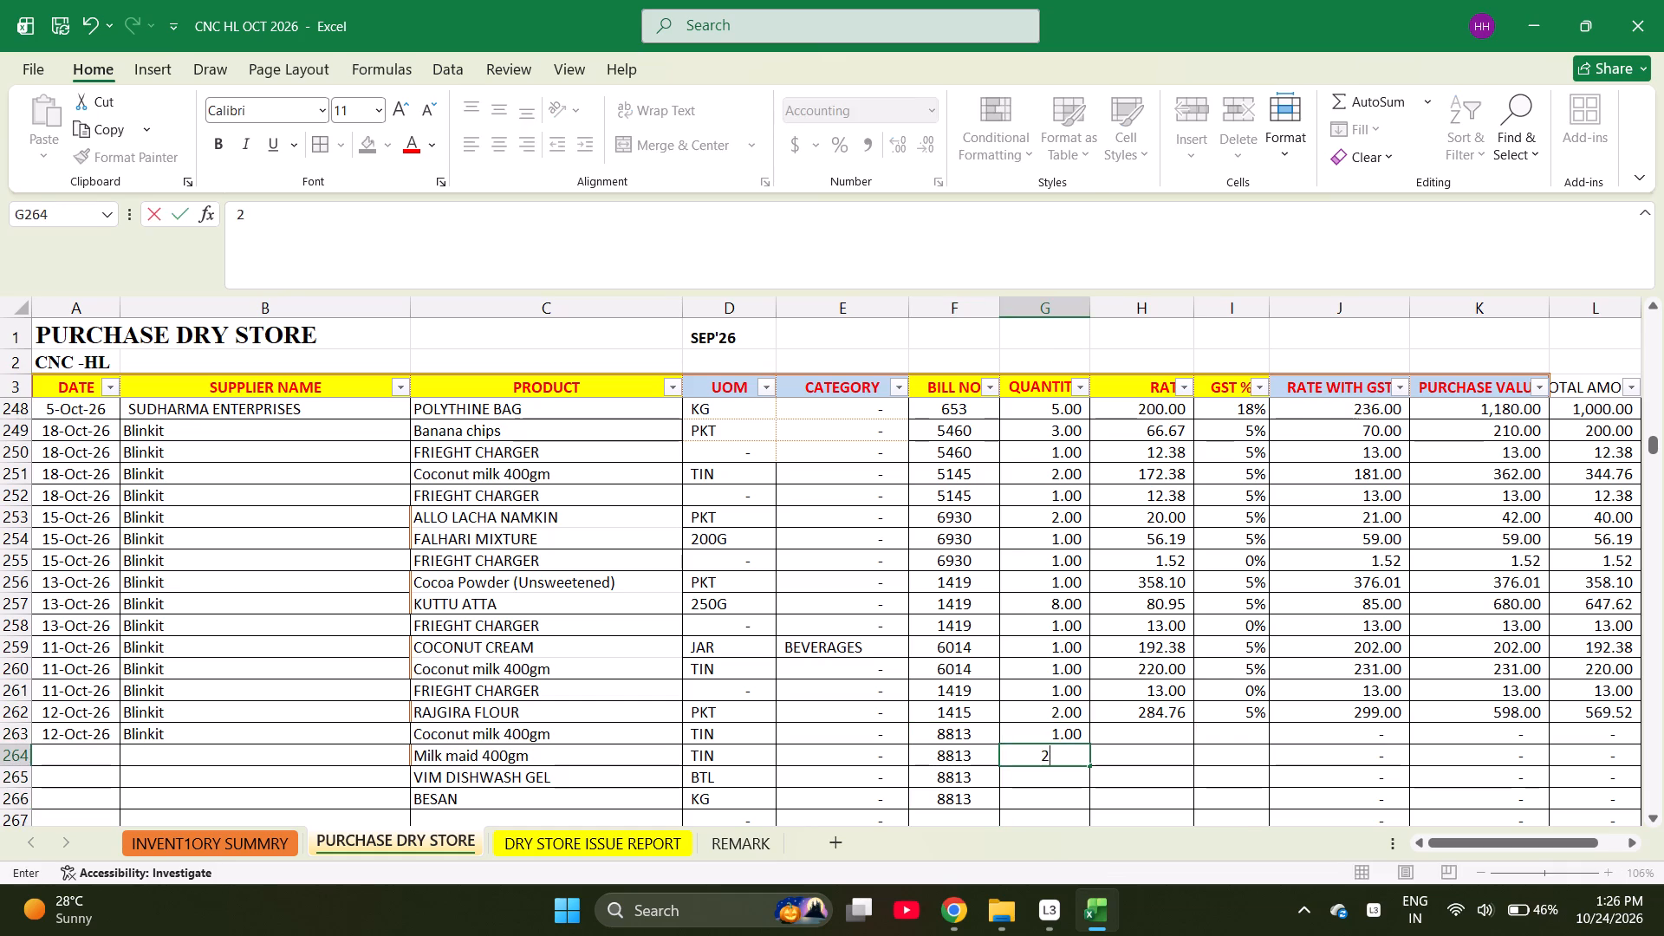
pyautogui.press('Return')
pyautogui.press('1')
pyautogui.press('Return')
pyautogui.press('1')
pyautogui.press('Return')
# Enter rates 185.71 for Coconut milk 400gm and =255.24/2 for Milk maid 400gm, and begin the VIM DISHWASH GEL rate with 118.
pyautogui.press('Right')
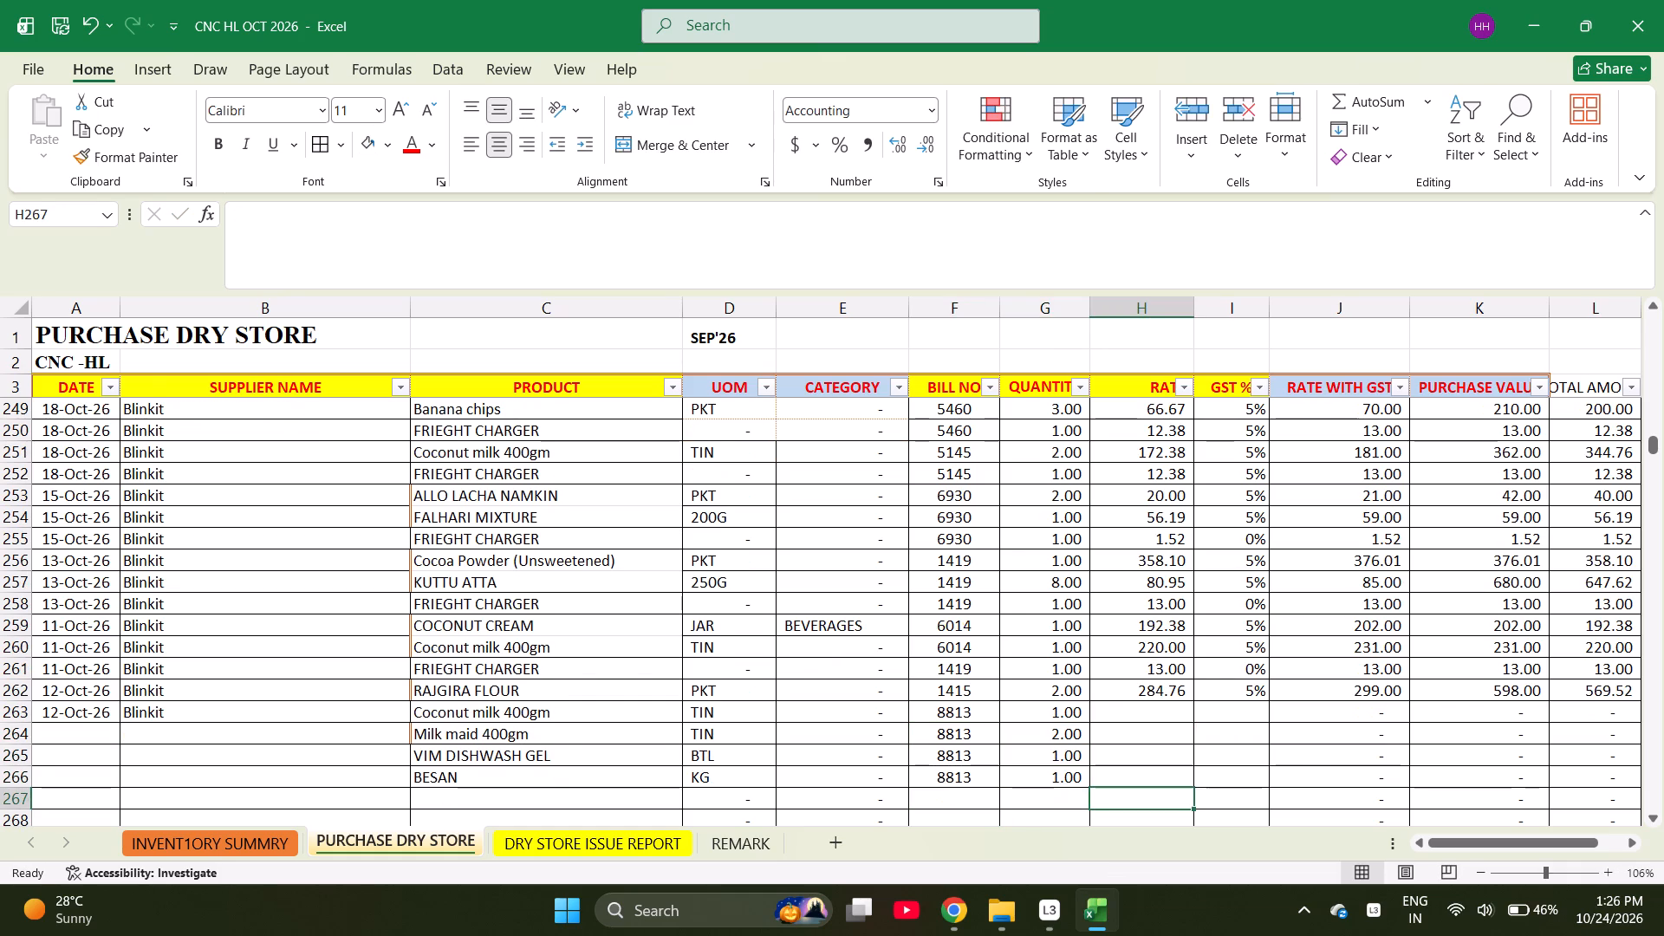
pyautogui.press('Up')
pyautogui.press('Up')
pyautogui.press('Up')
pyautogui.press('Up')
pyautogui.write('185.71')
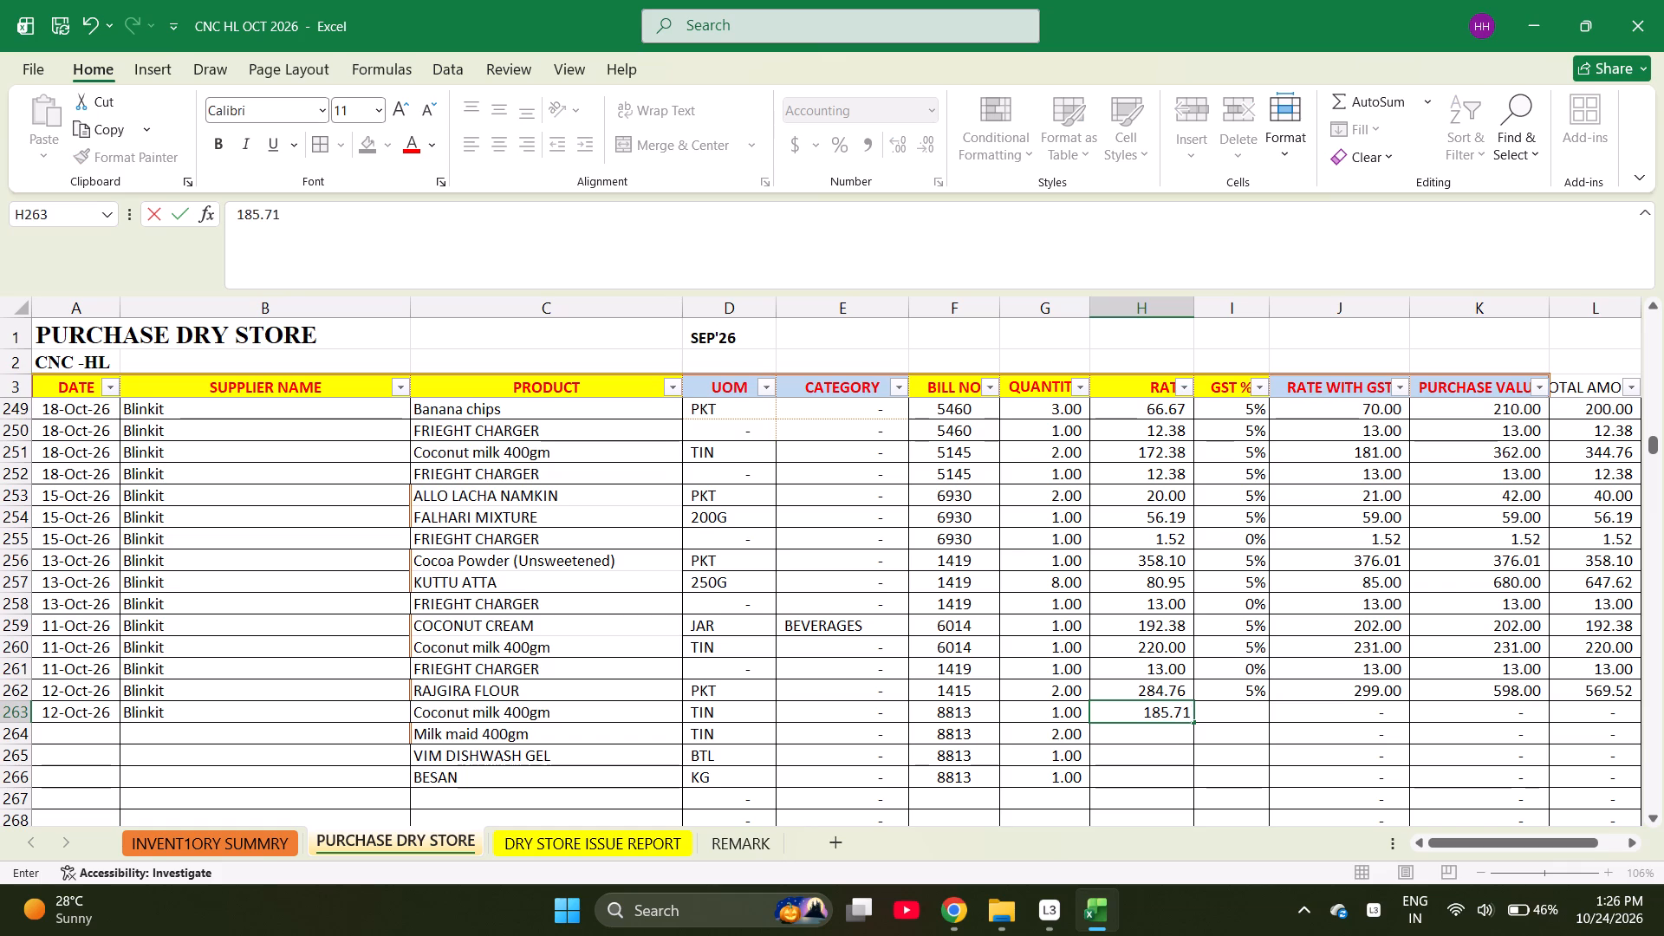
pyautogui.press('Return')
pyautogui.press('=')
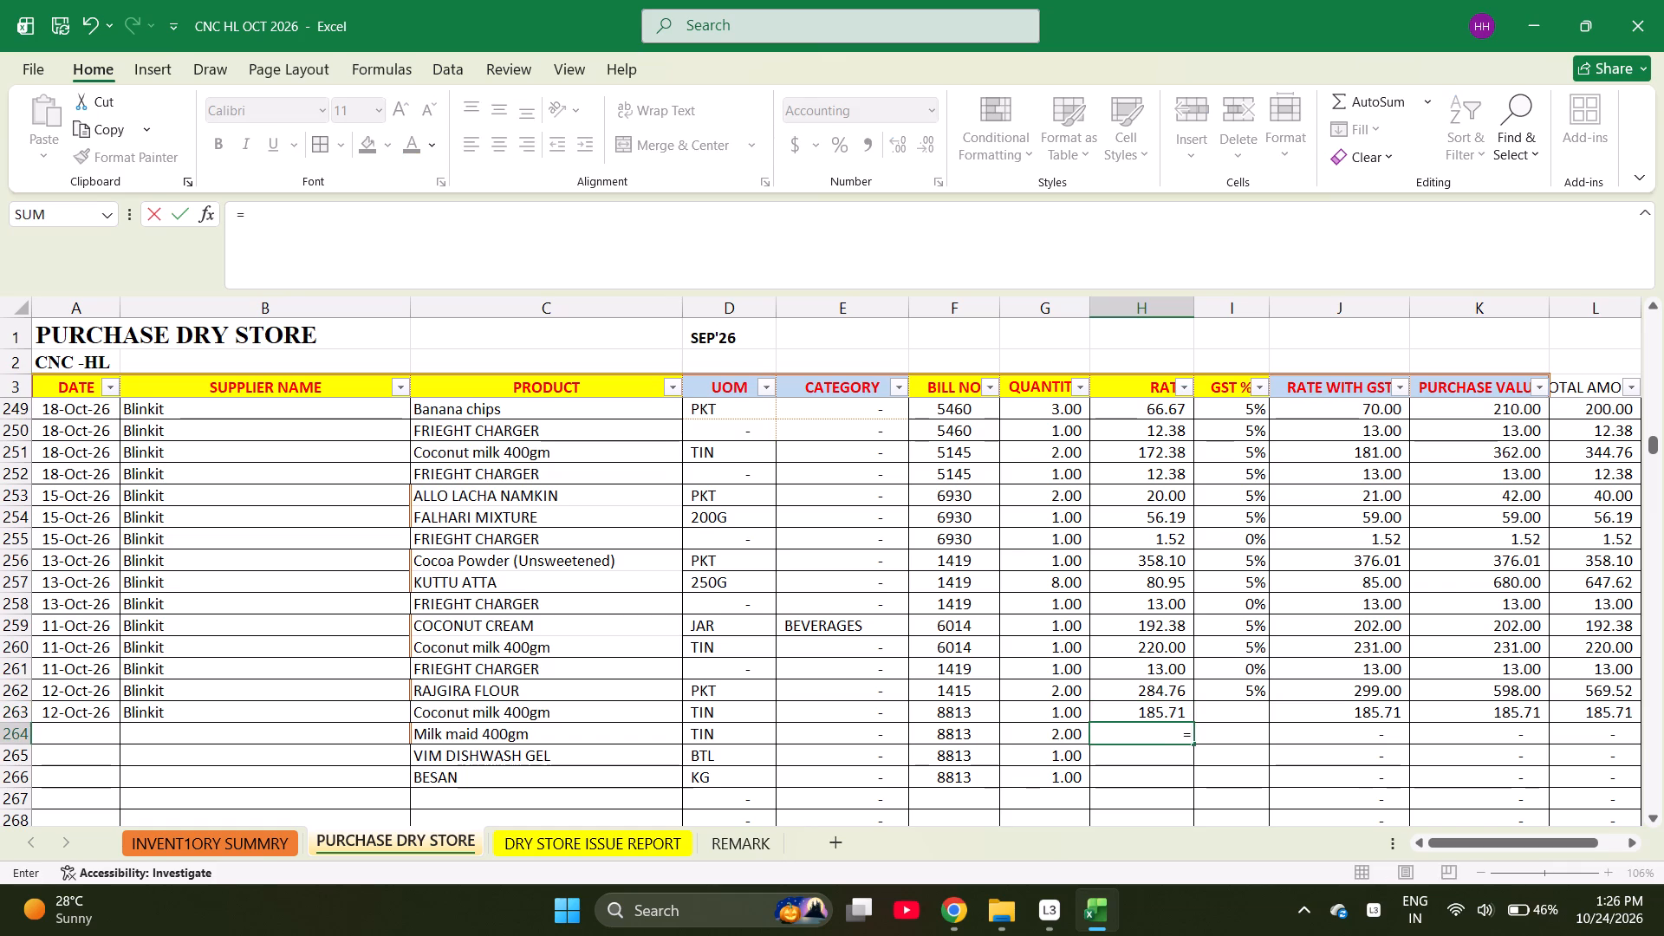
pyautogui.write('255.24/')
pyautogui.press('2')
pyautogui.press('Return')
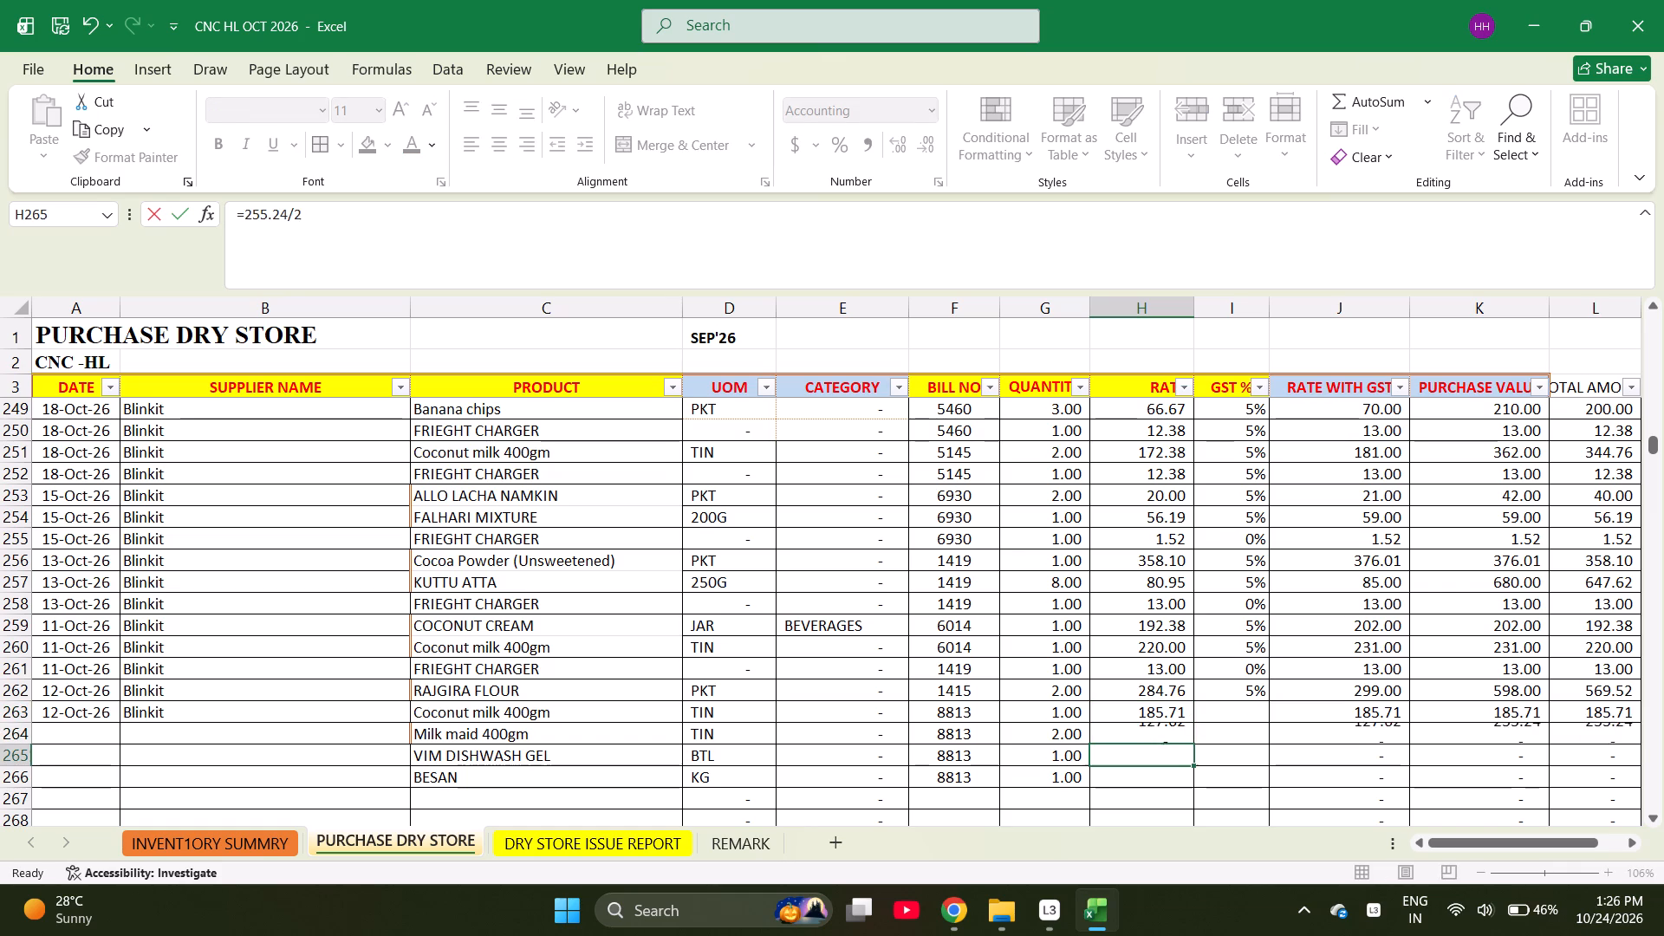
pyautogui.write('118')
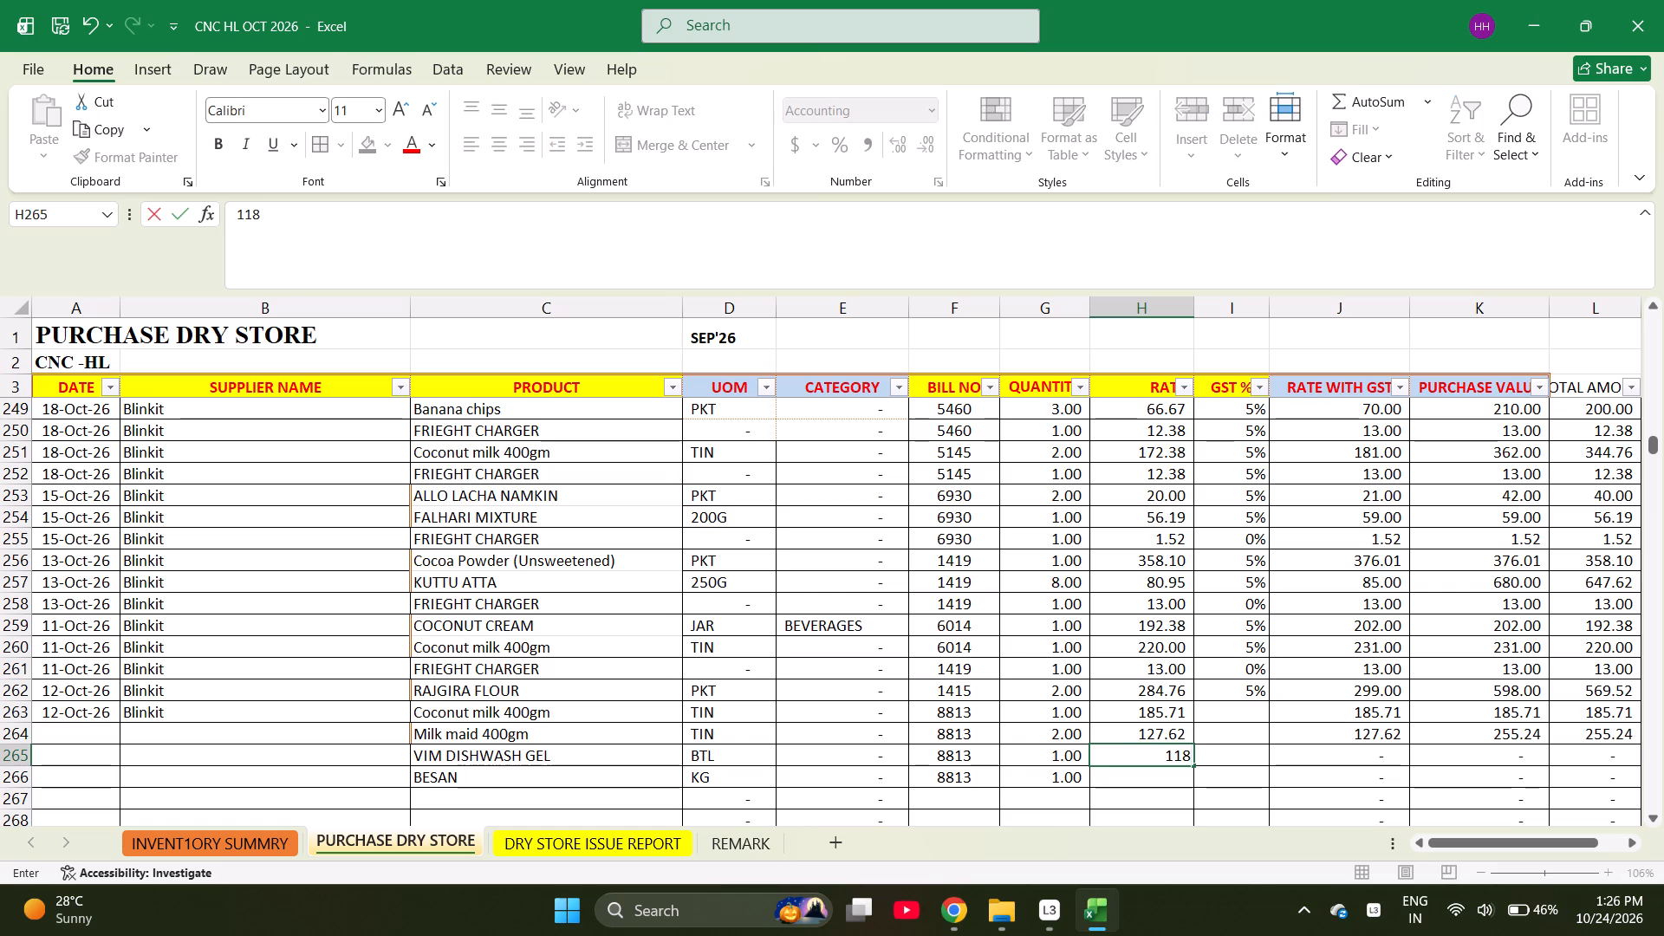
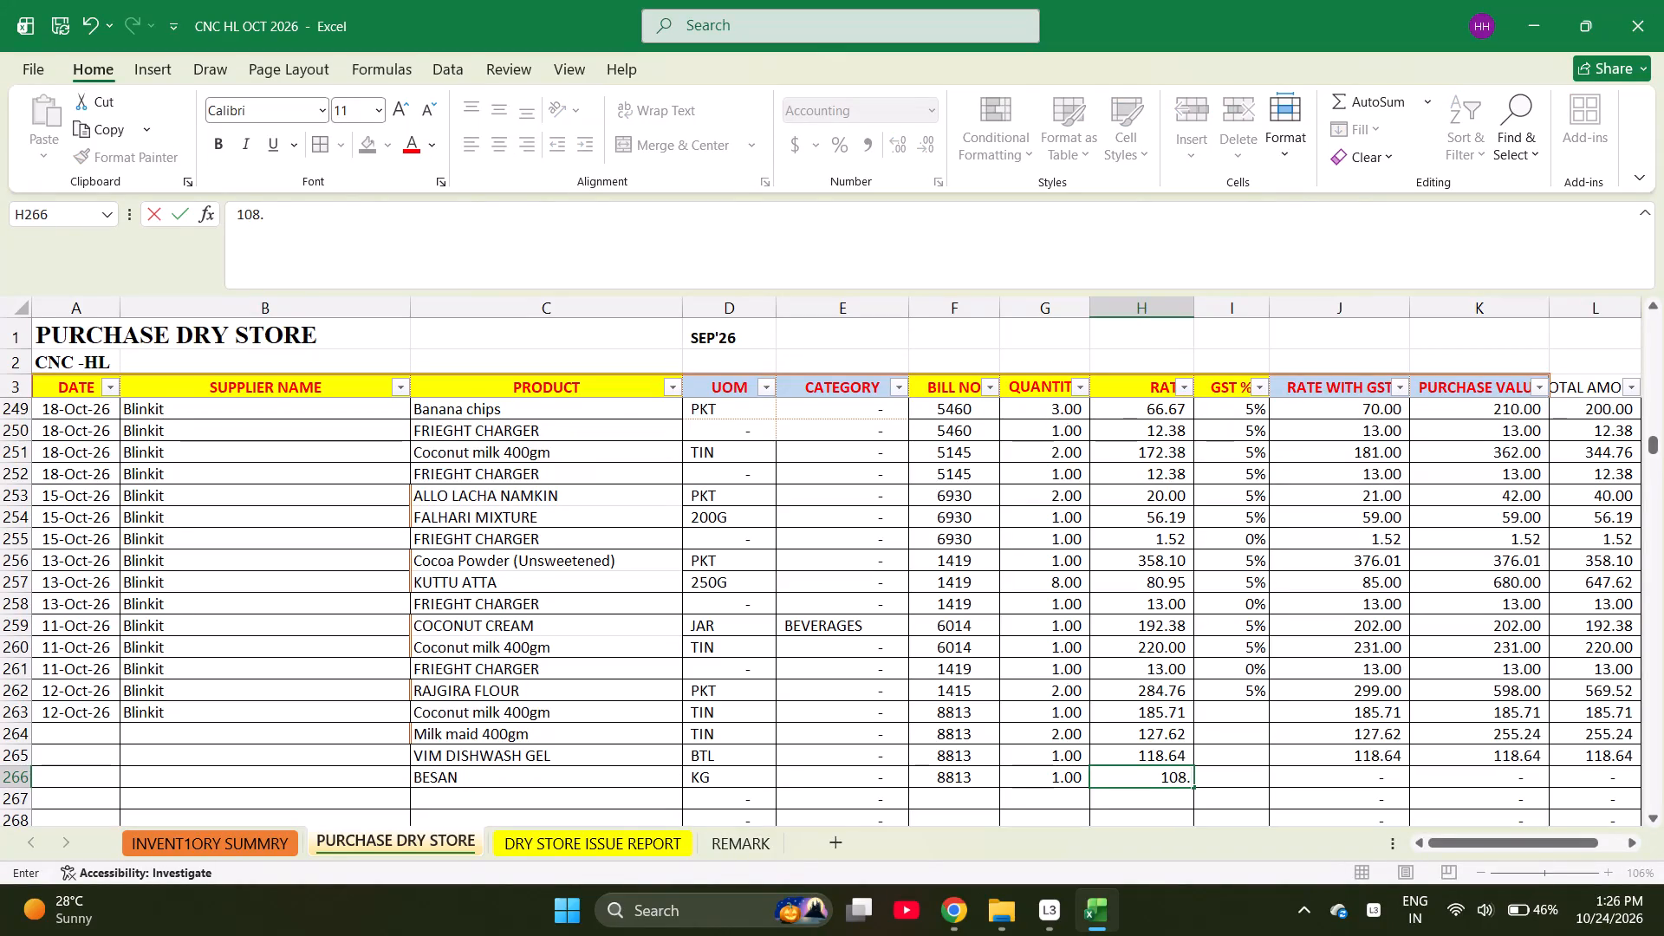
# Complete the BESAN rate in row 266 as 108.57.
pyautogui.write('57')
pyautogui.press('Right')
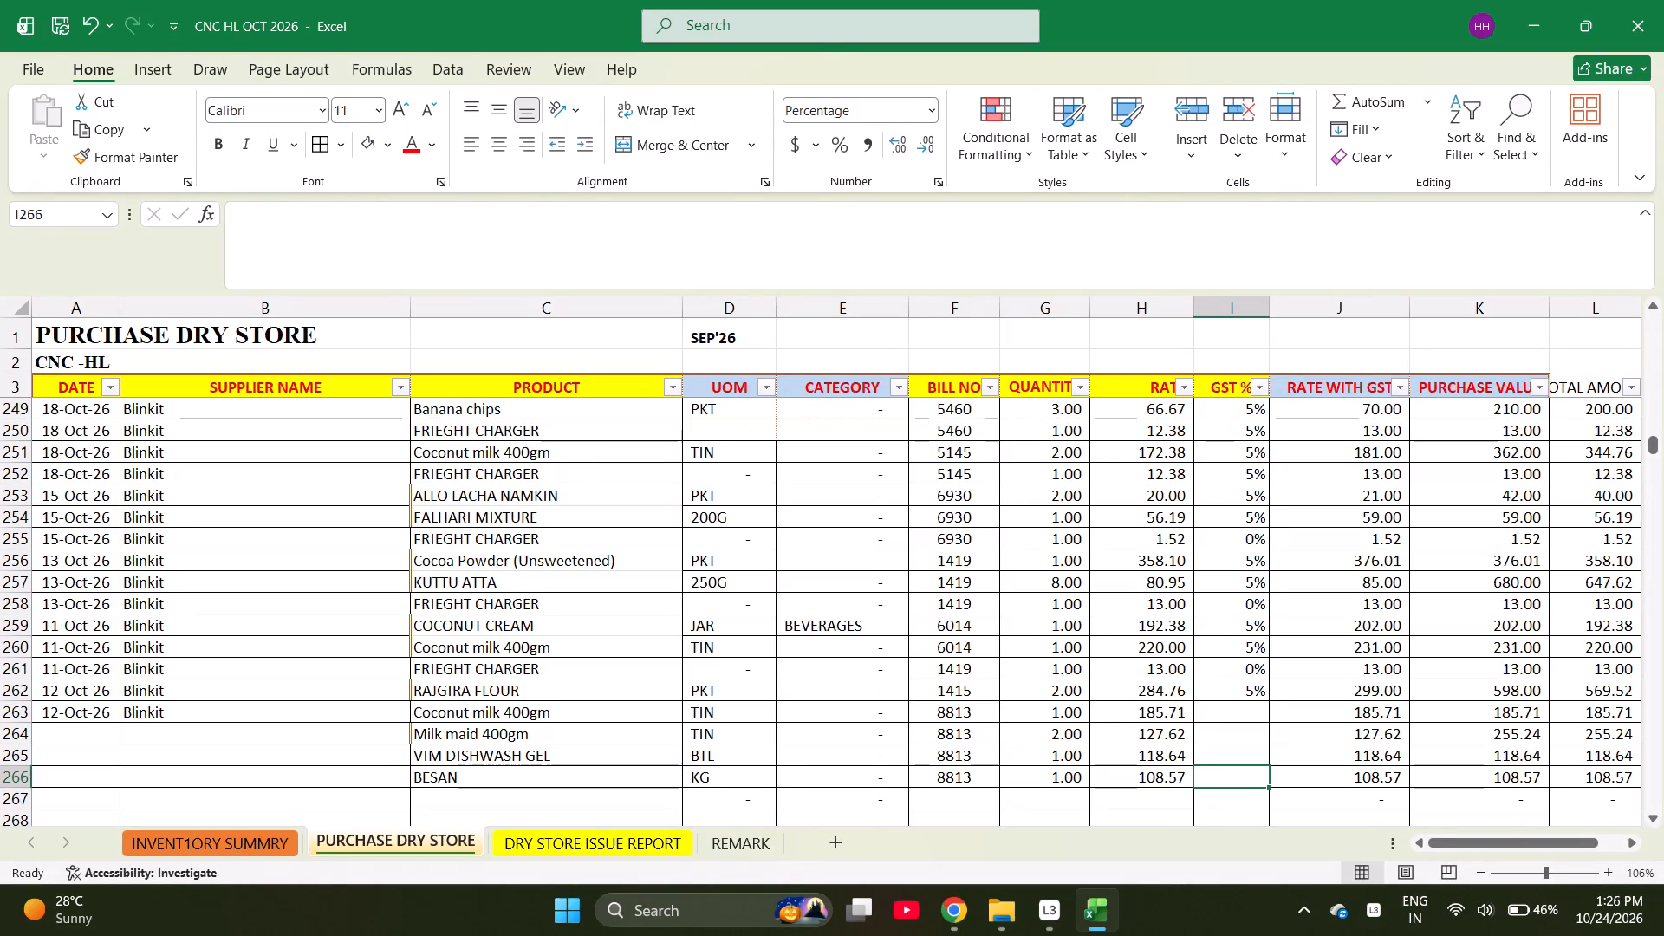
# Enter GST of 5% for Coconut milk 400gm, Milk maid 400gm and BESAN, and 18% for VIM DISHWASH GEL, in rows 263 to 266.
pyautogui.hotkey('ctrl', 'Up')
pyautogui.press('Down')
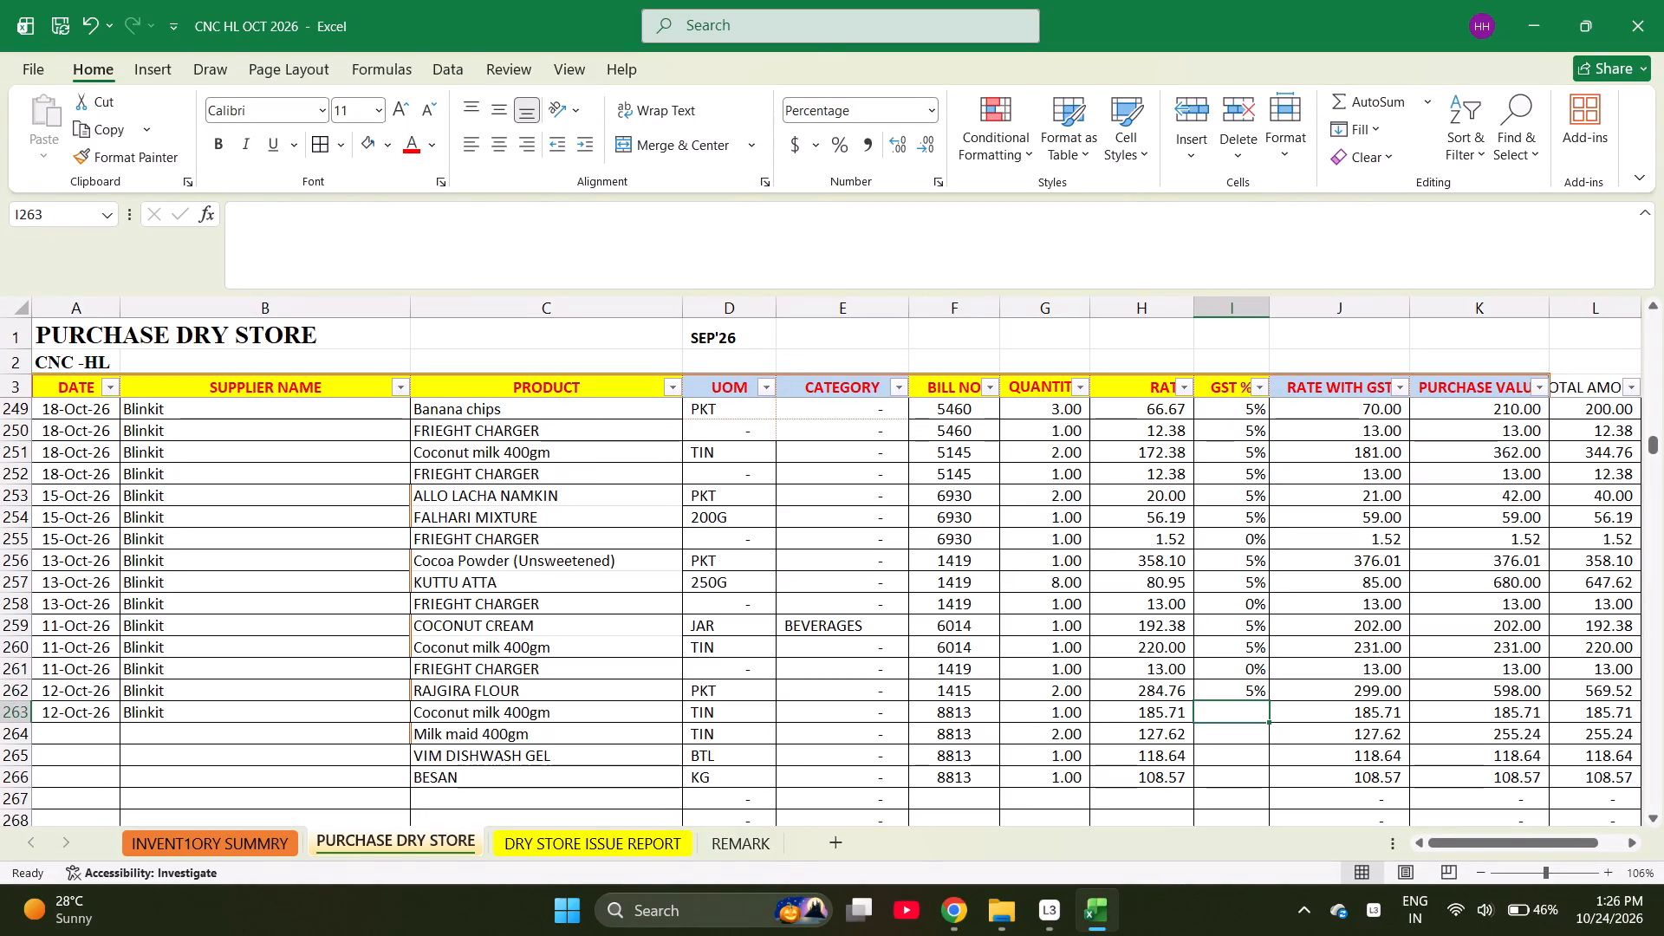
pyautogui.press('5')
pyautogui.press('Return')
pyautogui.press('5')
pyautogui.press('Return')
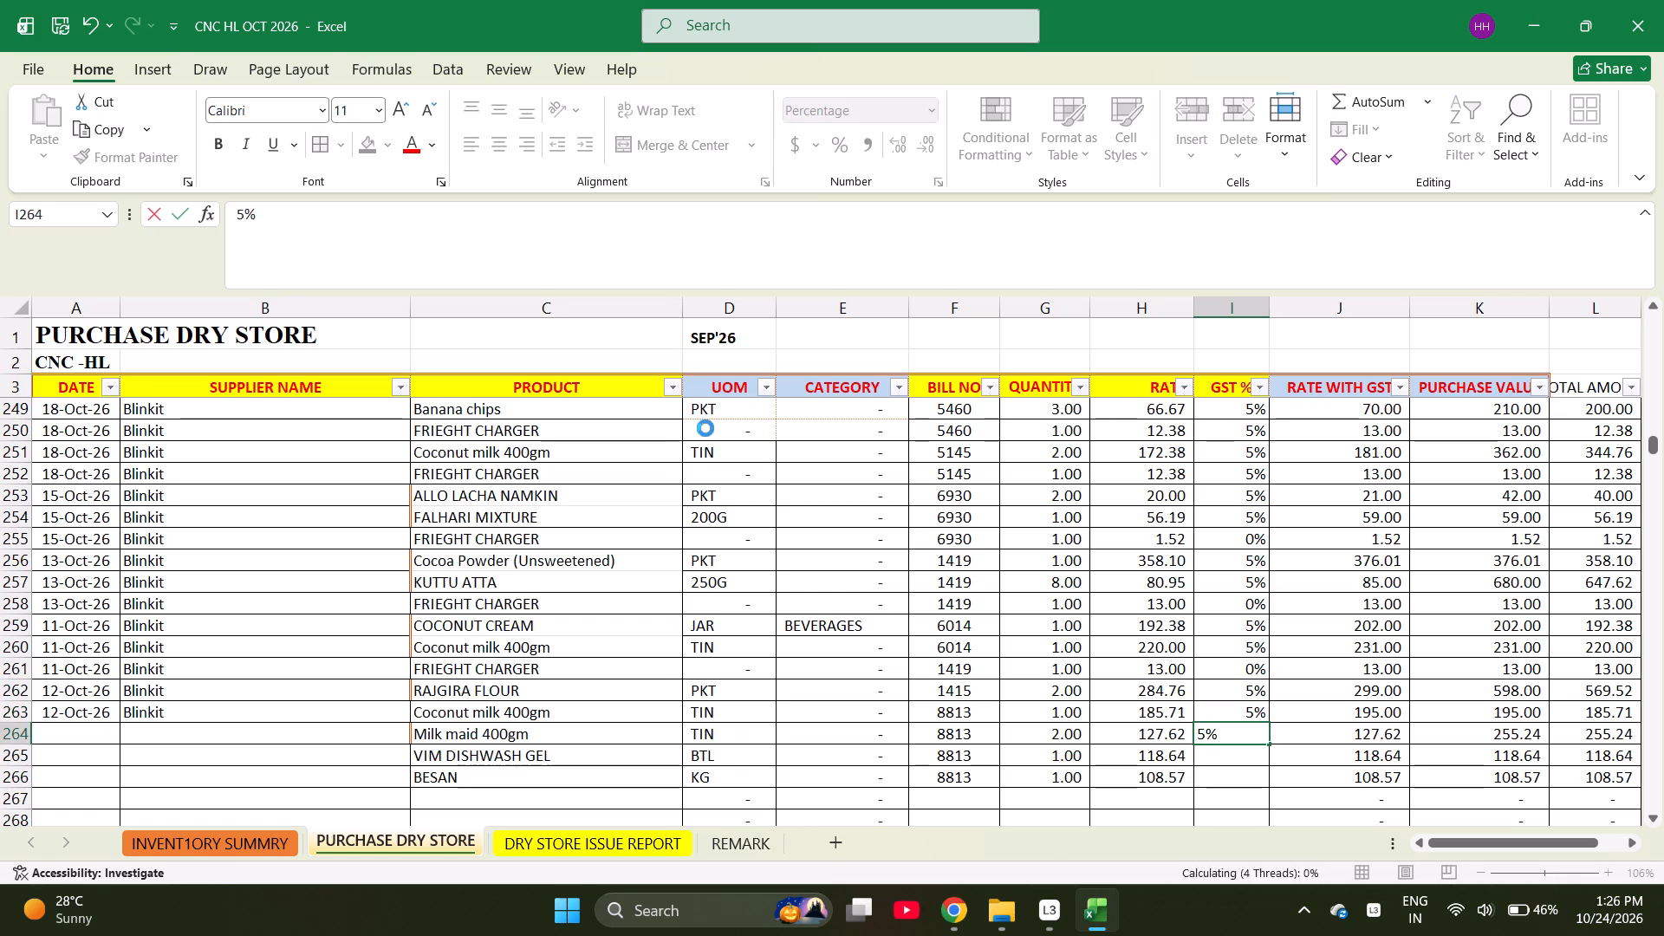
pyautogui.write('18')
pyautogui.press('Return')
pyautogui.press('5')
pyautogui.press('Return')
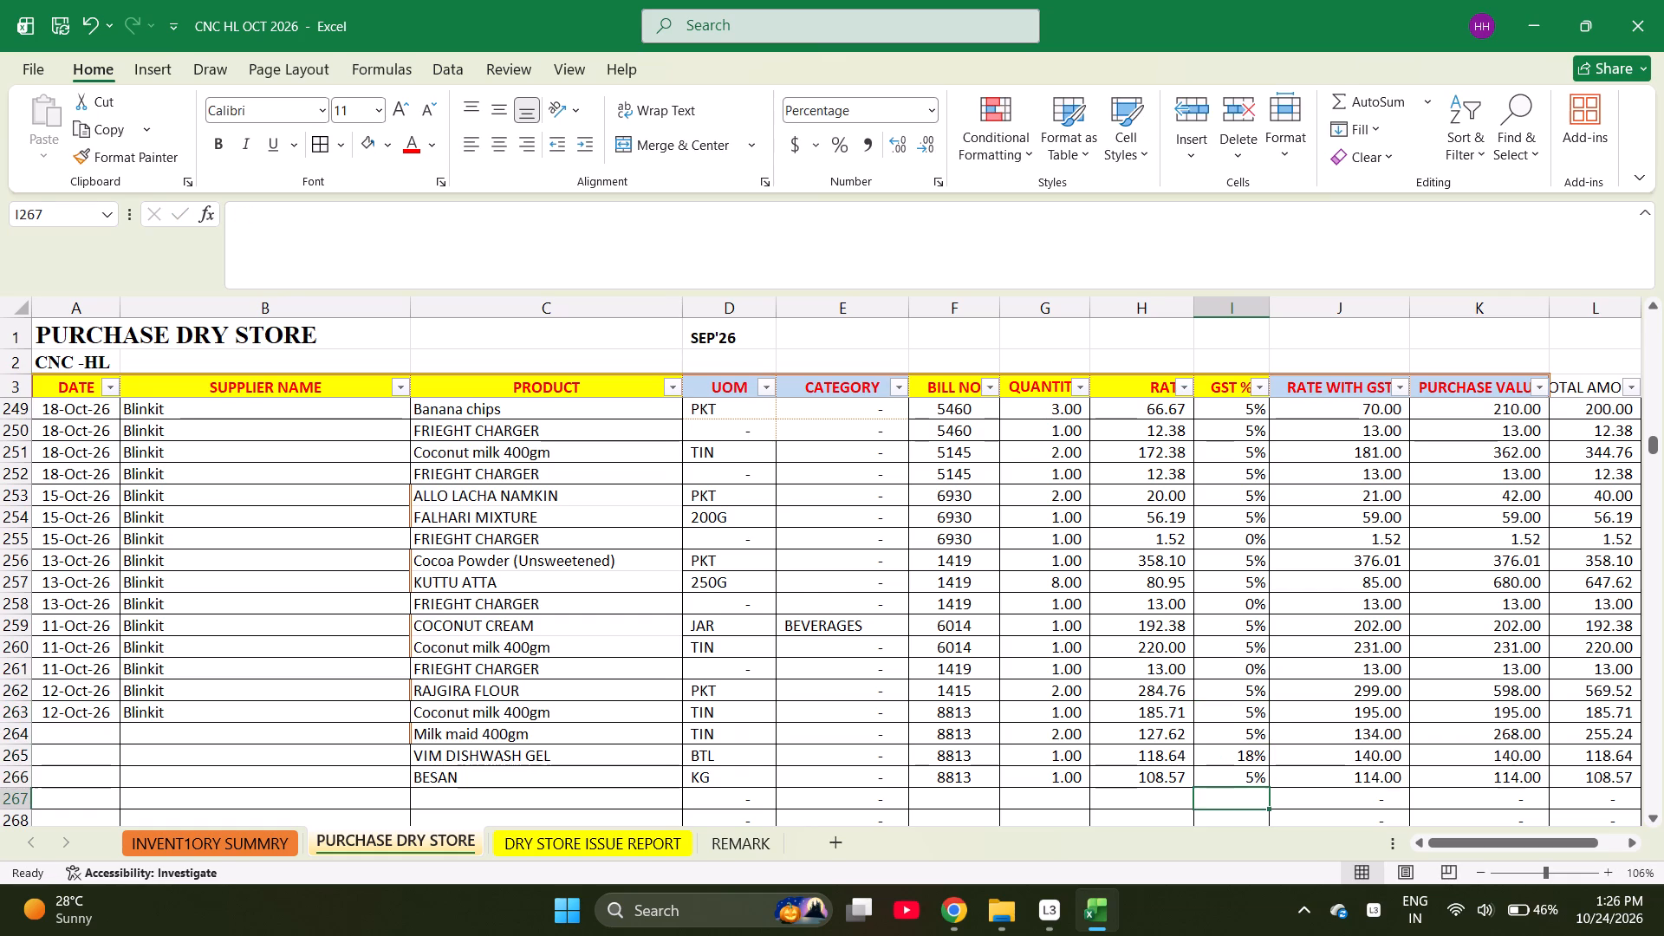
# Fill the date 12-Oct-26 and supplier Blinkit from row 263 down through the BESAN row 266.
pyautogui.press('Left')
pyautogui.press('Left')
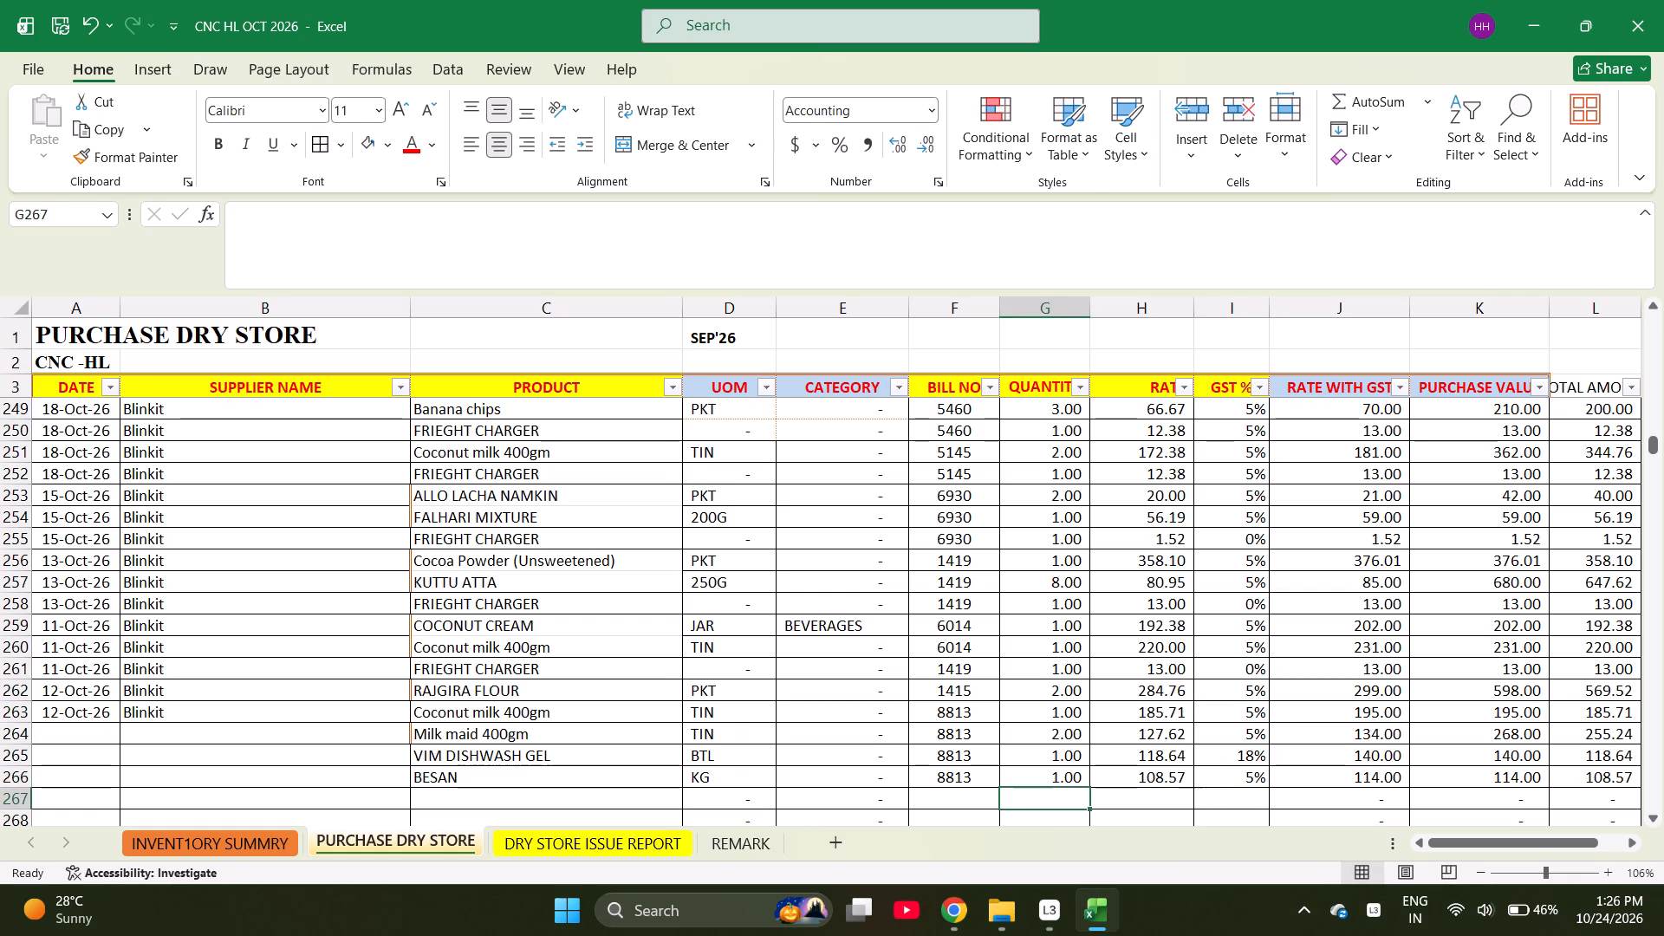
pyautogui.press('Left')
pyautogui.press('Left')
pyautogui.press('Left')
pyautogui.press('Left')
pyautogui.press('Left')
pyautogui.press('Left')
pyautogui.press('Left')
pyautogui.press('Left')
pyautogui.press('Left')
pyautogui.press('Left')
pyautogui.press('Left')
pyautogui.press('Left')
pyautogui.press('Left')
pyautogui.press('Left')
pyautogui.press('Left')
pyautogui.press('Left')
pyautogui.press('Left')
pyautogui.press('Left')
pyautogui.press('Left')
pyautogui.press('Left')
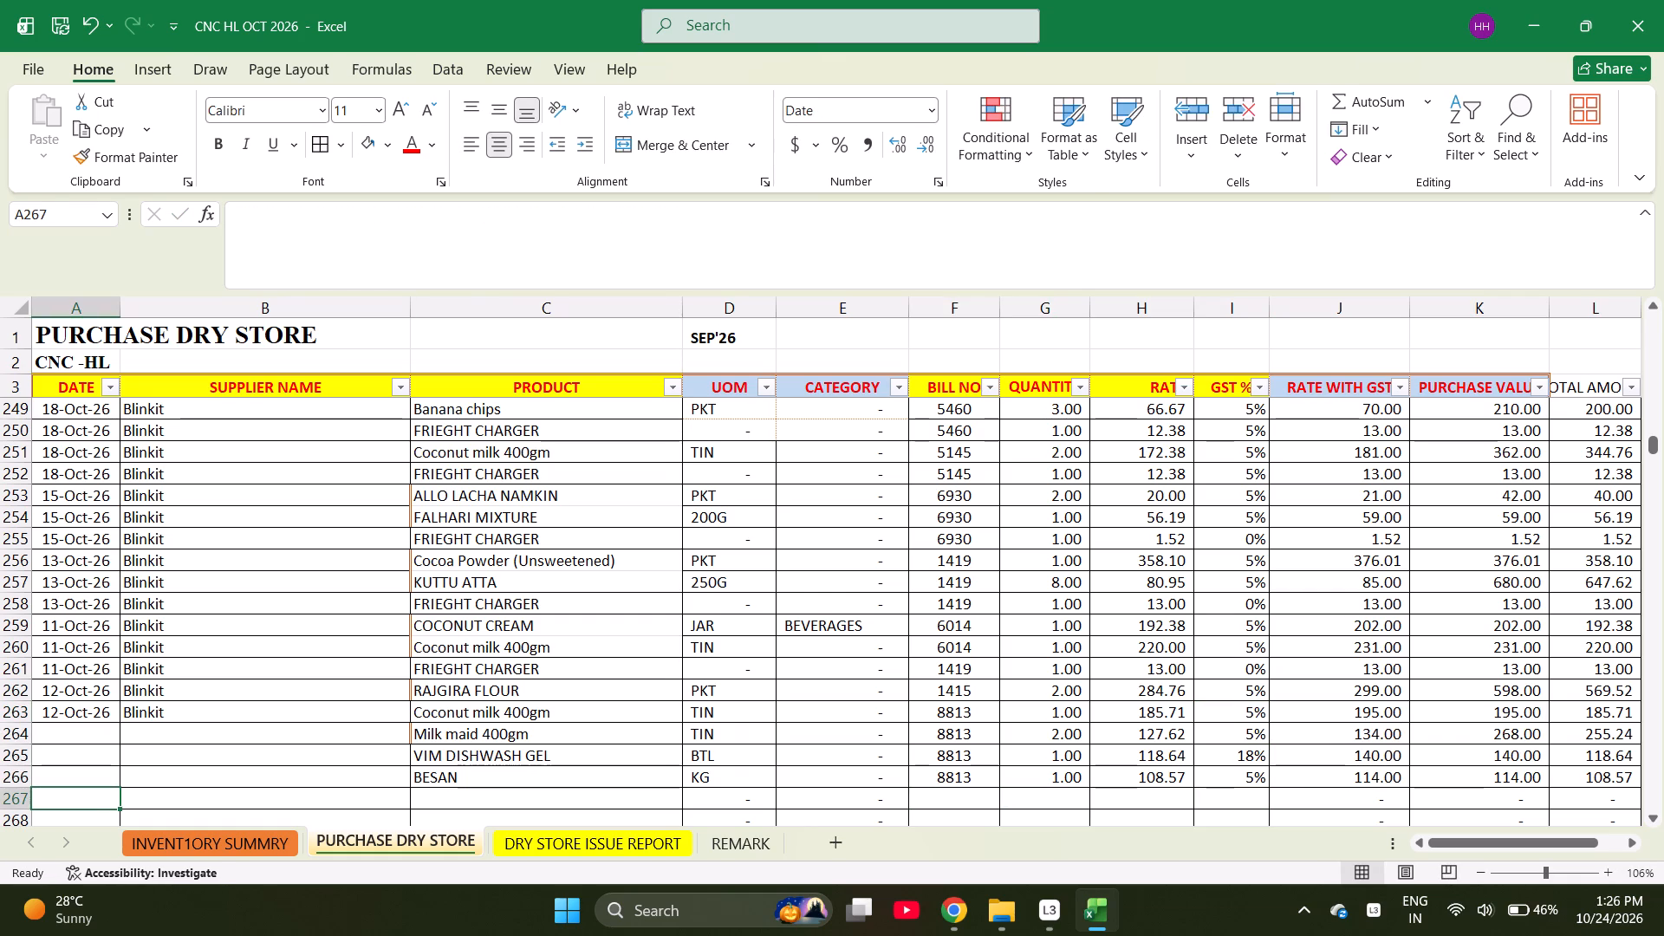
pyautogui.hotkey('ctrl', 'Up')
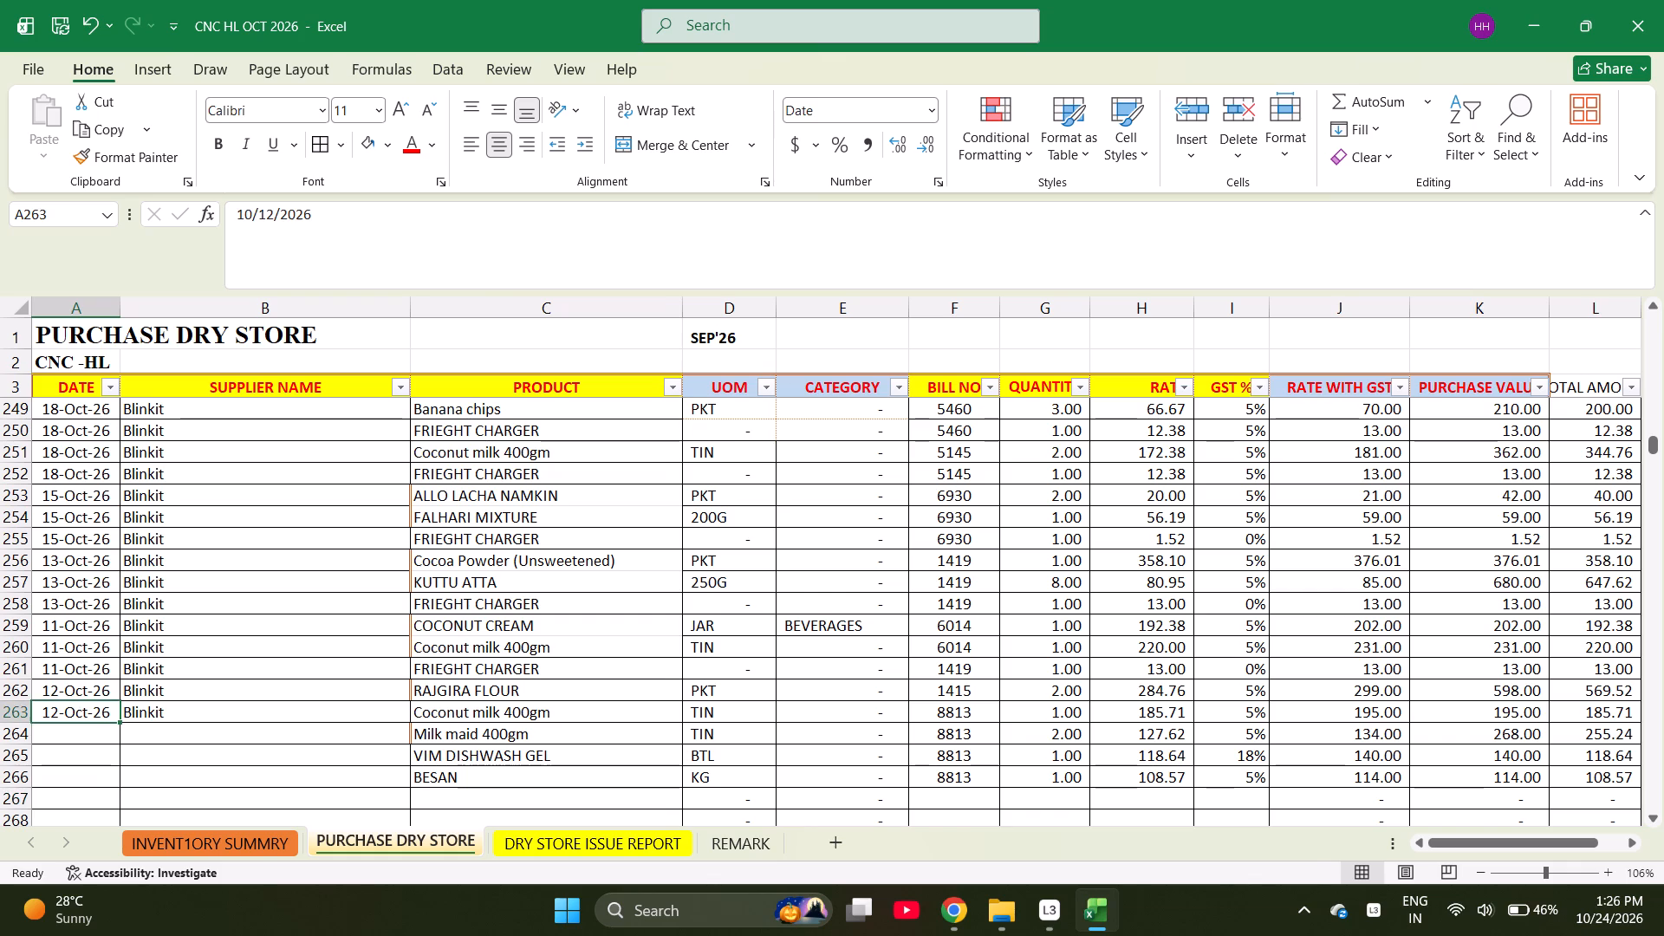
pyautogui.hotkey('shift', 'Right')
pyautogui.hotkey('shift', 'Down')
pyautogui.hotkey('shift', 'Down')
pyautogui.hotkey('shift', 'Down')
pyautogui.hotkey('ctrl', 'd')
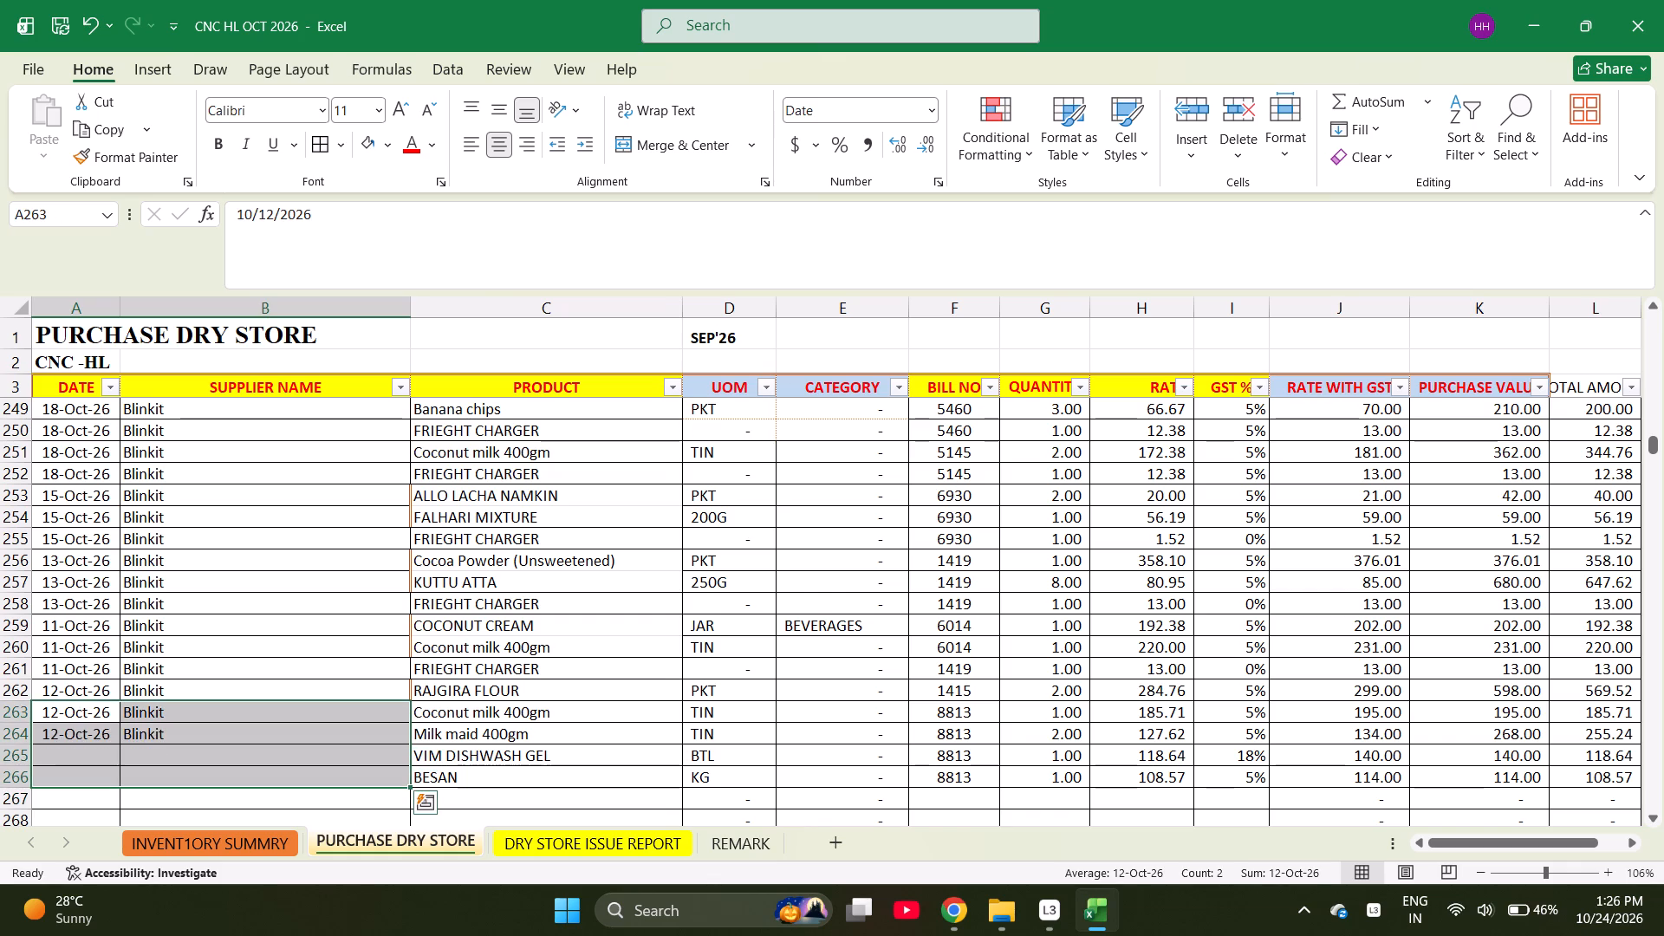
# Check the combined purchase value of the bill 8813 items in rows 263 to 266.
pyautogui.press('Right')
pyautogui.press('Right')
pyautogui.press('Right')
pyautogui.press('Right')
pyautogui.press('Right')
pyautogui.press('Right')
pyautogui.press('Right')
pyautogui.press('Right')
pyautogui.press('Right')
pyautogui.press('Right')
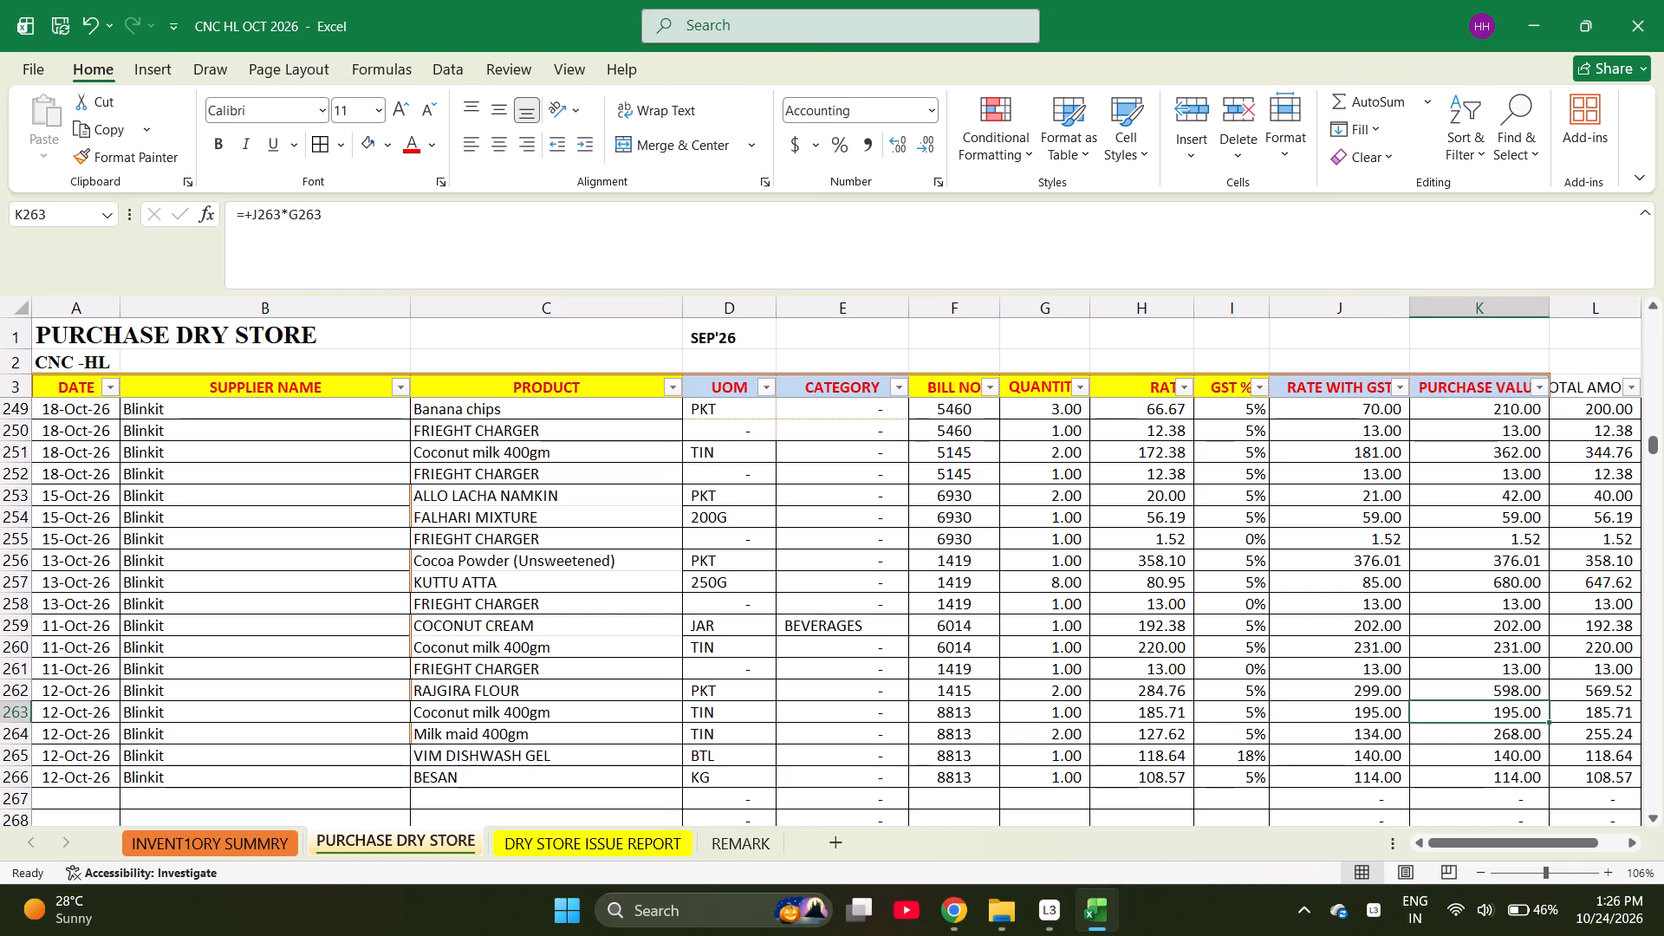
pyautogui.hotkey('shift', 'Down')
pyautogui.hotkey('shift', 'Down')
pyautogui.hotkey('shift', 'Down')
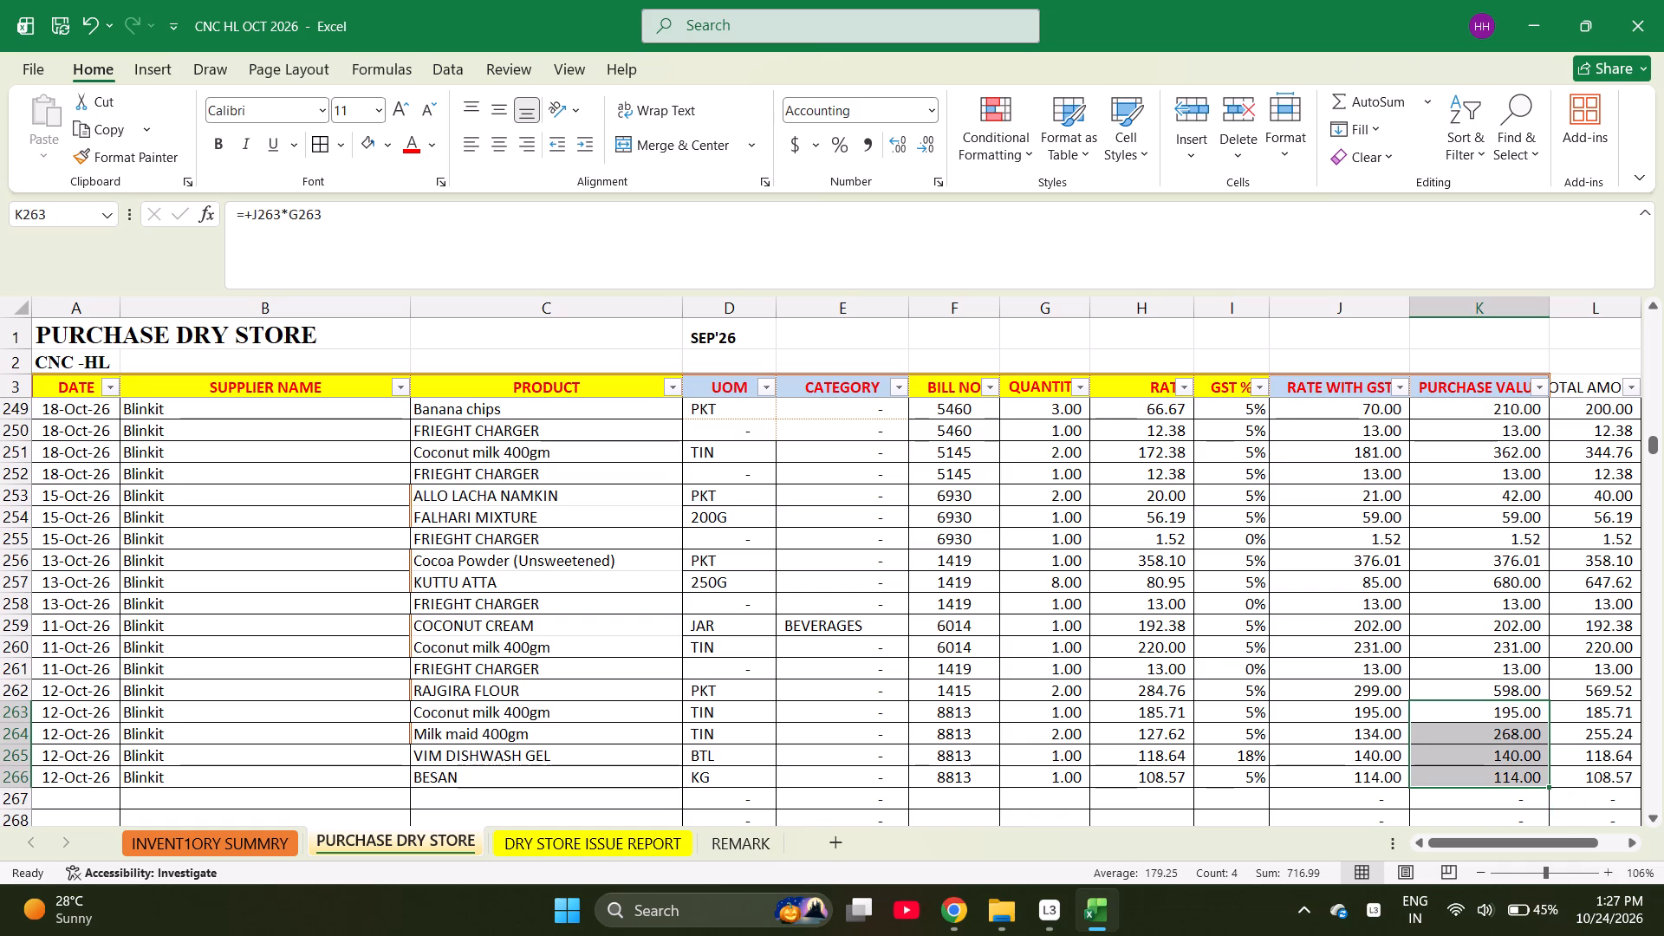
pyautogui.hotkey('shift', 'Left')
pyautogui.hotkey('shift', 'Left')
pyautogui.hotkey('shift', 'Left')
pyautogui.hotkey('shift', 'Left')
pyautogui.hotkey('shift', 'Left')
# Copy the date 12-Oct-26 and supplier Blinkit from the BESAN row into row 267.
pyautogui.hotkey('ctrl', 'Left')
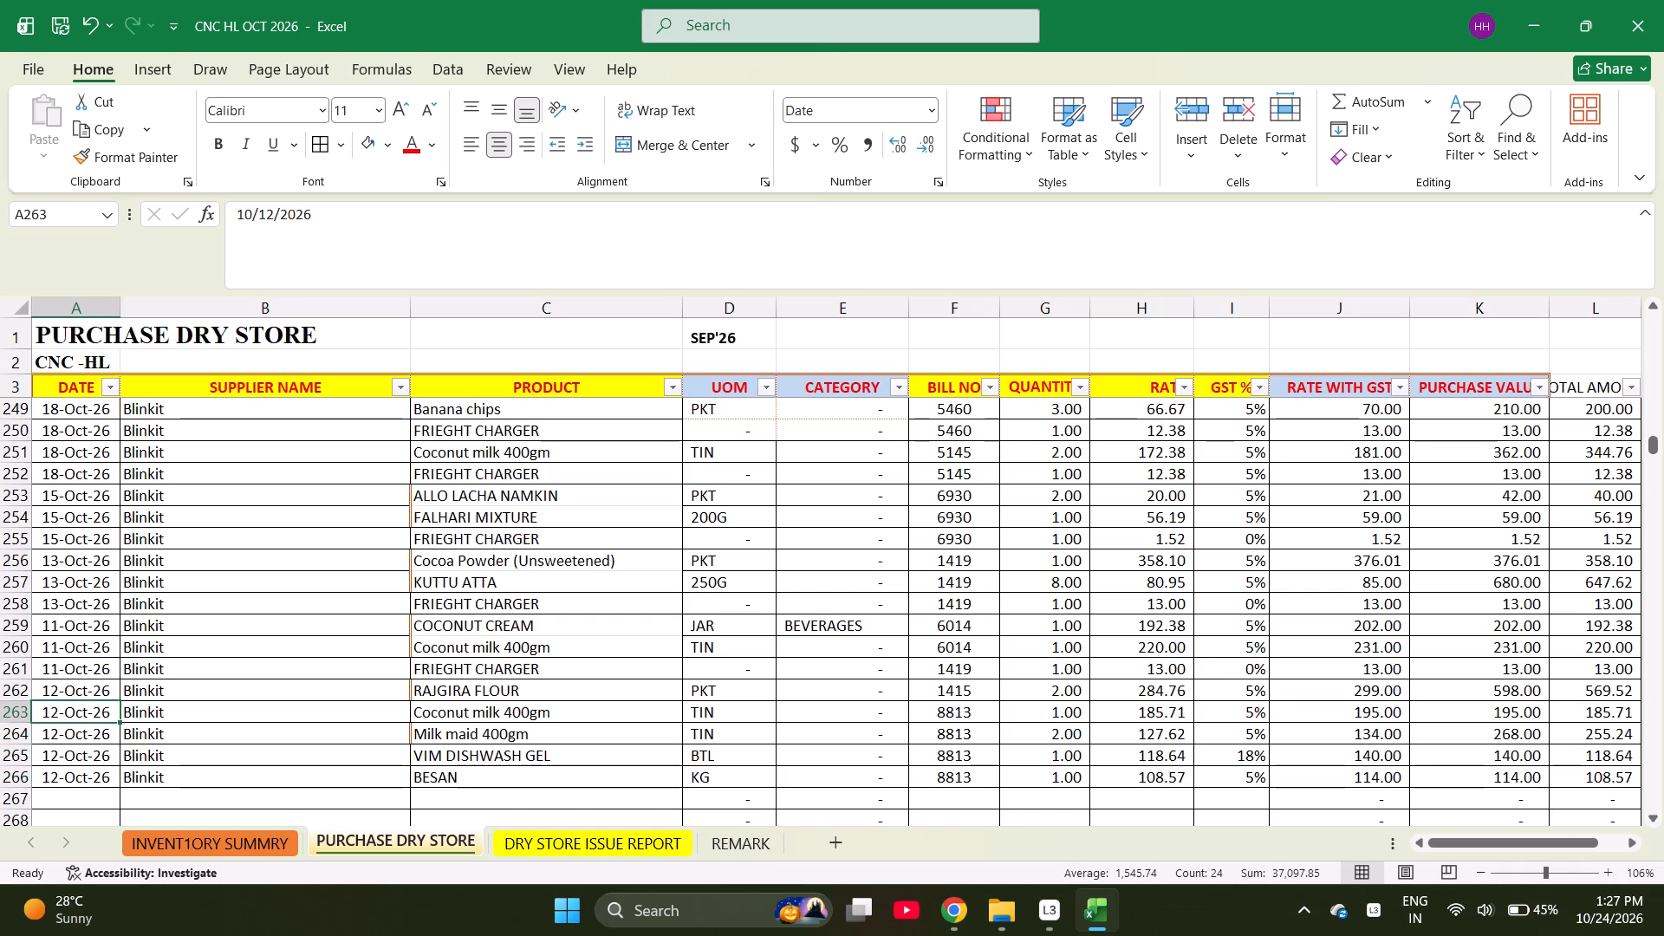
pyautogui.hotkey('ctrl', 'Down')
pyautogui.press('Down')
pyautogui.hotkey('shift', 'Right')
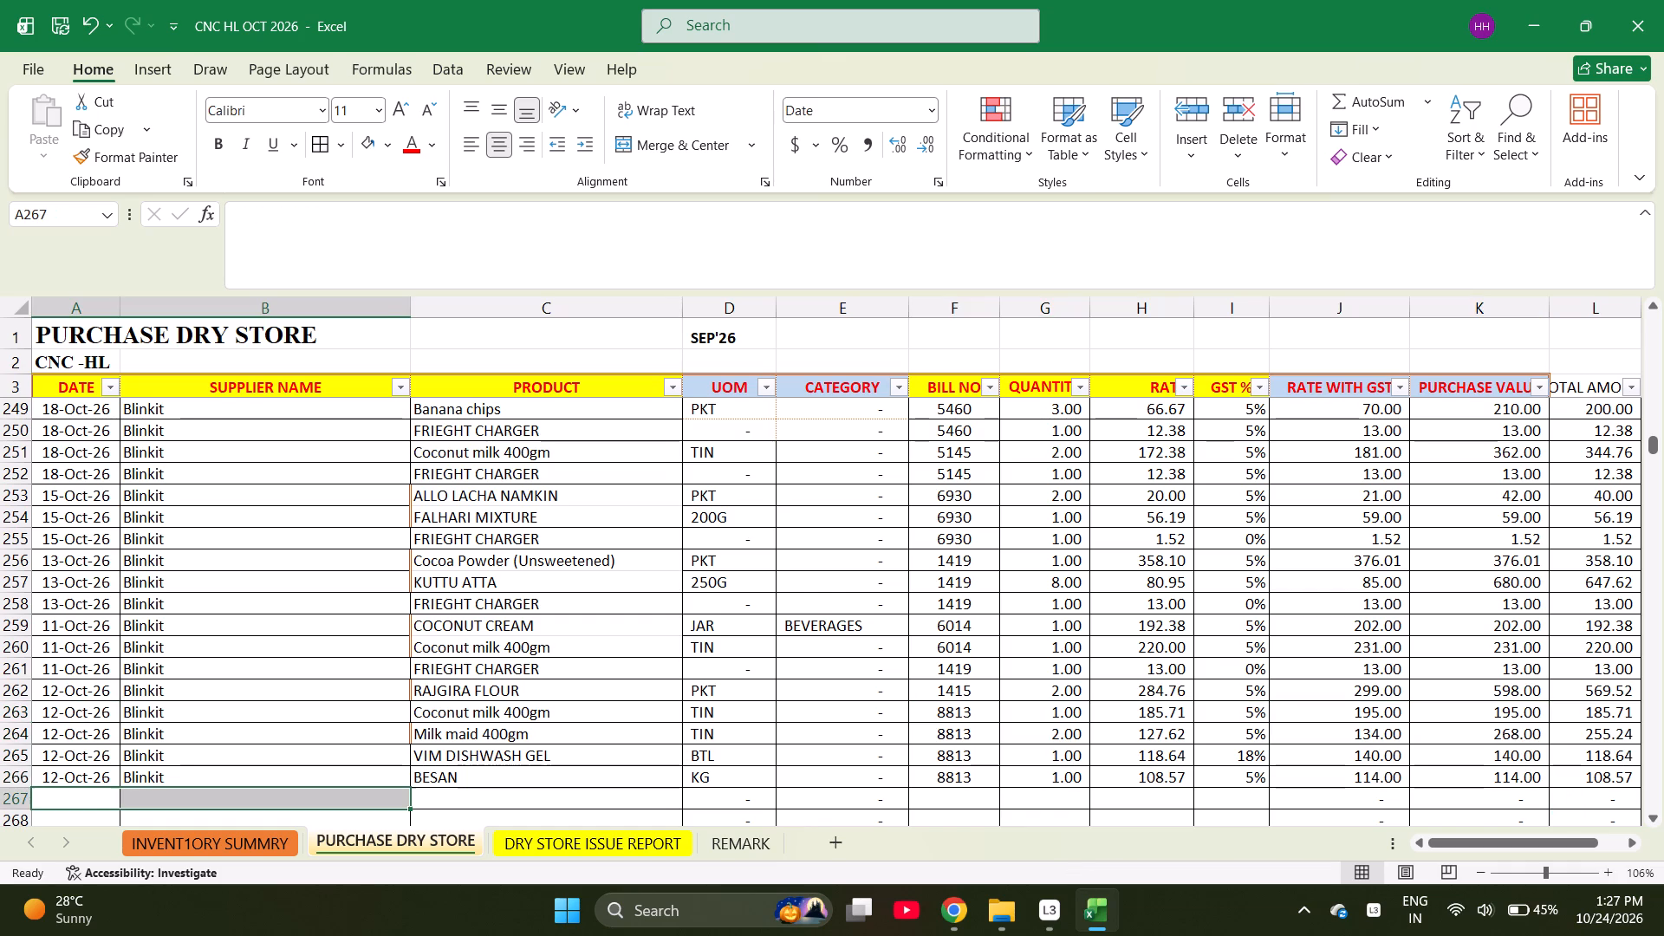
pyautogui.hotkey('ctrl', 'd')
# Enter FRIEGHT CHARGER as the product in row 267 and copy bill number 8813 from the row above.
pyautogui.press('Right')
pyautogui.press('Right')
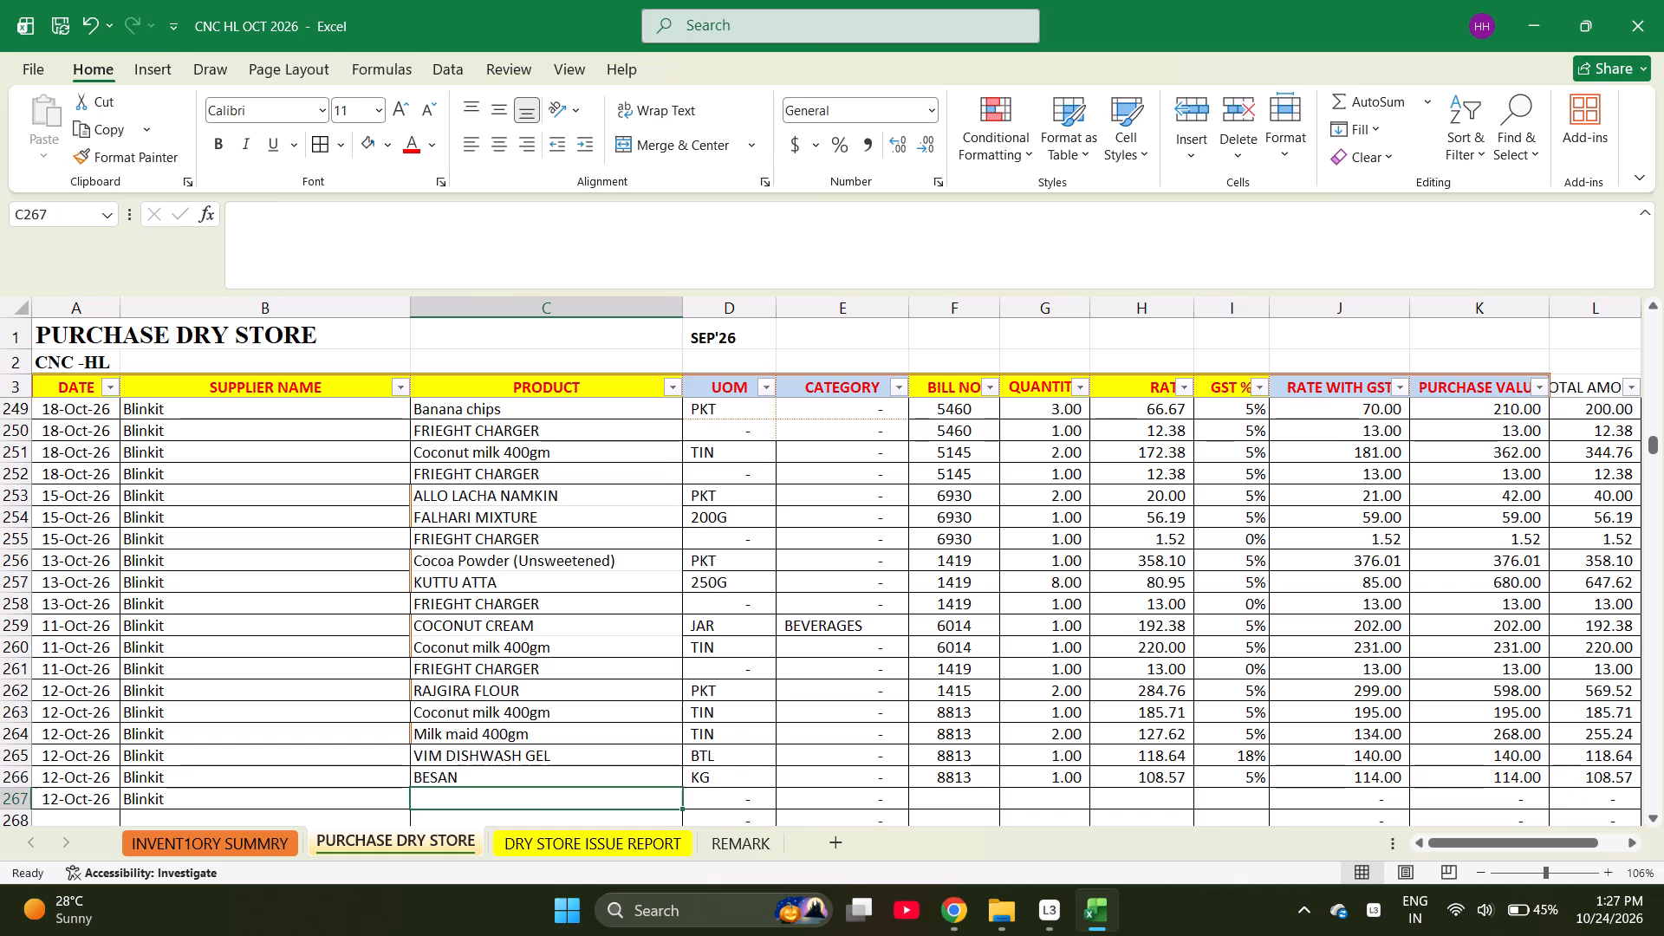
pyautogui.write('FR')
pyautogui.press('Right')
pyautogui.press('Right')
pyautogui.press('Right')
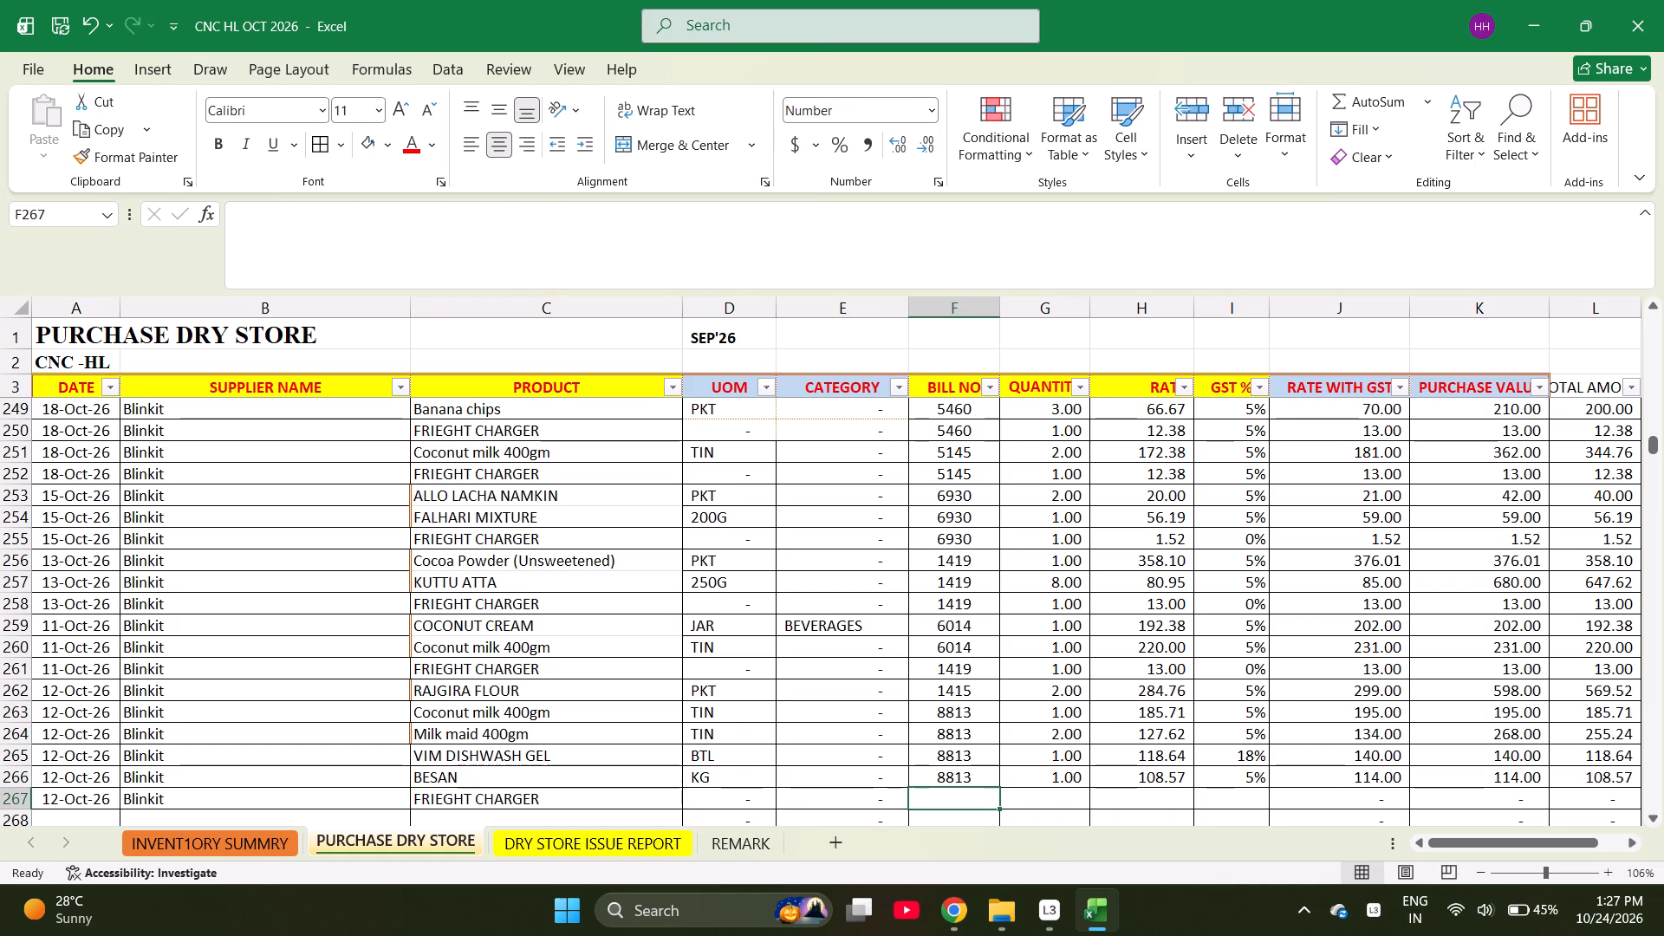
pyautogui.hotkey('ctrl', 'd')
# Enter quantity 1 and rate 13 for FRIEGHT CHARGER in row 267.
pyautogui.press('Right')
pyautogui.press('1')
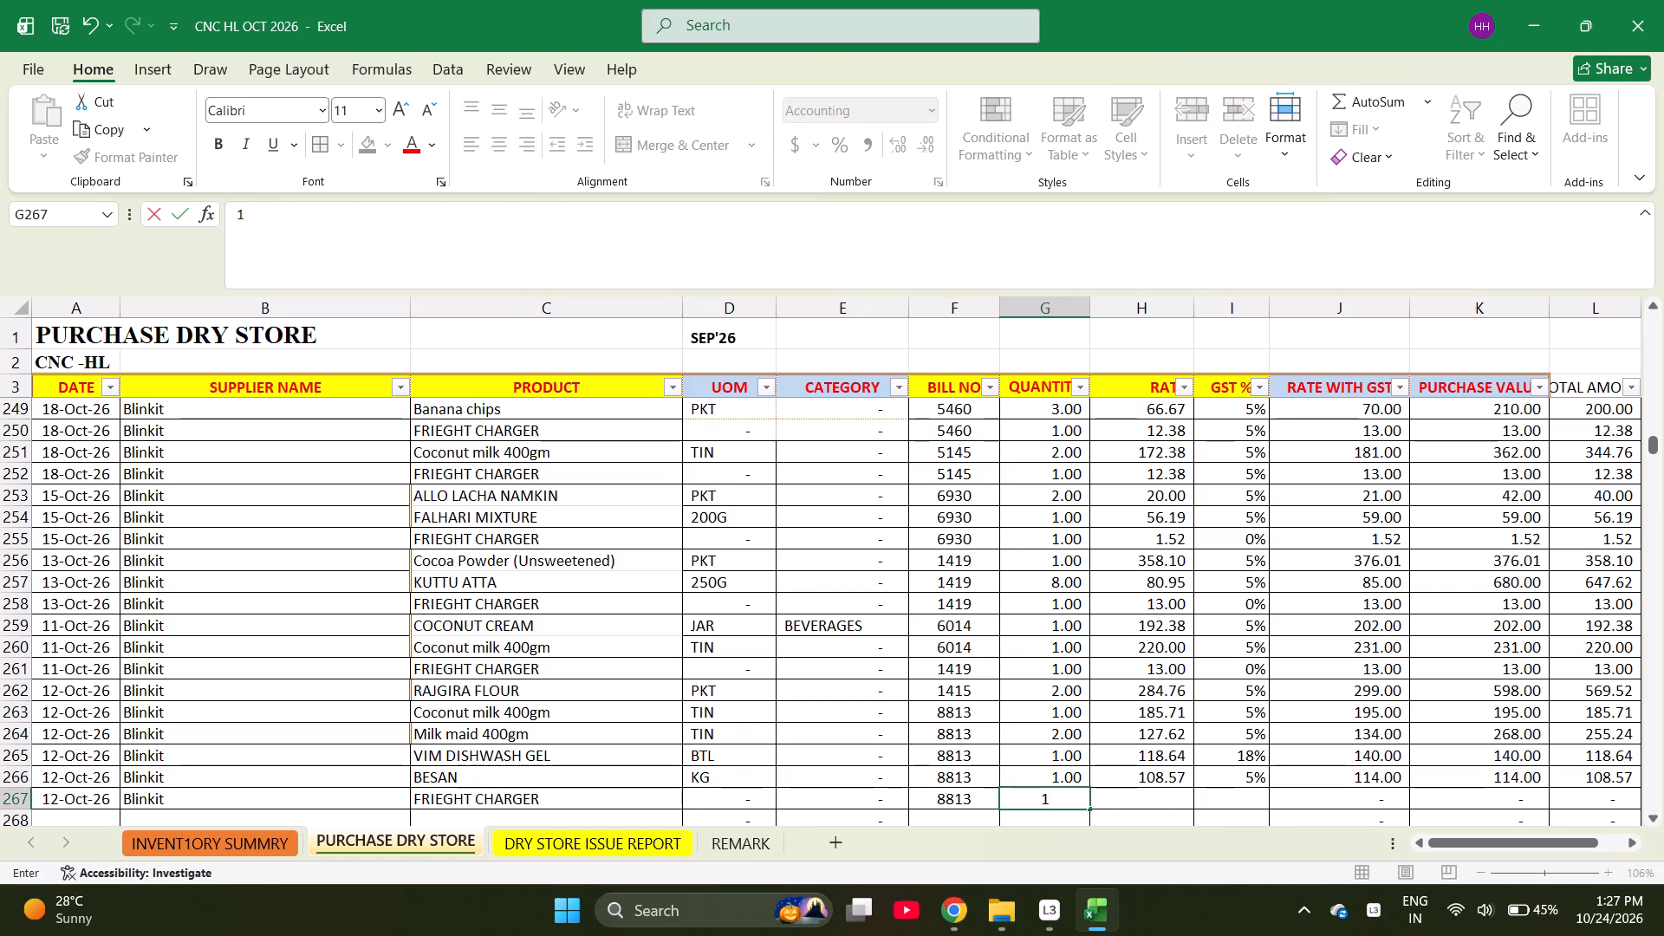
pyautogui.write('13')
pyautogui.press('Escape')
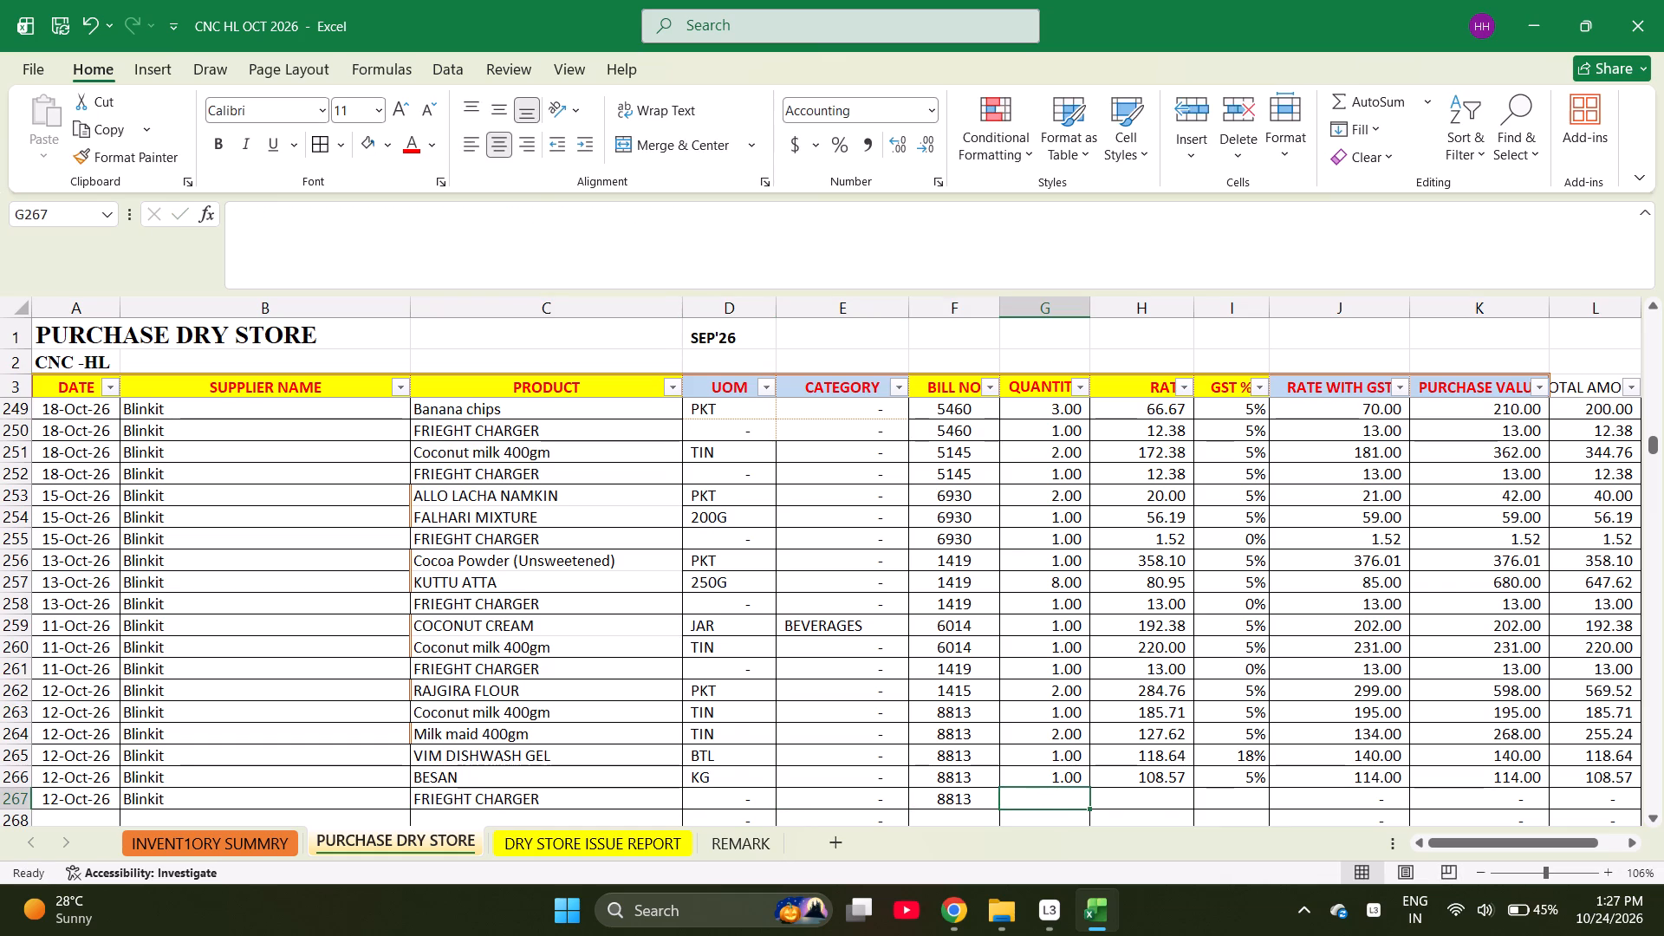
pyautogui.press('1')
pyautogui.press('Right')
pyautogui.write('13')
pyautogui.press('Right')
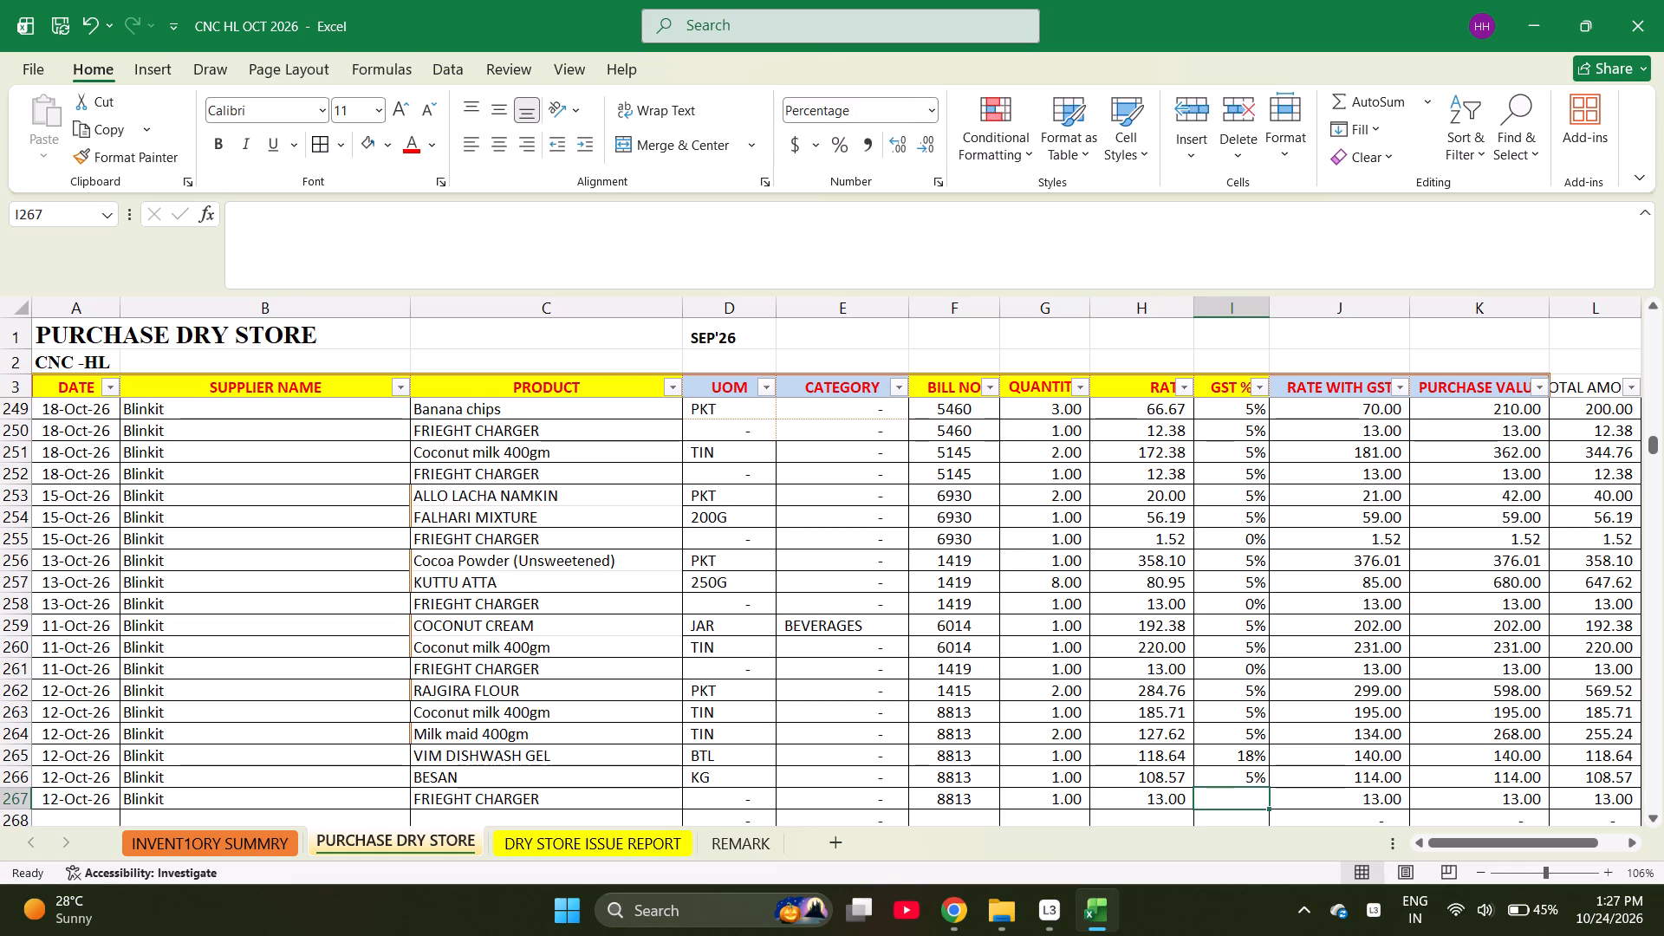
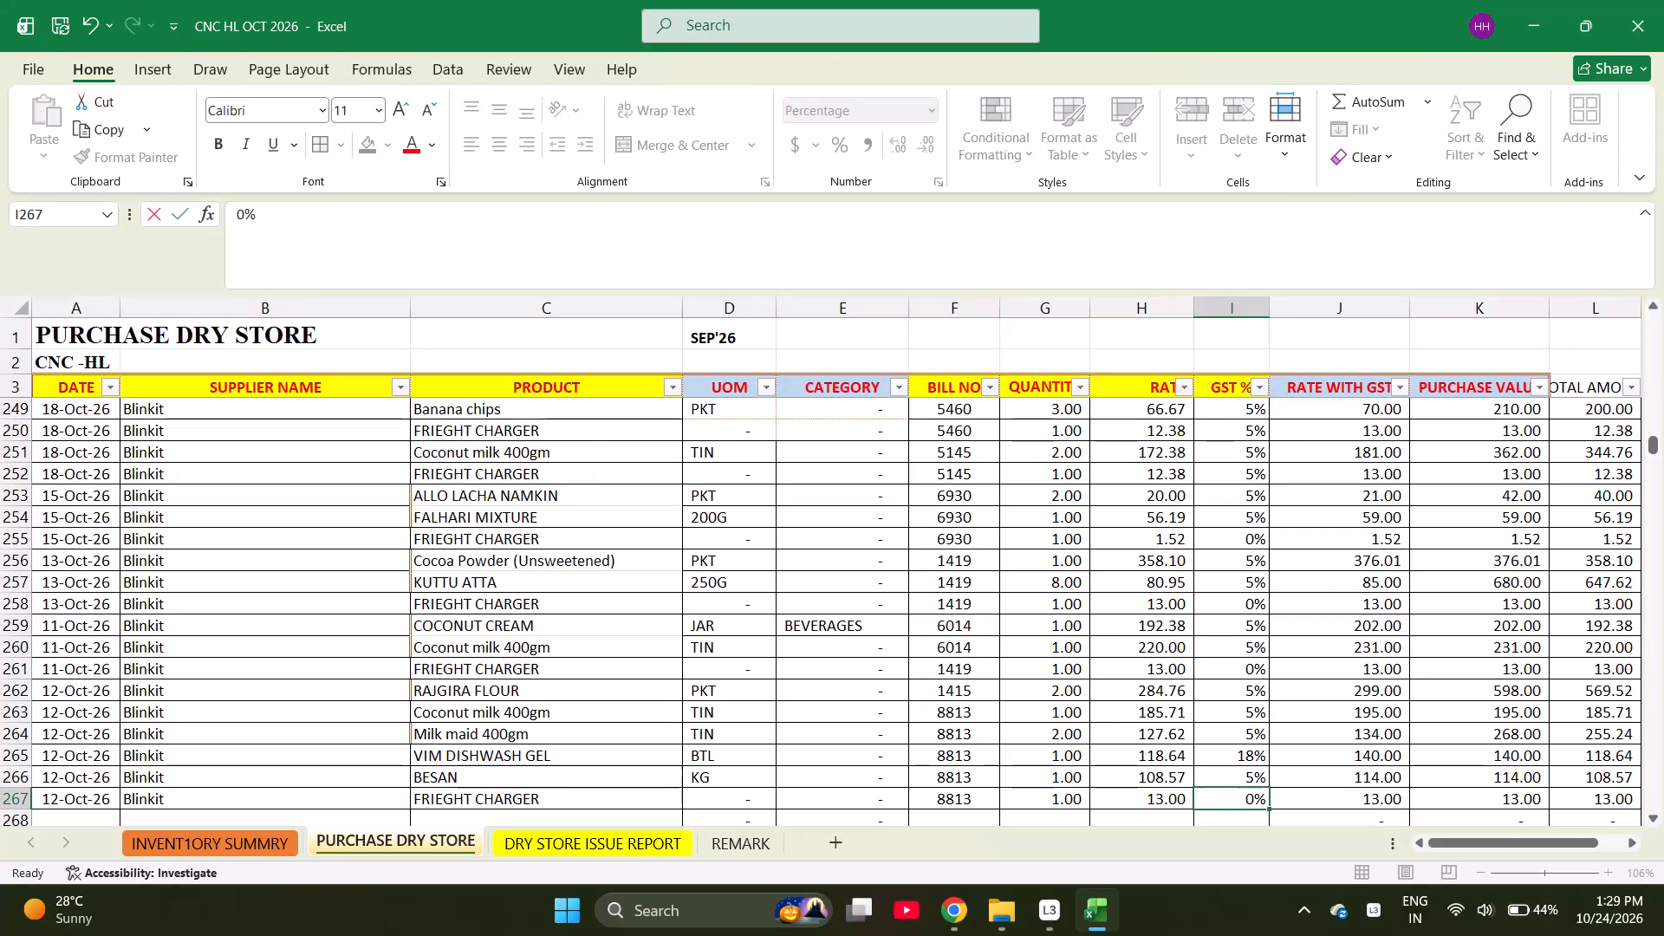
# Check the combined purchase value of the bill 8813 rows 263 to 267, including the freight charge.
pyautogui.press('Right')
pyautogui.hotkey('shift', 'Up')
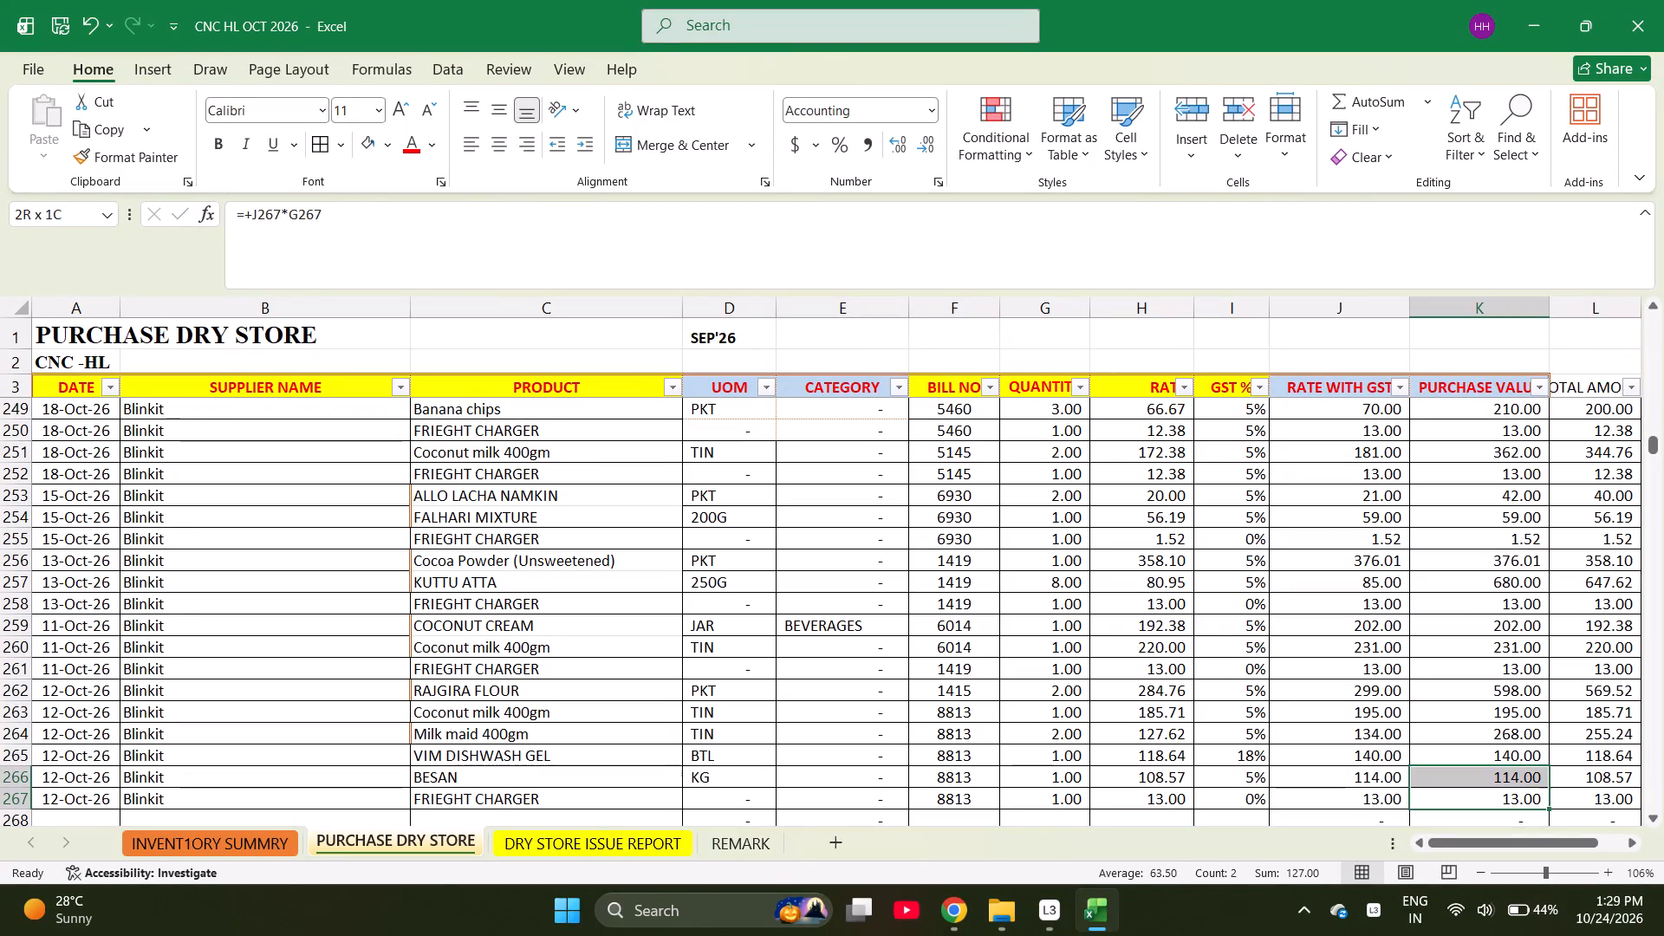
pyautogui.hotkey('shift', 'Up')
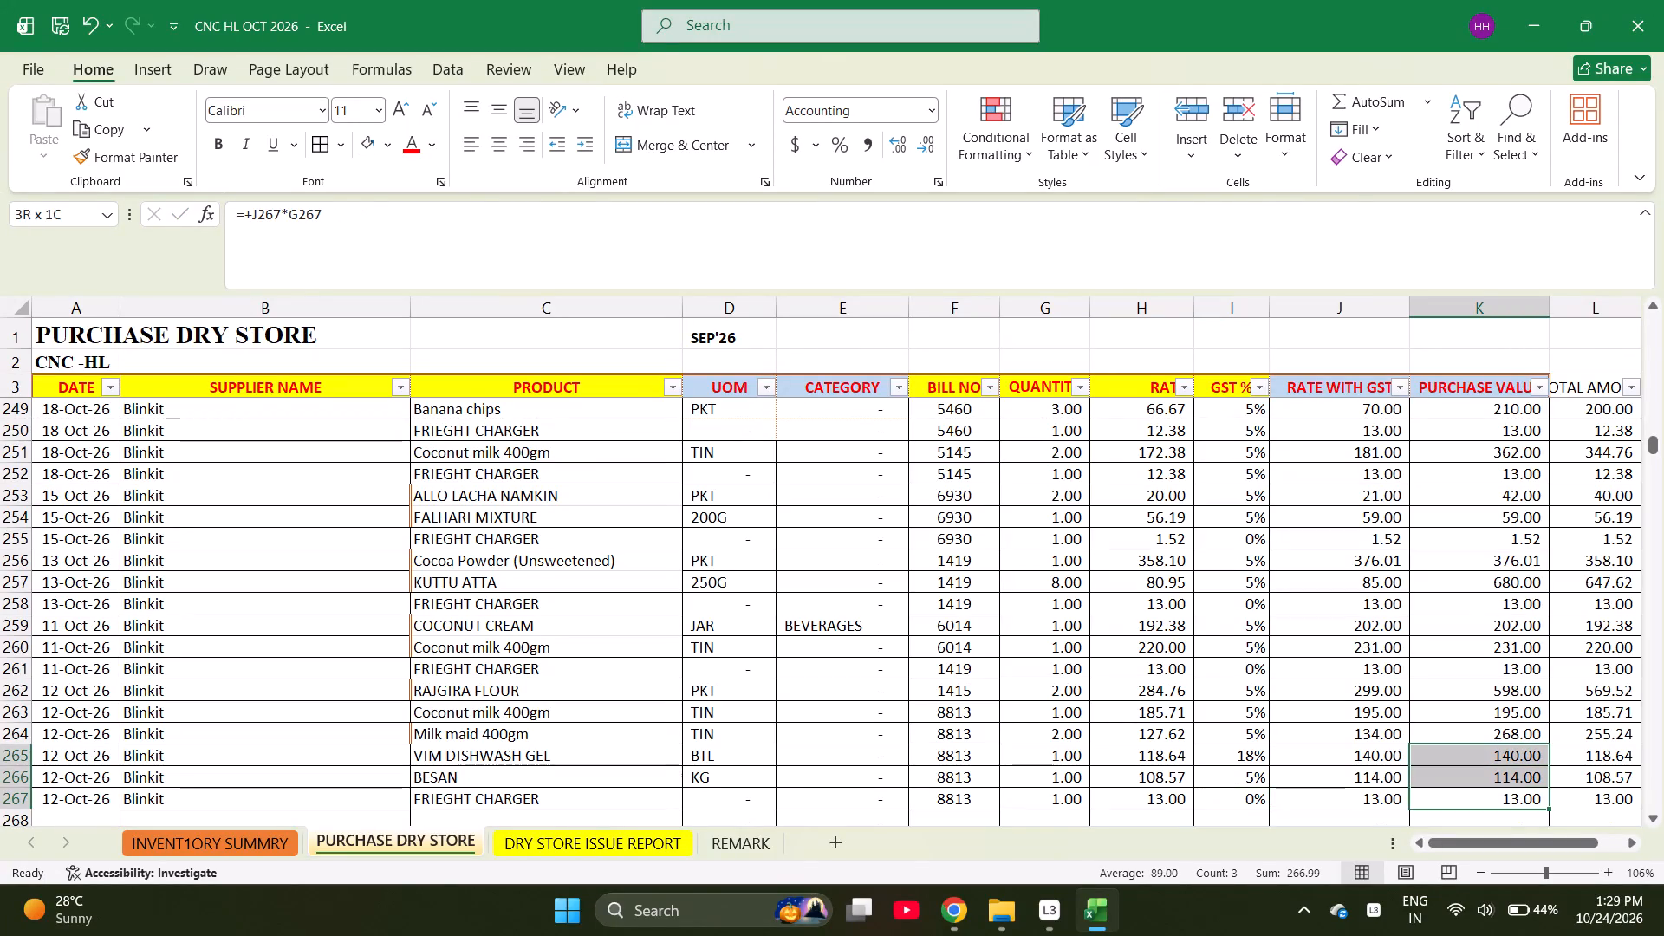
pyautogui.hotkey('shift', 'Up')
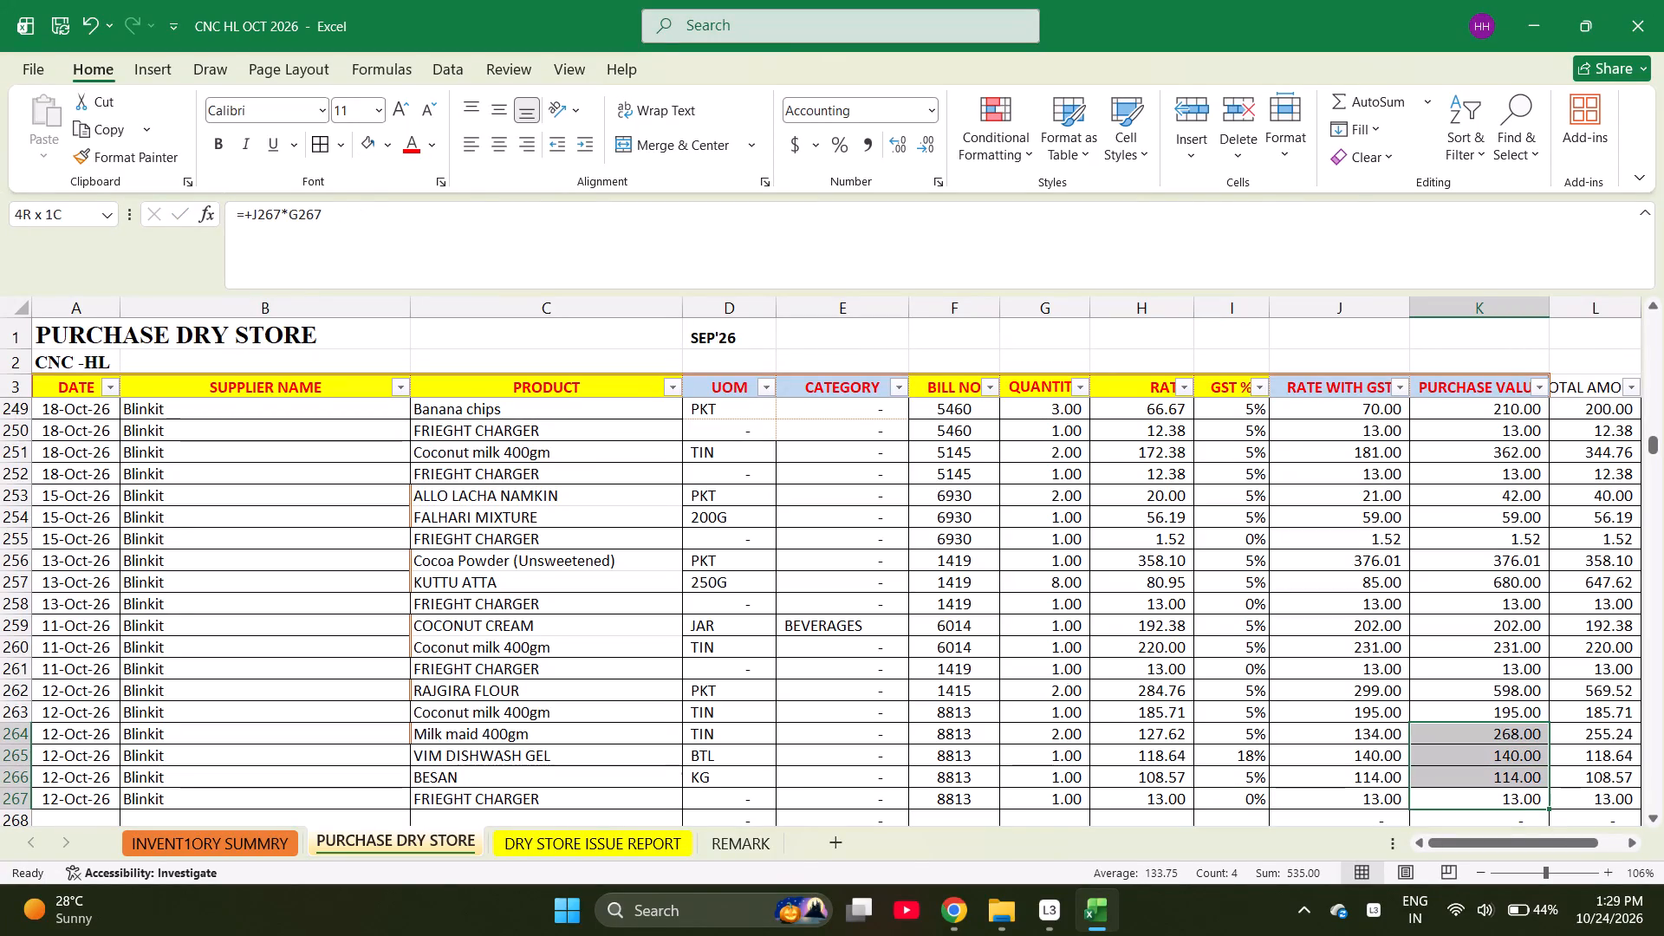
pyautogui.hotkey('shift', 'Up')
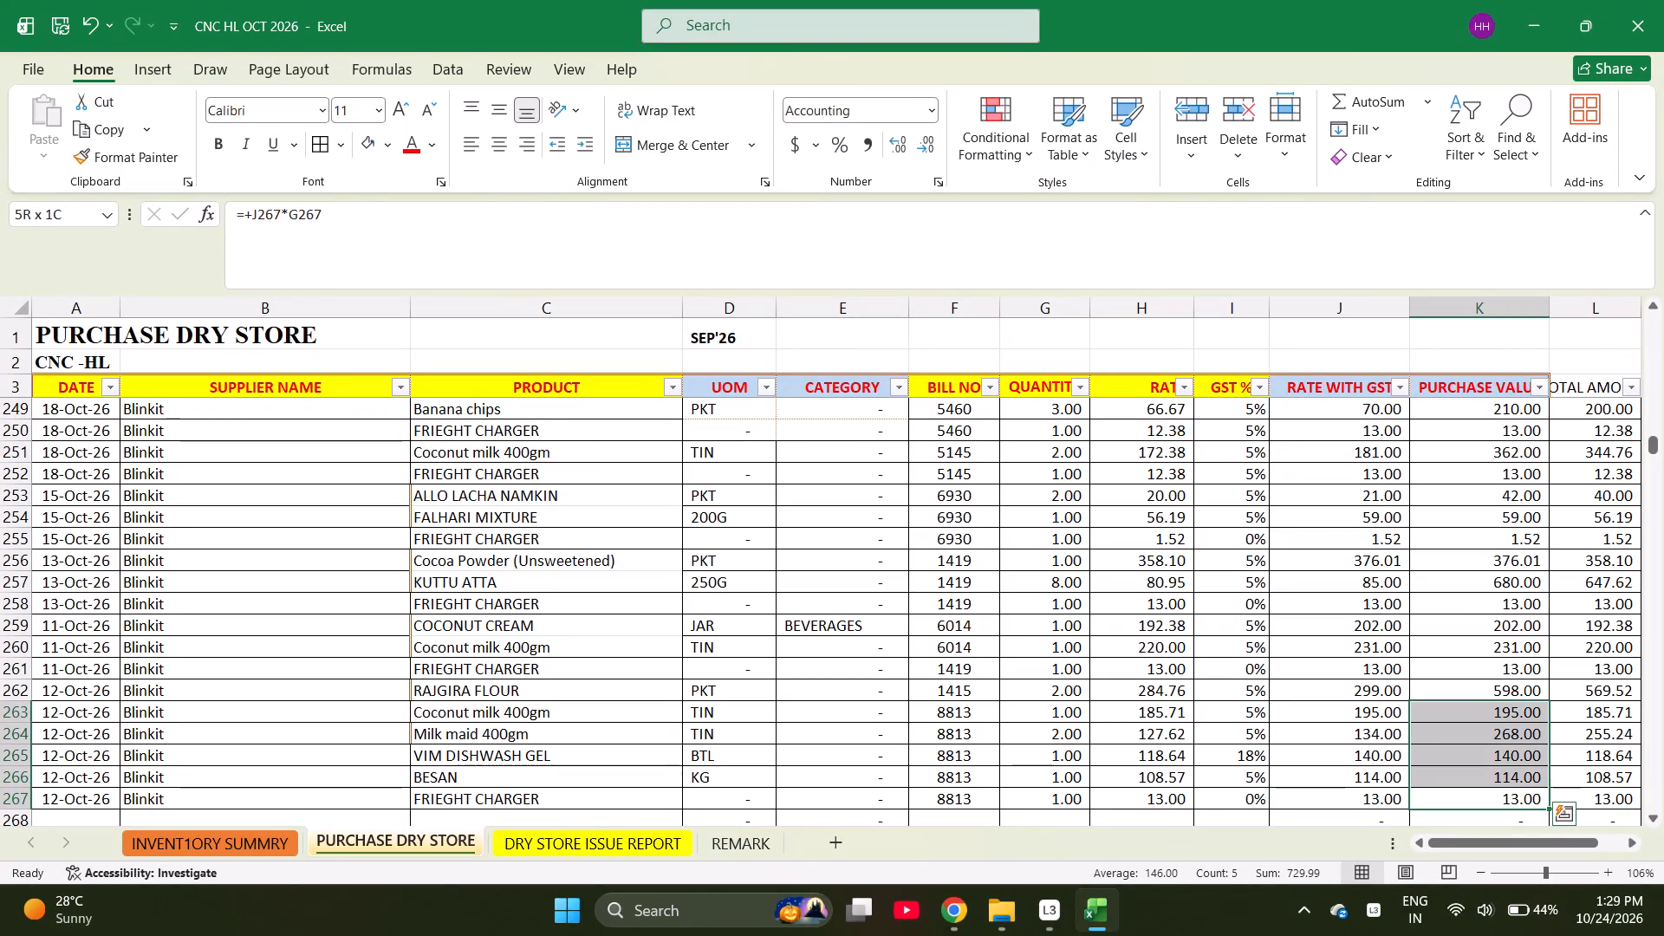
# Start row 268 with the date 10-10-2026 and copy the supplier Blinkit from the row above.
pyautogui.press('Left')
pyautogui.press('Left')
pyautogui.press('Left')
pyautogui.press('Left')
pyautogui.press('Left')
pyautogui.press('Left')
pyautogui.press('Left')
pyautogui.press('Left')
pyautogui.press('Left')
pyautogui.press('Left')
pyautogui.press('Left')
pyautogui.press('Left')
pyautogui.press('Left')
pyautogui.press('Left')
pyautogui.press('Left')
pyautogui.press('Left')
pyautogui.press('Left')
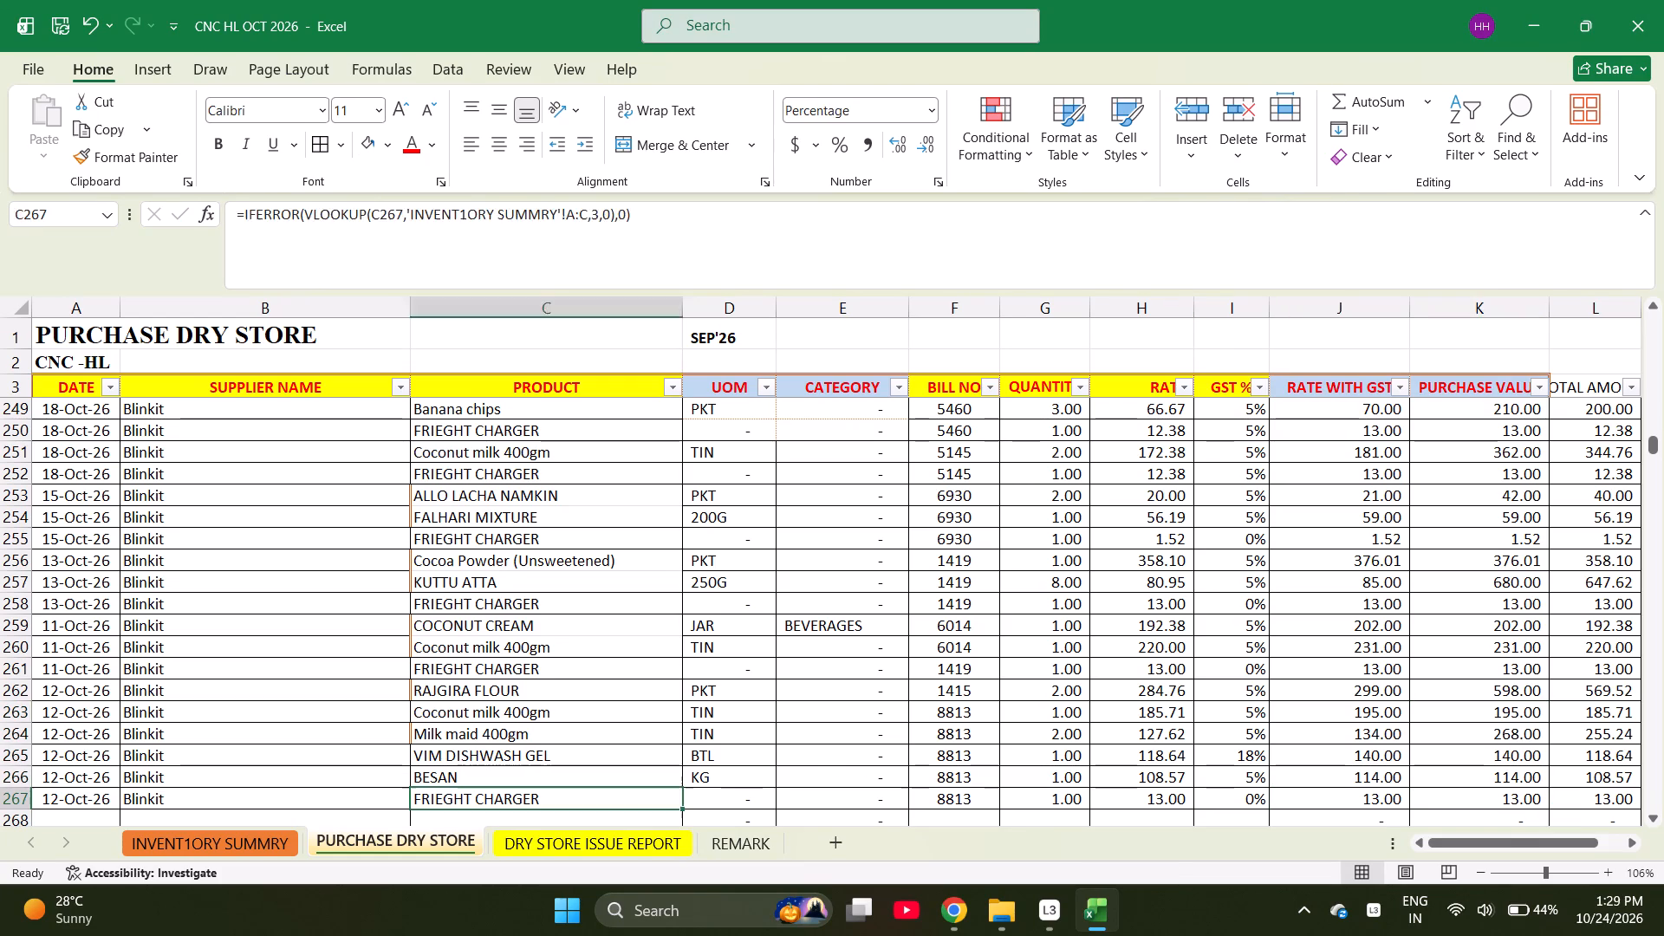
pyautogui.press('Down')
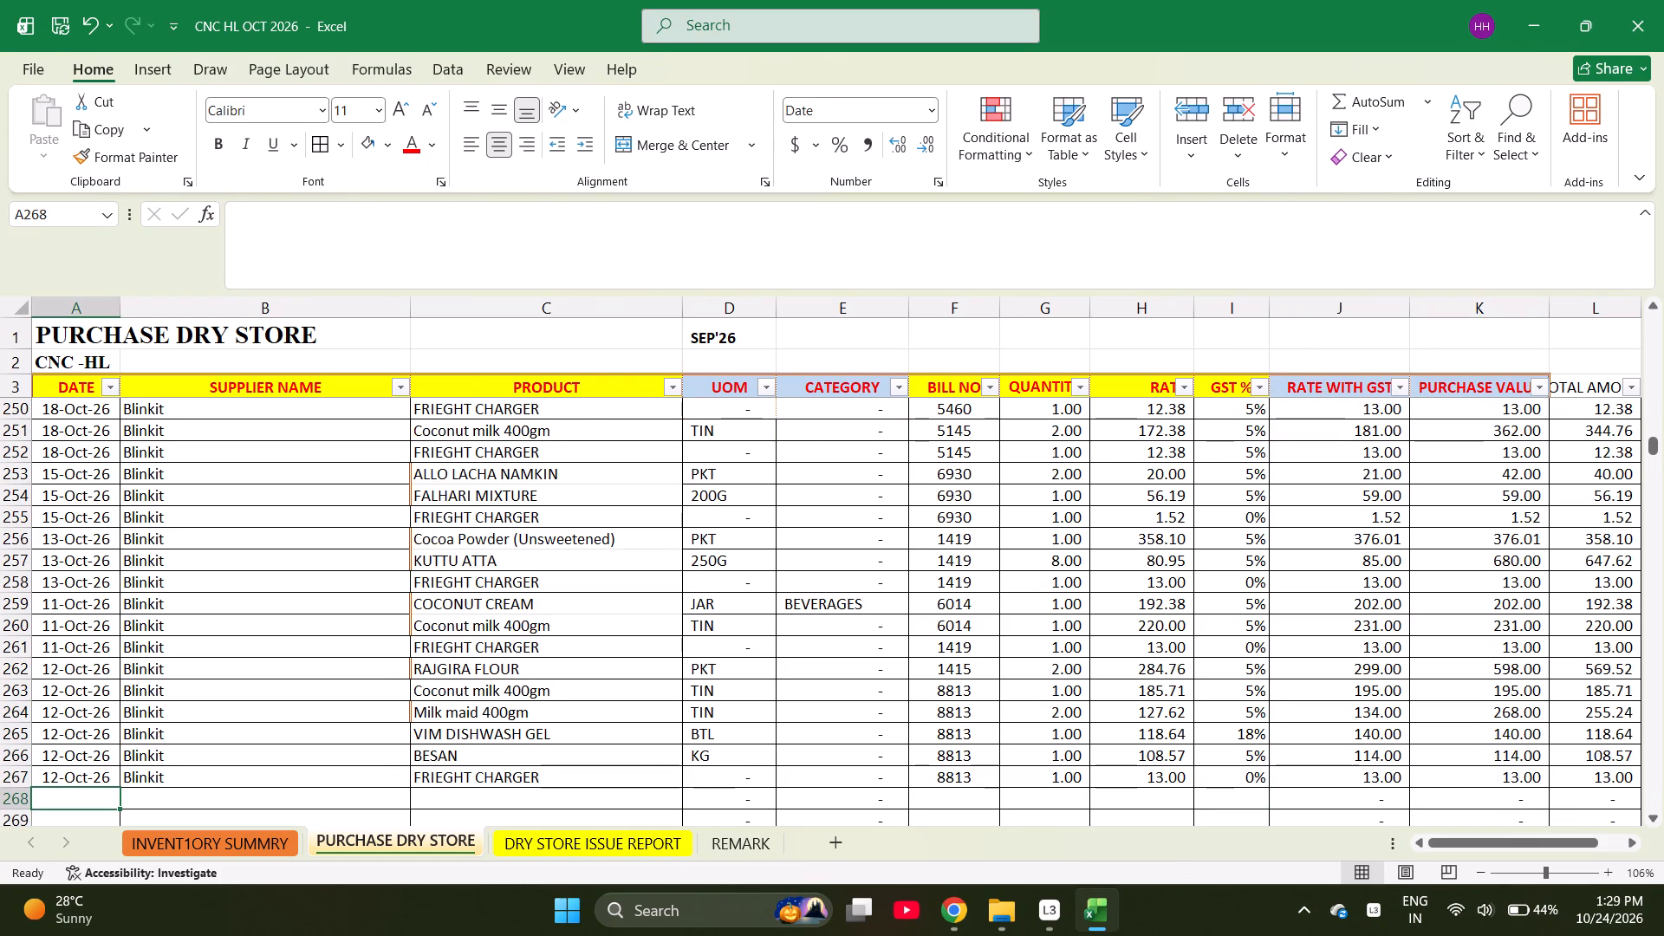
pyautogui.write('10-10-2026')
pyautogui.press('Right')
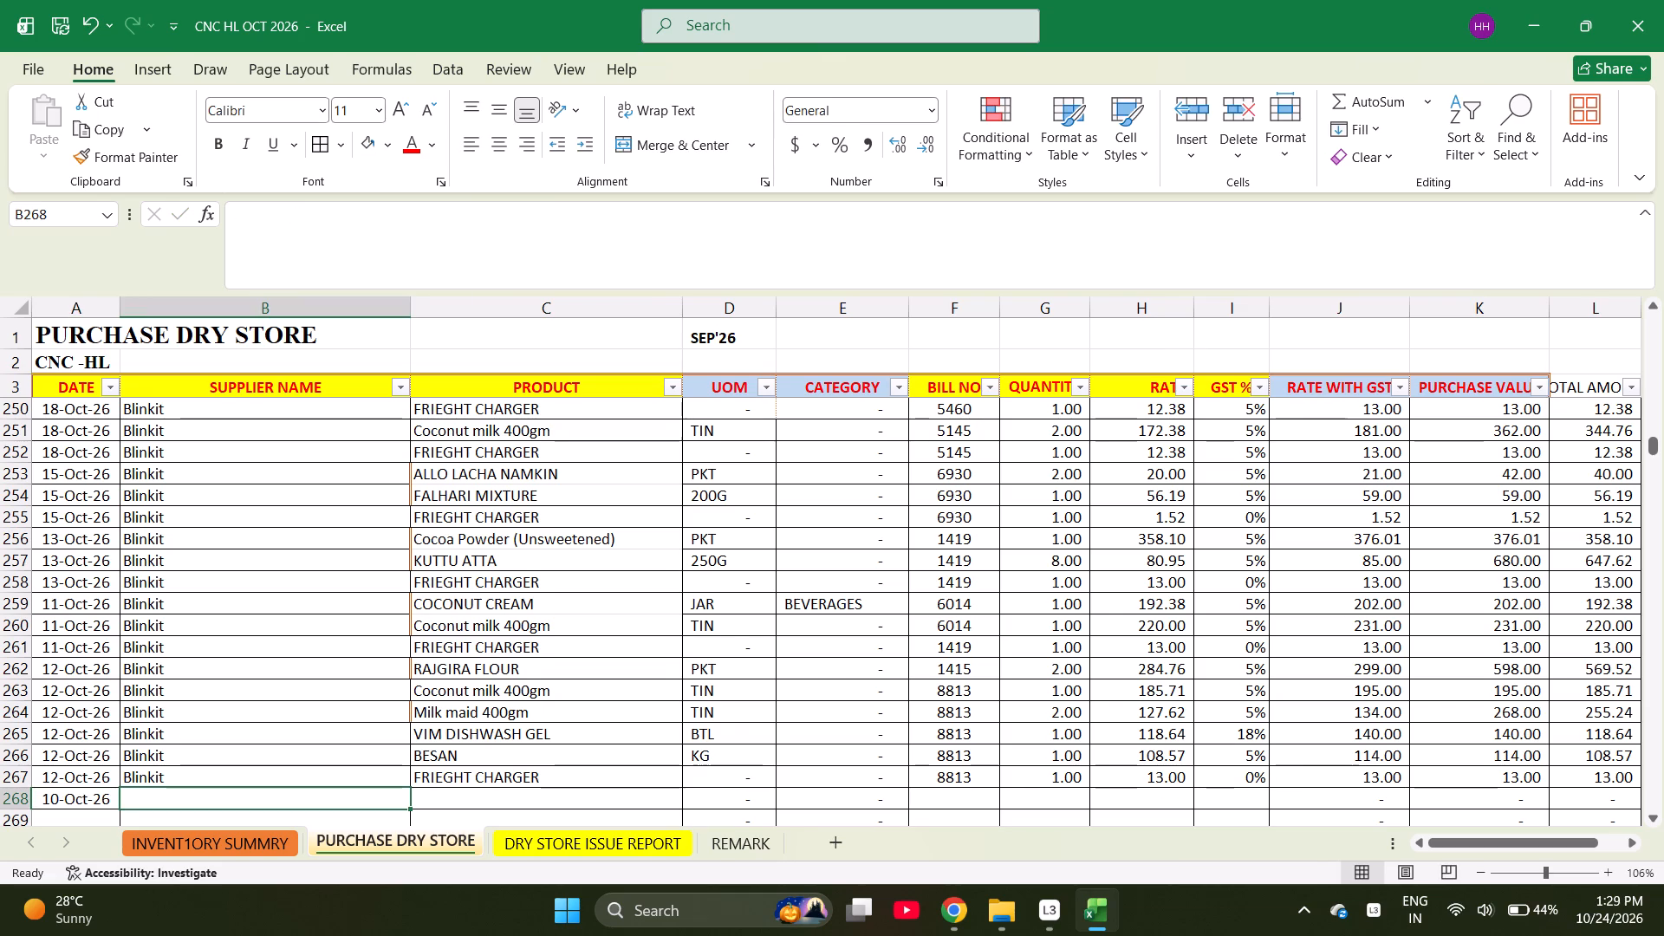
pyautogui.hotkey('ctrl', 'd')
pyautogui.press('Right')
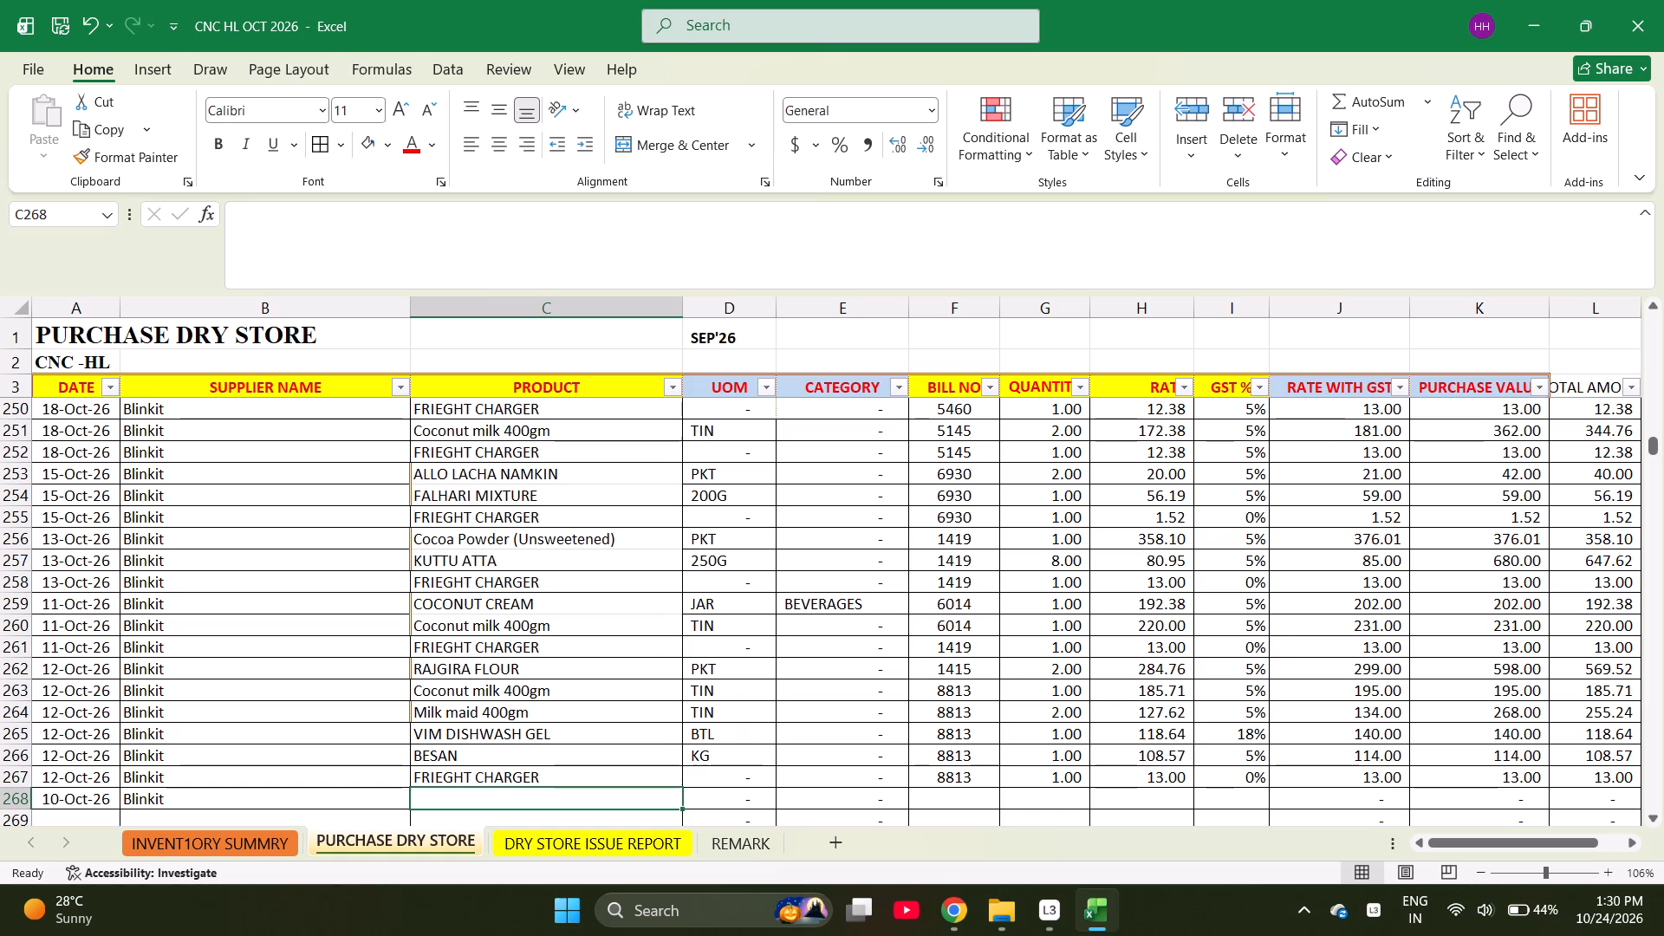
# Search the INVENTORY SUMMRY sheet for the product name SALTED.
pyautogui.hotkey('ctrl', 'pageup')
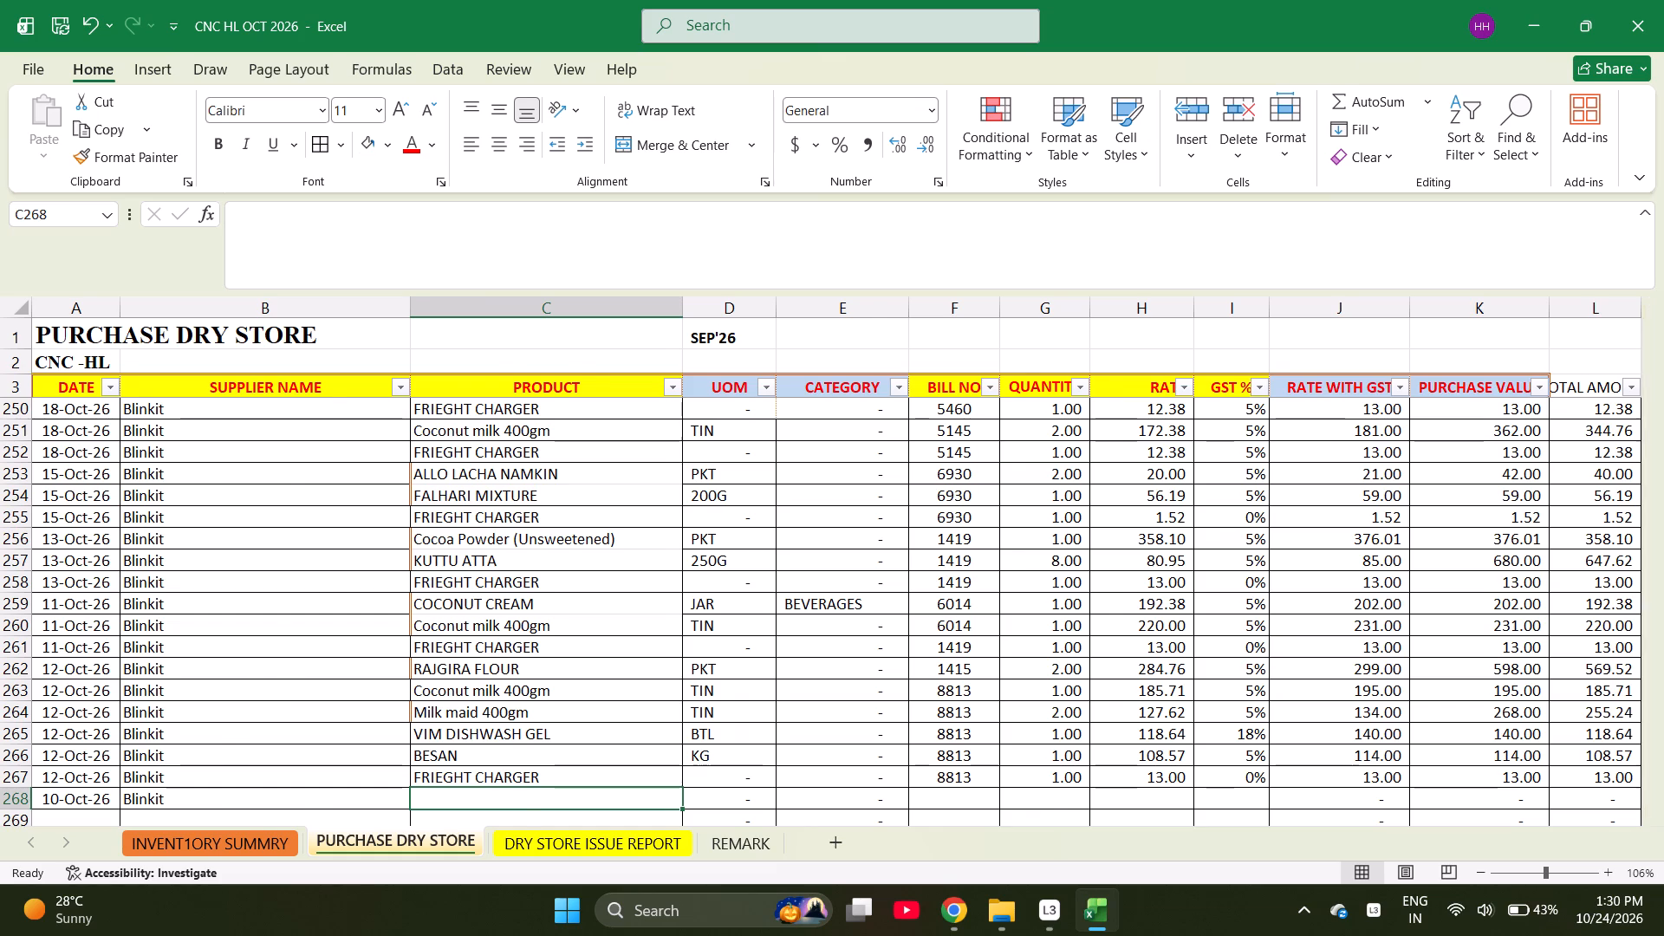
pyautogui.hotkey('ctrl', 'f')
pyautogui.write('SALTED')
pyautogui.press('Return')
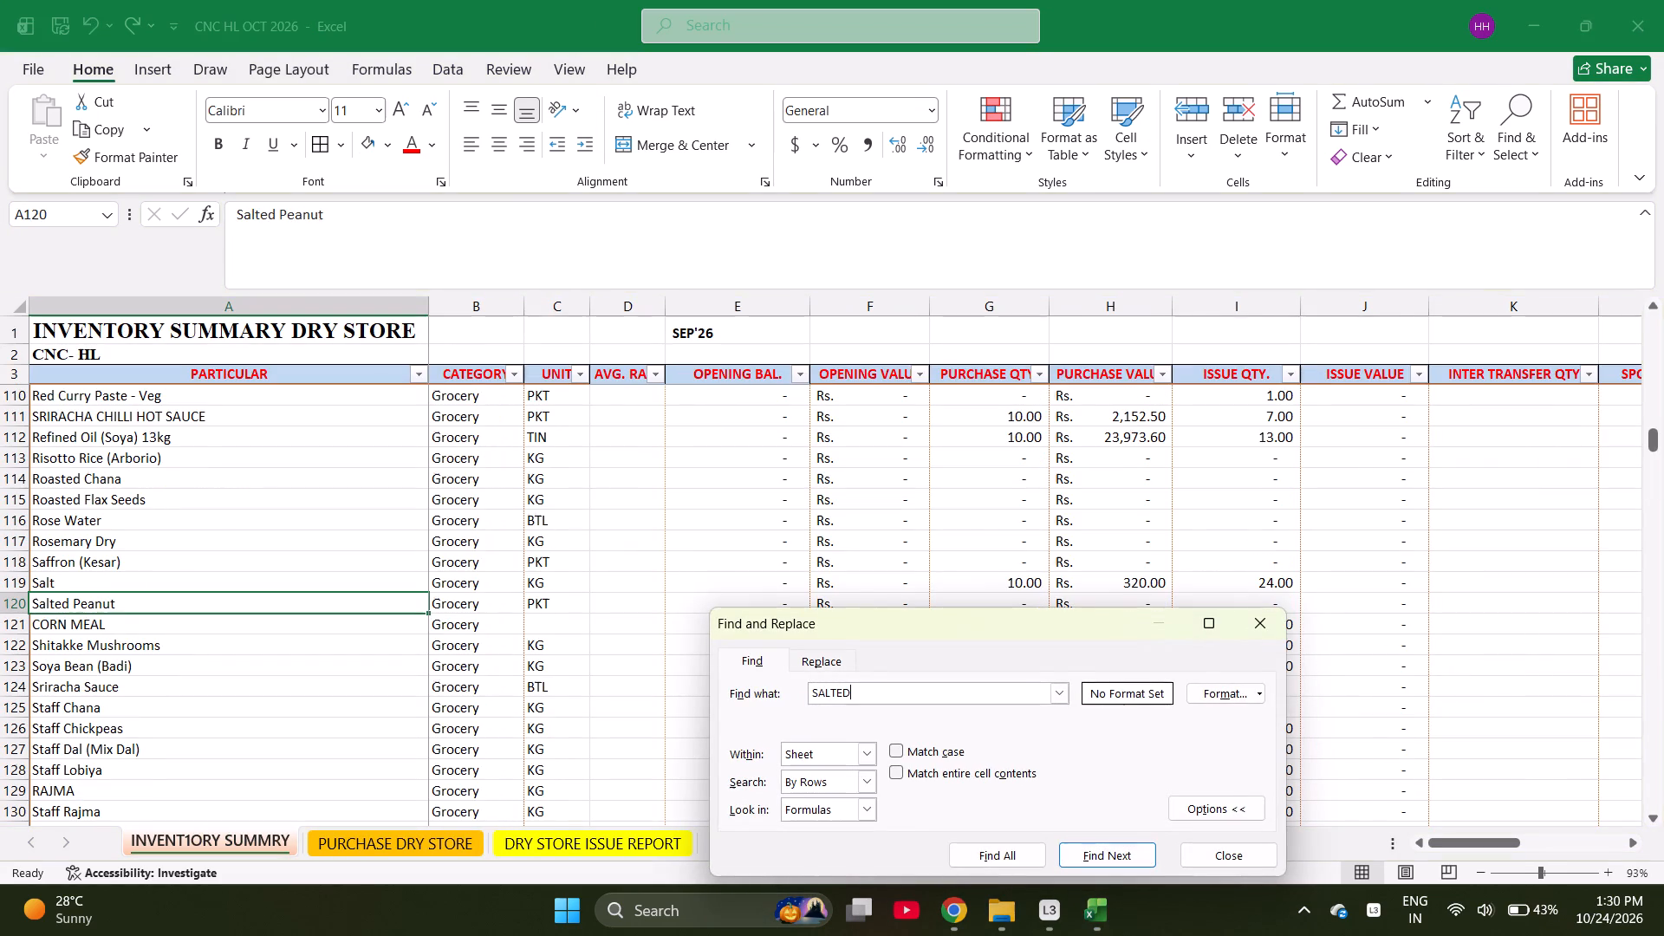
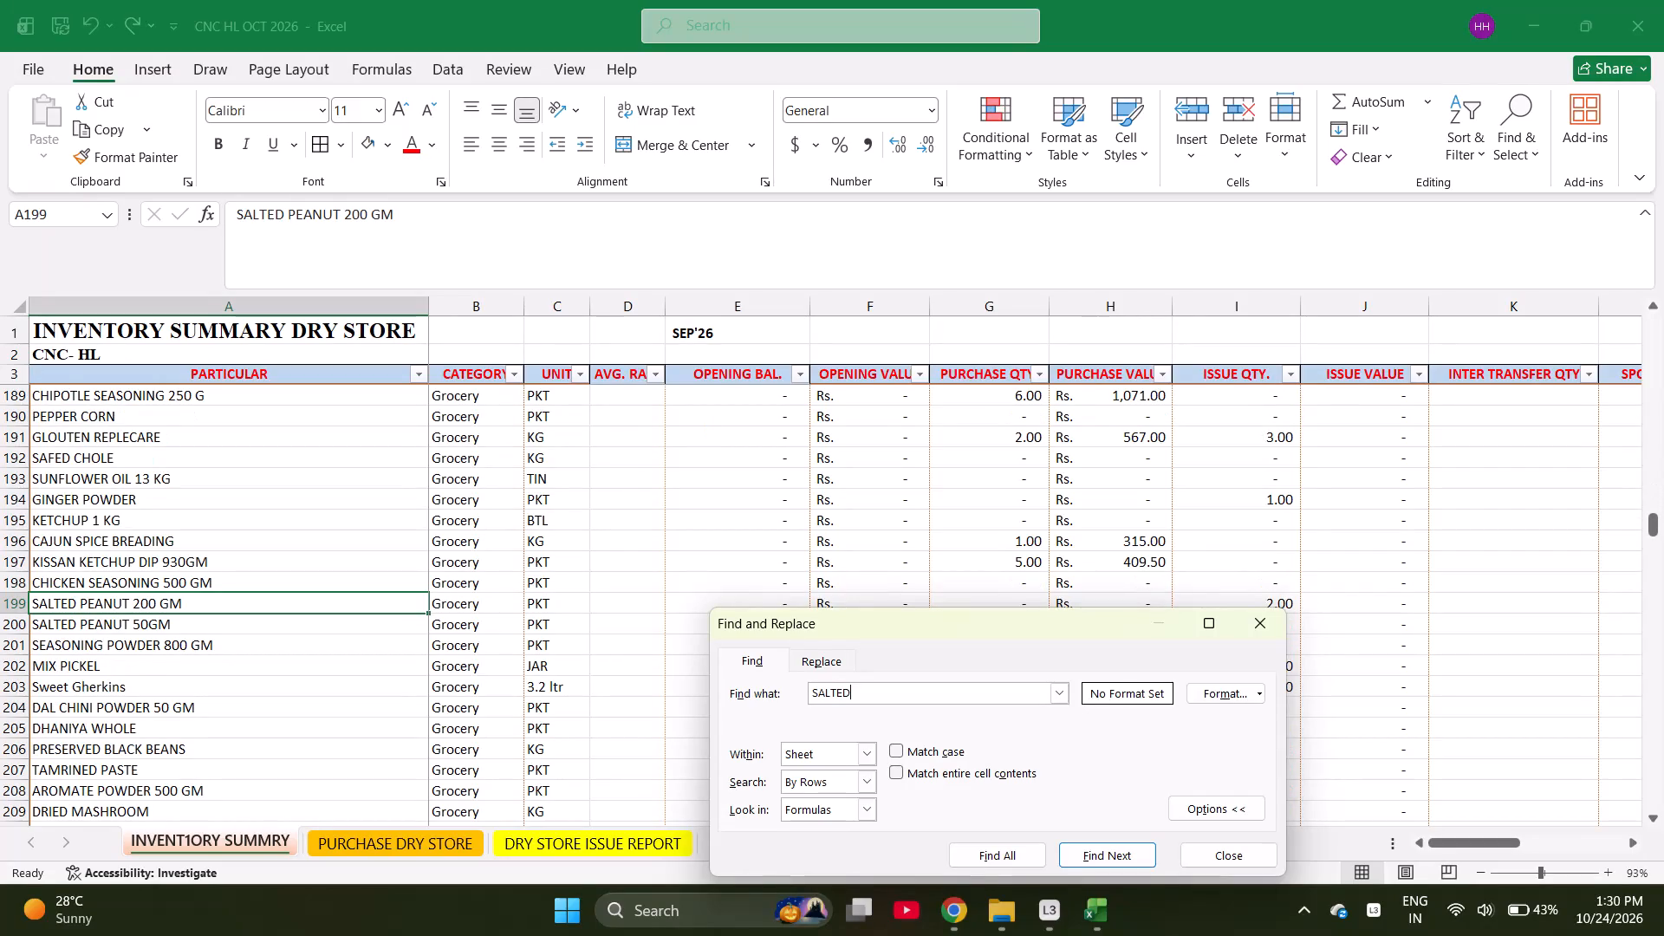
# Copy SALTED PEANUT 200 GM from the INVENTORY SUMMRY sheet into the product cell of row 268 in PURCHASE DRY STORE.
pyautogui.press('`')
pyautogui.press('Escape')
pyautogui.hotkey('ctrl', 'c')
pyautogui.hotkey('ctrl', 'pagedown')
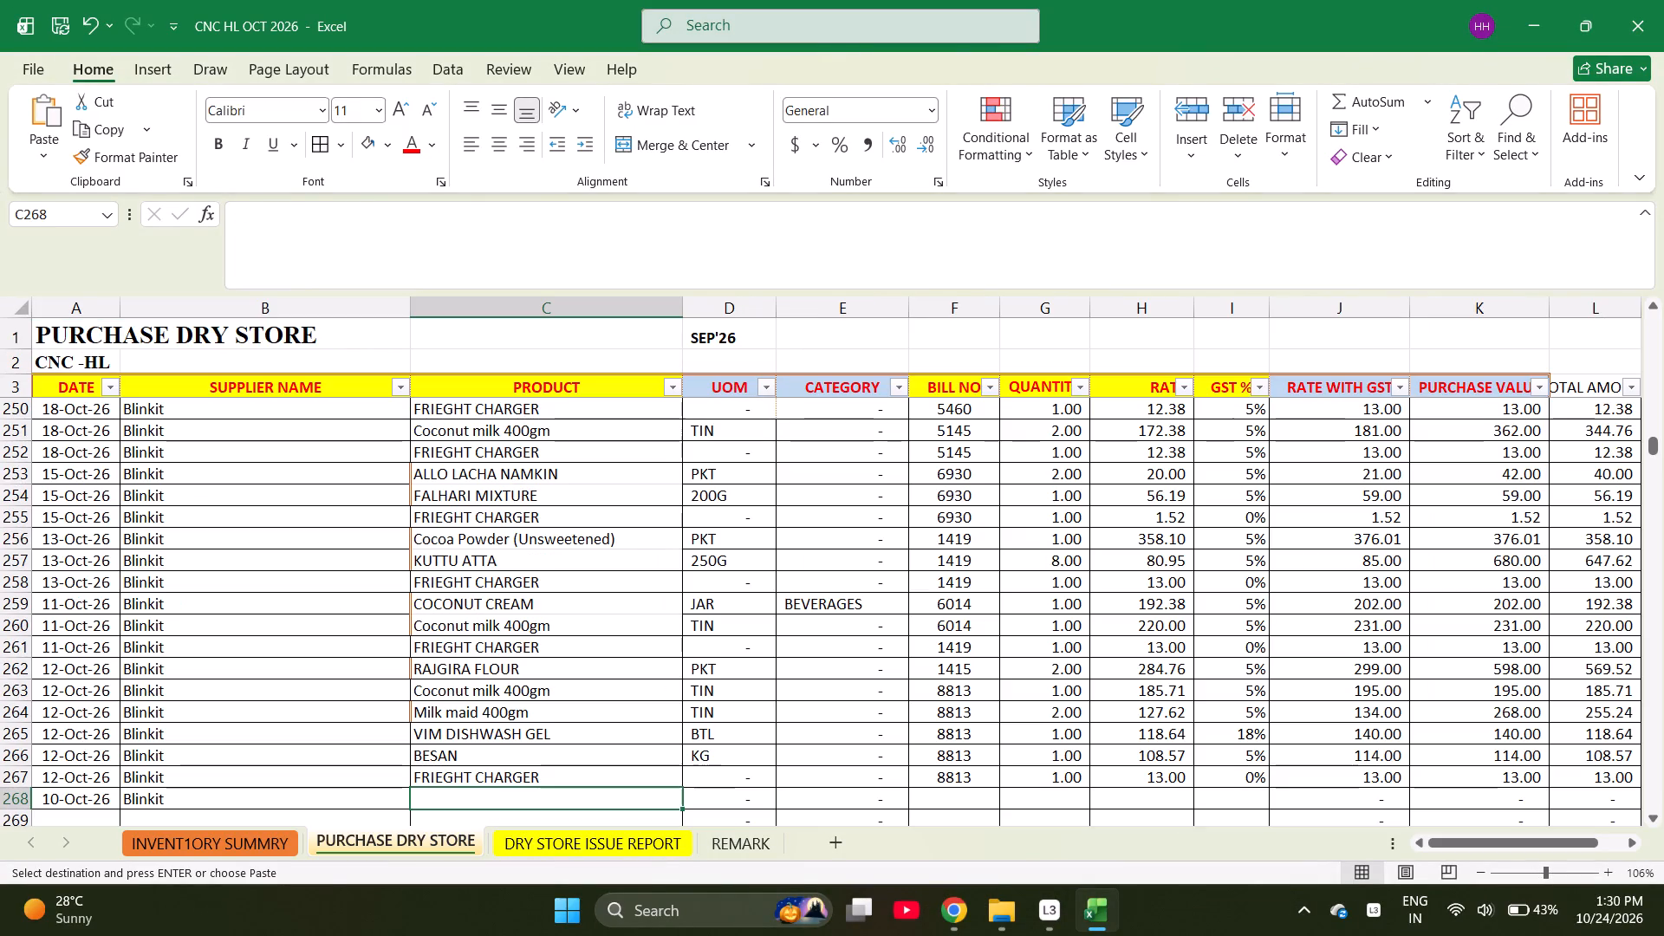
pyautogui.press('Return')
pyautogui.press('Down')
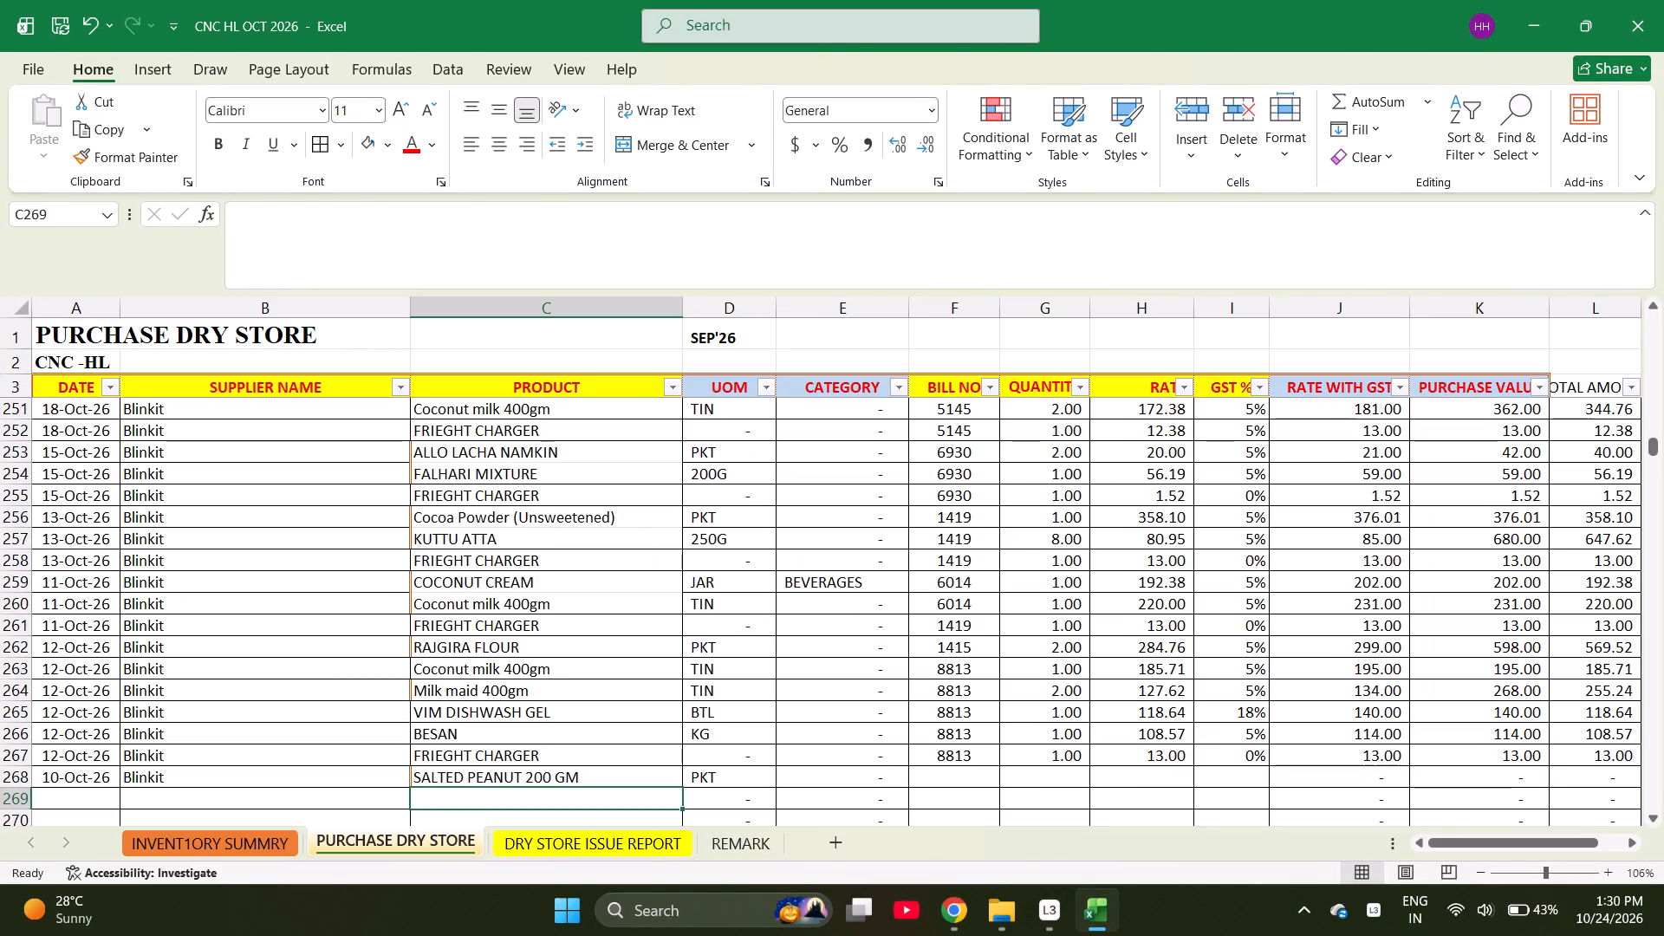
# Find COFFEE COOKIEE in INVENTORY SUMMRY by searching for COFFEE C and copy it into the row 269 product cell of PURCHASE DRY STORE.
pyautogui.hotkey('ctrl', 'pageup')
pyautogui.hotkey('ctrl', 'c')
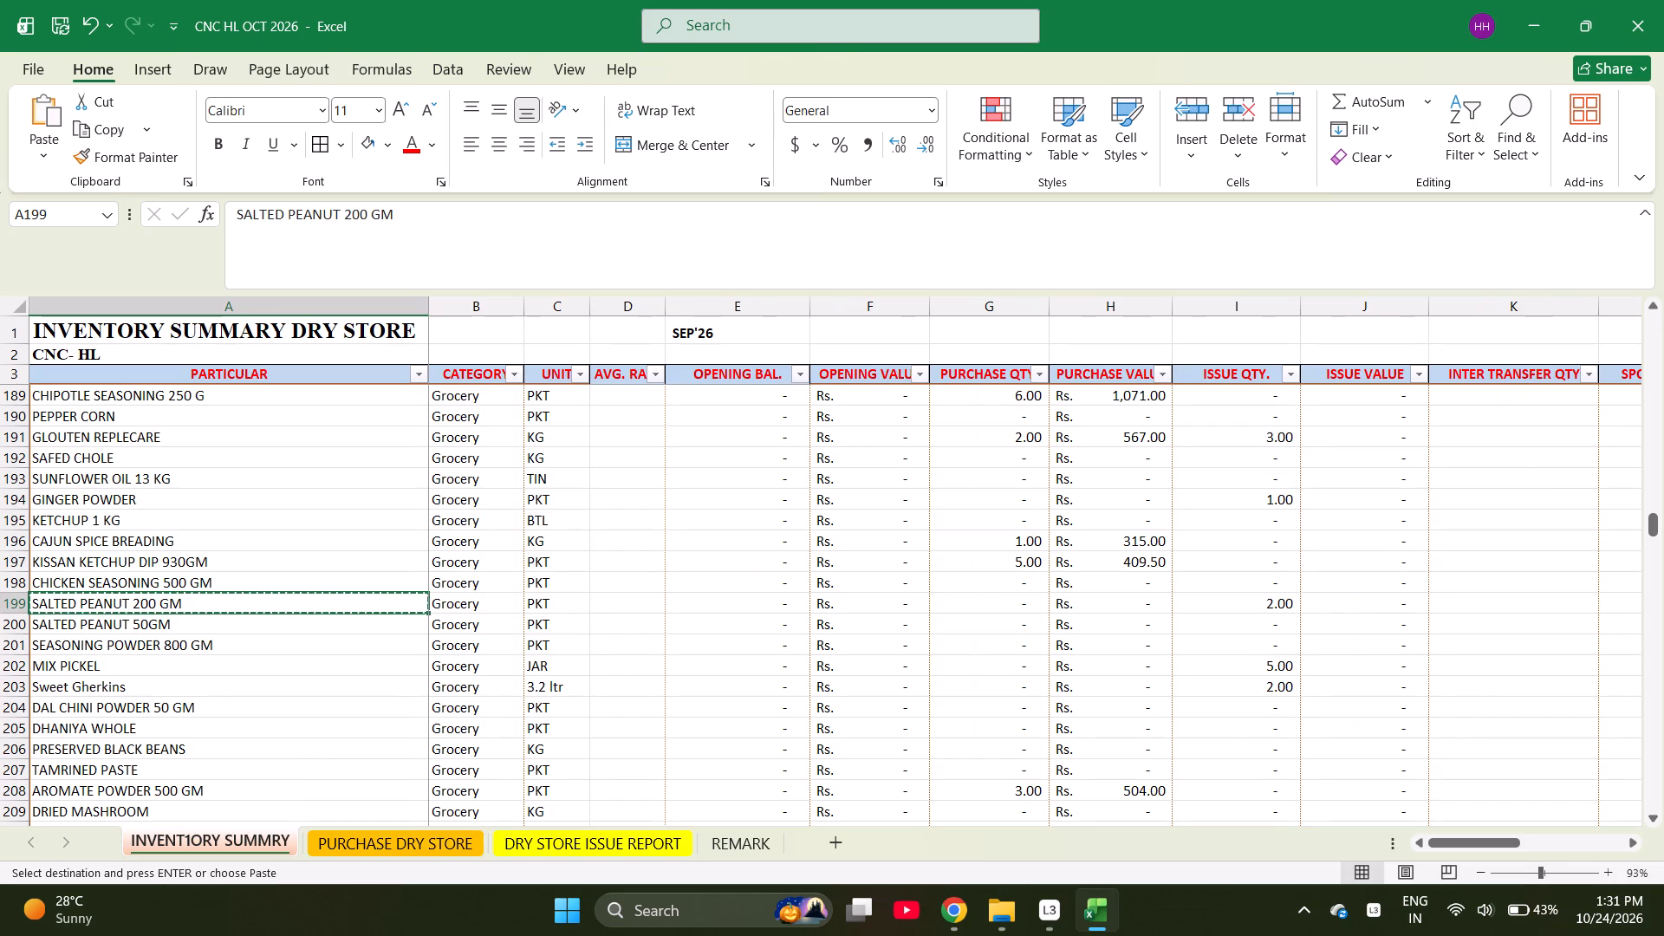
pyautogui.hotkey('ctrl', 'f')
pyautogui.write('COFFEE')
pyautogui.press('space')
pyautogui.press('Return')
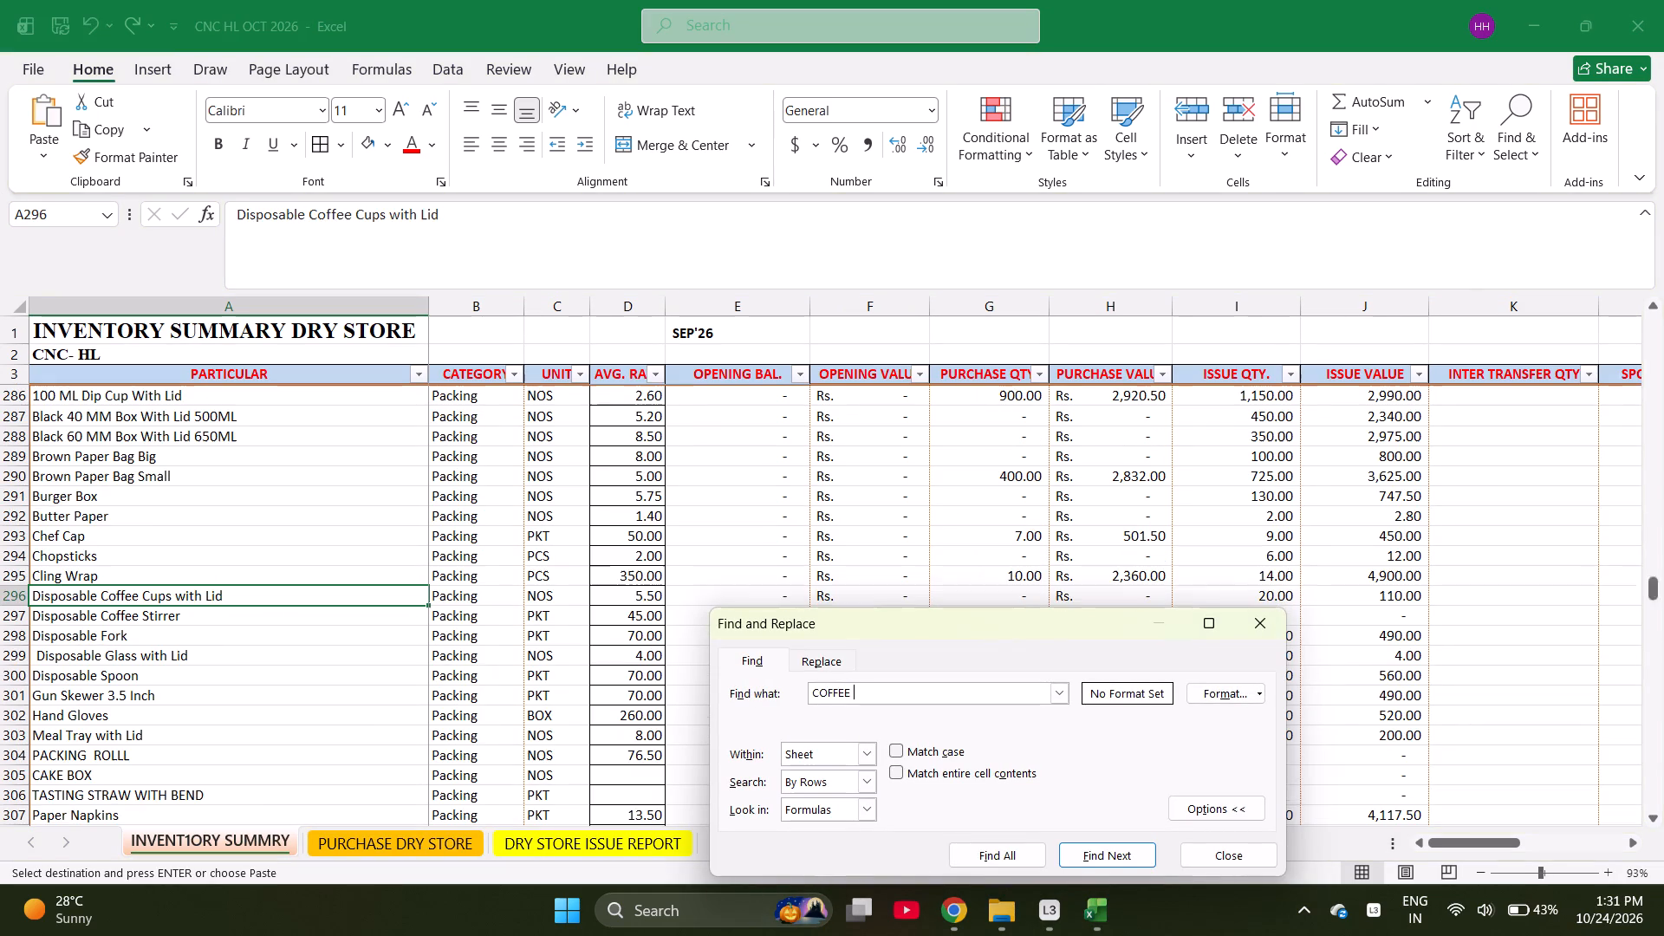
pyautogui.press('c')
pyautogui.press('Return')
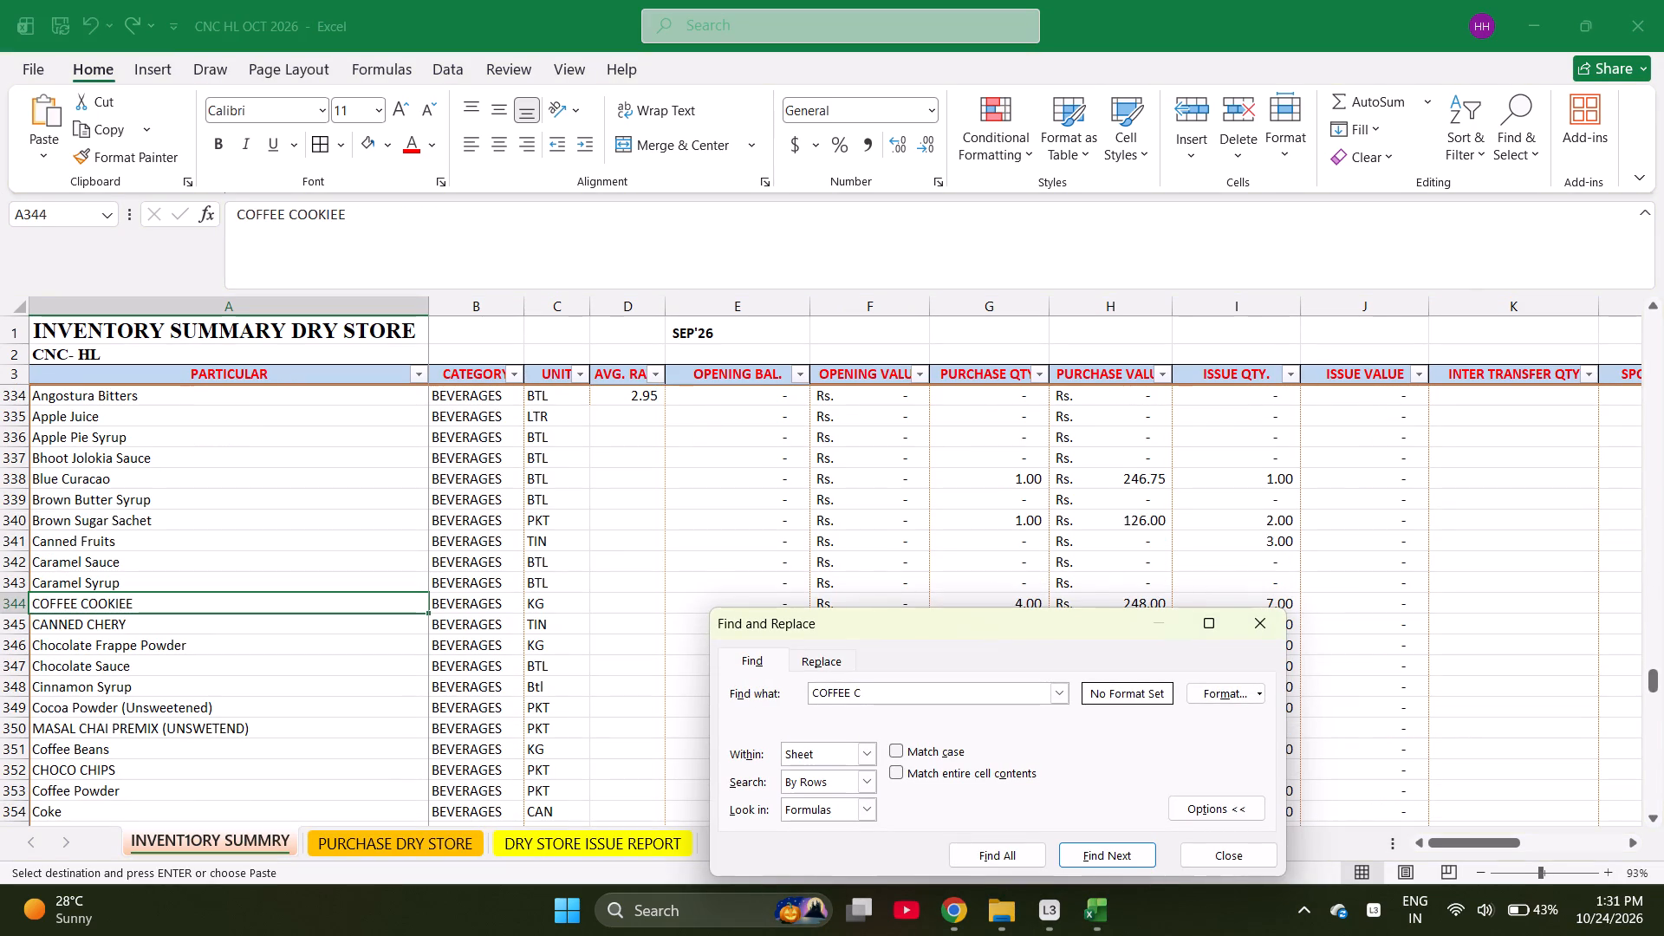
pyautogui.press('Escape')
pyautogui.hotkey('ctrl', 'c')
pyautogui.hotkey('ctrl', 'pagedown')
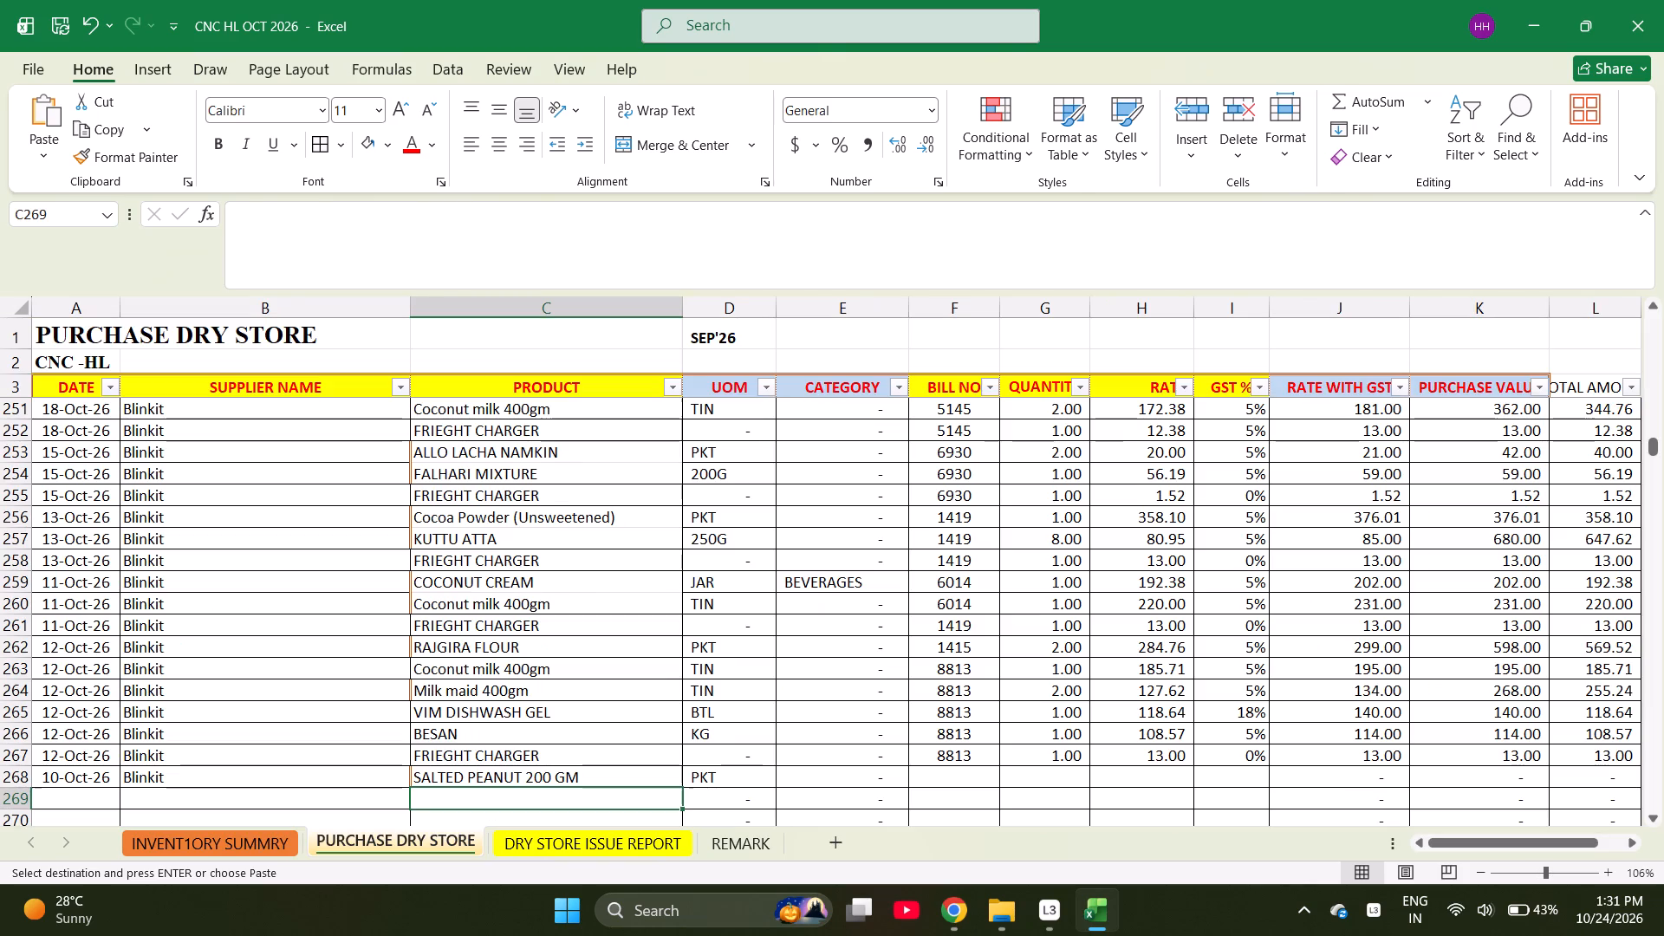
pyautogui.press('Return')
pyautogui.press('Down')
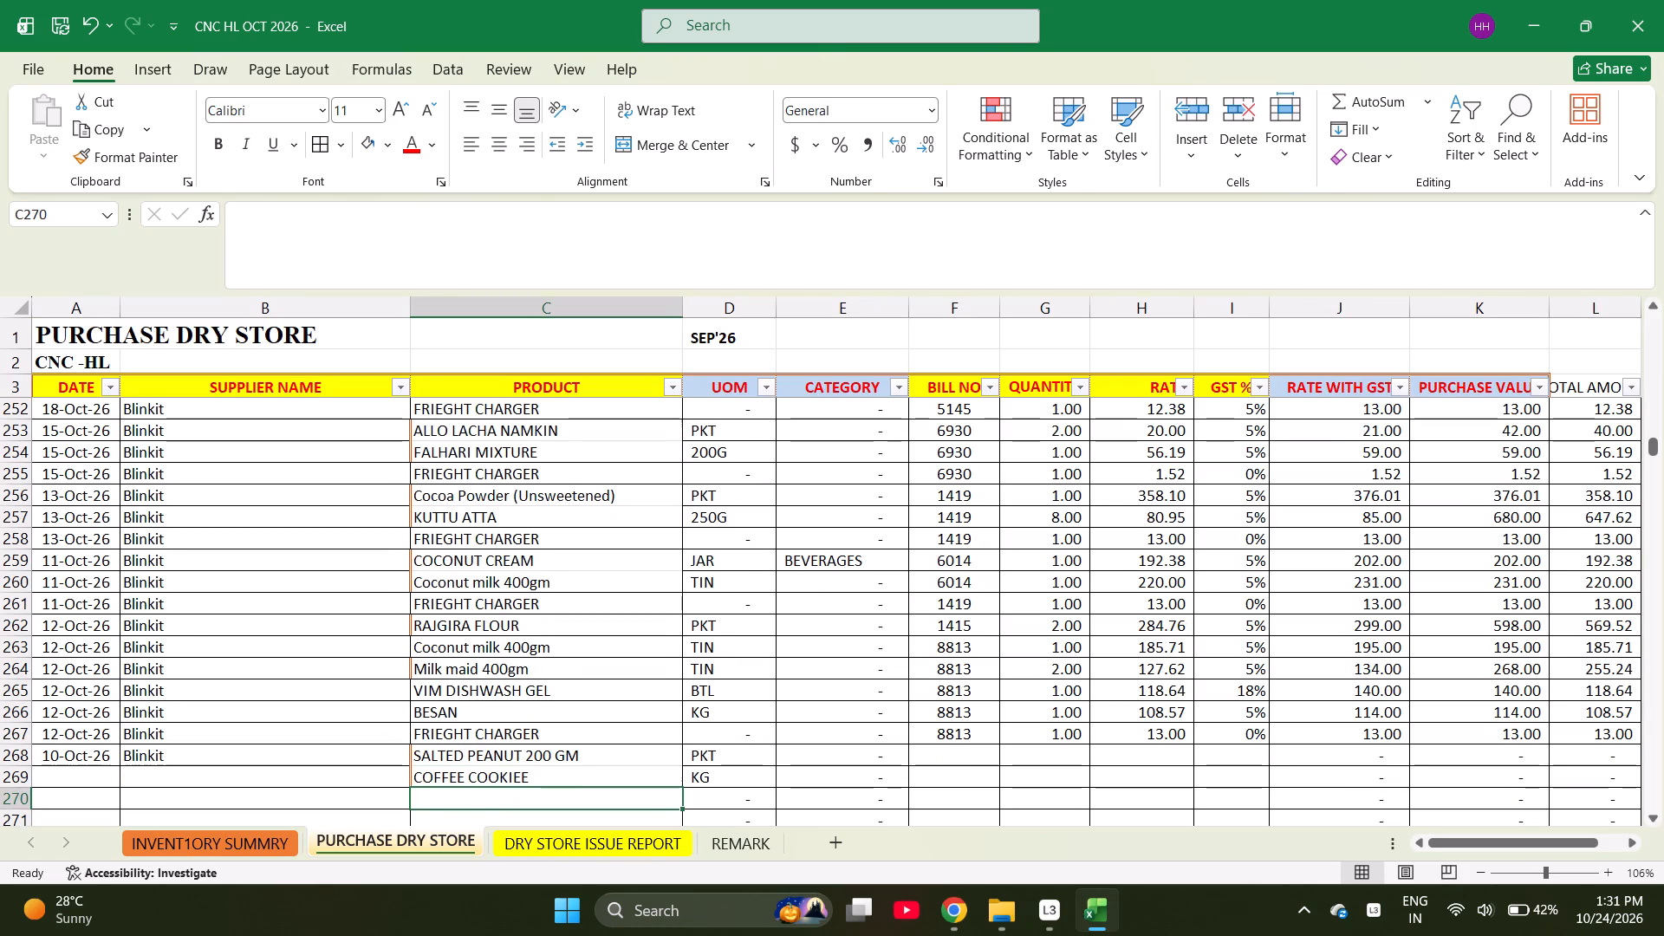
# Enter the products NICE BISCUIT in row 270 and CONDENSED MILK in row 271.
pyautogui.write('NICE')
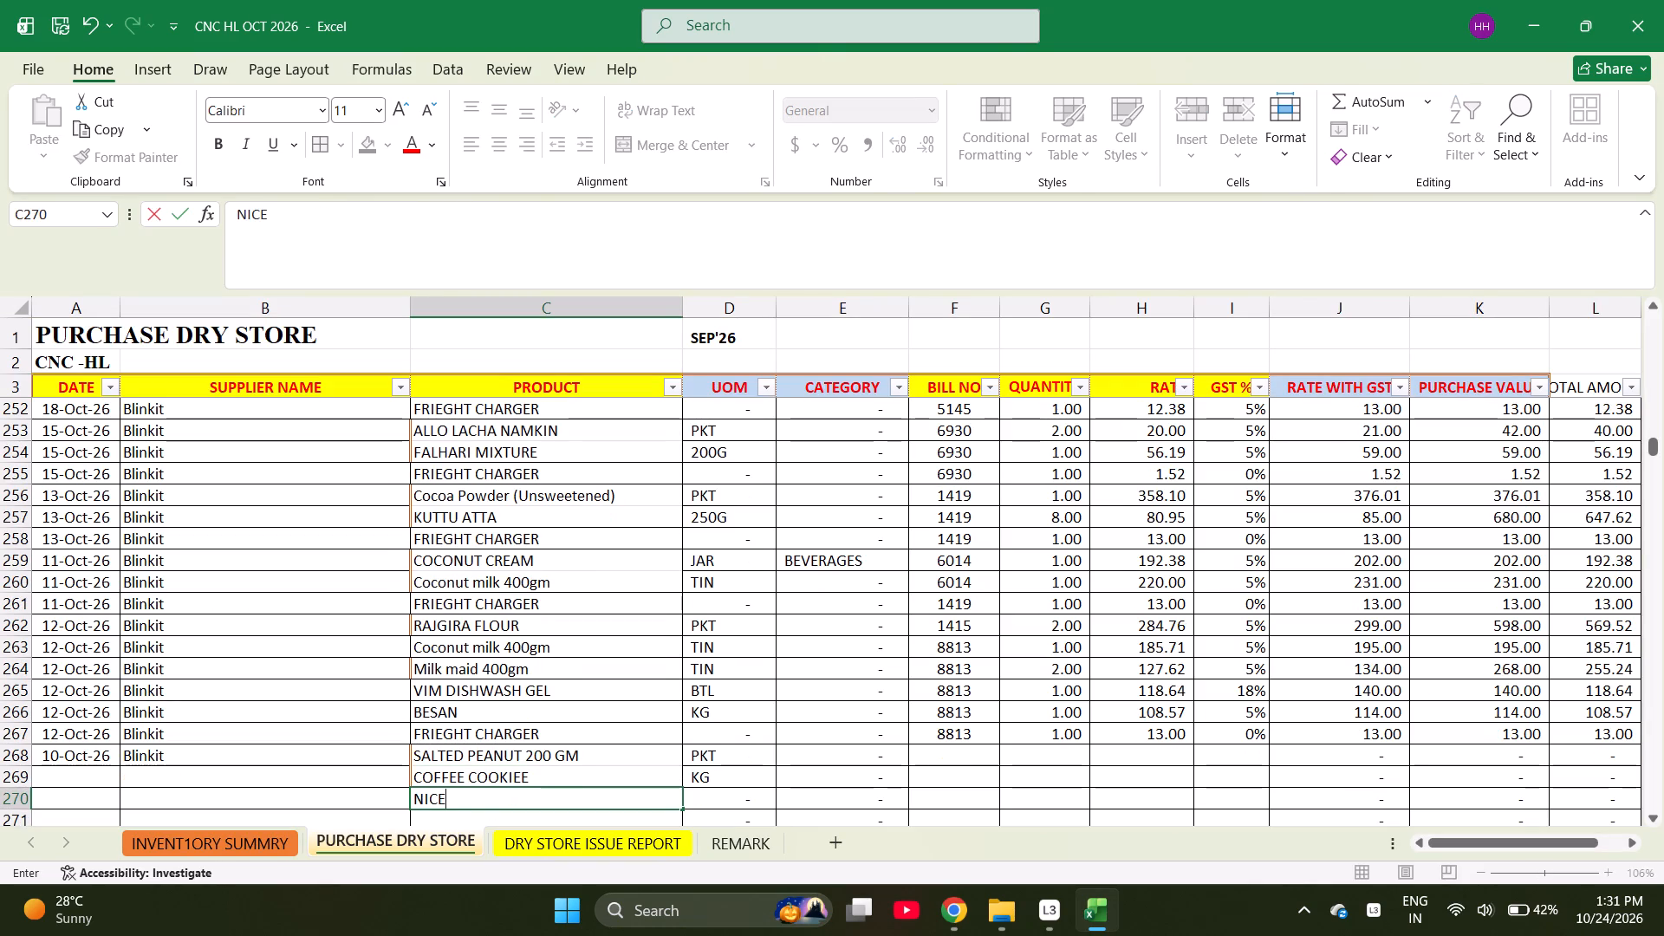
pyautogui.press('space')
pyautogui.write('B')
pyautogui.write('ISCUIT')
pyautogui.press('Return')
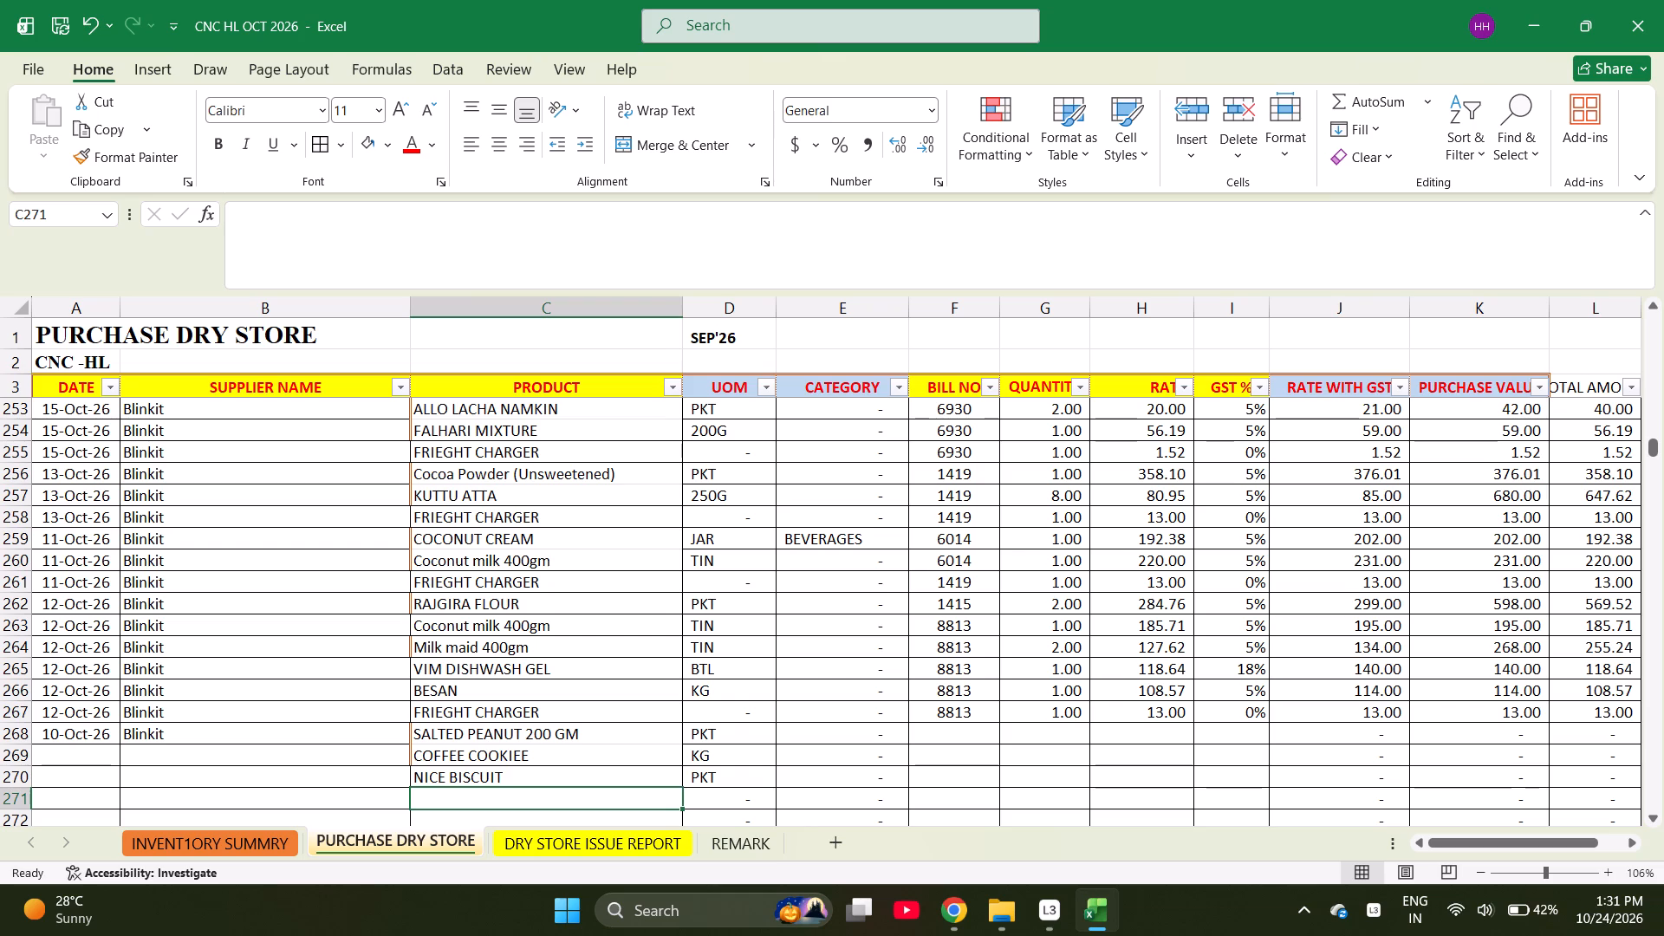
pyautogui.write('CON')
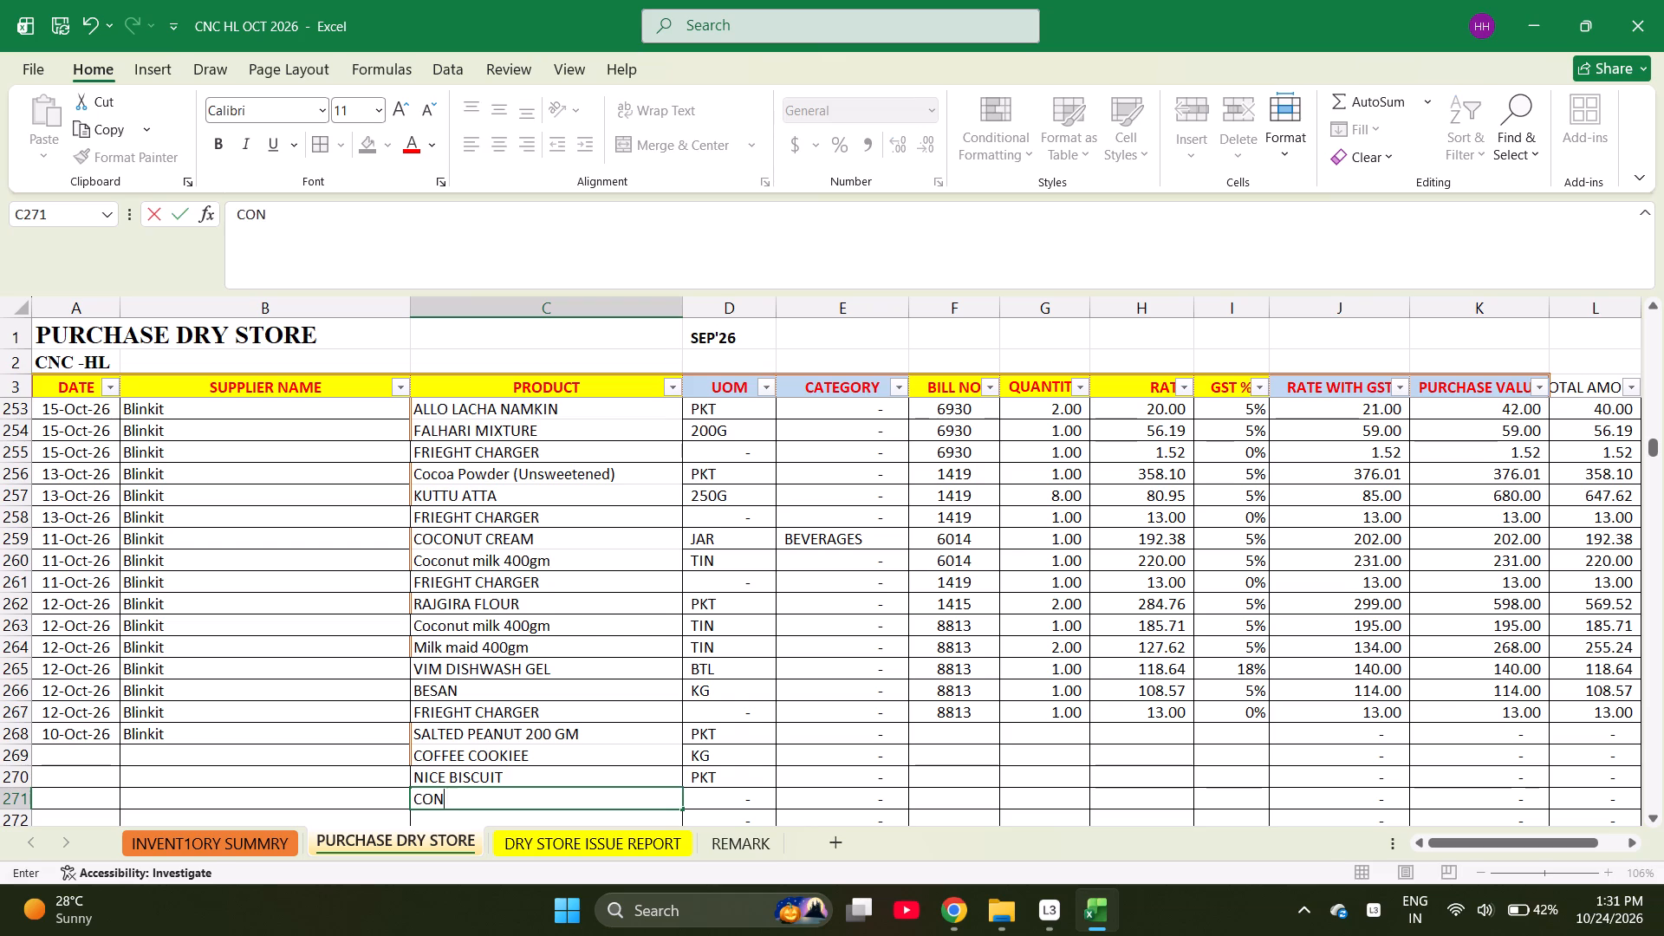
pyautogui.press('d')
pyautogui.press('e')
pyautogui.write('NSED MILK')
pyautogui.press('Return')
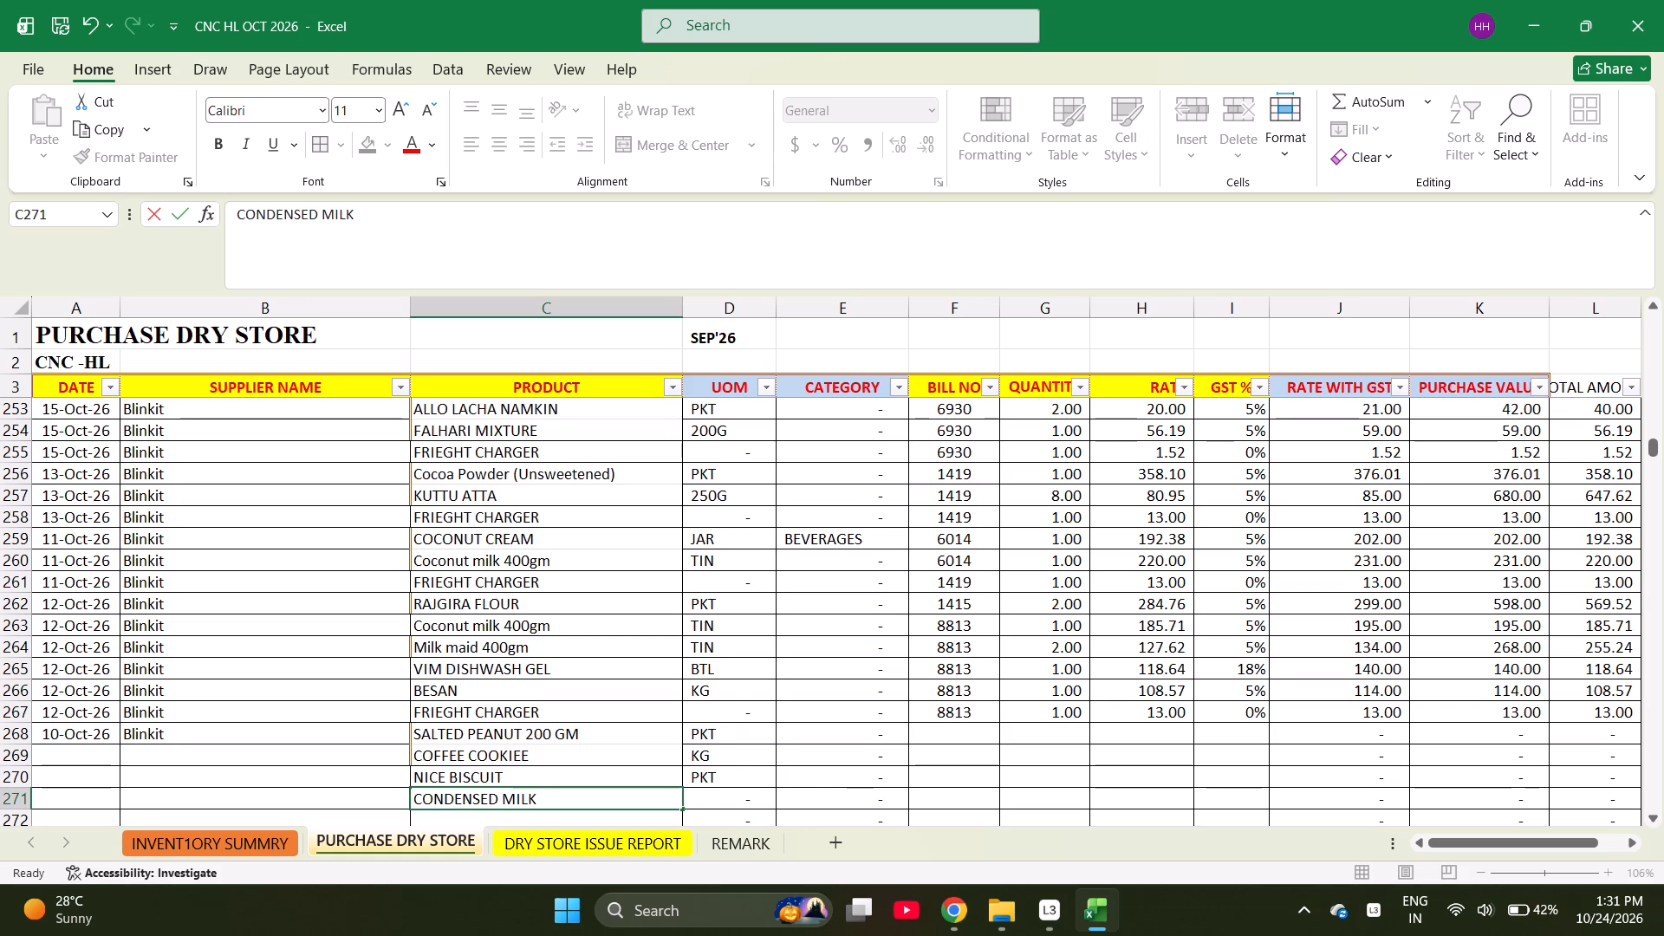
# Enter bill number 2819 for SALTED PEANUT 200 GM in row 268.
pyautogui.press('Up')
pyautogui.press('Right')
pyautogui.press('Right')
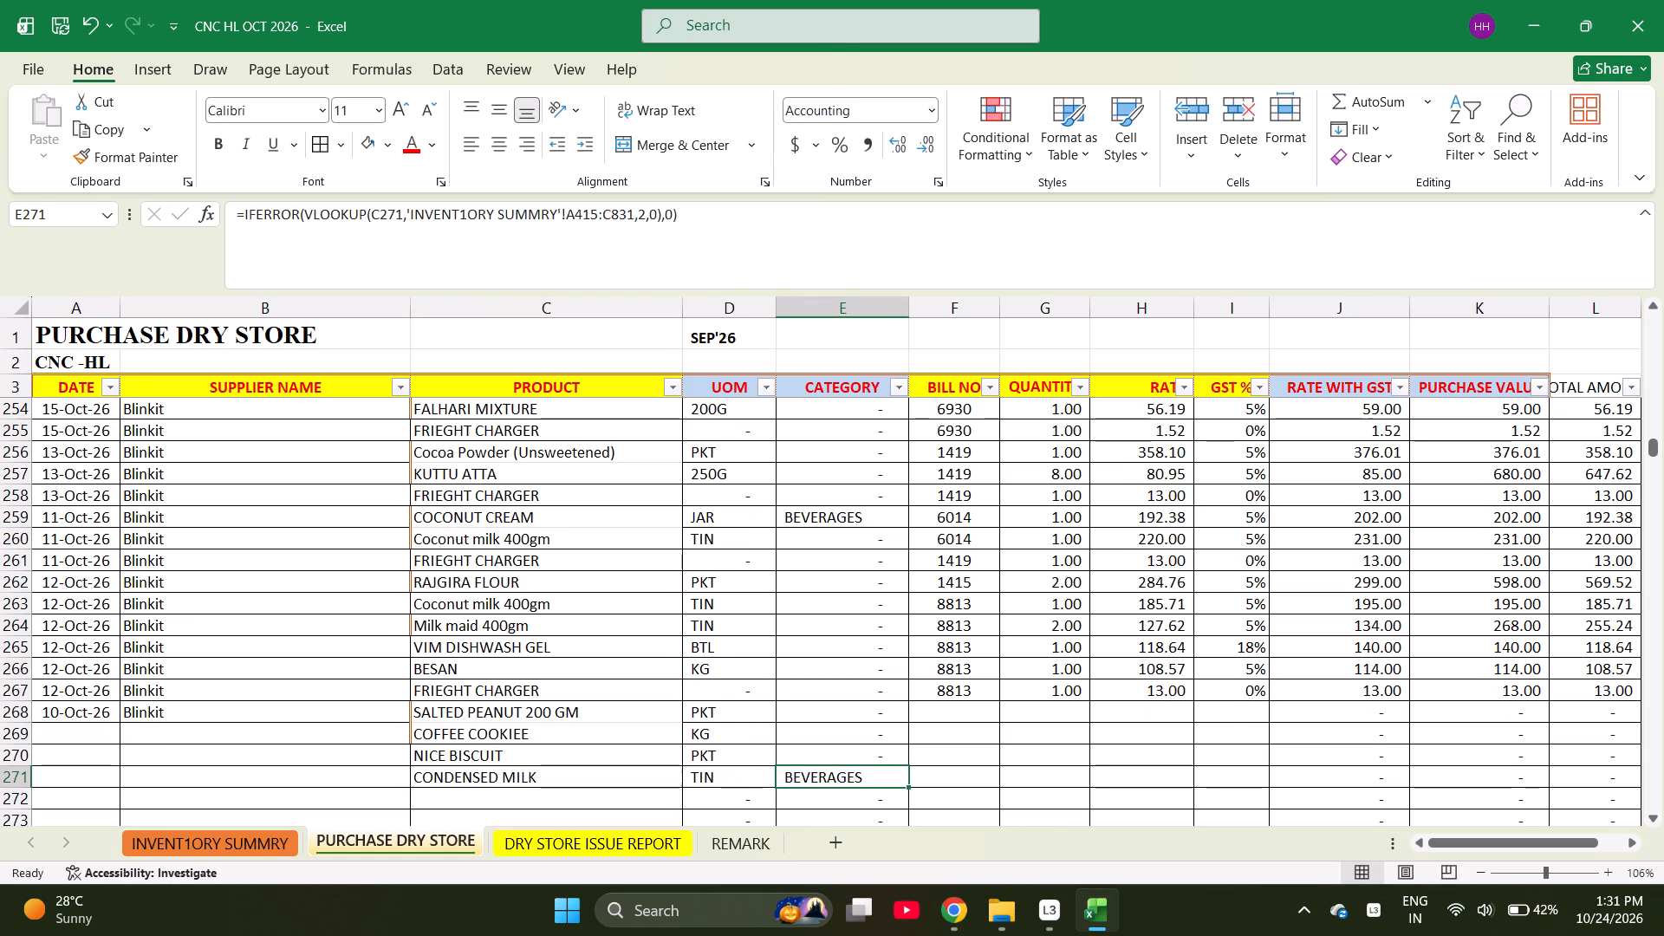
pyautogui.press('Right')
pyautogui.hotkey('ctrl', 'Up')
pyautogui.press('Down')
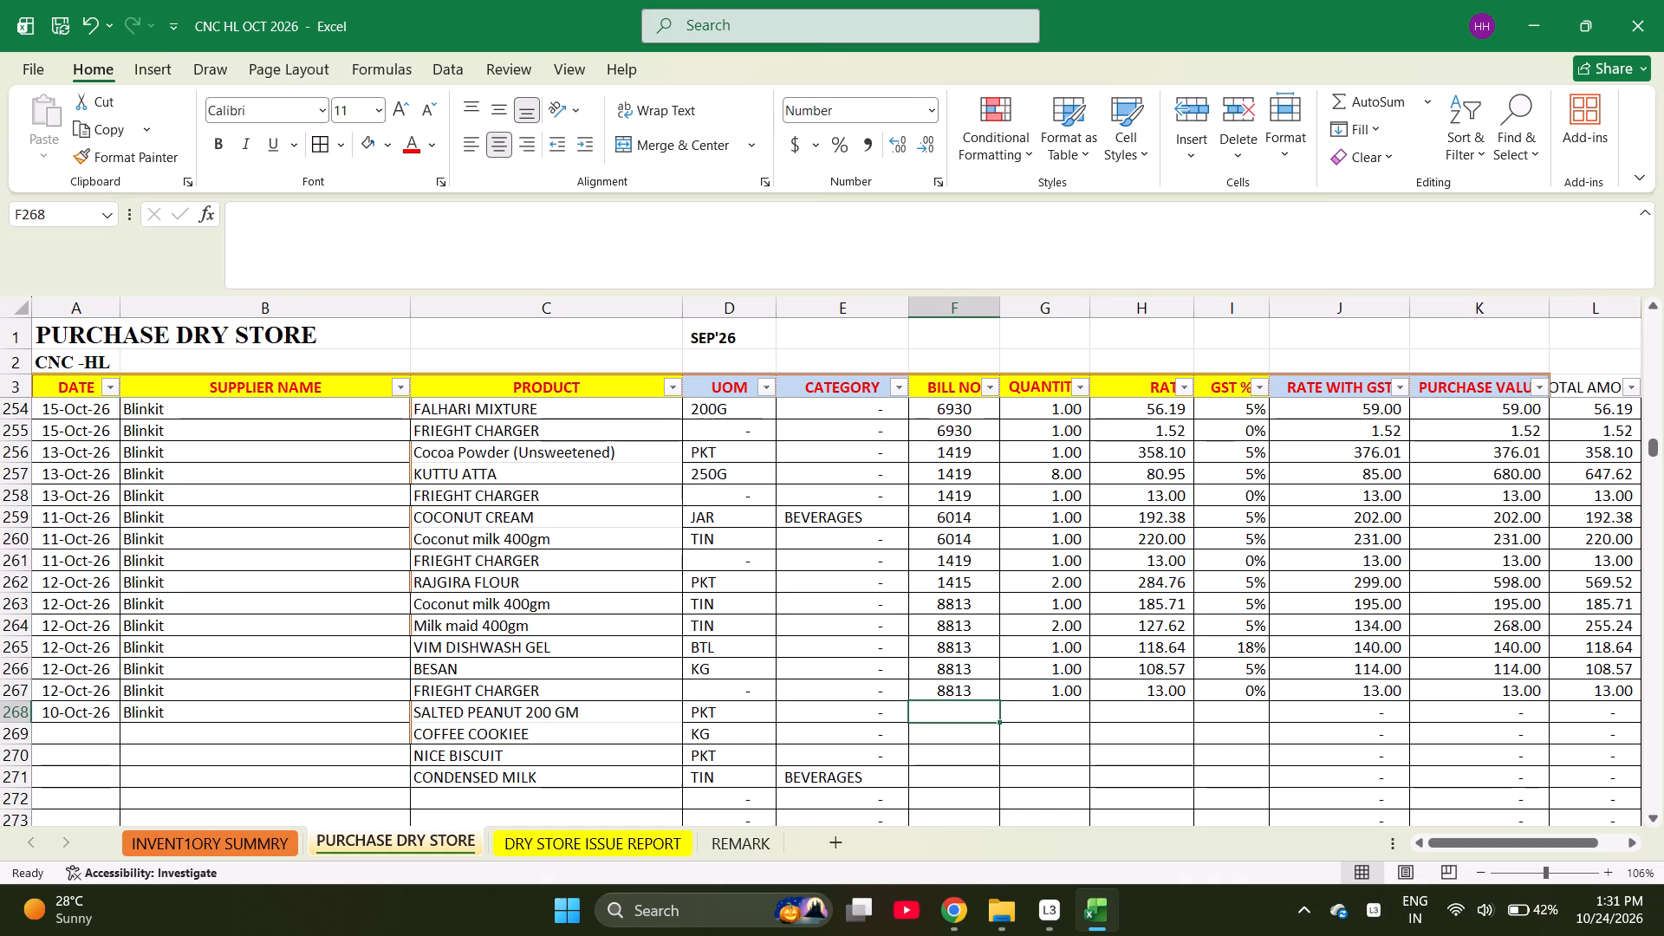
pyautogui.press('2')
pyautogui.write('819')
pyautogui.press('Right')
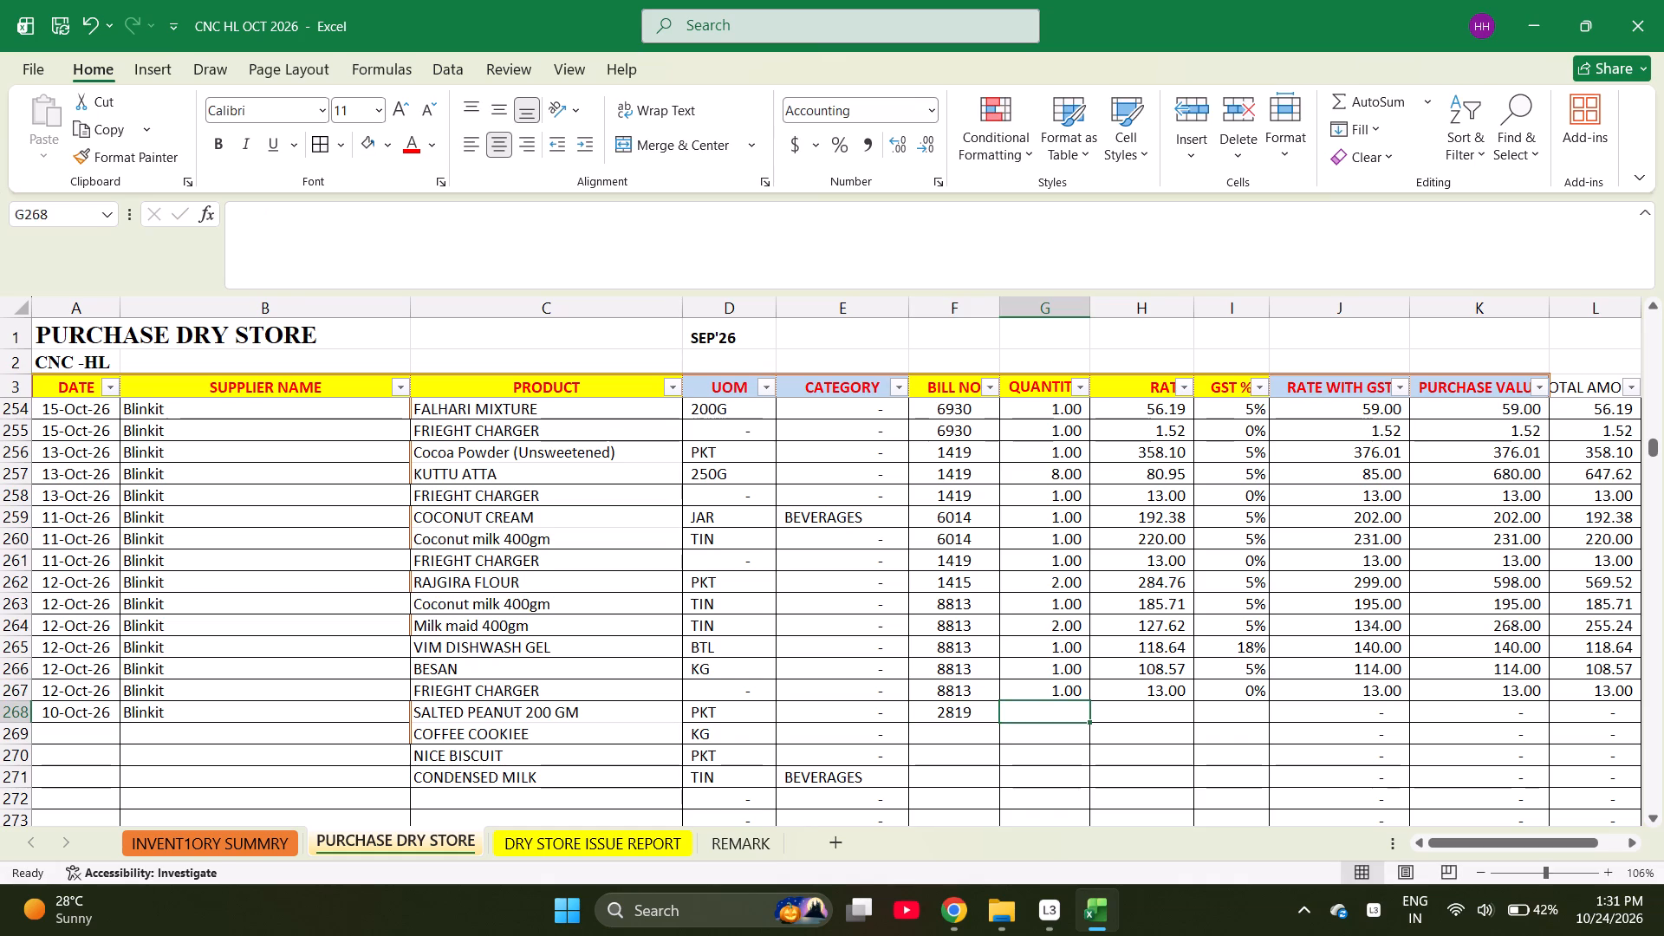
# Fill in the quantities 2, 4, 3, 4 and 2 for rows 268 to 272.
pyautogui.press('2')
pyautogui.press('Return')
pyautogui.press('4')
pyautogui.press('Return')
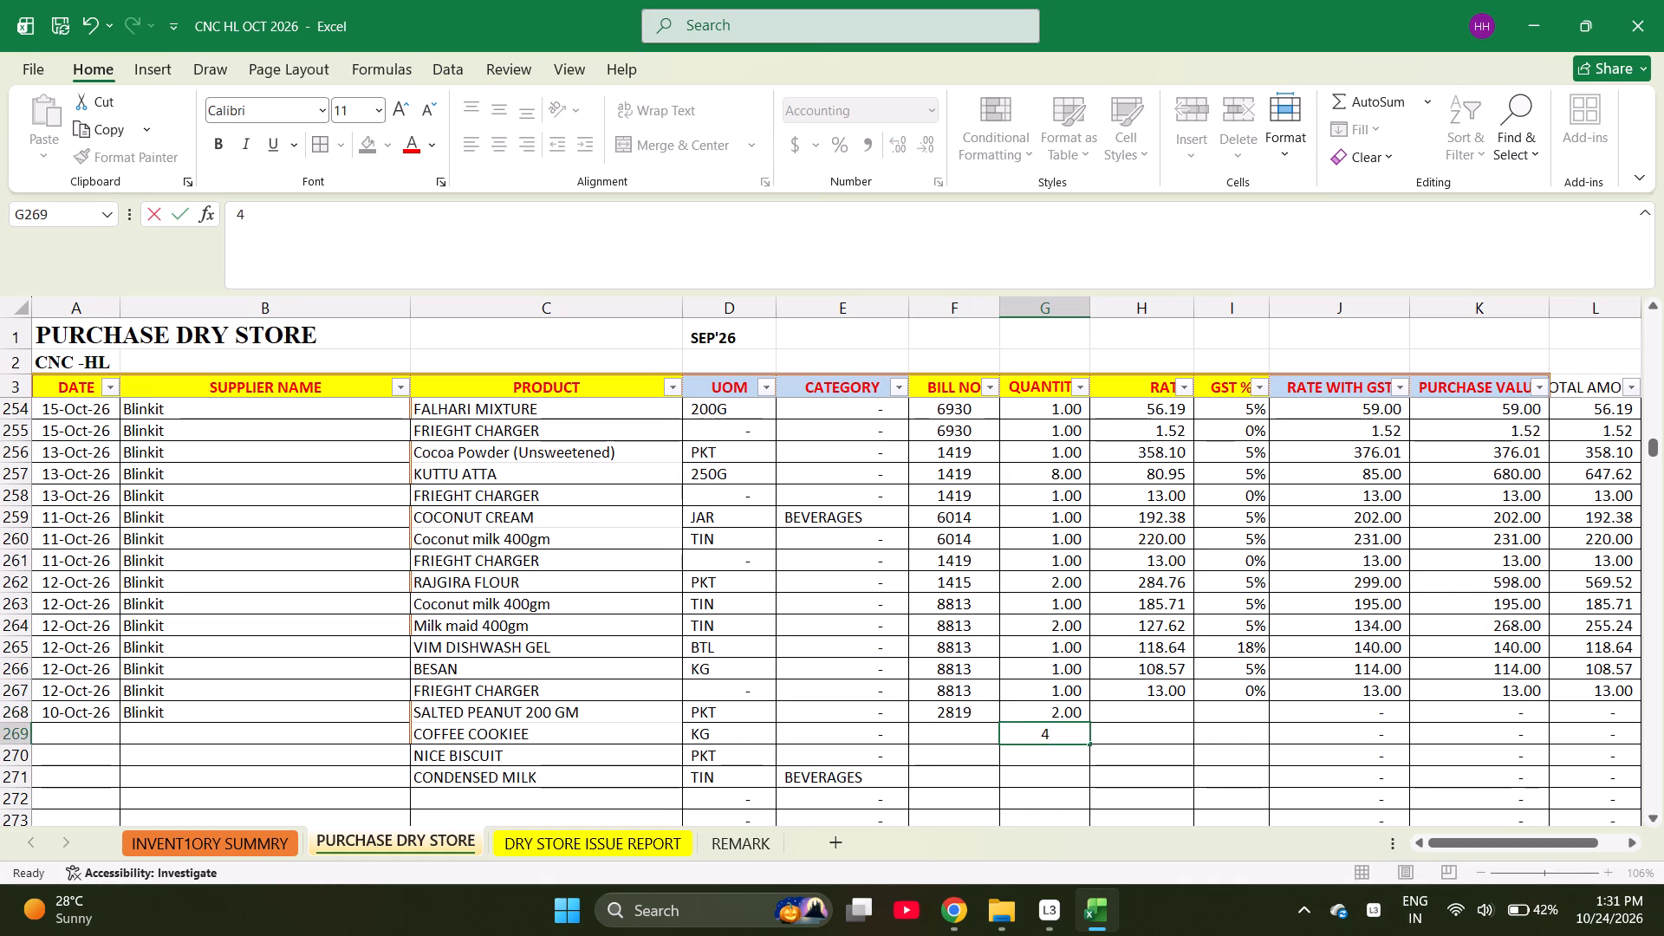
pyautogui.press('3')
pyautogui.press('Return')
pyautogui.press('4')
pyautogui.press('Return')
pyautogui.press('2')
pyautogui.press('Return')
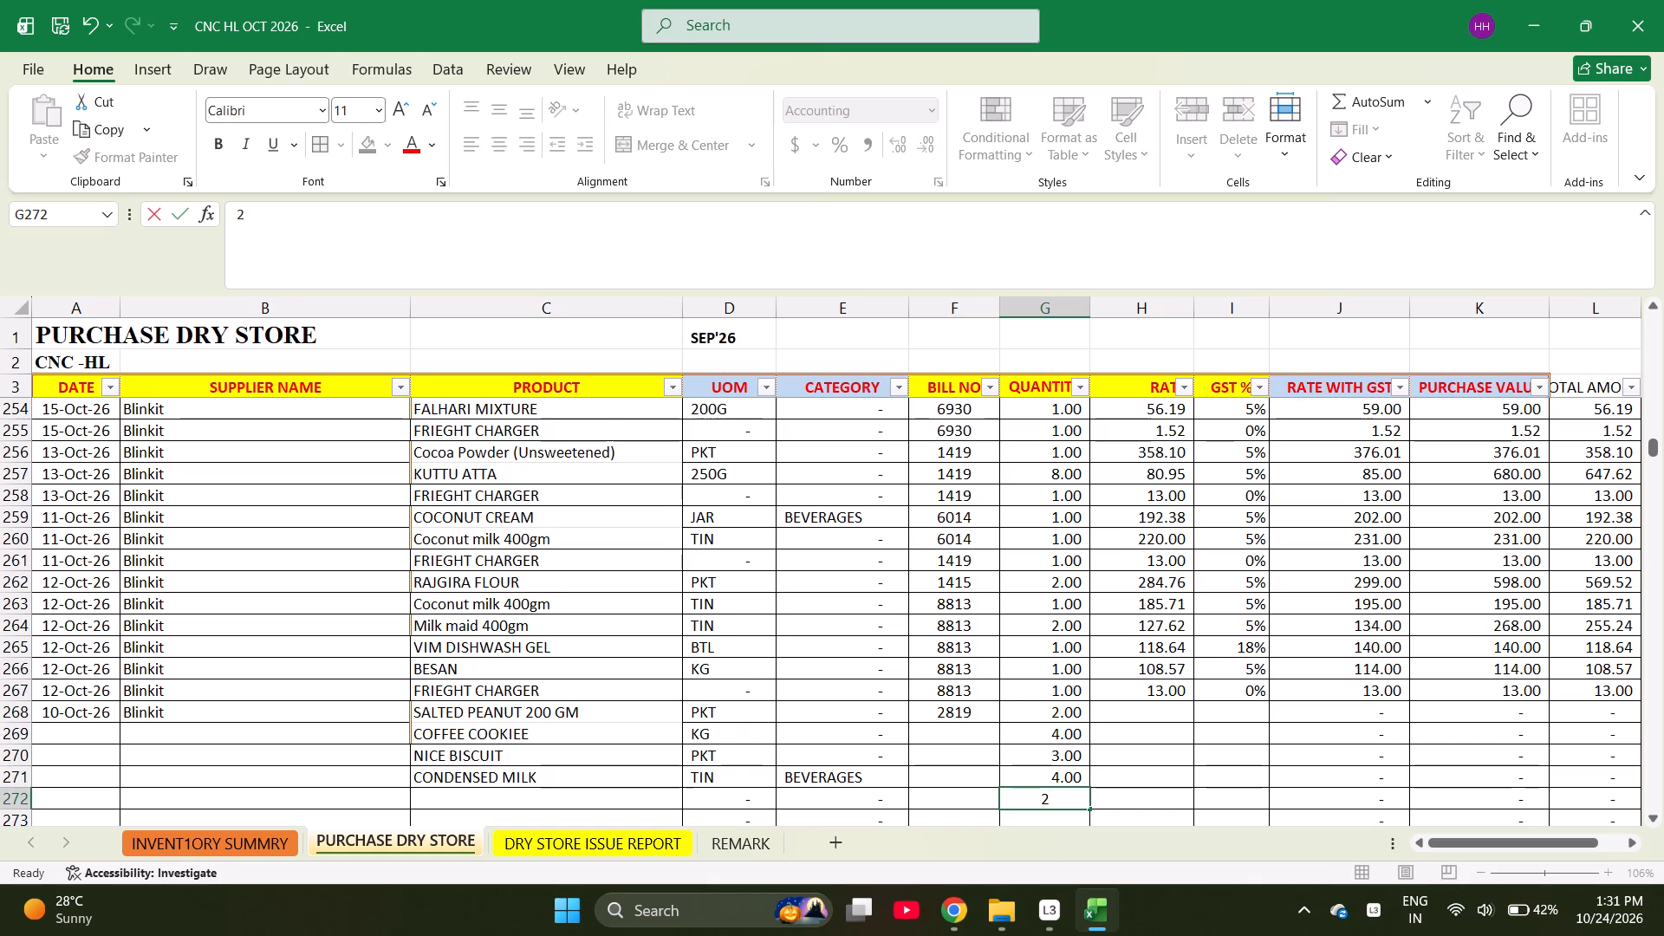
# Enter the rates =114.29/2 for SALTED PEANUT 200 GM and =129.52/4 for COFFEE COOKIEE.
pyautogui.press('Right')
pyautogui.hotkey('ctrl', 'Up')
pyautogui.press('Down')
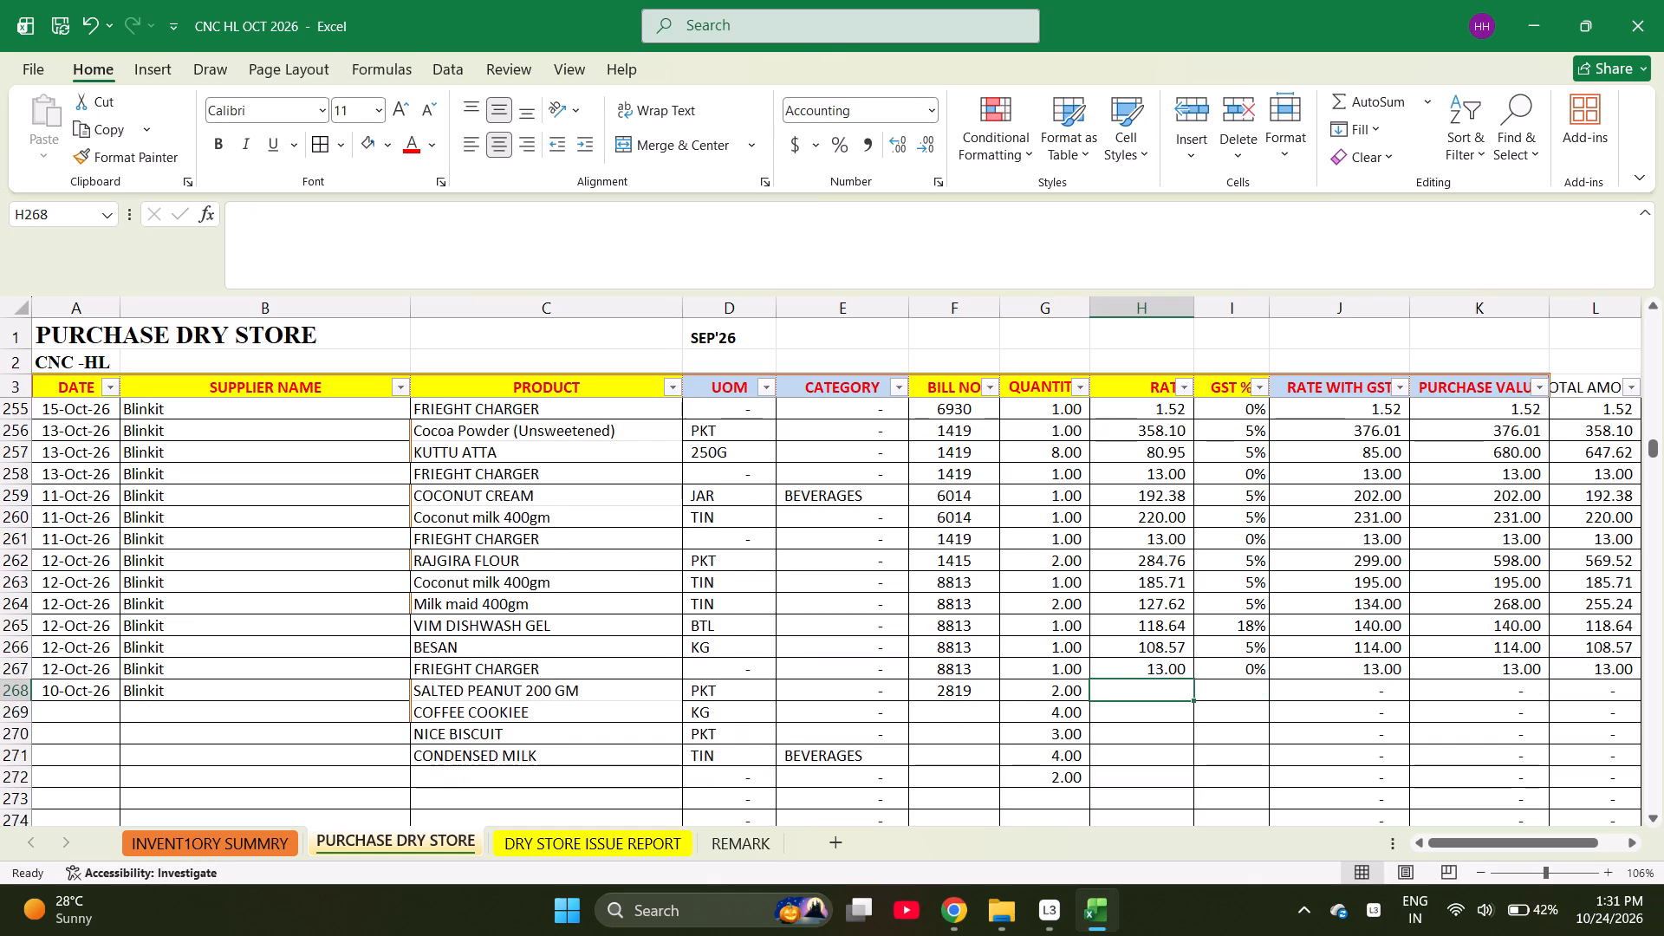
pyautogui.write('=114.29/2')
pyautogui.press('Return')
pyautogui.press('=')
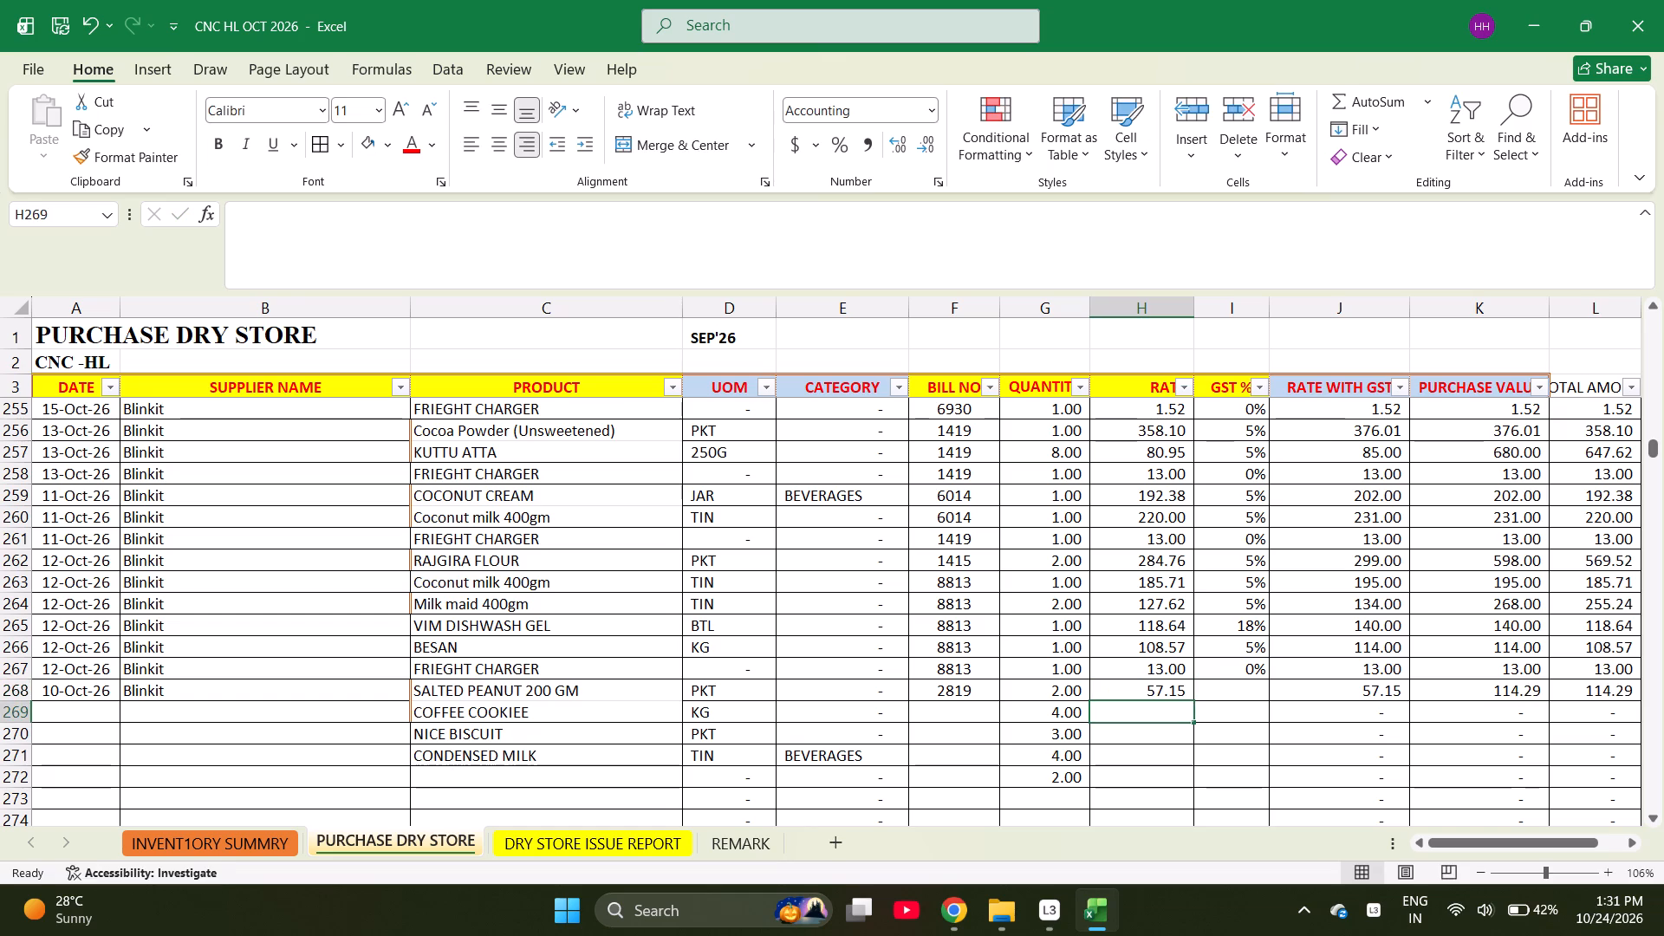
pyautogui.write('129.52')
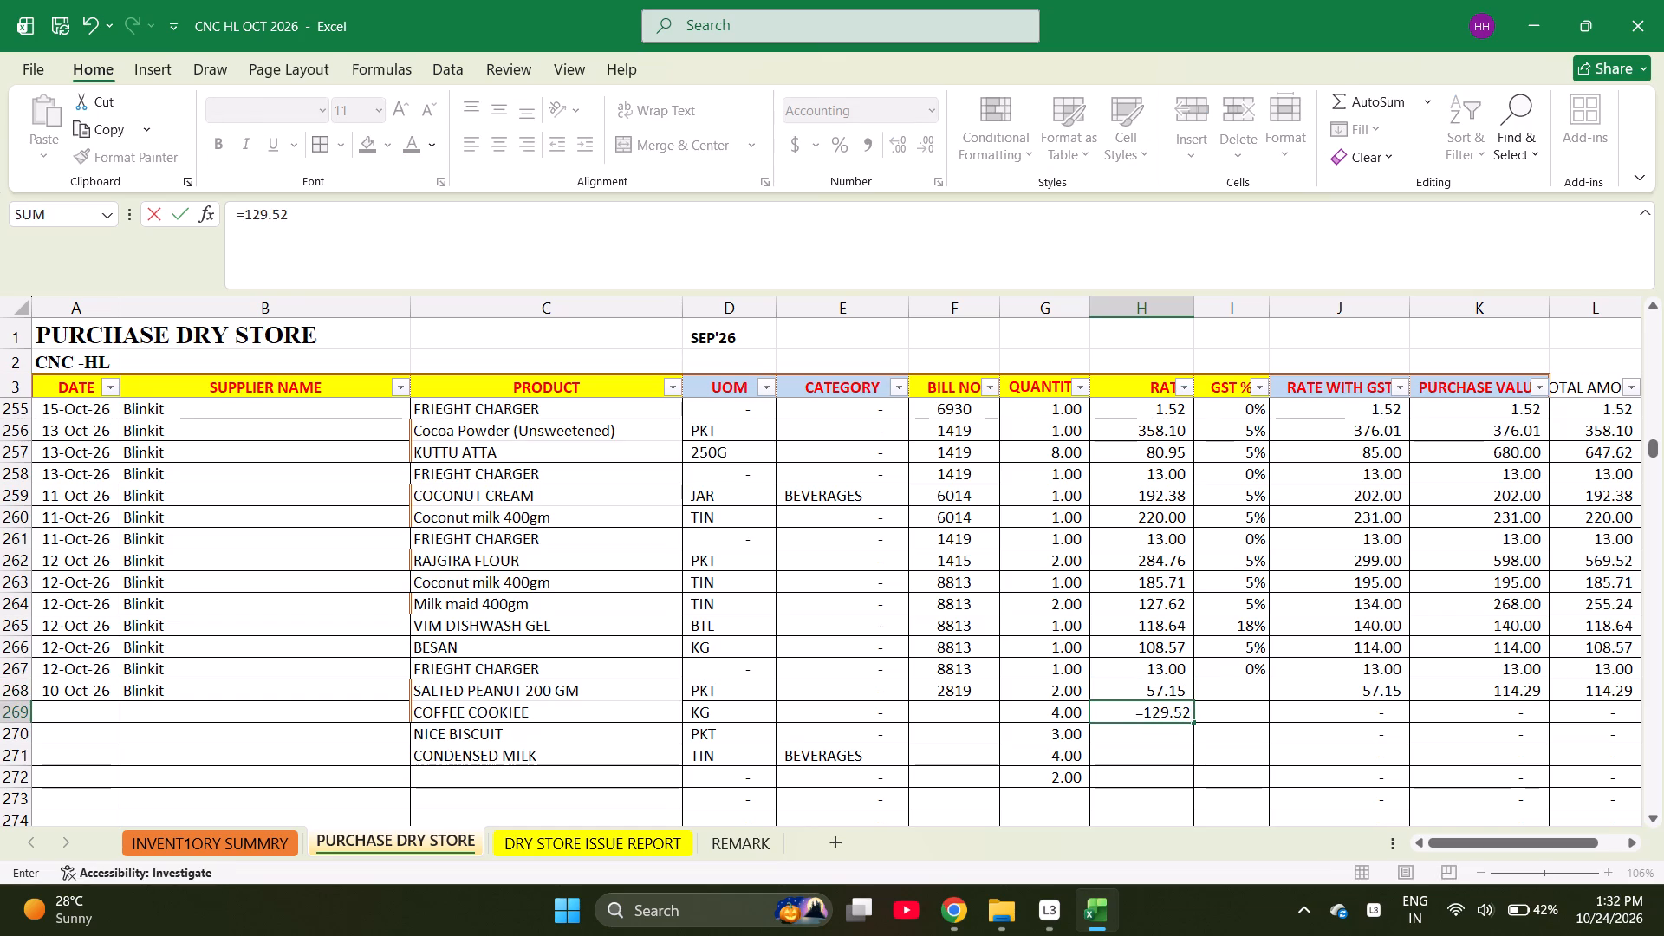
pyautogui.press('/')
pyautogui.press('4')
pyautogui.press('Return')
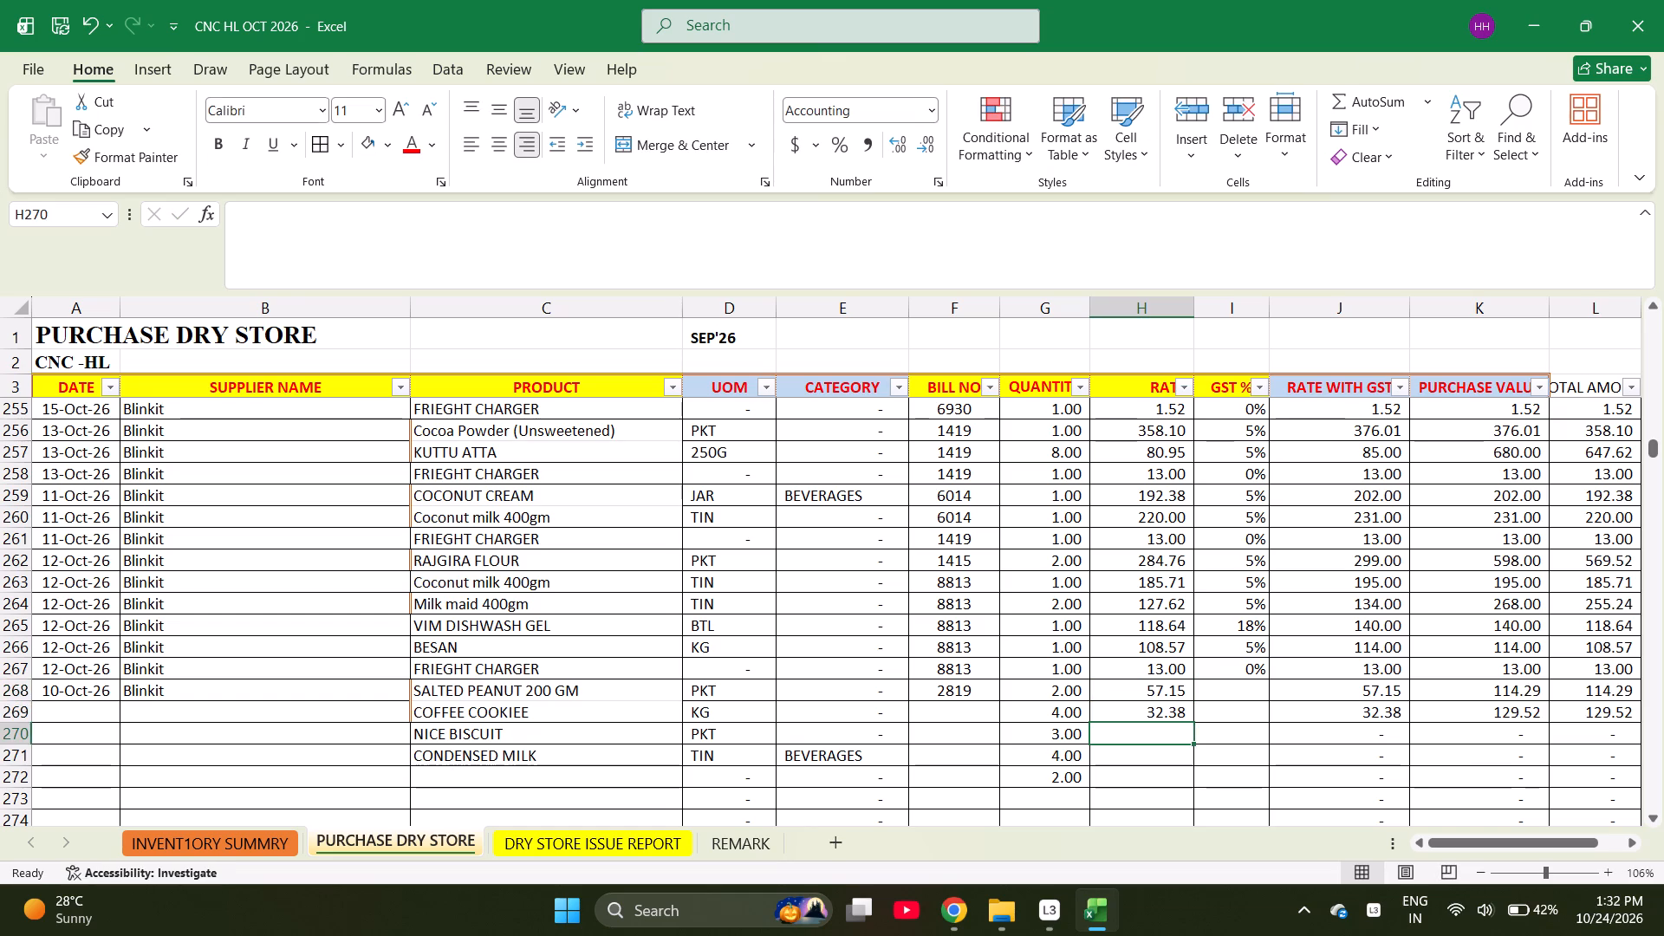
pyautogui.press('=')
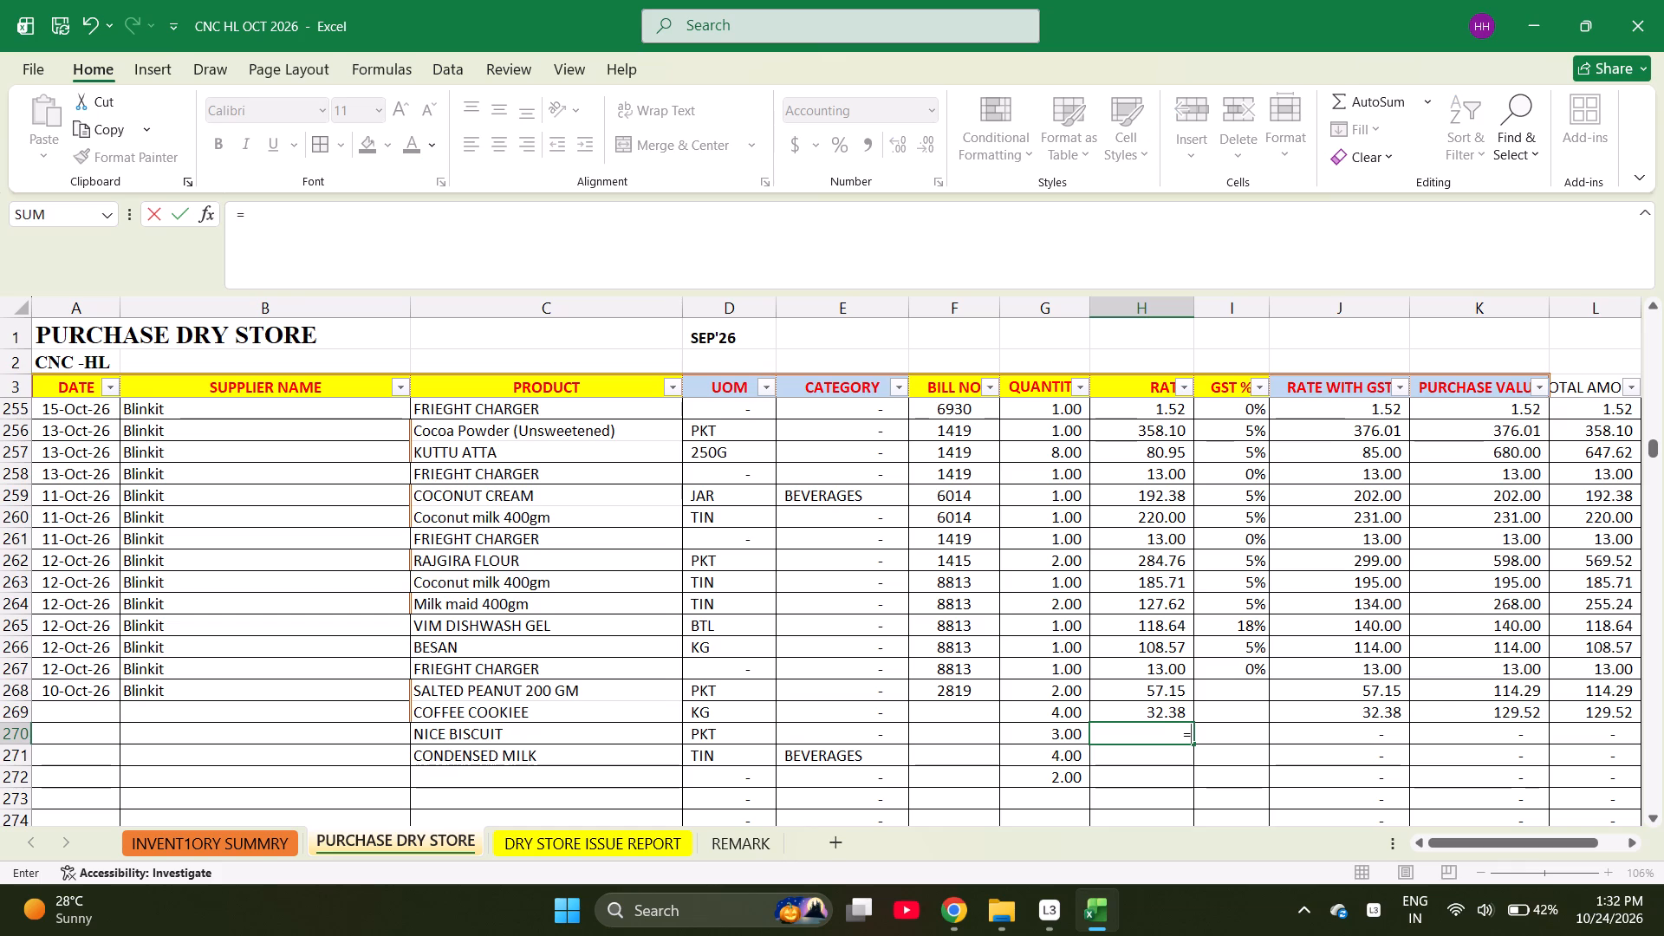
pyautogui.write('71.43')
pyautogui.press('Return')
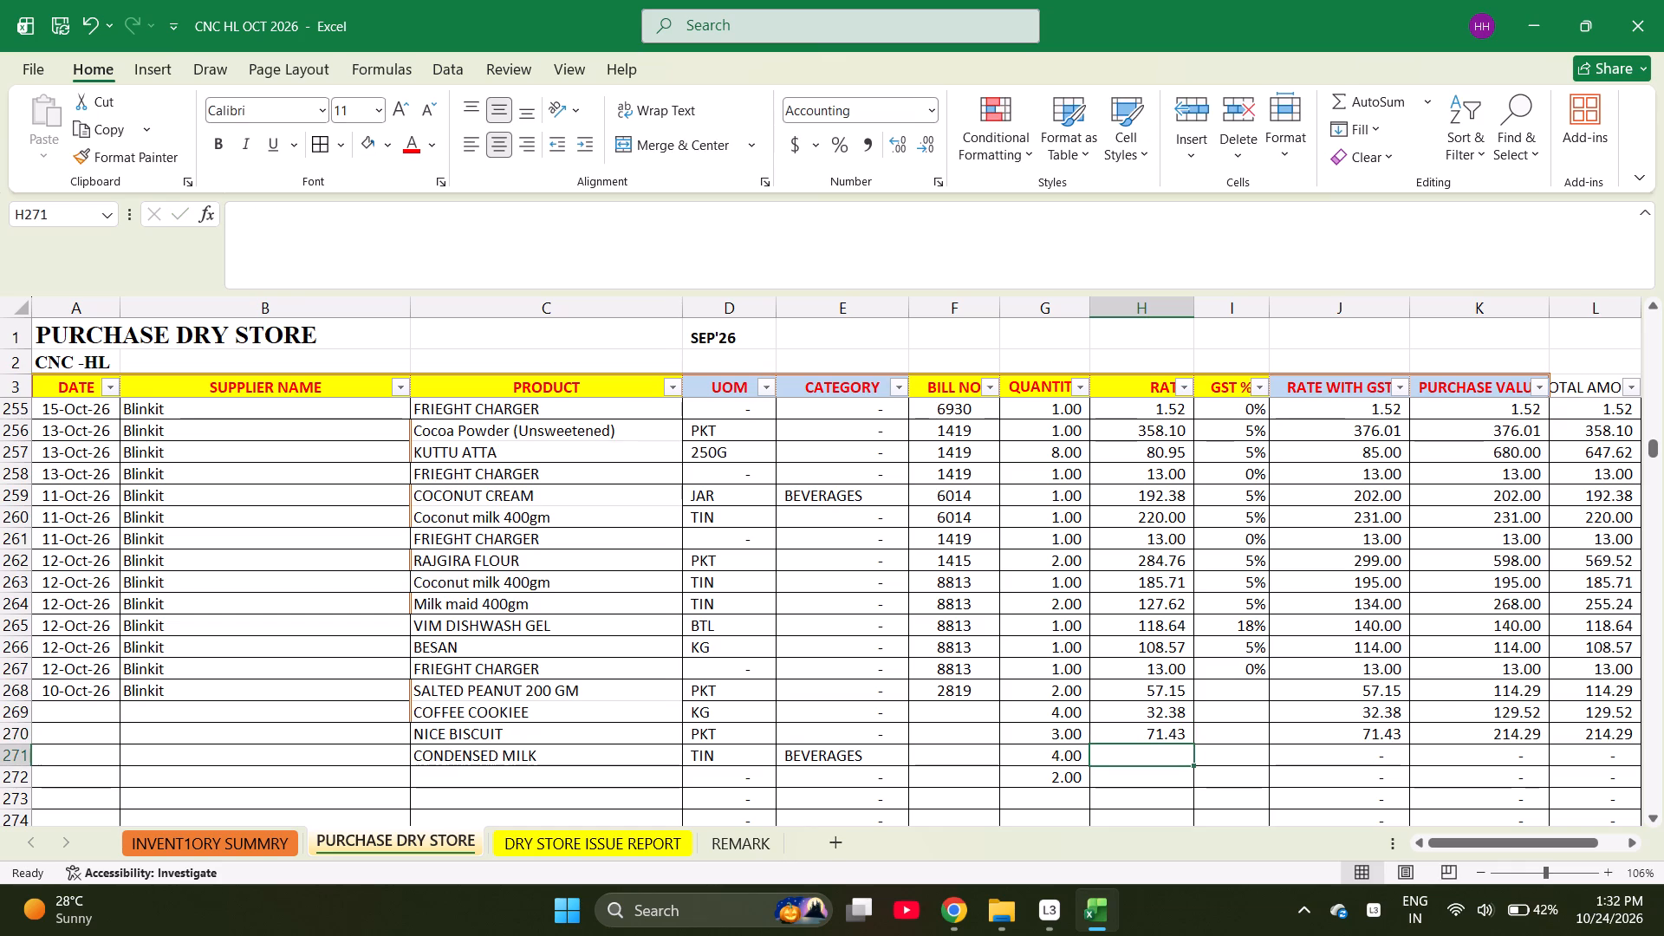
# Set the rates to =71.43/3 for NICE BISCUIT and =270.48/4 for CONDENSED MILK.
pyautogui.press('Up')
pyautogui.press('=')
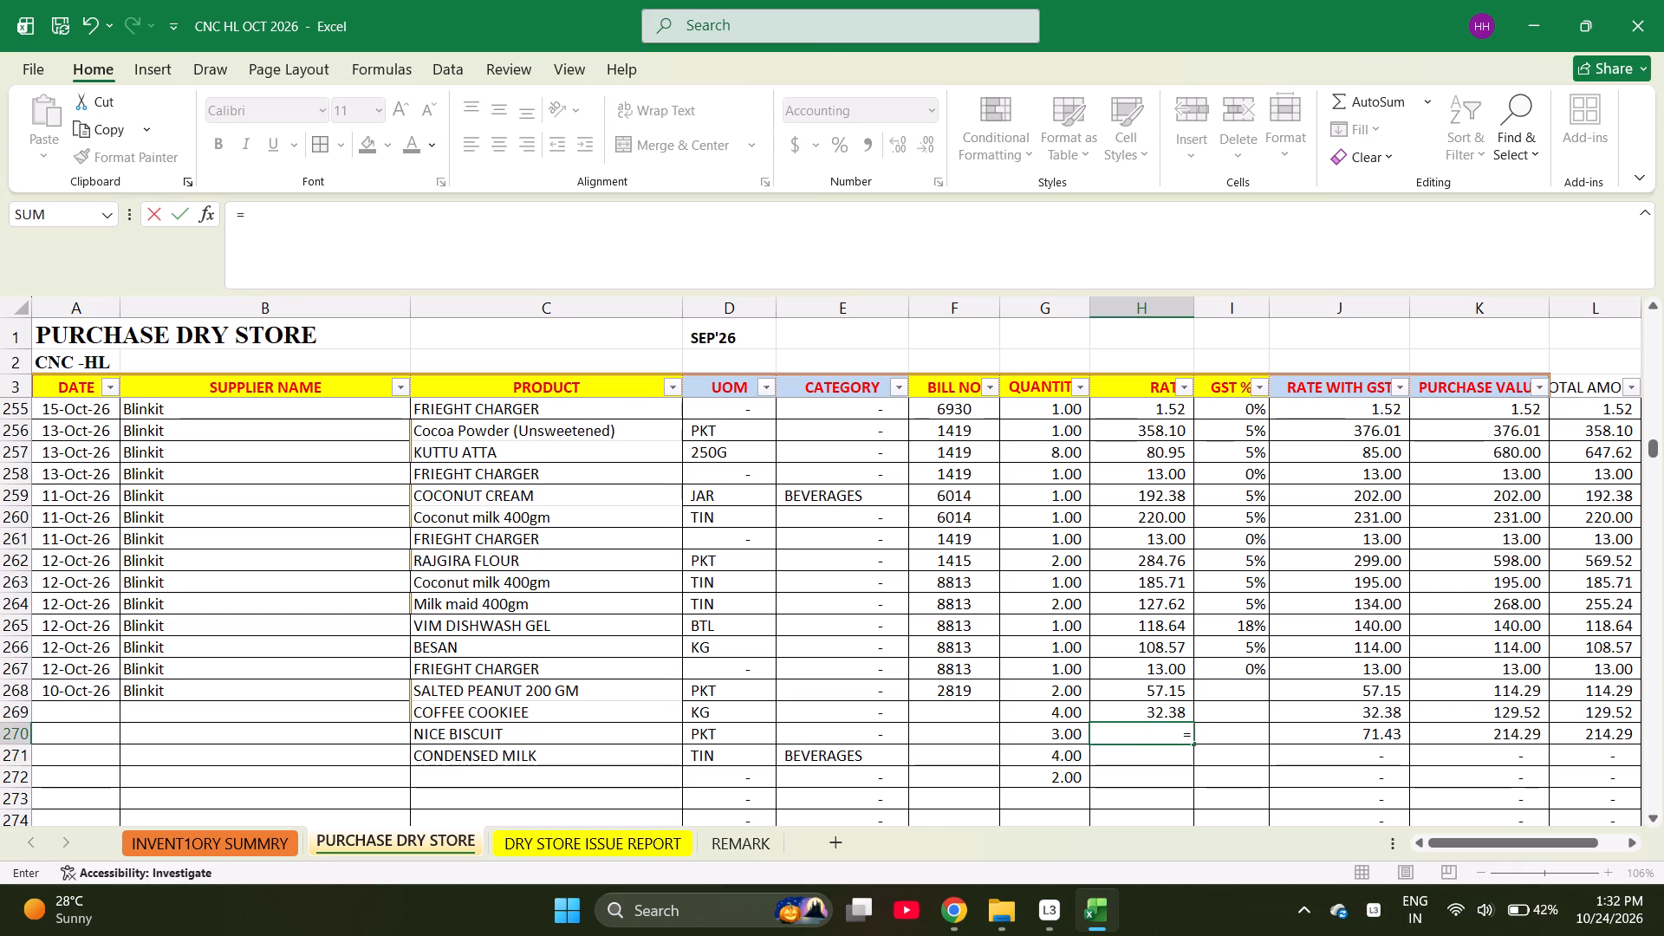
pyautogui.write('71.43/3')
pyautogui.press('Return')
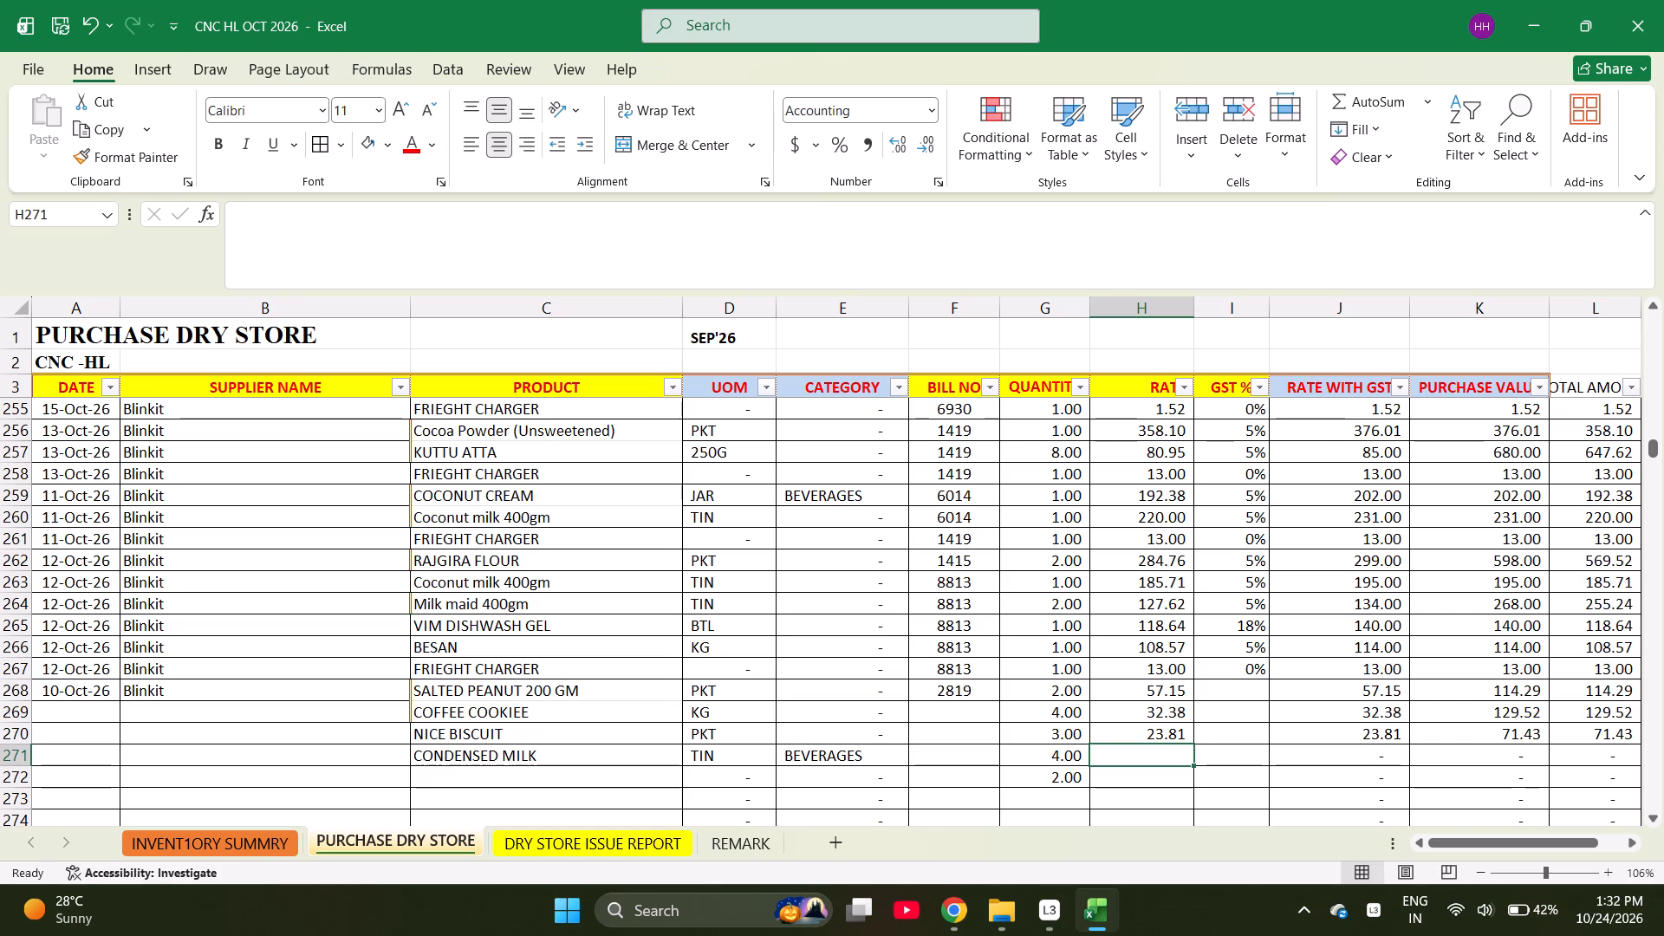
pyautogui.press('=')
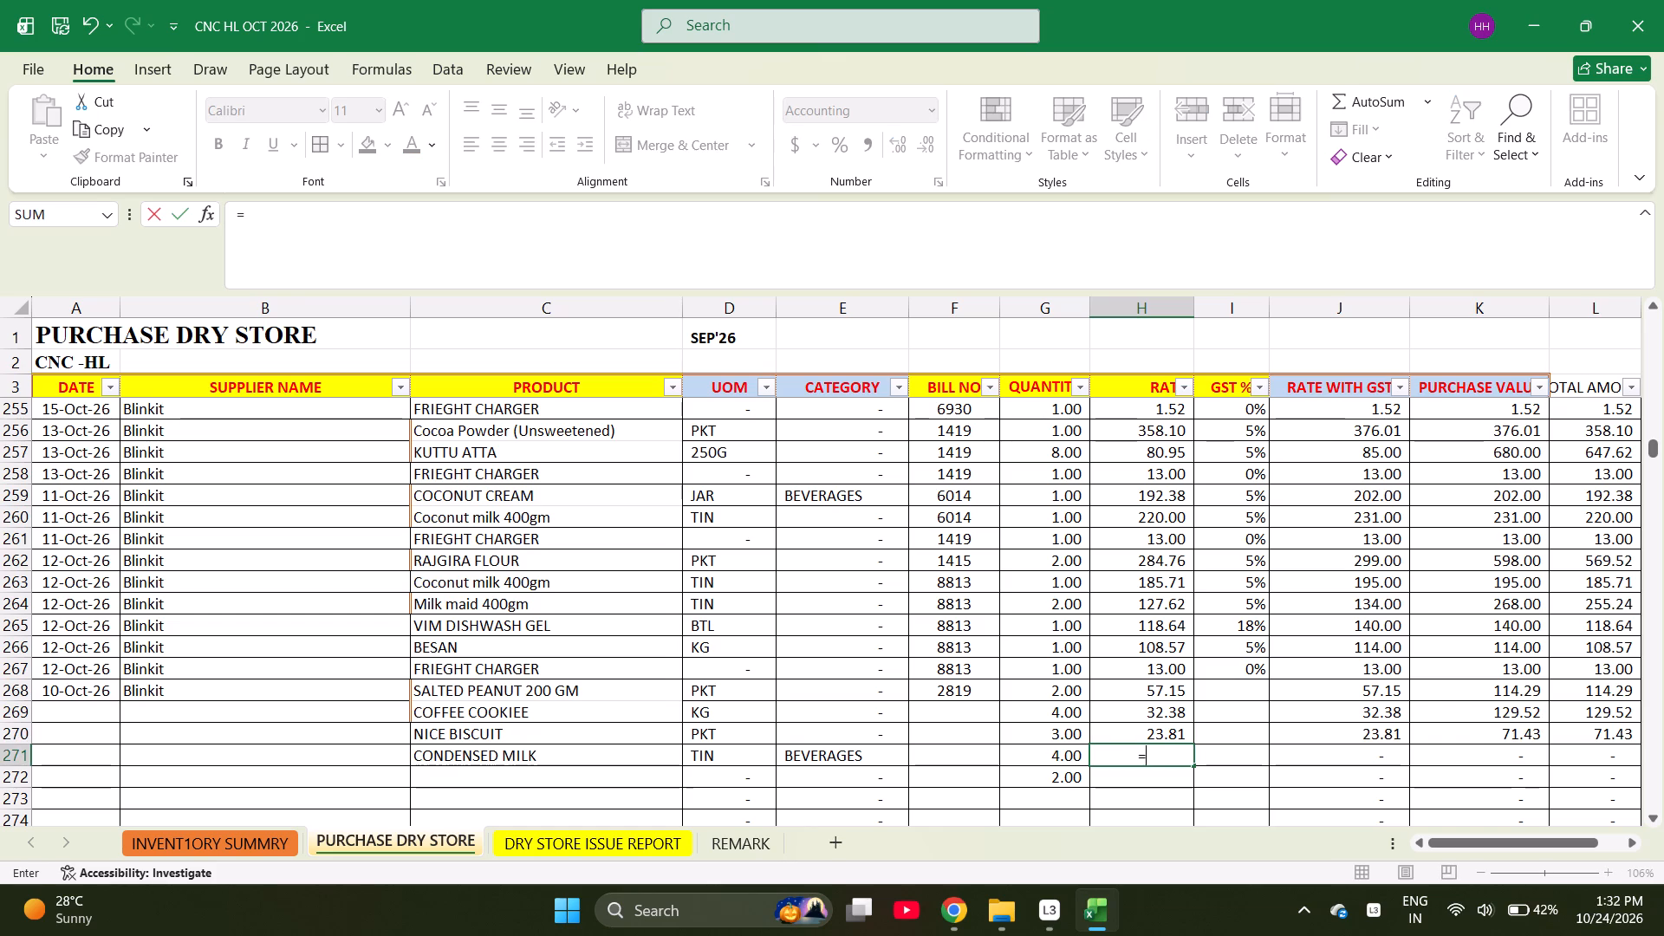
pyautogui.press('7')
pyautogui.press('BackSpace')
pyautogui.write('270.')
pyautogui.write('48')
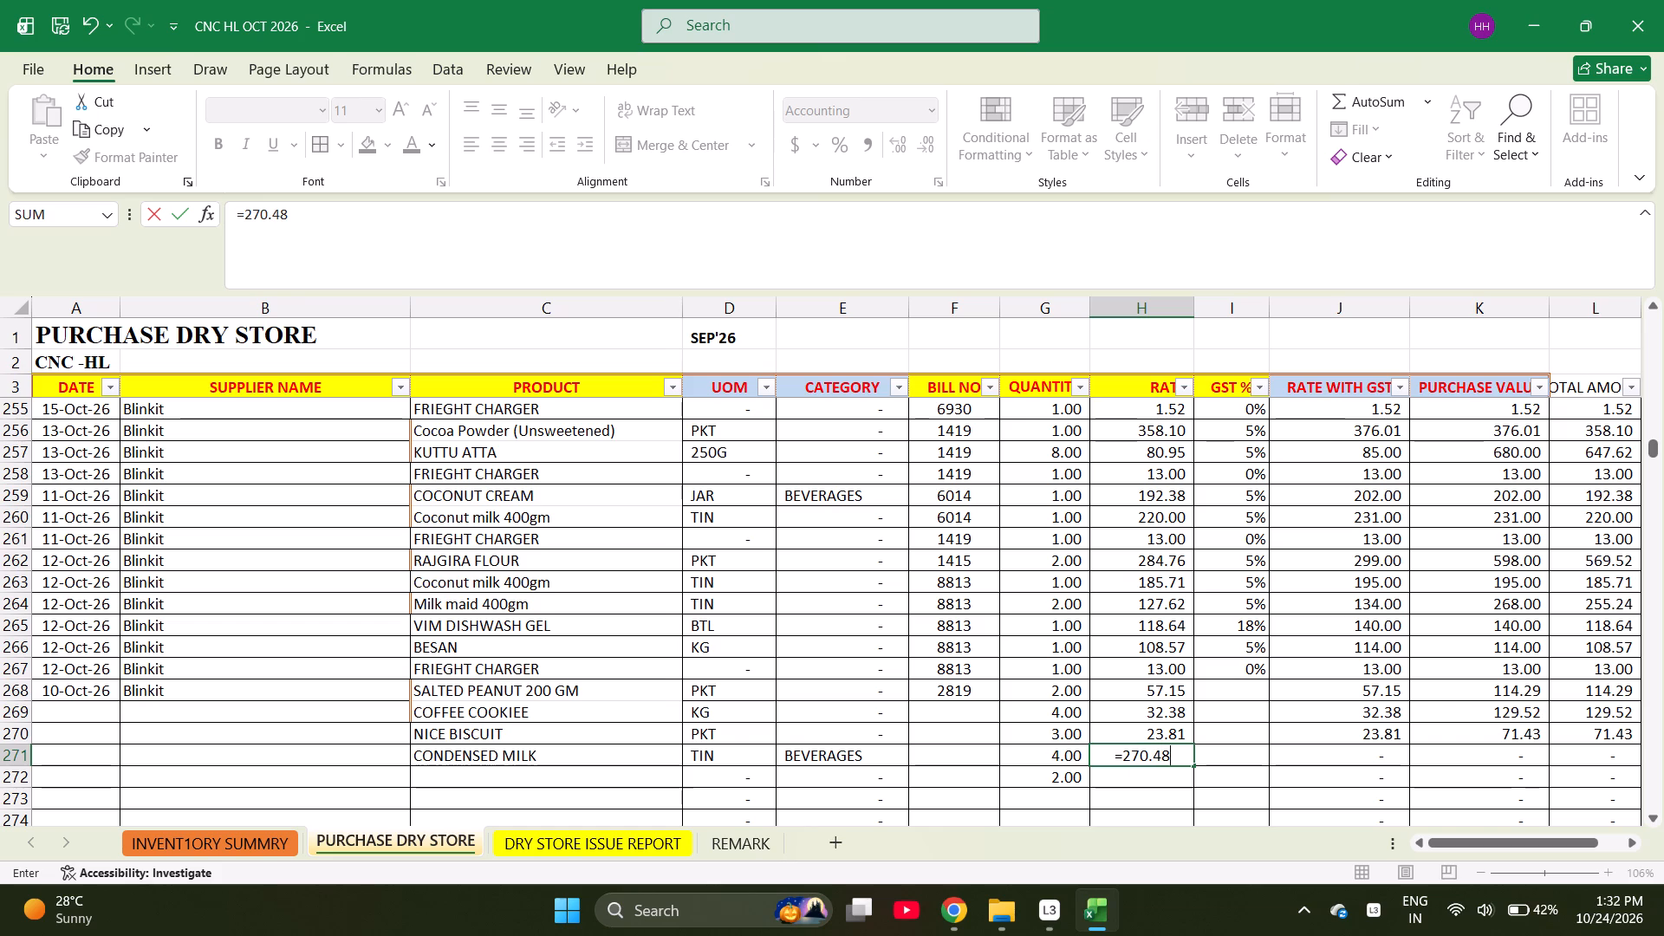
pyautogui.press('/')
pyautogui.press('4')
pyautogui.press('Return')
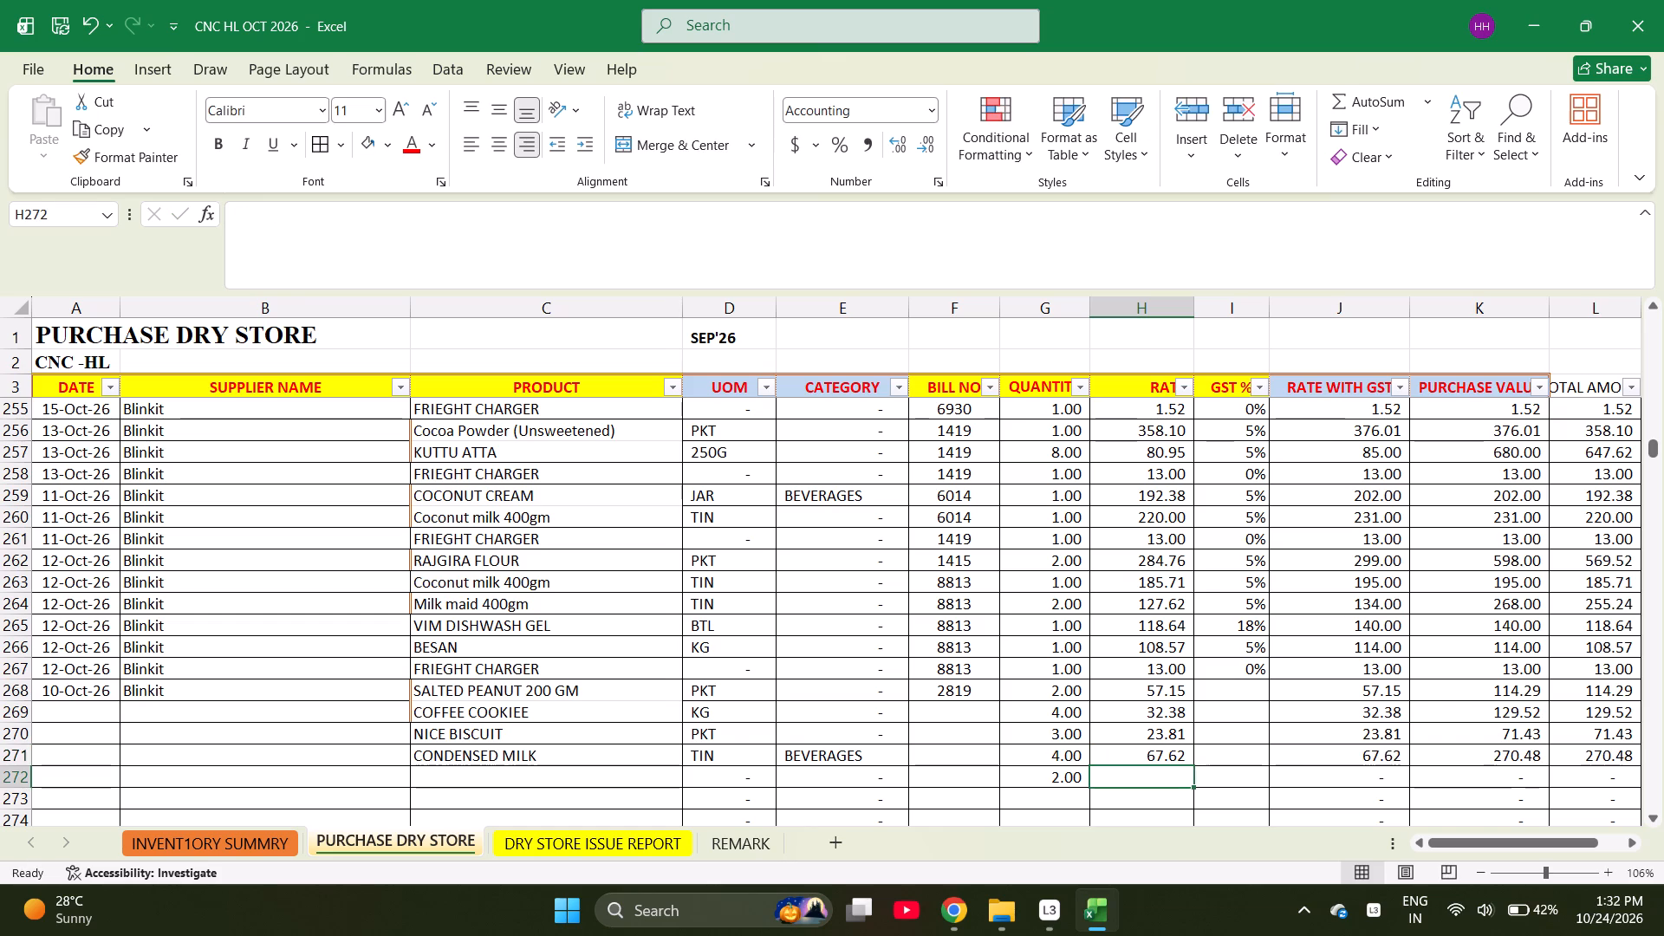
# Enter a rate of 80 in row 272.
pyautogui.press('=')
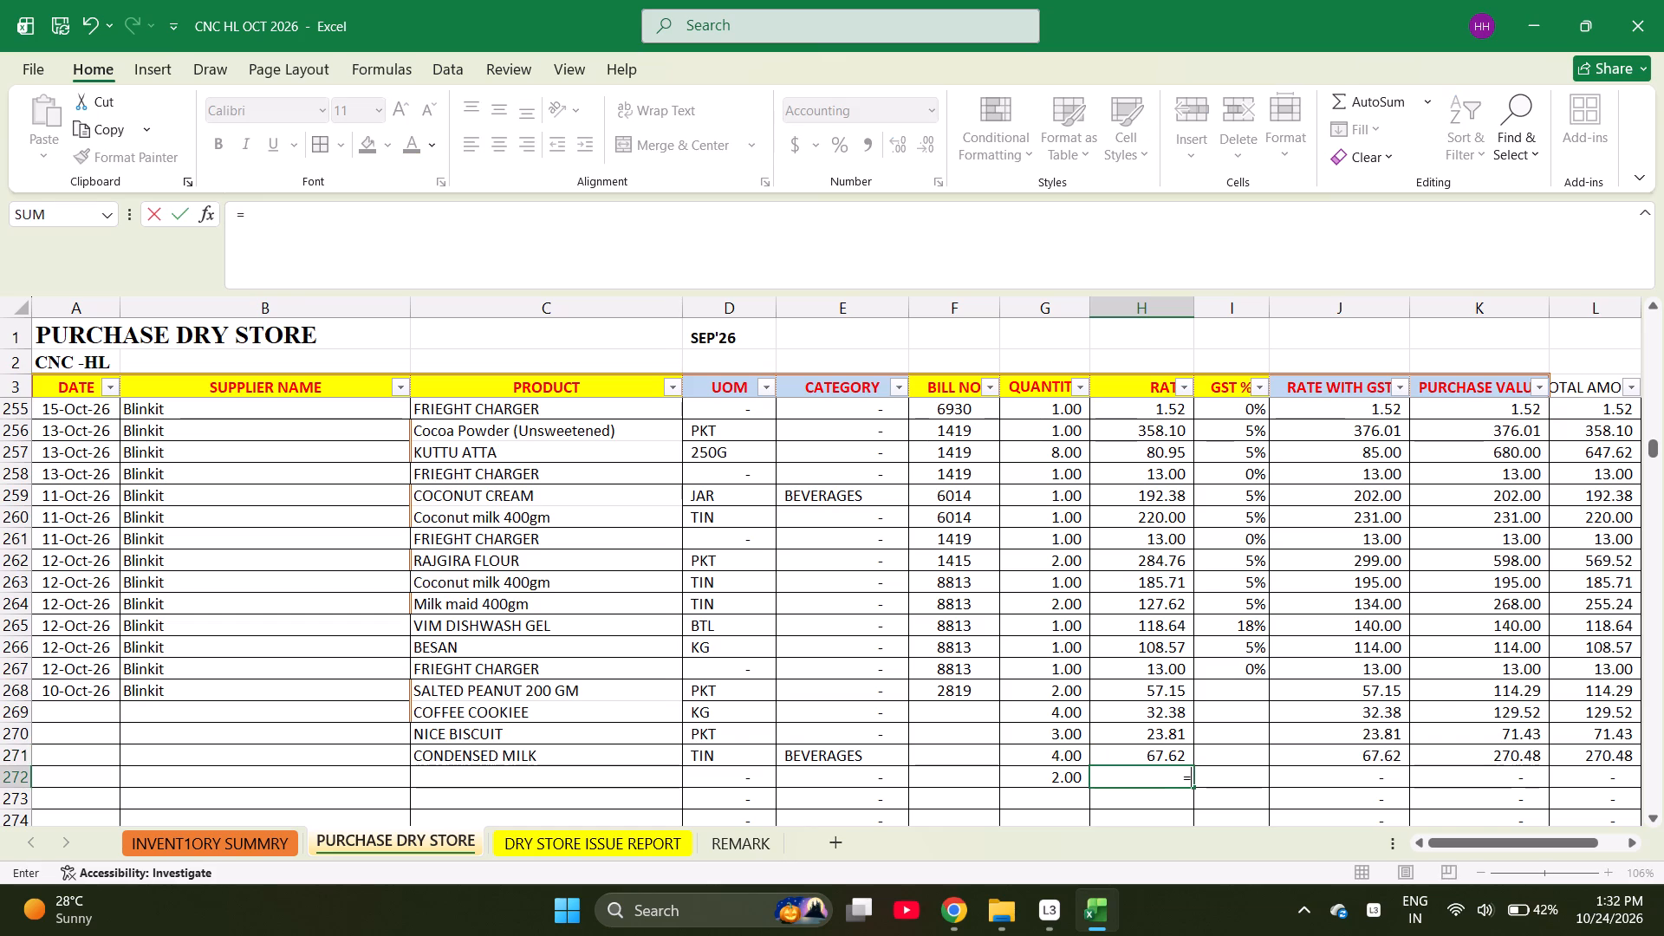
pyautogui.press('Escape')
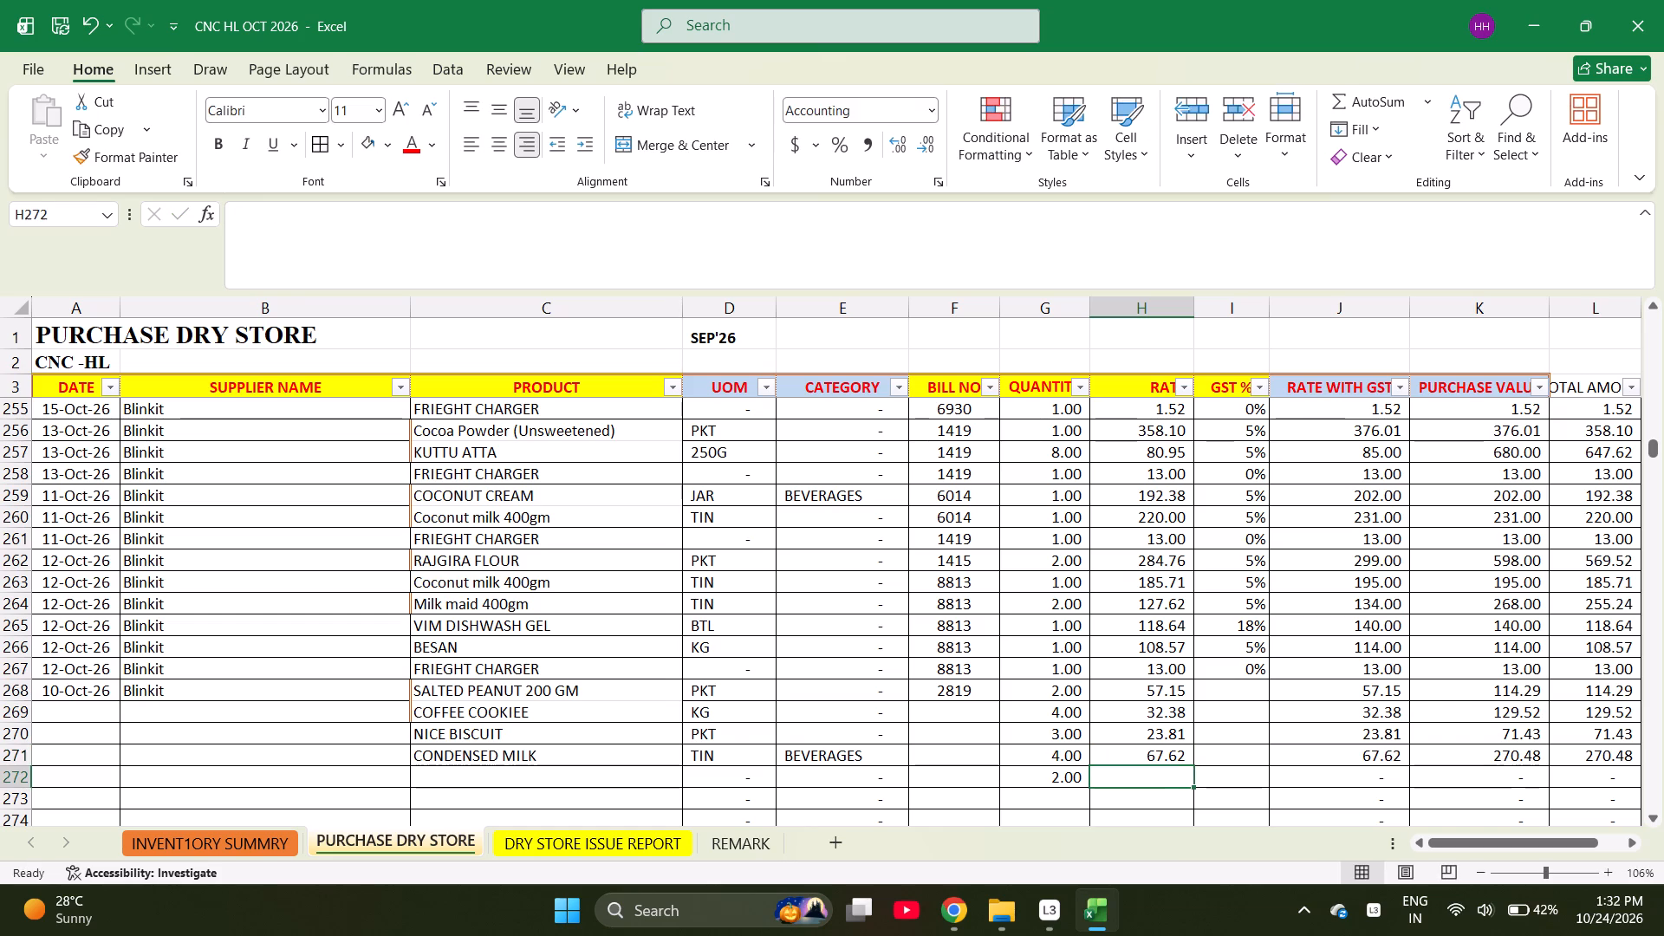
pyautogui.write('80')
pyautogui.press('Right')
# Enter 2% GST for the four products in rows 268 to 271.
pyautogui.hotkey('ctrl', 'Up')
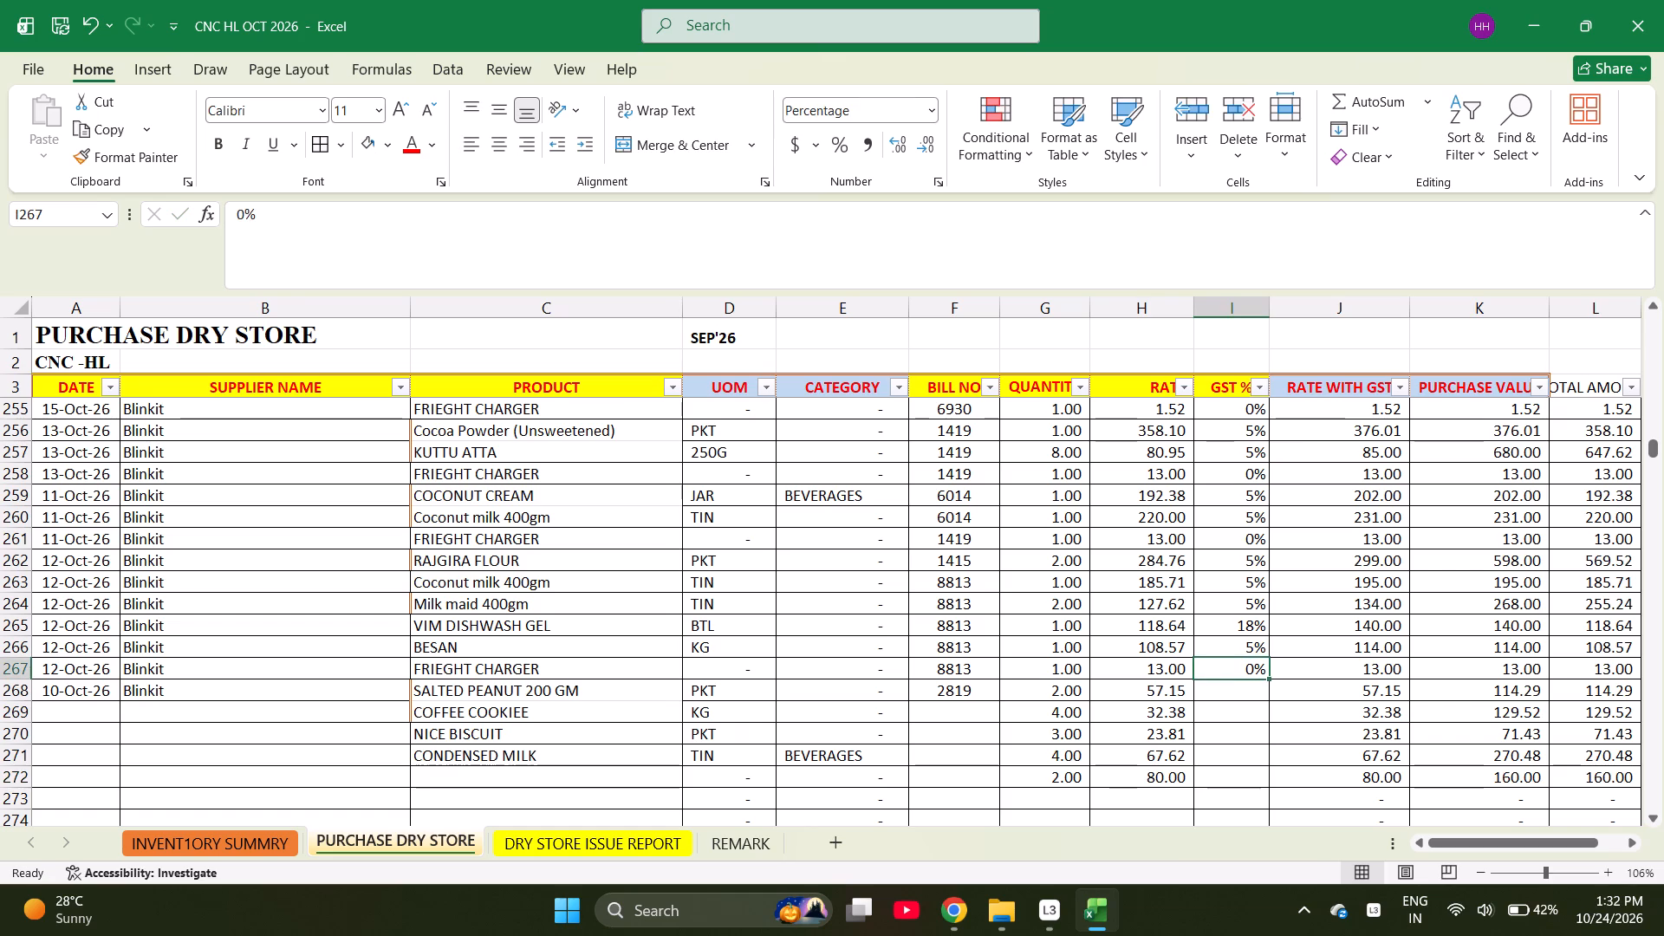
pyautogui.press('Down')
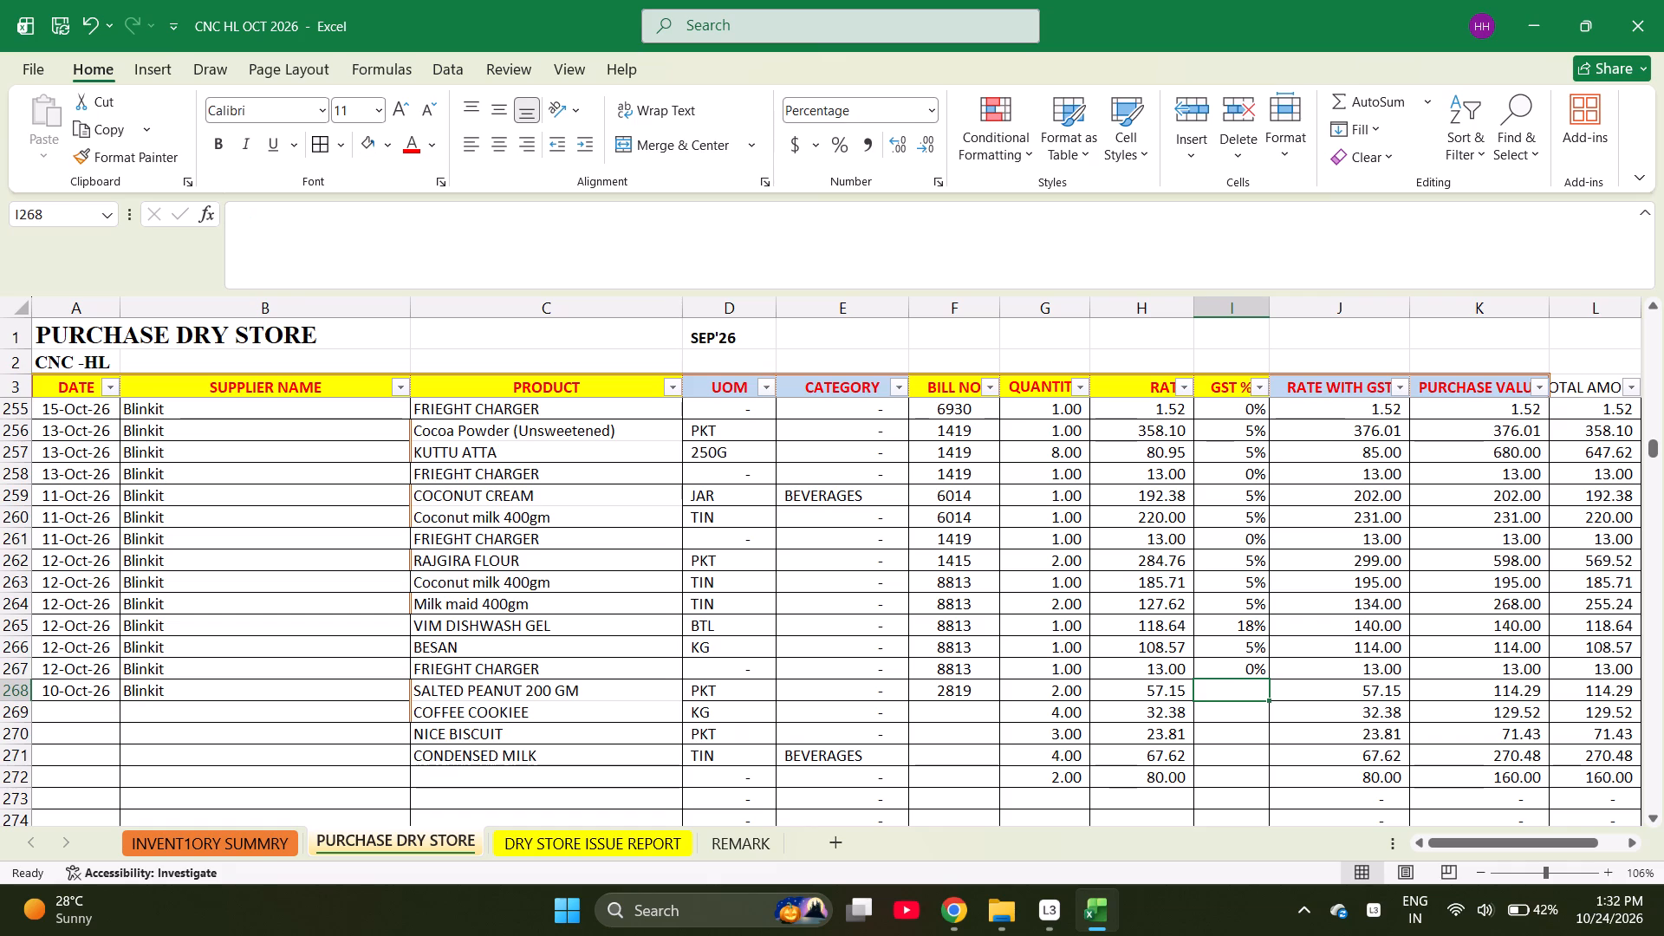
pyautogui.press('2')
pyautogui.press('Return')
pyautogui.press('2')
pyautogui.press('Return')
pyautogui.press('2')
pyautogui.press('Return')
pyautogui.press('2')
pyautogui.press('Return')
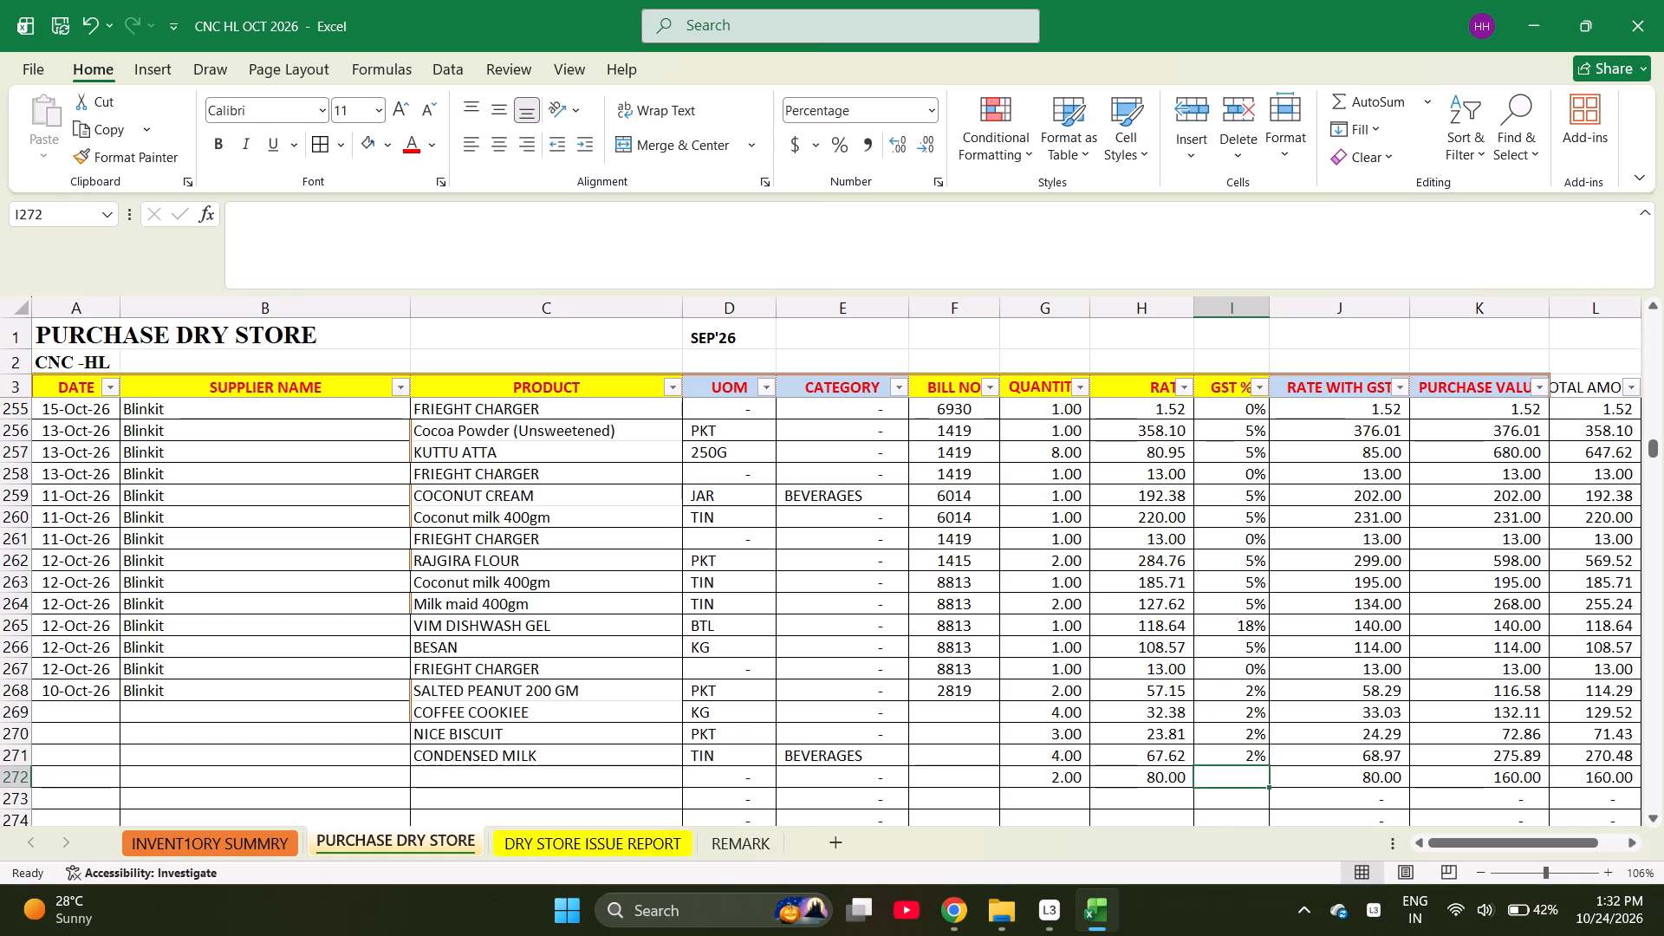
# Set the GST to 5% for all five bill 2819 items in rows 268 to 272.
pyautogui.press('Up')
pyautogui.press('Up')
pyautogui.press('Up')
pyautogui.press('Up')
pyautogui.press('Up')
pyautogui.press('Up')
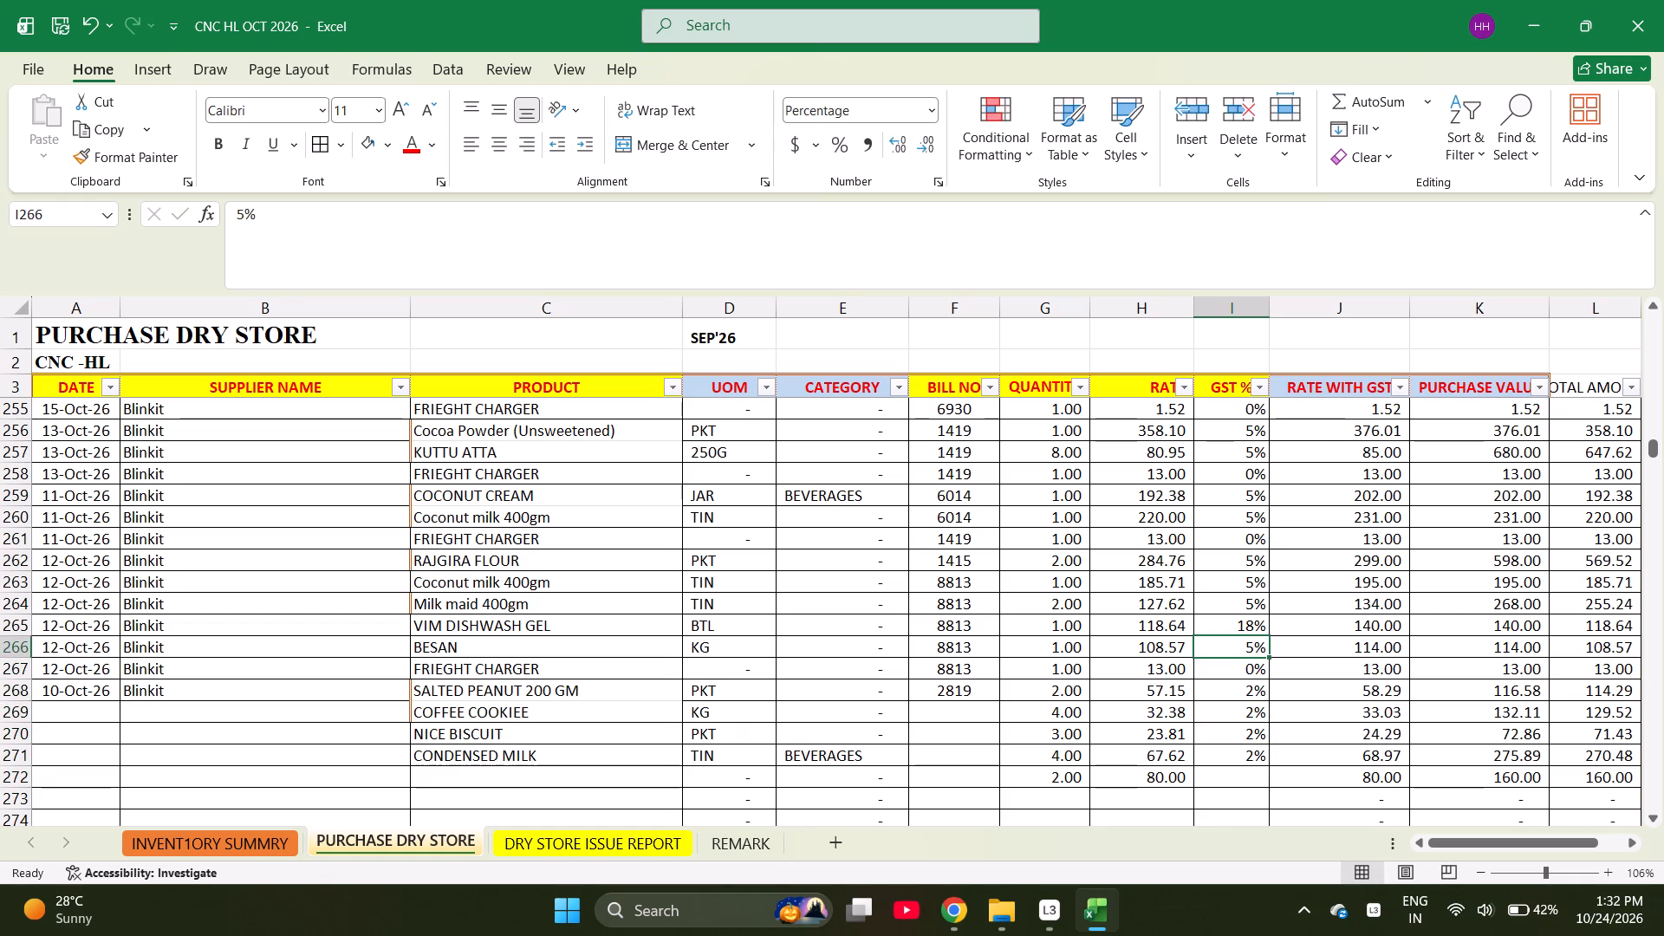
pyautogui.press('Down')
pyautogui.press('Down')
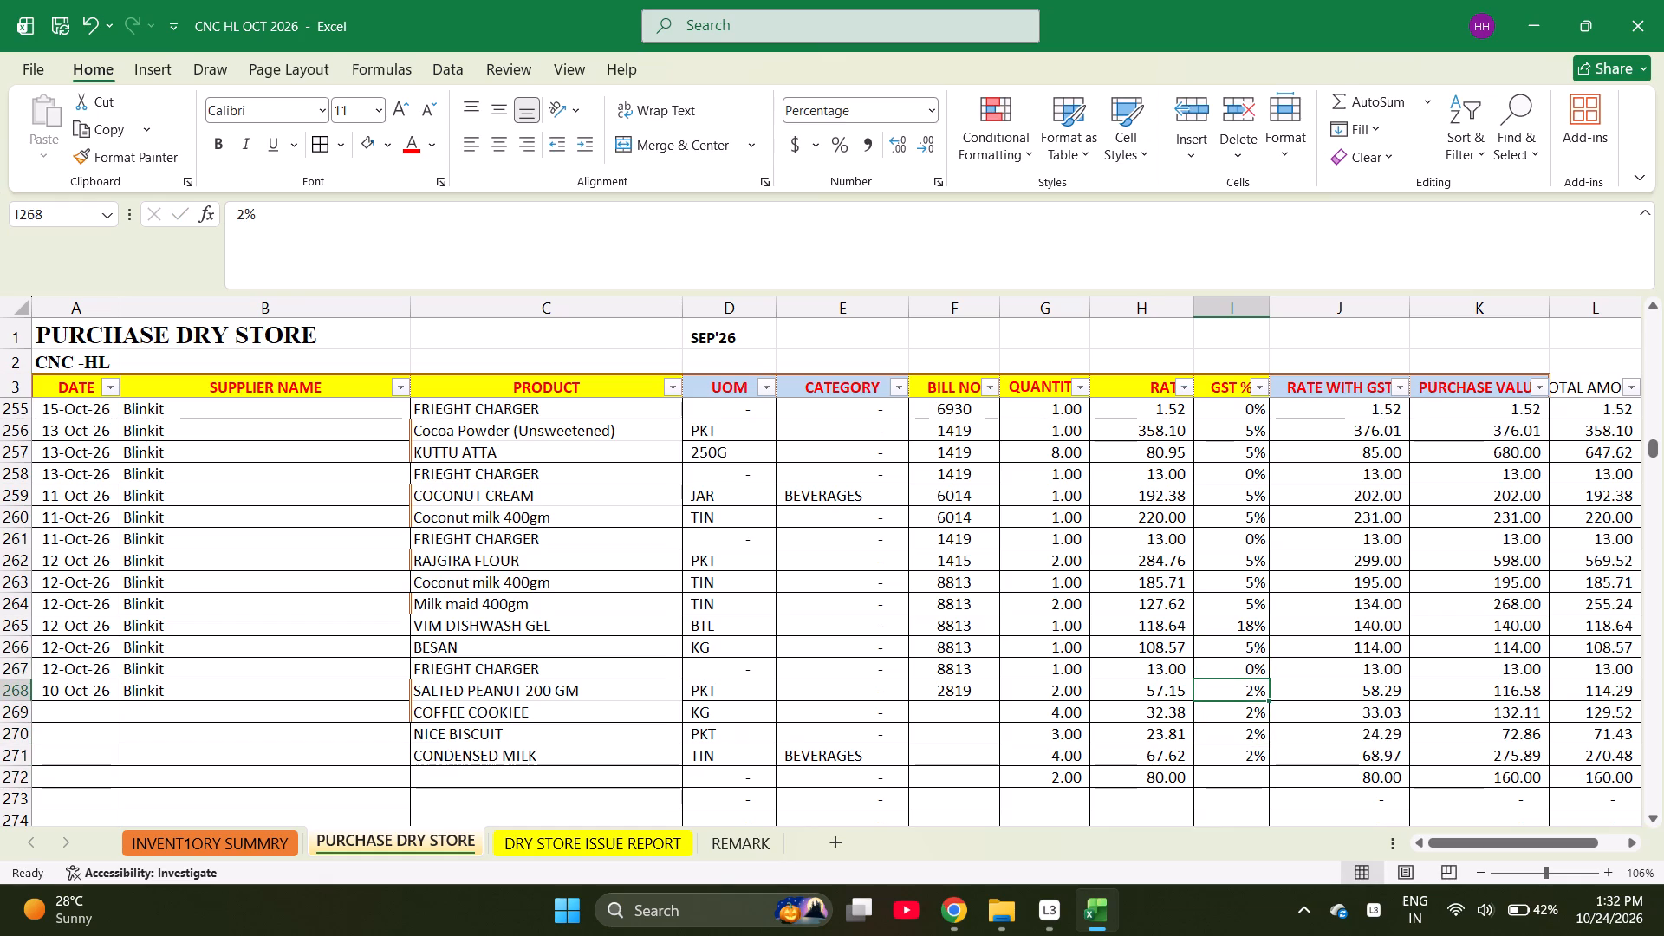
pyautogui.press('5')
pyautogui.press('Return')
pyautogui.press('Return')
pyautogui.press('5')
pyautogui.press('Return')
pyautogui.press('5')
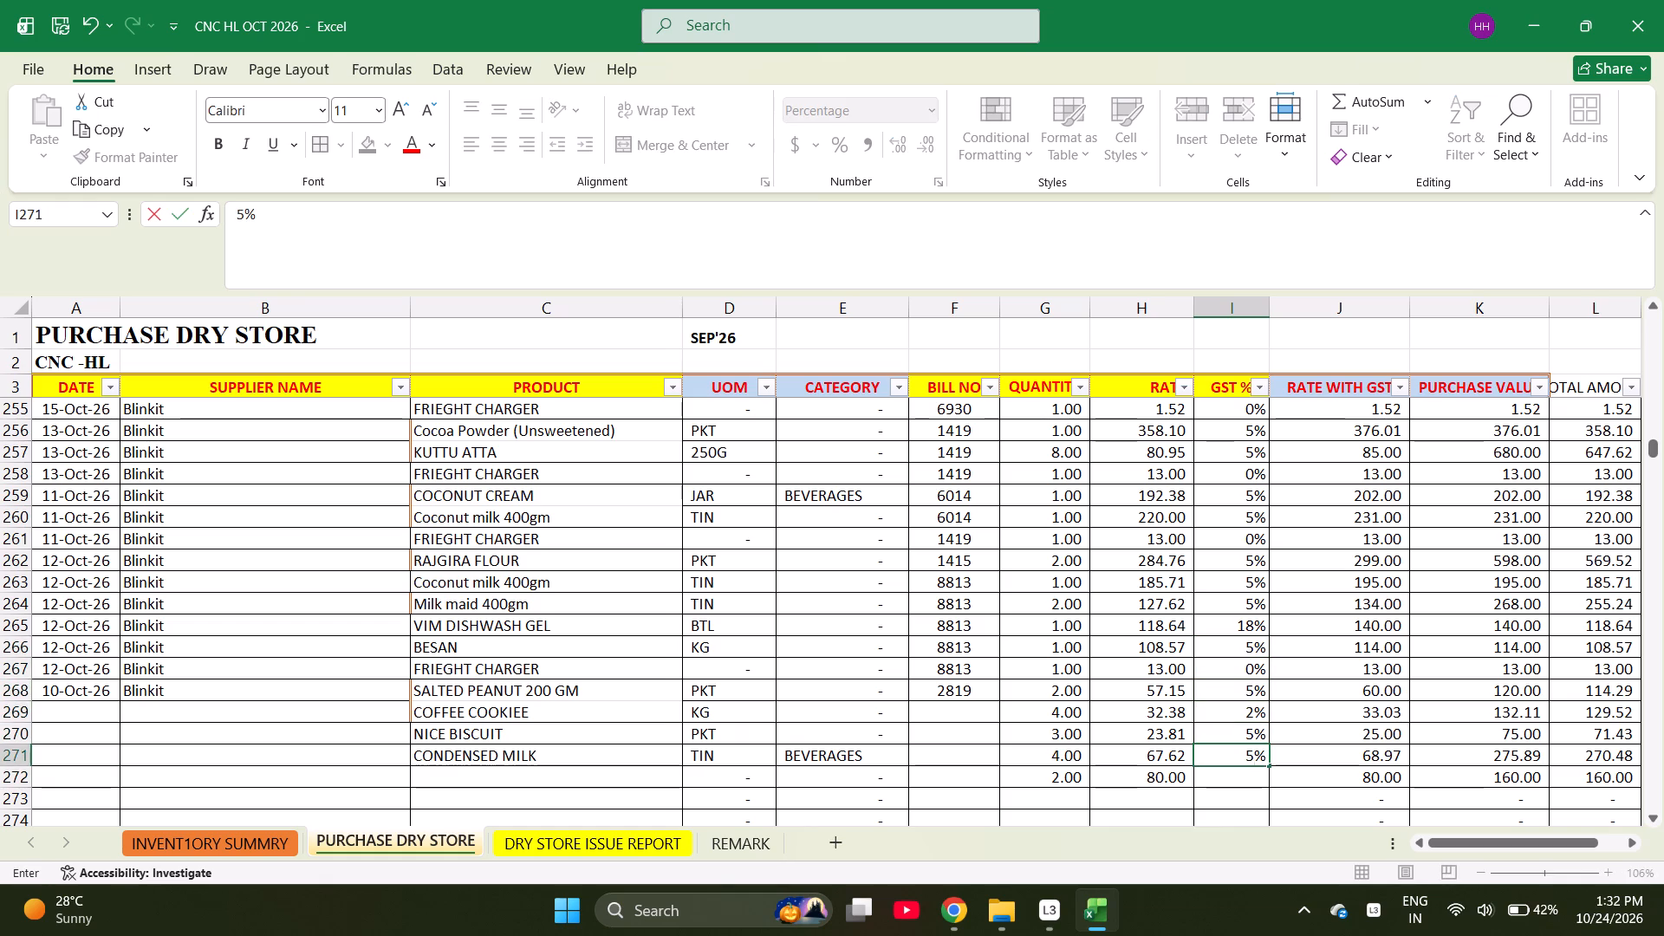
pyautogui.press('Up')
pyautogui.press('Up')
pyautogui.press('5')
pyautogui.press('Return')
pyautogui.press('5')
pyautogui.press('Return')
pyautogui.press('5')
pyautogui.press('Return')
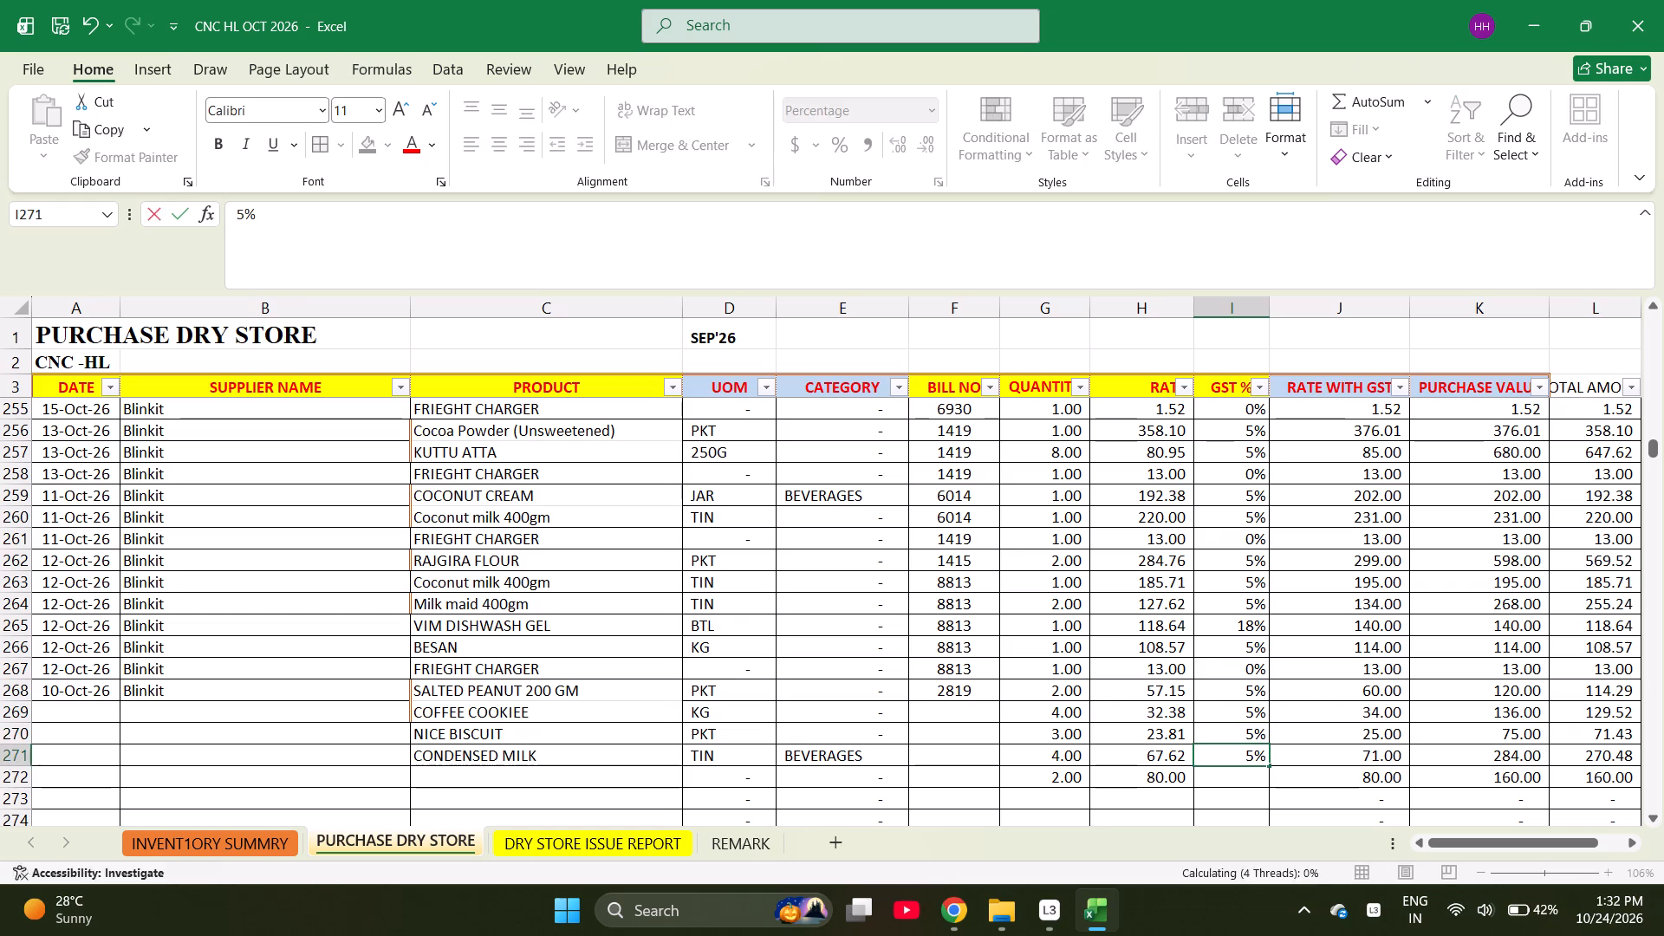
pyautogui.press('5')
pyautogui.press('Return')
# Copy the product CONDENSED MILK from row 271 into the empty product cell of row 272.
pyautogui.hotkey('ctrl', 'Left')
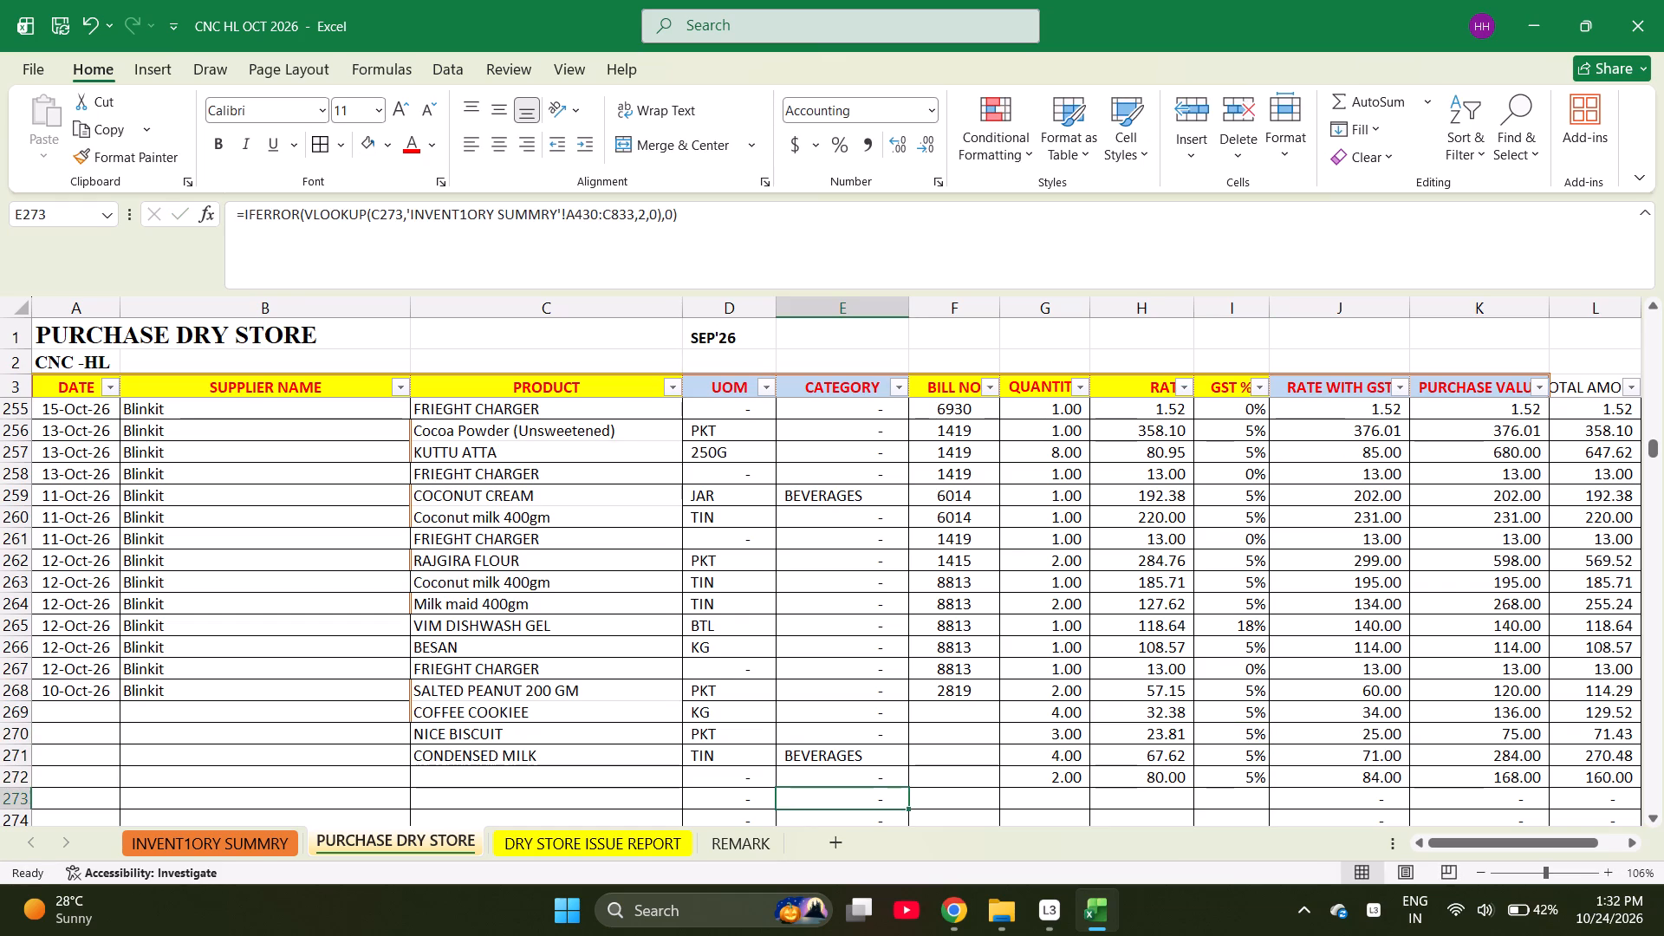
pyautogui.press('Left')
pyautogui.press('Left')
pyautogui.press('Up')
pyautogui.press('Up')
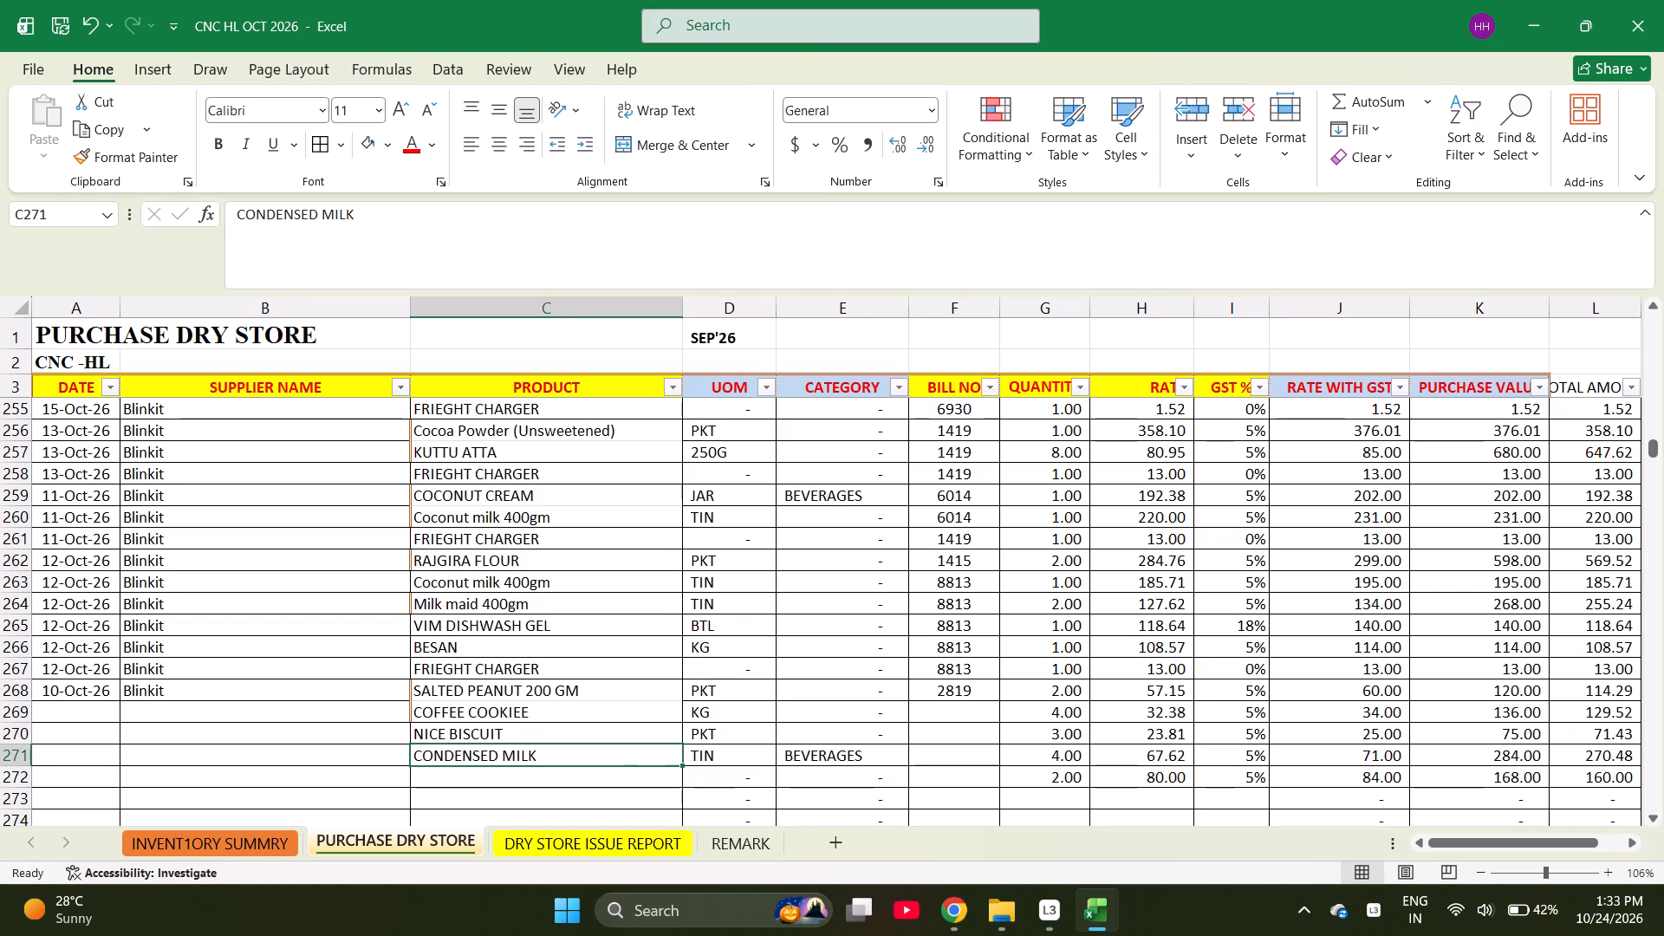
pyautogui.hotkey('ctrl', 'c')
pyautogui.press('Down')
pyautogui.press('Return')
# Replace the product name in row 271 with STAFF LOBIYA.
pyautogui.press('Up')
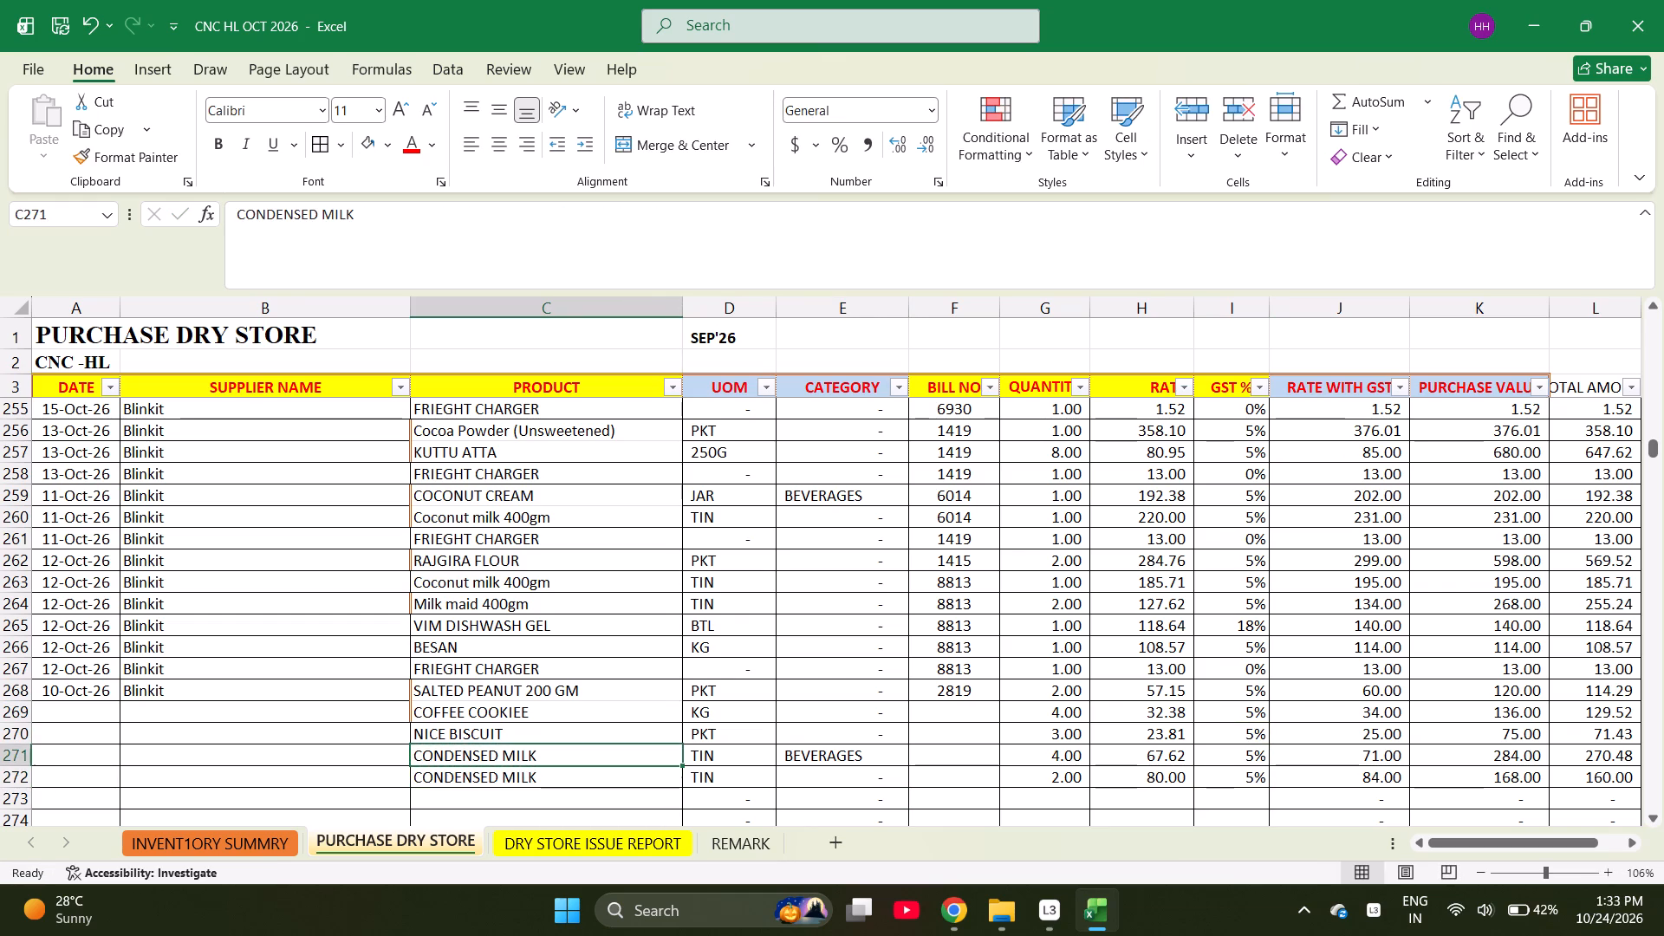
pyautogui.press('s')
pyautogui.write('TAFF K')
pyautogui.press('BackSpace')
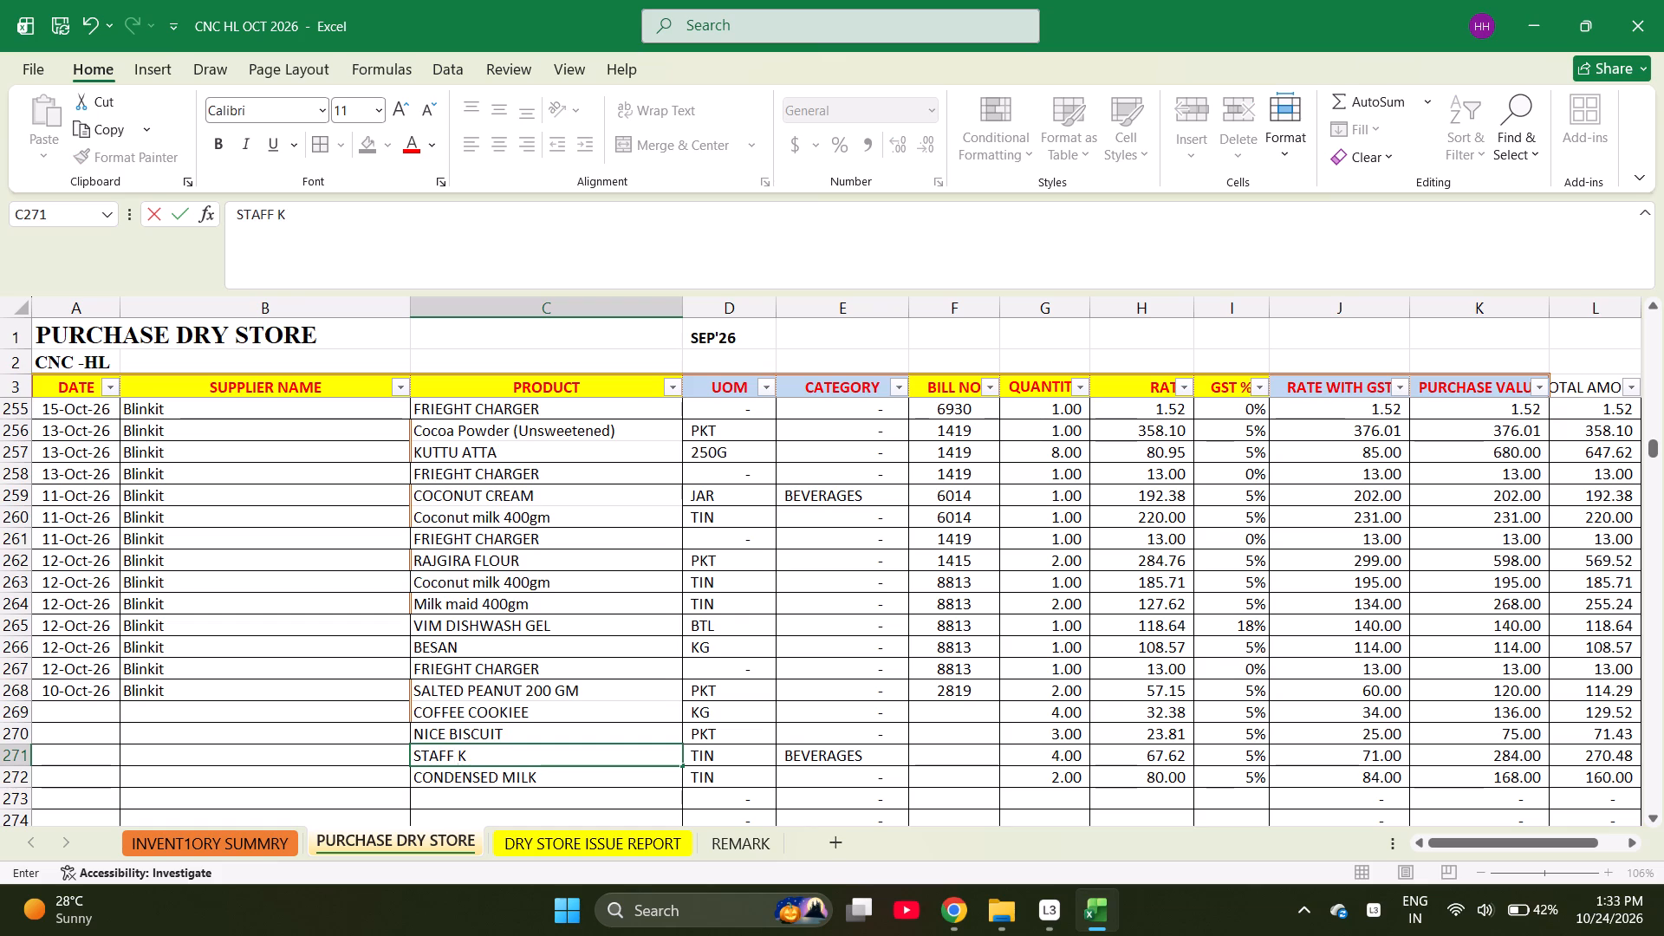
pyautogui.write('LO')
pyautogui.write('BIYA')
pyautogui.press('Return')
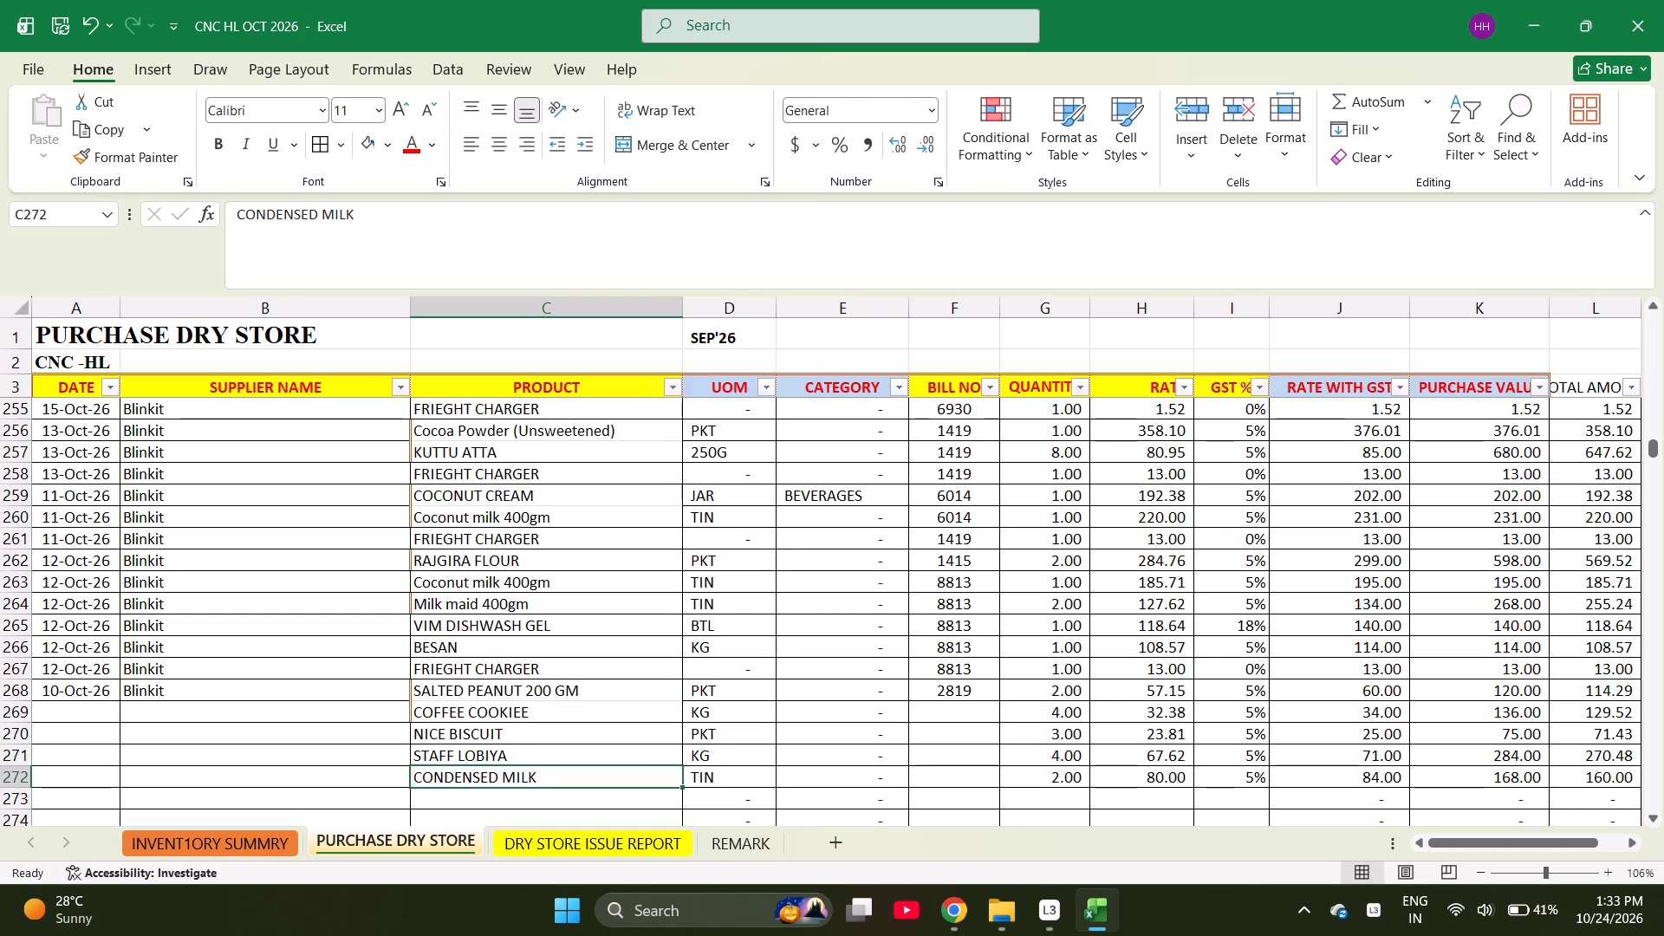
# Fill the category lookup formula down from the row above in each of rows 270 to 273.
pyautogui.press('Right')
pyautogui.press('Right')
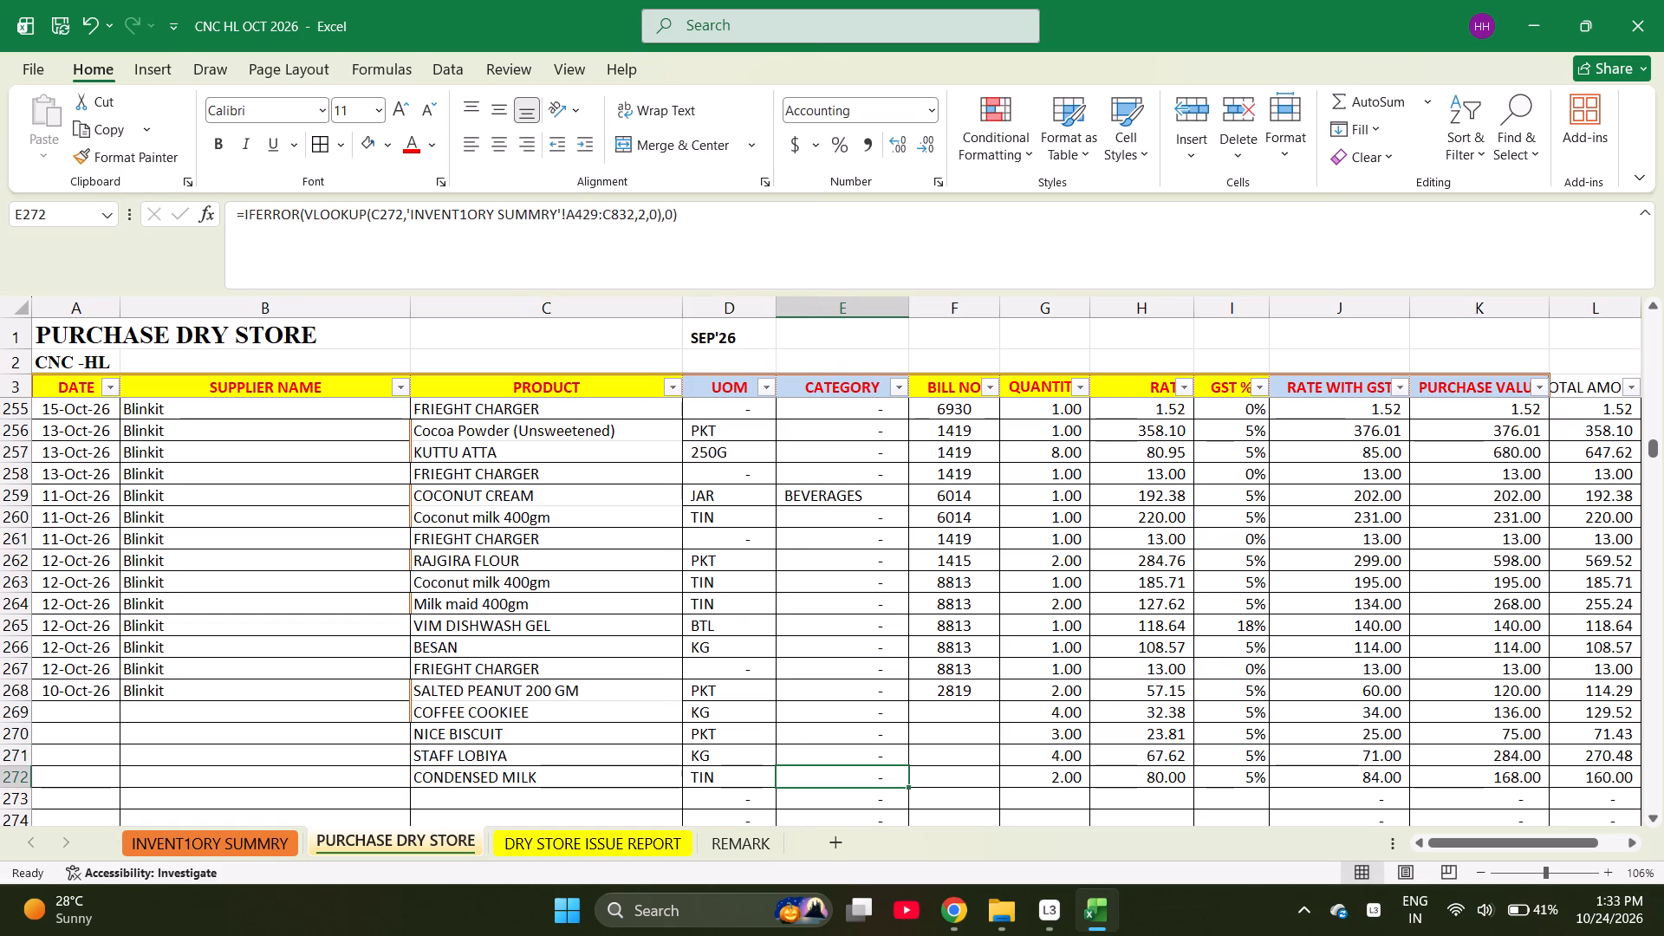
pyautogui.hotkey('ctrl', 'd')
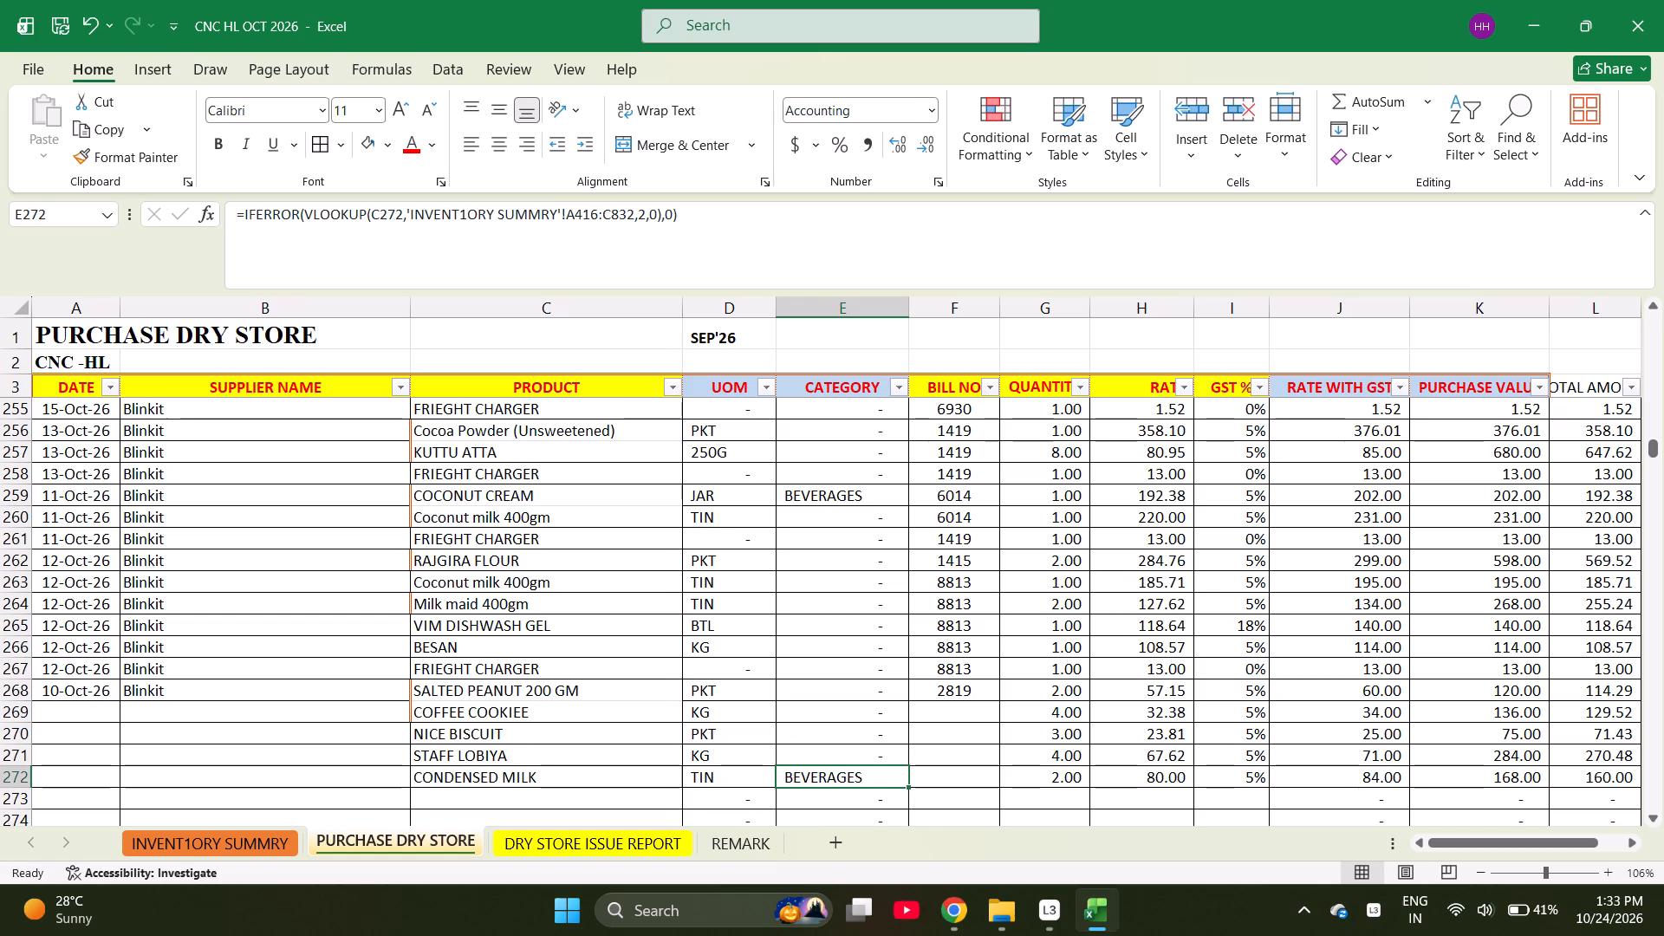
pyautogui.press('Up')
pyautogui.press('Down')
pyautogui.press('Down')
pyautogui.hotkey('ctrl', 'd')
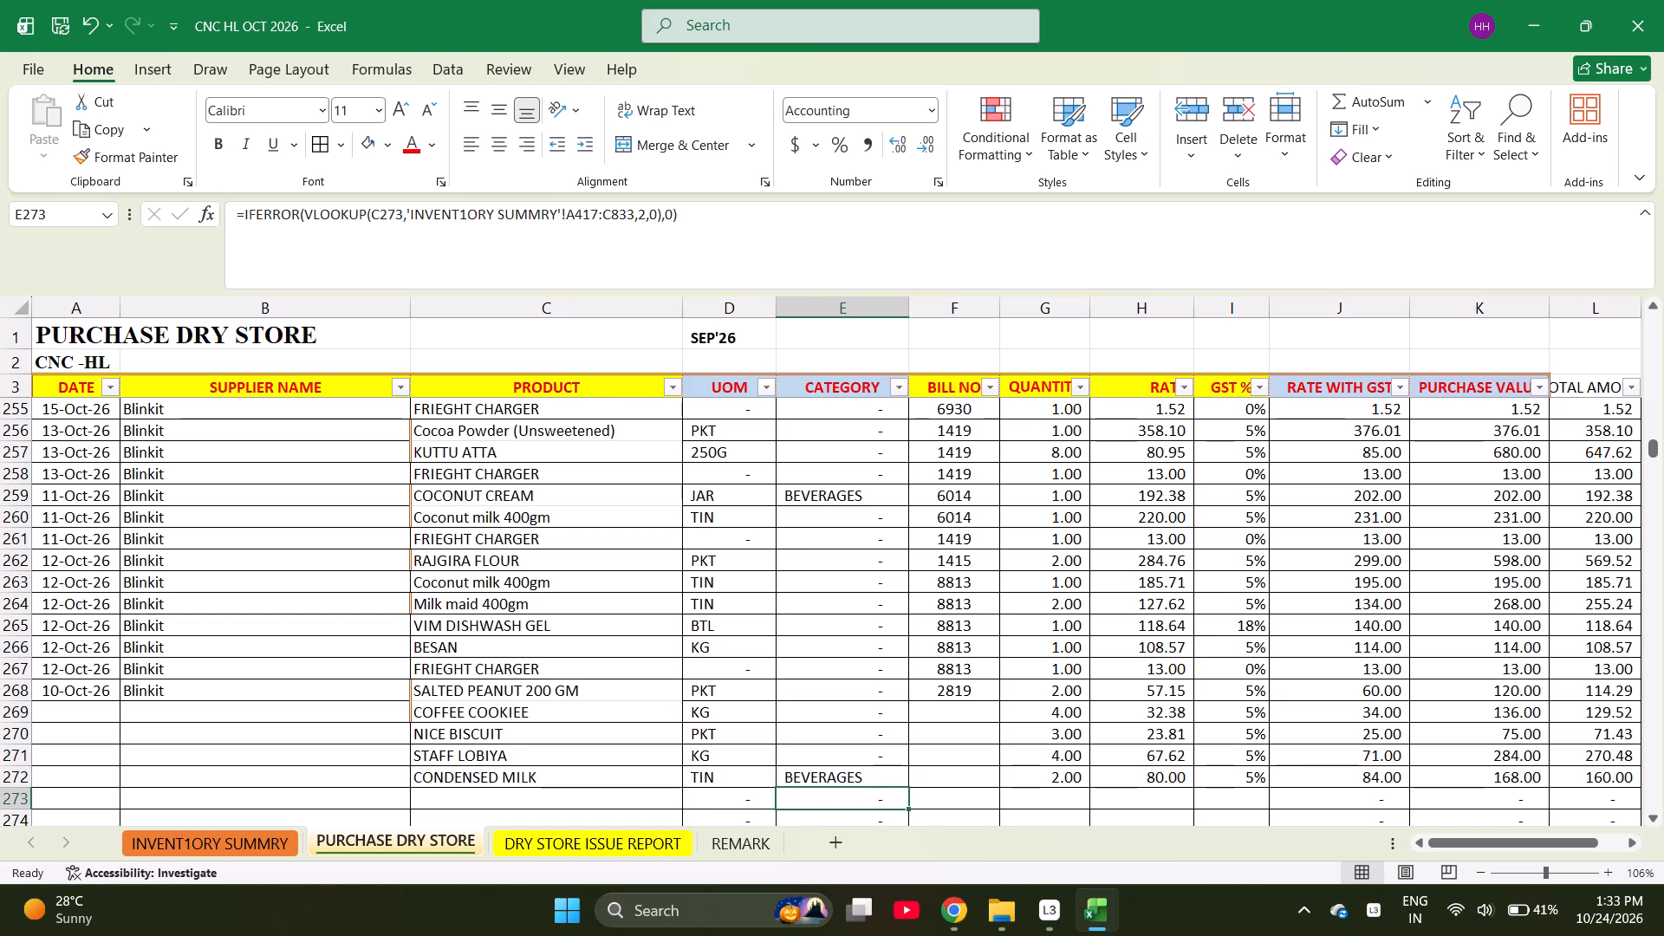
pyautogui.press('Down')
pyautogui.press('Up')
pyautogui.press('Up')
pyautogui.press('Up')
pyautogui.press('Up')
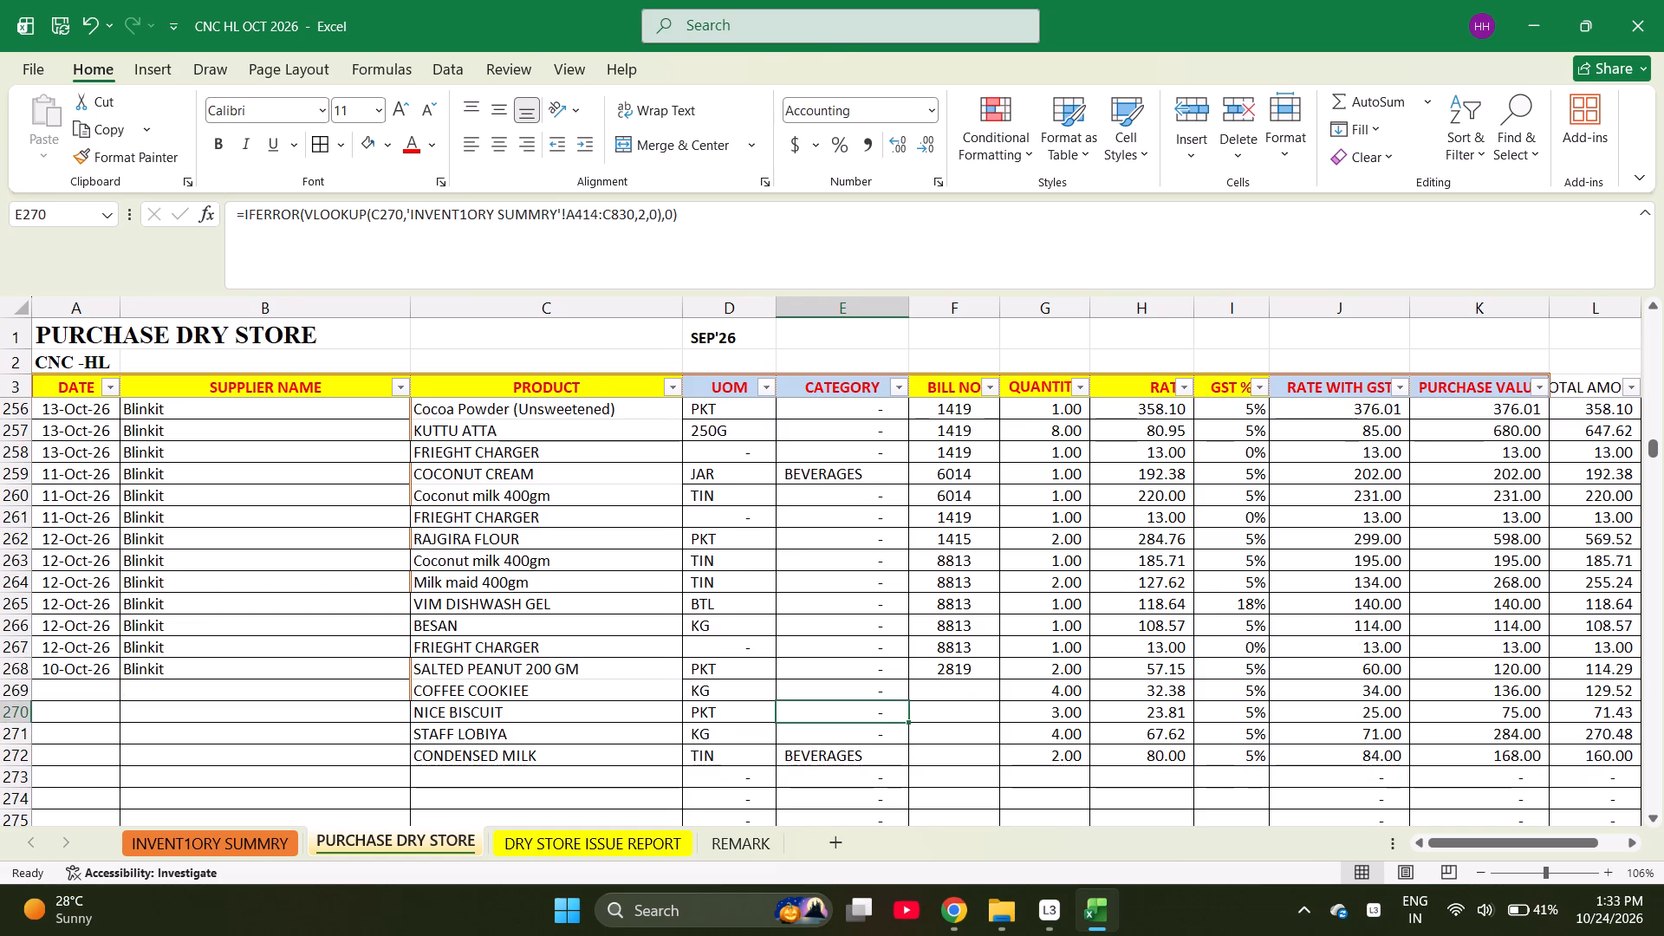
pyautogui.hotkey('ctrl', 'd')
pyautogui.press('Down')
pyautogui.hotkey('ctrl', 'd')
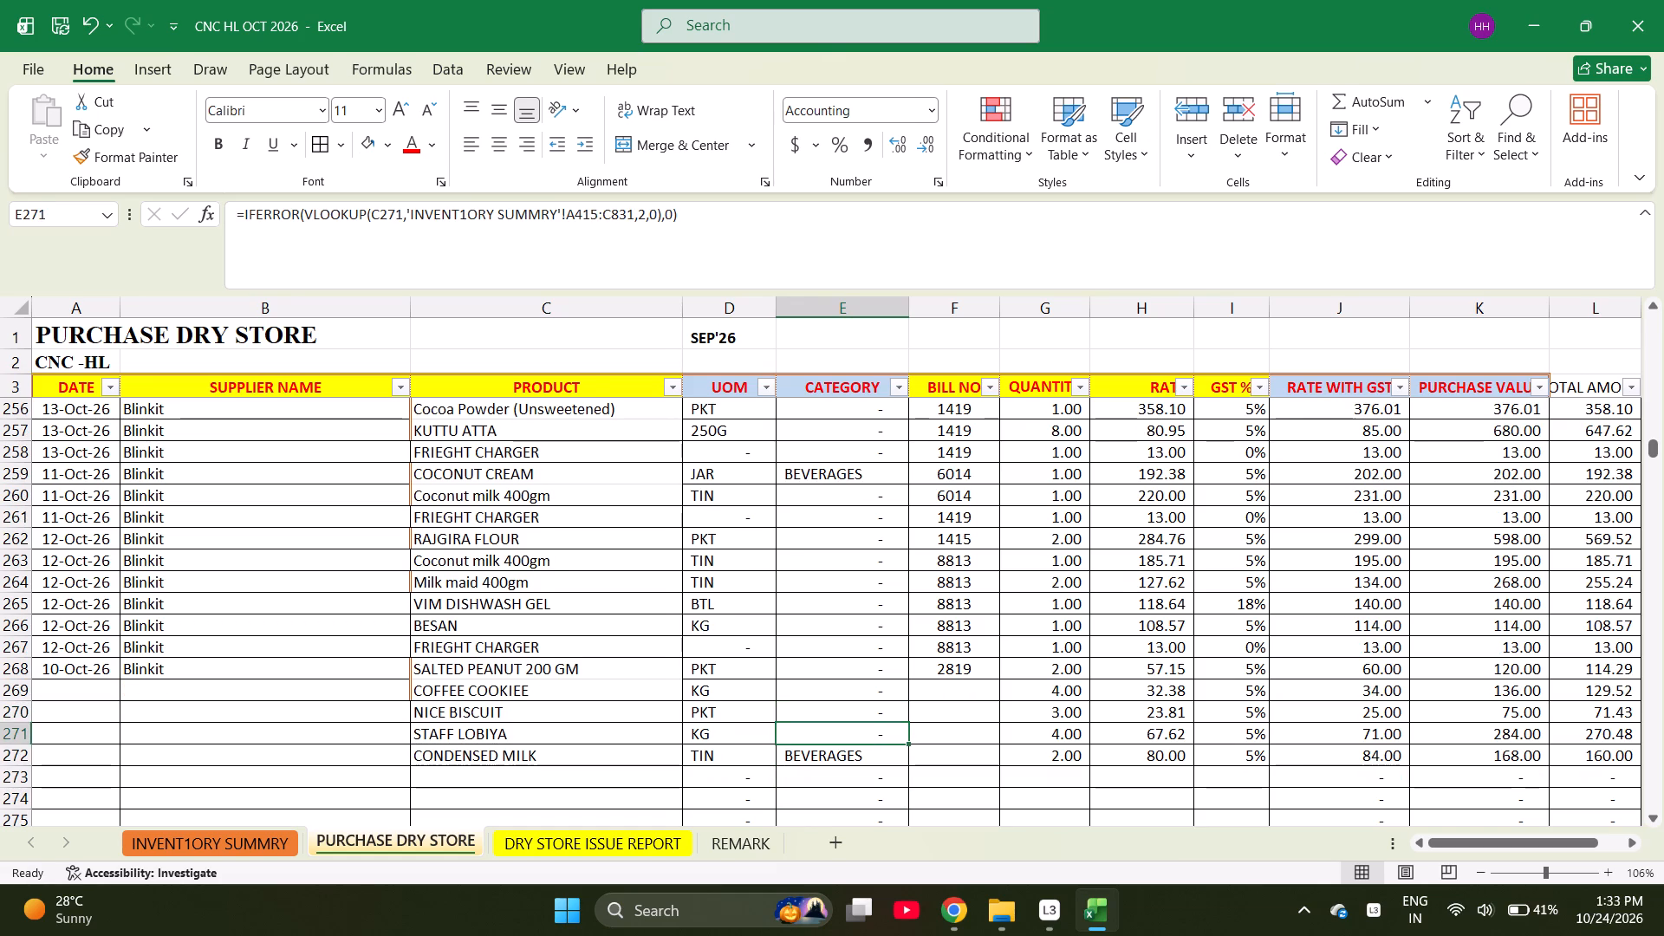
# Fill bill number 2819 down from row 268 through row 272.
pyautogui.press('Right')
pyautogui.press('Up')
pyautogui.press('Up')
pyautogui.press('Up')
pyautogui.hotkey('shift', 'Down')
pyautogui.hotkey('shift', 'Down')
pyautogui.hotkey('shift', 'Down')
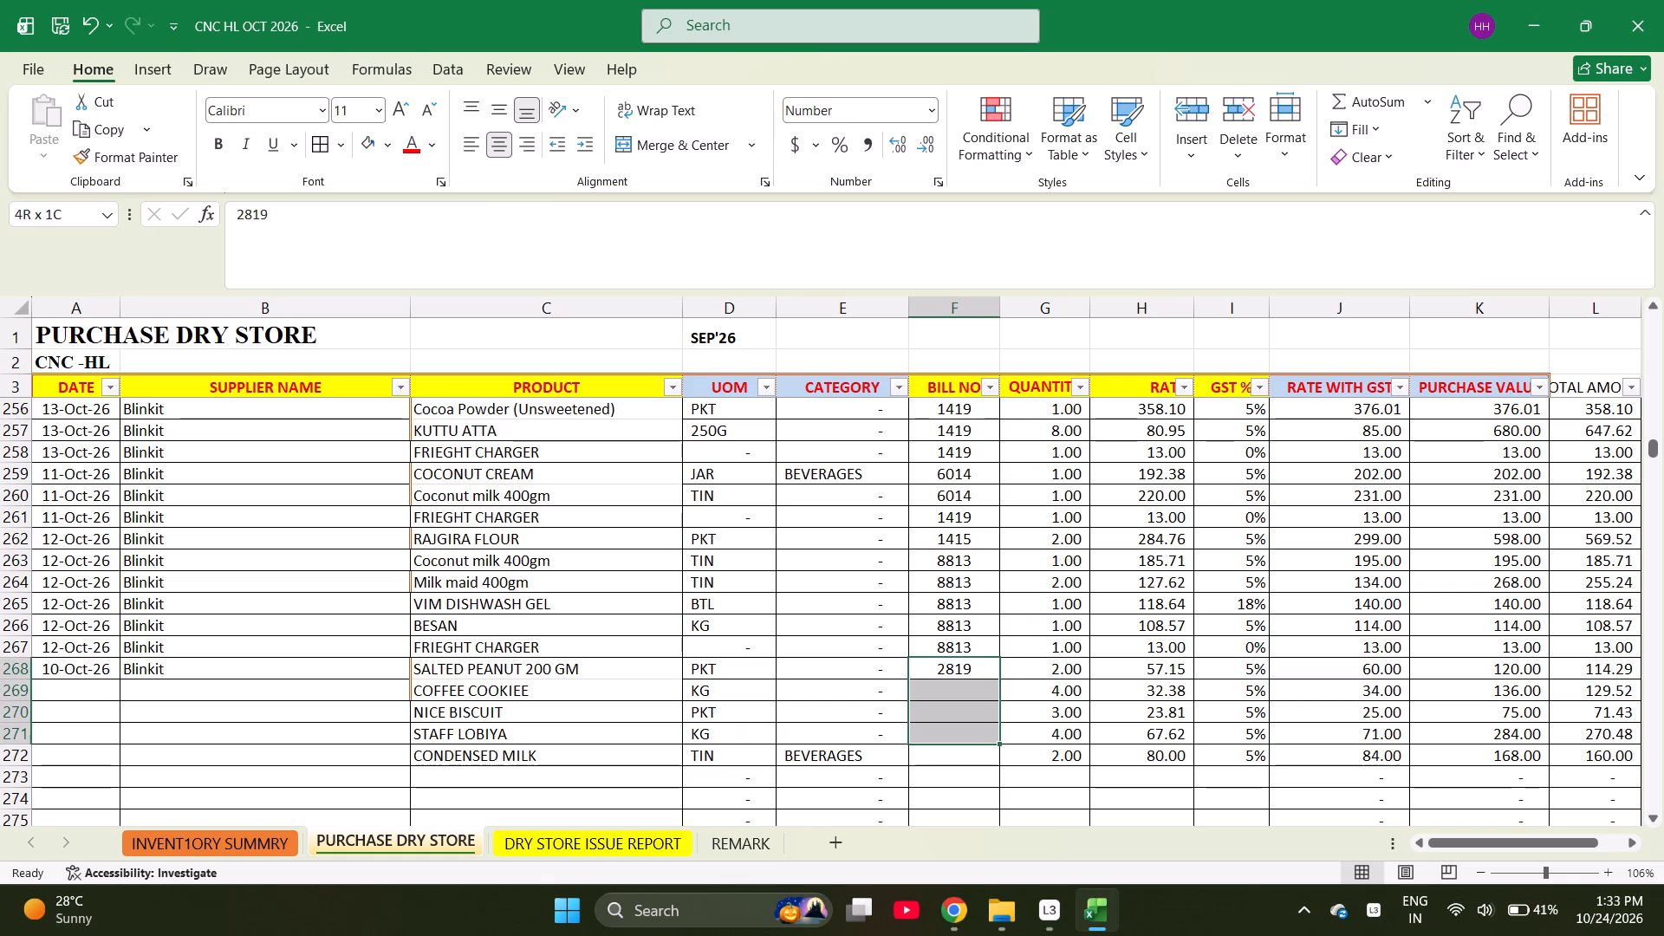
pyautogui.hotkey('shift', 'Down')
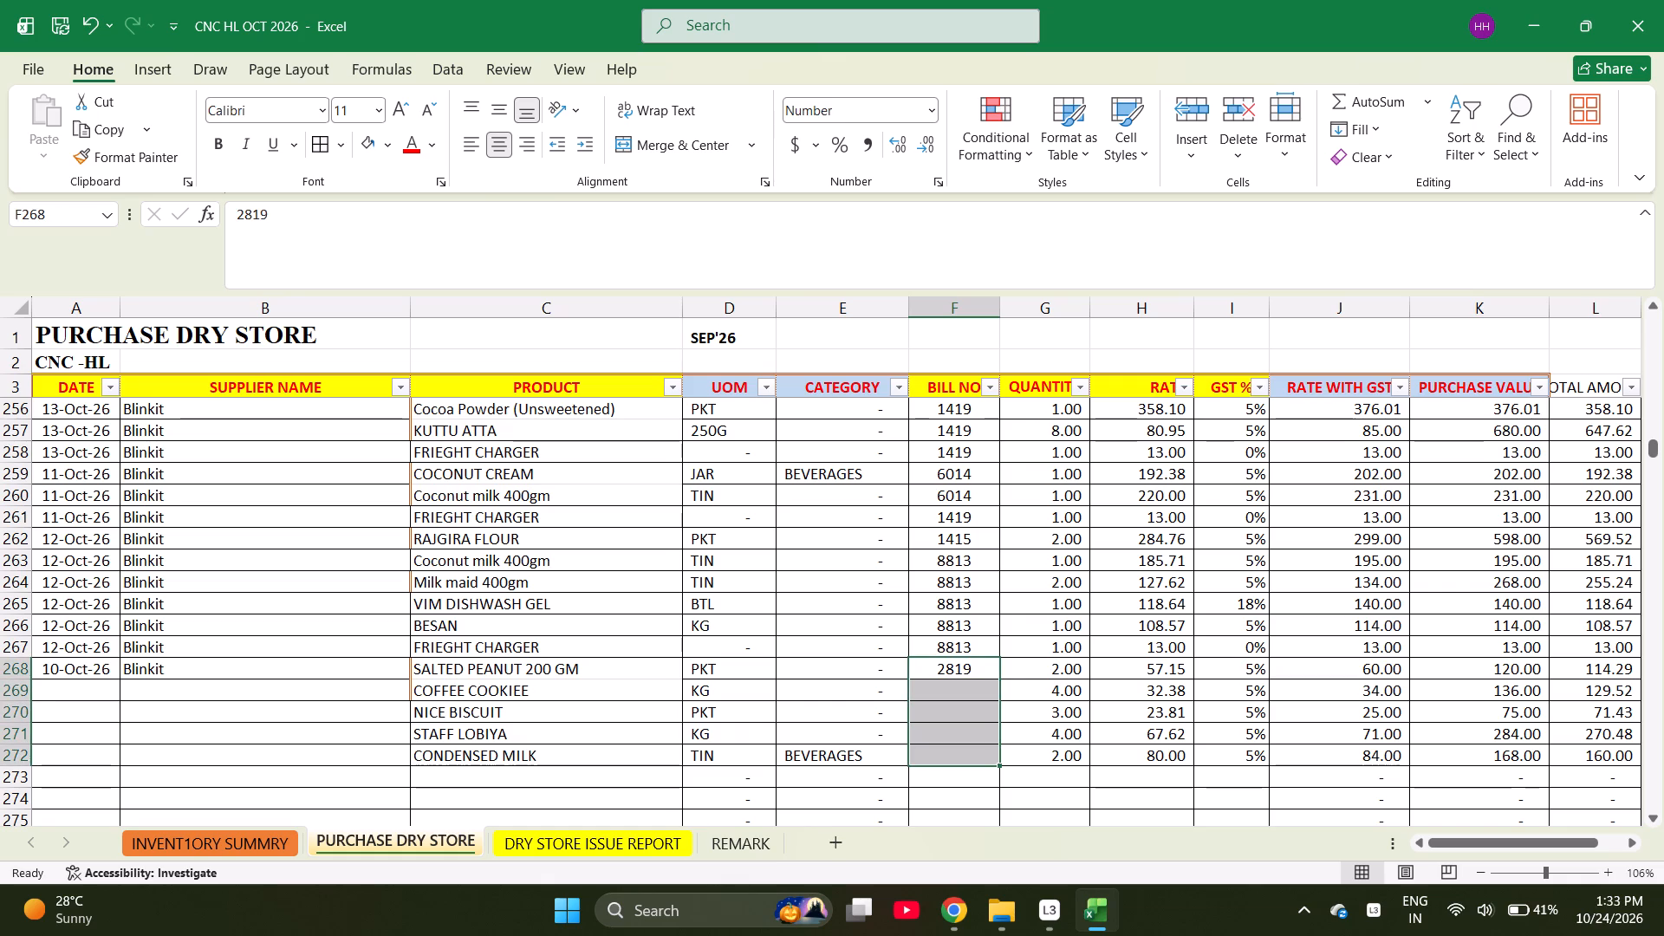
pyautogui.hotkey('ctrl', 'd')
# Fill the date 10-Oct-26 and supplier Blinkit down from row 268 through row 272.
pyautogui.press('Right')
pyautogui.press('Right')
pyautogui.press('Right')
pyautogui.hotkey('ctrl', 'Left')
pyautogui.hotkey('ctrl', 'Left')
pyautogui.hotkey('ctrl', 'Left')
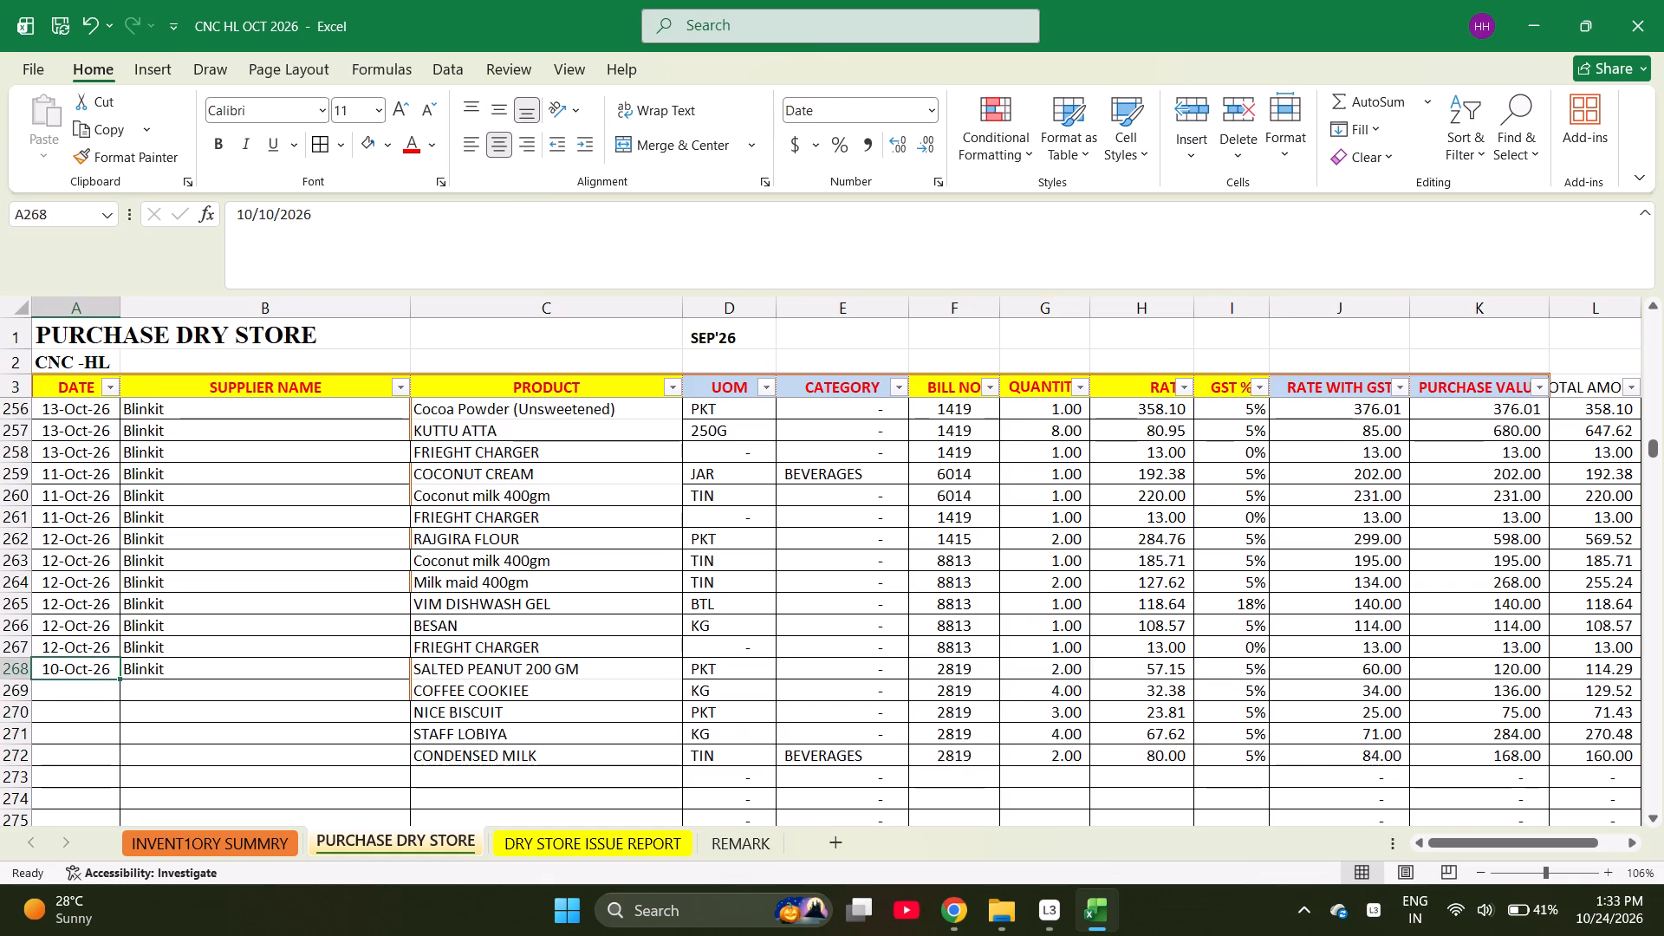
pyautogui.hotkey('shift', 'Right')
pyautogui.hotkey('shift', 'Down')
pyautogui.hotkey('shift', 'Down')
pyautogui.hotkey('shift', 'Down')
pyautogui.hotkey('shift', 'Down')
pyautogui.hotkey('shift', 'Down')
pyautogui.hotkey('shift', 'Down')
pyautogui.hotkey('shift', 'Up')
pyautogui.hotkey('shift', 'Up')
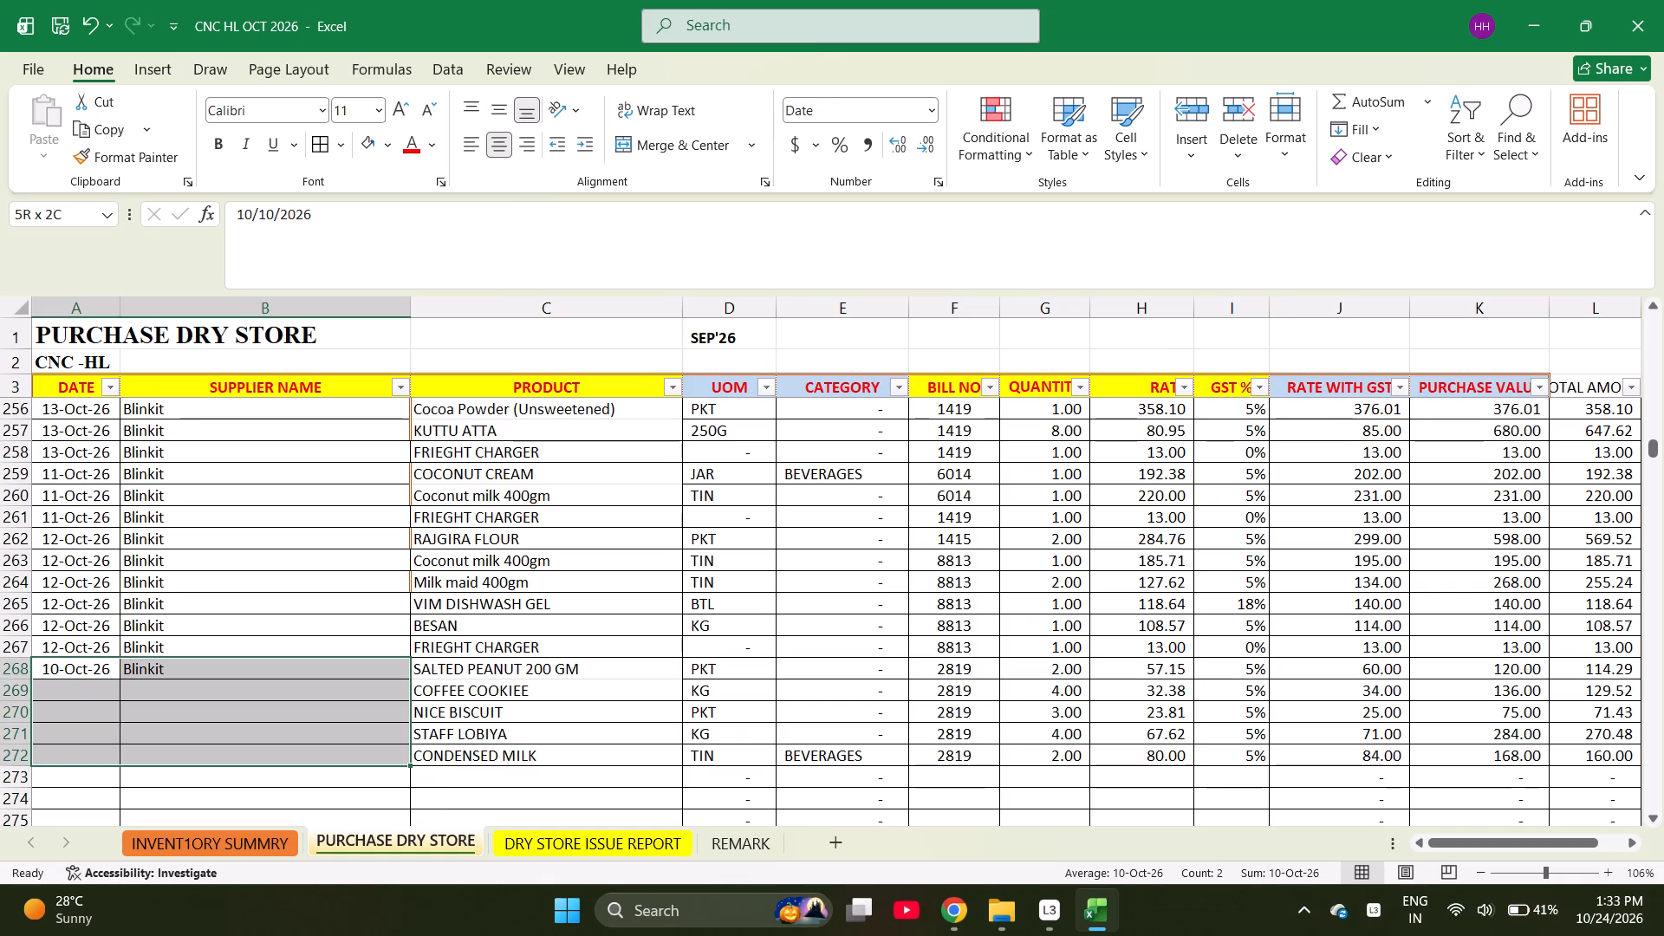
pyautogui.hotkey('ctrl', 'd')
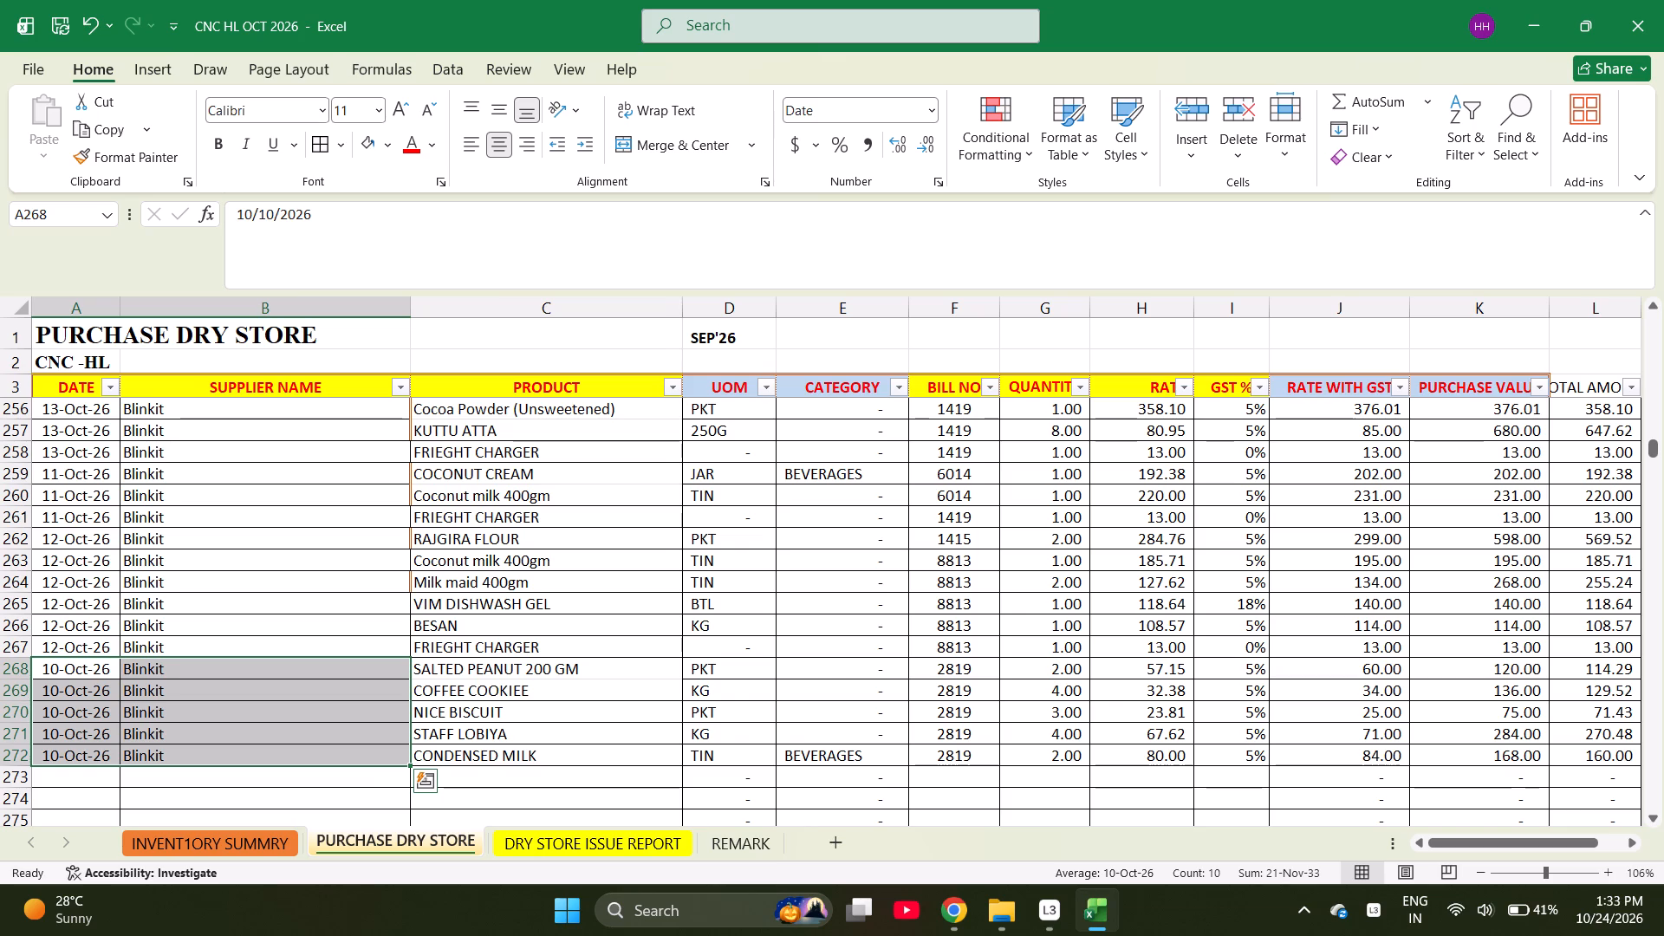
# Check the sum of the purchase values in rows 268 to 272, also including the freight charge in row 267.
pyautogui.press('Right')
pyautogui.press('Right')
pyautogui.press('Right')
pyautogui.press('Right')
pyautogui.press('Right')
pyautogui.press('Right')
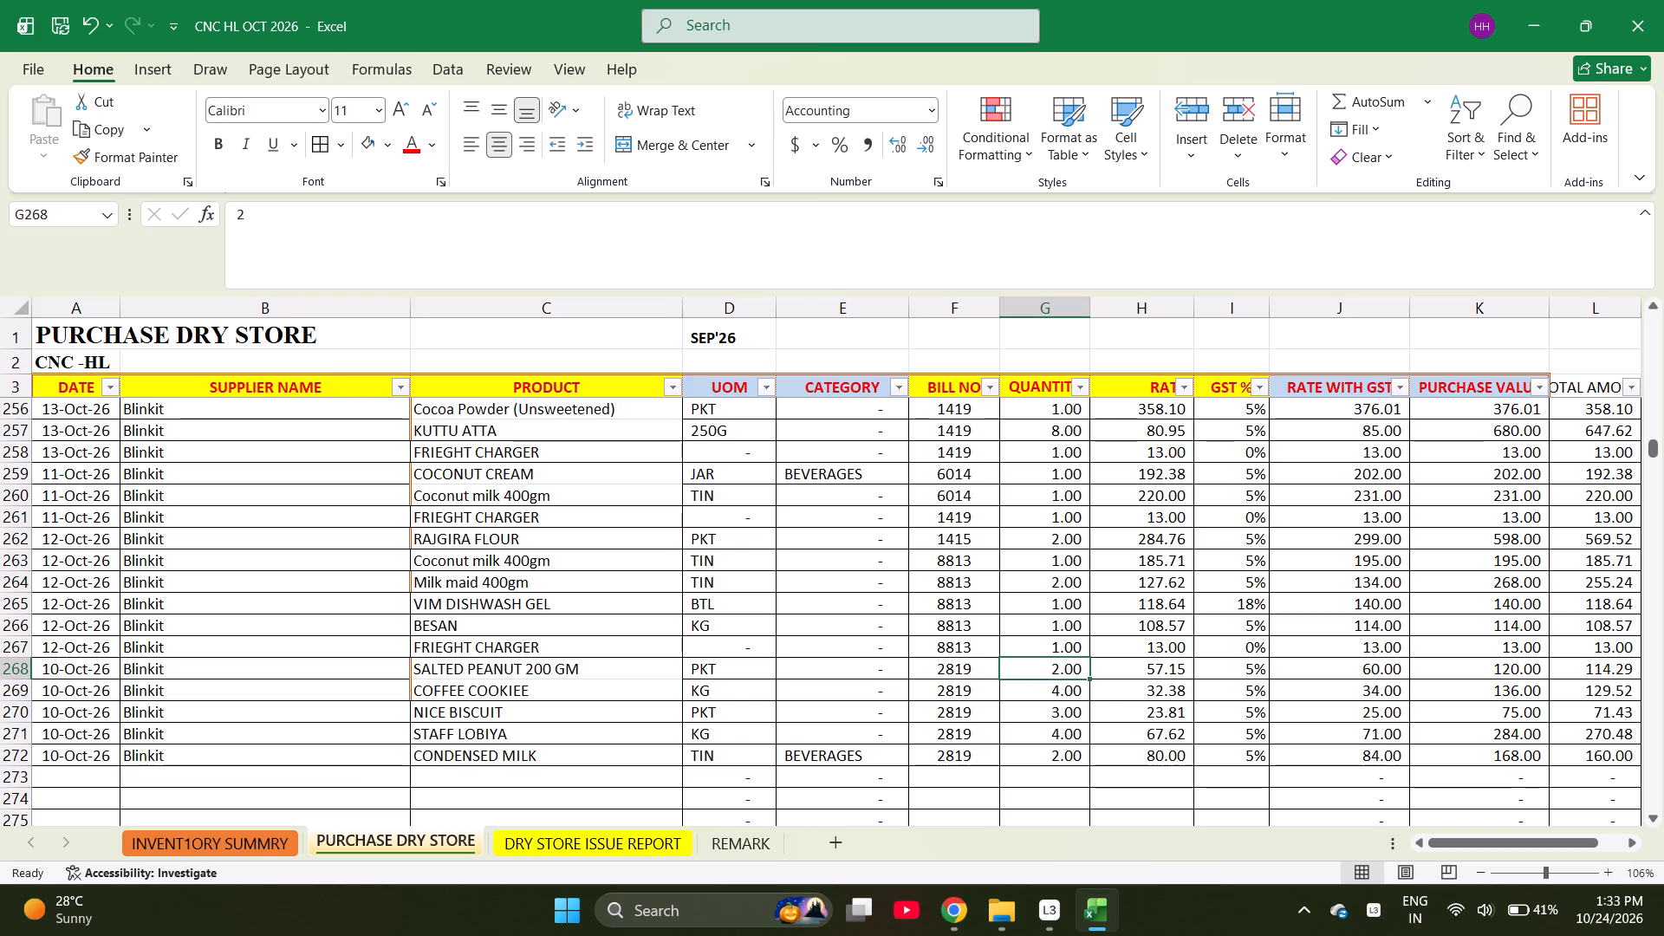
pyautogui.press('Right')
pyautogui.press('Right')
pyautogui.press('Right')
pyautogui.press('Right')
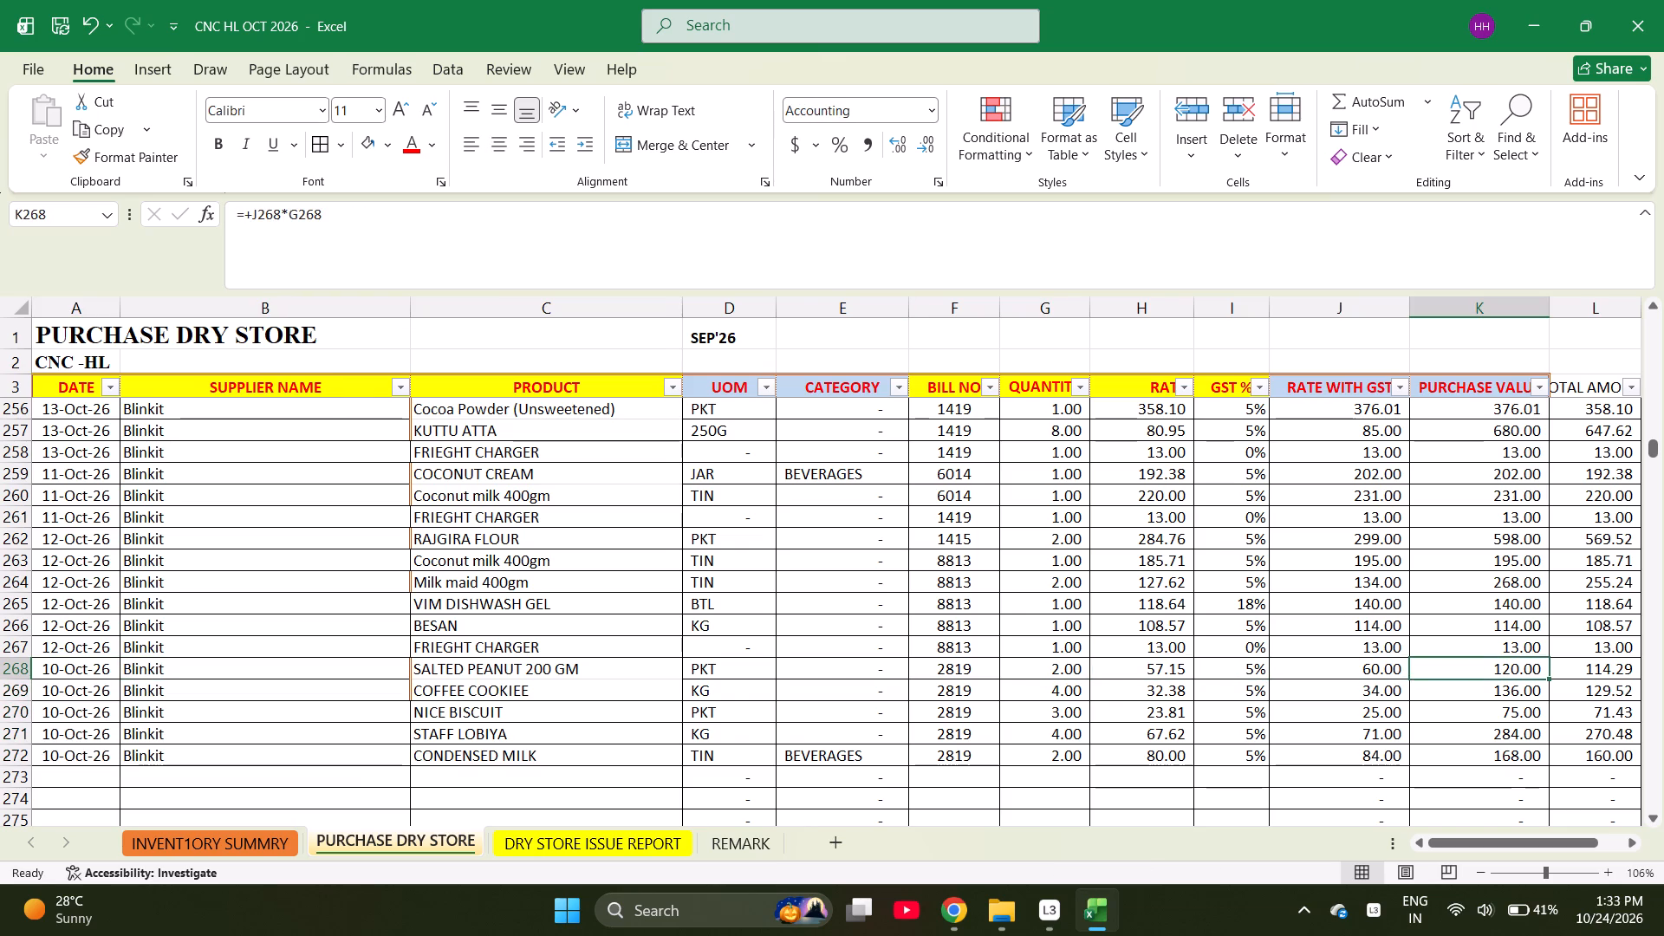
pyautogui.press('Down')
pyautogui.press('Down')
pyautogui.press('Down')
pyautogui.press('Down')
pyautogui.hotkey('shift', 'Up')
pyautogui.hotkey('shift', 'Up')
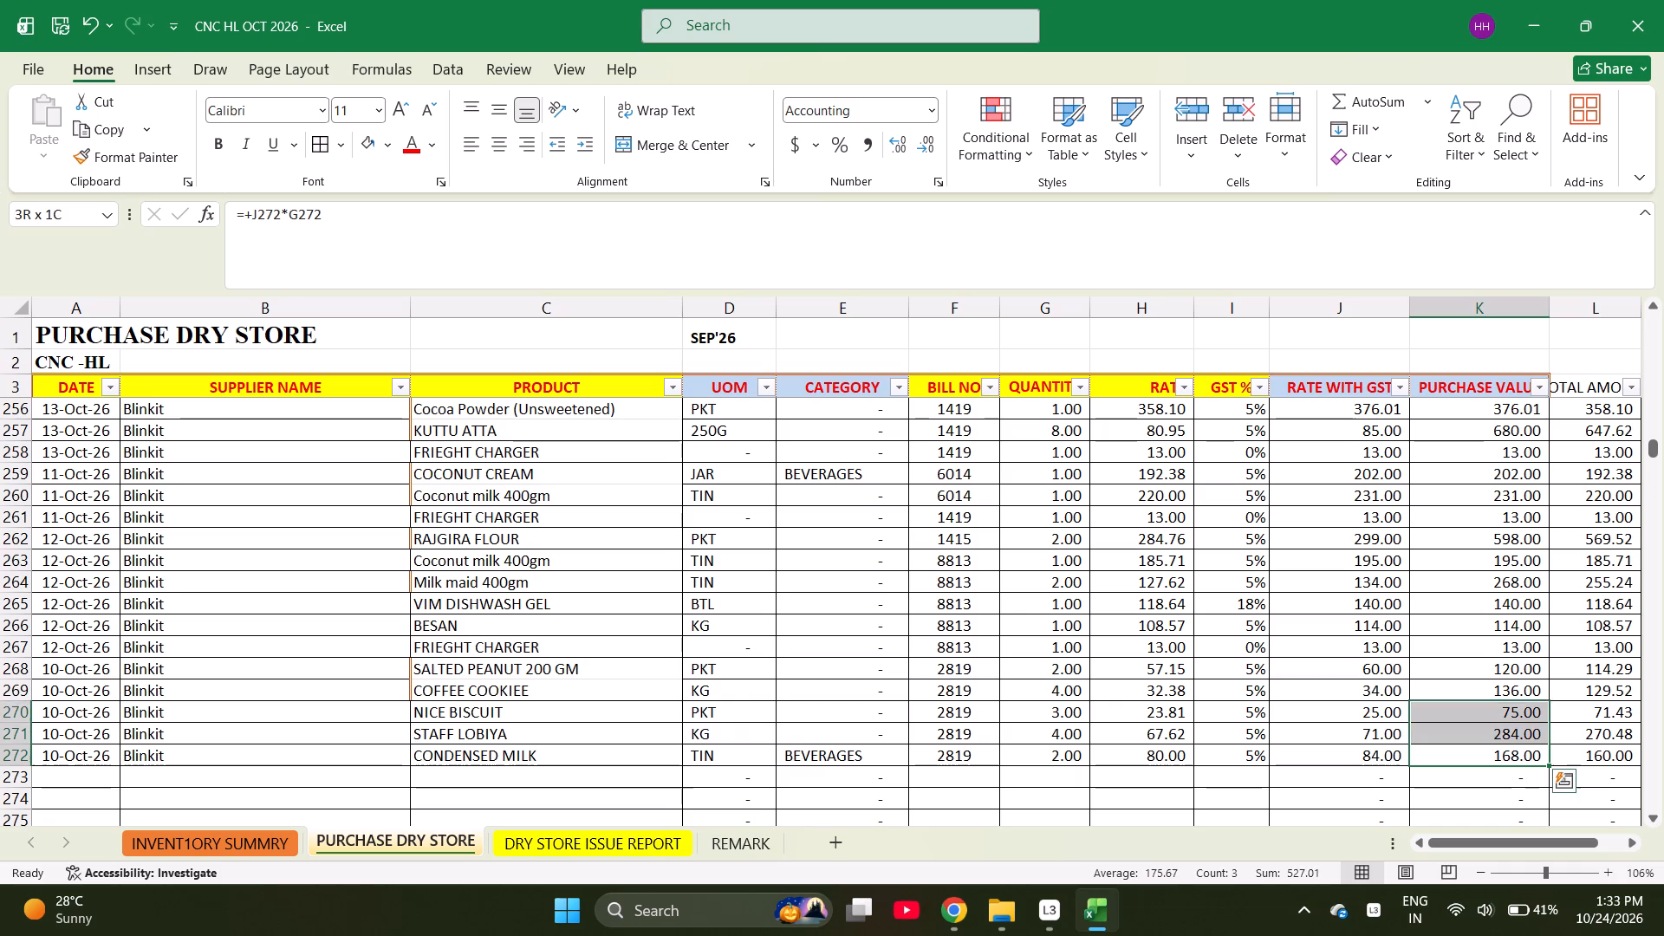
pyautogui.hotkey('shift', 'Up')
pyautogui.hotkey('shift', 'Up')
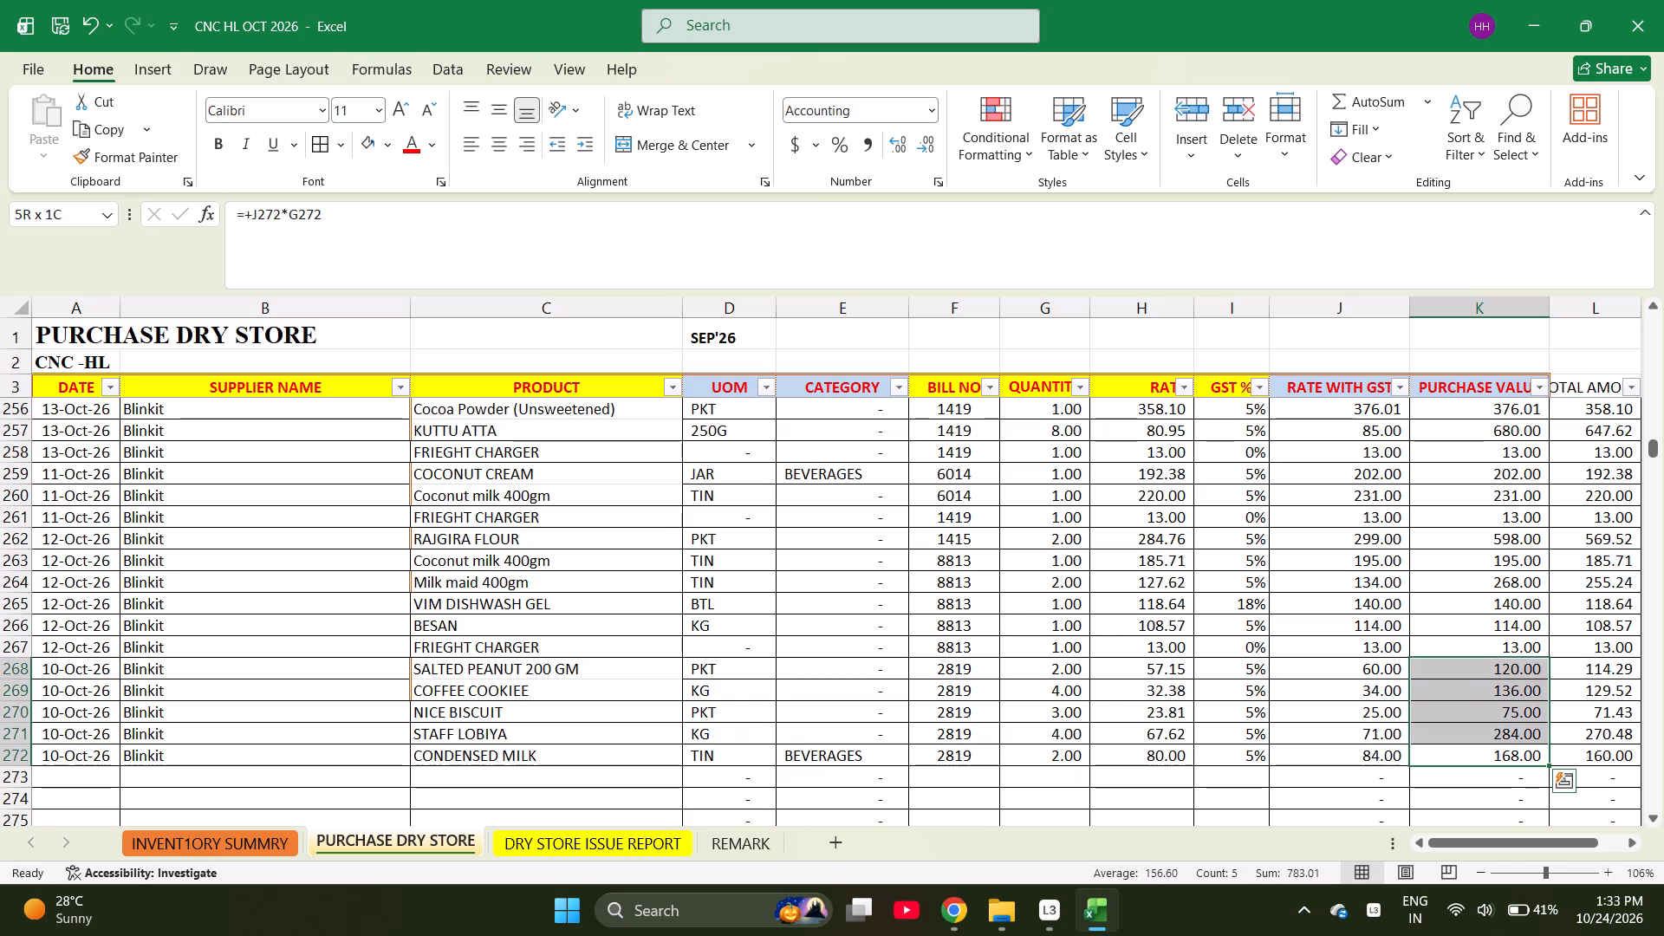
pyautogui.hotkey('shift', 'Up')
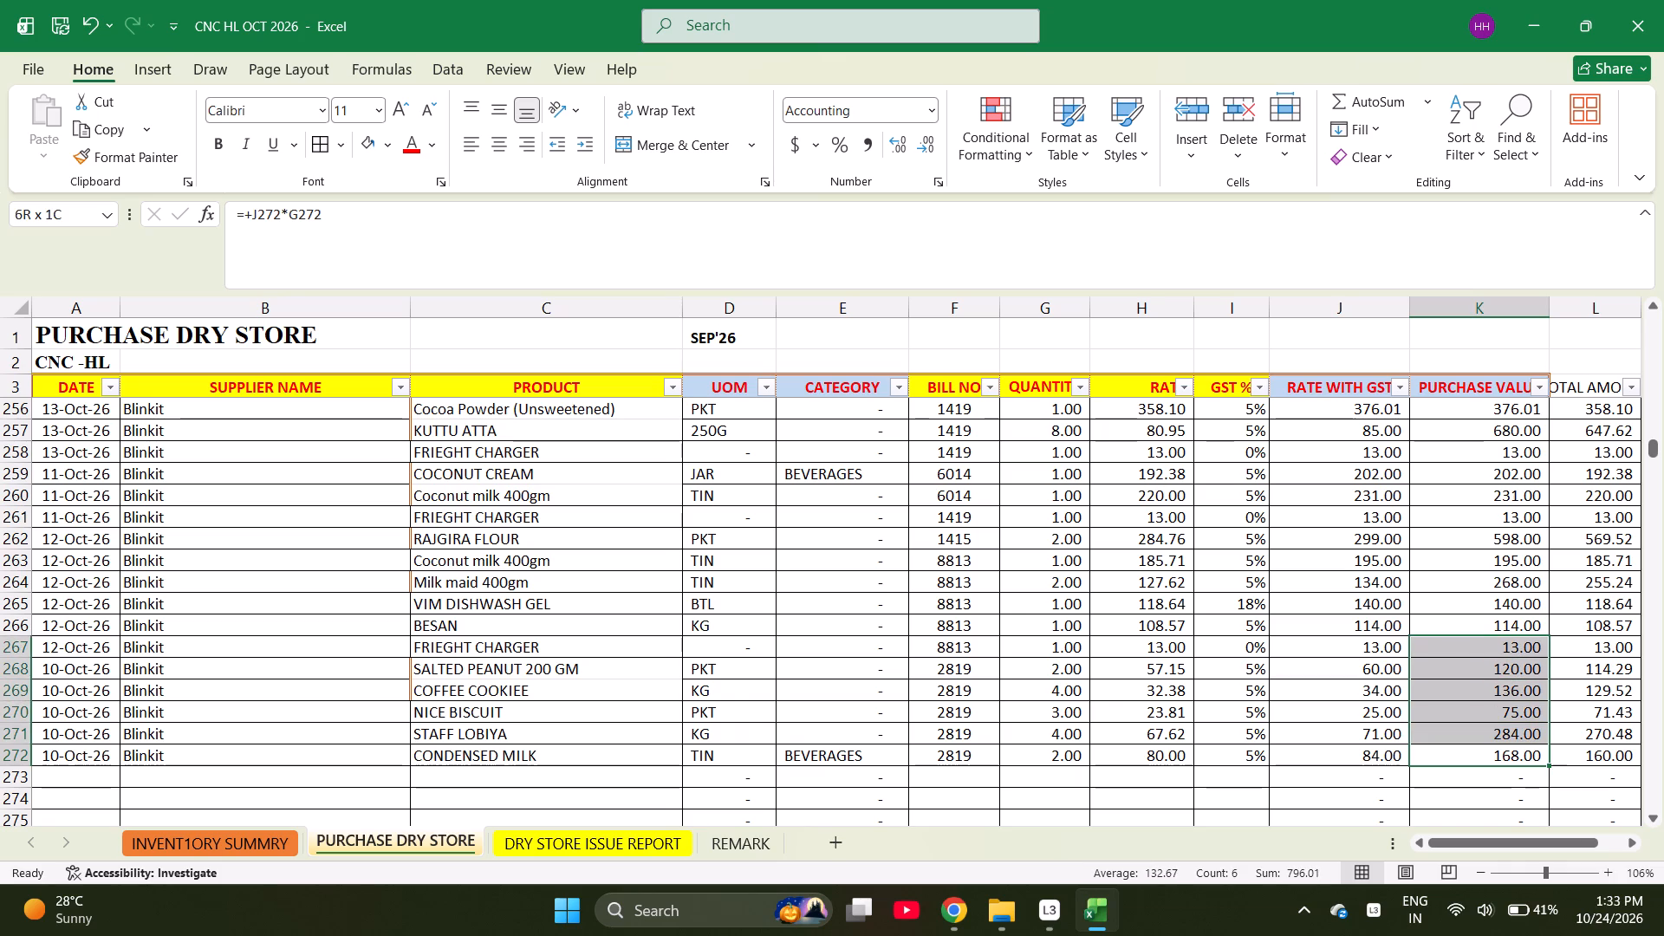
# Copy the FRIEGHT CHARGER entry of row 267, from supplier name through rate, into row 273.
pyautogui.press('Left')
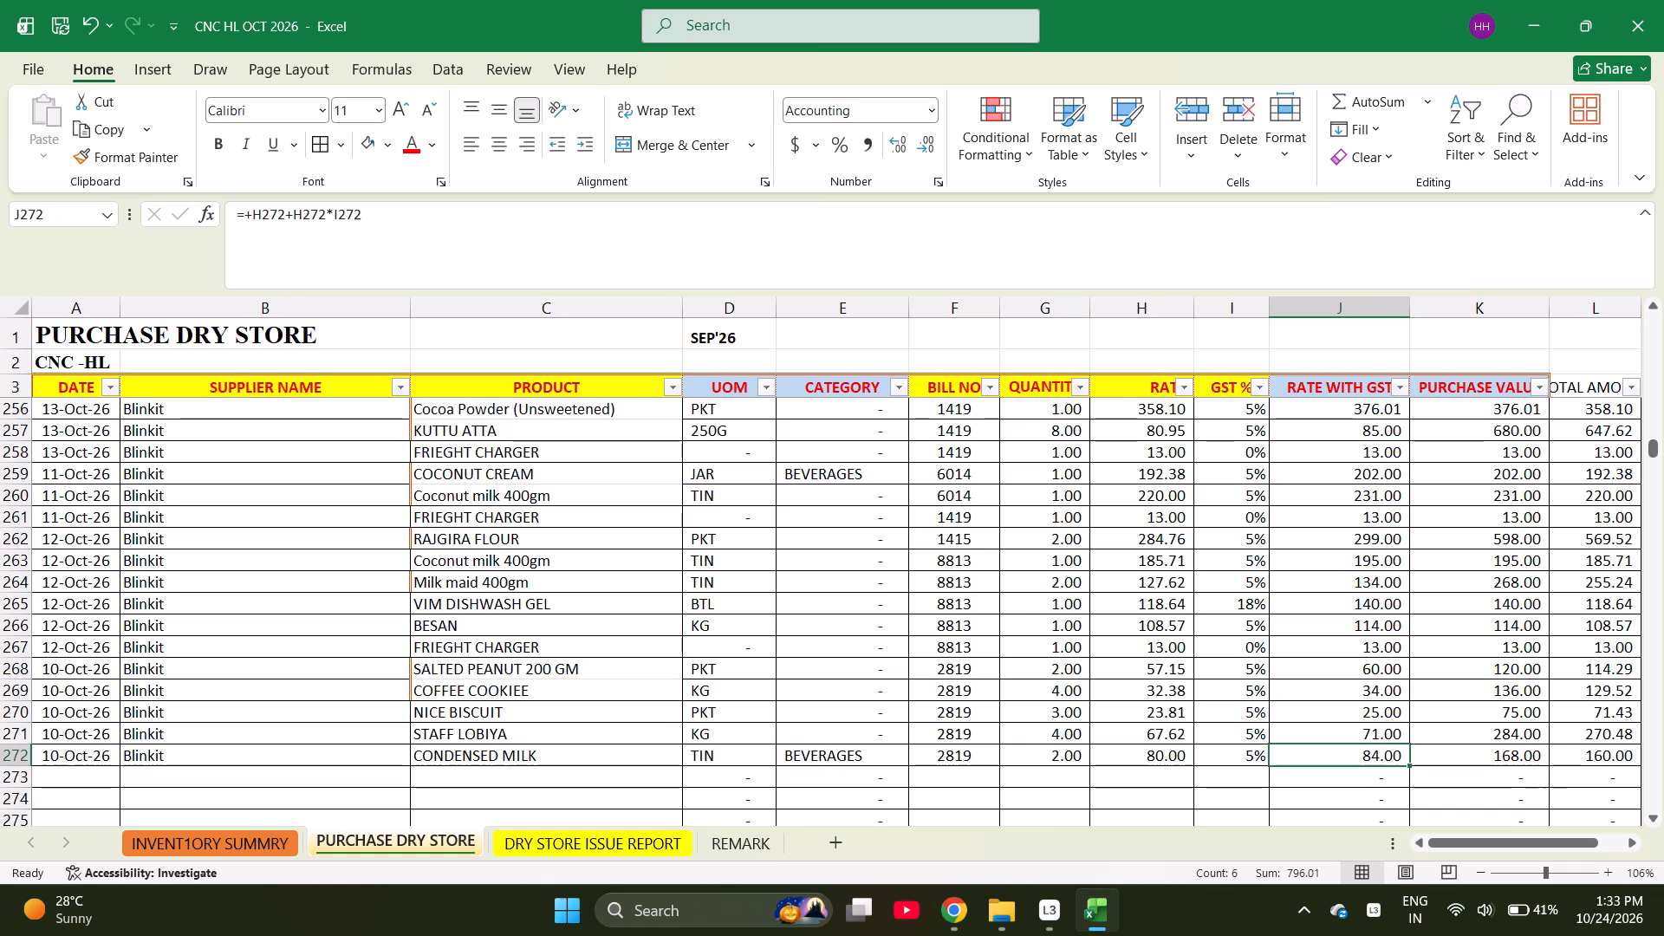
pyautogui.press('Up')
pyautogui.press('Up')
pyautogui.press('Up')
pyautogui.press('Up')
pyautogui.press('Left')
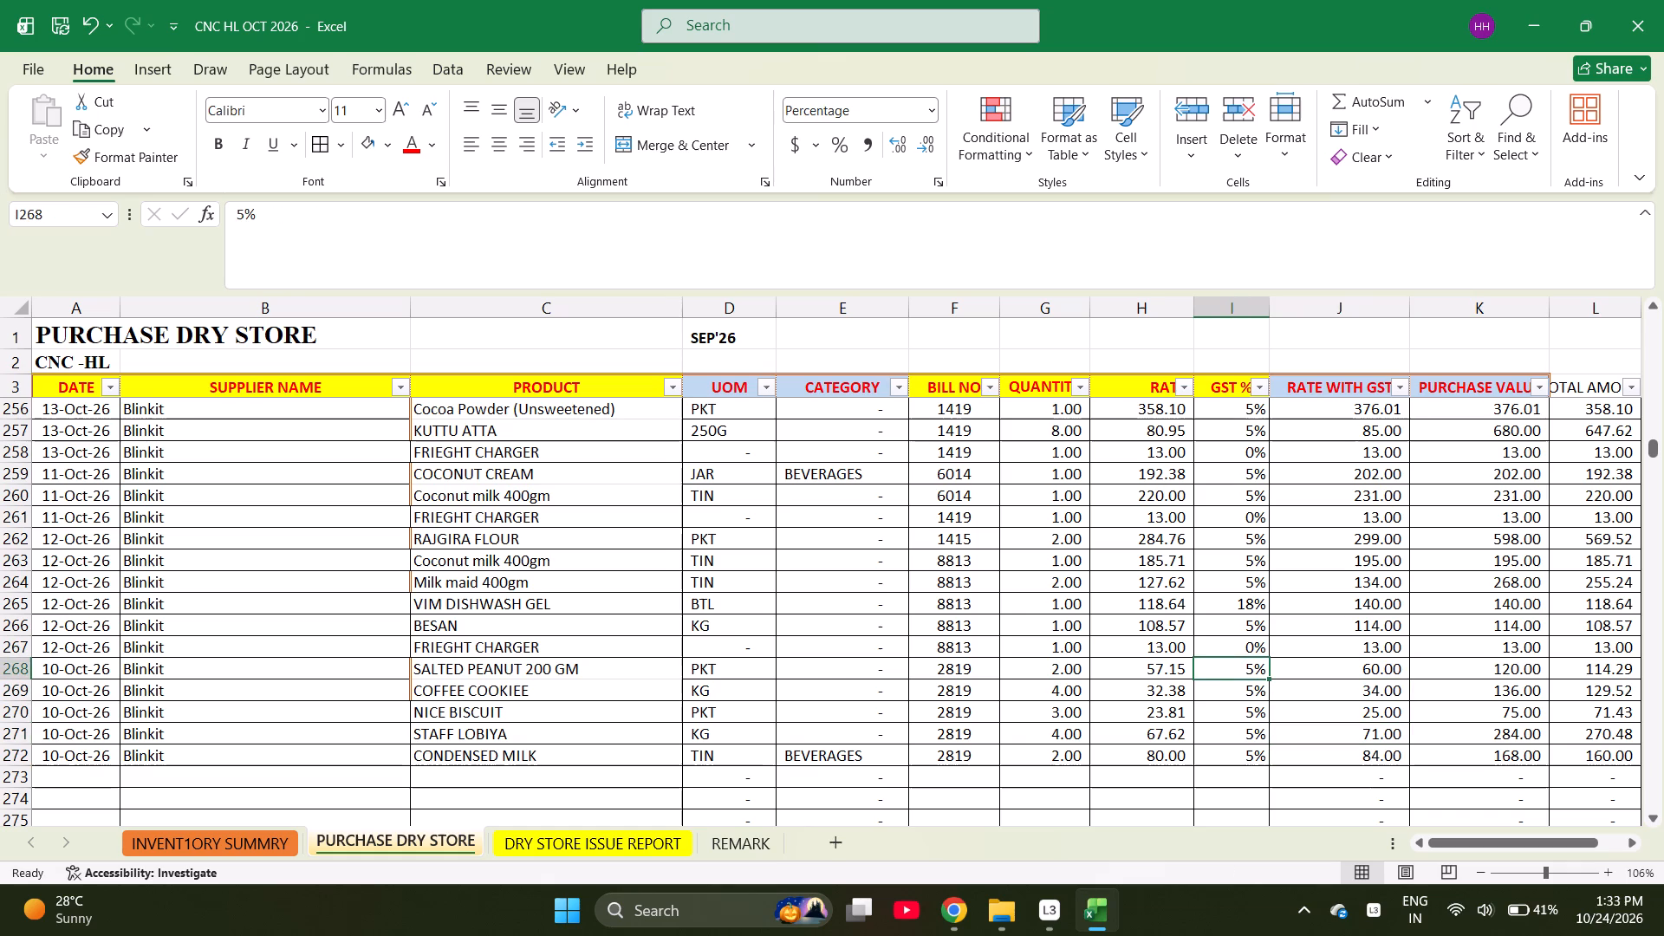
pyautogui.press('Up')
pyautogui.press('Left')
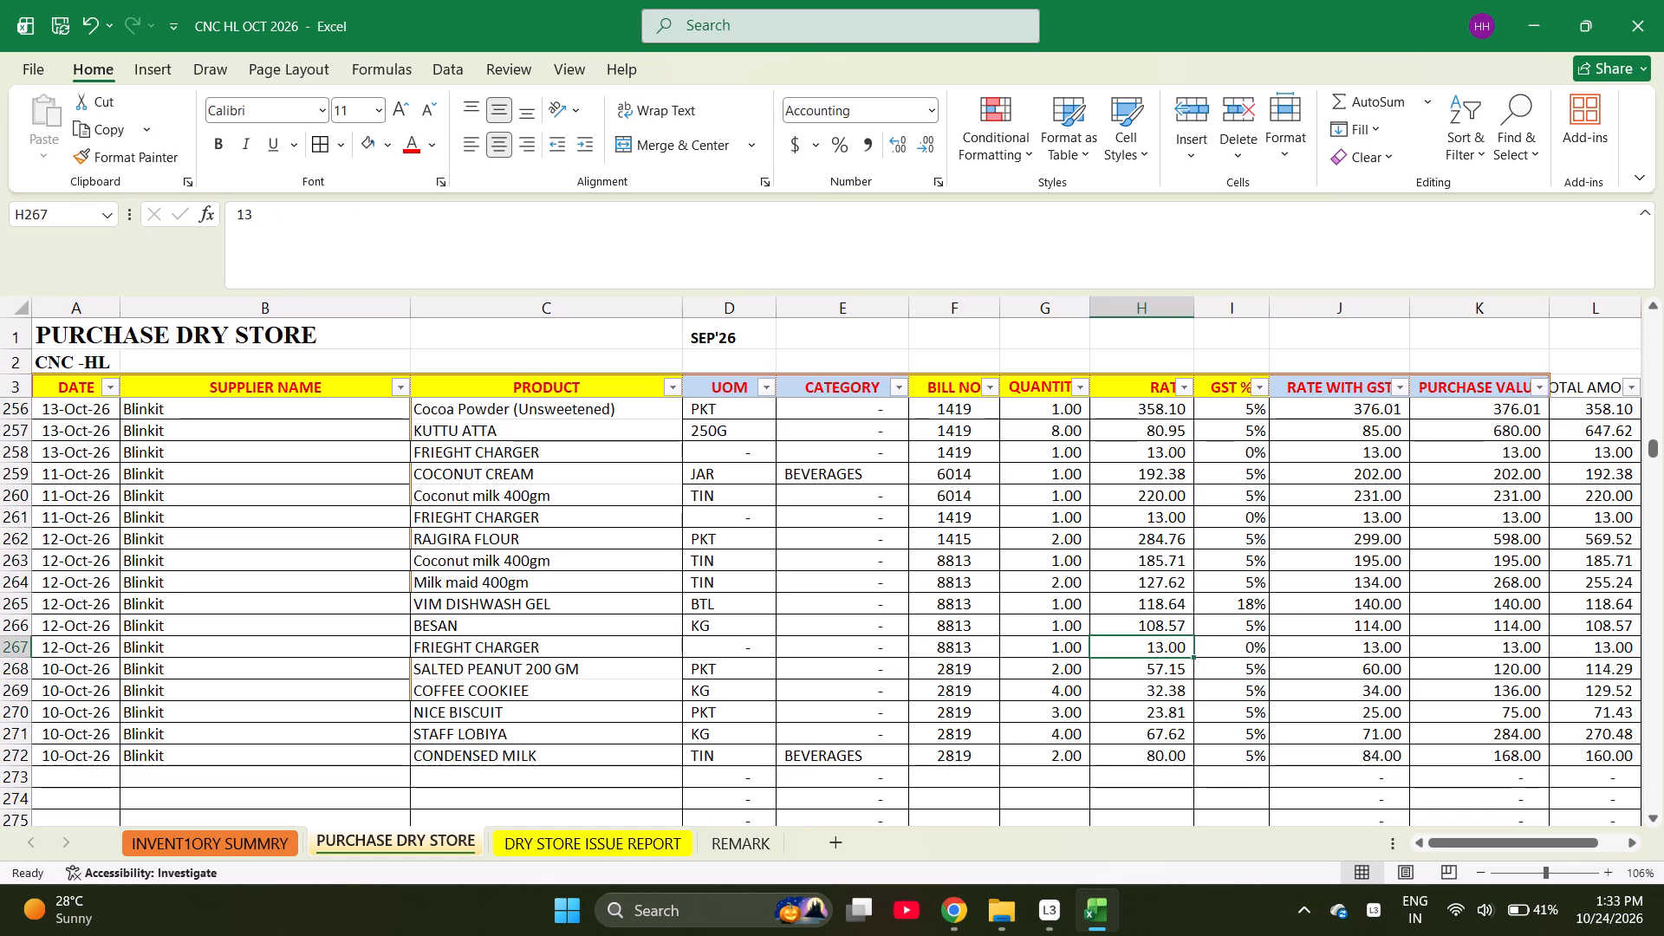
pyautogui.hotkey('shift', 'Left')
pyautogui.hotkey('shift', 'Left')
pyautogui.hotkey('shift', 'Left')
pyautogui.hotkey('shift', 'Left')
pyautogui.hotkey('shift', 'Left')
pyautogui.hotkey('shift', 'Left')
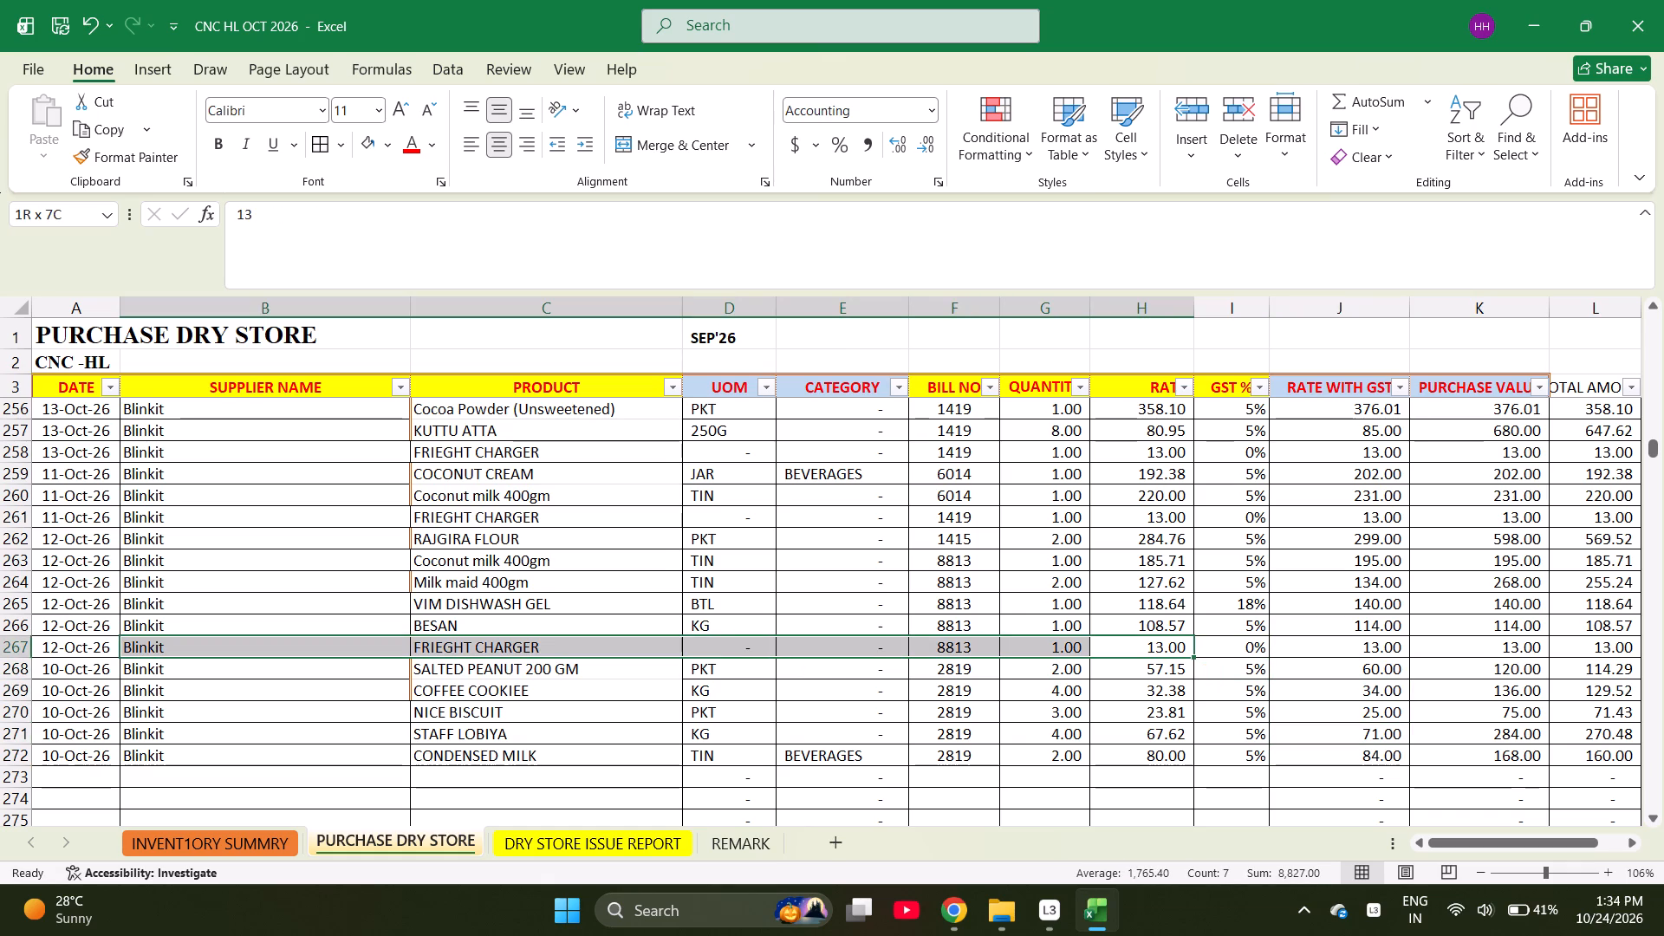
pyautogui.hotkey('ctrl', 'c')
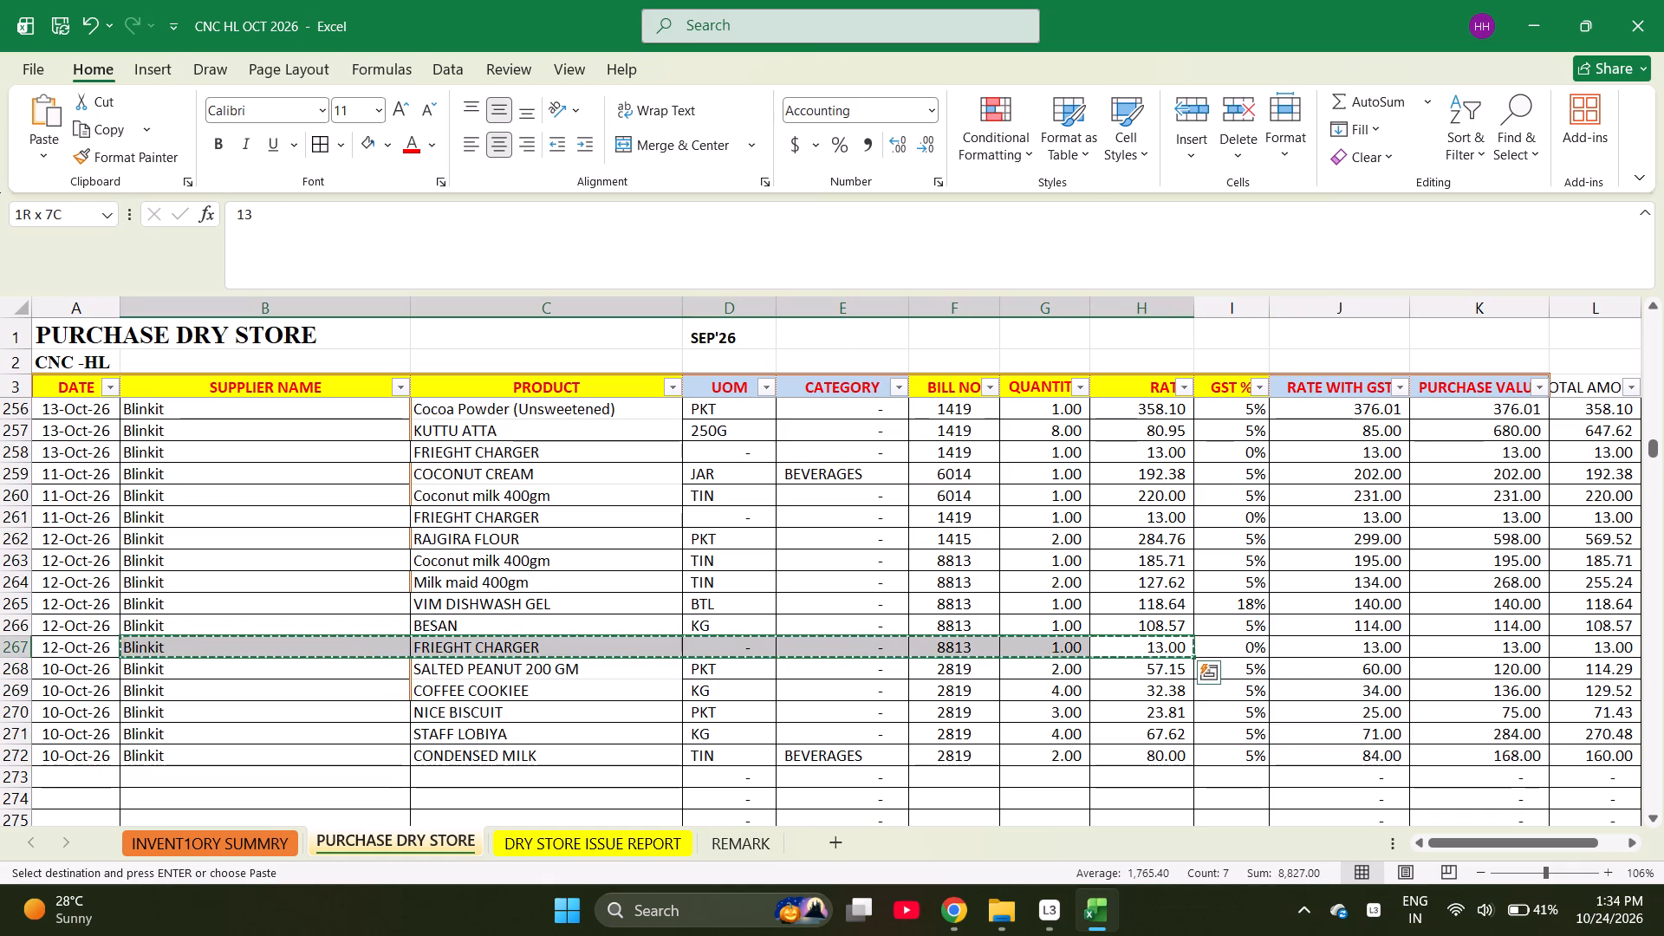
pyautogui.press('Down')
pyautogui.press('Down')
pyautogui.press('Down')
pyautogui.press('Down')
pyautogui.press('Down')
pyautogui.press('Right')
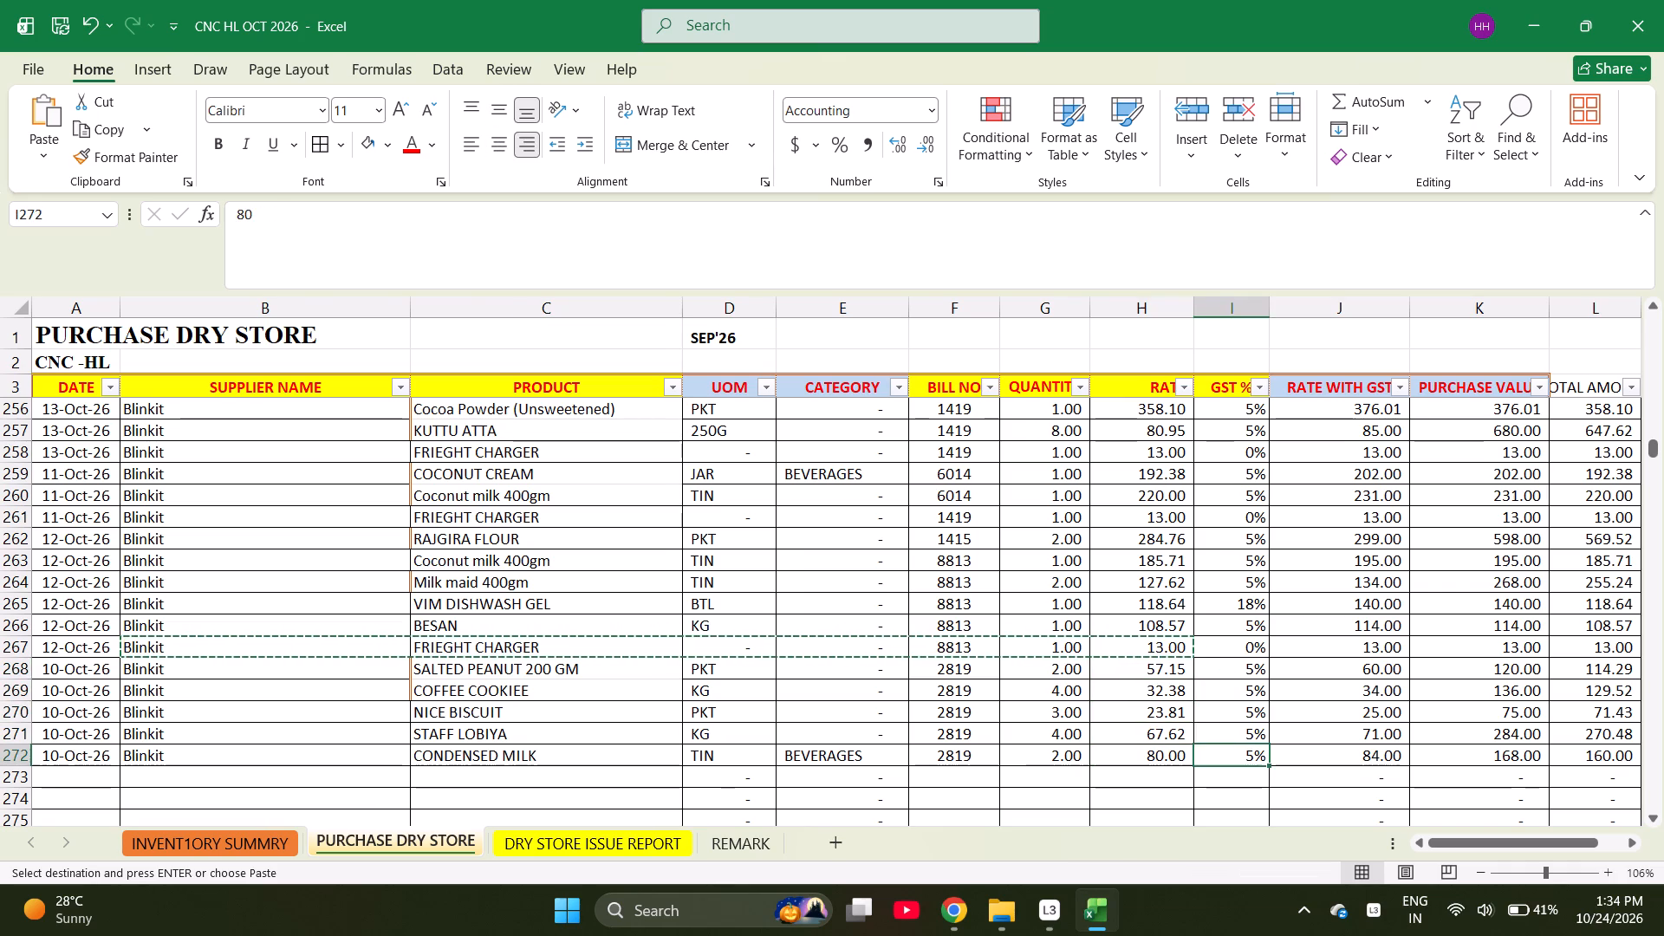
pyautogui.press('Right')
pyautogui.press('Right')
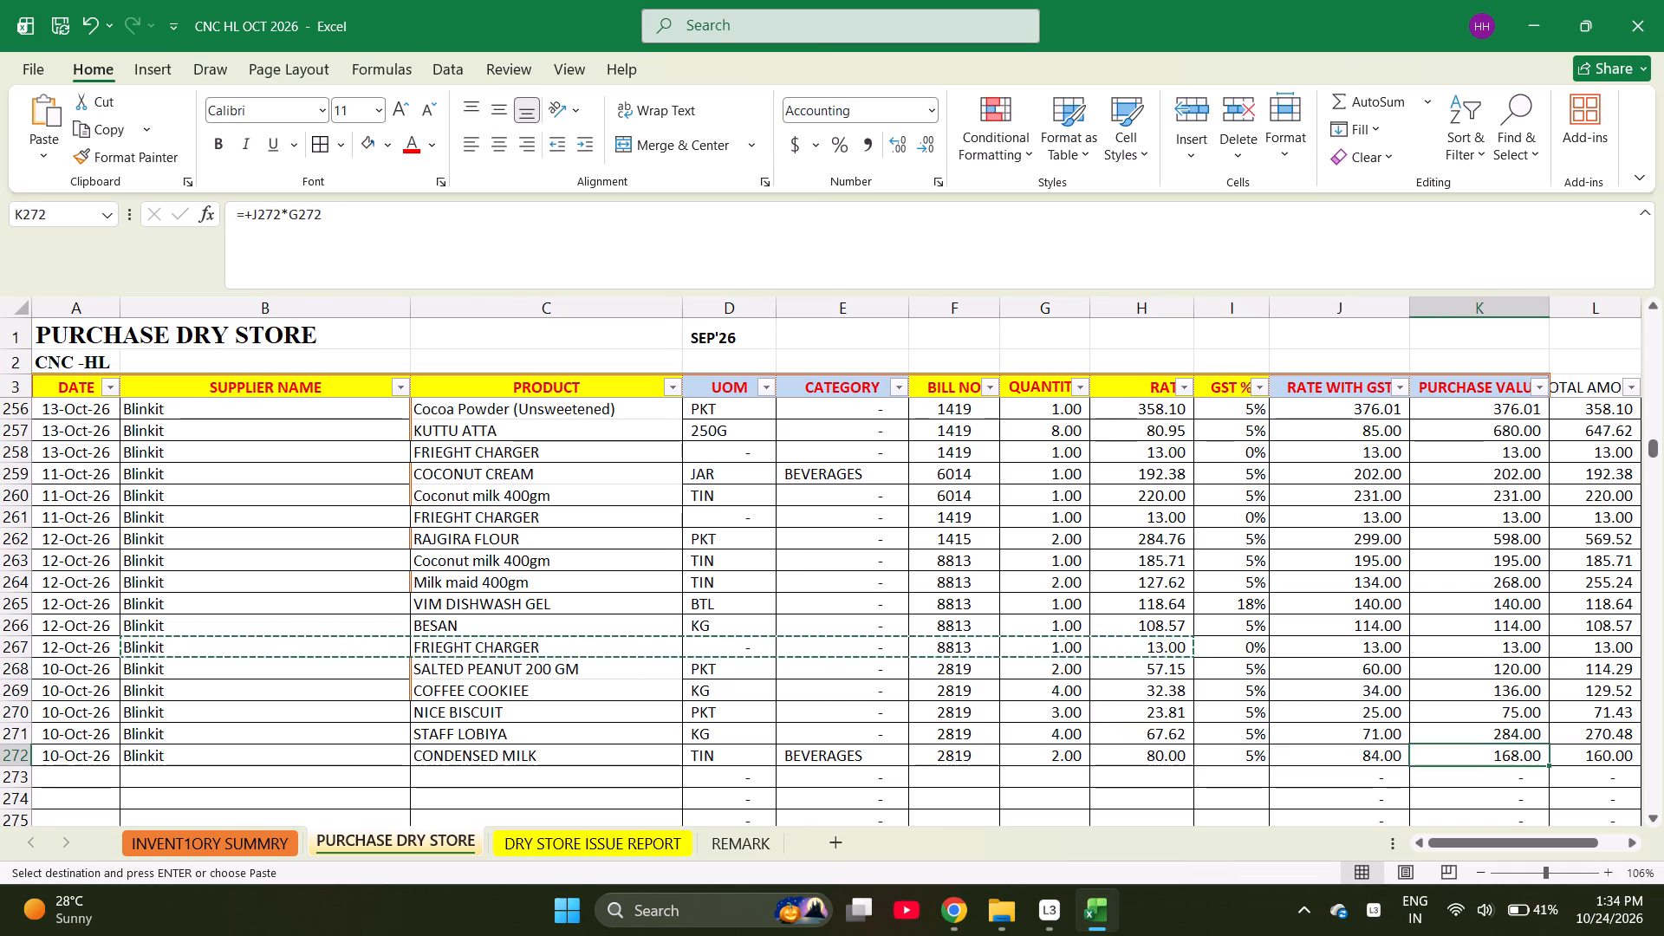
pyautogui.press('Left')
pyautogui.press('Left')
pyautogui.press('Left')
pyautogui.press('Left')
pyautogui.press('Left')
pyautogui.press('Left')
pyautogui.press('Left')
pyautogui.press('Left')
pyautogui.press('Left')
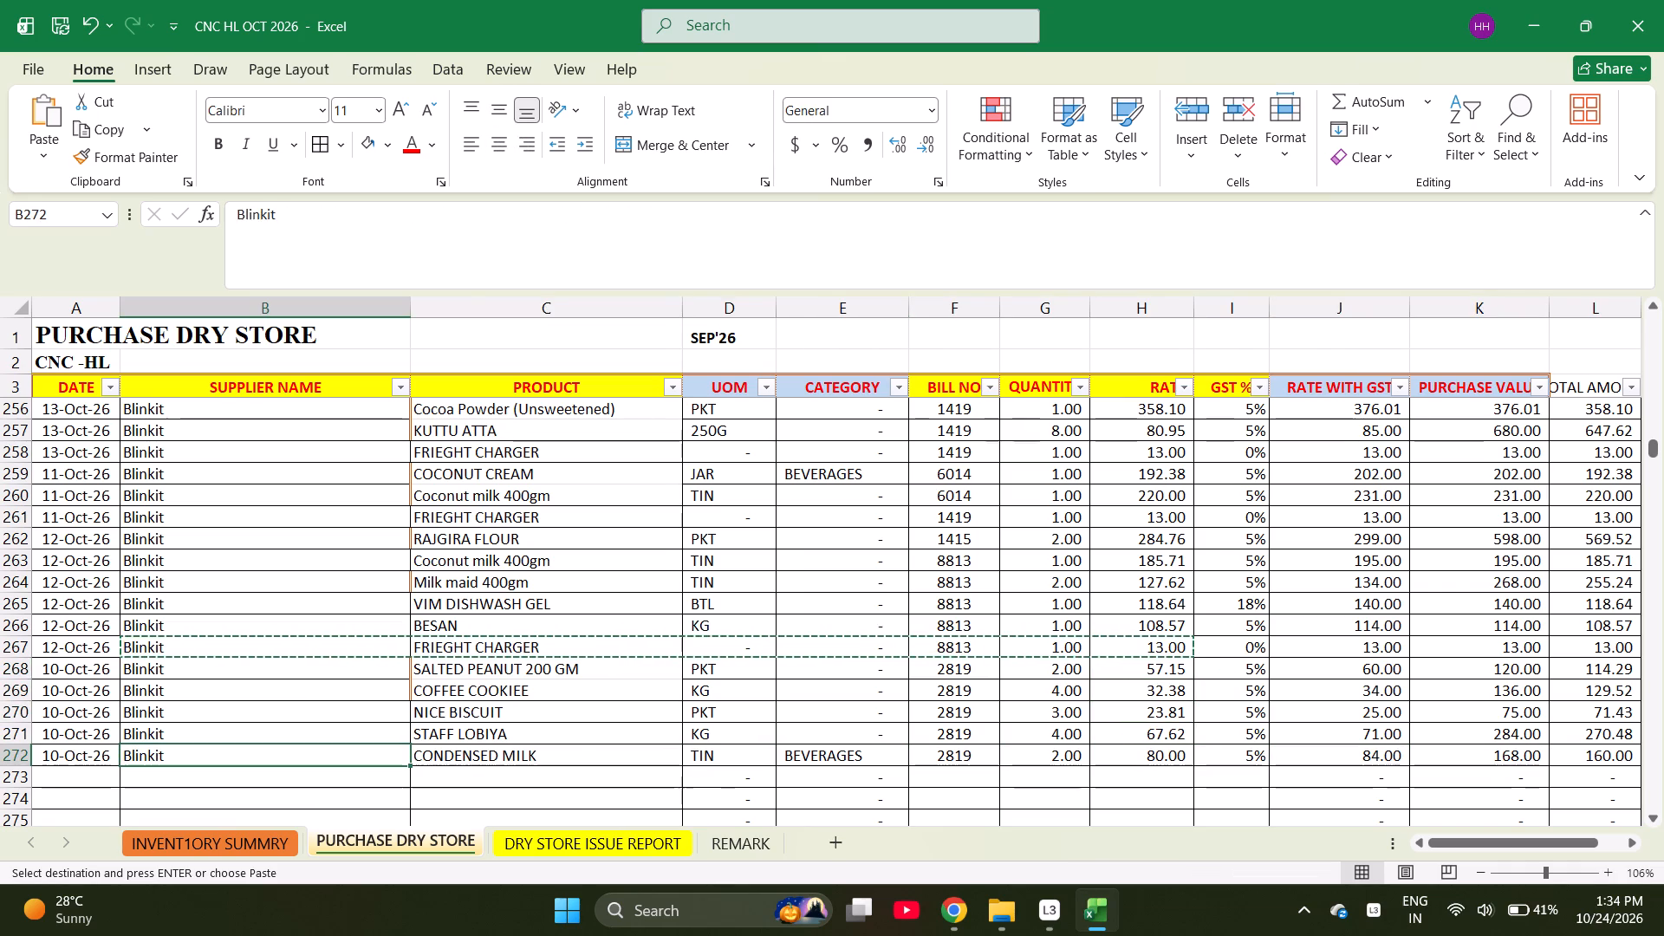
pyautogui.press('Down')
pyautogui.press('Return')
# Fill the date 10-Oct-26 down into the new freight charge row 273.
pyautogui.press('Left')
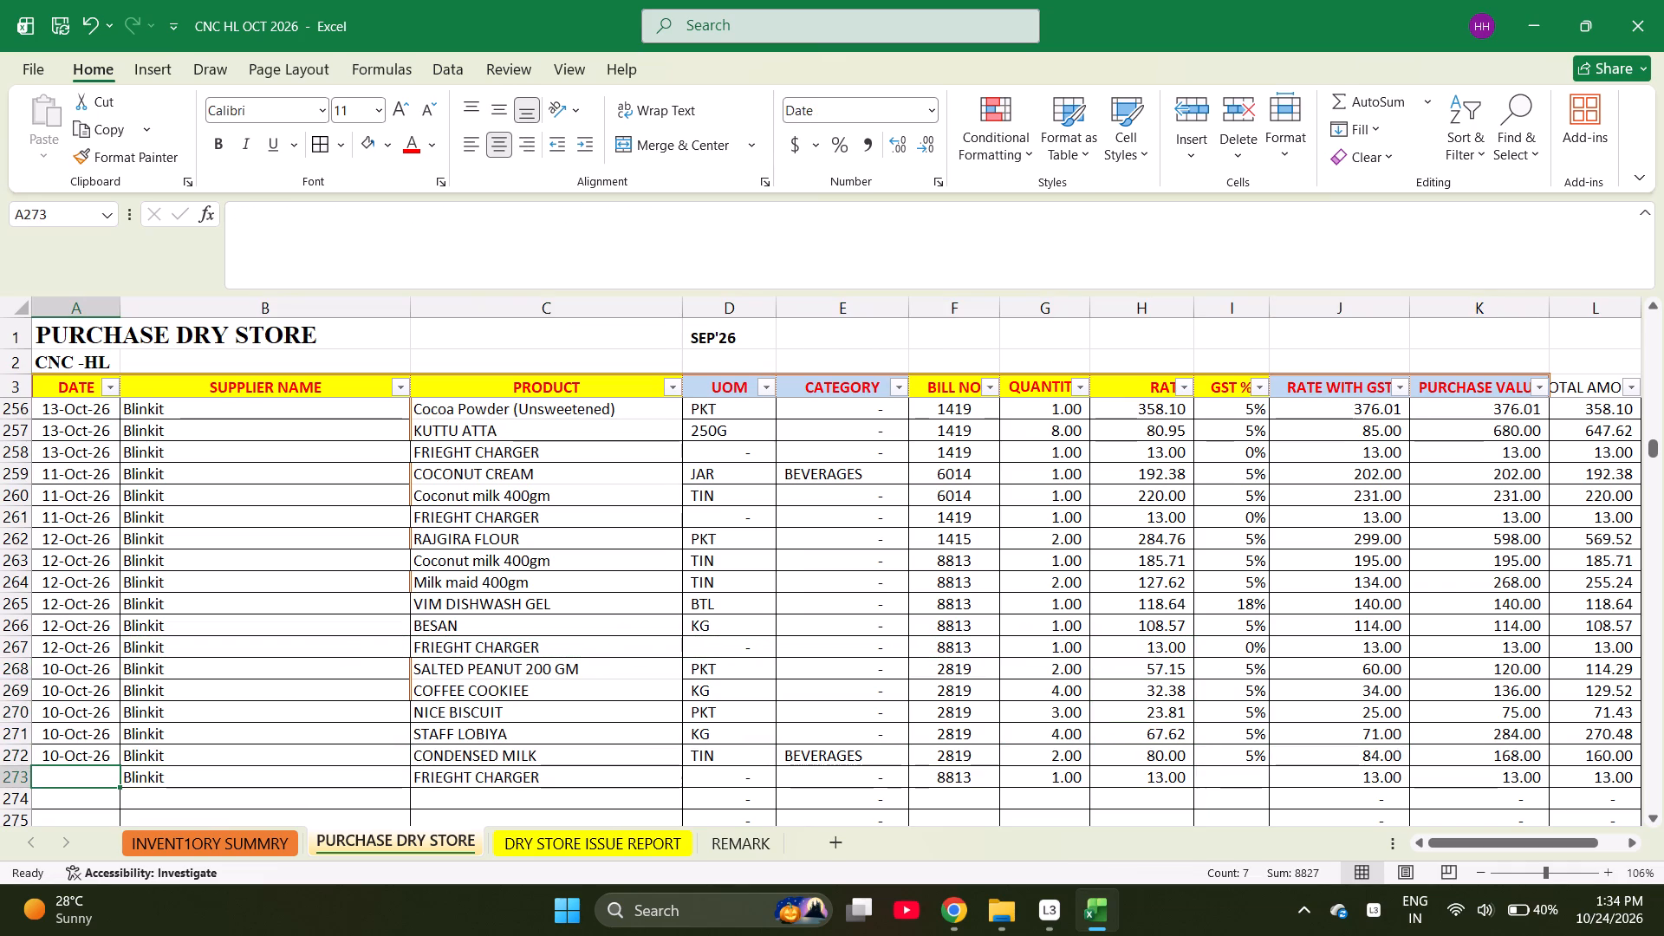
pyautogui.hotkey('ctrl', 'd')
# Fill bill number 2819 down into the freight charge row 273 and set its GST to 0%.
pyautogui.press('Right')
pyautogui.press('Right')
pyautogui.press('Right')
pyautogui.press('Right')
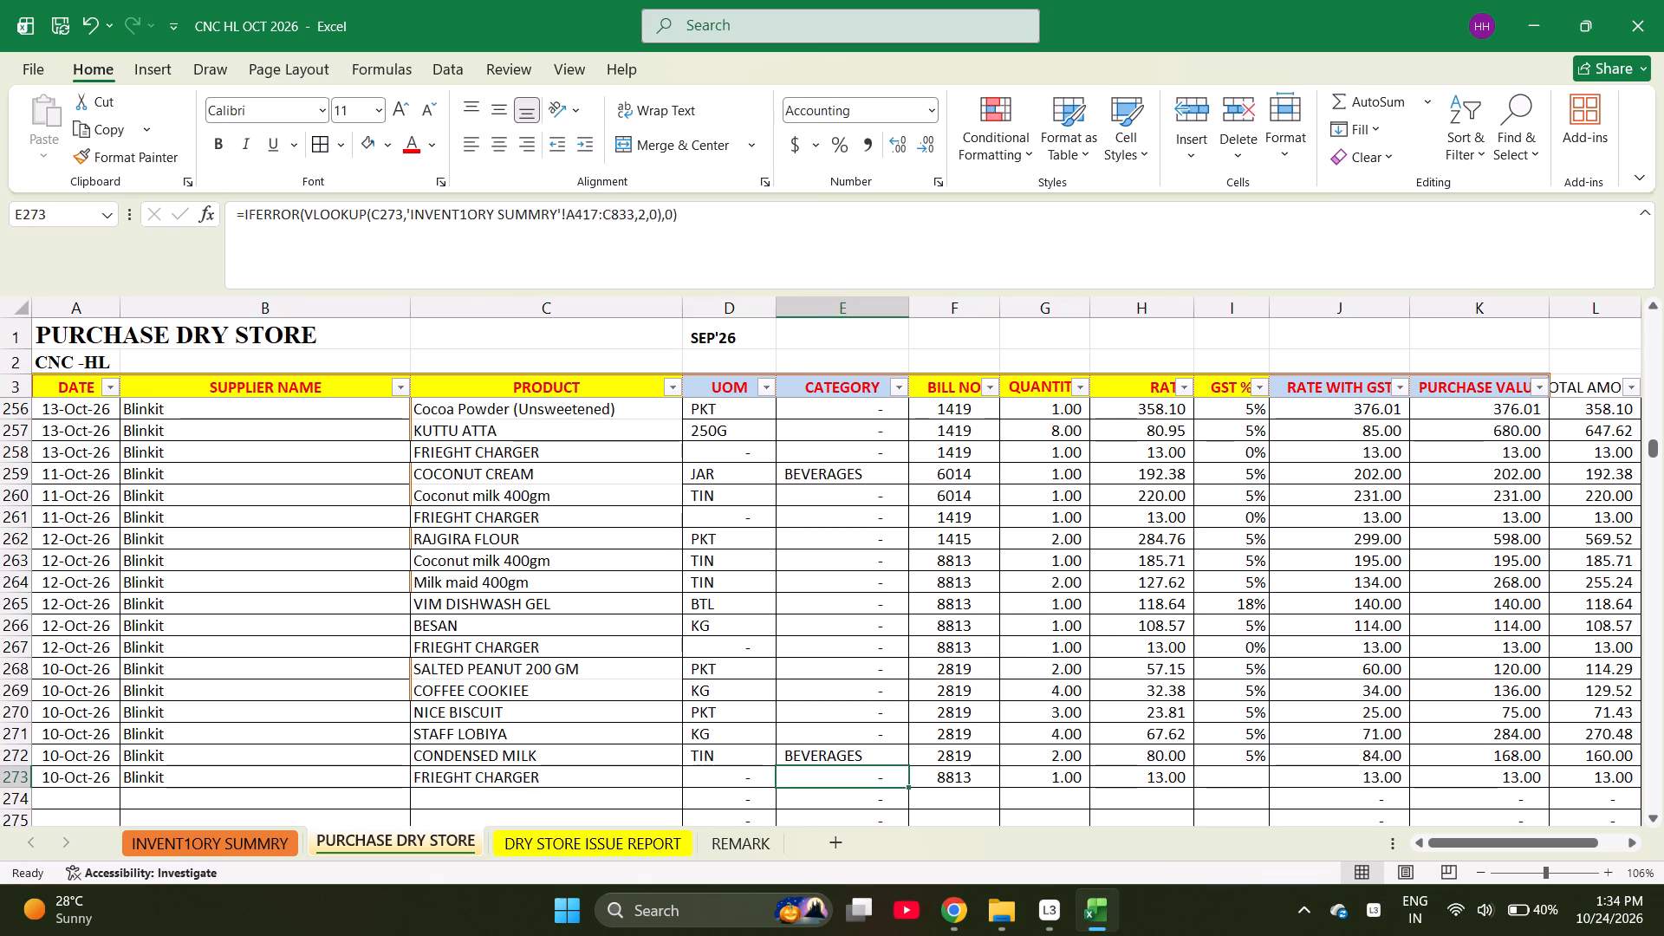
pyautogui.press('Right')
pyautogui.press('Right')
pyautogui.press('Right')
pyautogui.press('Right')
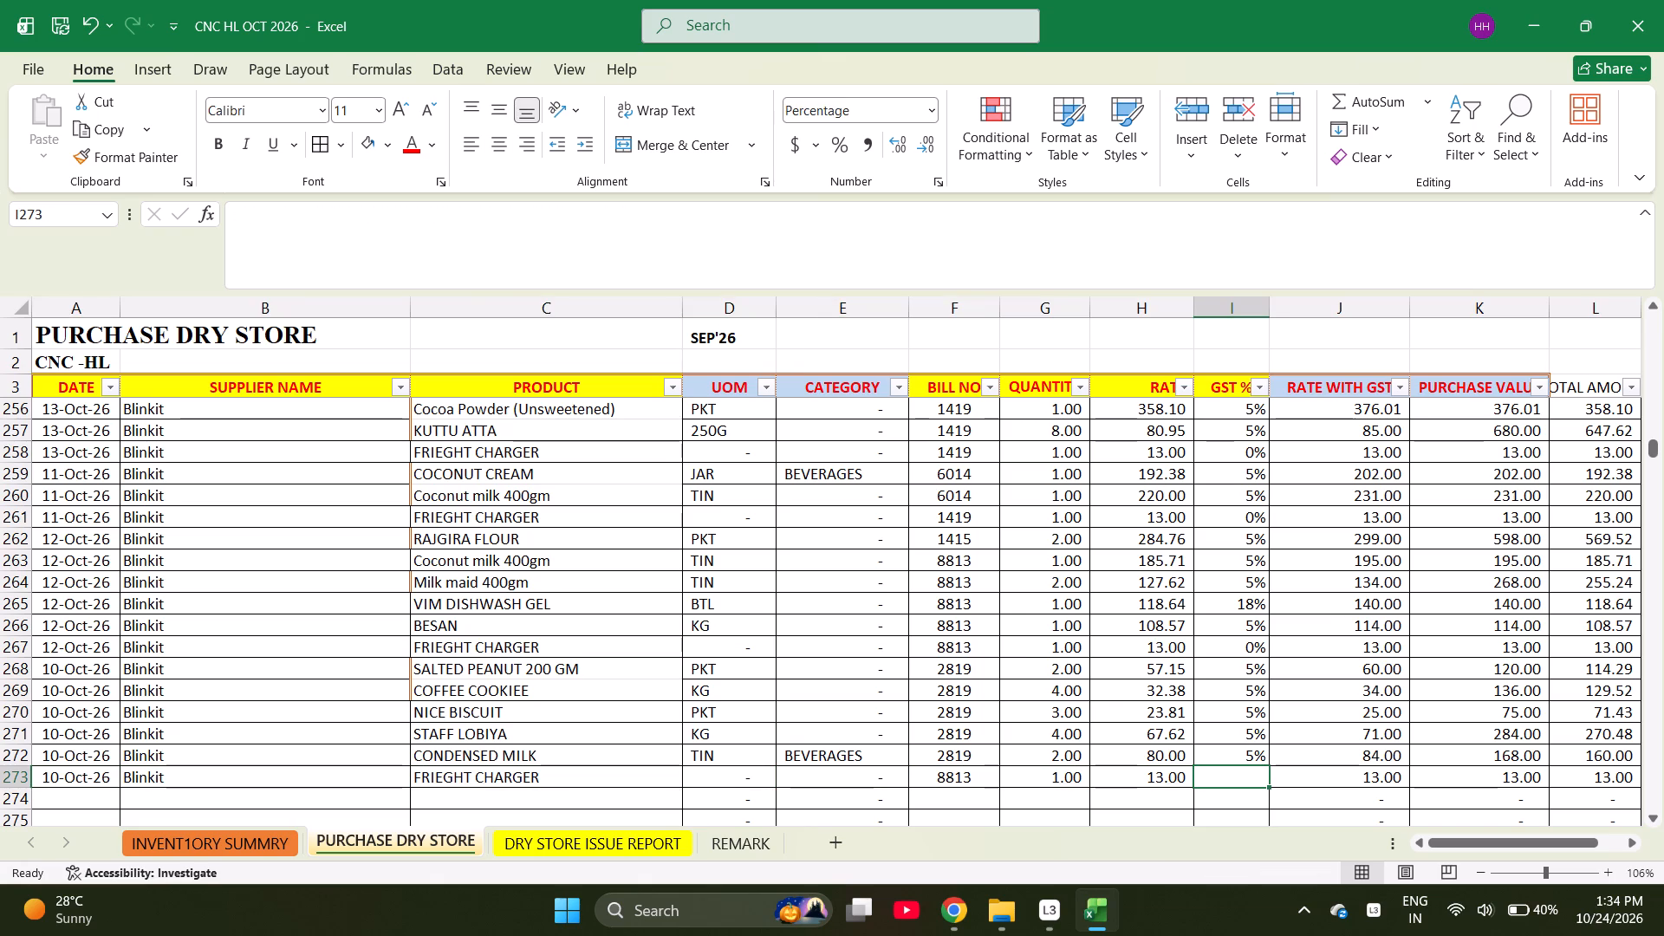
pyautogui.press('Left')
pyautogui.press('Left')
pyautogui.press('Left')
pyautogui.hotkey('ctrl', 'd')
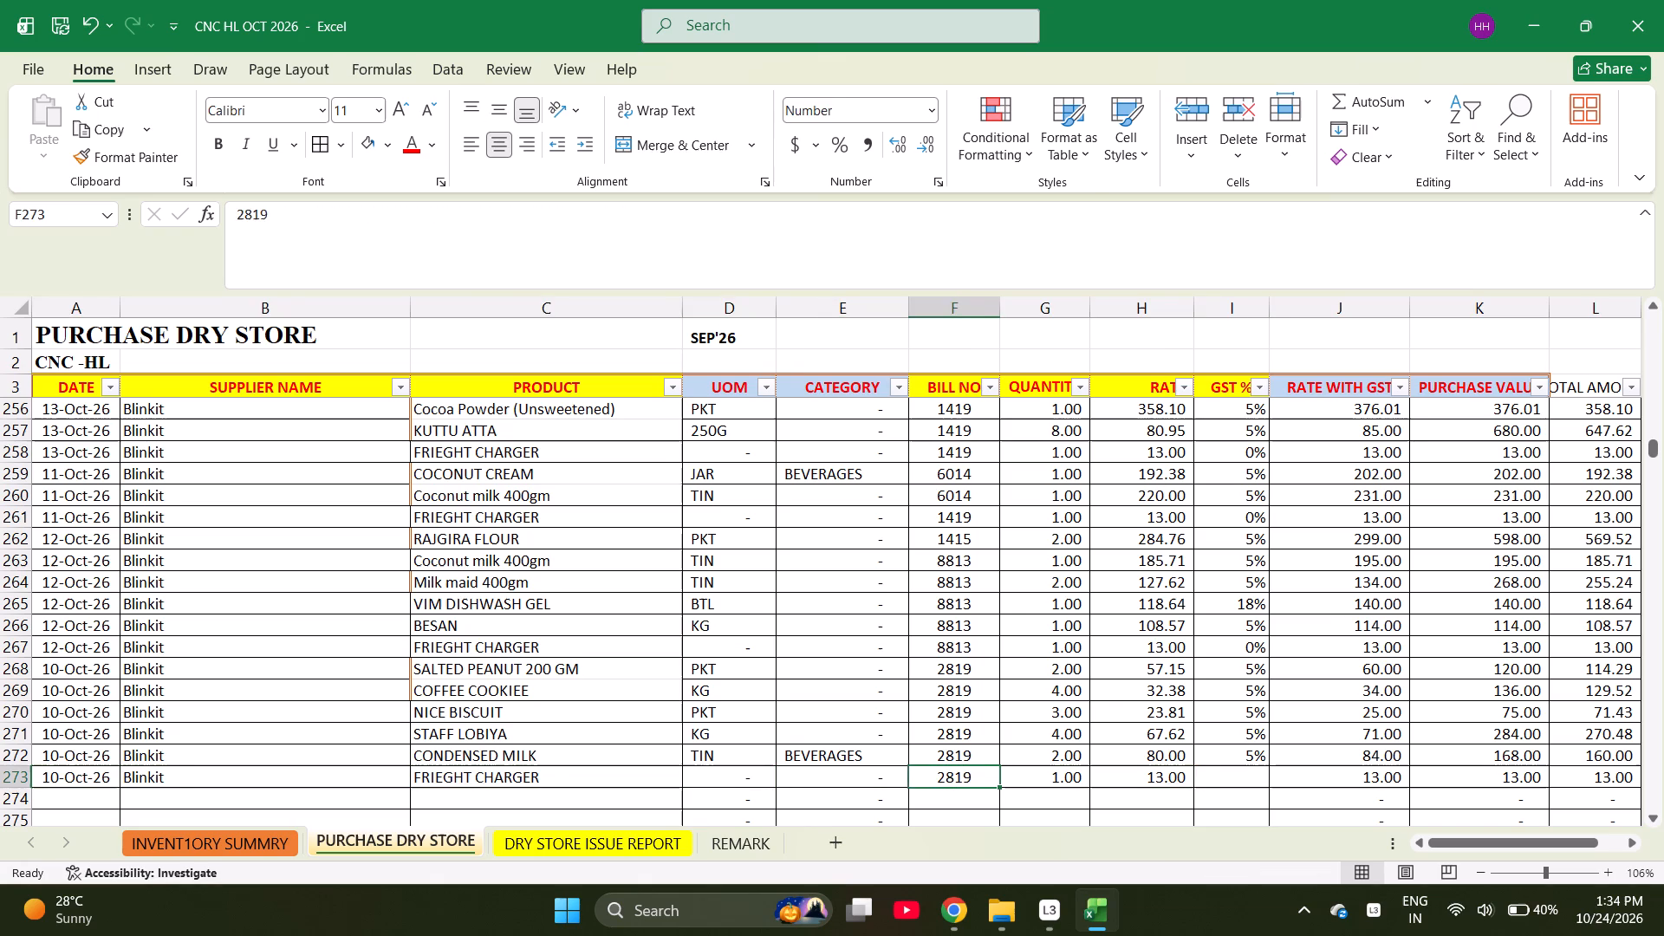
pyautogui.press('Right')
pyautogui.press('Right')
pyautogui.press('Right')
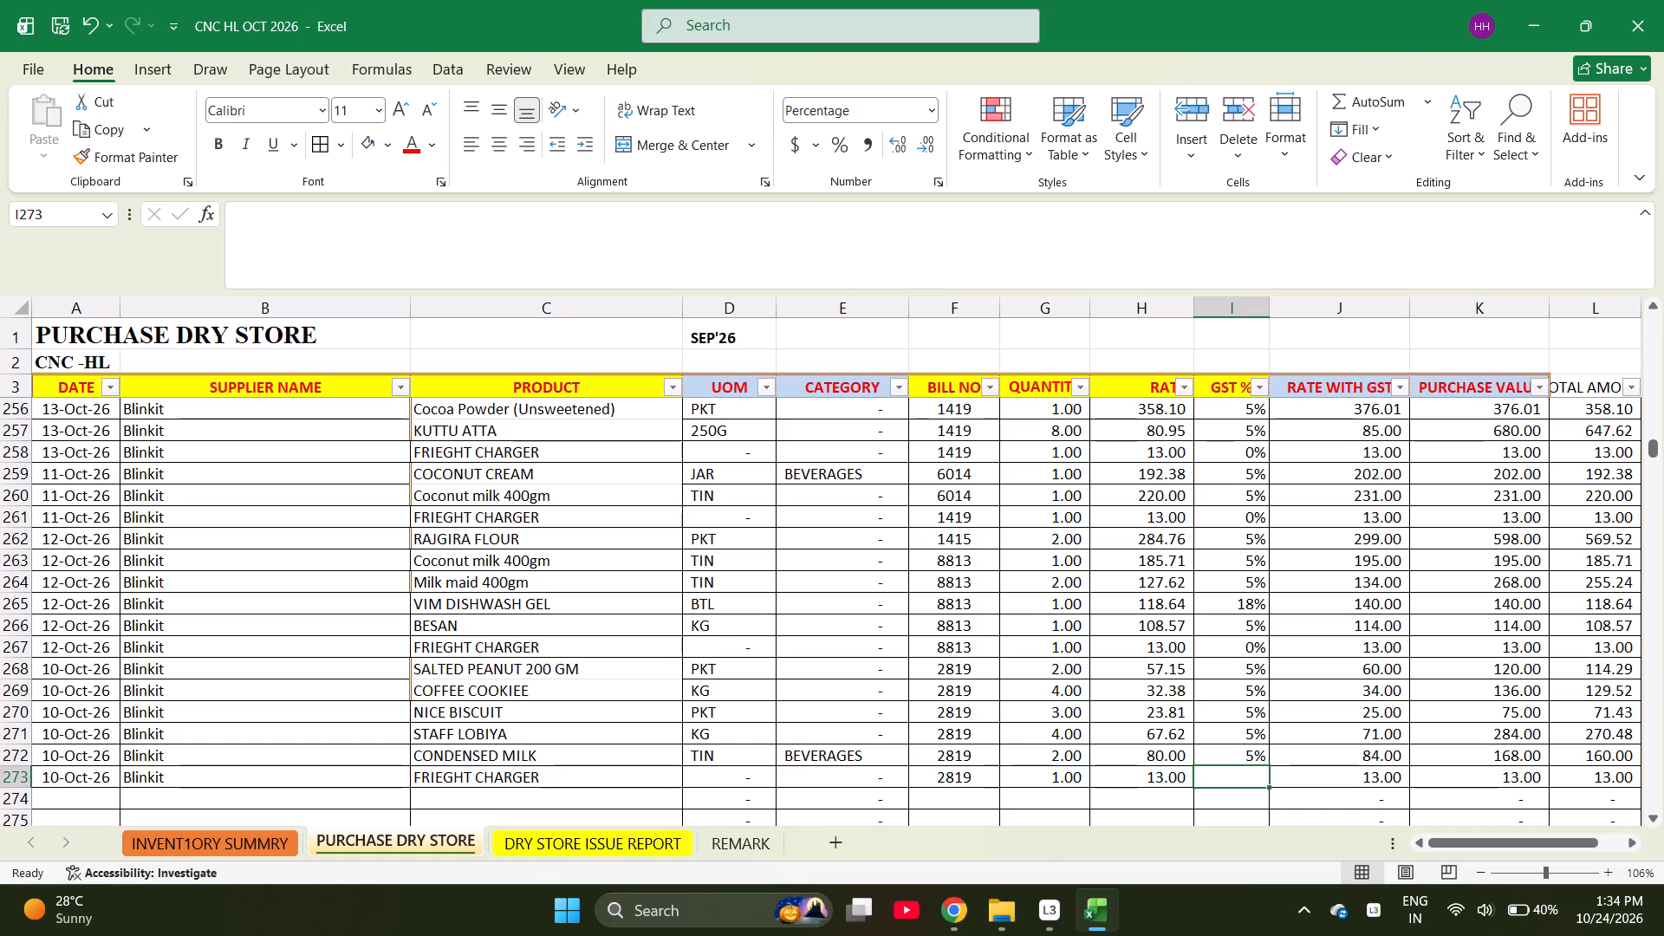
pyautogui.press('0')
pyautogui.press('Up')
# Correct the bill number of the 11-Oct-26 freight charge in row 261 by filling down 6014 from the row above.
pyautogui.press('Up')
pyautogui.press('Up')
pyautogui.press('Left')
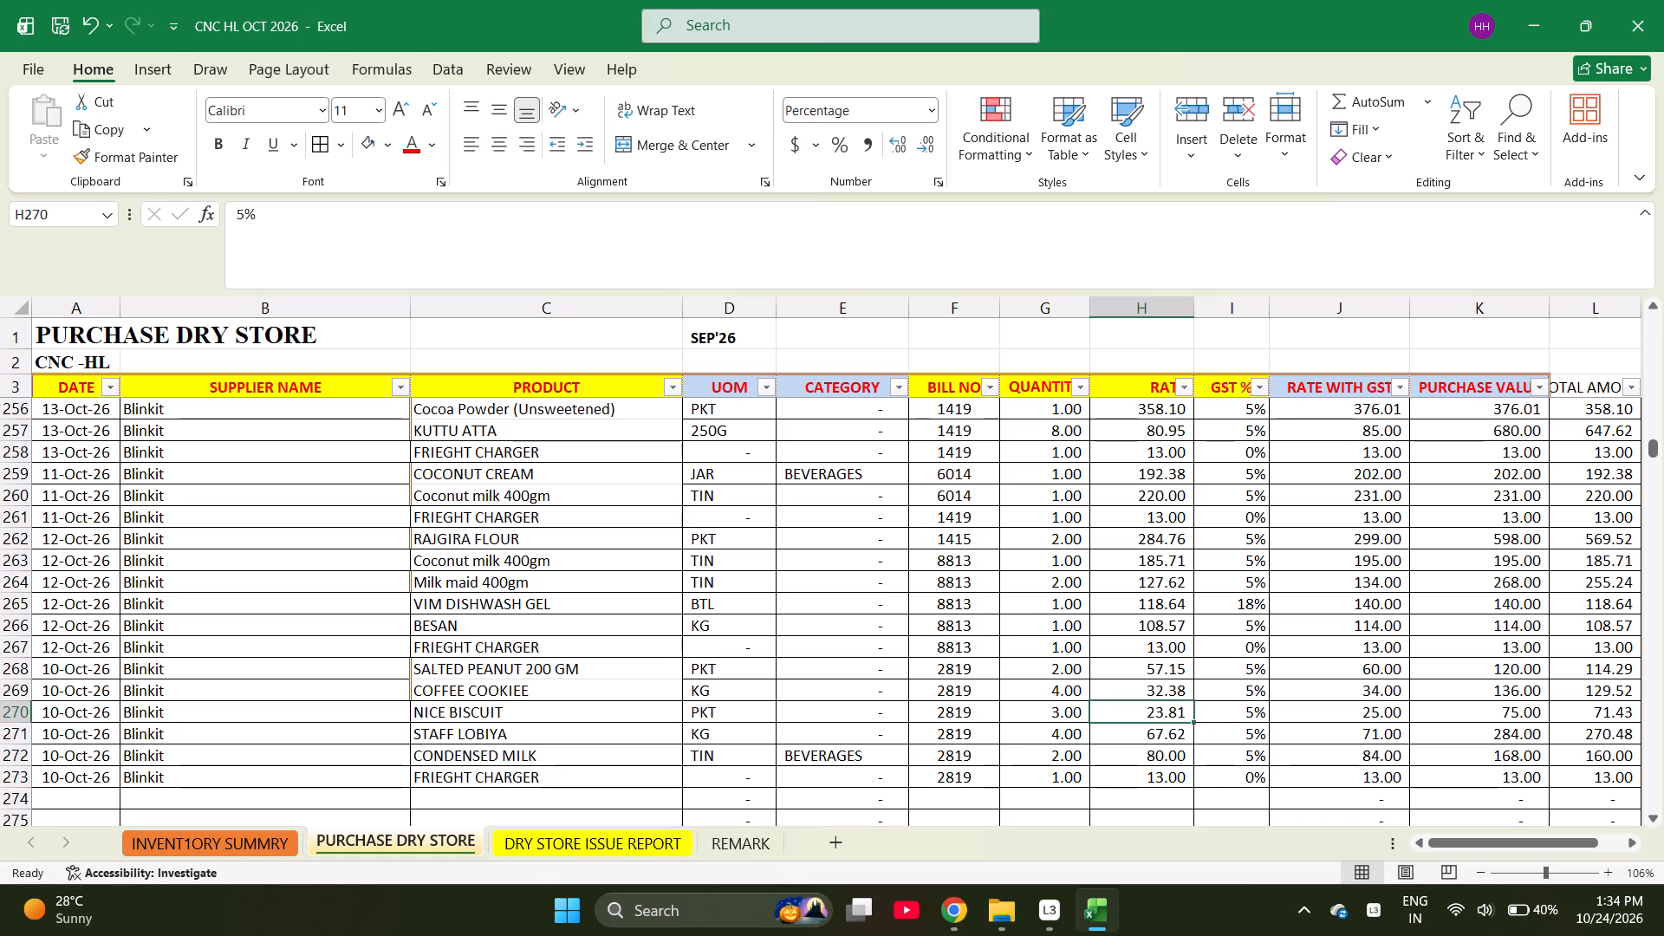
pyautogui.press('Left')
pyautogui.press('Up')
pyautogui.press('Up')
pyautogui.press('Up')
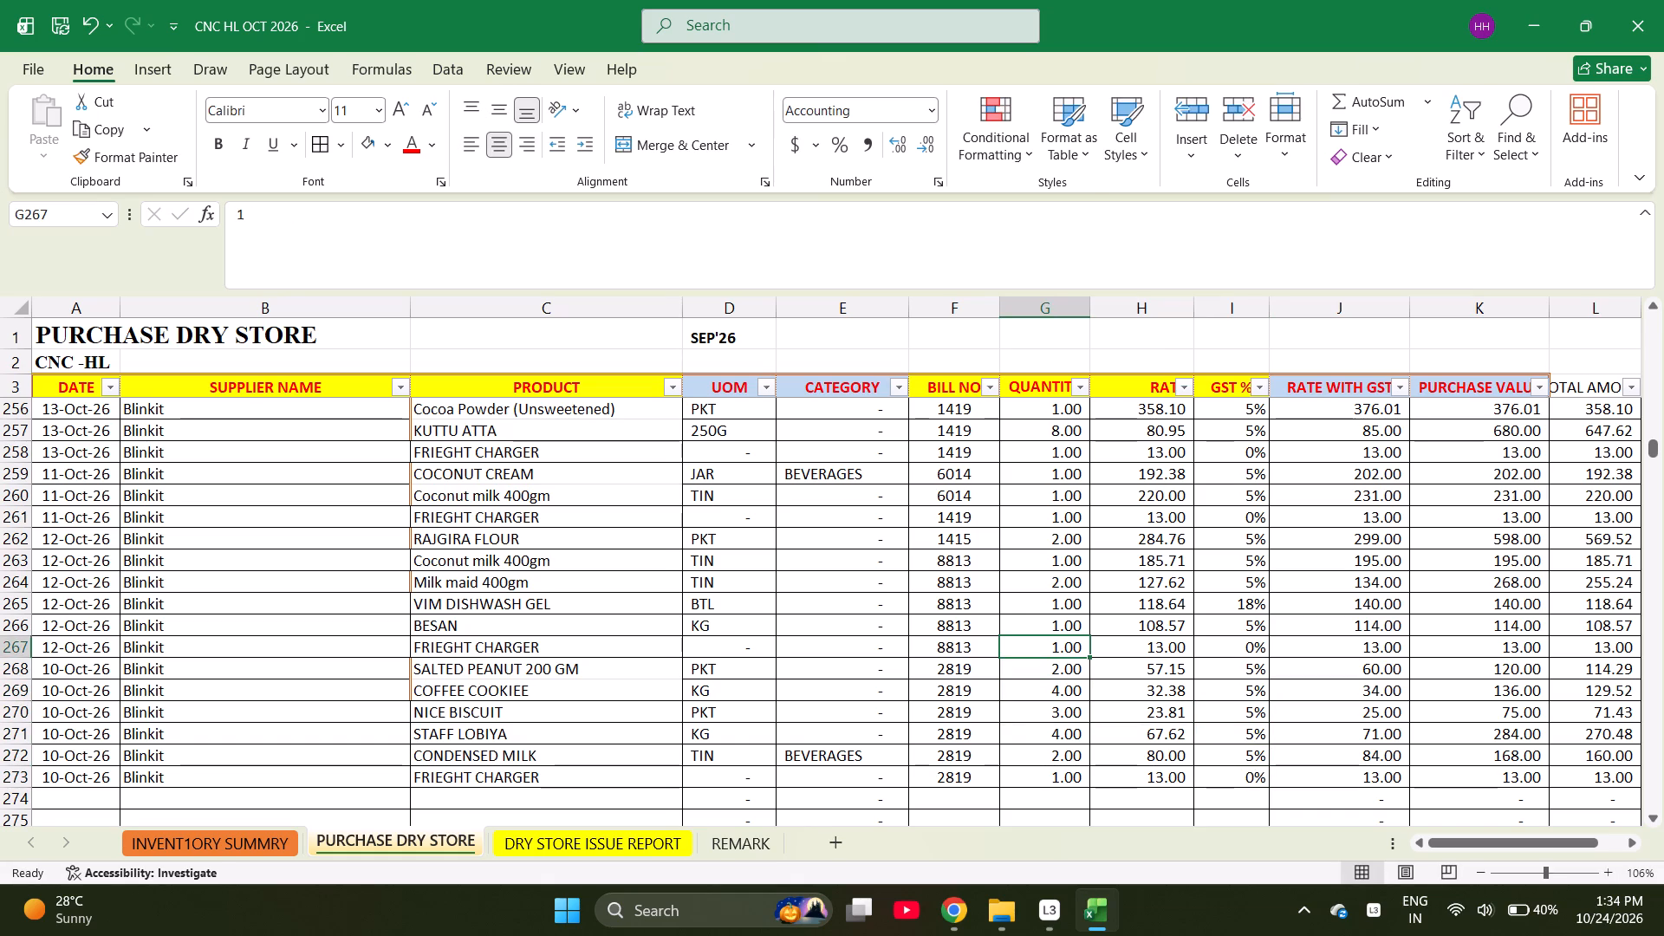
pyautogui.press('Left')
pyautogui.press('Up')
pyautogui.press('Up')
pyautogui.press('Up')
pyautogui.press('Up')
pyautogui.press('Up')
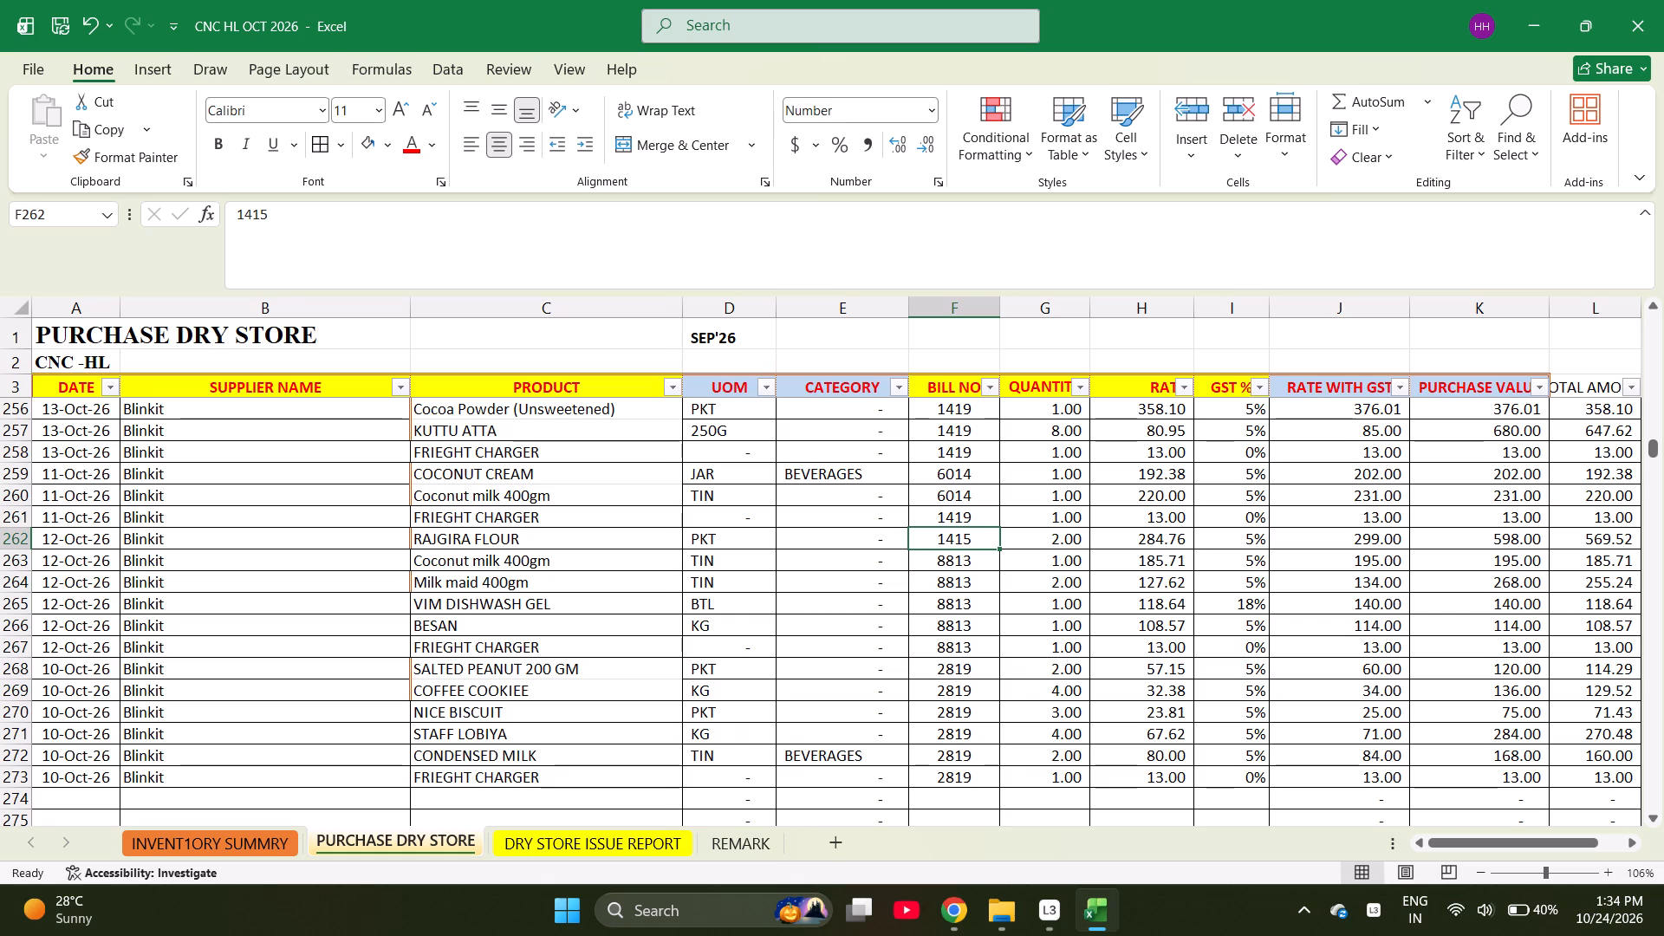
pyautogui.press('Down')
pyautogui.press('Up')
pyautogui.press('Up')
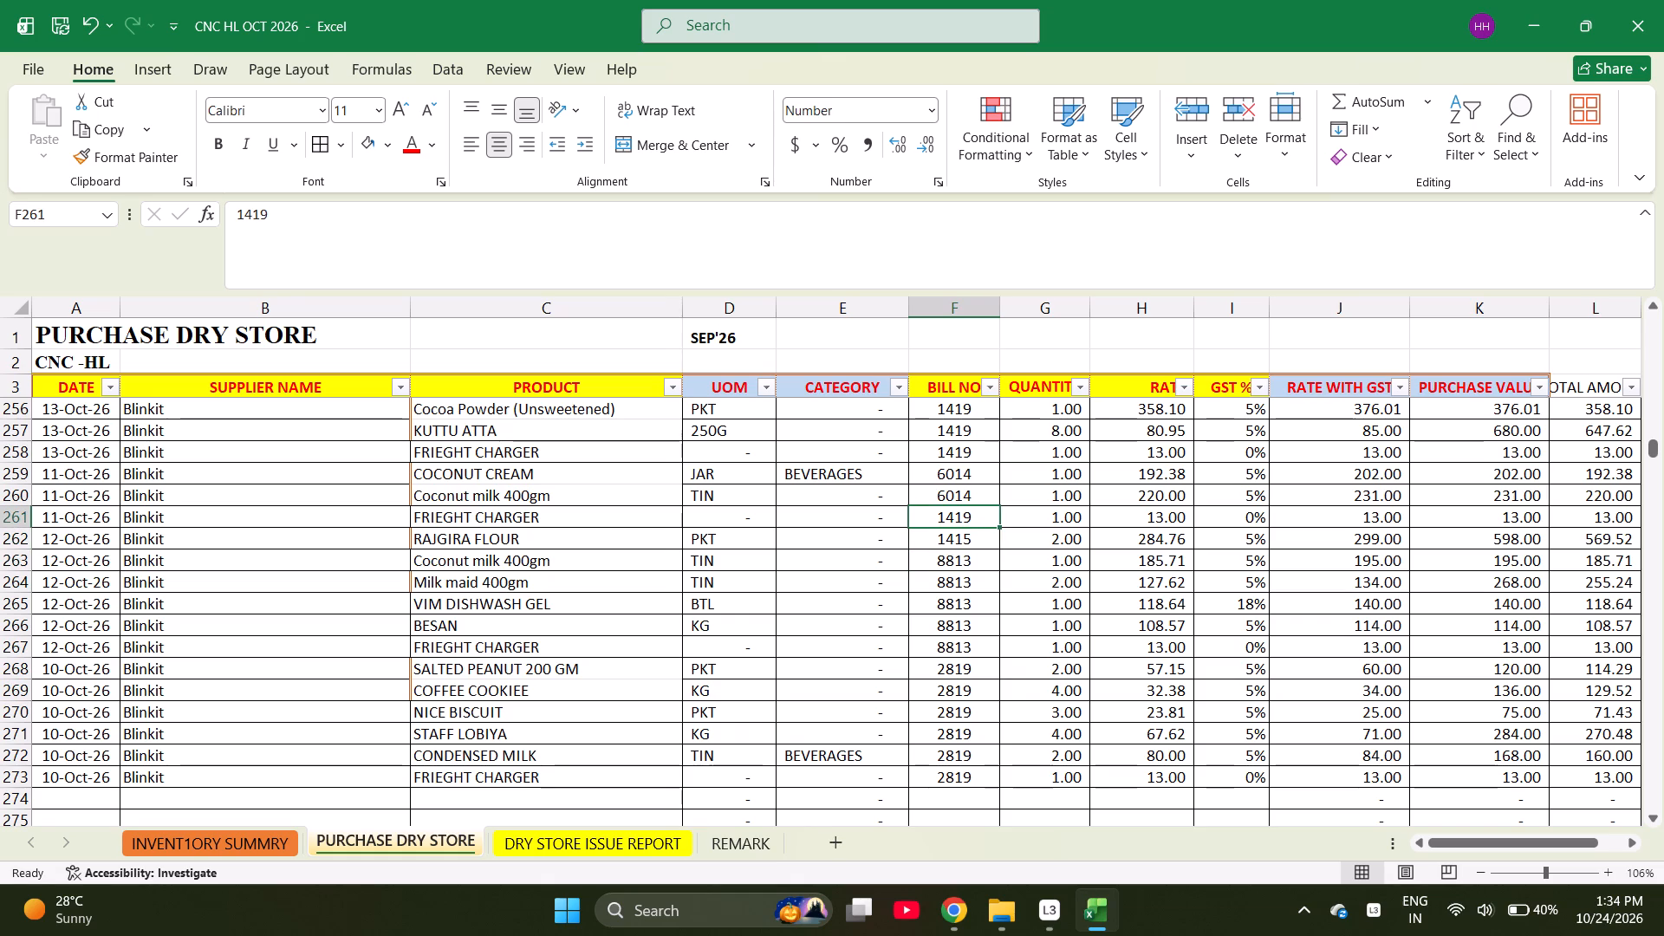
pyautogui.hotkey('ctrl', 'd')
# Start a new purchase entry in row 274 with date 17-Oct-26 and supplier Blinkit filled down from above.
pyautogui.press('Down')
pyautogui.press('Down')
pyautogui.press('Down')
pyautogui.press('Down')
pyautogui.press('Down')
pyautogui.press('Down')
pyautogui.press('Down')
pyautogui.press('Down')
pyautogui.press('Down')
pyautogui.press('Down')
pyautogui.press('Down')
pyautogui.press('Down')
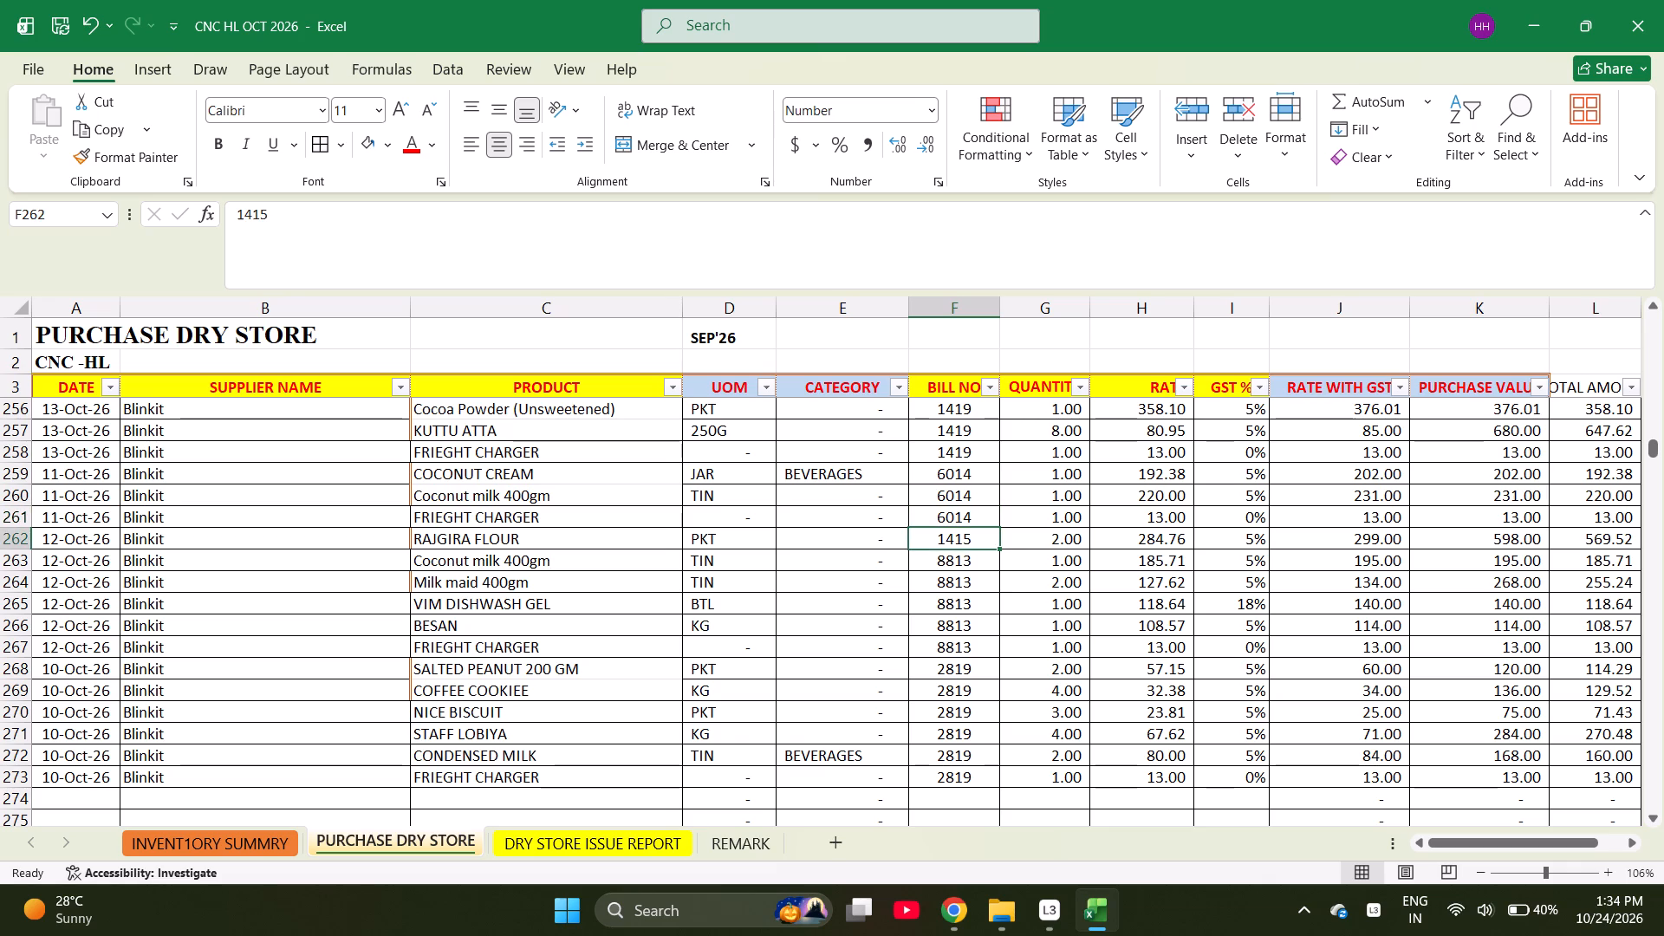
pyautogui.press('Left')
pyautogui.press('Left')
pyautogui.press('Left')
pyautogui.press('Left')
pyautogui.press('Left')
pyautogui.press('Left')
pyautogui.press('Left')
pyautogui.press('Left')
pyautogui.press('Left')
pyautogui.press('Left')
pyautogui.press('Down')
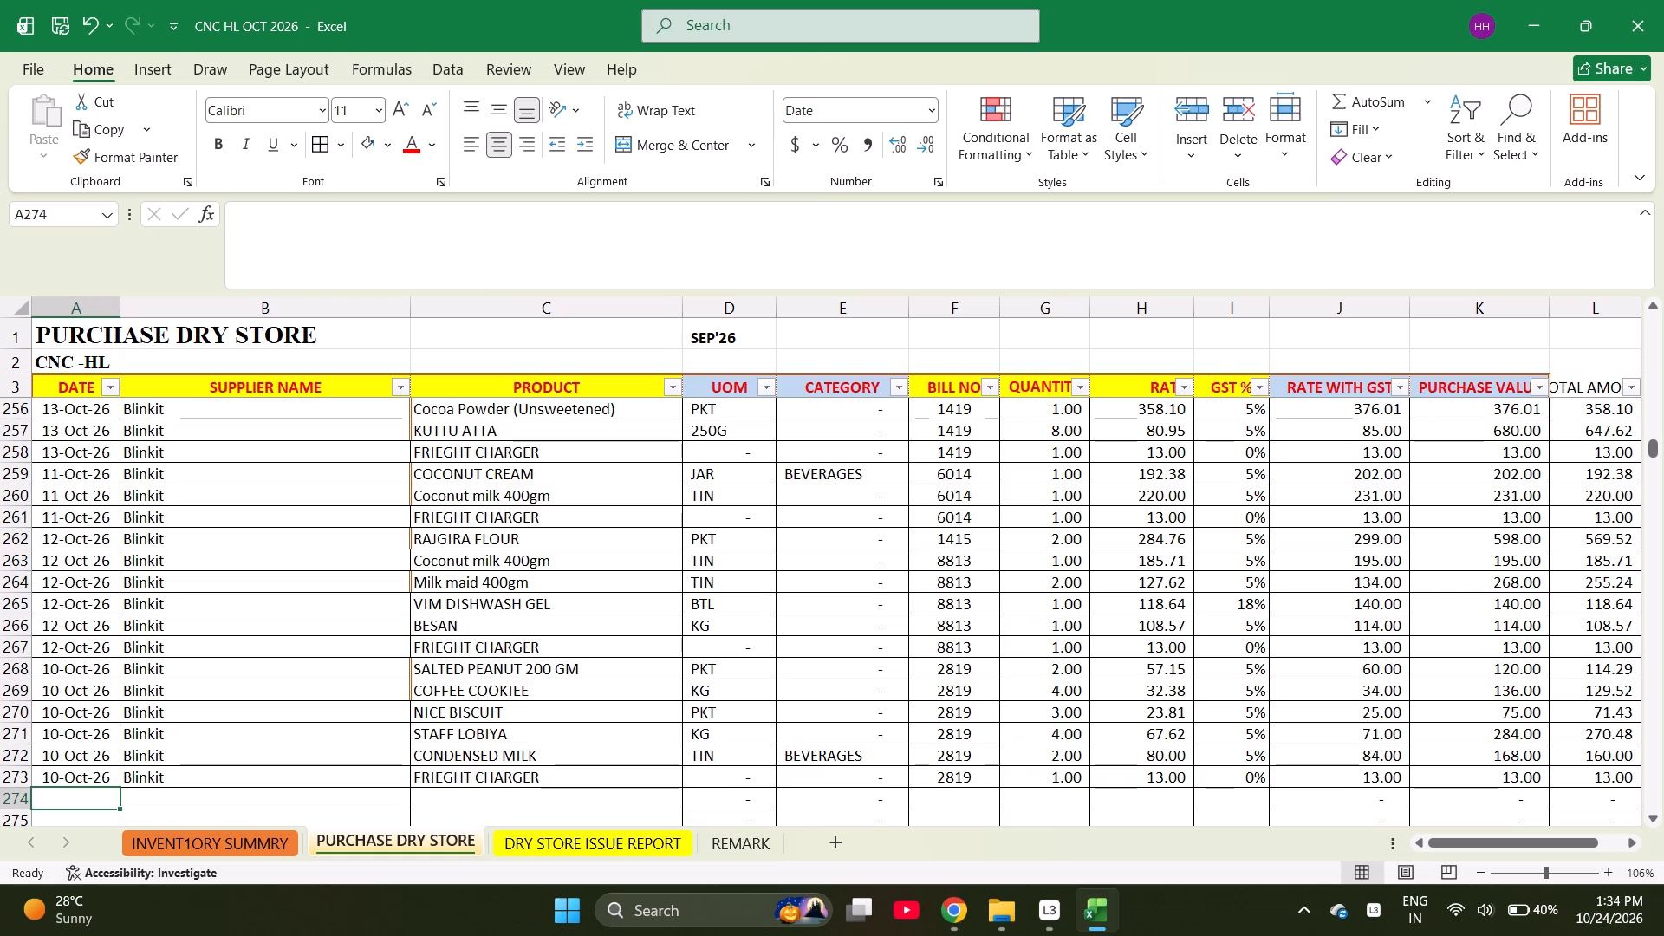
pyautogui.write('10-17-')
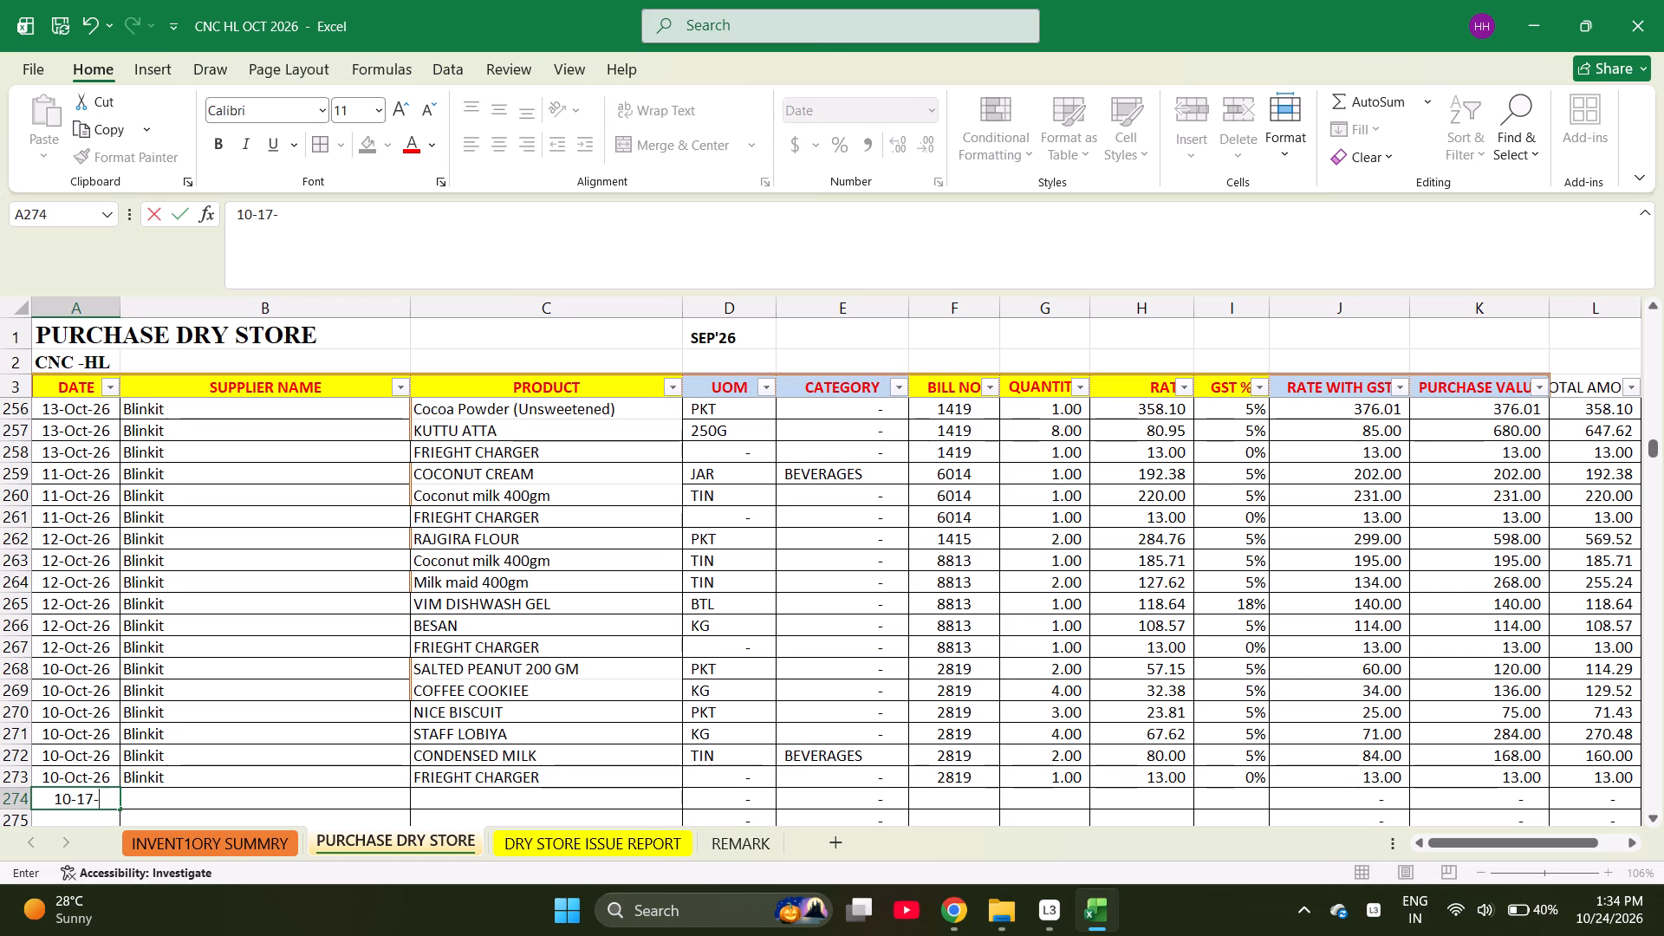
pyautogui.press('2')
pyautogui.press('6')
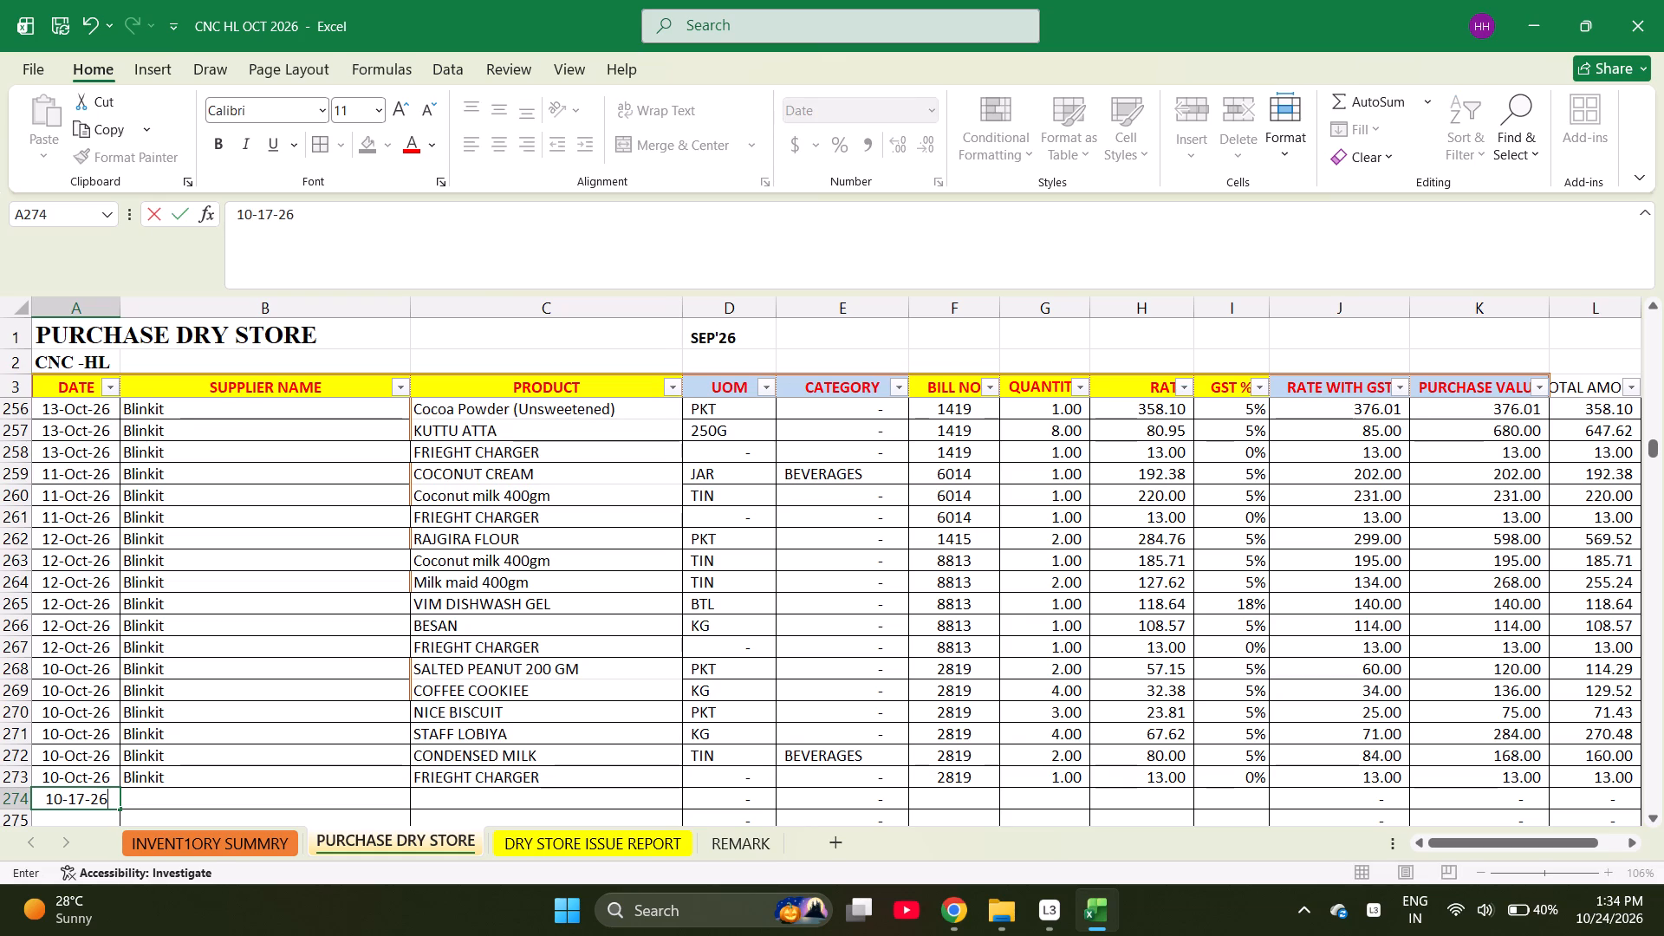
pyautogui.press('Right')
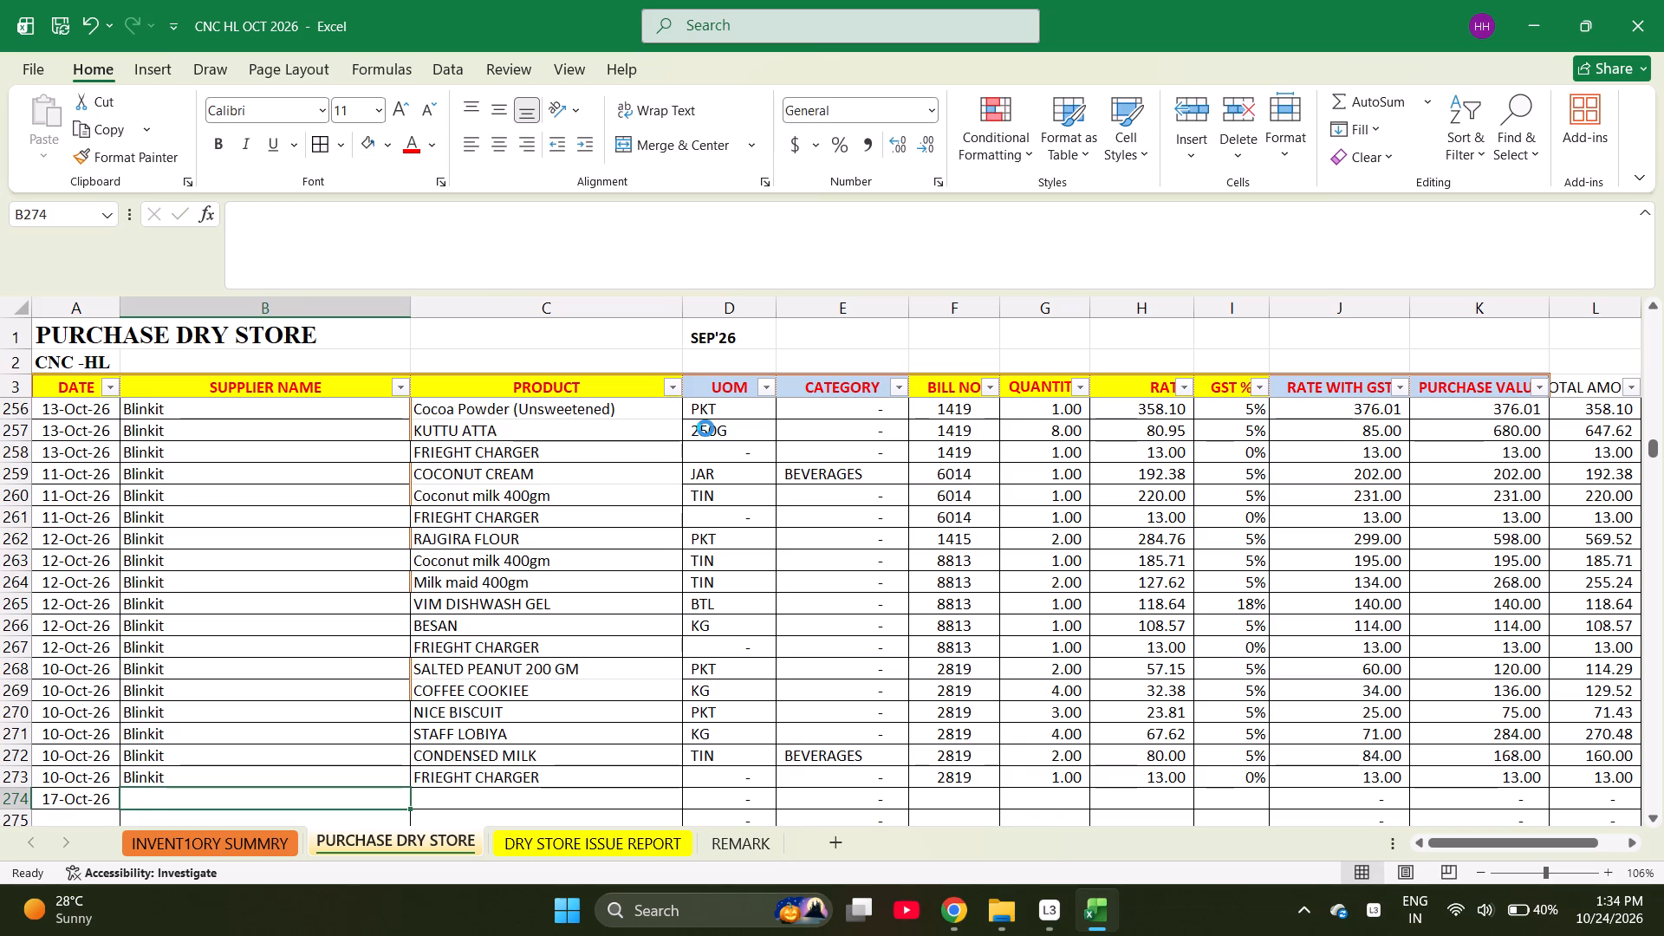
pyautogui.hotkey('ctrl', 'd')
# Enter the products COFFEE COOKIEE, Cocoa Powder (Unsweetened) and NICE BISCUIT in rows 274 to 276.
pyautogui.press('Right')
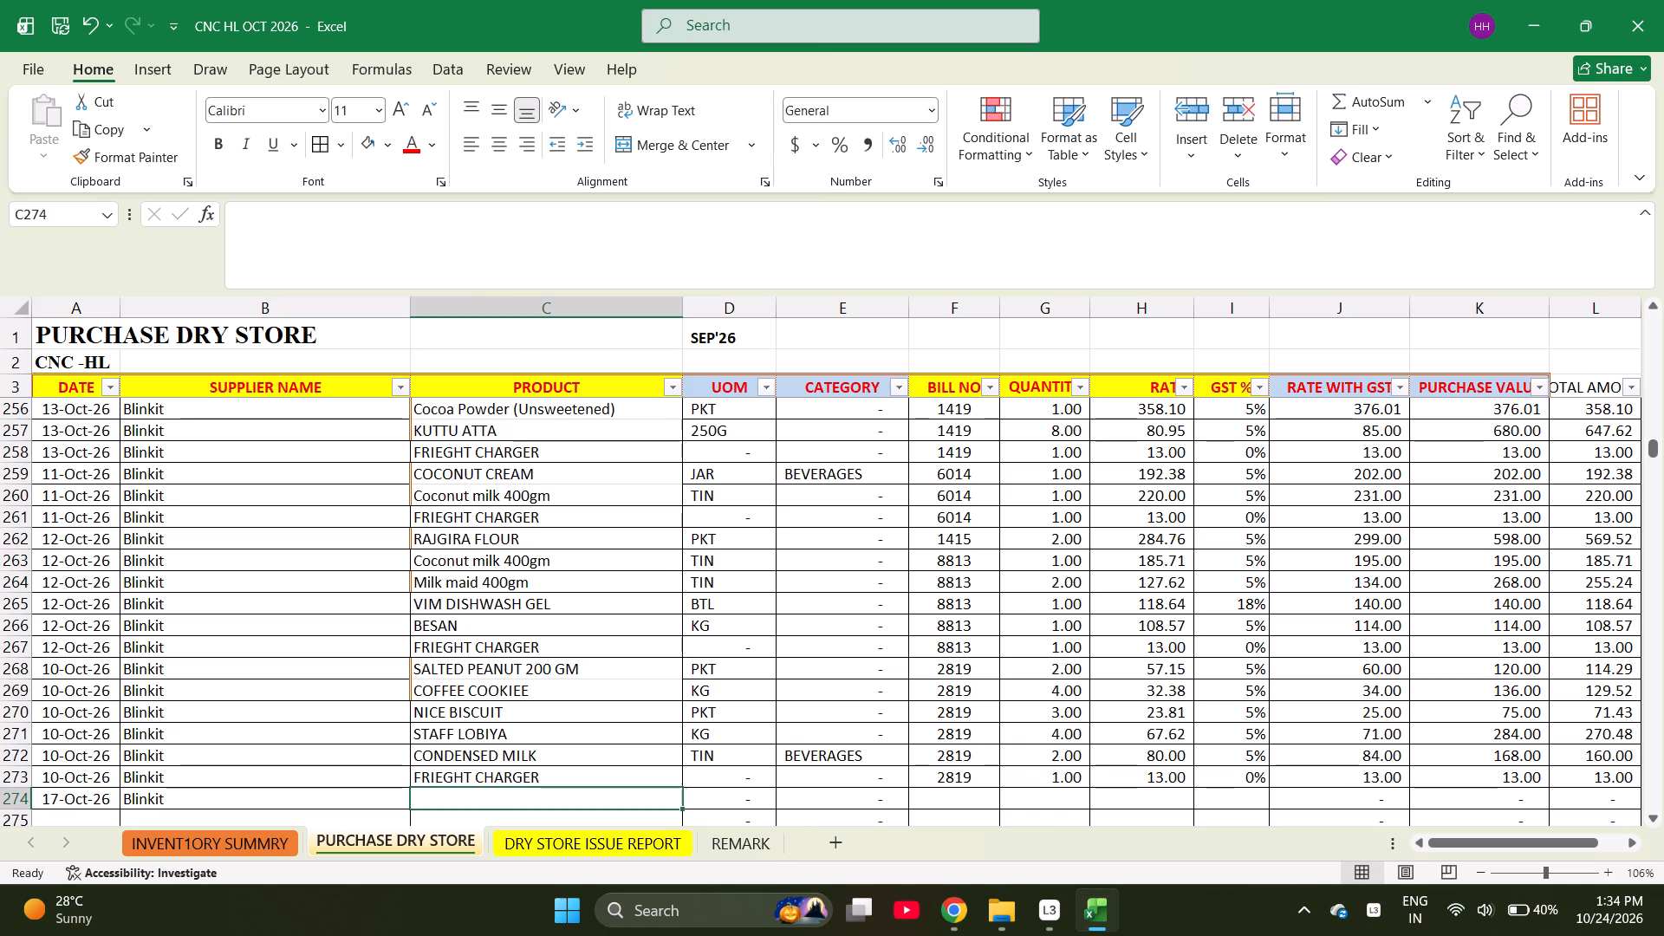
pyautogui.write('COFF')
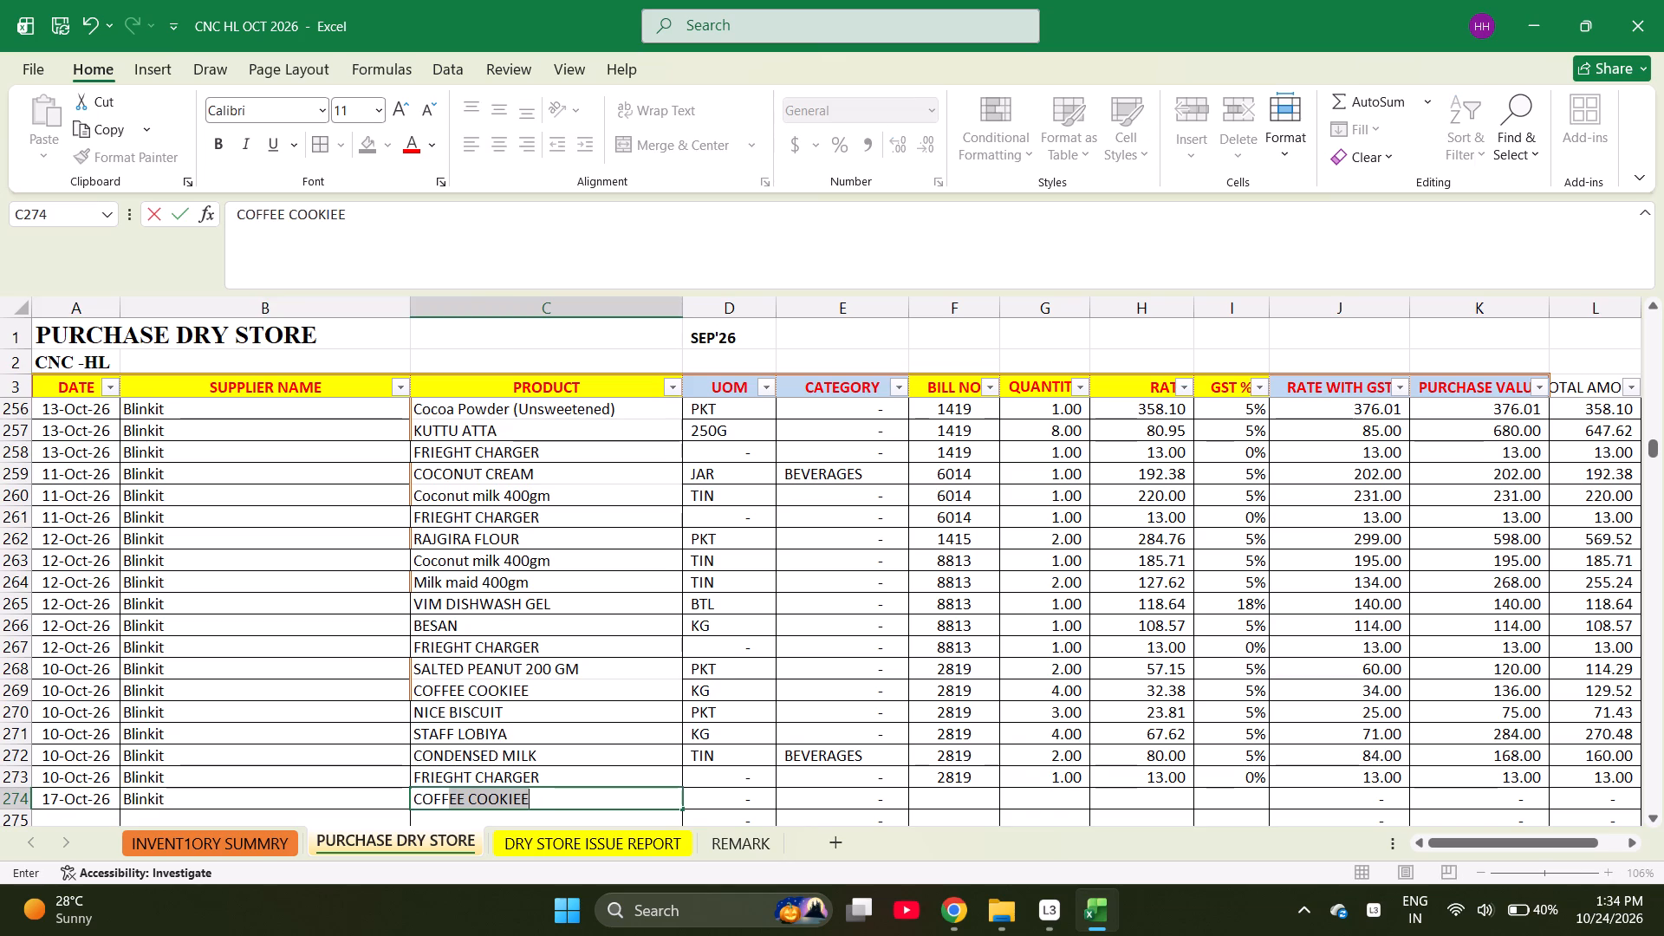
pyautogui.press('Return')
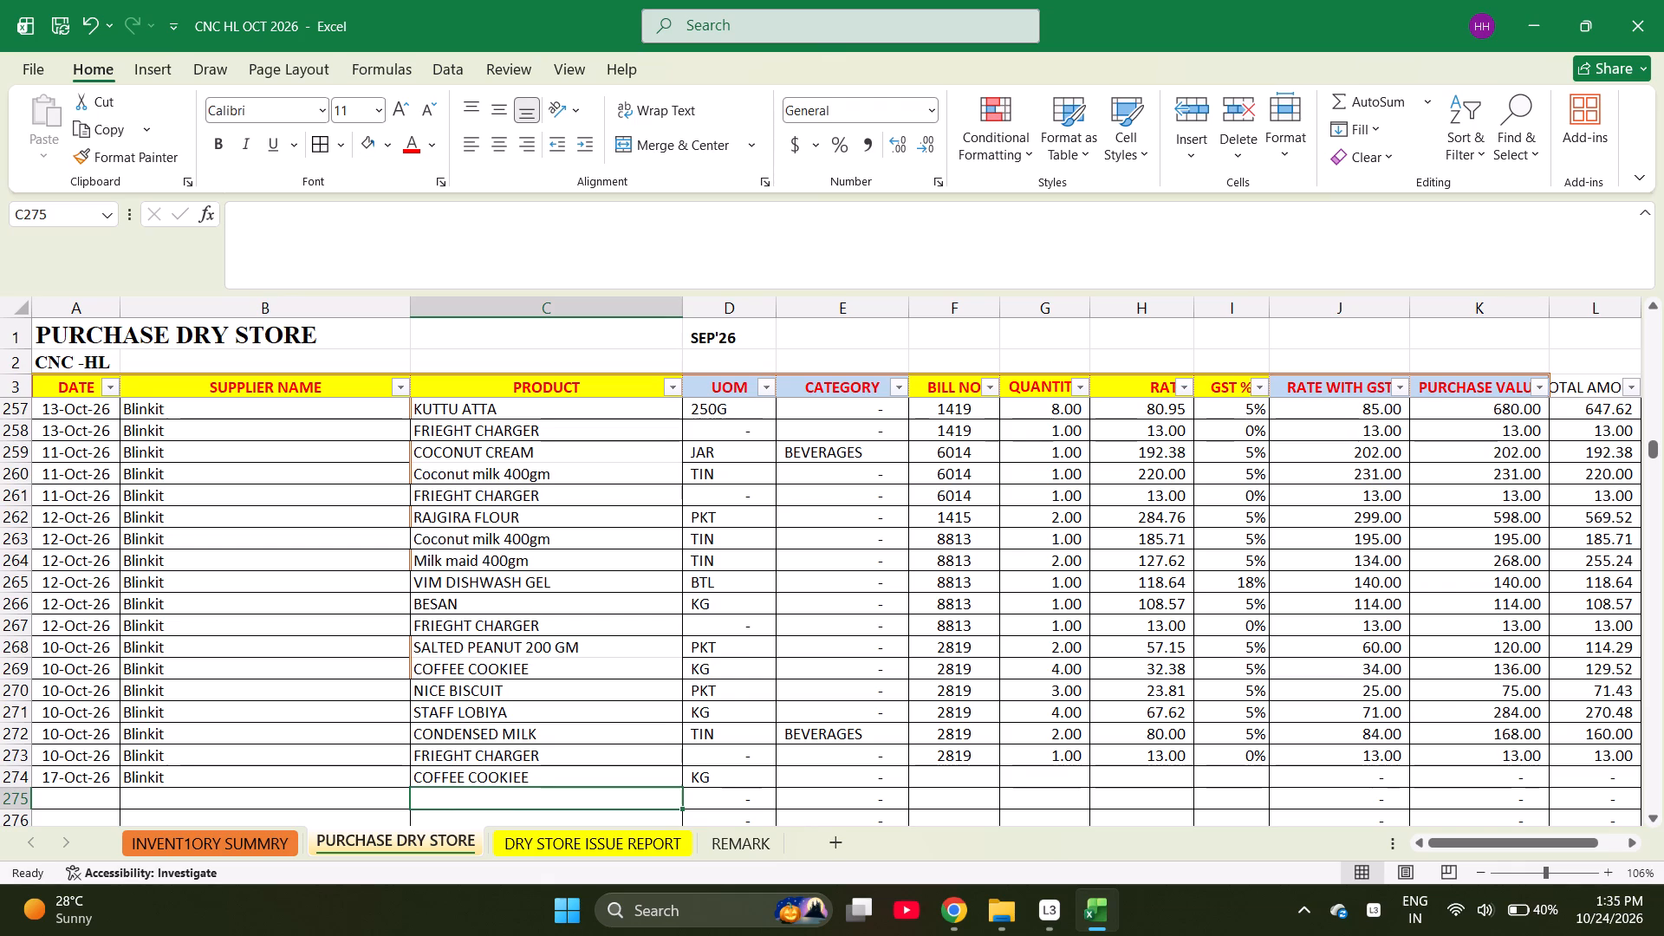
pyautogui.write('COCOA')
pyautogui.press('Return')
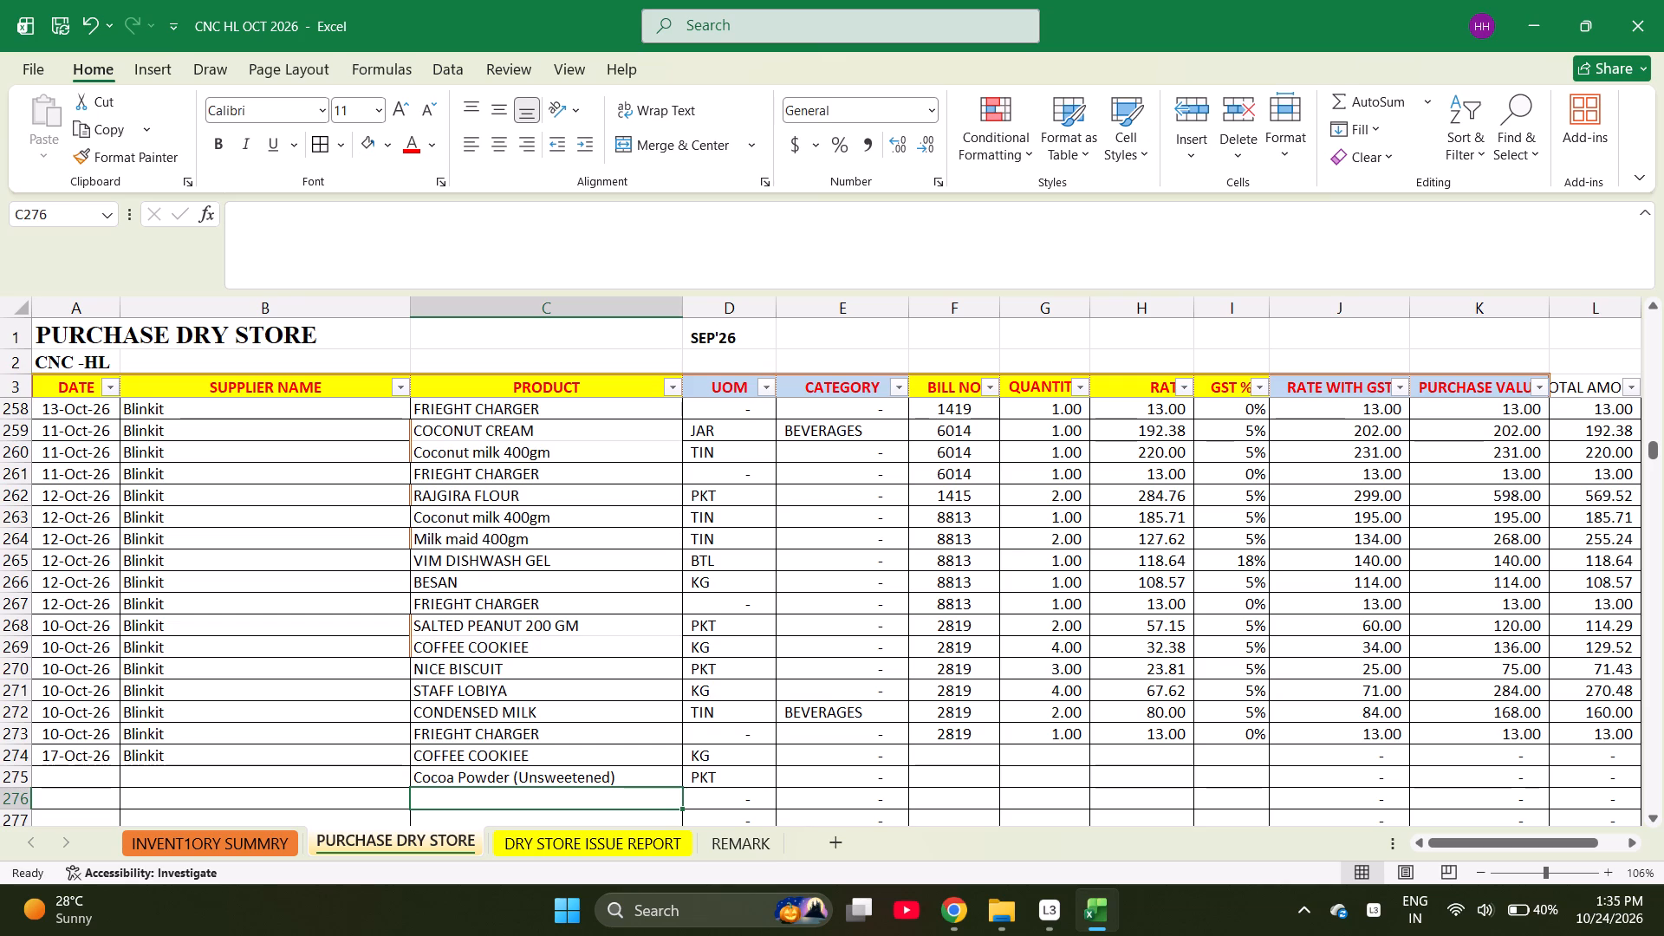
pyautogui.write('NI')
pyautogui.press('Return')
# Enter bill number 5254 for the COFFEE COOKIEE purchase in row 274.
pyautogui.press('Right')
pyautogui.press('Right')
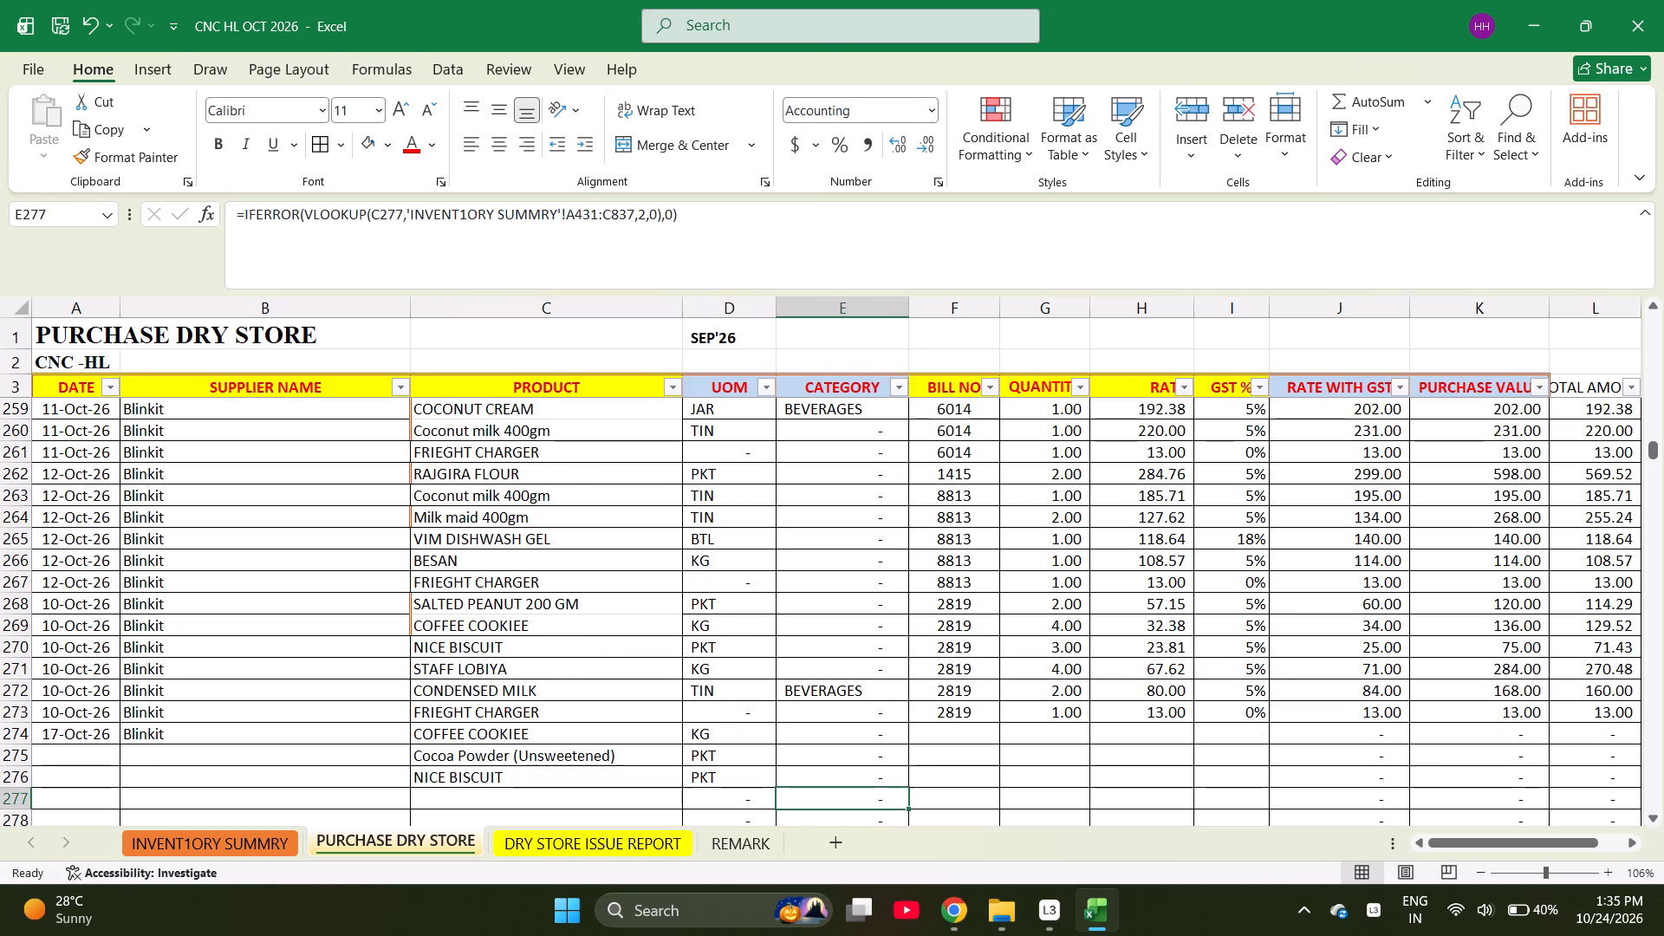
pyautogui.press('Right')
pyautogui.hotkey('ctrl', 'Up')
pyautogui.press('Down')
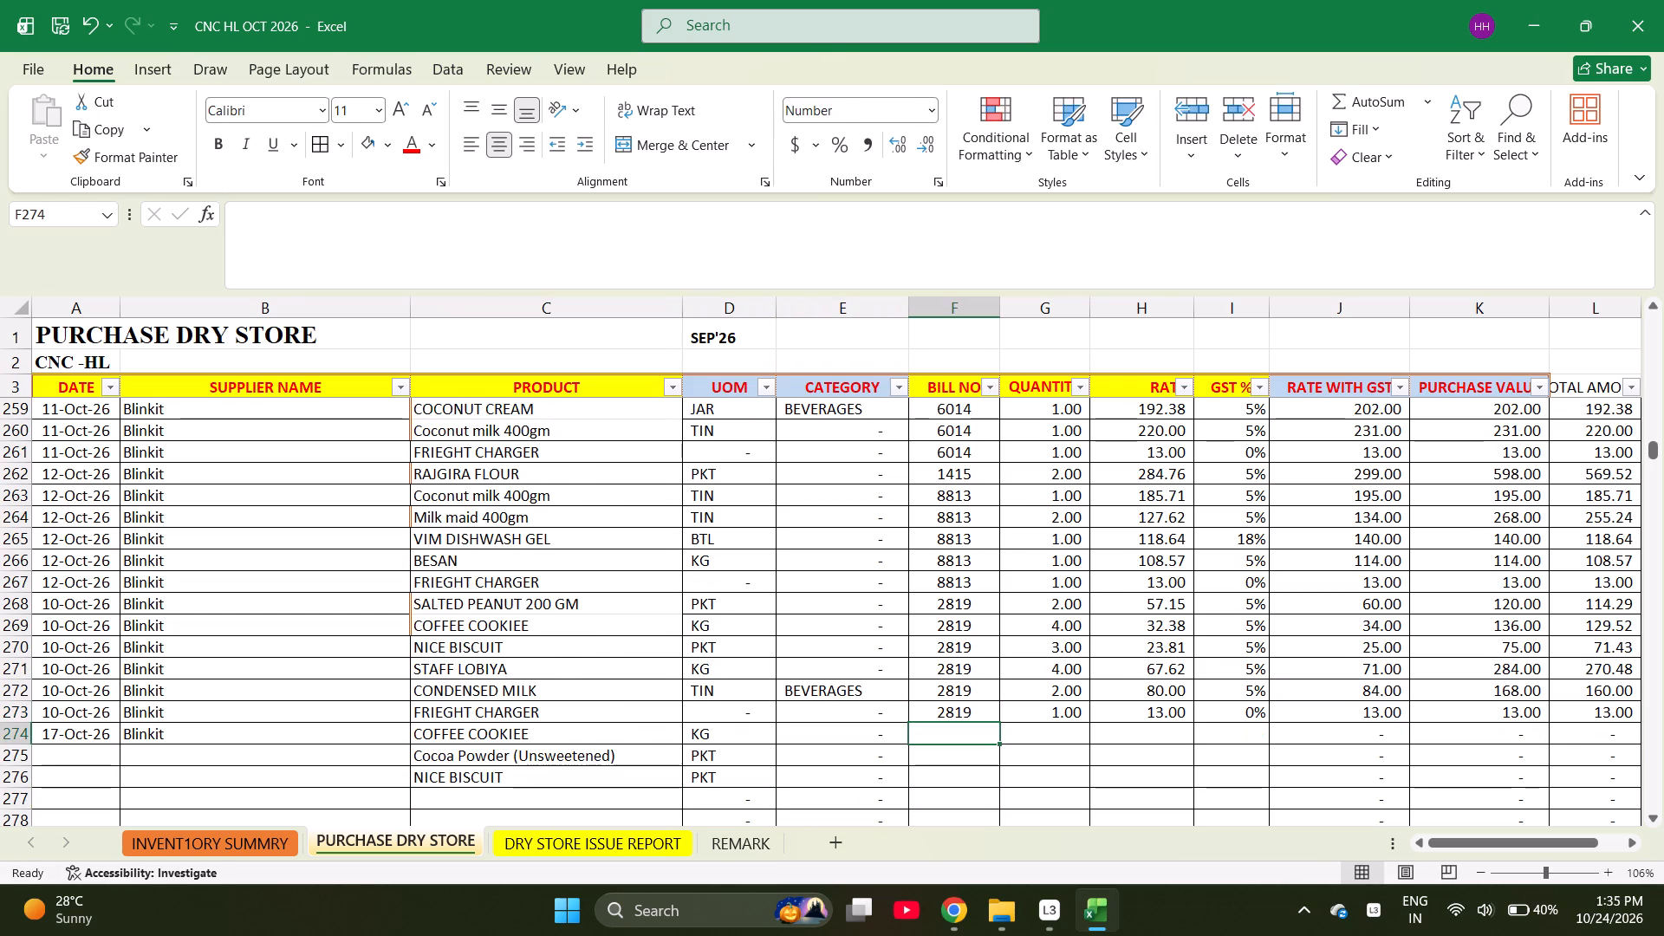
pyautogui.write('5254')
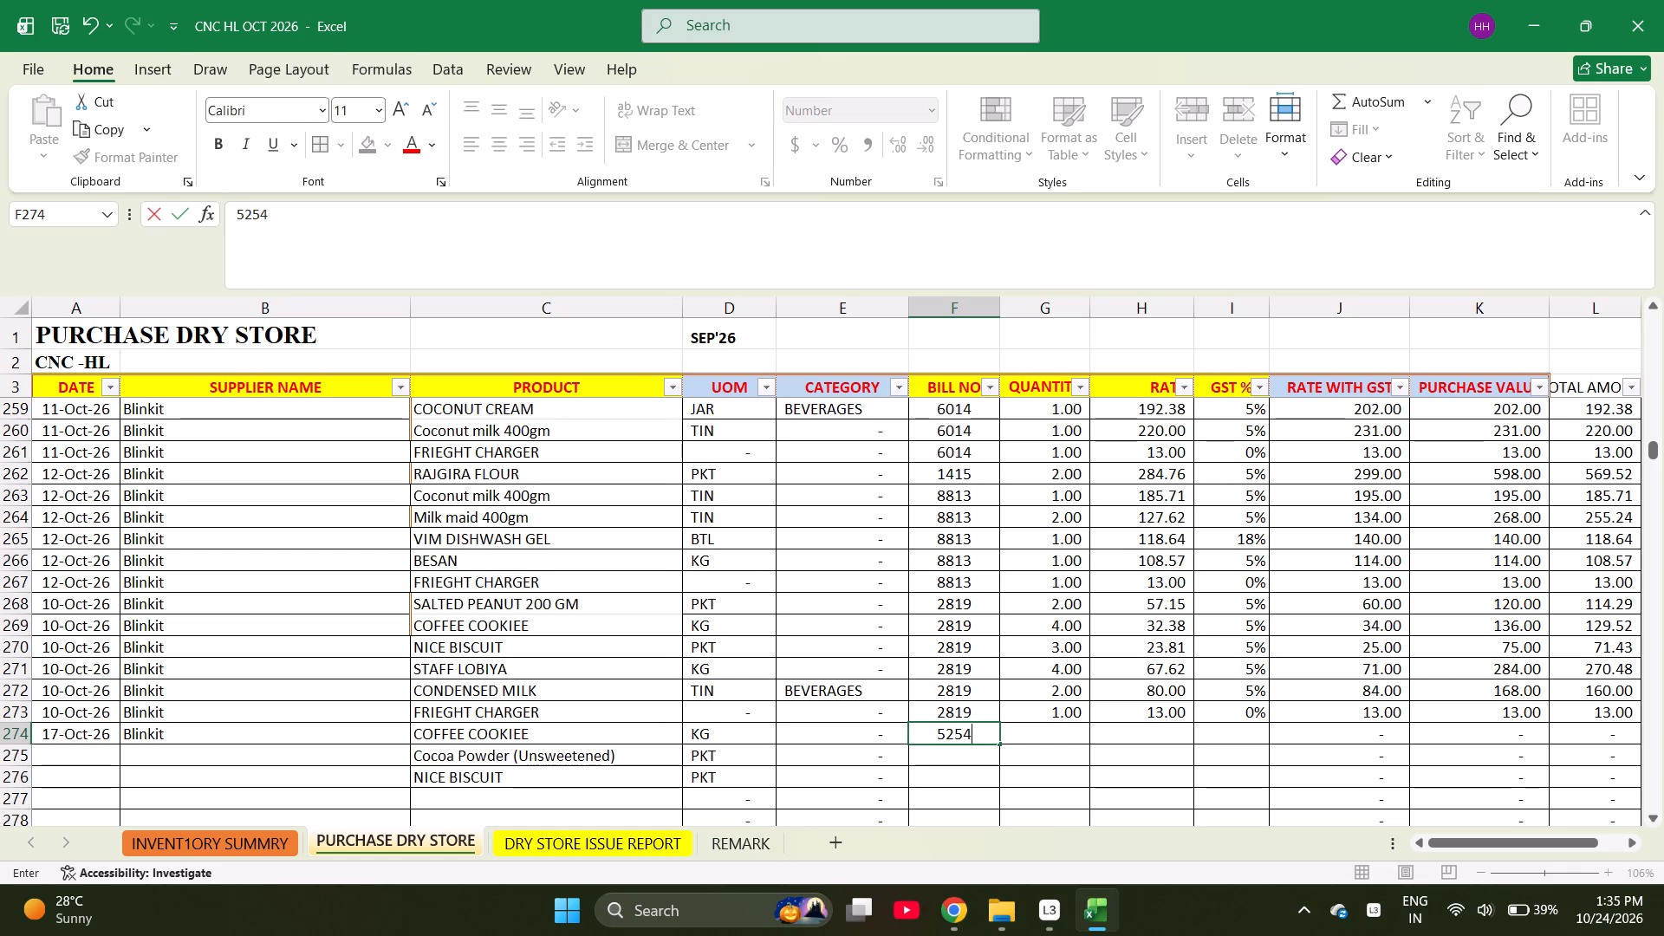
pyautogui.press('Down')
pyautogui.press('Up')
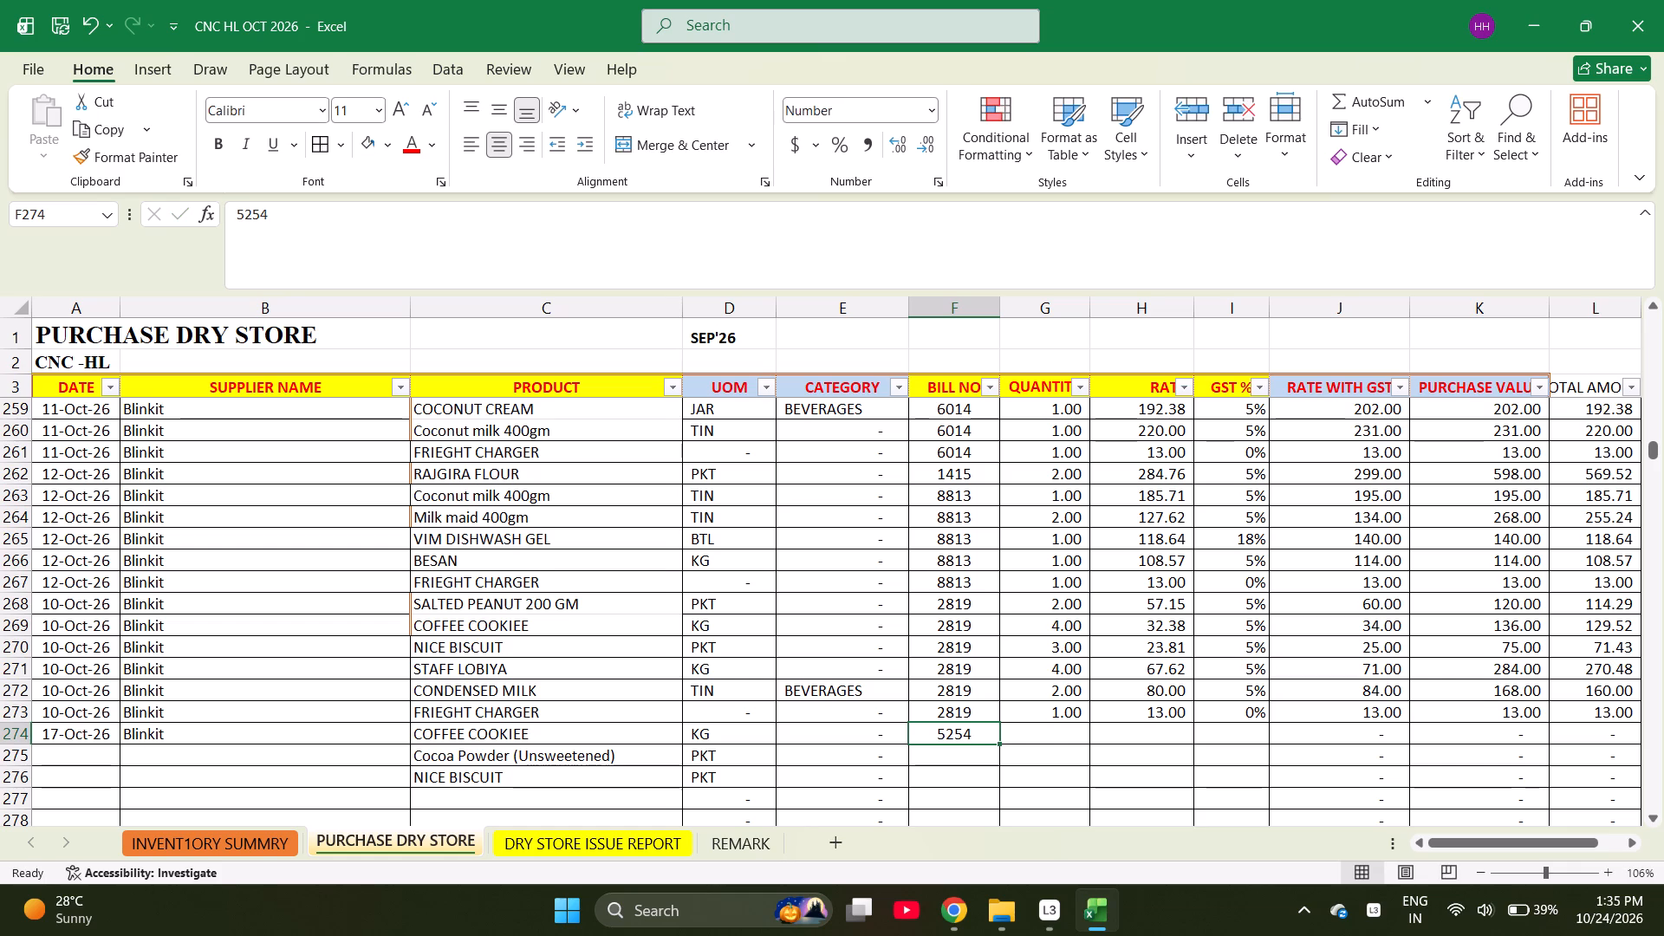
# Change the bill number in row 274 to 3334.
pyautogui.press('0')
pyautogui.write('3334')
pyautogui.press('Right')
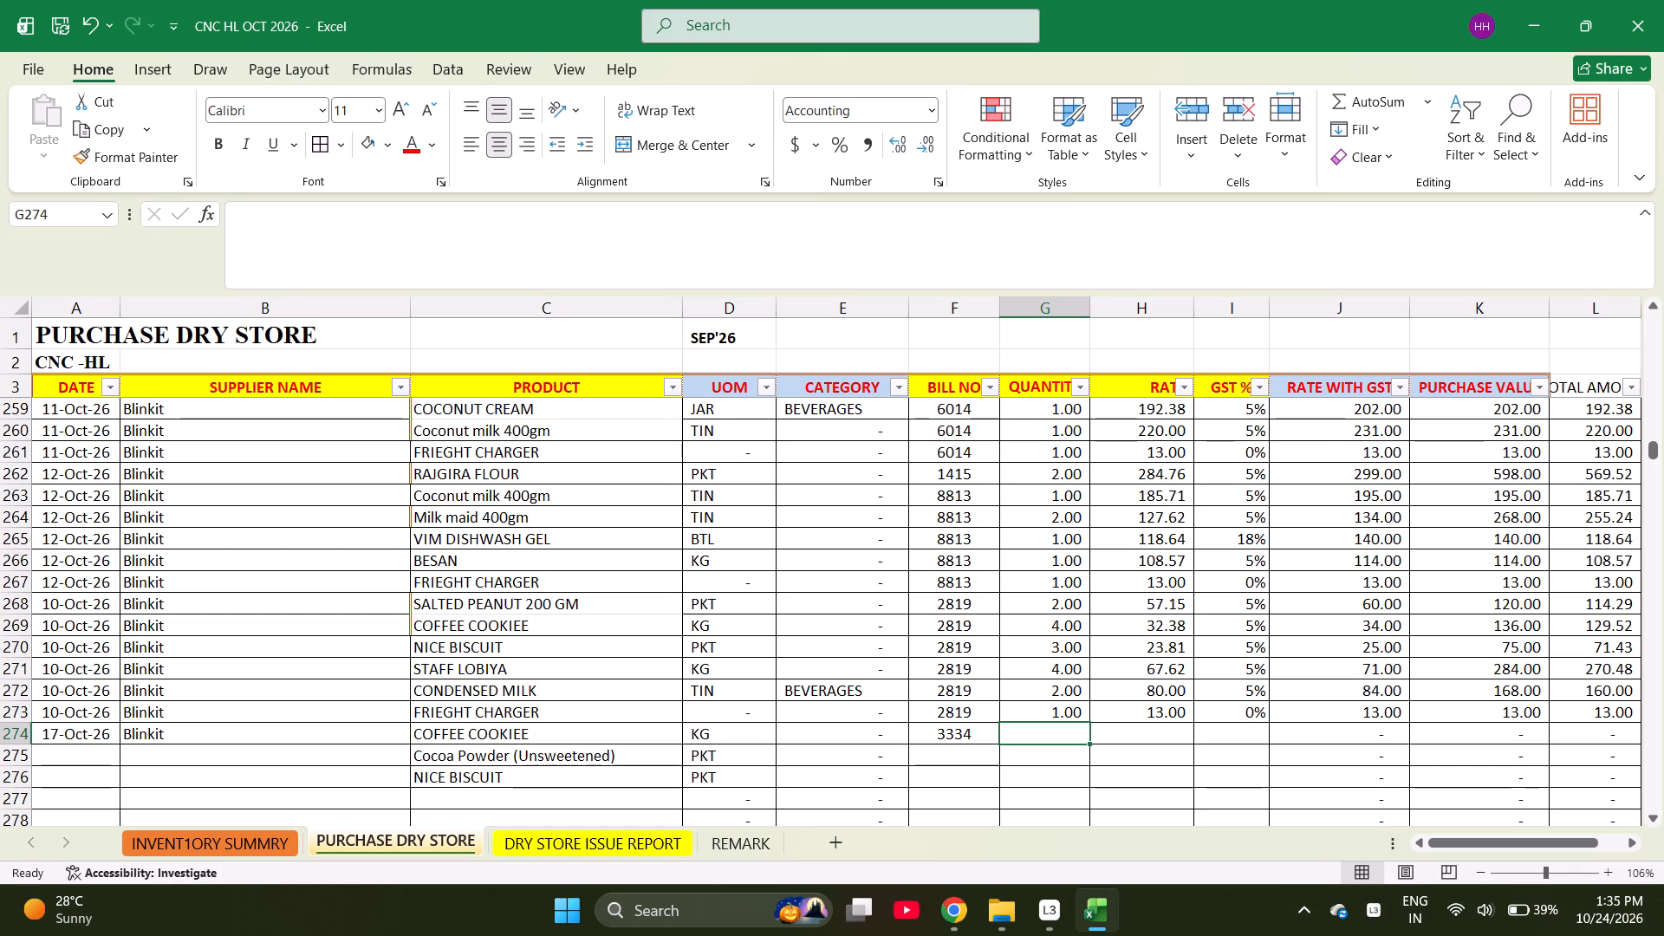
# Enter the quantities 3, 1, 1 and 3 in rows 274 to 277.
pyautogui.press('3')
pyautogui.press('Return')
pyautogui.press('1')
pyautogui.press('Return')
pyautogui.press('1')
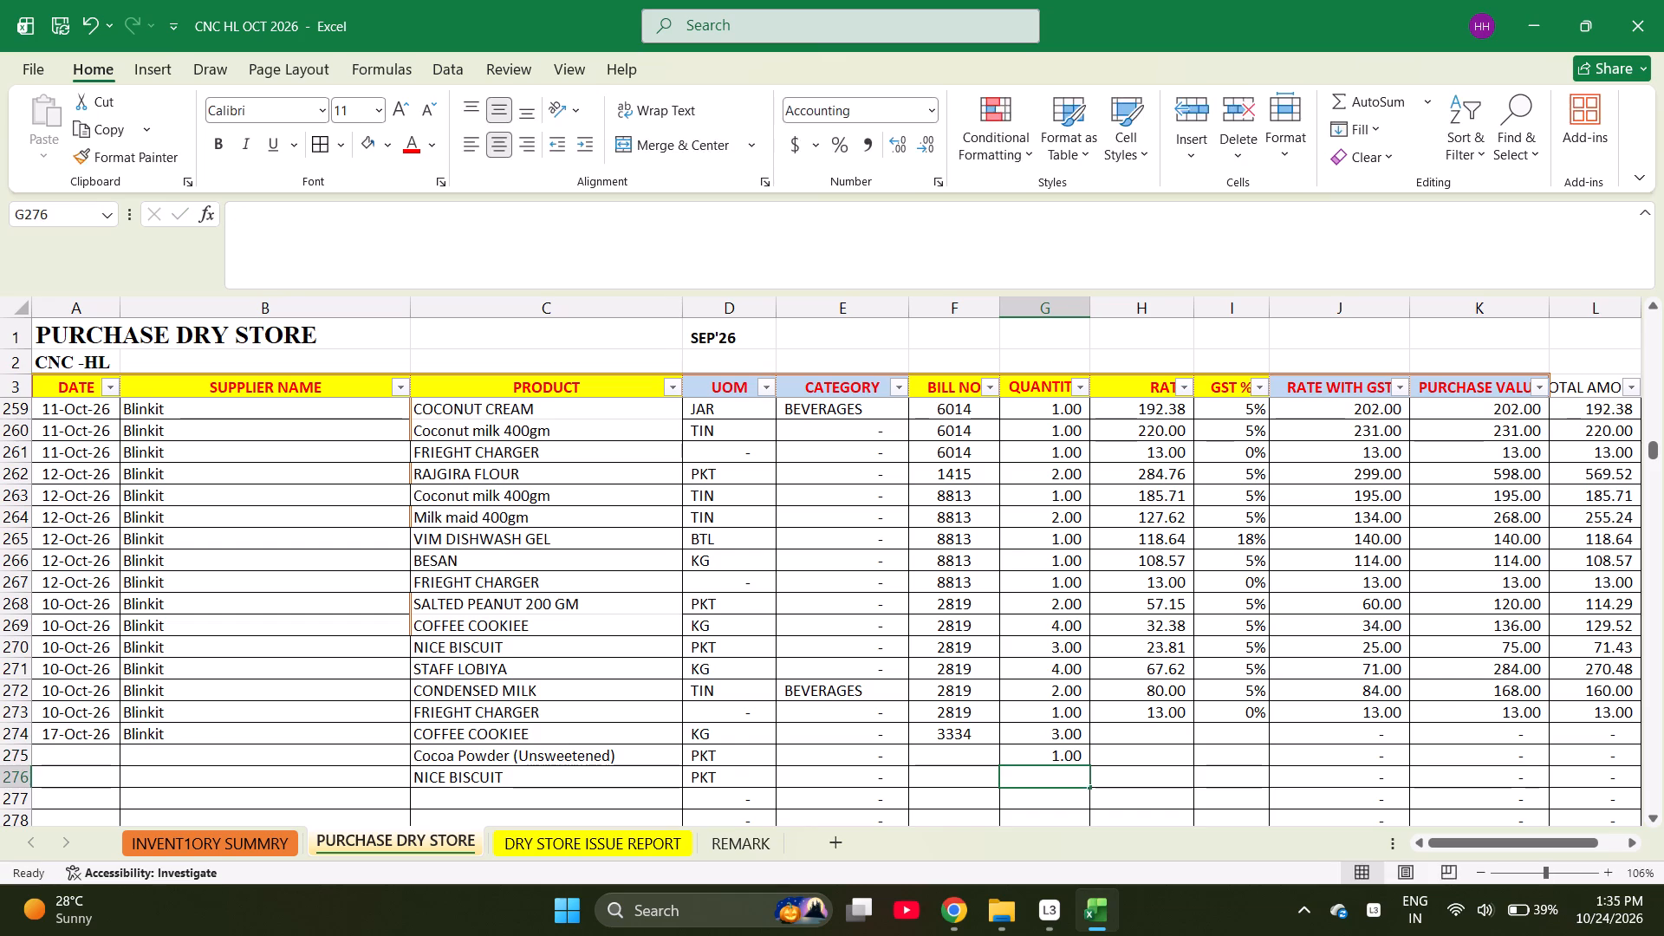
pyautogui.press('Return')
pyautogui.press('3')
pyautogui.press('Return')
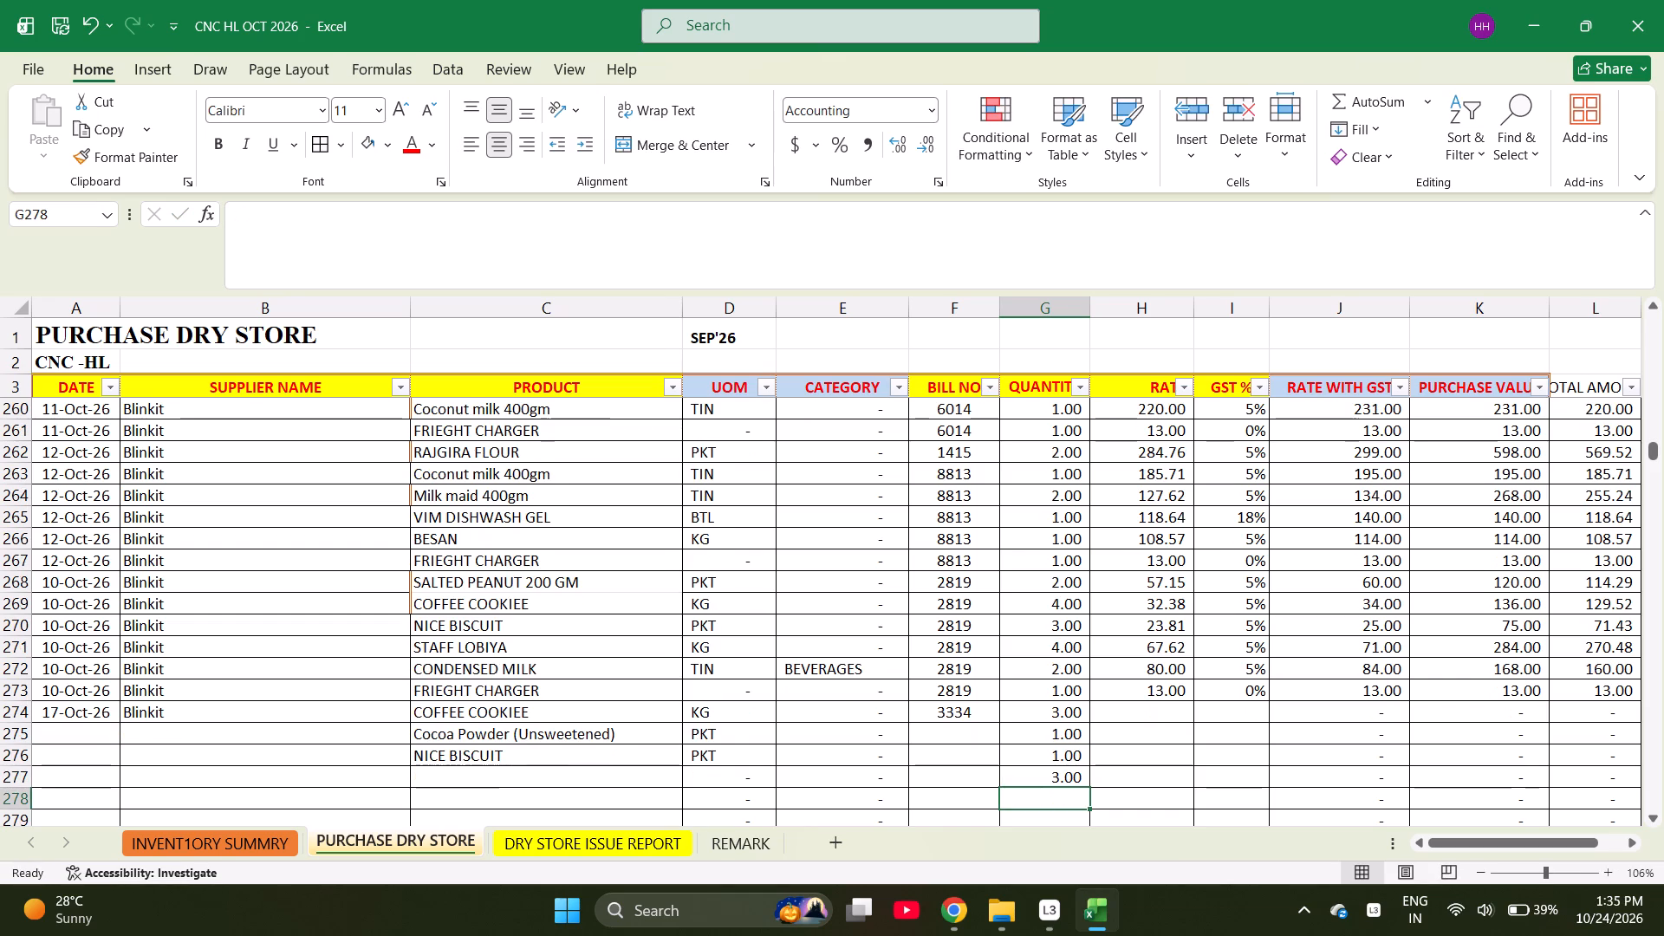
# Fill bill number 3334 down from row 274 through row 277.
pyautogui.press('Left')
pyautogui.hotkey('ctrl', 'Up')
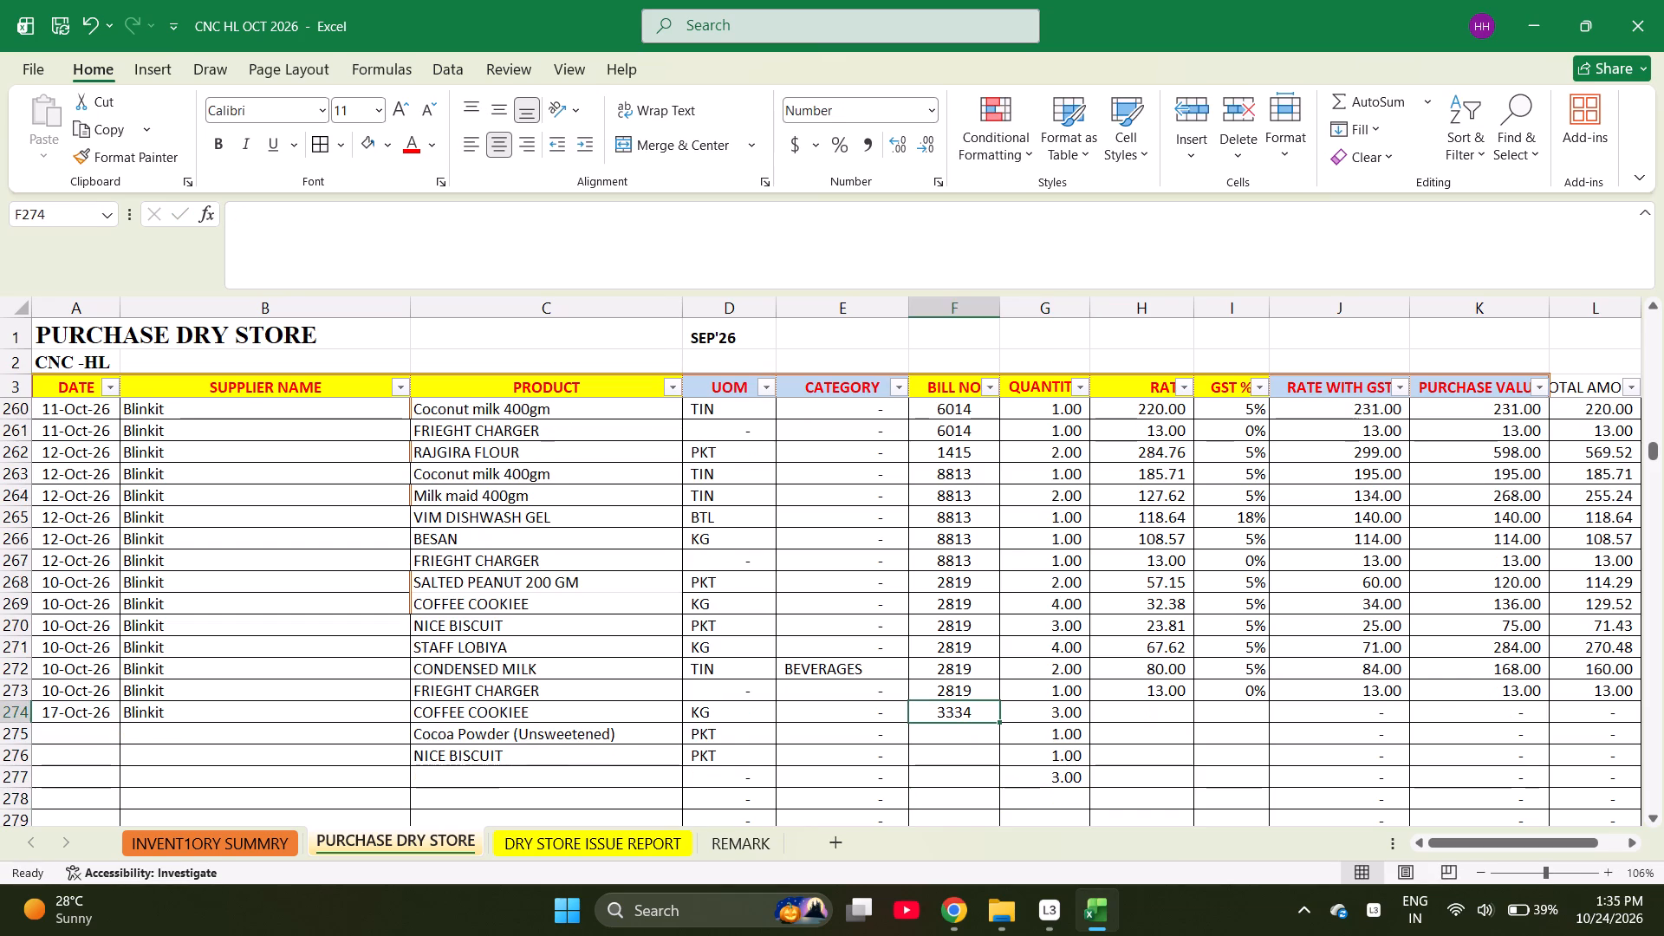
pyautogui.hotkey('shift', 'Down')
pyautogui.hotkey('shift', 'Down')
pyautogui.hotkey('shift', 'Down')
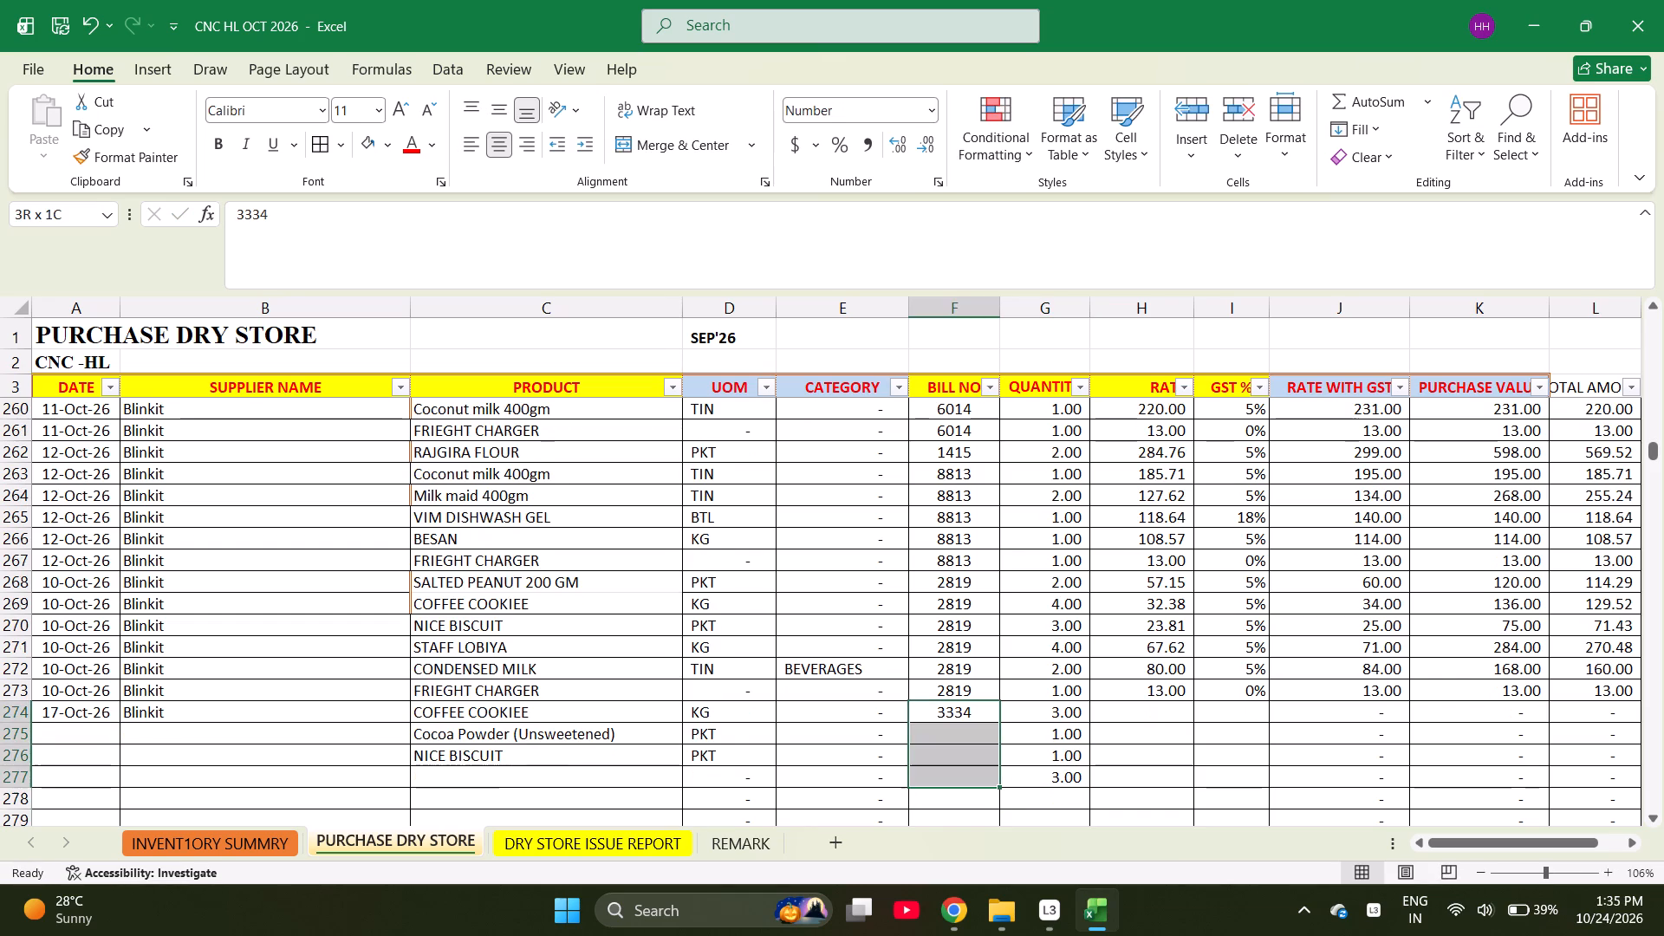
pyautogui.hotkey('ctrl', 'd')
# Set the quantities to 1 for Cocoa Powder (Unsweetened) in row 275 and 3 for NICE BISCUIT in row 276.
pyautogui.press('Right')
pyautogui.press('Right')
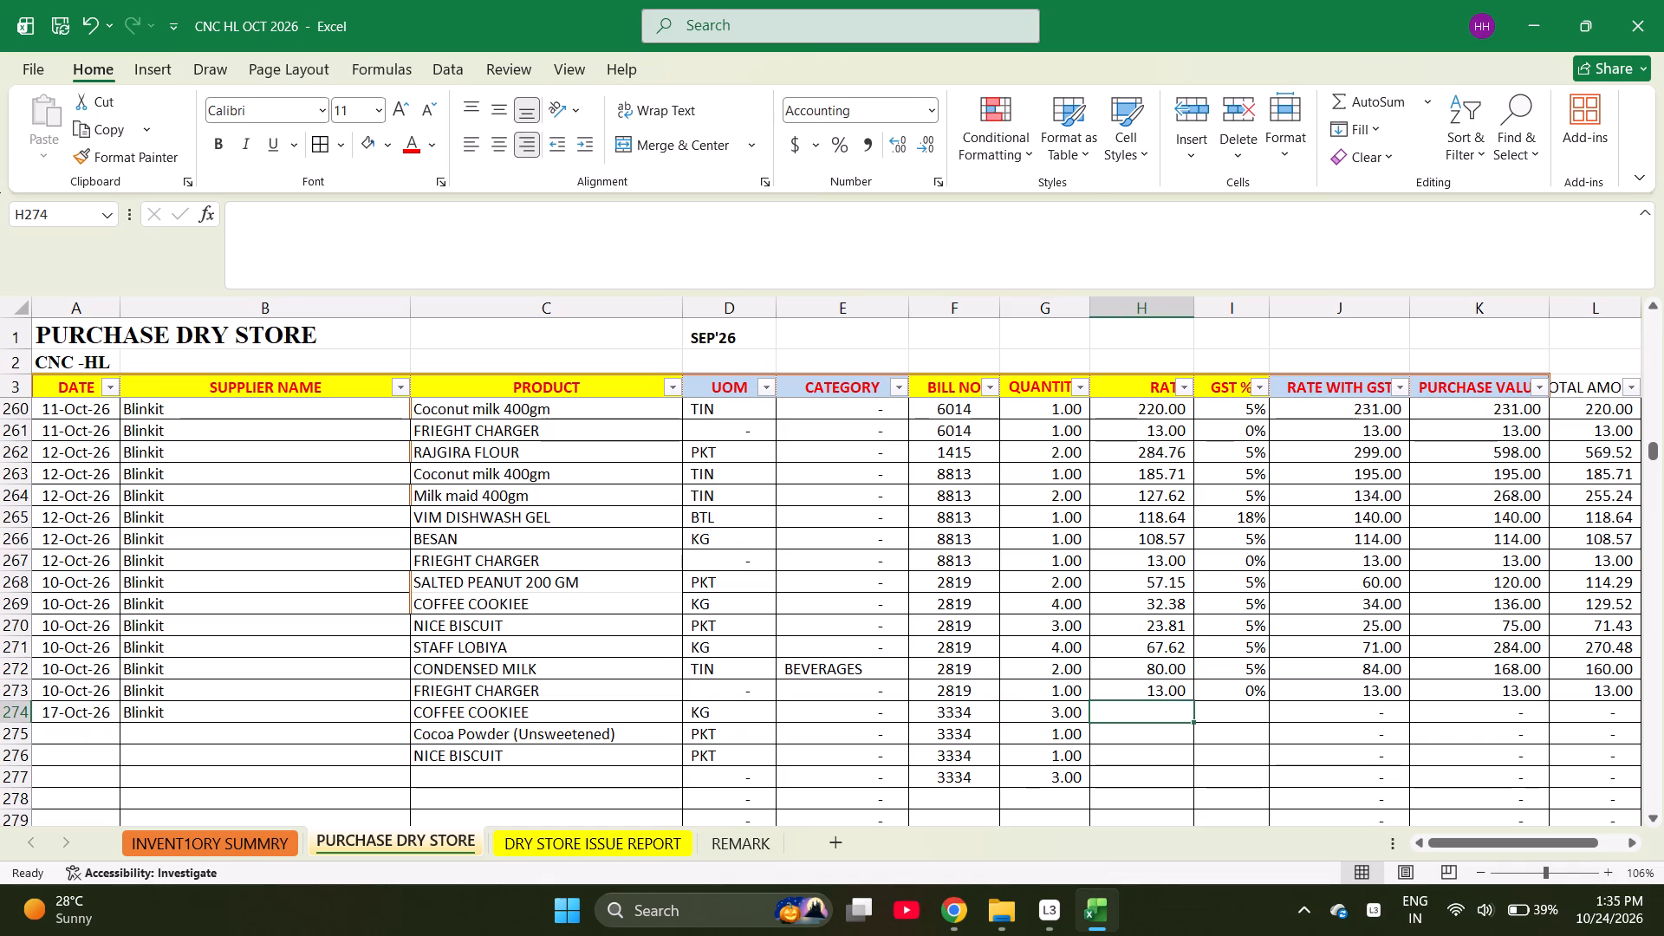
pyautogui.press('Left')
pyautogui.press('Left')
pyautogui.press('Left')
pyautogui.press('Left')
pyautogui.press('Left')
pyautogui.press('Left')
pyautogui.press('Right')
pyautogui.press('Right')
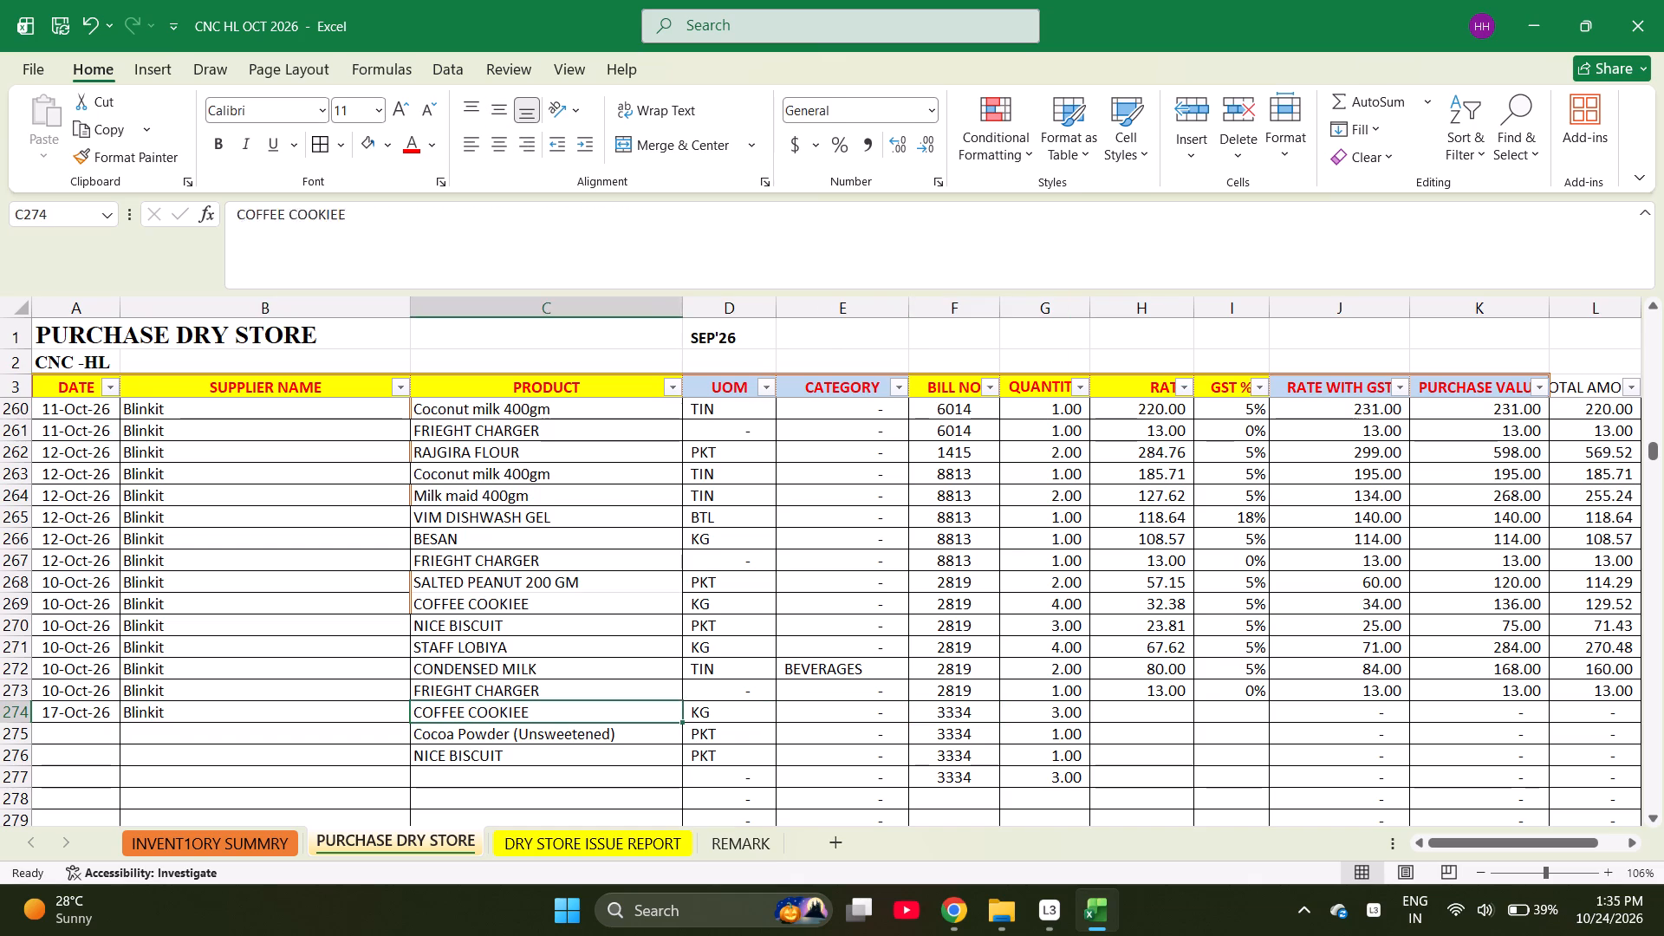
pyautogui.press('Right')
pyautogui.press('Right')
pyautogui.press('Right')
pyautogui.press('Down')
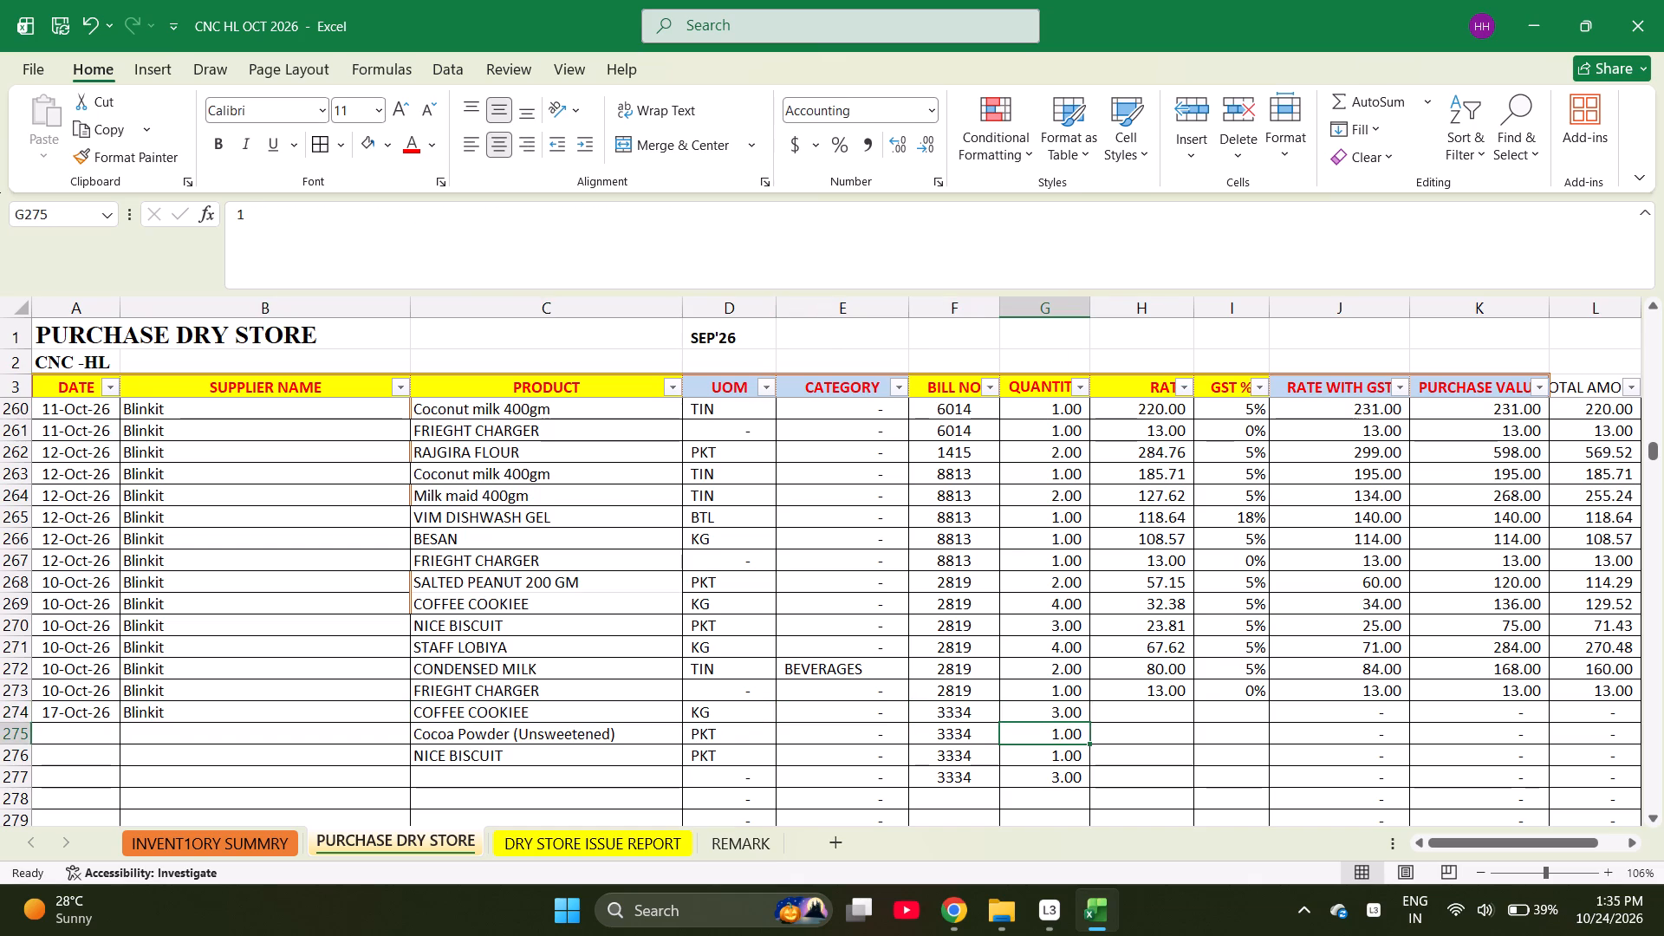
pyautogui.press('1')
pyautogui.press('Return')
pyautogui.press('3')
pyautogui.press('Return')
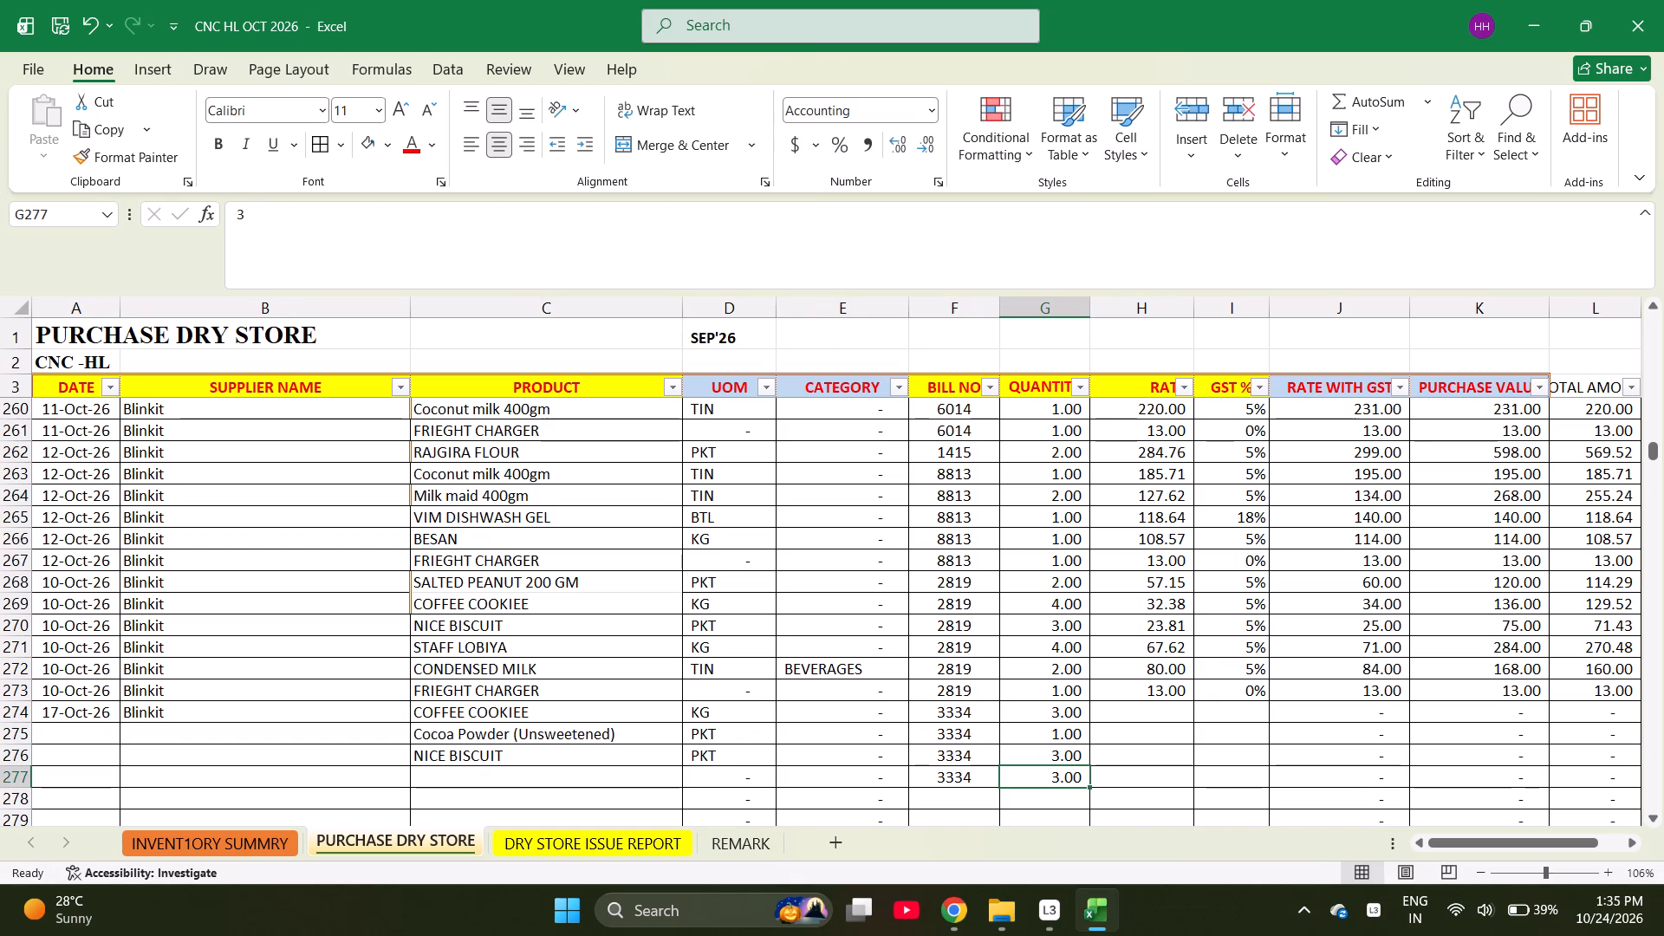
# Clear the extra quantity and bill number from row 277, which has no product.
pyautogui.press('Delete')
pyautogui.press('Left')
pyautogui.press('Delete')
# Enter the rates =180/3 for COFFEE COOKIEE in row 274 and 339.05 for Cocoa Powder (Unsweetened) in row 275.
pyautogui.press('Right')
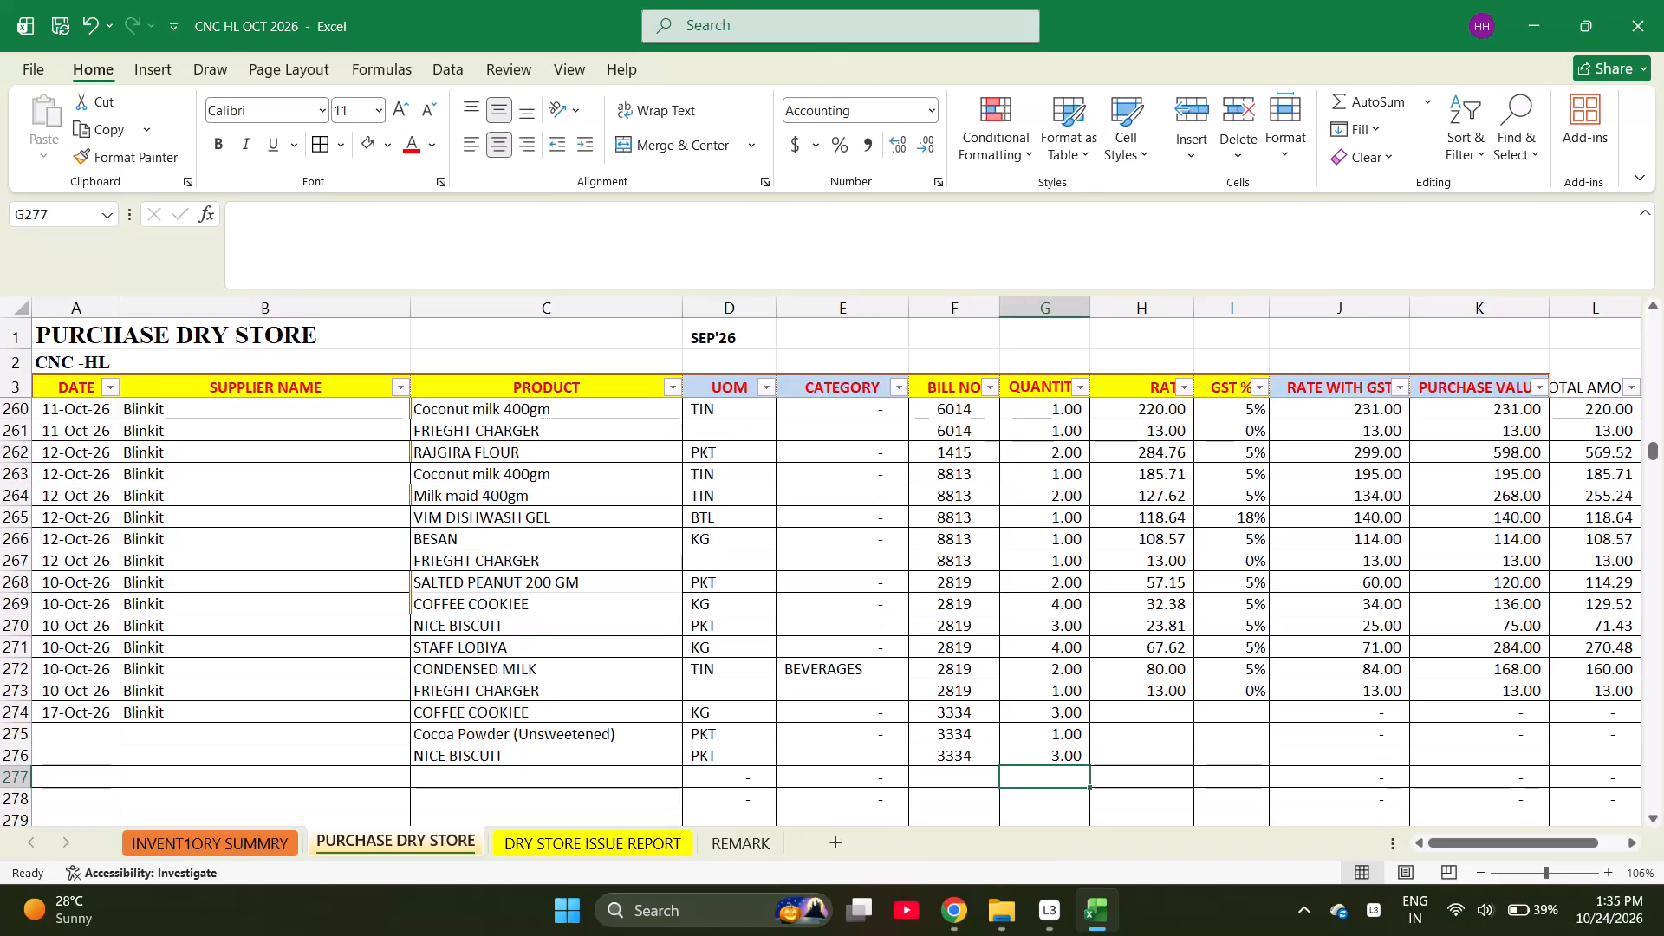
pyautogui.press('Up')
pyautogui.press('Up')
pyautogui.press('Up')
pyautogui.press('Up')
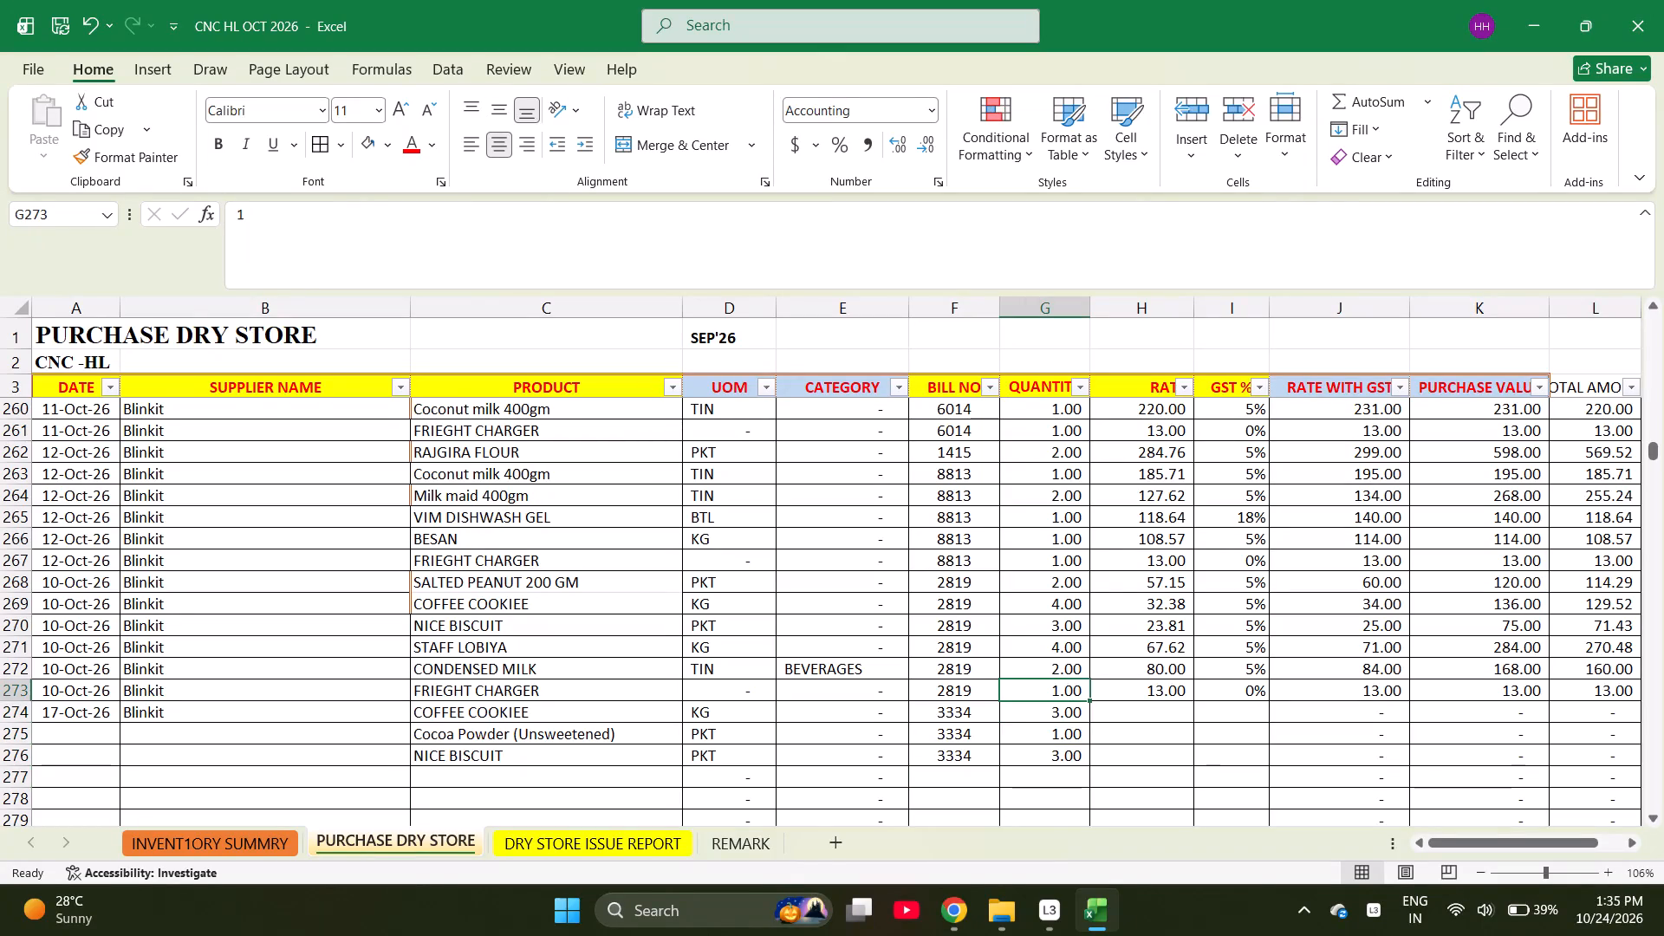
pyautogui.press('Right')
pyautogui.press('Down')
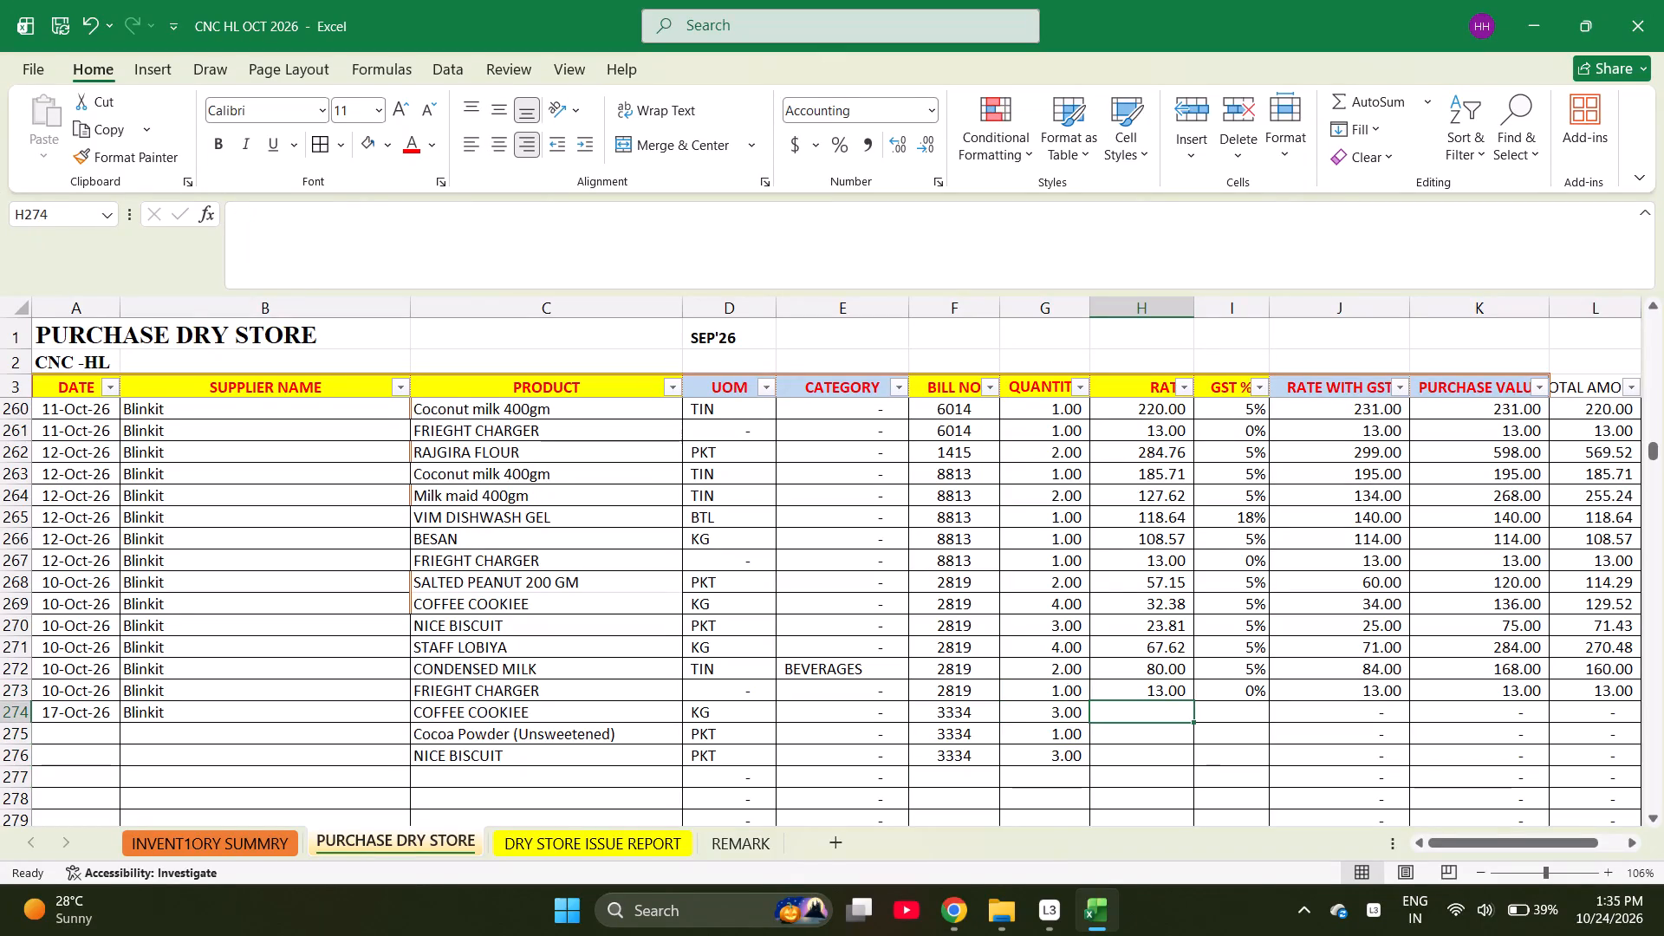
pyautogui.write('=180/3')
pyautogui.press('Return')
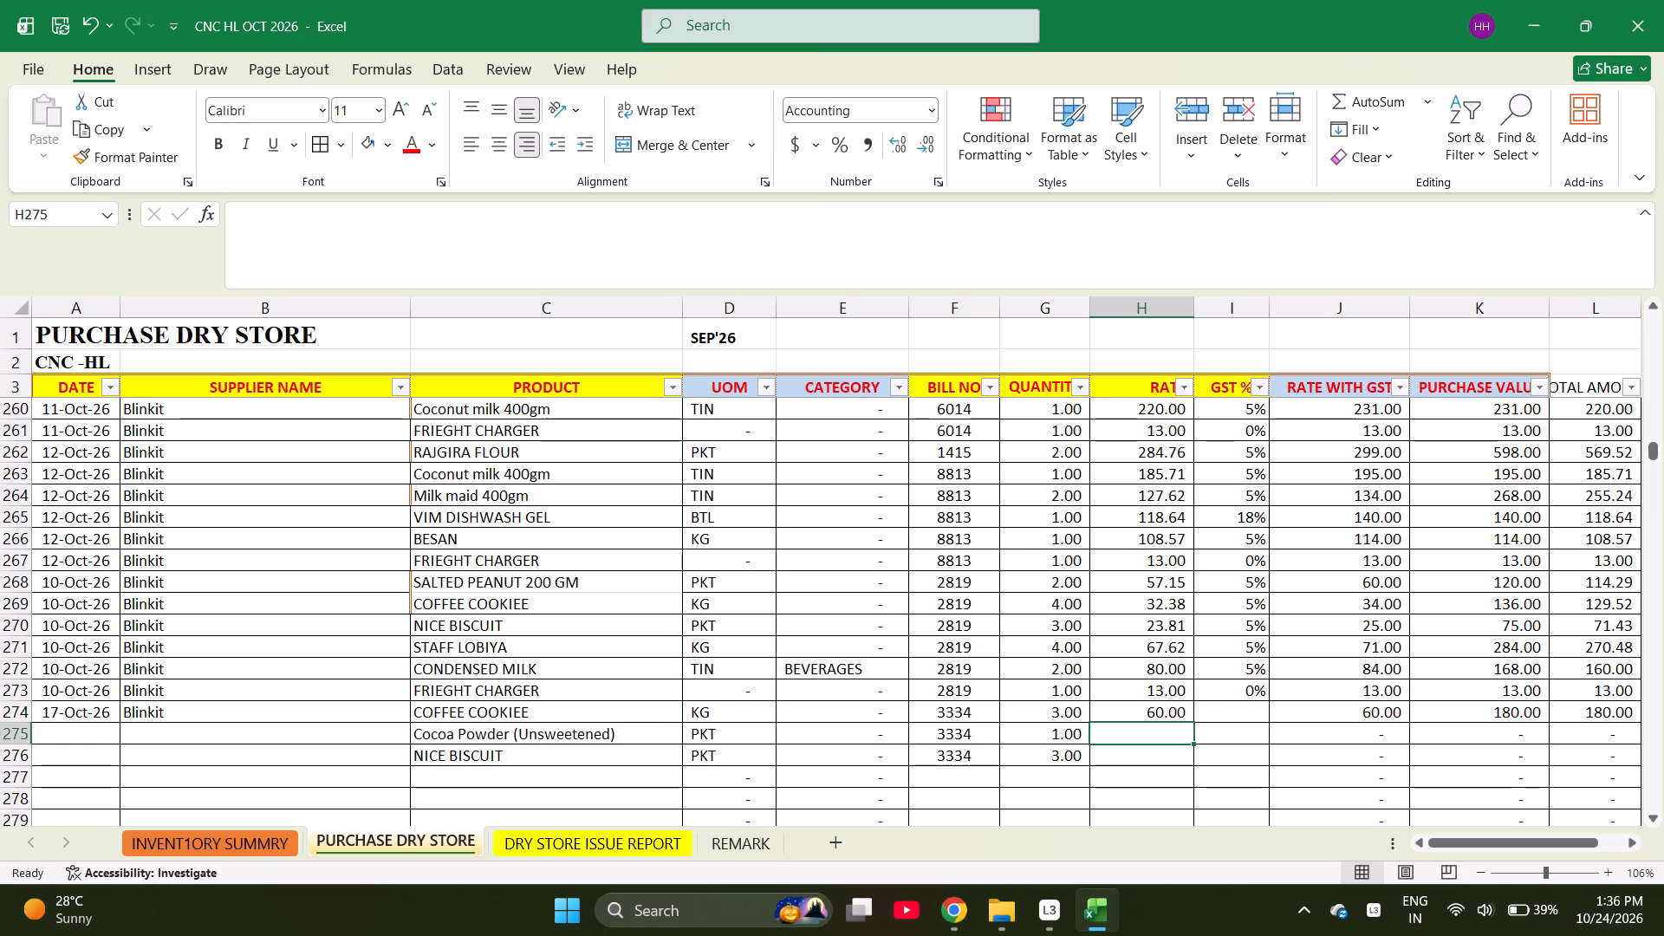
pyautogui.press('=')
pyautogui.write('339.05')
pyautogui.press('Return')
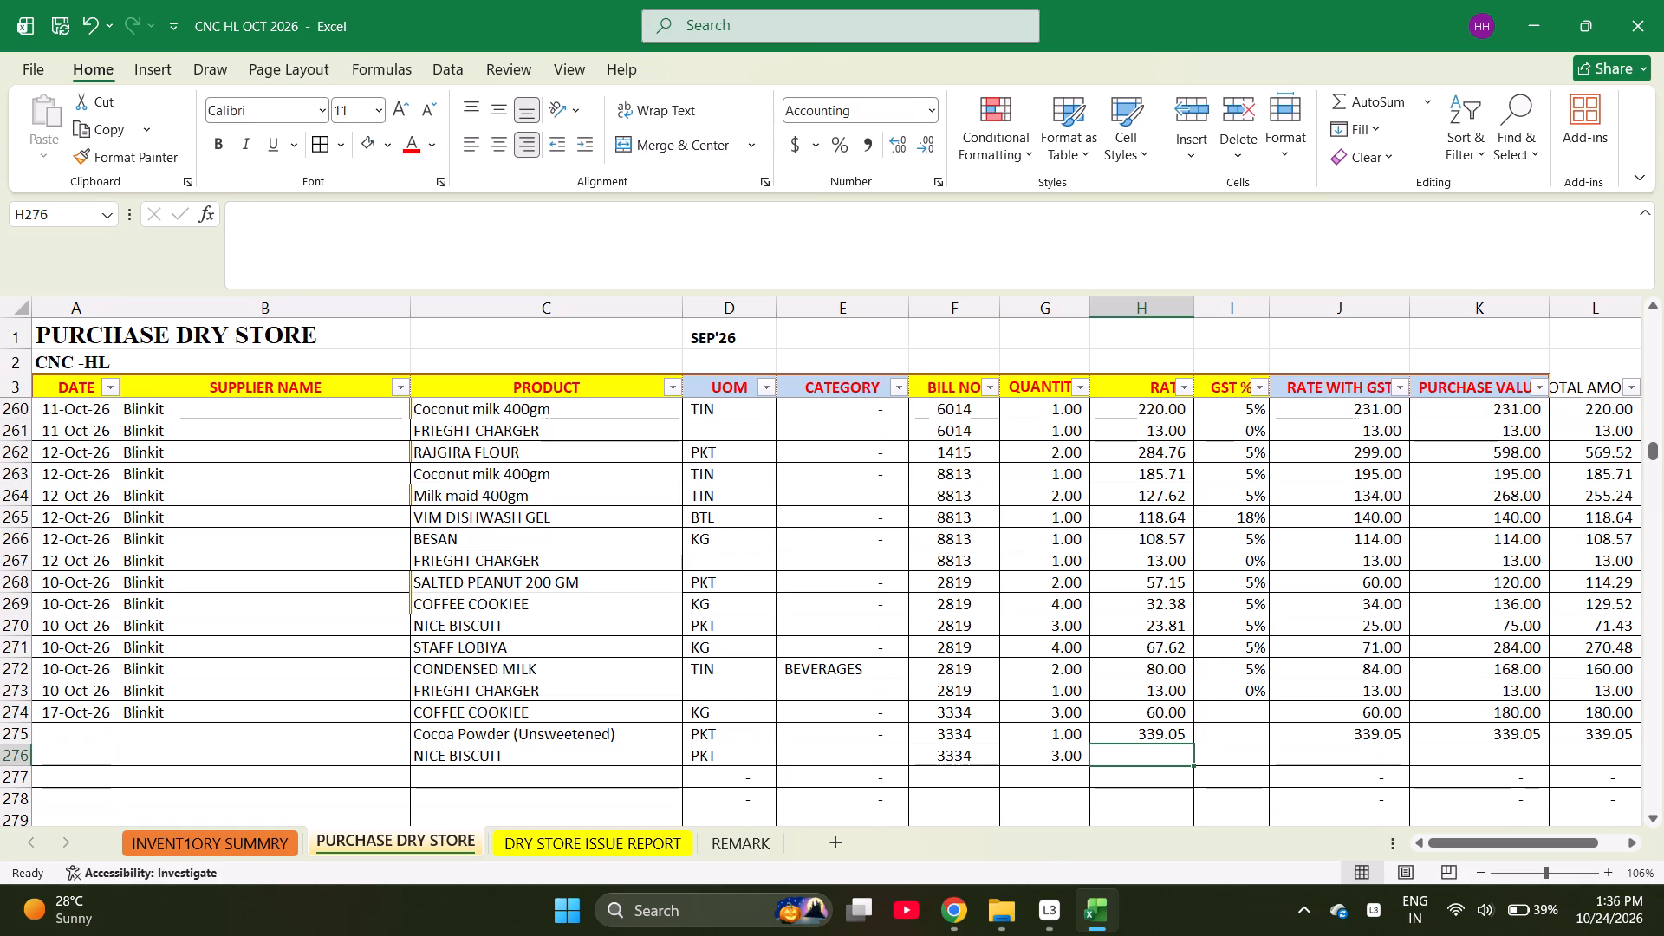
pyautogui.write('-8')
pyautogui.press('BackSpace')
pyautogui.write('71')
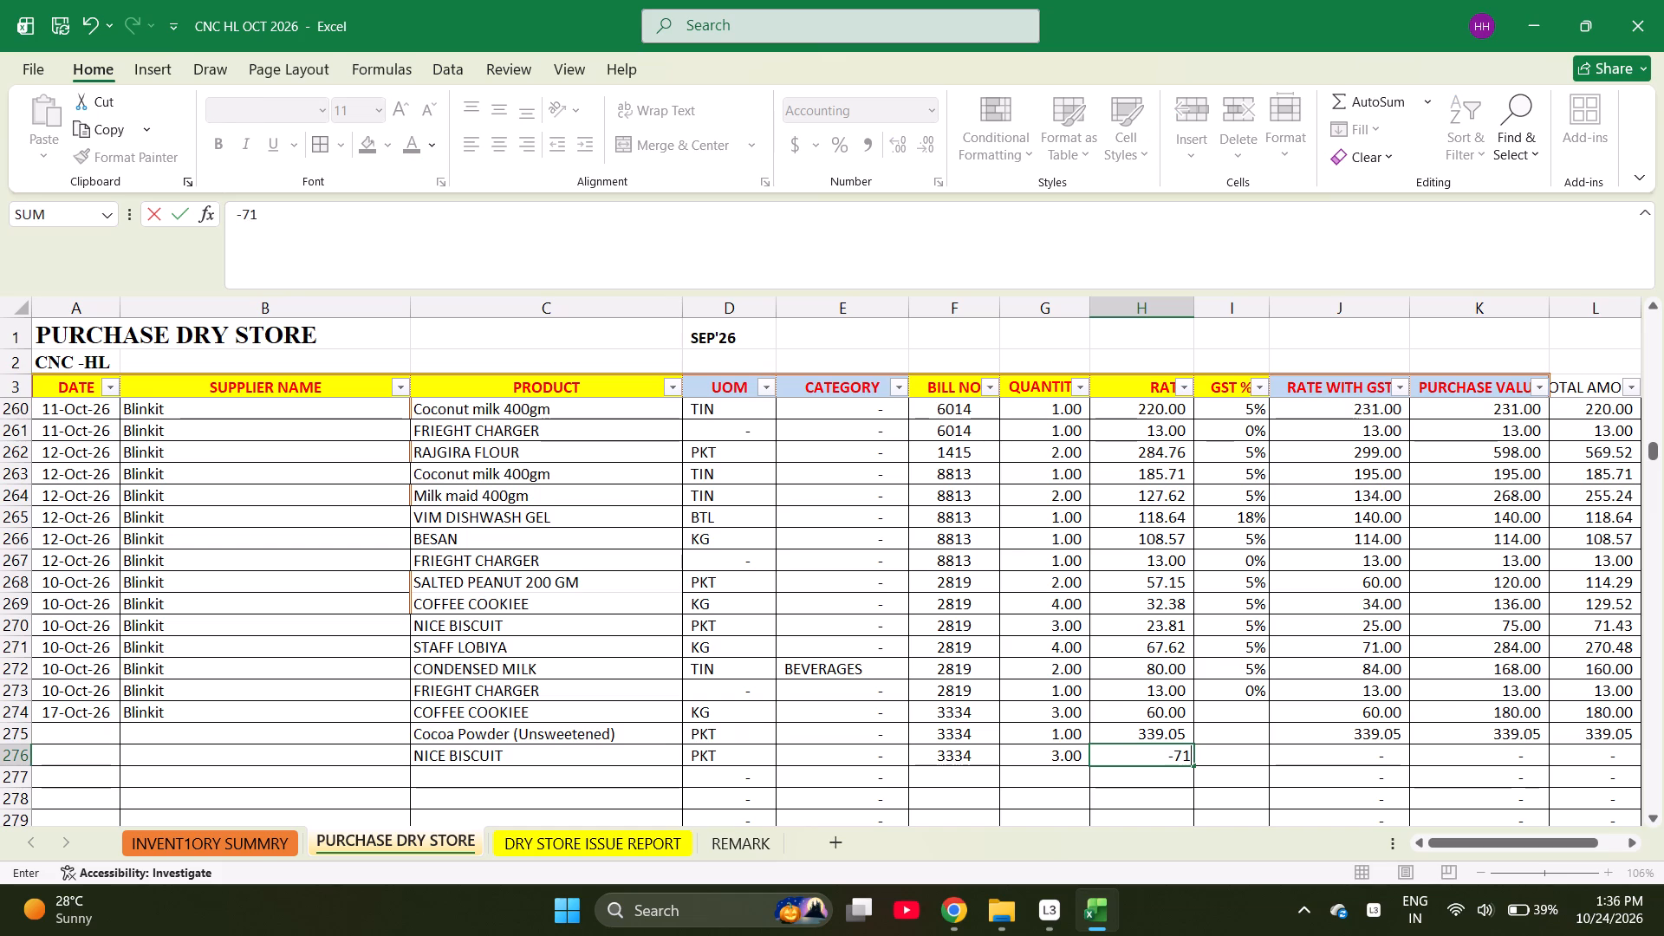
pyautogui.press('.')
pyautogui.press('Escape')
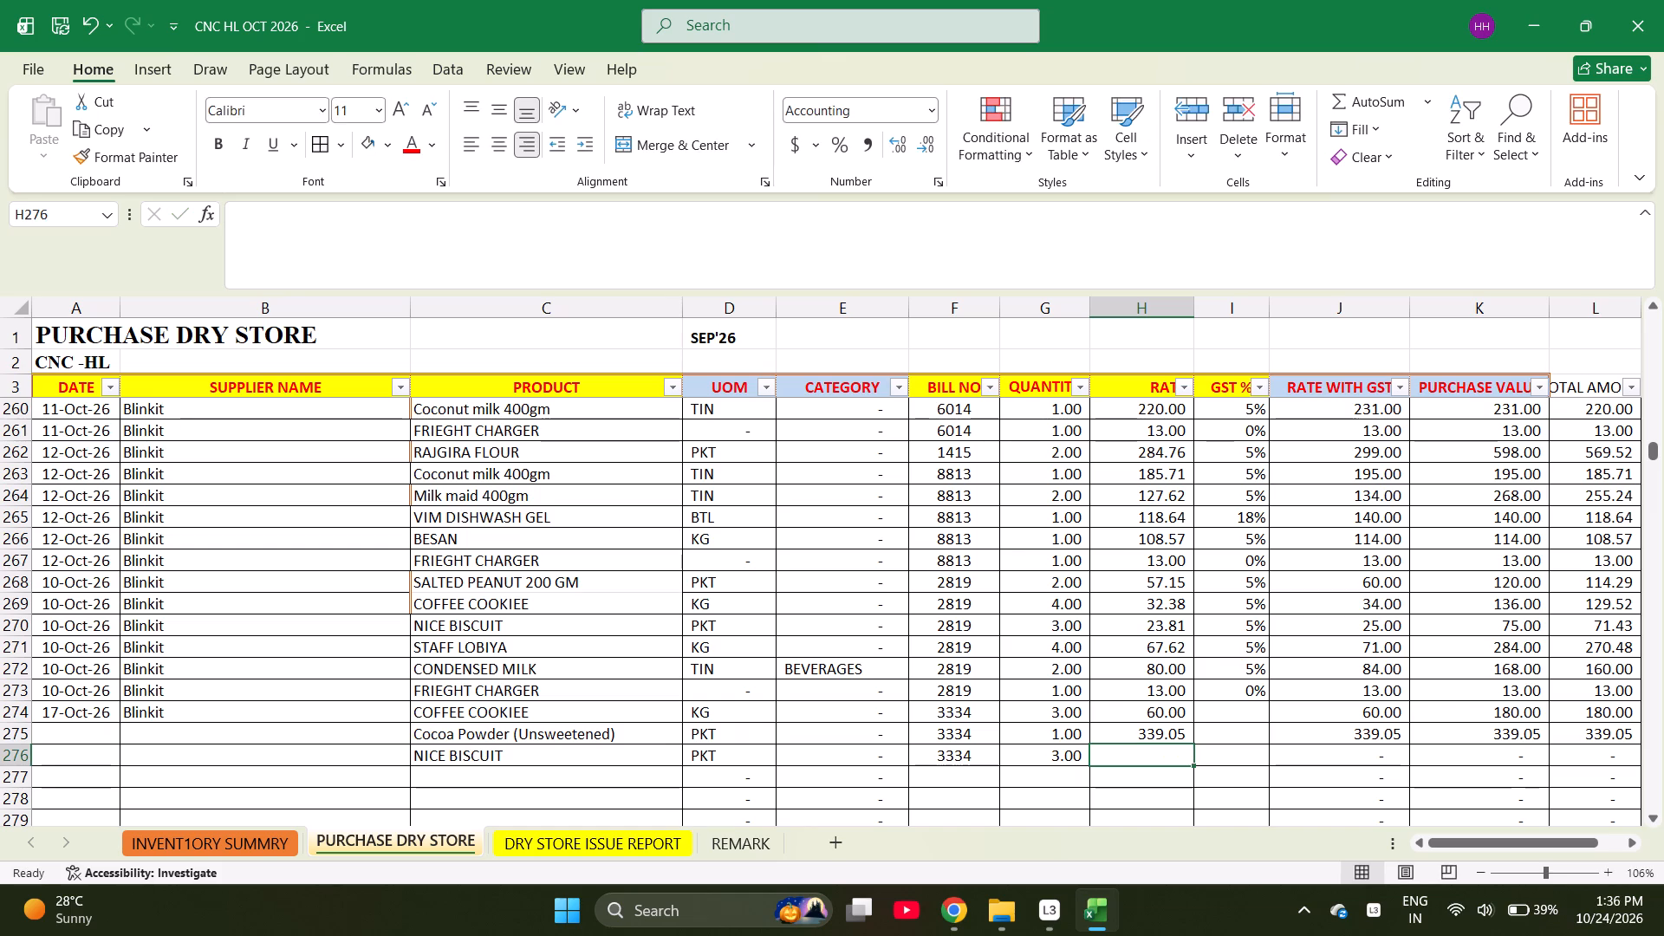
# Enter the rate =71.43/3 for NICE BISCUIT in row 276.
pyautogui.press('=')
pyautogui.write('71.43/')
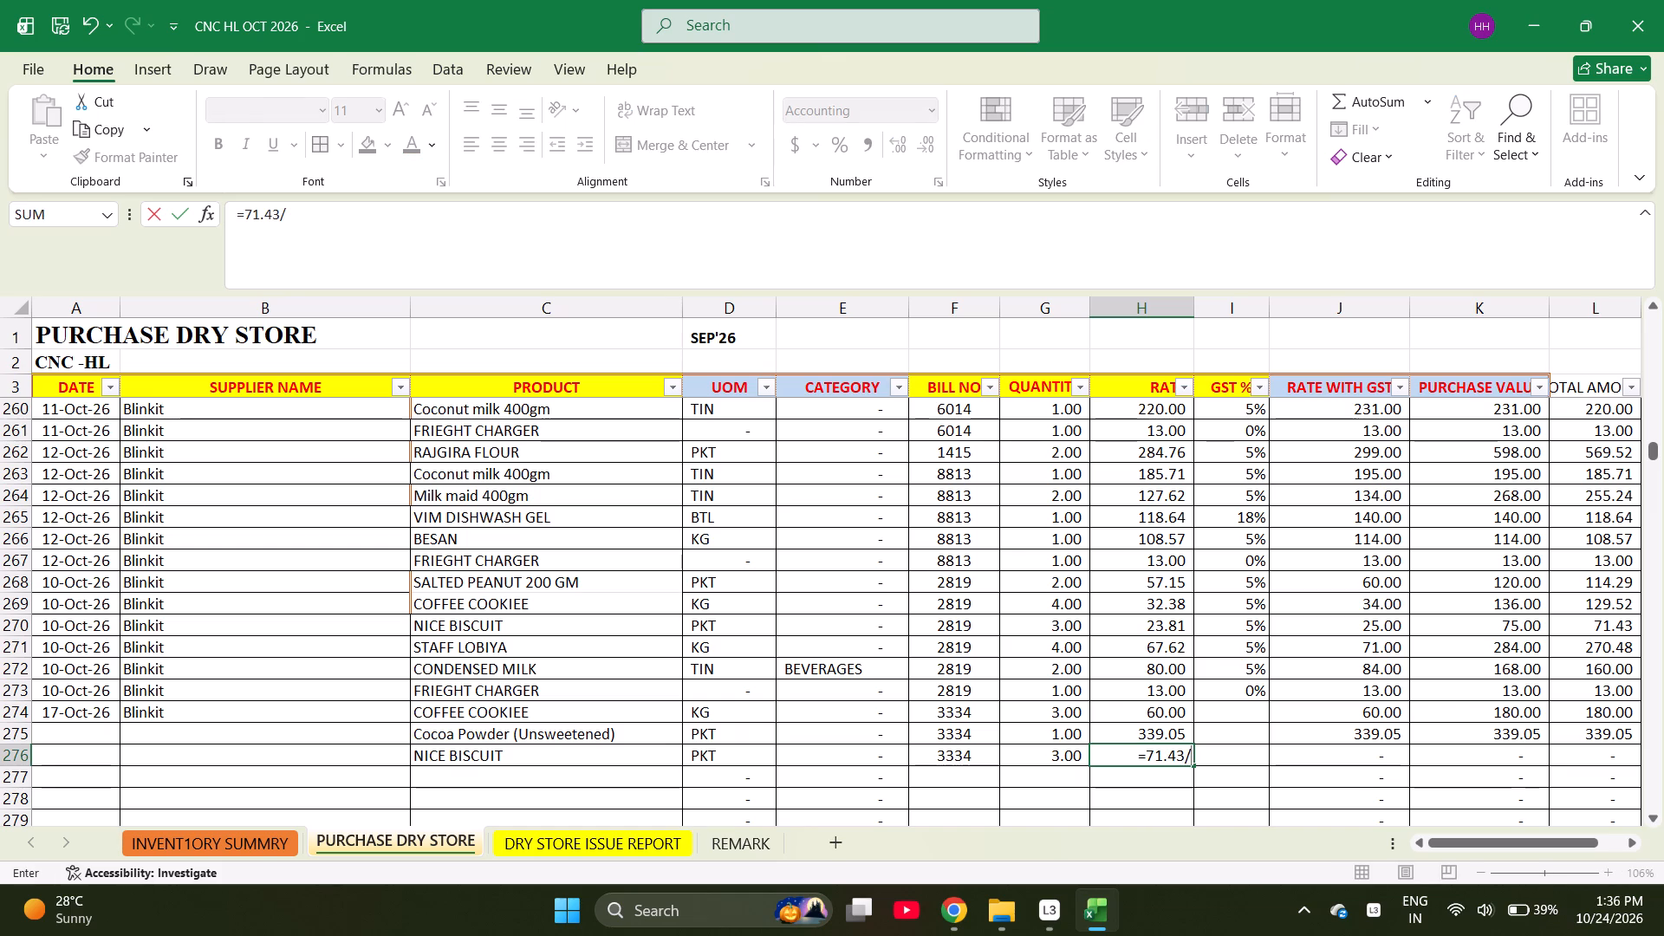
pyautogui.press('3')
pyautogui.press('Return')
# Set the GST to 5% for the three products in rows 274 to 276.
pyautogui.press('Up')
pyautogui.press('Right')
pyautogui.press('Up')
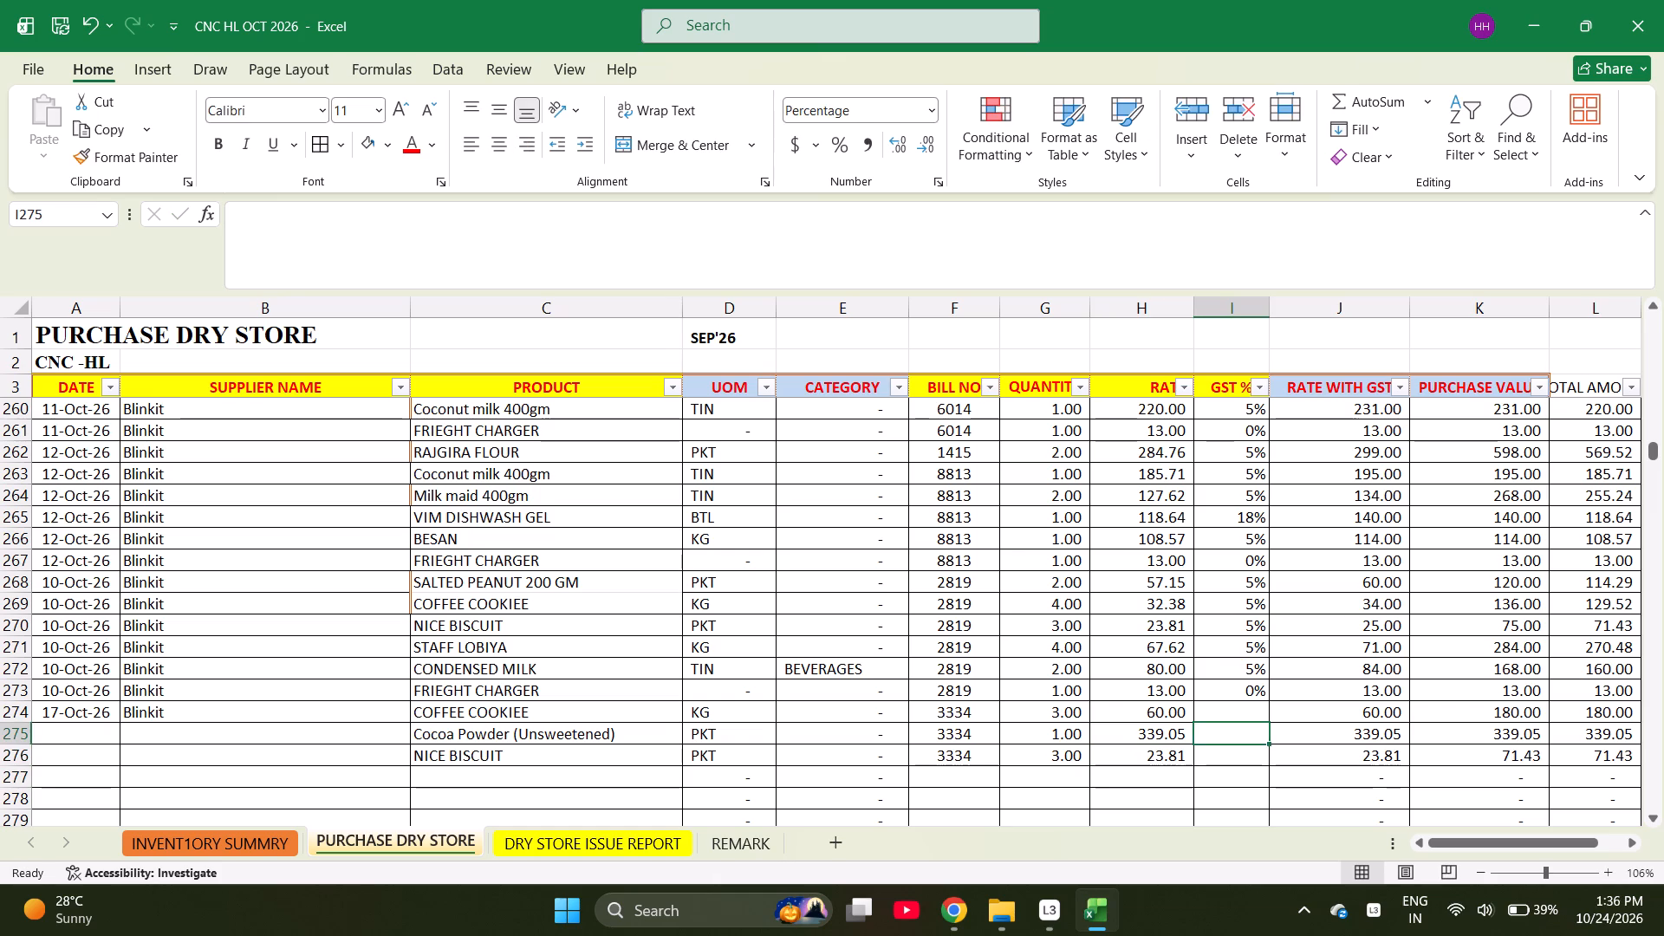
pyautogui.press('Up')
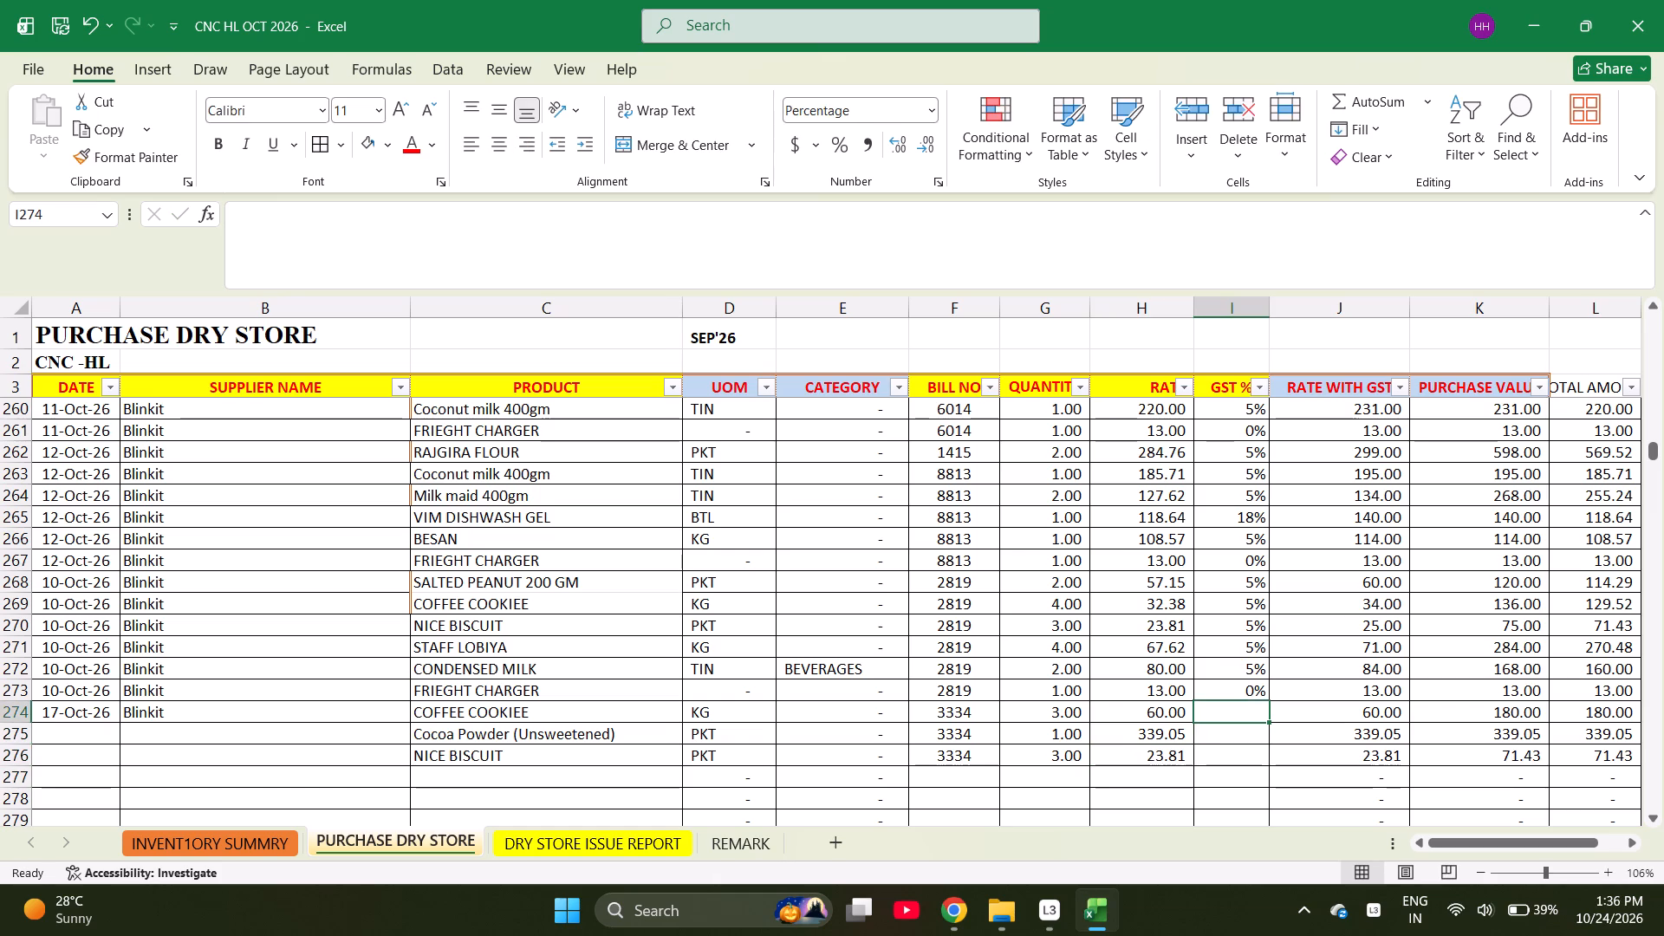
pyautogui.press('5')
pyautogui.press('Return')
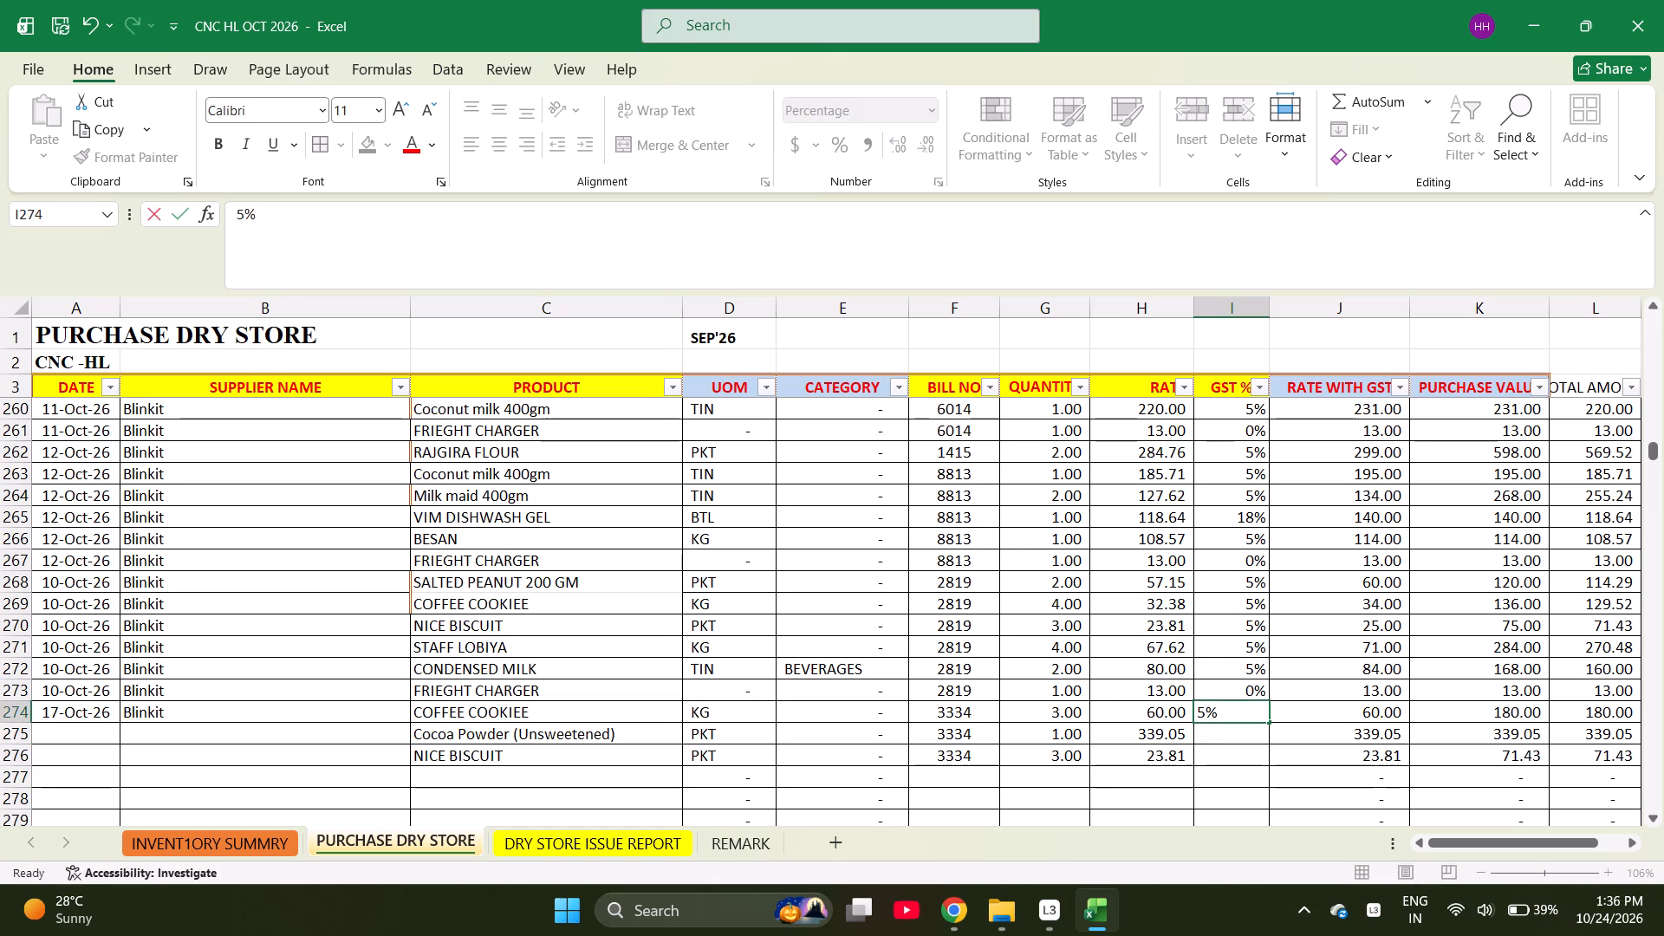
pyautogui.press('5')
pyautogui.press('Return')
pyautogui.press('5')
pyautogui.press('Return')
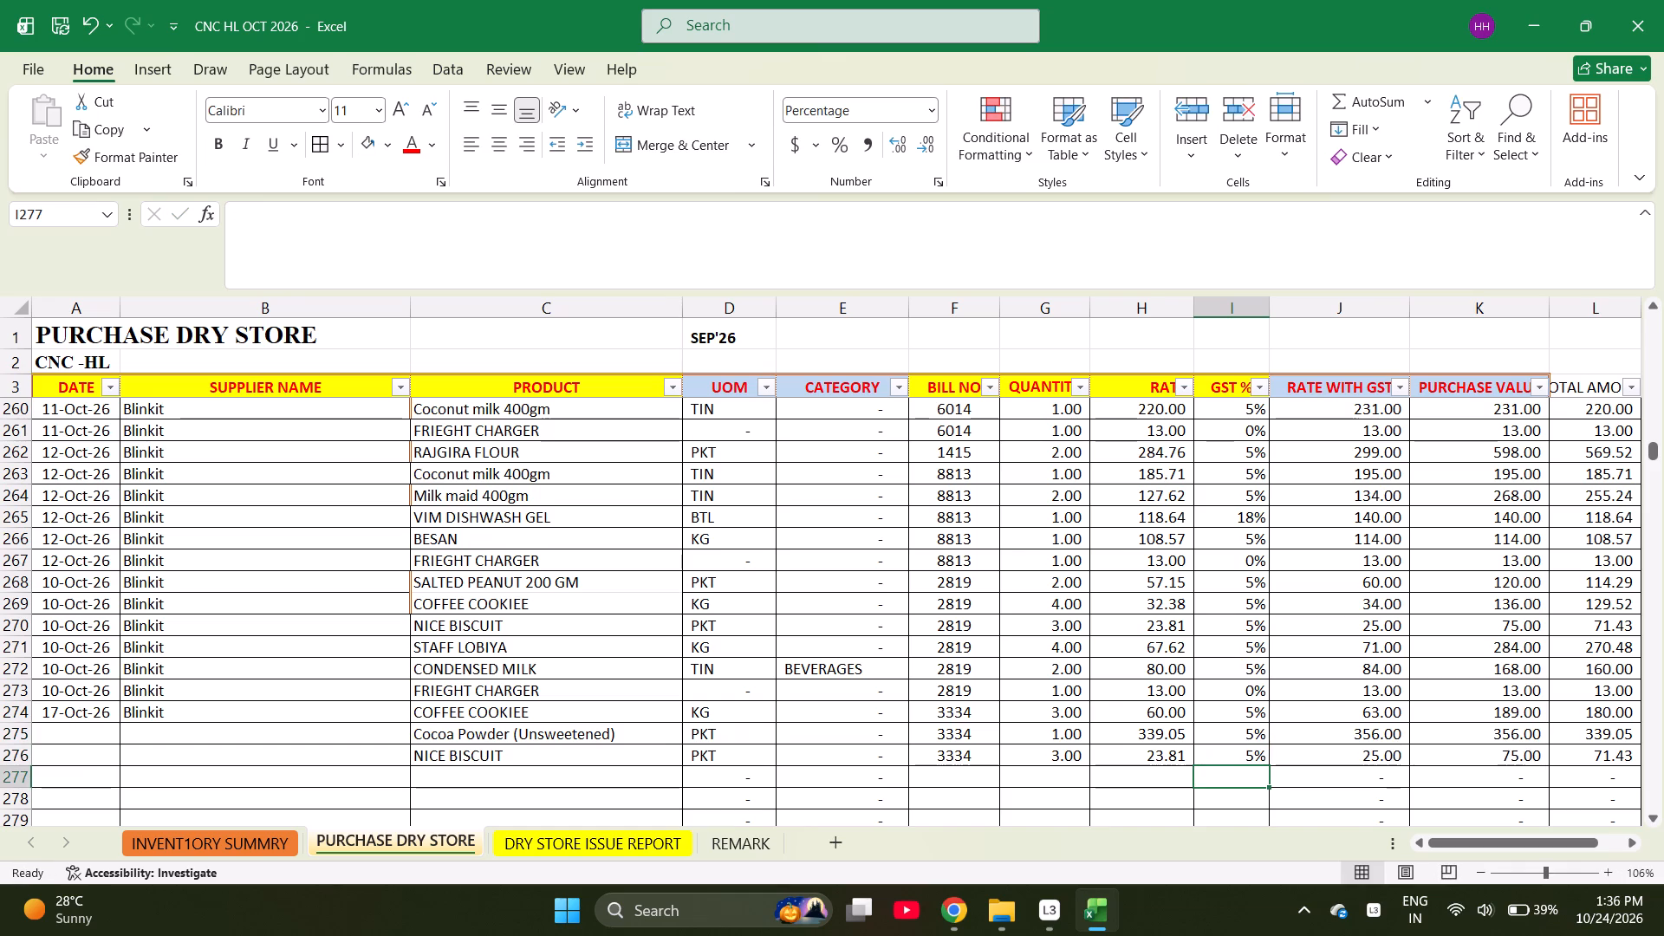
# Check the sum of the purchase values in rows 273 to 276.
pyautogui.press('Right')
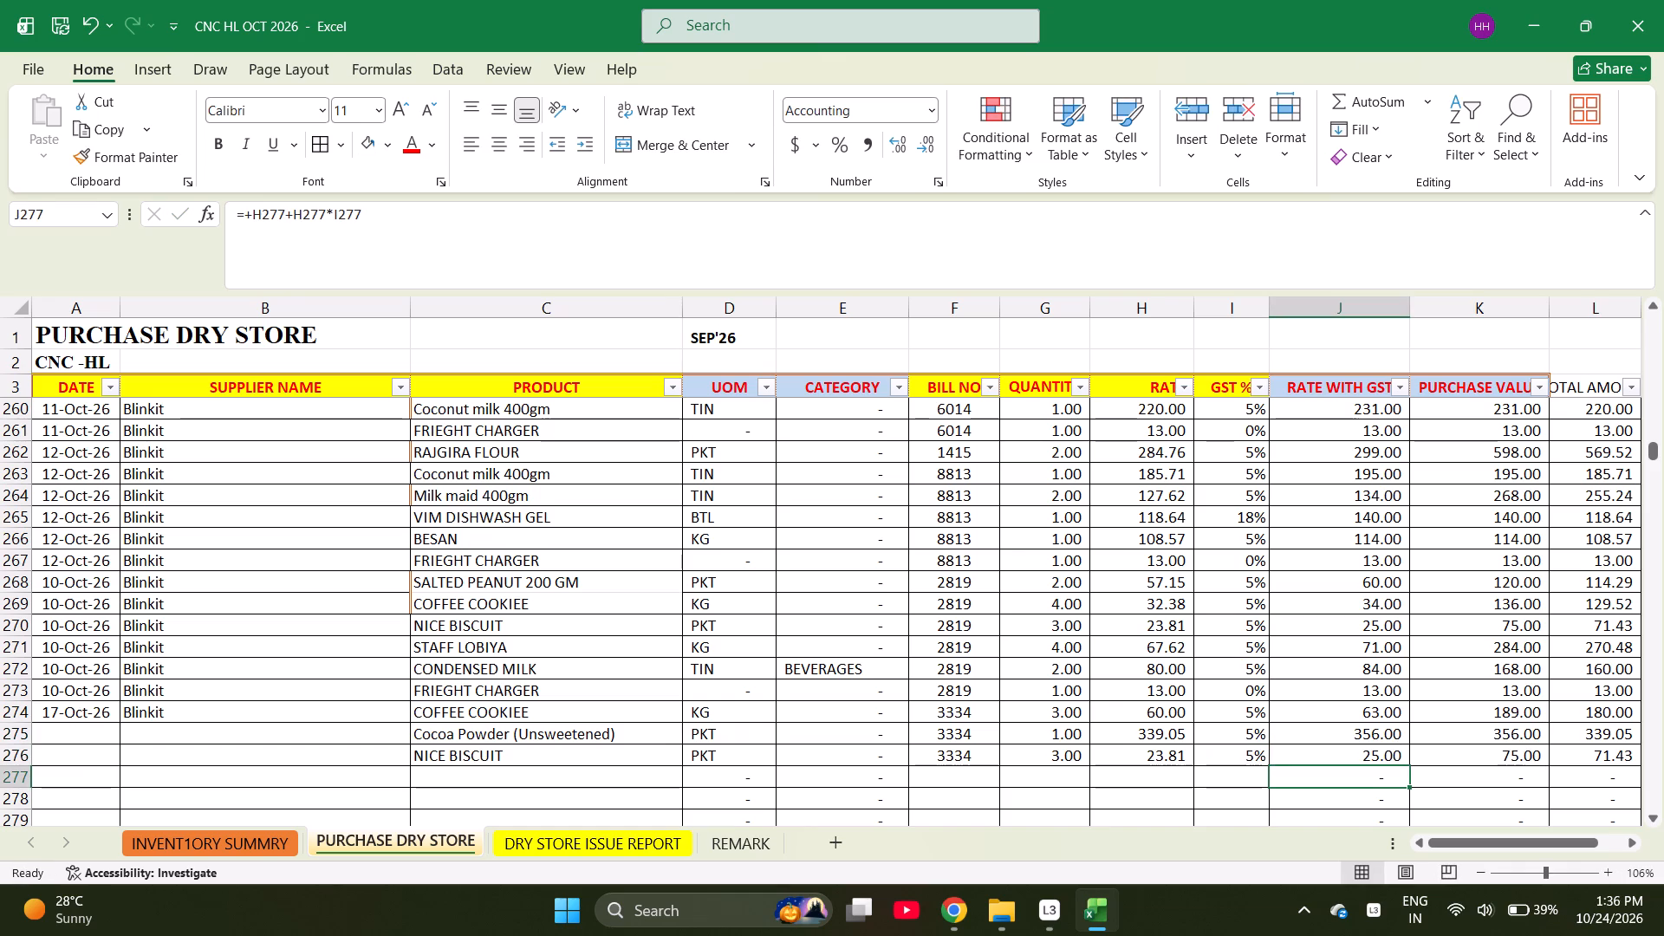
pyautogui.press('Right')
pyautogui.press('pagedown')
pyautogui.press('pageup')
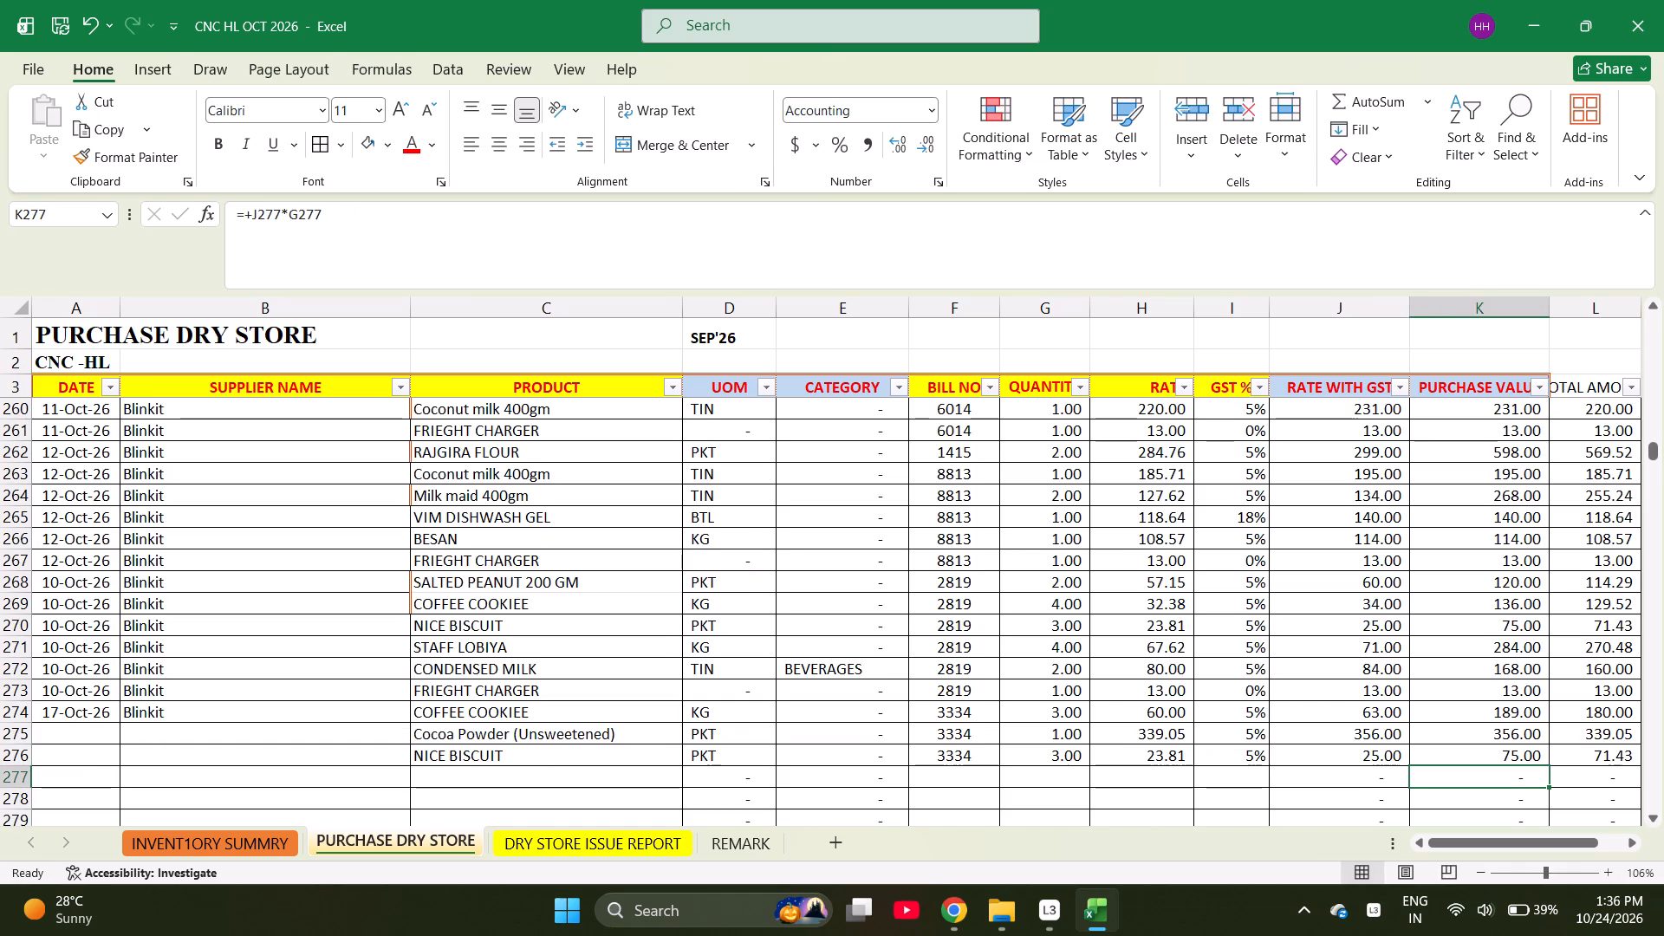
pyautogui.press('Up')
pyautogui.hotkey('shift', 'Up')
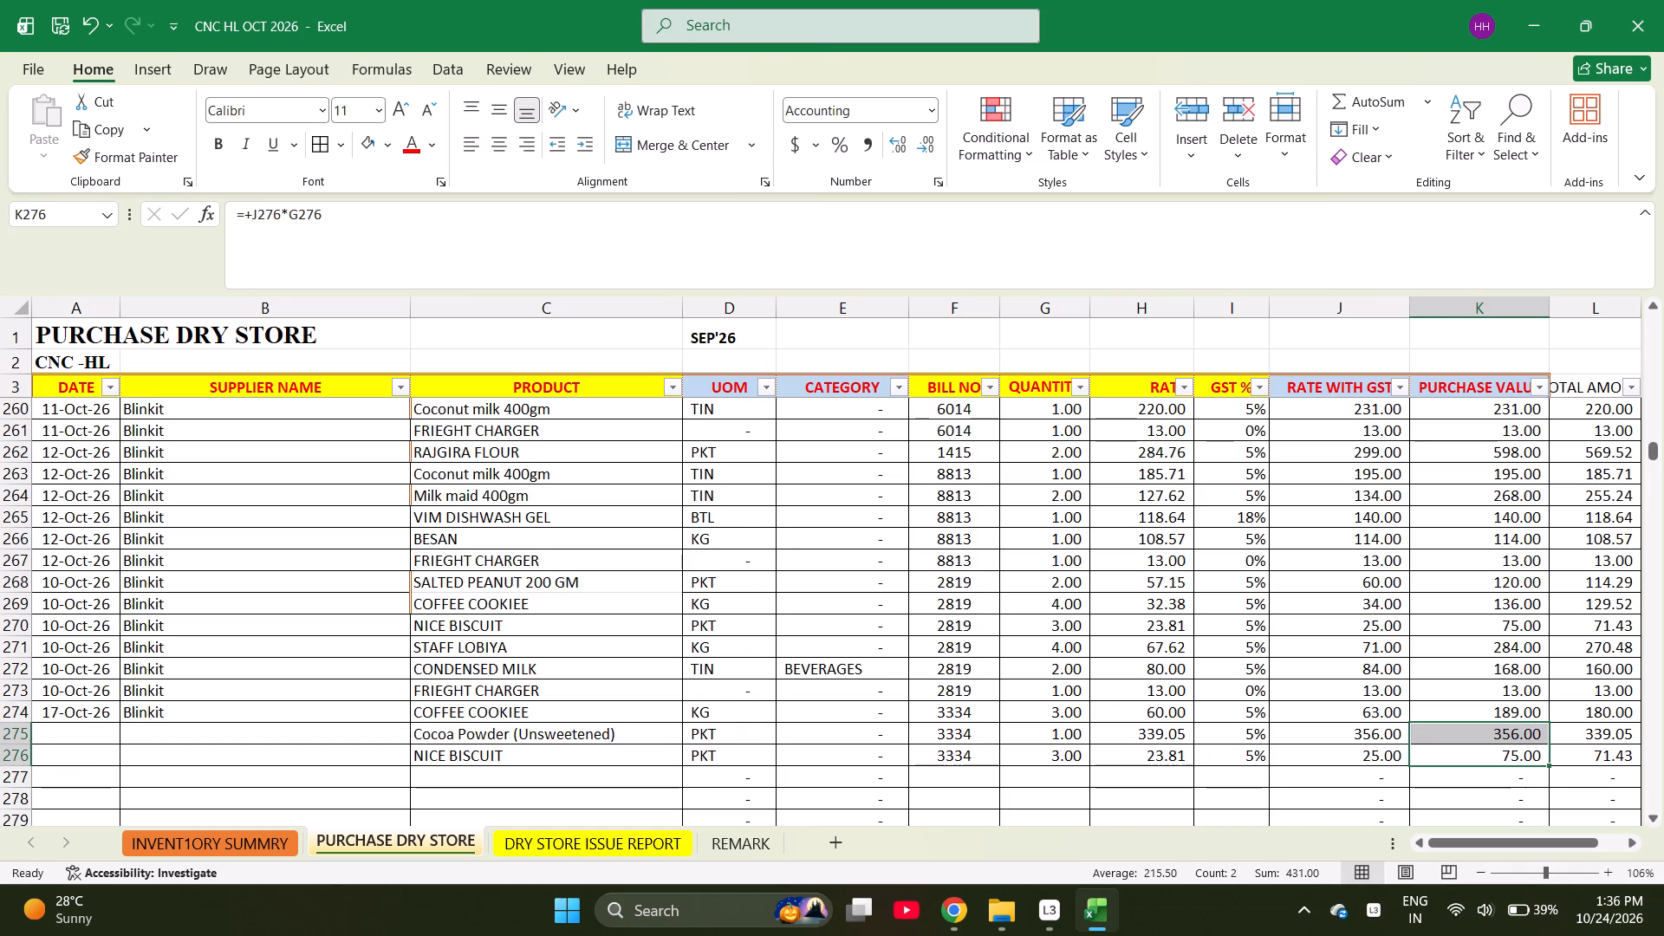
pyautogui.hotkey('shift', 'Up')
pyautogui.hotkey('shift', 'Up')
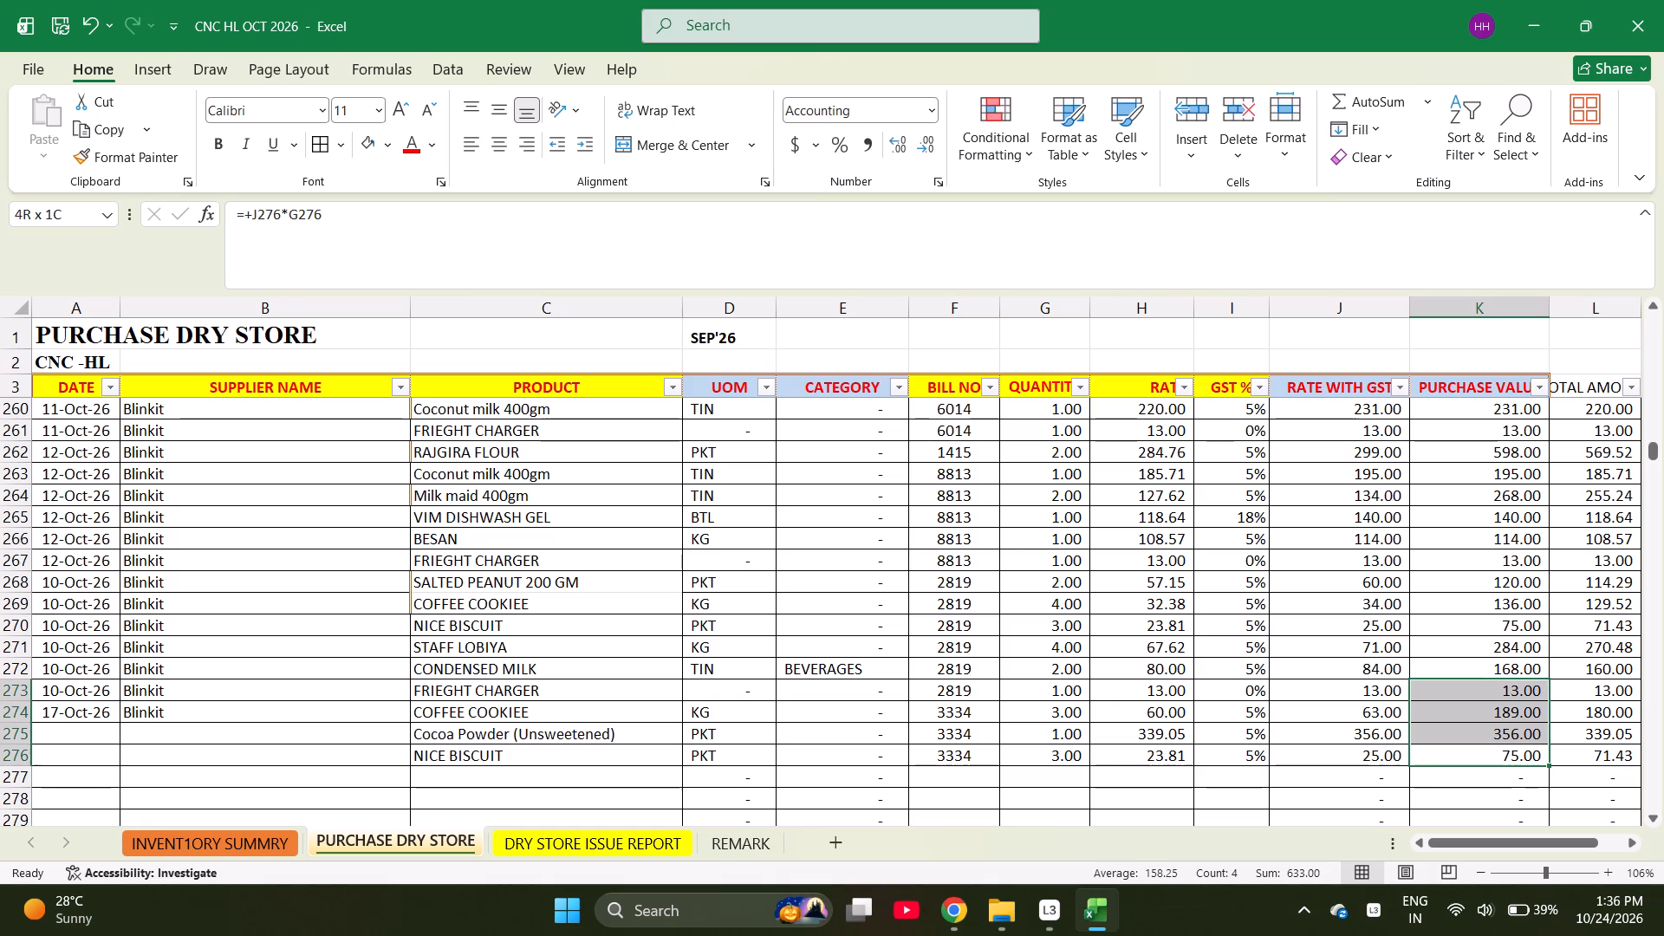
# Copy the FRIEGHT CHARGER entry, from date through rate, from row 273 into row 277.
pyautogui.press('Up')
pyautogui.press('Up')
pyautogui.press('Up')
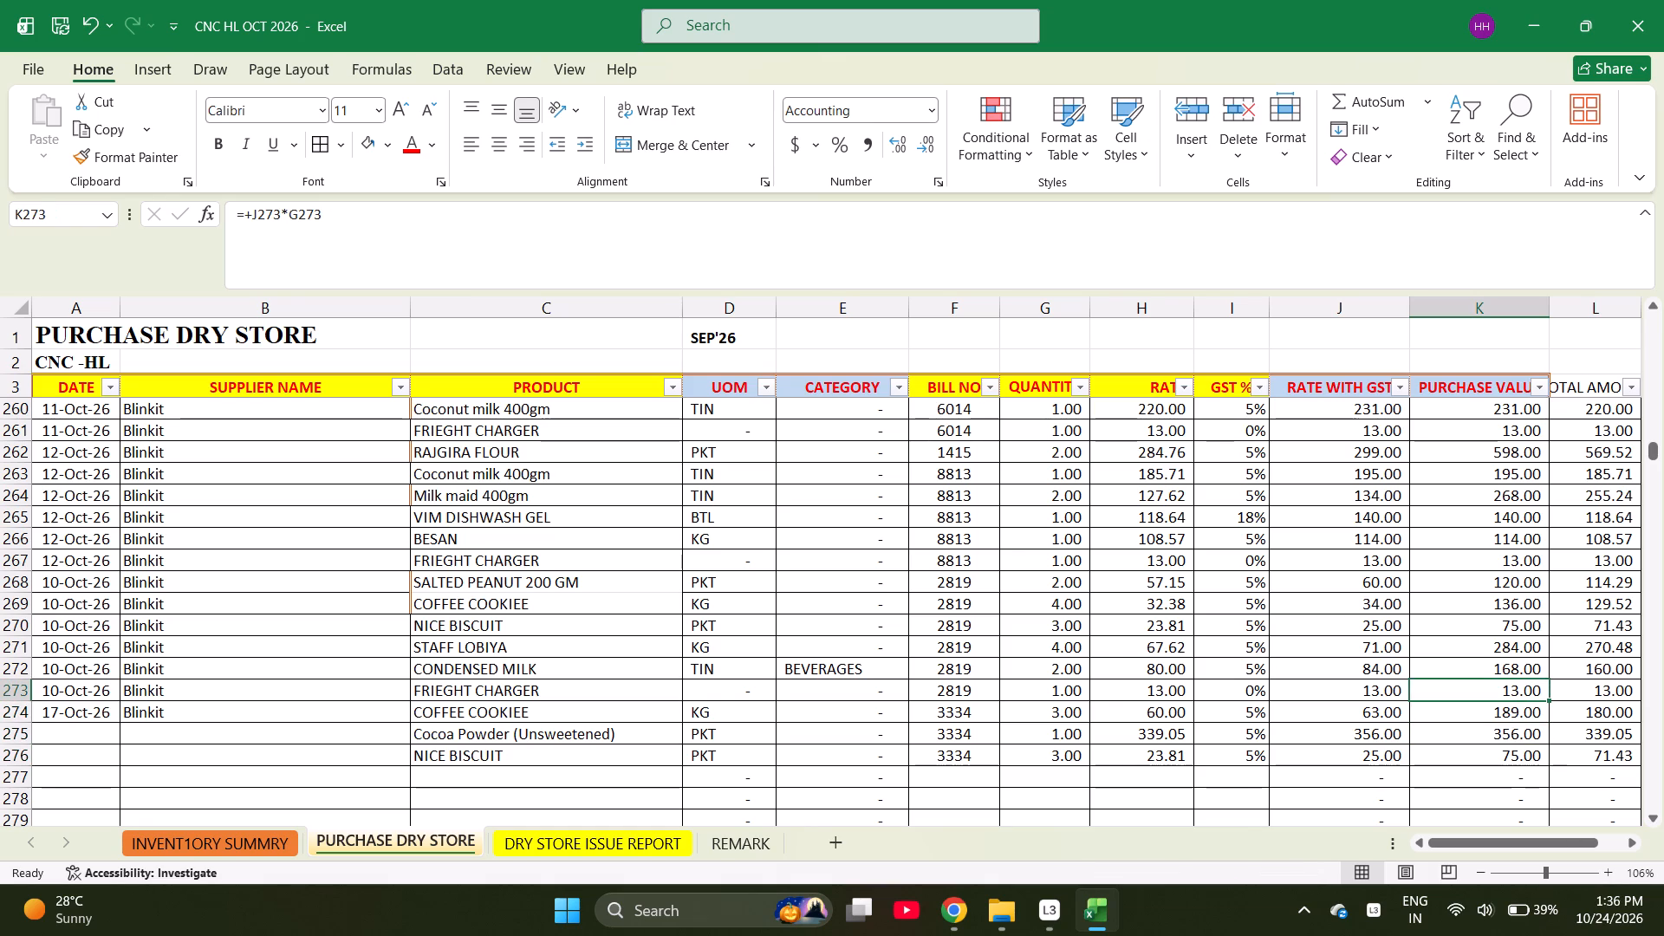
pyautogui.press('Left')
pyautogui.press('Left')
pyautogui.press('Left')
pyautogui.press('Right')
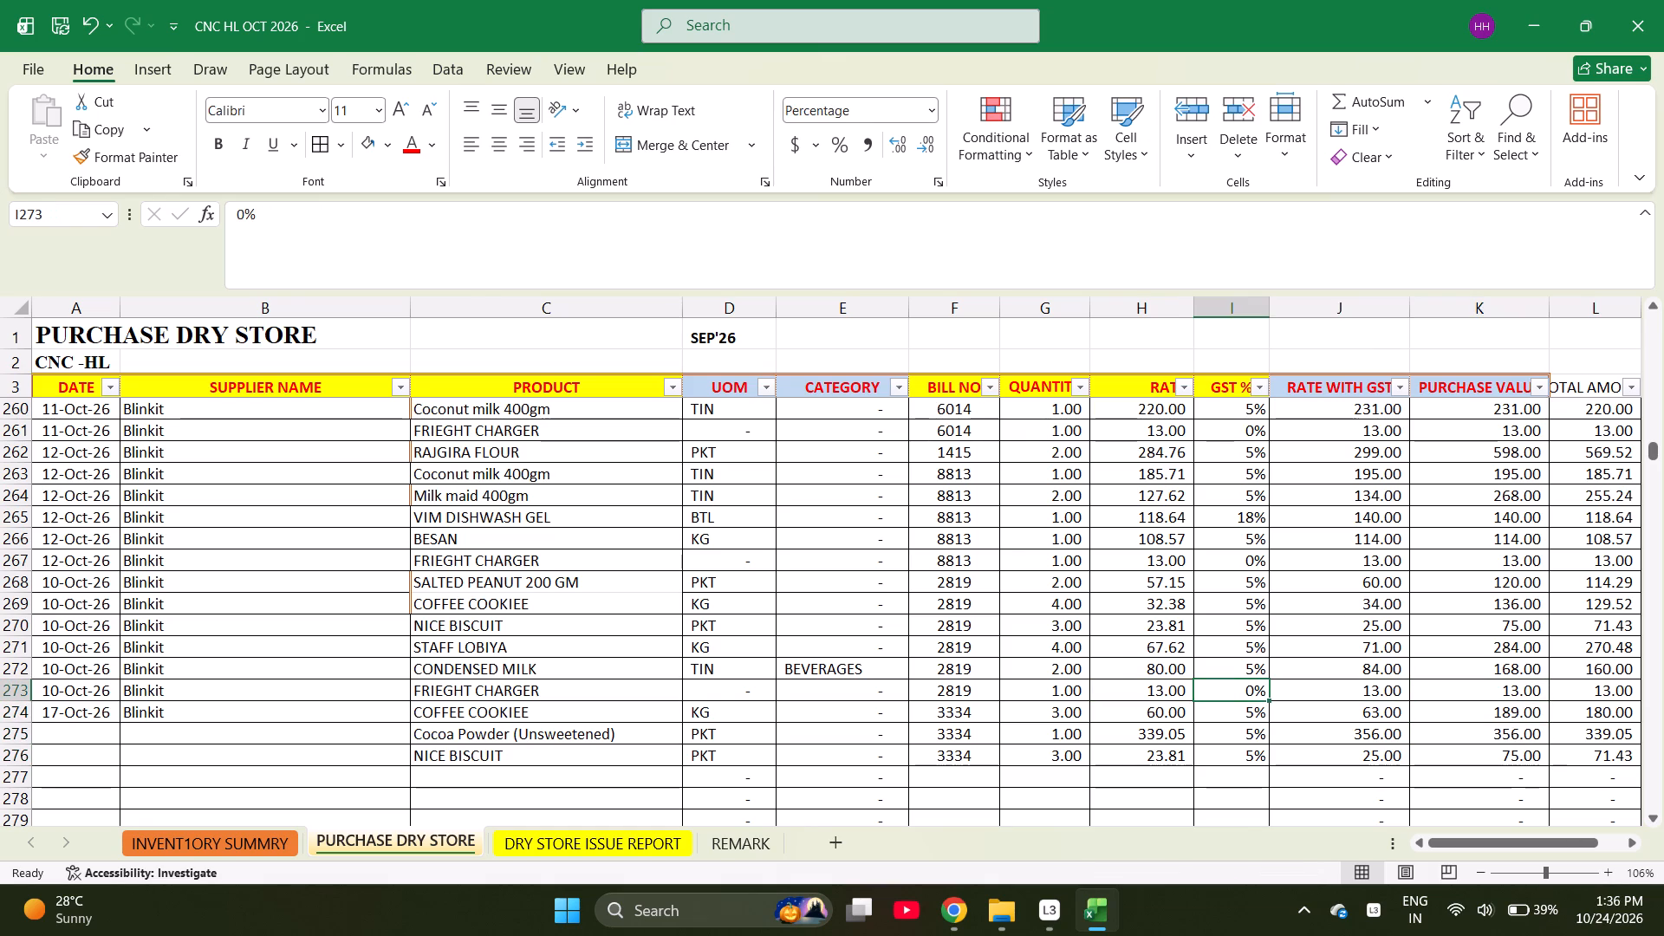
pyautogui.hotkey('ctrl', 'Left')
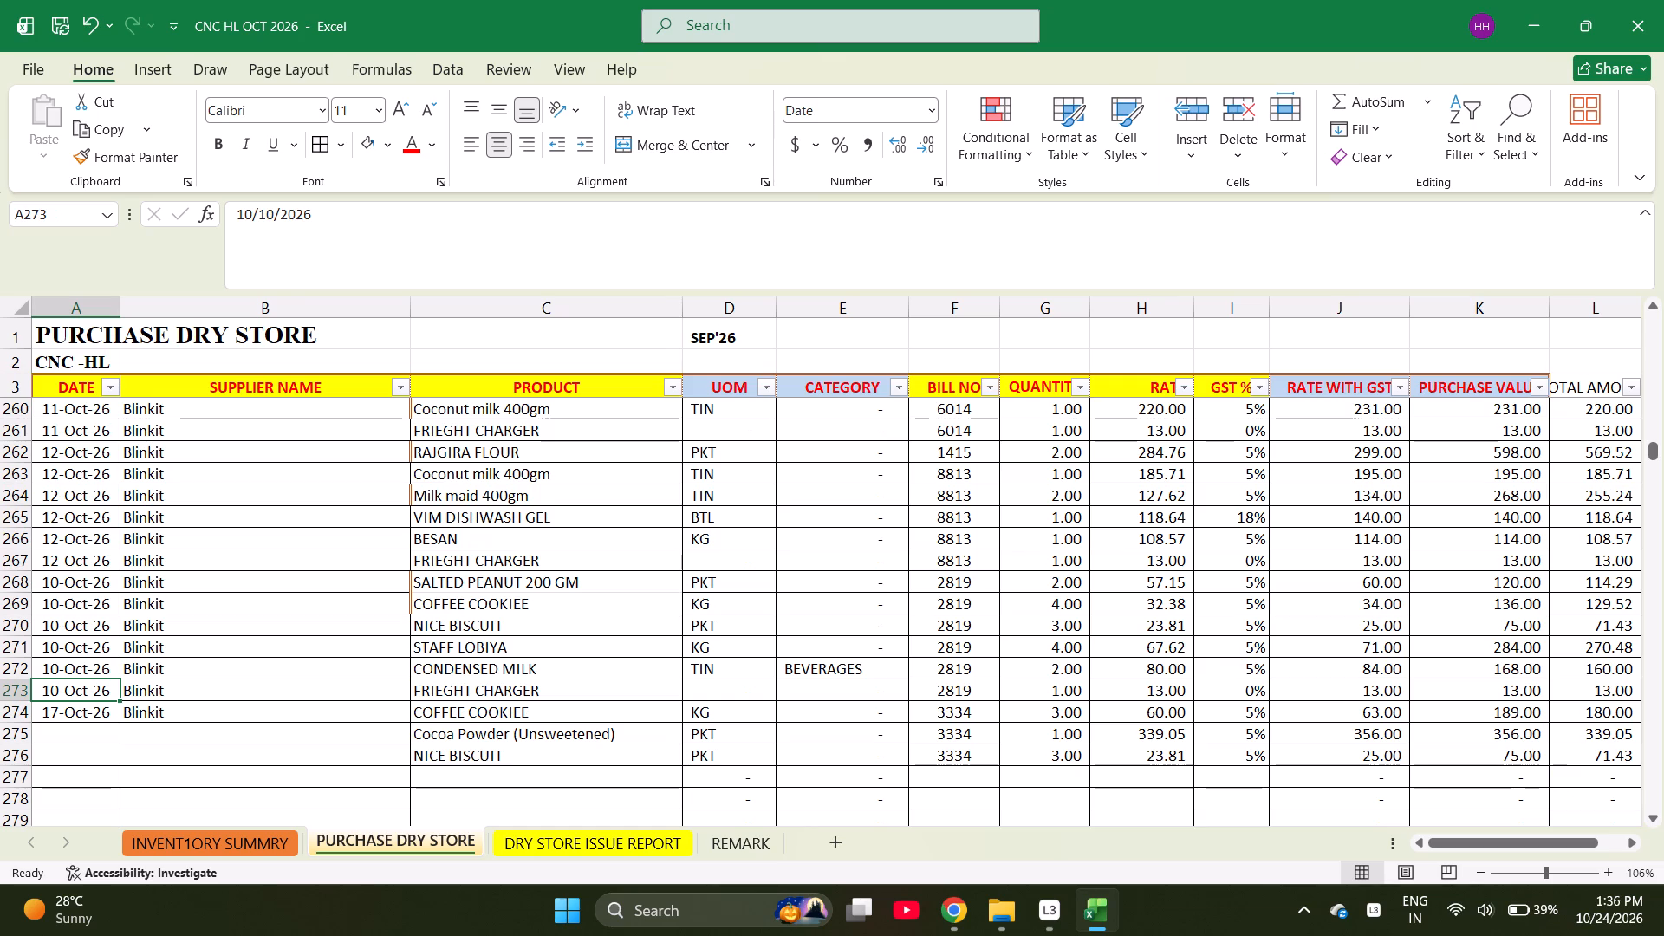
pyautogui.hotkey('ctrl', 'Right')
pyautogui.press('Left')
pyautogui.press('Left')
pyautogui.press('Left')
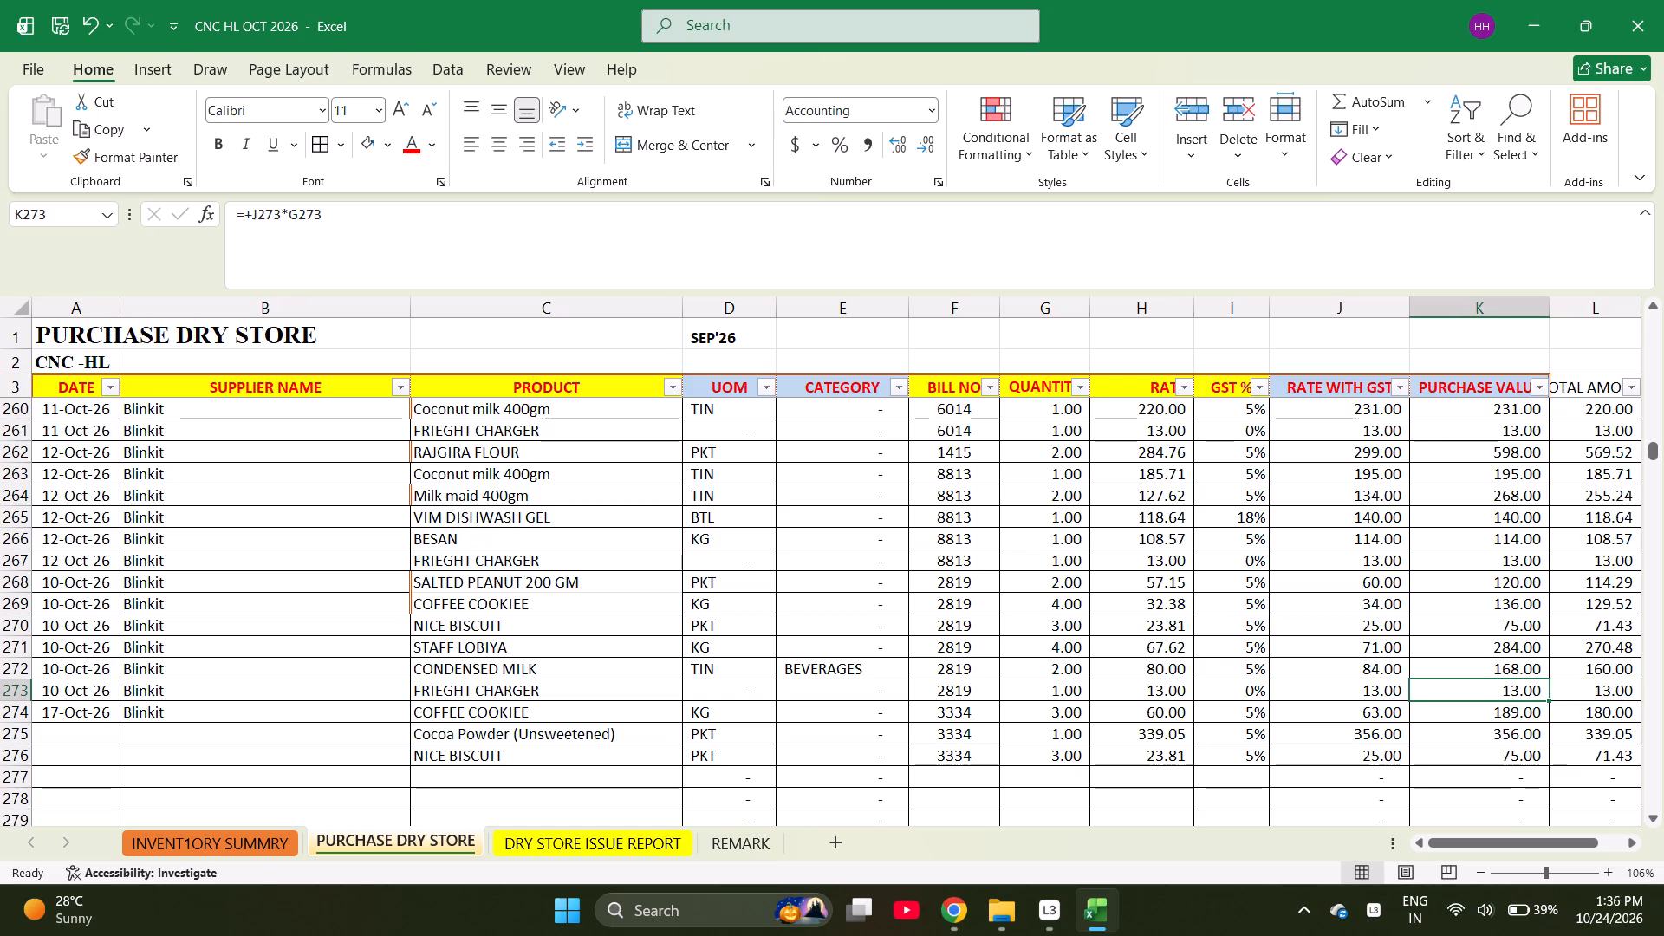
pyautogui.press('Left')
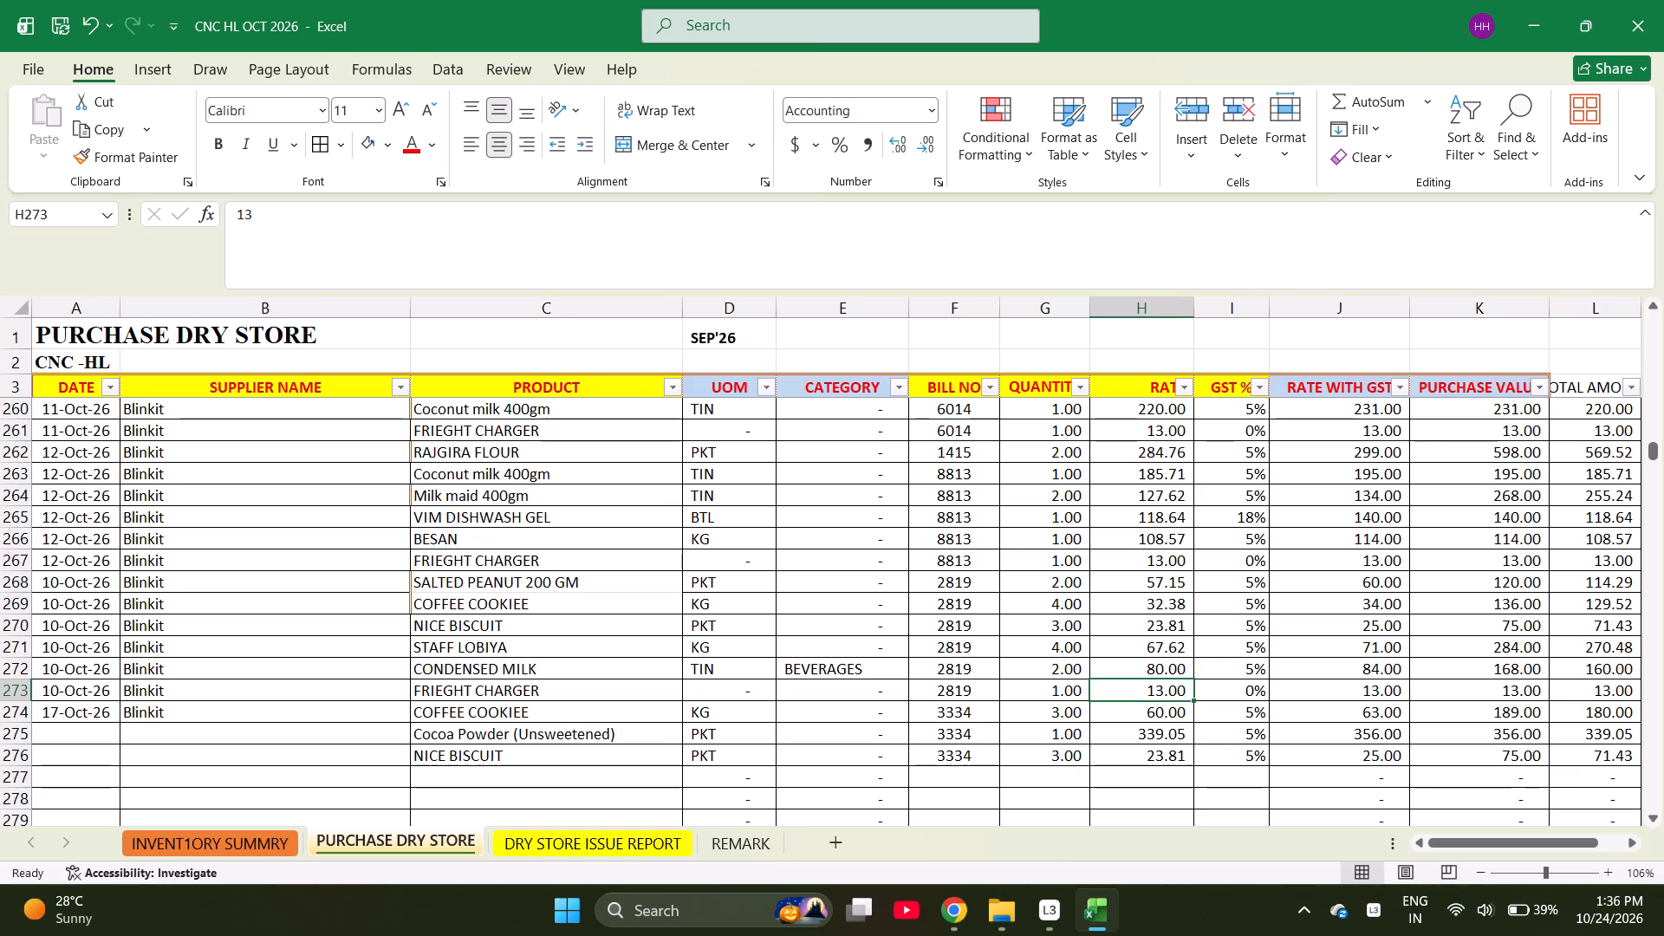
pyautogui.hotkey('shift', 'Left')
pyautogui.hotkey('shift', 'Left')
pyautogui.hotkey('shift', 'Left')
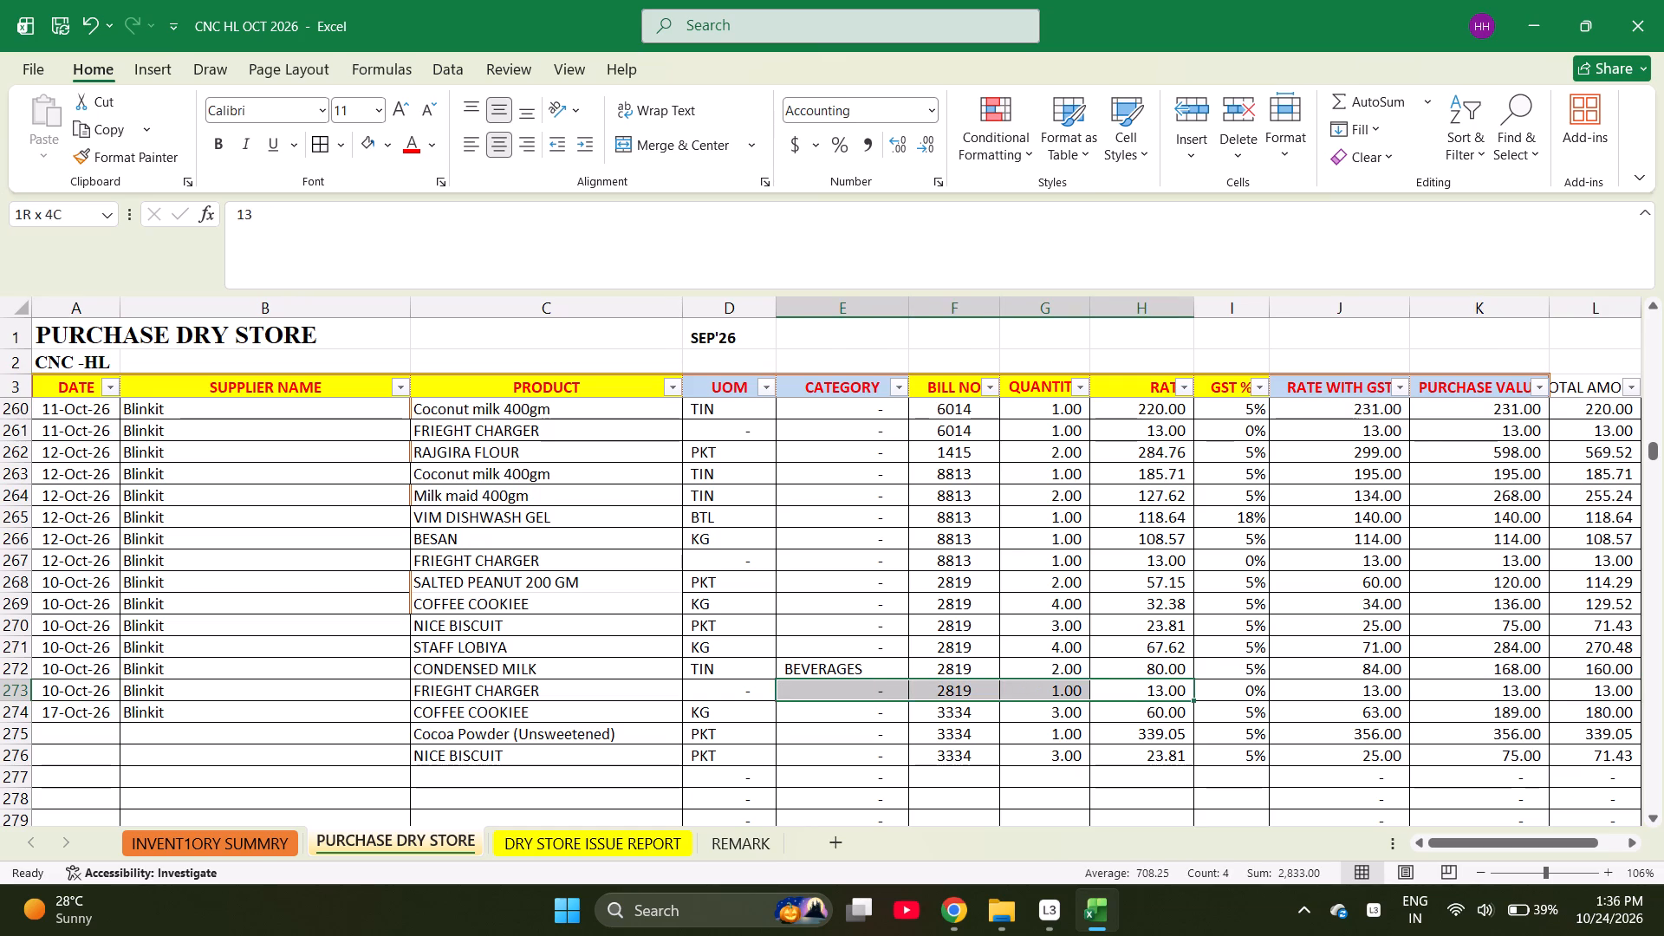
pyautogui.hotkey('shift', 'Left')
pyautogui.hotkey('shift', 'Left')
pyautogui.hotkey('shift', 'Left')
pyautogui.hotkey('shift', 'Left')
pyautogui.hotkey('ctrl', 'c')
pyautogui.press('Down')
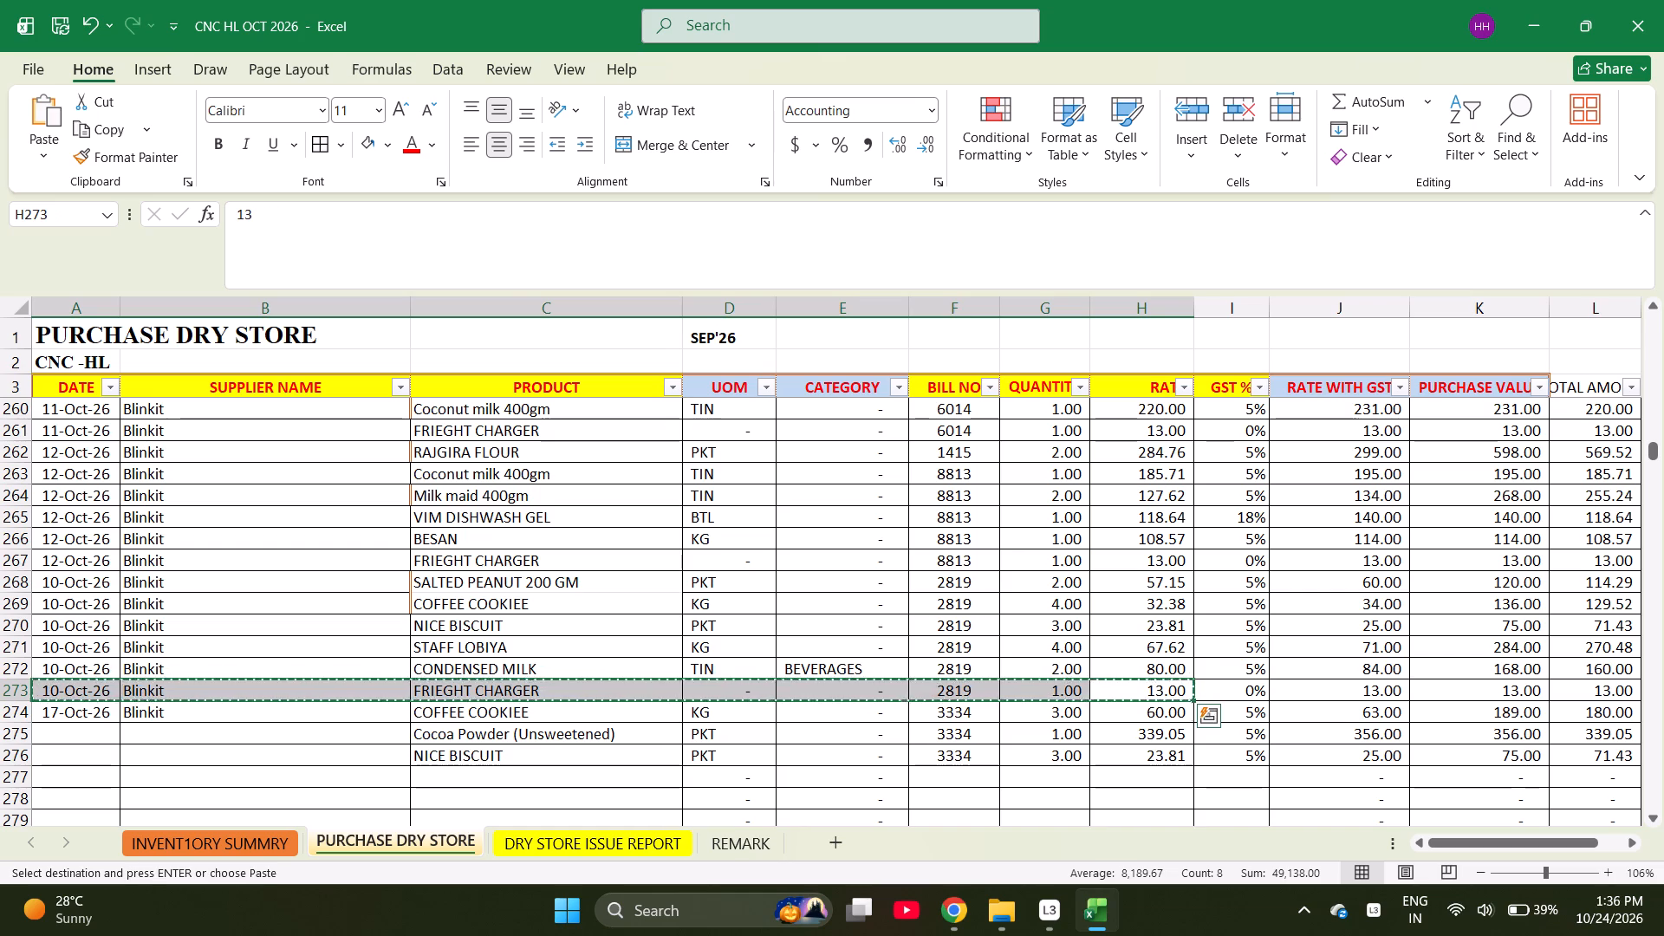
pyautogui.press('Down')
pyautogui.press('Down')
pyautogui.press('Down')
pyautogui.hotkey('ctrl', 'Left')
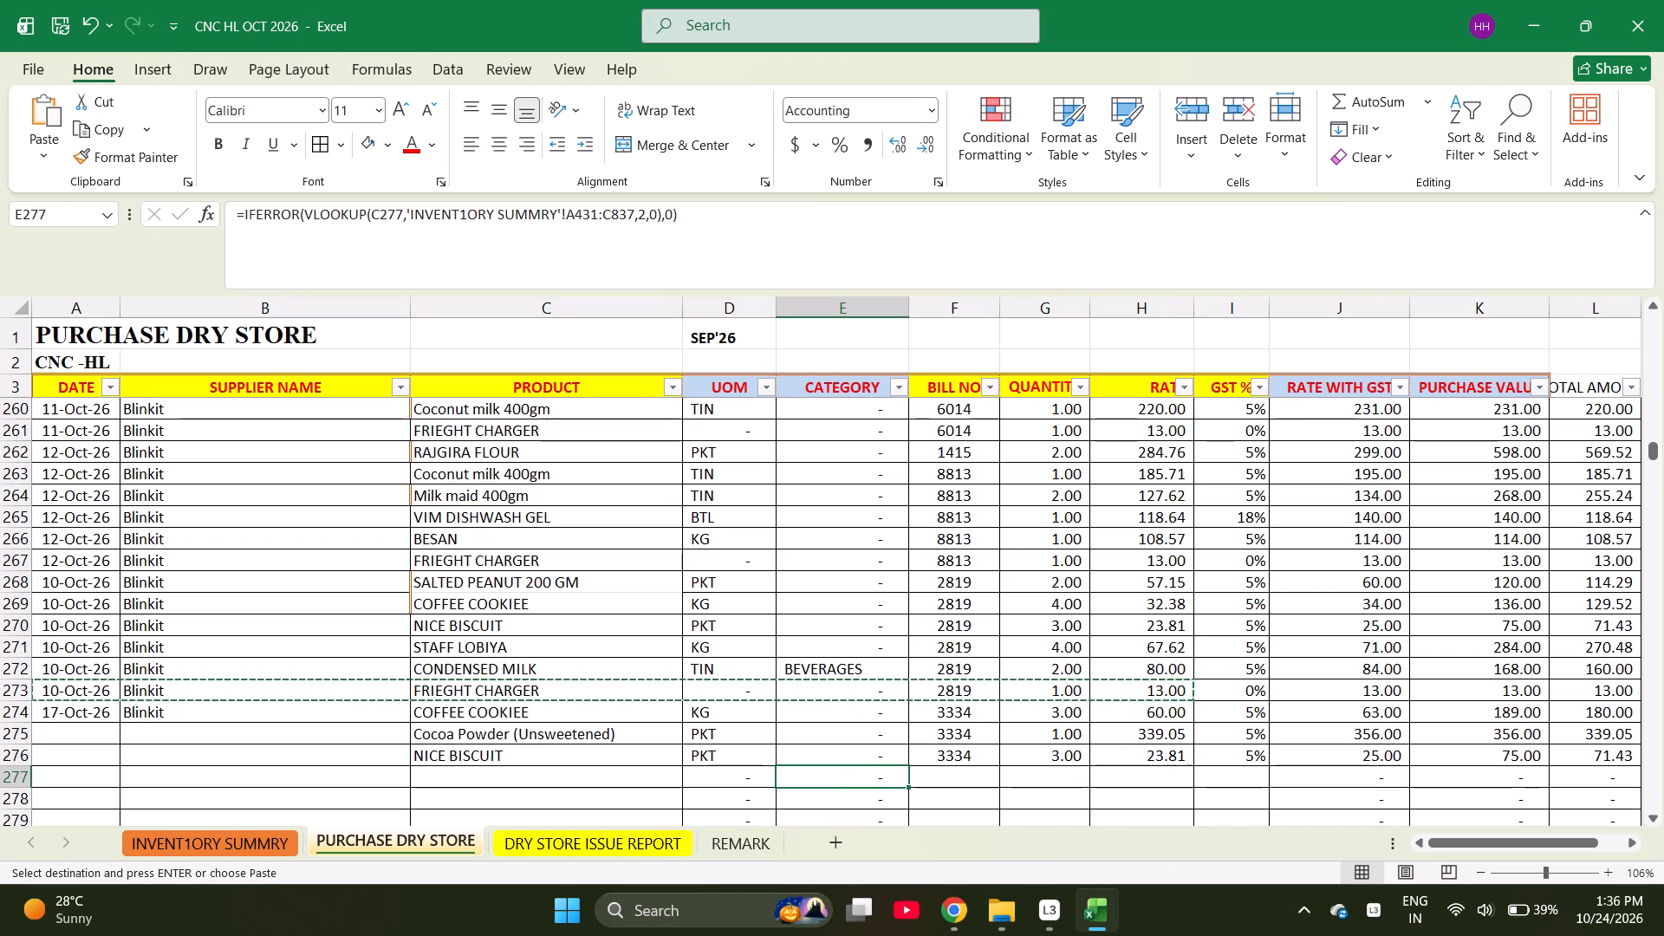
pyautogui.press('Return')
pyautogui.hotkey('ctrl', 'z')
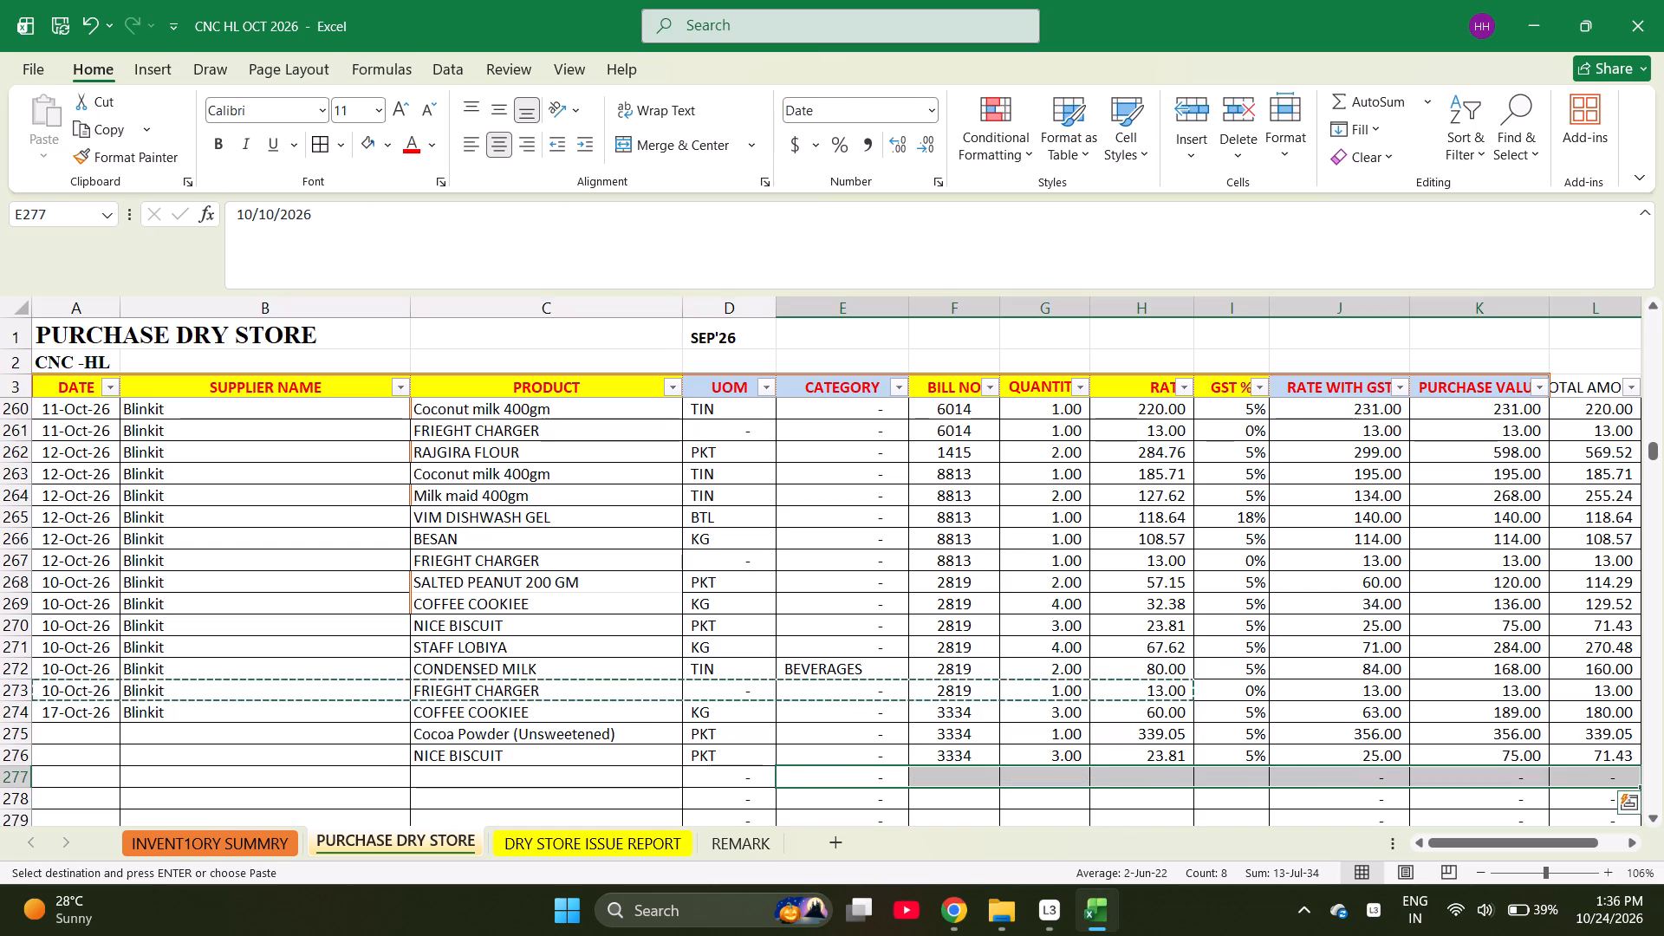
pyautogui.hotkey('ctrl', 'Left')
pyautogui.hotkey('ctrl', 'Left')
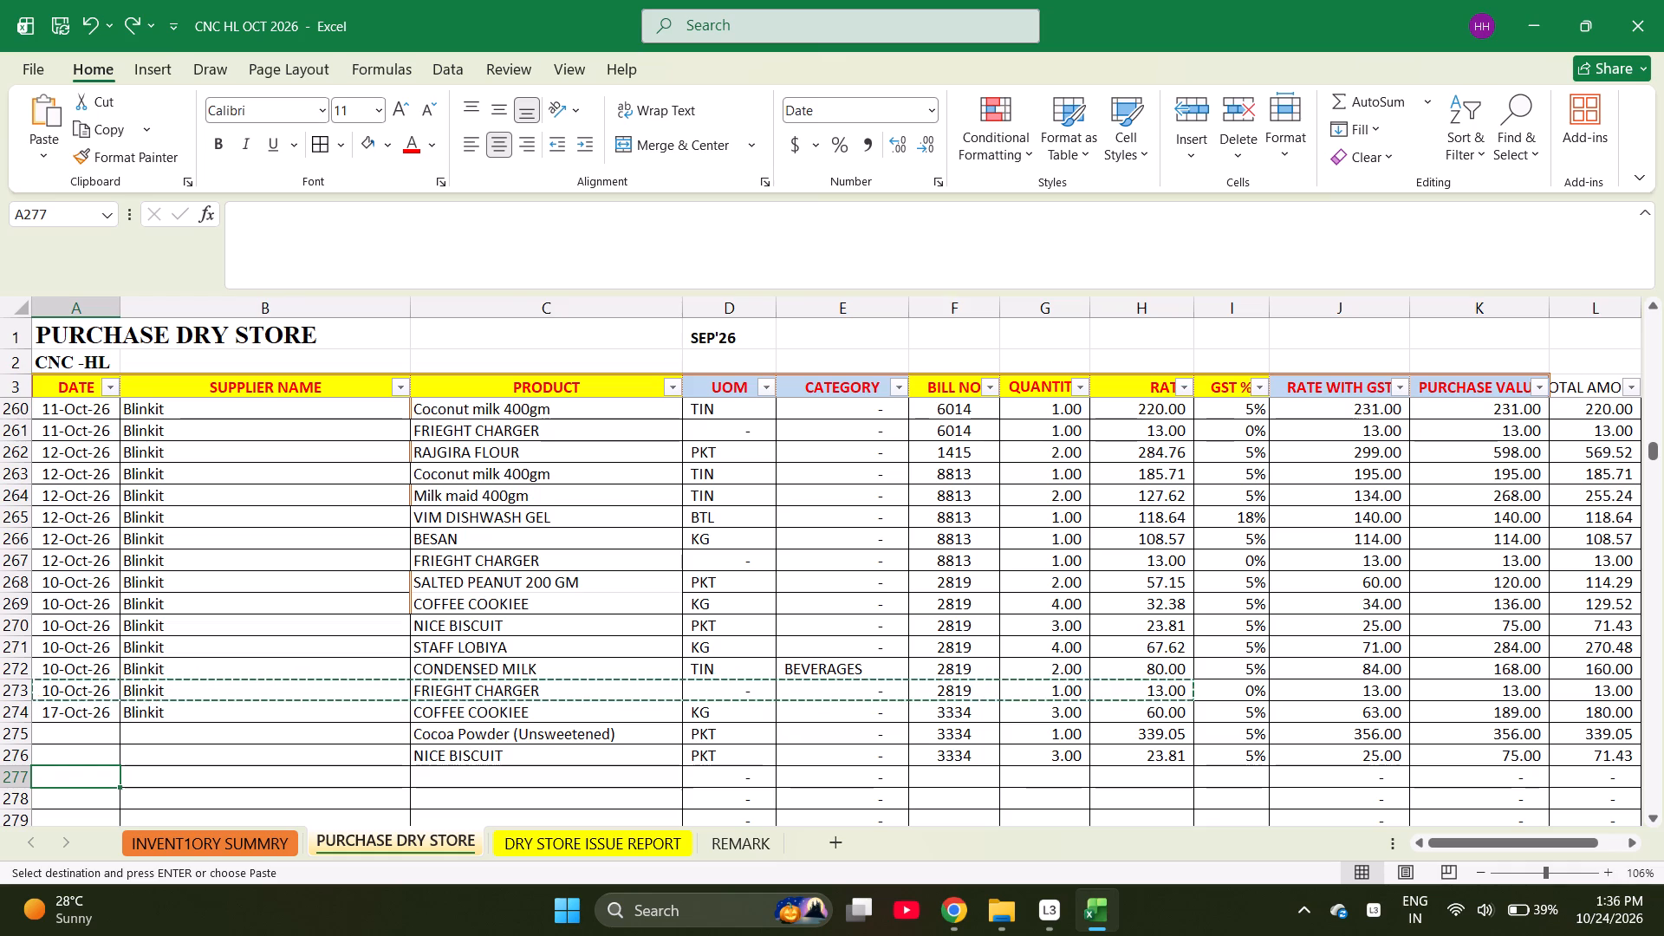
pyautogui.press('Return')
# Fill the date 17-Oct-26 and supplier Blinkit down from row 274 through row 277.
pyautogui.press('Down')
pyautogui.press('Up')
pyautogui.press('Up')
pyautogui.press('Up')
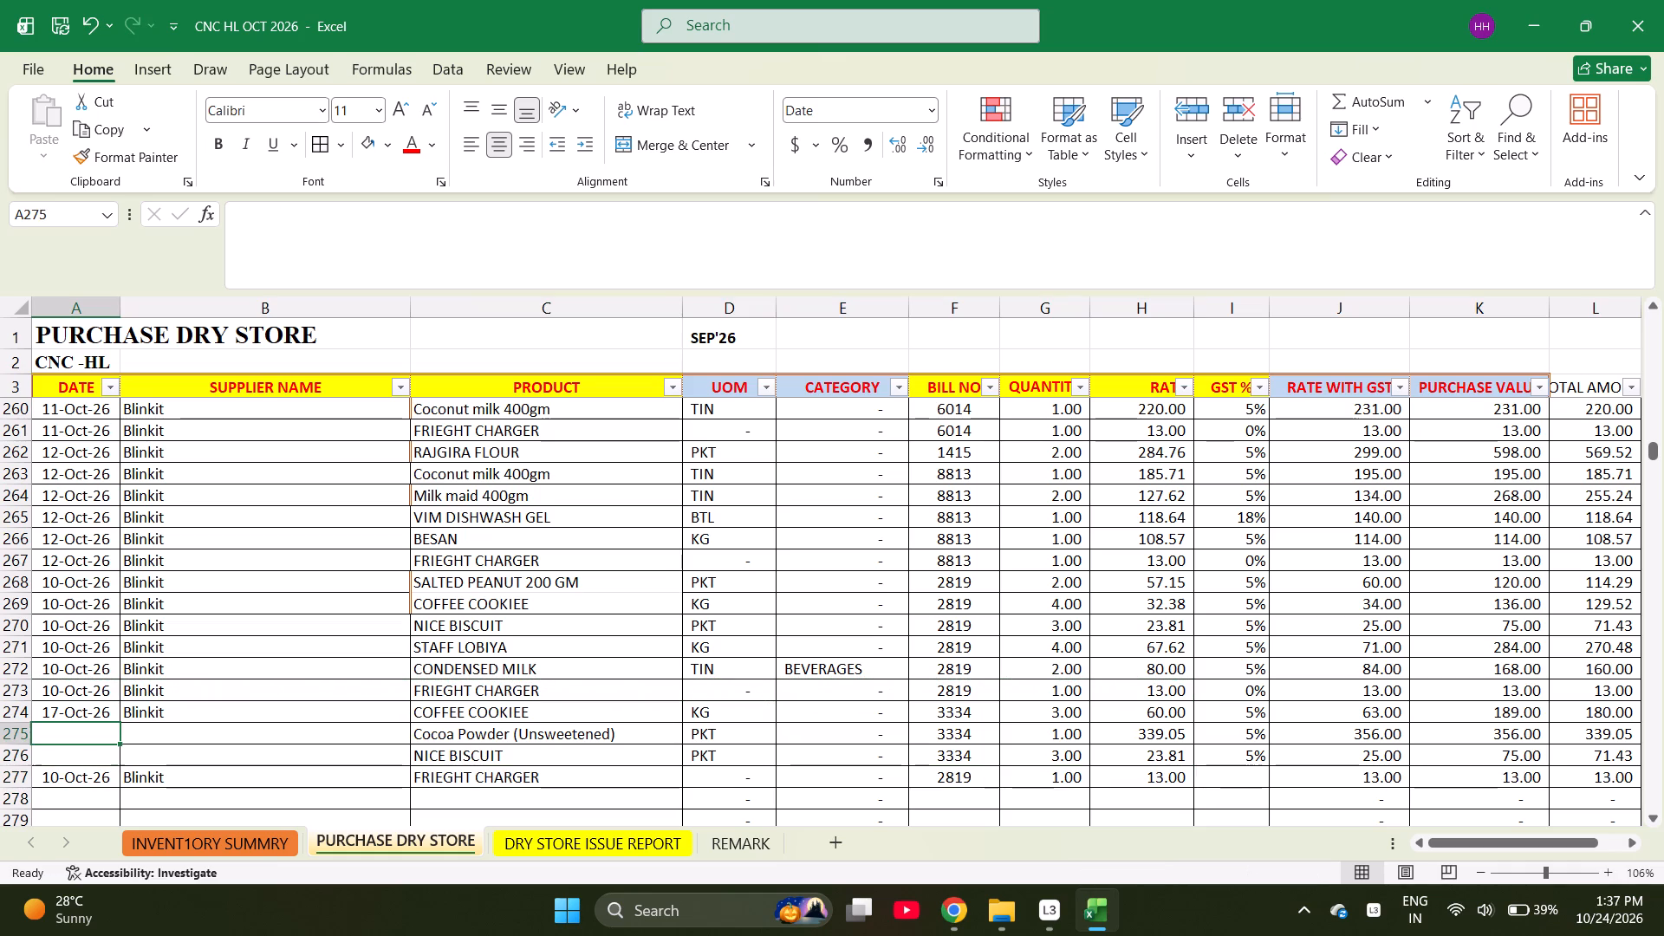
pyautogui.press('Up')
pyautogui.hotkey('shift', 'Right')
pyautogui.hotkey('shift', 'Down')
pyautogui.hotkey('shift', 'Down')
pyautogui.hotkey('shift', 'Down')
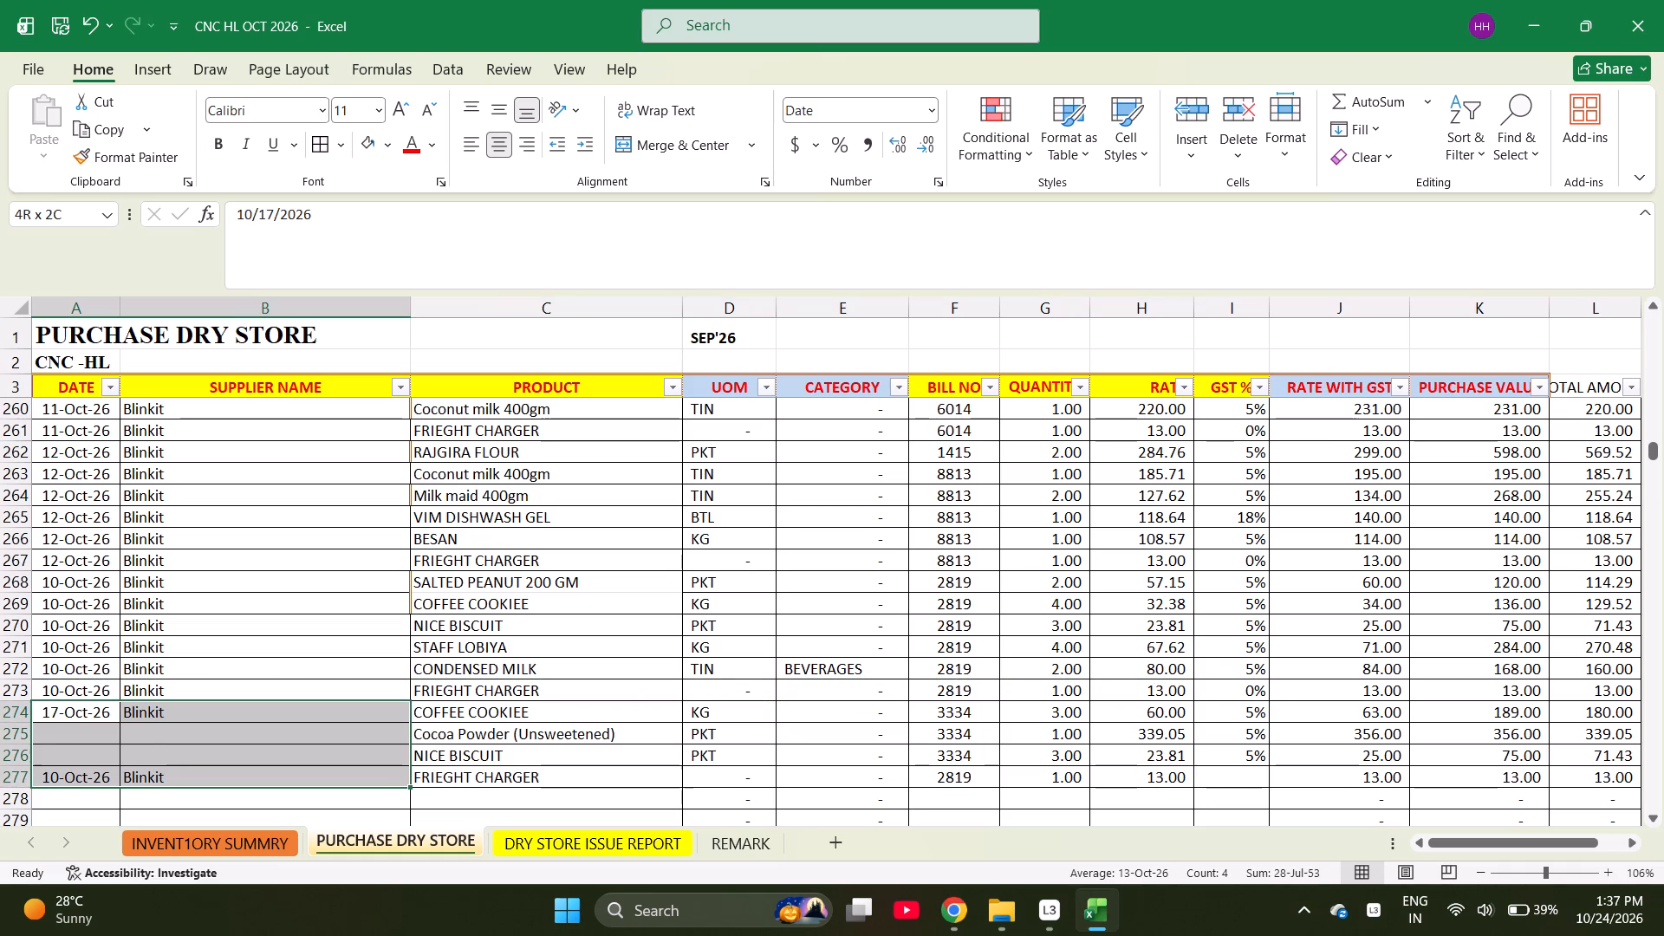
pyautogui.hotkey('ctrl', 'd')
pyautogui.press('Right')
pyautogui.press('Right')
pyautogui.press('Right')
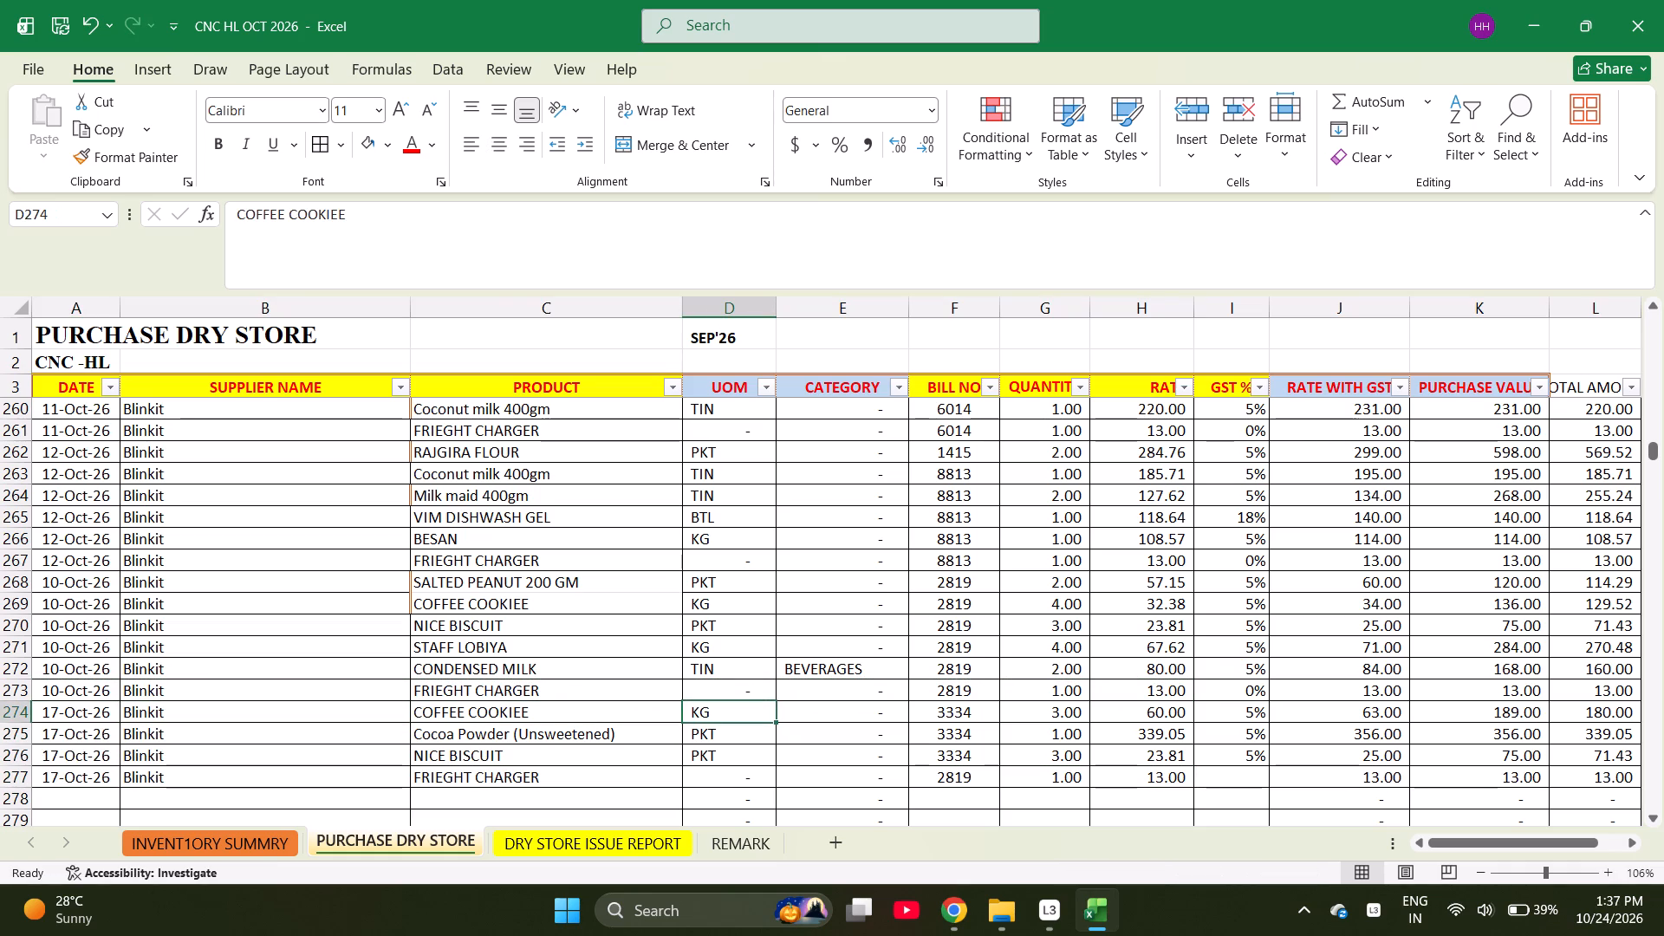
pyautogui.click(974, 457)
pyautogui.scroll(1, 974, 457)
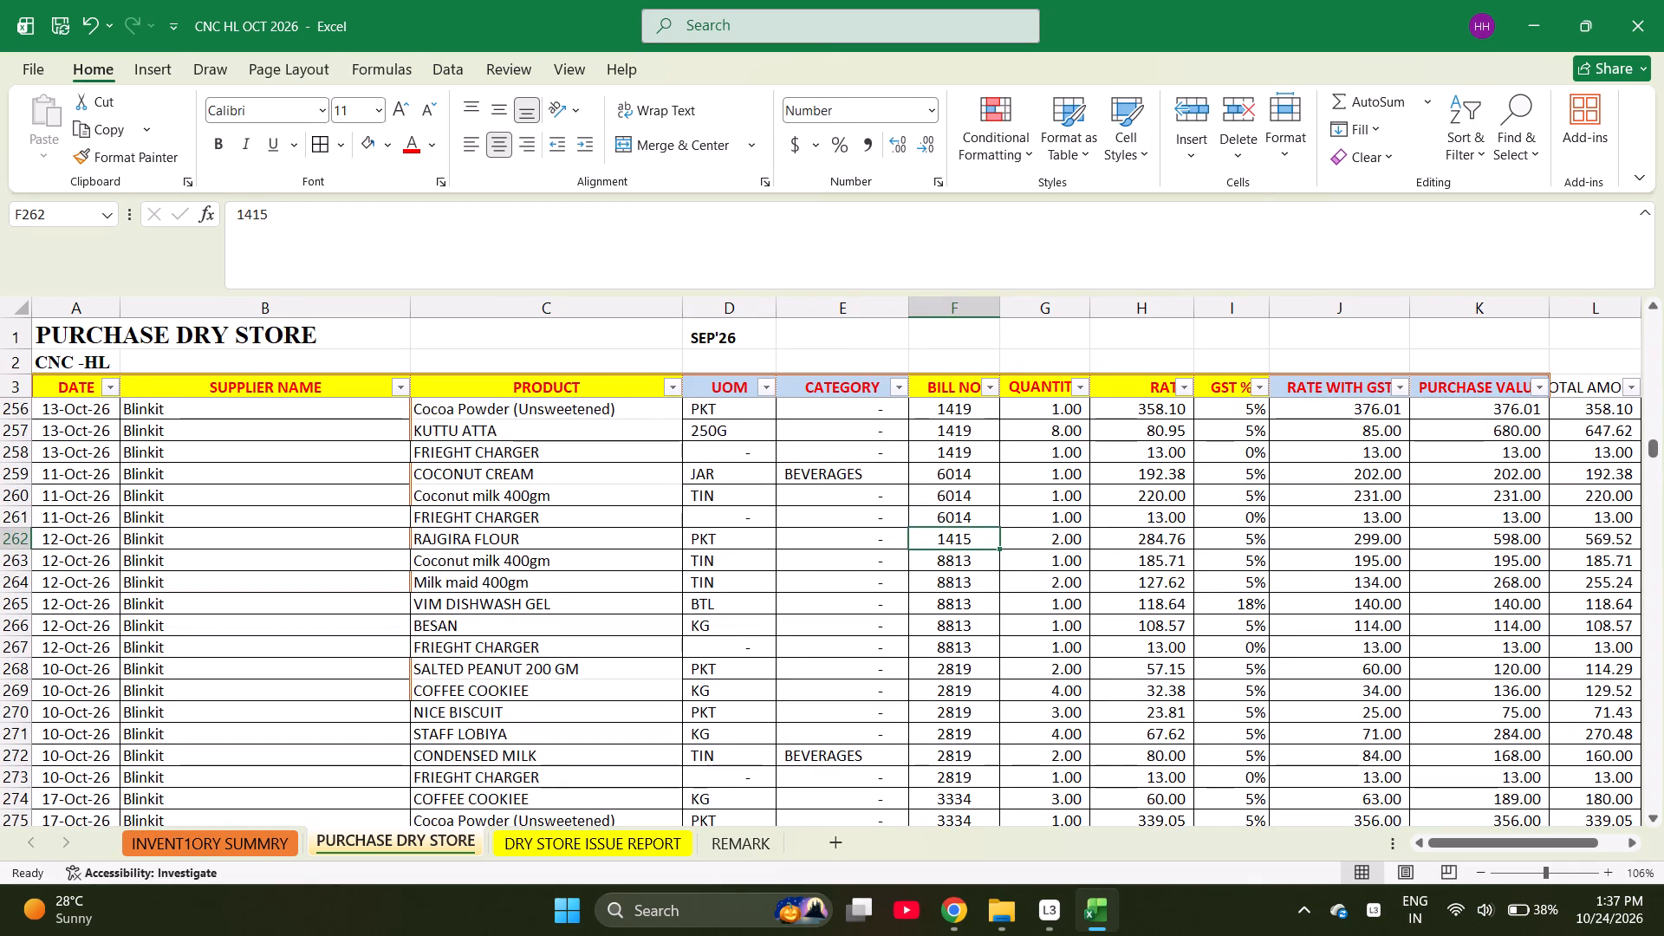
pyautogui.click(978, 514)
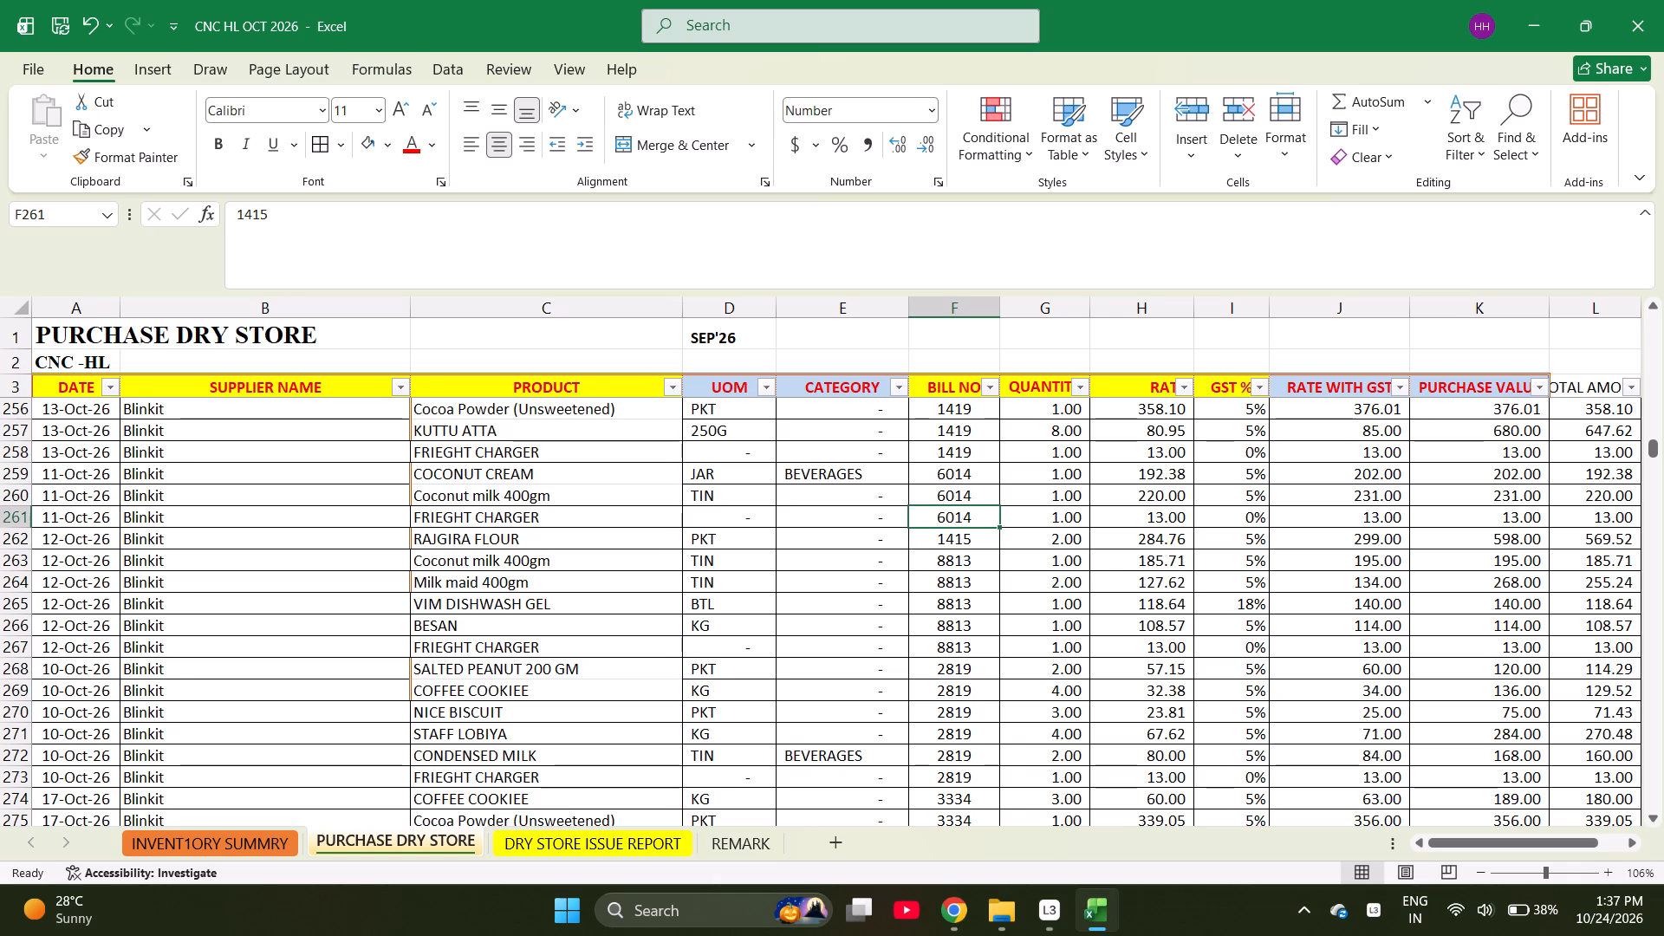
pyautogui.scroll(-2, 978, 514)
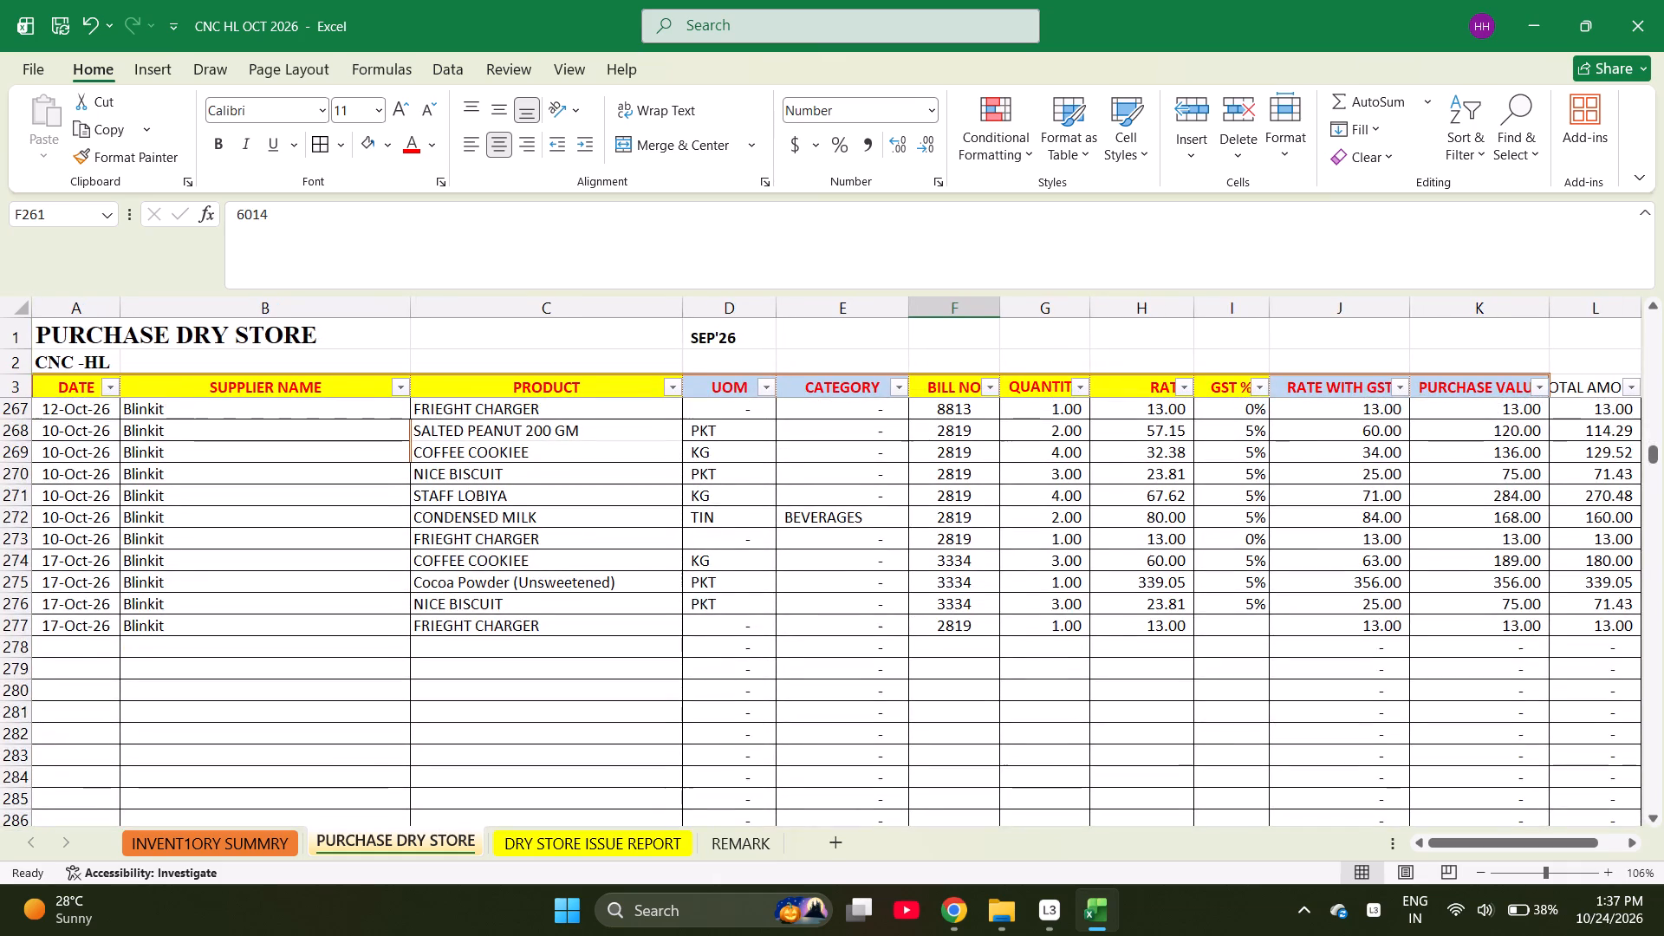
# Set the GST to 0% for FRIEGHT CHARGER in row 277.
pyautogui.click(1212, 625)
pyautogui.press('0')
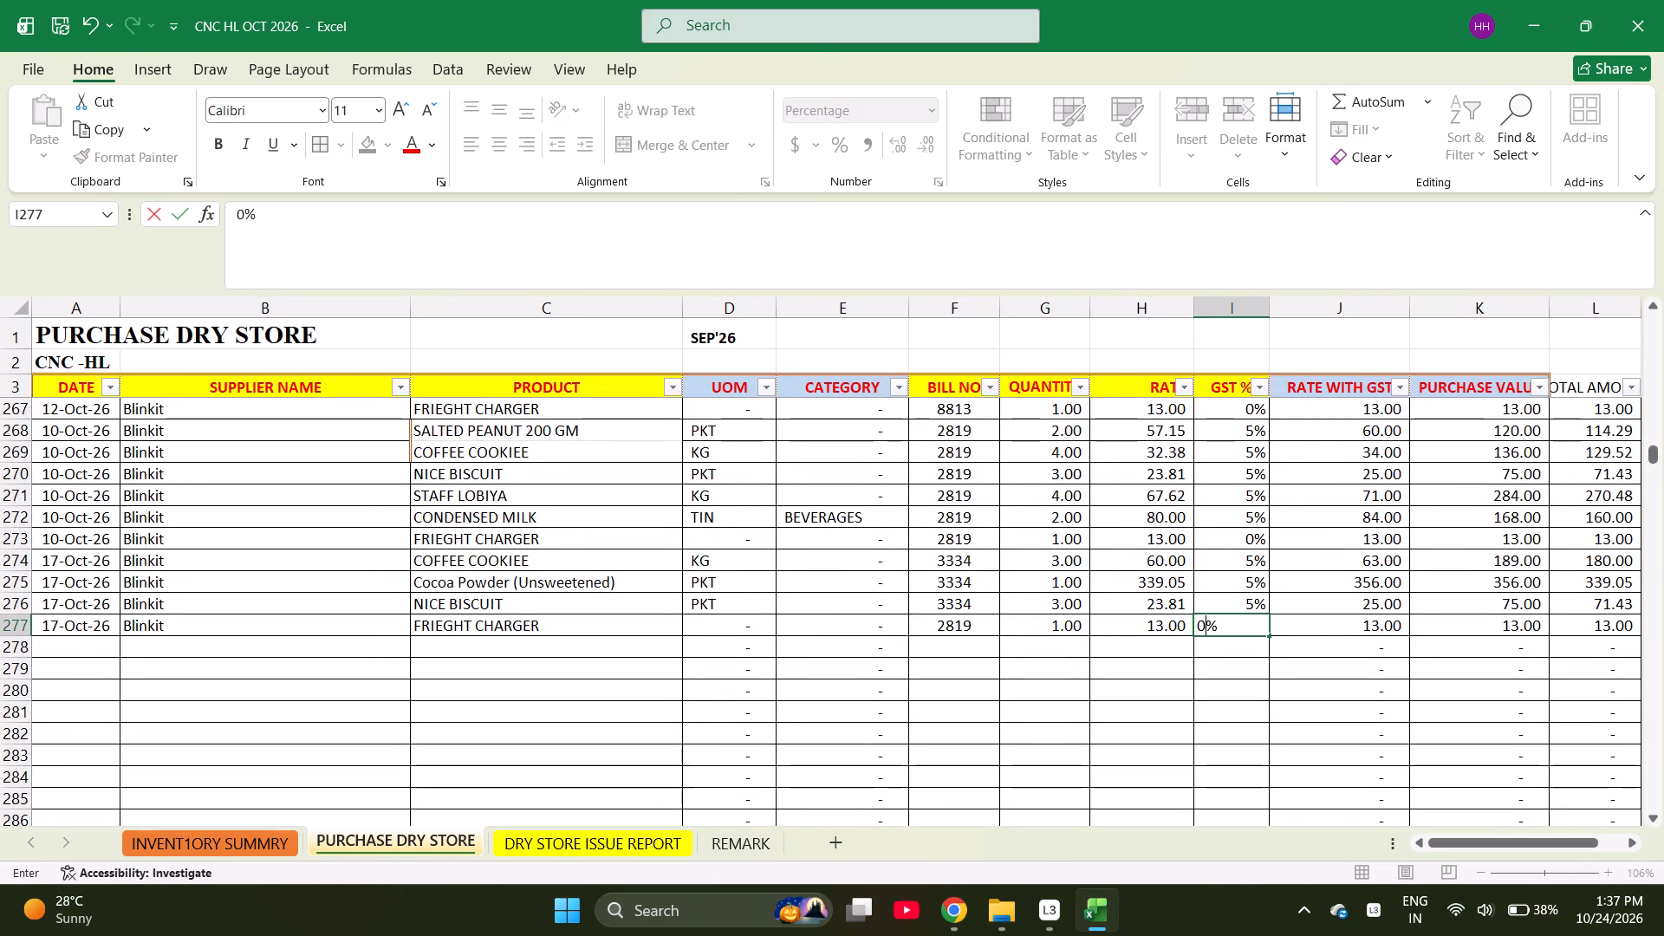
pyautogui.press('Right')
pyautogui.press('Right')
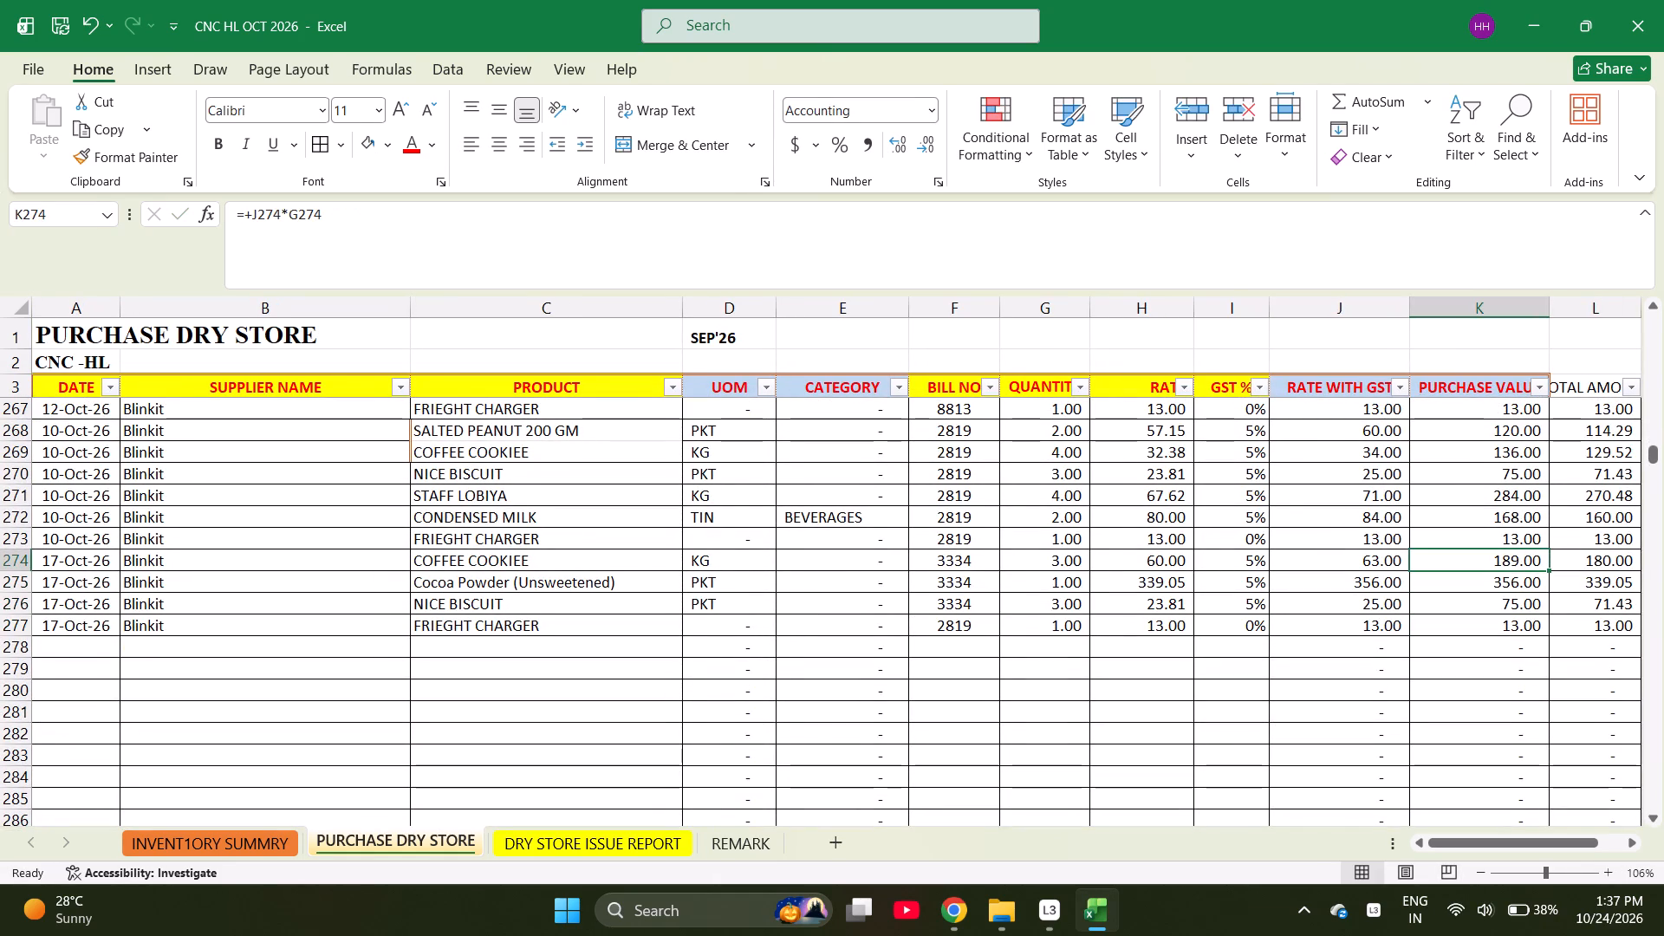
# Check the sum of the purchase values for the 17-Oct-26 Blinkit entries in rows 274 to 277.
pyautogui.press('Down')
pyautogui.press('Up')
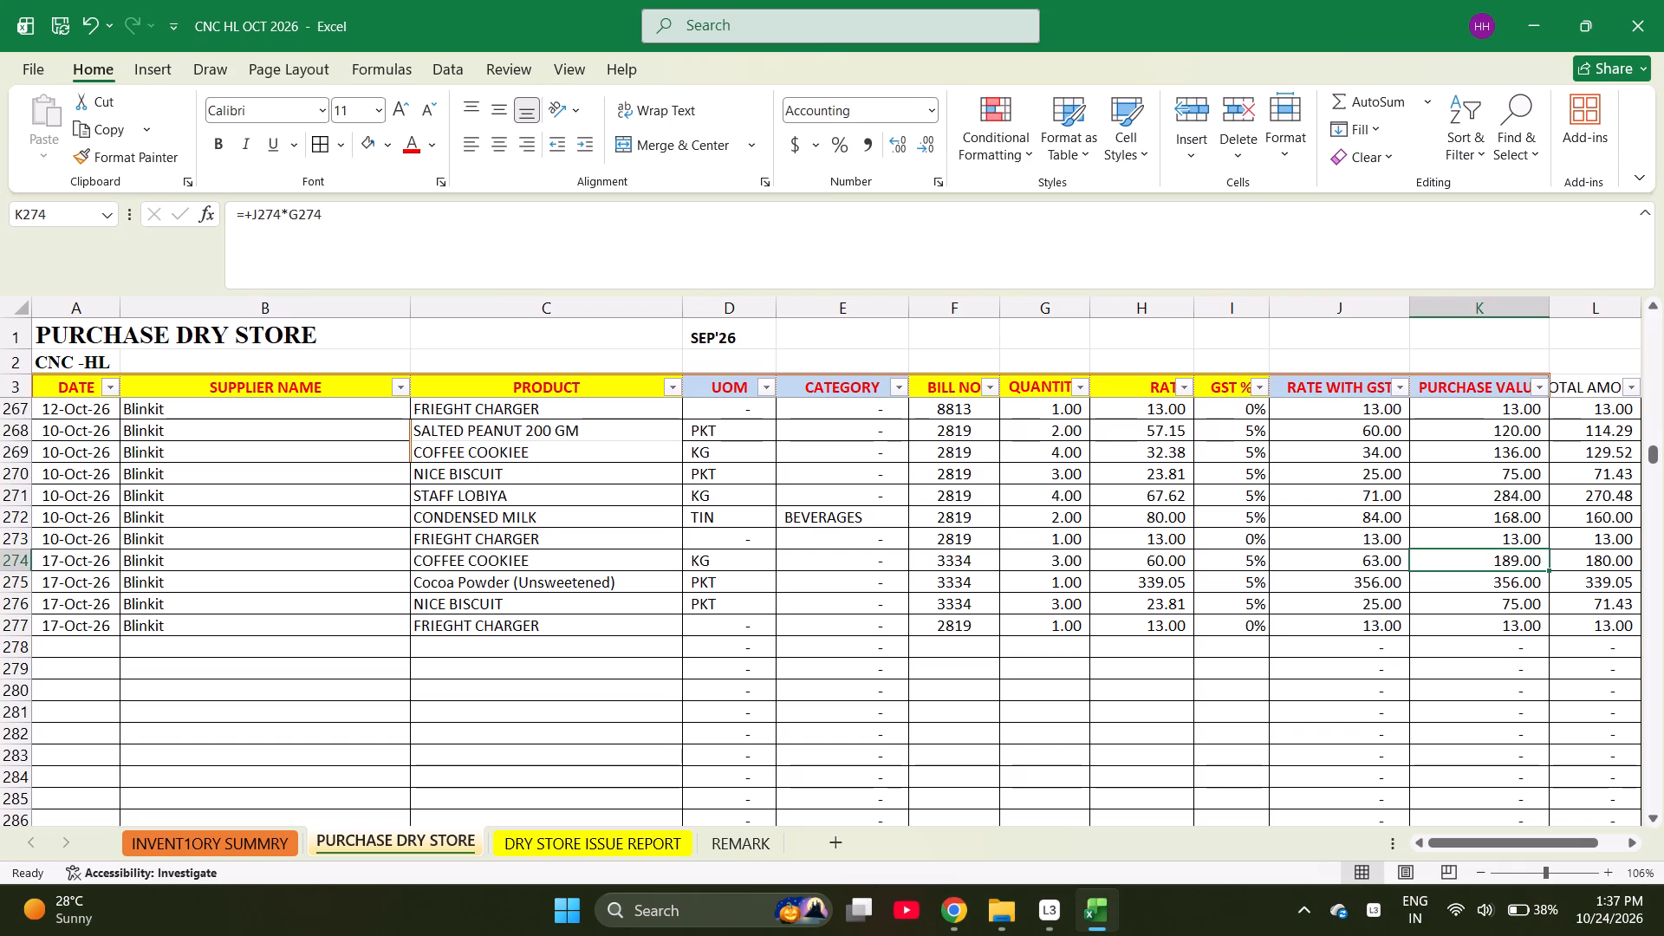
pyautogui.press('Down')
pyautogui.press('Down')
pyautogui.press('Down')
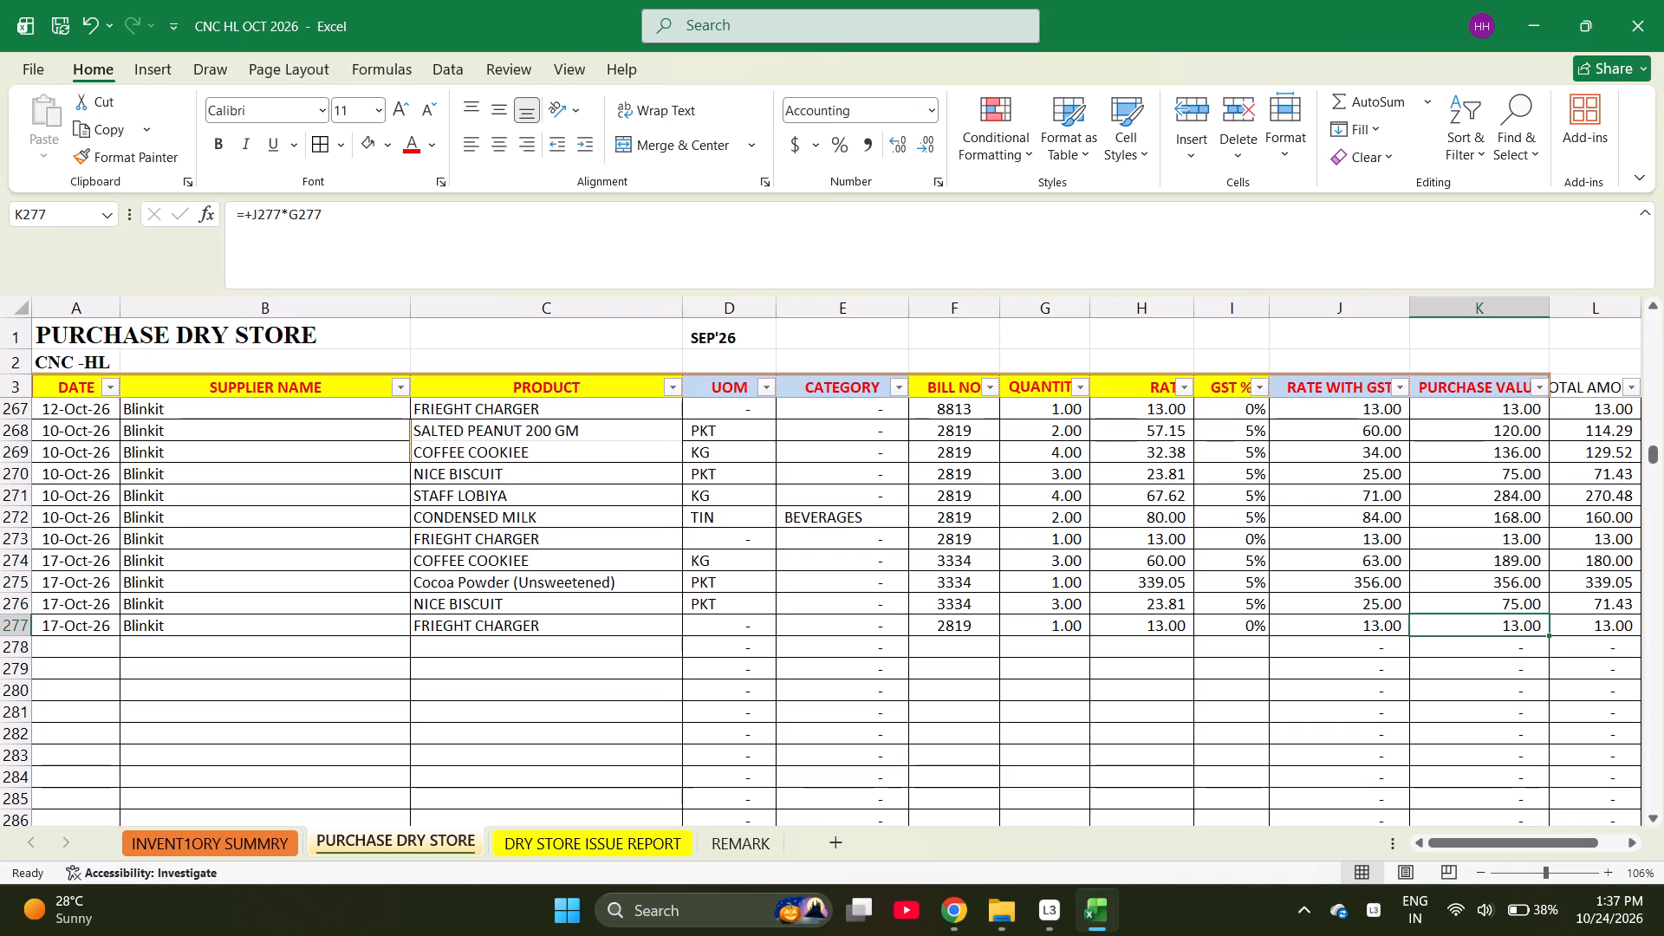
pyautogui.hotkey('shift', 'Up')
pyautogui.hotkey('shift', 'Up')
pyautogui.hotkey('shift', 'Up')
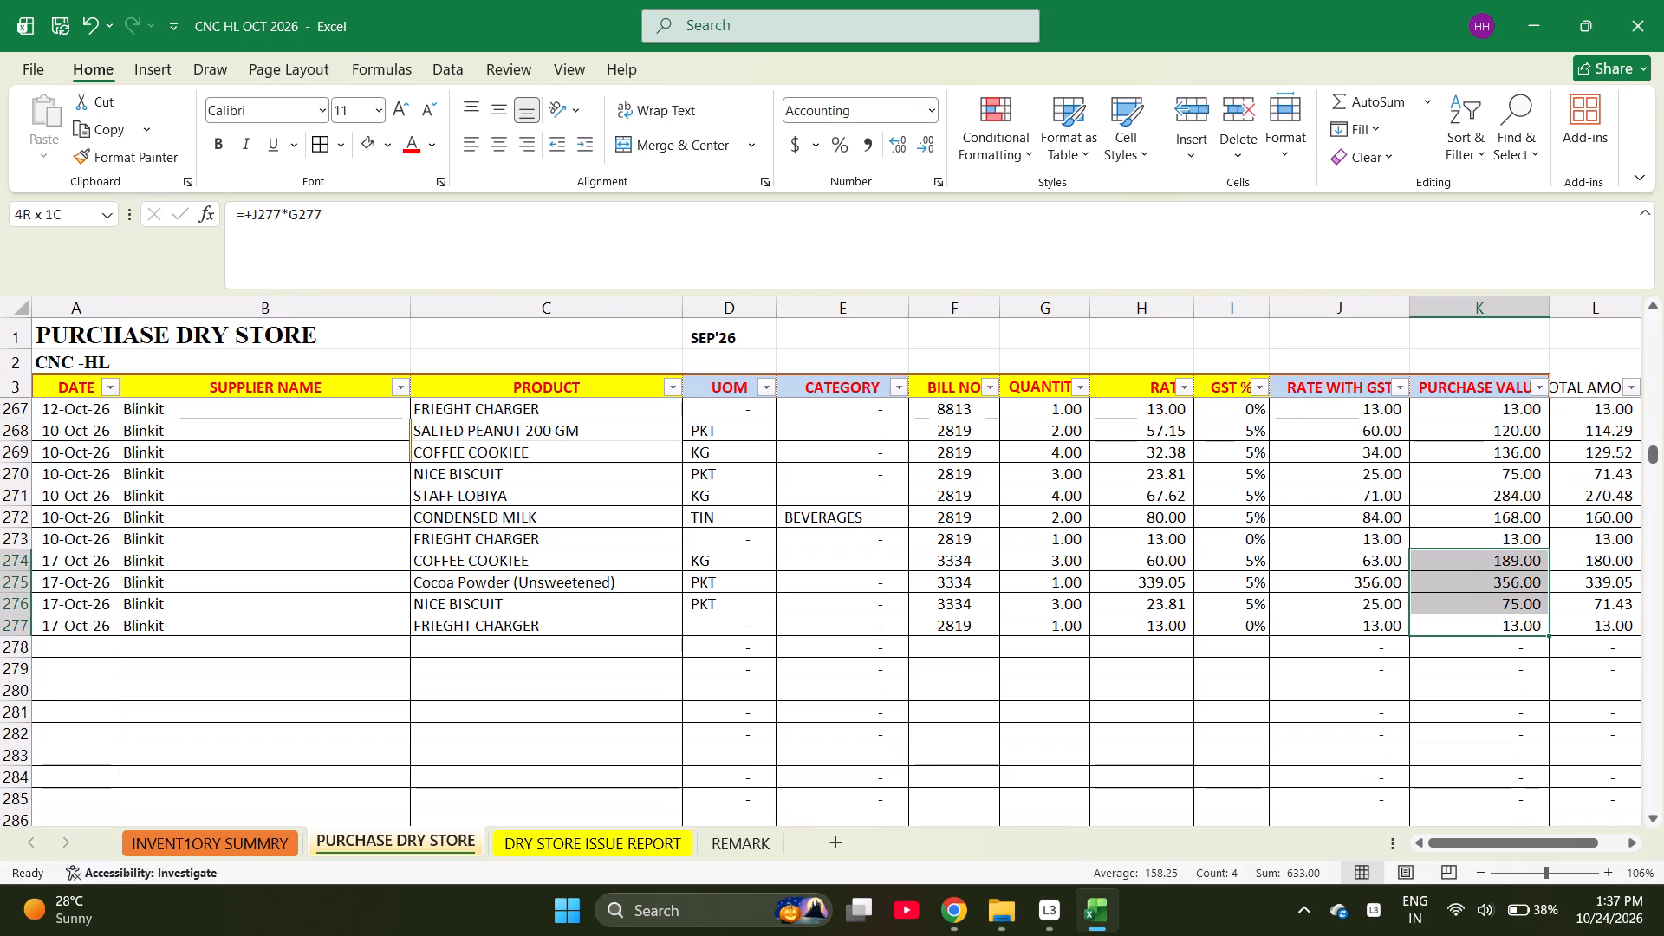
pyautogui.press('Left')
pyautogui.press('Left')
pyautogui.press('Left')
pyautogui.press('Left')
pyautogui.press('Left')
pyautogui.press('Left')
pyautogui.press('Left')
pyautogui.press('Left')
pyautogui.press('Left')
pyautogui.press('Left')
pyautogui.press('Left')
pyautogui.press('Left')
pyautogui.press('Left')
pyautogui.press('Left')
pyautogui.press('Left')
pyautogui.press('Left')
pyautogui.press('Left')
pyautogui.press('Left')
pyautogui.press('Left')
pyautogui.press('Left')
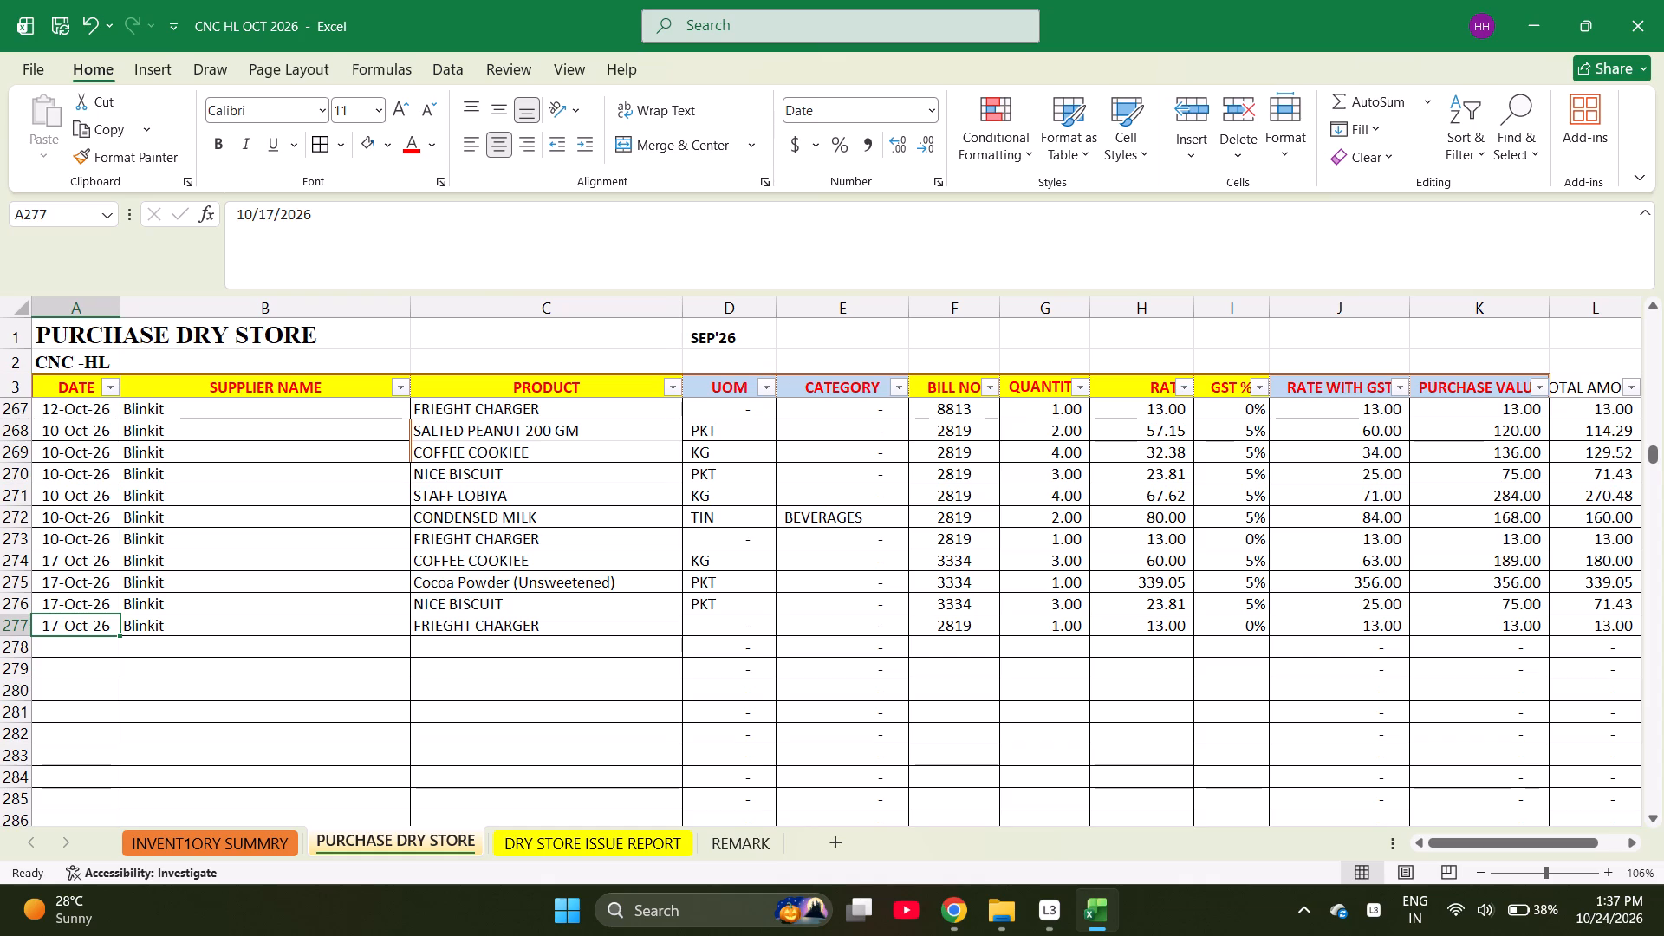
# Search the BILL NO filter values for 21, then close the filter without applying it.
pyautogui.click(992, 387)
pyautogui.press('e')
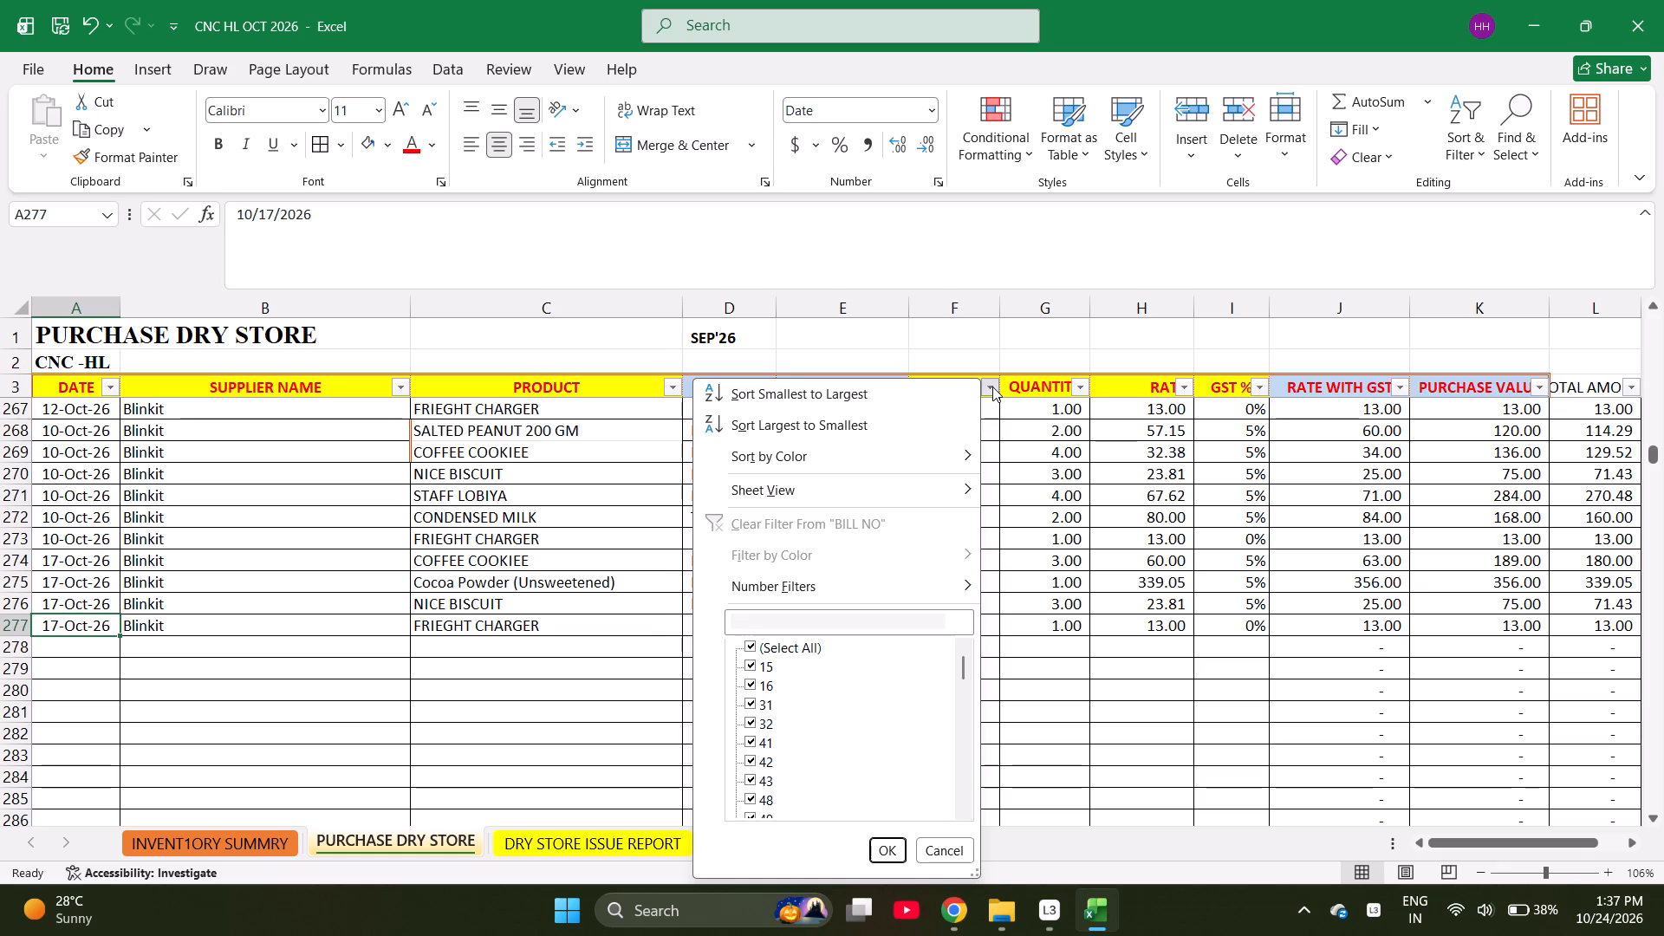
pyautogui.write('21')
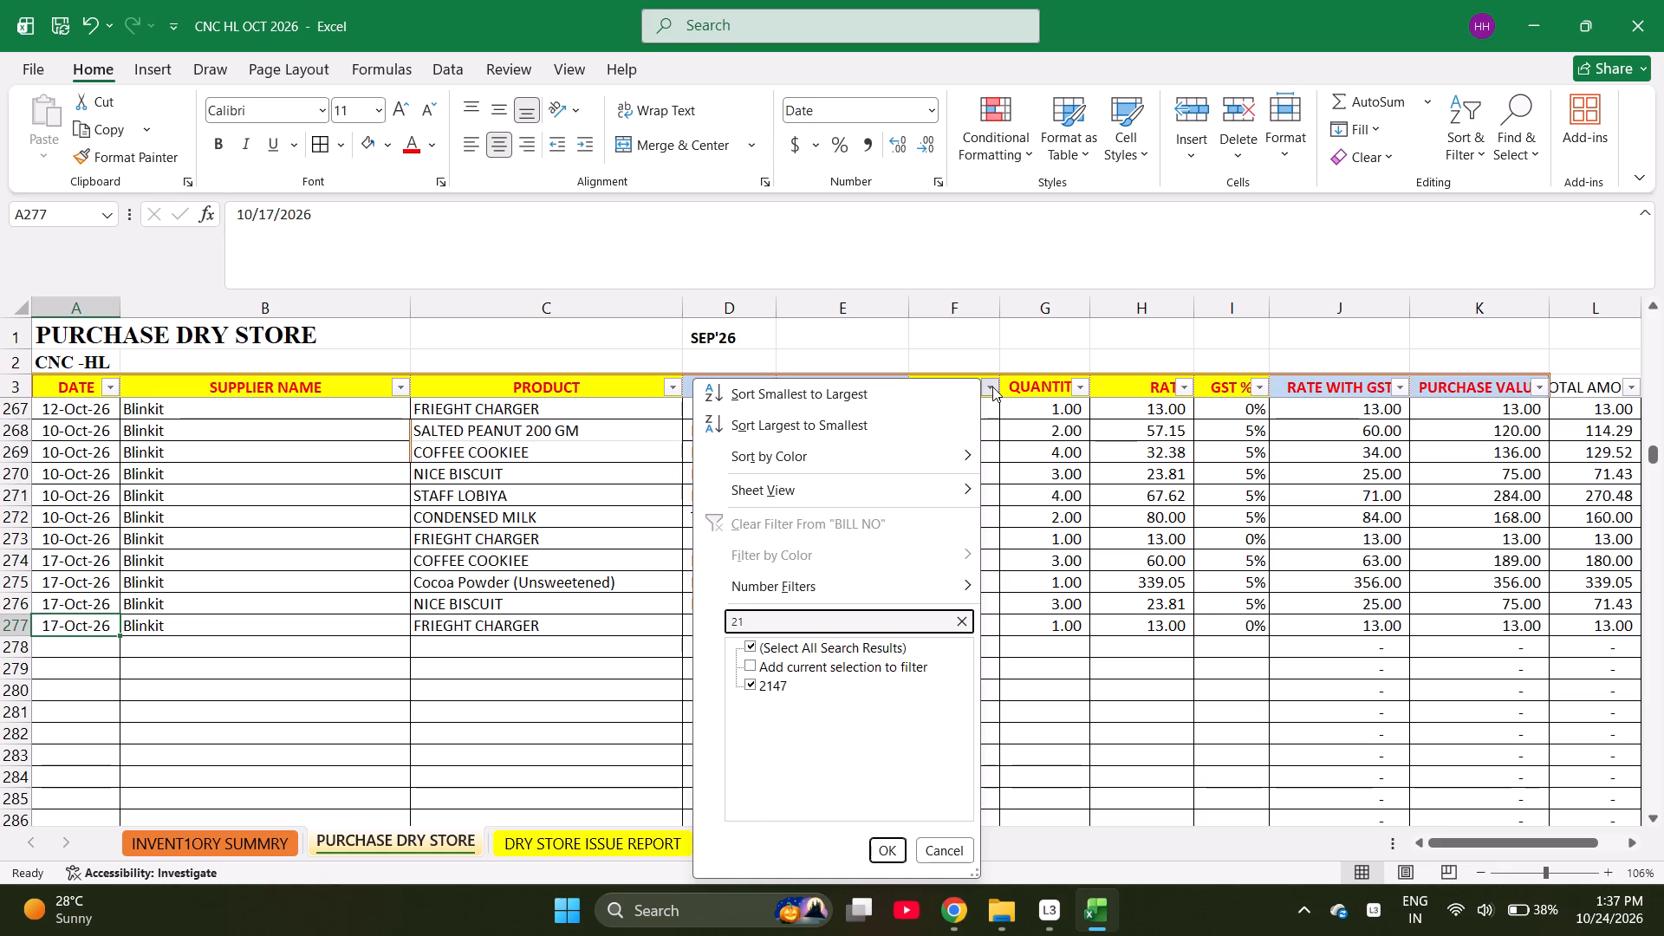
pyautogui.press('Escape')
pyautogui.press('Escape')
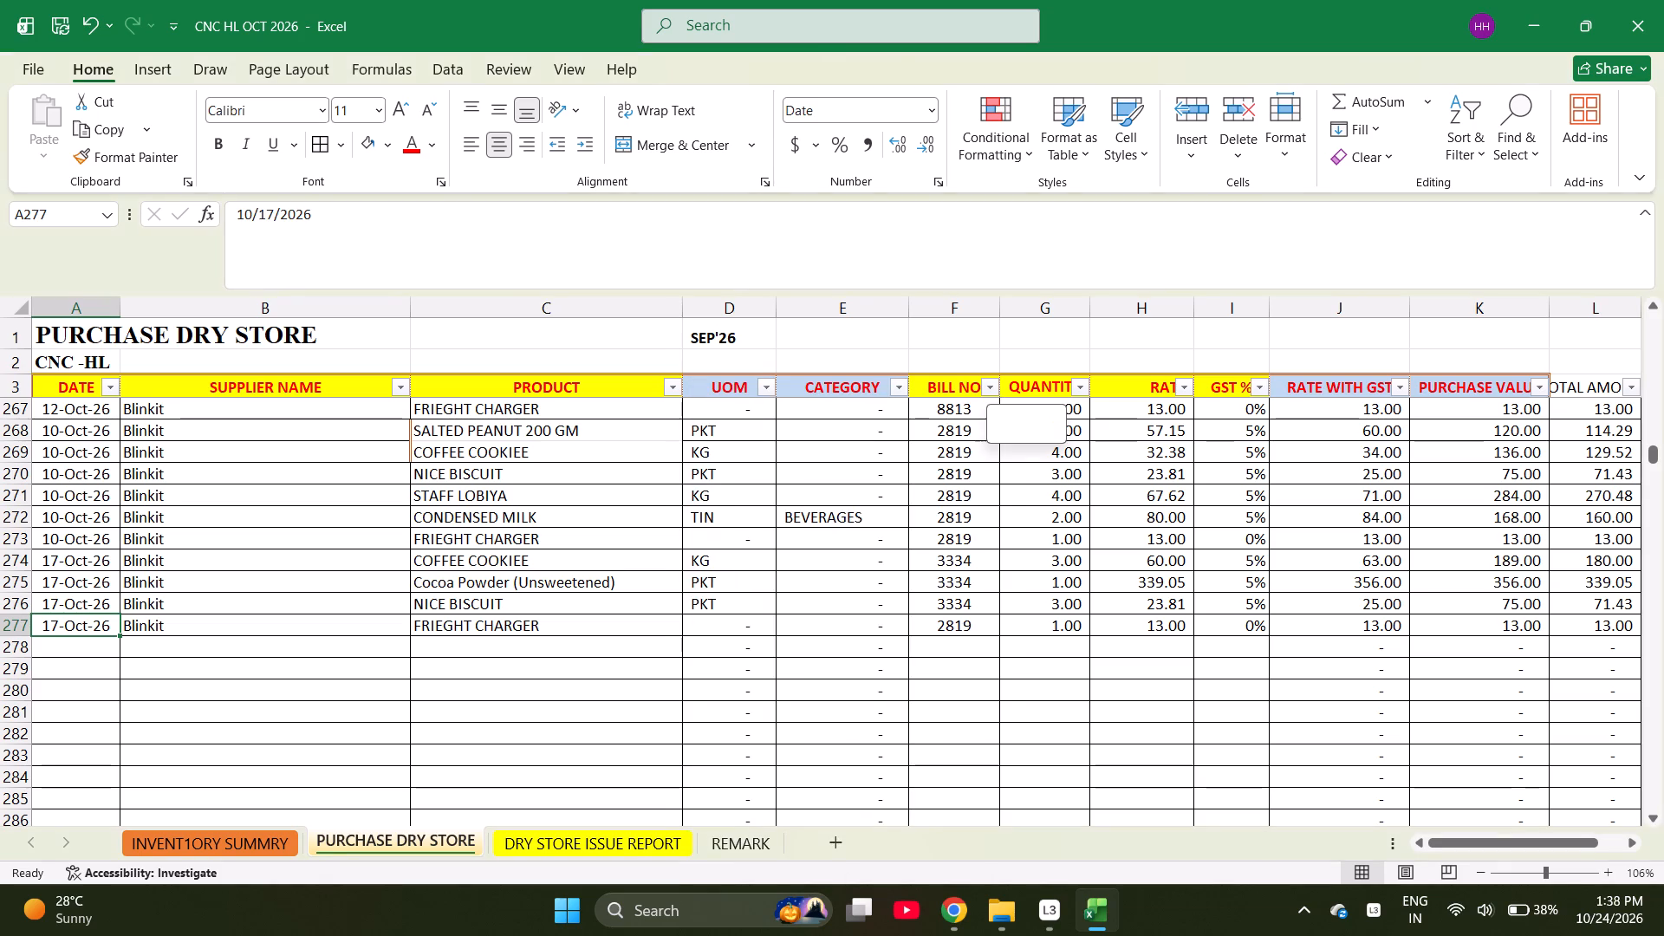
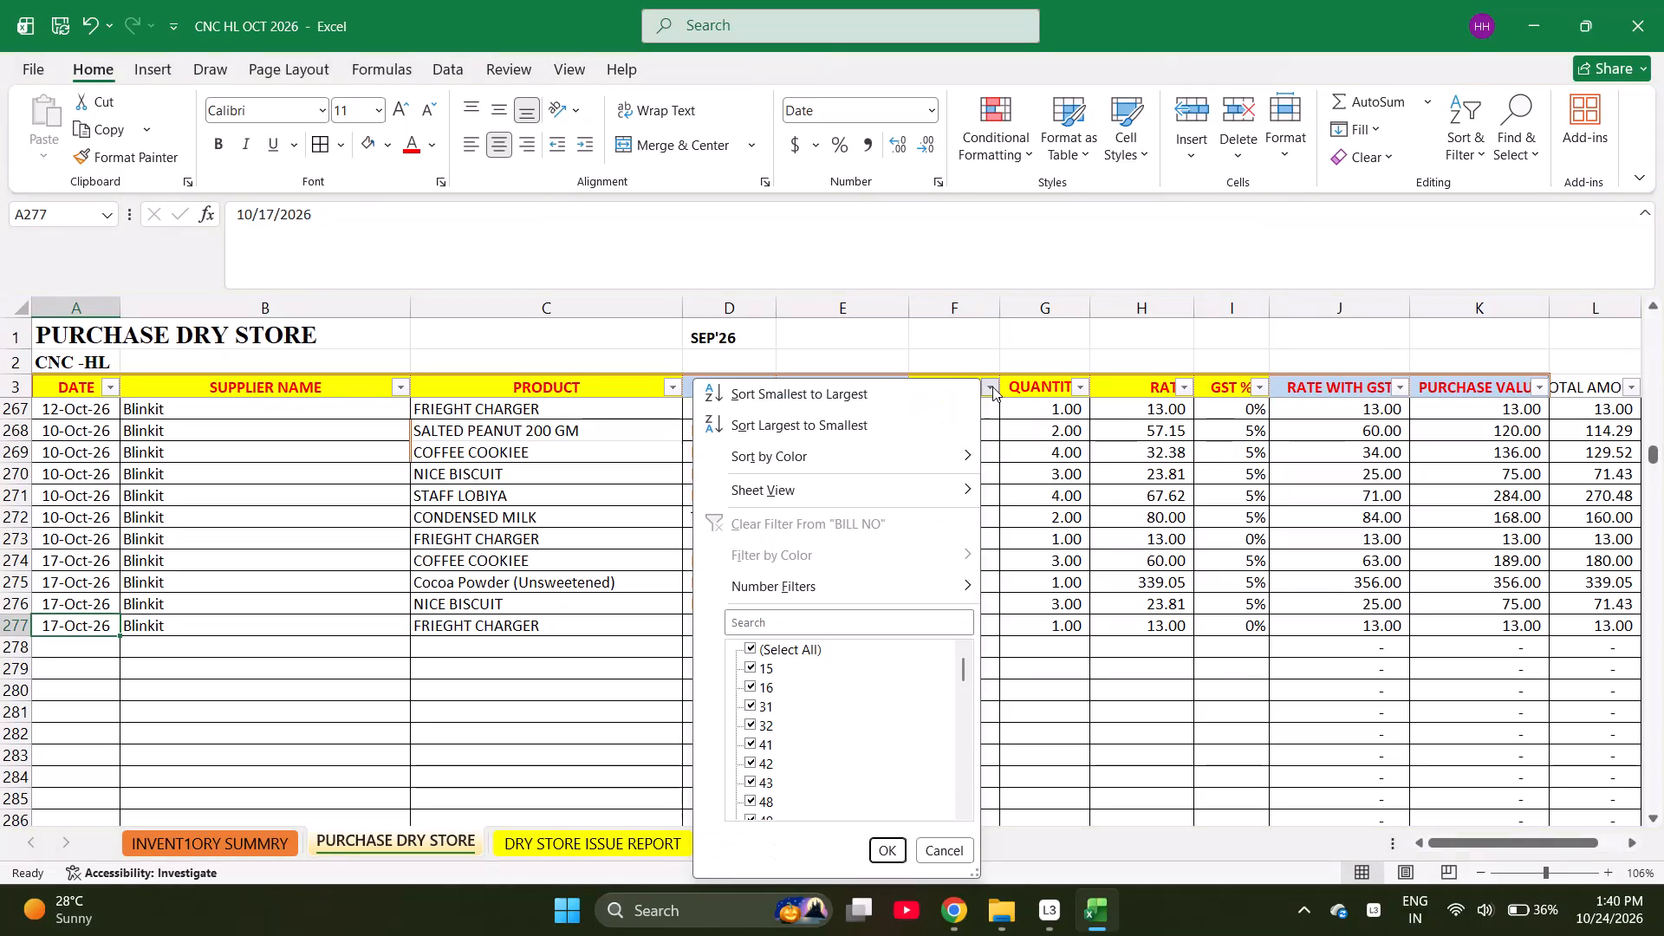
# Search the BILL NO filter values for 78 and for 863.
pyautogui.press('e')
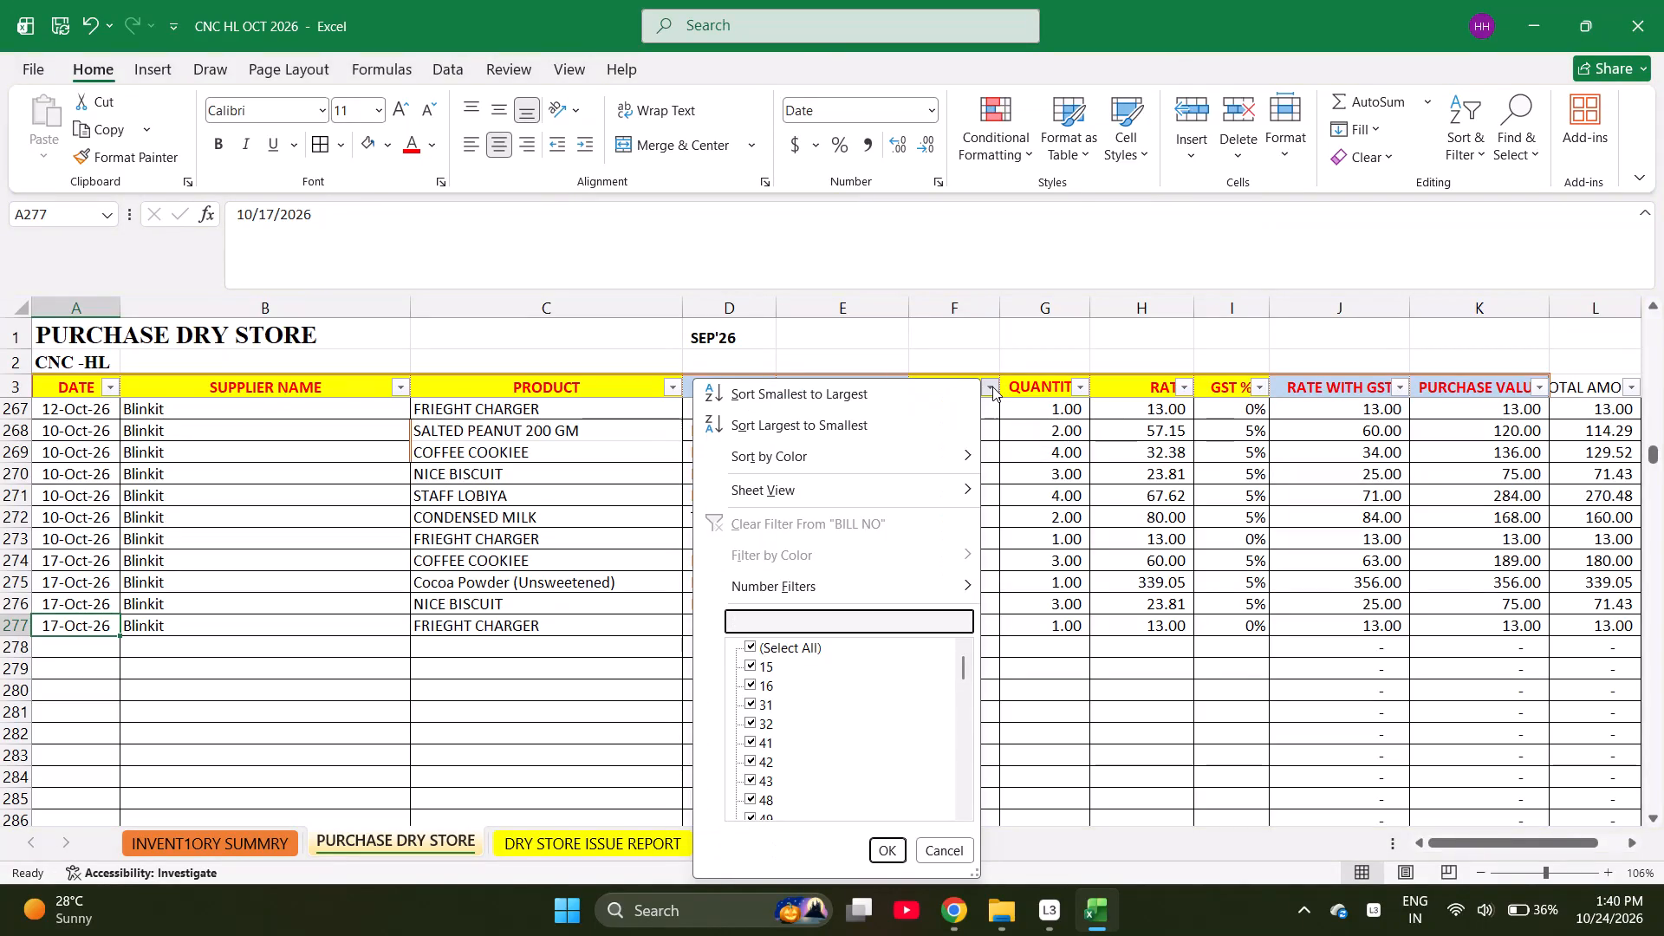
pyautogui.write('78')
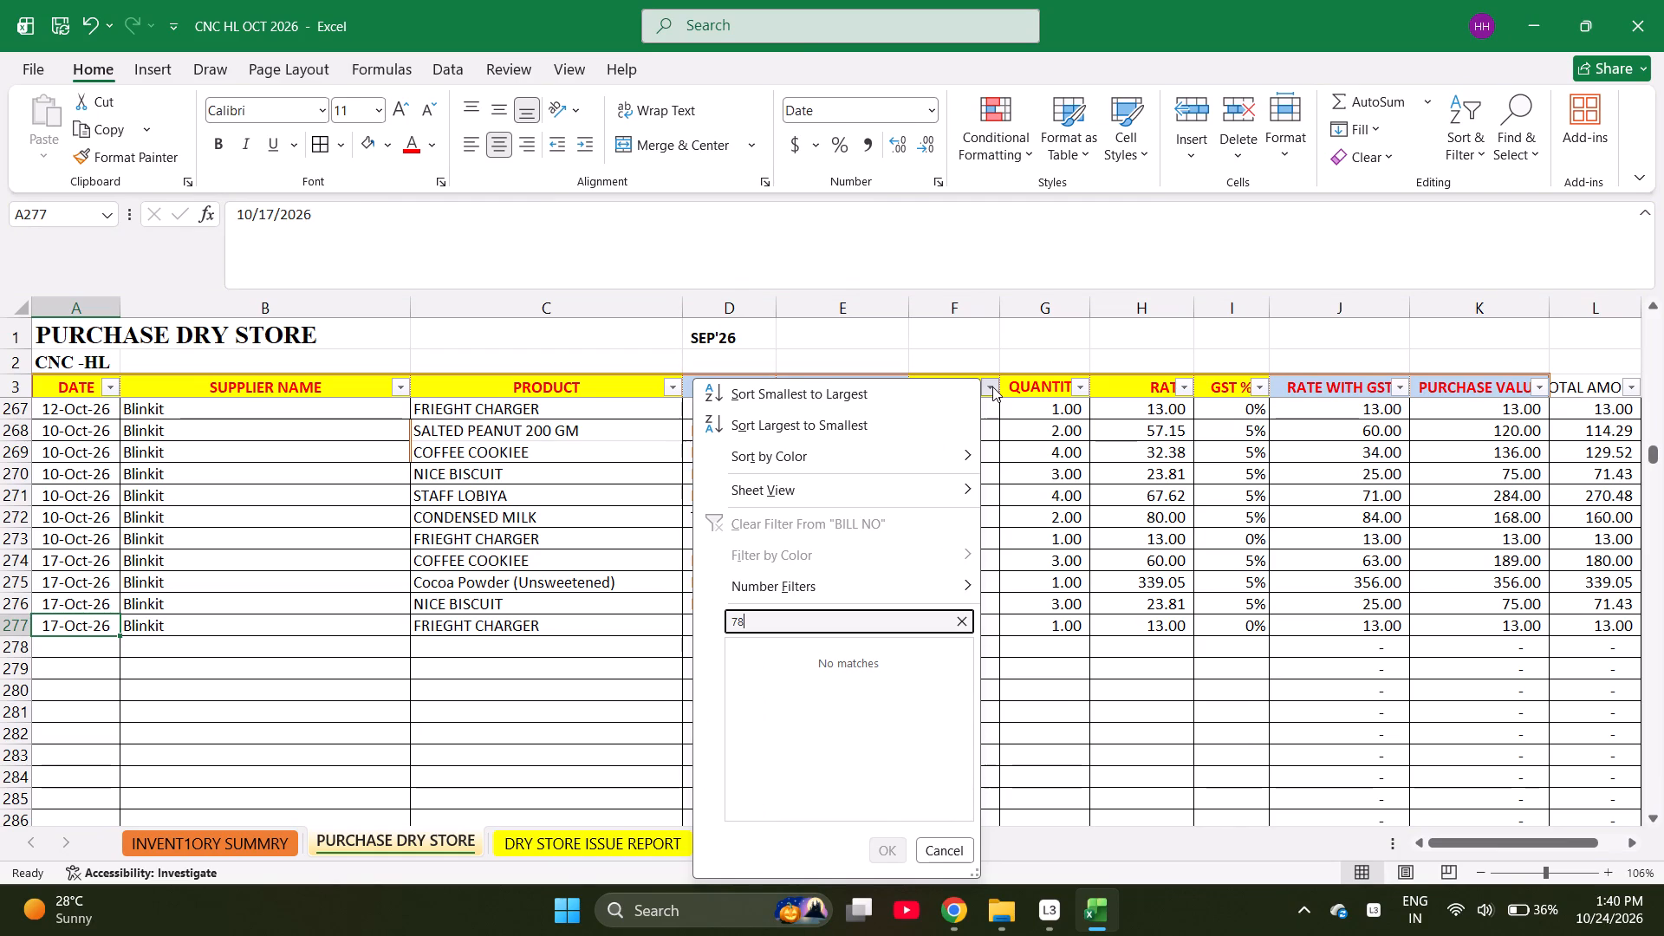
pyautogui.press('BackSpace')
pyautogui.press('BackSpace')
pyautogui.press('BackSpace')
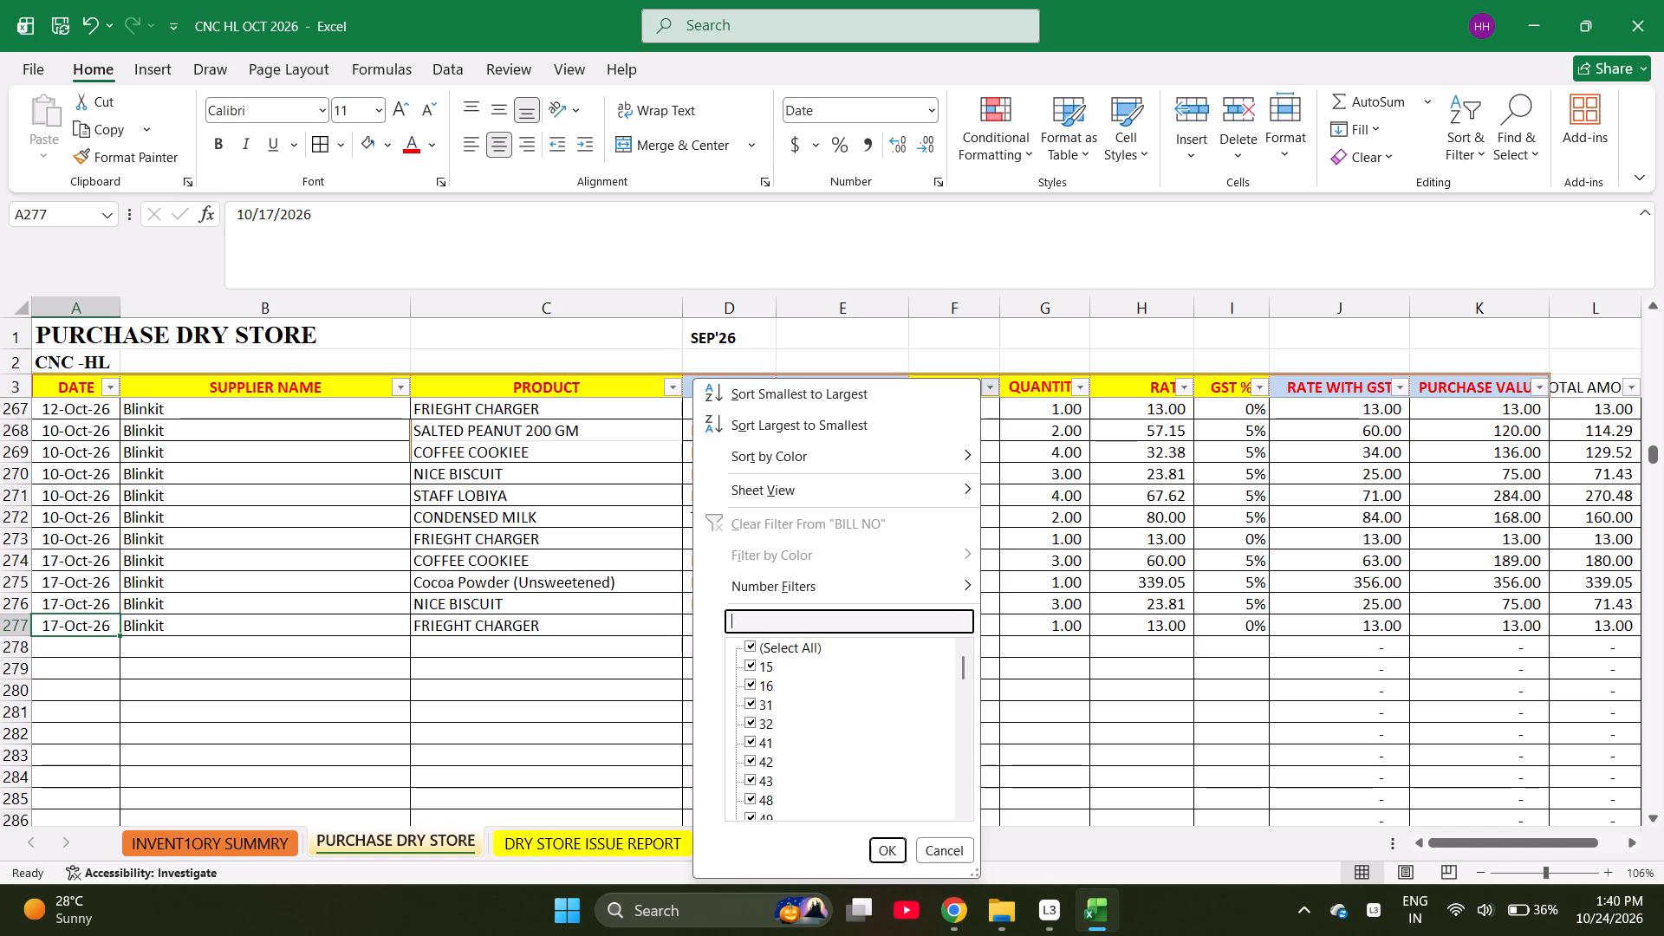
pyautogui.write('863')
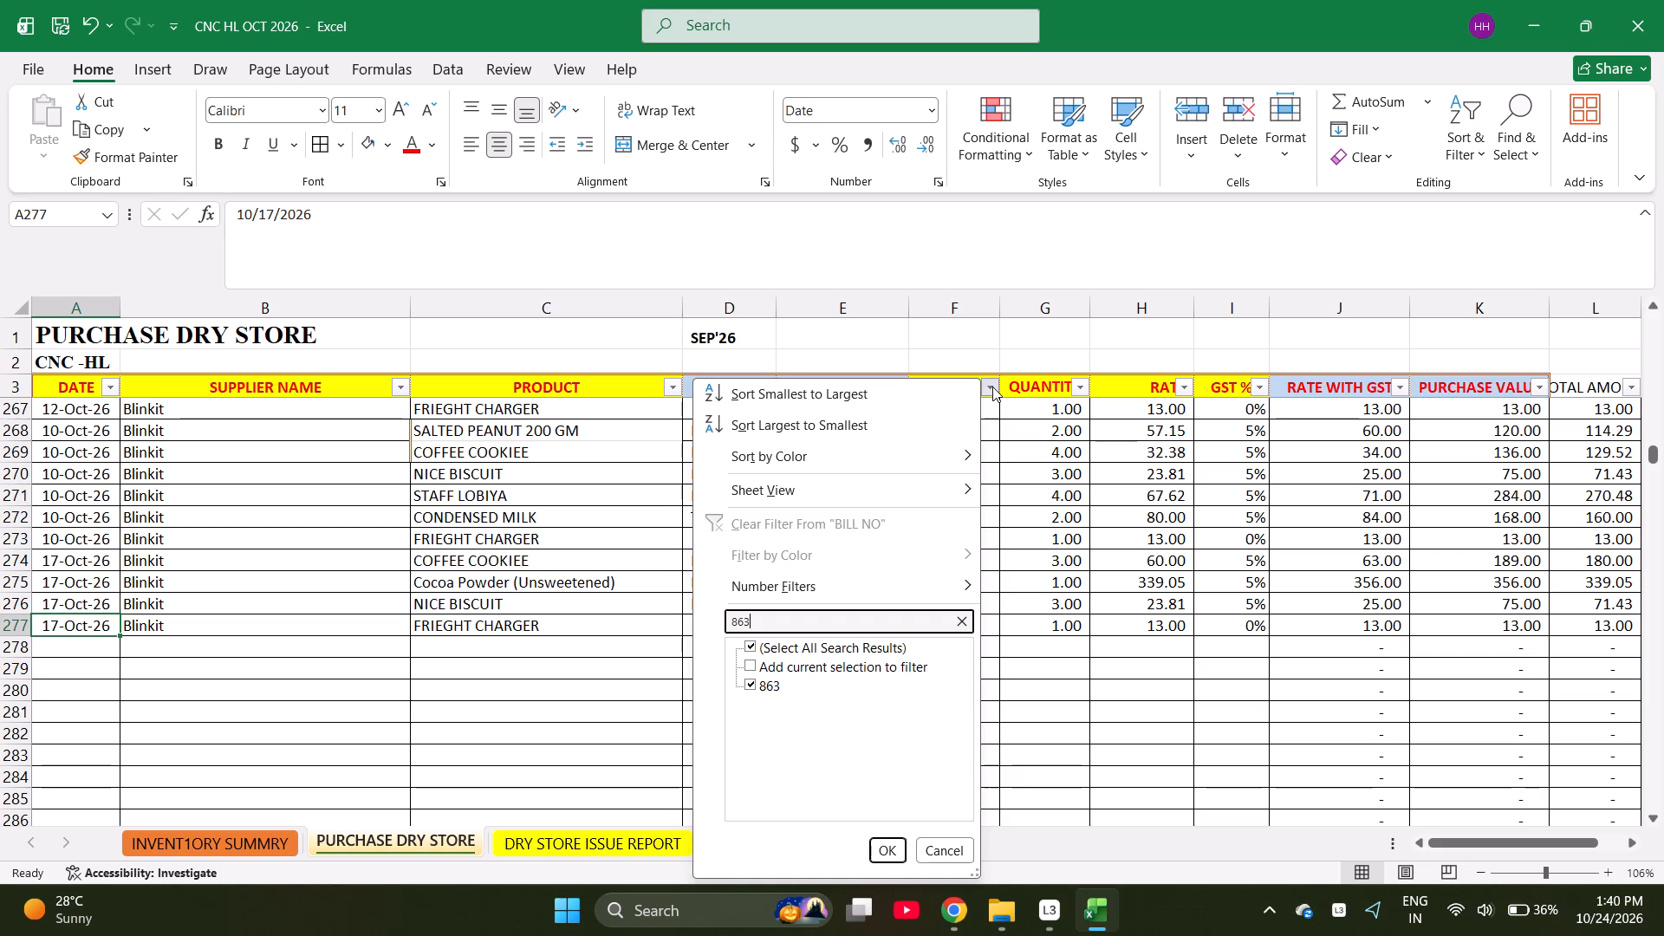
# Replace the BILL NO filter search with bill number 6923.
pyautogui.press('BackSpace')
pyautogui.press('BackSpace')
pyautogui.press('BackSpace')
pyautogui.press('BackSpace')
pyautogui.press('BackSpace')
pyautogui.press('BackSpace')
pyautogui.press('BackSpace')
pyautogui.press('BackSpace')
pyautogui.write('6923')
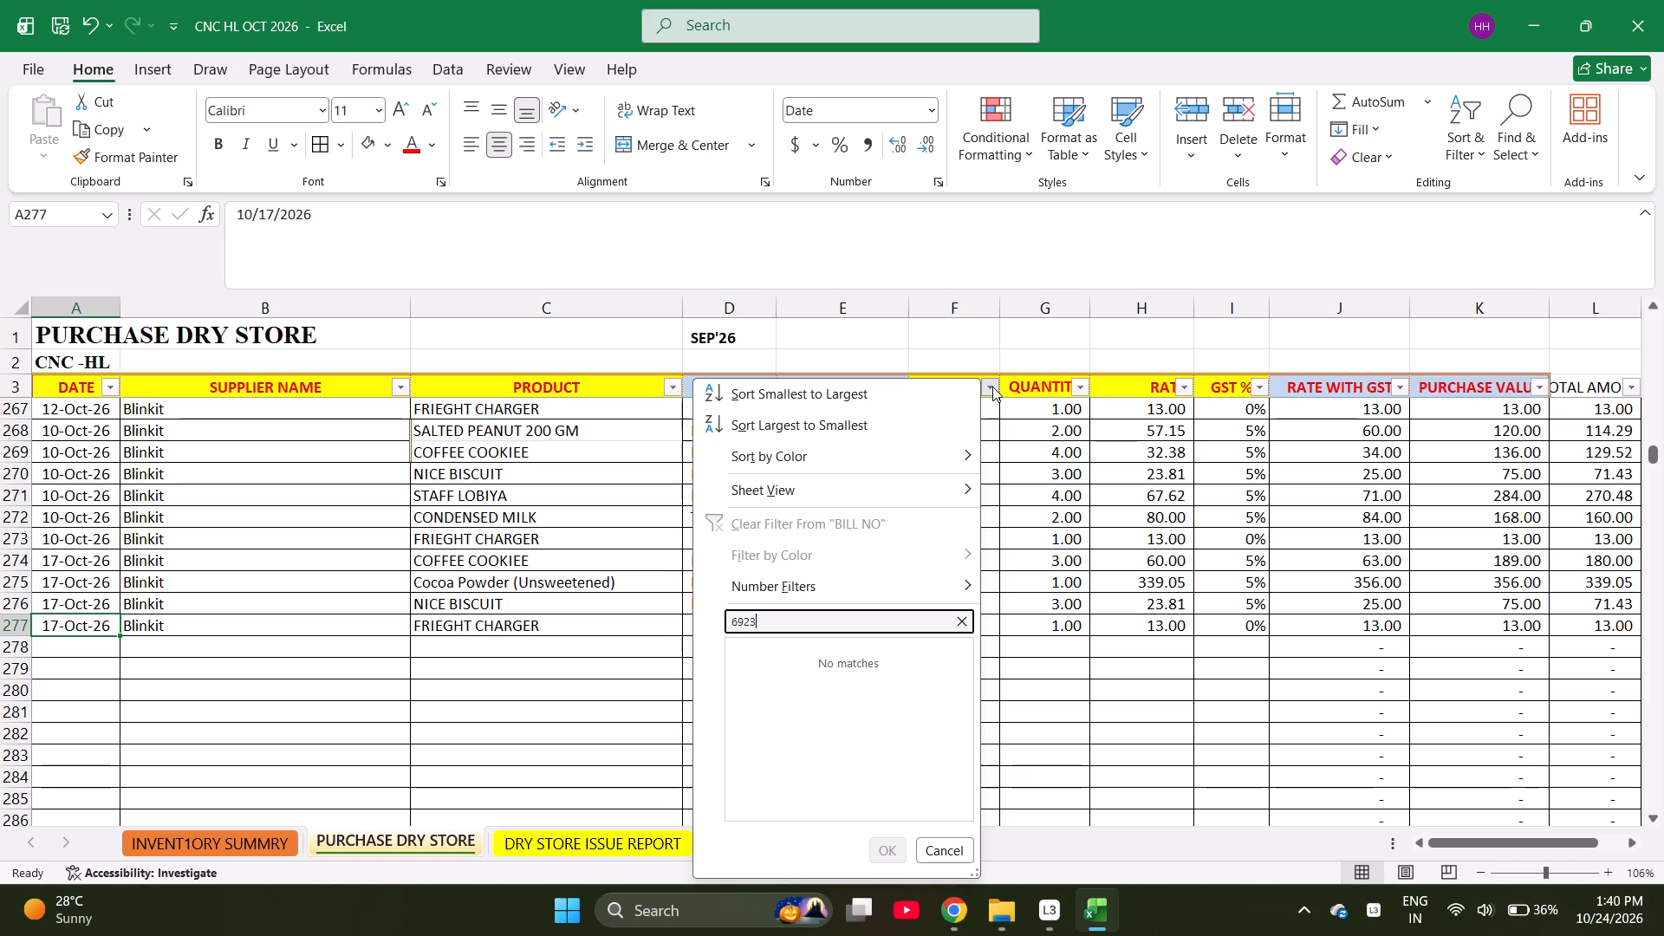
# Search the BILL NO filter values for bill number 7664.
pyautogui.press('BackSpace')
pyautogui.press('BackSpace')
pyautogui.press('BackSpace')
pyautogui.press('BackSpace')
pyautogui.press('BackSpace')
pyautogui.press('BackSpace')
pyautogui.press('BackSpace')
pyautogui.press('BackSpace')
pyautogui.press('BackSpace')
pyautogui.press('BackSpace')
pyautogui.press('BackSpace')
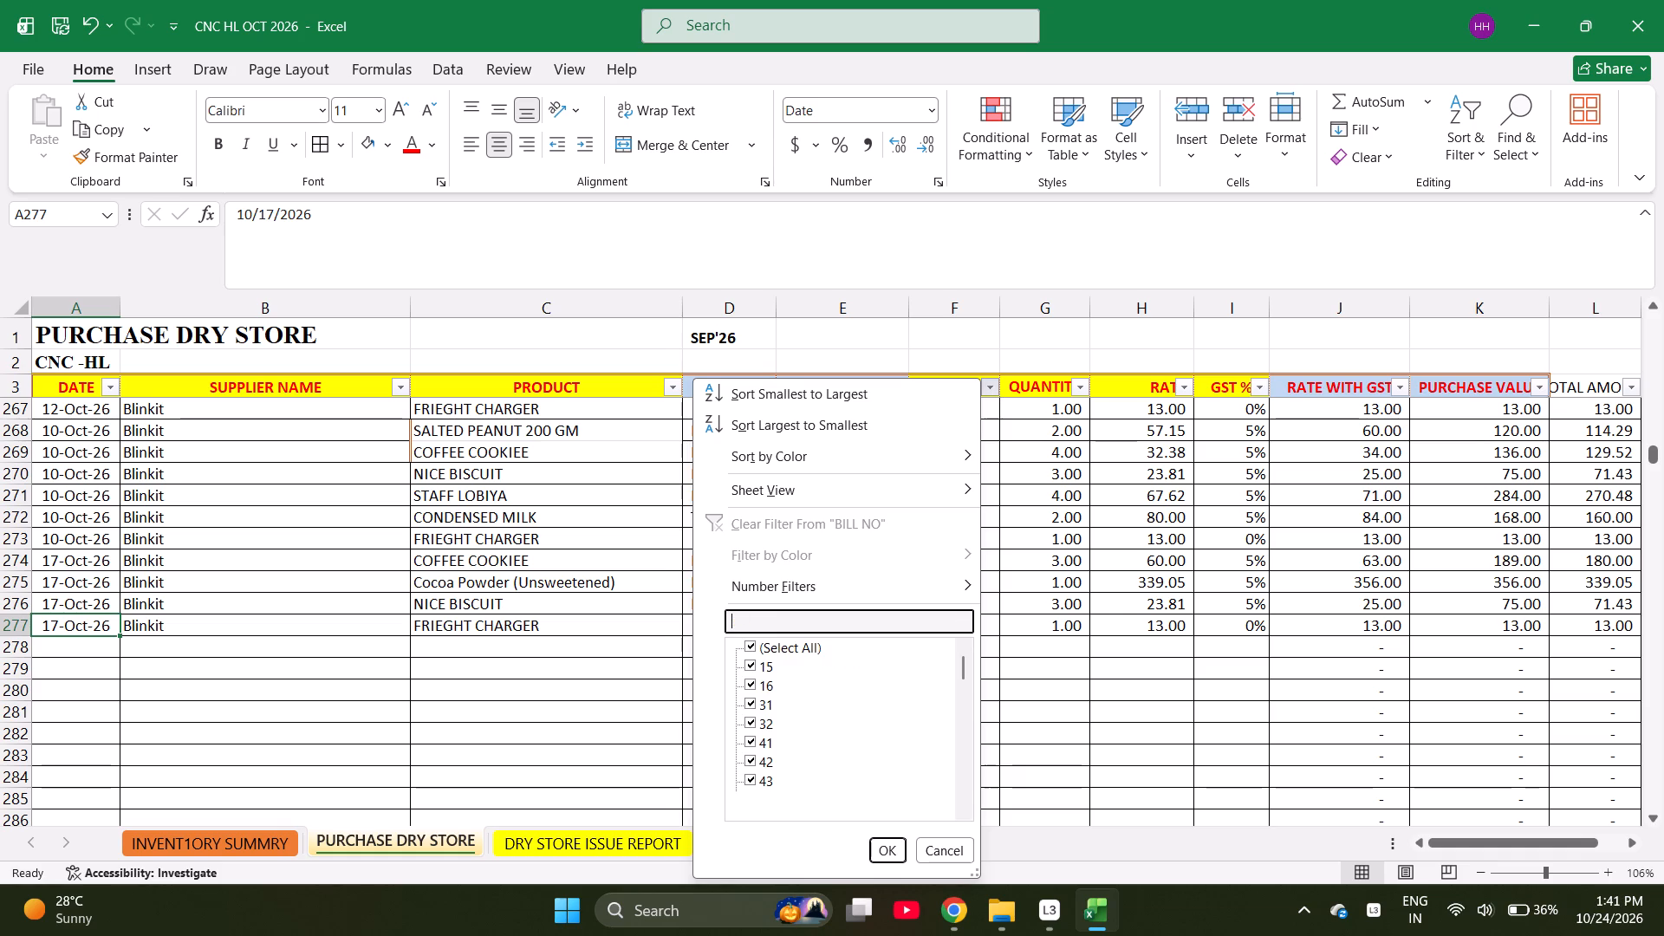
pyautogui.press('4')
pyautogui.press('BackSpace')
pyautogui.press('7')
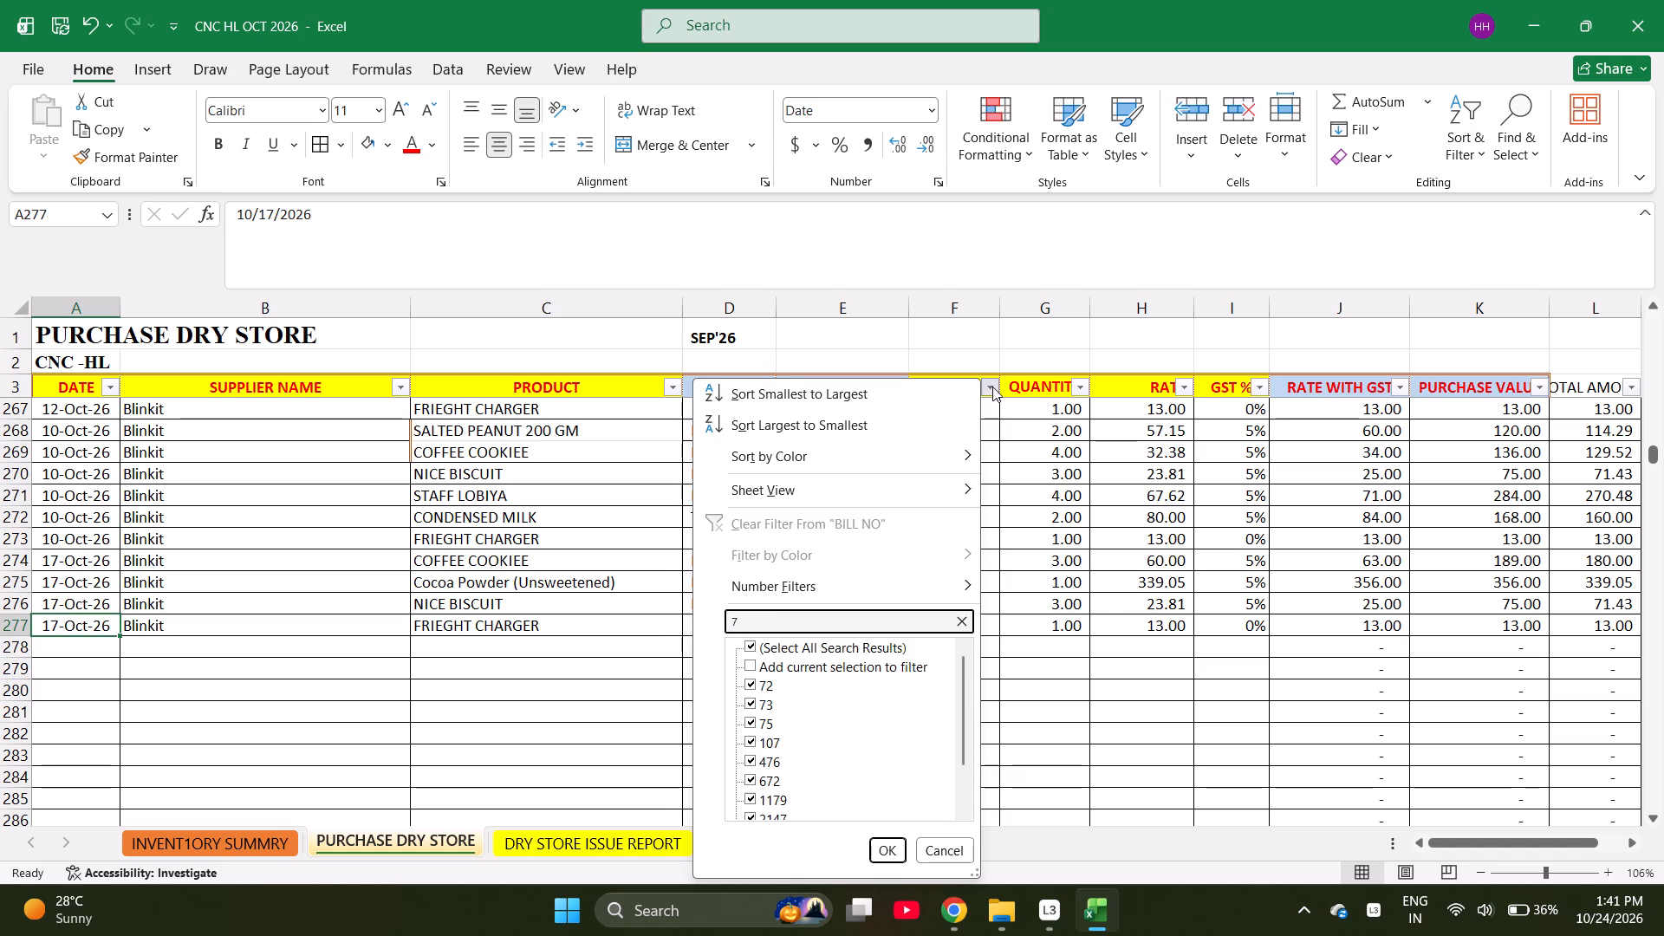
pyautogui.press('6')
pyautogui.write('64')
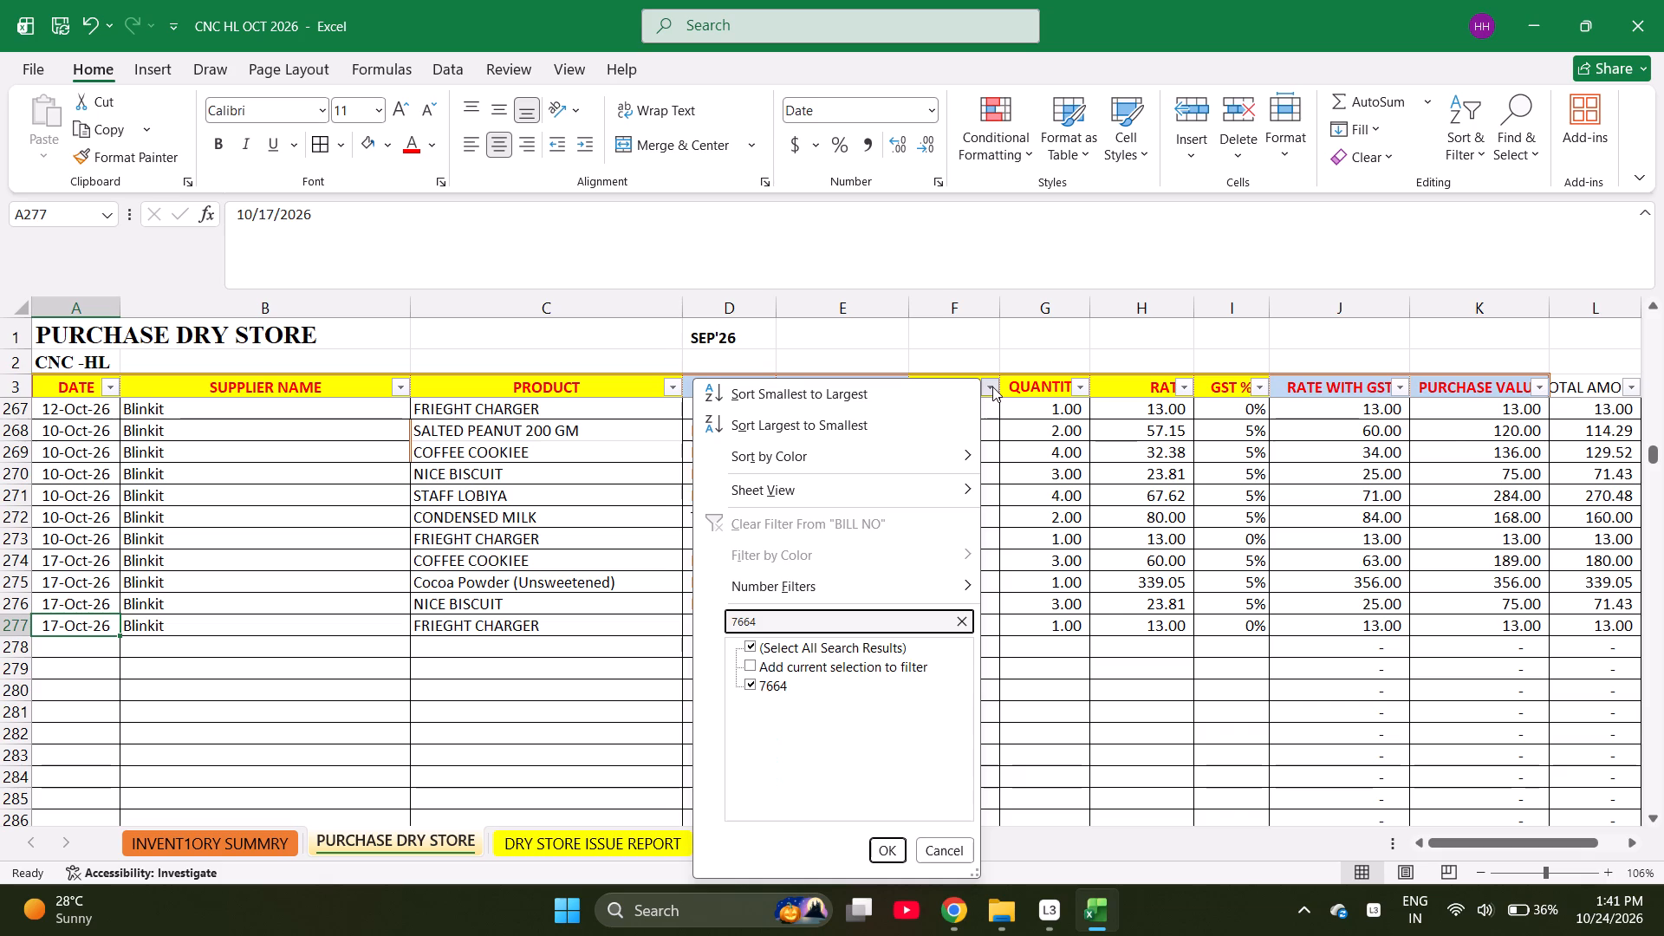
# Search the BILL NO filter values for 96 and for bill number 3926.
pyautogui.press('BackSpace')
pyautogui.press('BackSpace')
pyautogui.press('BackSpace')
pyautogui.press('BackSpace')
pyautogui.press('BackSpace')
pyautogui.press('BackSpace')
pyautogui.press('BackSpace')
pyautogui.press('BackSpace')
pyautogui.press('BackSpace')
pyautogui.press('BackSpace')
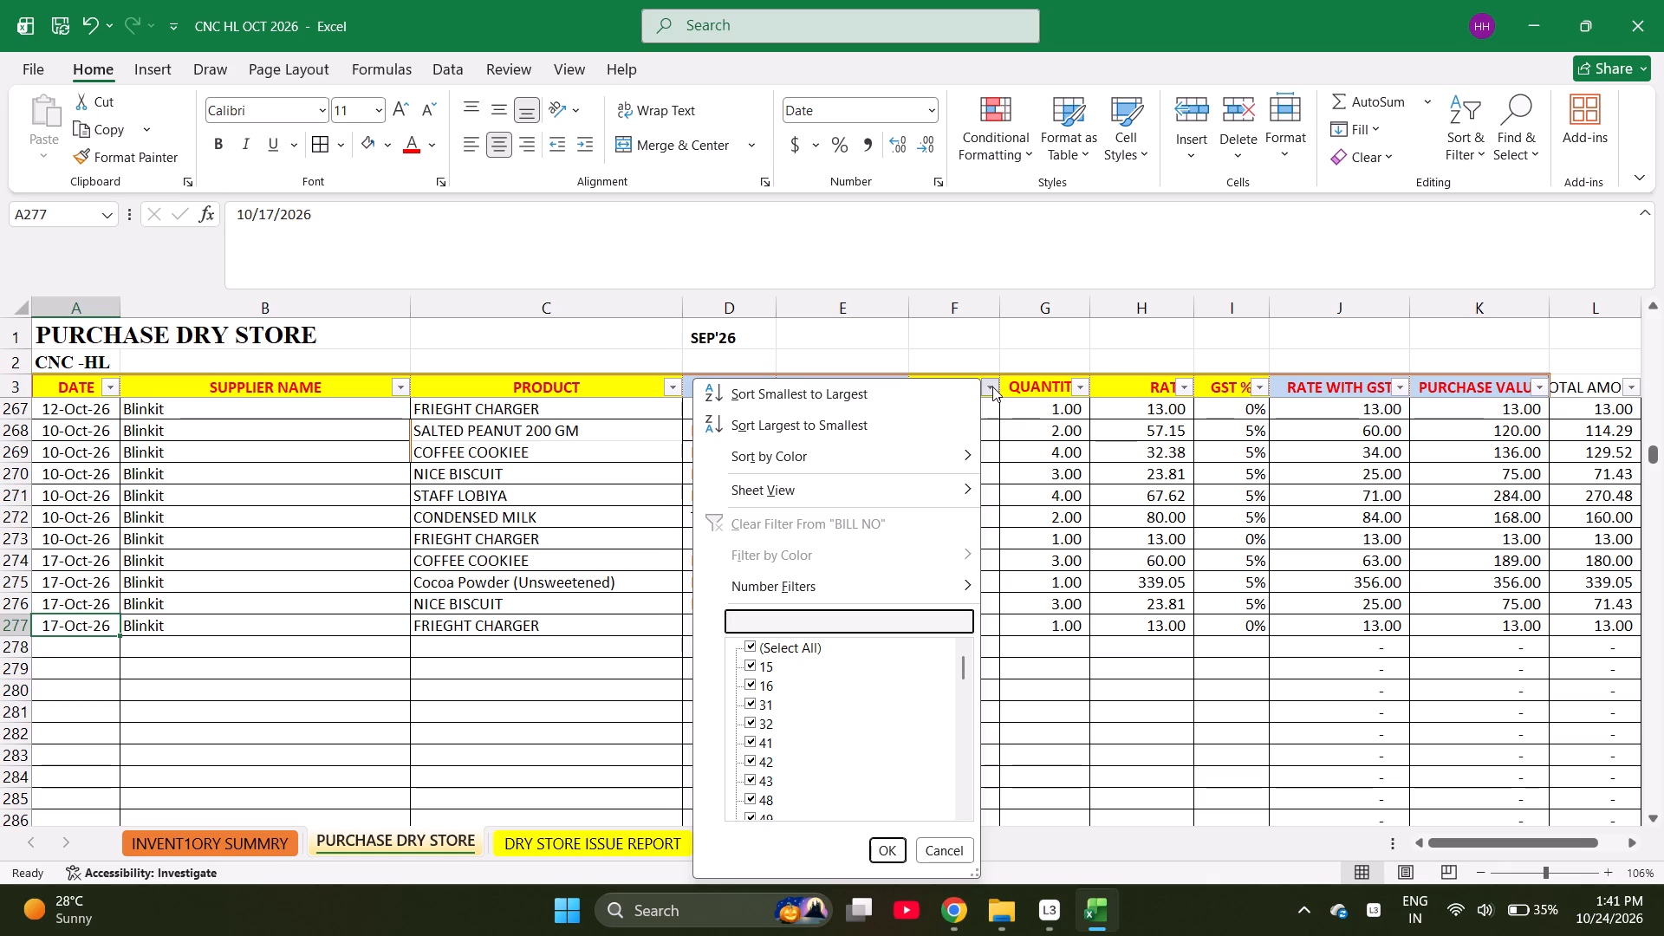
pyautogui.press('e')
pyautogui.press('BackSpace')
pyautogui.write('96')
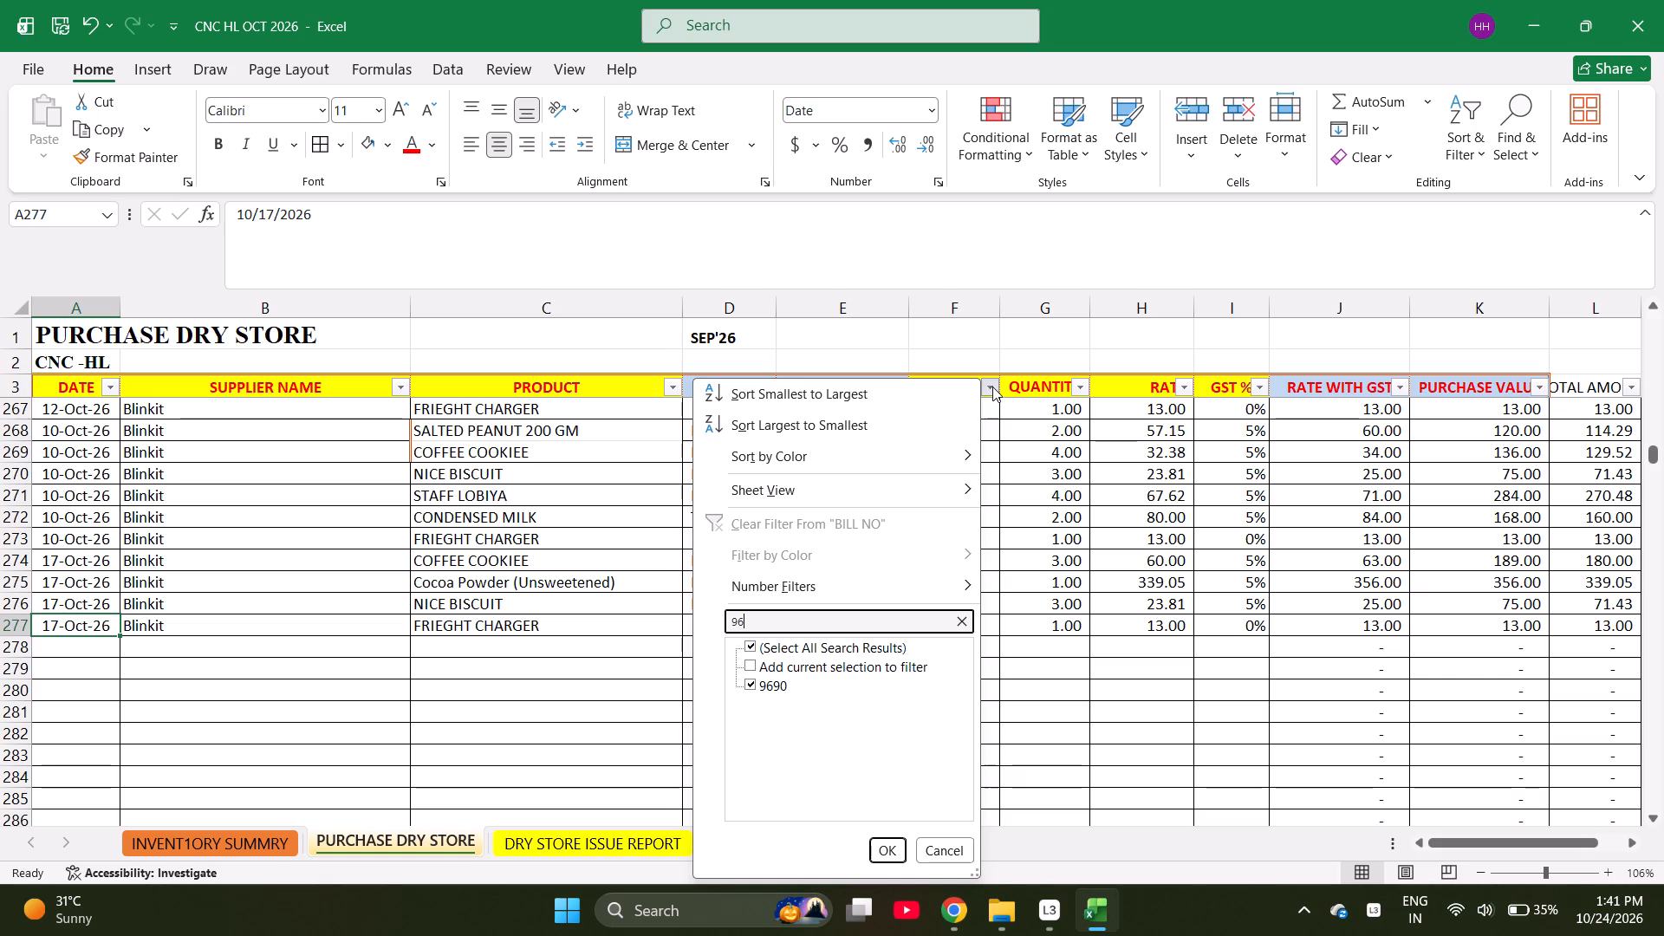
pyautogui.press('BackSpace')
pyautogui.press('BackSpace')
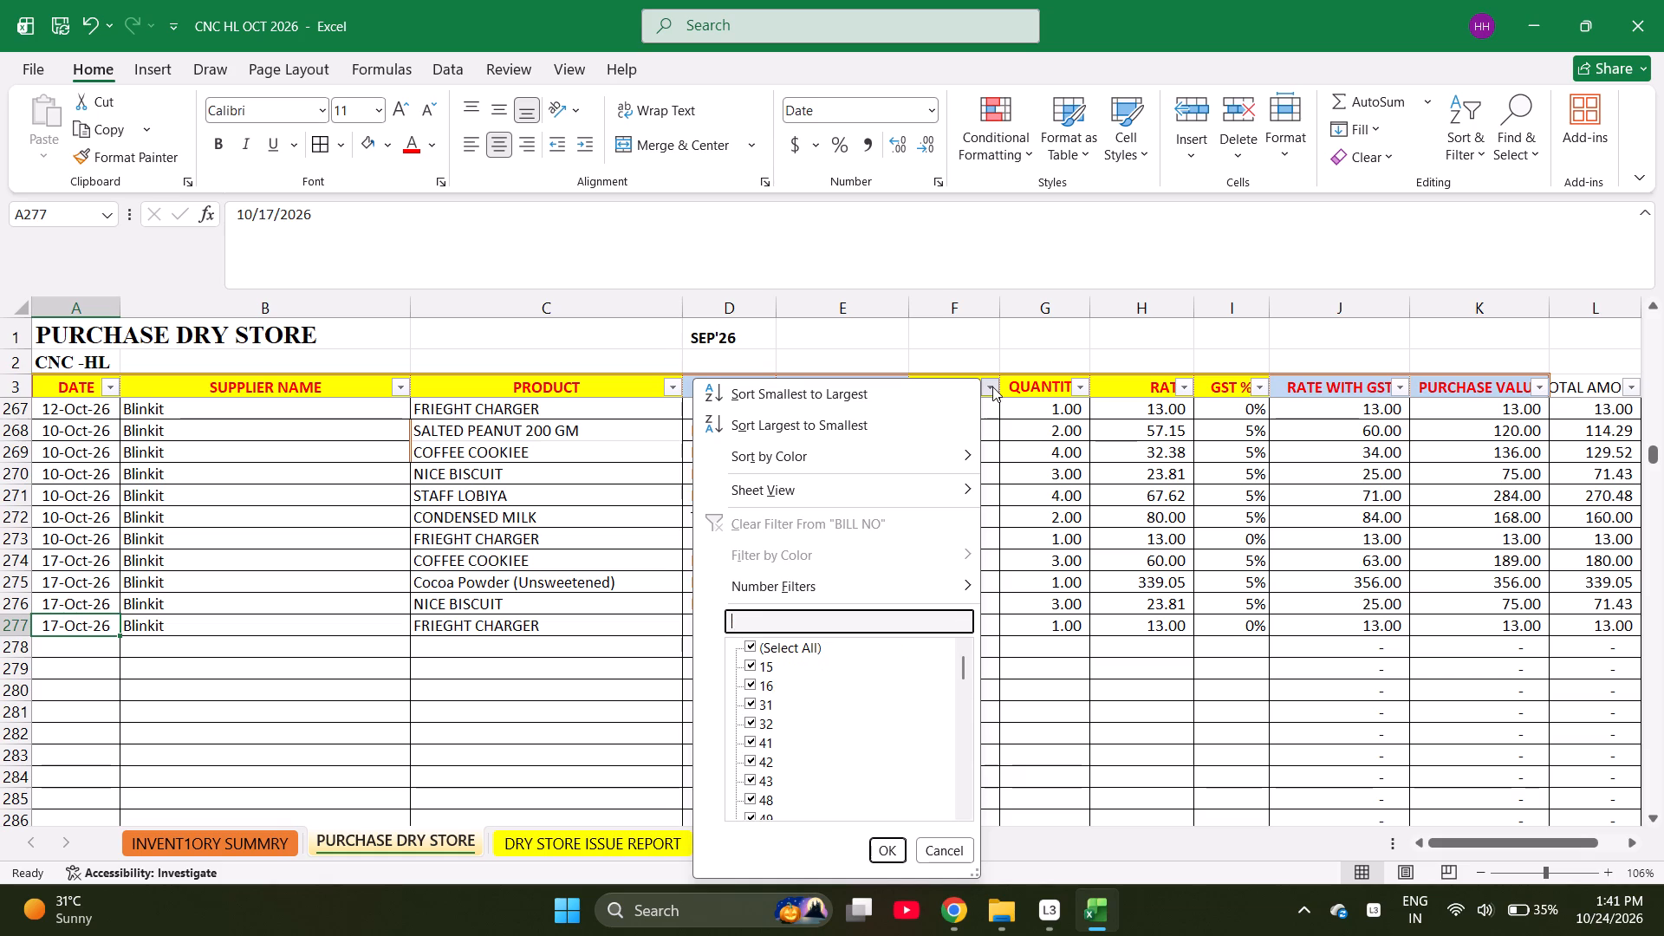
pyautogui.press('3')
pyautogui.write('926')
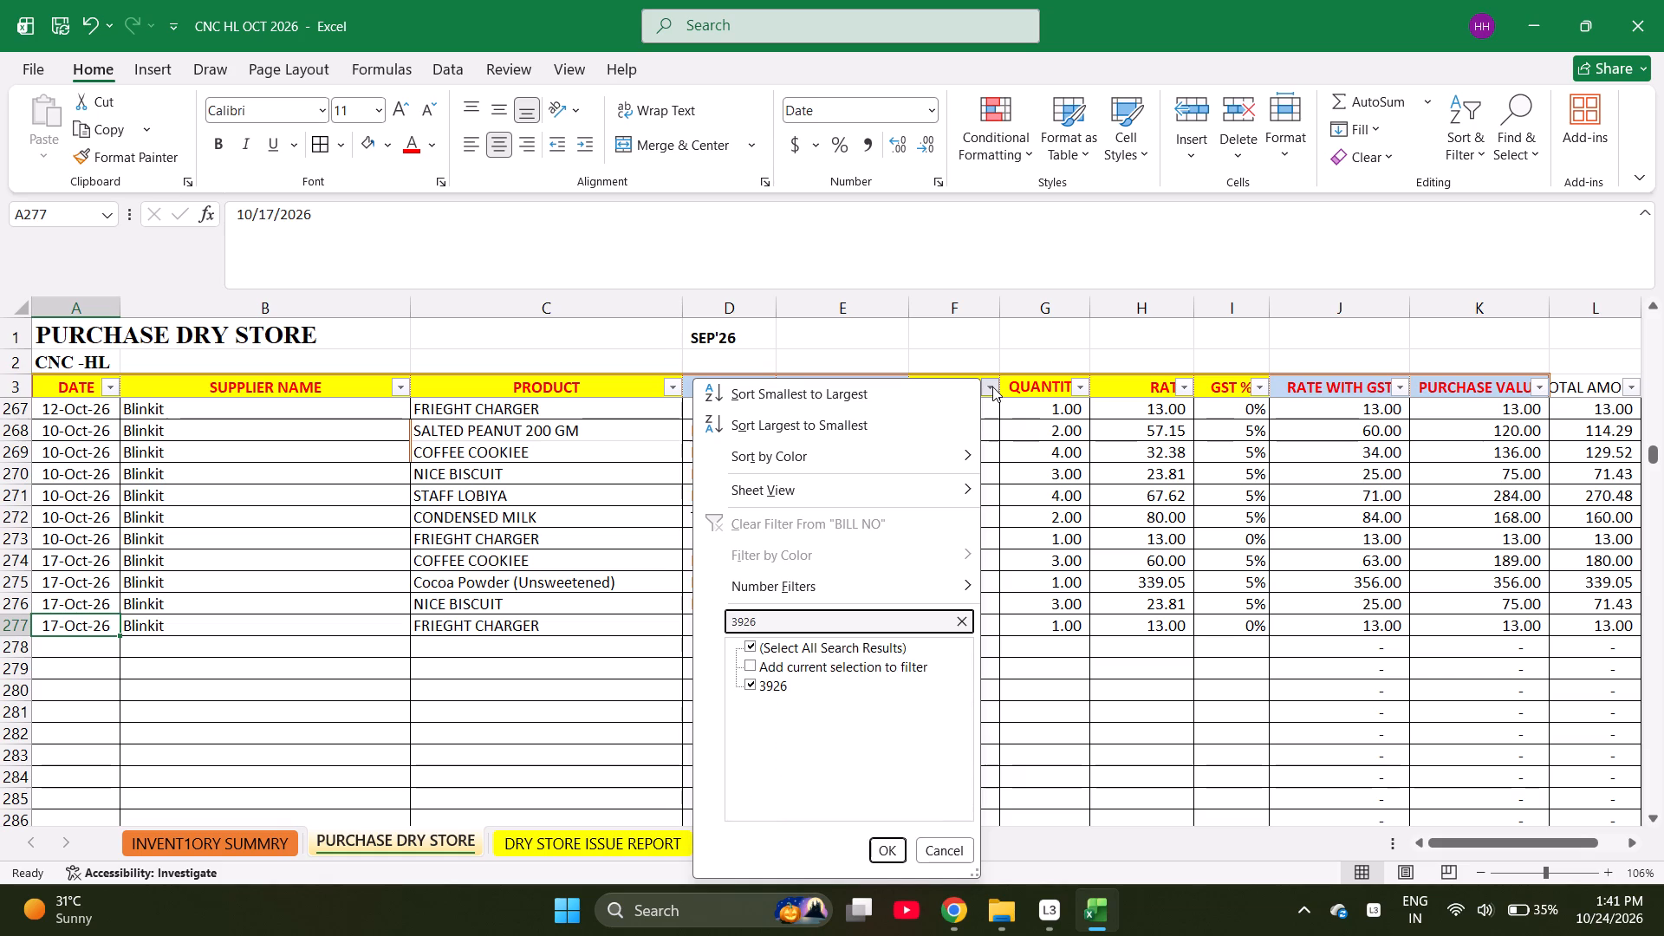
# Search the BILL NO filter values for 43** and for 946.
pyautogui.press('BackSpace')
pyautogui.press('BackSpace')
pyautogui.press('BackSpace')
pyautogui.press('BackSpace')
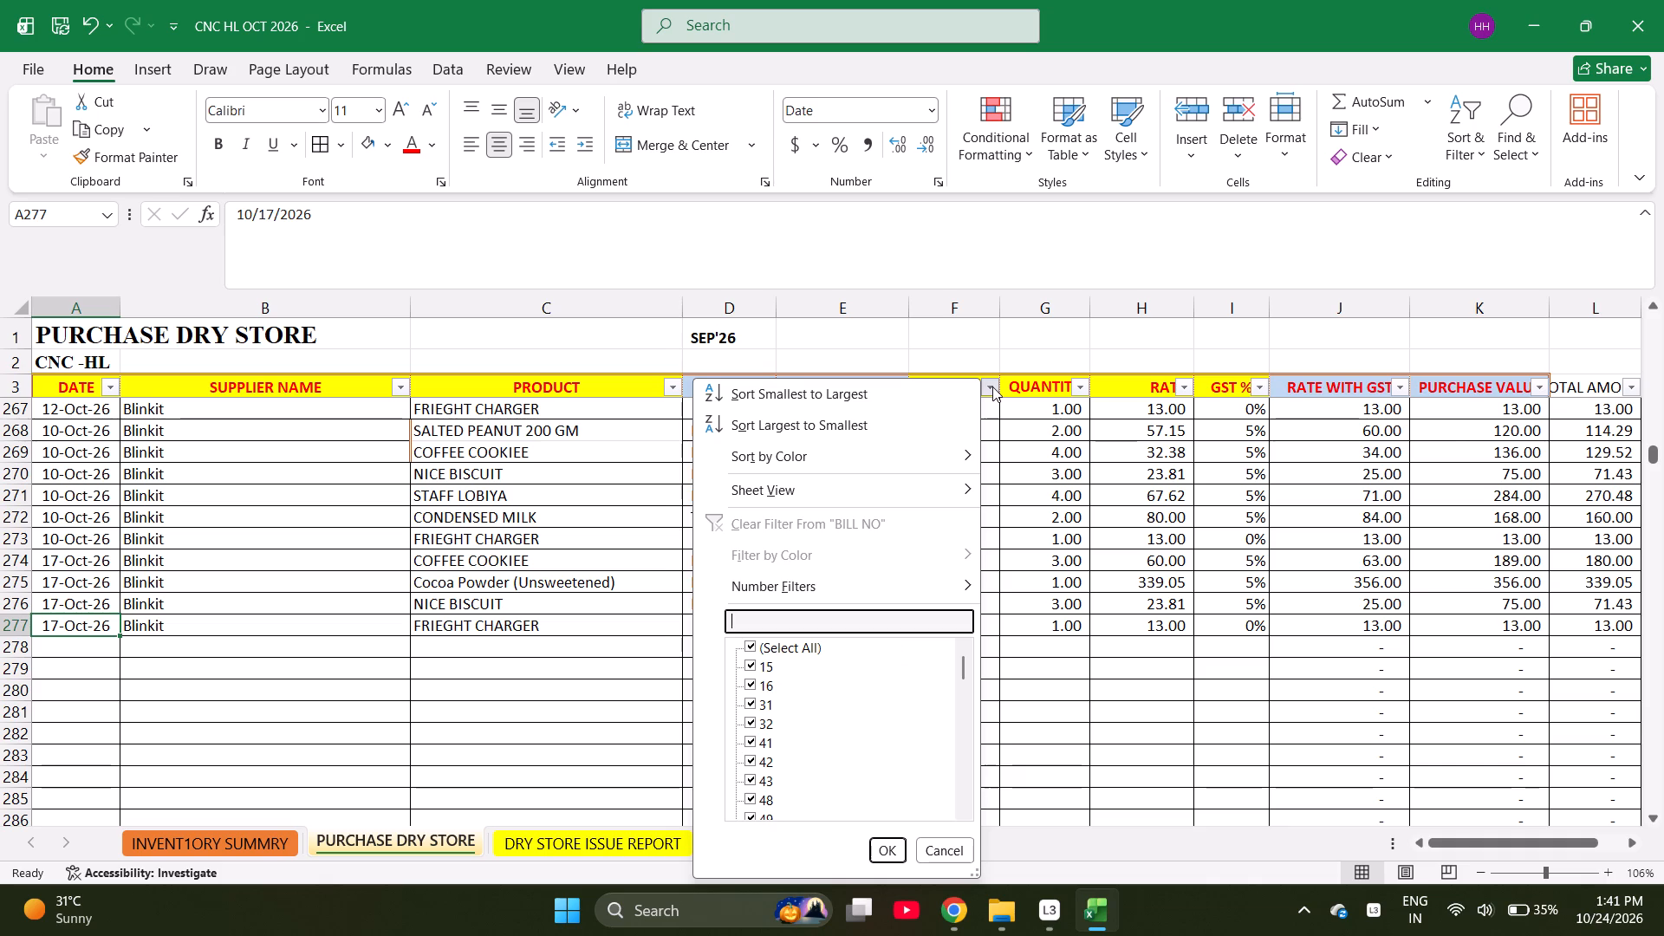
pyautogui.write('43')
pyautogui.write('**')
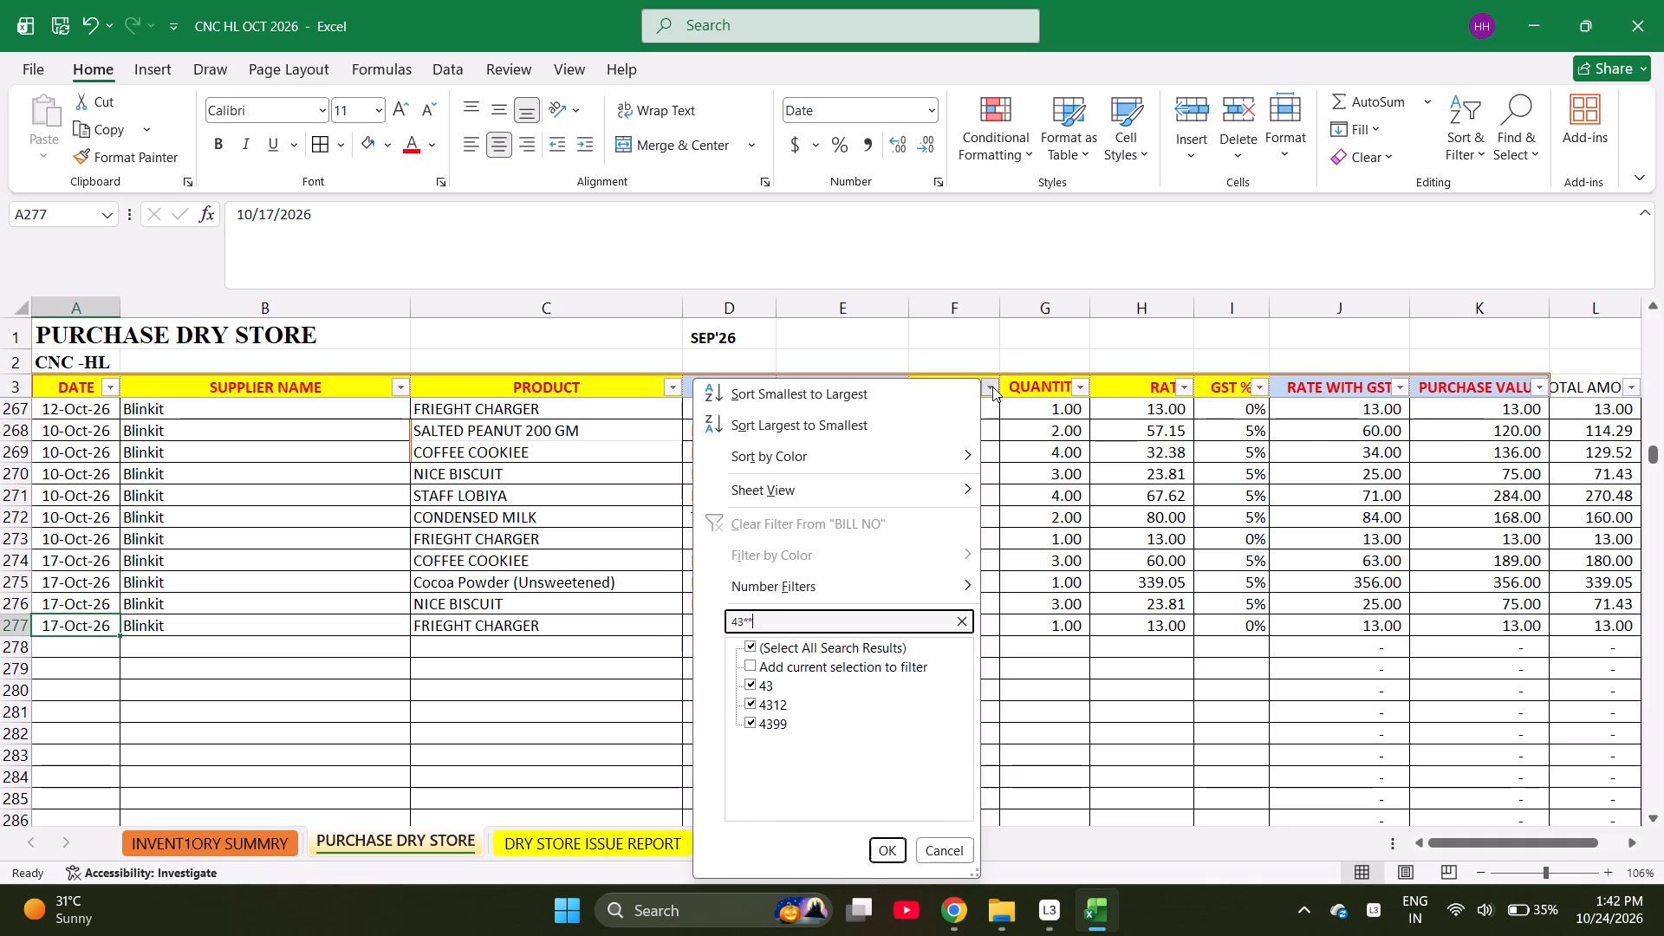
pyautogui.press('BackSpace')
pyautogui.press('BackSpace')
pyautogui.press('BackSpace')
pyautogui.press('BackSpace')
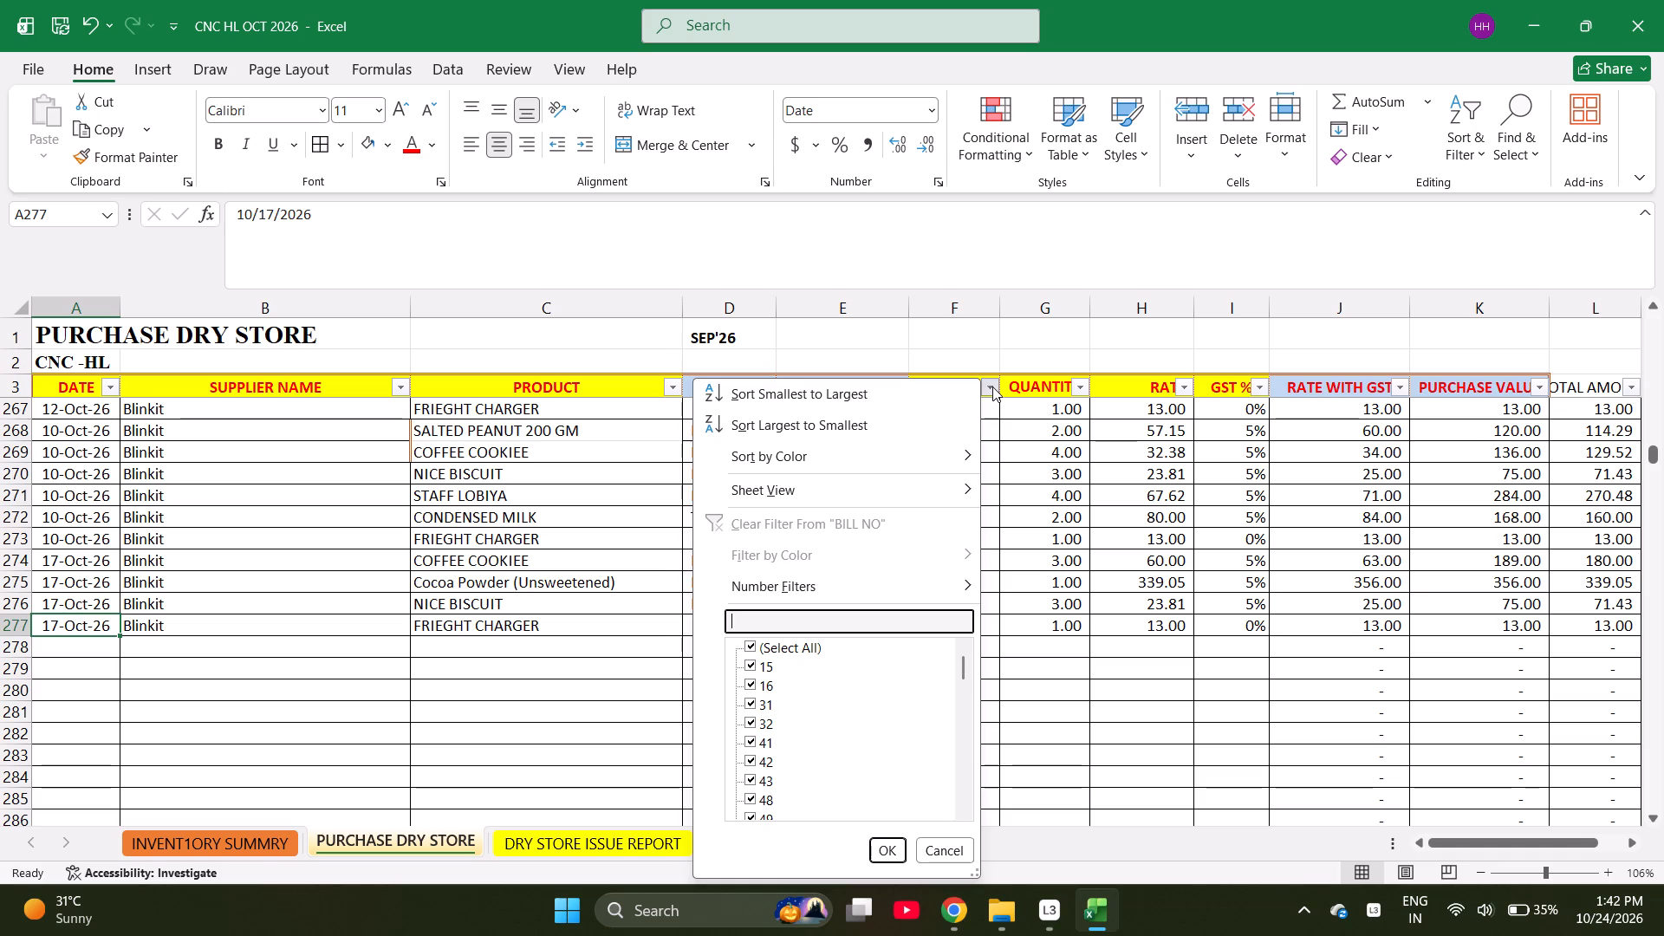
pyautogui.press('9')
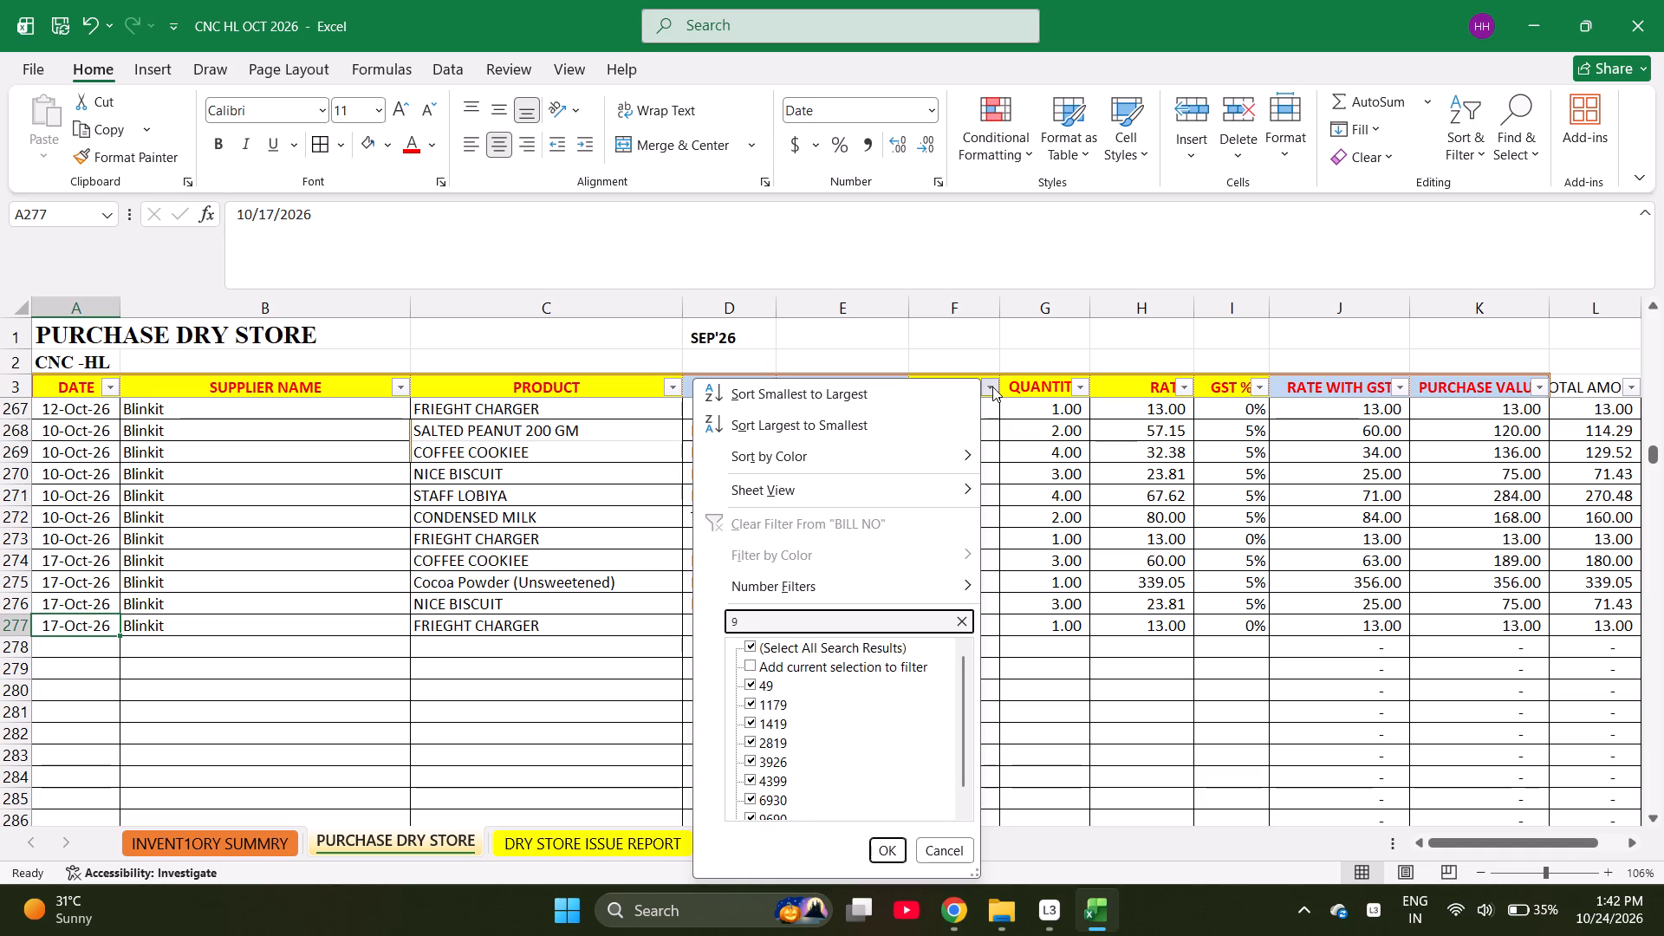
pyautogui.write('46')
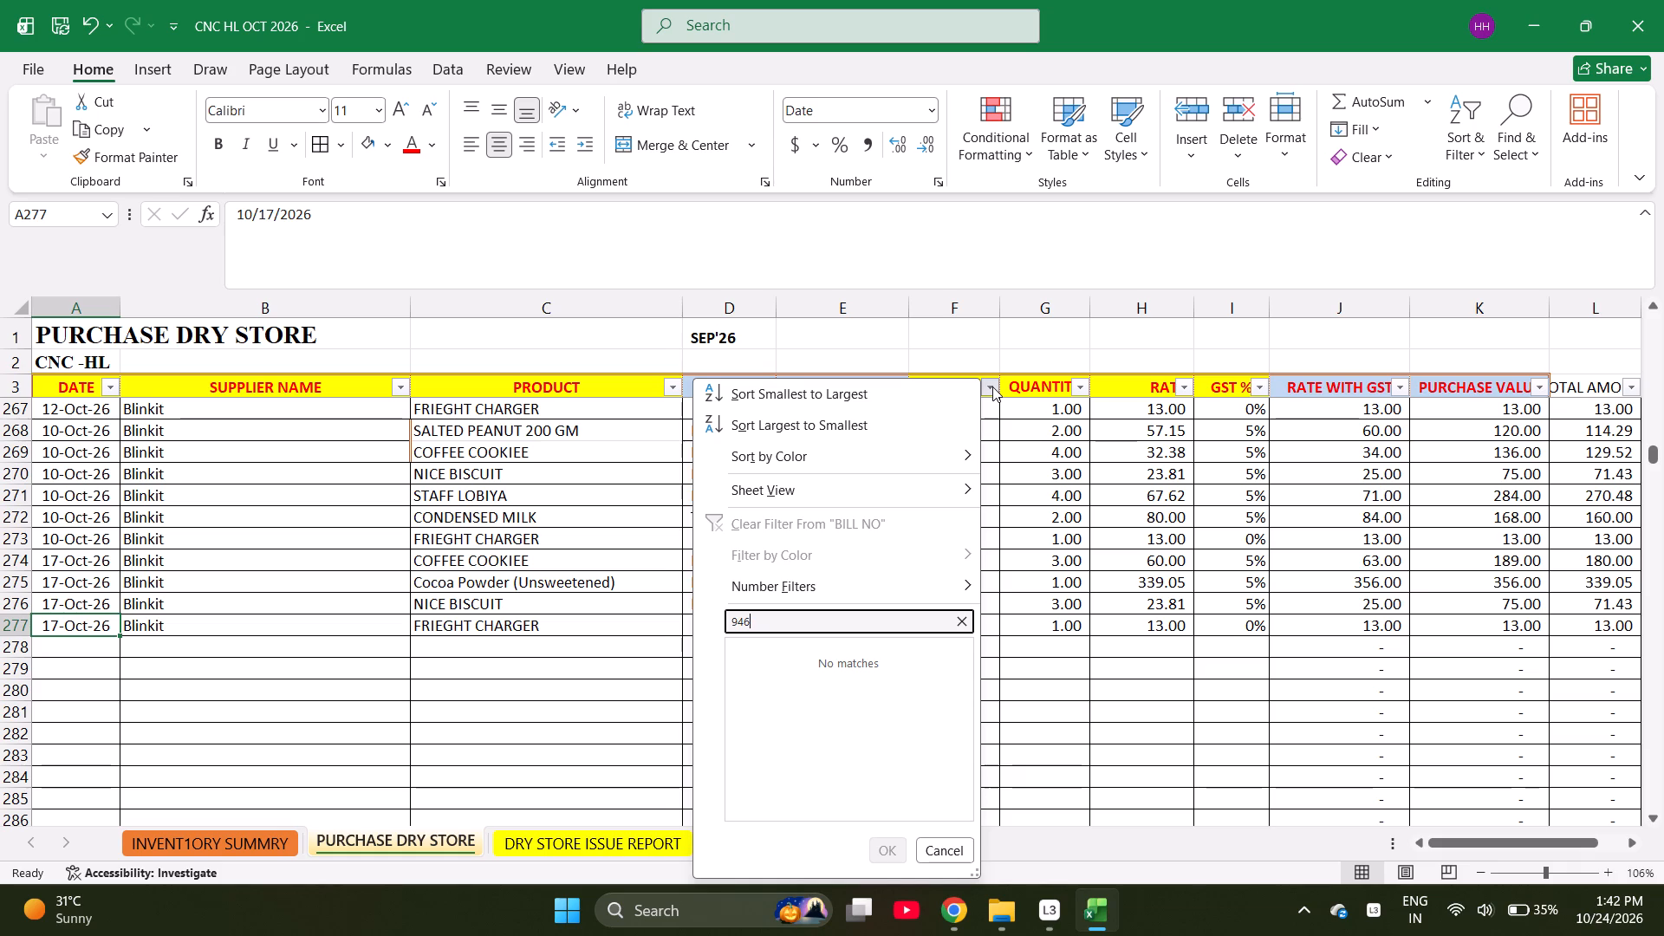
# Search the BILL NO filter values for 351 and for 615, and close the filter without applying it.
pyautogui.press('BackSpace')
pyautogui.press('BackSpace')
pyautogui.press('BackSpace')
pyautogui.press('BackSpace')
pyautogui.press('BackSpace')
pyautogui.write('351')
pyautogui.press('BackSpace')
pyautogui.press('BackSpace')
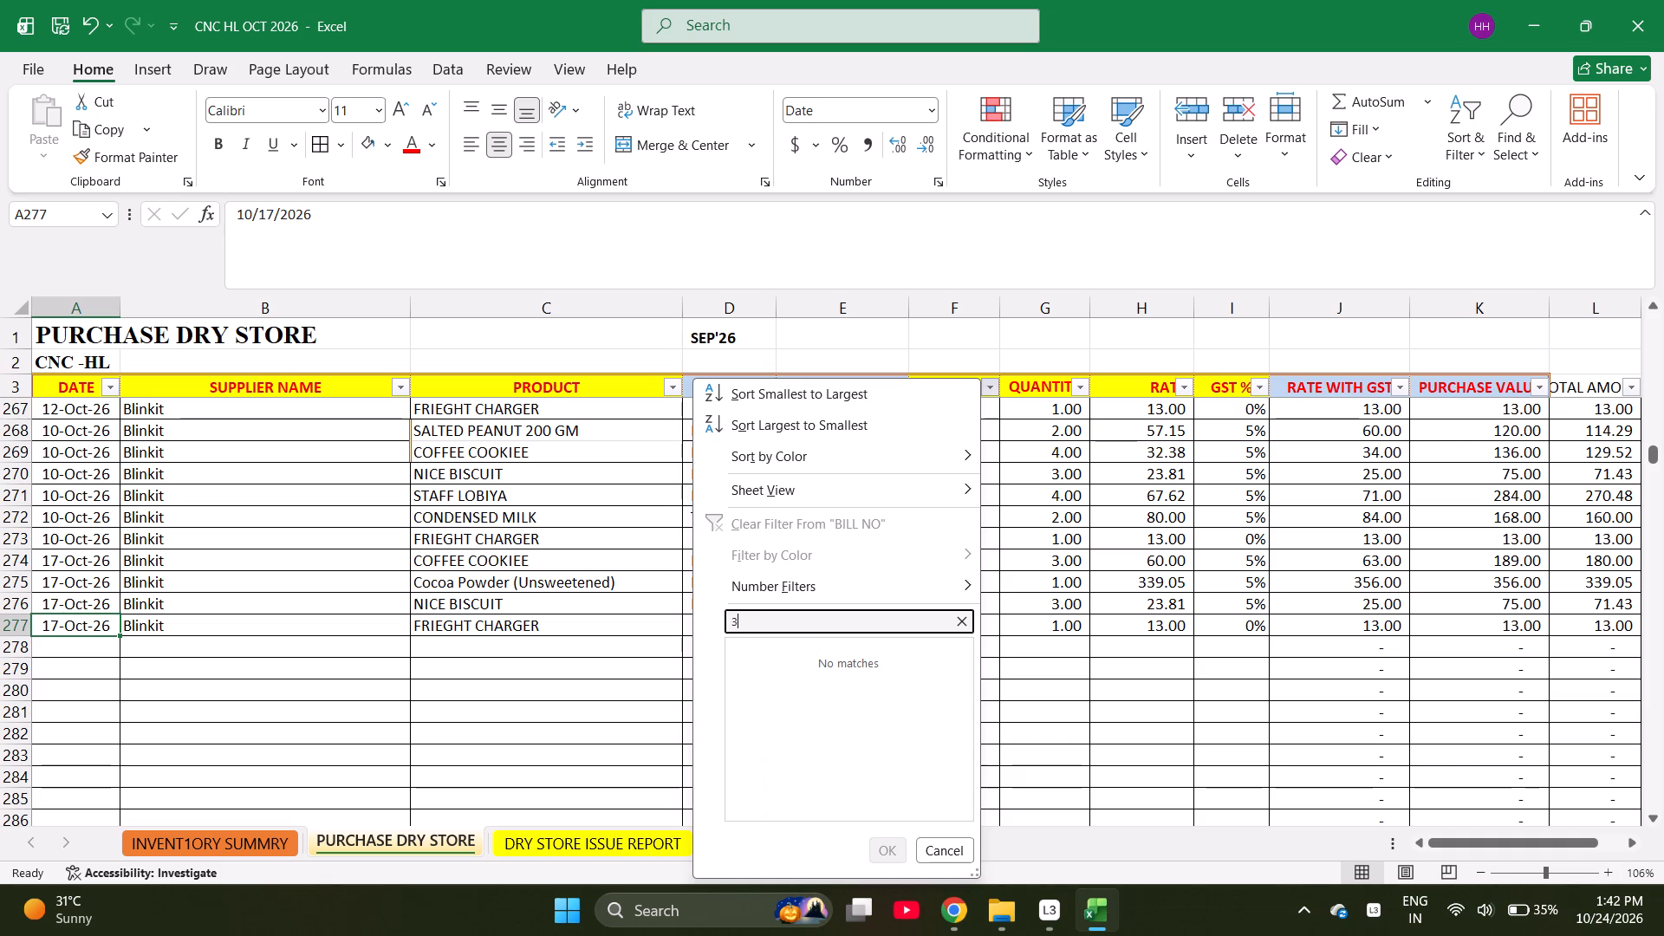
pyautogui.press('BackSpace')
pyautogui.press('BackSpace')
pyautogui.press('BackSpace')
pyautogui.press('BackSpace')
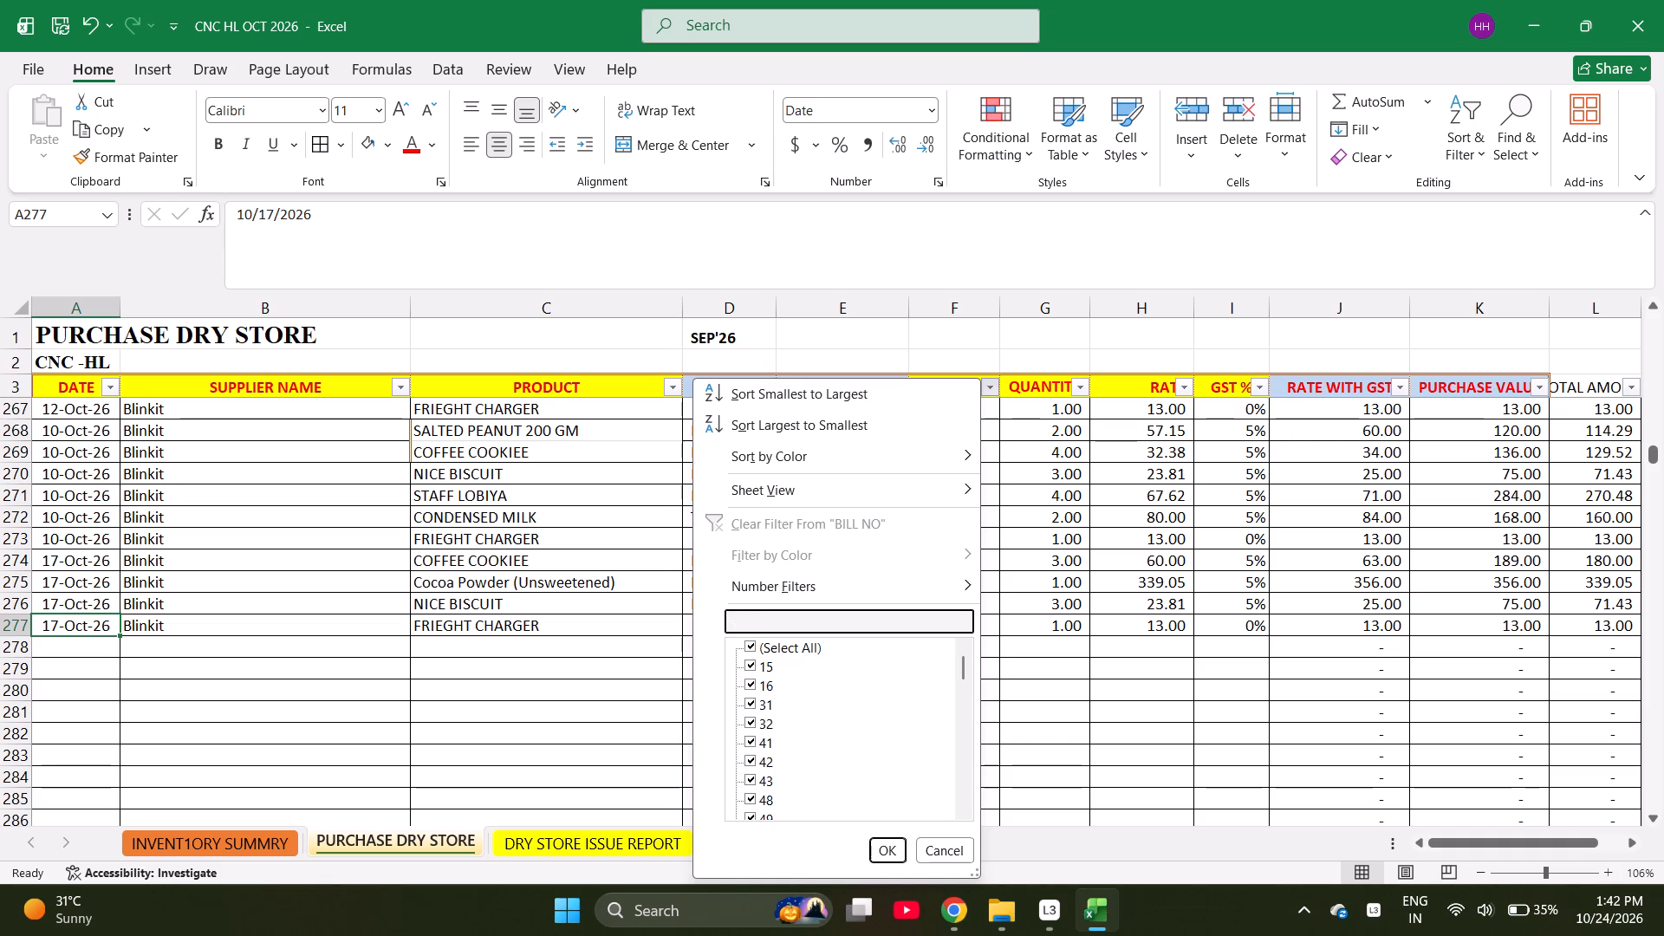
pyautogui.write('615')
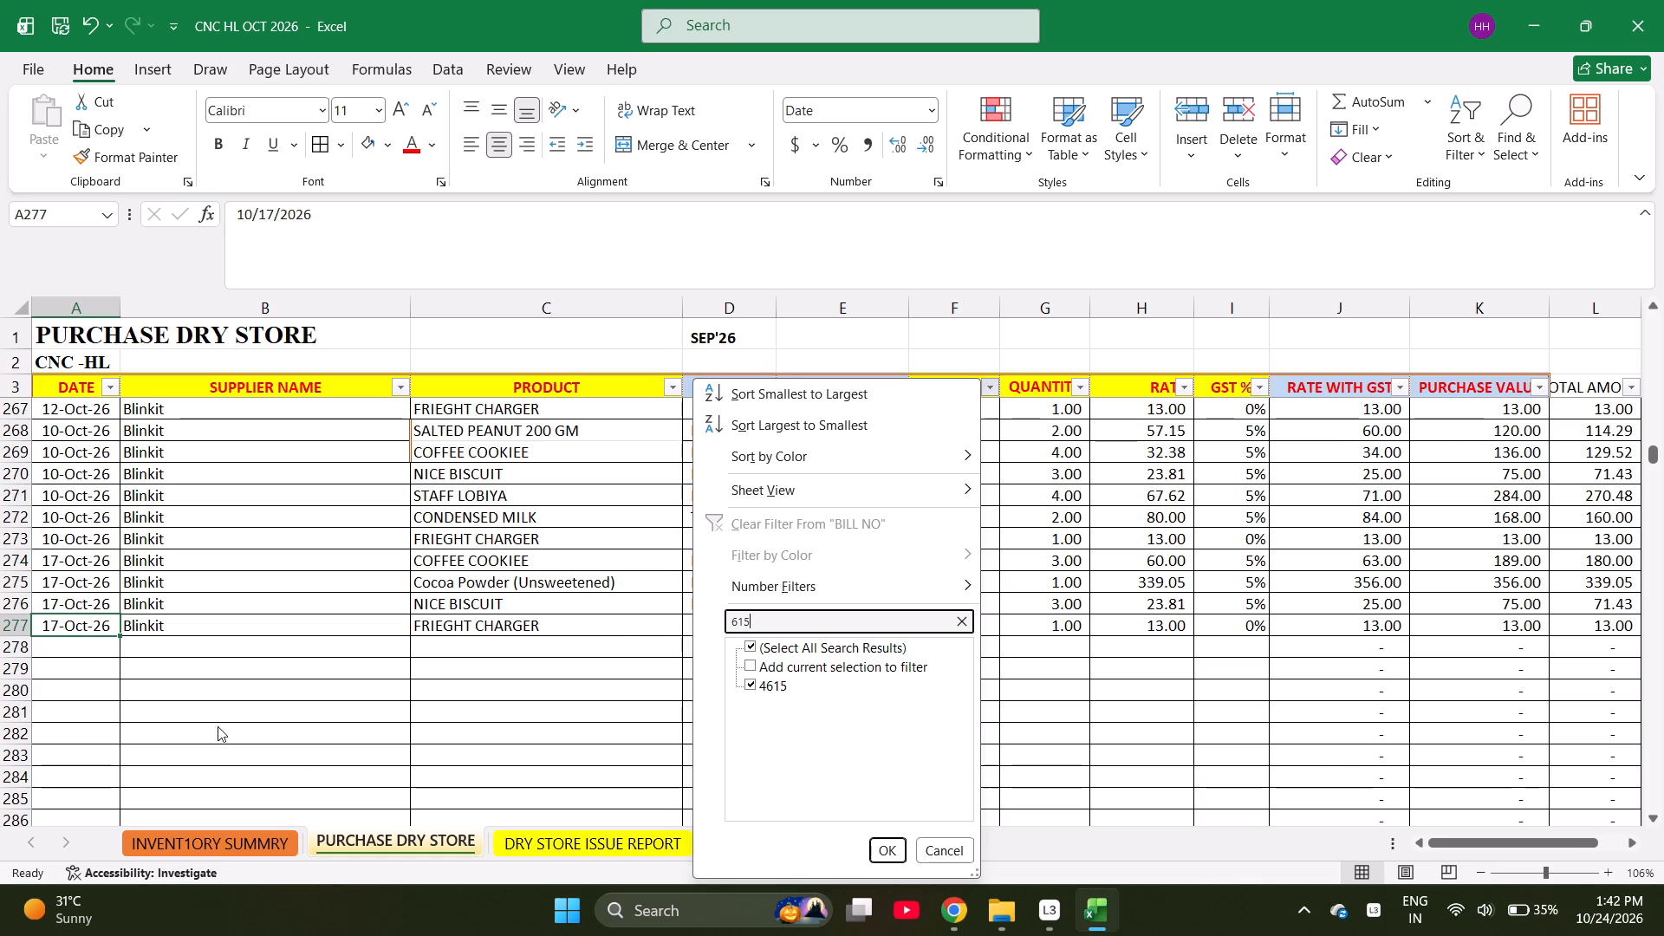
pyautogui.click(87, 647)
# Start a new purchase entry in row 278 with the date 19-Oct-26 and the supplier Big basket.
pyautogui.press('Down')
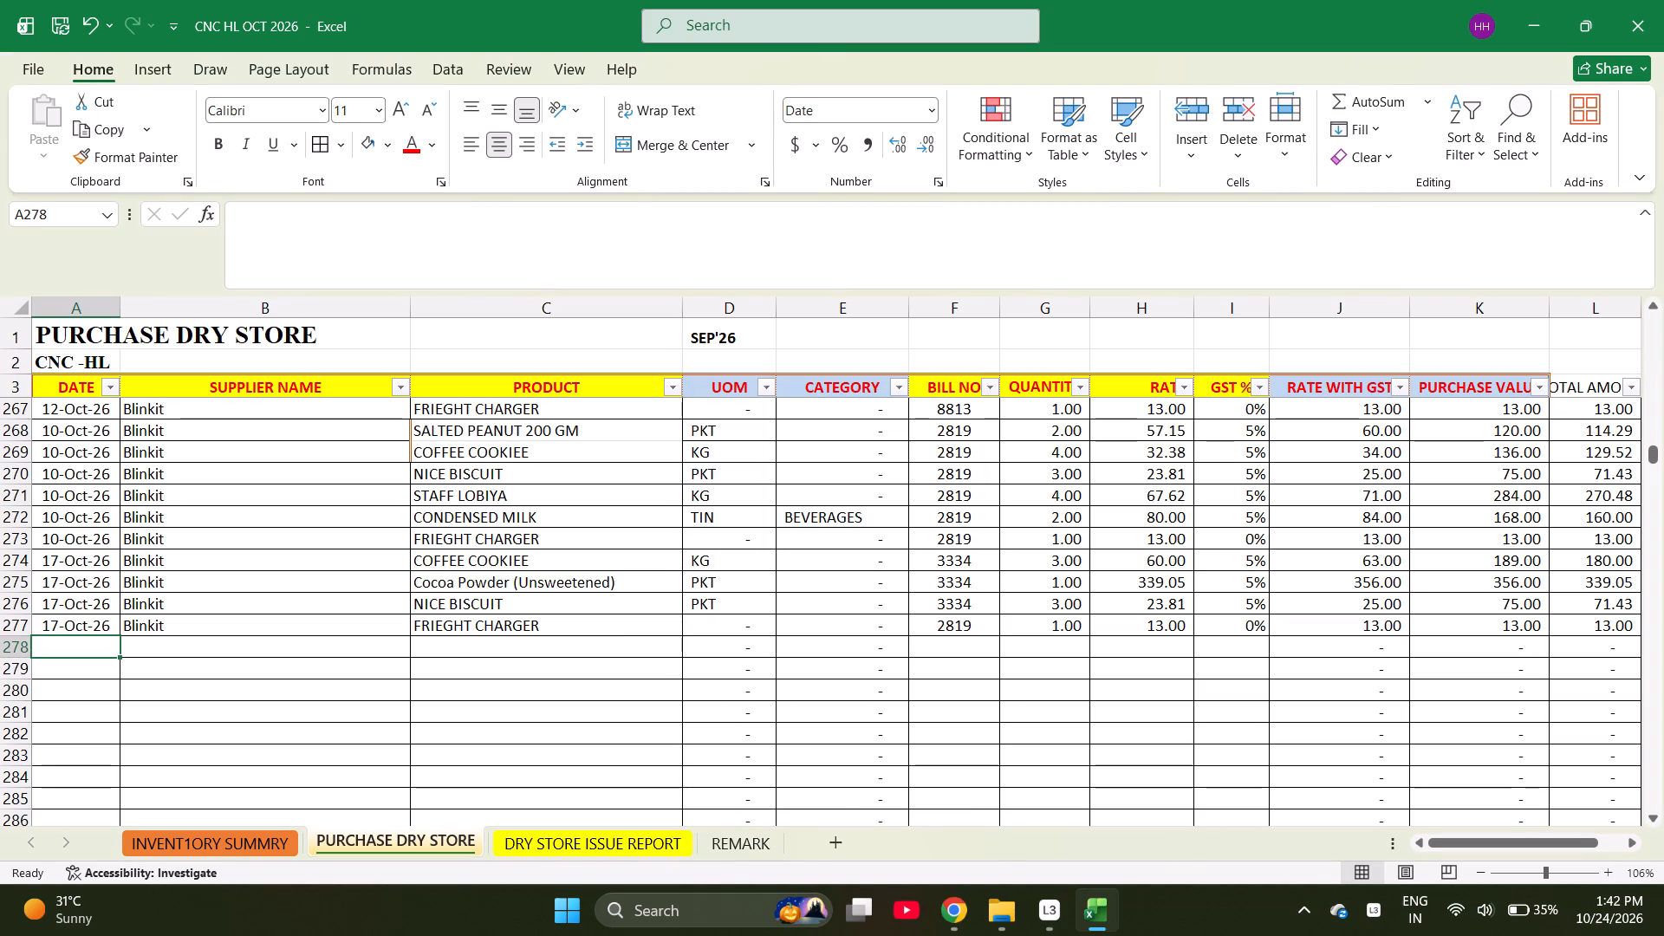
pyautogui.write('10-19-2025')
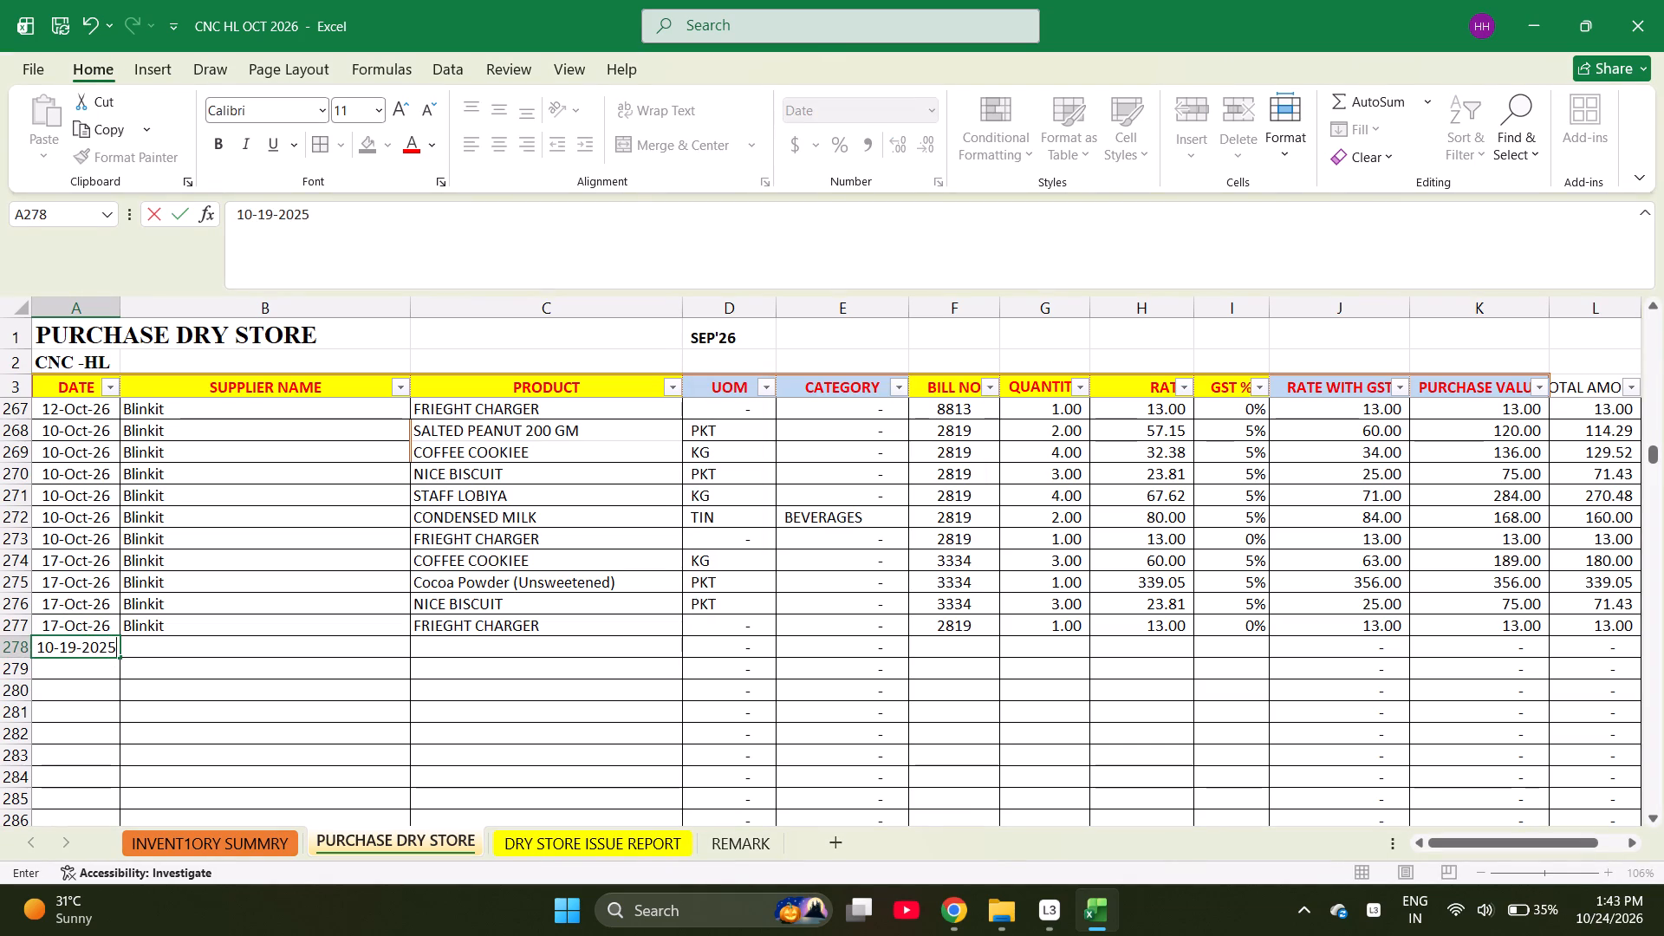
pyautogui.press('BackSpace')
pyautogui.press('6')
pyautogui.press('Right')
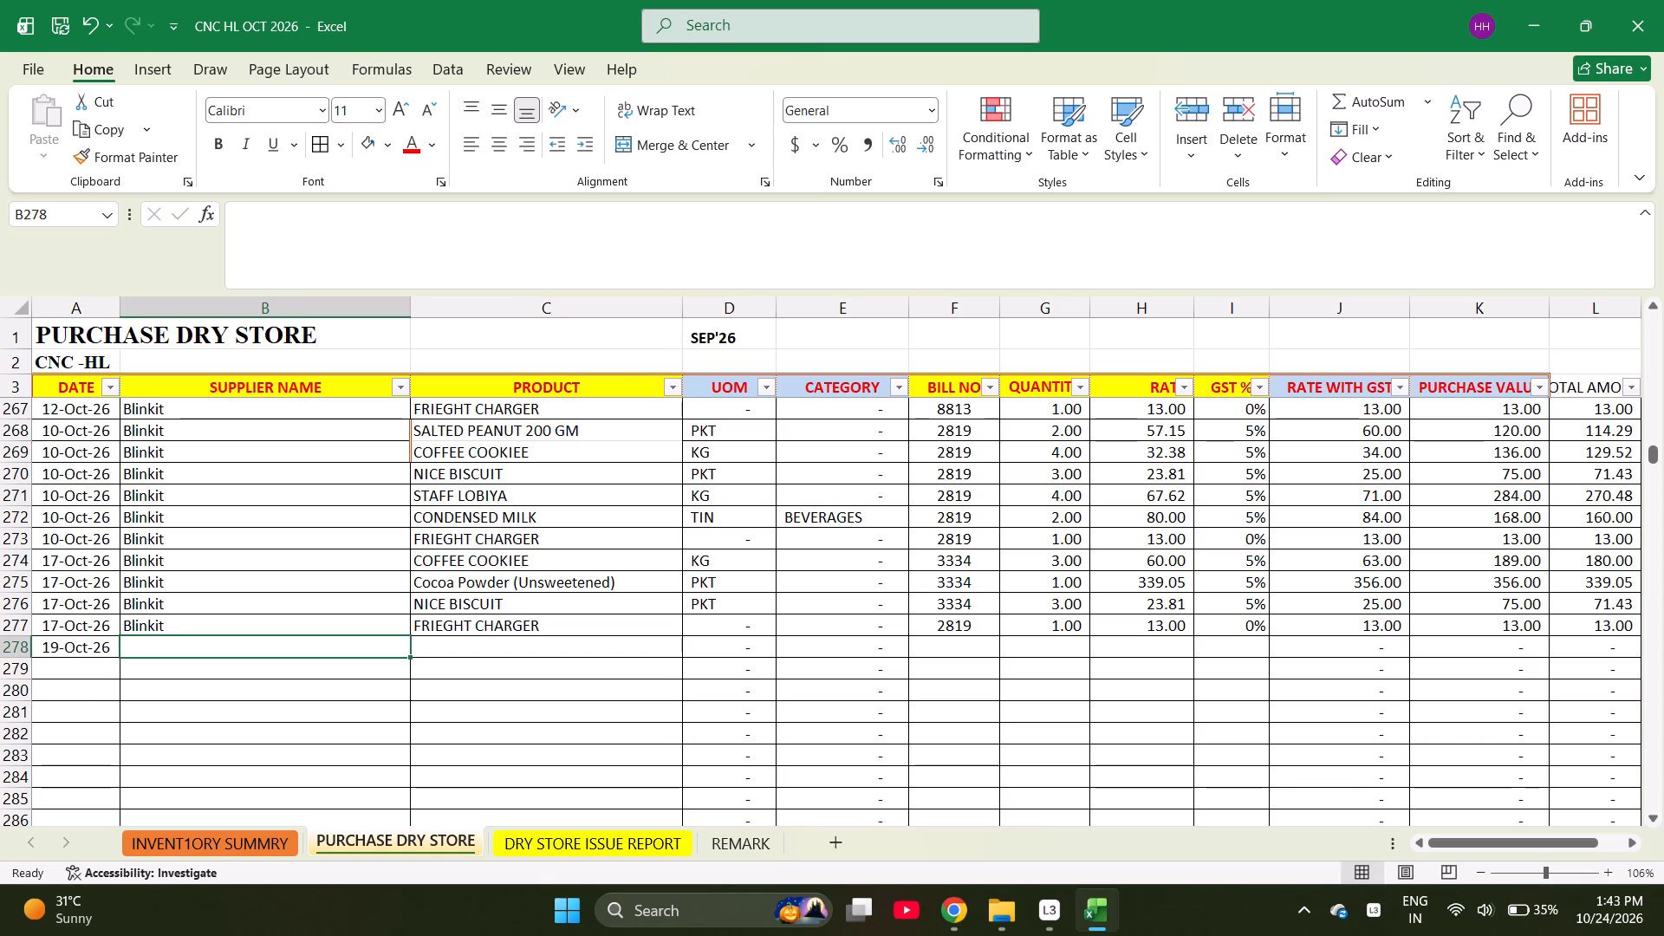
pyautogui.write('bi')
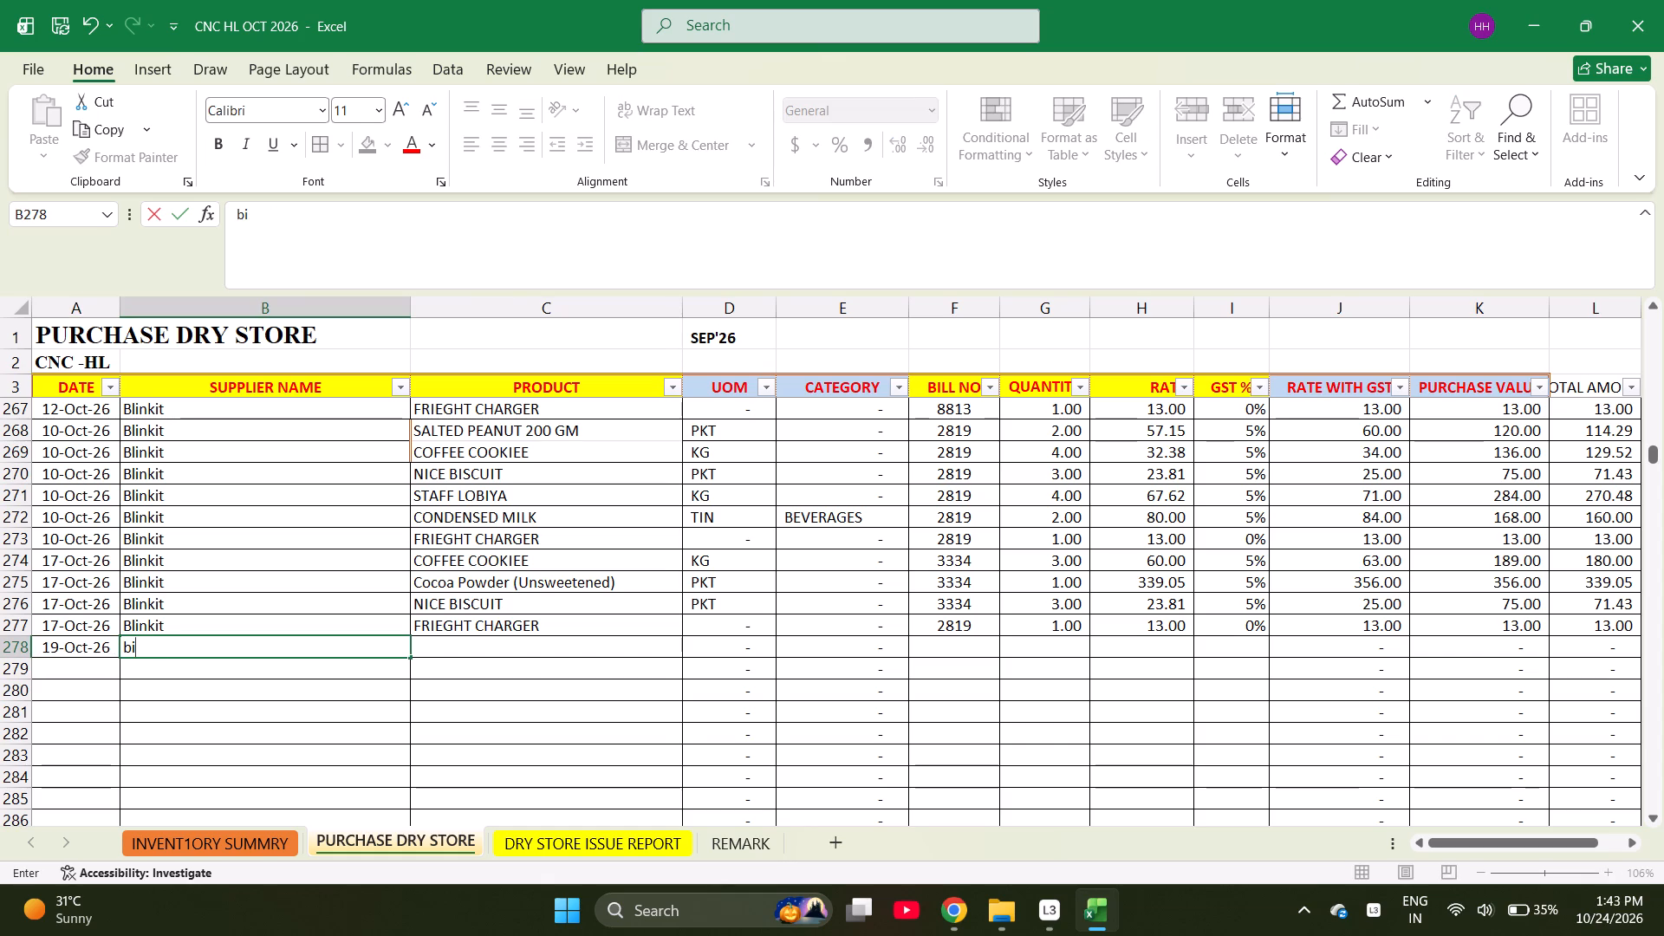
pyautogui.press('BackSpace')
pyautogui.press('BackSpace')
pyautogui.press('BackSpace')
pyautogui.write('ig basket')
pyautogui.press('Right')
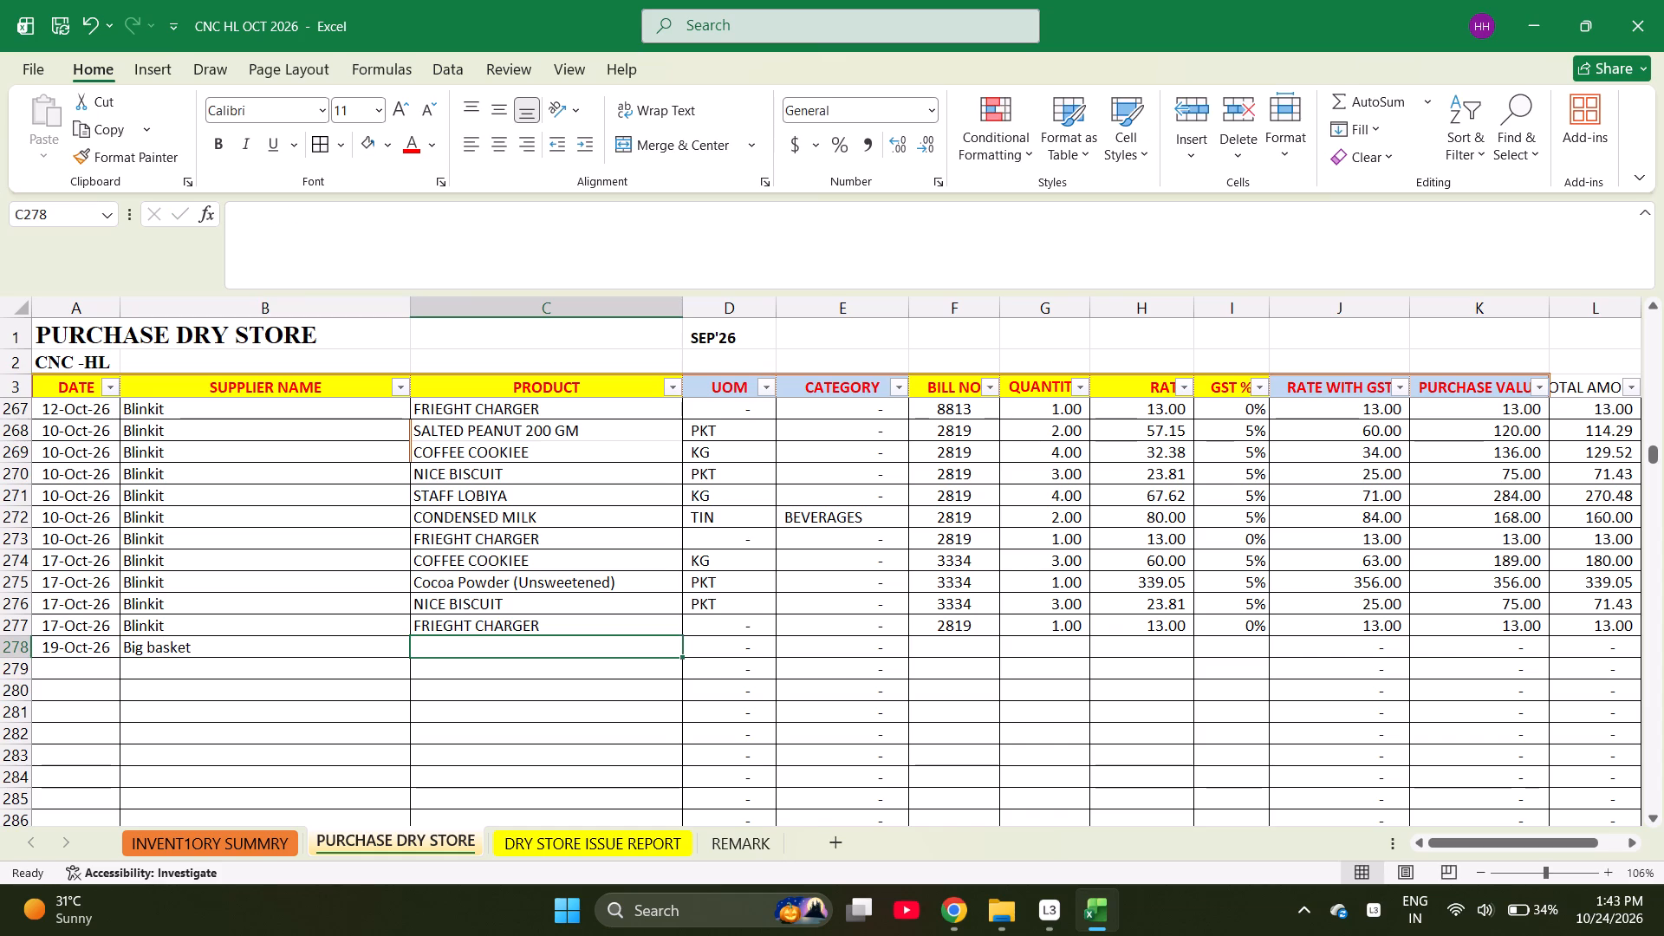
# Enter salt as the product in row 278, without accepting the SALTED PEANUT 200 GM completion.
pyautogui.write('sa')
pyautogui.write('lt')
pyautogui.press('Return')
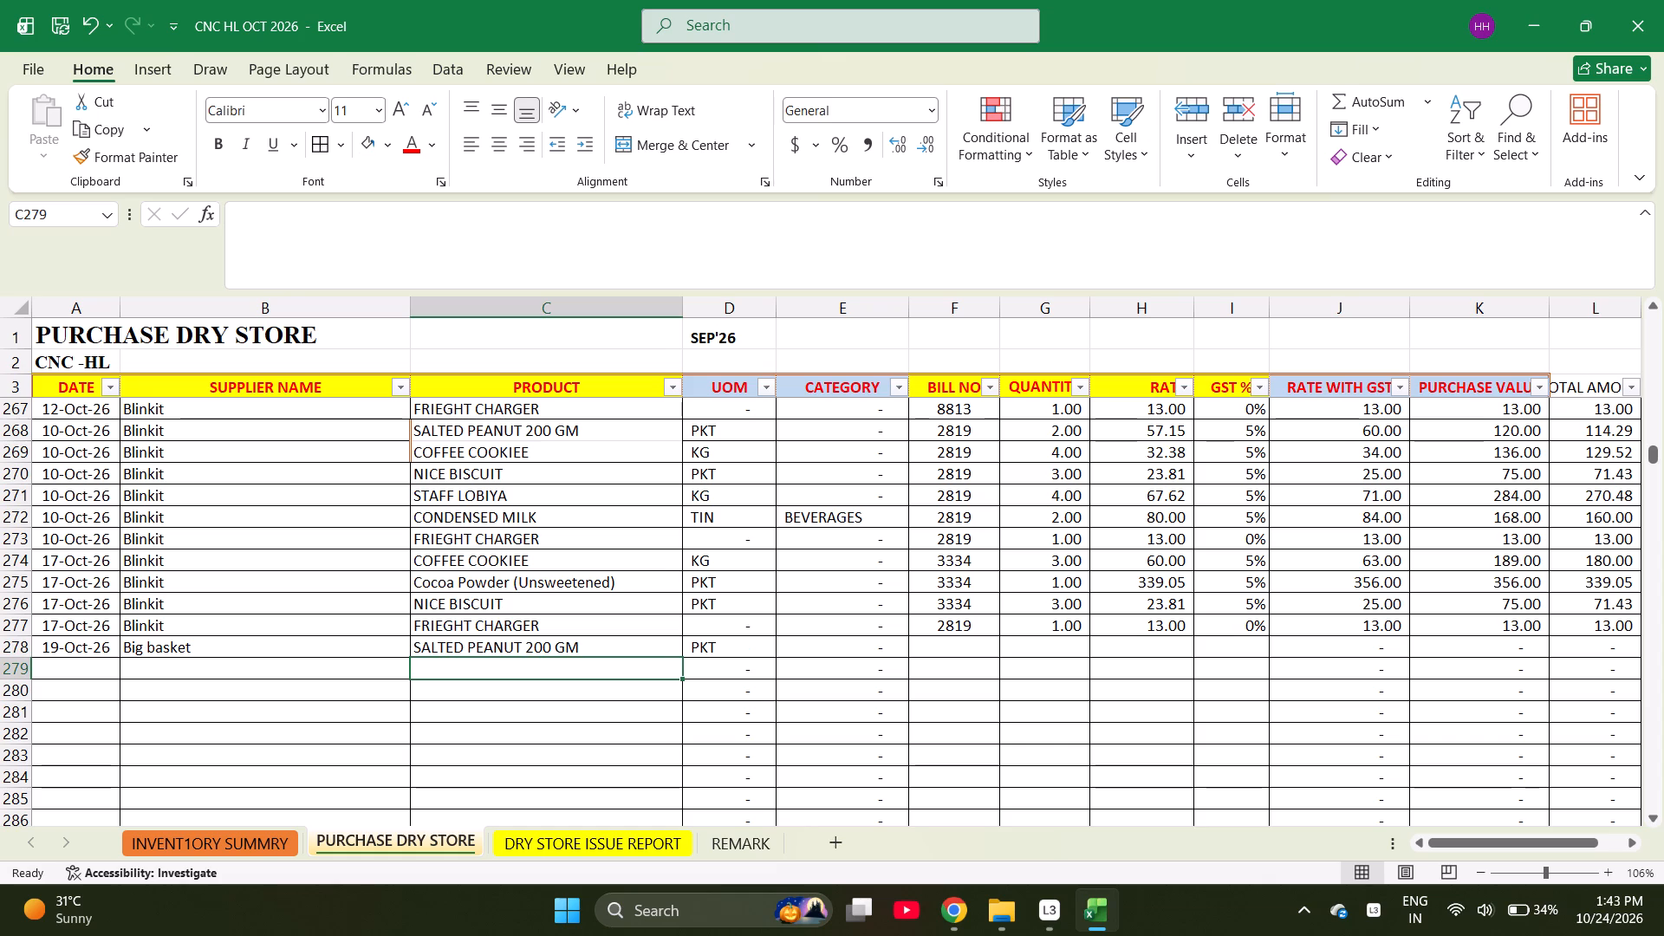
pyautogui.press('Up')
pyautogui.write('salt')
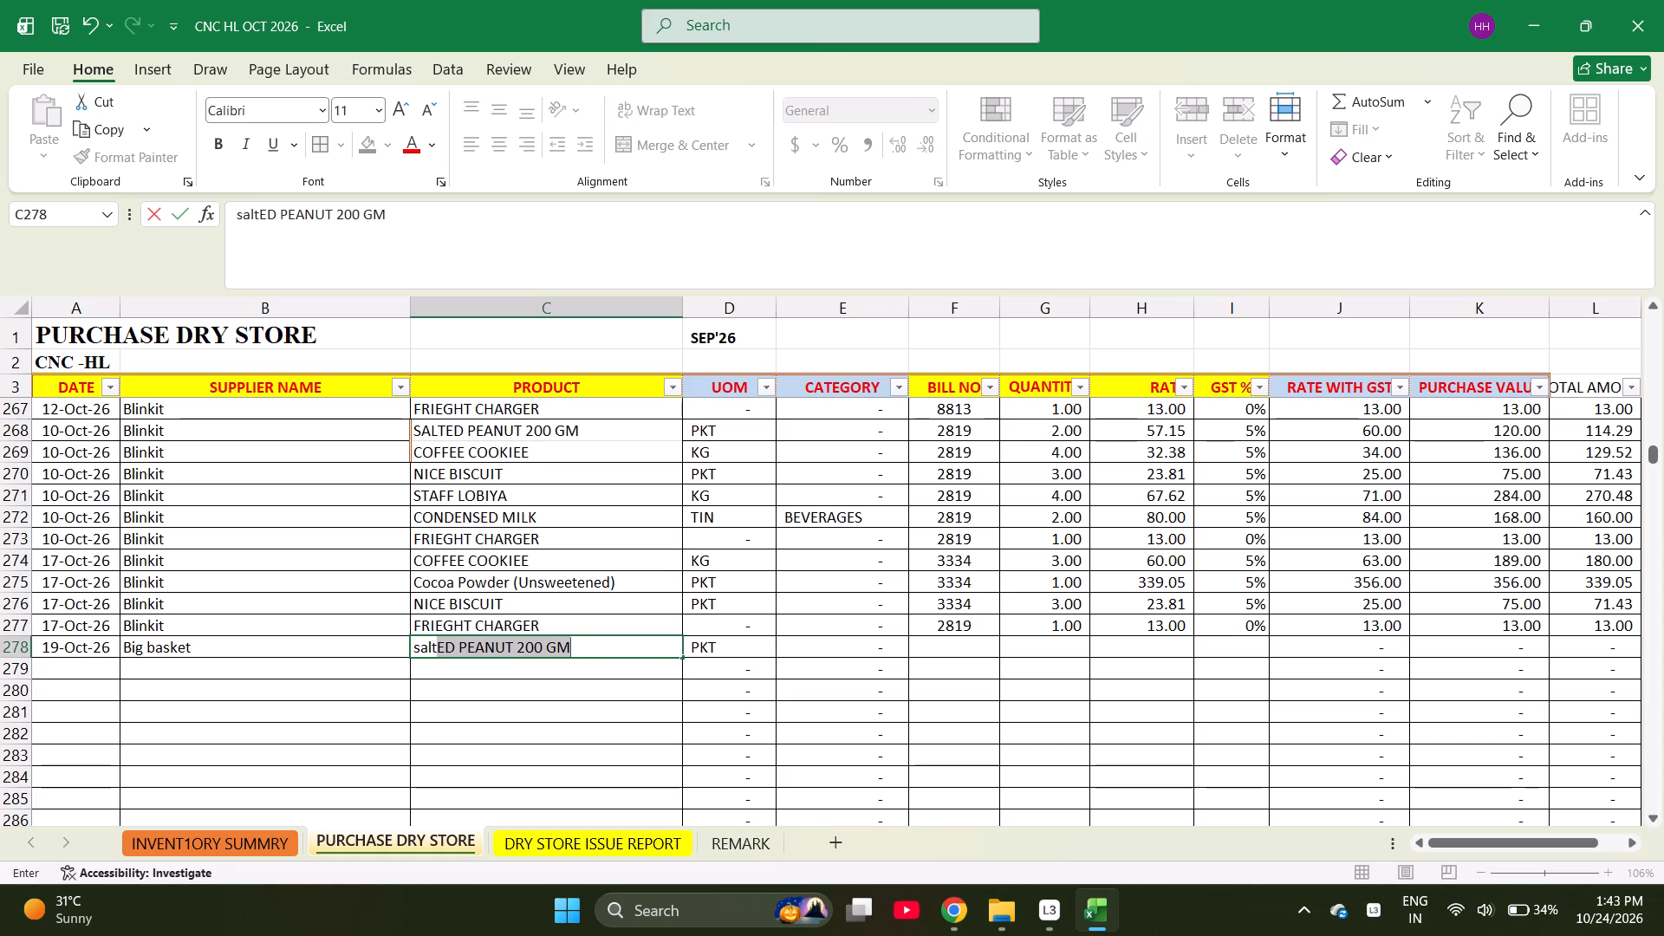
pyautogui.press('space')
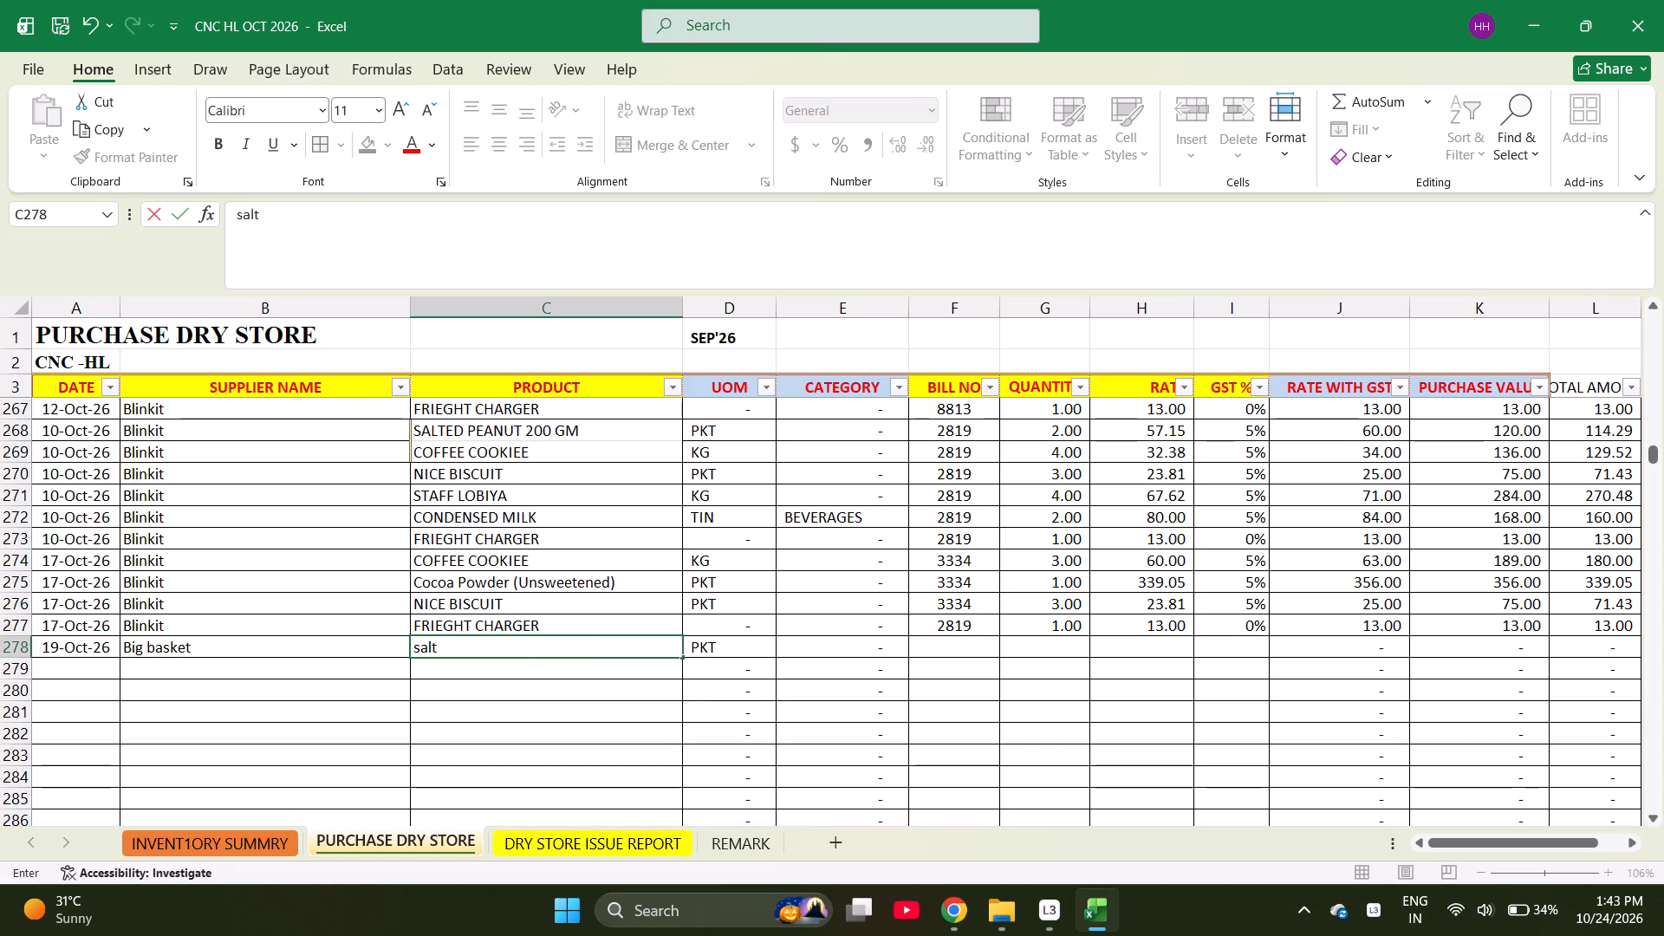
pyautogui.press('Left')
pyautogui.press('Left')
pyautogui.press('Right')
pyautogui.press('Right')
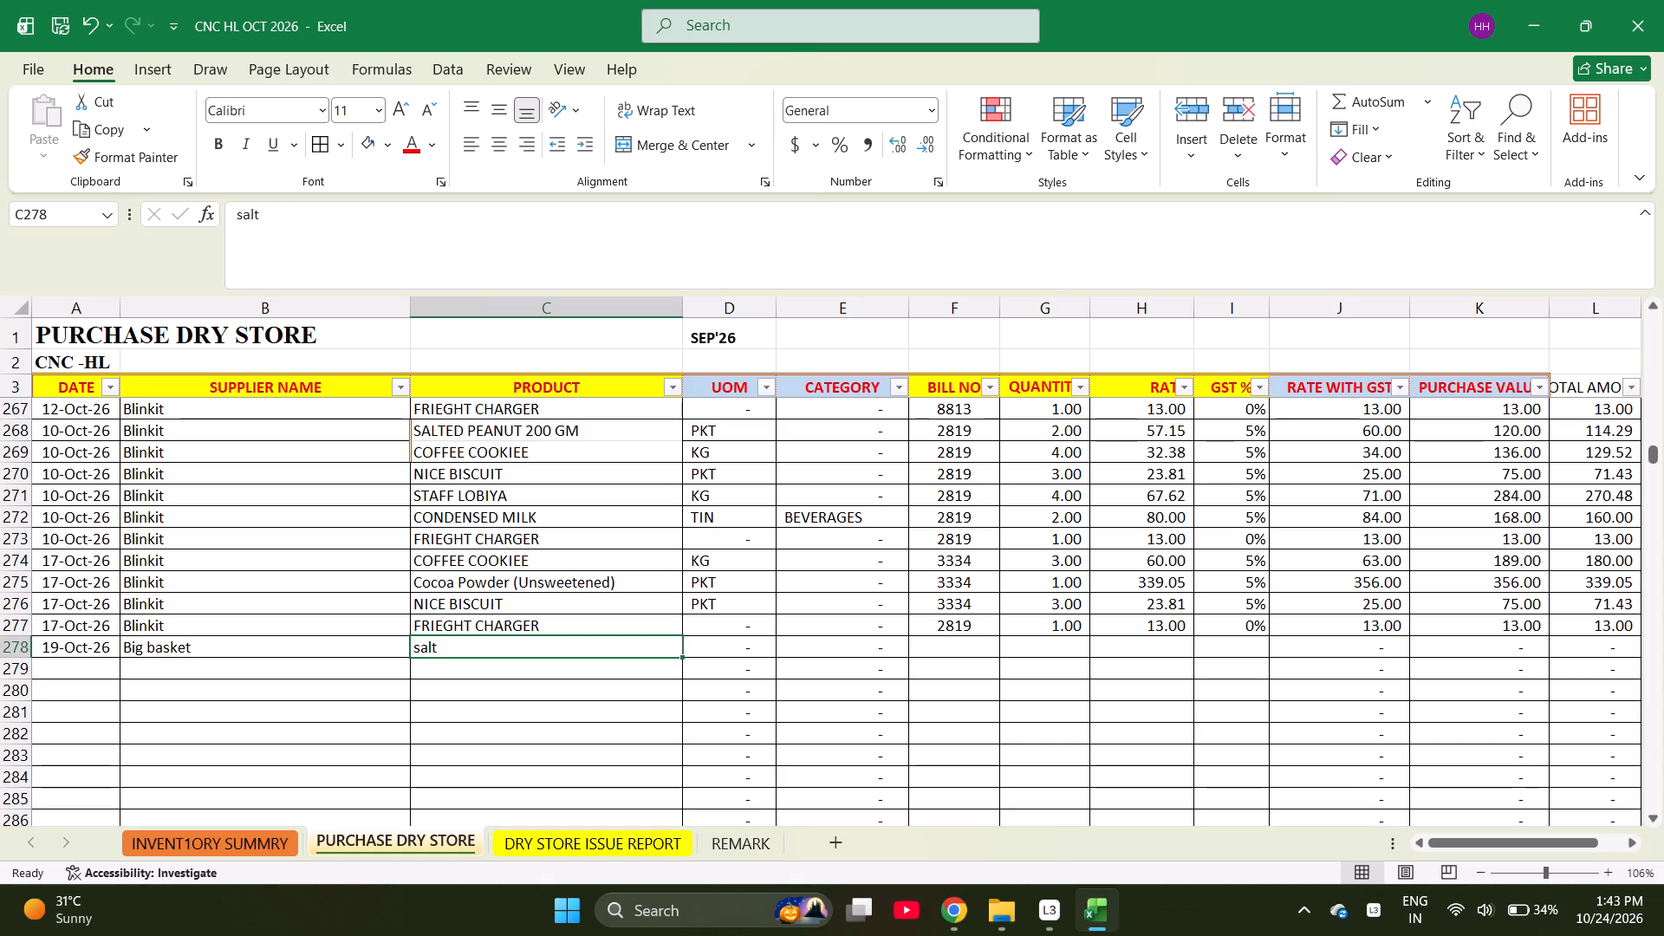
# Re-enter the product in row 278 as Salt, without accepting the suggested SALTED PEANUT 200 GM.
pyautogui.press('s')
pyautogui.press('a')
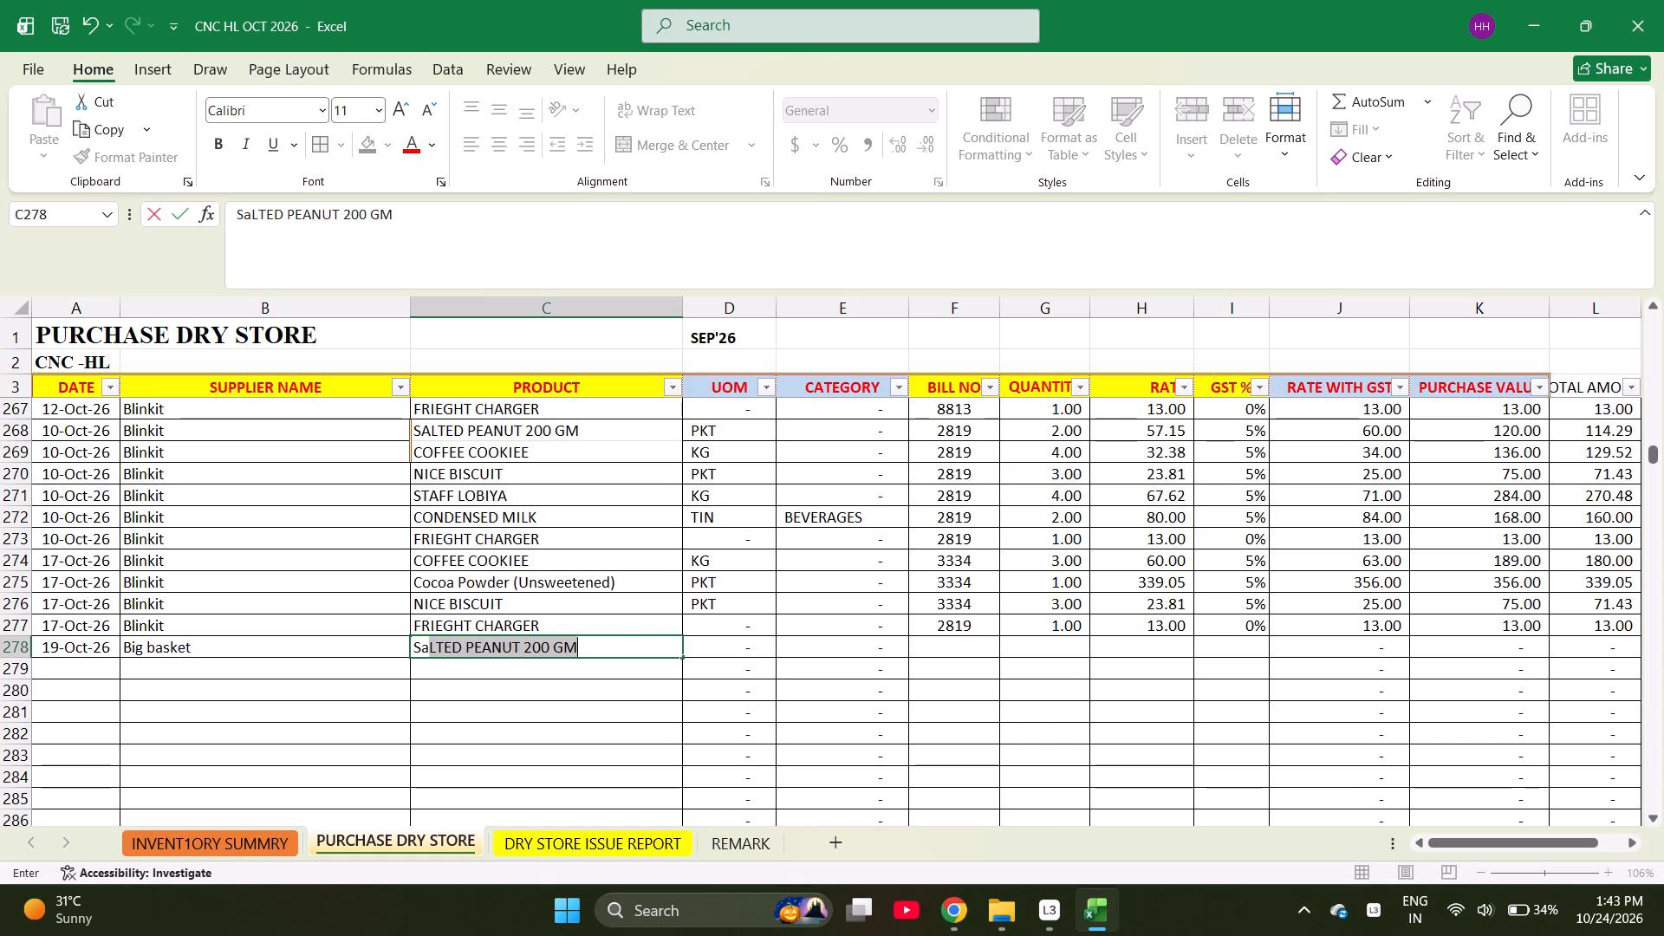
pyautogui.write('lt')
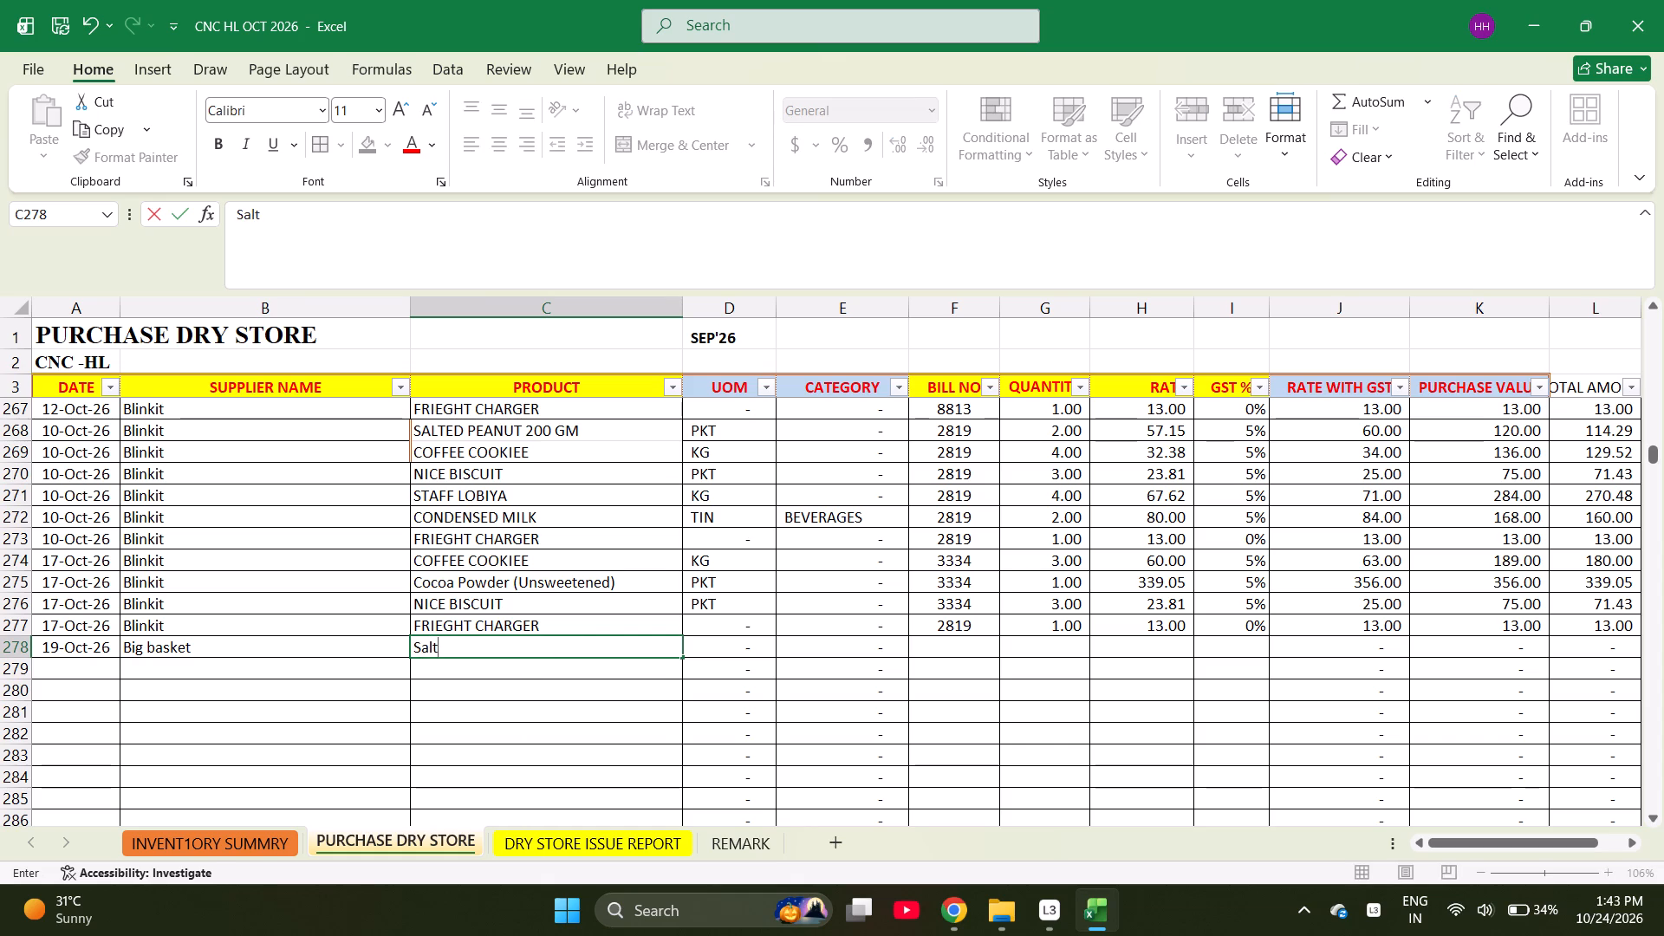
pyautogui.press('space')
pyautogui.press('BackSpace')
pyautogui.press('Return')
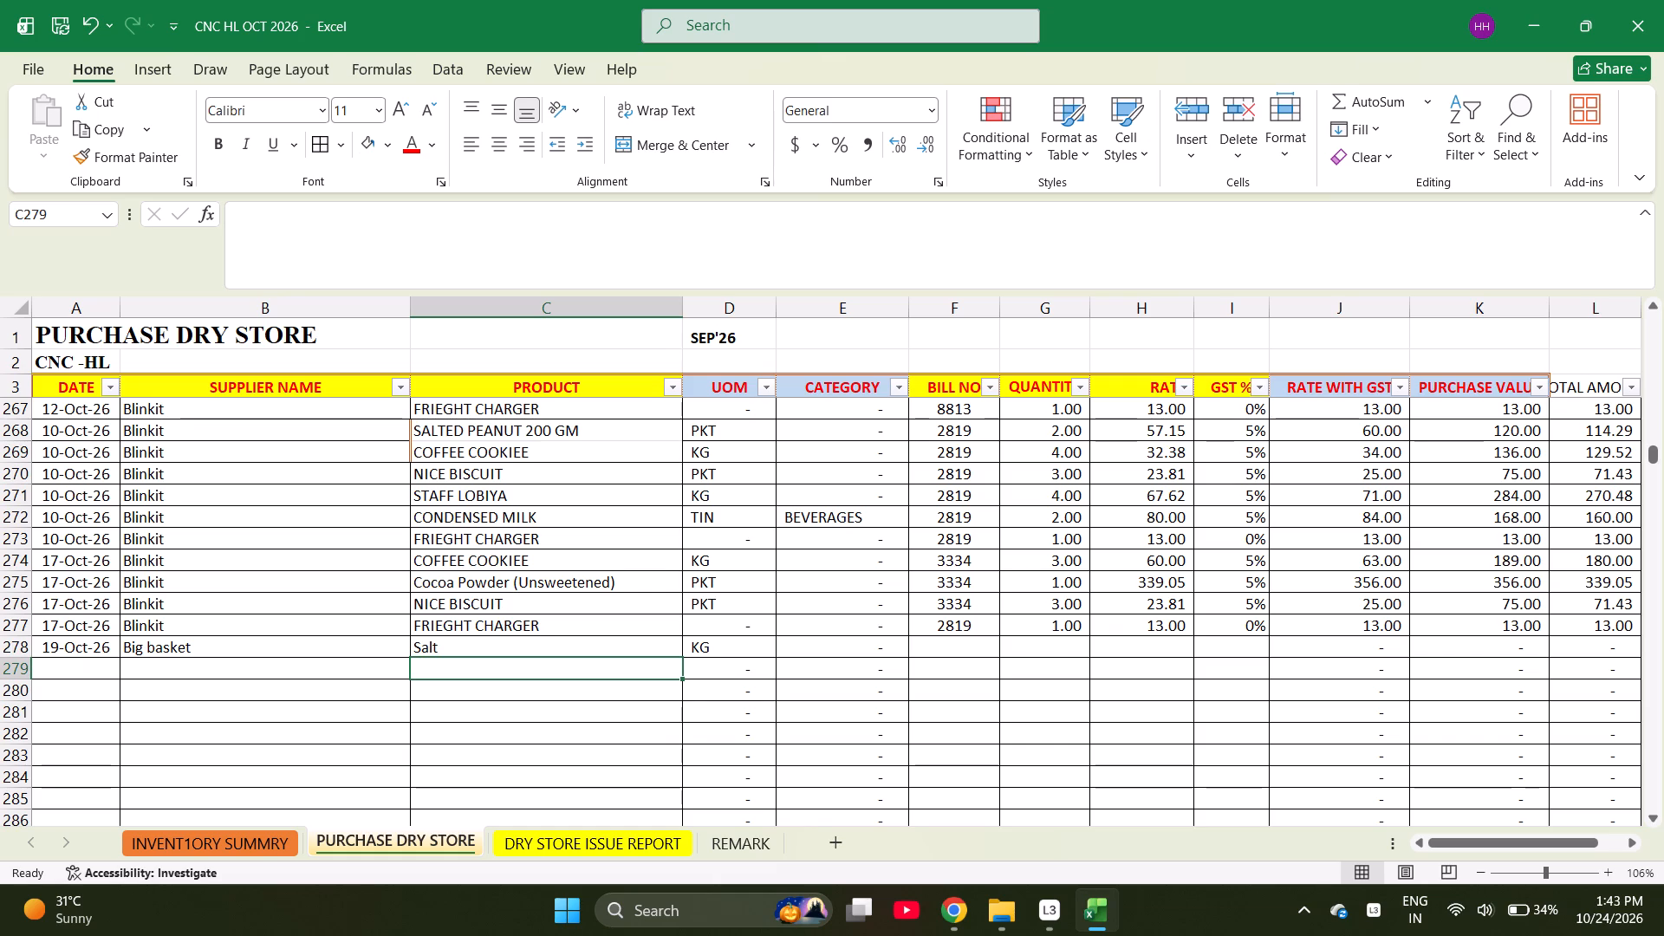
# Search the purchase sheet for coffee cook, copy the COFFEE COOKIEE name, and look for another matching entry.
pyautogui.hotkey('ctrl', 'f')
pyautogui.write('coffee cook')
pyautogui.press('Return')
pyautogui.press('Escape')
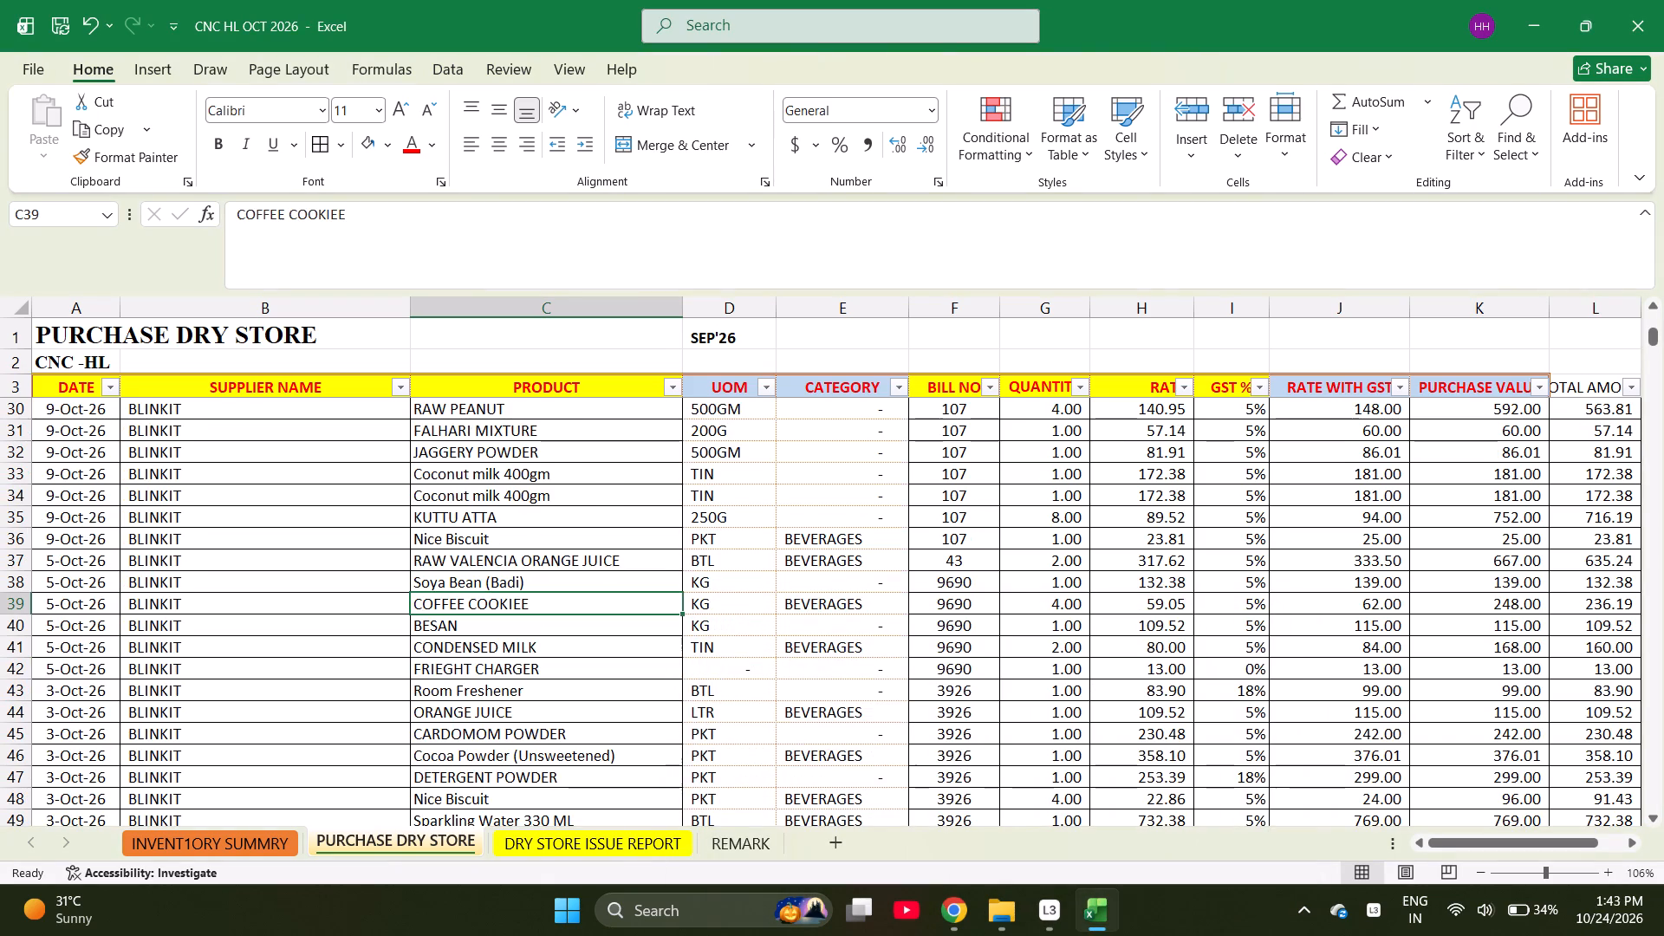
pyautogui.hotkey('ctrl', 'c')
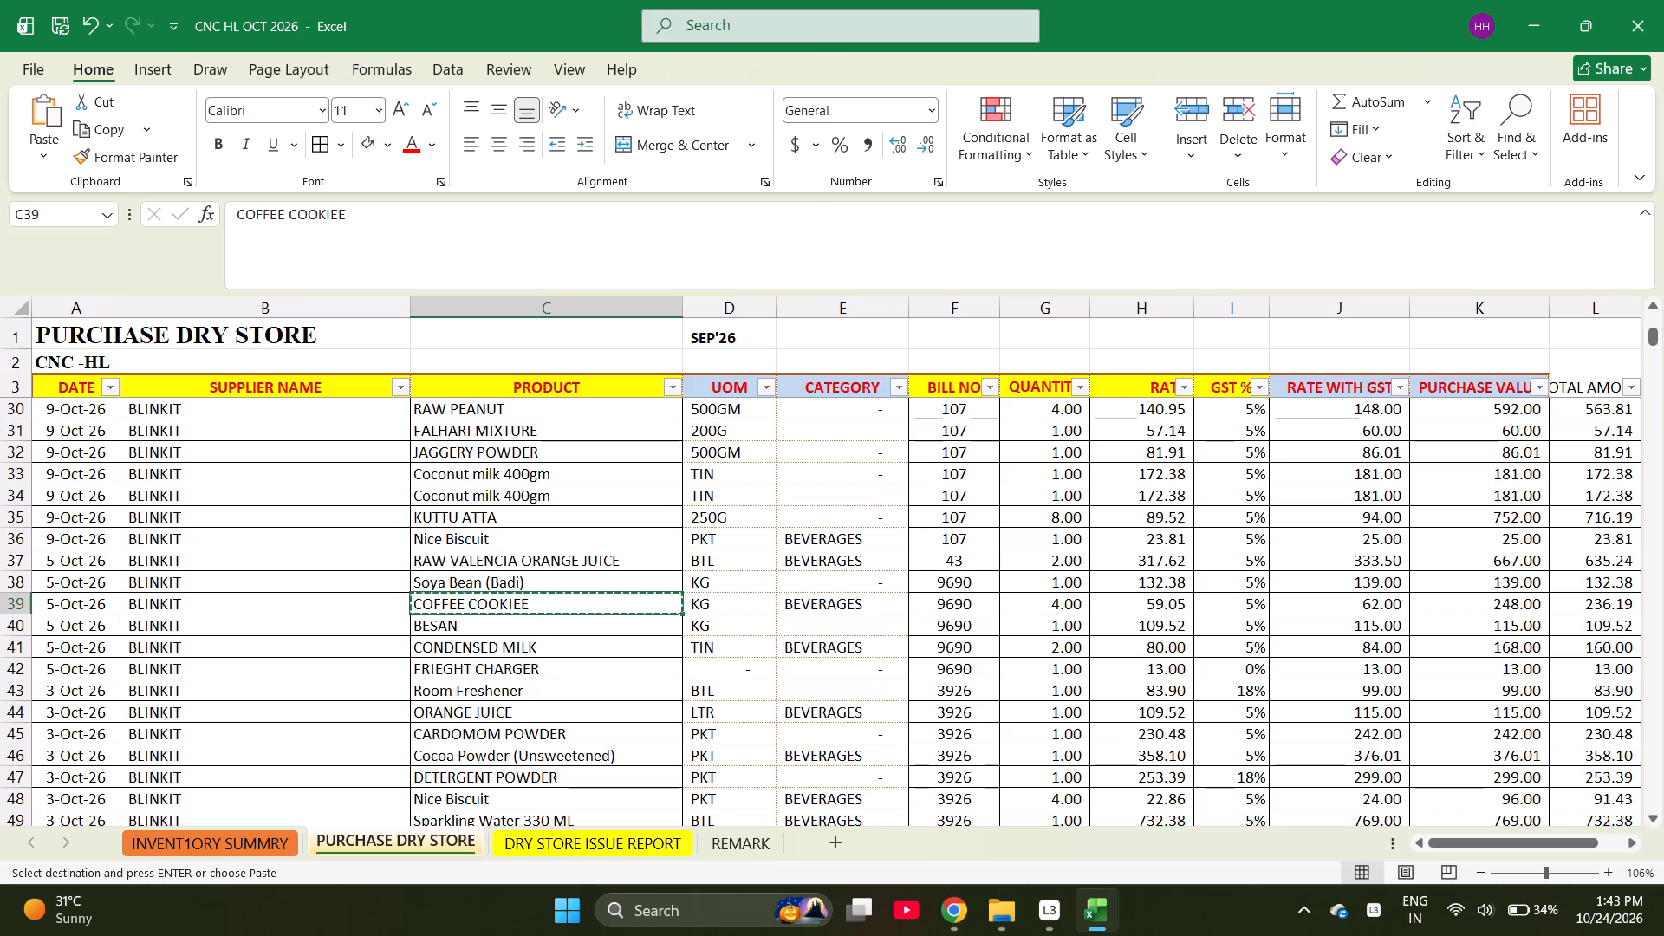
pyautogui.hotkey('ctrl', 'f')
pyautogui.press('Return')
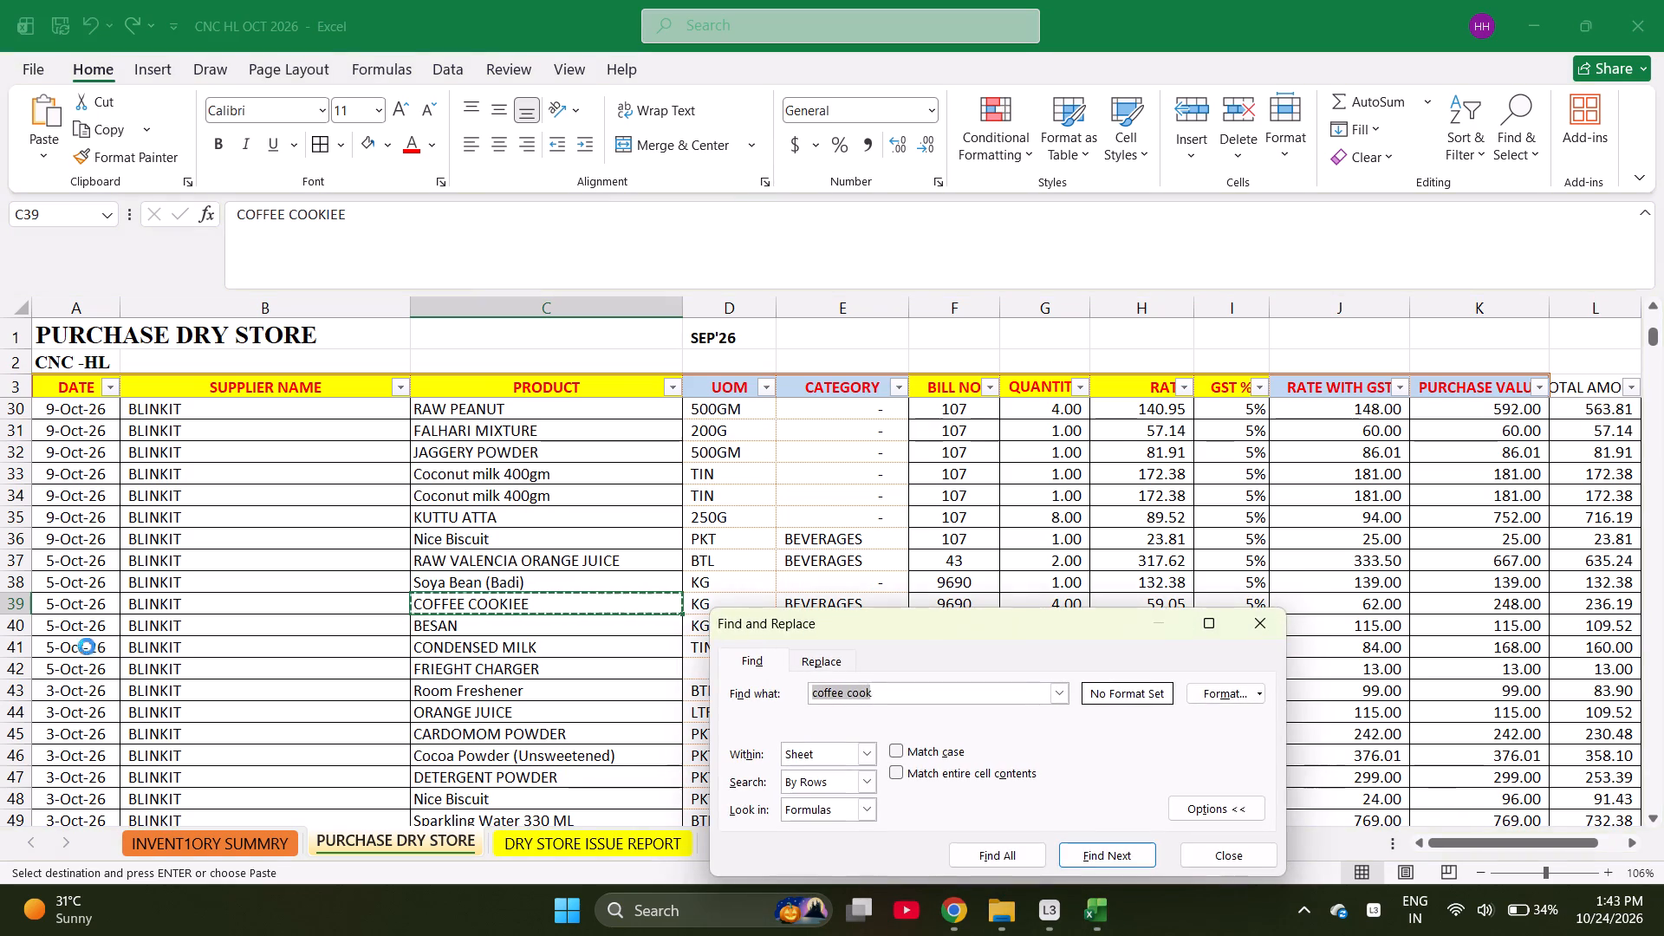
pyautogui.press('Escape')
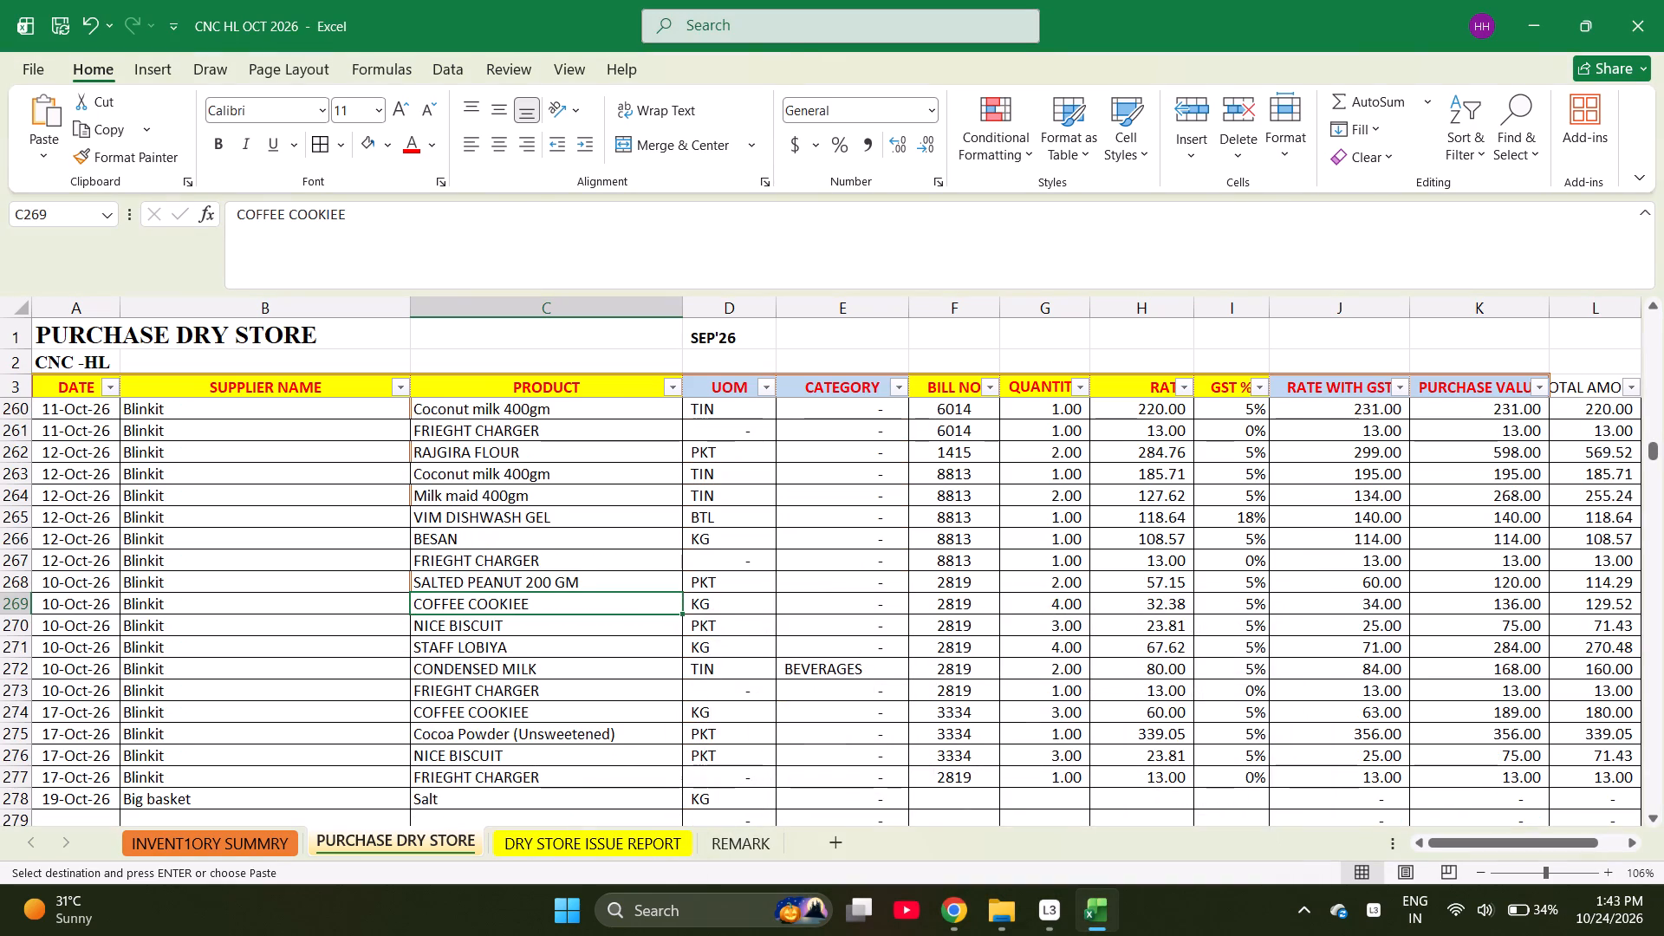
# Find COFFEE COOKIEE 120 in the inventory summary sheet and copy it into the product cell of purchase row 279.
pyautogui.hotkey('ctrl', 'pageup')
pyautogui.hotkey('ctrl', 'f')
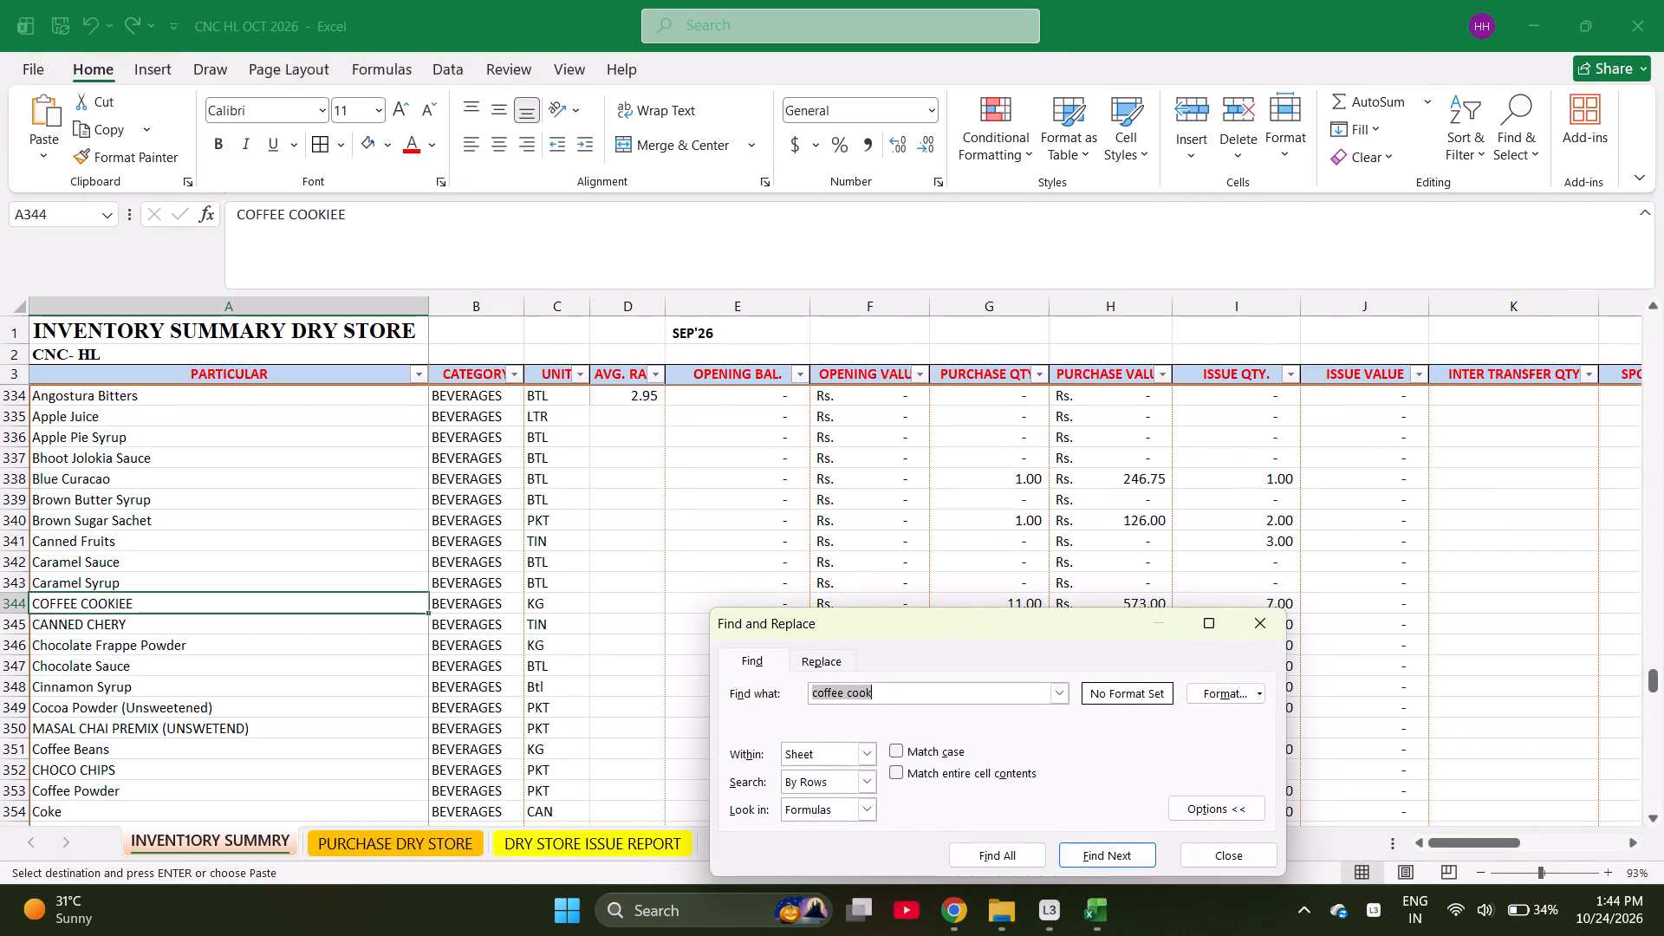
pyautogui.hotkey('ctrl', 'v')
pyautogui.press('Return')
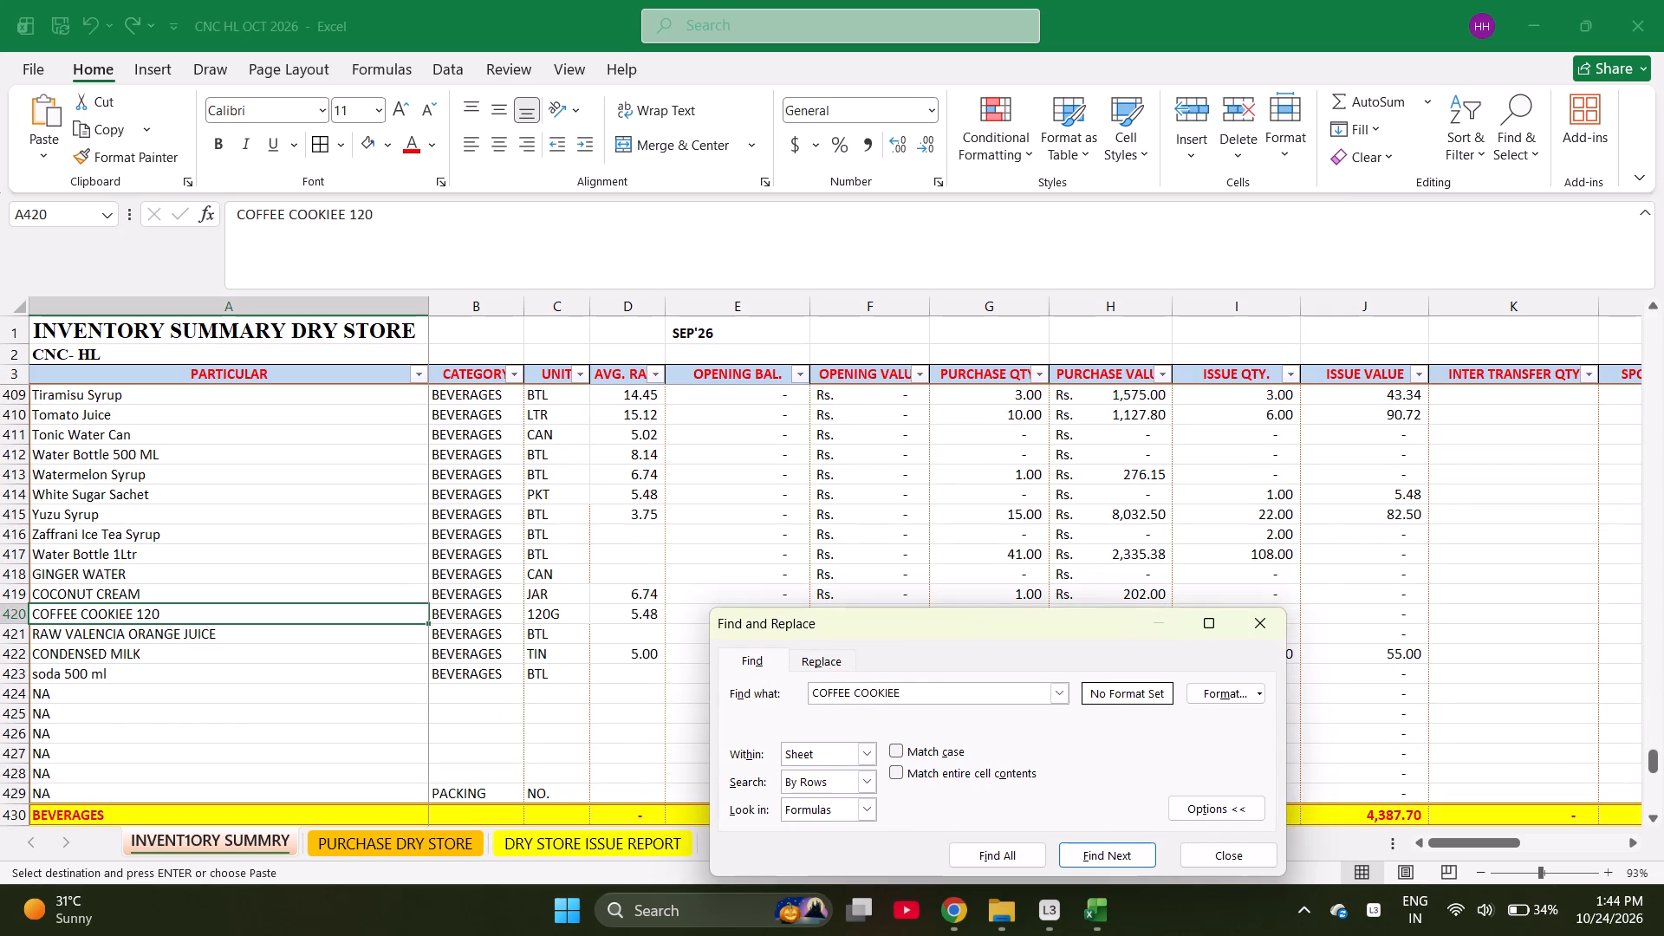
pyautogui.press('Escape')
pyautogui.hotkey('ctrl', 'c')
pyautogui.hotkey('ctrl', 'pagedown')
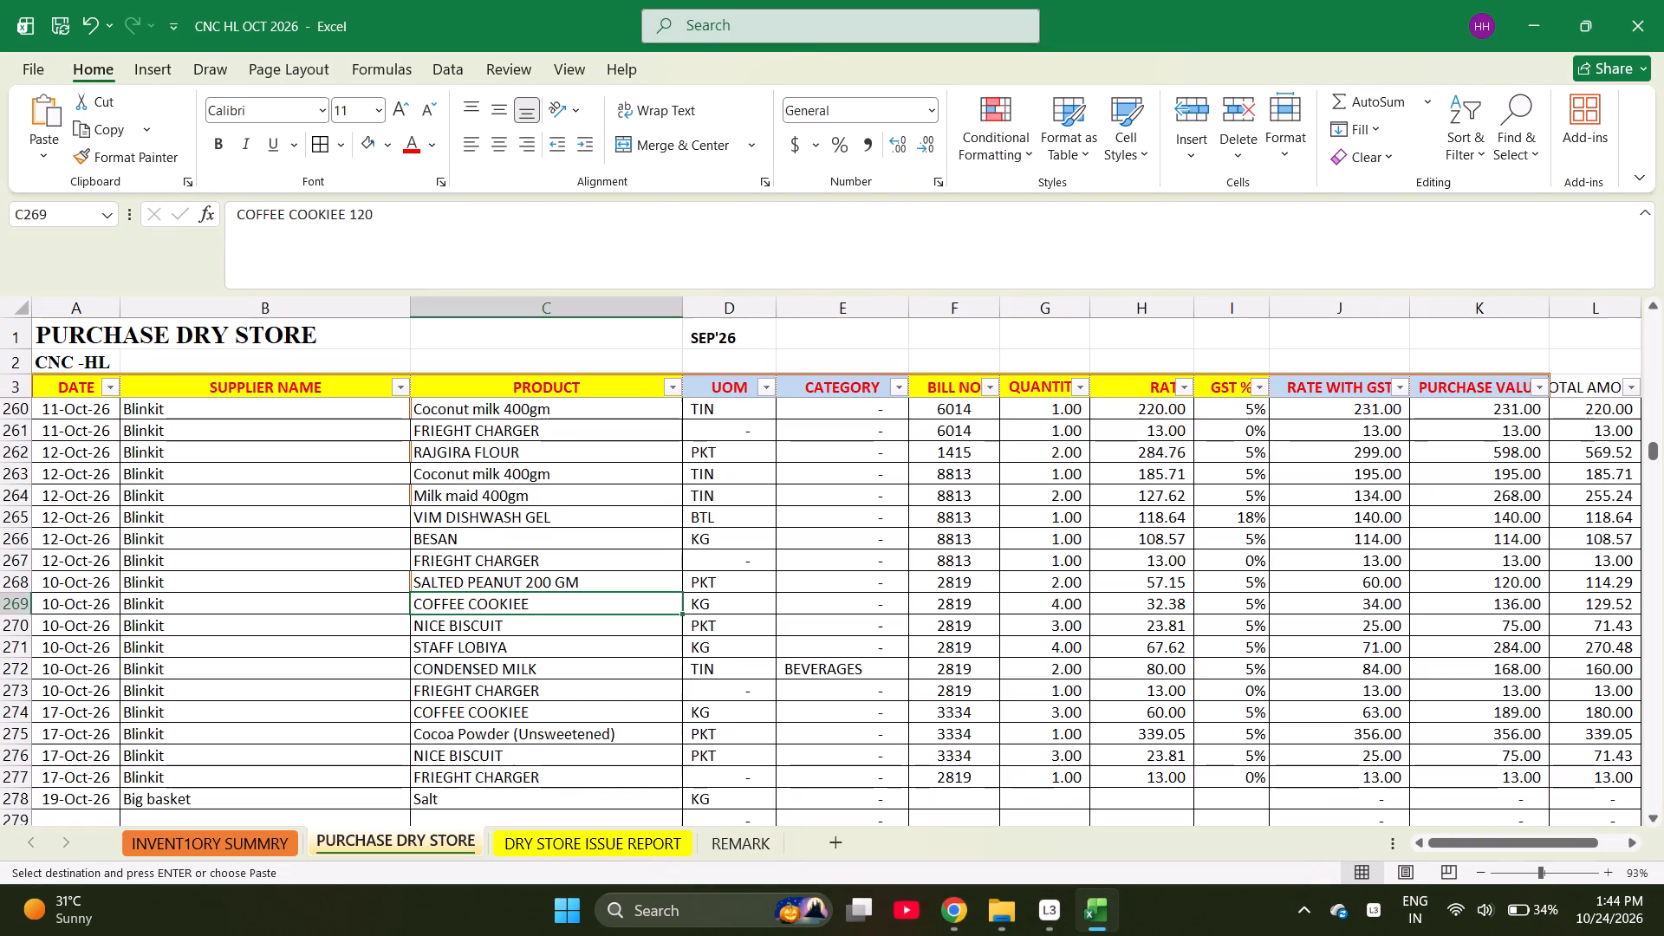
pyautogui.press('Down')
pyautogui.hotkey('ctrl', 'Down')
pyautogui.press('Down')
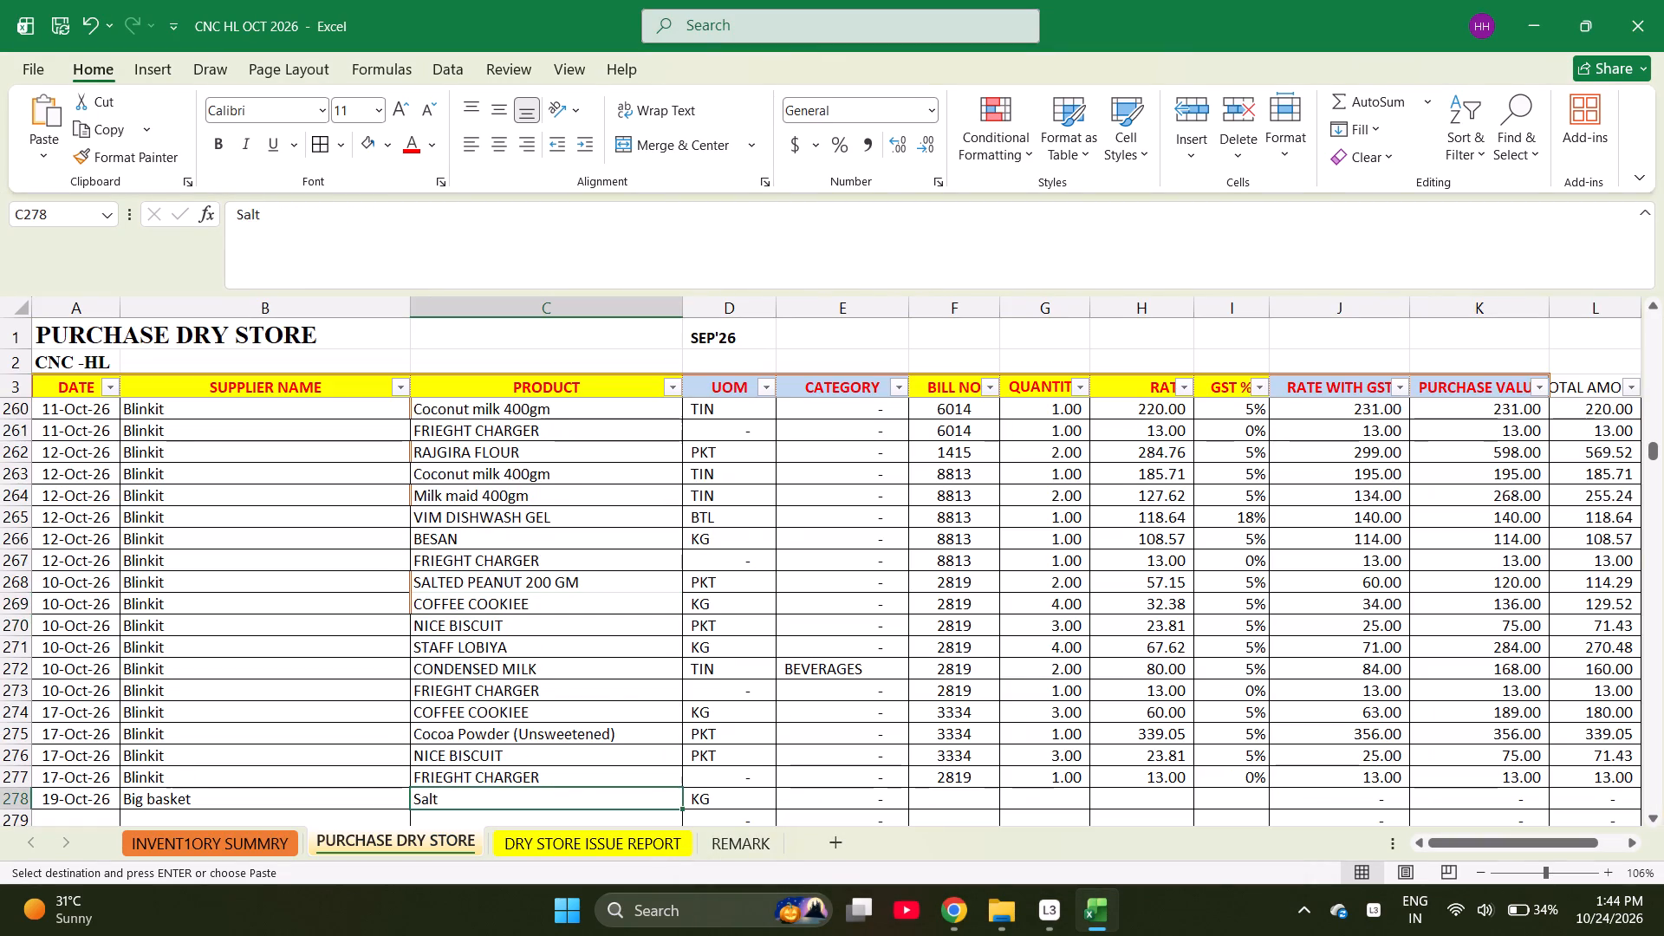
pyautogui.press('Return')
# Enter NICE BISCUIT as the product in row 280.
pyautogui.press('Down')
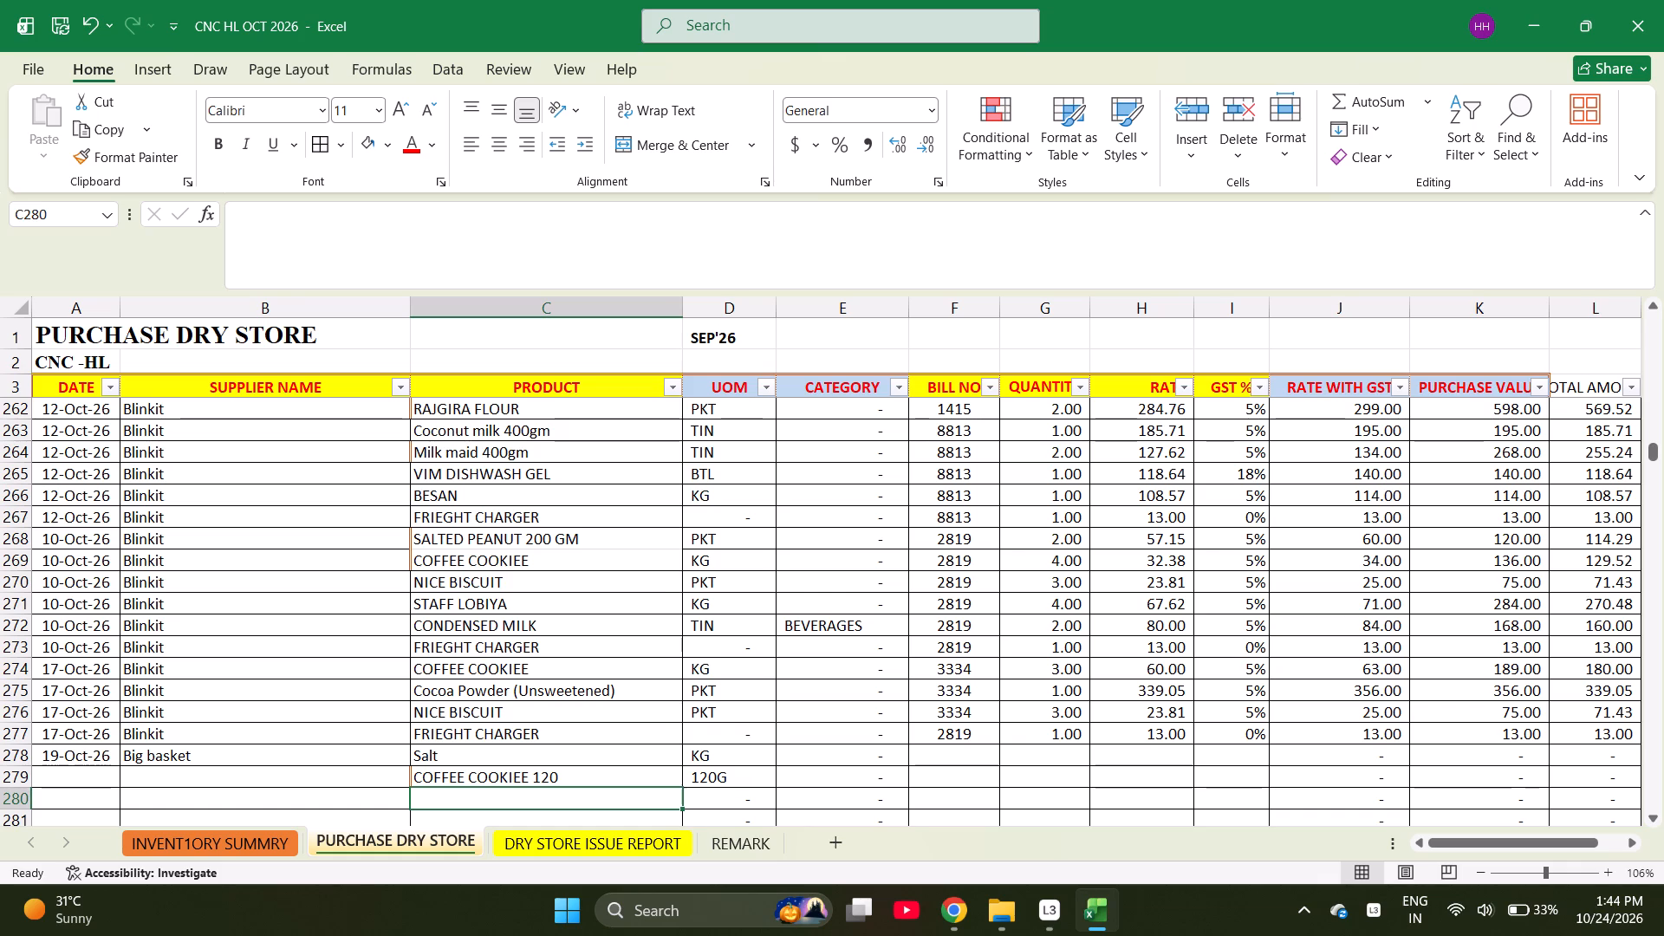
pyautogui.write('nice')
pyautogui.press('Return')
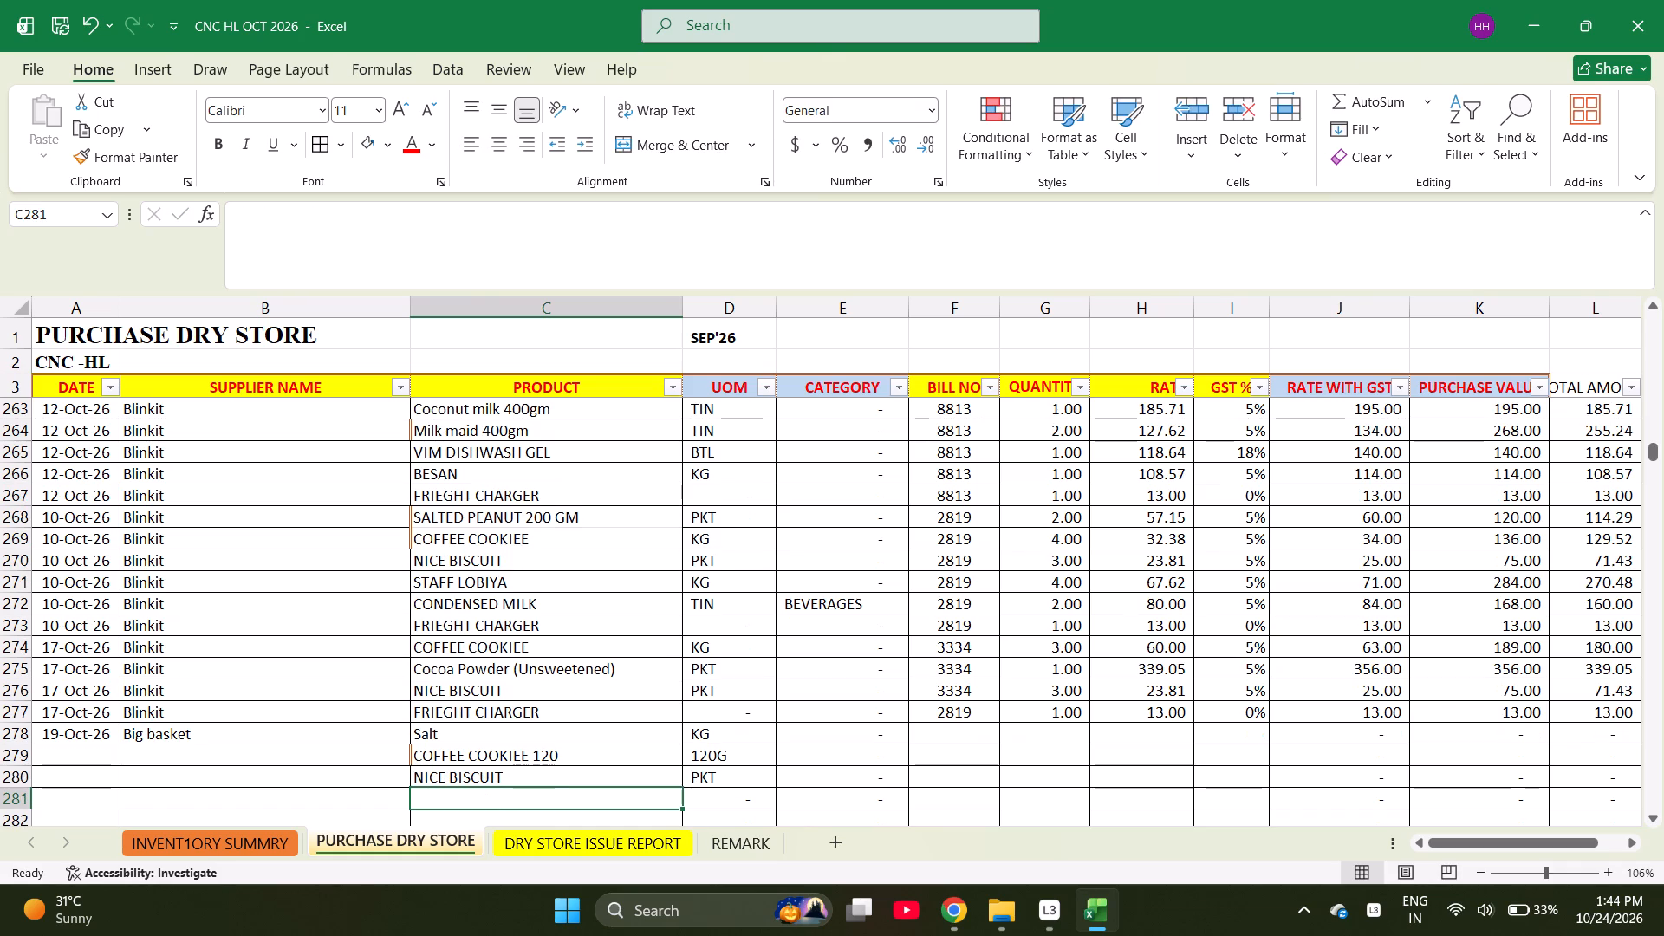
# Find Peanut Butter 510gm in the inventory summary by searching for pean, and copy it into the product cell of purchase row 281.
pyautogui.hotkey('ctrl', 'pageup')
pyautogui.hotkey('ctrl', 'f')
pyautogui.write('pean')
pyautogui.press('Return')
pyautogui.press('Return')
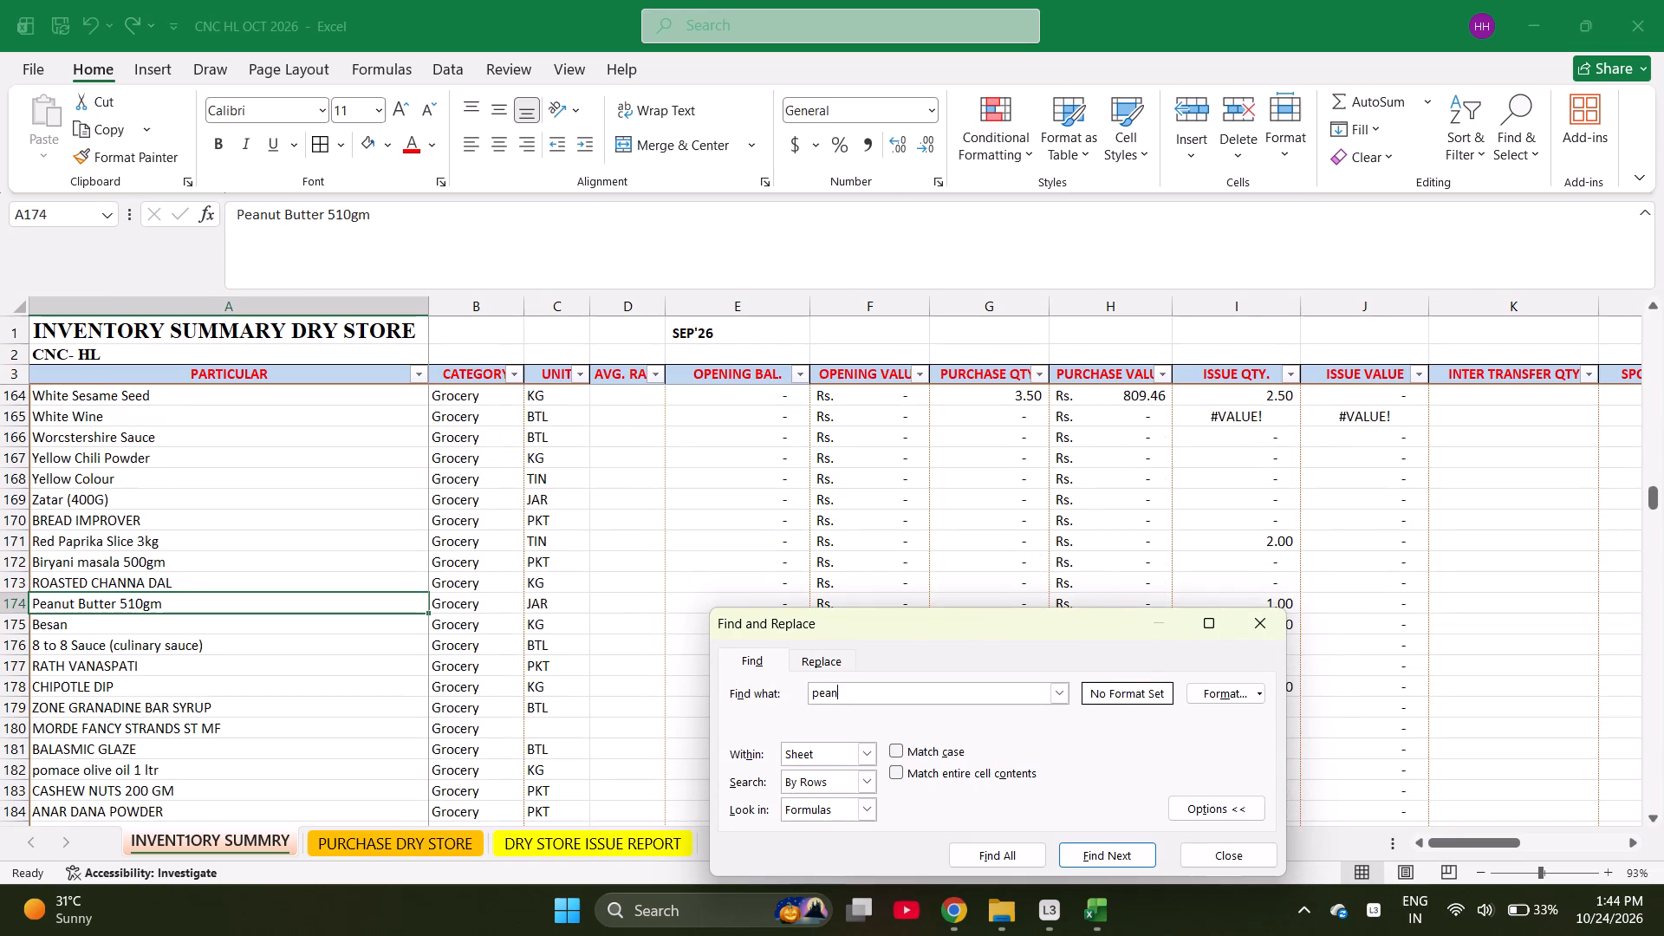
pyautogui.press('Escape')
pyautogui.hotkey('ctrl', 'c')
pyautogui.hotkey('ctrl', 'pagedown')
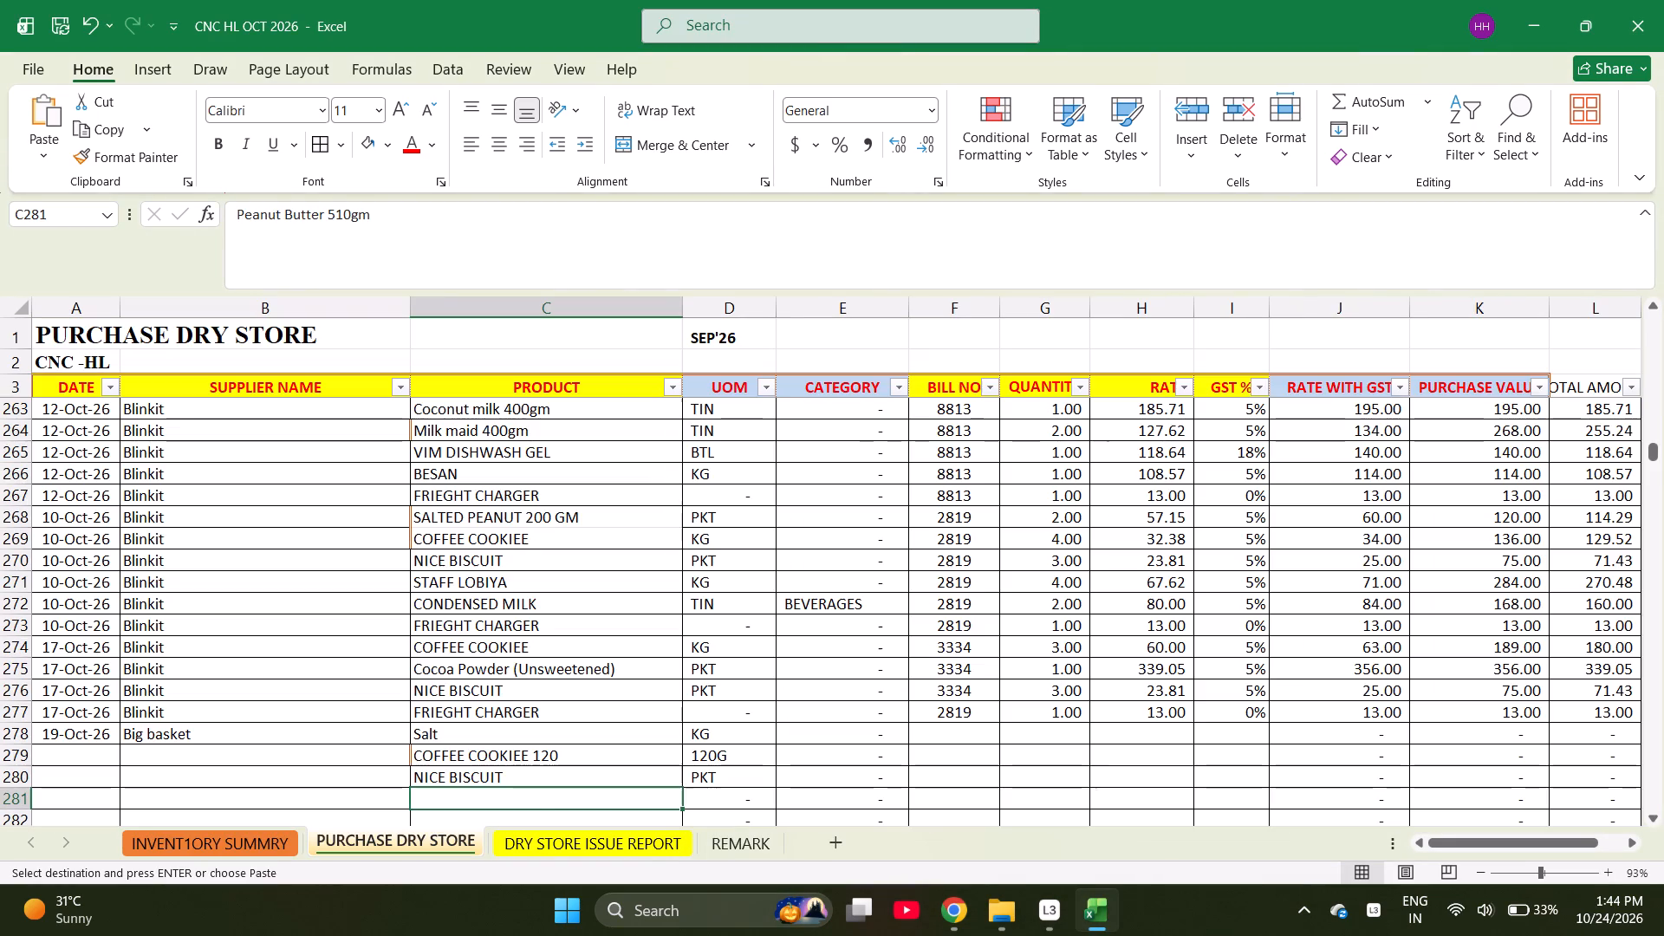
pyautogui.press('Return')
# Enter bill number 946 for the Salt entry in row 278.
pyautogui.press('Right')
pyautogui.press('Right')
pyautogui.press('Right')
pyautogui.hotkey('ctrl', 'Up')
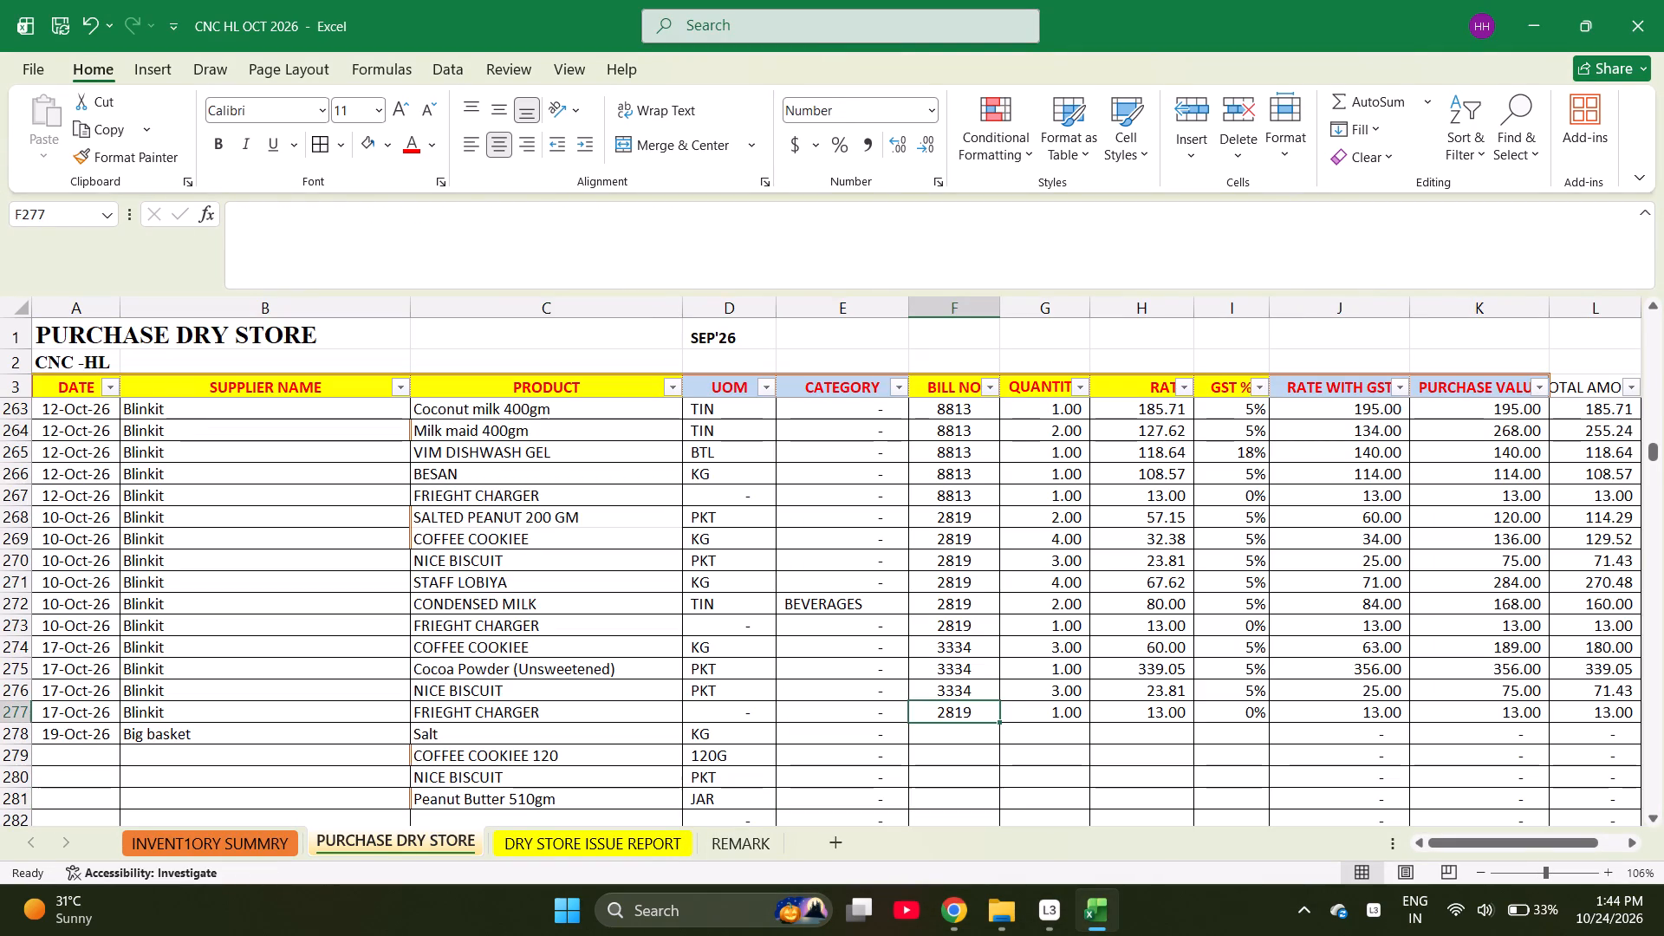
pyautogui.press('Down')
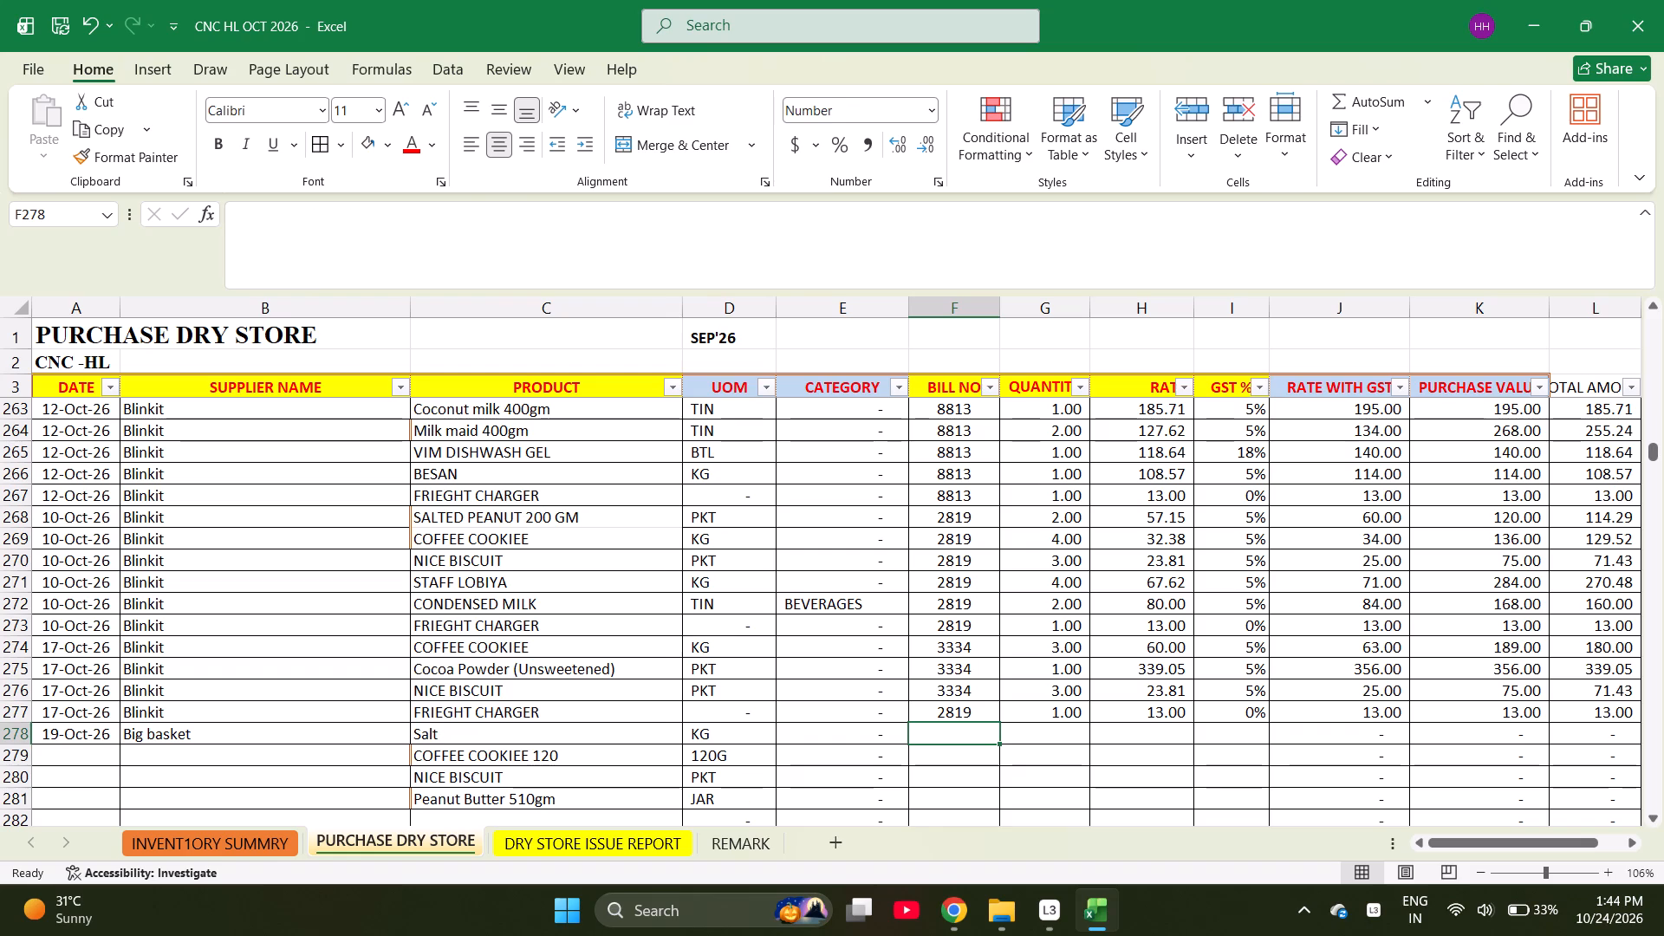
pyautogui.write('946')
pyautogui.press('Right')
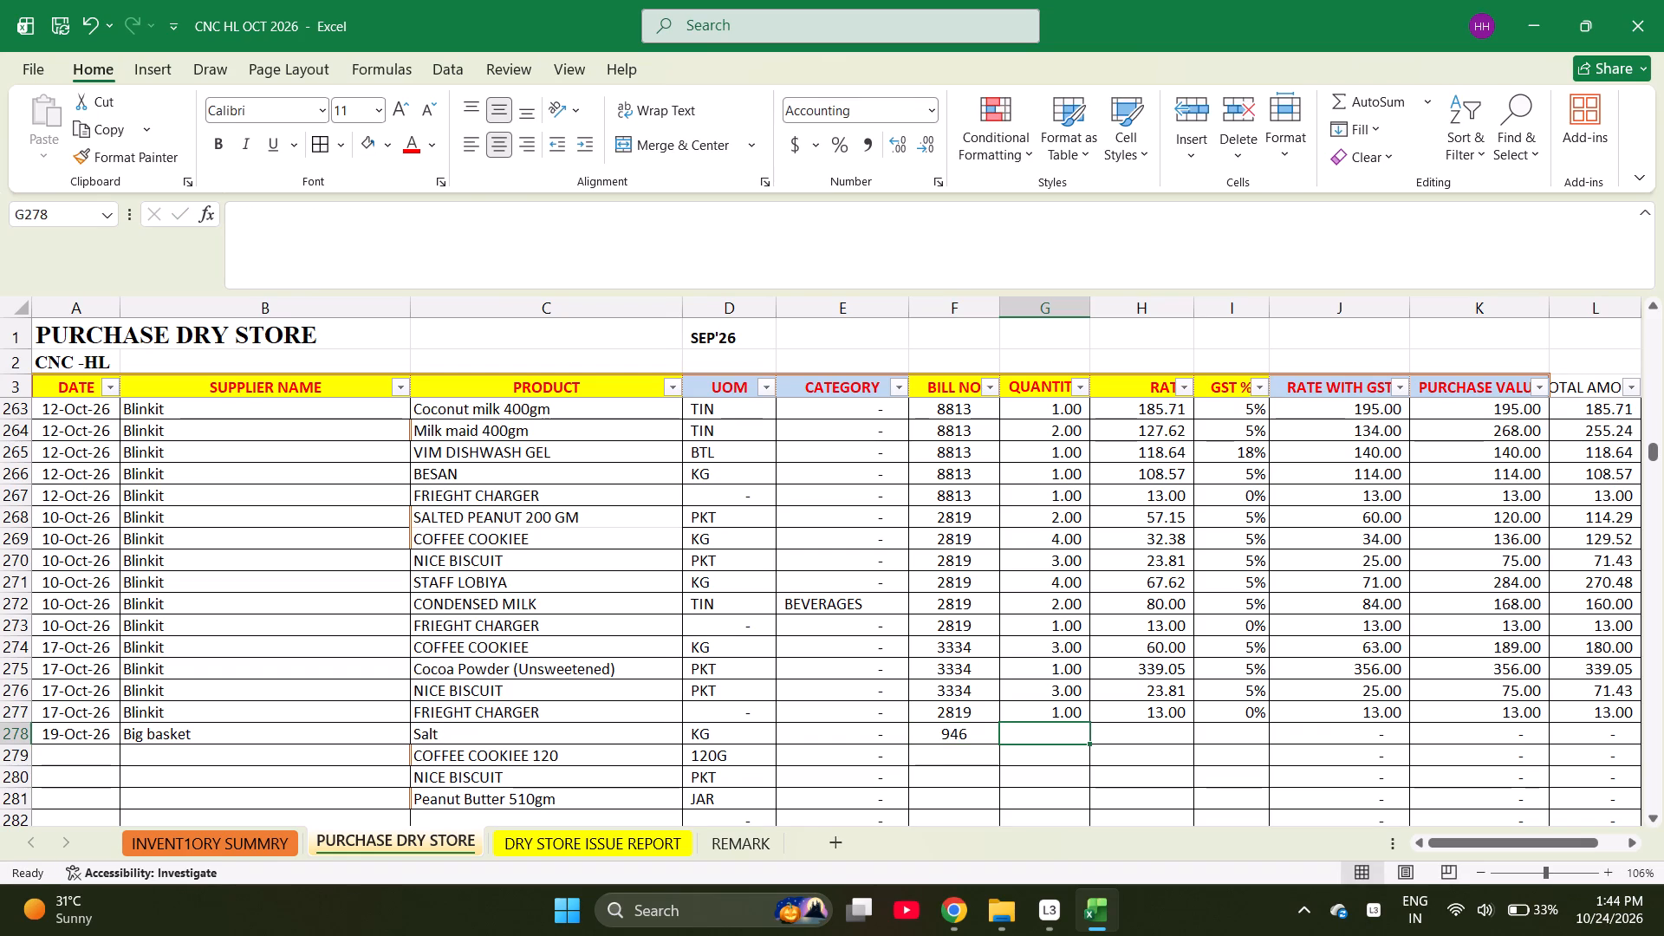
# Enter the quantities 1, 4, 2 and 1 for the Salt, COFFEE COOKIEE 120, NICE BISCUIT and Peanut Butter rows 278 to 281.
pyautogui.press('1')
pyautogui.press('Return')
pyautogui.press('4')
pyautogui.press('Return')
pyautogui.press('2')
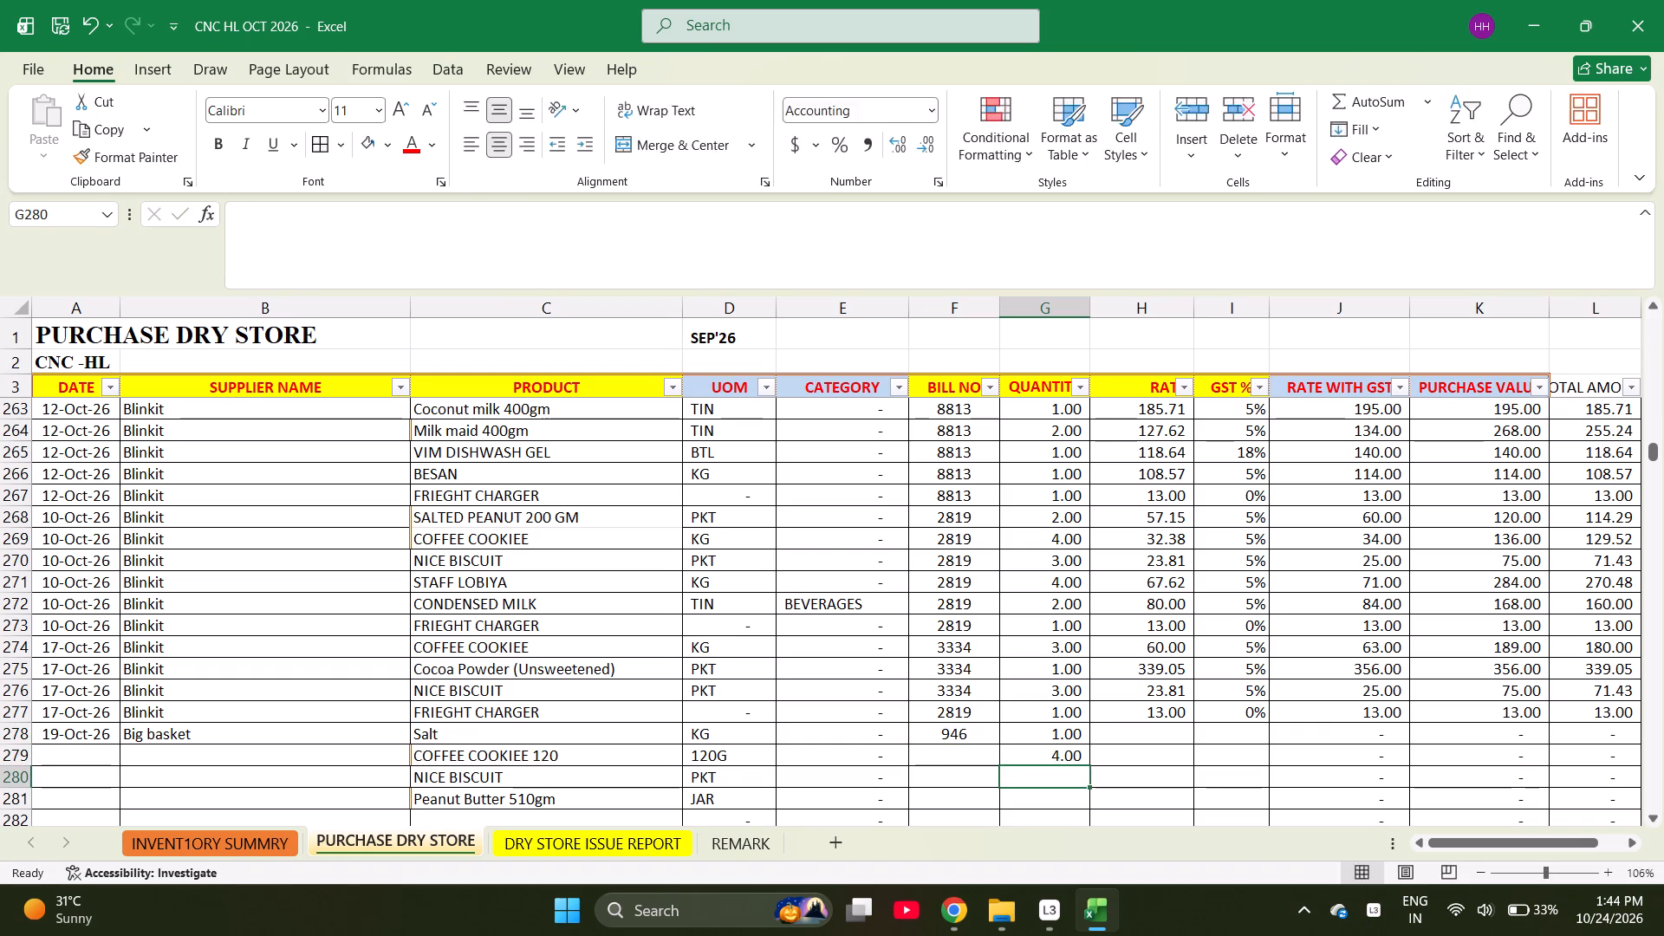
pyautogui.press('Return')
pyautogui.press('1')
pyautogui.press('Return')
# Fill bill number 946 down from row 278 to row 281.
pyautogui.press('Left')
pyautogui.press('Up')
pyautogui.press('Up')
pyautogui.press('Up')
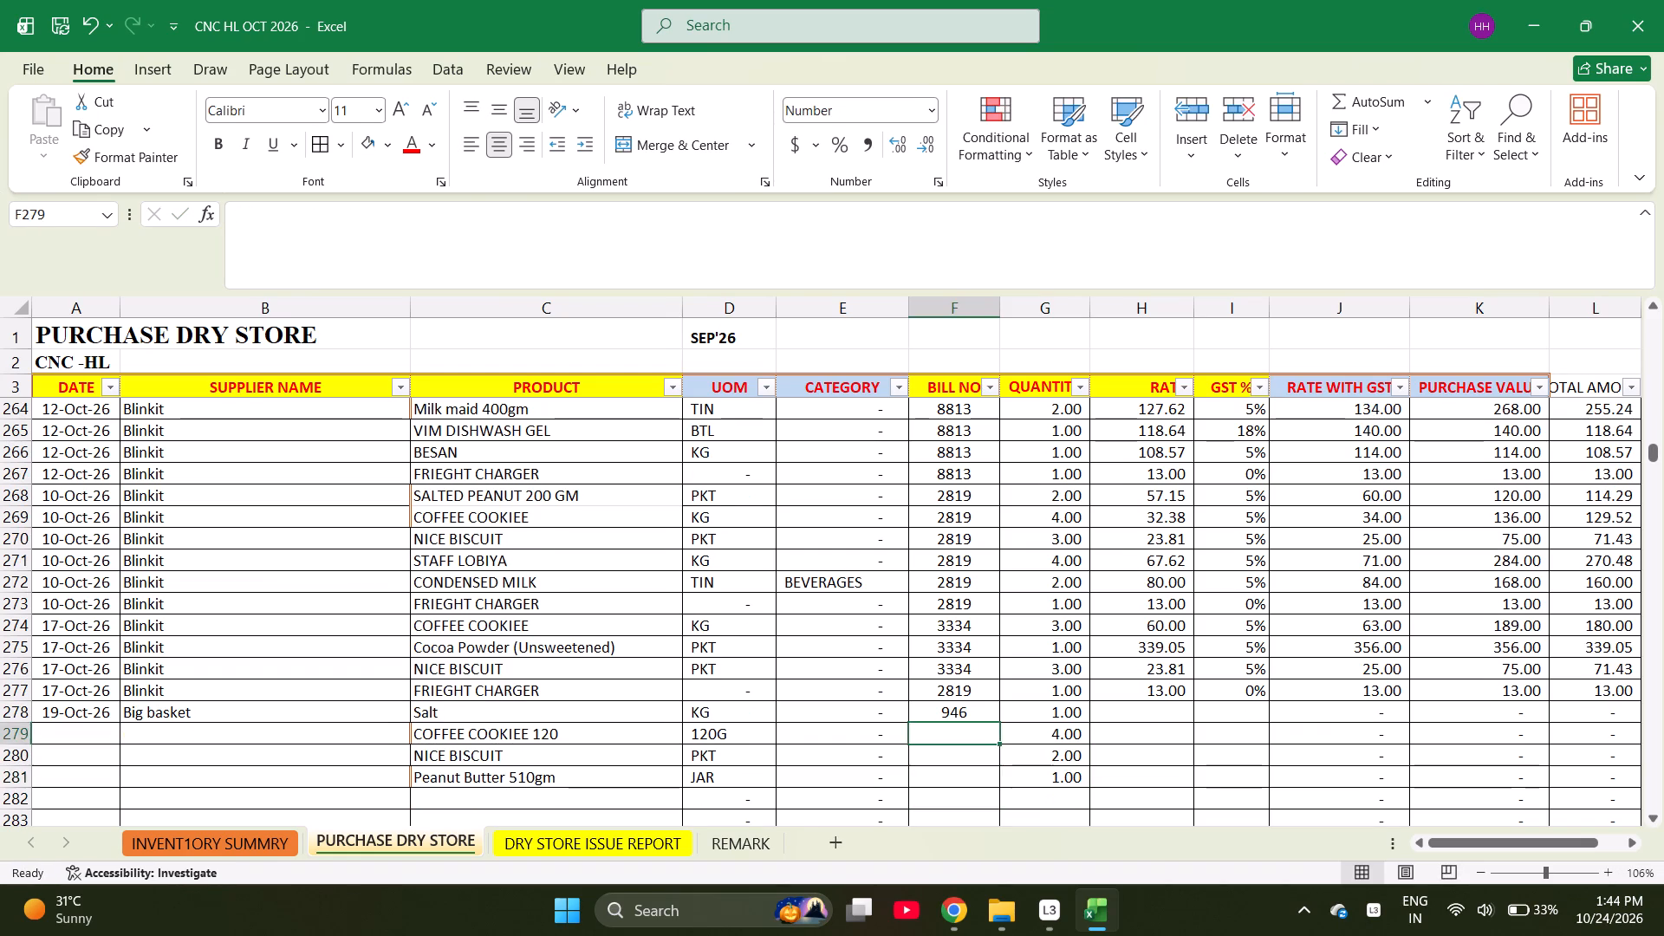
pyautogui.press('Up')
pyautogui.hotkey('shift', 'Down')
pyautogui.hotkey('shift', 'Down')
pyautogui.hotkey('shift', 'Down')
pyautogui.hotkey('ctrl', 'd')
# Enter the rates 30.38, 66.55, 23.64 and 261.53 for the products in rows 278 to 281.
pyautogui.hotkey('ctrl', 'Right')
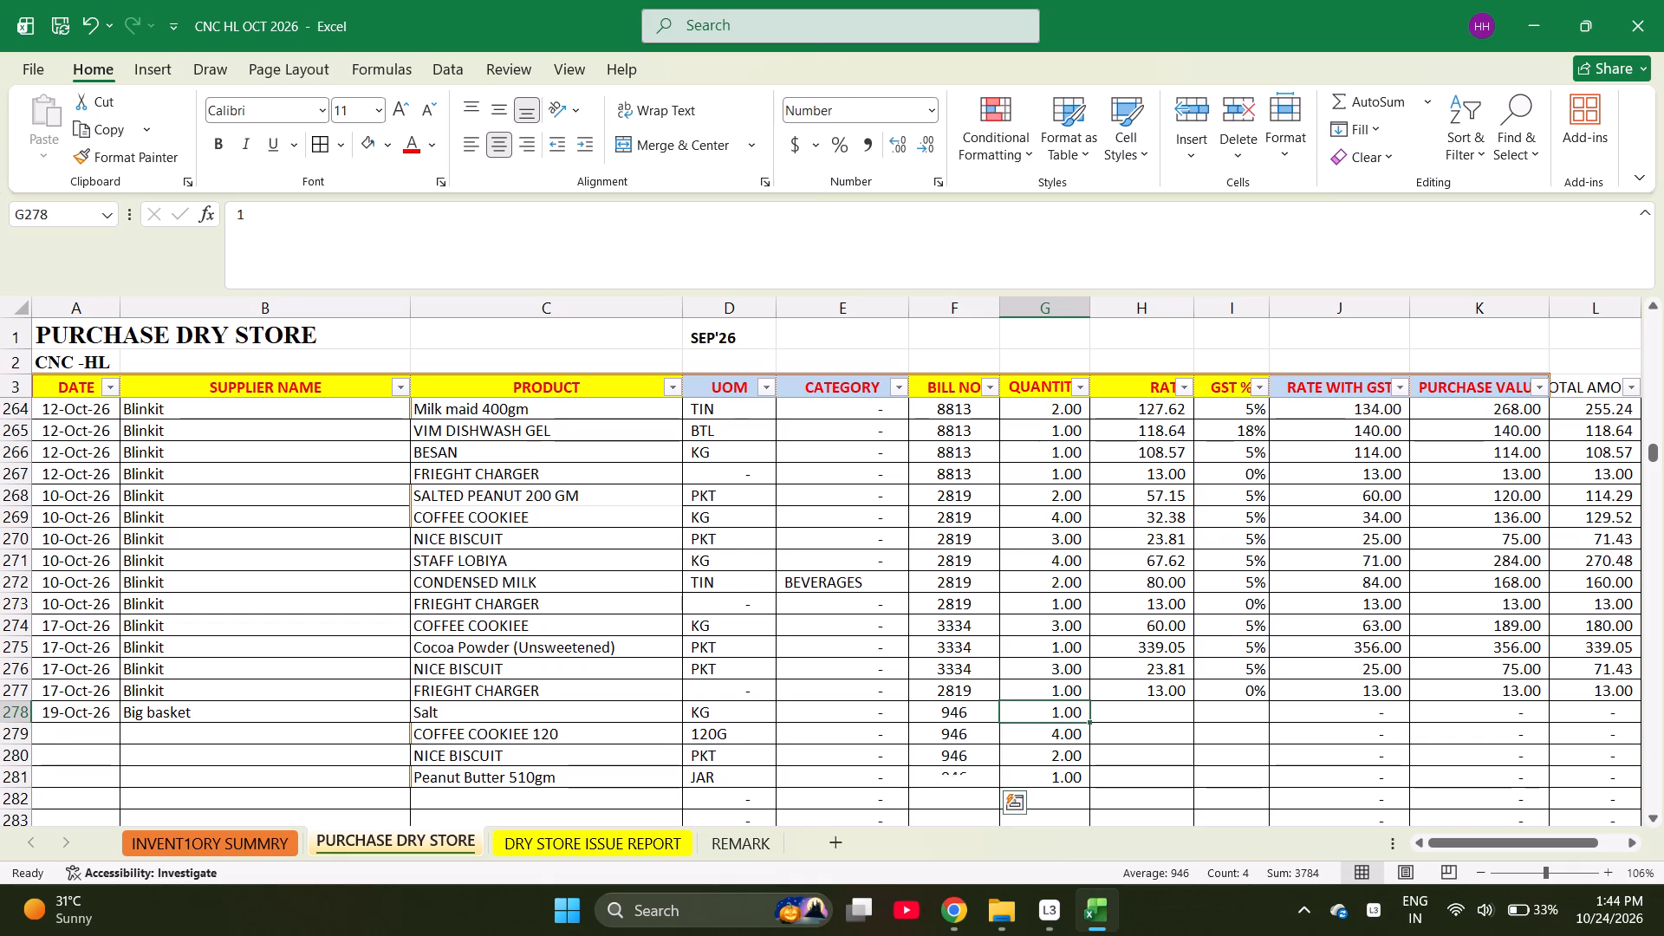
pyautogui.press('Right')
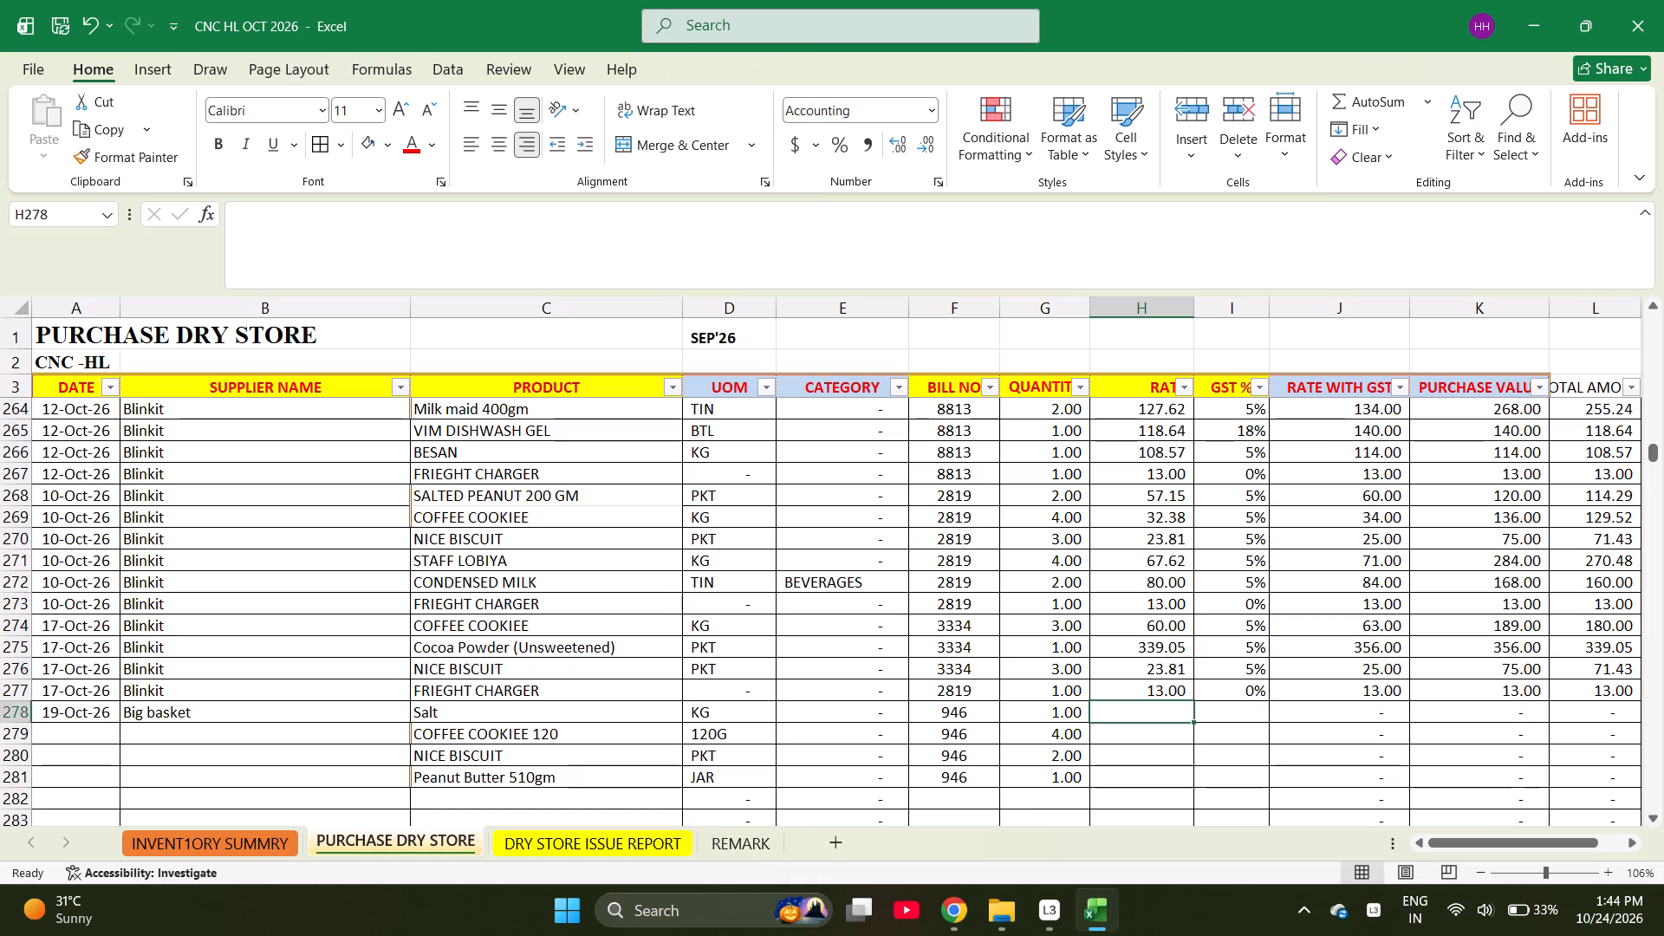
pyautogui.write('30.3')
pyautogui.press('8')
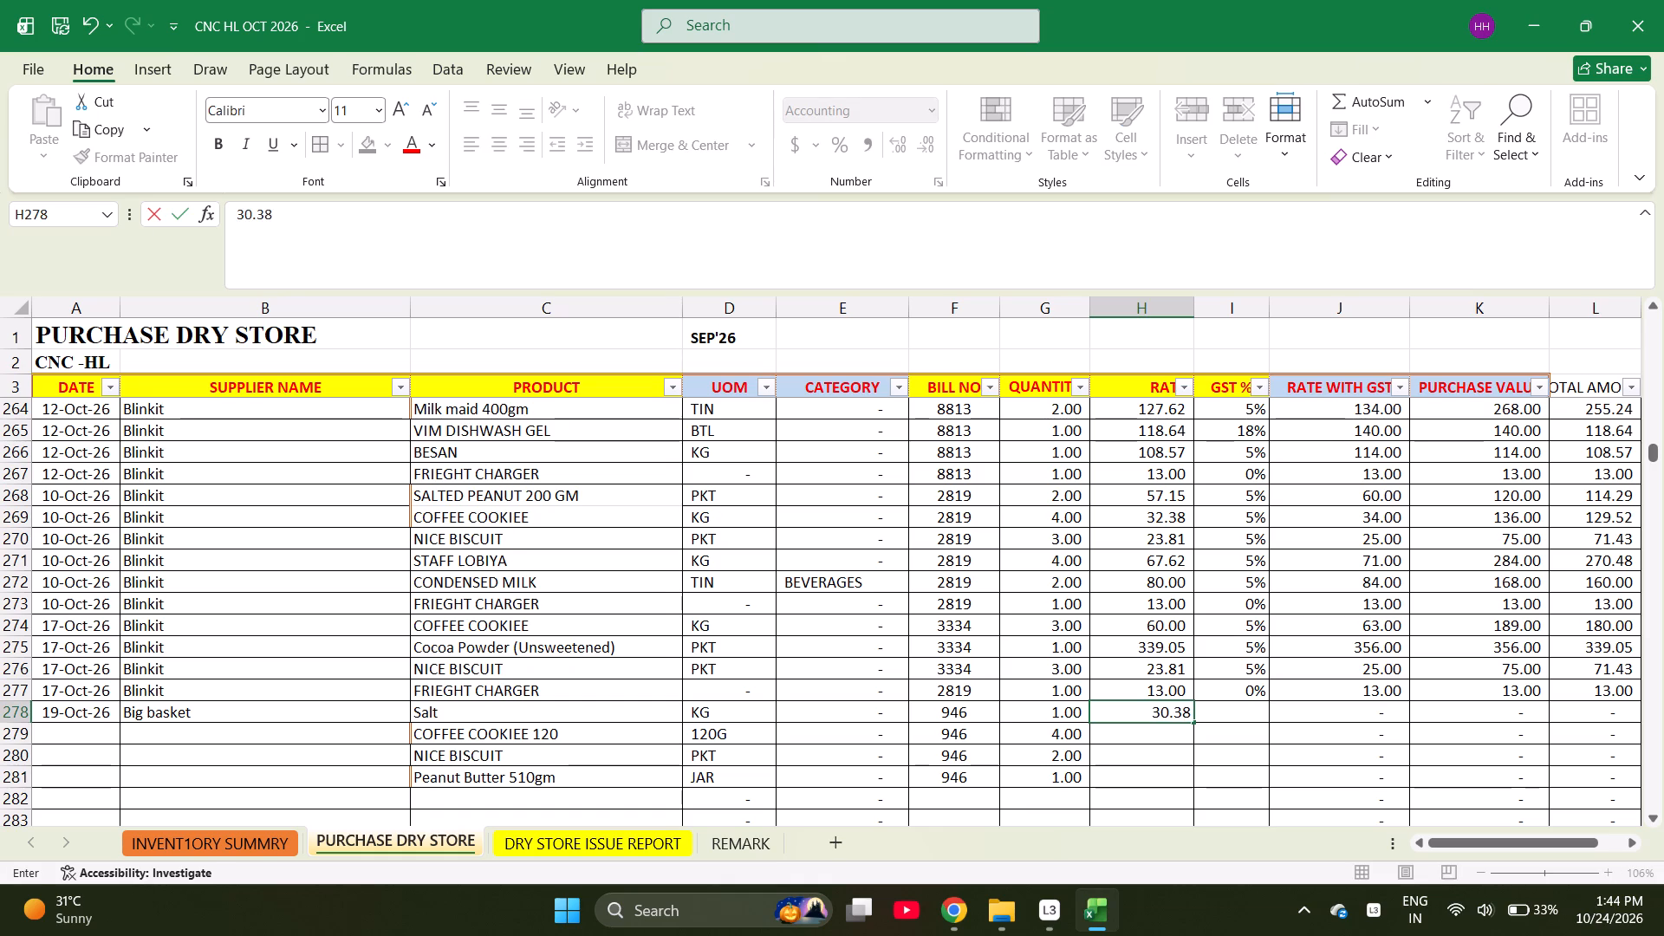
pyautogui.press('Return')
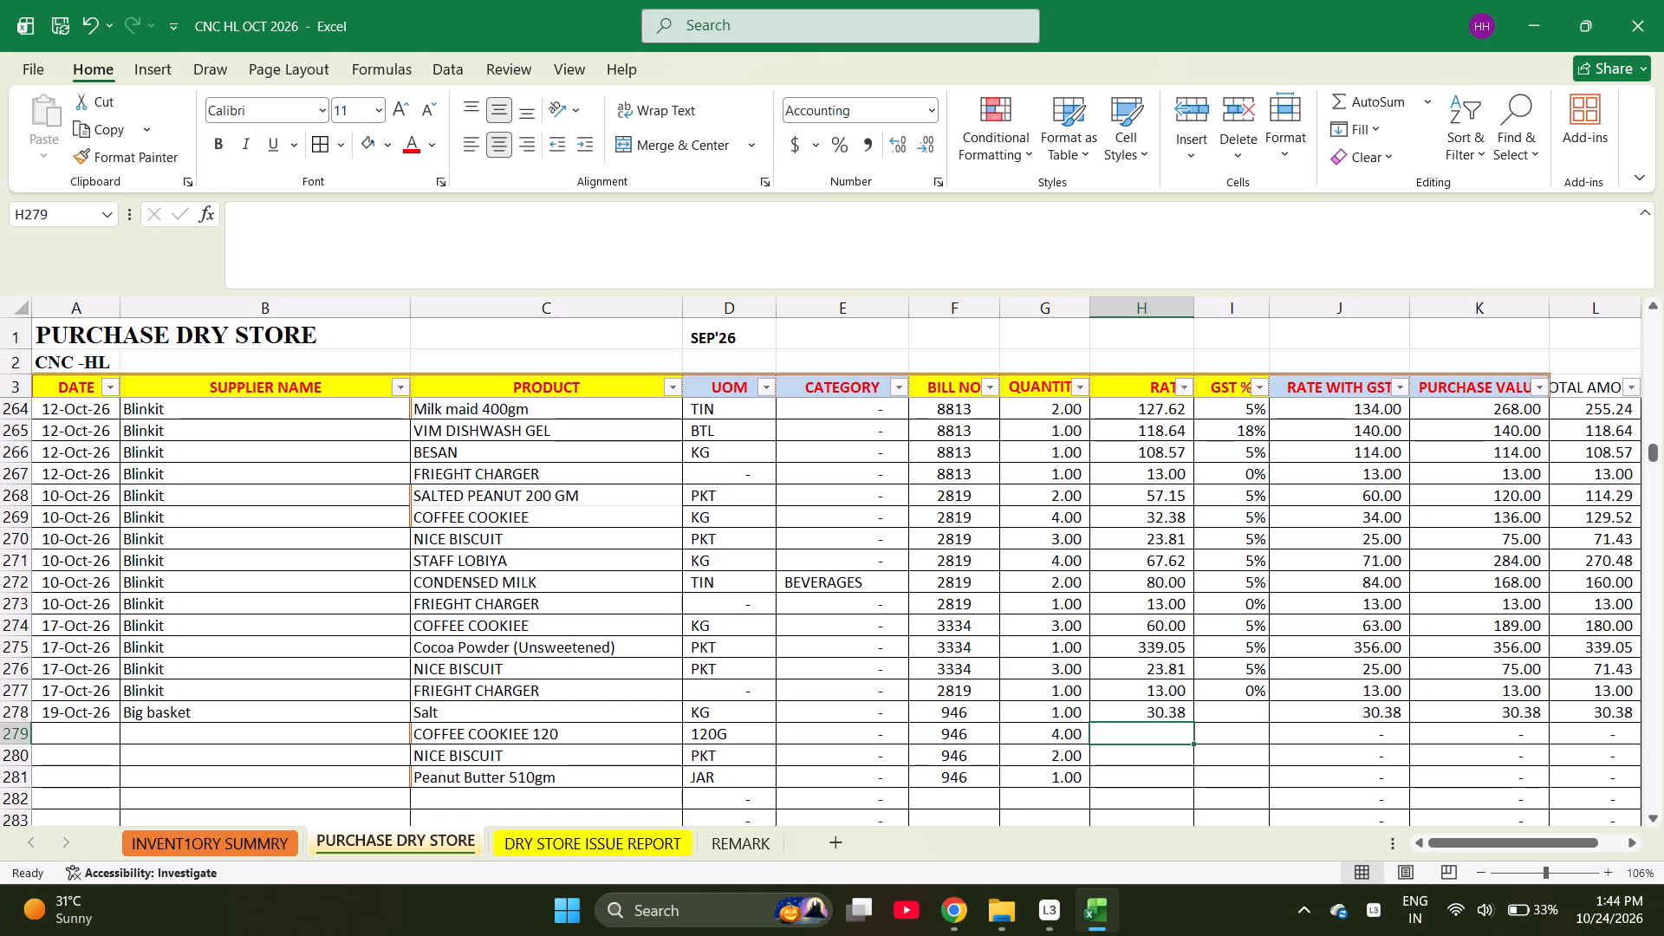
pyautogui.write('66.55')
pyautogui.press('Return')
pyautogui.write('23.64')
pyautogui.press('Return')
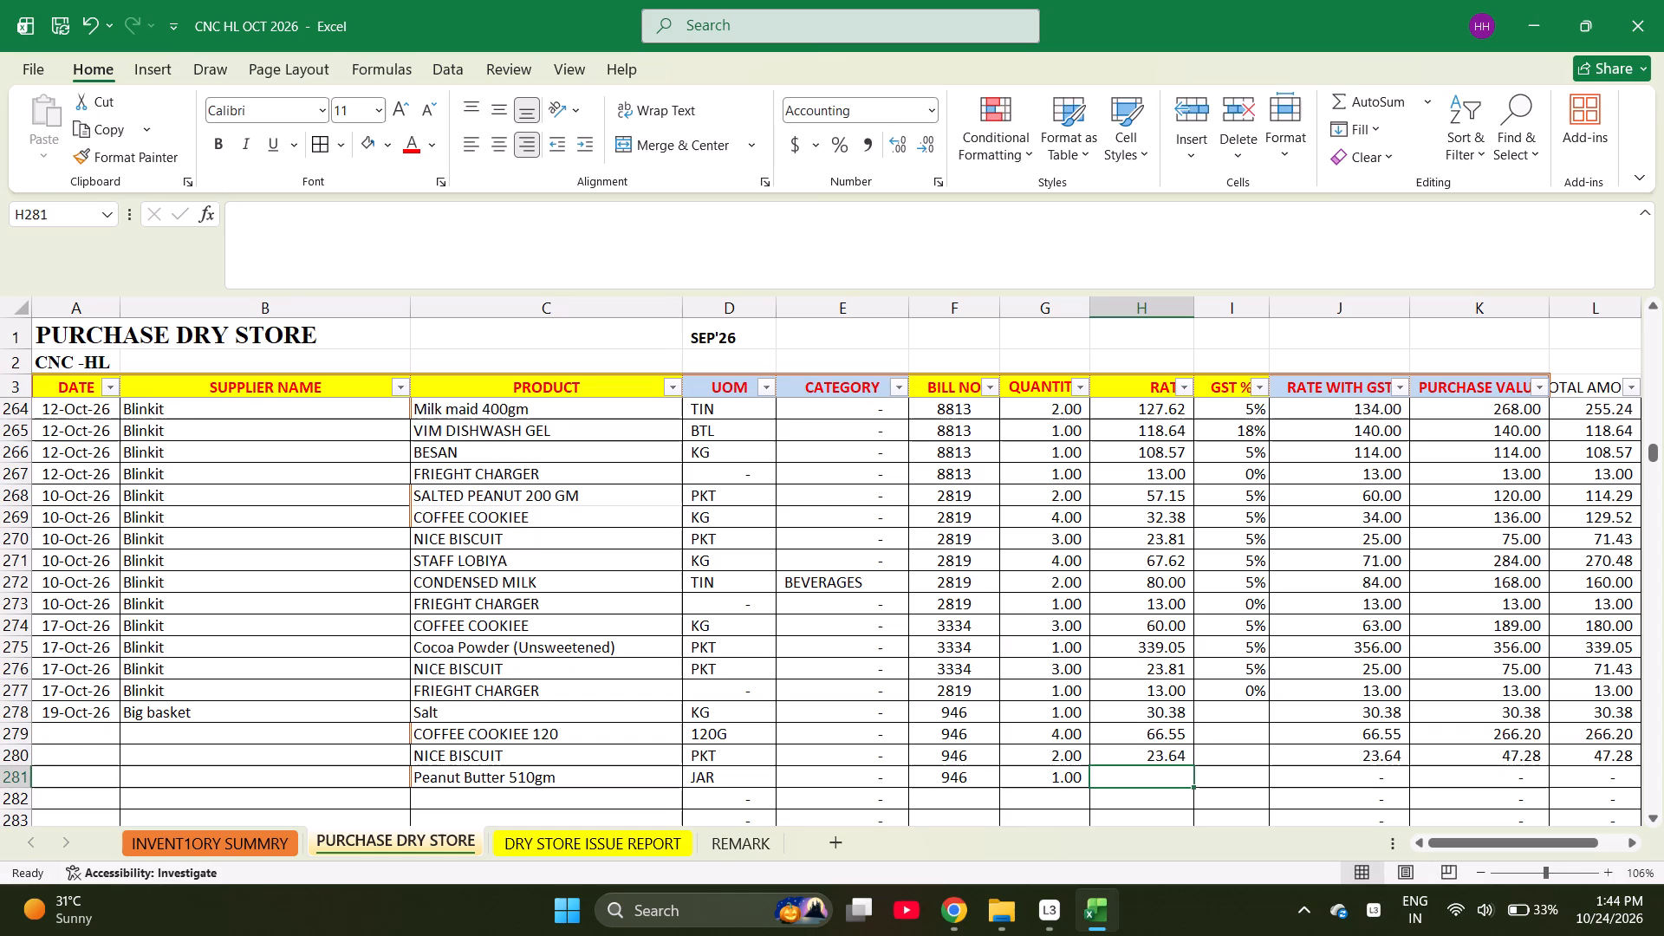
pyautogui.write('261.53')
pyautogui.press('Right')
# Set the GST to 0% for Salt in row 278 and to 5% for the products in rows 279 to 281.
pyautogui.press('Up')
pyautogui.press('Up')
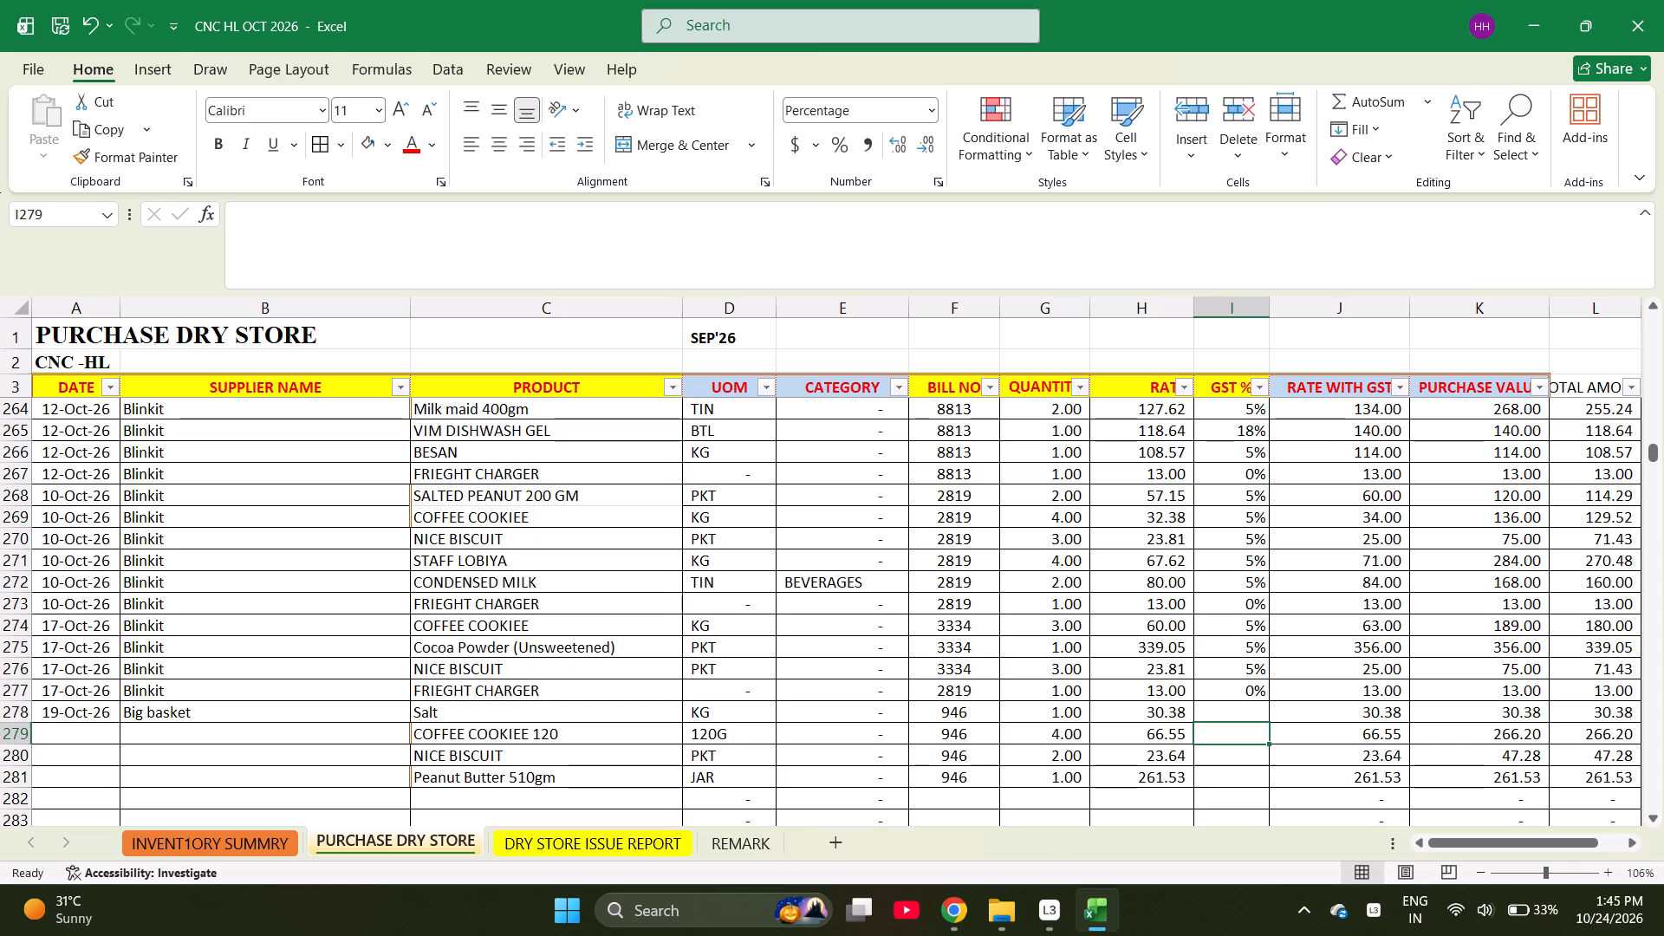
pyautogui.press('Up')
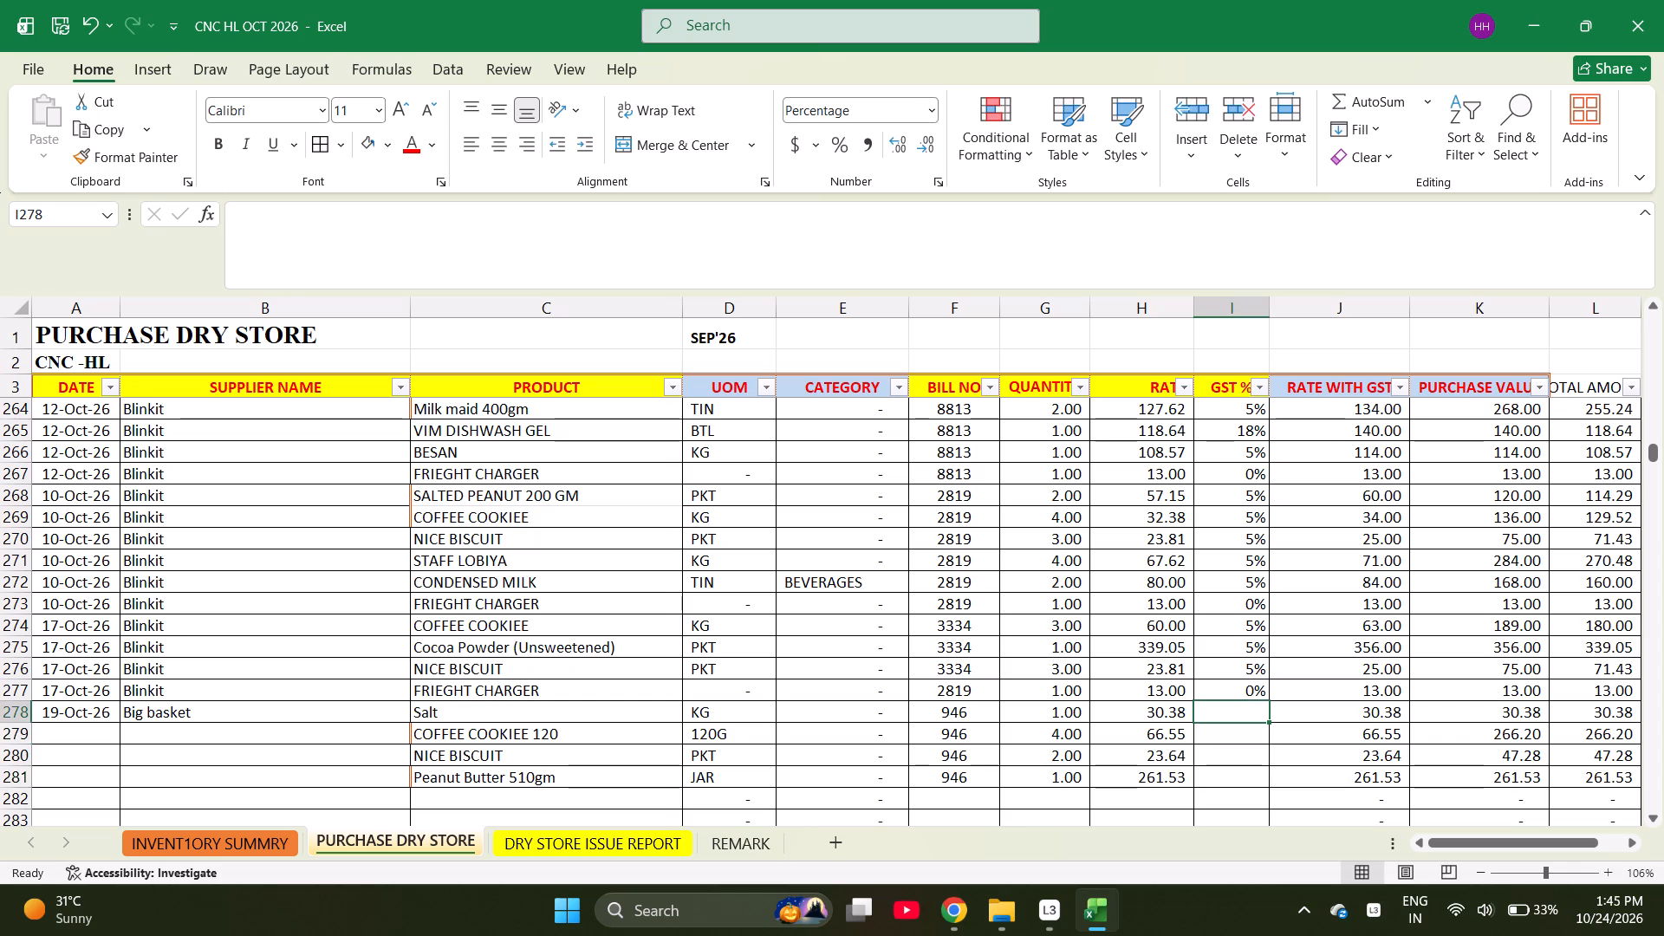
pyautogui.press('0')
pyautogui.press('Return')
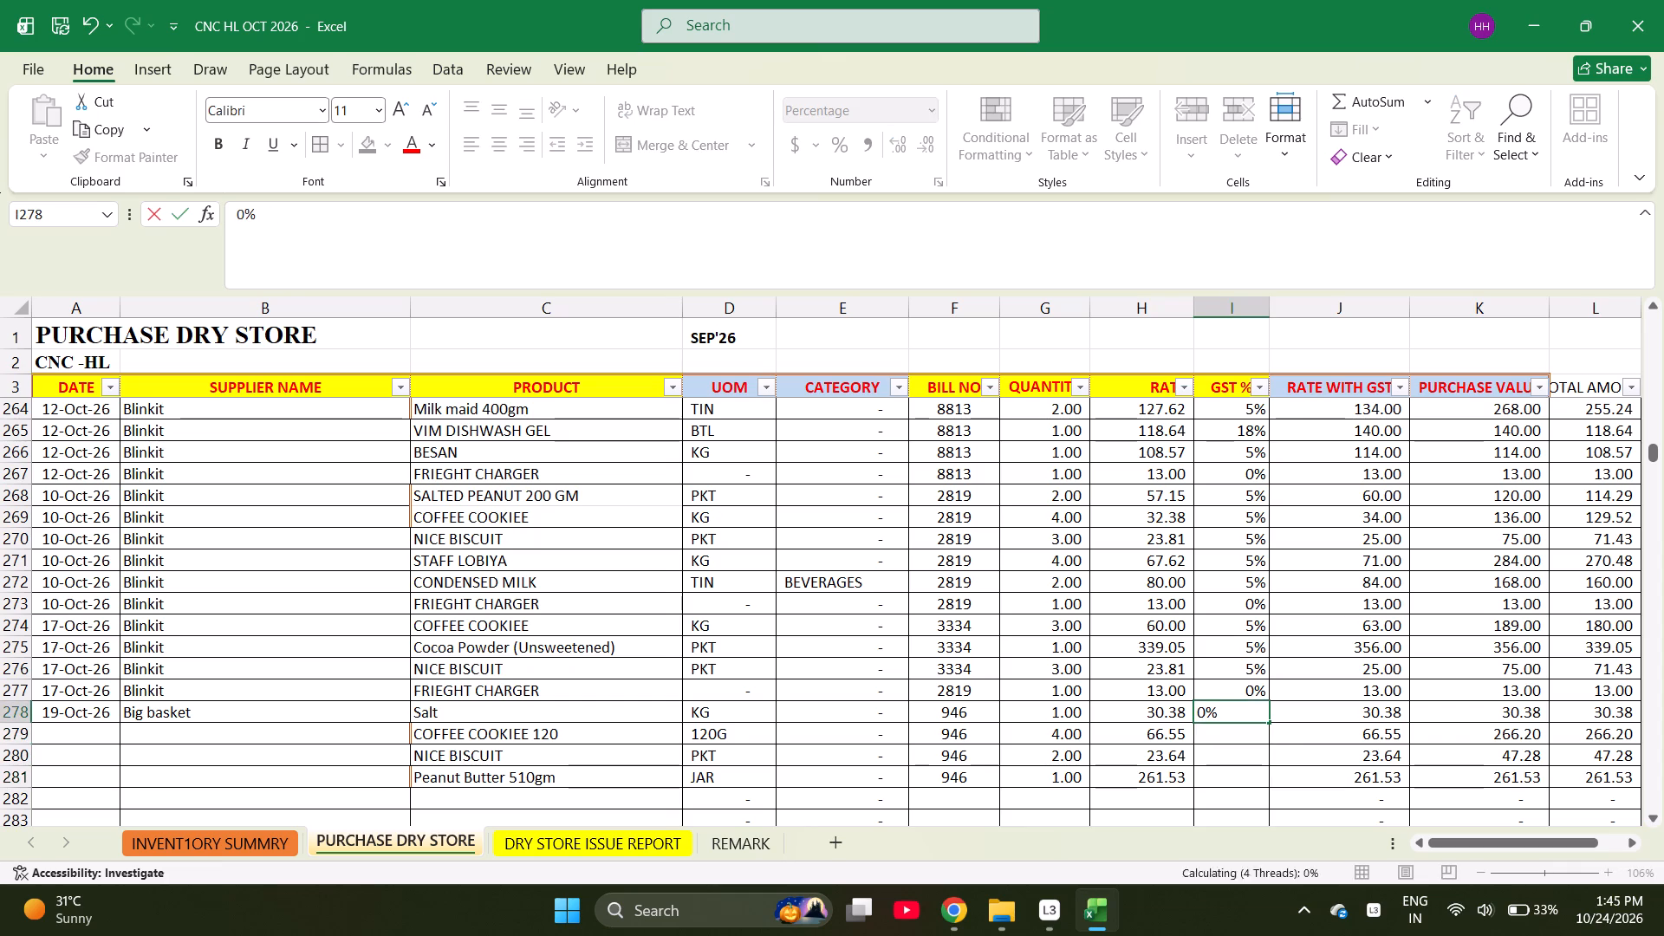
pyautogui.press('5')
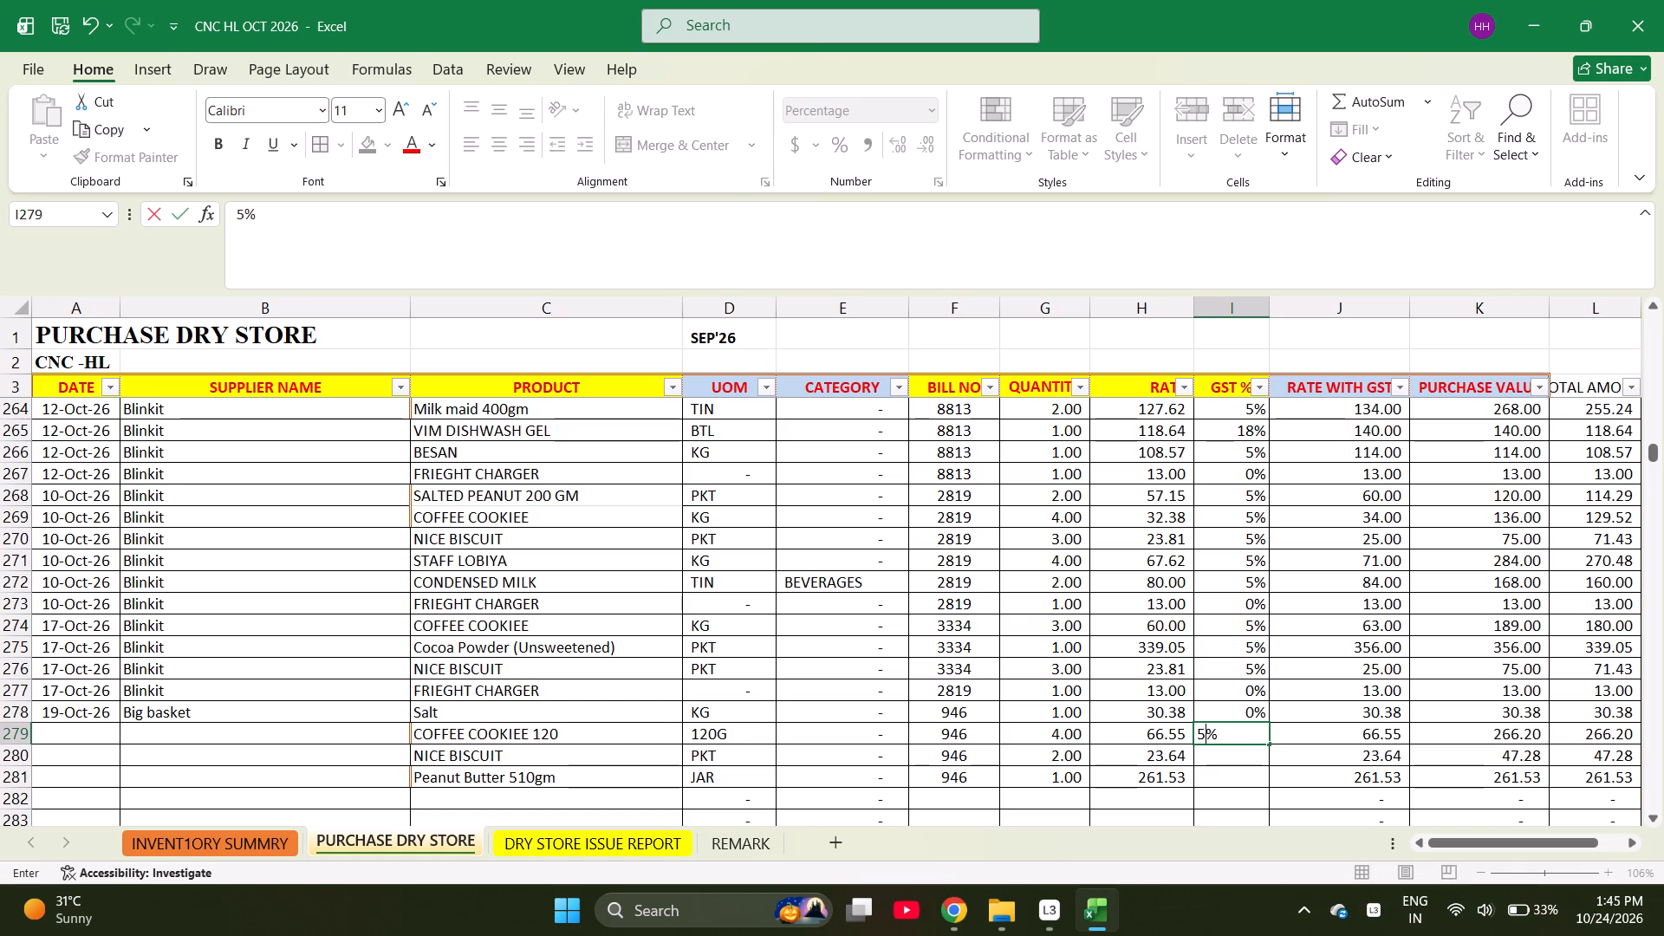
pyautogui.press('Return')
pyautogui.press('5')
pyautogui.press('Return')
pyautogui.press('5')
pyautogui.press('Return')
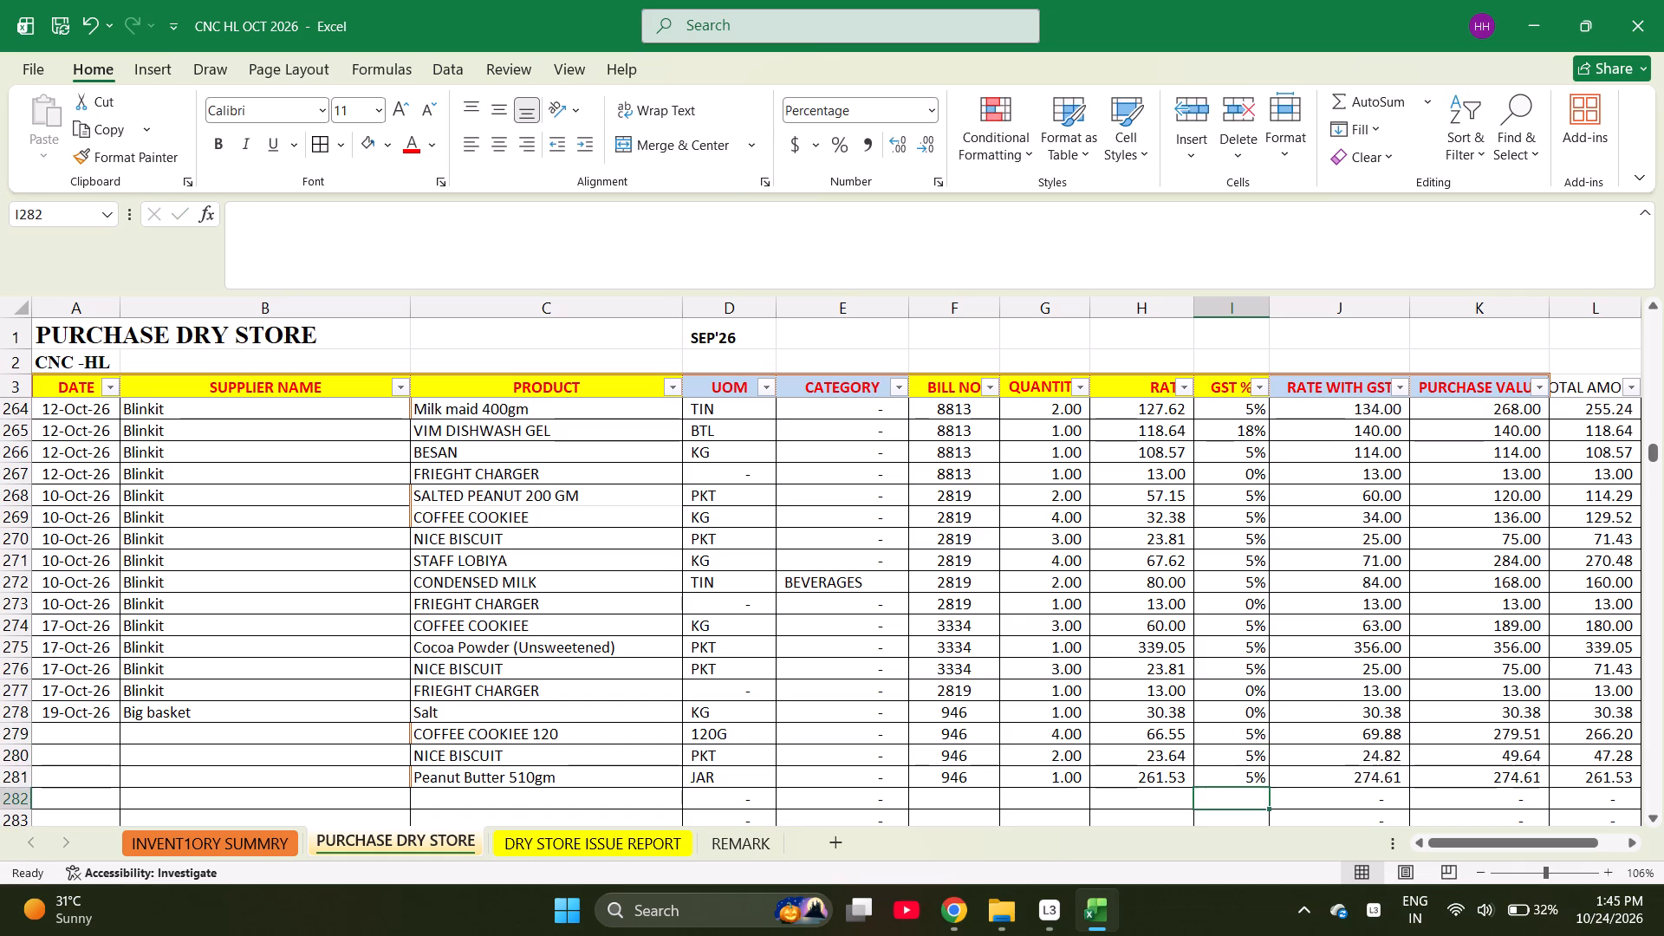
# Check the total of the purchase values for bill 946 in rows 278 to 281.
pyautogui.press('Right')
pyautogui.press('Right')
pyautogui.press('Right')
pyautogui.press('Up')
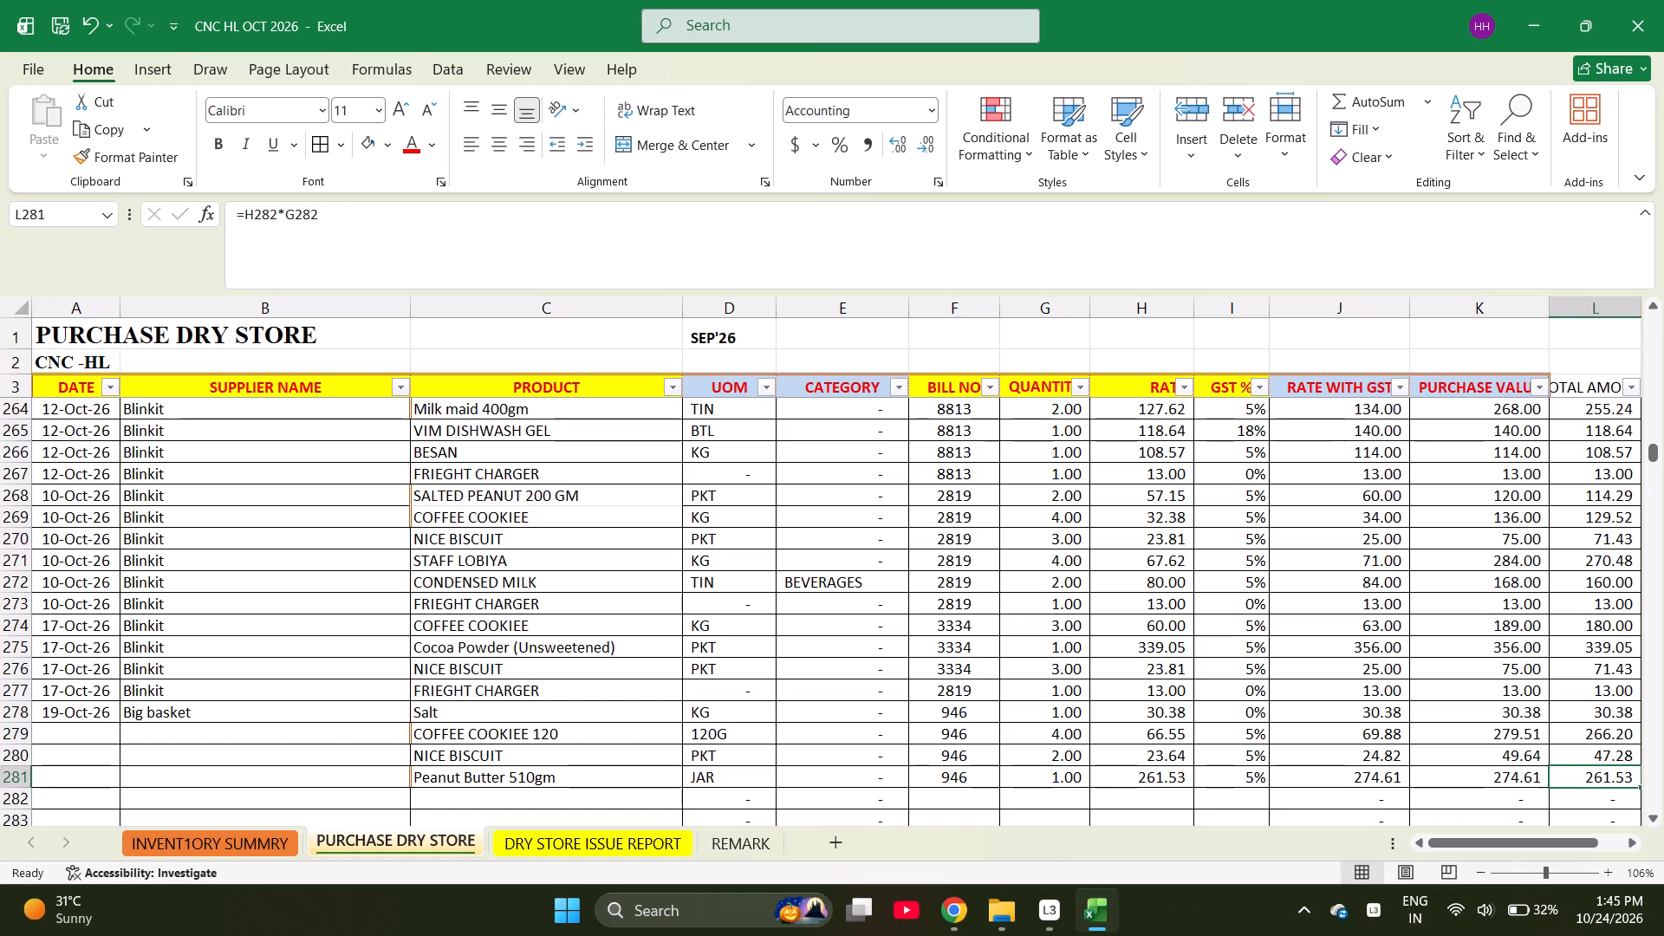
pyautogui.press('Left')
pyautogui.hotkey('shift', 'Up')
pyautogui.hotkey('shift', 'Up')
pyautogui.hotkey('shift', 'Up')
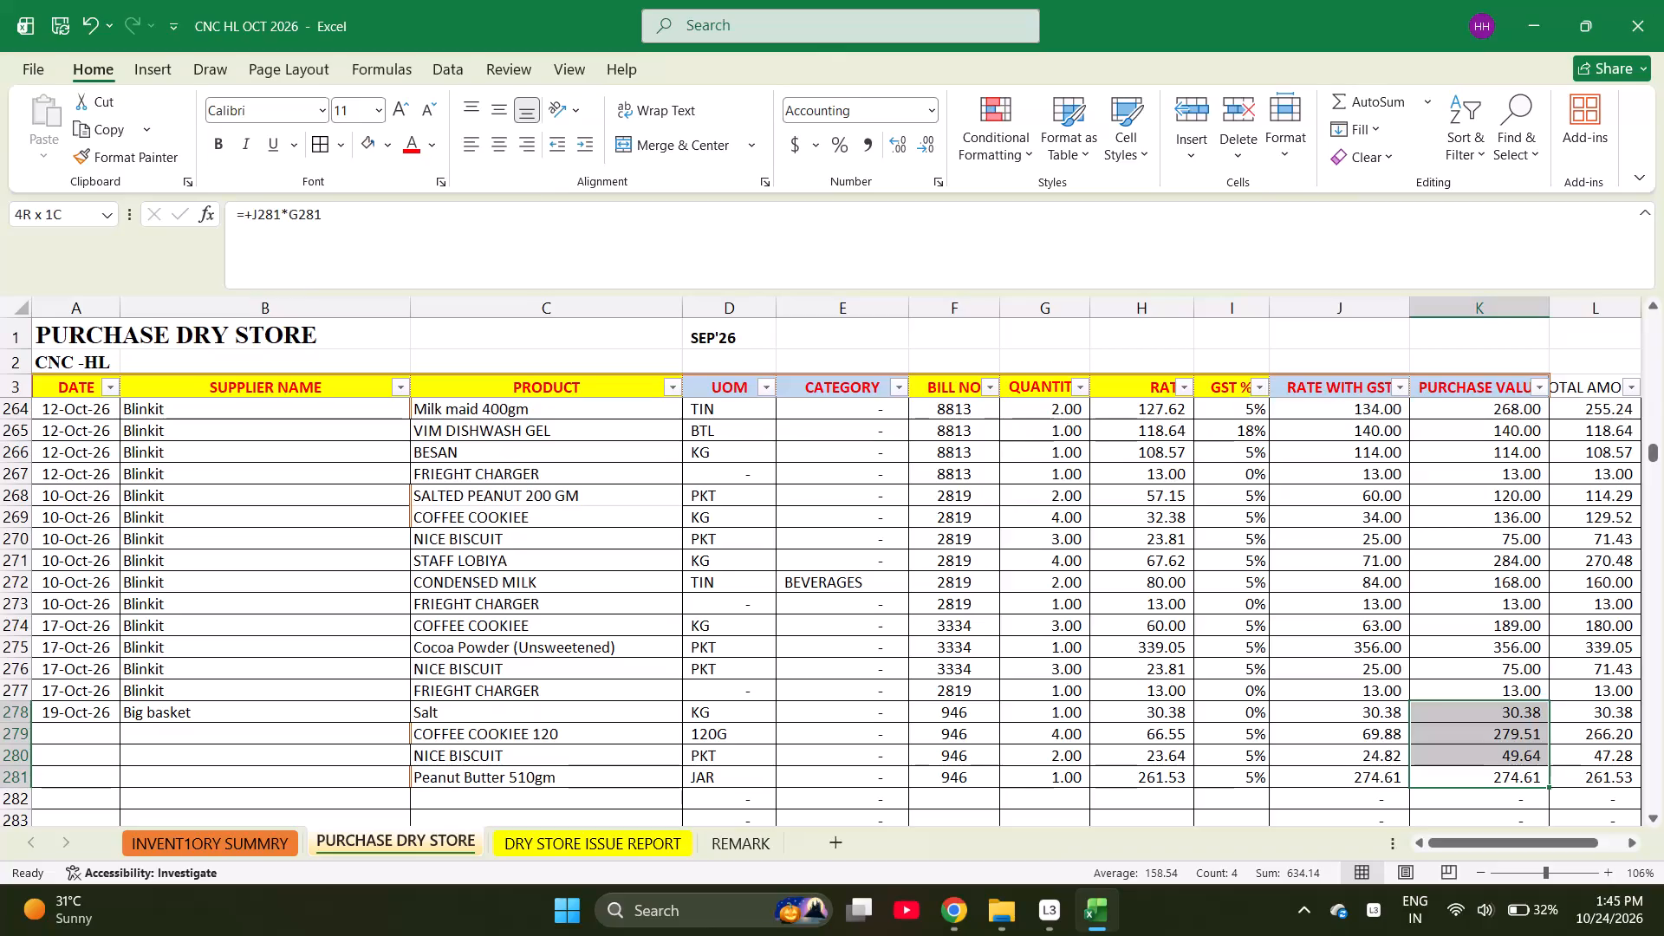
# Fill the date 19-Oct-26 and the supplier Big basket down from row 278 to row 281.
pyautogui.hotkey('ctrl', 'Left')
pyautogui.hotkey('ctrl', 'Left')
pyautogui.hotkey('ctrl', 'Left')
pyautogui.hotkey('ctrl', 'Left')
pyautogui.hotkey('ctrl', 'Left')
pyautogui.hotkey('ctrl', 'Left')
pyautogui.hotkey('ctrl', 'Left')
pyautogui.hotkey('ctrl', 'Up')
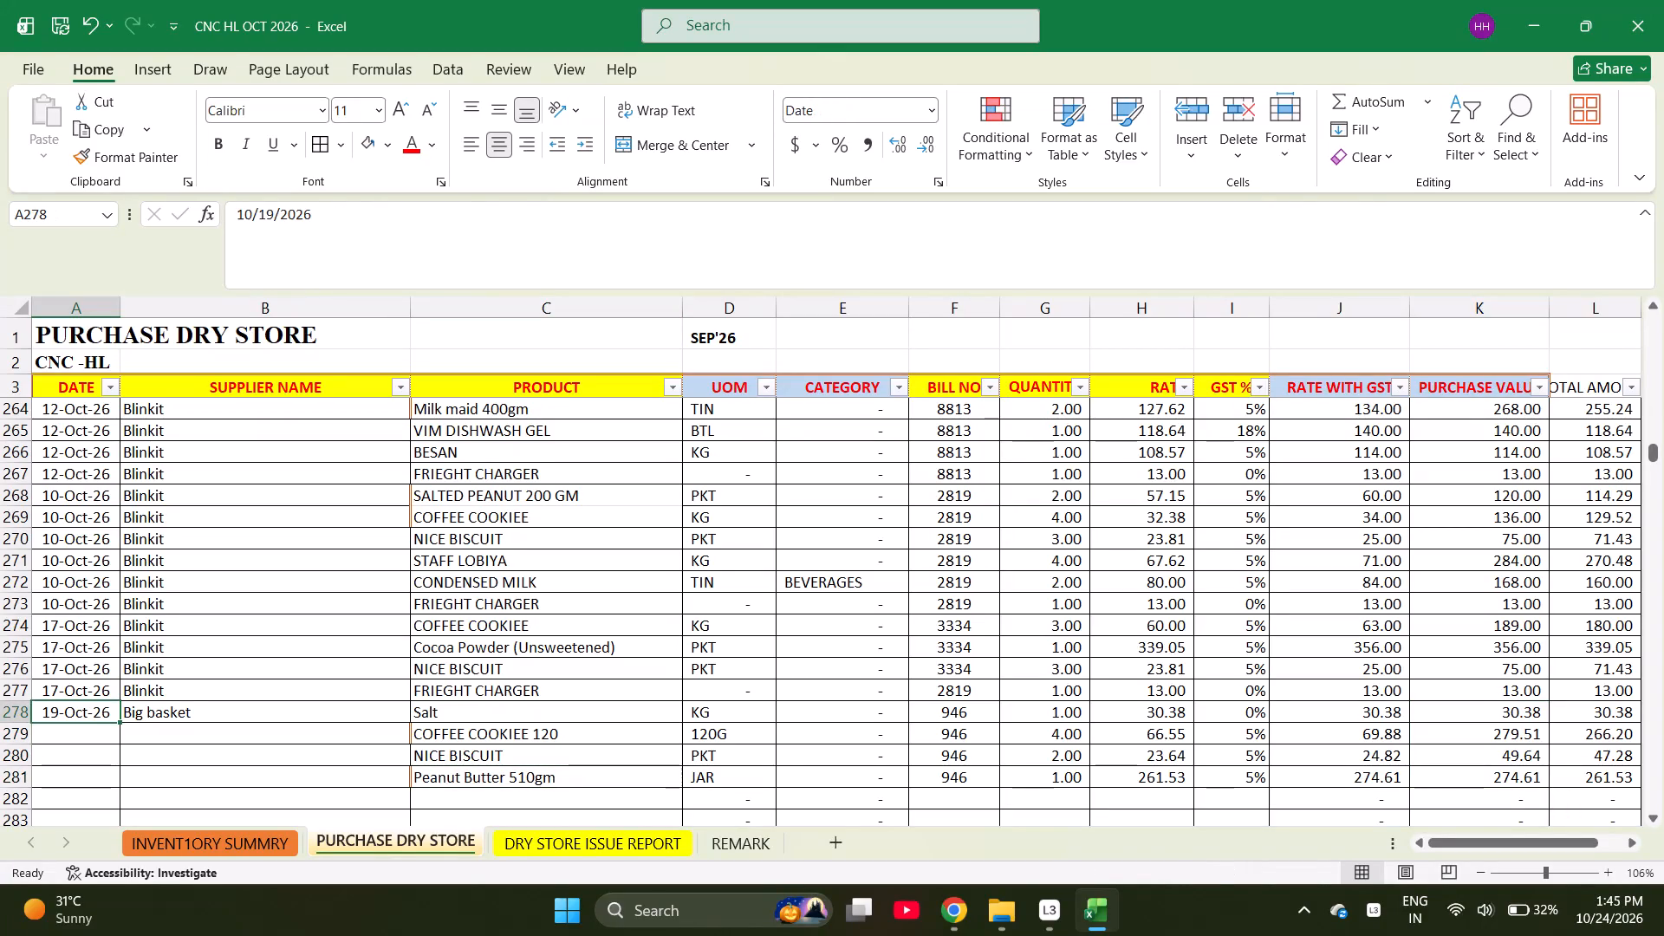
pyautogui.hotkey('shift', 'Right')
pyautogui.hotkey('shift', 'Down')
pyautogui.hotkey('shift', 'Down')
pyautogui.hotkey('shift', 'Down')
pyautogui.hotkey('ctrl', 'd')
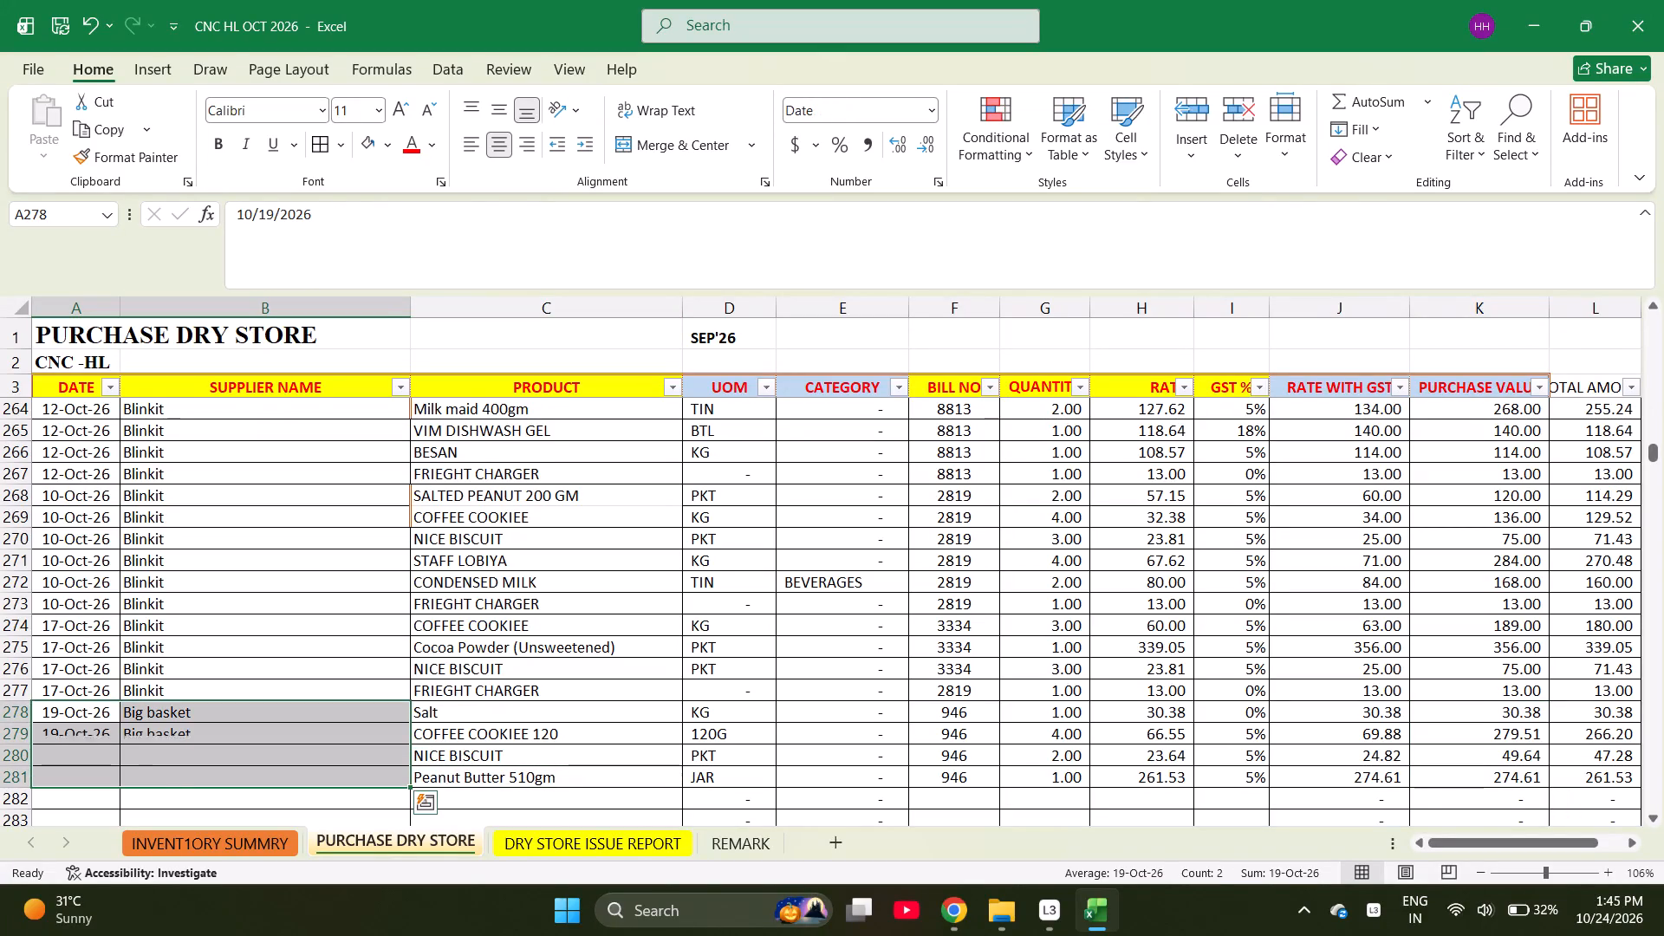
pyautogui.press('Down')
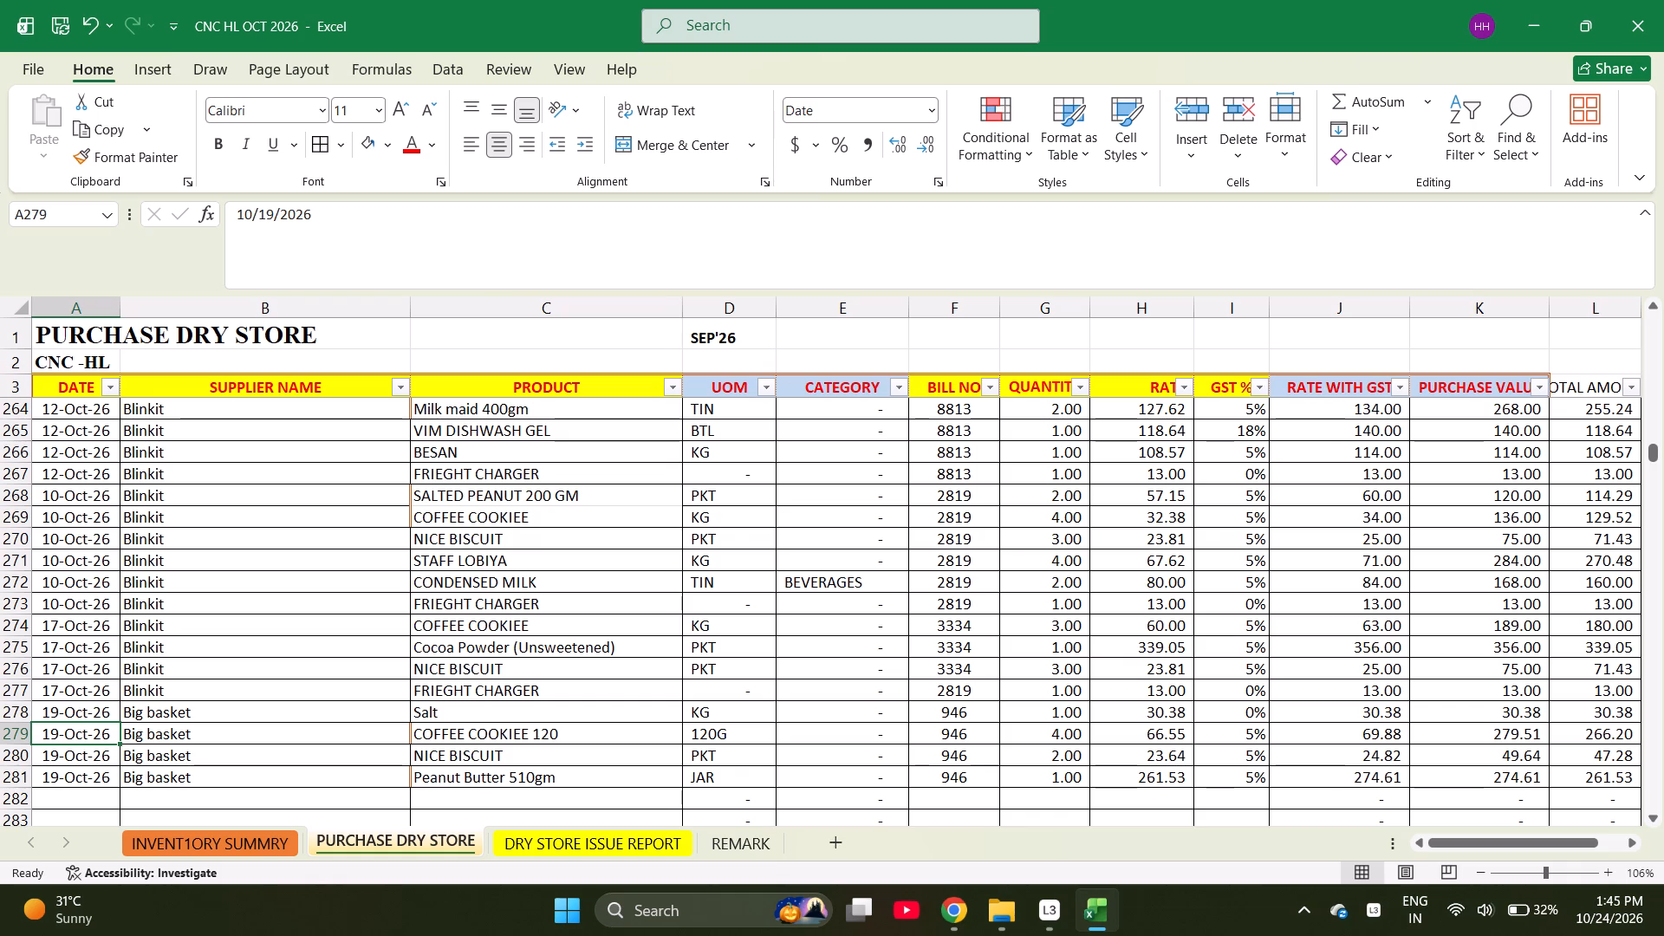
# Start a new purchase entry in row 282 with date 19-Oct-26, supplier Big basket and product Peanut Butter 510gm.
pyautogui.press('Down')
pyautogui.press('Down')
pyautogui.press('Down')
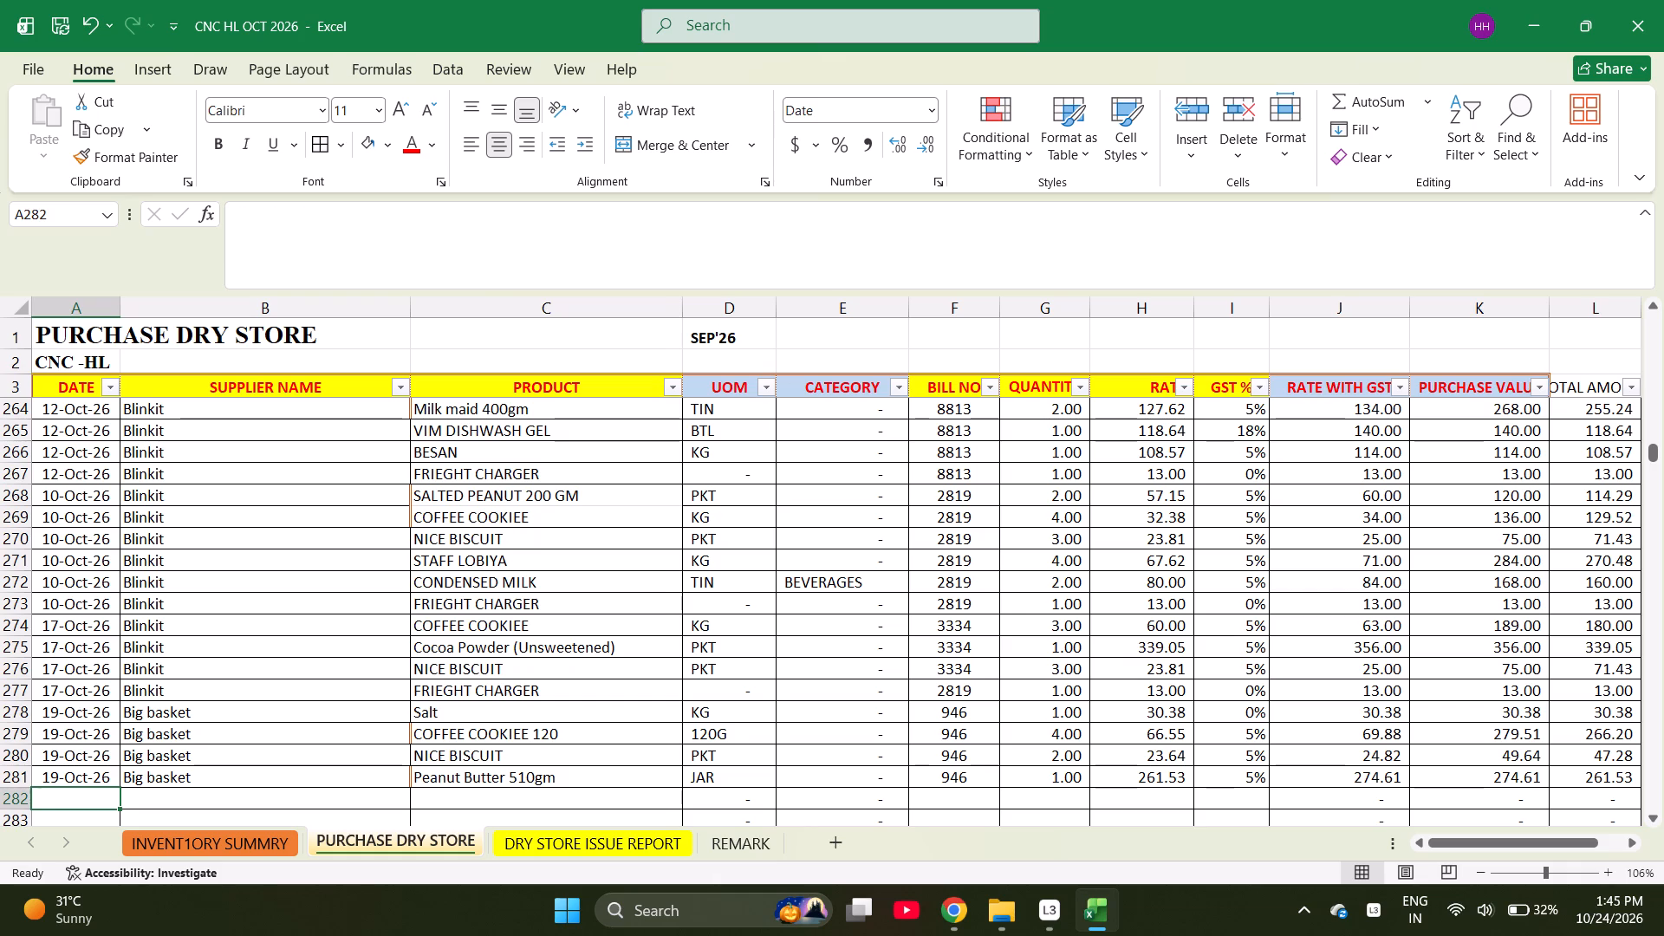
pyautogui.write('10-')
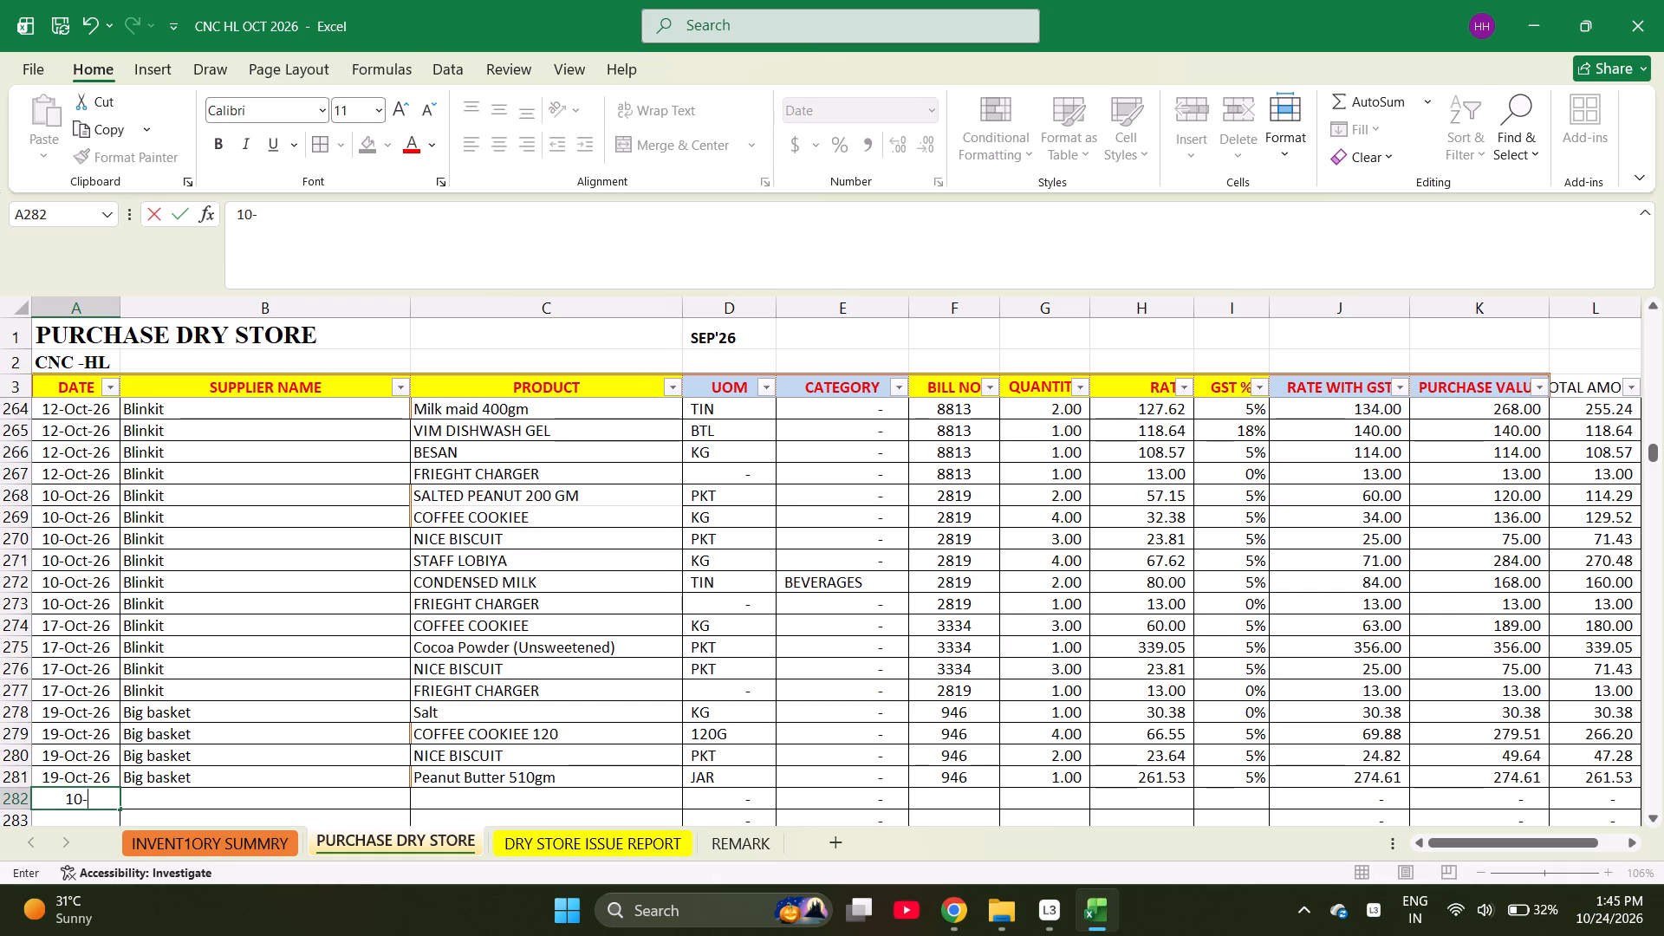
pyautogui.write('19-2026')
pyautogui.press('Right')
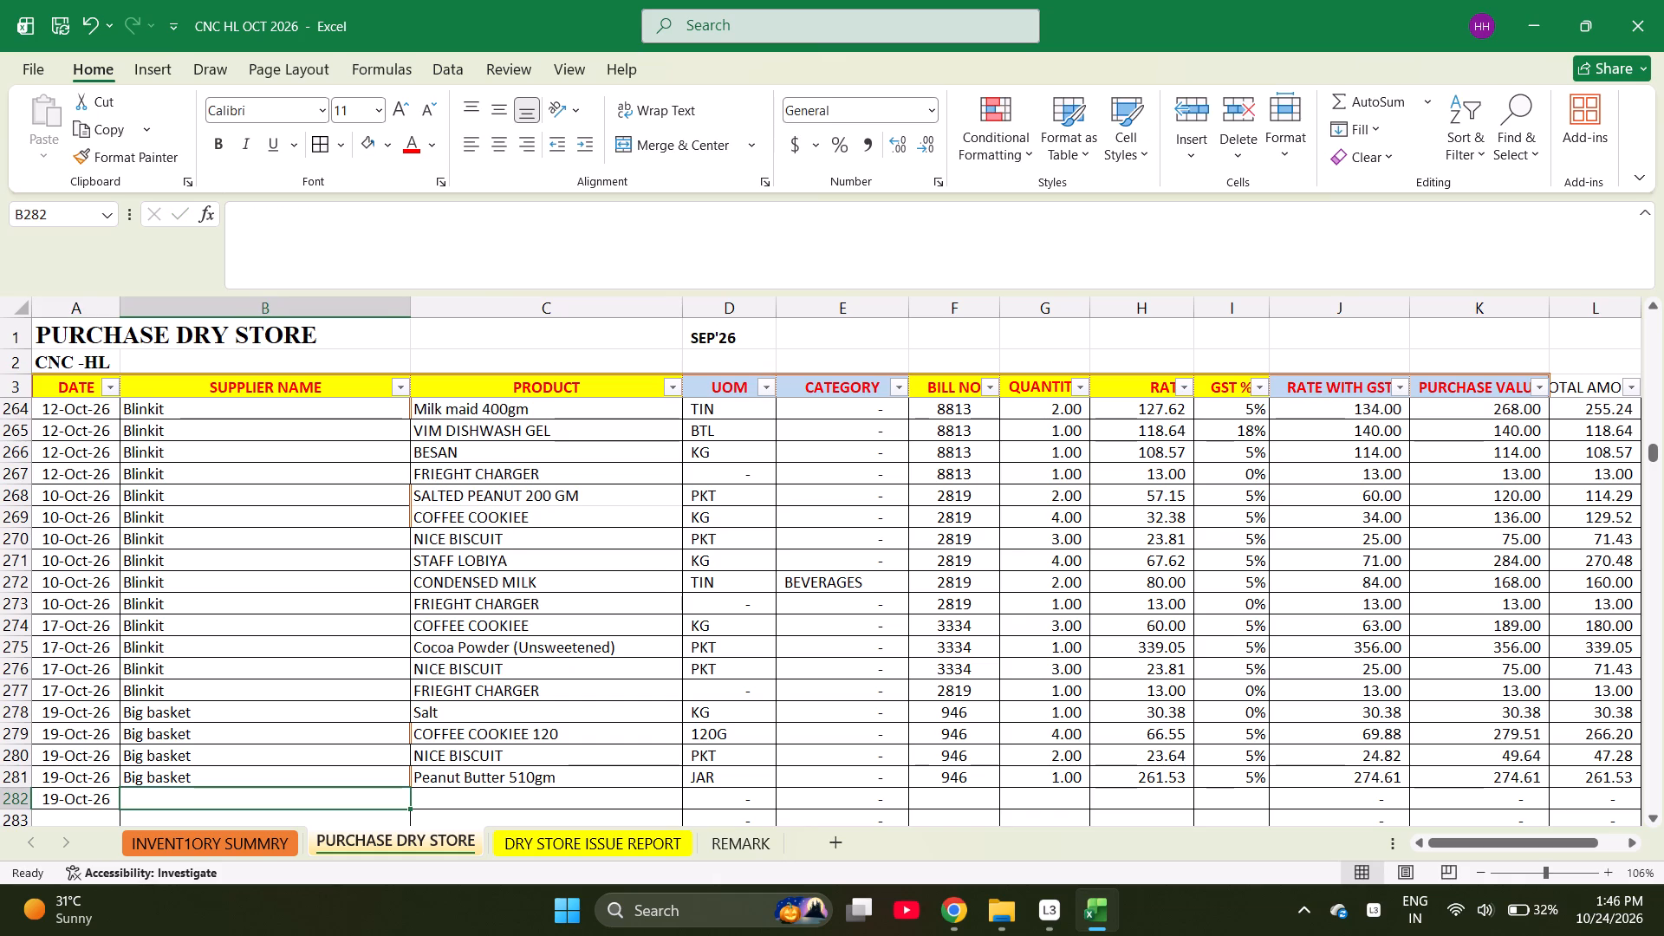
pyautogui.hotkey('ctrl', 'd')
pyautogui.press('Right')
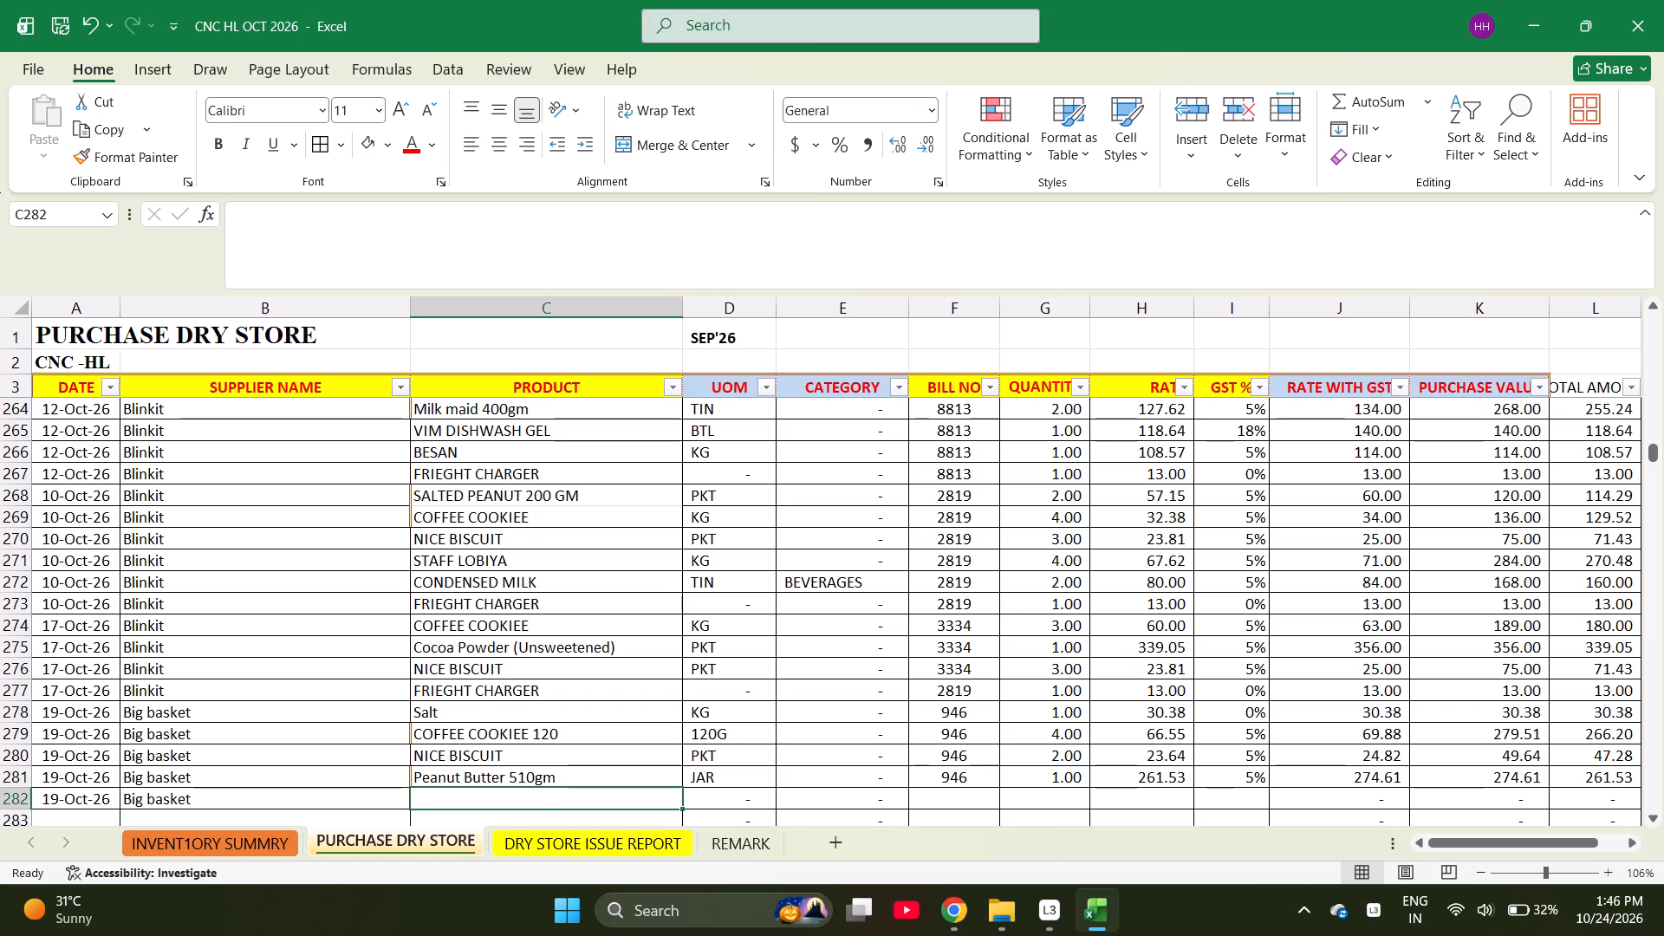
pyautogui.hotkey('ctrl', 'd')
# Enter bill number 8441, quantity 1, rate 319 and GST 5% for Peanut Butter 510gm in row 282.
pyautogui.press('Right')
pyautogui.press('Right')
pyautogui.press('Right')
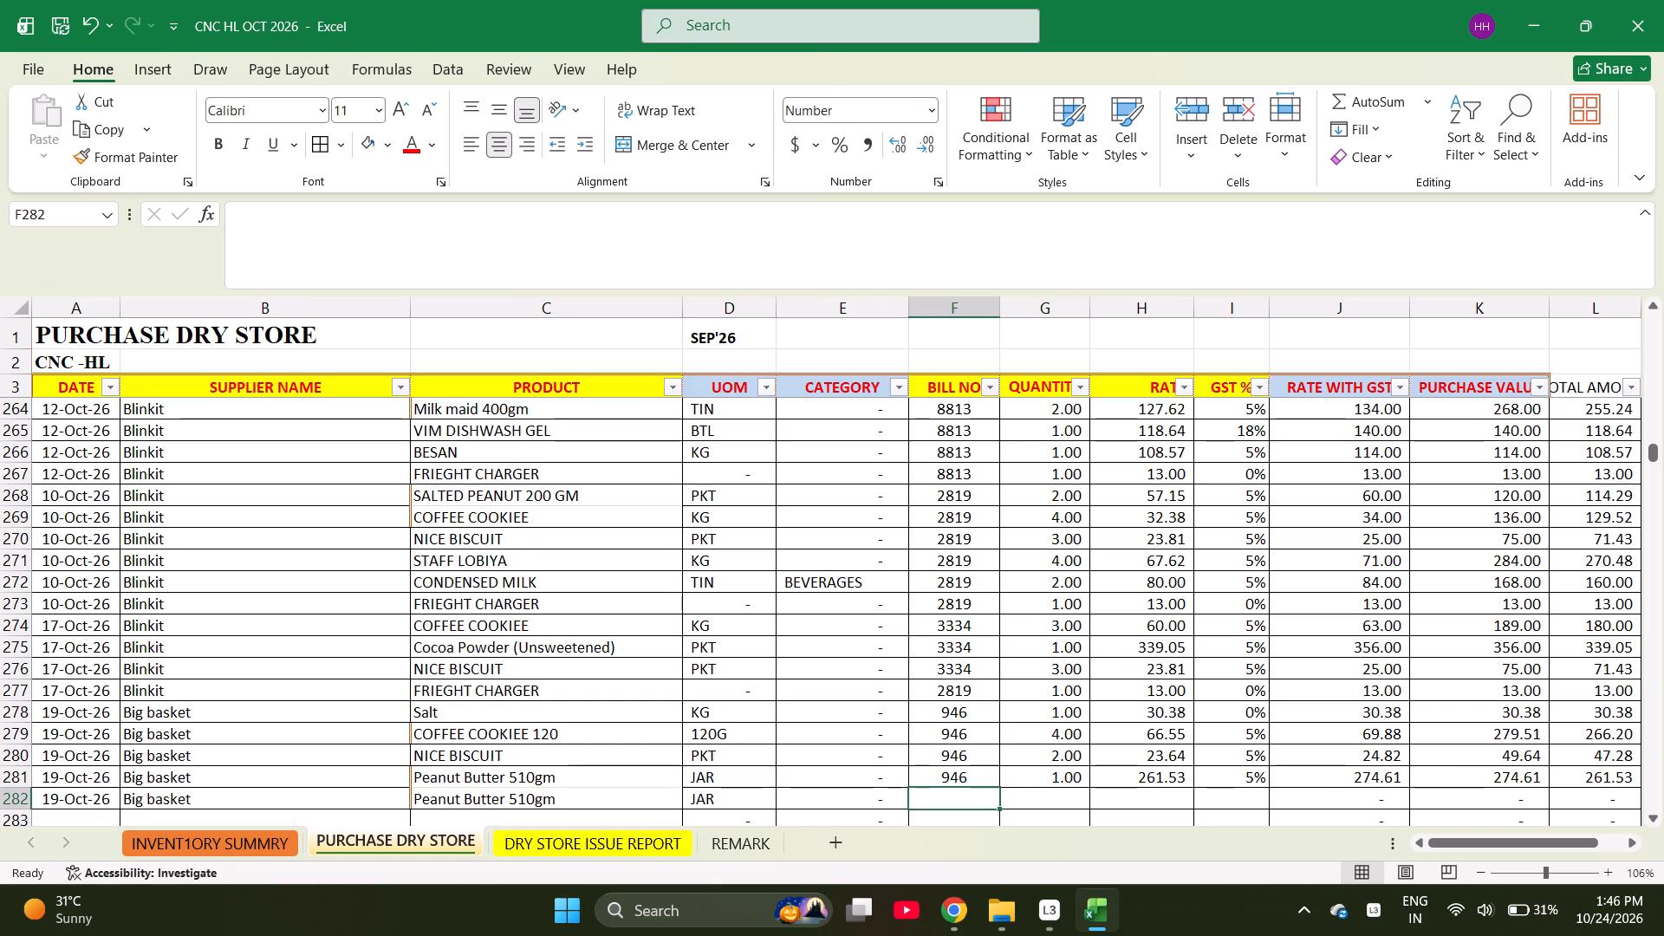
pyautogui.write('8441')
pyautogui.press('Right')
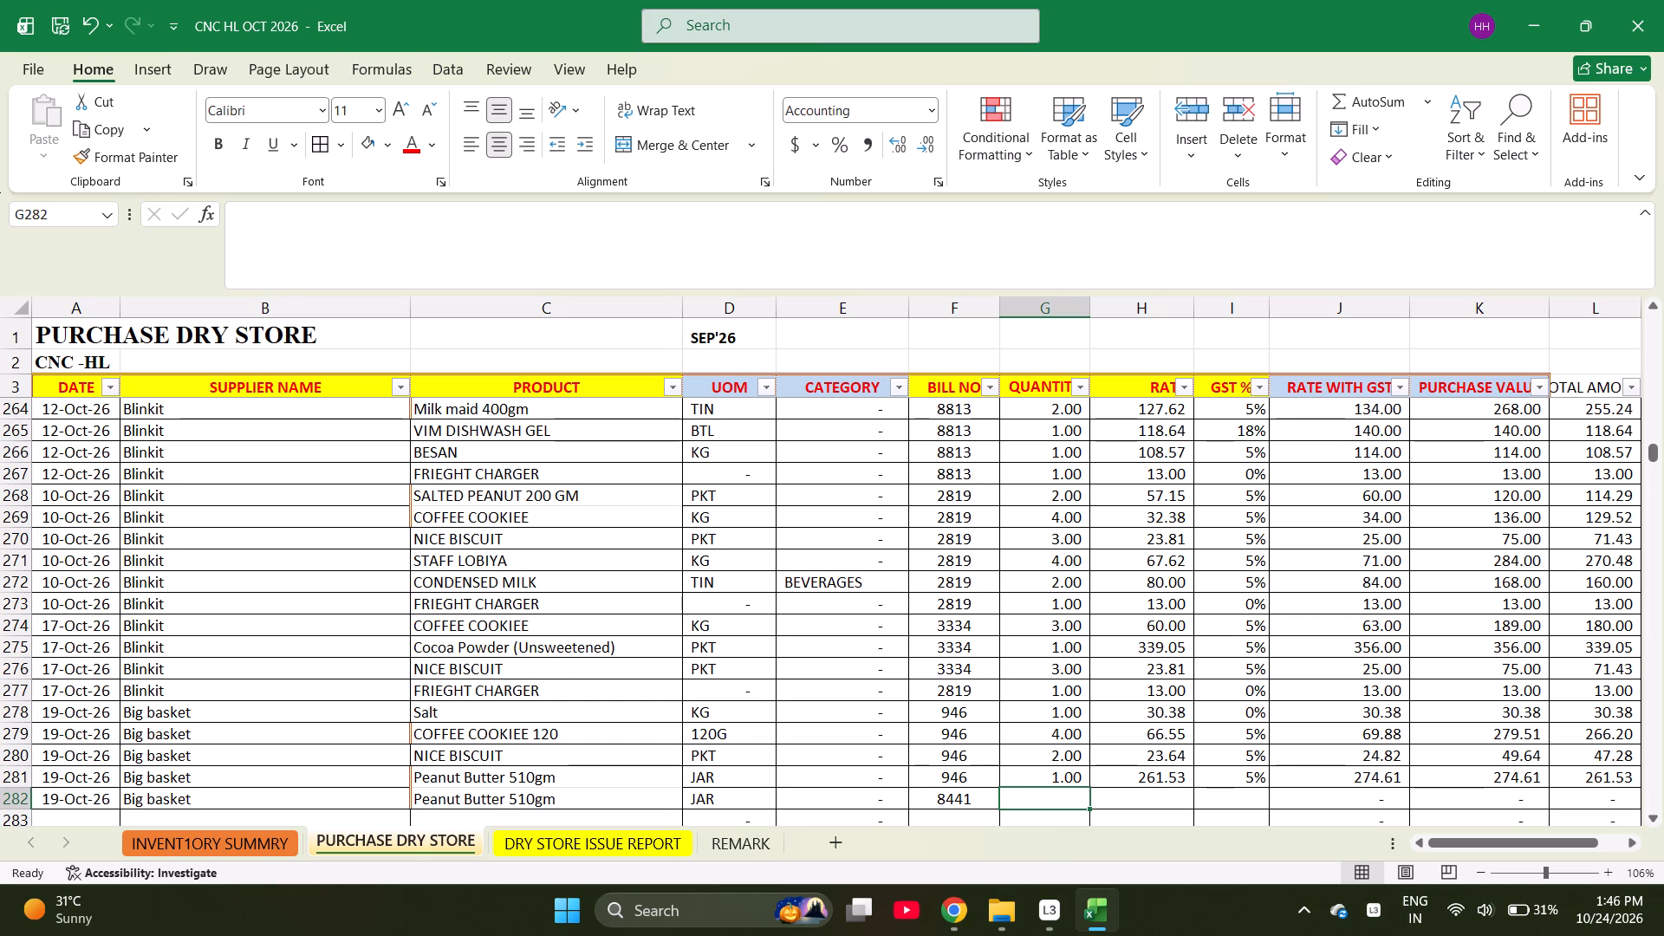
pyautogui.press('1')
pyautogui.press('Right')
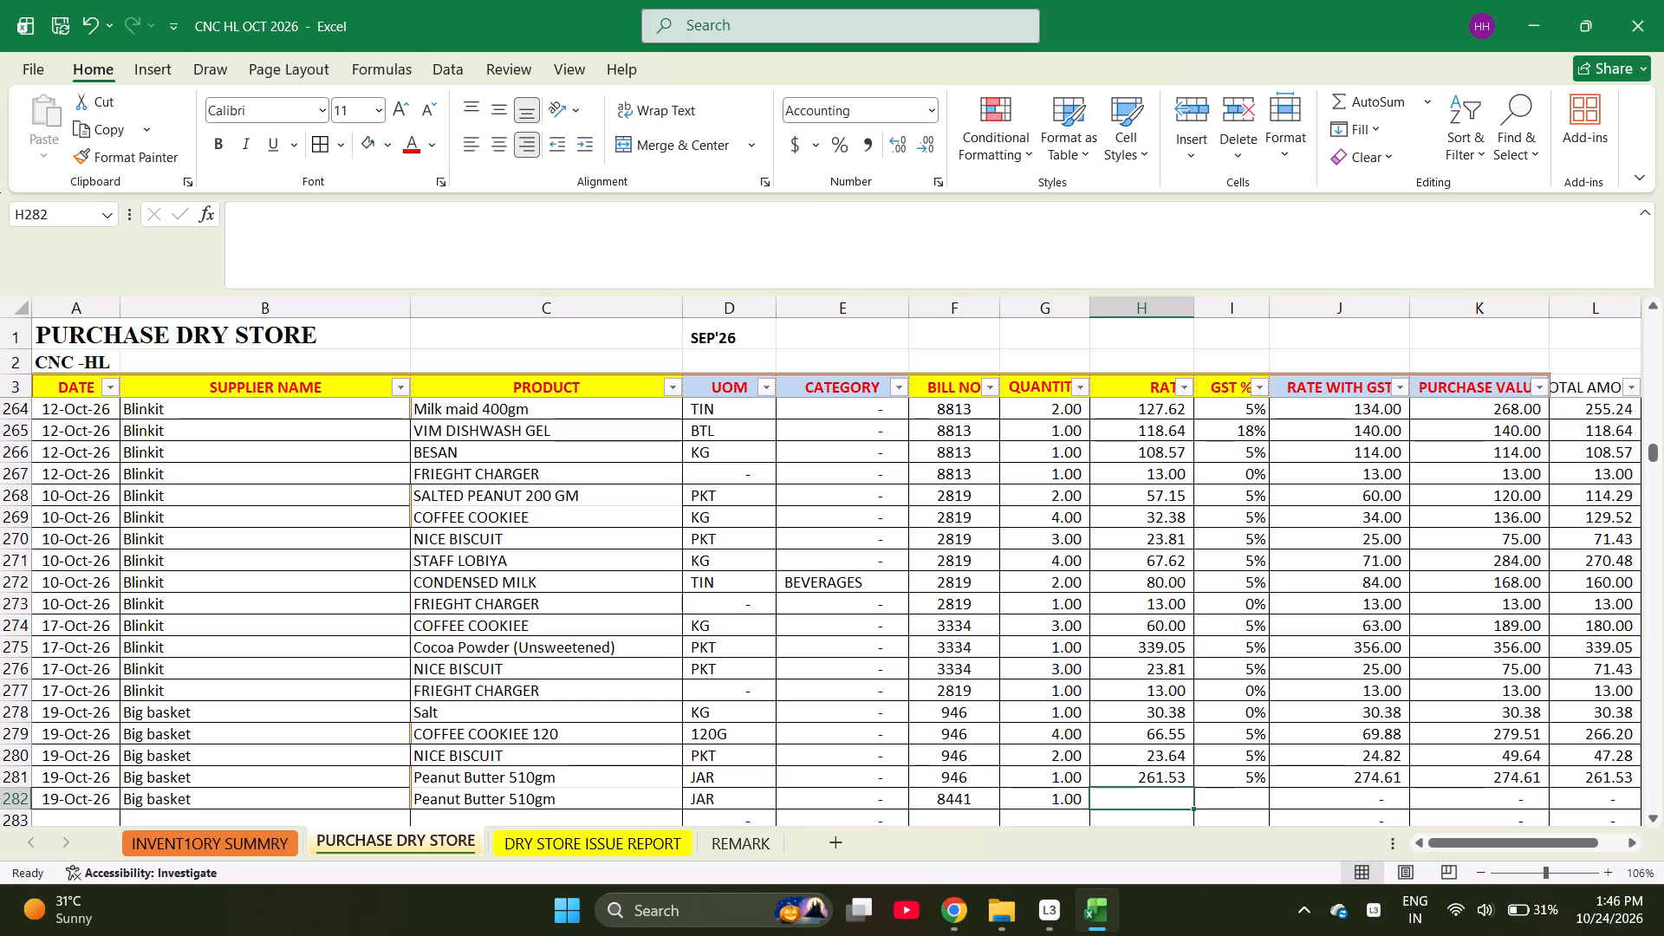
pyautogui.write('319')
pyautogui.press('Right')
pyautogui.press('5')
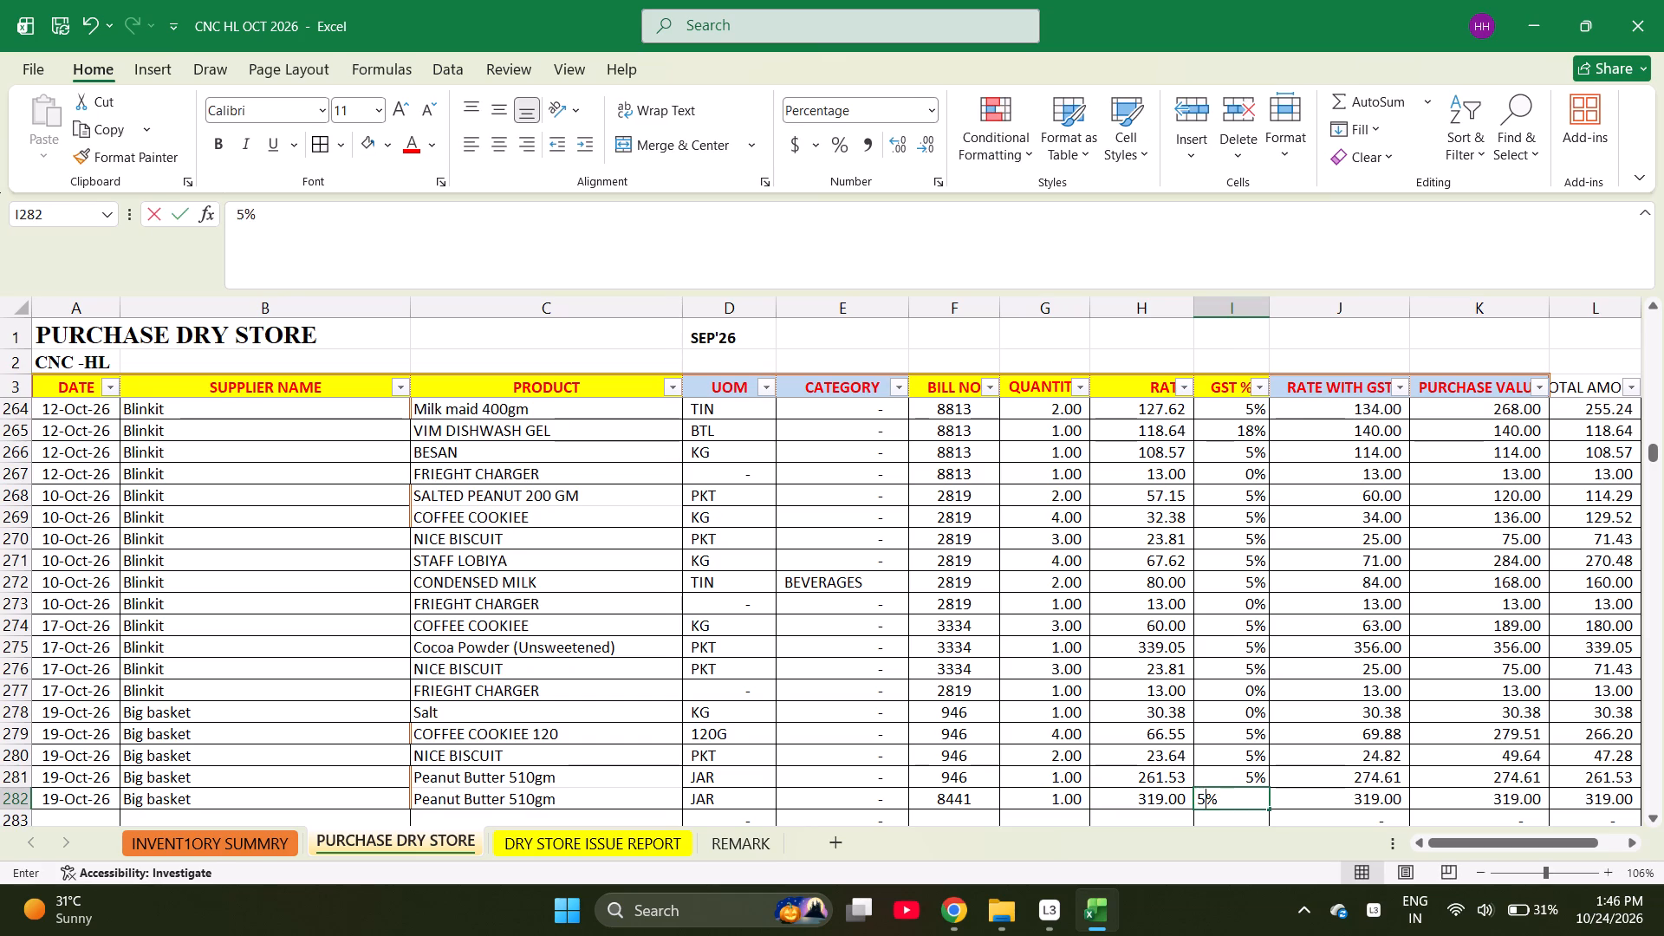
pyautogui.press('Right')
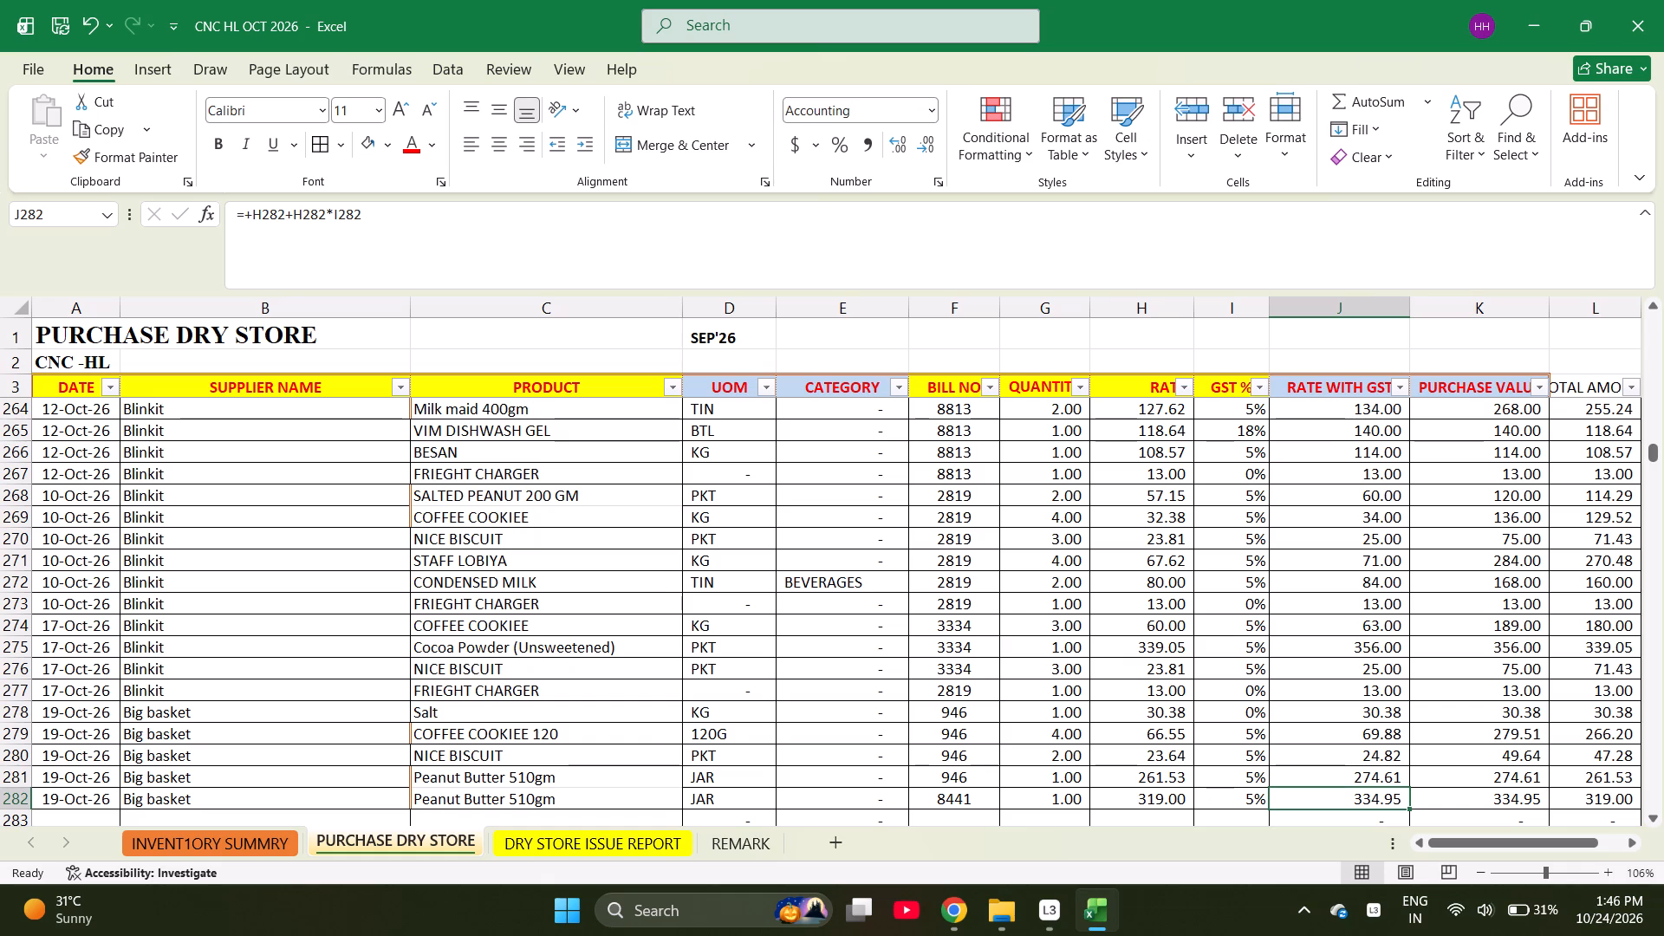
# Set the rate of Peanut Butter 510gm in row 282 to 265.85 and go to the date cell of row 283.
pyautogui.press('Left')
pyautogui.press('Left')
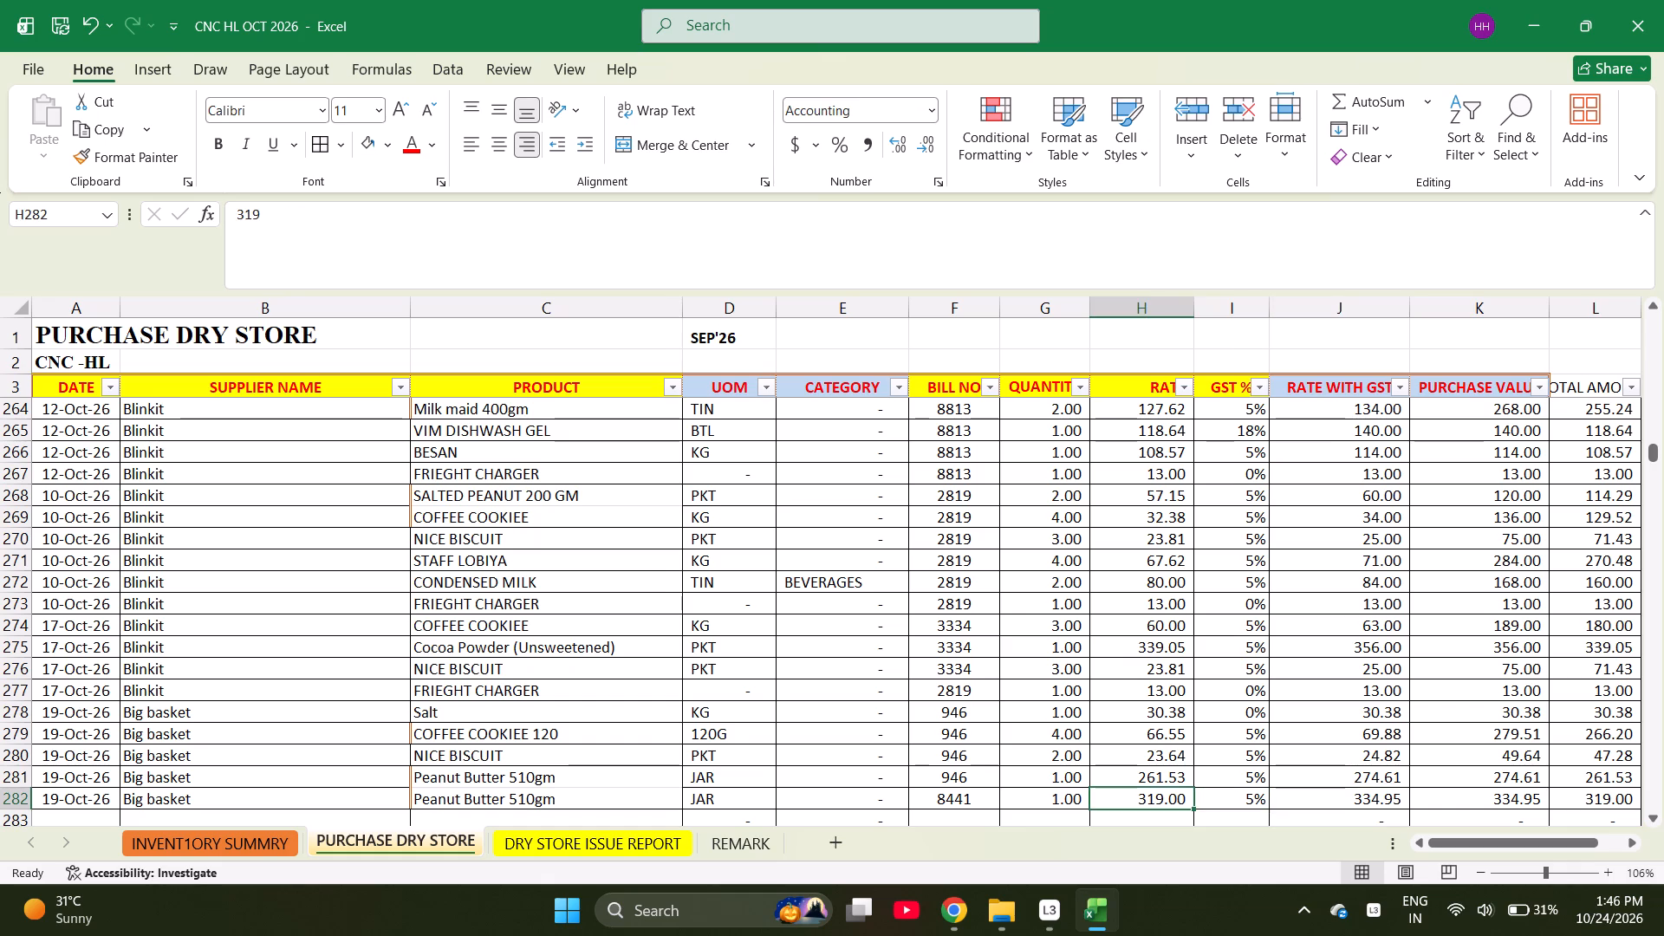
pyautogui.write('265.85')
pyautogui.press('Return')
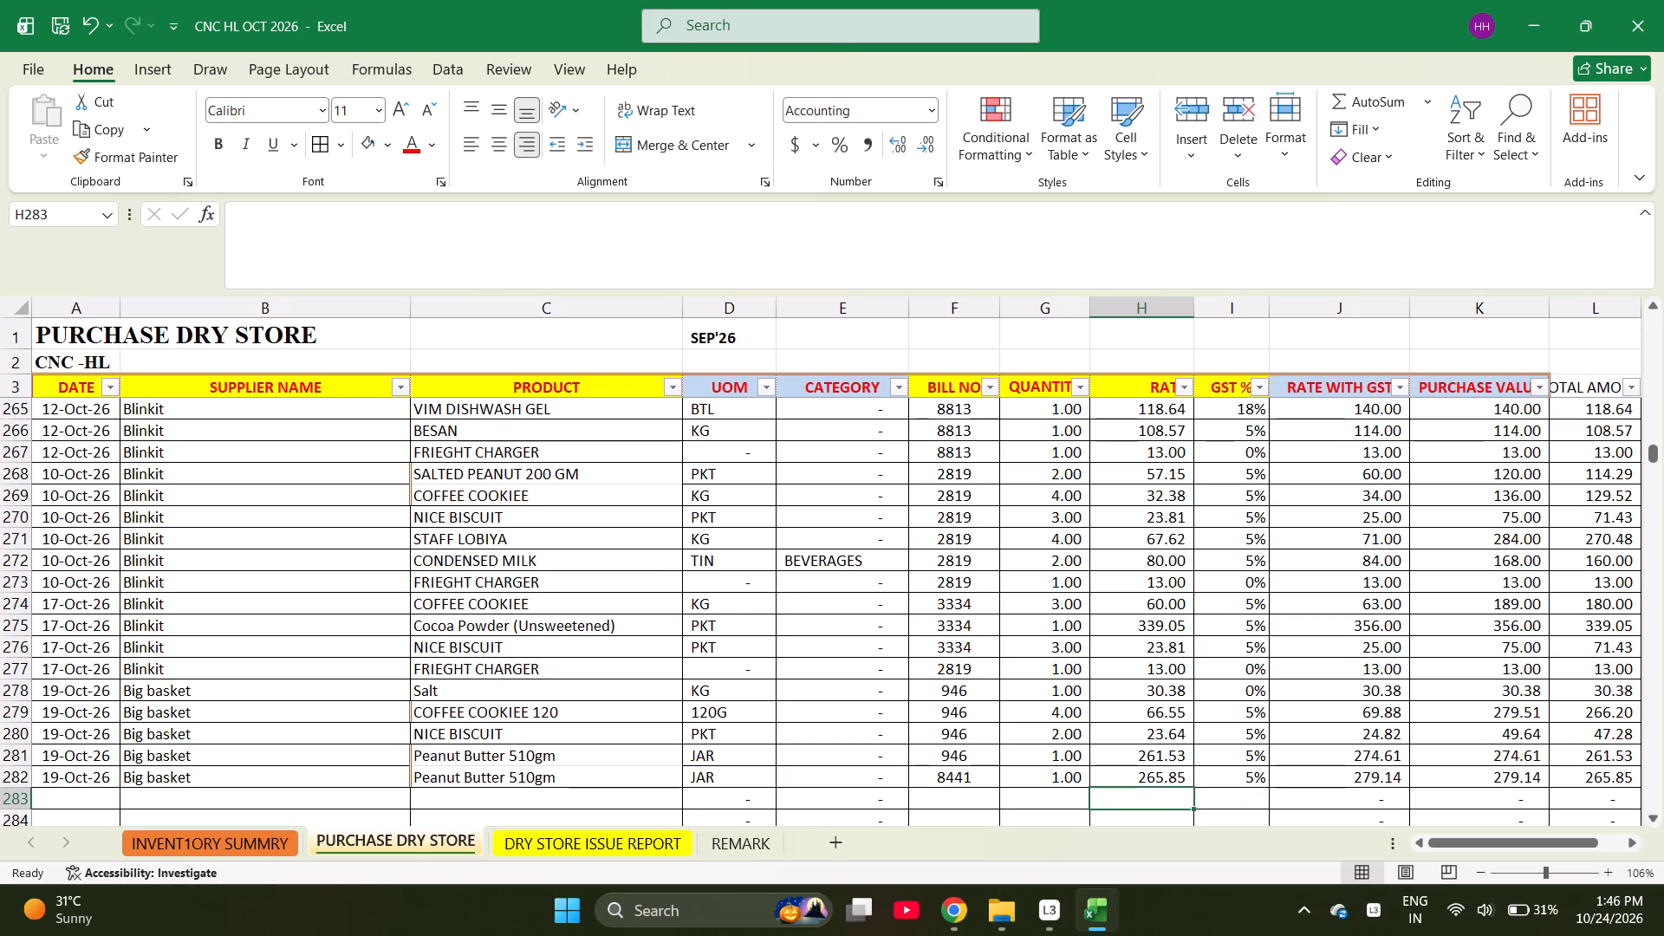
pyautogui.hotkey('ctrl', 'Left')
pyautogui.hotkey('ctrl', 'Left')
pyautogui.hotkey('ctrl', 'Left')
pyautogui.hotkey('ctrl', 'Left')
pyautogui.hotkey('ctrl', 'Left')
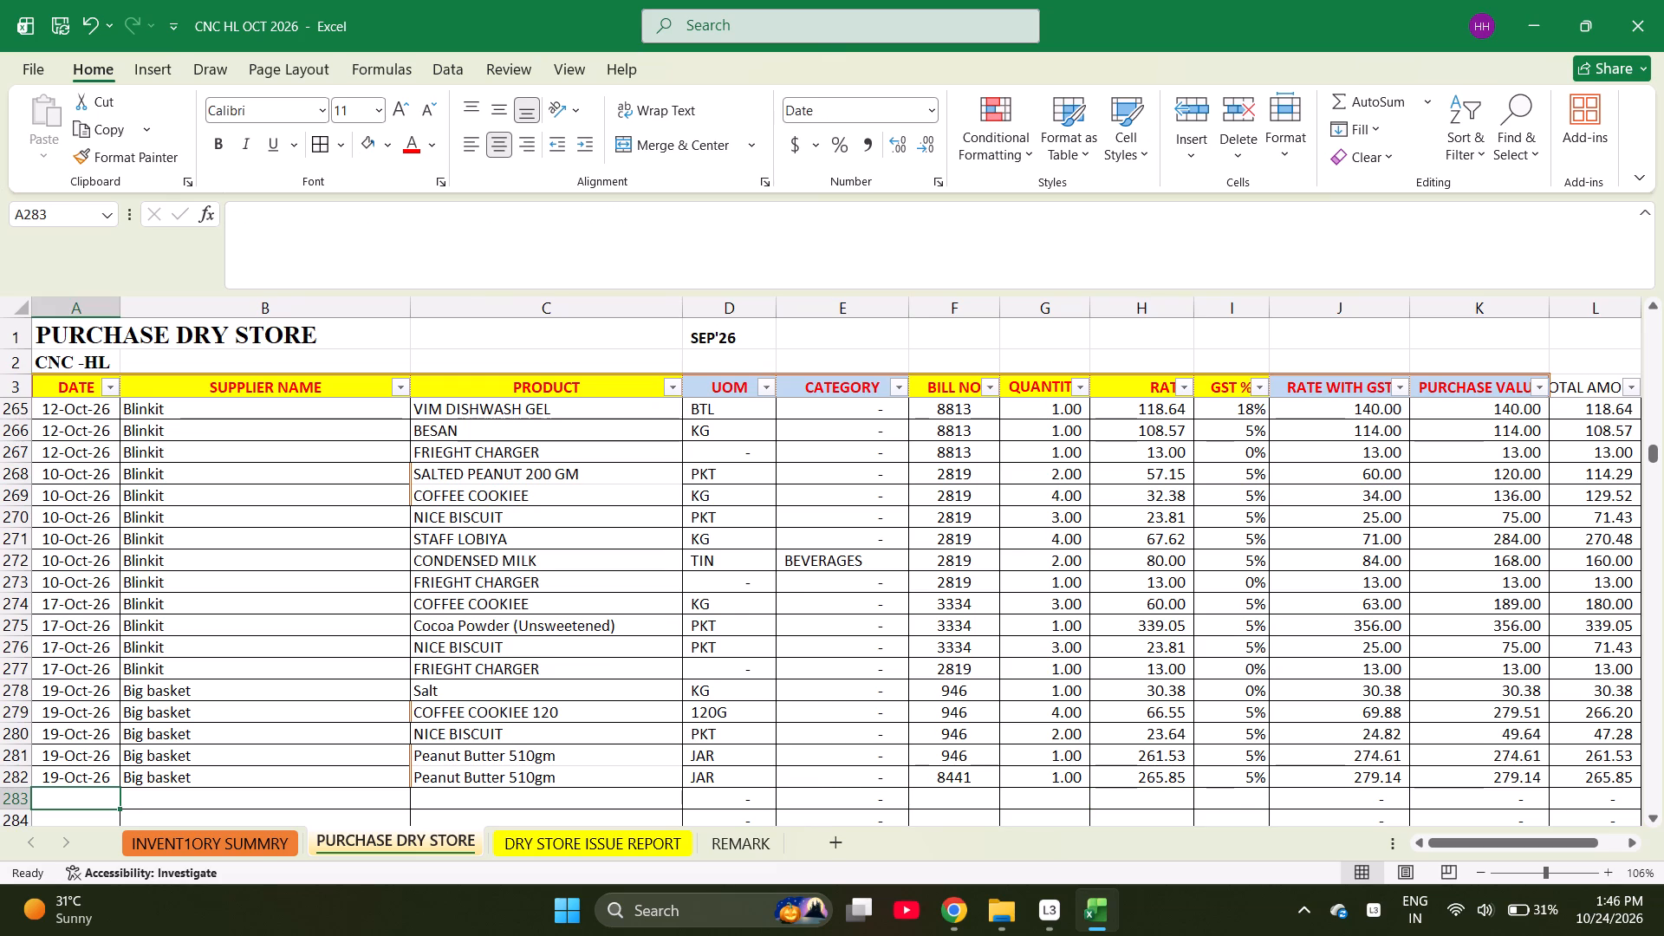
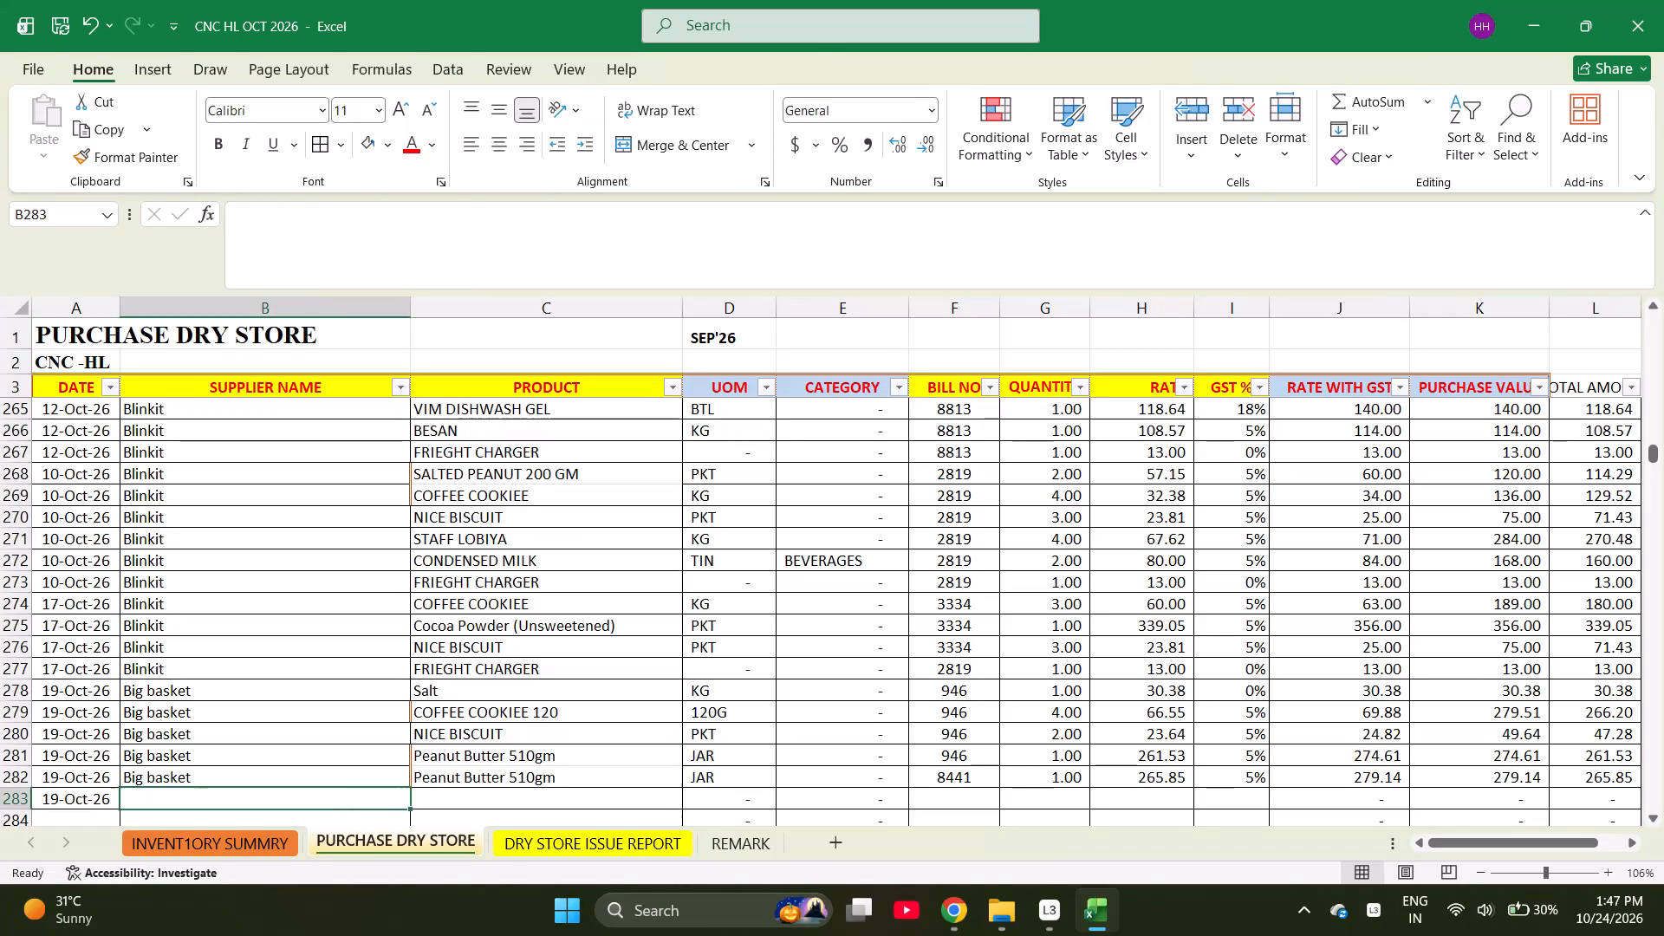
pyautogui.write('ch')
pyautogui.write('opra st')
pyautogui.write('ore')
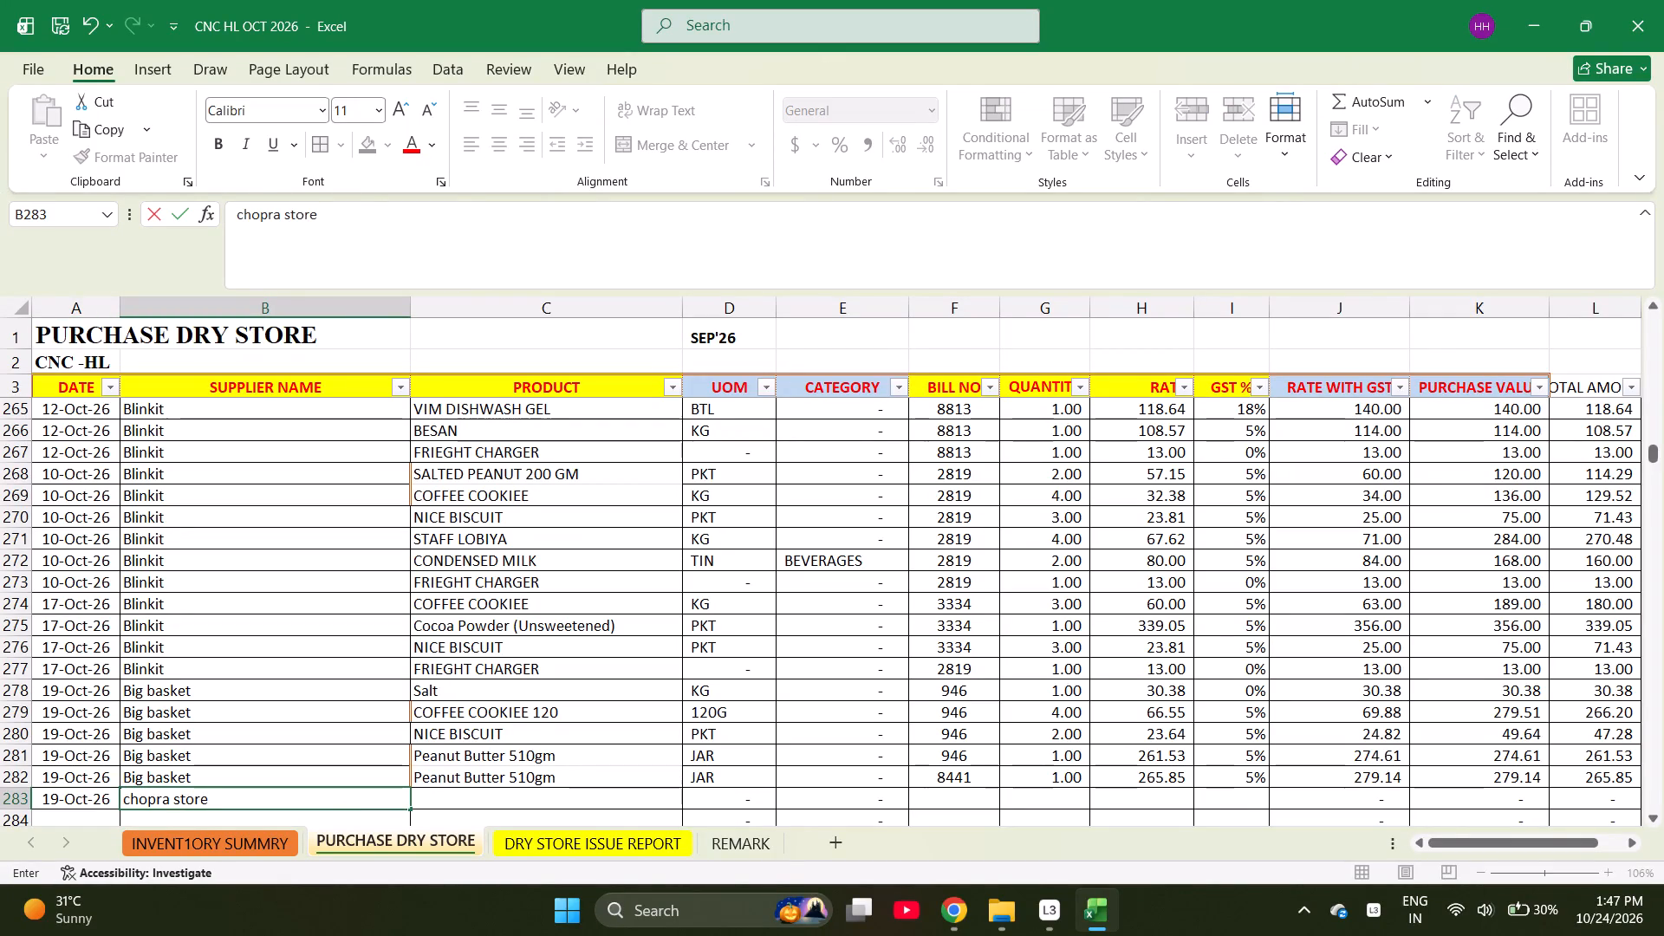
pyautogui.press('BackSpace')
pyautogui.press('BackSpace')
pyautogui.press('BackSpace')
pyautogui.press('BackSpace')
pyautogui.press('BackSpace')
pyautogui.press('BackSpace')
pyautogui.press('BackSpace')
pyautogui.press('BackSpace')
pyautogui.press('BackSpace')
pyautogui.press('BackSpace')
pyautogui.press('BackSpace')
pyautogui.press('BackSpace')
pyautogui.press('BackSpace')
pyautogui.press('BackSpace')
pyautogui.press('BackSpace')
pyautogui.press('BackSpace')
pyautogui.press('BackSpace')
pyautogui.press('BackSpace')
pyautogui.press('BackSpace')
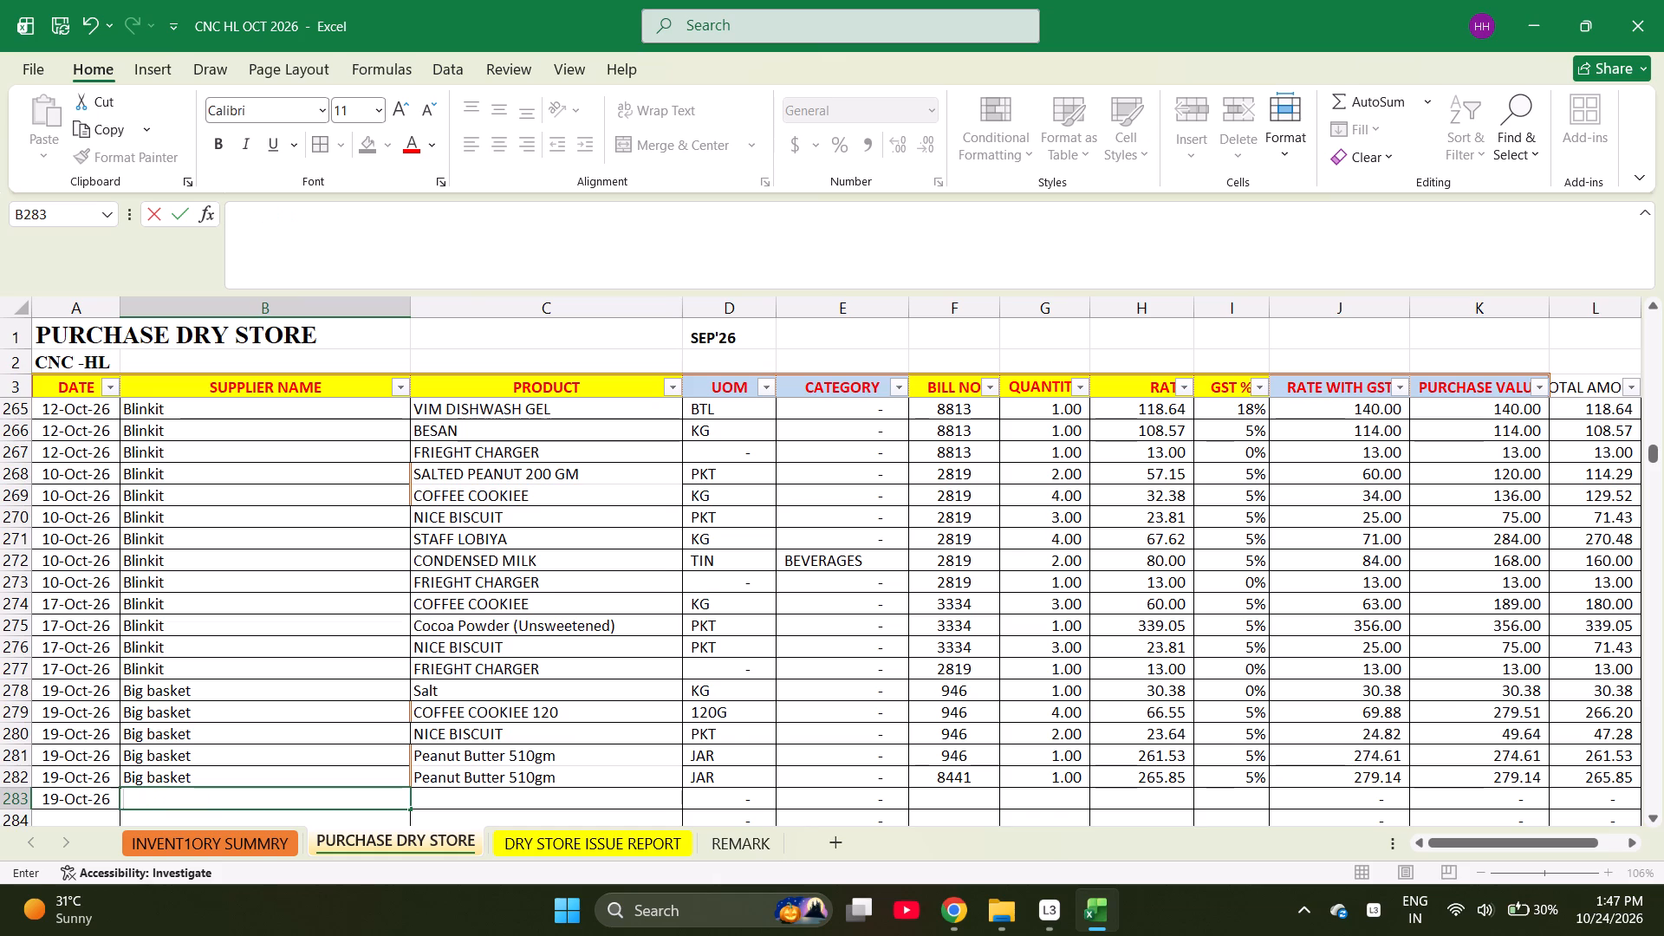
# Filter the supplier name column by "ch" and copy CHOPRA STORE from one of its existing entries.
pyautogui.hotkey('ctrl', 'Up')
pyautogui.hotkey('ctrl', 'Up')
pyautogui.hotkey('ctrl', 'Up')
pyautogui.hotkey('ctrl', 'Down')
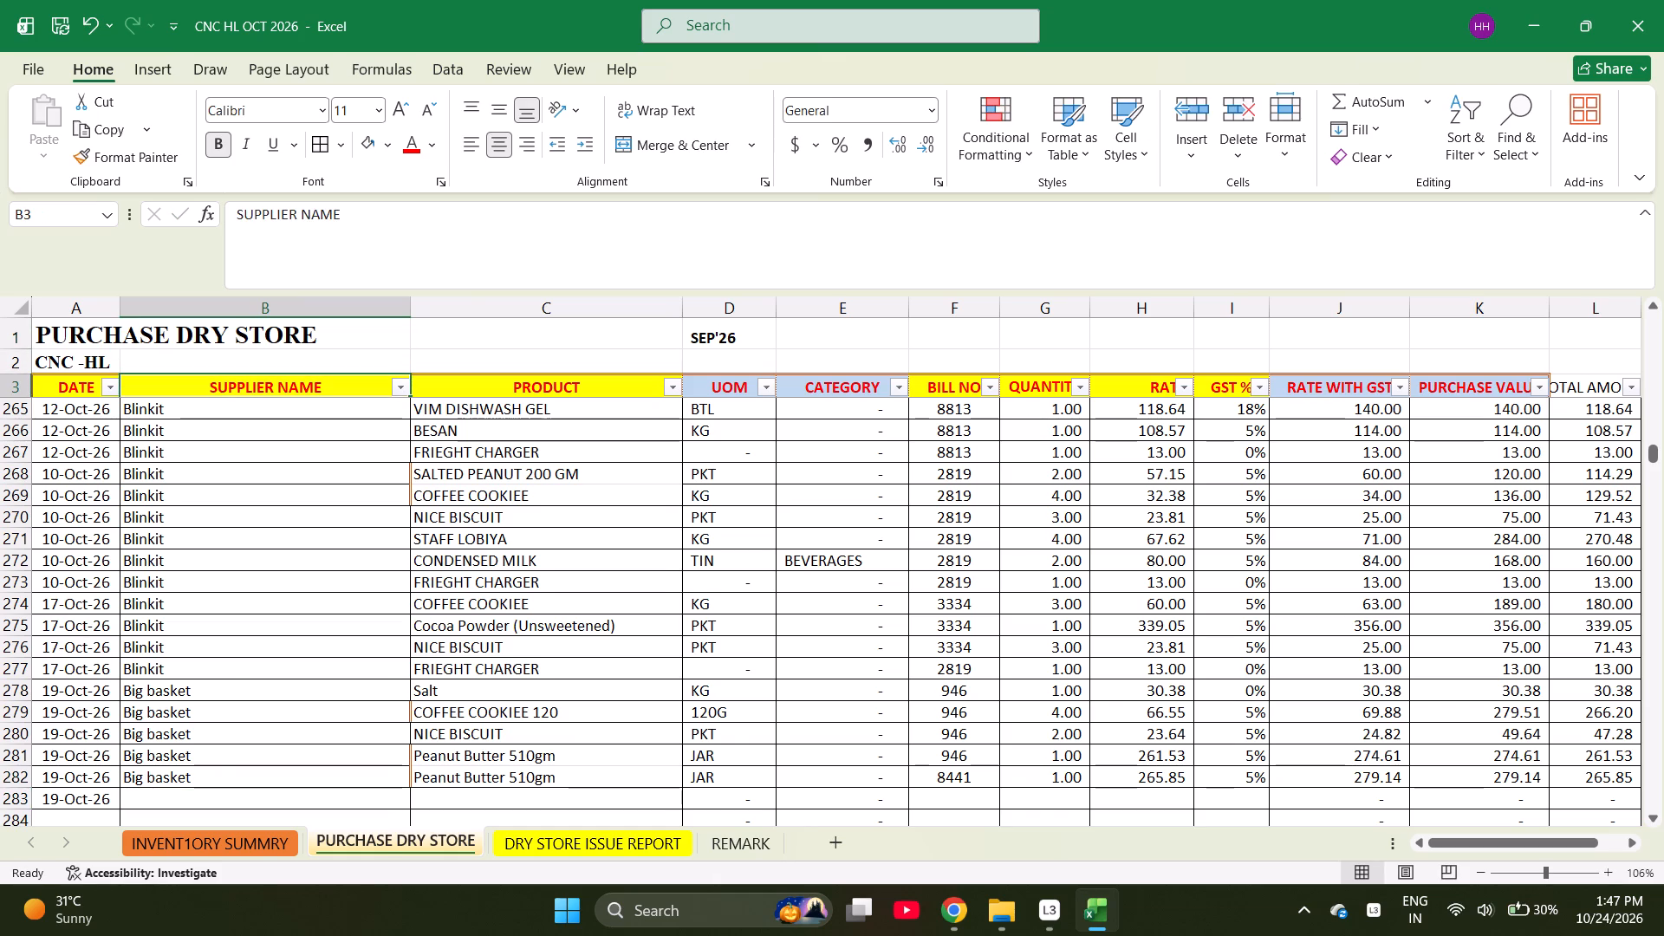
pyautogui.hotkey('alt', 'Down')
pyautogui.press('e')
pyautogui.write('ch')
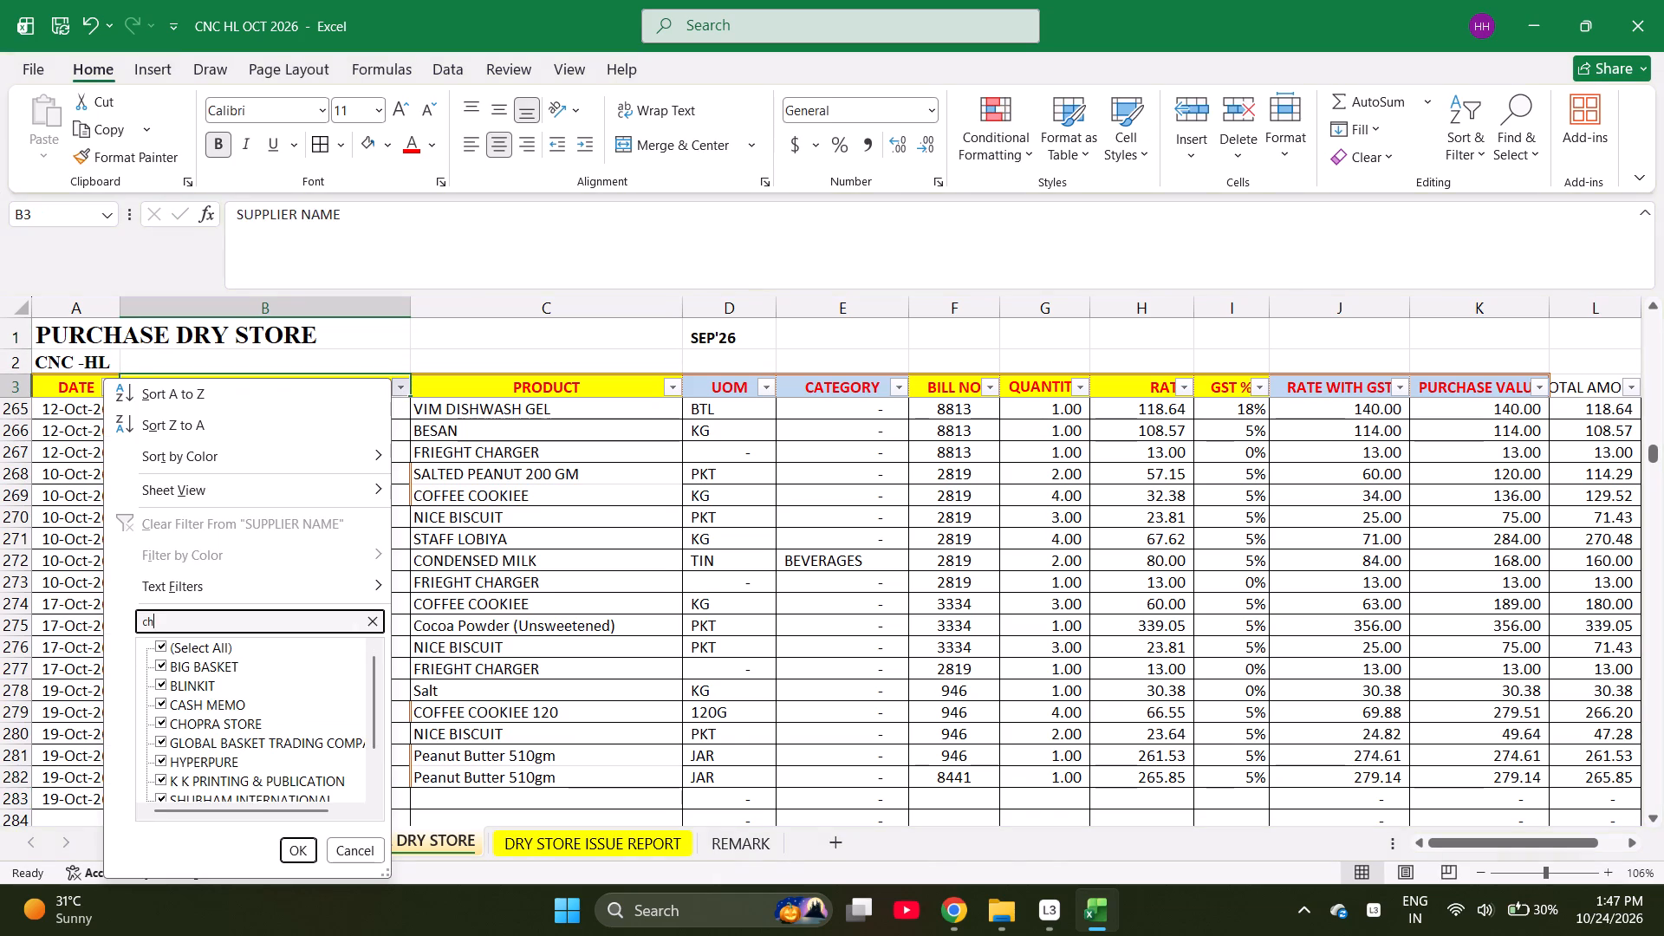
pyautogui.press('Return')
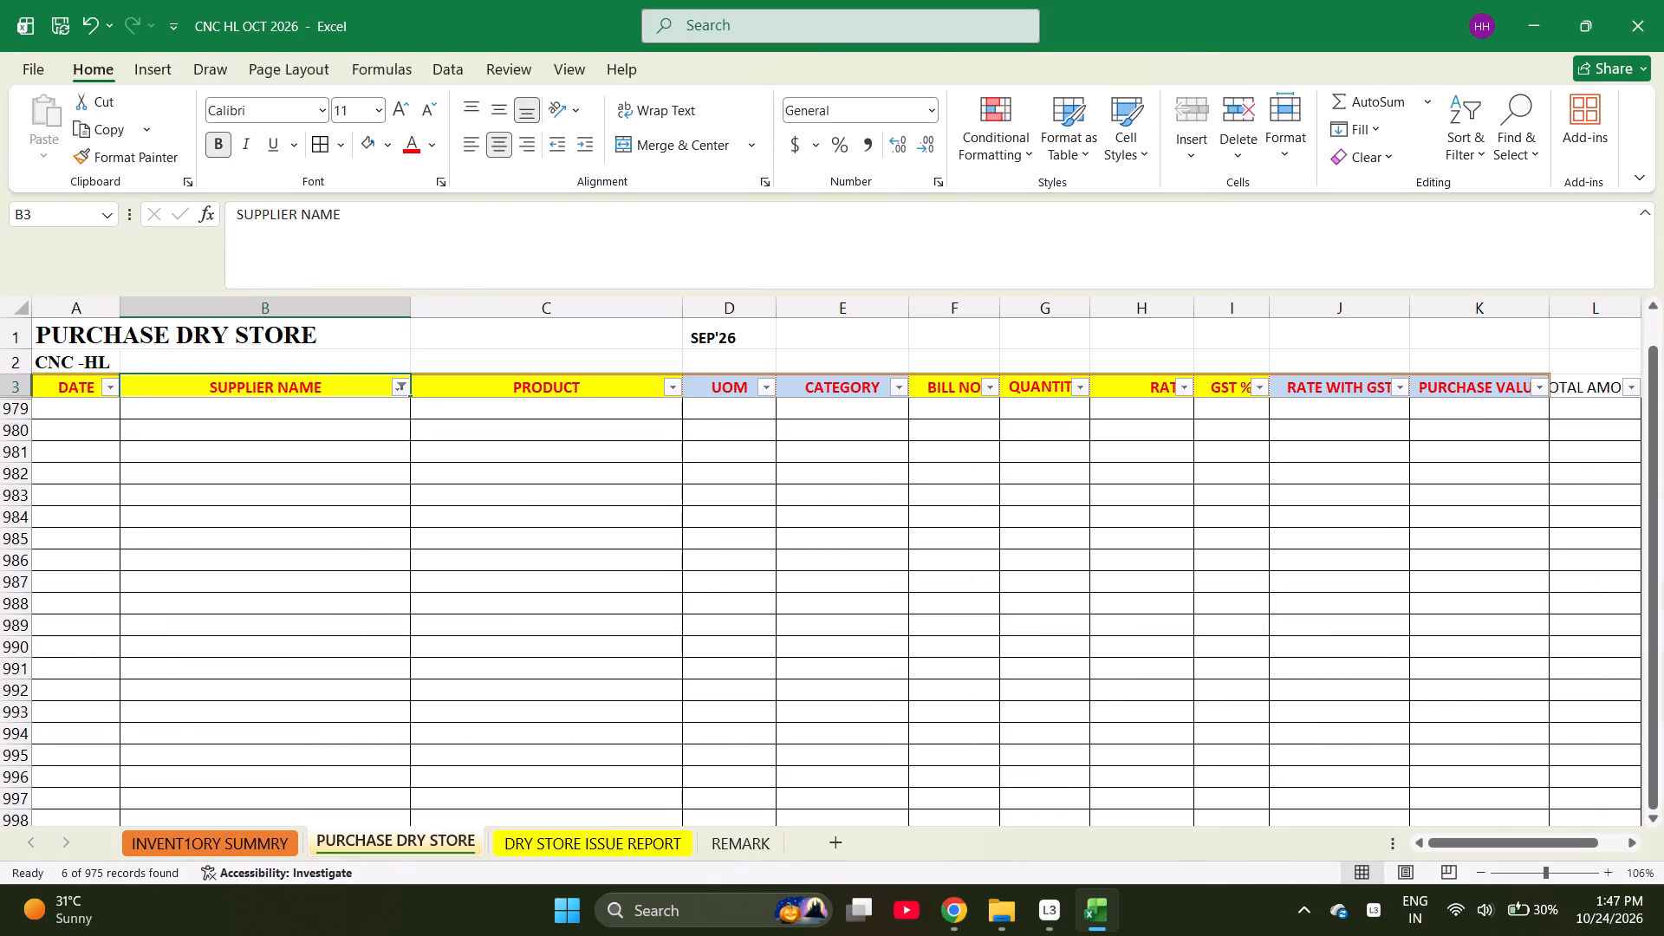
pyautogui.press('Up')
pyautogui.press('Down')
pyautogui.press('Down')
pyautogui.press('Down')
pyautogui.hotkey('ctrl', 'c')
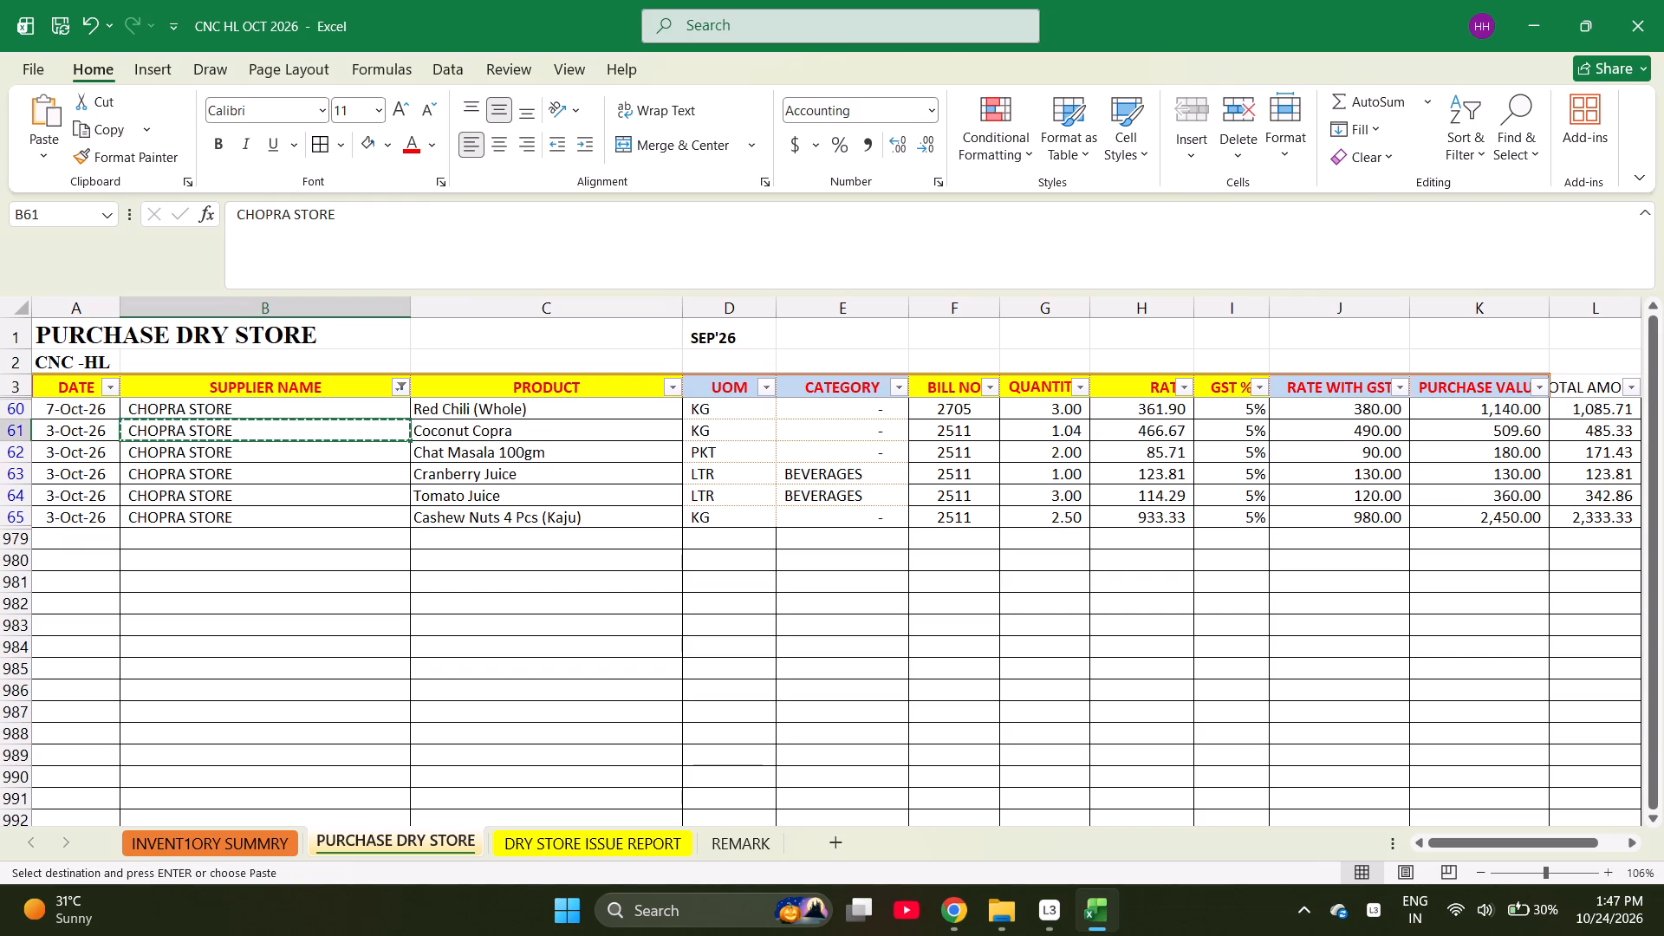
# Show all suppliers again and paste CHOPRA STORE as the supplier in row 283.
pyautogui.hotkey('ctrl', 'Up')
pyautogui.hotkey('alt', 'Down')
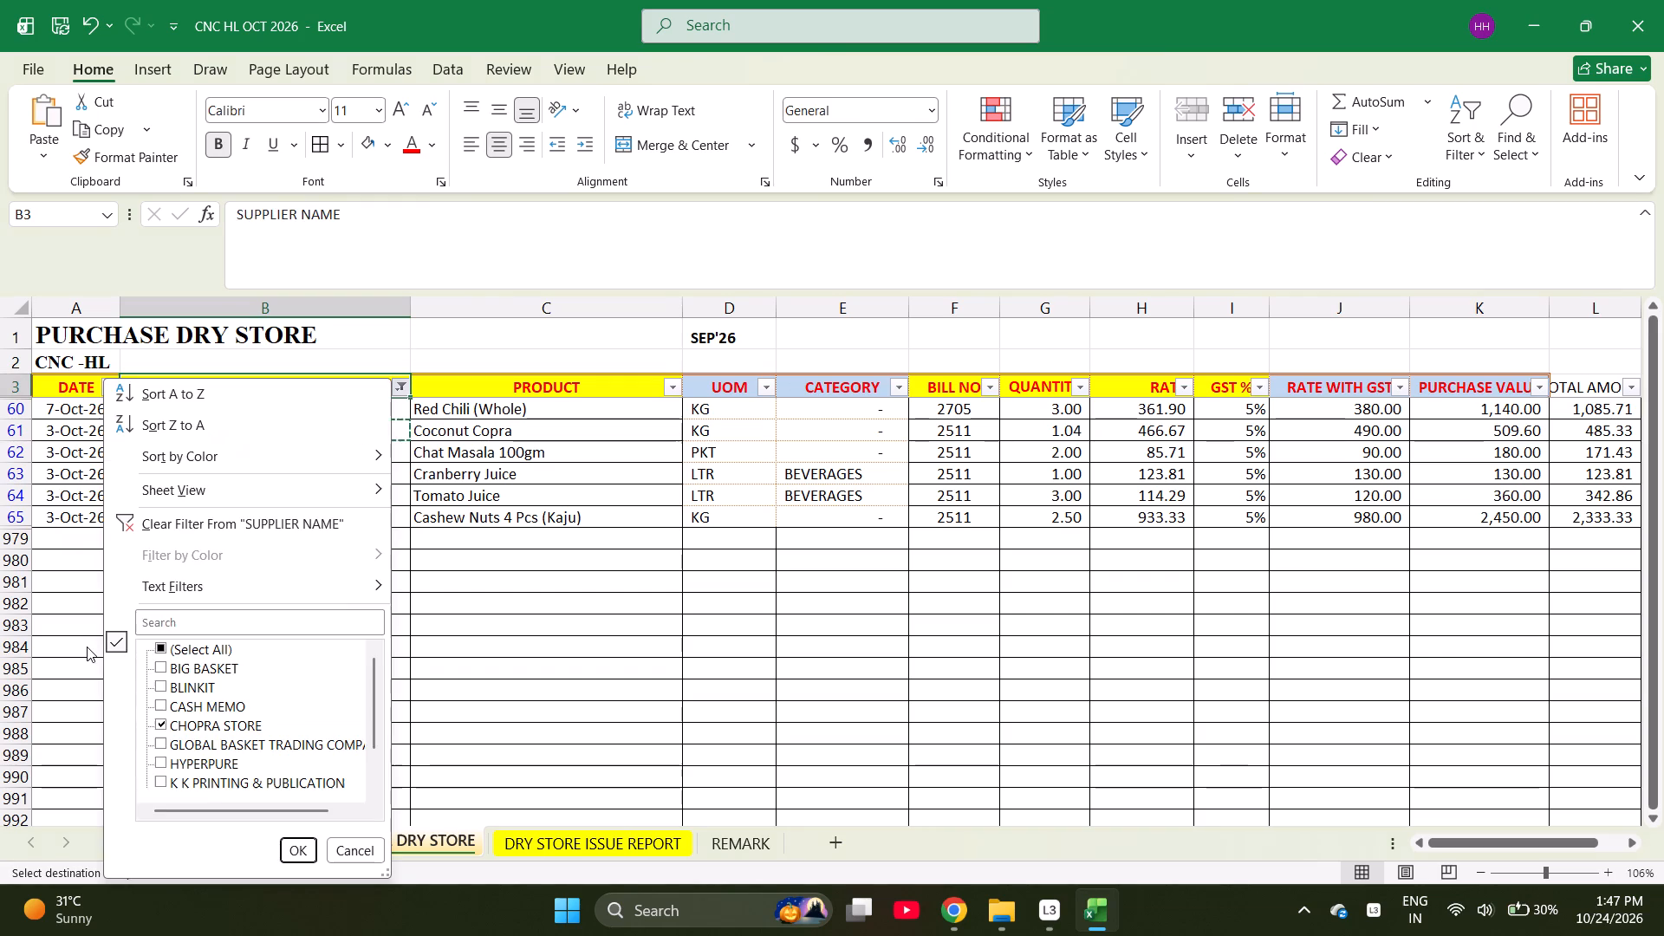
pyautogui.press('e')
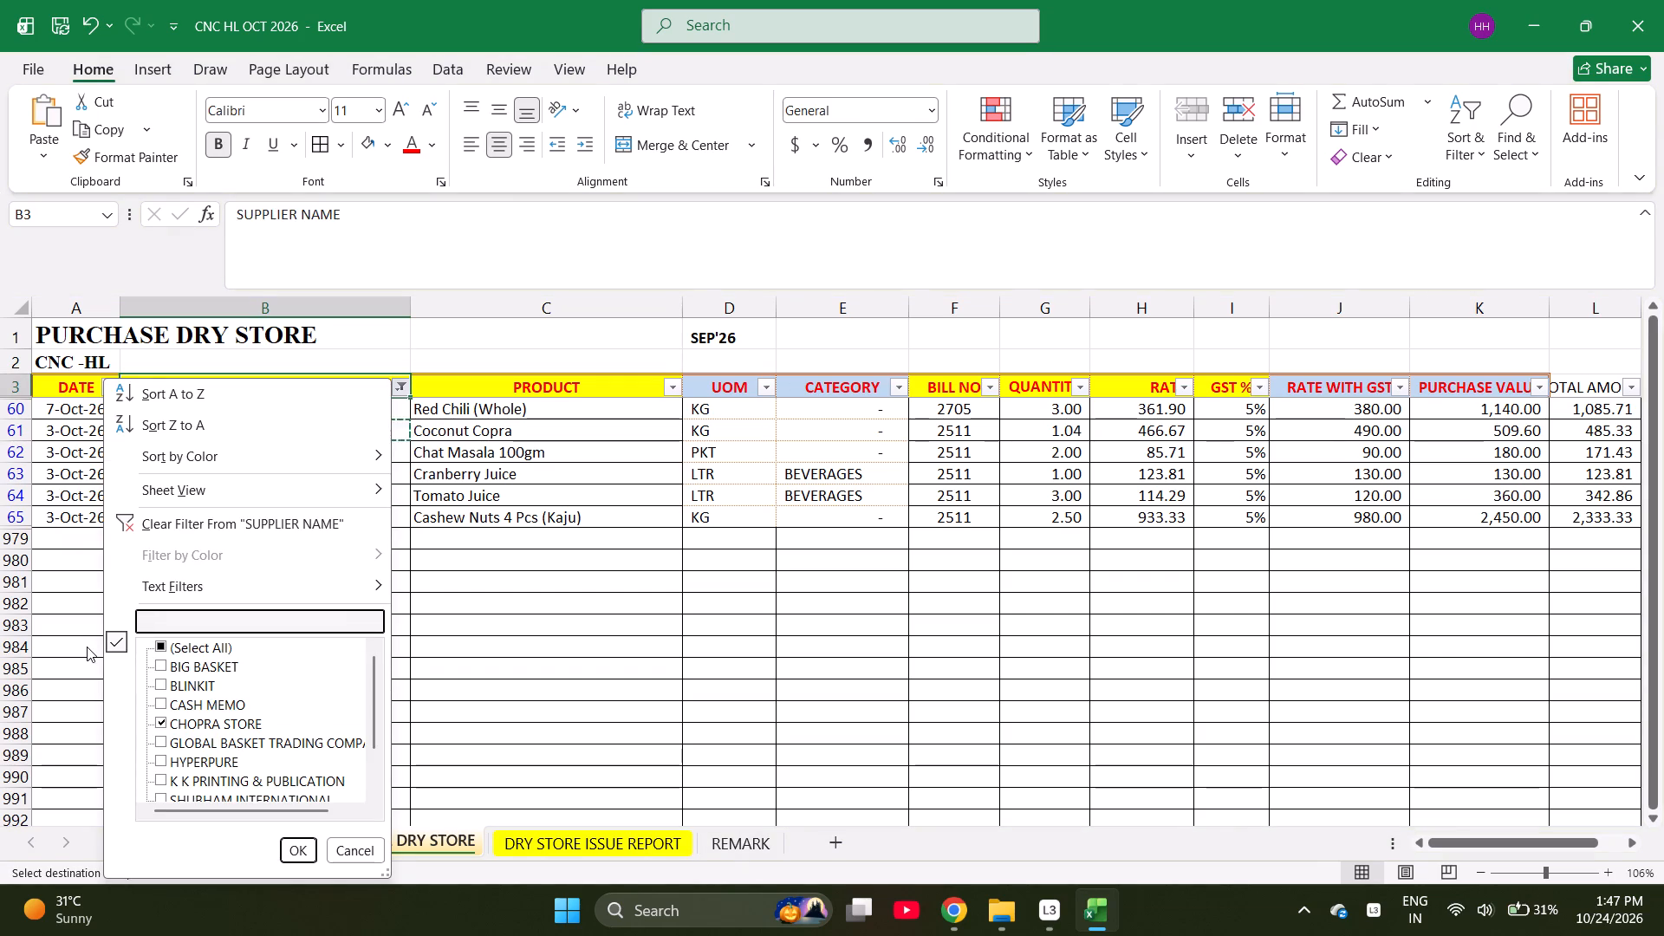
pyautogui.click(164, 647)
pyautogui.click(309, 852)
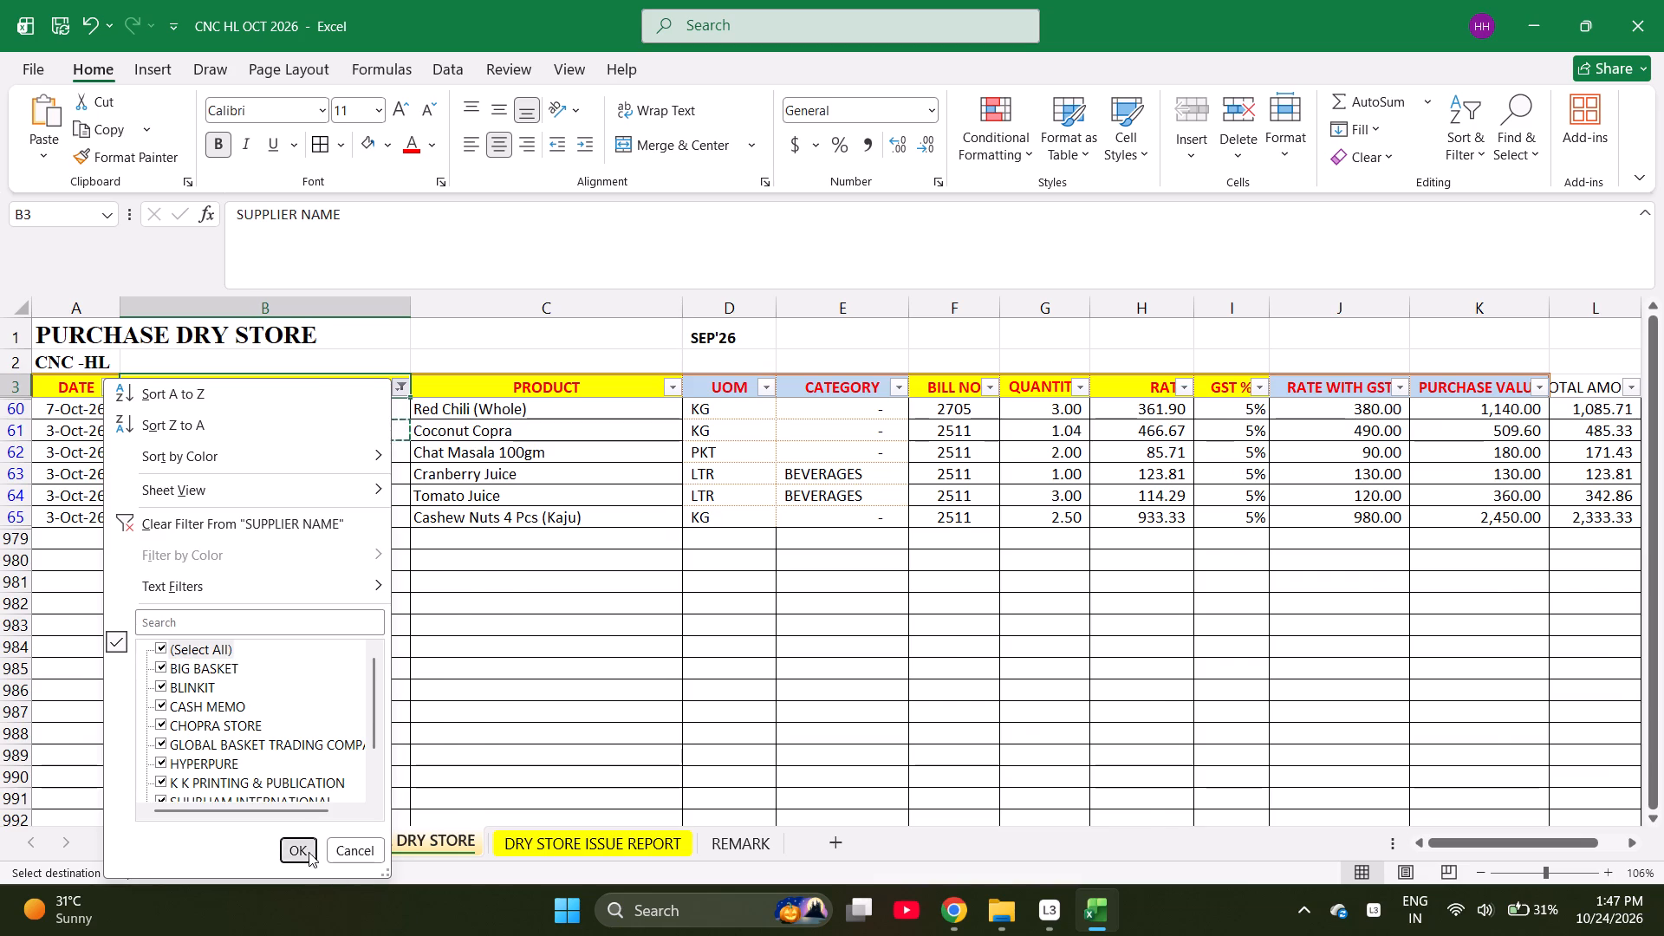
pyautogui.hotkey('ctrl', 'Down')
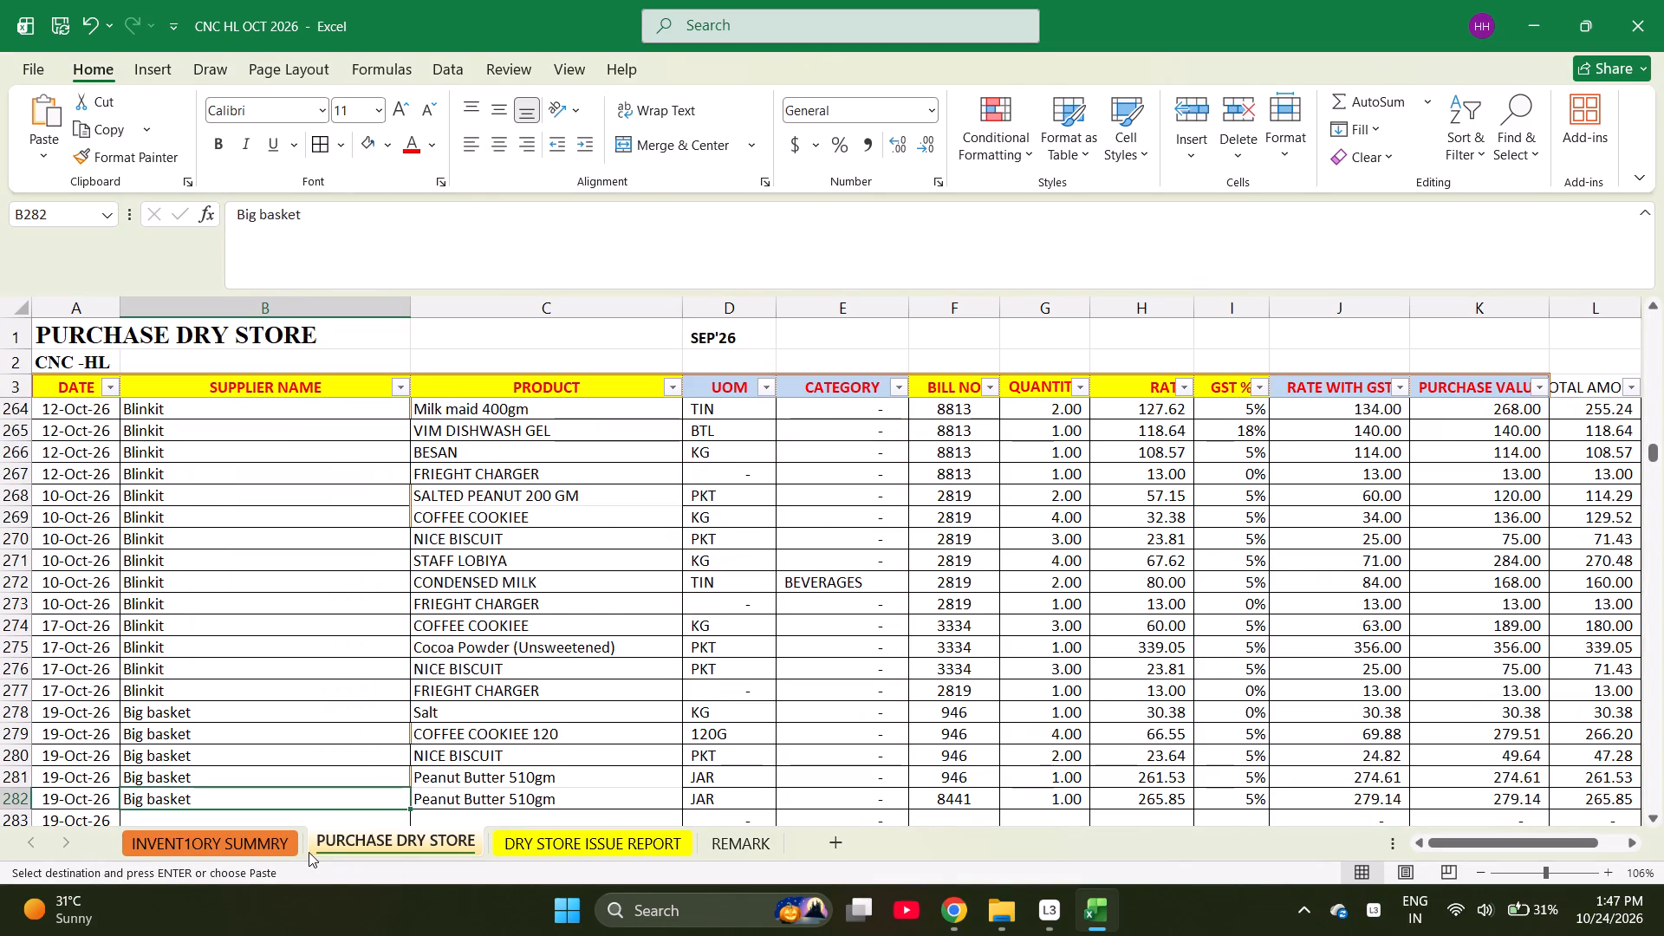
pyautogui.press('Down')
pyautogui.press('Return')
pyautogui.press('Right')
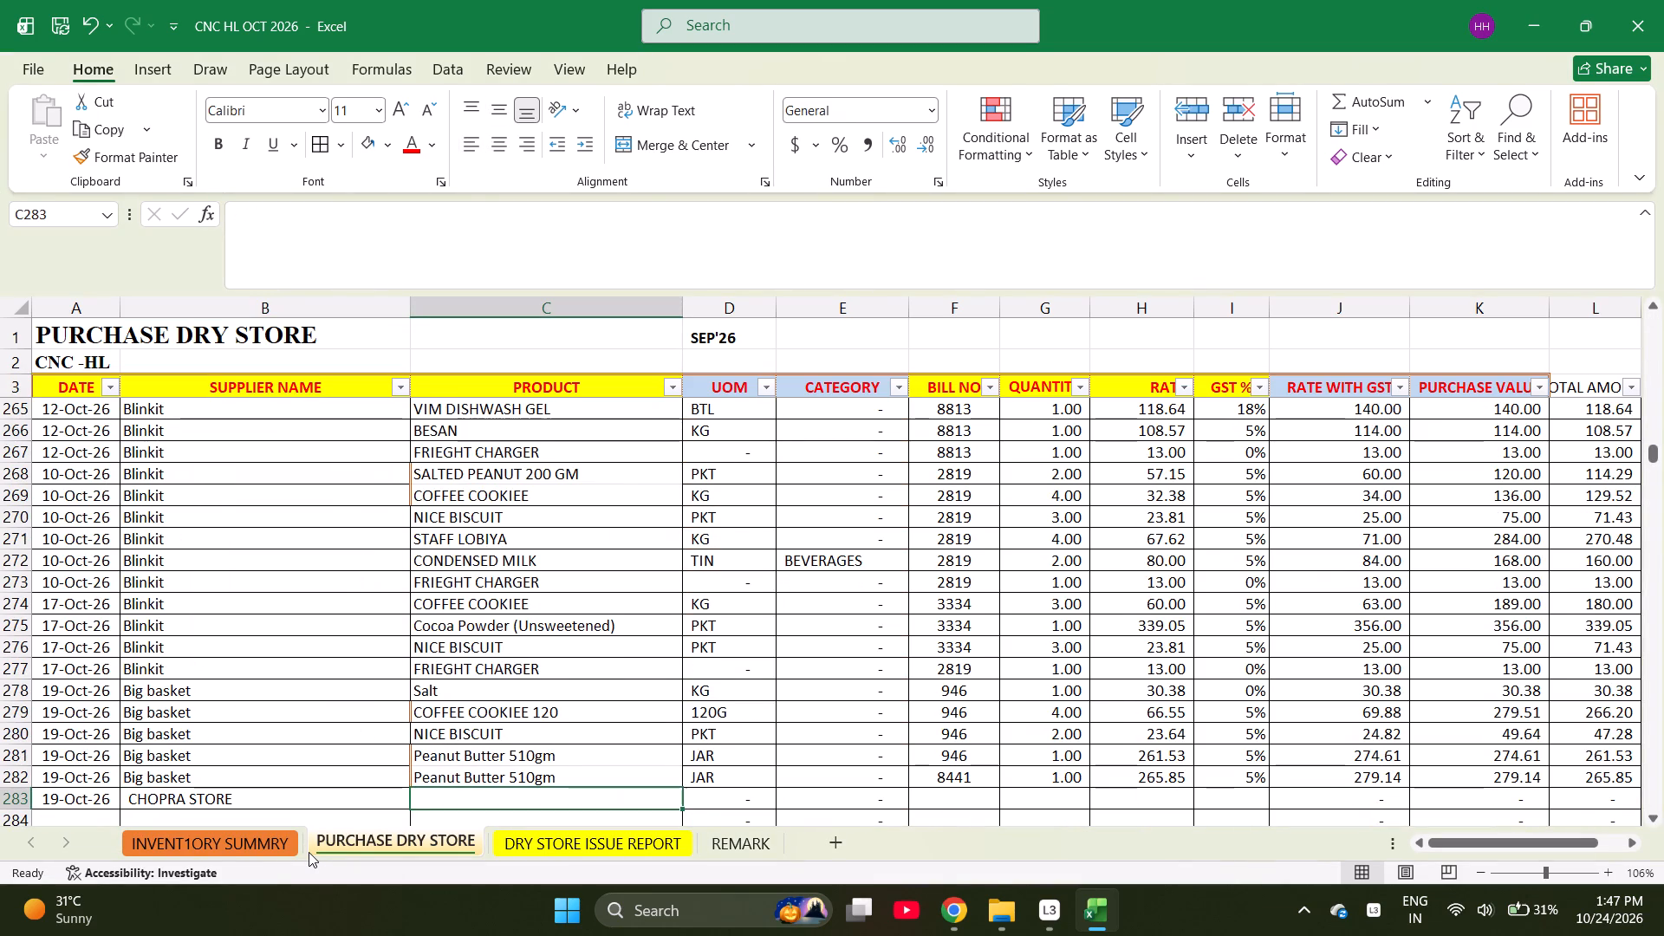
# Find maida in the inventory summary sheet and copy Maida (Refine Flour) into the product cell of row 283.
pyautogui.press('pagedown')
pyautogui.press('m')
pyautogui.press('Escape')
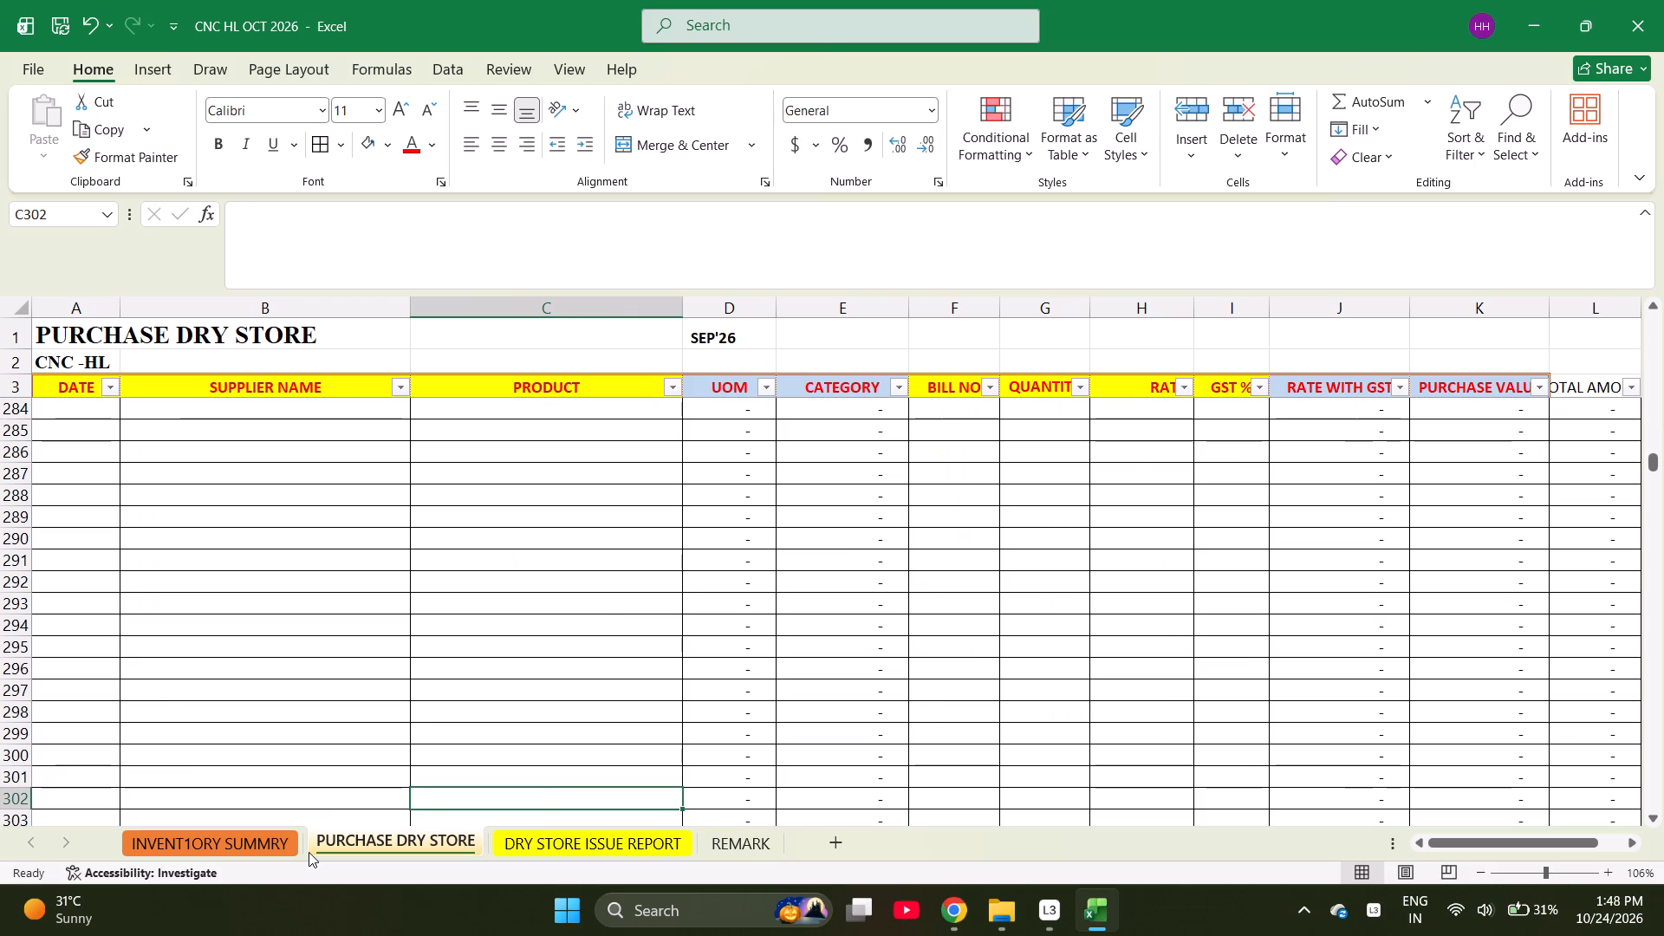
pyautogui.hotkey('ctrl', 'Up')
pyautogui.press('Down')
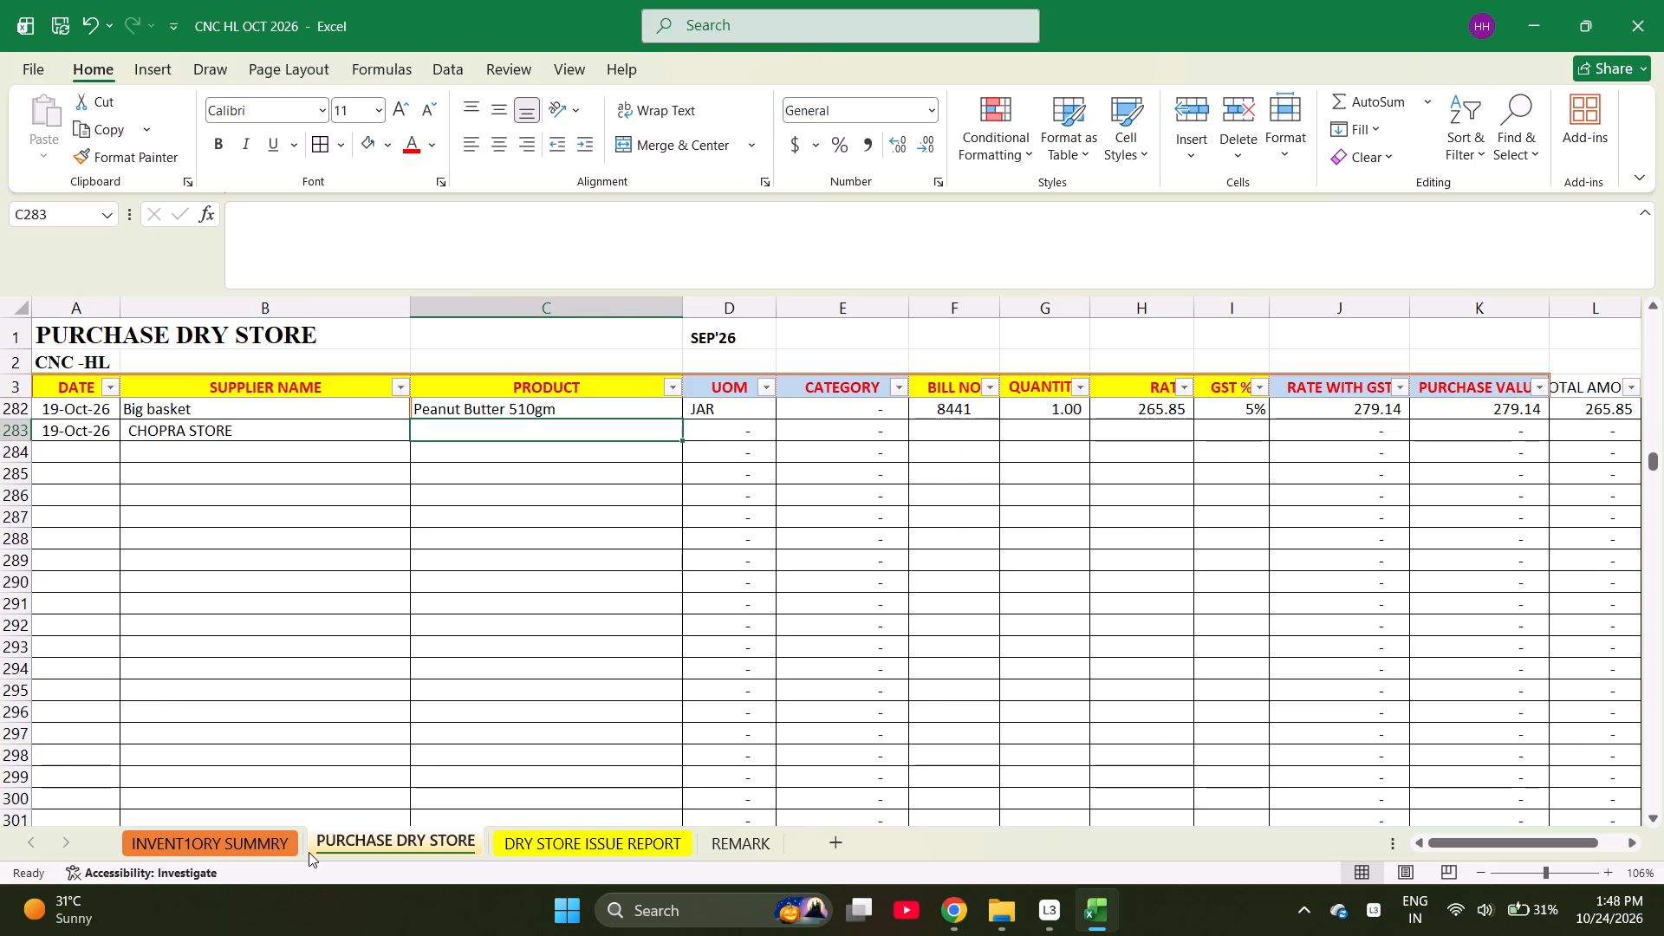
pyautogui.write('maida')
pyautogui.hotkey('ctrl', 'pageup')
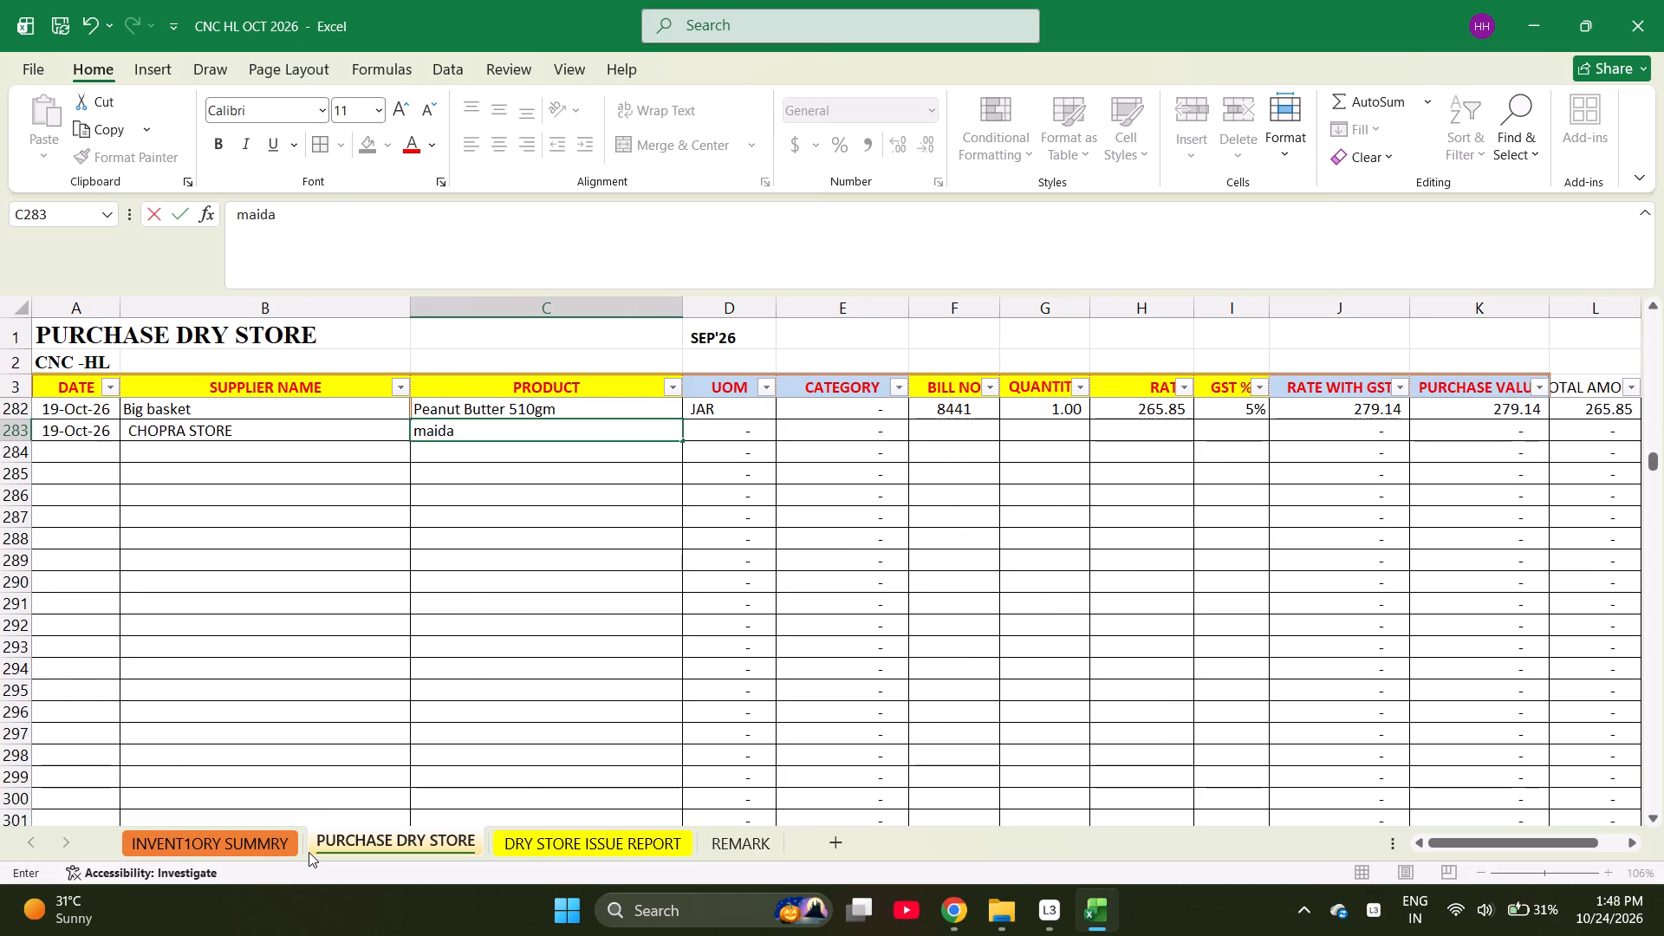
pyautogui.hotkey('ctrl', 'f')
pyautogui.write('maida')
pyautogui.press('Return')
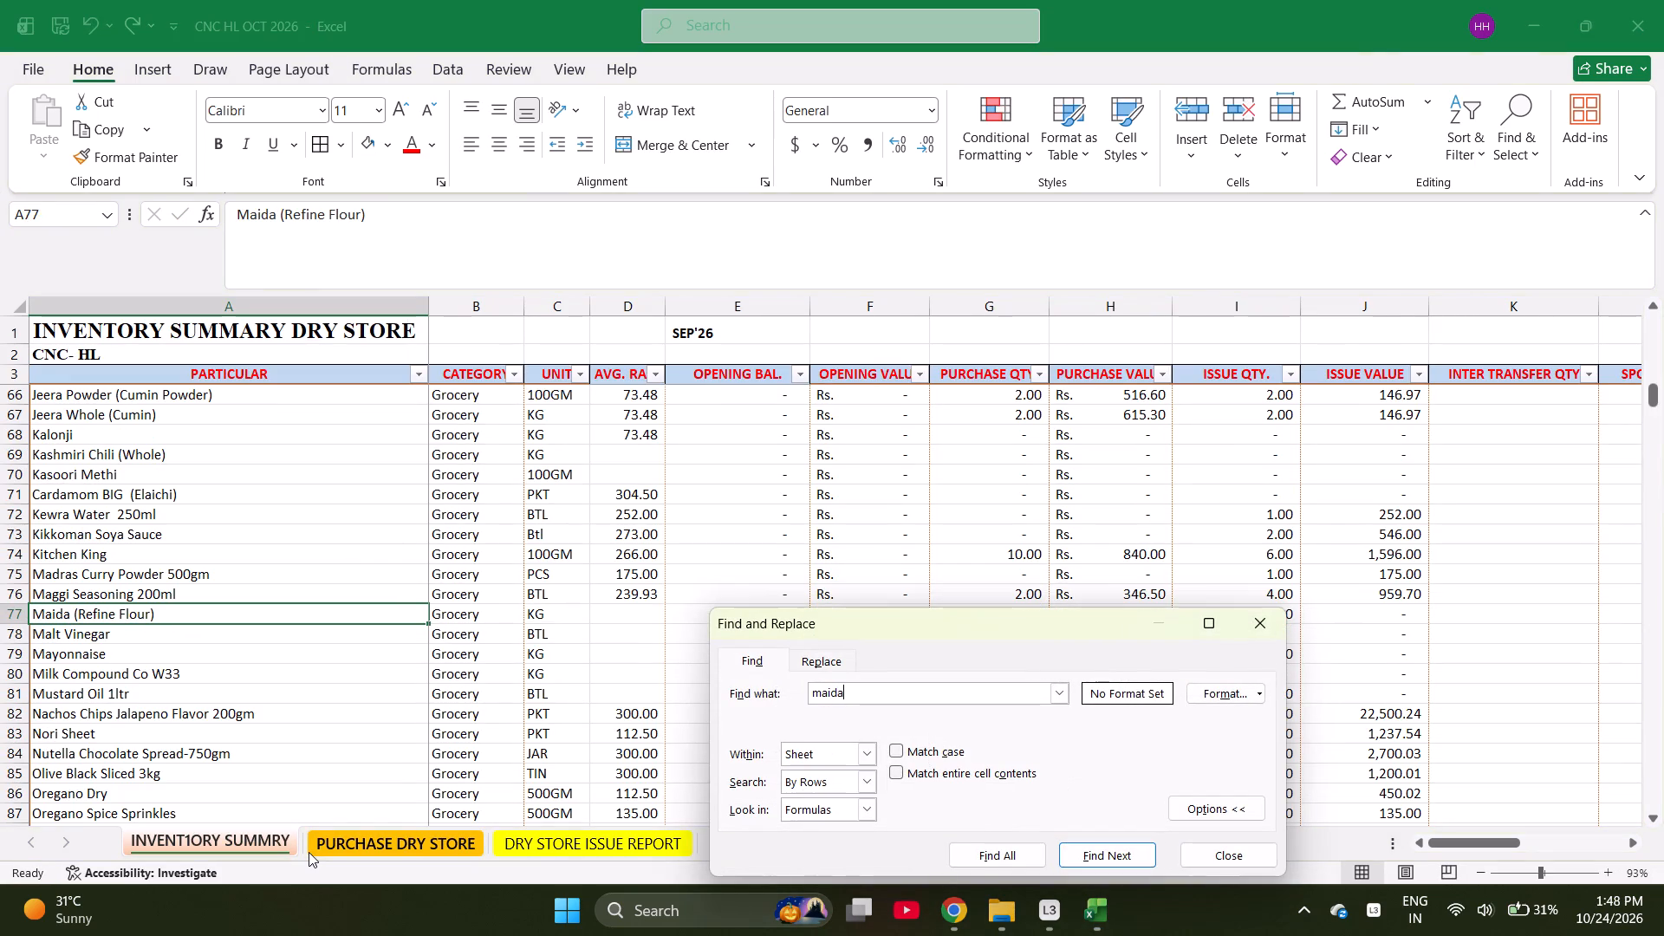
pyautogui.press('Escape')
pyautogui.hotkey('ctrl', 'c')
pyautogui.hotkey('ctrl', 'pagedown')
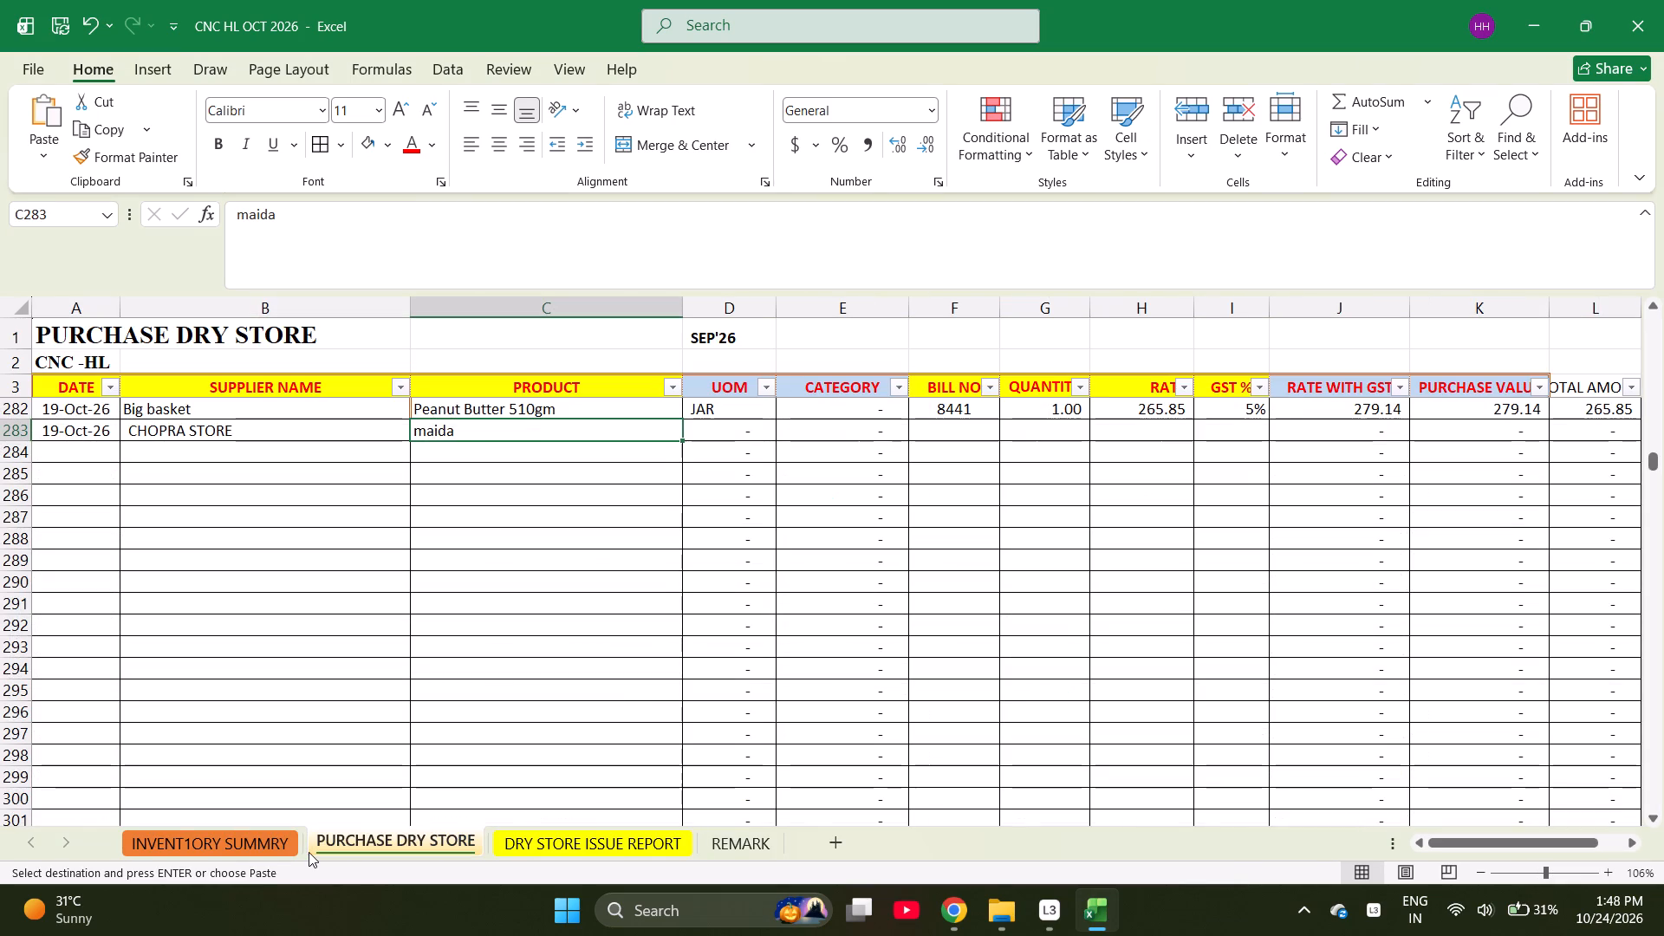
pyautogui.press('Return')
pyautogui.press('Down')
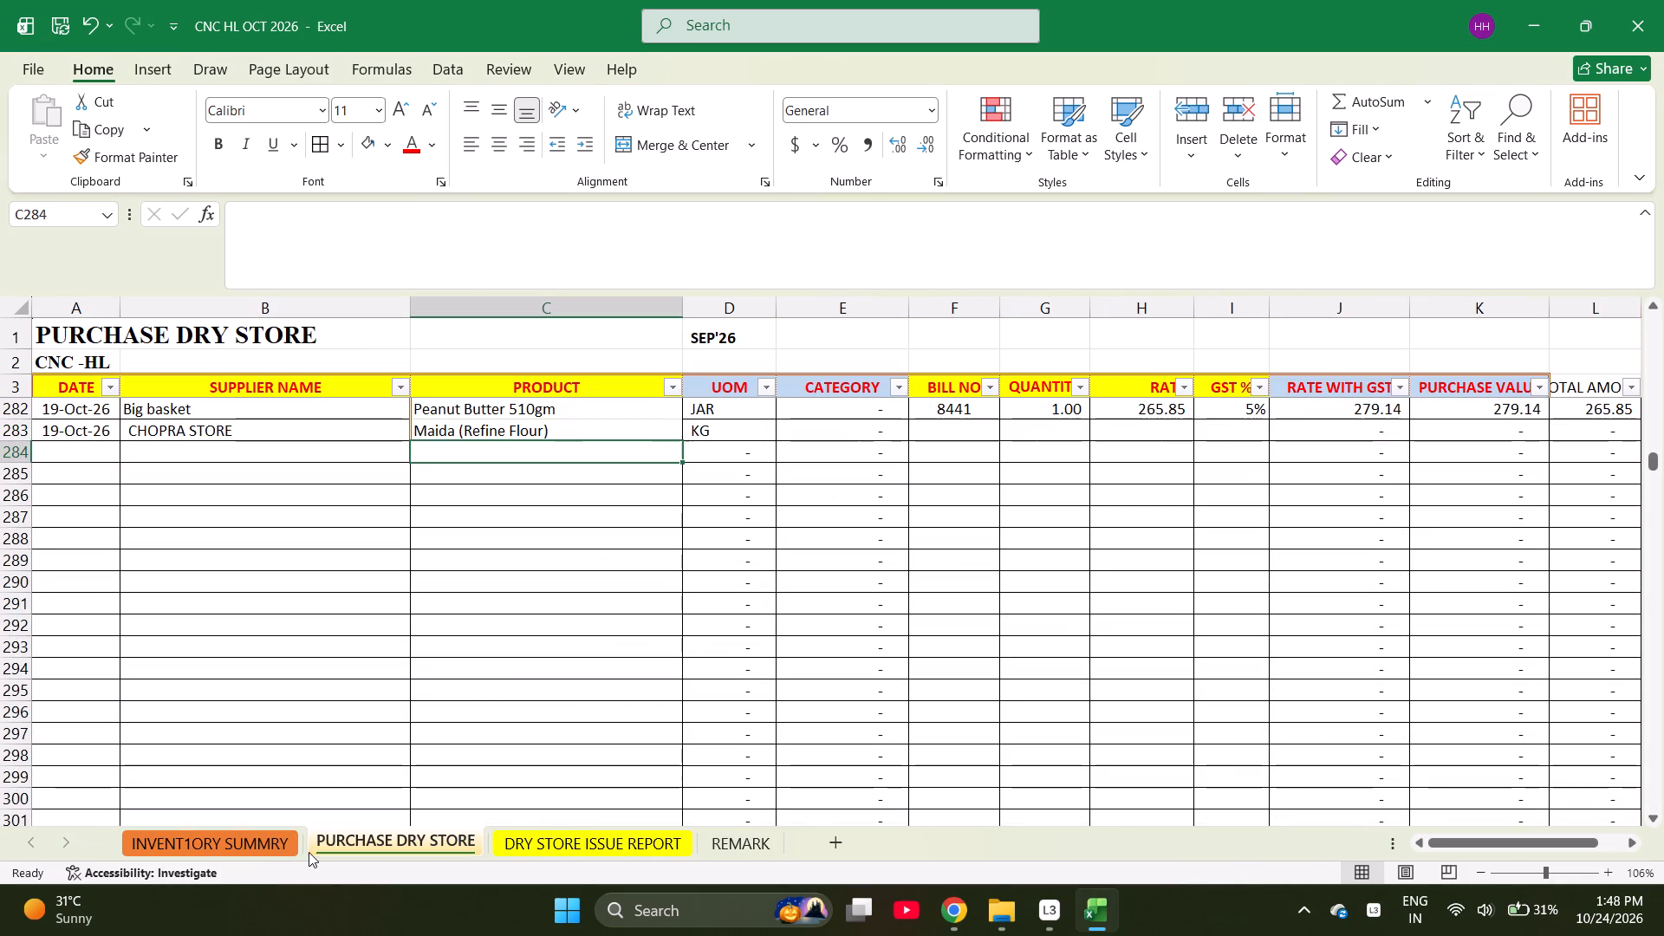
# Find soya in the inventory summary sheet and copy Soya Bean (Badi) into the product cell of row 284.
pyautogui.hotkey('ctrl', 'pageup')
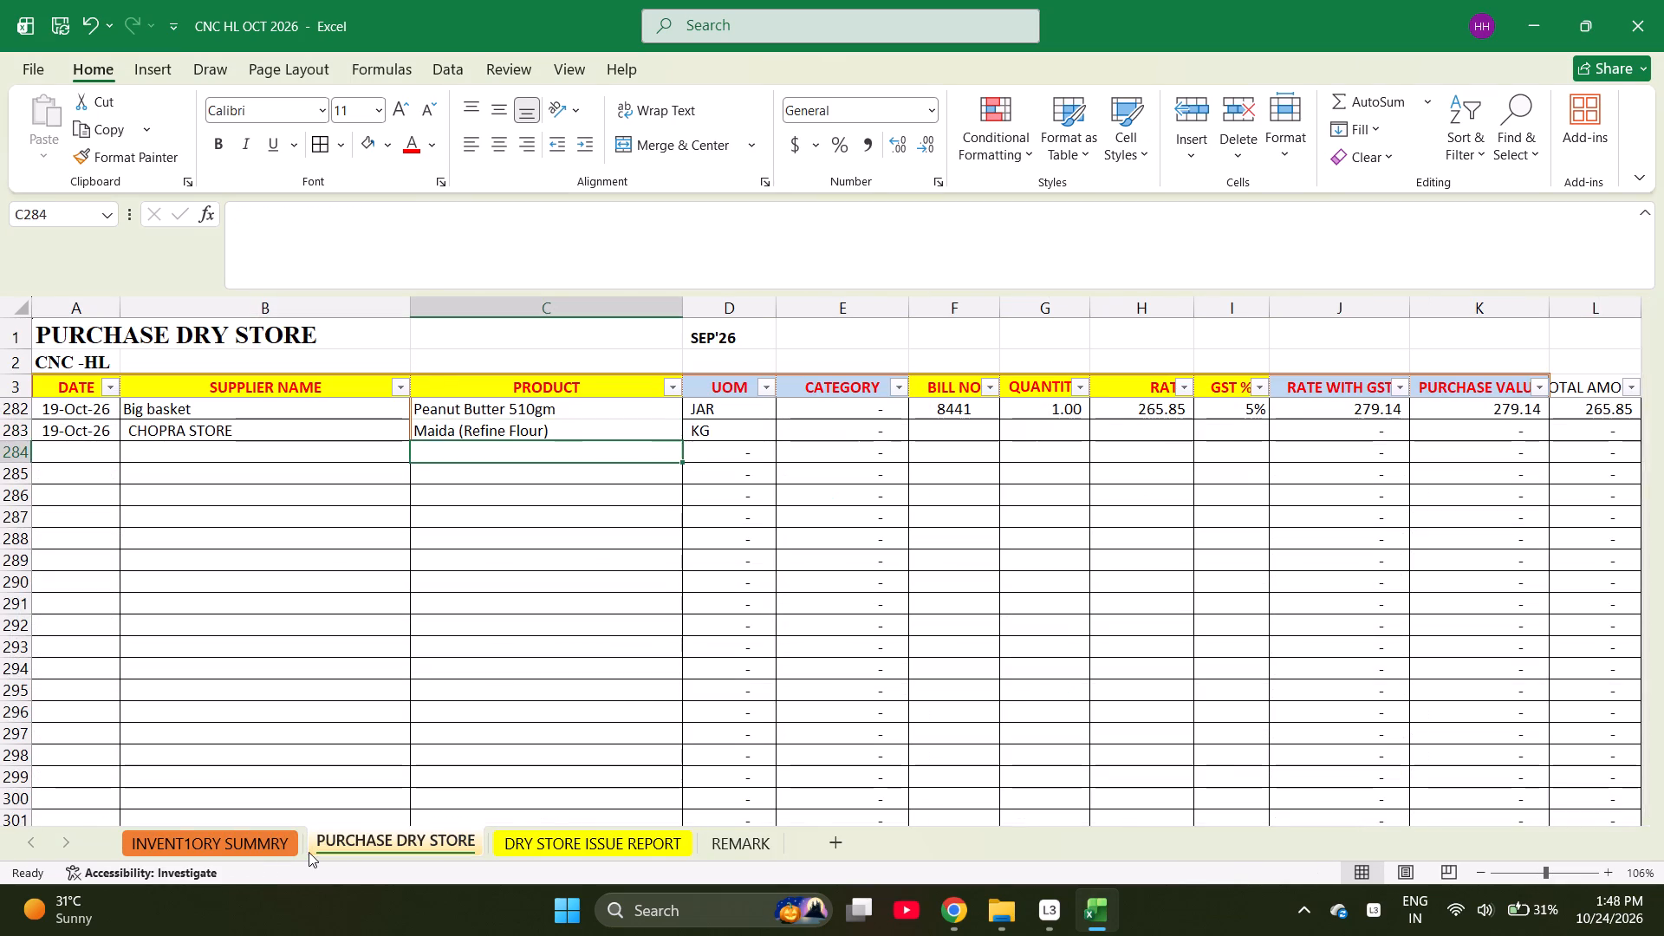
pyautogui.hotkey('ctrl', 'f')
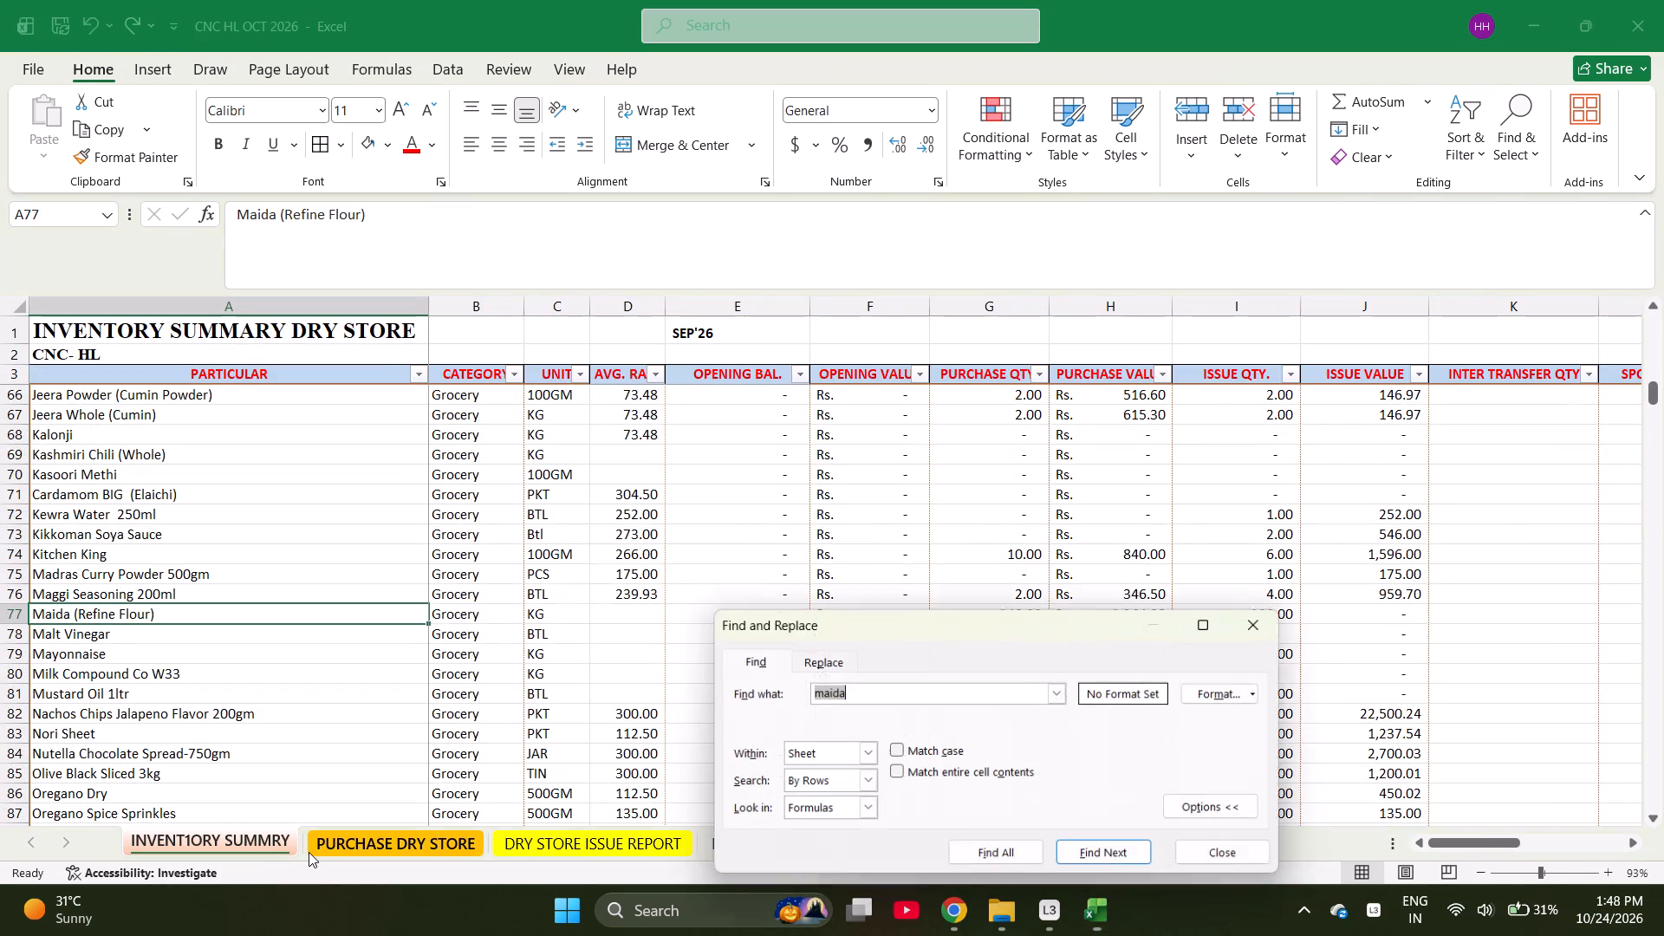
pyautogui.write('nut')
pyautogui.press('BackSpace')
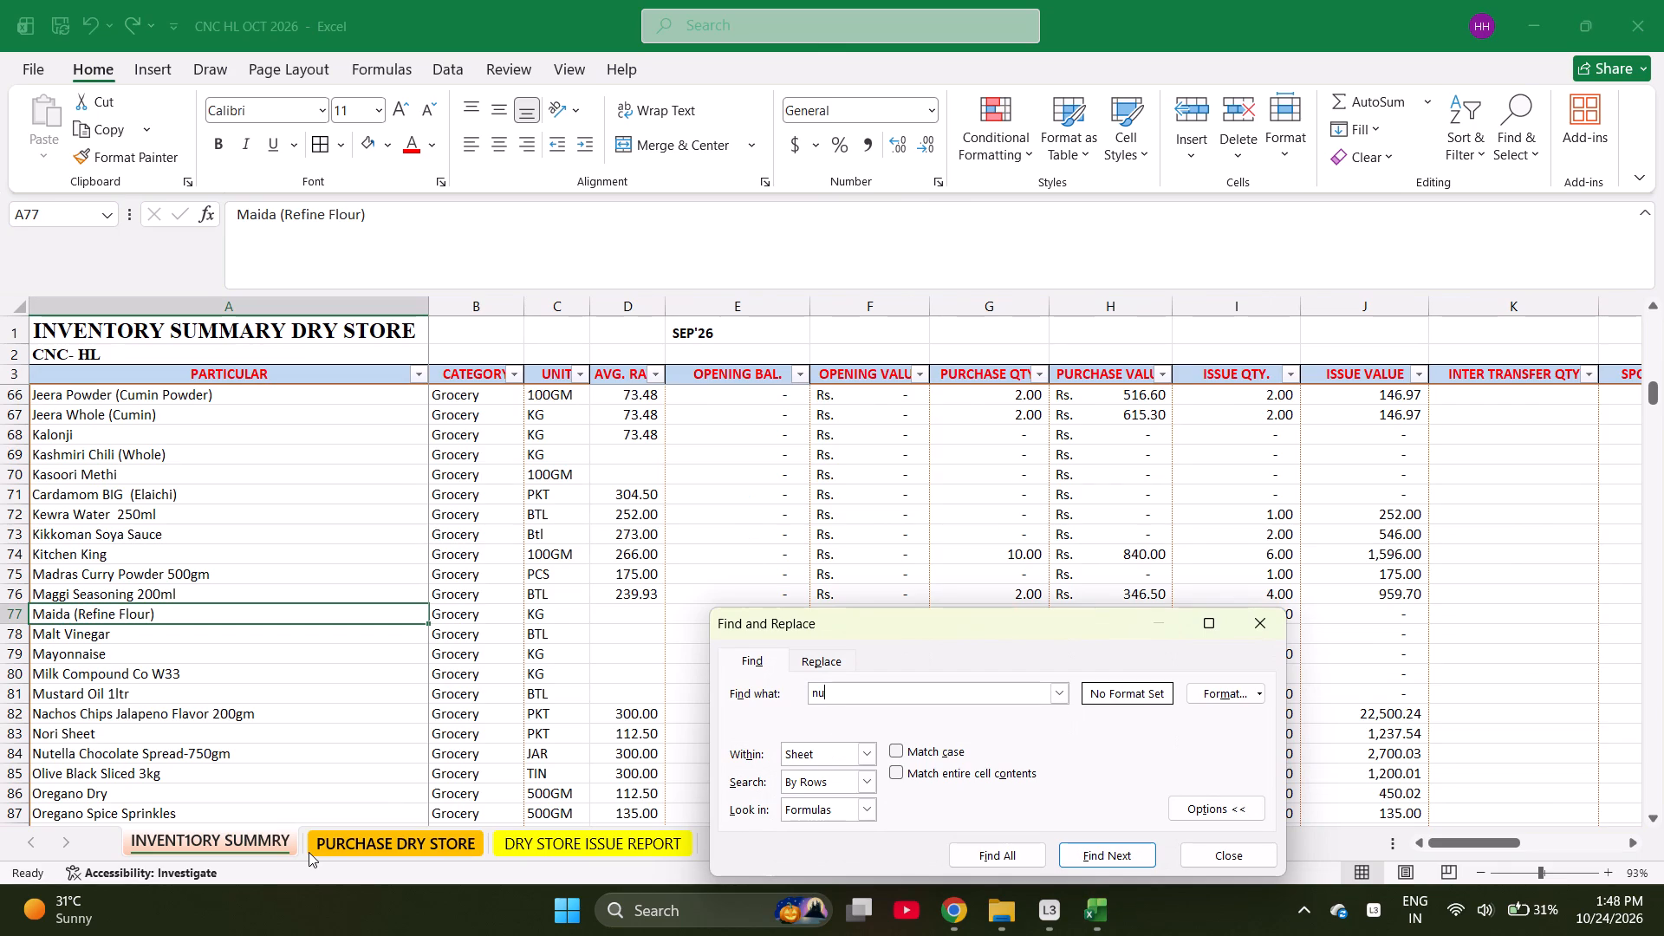
pyautogui.press('BackSpace')
pyautogui.press('BackSpace')
pyautogui.write('soya')
pyautogui.press('Return')
pyautogui.press('Return')
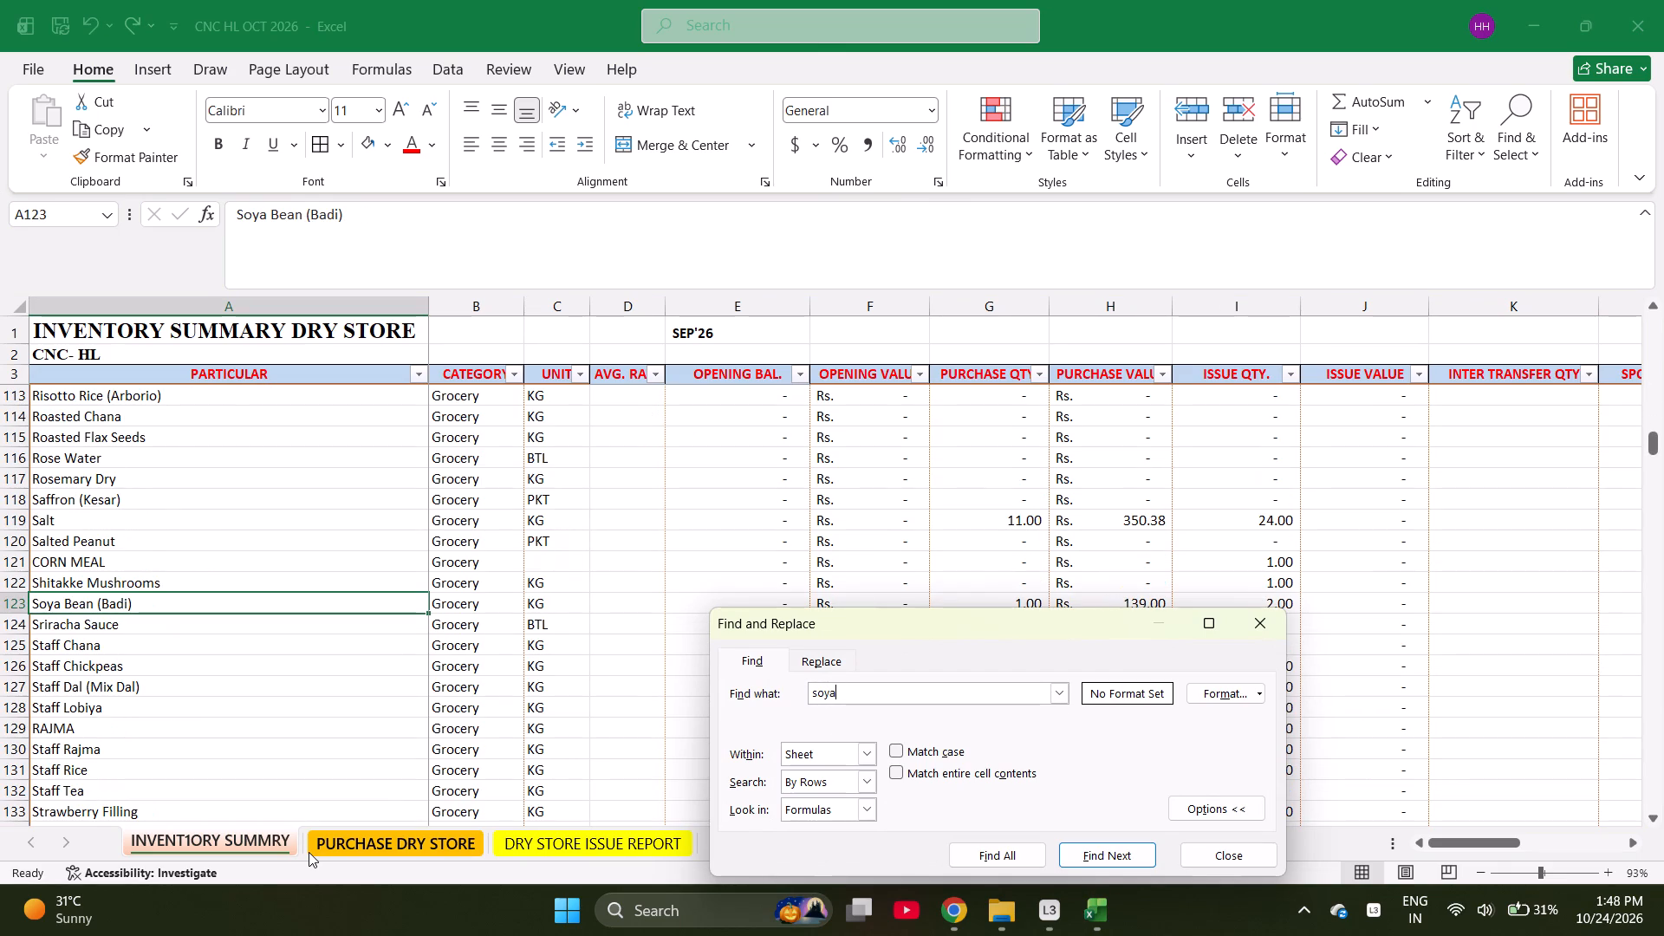
pyautogui.press('Escape')
pyautogui.hotkey('ctrl', 'c')
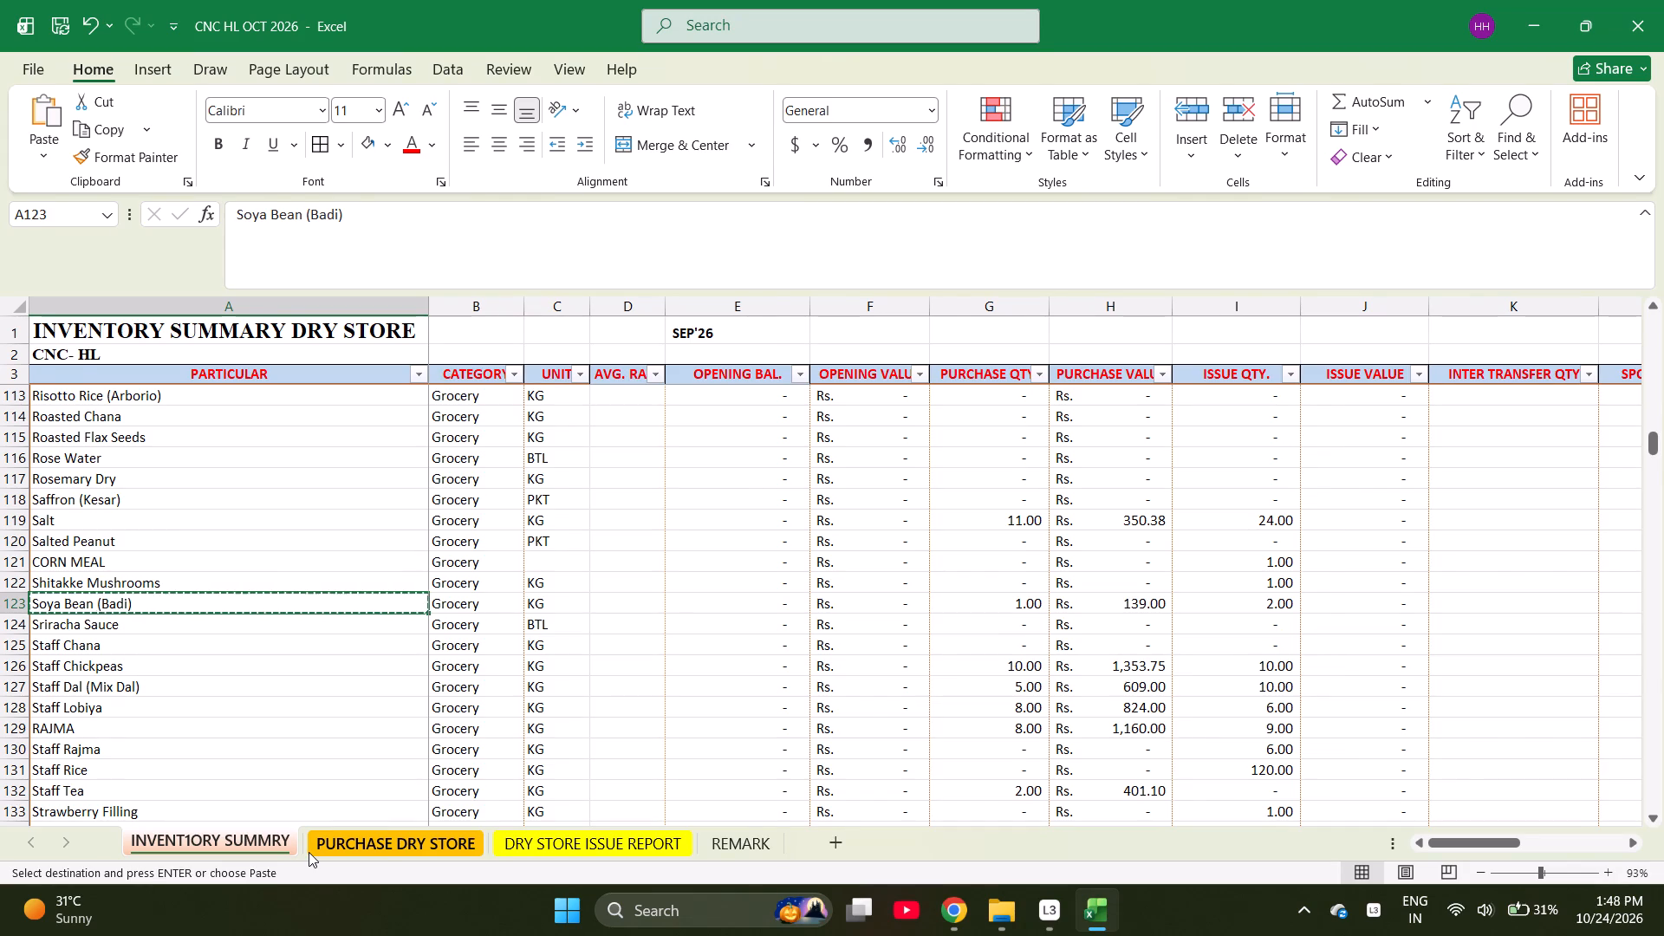
pyautogui.hotkey('ctrl', 'pagedown')
pyautogui.press('Return')
pyautogui.press('Down')
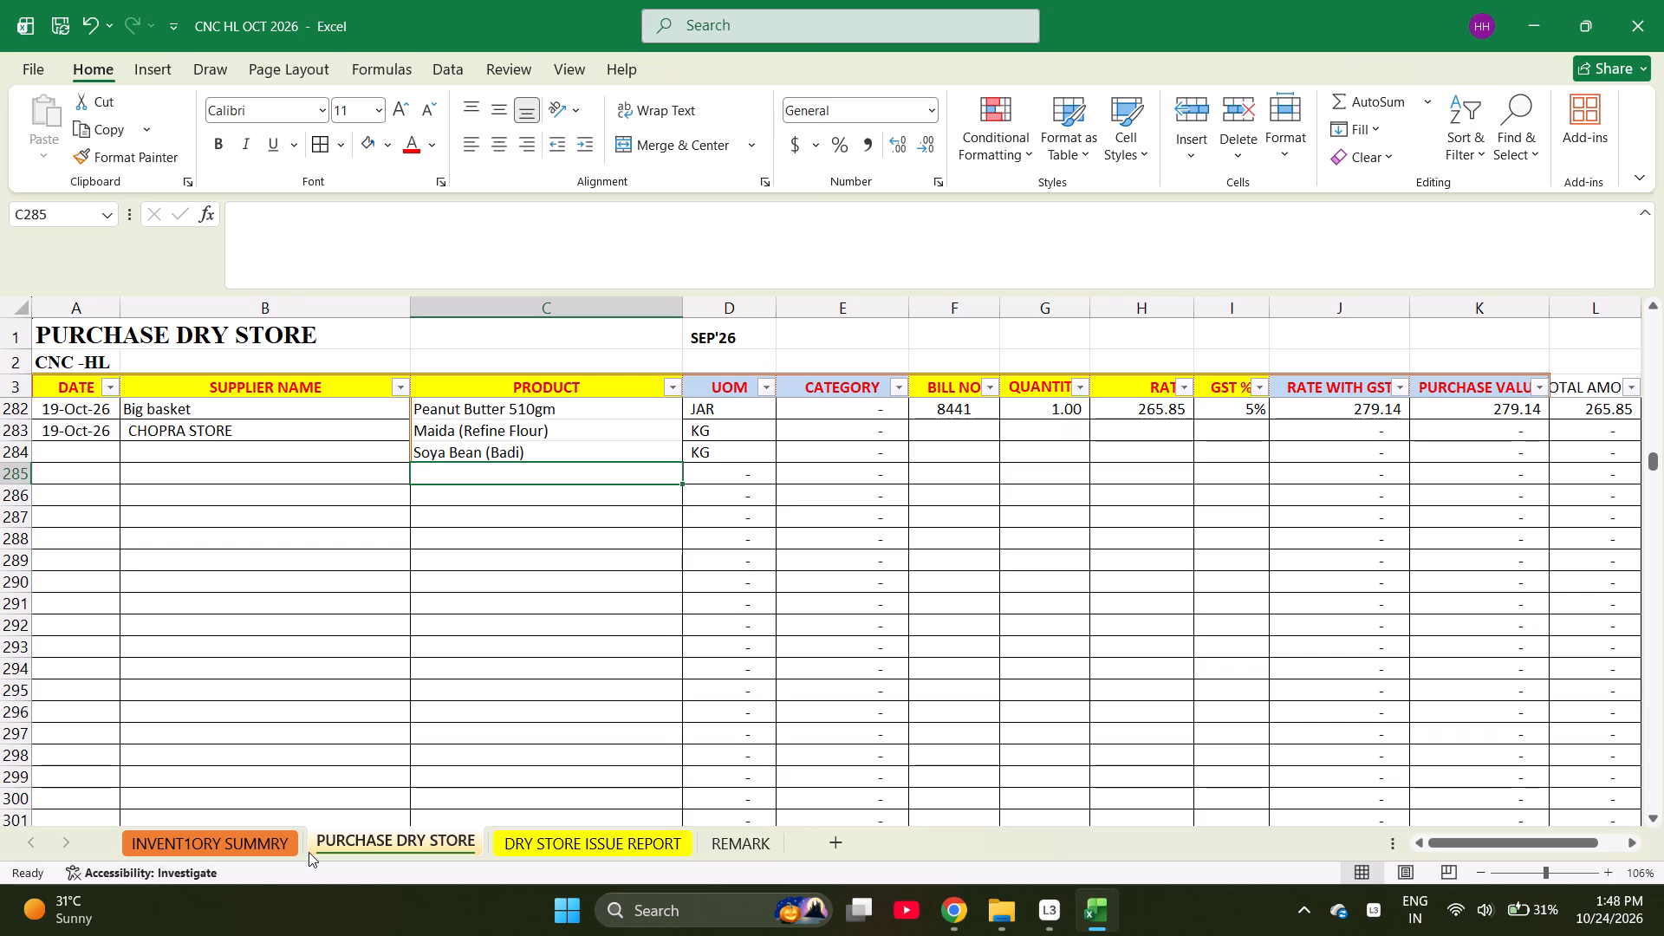
# Search the inventory summary sheet for "must" and copy Mustard Oil 1ltr into the product cell of row 285.
pyautogui.hotkey('ctrl', 'pageup')
pyautogui.hotkey('ctrl', 'f')
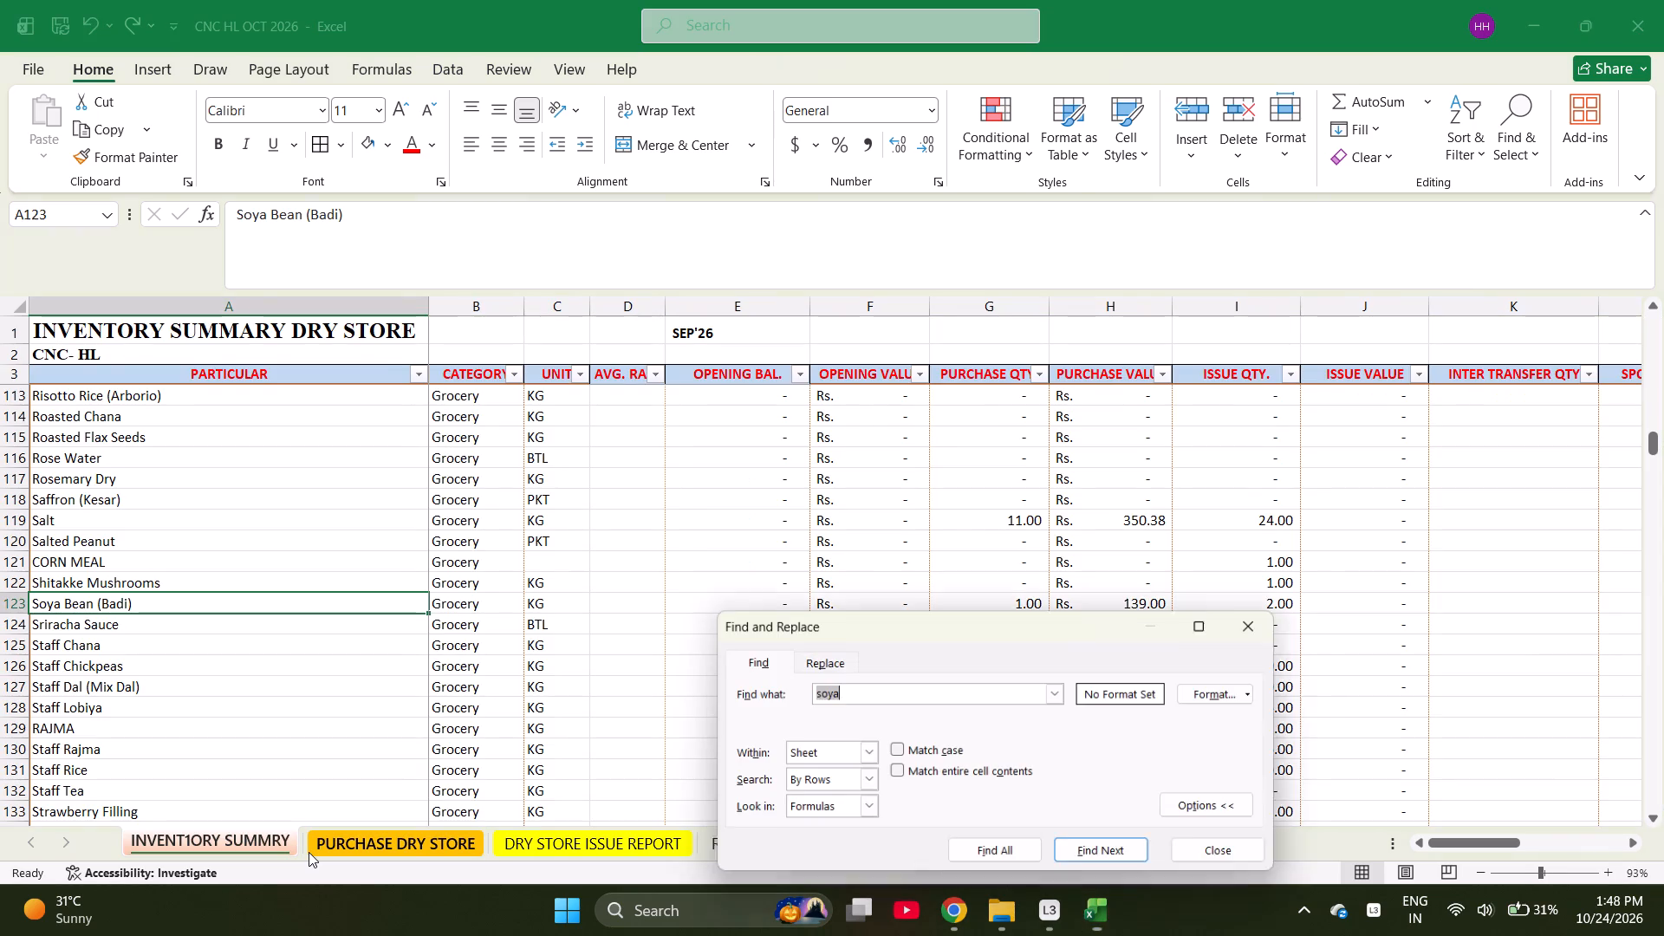
pyautogui.write('must')
pyautogui.press('Return')
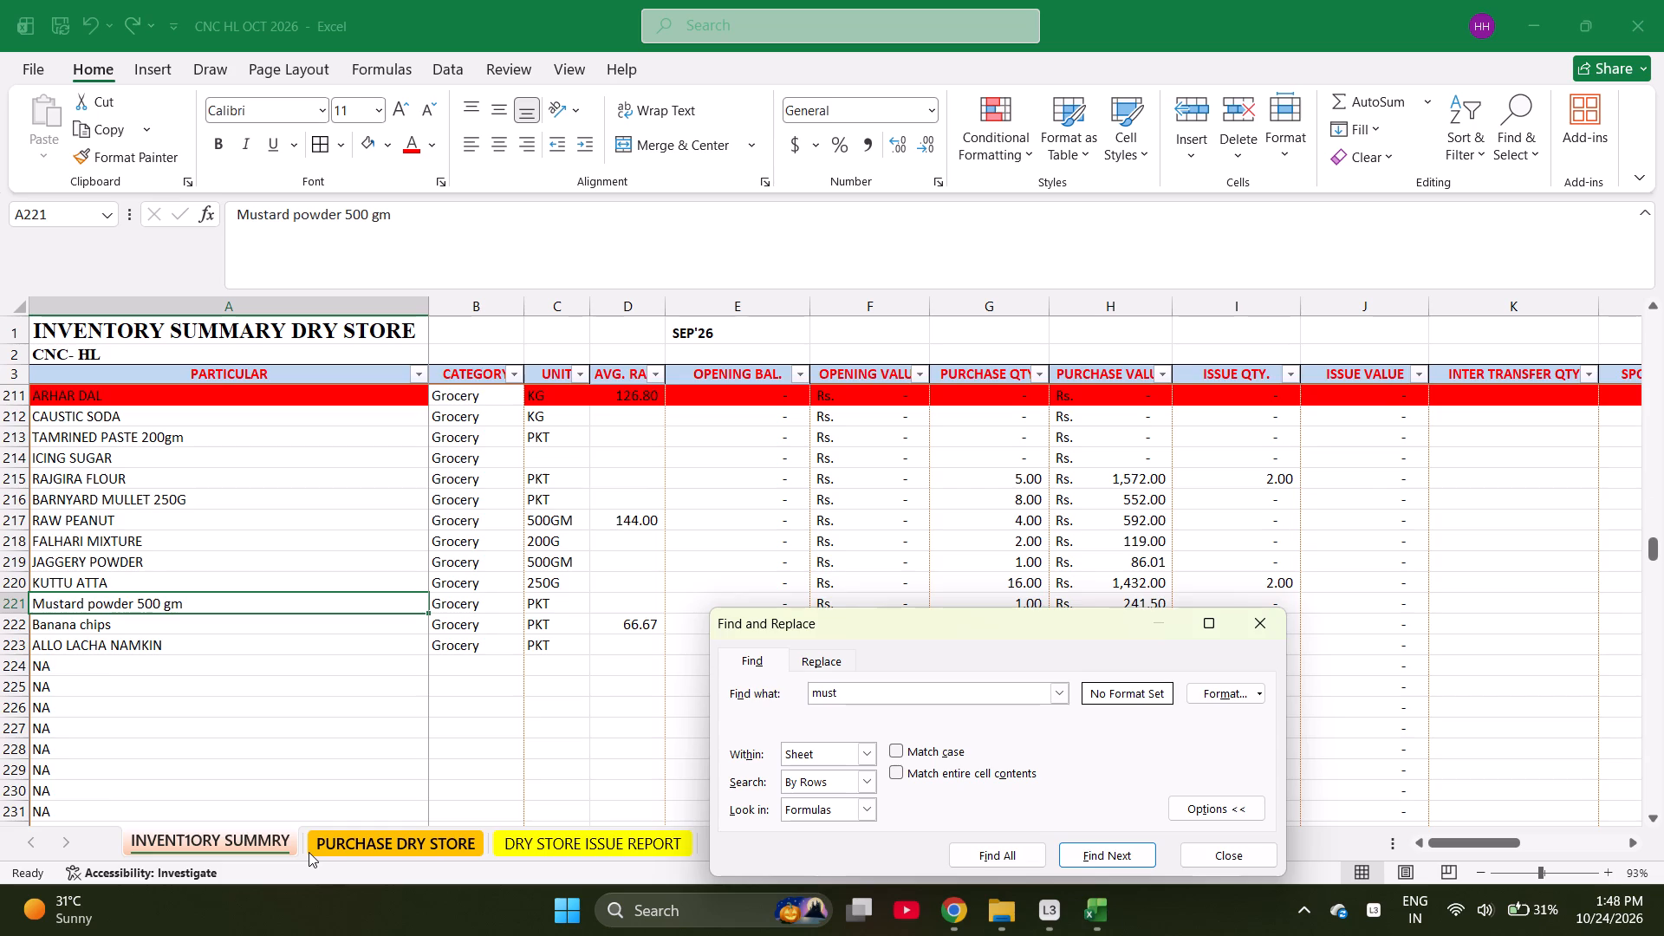
pyautogui.press('Return')
pyautogui.press('Escape')
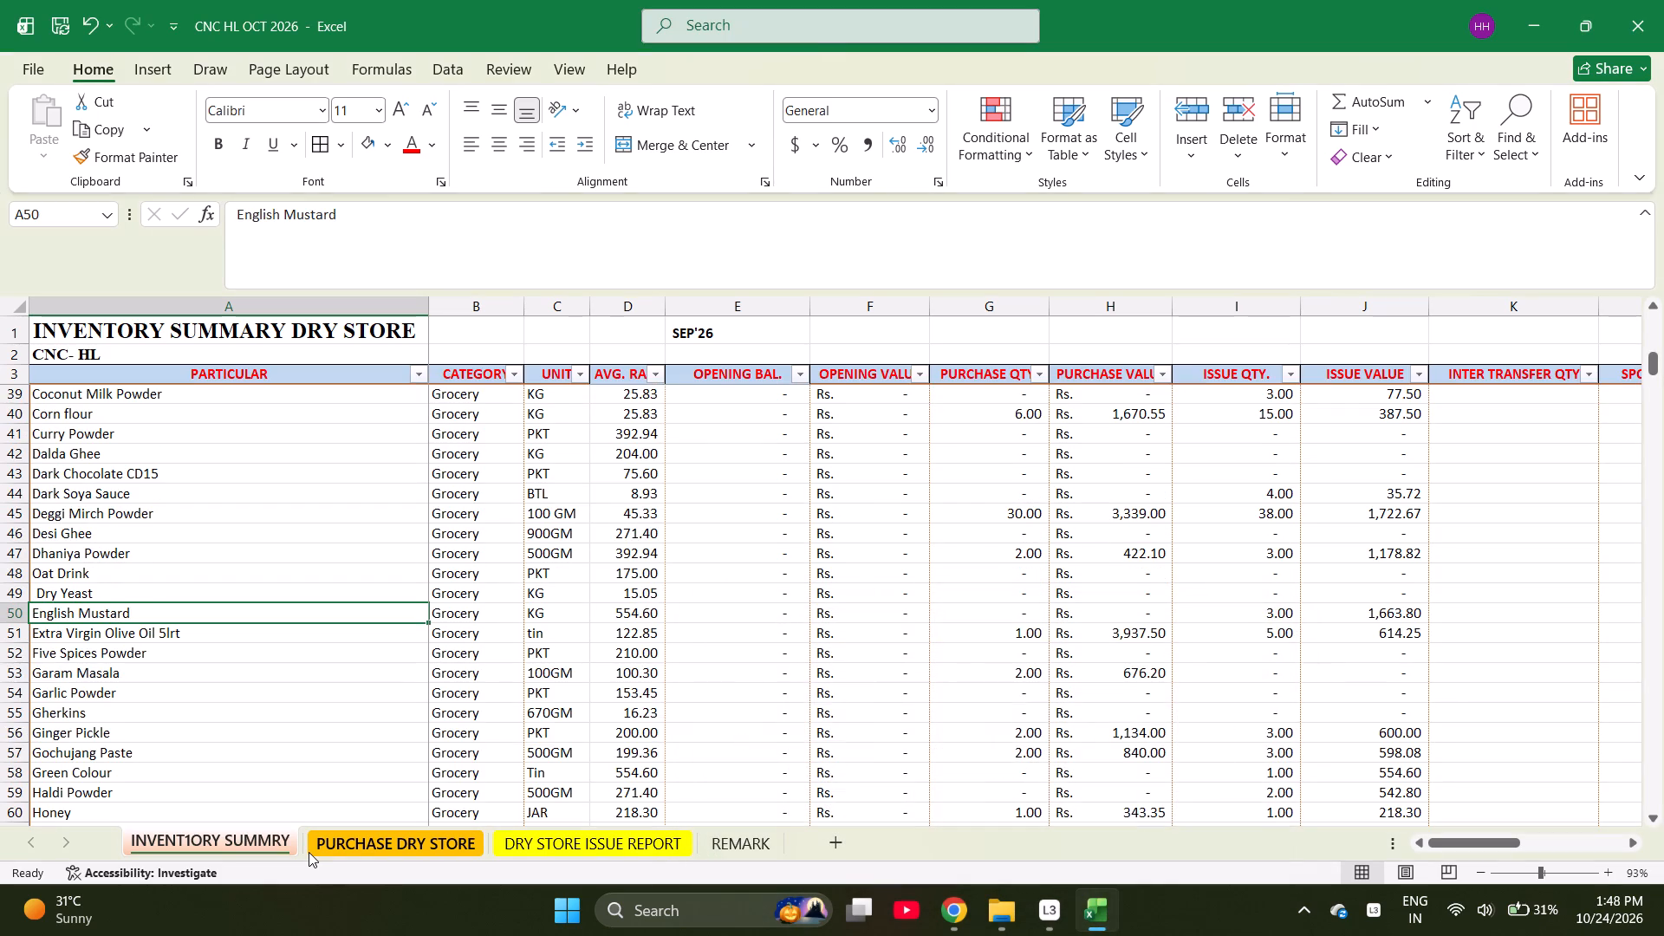
pyautogui.hotkey('ctrl', 'f')
pyautogui.press('Return')
pyautogui.press('Escape')
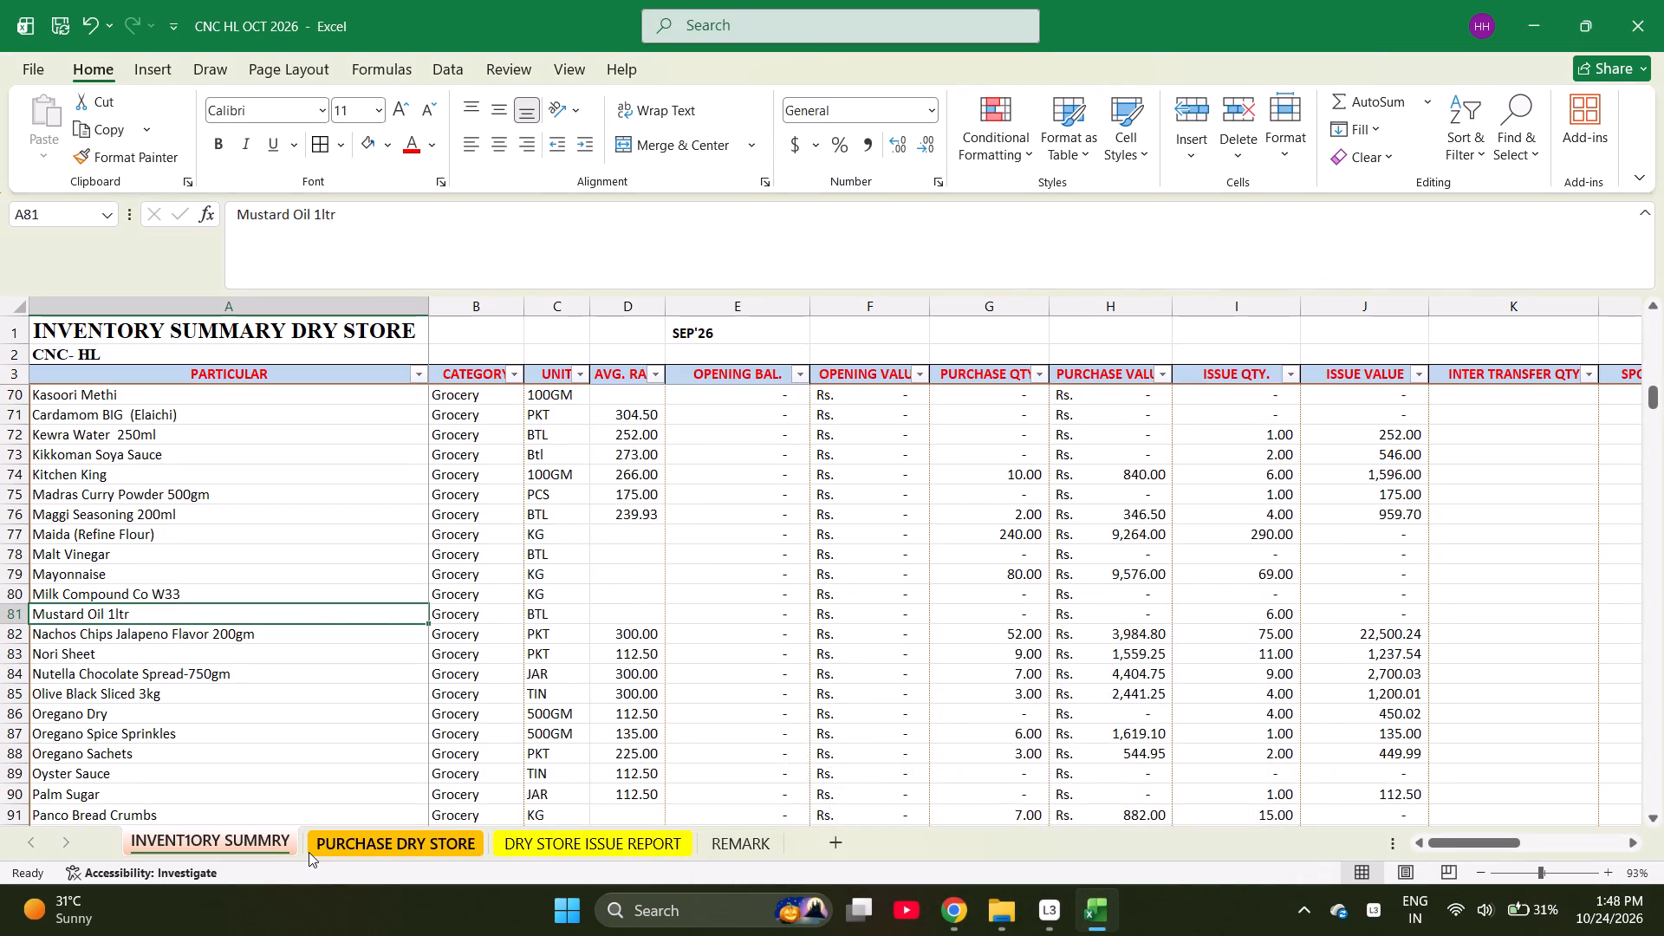
pyautogui.hotkey('ctrl', 'c')
pyautogui.hotkey('ctrl', 'pagedown')
pyautogui.press('Return')
pyautogui.press('Down')
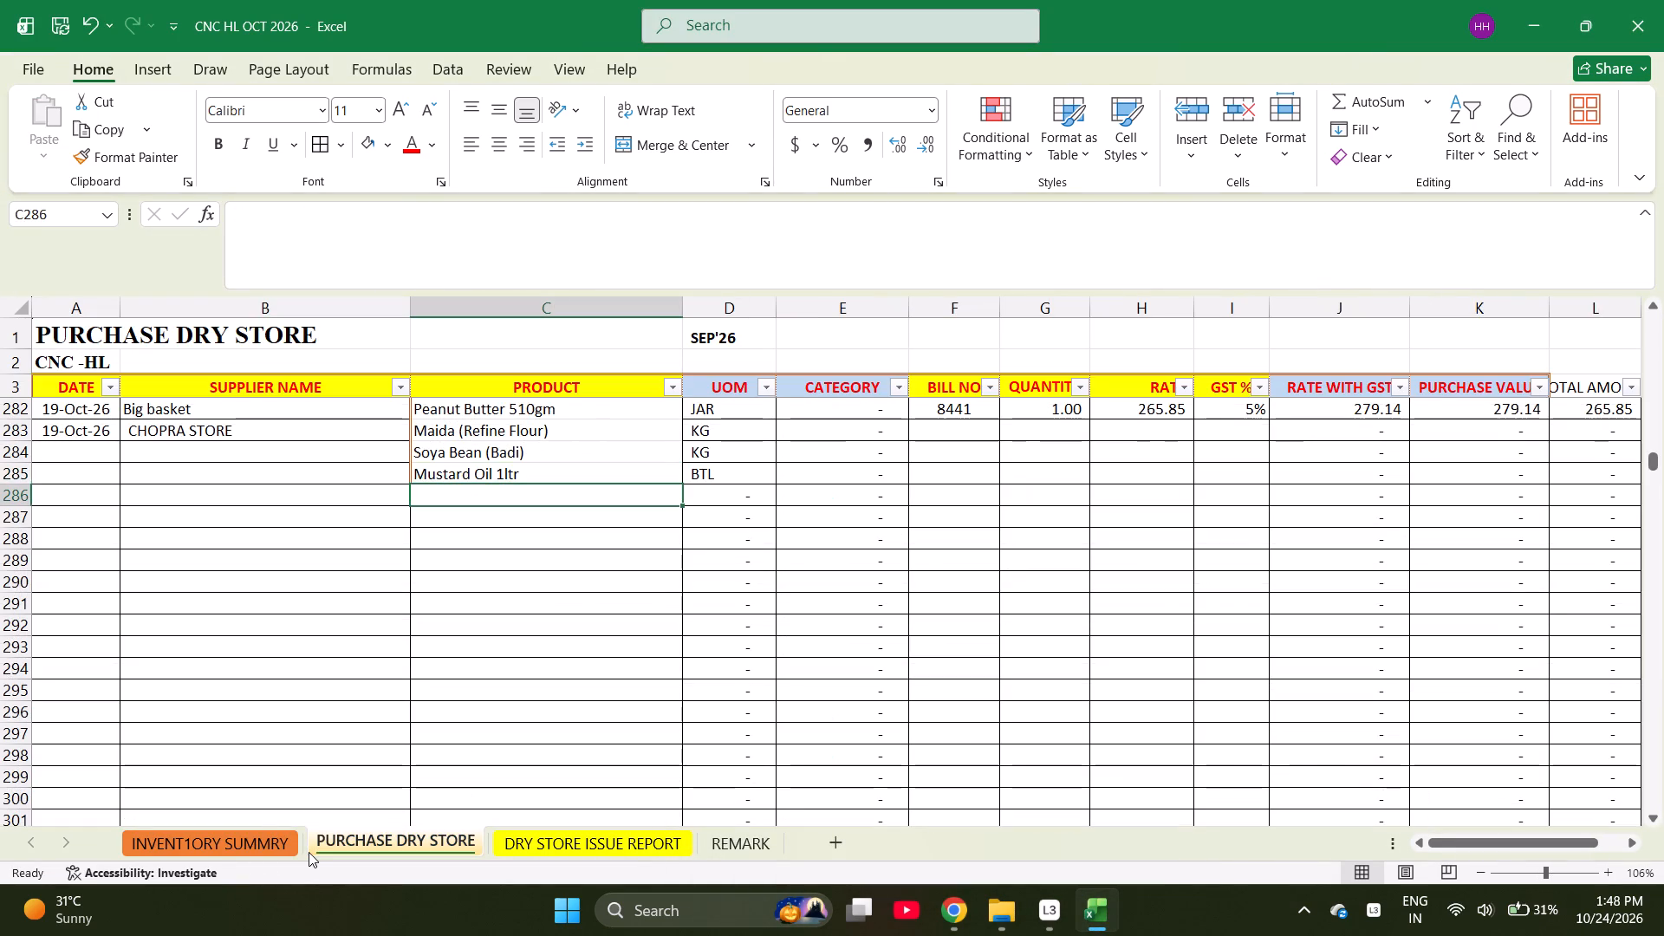
# Enter BESAN as the product in row 286.
pyautogui.write('bes')
pyautogui.press('Return')
# Enter bill number 3742 for Maida (Refine Flour) in row 283.
pyautogui.press('Right')
pyautogui.press('Right')
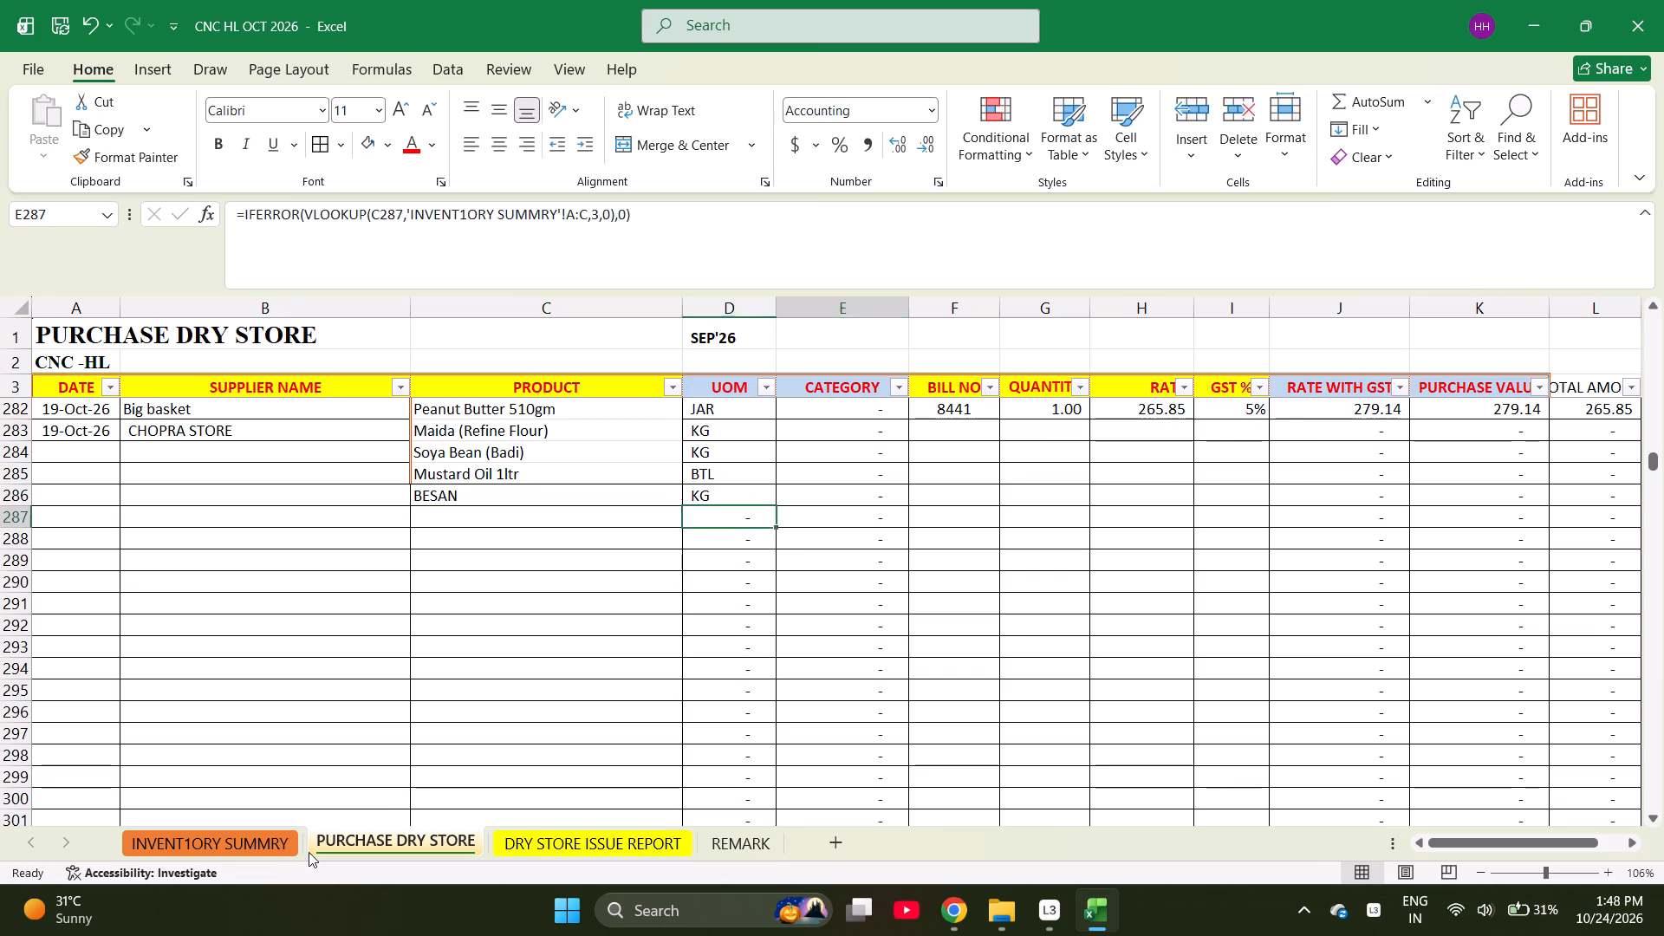
pyautogui.press('Right')
pyautogui.hotkey('ctrl', 'Up')
pyautogui.press('Down')
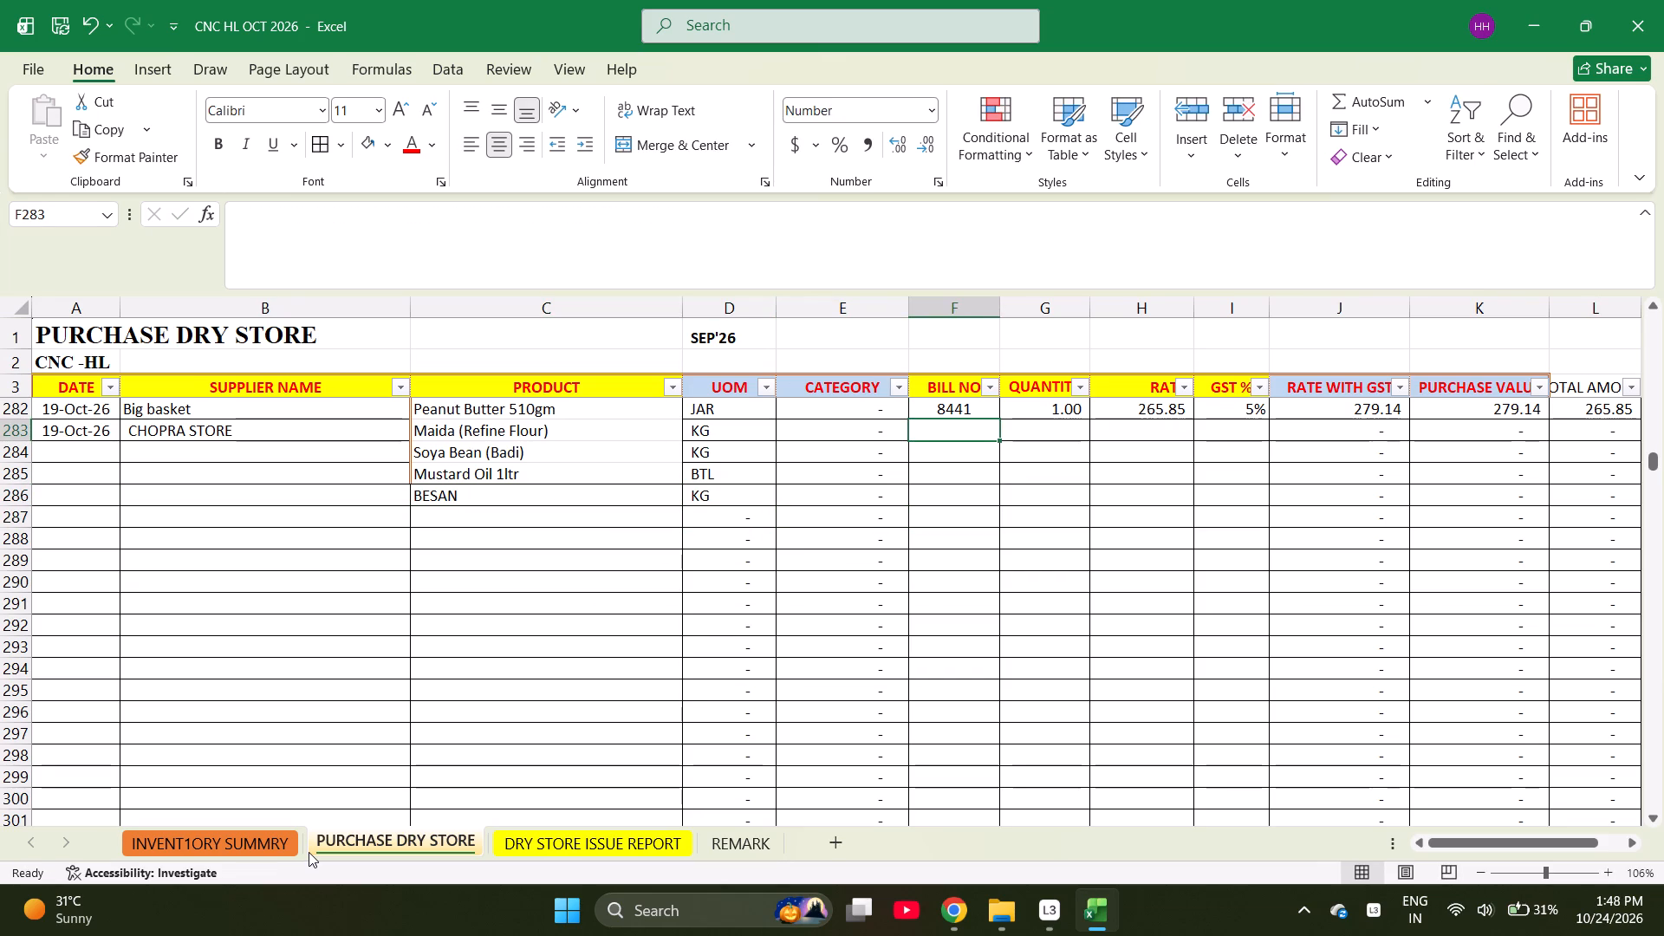
pyautogui.write('3742')
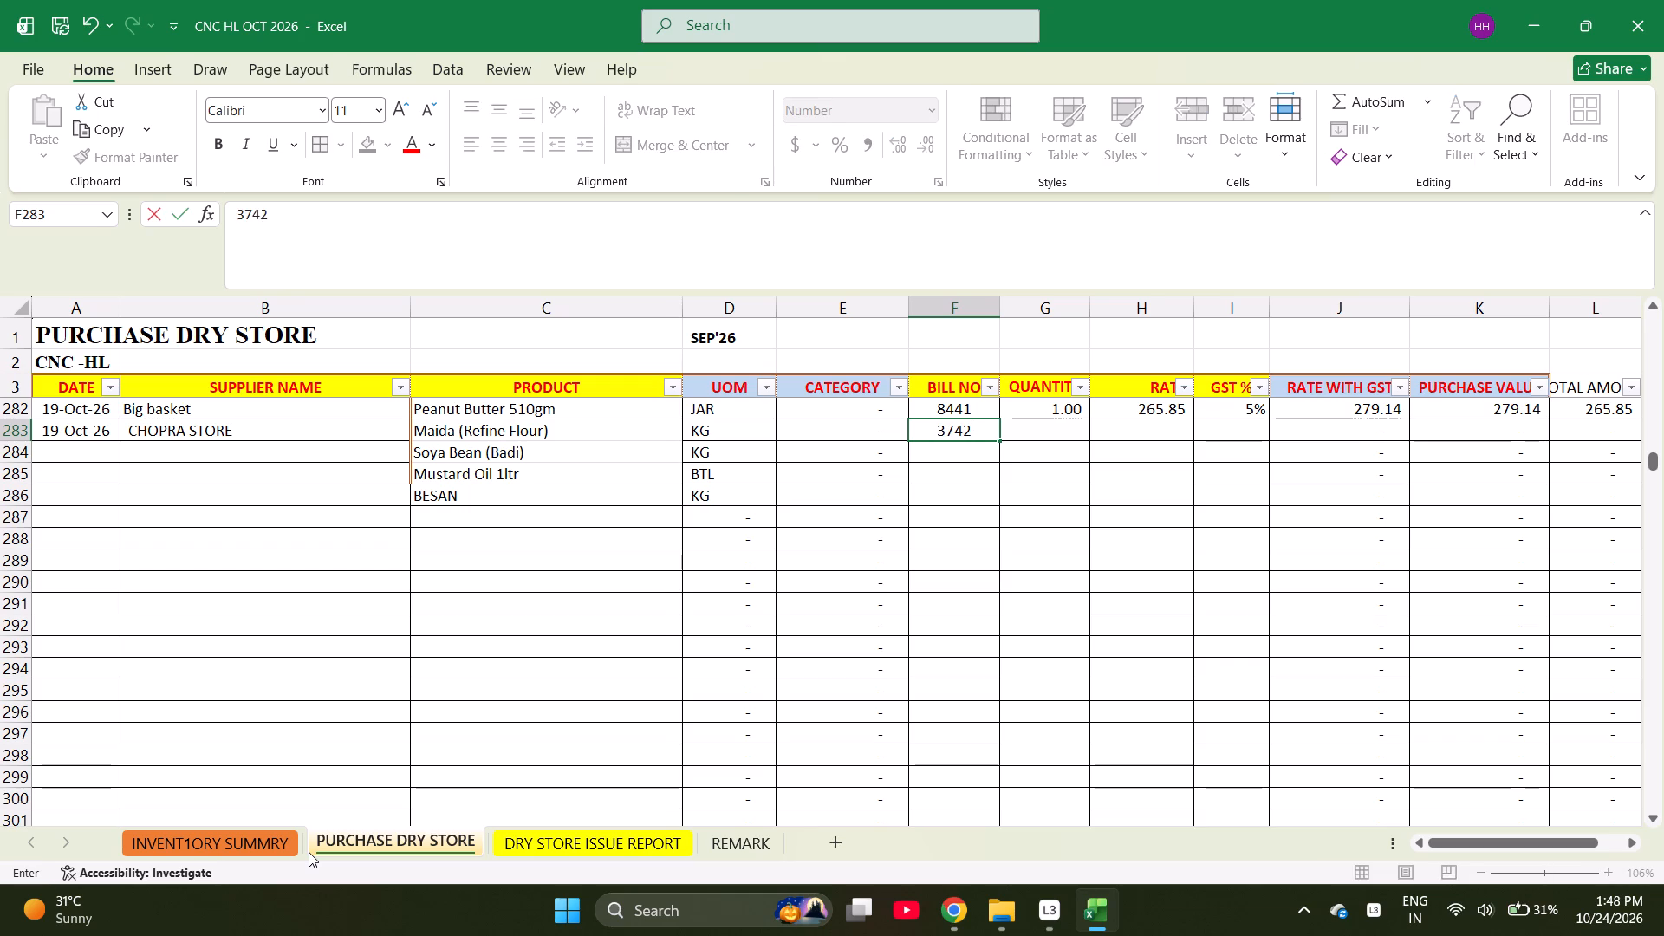
# Enter quantity 50 for Maida (Refine Flour) and quantity 1 each for Soya Bean, Mustard Oil and BESAN in rows 283 to 286.
pyautogui.press('Right')
pyautogui.press('Up')
pyautogui.press('Down')
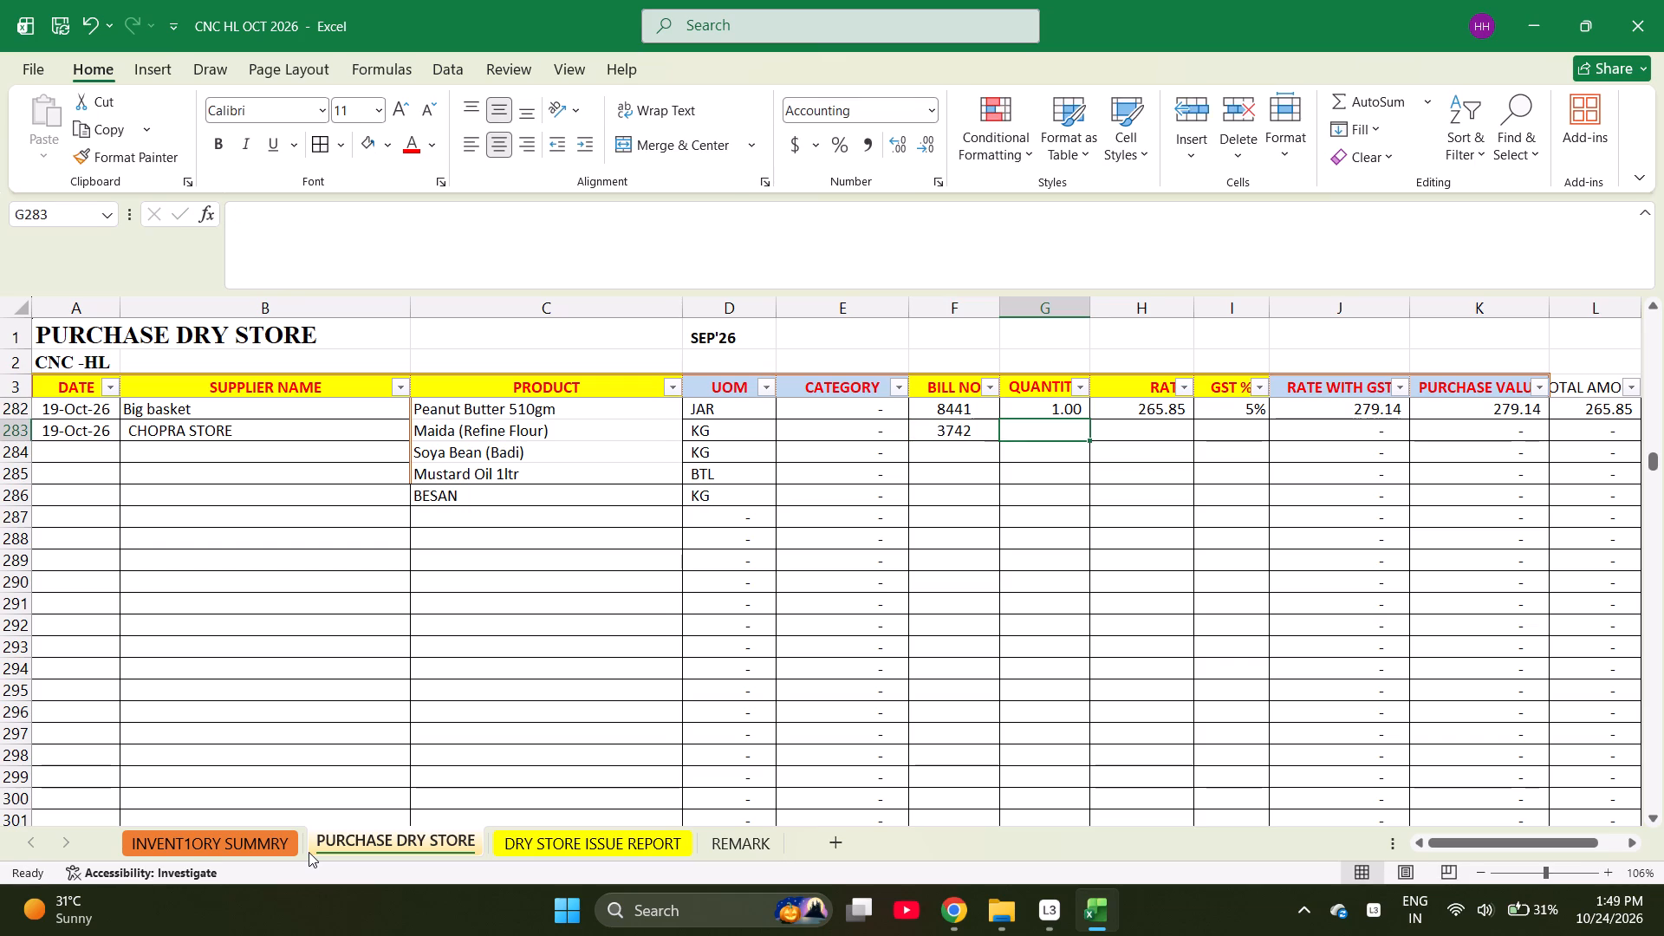
pyautogui.write('50')
pyautogui.press('Return')
pyautogui.press('1')
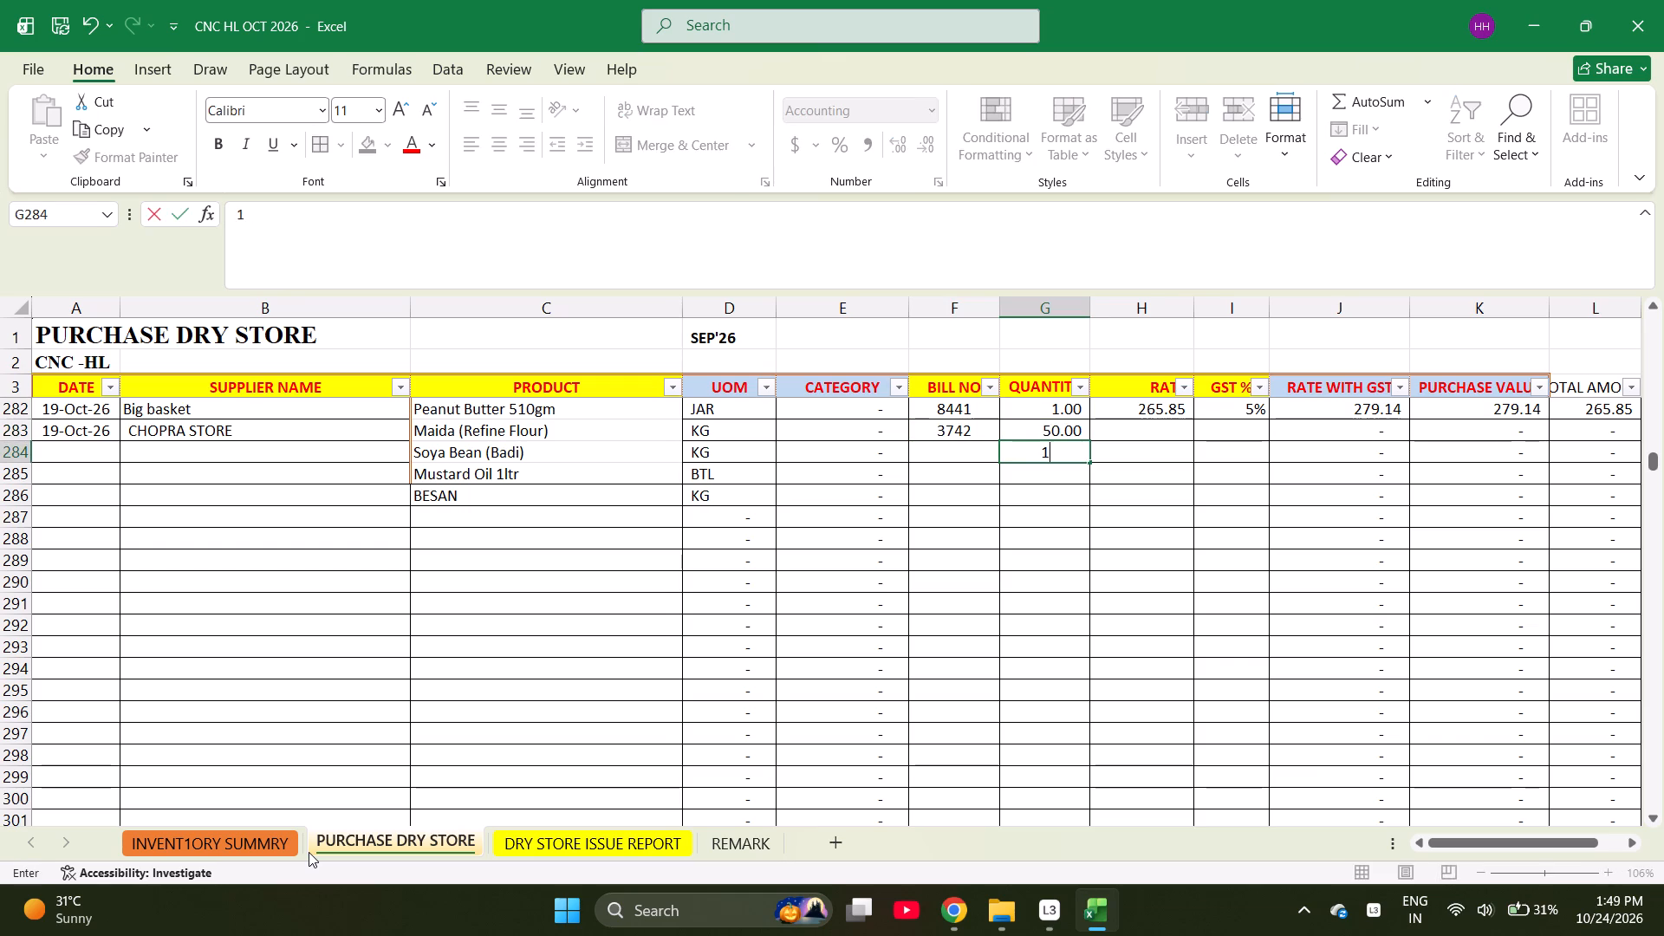
pyautogui.press('Return')
pyautogui.press('1')
pyautogui.press('Return')
pyautogui.press('1')
pyautogui.press('Return')
# Fill bill number 3742 down from row 283 to the Soya Bean, Mustard Oil and BESAN rows 284 to 286.
pyautogui.press('Left')
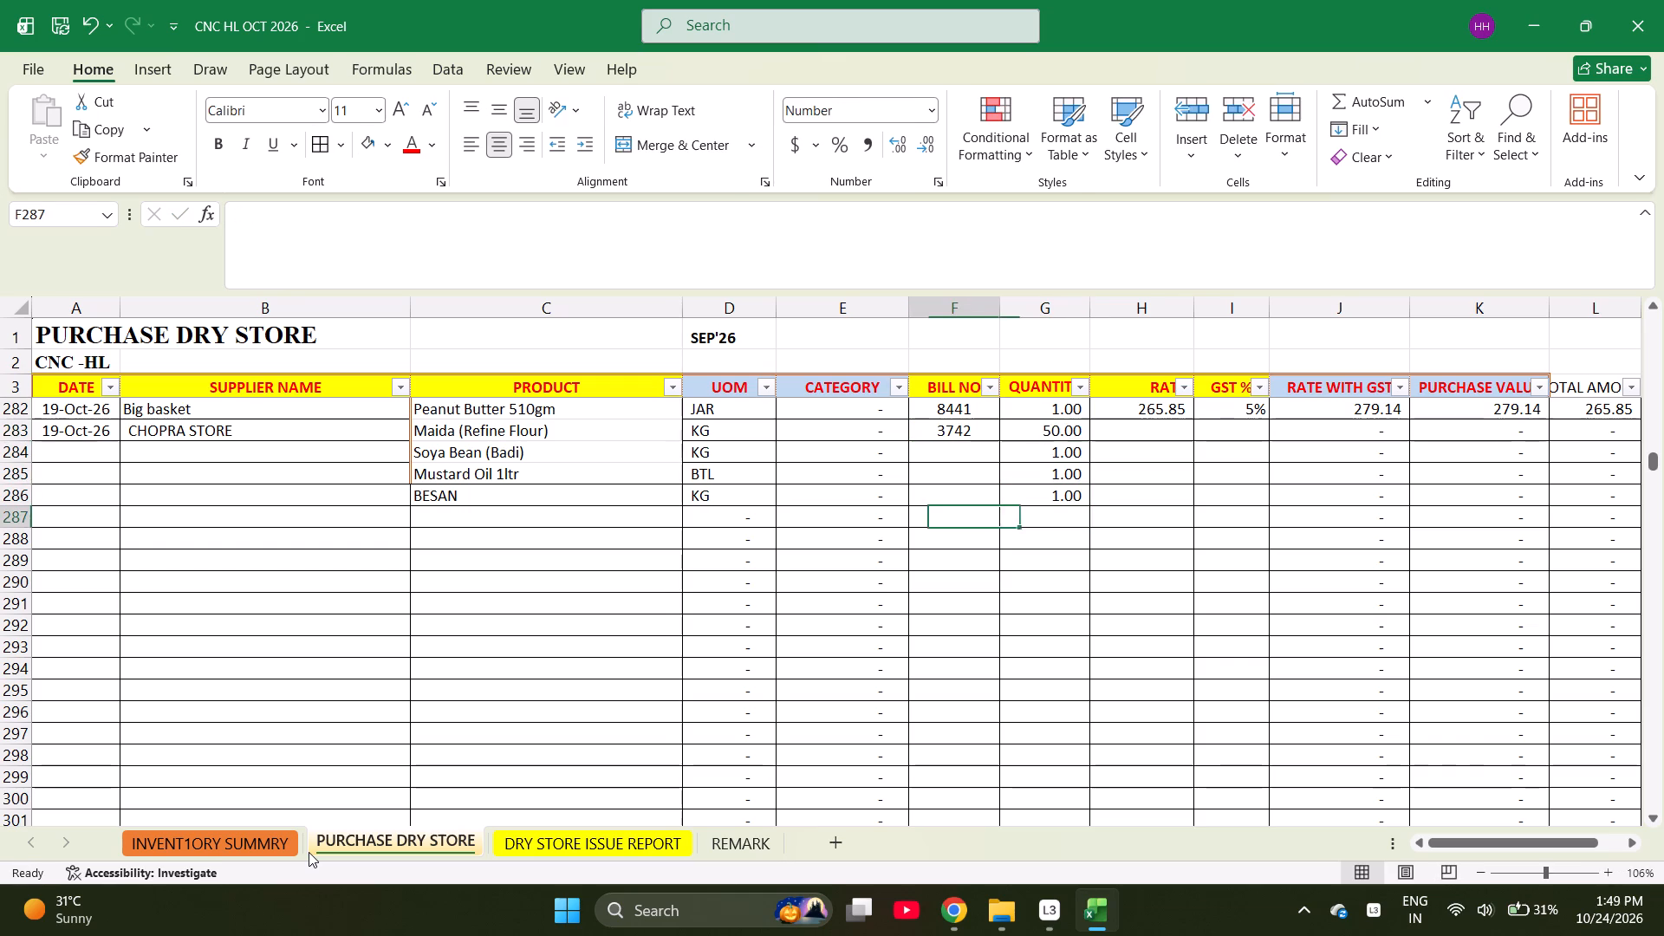
pyautogui.hotkey('ctrl', 'Up')
pyautogui.hotkey('shift', 'Down')
pyautogui.hotkey('shift', 'Down')
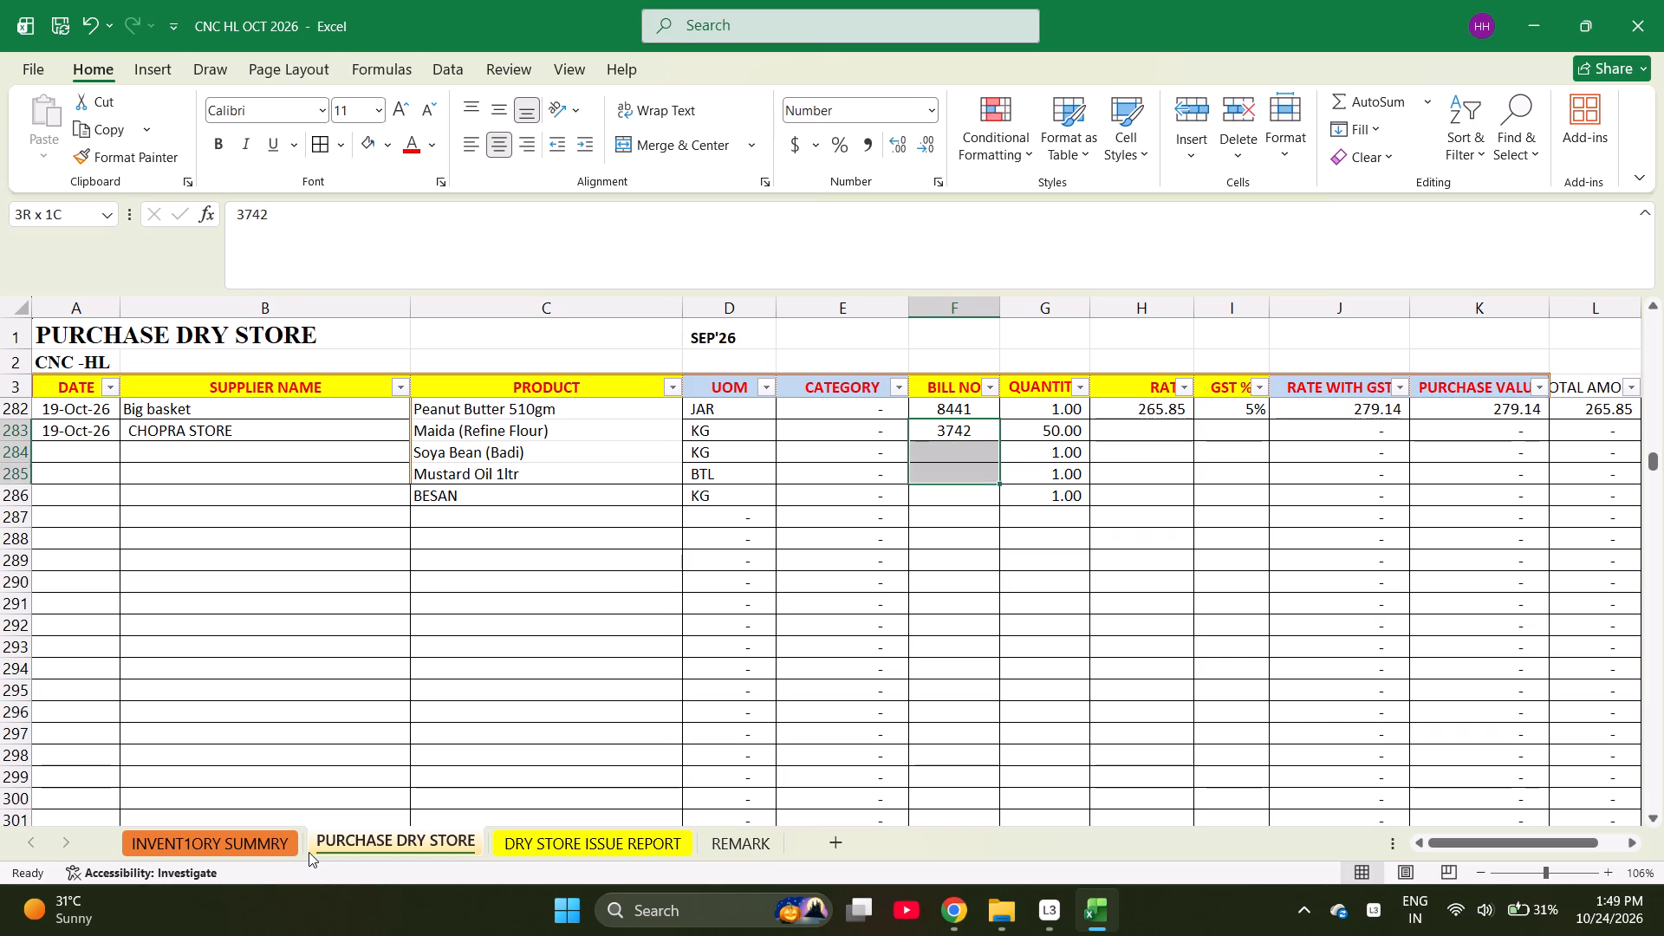
pyautogui.hotkey('shift', 'Down')
pyautogui.hotkey('ctrl', 'd')
# Enter the rates in rows 283 to 286: 37 for Maida, =180/1.05 for Soya Bean, =210/1.05 for Mustard Oil and =125/1.05 for BESAN.
pyautogui.press('Right')
pyautogui.press('Right')
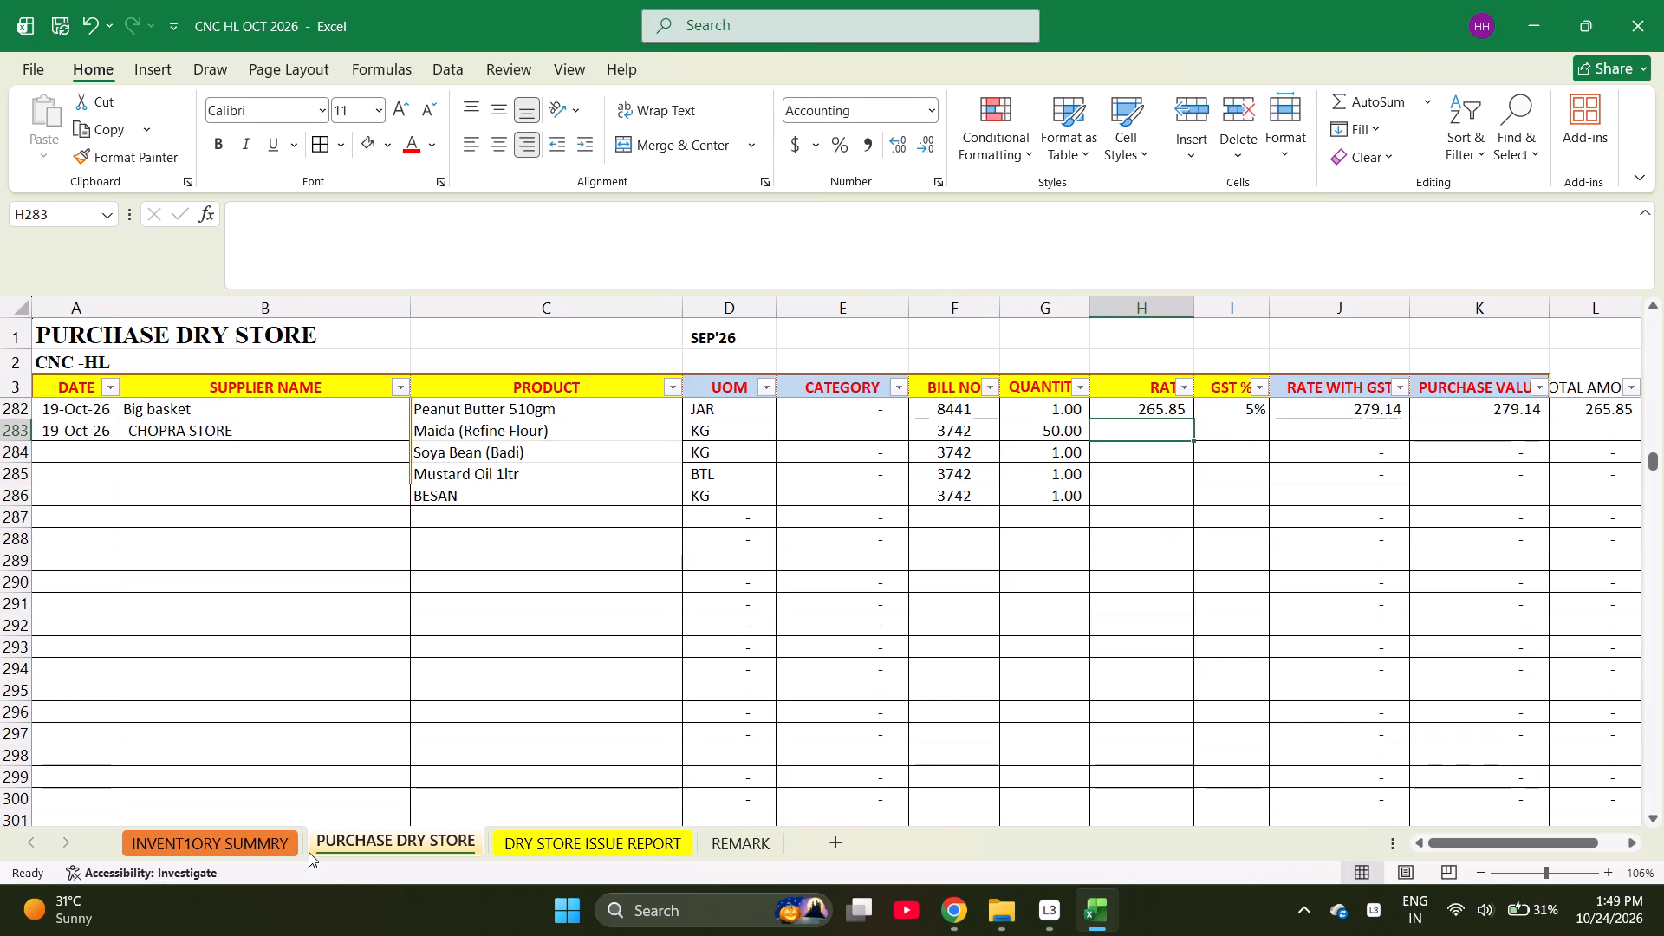
pyautogui.write('37')
pyautogui.press('Return')
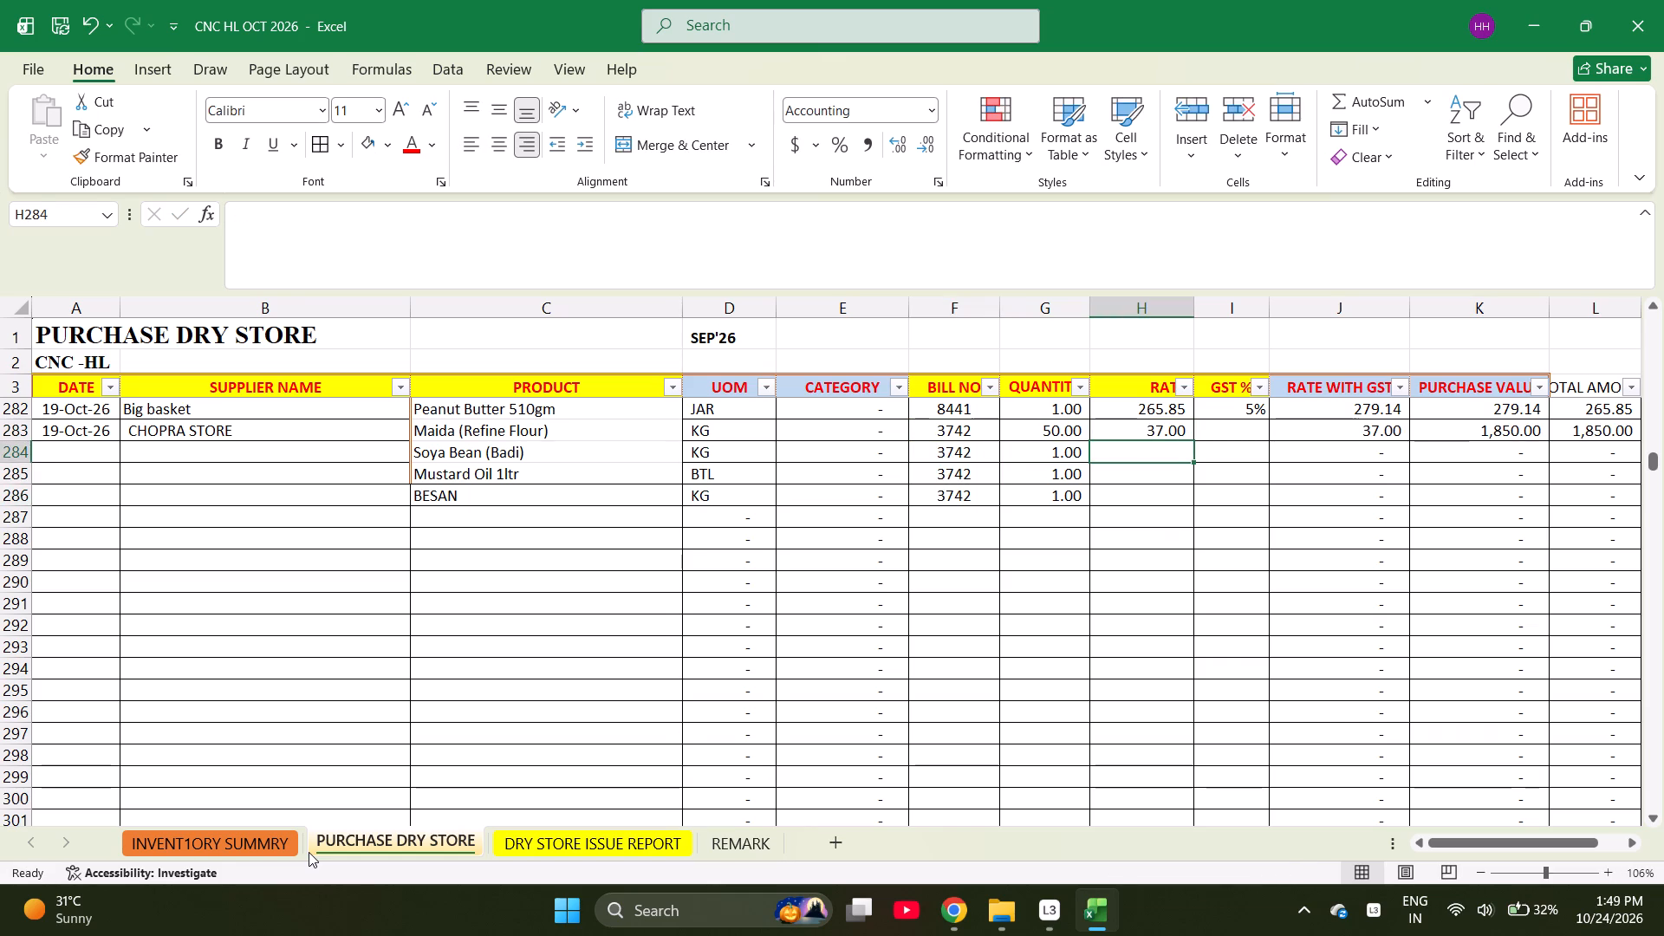
pyautogui.write('180')
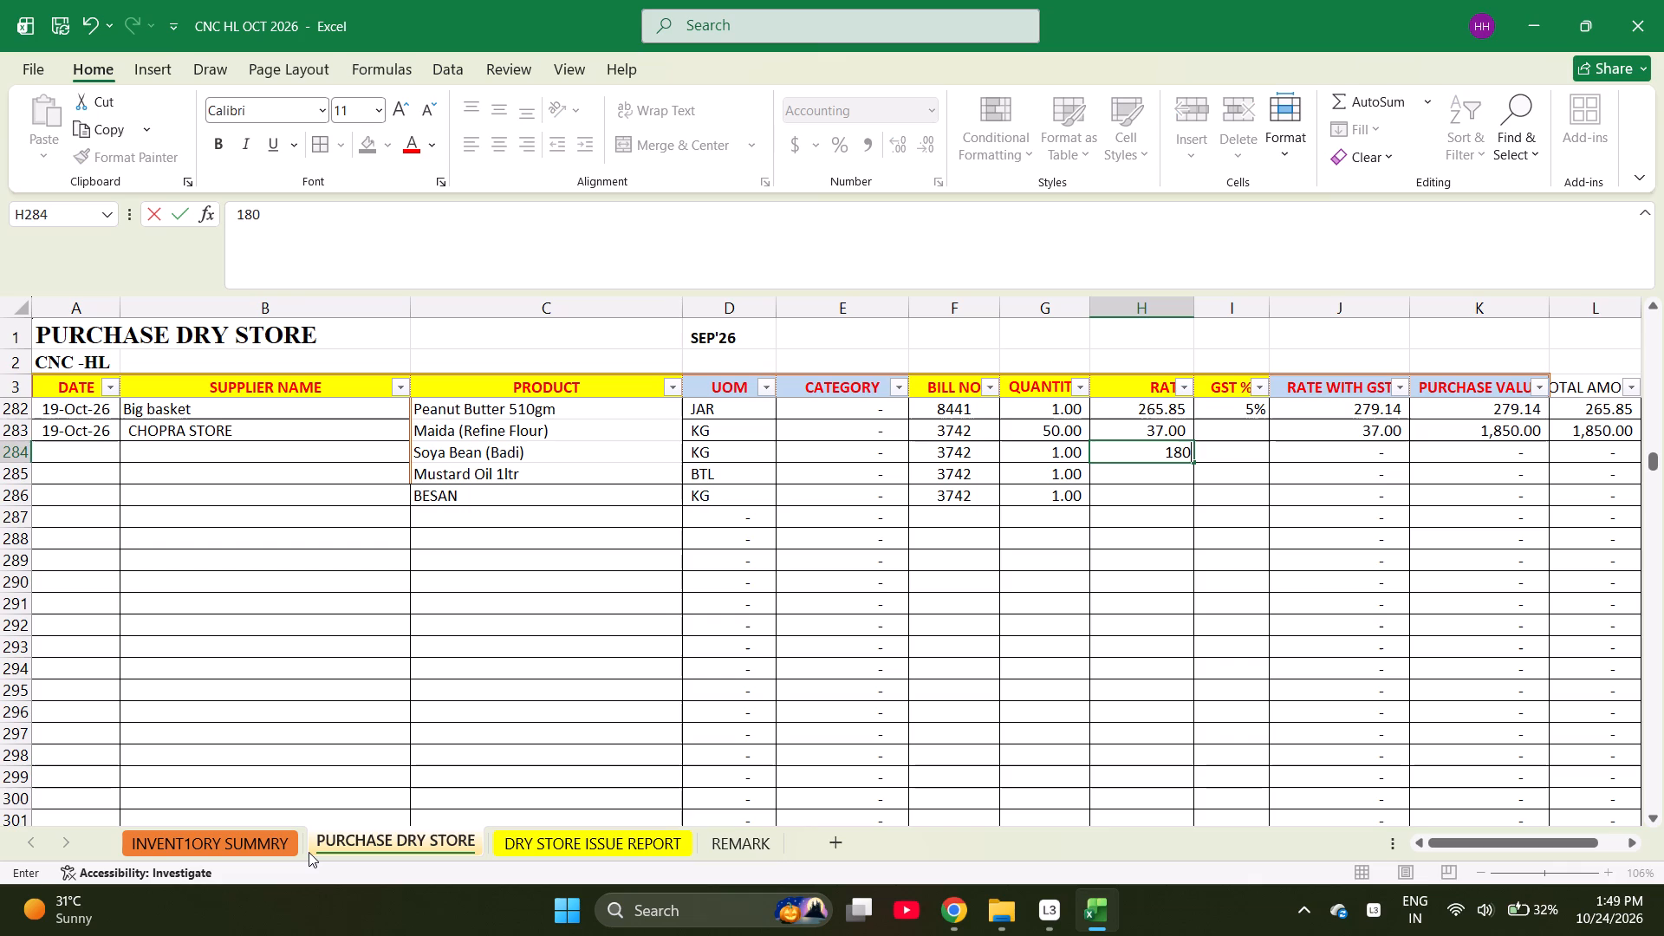
pyautogui.press('Escape')
pyautogui.write('=180/1.05')
pyautogui.press('Return')
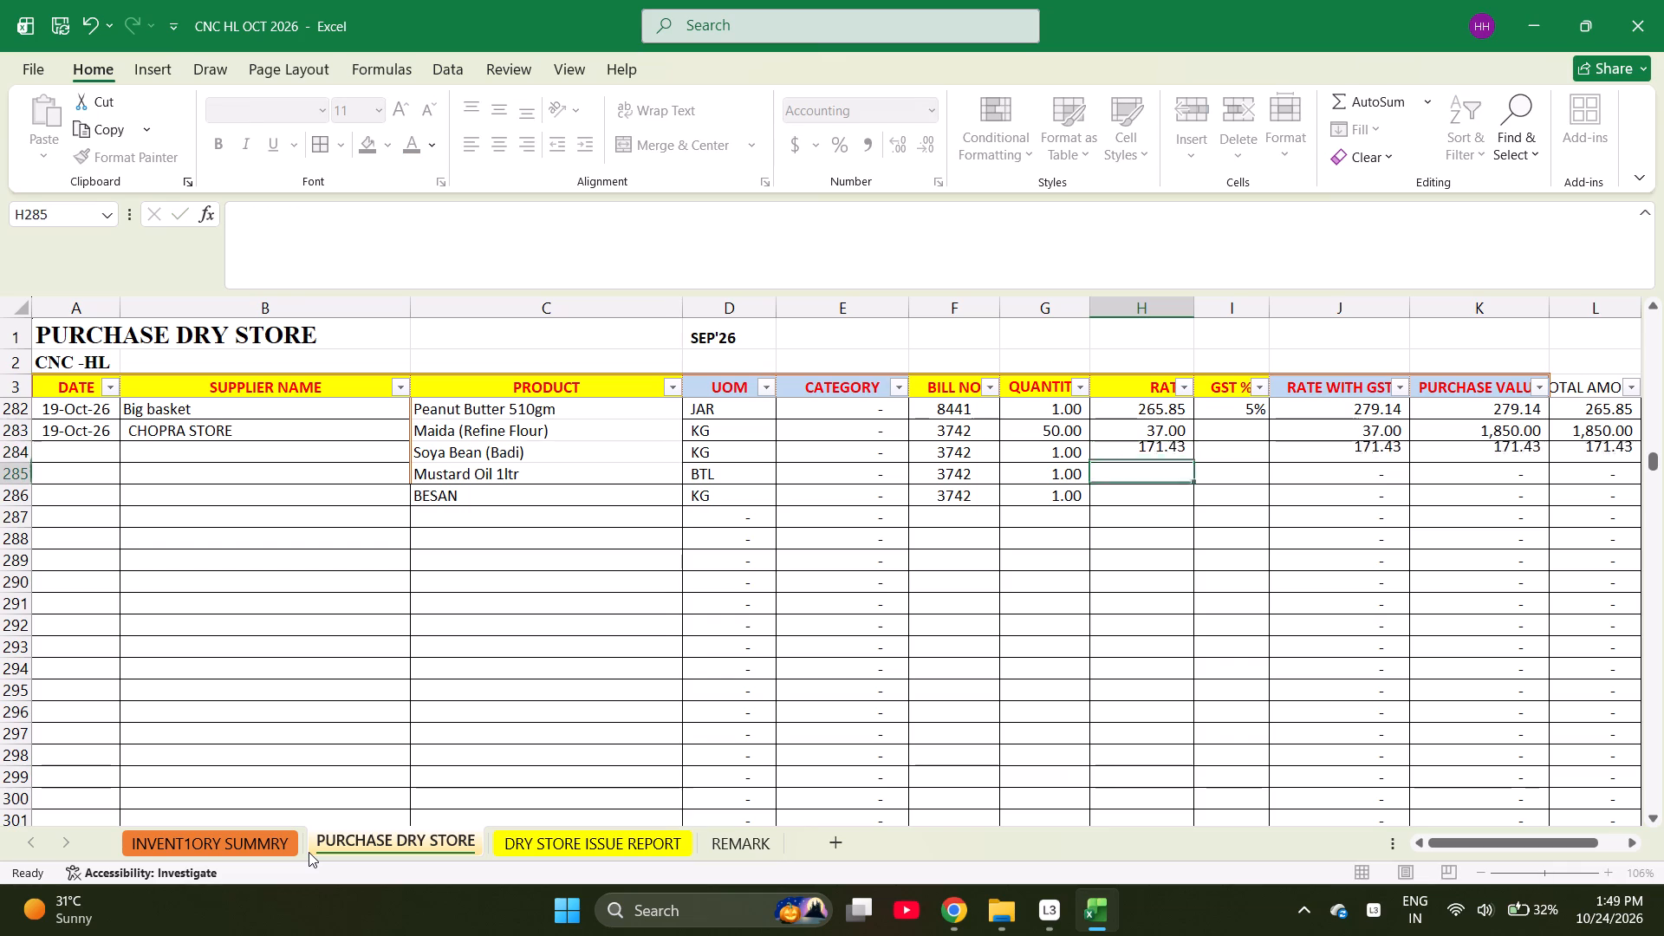
pyautogui.press('=')
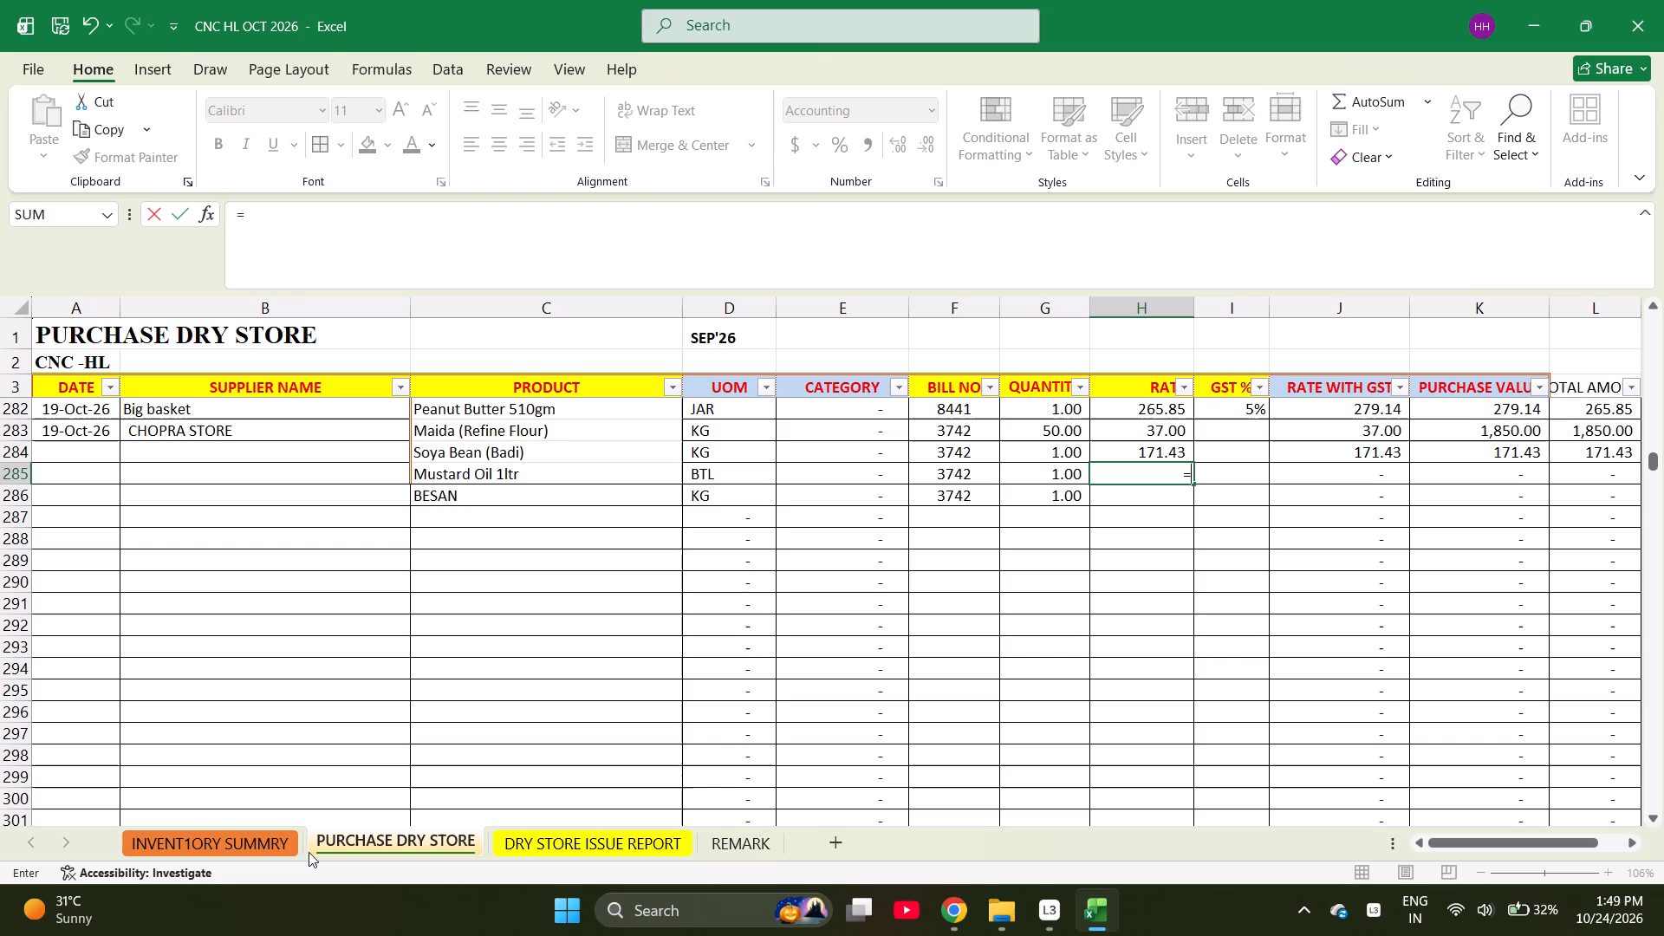
pyautogui.write('210/1.05')
pyautogui.press('Return')
pyautogui.press('=')
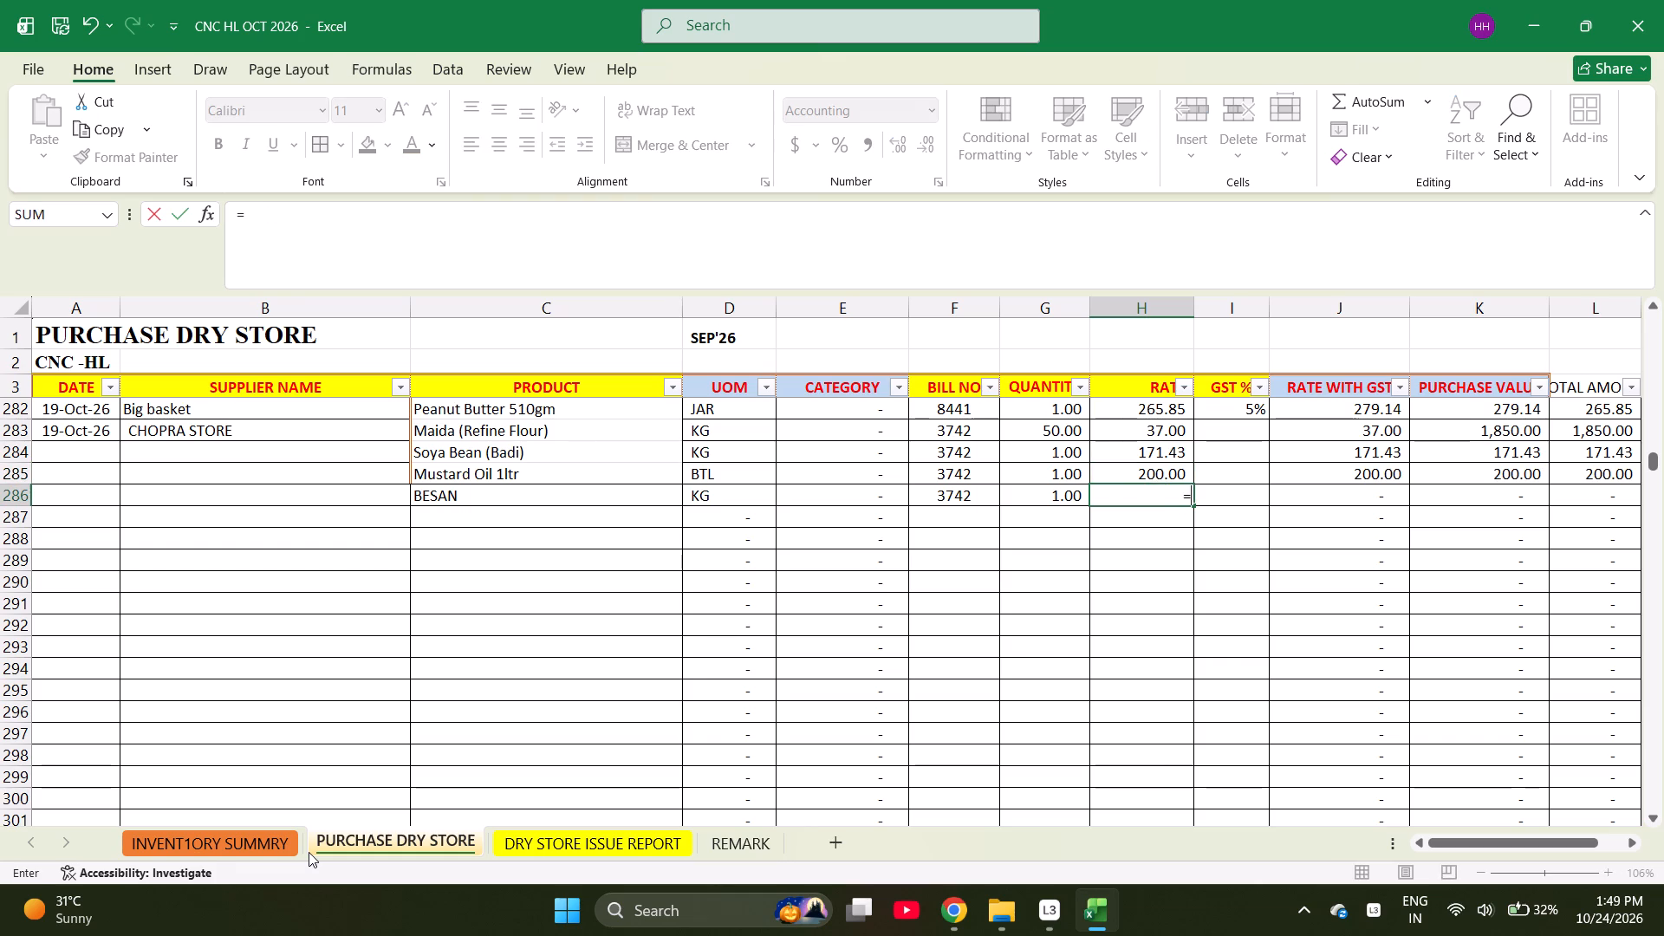
pyautogui.write('125')
pyautogui.write('/1.05')
pyautogui.press('Right')
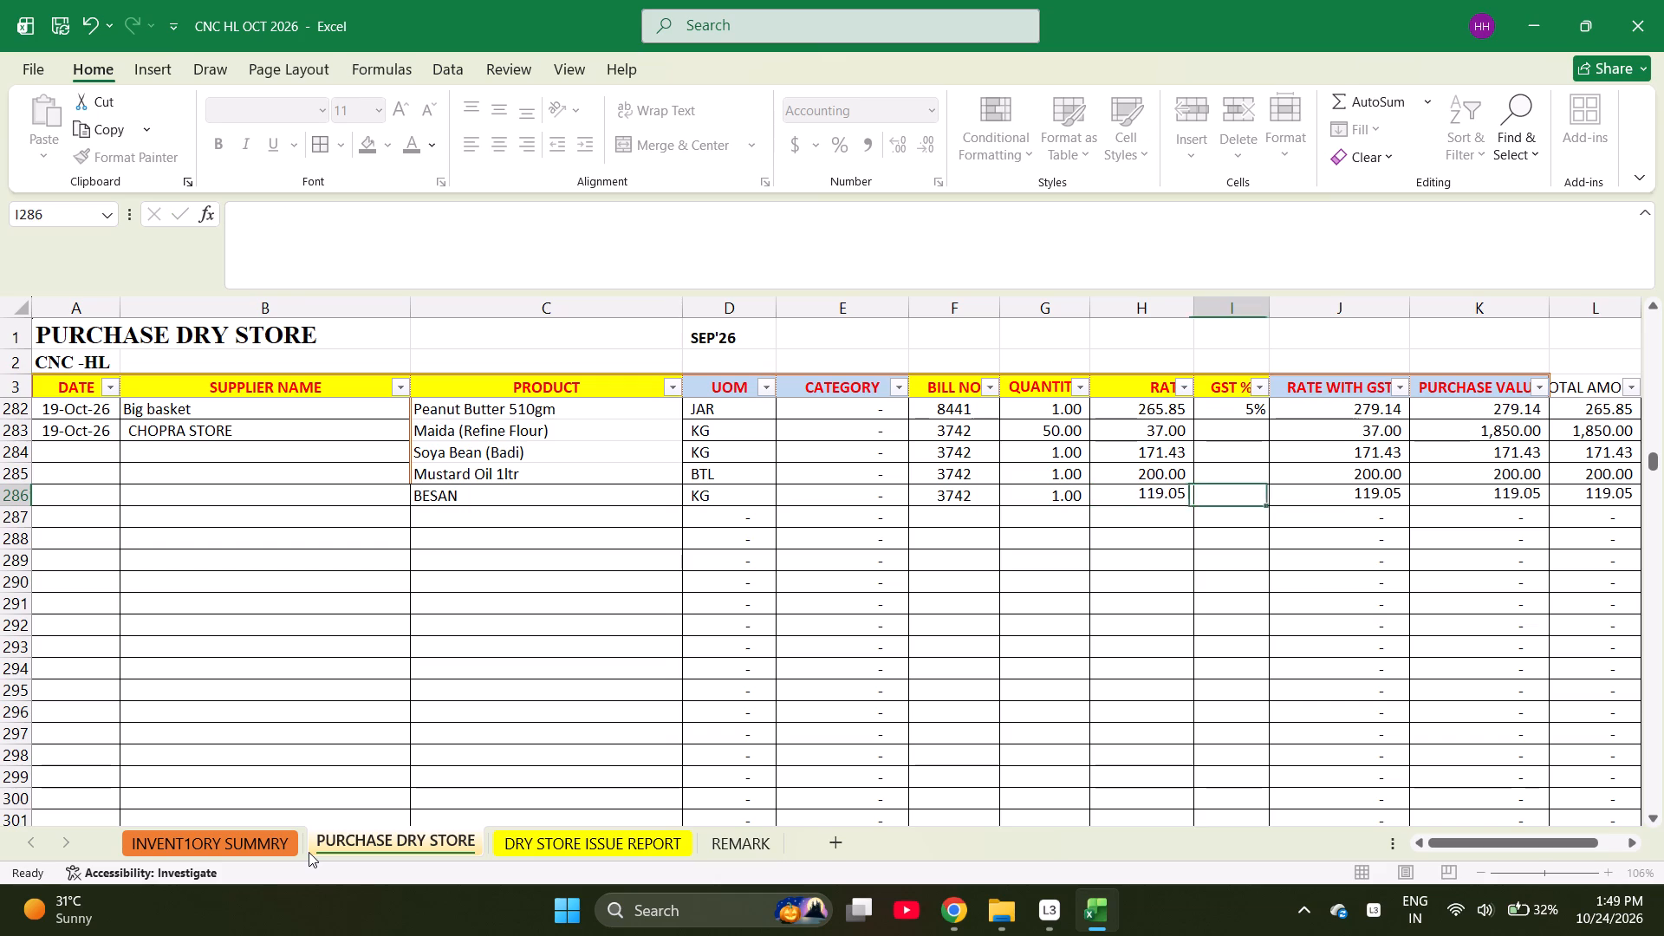
# Enter GST of 0% for Maida in row 283 and 5% each for Soya Bean, Mustard Oil and BESAN in rows 284 to 286.
pyautogui.hotkey('ctrl', 'Up')
pyautogui.press('Down')
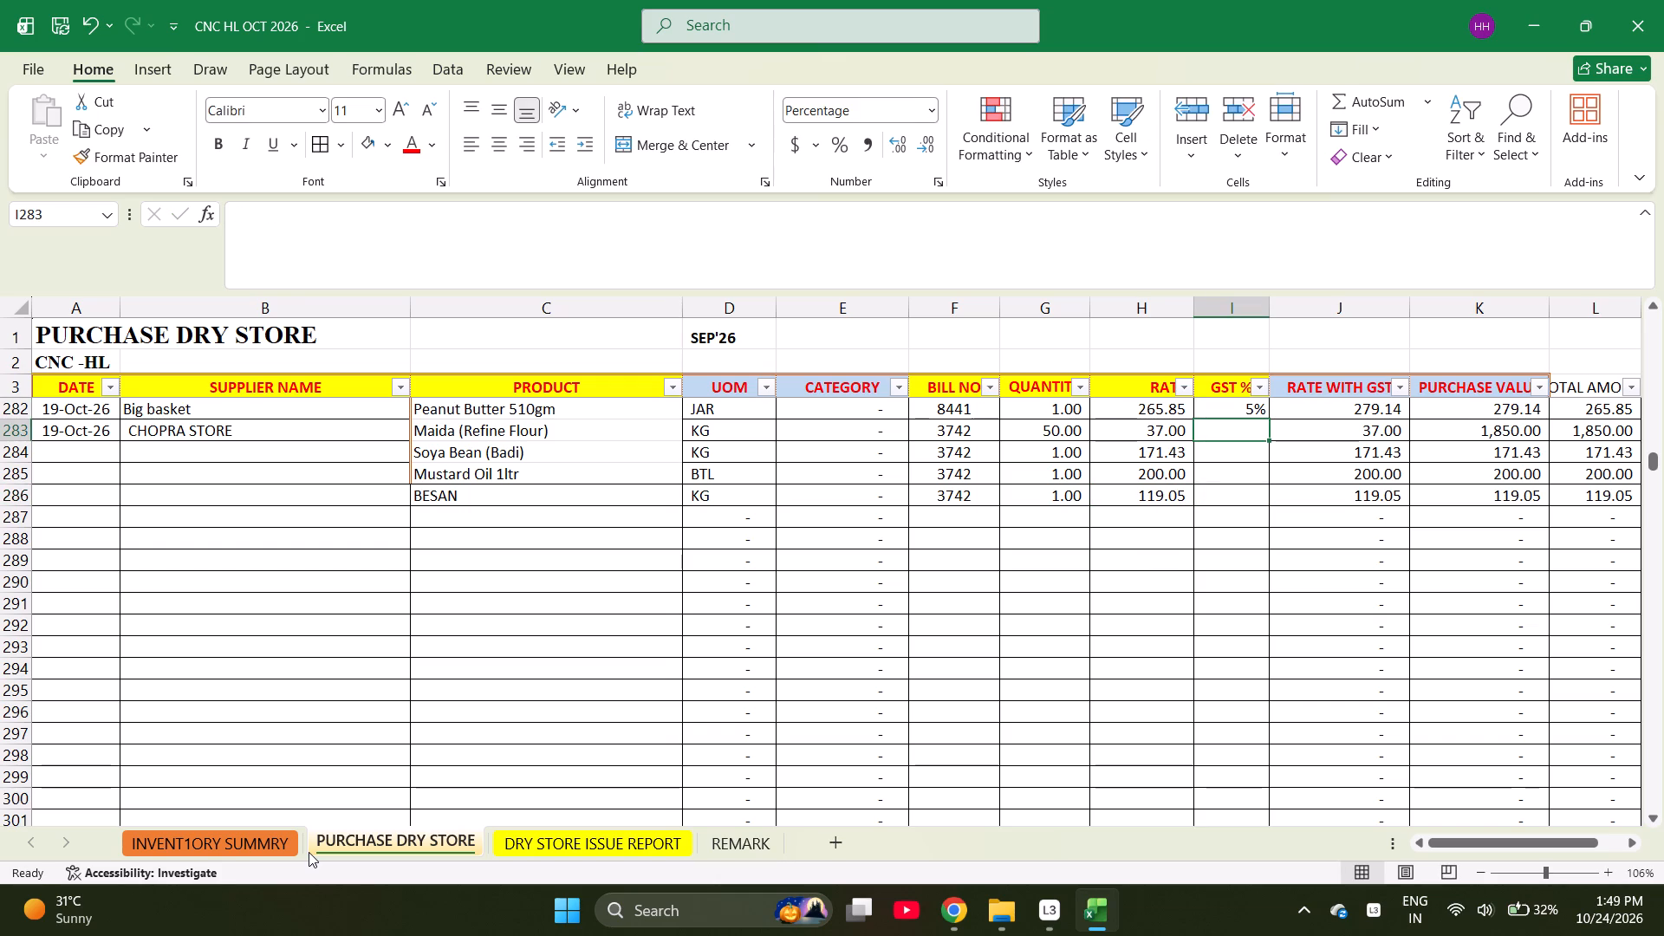
pyautogui.press('0')
pyautogui.press('Return')
pyautogui.press('5')
pyautogui.press('Return')
pyautogui.press('5')
pyautogui.press('Return')
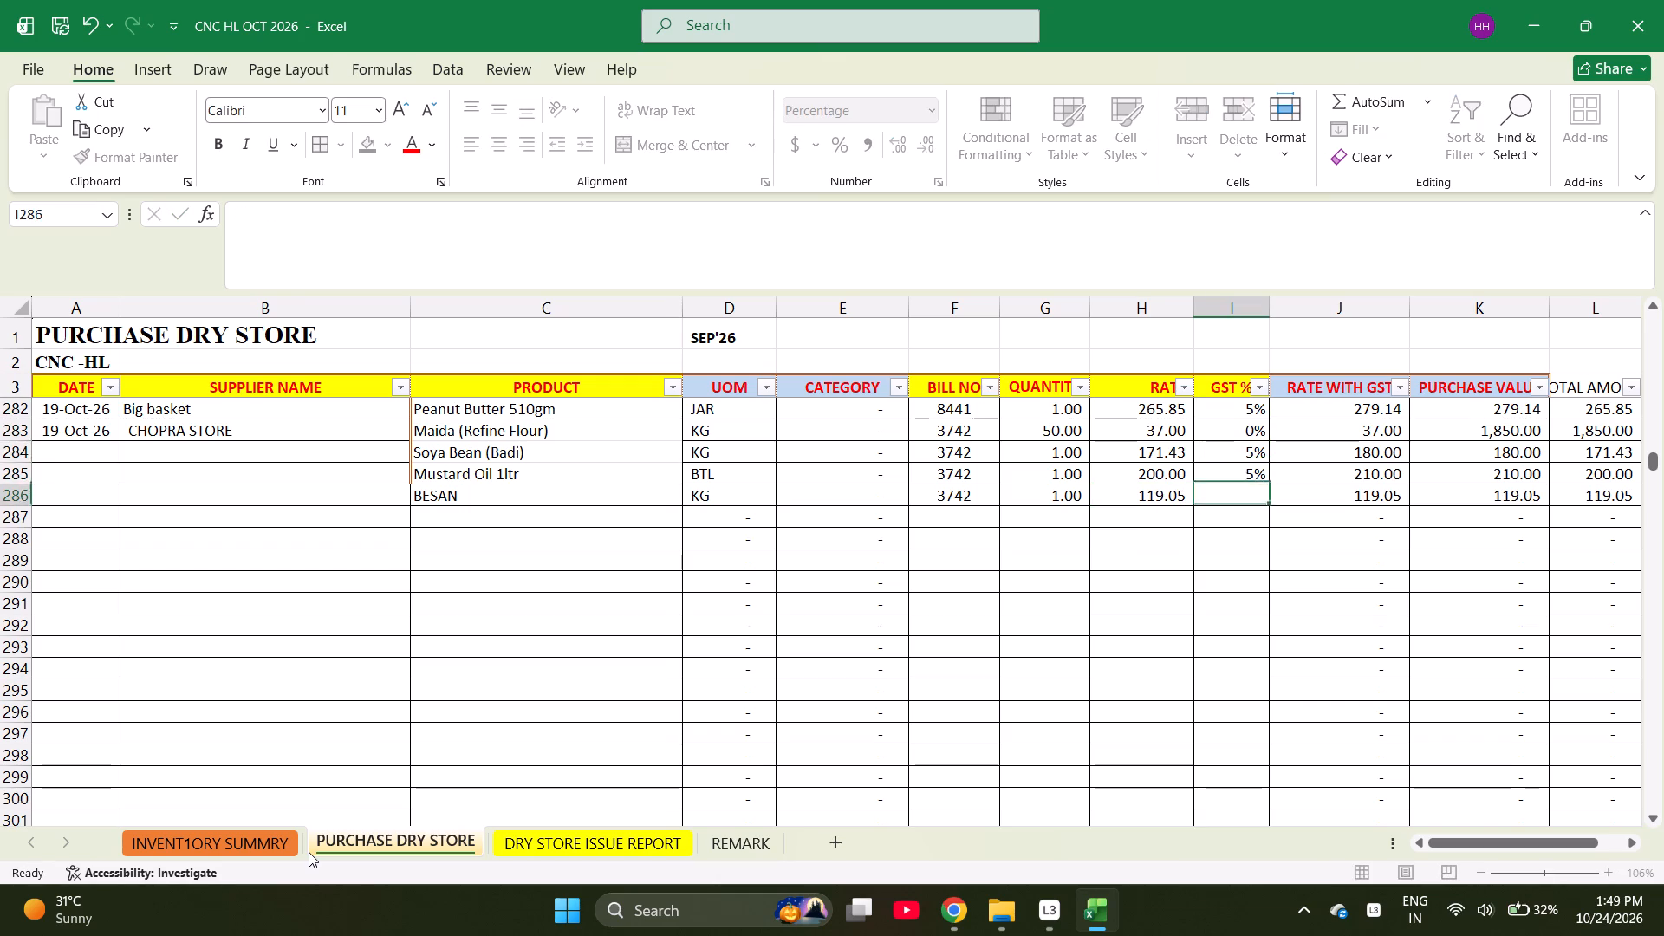
pyautogui.press('5')
pyautogui.press('Return')
# Fill the date 19-Oct-26 and supplier CHOPRA STORE down from row 283 to rows 284 to 286.
pyautogui.hotkey('ctrl', 'Left')
pyautogui.hotkey('ctrl', 'Left')
pyautogui.hotkey('ctrl', 'Left')
pyautogui.hotkey('ctrl', 'Left')
pyautogui.hotkey('ctrl', 'Left')
pyautogui.hotkey('ctrl', 'Left')
pyautogui.hotkey('ctrl', 'Left')
pyautogui.hotkey('ctrl', 'Left')
pyautogui.hotkey('ctrl', 'Left')
pyautogui.hotkey('ctrl', 'Left')
pyautogui.hotkey('ctrl', 'Left')
pyautogui.hotkey('ctrl', 'Left')
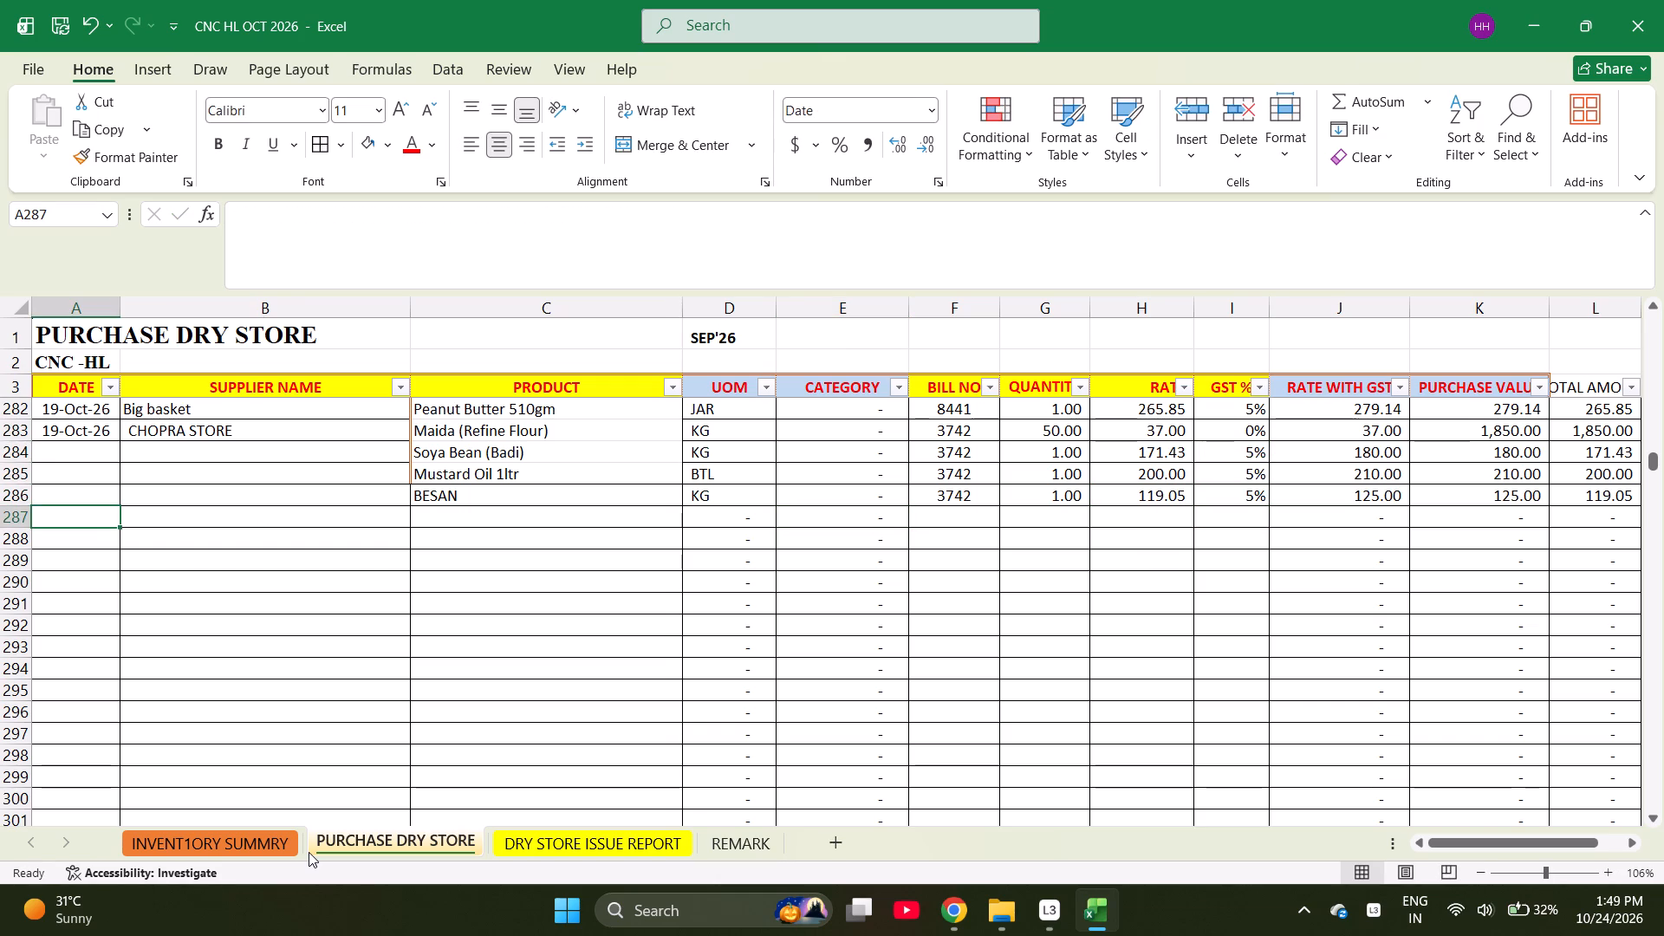
pyautogui.hotkey('ctrl', 'Up')
pyautogui.hotkey('shift', 'Right')
pyautogui.hotkey('shift', 'Down')
pyautogui.hotkey('shift', 'Down')
pyautogui.hotkey('shift', 'Down')
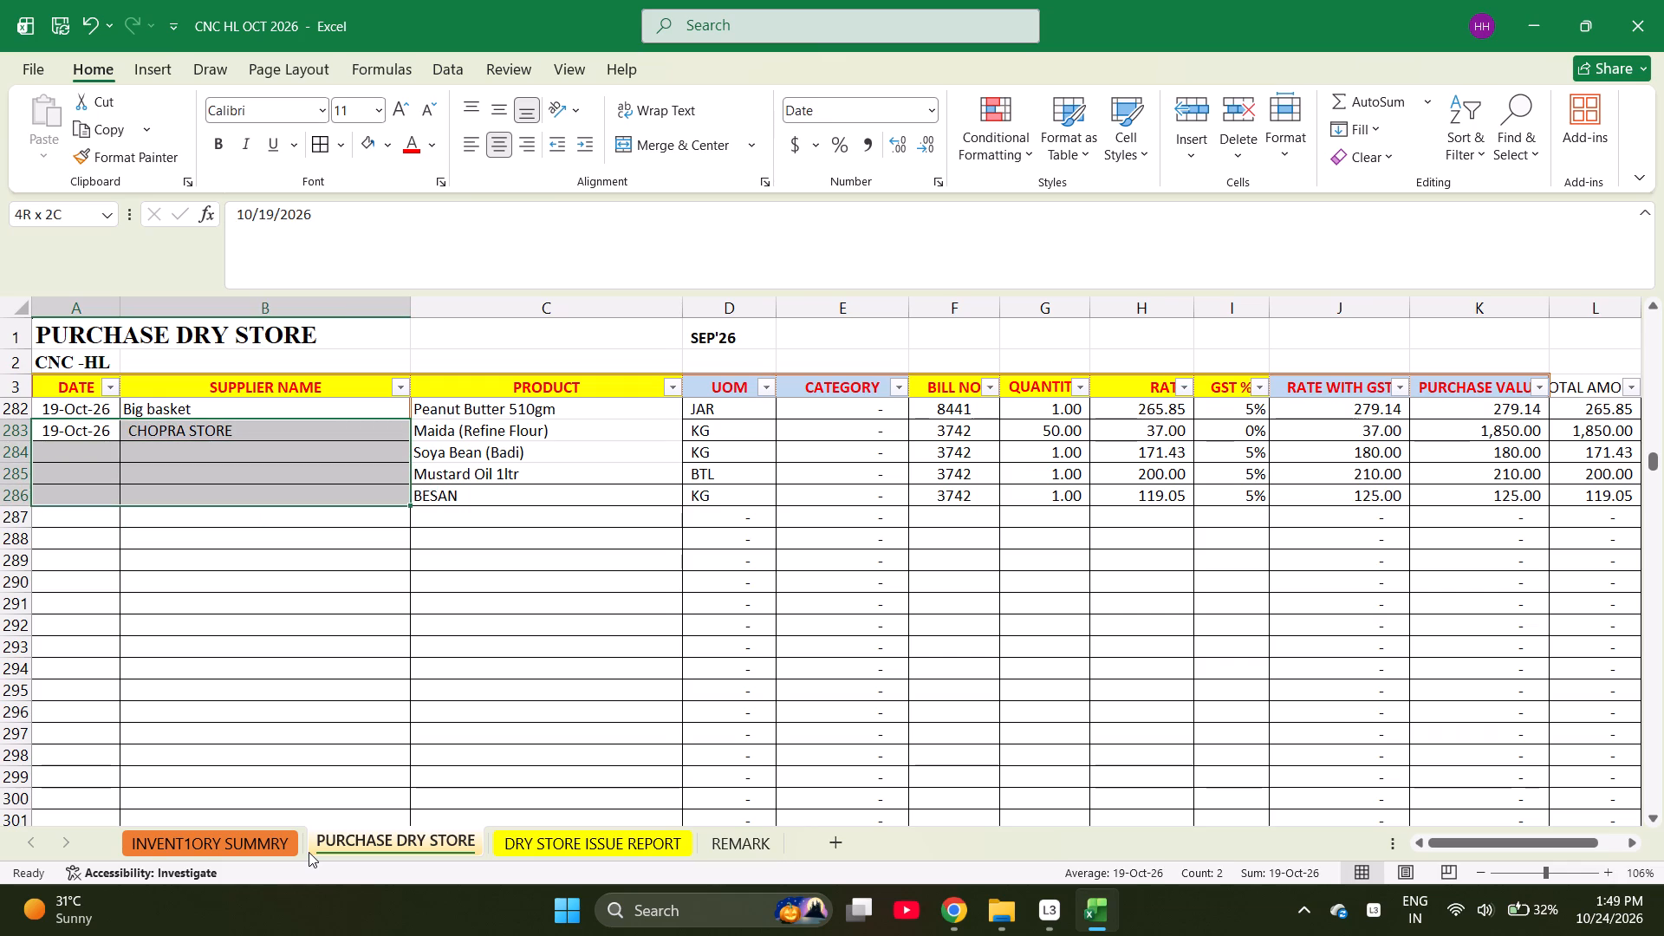
pyautogui.hotkey('ctrl', 'd')
# Check the summed purchase value of the four Chopra Store items in rows 283 to 286.
pyautogui.press('Right')
pyautogui.press('Right')
pyautogui.press('Right')
pyautogui.press('Right')
pyautogui.press('Right')
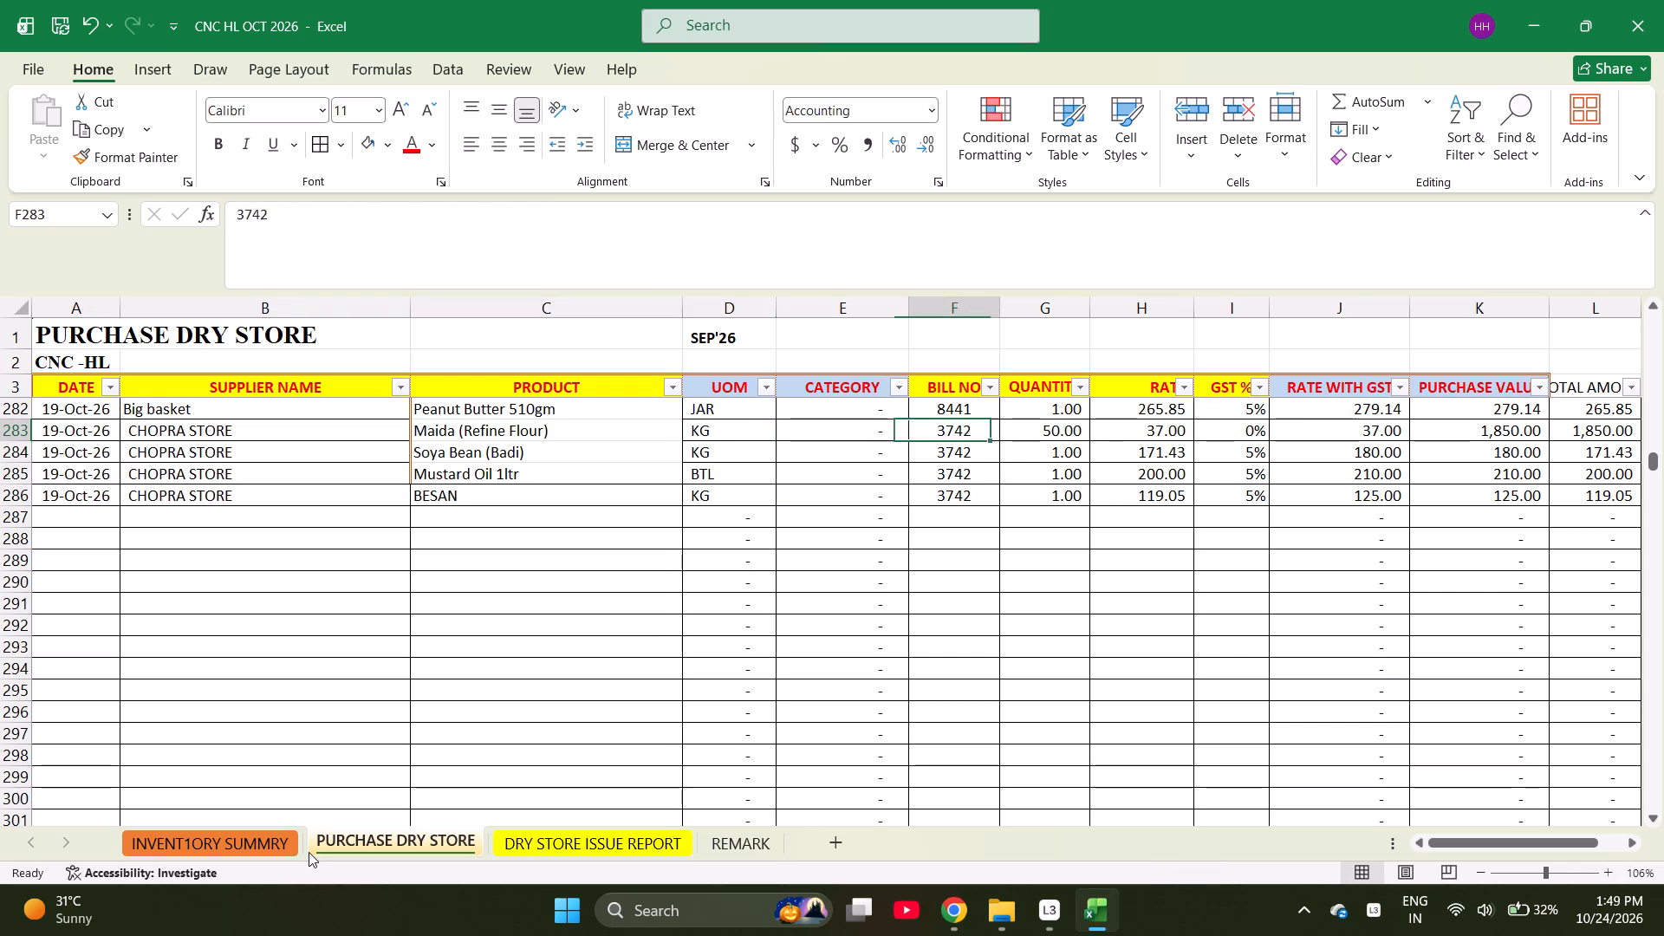
pyautogui.press('Right')
pyautogui.press('Right')
pyautogui.press('Right')
pyautogui.press('Right')
pyautogui.press('Right')
pyautogui.hotkey('shift', 'Down')
pyautogui.hotkey('shift', 'Down')
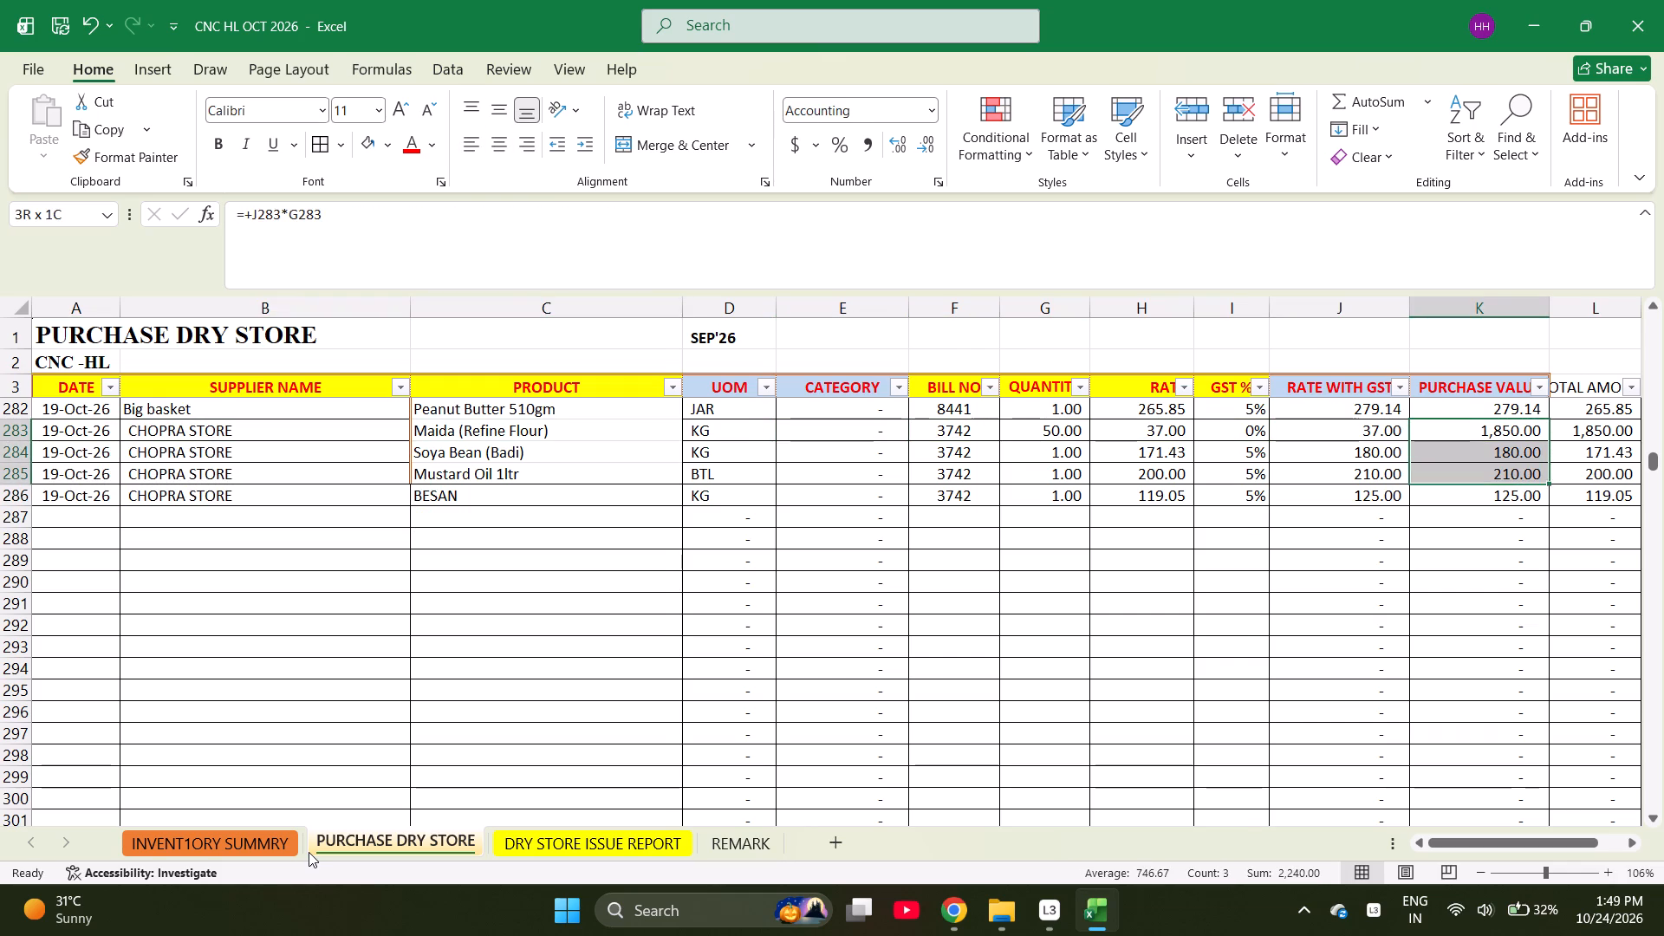
pyautogui.hotkey('shift', 'Down')
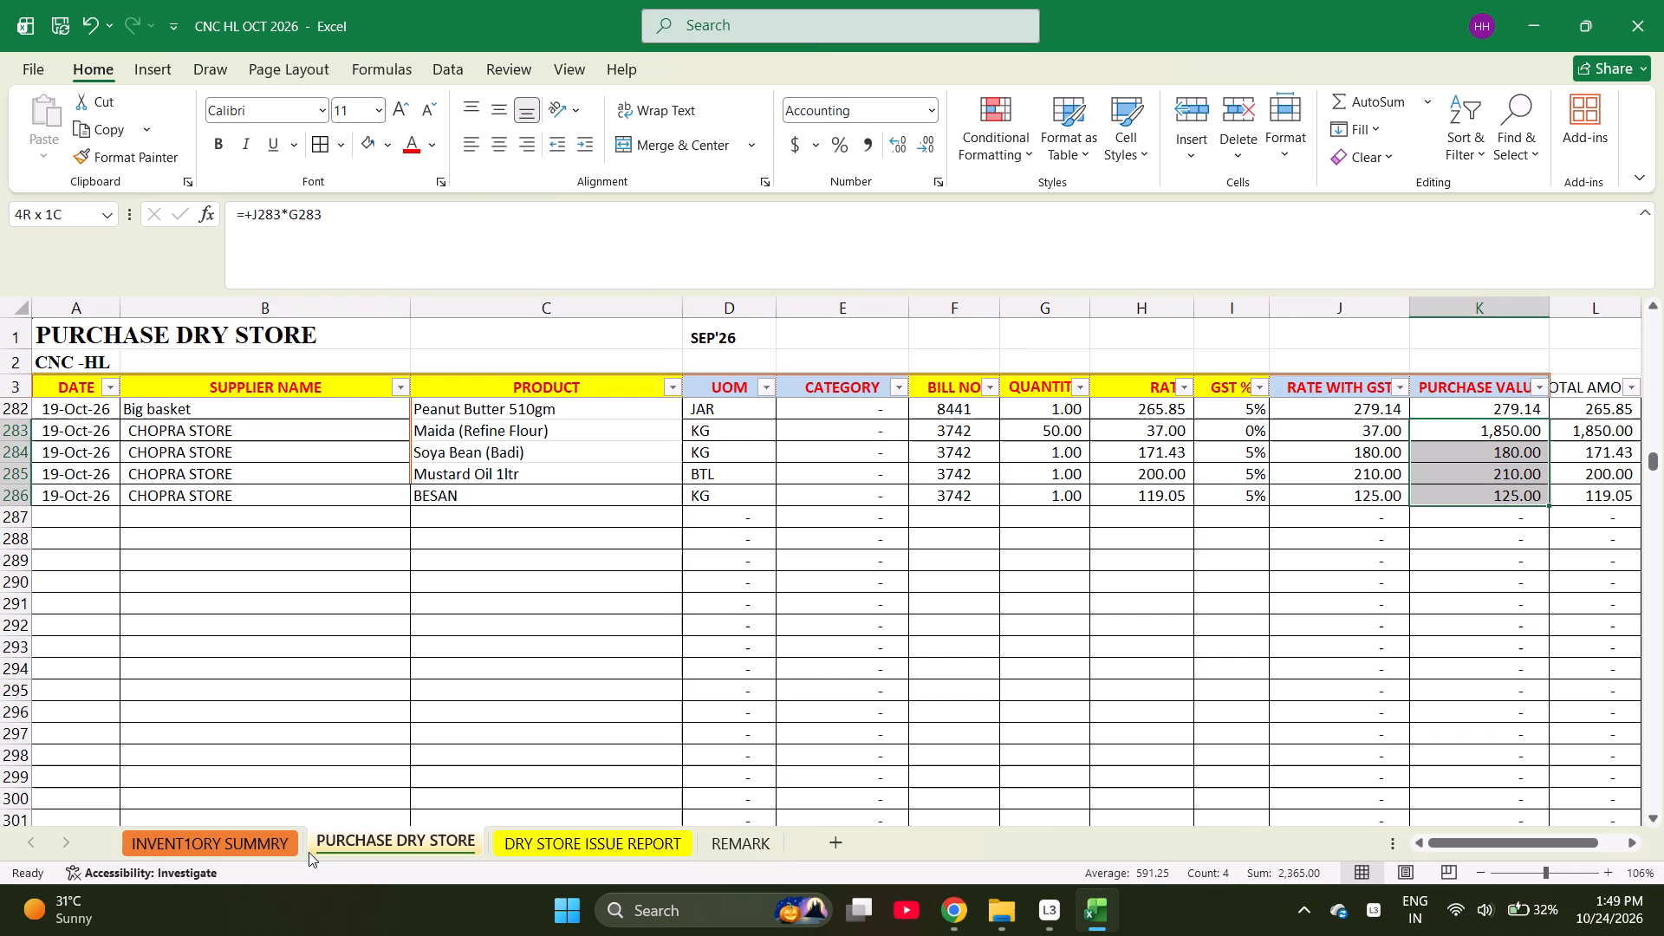
# Start a new entry in row 287 with date 10-16-2026 and supplier CHOPRA STORE copied from the row above.
pyautogui.press('Left')
pyautogui.press('Left')
pyautogui.press('Left')
pyautogui.press('Left')
pyautogui.press('Left')
pyautogui.press('Left')
pyautogui.press('Left')
pyautogui.press('Left')
pyautogui.press('Left')
pyautogui.press('Left')
pyautogui.press('Left')
pyautogui.press('Left')
pyautogui.press('Left')
pyautogui.press('Left')
pyautogui.press('Left')
pyautogui.press('Left')
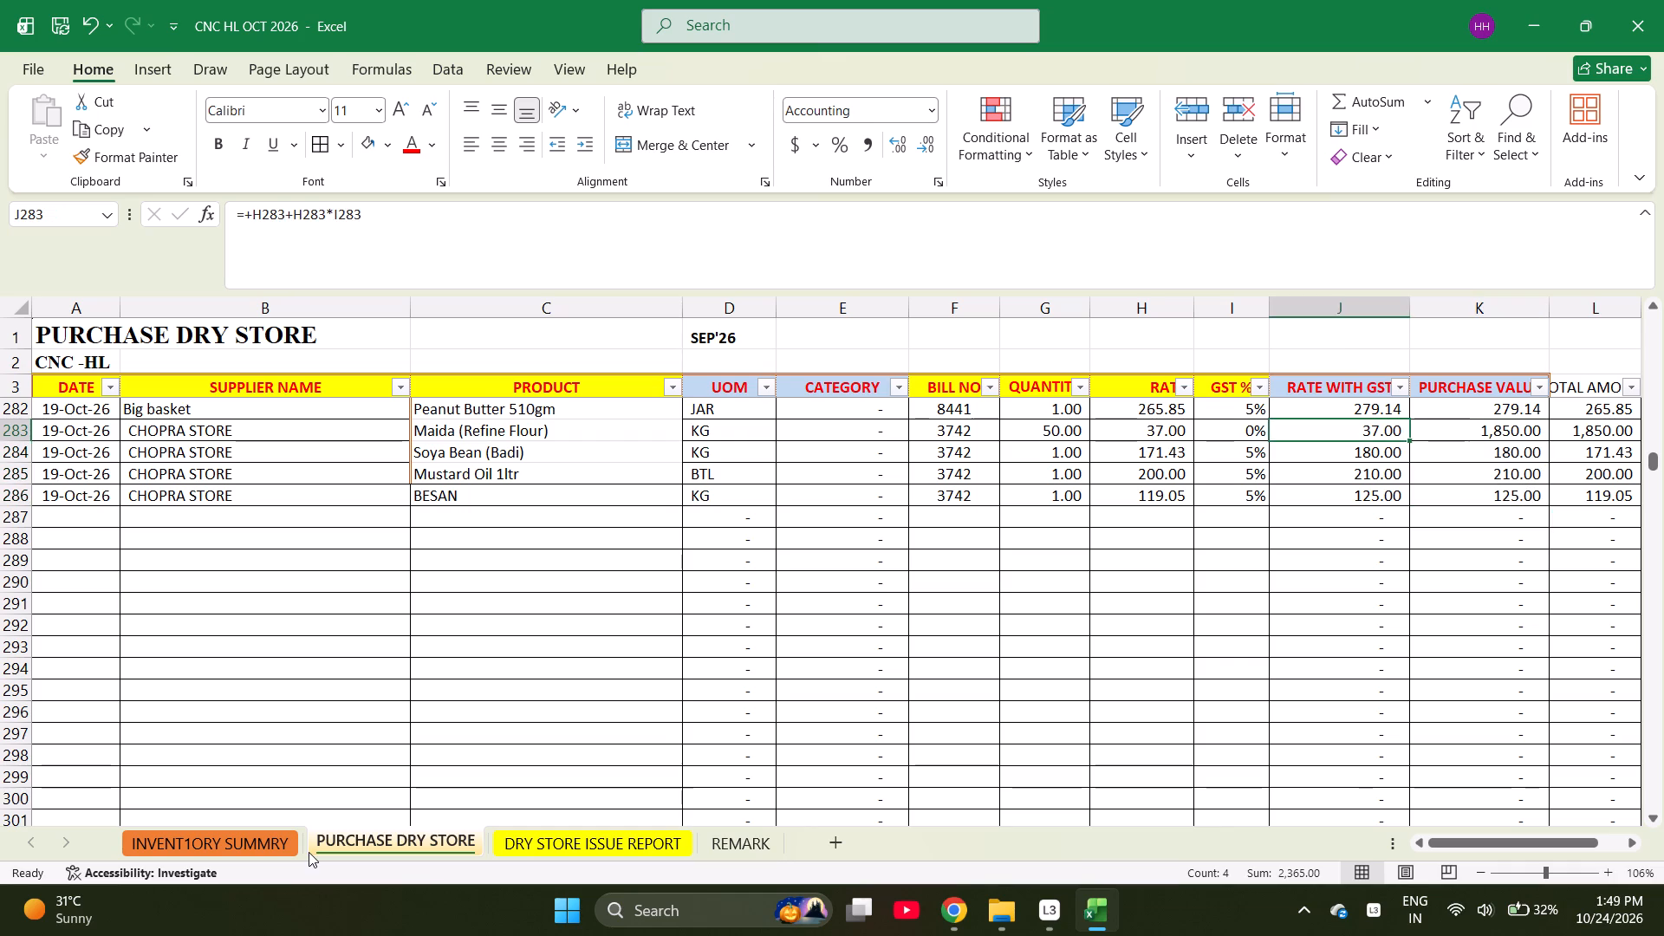
pyautogui.hotkey('ctrl', 'Down')
pyautogui.press('Down')
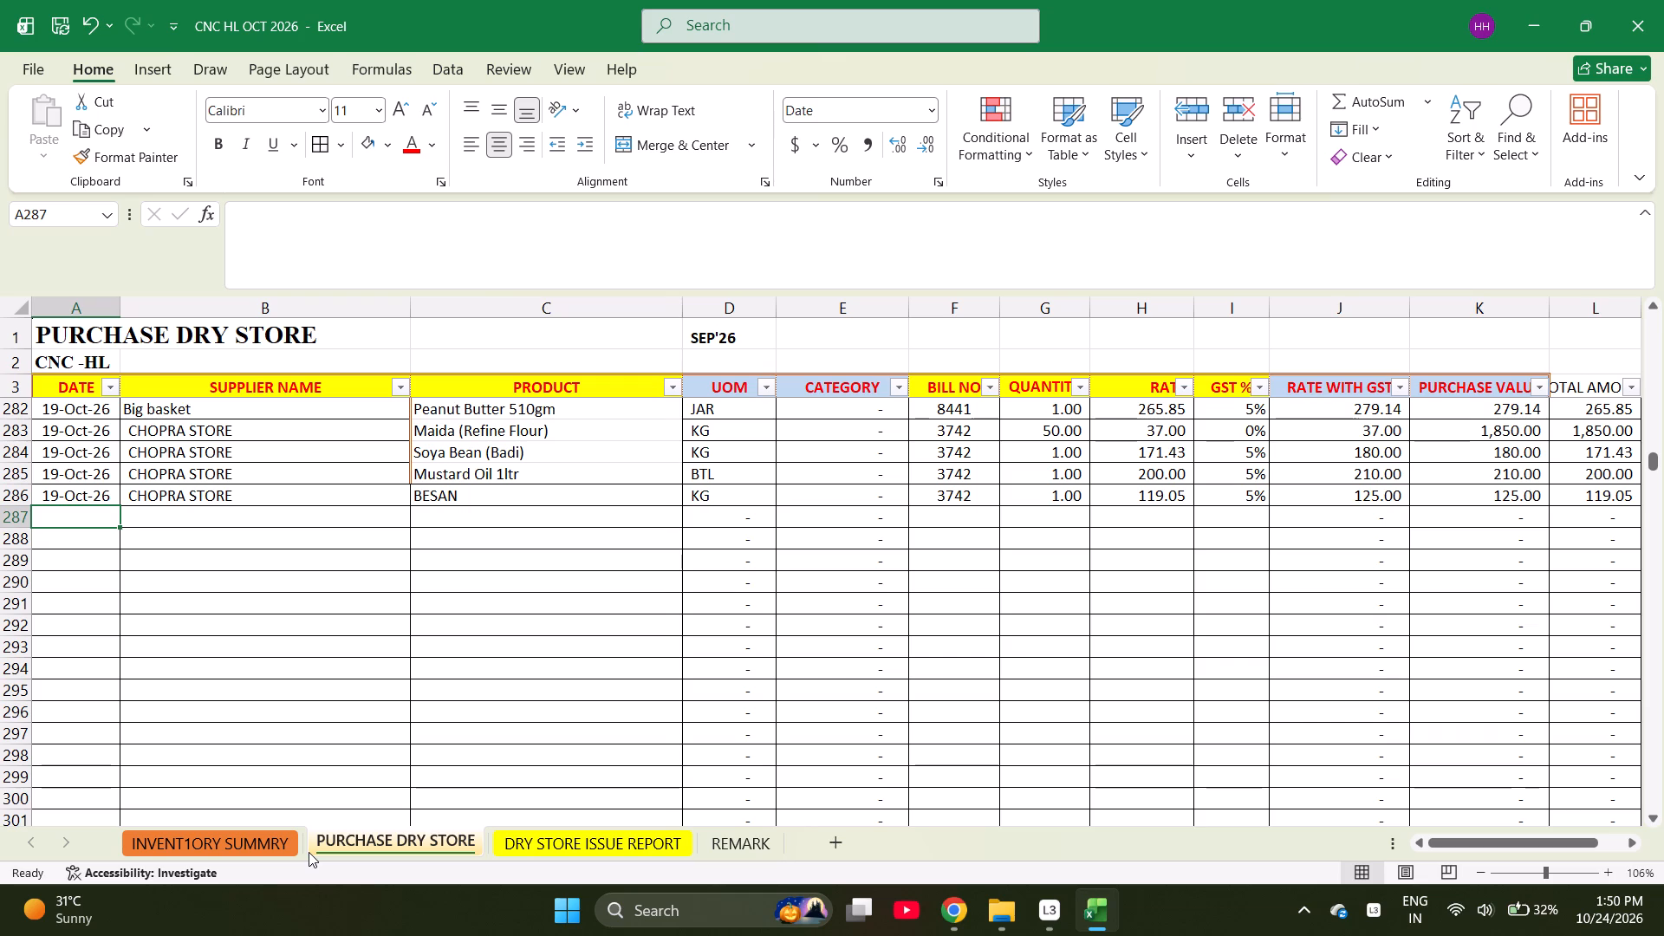
pyautogui.write('10-19-')
pyautogui.press('BackSpace')
pyautogui.press('BackSpace')
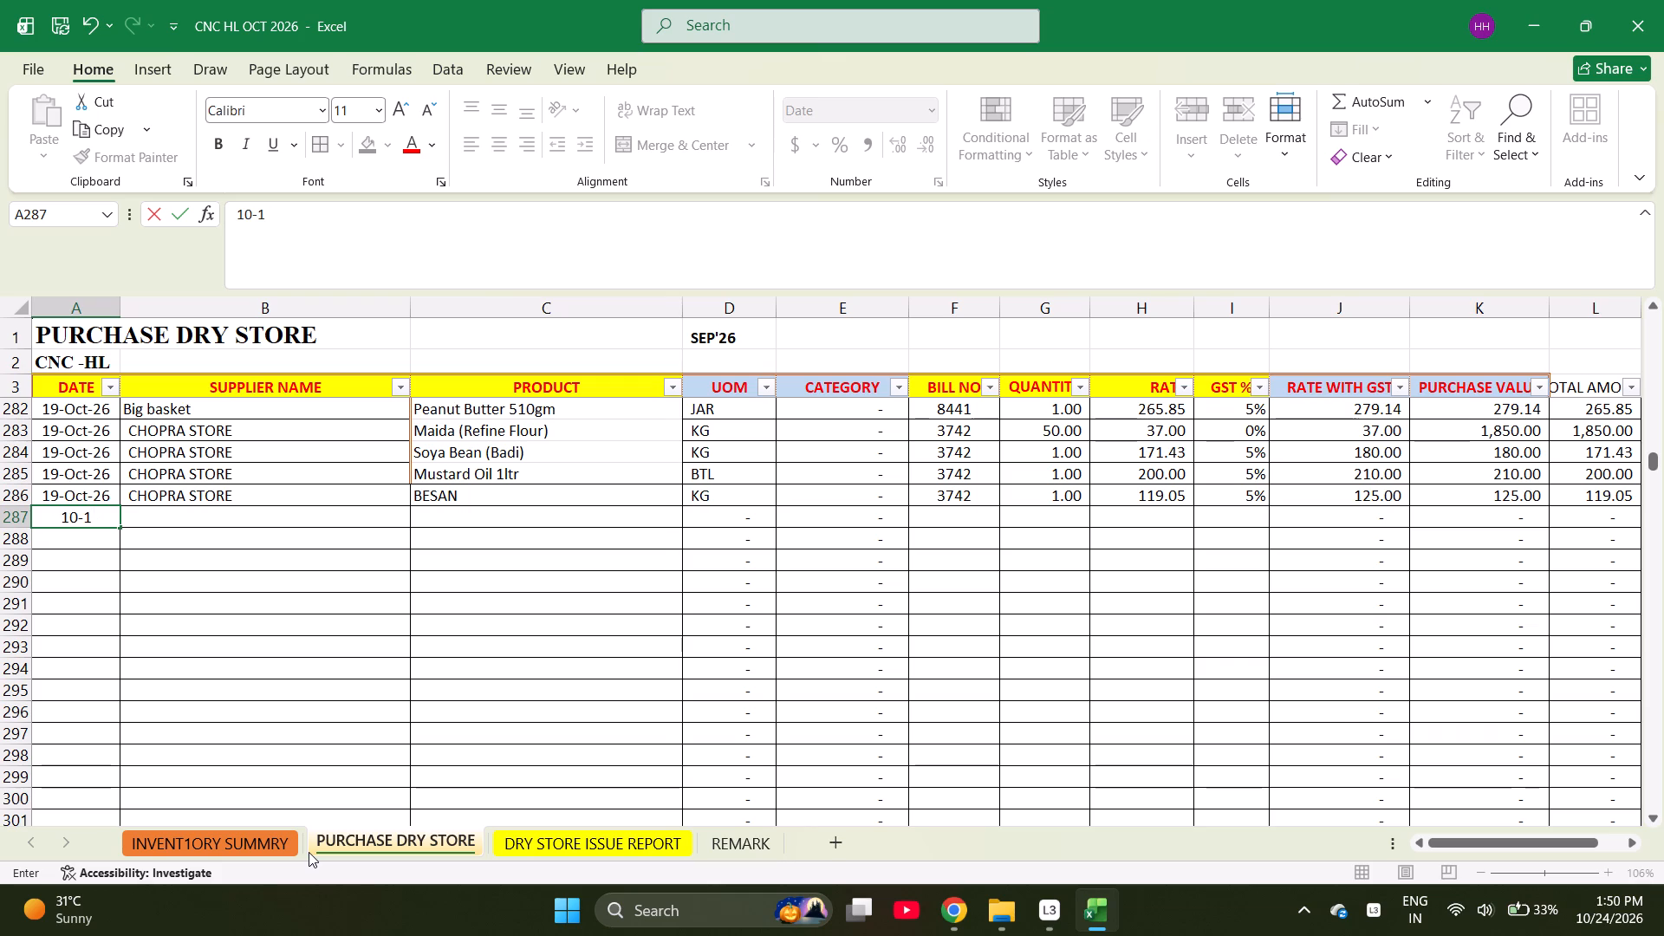
pyautogui.write('6-2026')
pyautogui.press('Right')
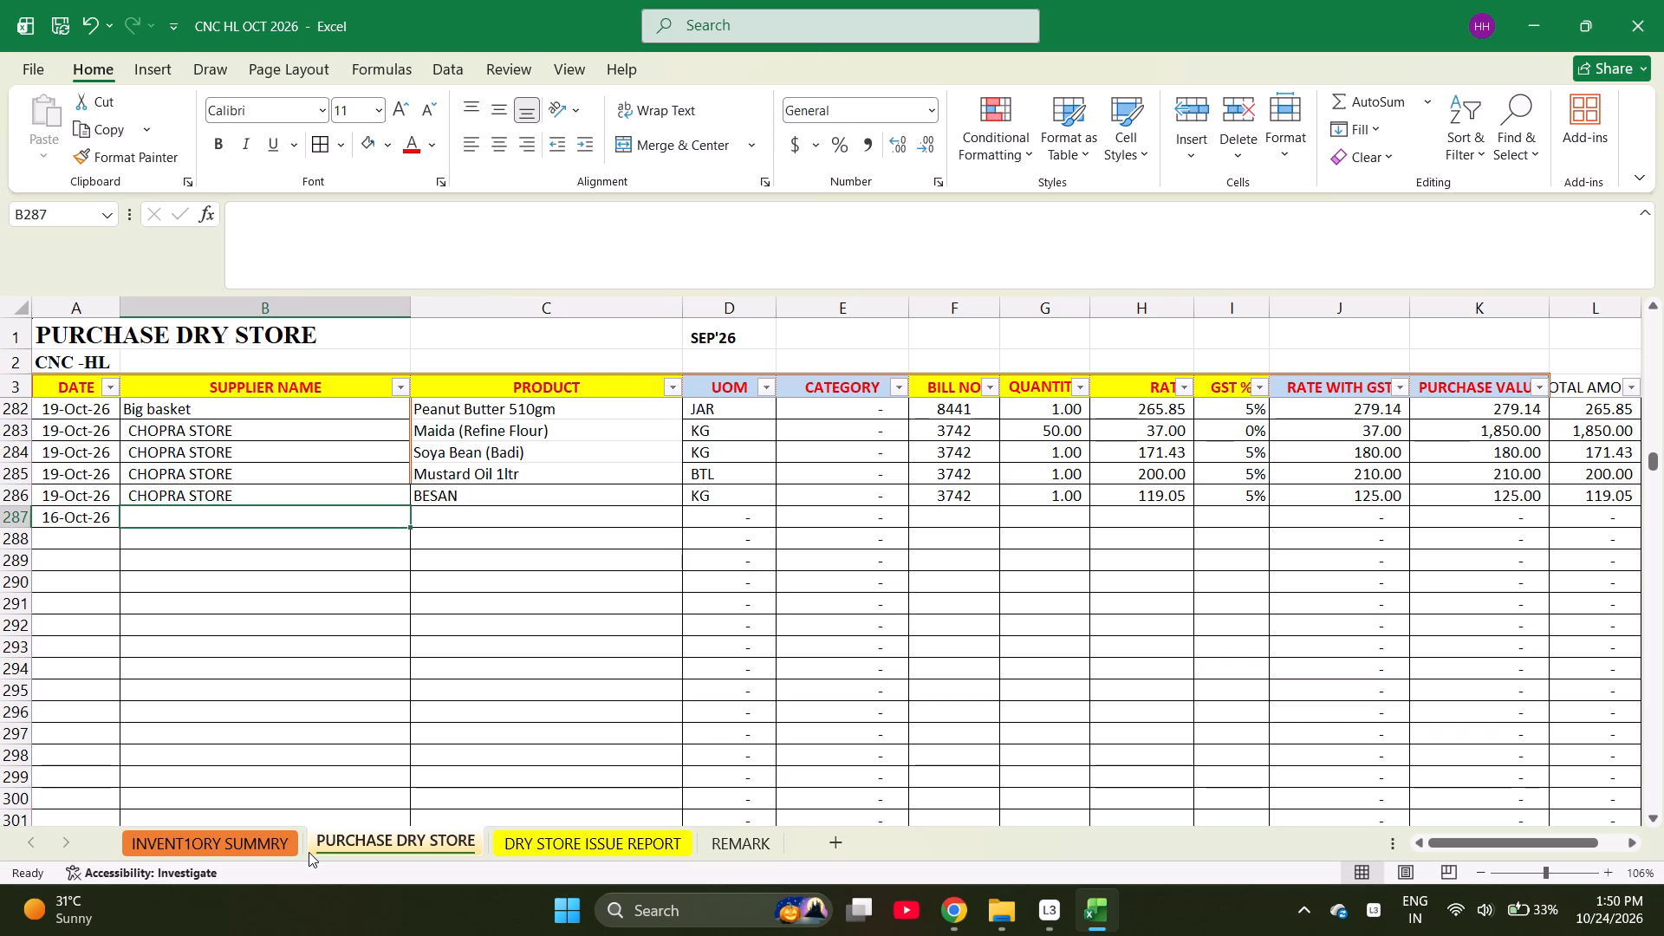
pyautogui.hotkey('ctrl', 'd')
# Enter Red colour as the product in row 287.
pyautogui.press('Right')
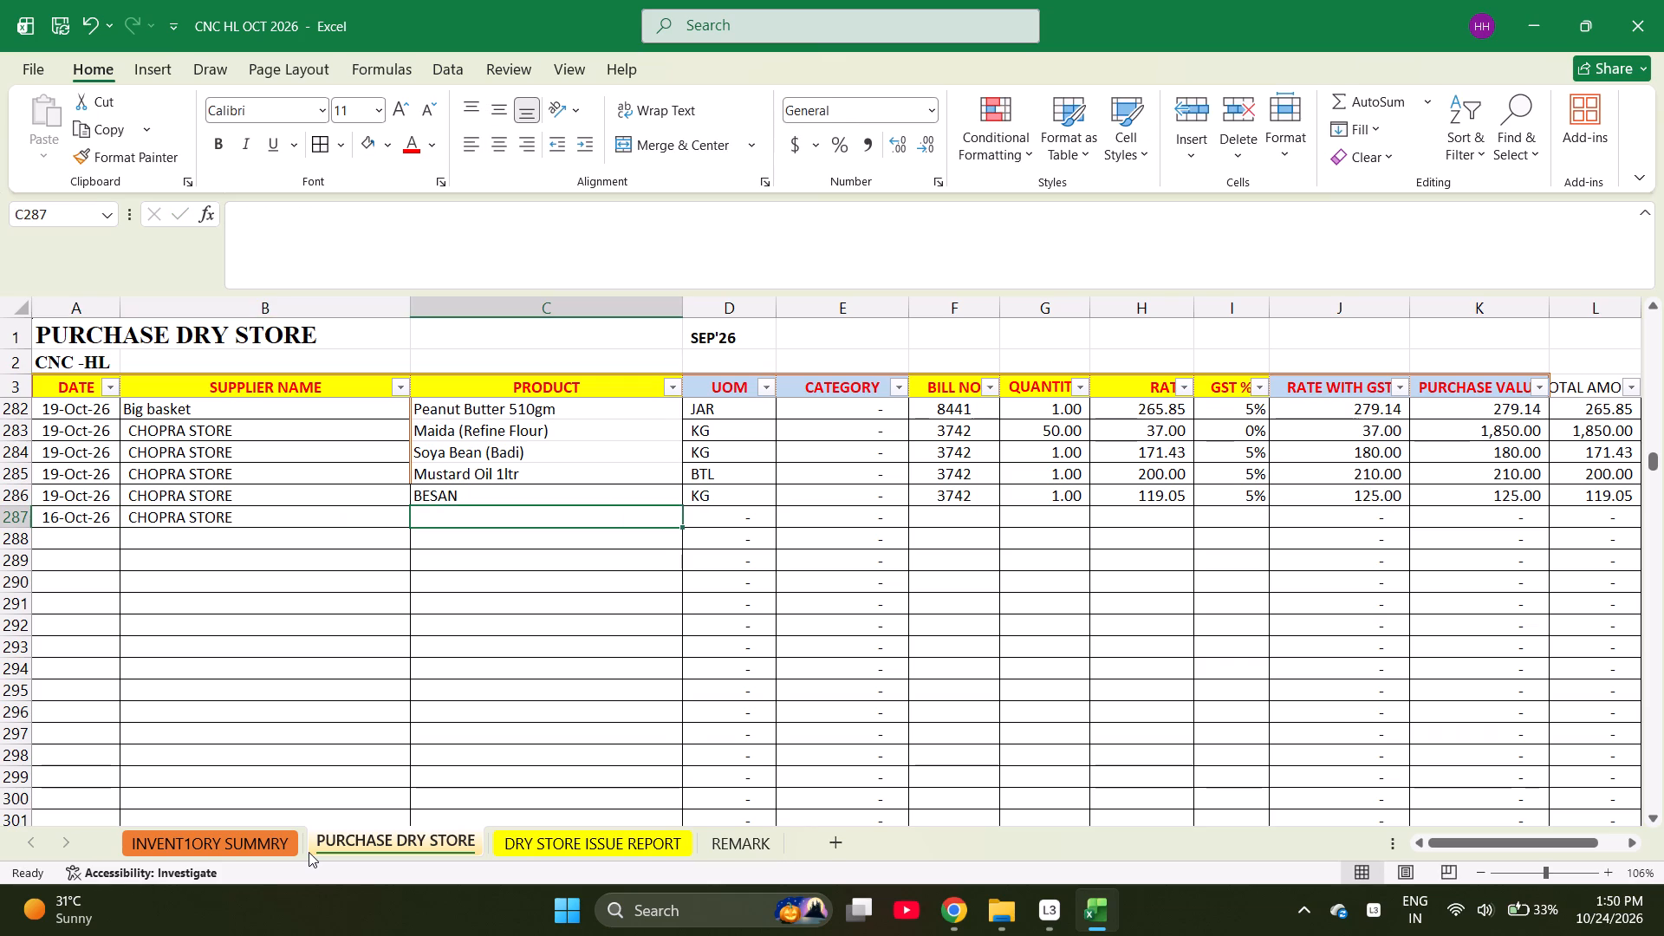
pyautogui.write('red')
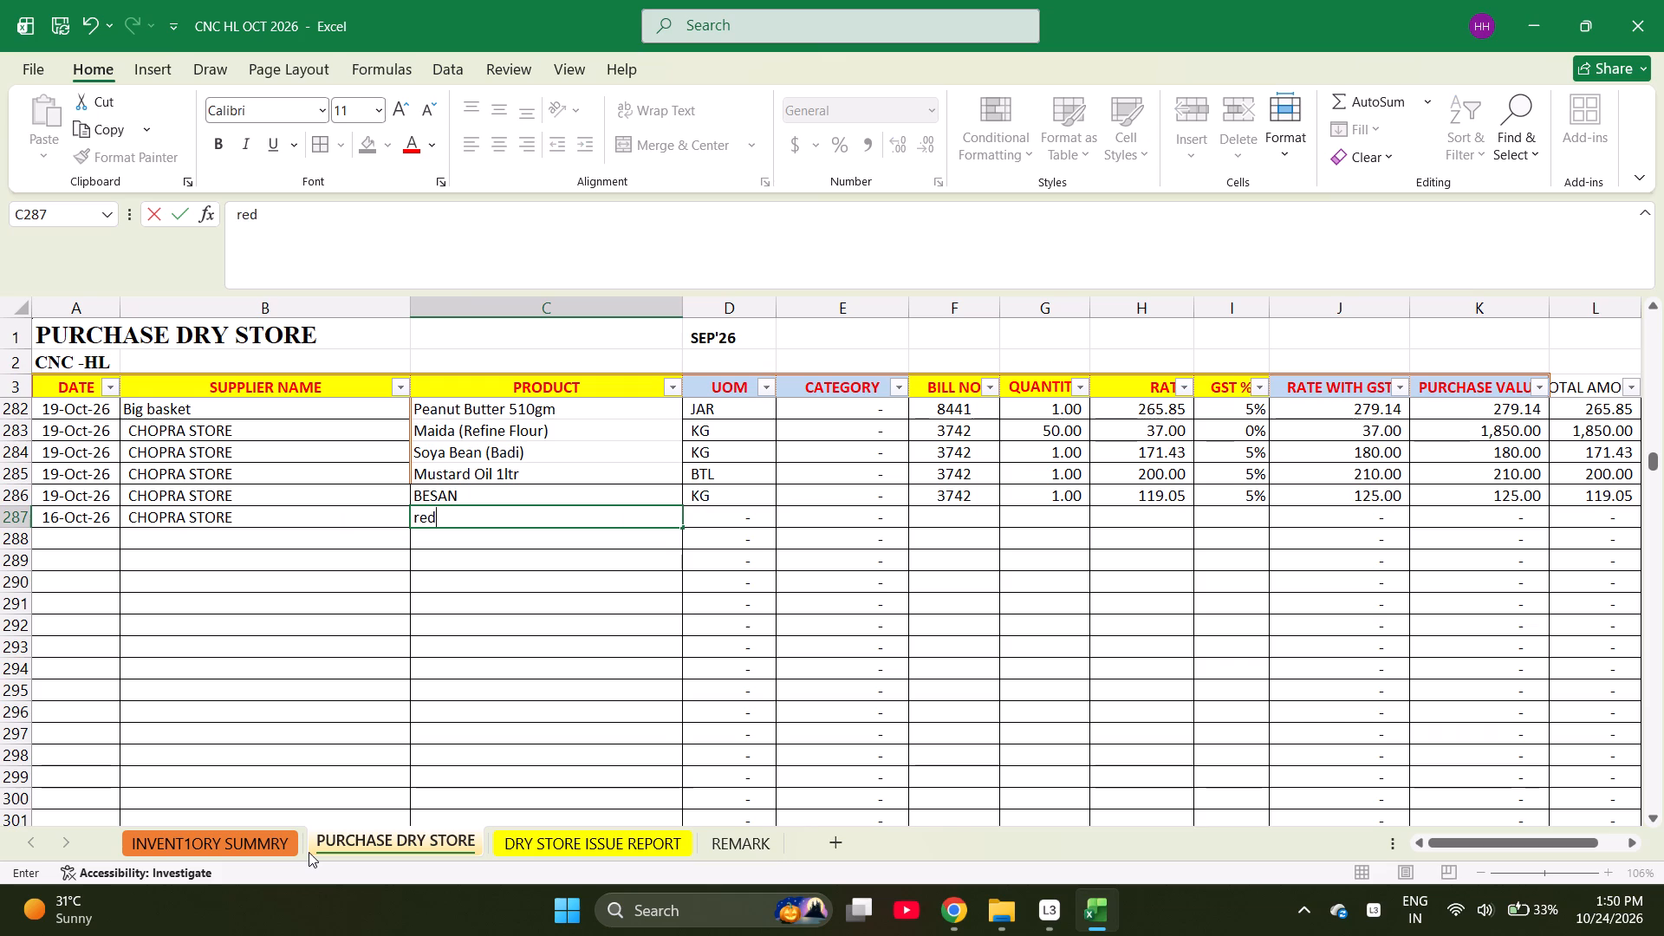
pyautogui.press('BackSpace')
pyautogui.press('BackSpace')
pyautogui.press('BackSpace')
pyautogui.write('Re')
pyautogui.write('d colo')
pyautogui.press('r')
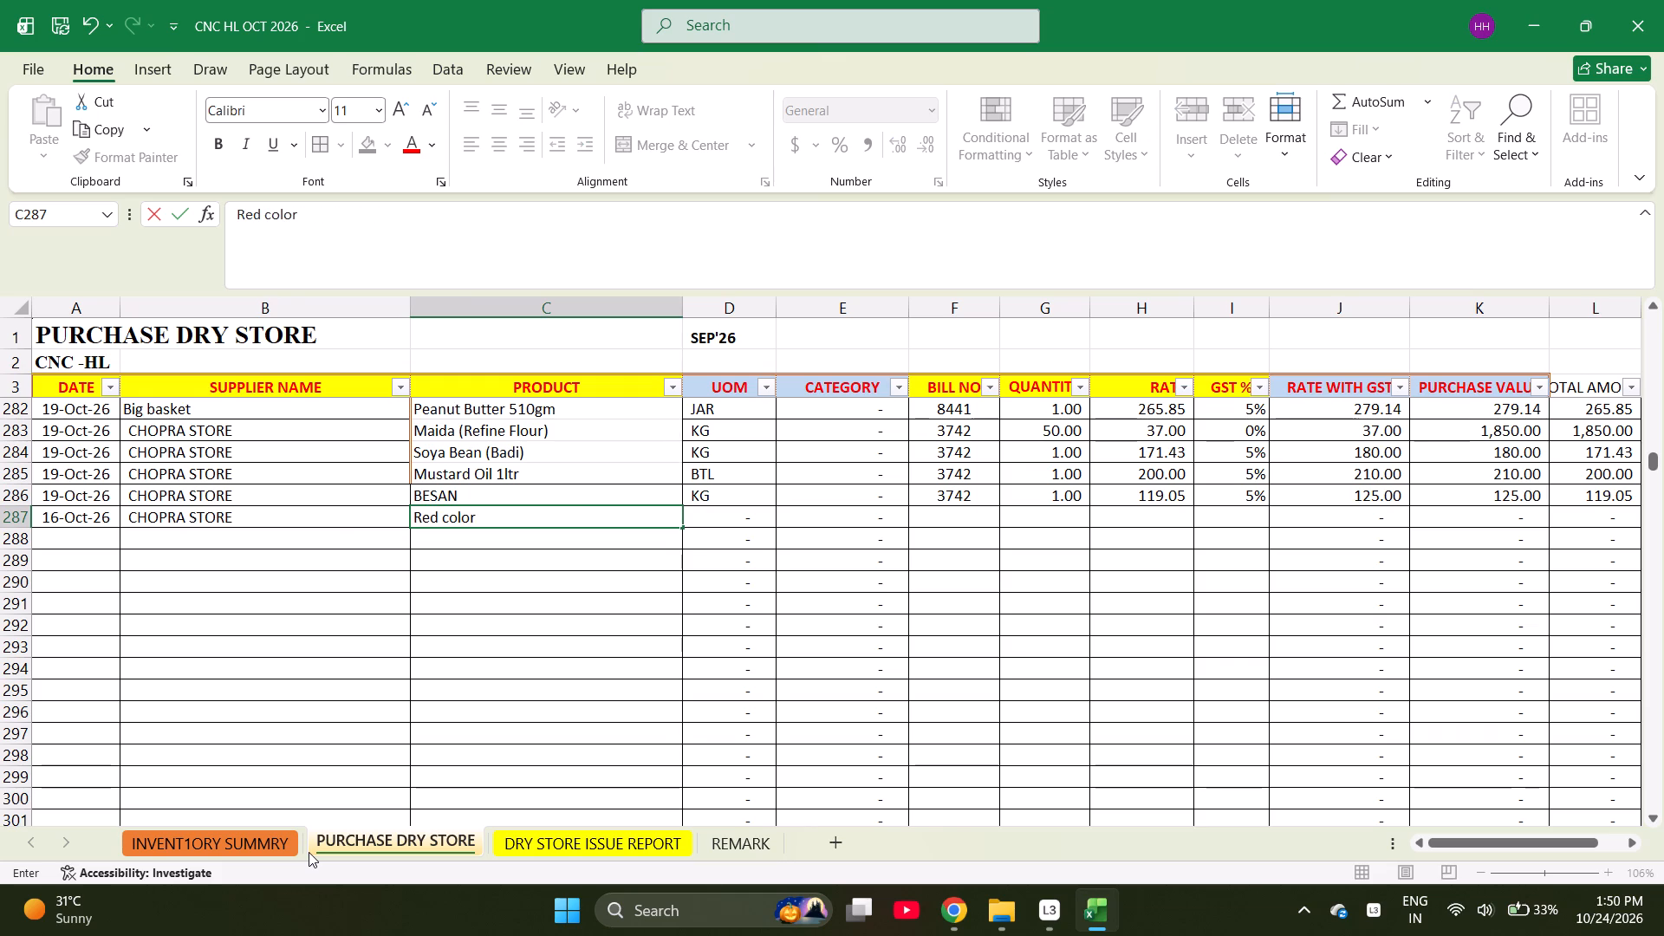
pyautogui.press('BackSpace')
pyautogui.write('ur')
pyautogui.press('Return')
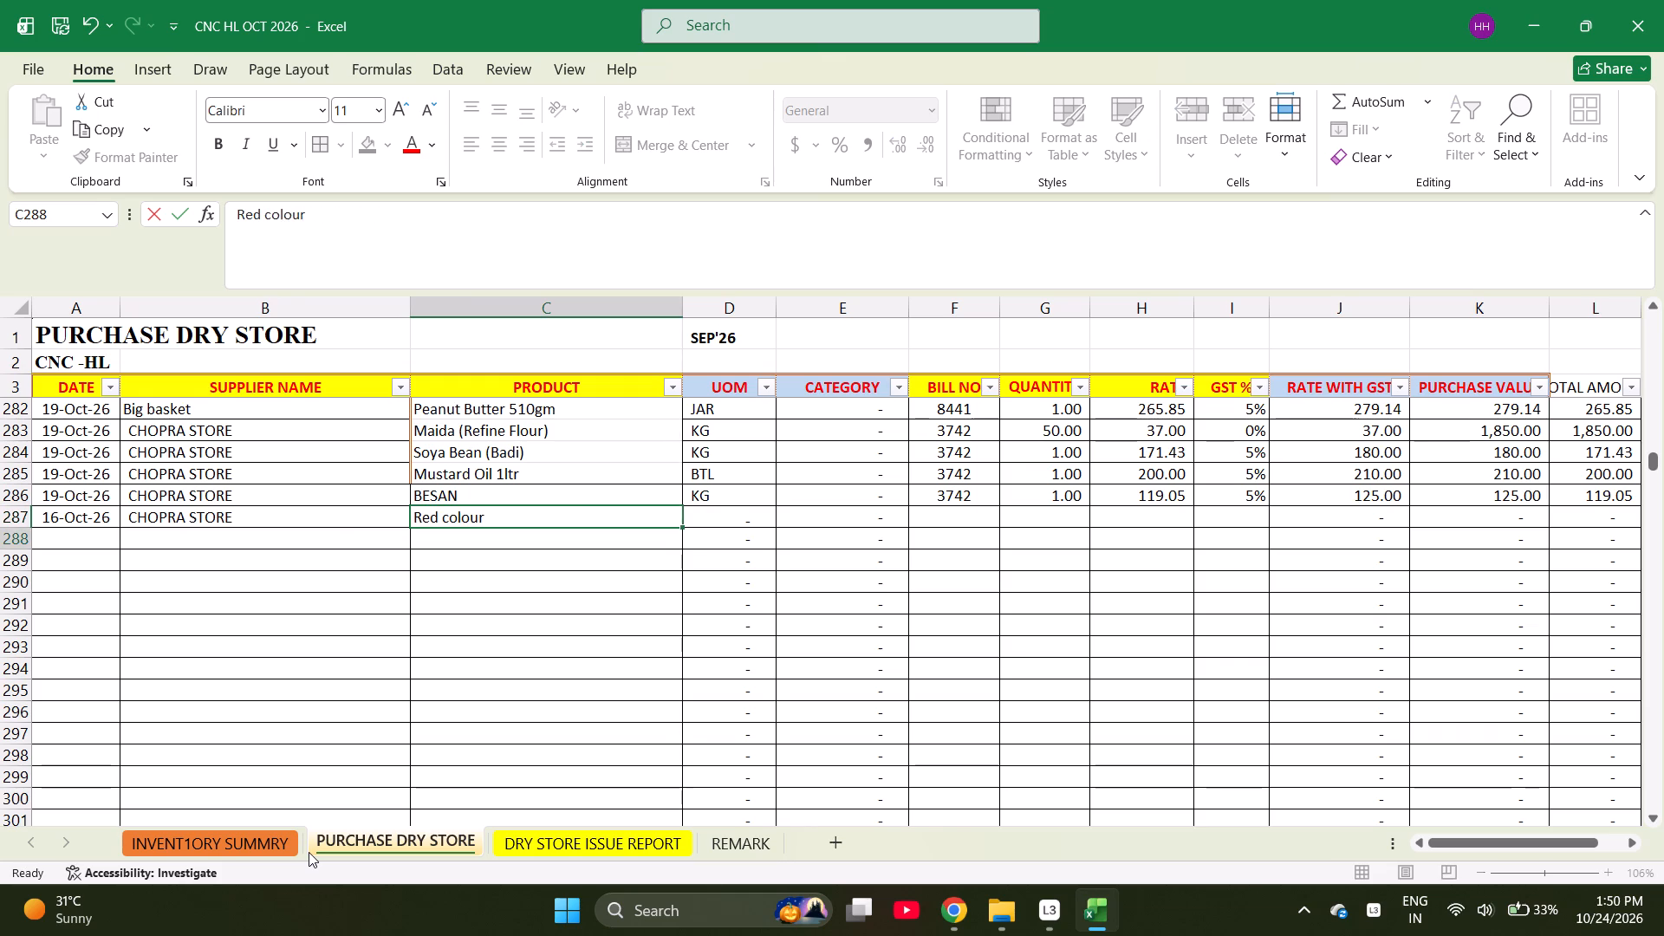
pyautogui.press('Up')
pyautogui.press('Down')
# Enter bill number 3425 and quantity 3 for Red colour in row 287.
pyautogui.press('Right')
pyautogui.press('Right')
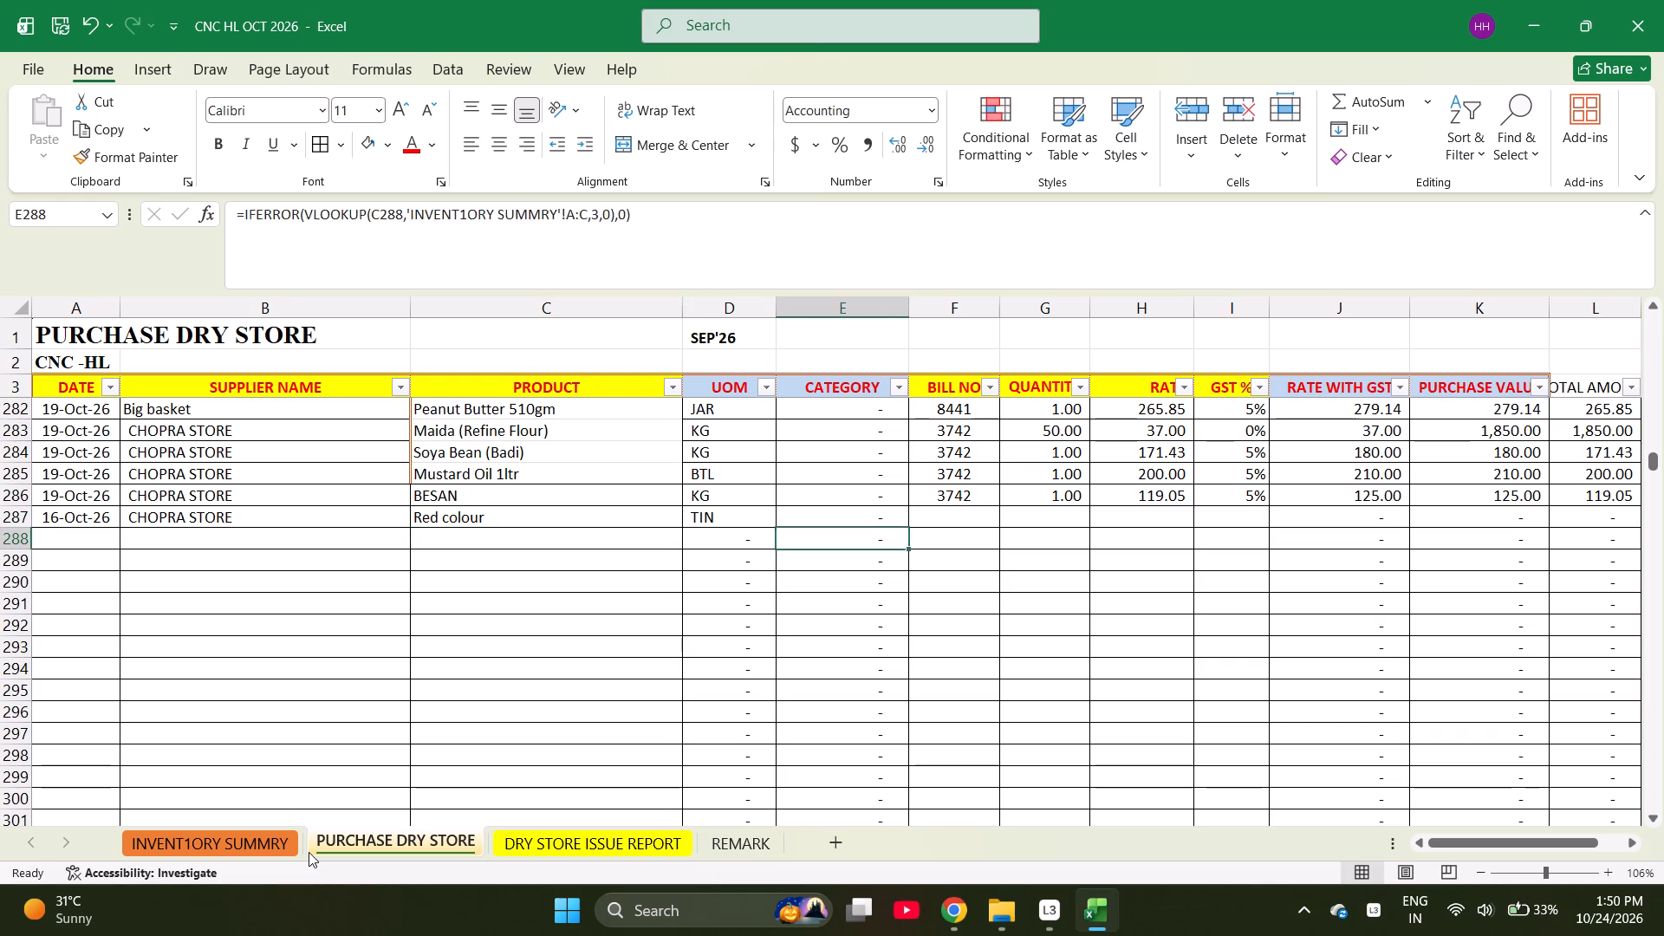
pyautogui.press('Right')
pyautogui.press('Up')
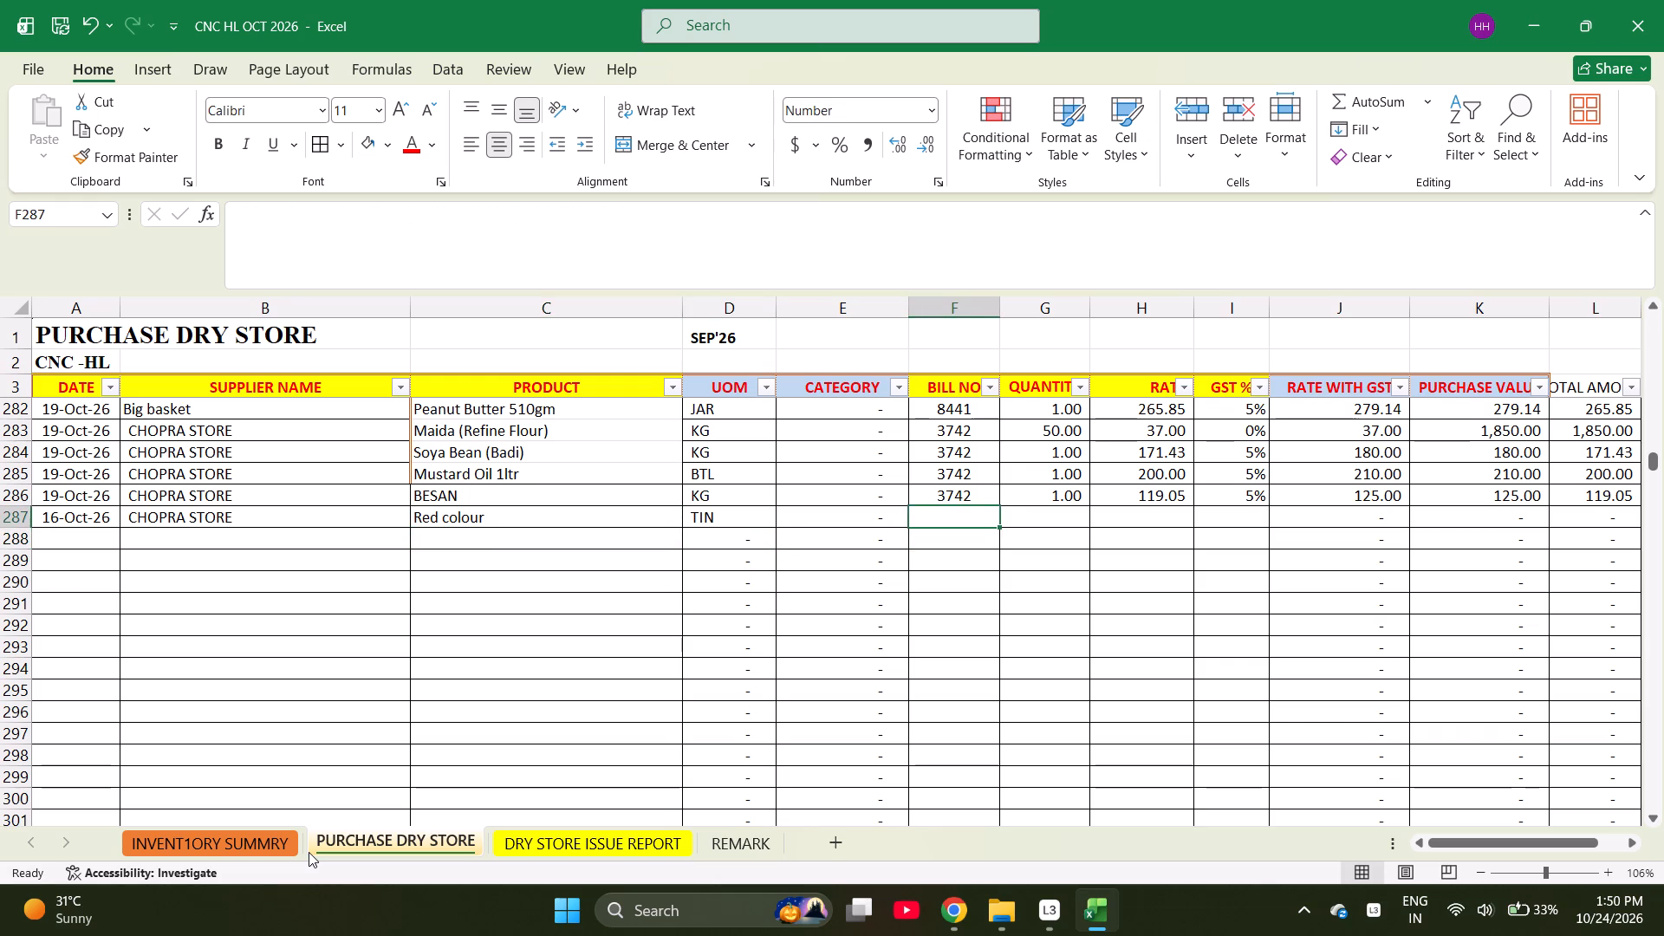
pyautogui.press('2')
pyautogui.press('BackSpace')
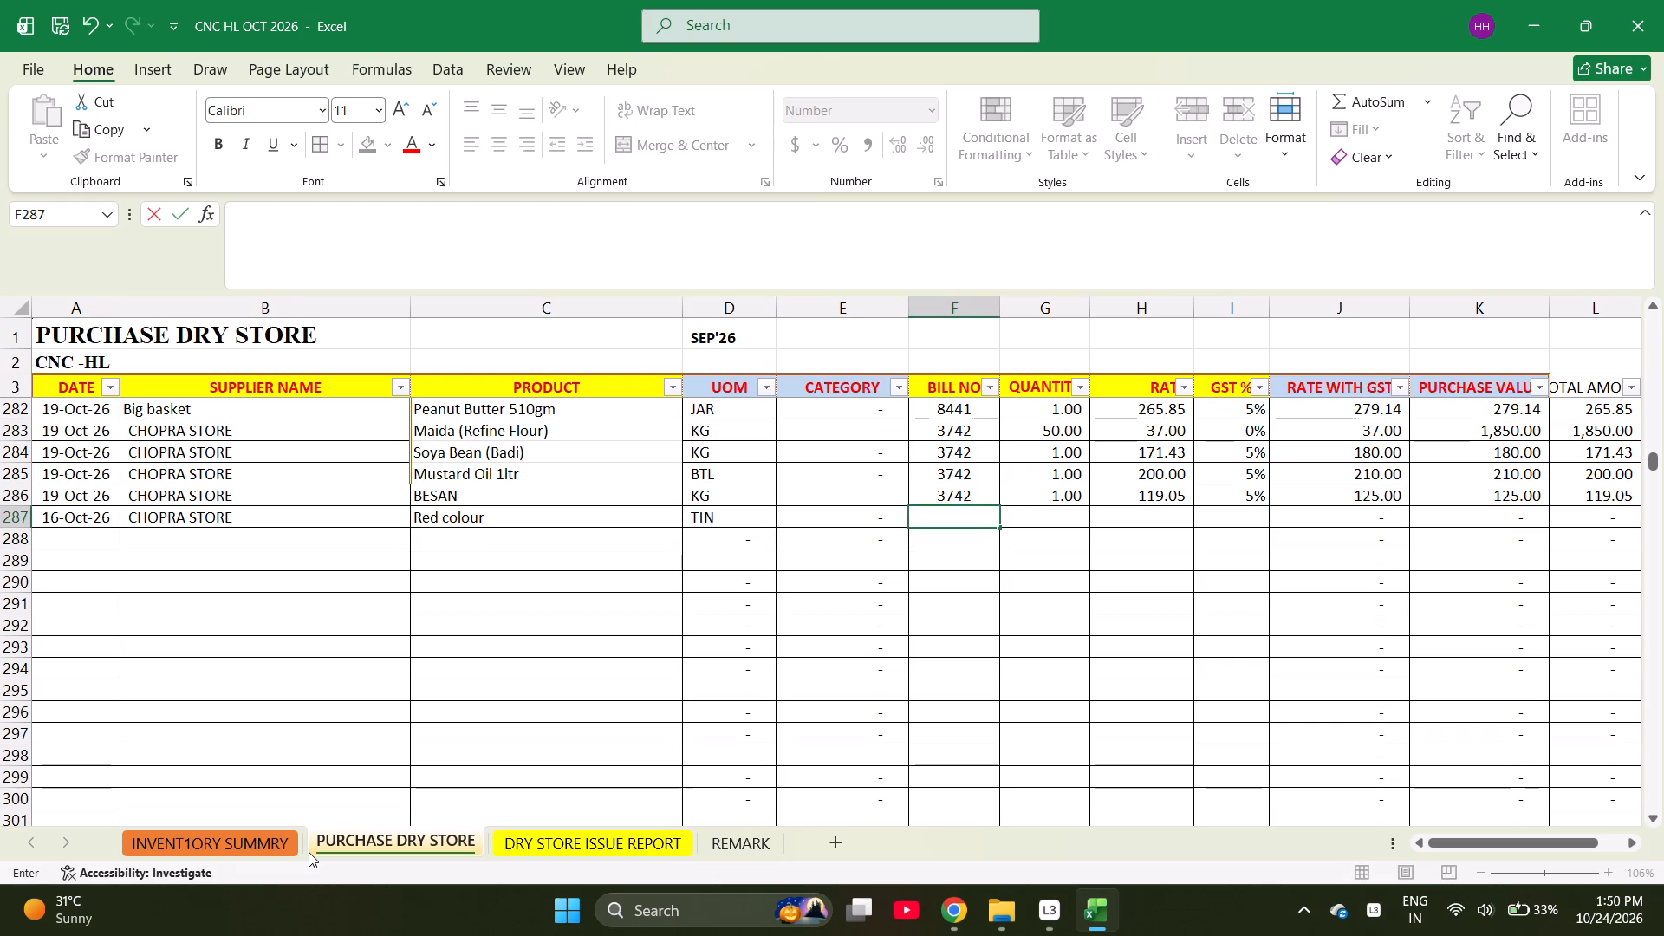
pyautogui.write('3425')
pyautogui.press('Right')
pyautogui.press('pagedown')
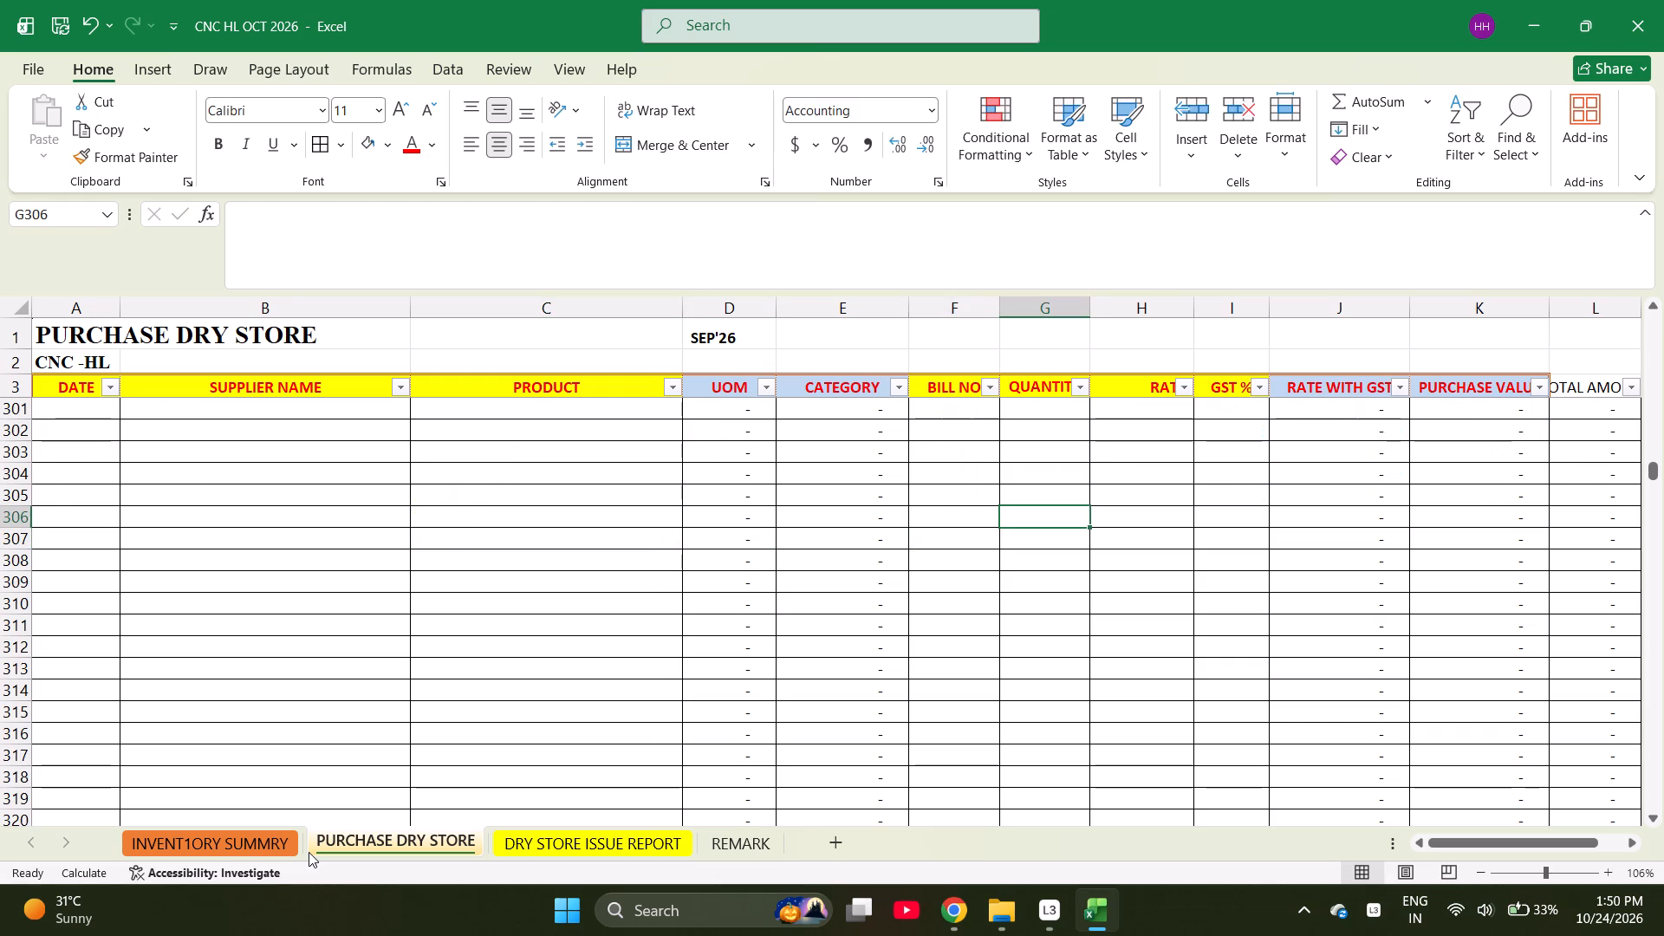
pyautogui.press('pageup')
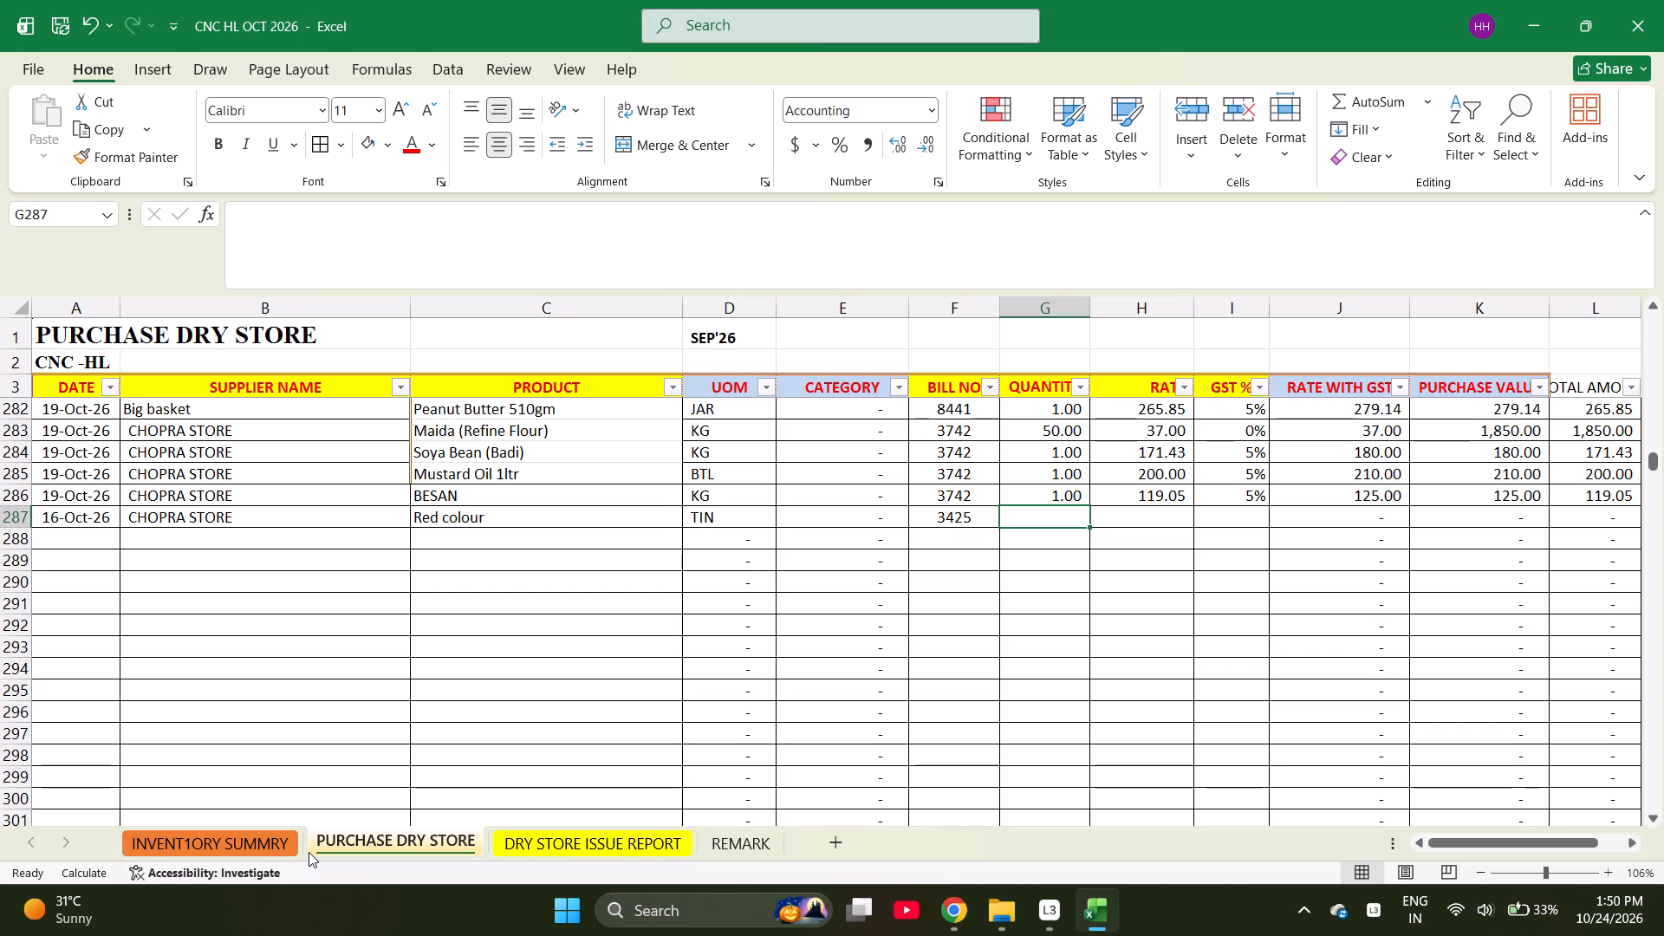
pyautogui.press('3')
# Enter the rate =98/1.18 and GST 18% for Red colour in row 287.
pyautogui.press('Right')
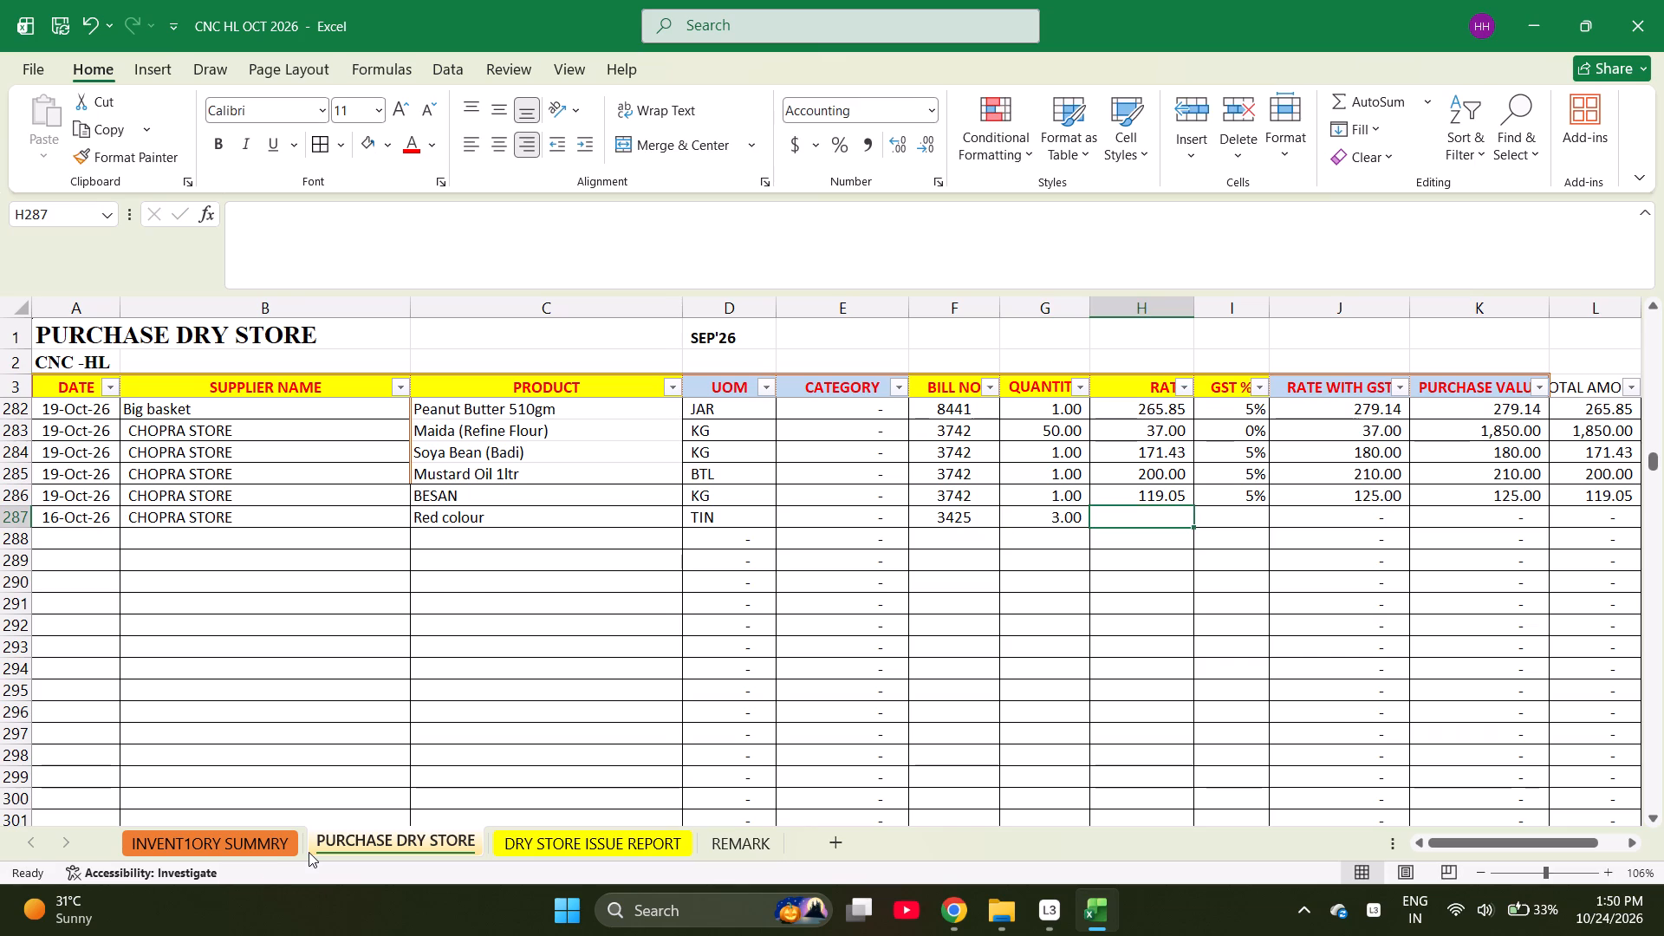
pyautogui.write('=98/1.18')
pyautogui.press('Right')
pyautogui.write('18')
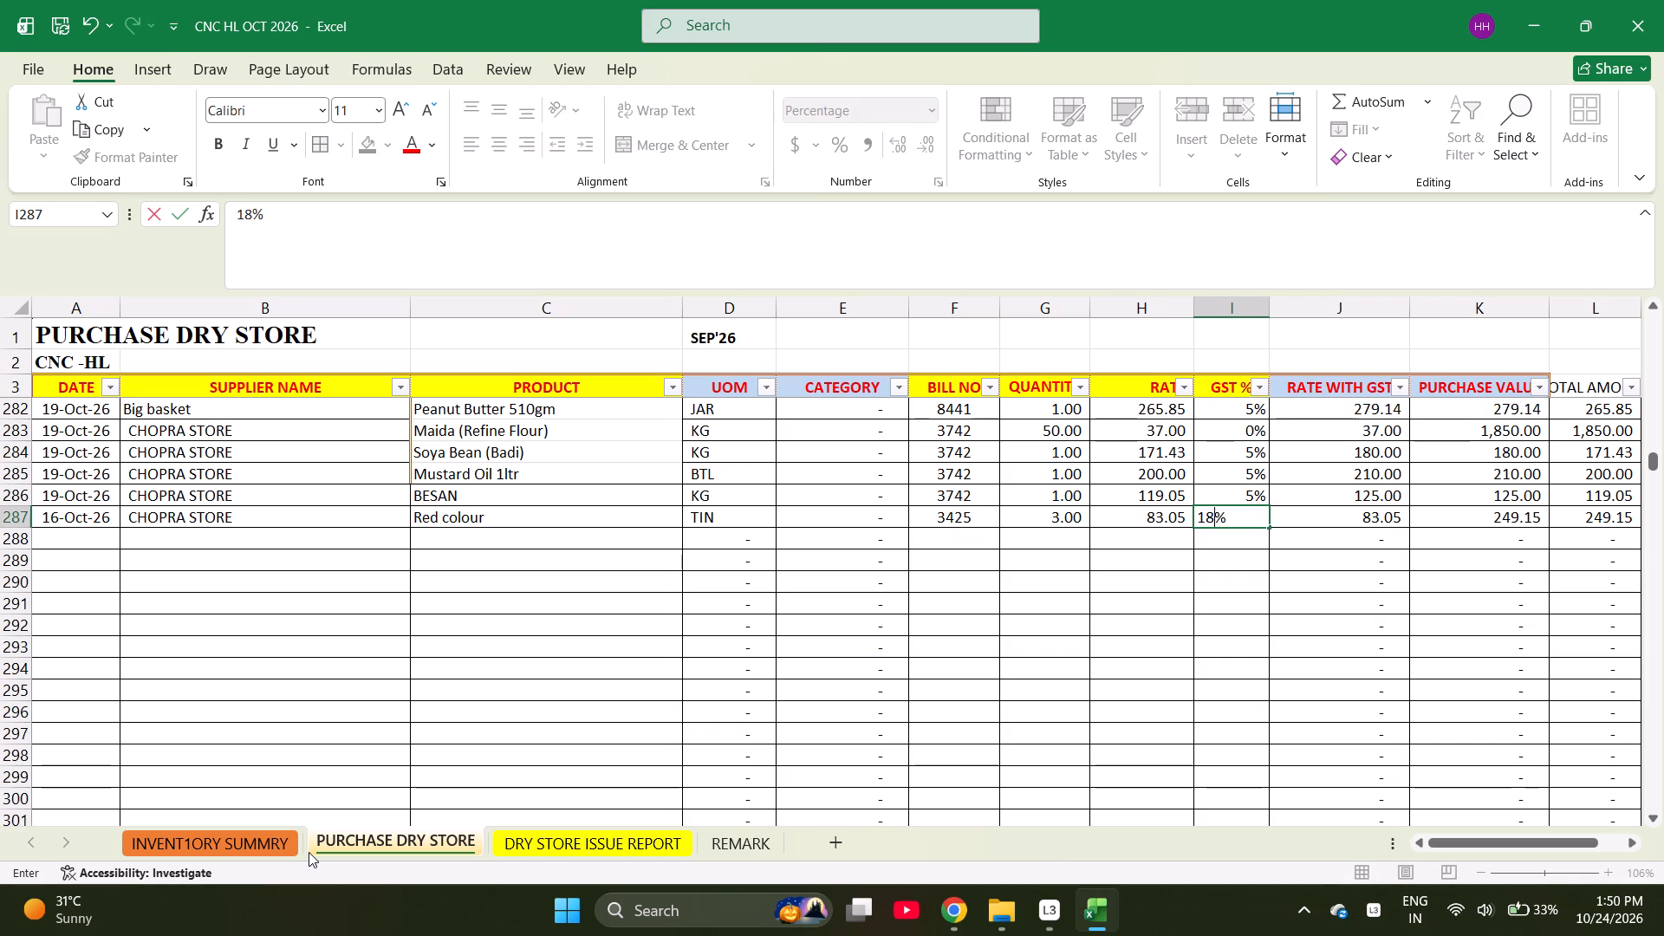
pyautogui.press('Return')
# Start a new entry in row 288 with date 10-15-2026 and supplier CHOPRA STORE copied from the row above.
pyautogui.press('Up')
pyautogui.press('Left')
pyautogui.press('Left')
pyautogui.press('Left')
pyautogui.press('Left')
pyautogui.press('Left')
pyautogui.press('Left')
pyautogui.press('Left')
pyautogui.press('Left')
pyautogui.press('Left')
pyautogui.press('Left')
pyautogui.press('Left')
pyautogui.press('Left')
pyautogui.press('Left')
pyautogui.press('Left')
pyautogui.press('Left')
pyautogui.press('Left')
pyautogui.press('Left')
pyautogui.press('Left')
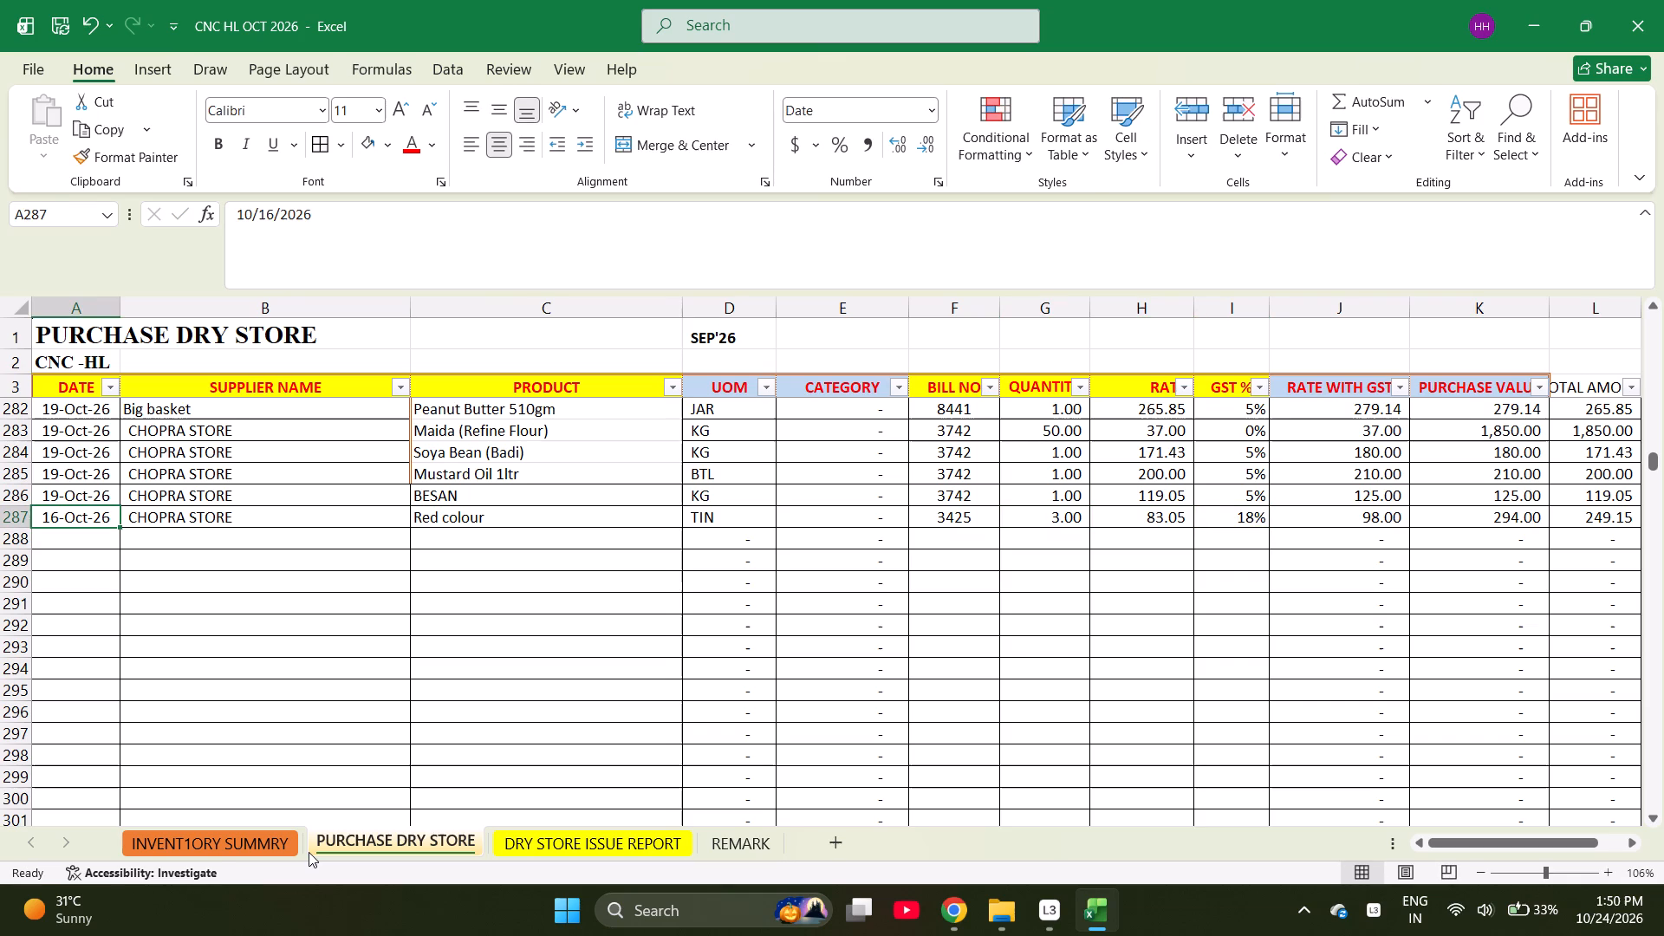
pyautogui.press('Down')
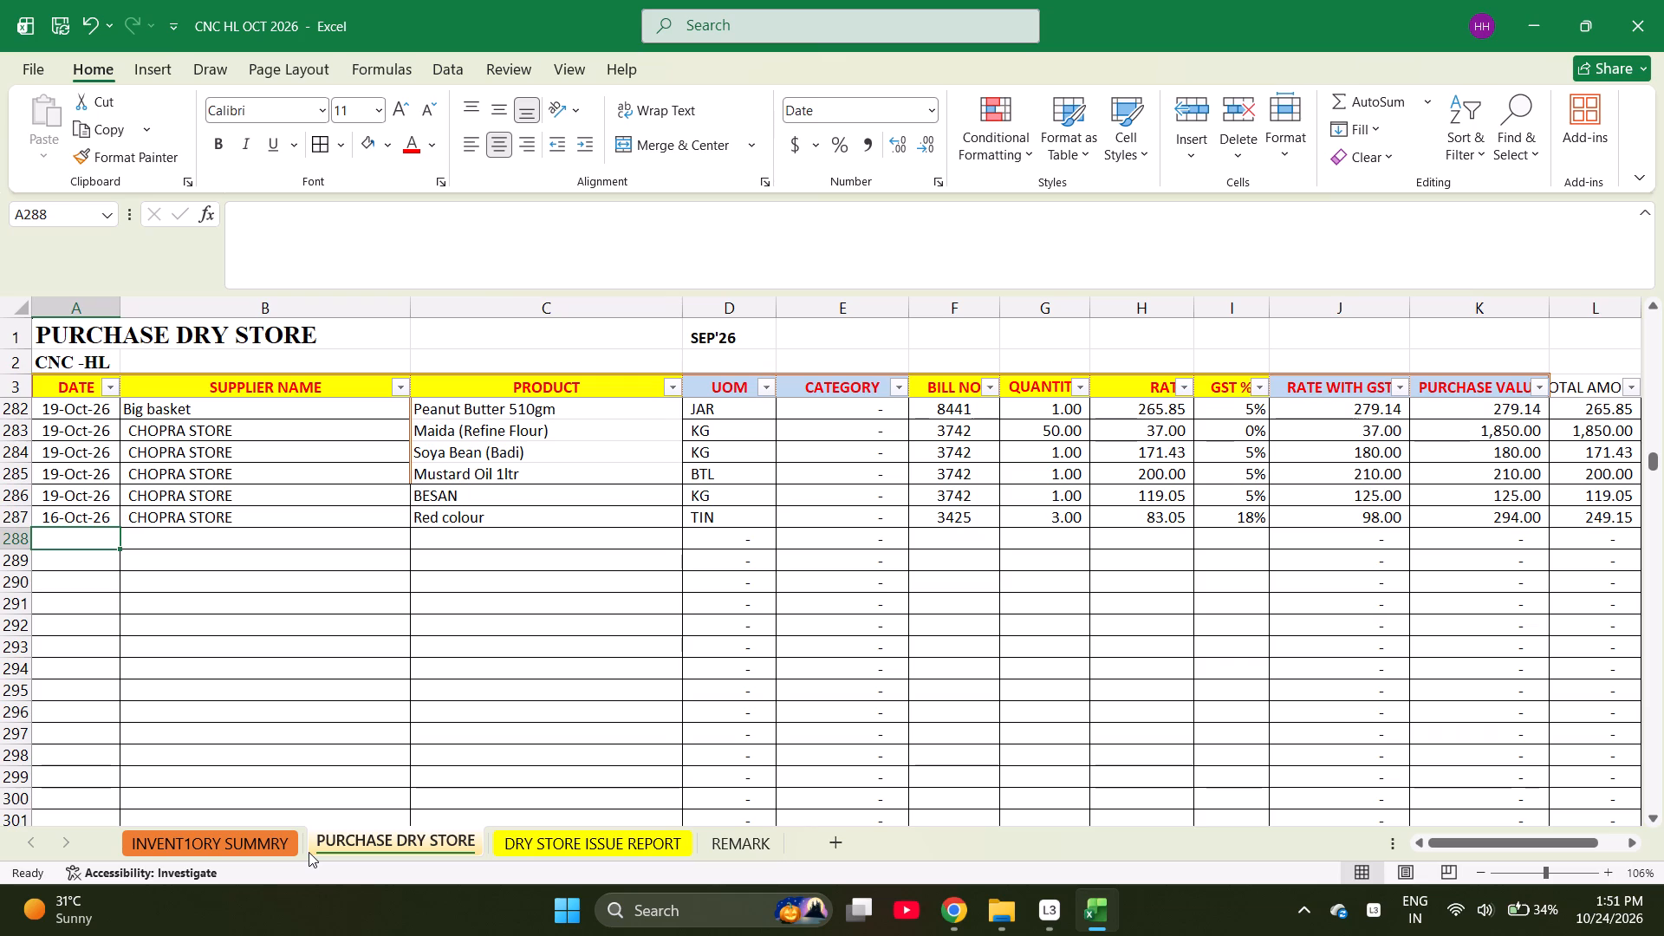
pyautogui.write('10-15-2026')
pyautogui.press('Right')
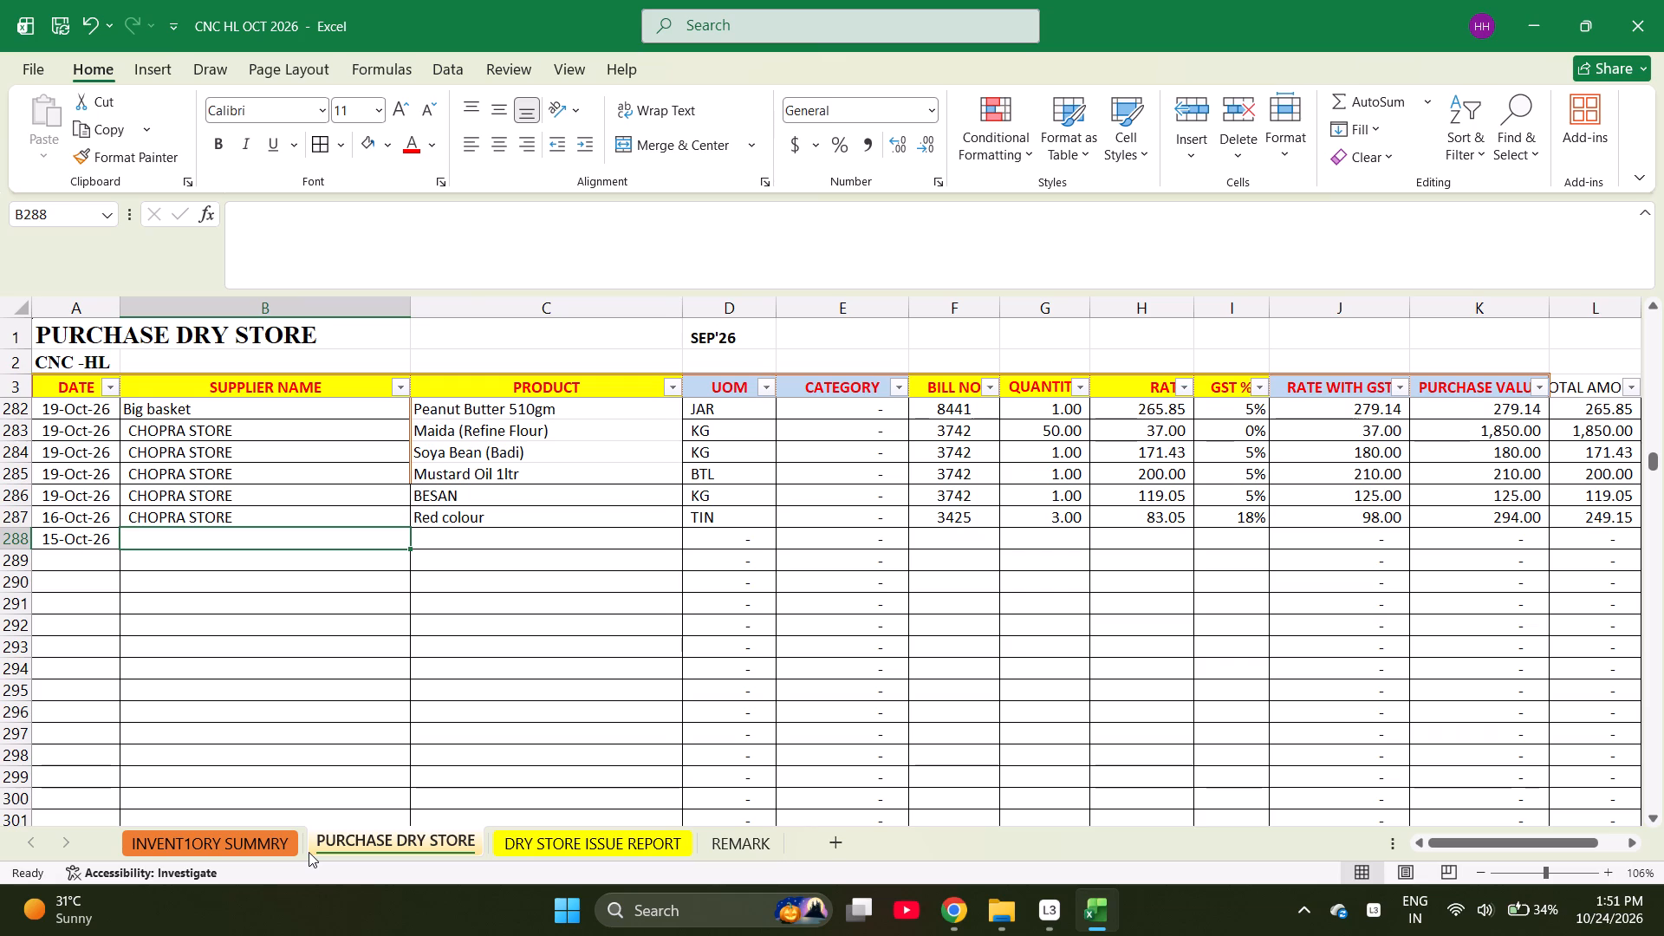
pyautogui.hotkey('ctrl', 'd')
# Enter Dalda ghee as the product in row 288.
pyautogui.press('Right')
pyautogui.write('dalda')
pyautogui.press('BackSpace')
pyautogui.write('=====')
pyautogui.press('BackSpace')
pyautogui.press('BackSpace')
pyautogui.press('BackSpace')
pyautogui.press('BackSpace')
pyautogui.press('BackSpace')
pyautogui.press('BackSpace')
pyautogui.press('BackSpace')
pyautogui.press('BackSpace')
pyautogui.press('BackSpace')
pyautogui.press('BackSpace')
pyautogui.press('BackSpace')
pyautogui.press('BackSpace')
pyautogui.press('BackSpace')
pyautogui.press('BackSpace')
pyautogui.press('BackSpace')
pyautogui.press('BackSpace')
pyautogui.press('BackSpace')
pyautogui.press('BackSpace')
pyautogui.press('BackSpace')
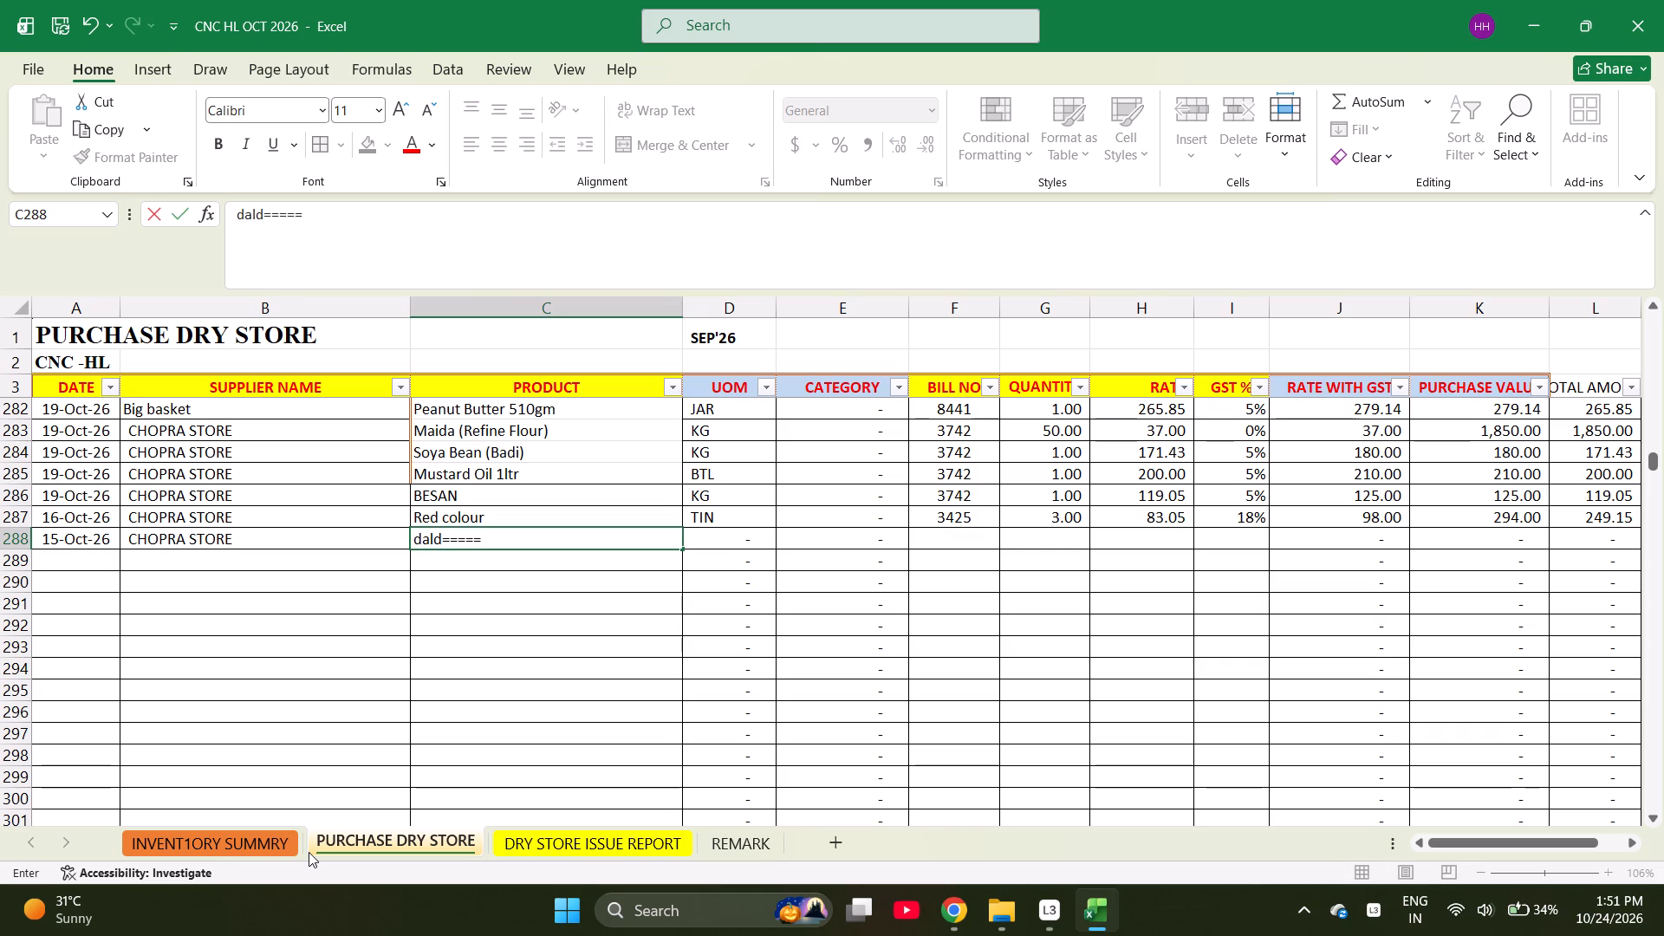
pyautogui.hotkey('shift', 'd')
pyautogui.write('alda ghee')
pyautogui.press('Return')
pyautogui.press('Up')
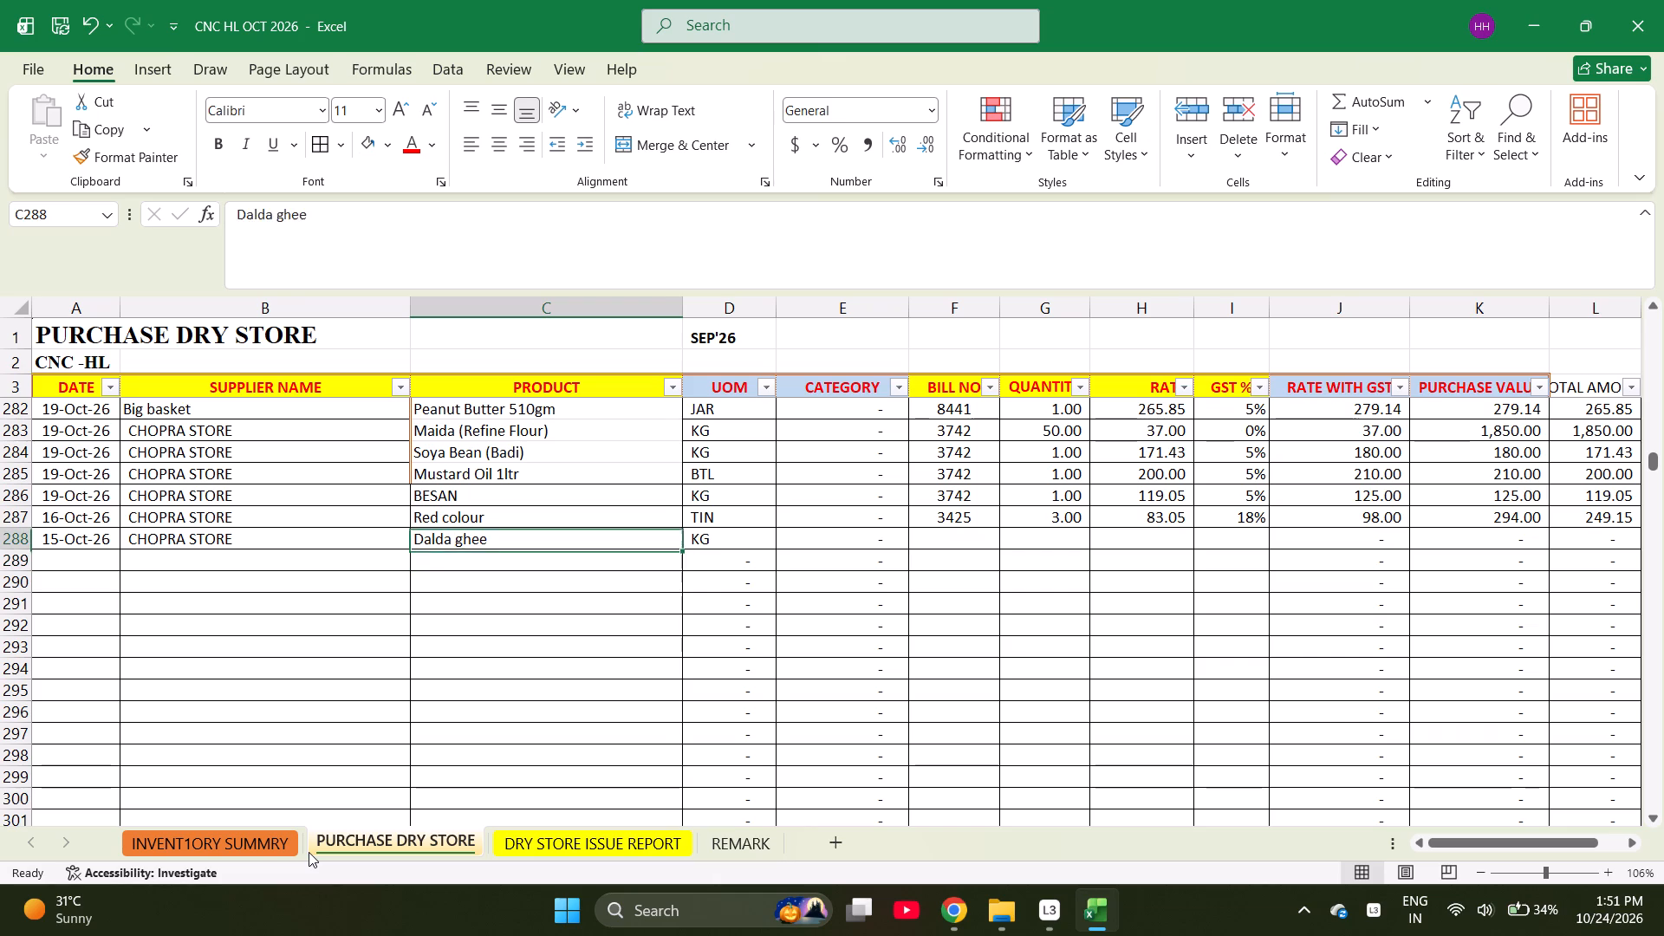
# Enter bill number 3367 and quantity 1 for Dalda ghee in row 288.
pyautogui.press('Right')
pyautogui.press('Right')
pyautogui.press('Right')
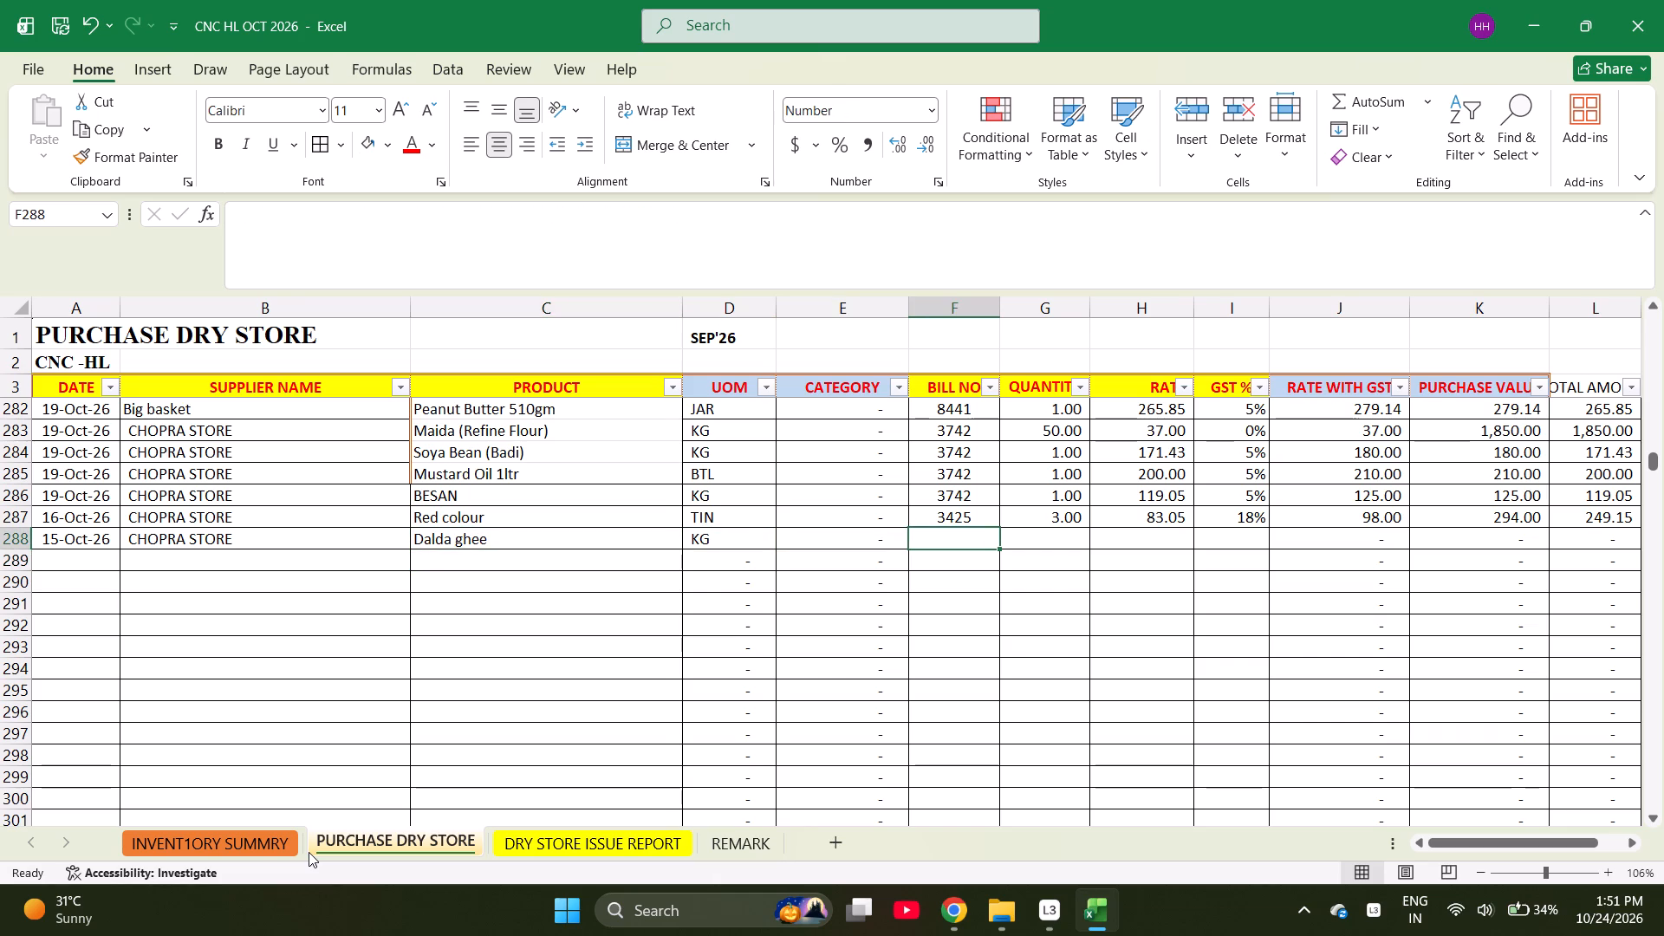
pyautogui.write('3367')
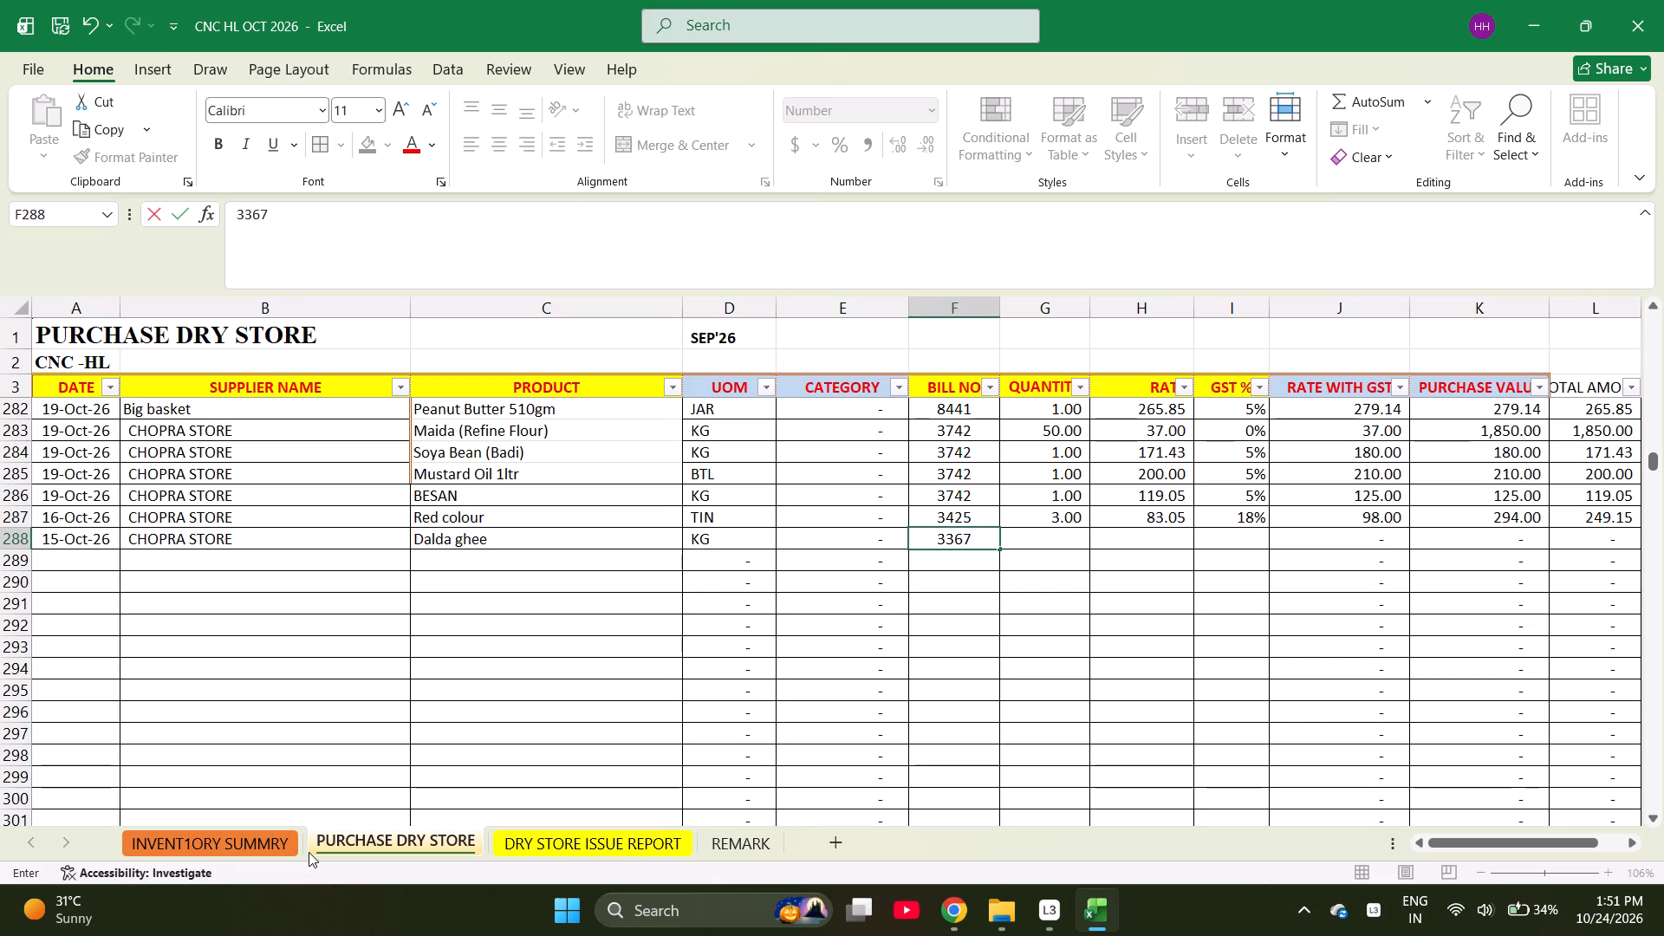
pyautogui.press('Right')
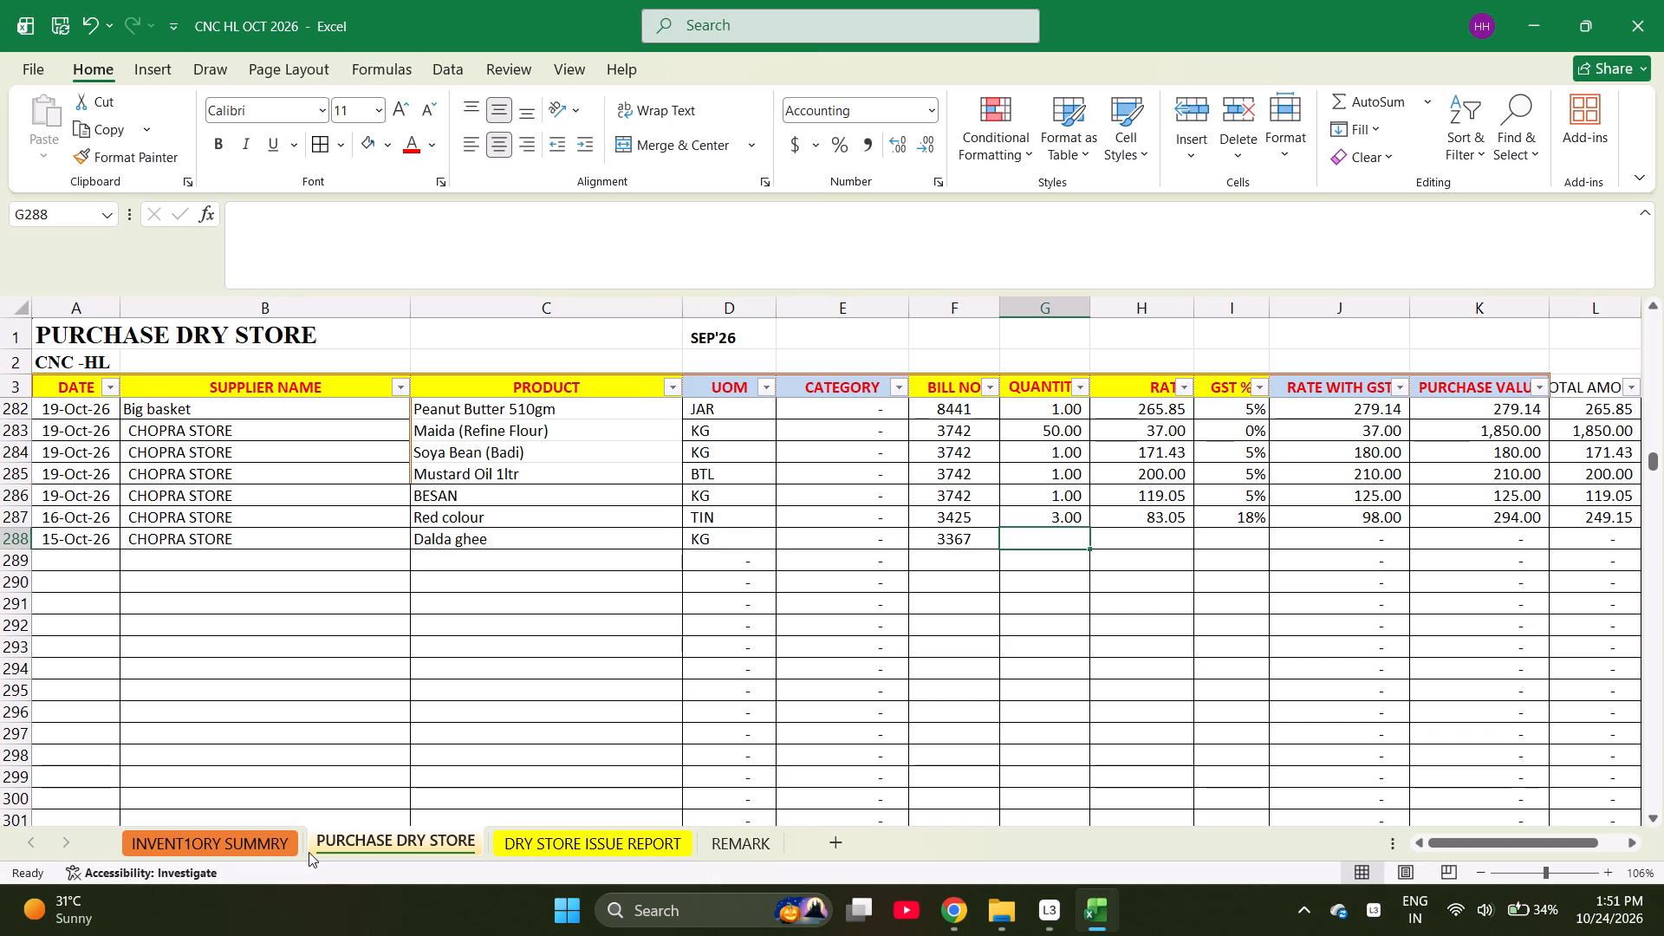
pyautogui.press('1')
pyautogui.press('Right')
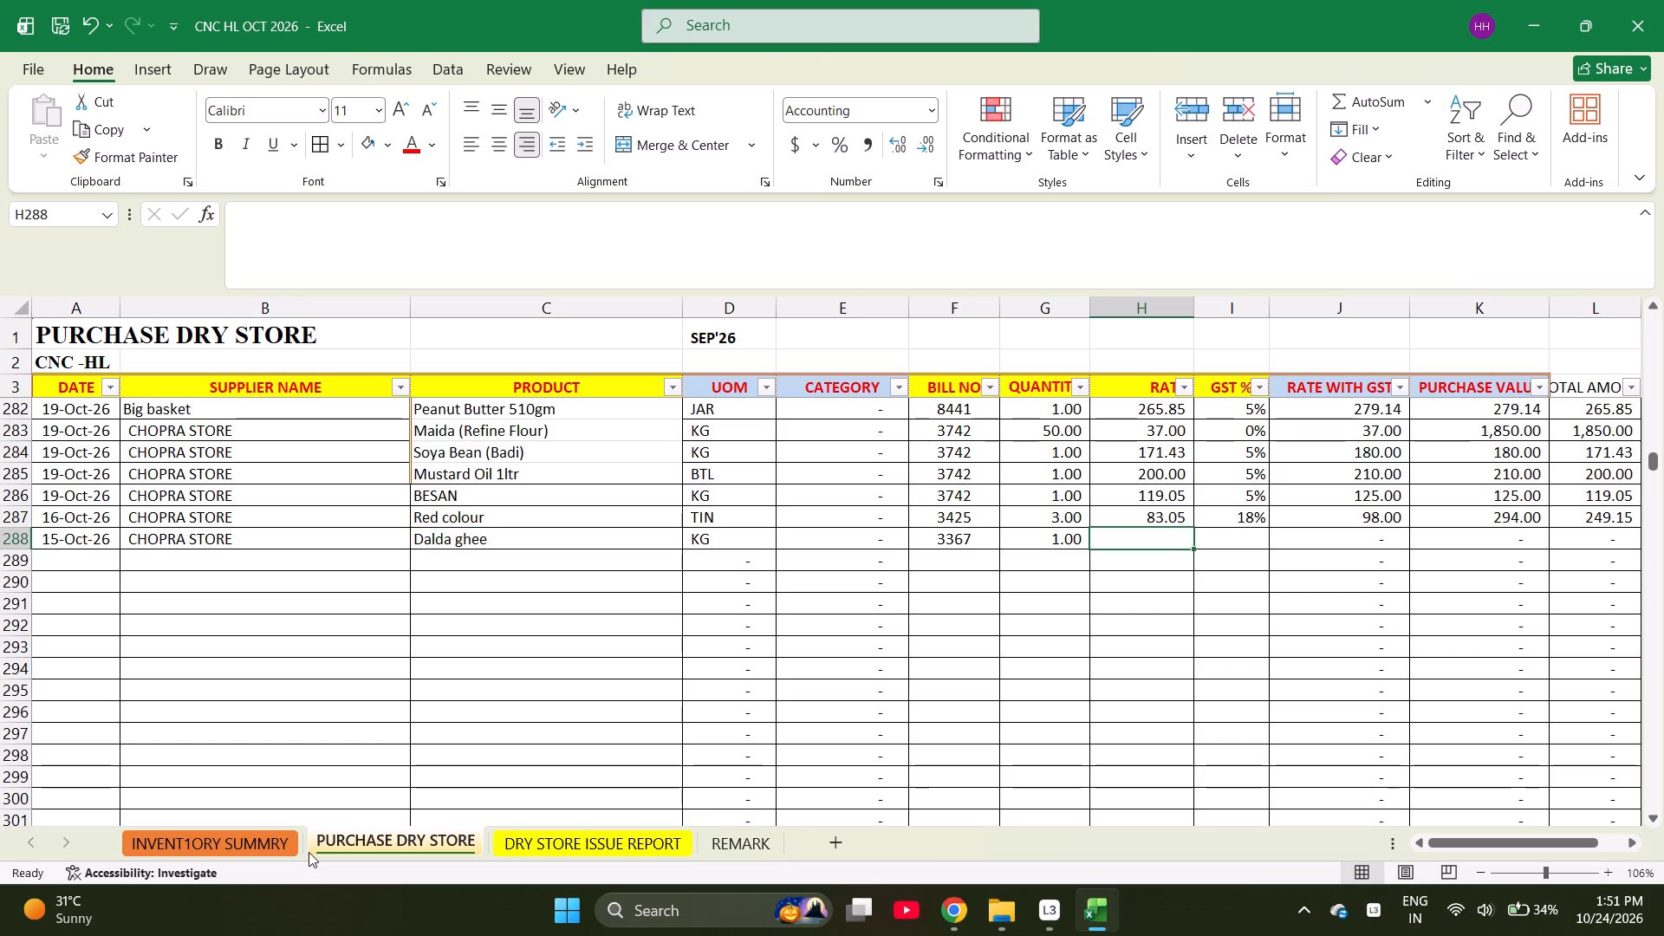
# Enter the rate =180/1.05 and GST 5% for Dalda ghee in row 288, leaving the rate cell in row 289 empty.
pyautogui.write('=180/1')
pyautogui.press('Return')
pyautogui.write('05')
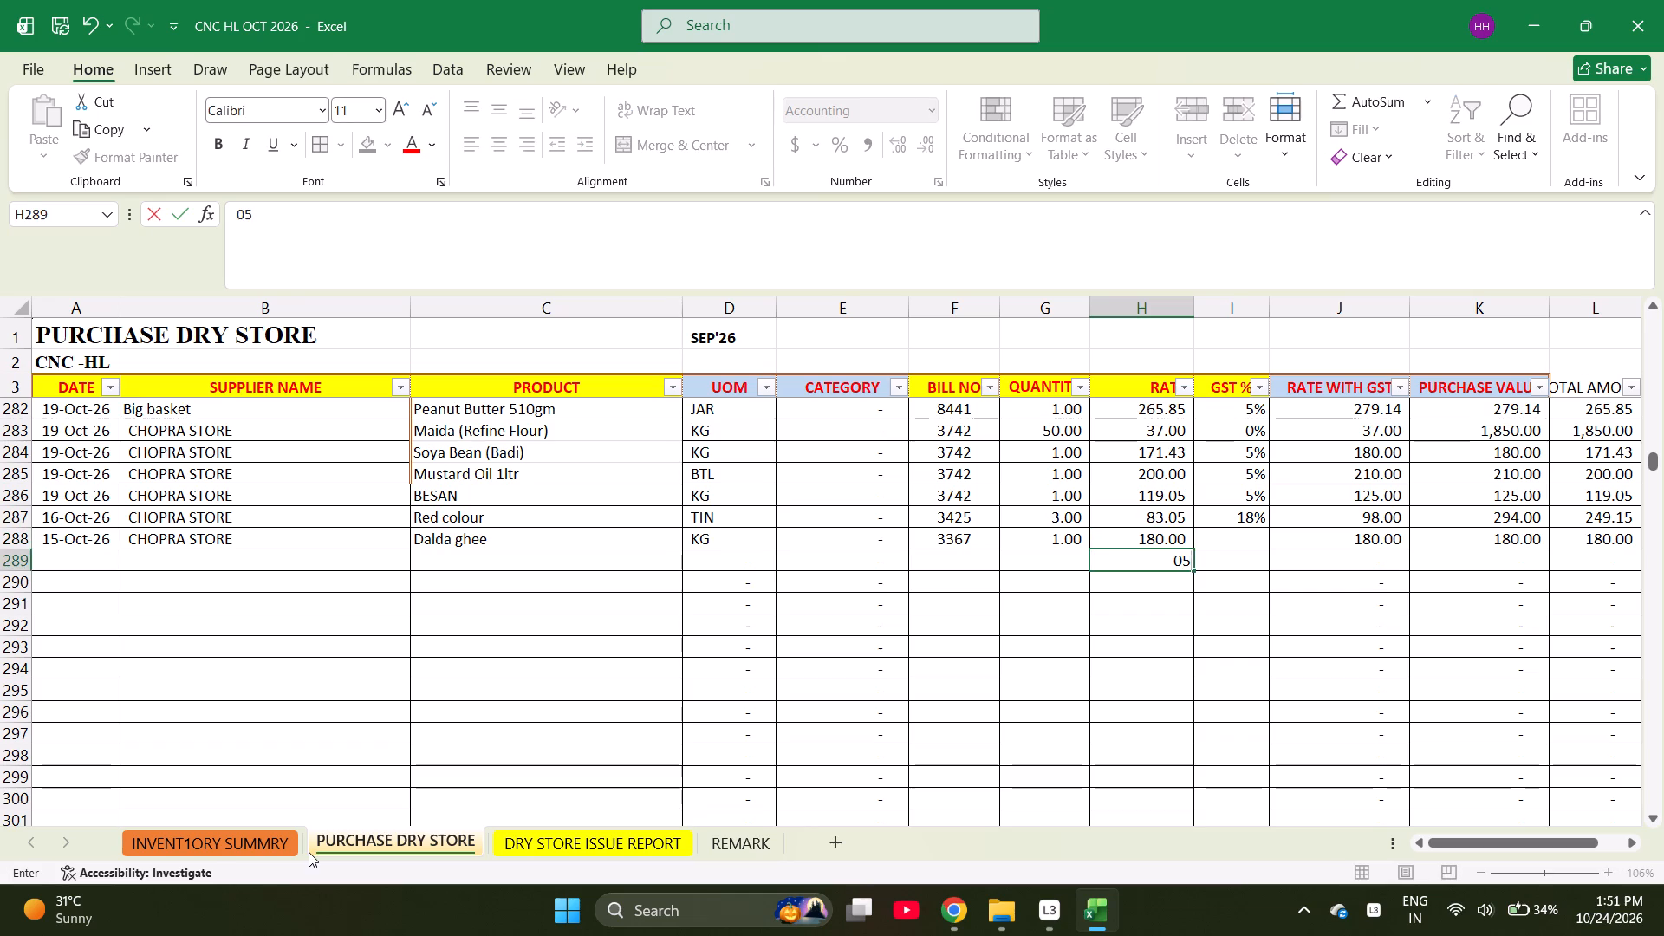
pyautogui.press('Up')
pyautogui.write('=180/1.05')
pyautogui.press('Right')
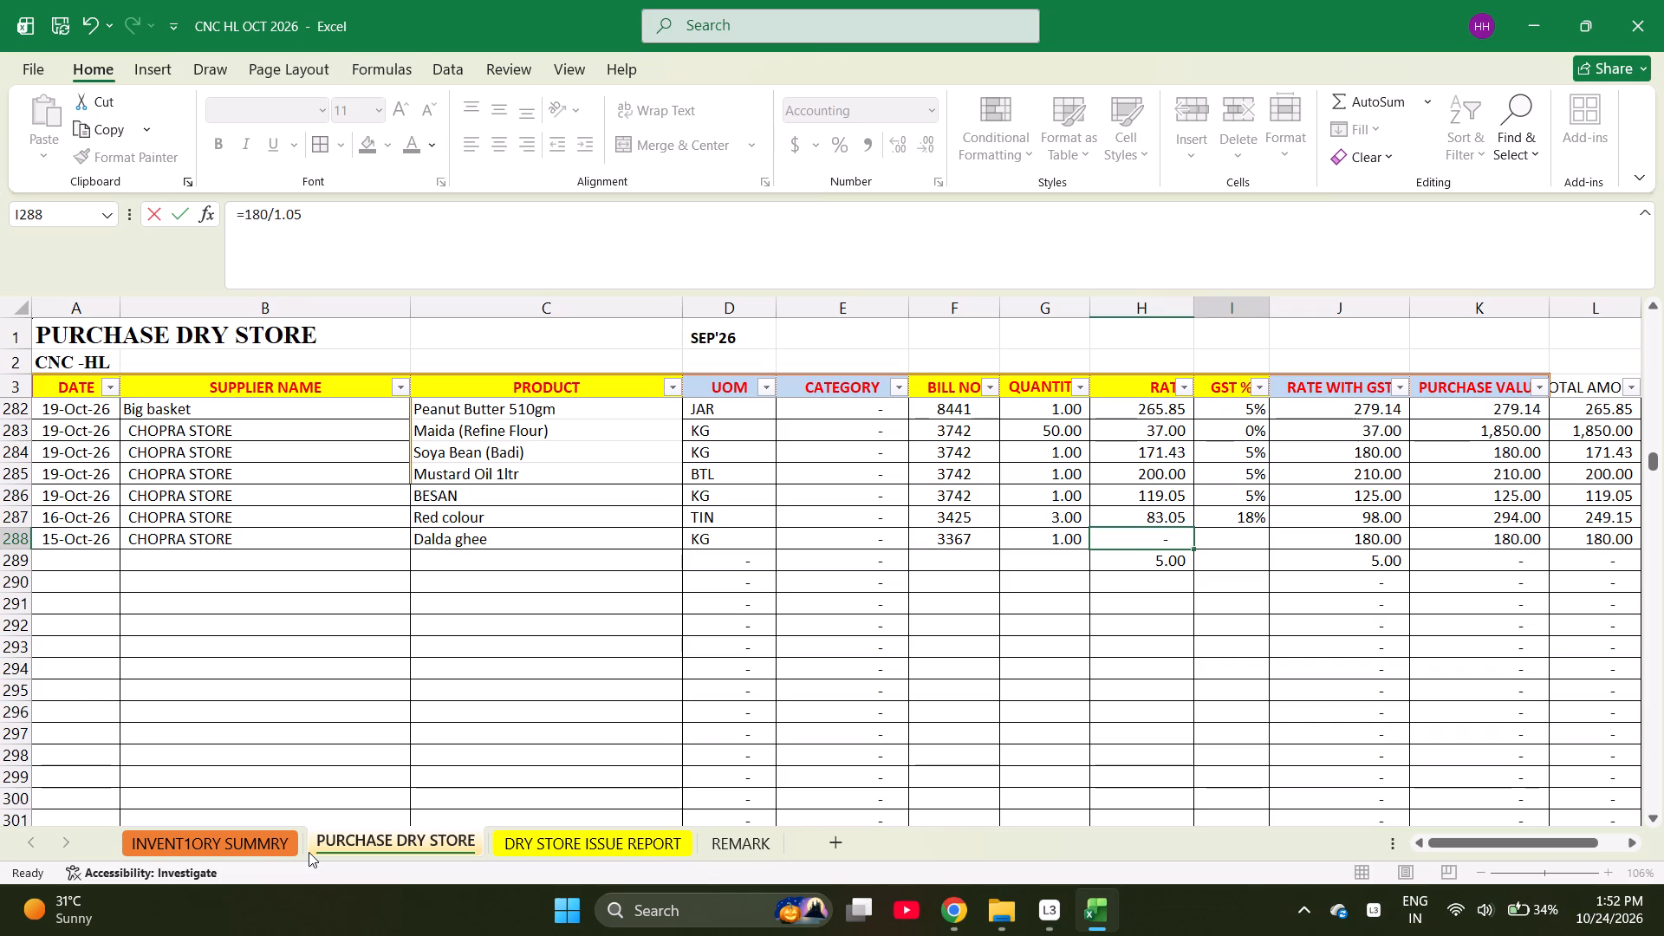
pyautogui.press('5')
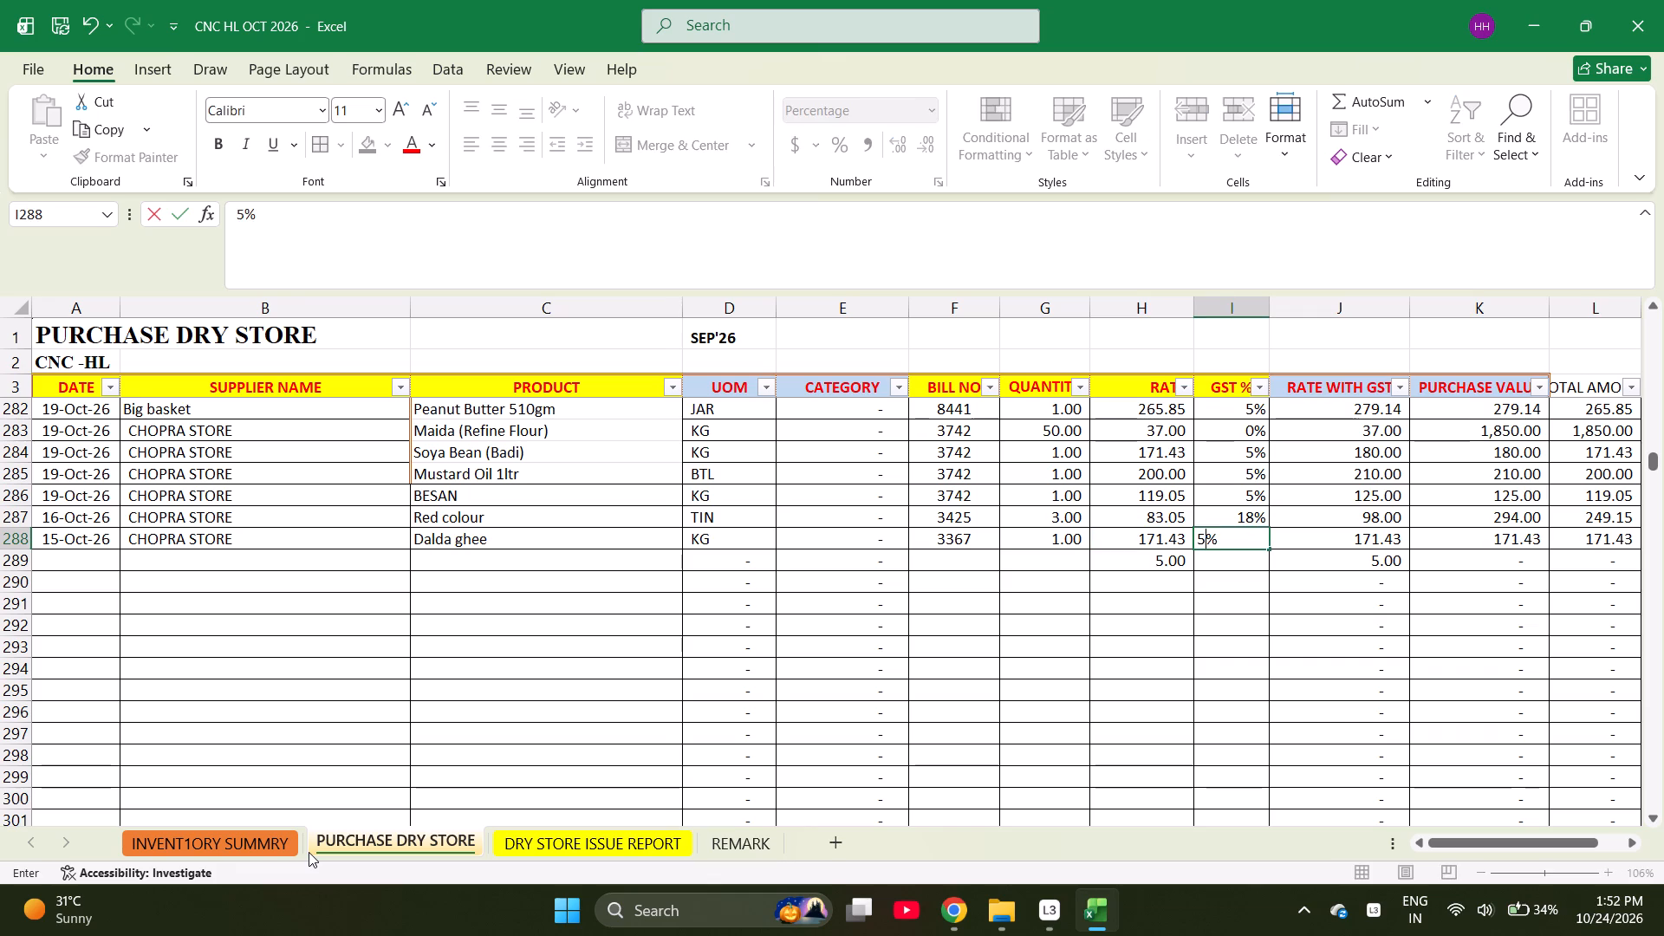
pyautogui.press('Down')
pyautogui.press('Left')
pyautogui.press('Delete')
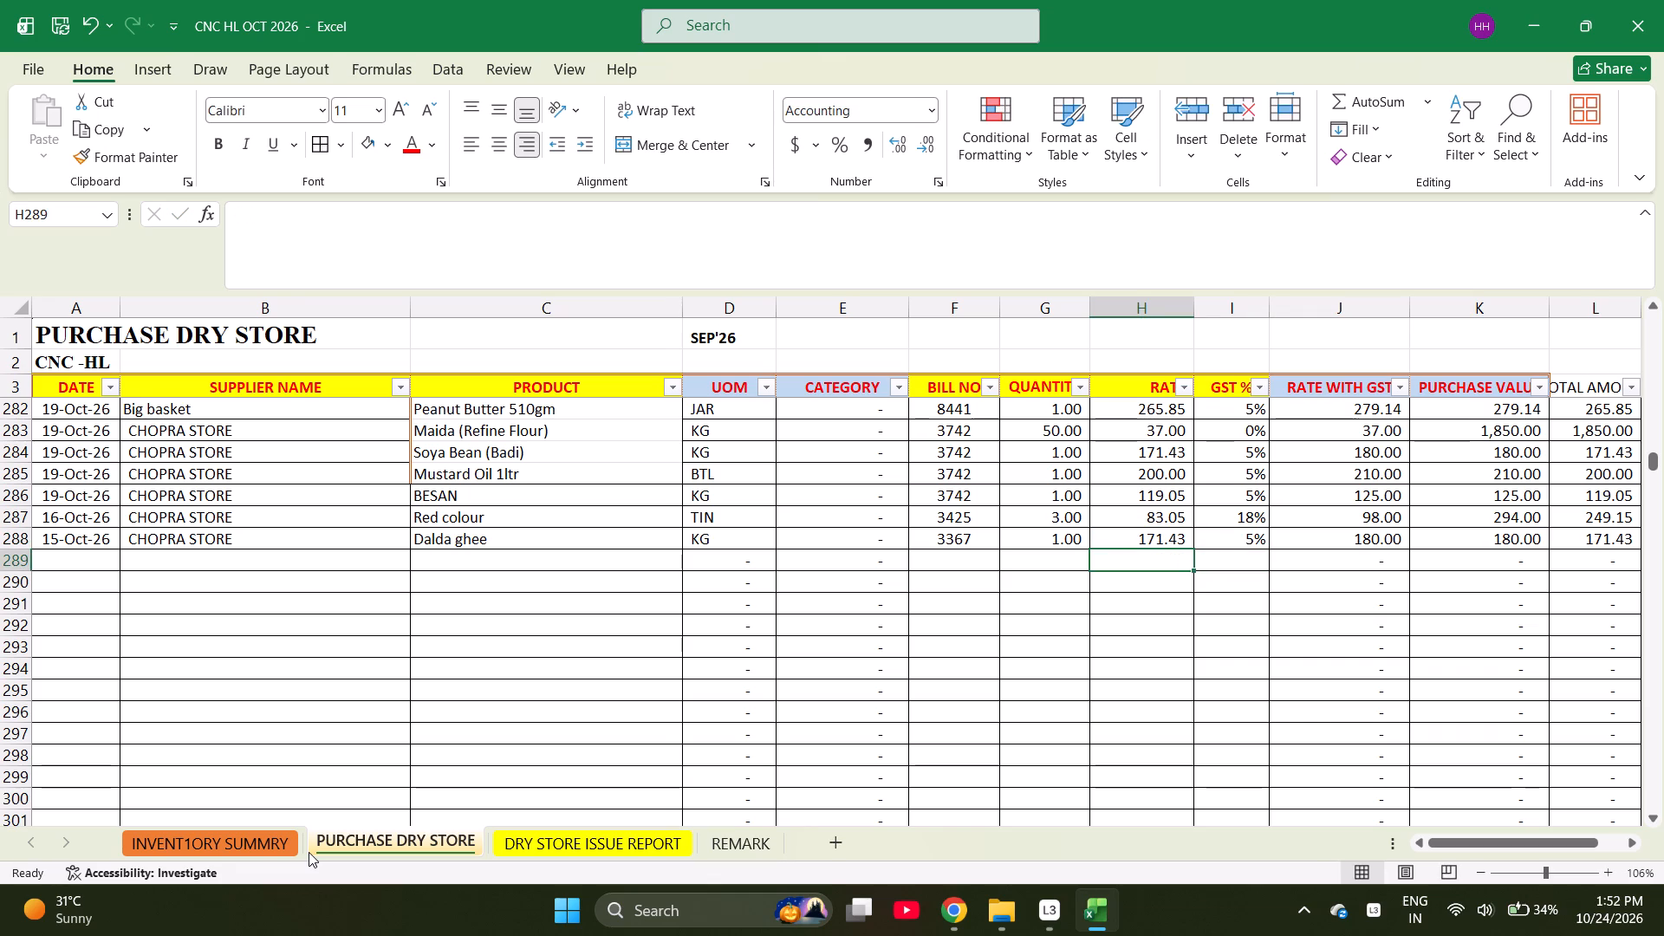
# Start a new entry in row 289 with date 10-13-2026.
pyautogui.hotkey('ctrl', 'Left')
pyautogui.hotkey('ctrl', 'Left')
pyautogui.hotkey('ctrl', 'Left')
pyautogui.hotkey('ctrl', 'Left')
pyautogui.hotkey('ctrl', 'Left')
pyautogui.hotkey('ctrl', 'Left')
pyautogui.hotkey('ctrl', 'Left')
pyautogui.hotkey('ctrl', 'Left')
pyautogui.hotkey('ctrl', 'Left')
pyautogui.hotkey('ctrl', 'Left')
pyautogui.hotkey('ctrl', 'Left')
pyautogui.hotkey('ctrl', 'Left')
pyautogui.hotkey('ctrl', 'Left')
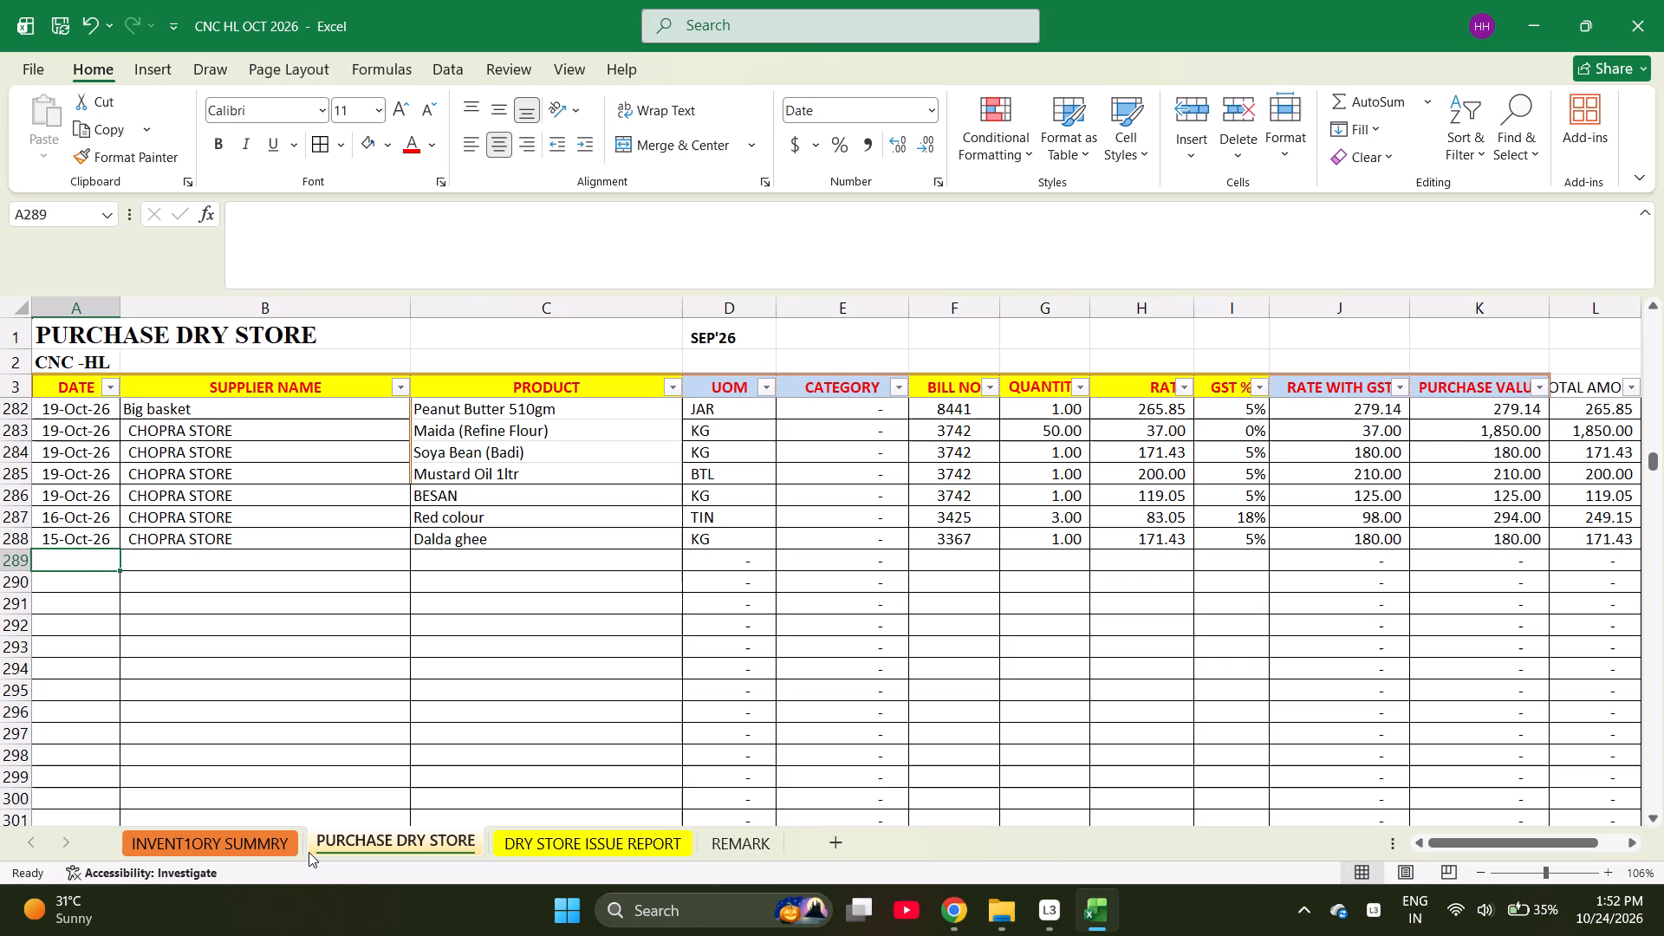
pyautogui.write('10-13-2026')
pyautogui.press('Right')
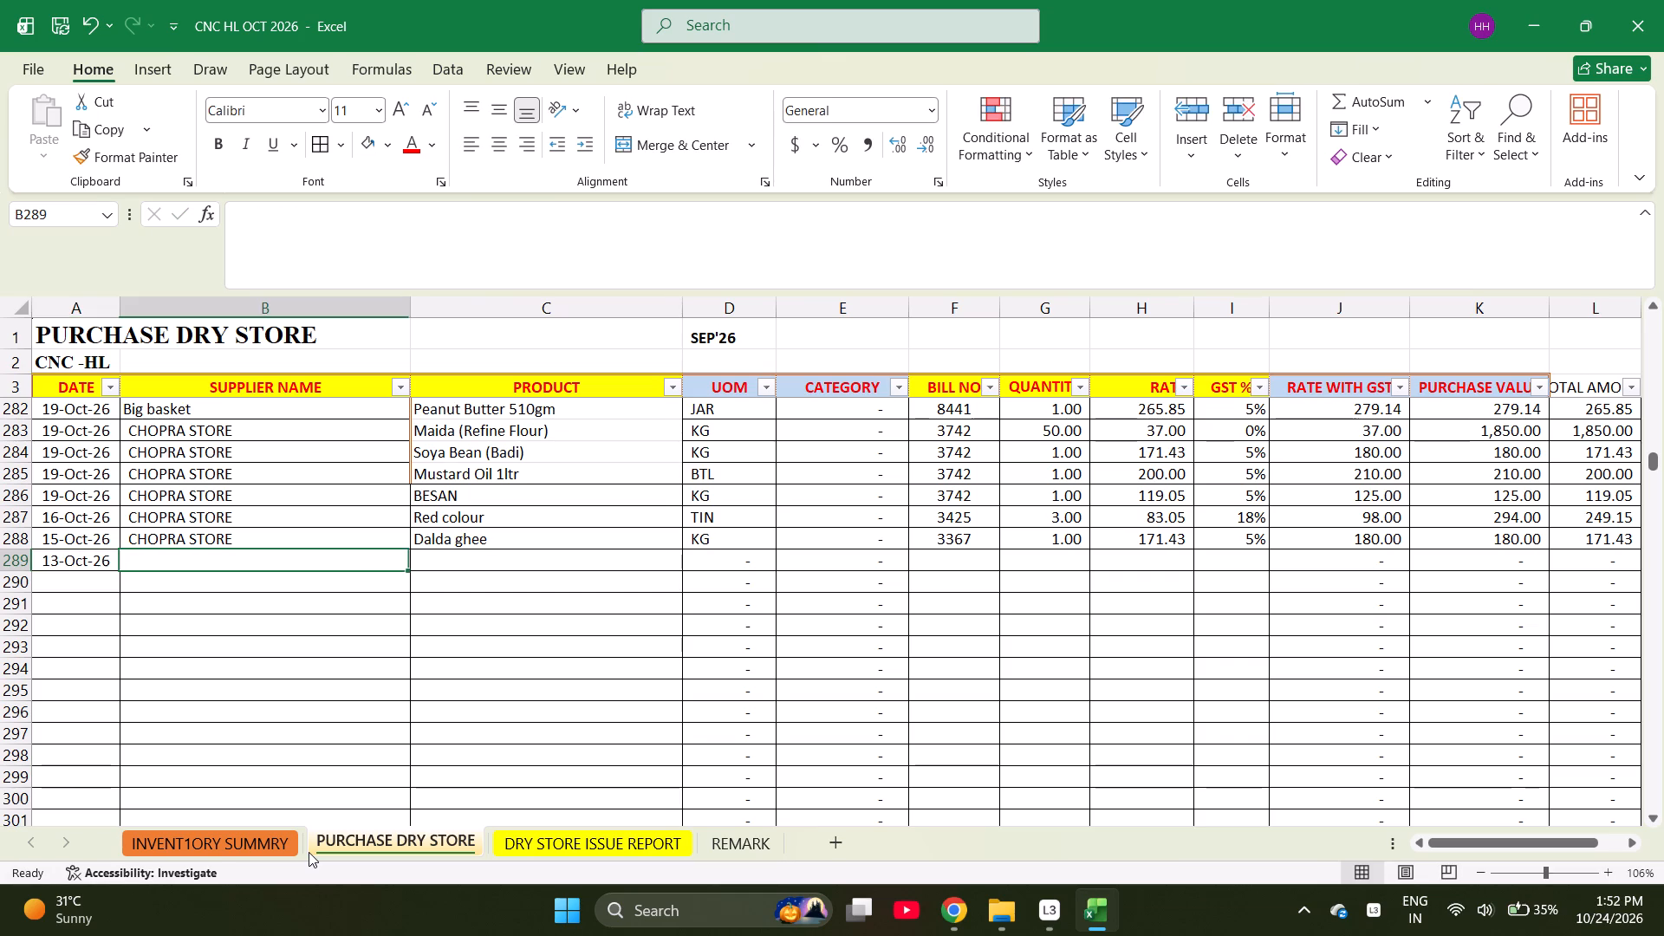
# Enter Black salt as the product in row 289, with supplier CHOPRA STORE copied from the row above.
pyautogui.press('b')
pyautogui.press('BackSpace')
pyautogui.press('BackSpace')
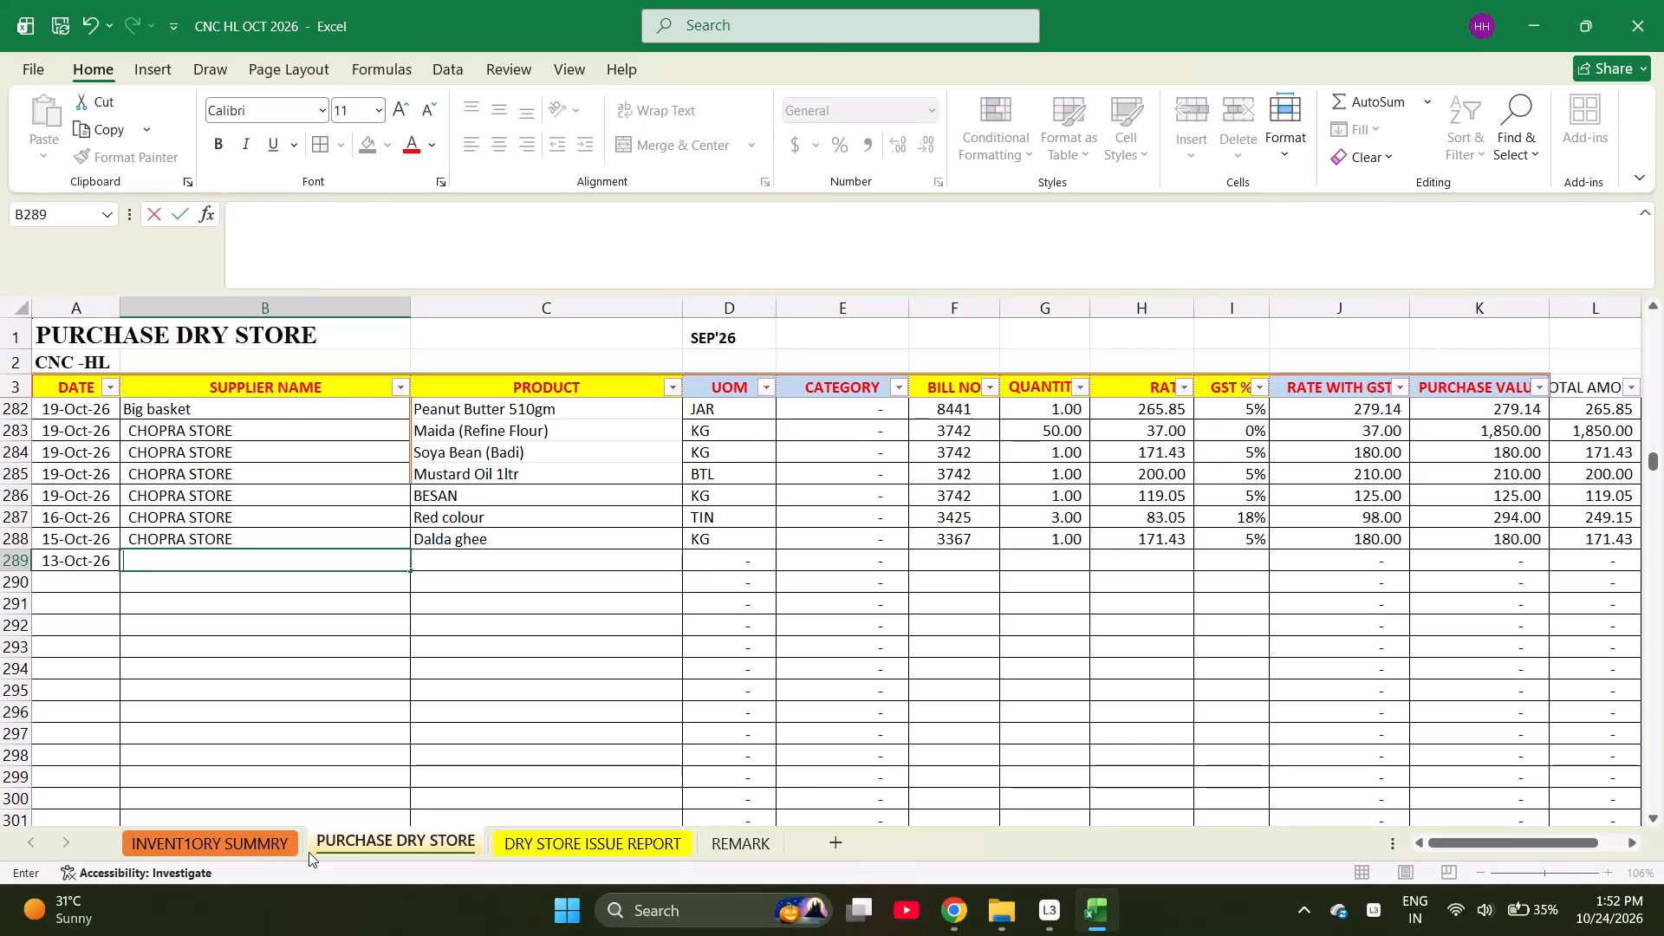
pyautogui.hotkey('shift', 'b')
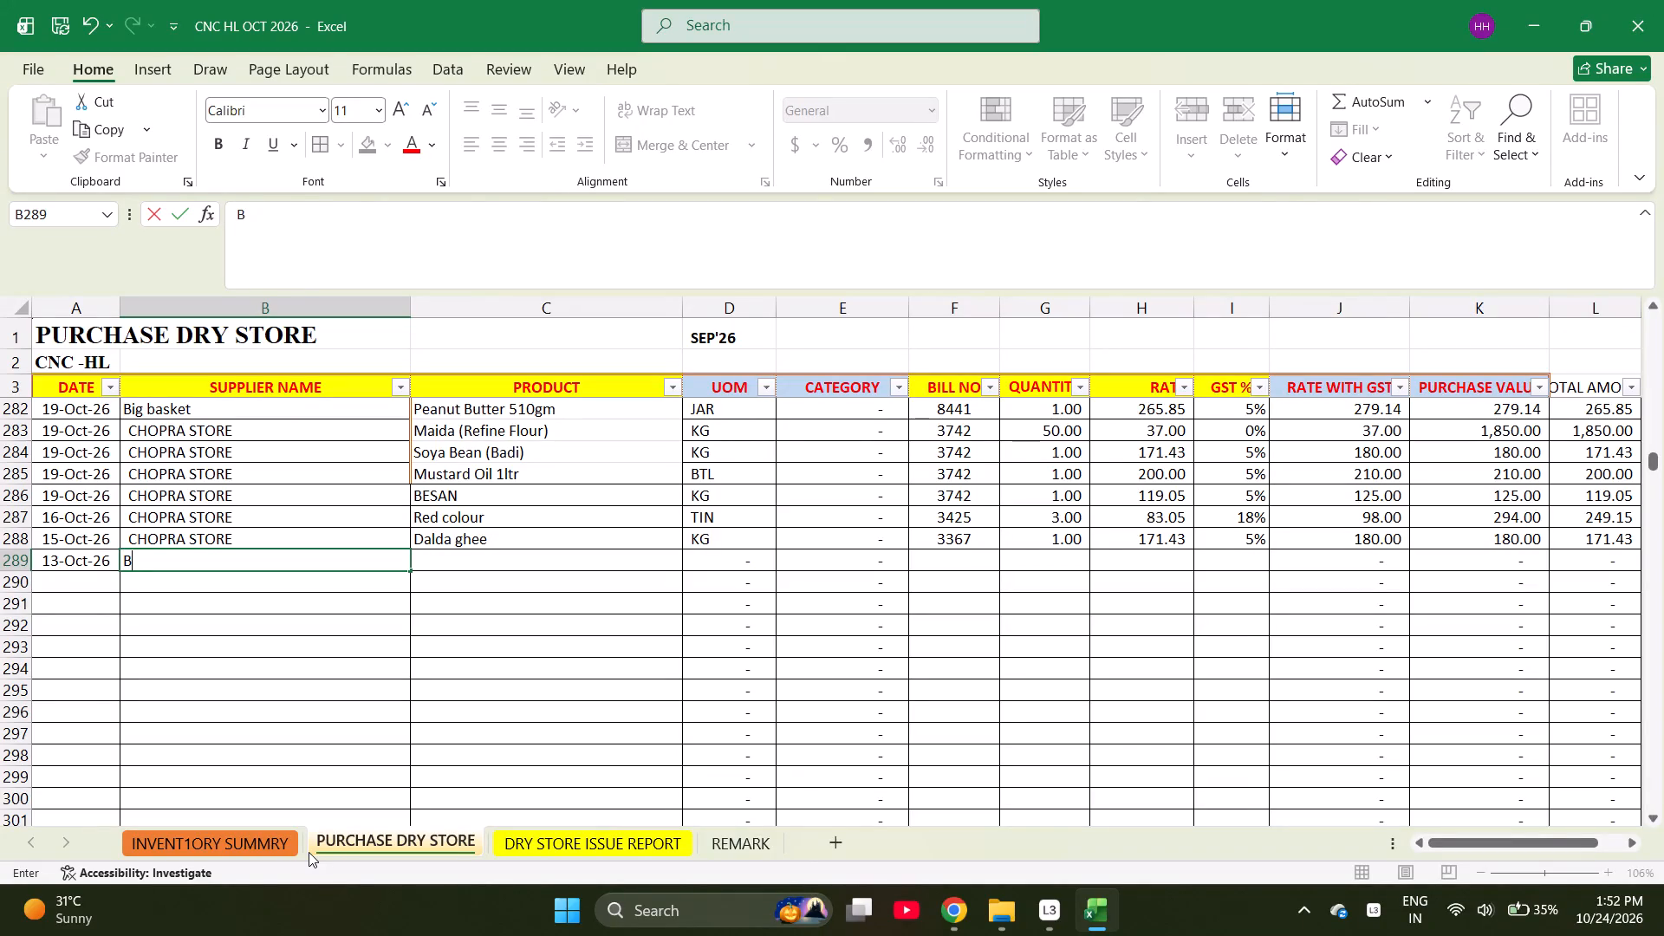
pyautogui.write('la')
pyautogui.write('ck salt')
pyautogui.press('Right')
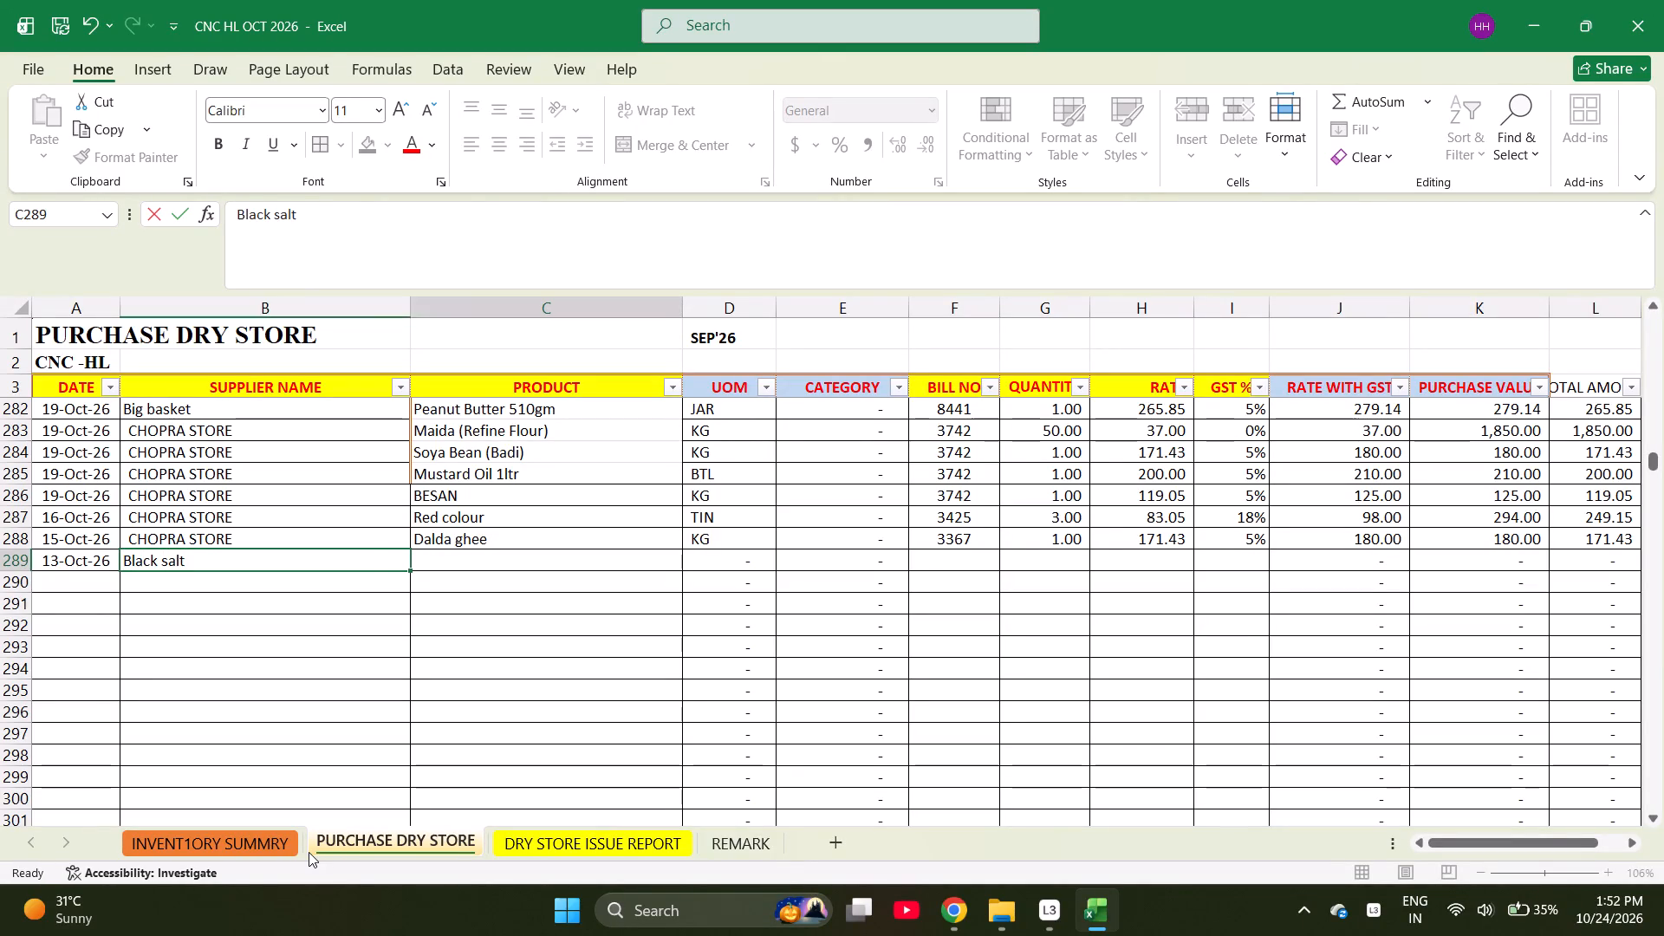
pyautogui.press('Left')
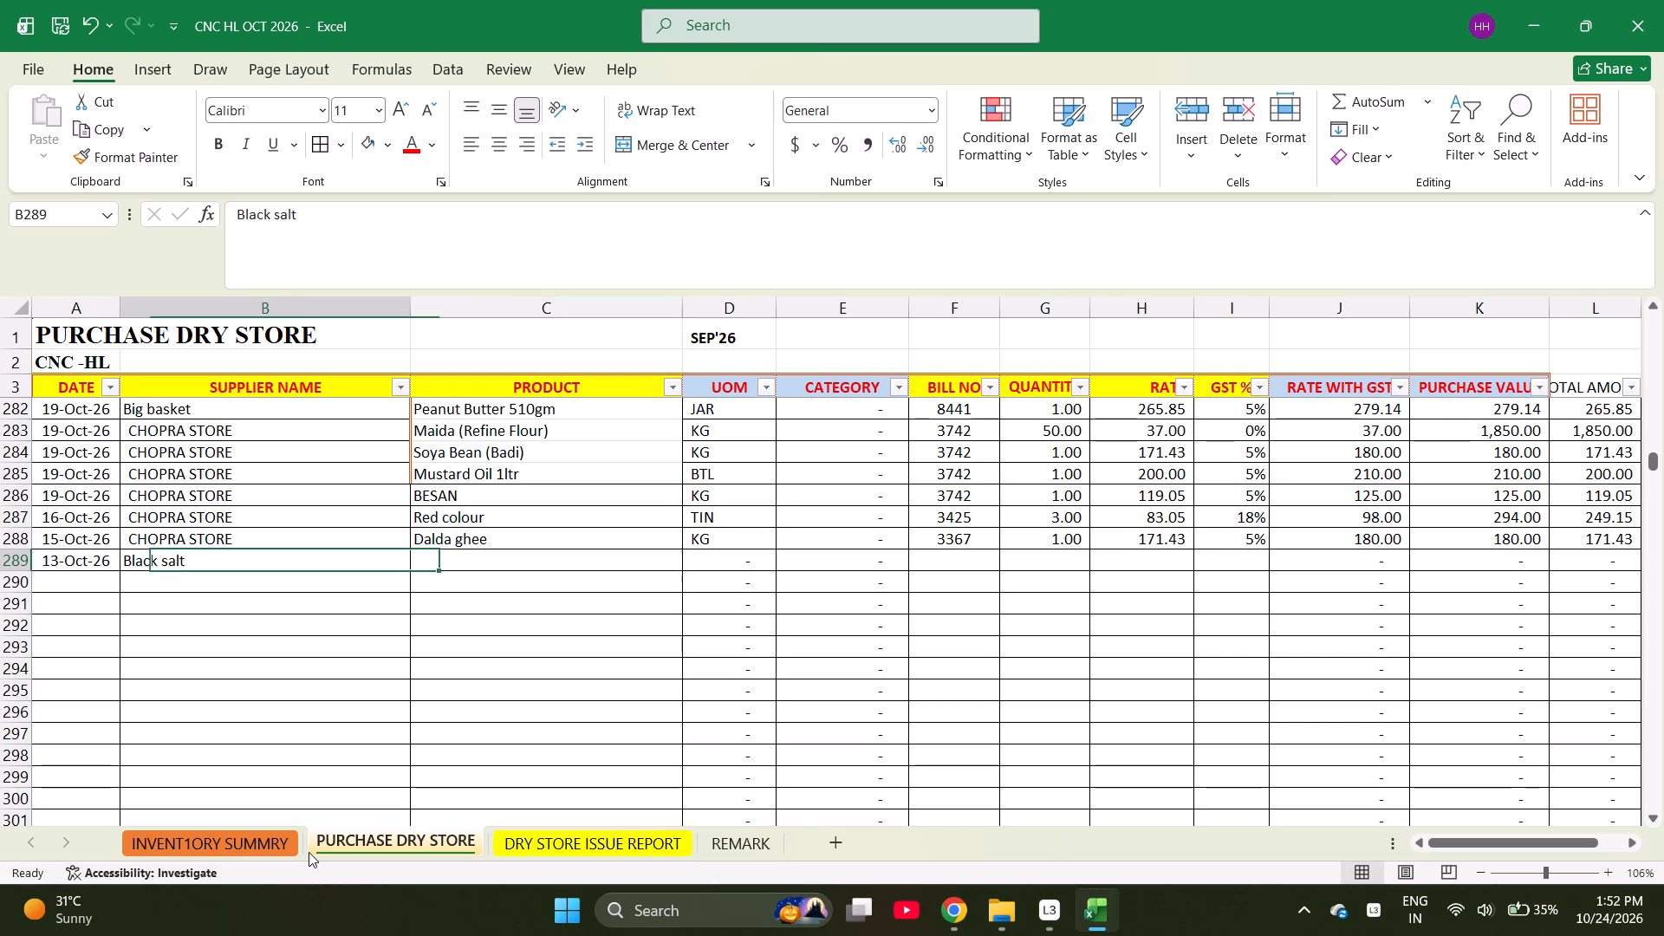
pyautogui.press('Left')
pyautogui.press('Right')
pyautogui.hotkey('ctrl', 'c')
pyautogui.press('Right')
pyautogui.press('Return')
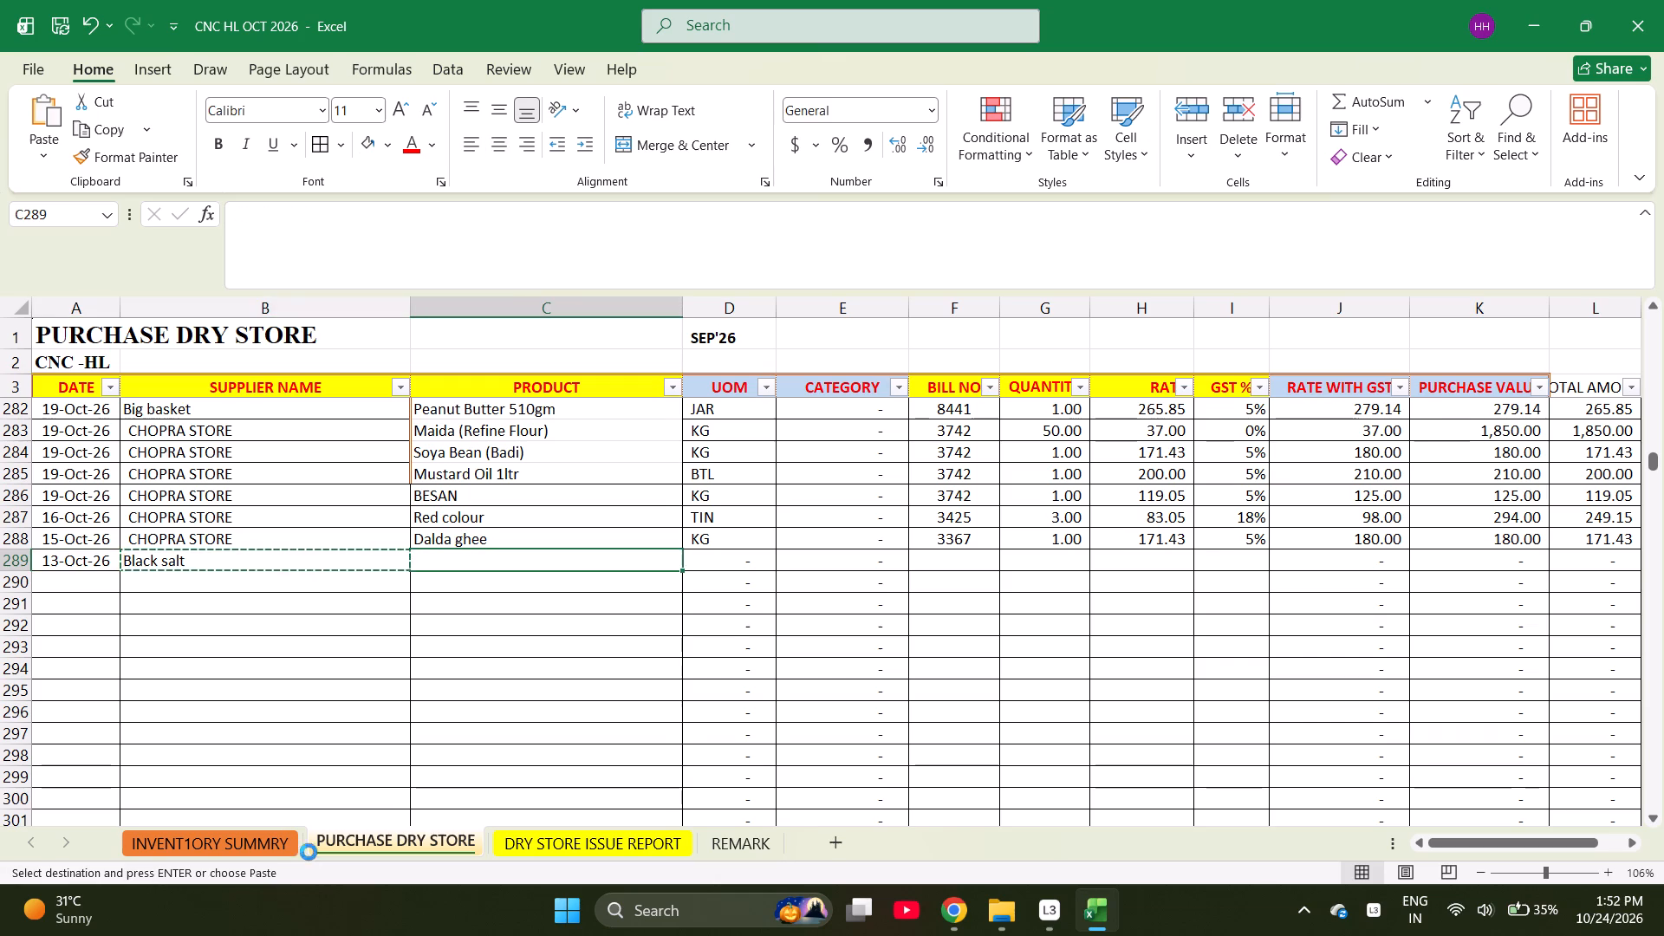
pyautogui.press('Left')
pyautogui.hotkey('ctrl', 'd')
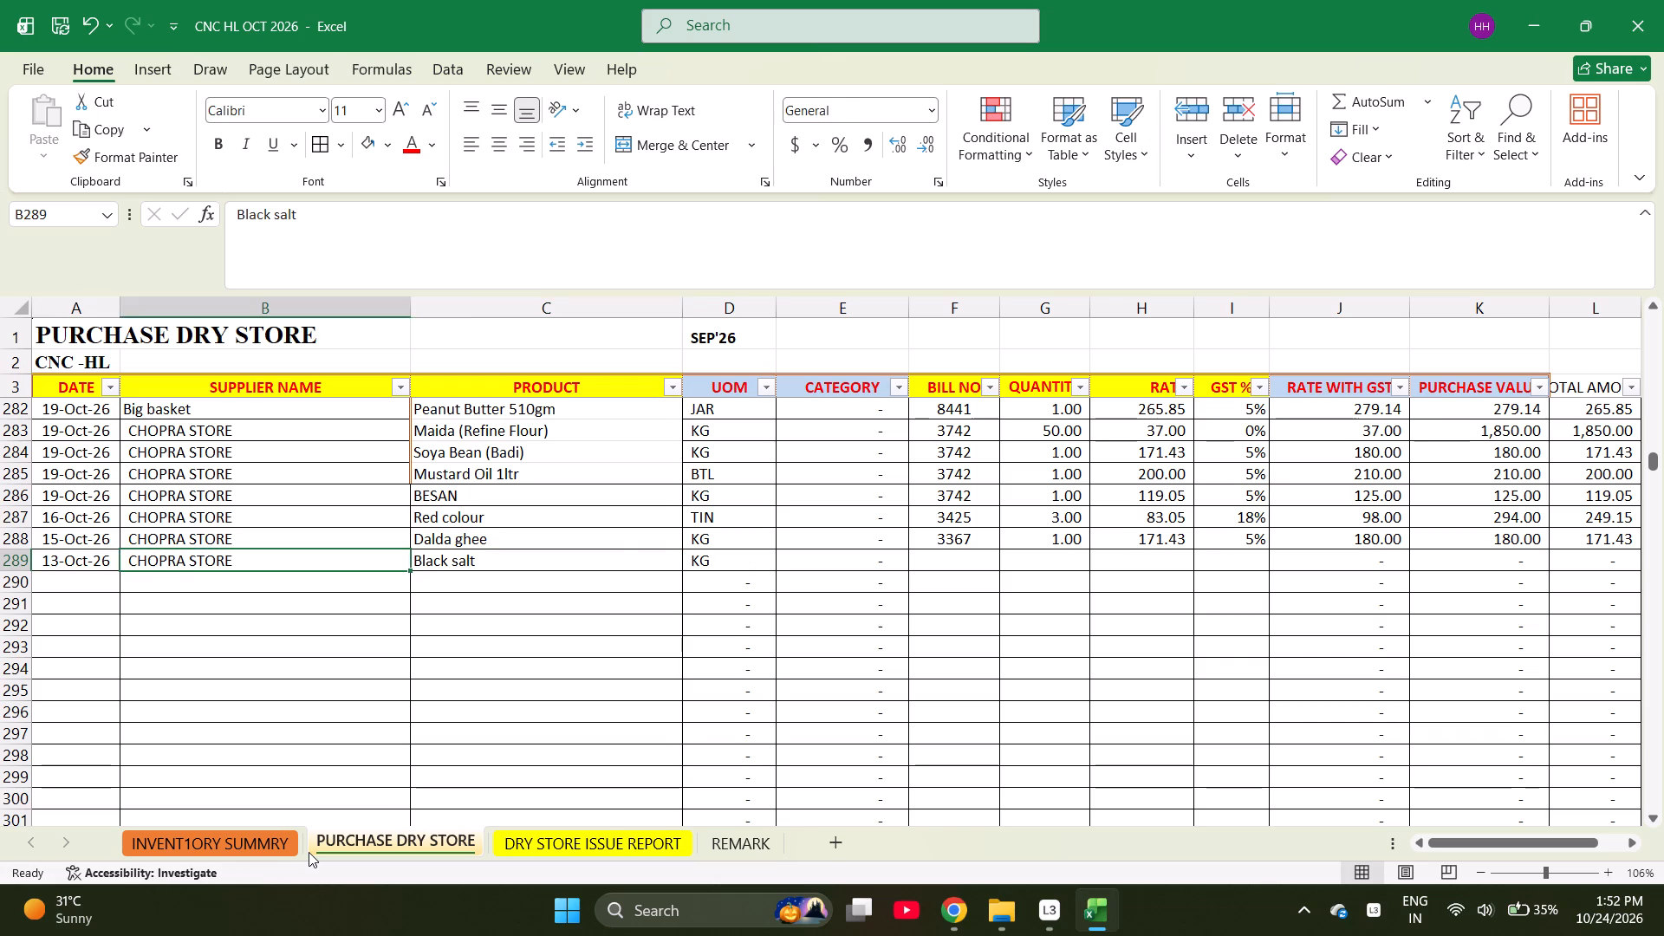
# Enter bill number 3237 and quantity 2 for Black salt in row 289.
pyautogui.press('Right')
pyautogui.press('Right')
pyautogui.press('Right')
pyautogui.press('Right')
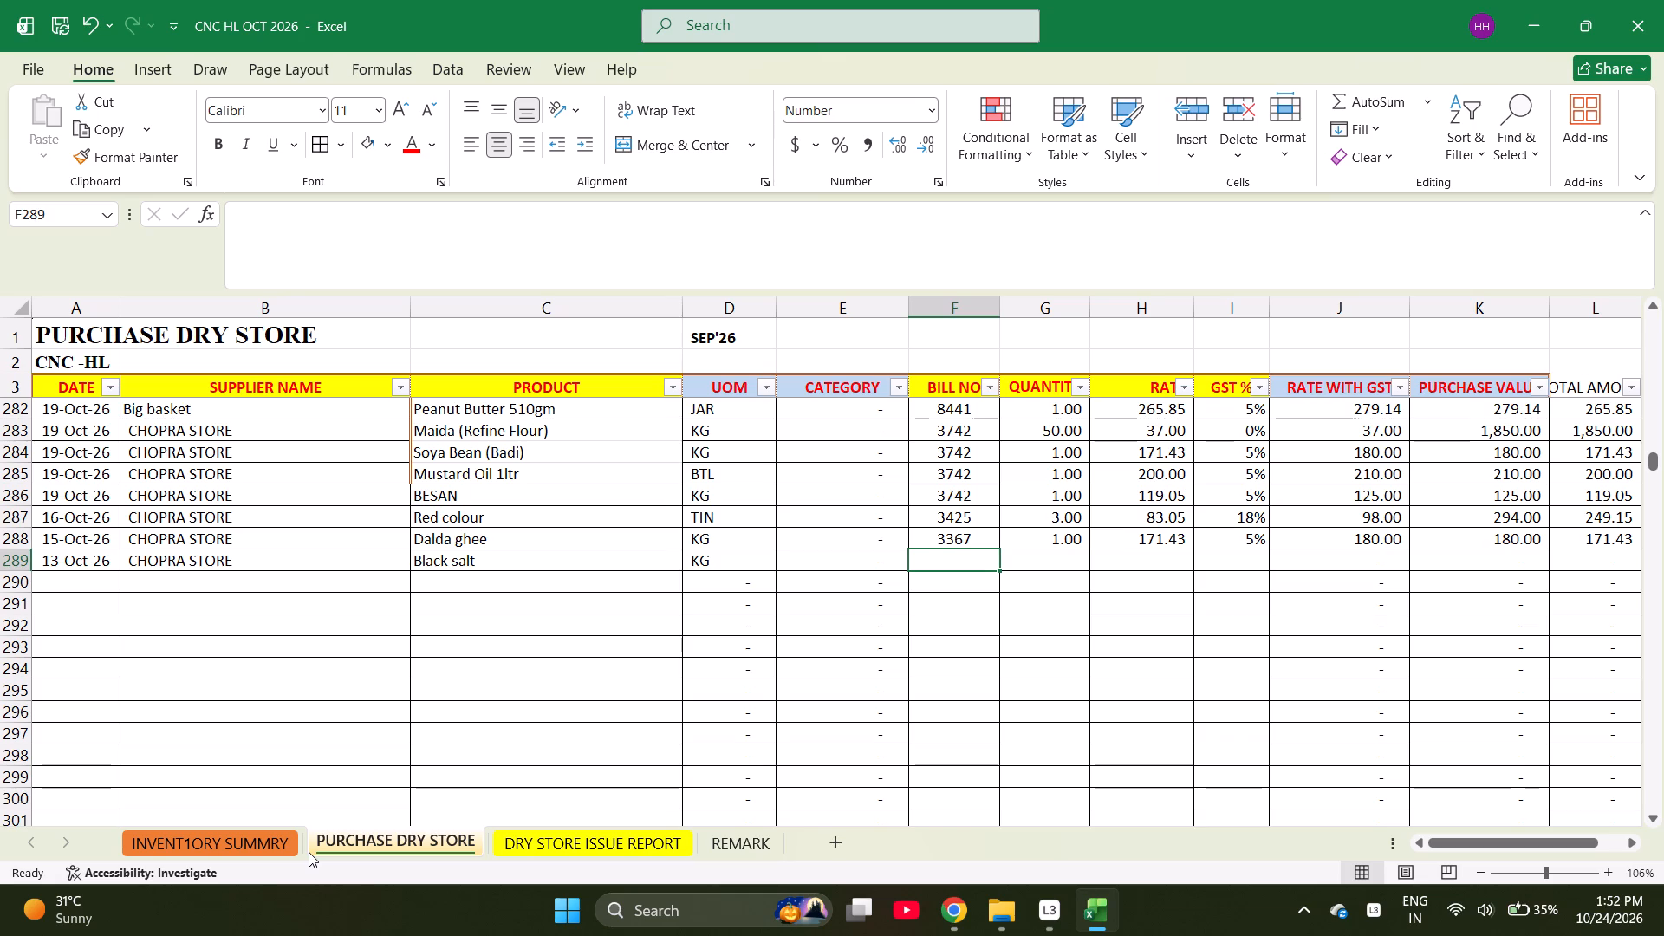
pyautogui.write('3237')
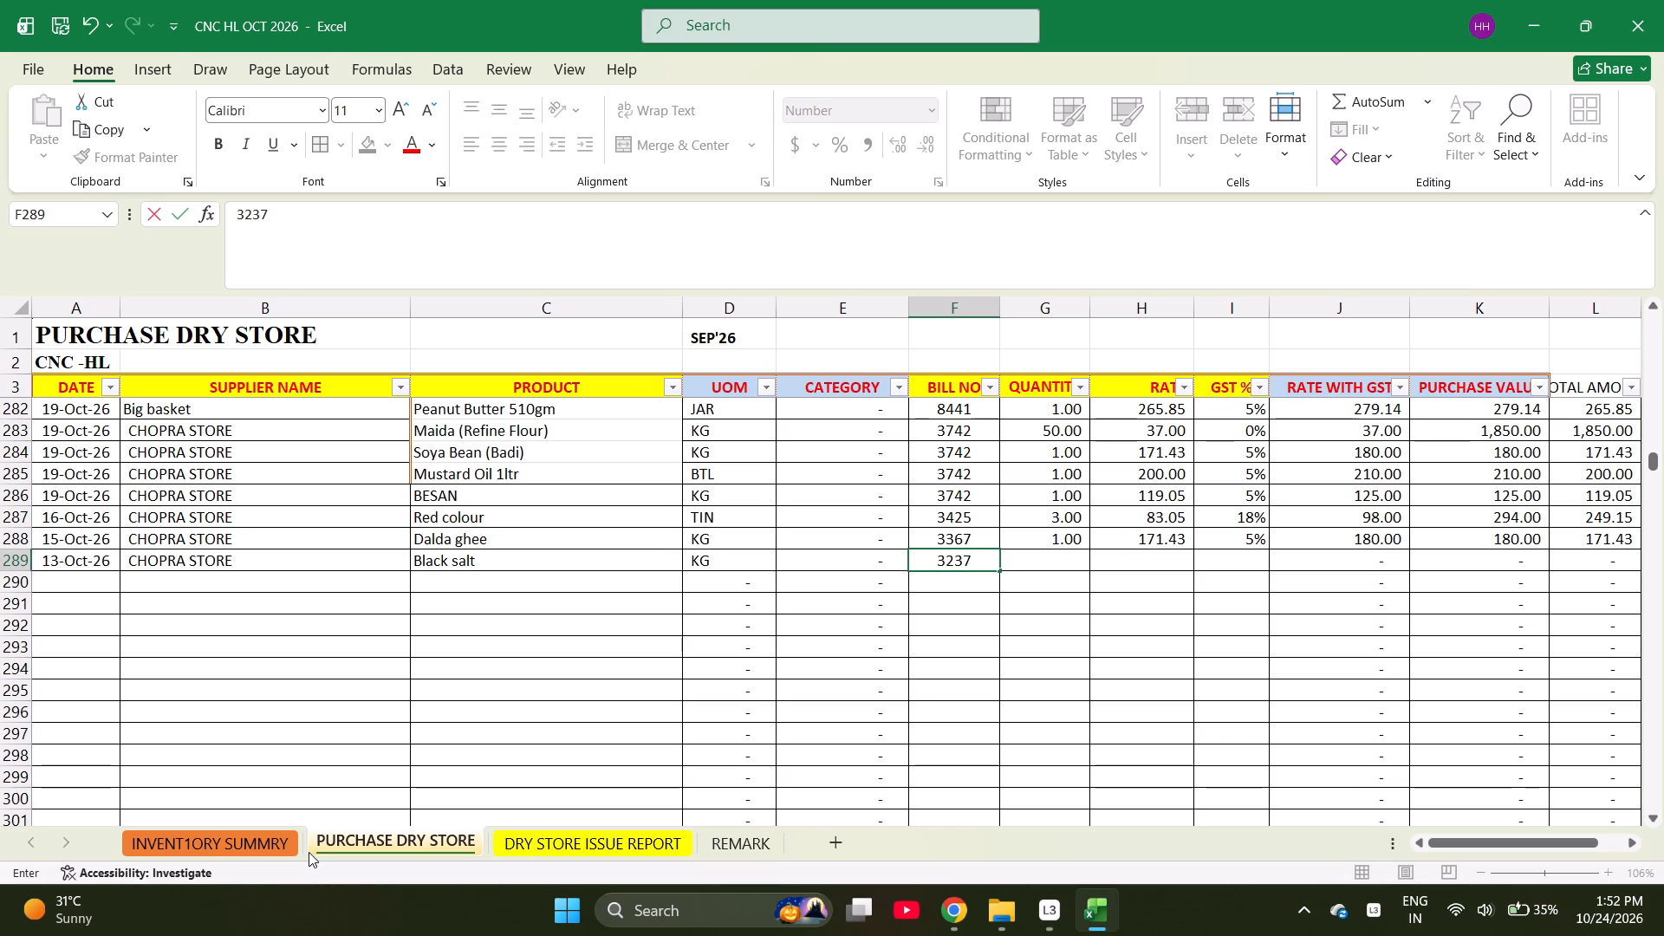
pyautogui.press('Right')
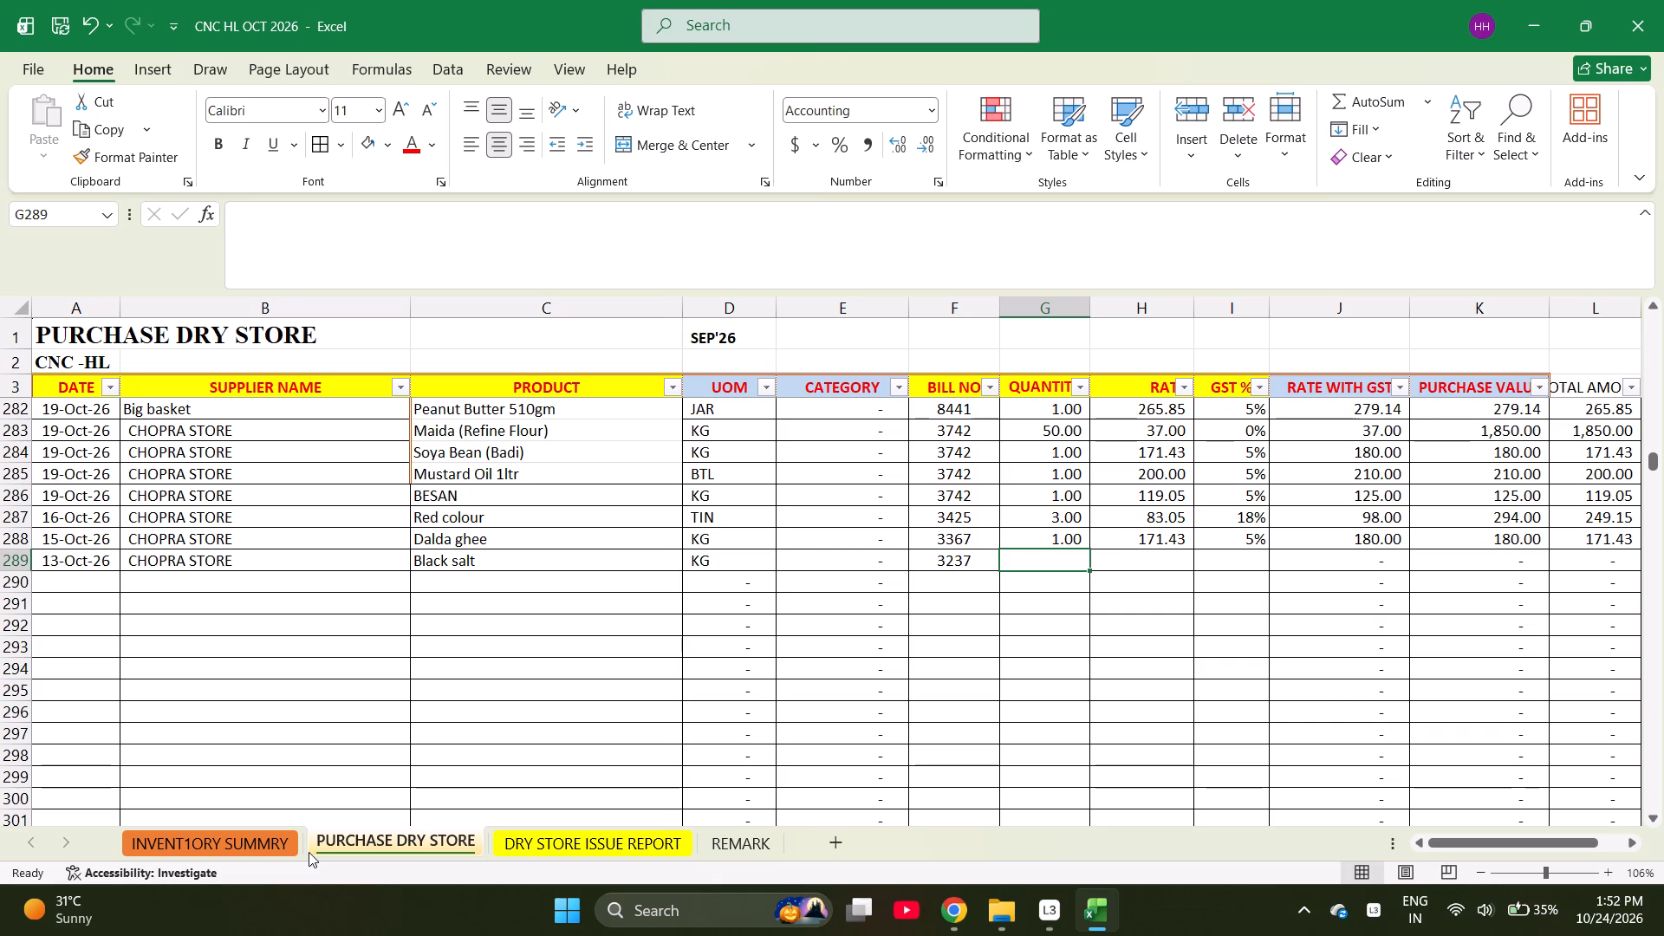
pyautogui.press('2')
pyautogui.press('Right')
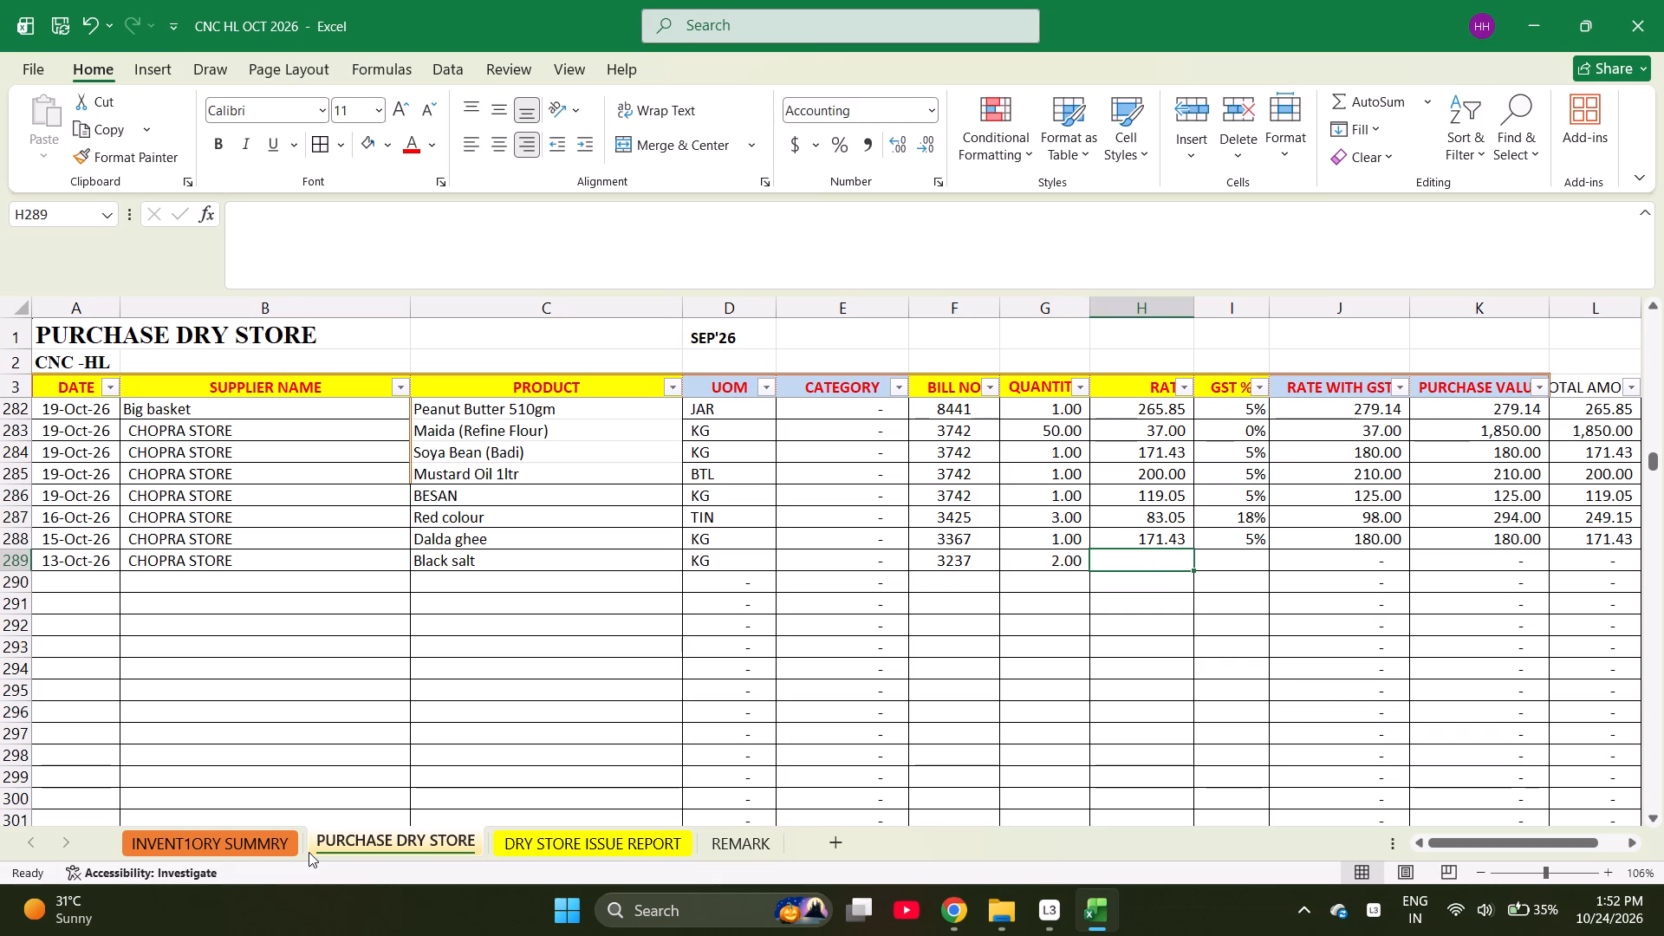
# Enter the rate 60 and GST 0% for Black salt in row 289.
pyautogui.write('60')
pyautogui.press('Right')
pyautogui.press('5')
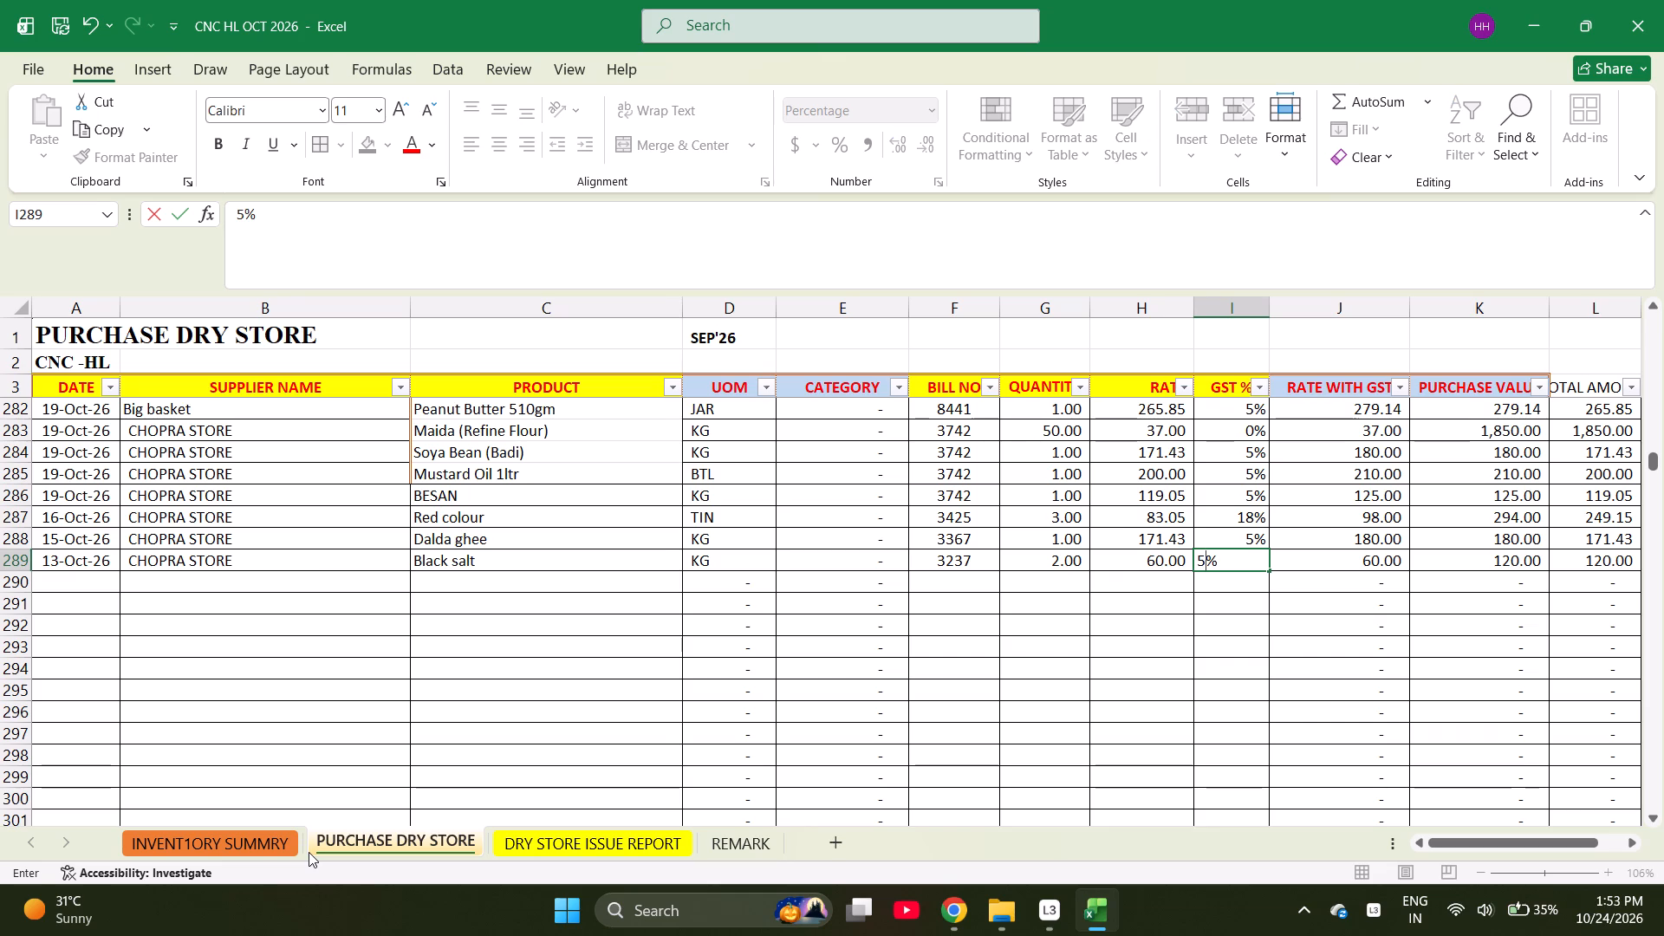
pyautogui.press('Return')
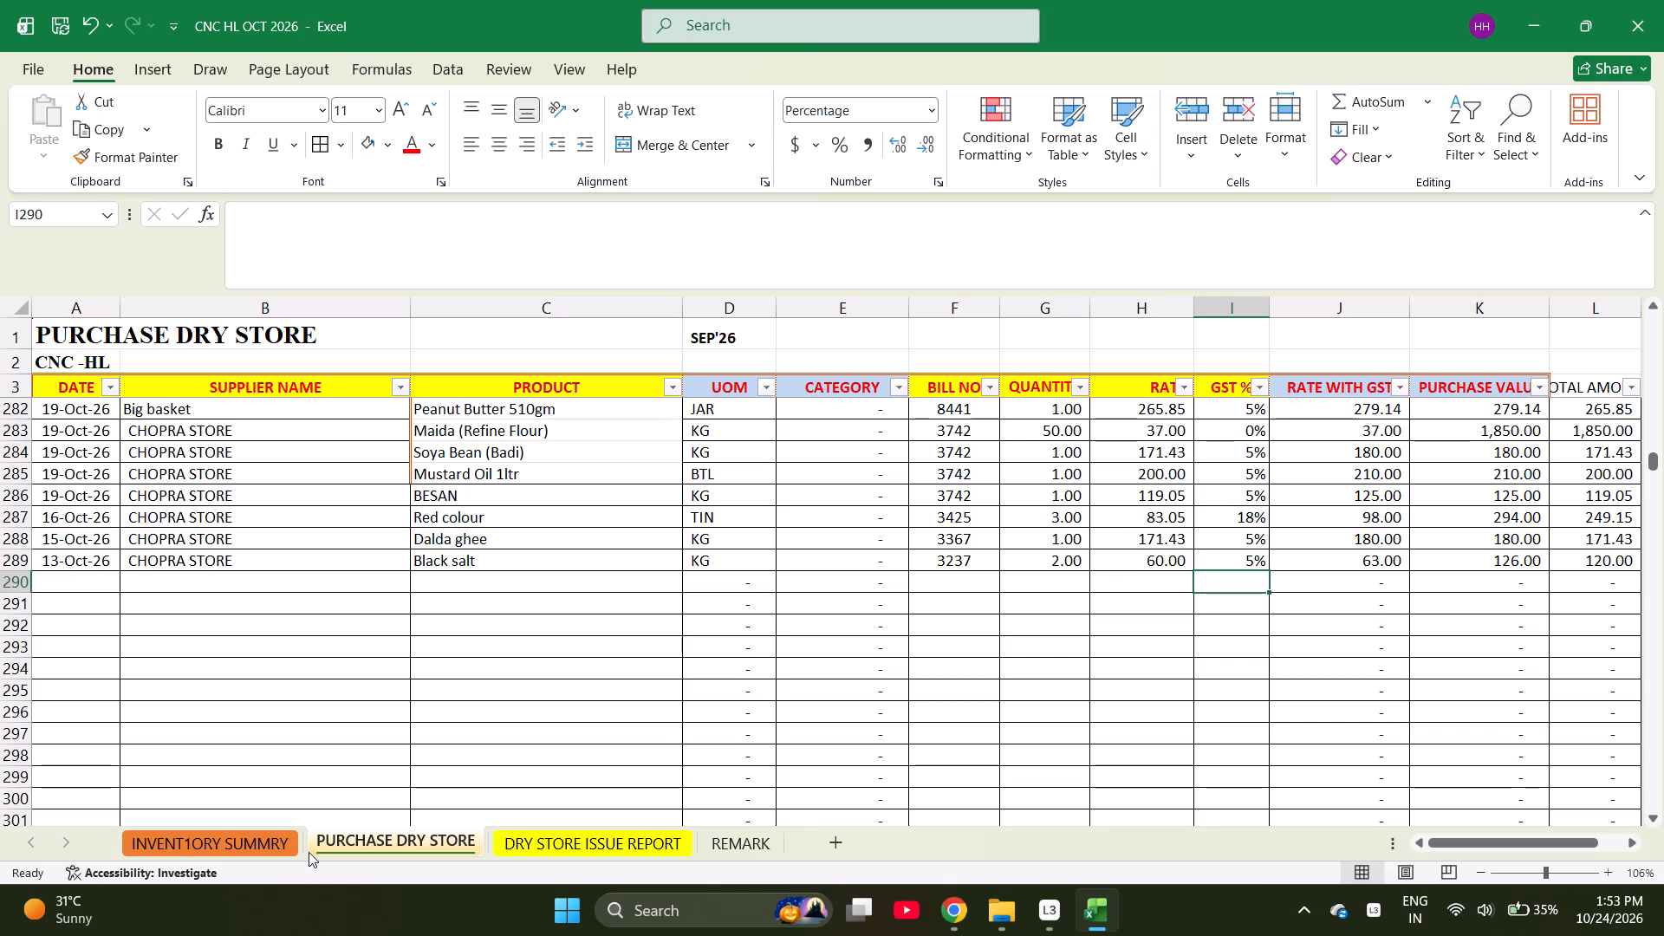
pyautogui.press('Up')
pyautogui.press('Left')
pyautogui.press('Right')
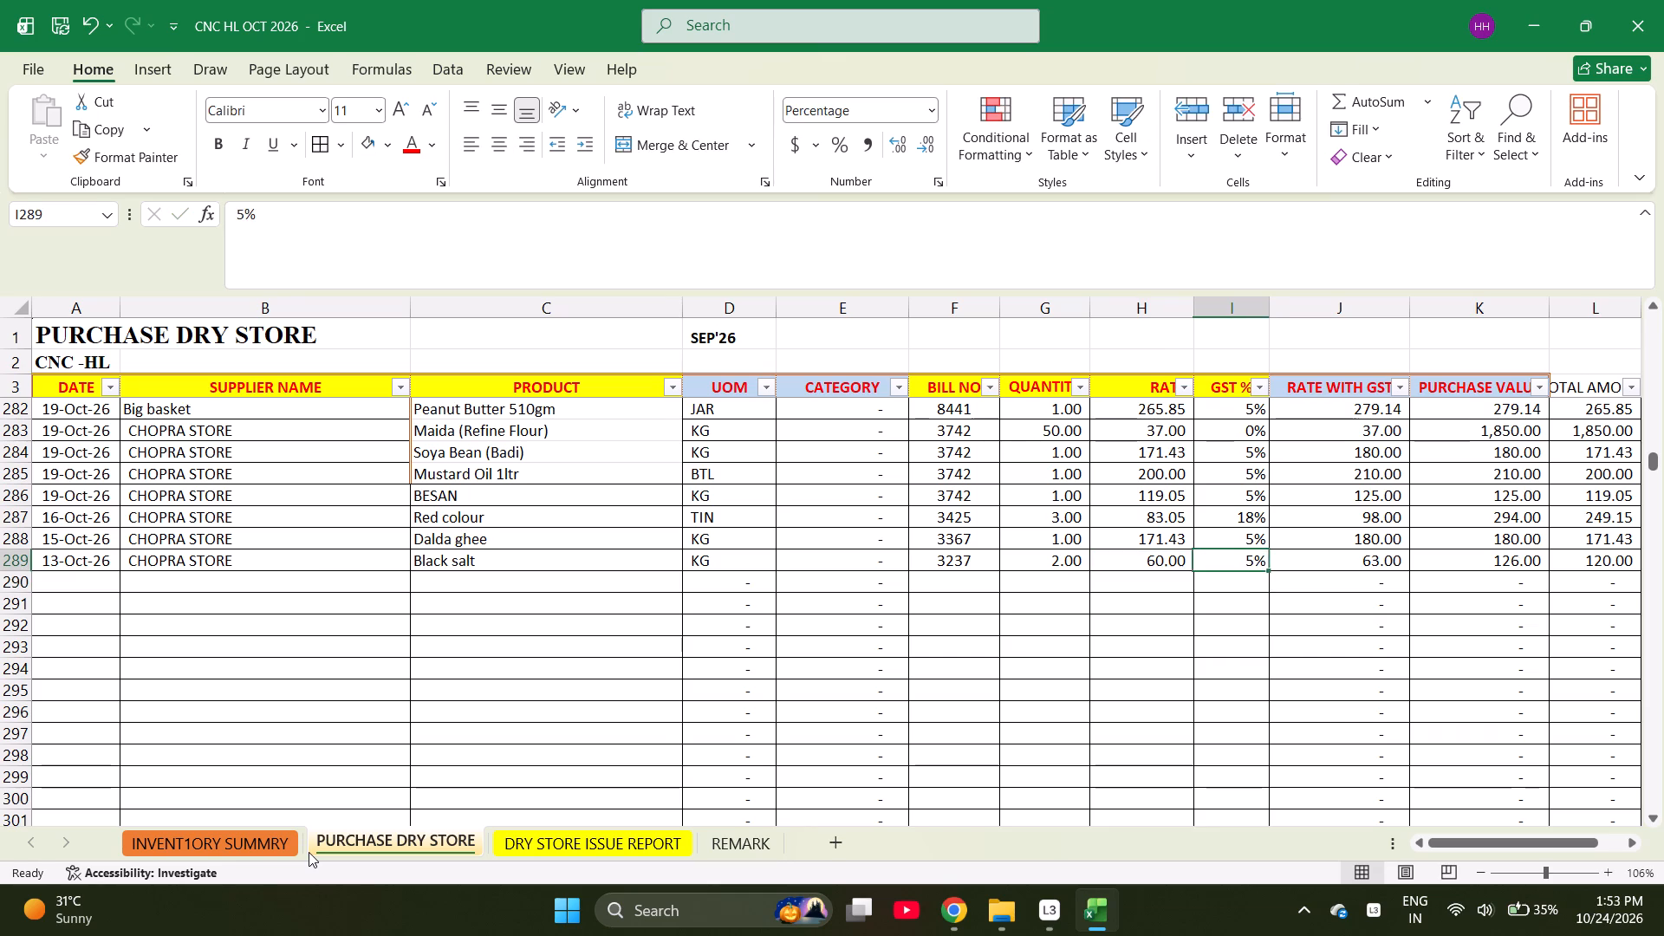
pyautogui.press('0')
pyautogui.press('Return')
# Go to the date cell of row 290 for the next purchase entry.
pyautogui.press('Left')
pyautogui.press('Left')
pyautogui.press('Left')
pyautogui.press('Left')
pyautogui.press('Left')
pyautogui.press('Left')
pyautogui.press('Left')
pyautogui.press('Left')
pyautogui.press('Left')
pyautogui.press('Left')
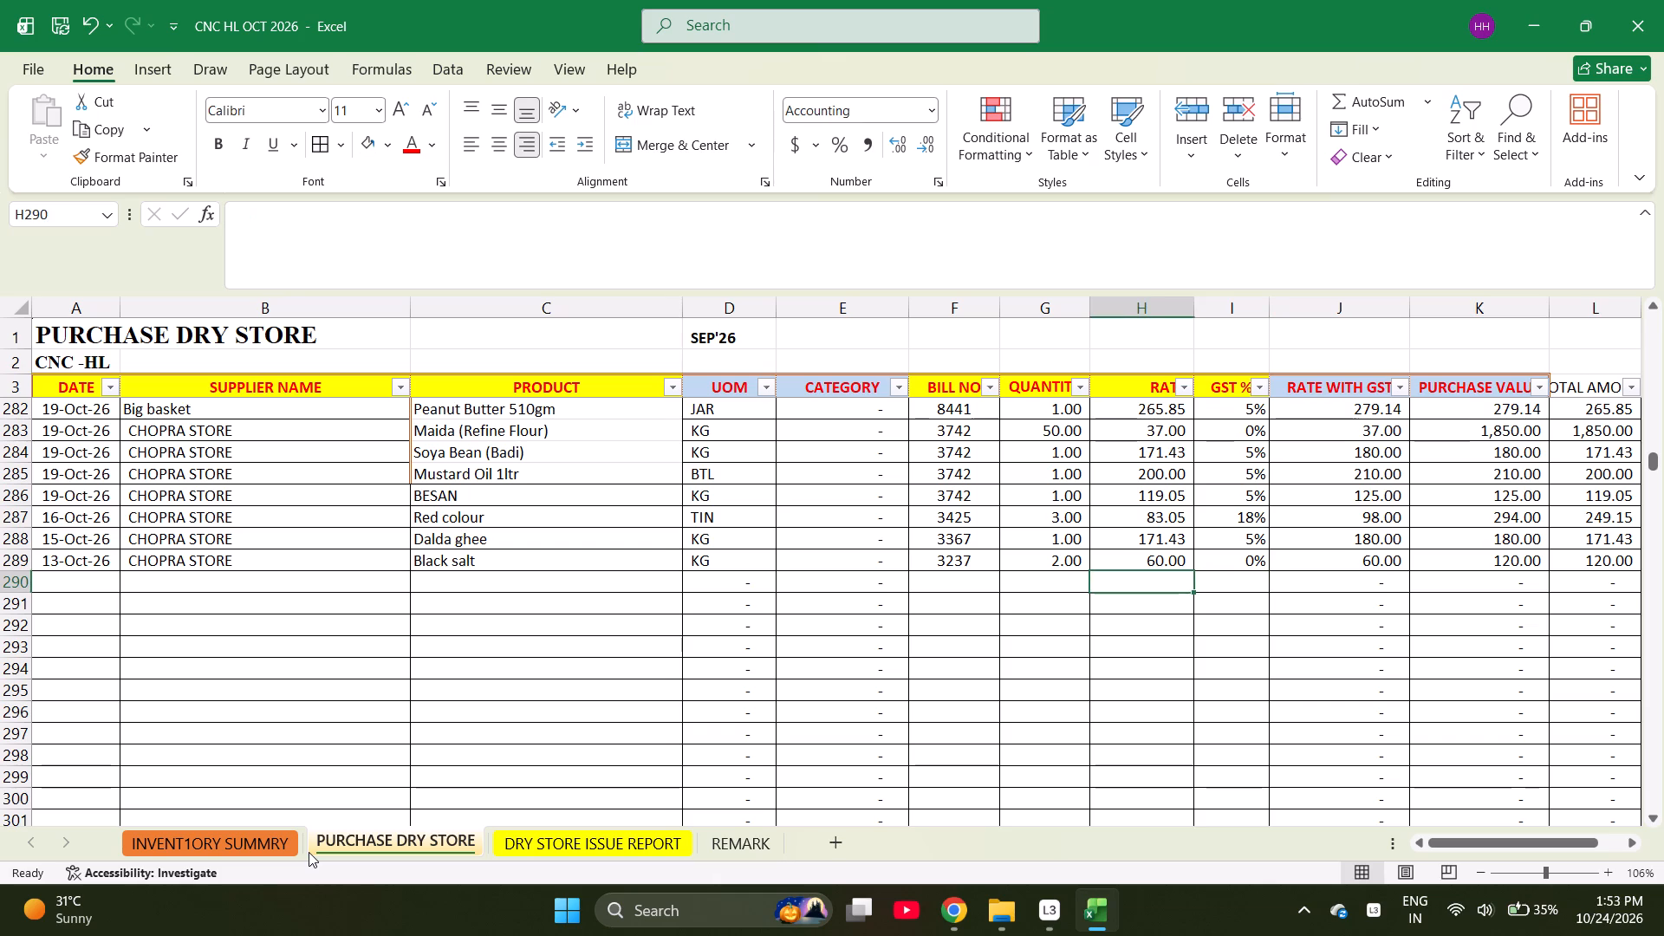
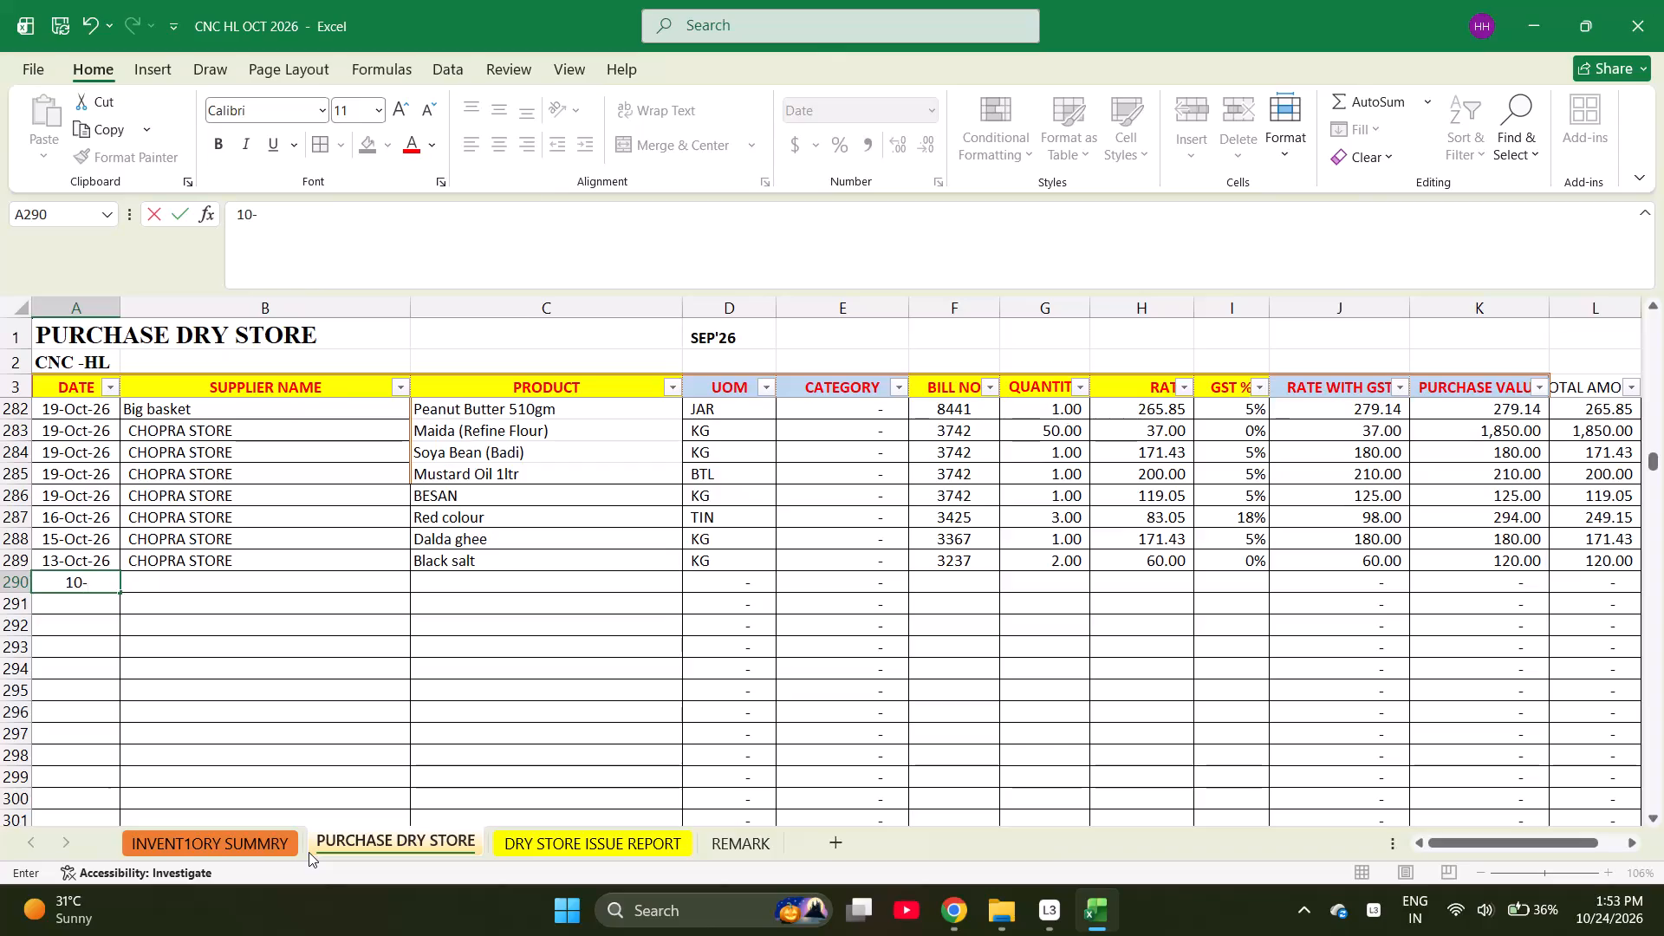
# Enter the date 8-Oct-26 in row 290 and copy the supplier CHOPRA STORE from the row above.
pyautogui.press('Right')
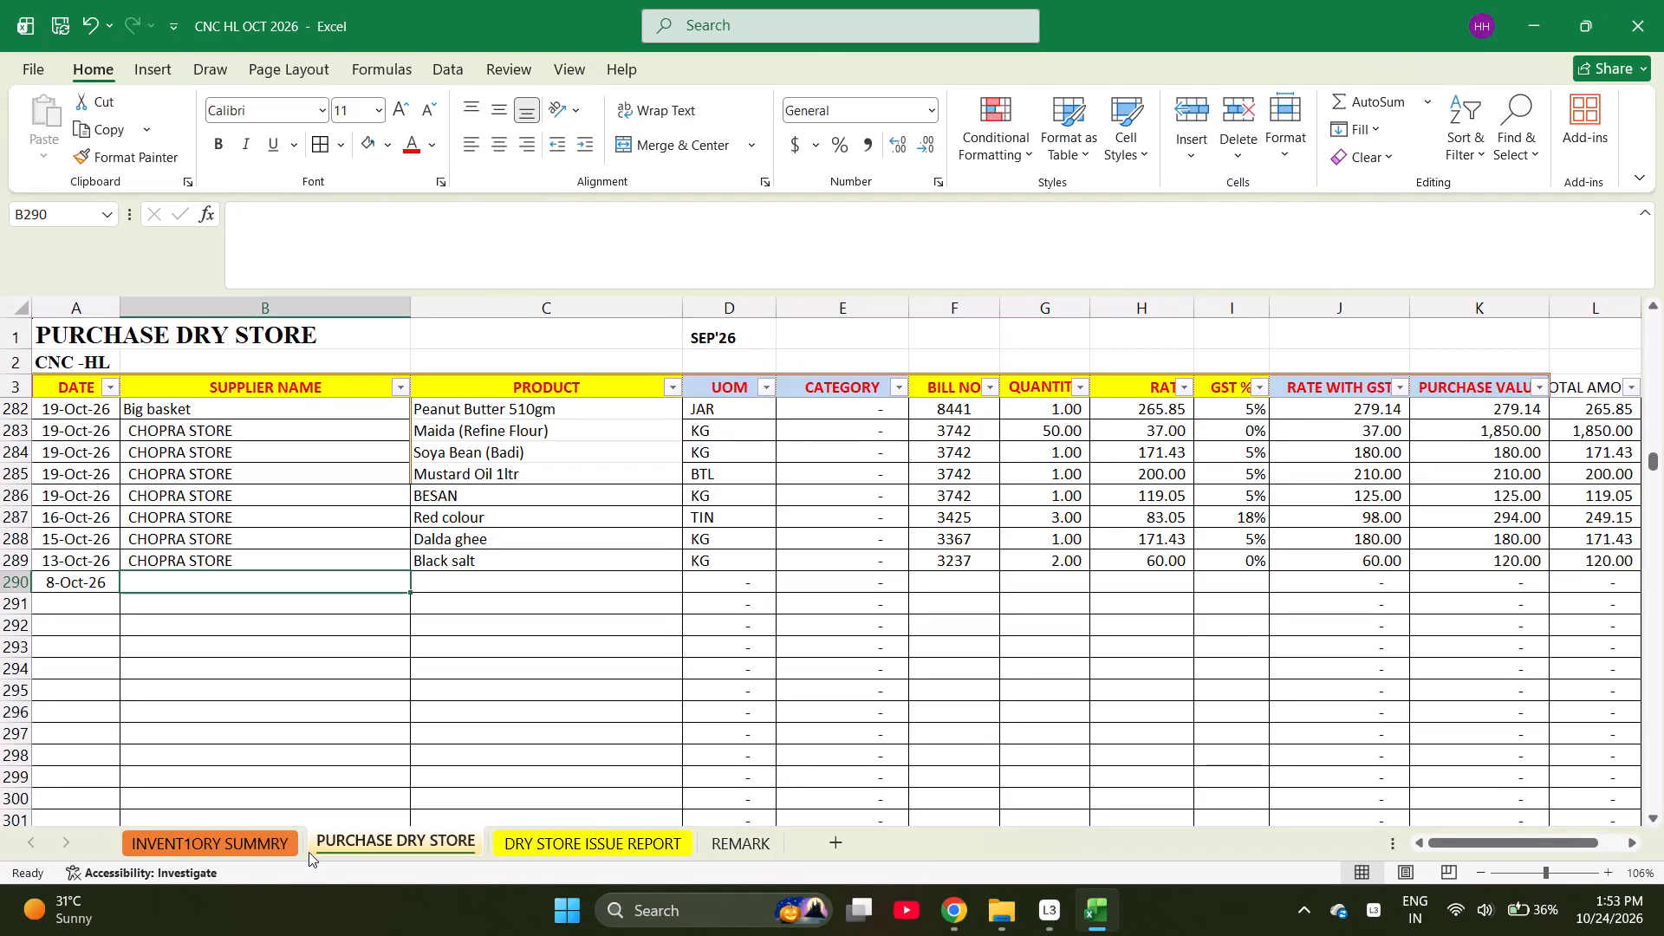
pyautogui.hotkey('ctrl', 'd')
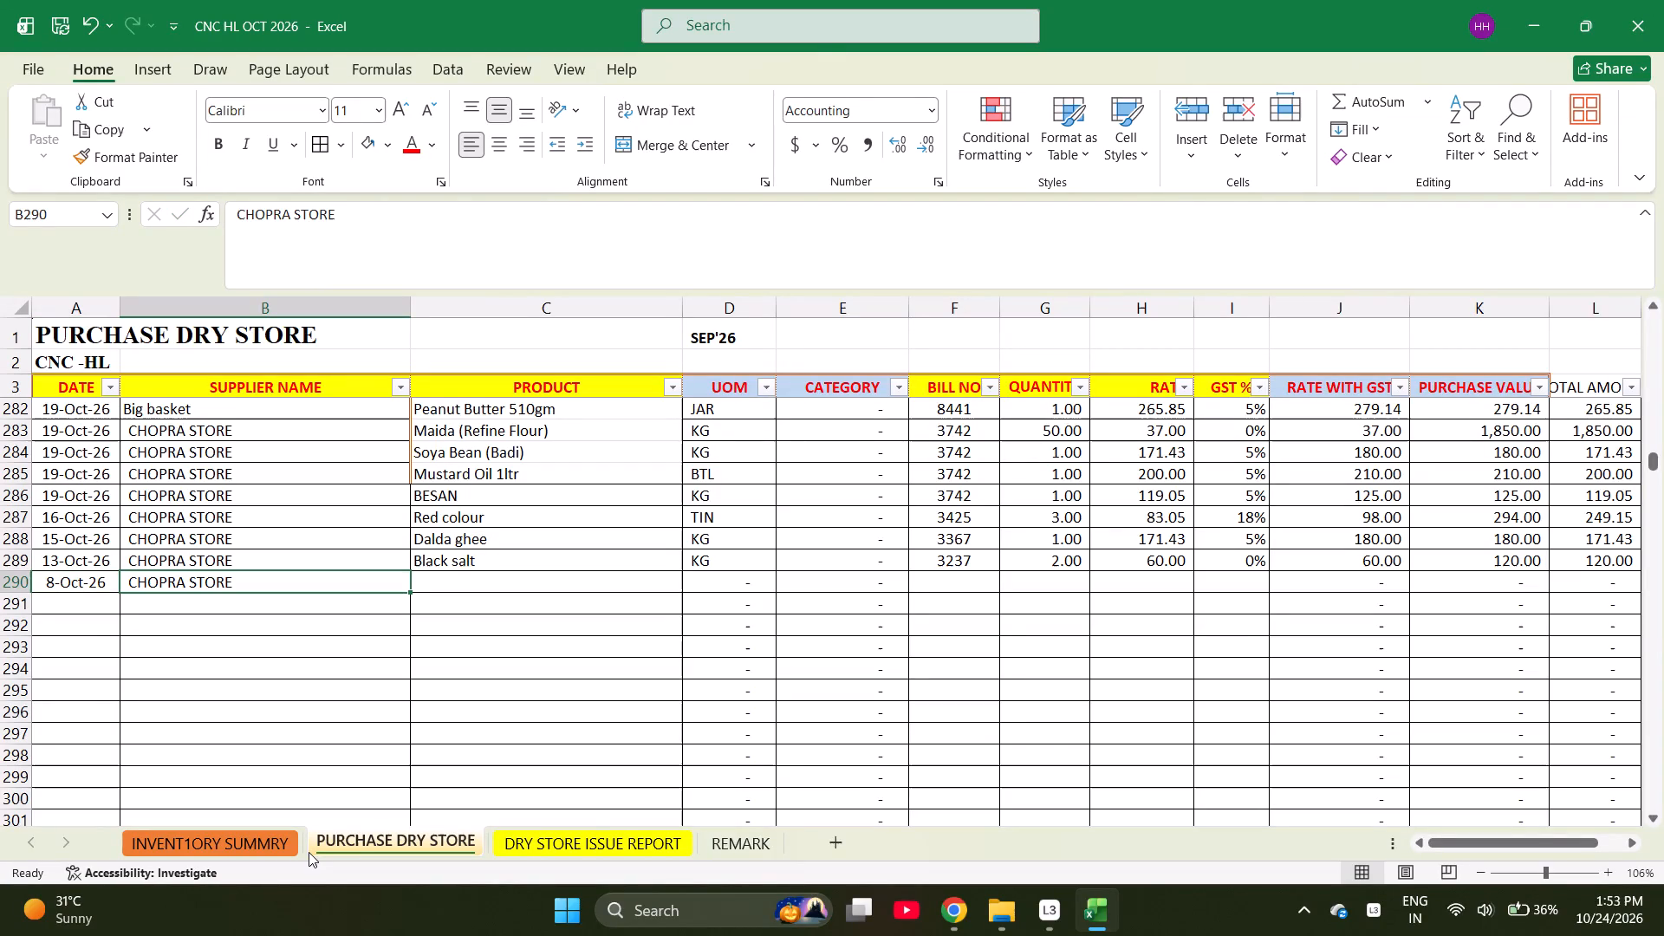
pyautogui.press('Right')
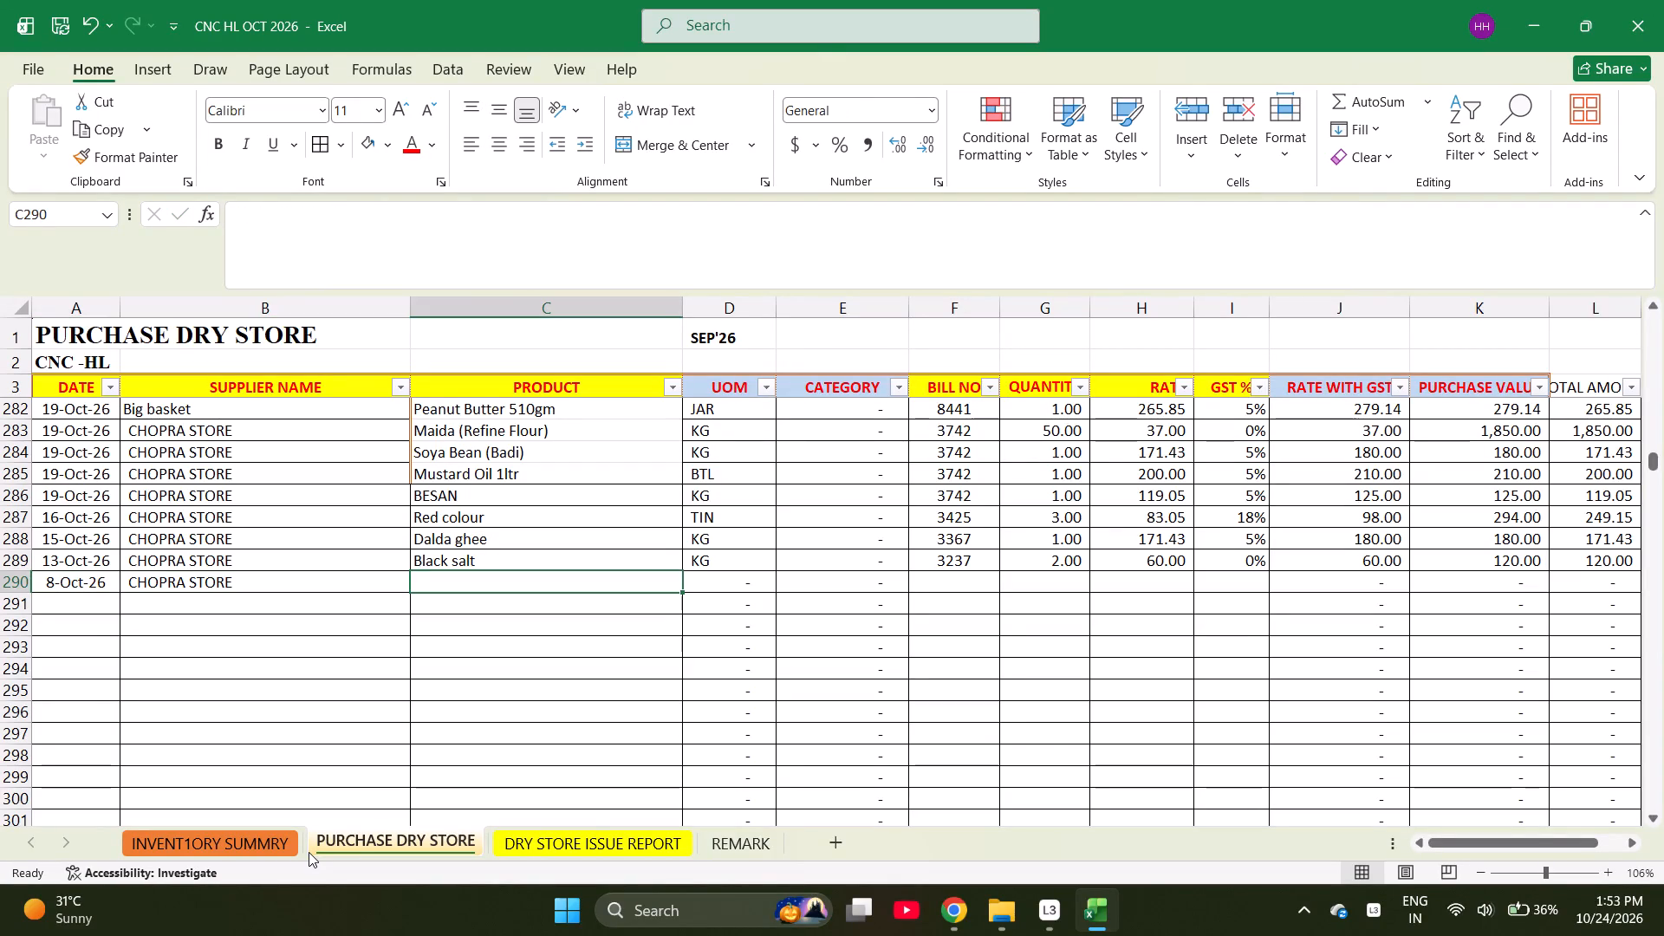
# Fill the product cell of row 290 with Black salt copied from the row above.
pyautogui.press('b')
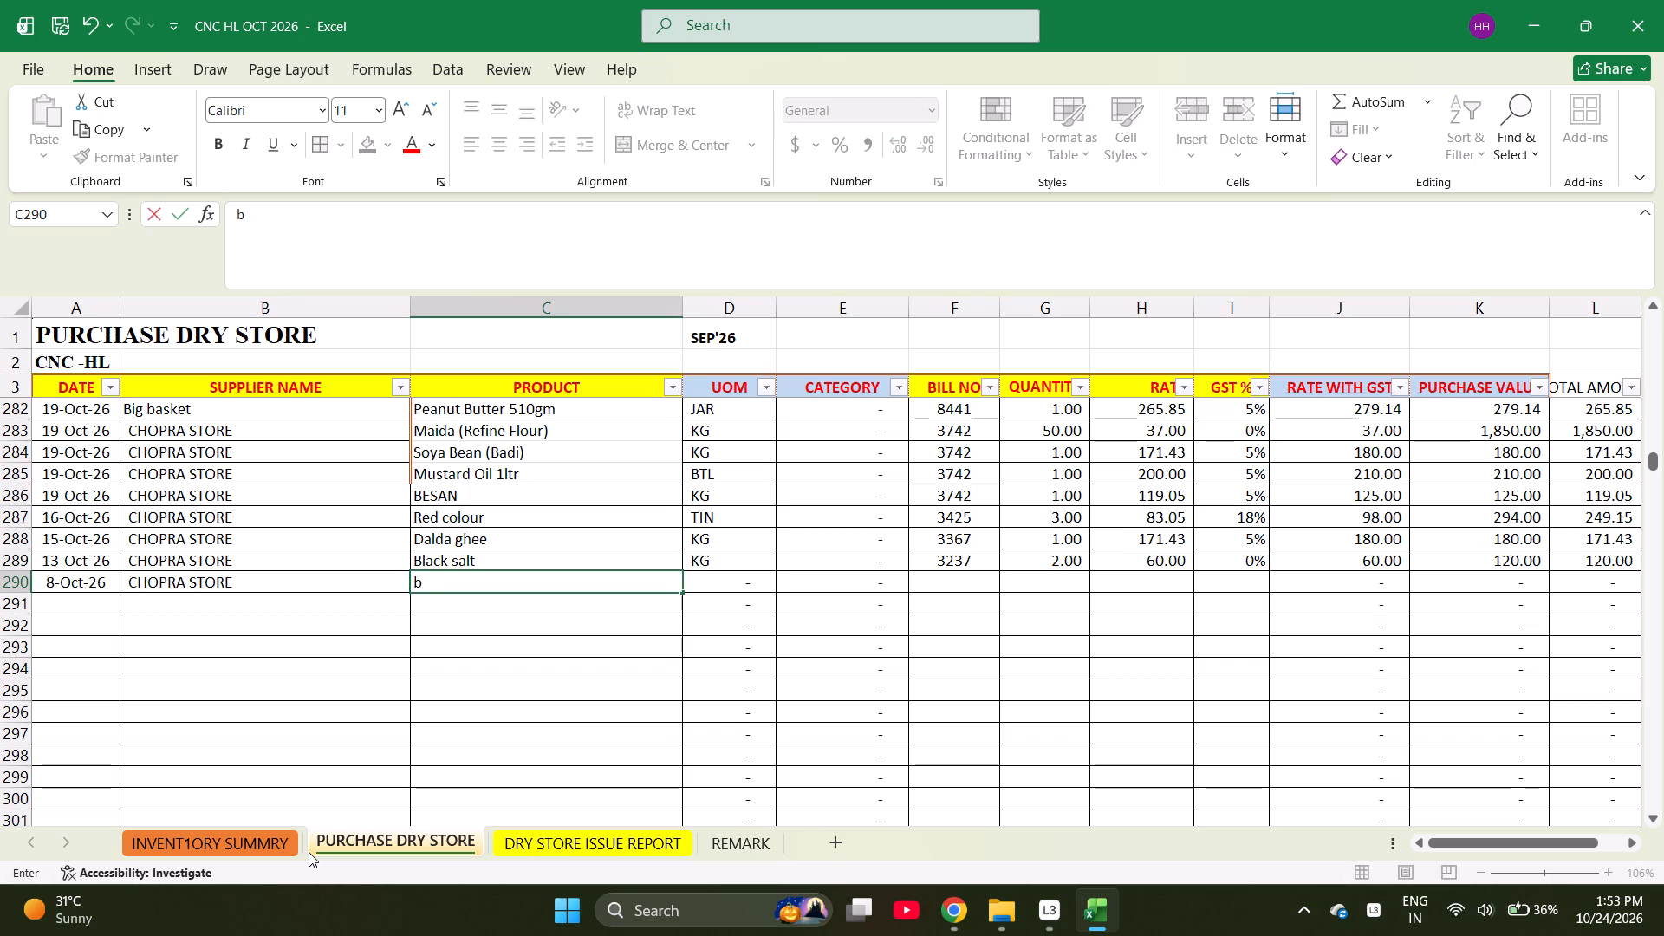
pyautogui.press('BackSpace')
pyautogui.hotkey('ctrl', 'd')
pyautogui.hotkey('ctrl', 'd')
pyautogui.press('Down')
pyautogui.press('Up')
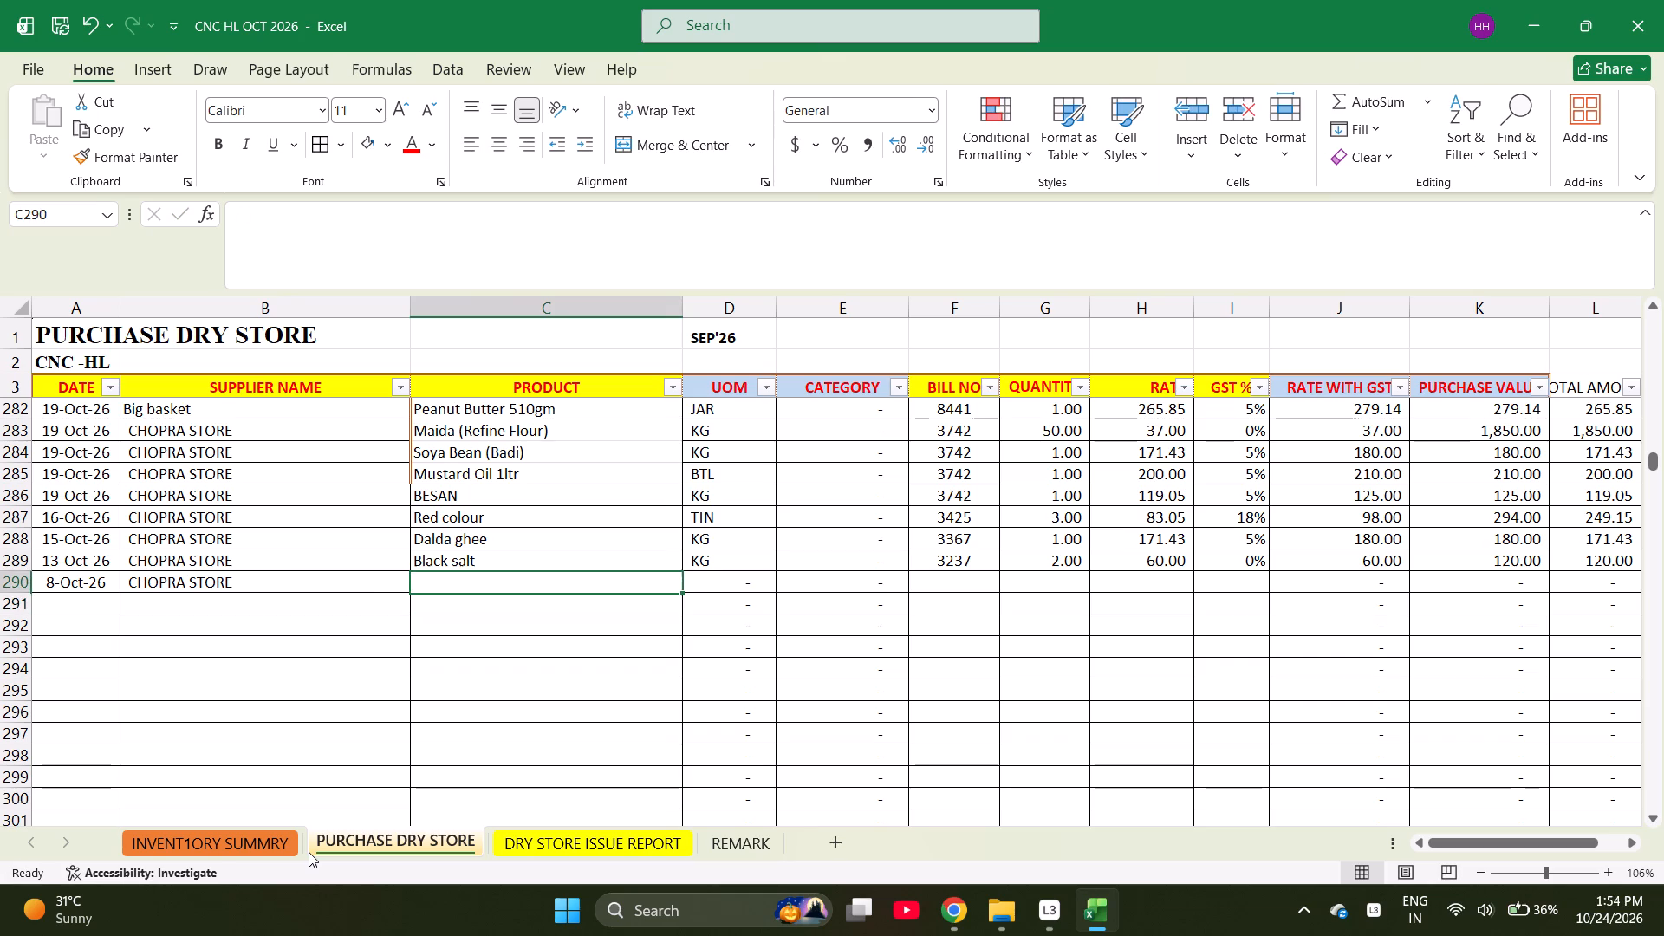
pyautogui.hotkey('ctrl', 'd')
pyautogui.press('Down')
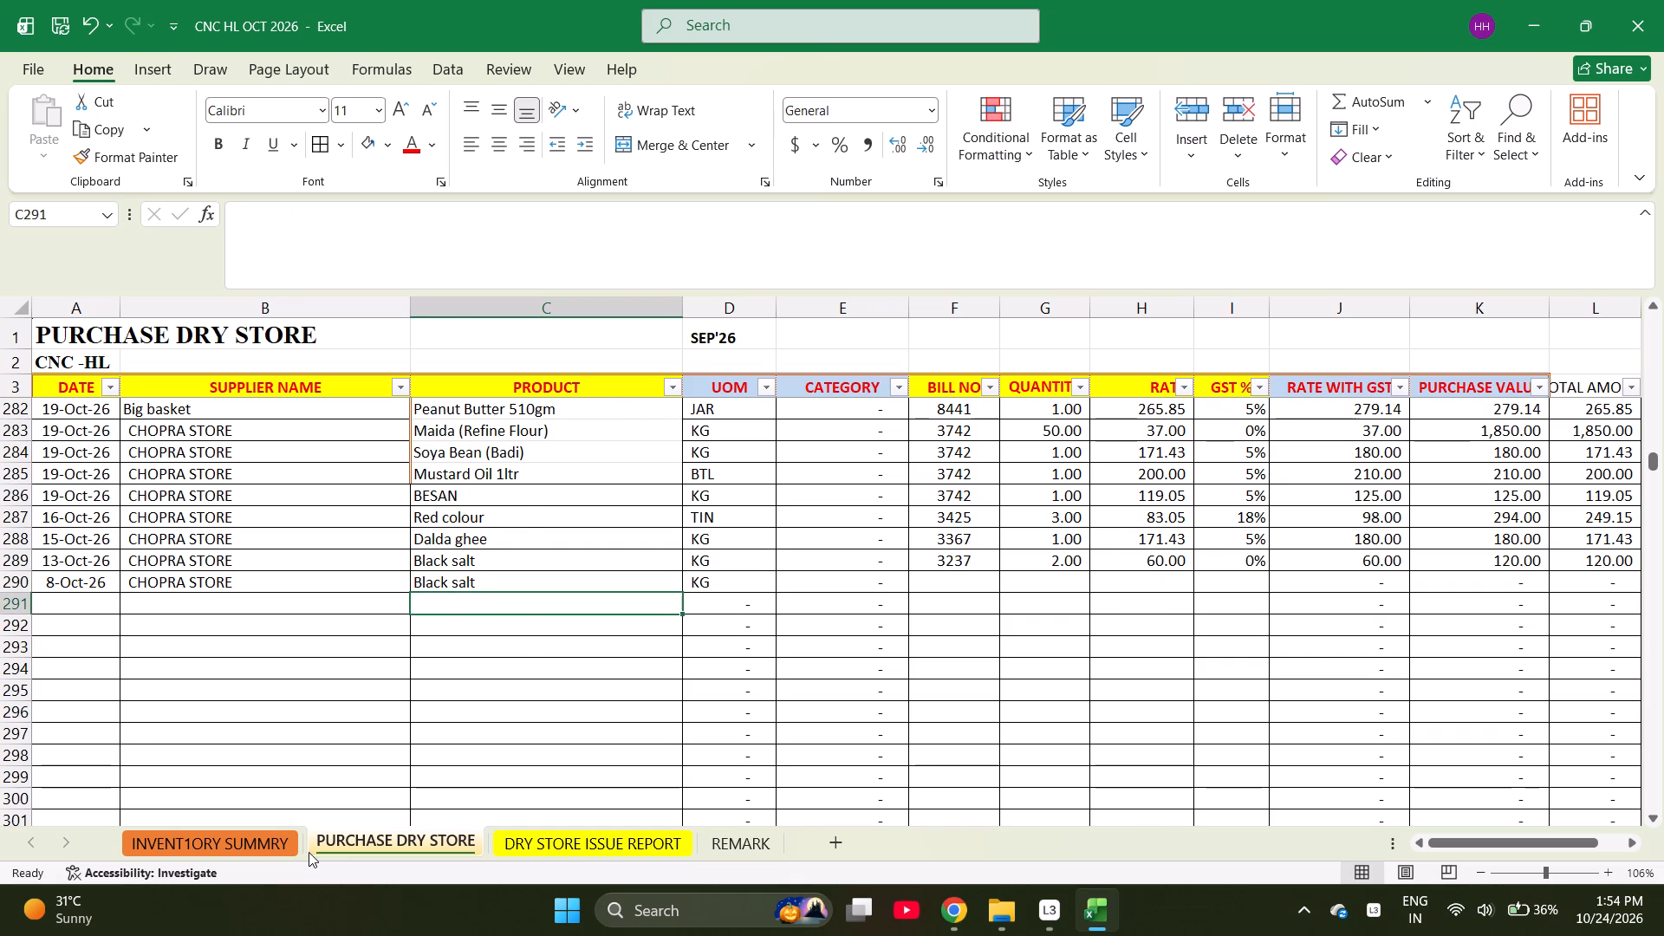
# Find Amchur Powder in the inventory summary sheet and copy it into the product cell of row 291 in the purchase sheet.
pyautogui.hotkey('ctrl', 'pageup')
pyautogui.hotkey('ctrl', 'f')
pyautogui.write('amchur')
pyautogui.press('Return')
pyautogui.press('Escape')
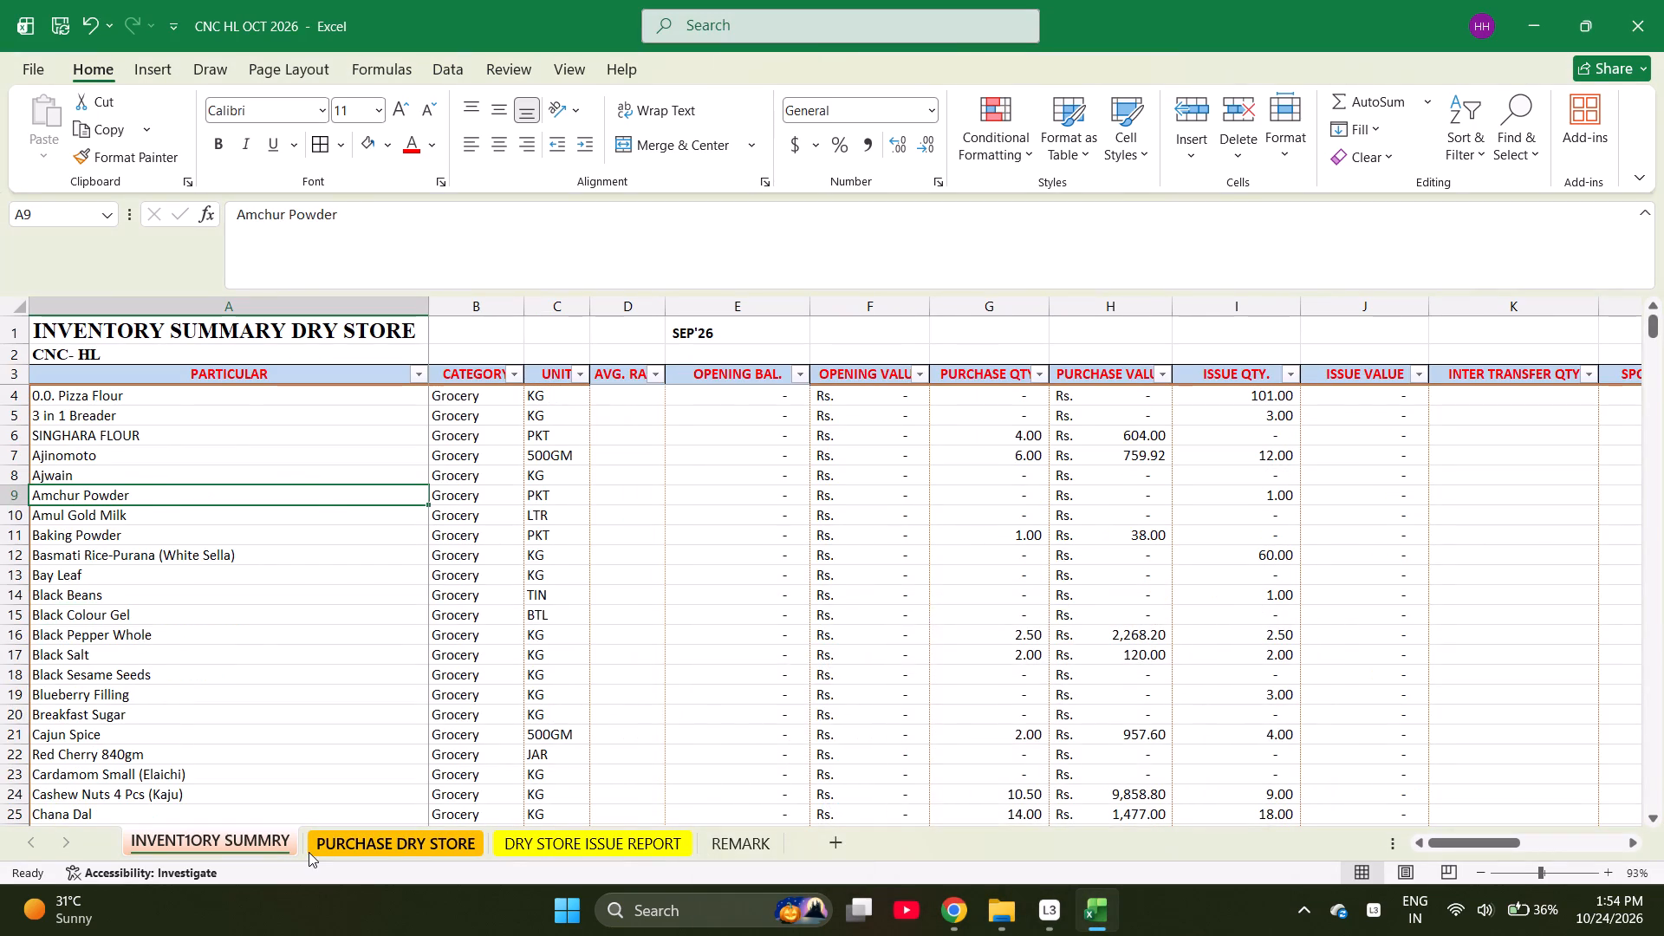
pyautogui.hotkey('ctrl', 'c')
pyautogui.hotkey('ctrl', 'pagedown')
pyautogui.press('Return')
pyautogui.press('Down')
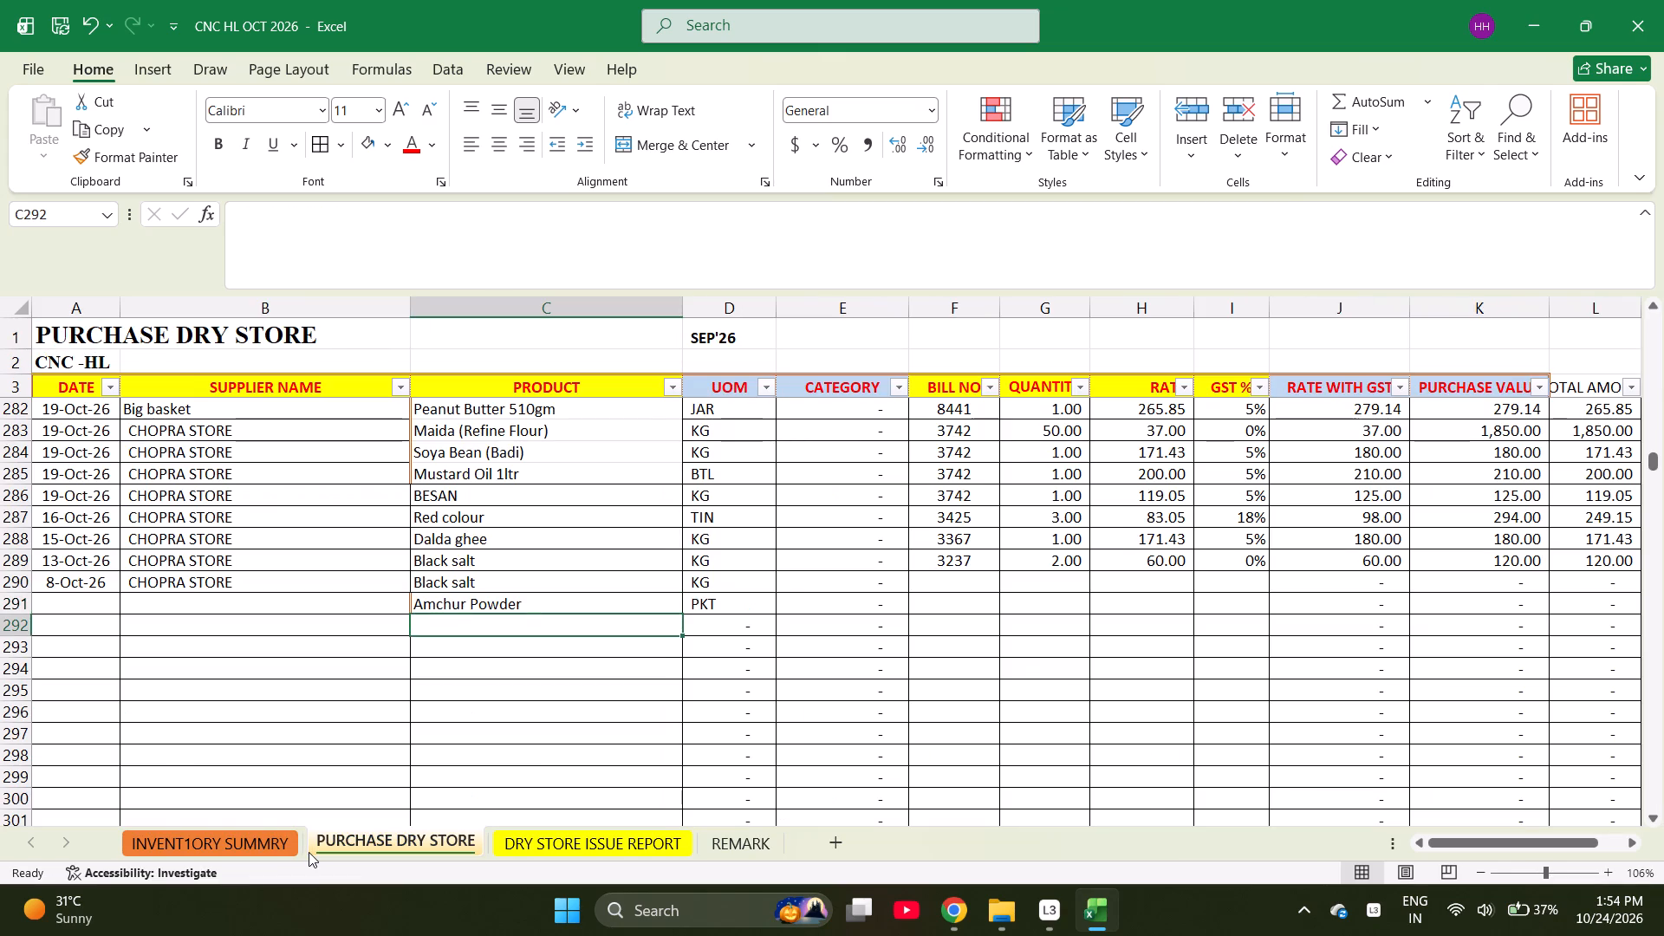
# Search the inventory summary sheet for "ela" to locate Cardamom BIG (Elaichi) for row 292, and return to the purchase sheet.
pyautogui.hotkey('ctrl', 'pageup')
pyautogui.hotkey('ctrl', 'f')
pyautogui.write('ela')
pyautogui.press('Return')
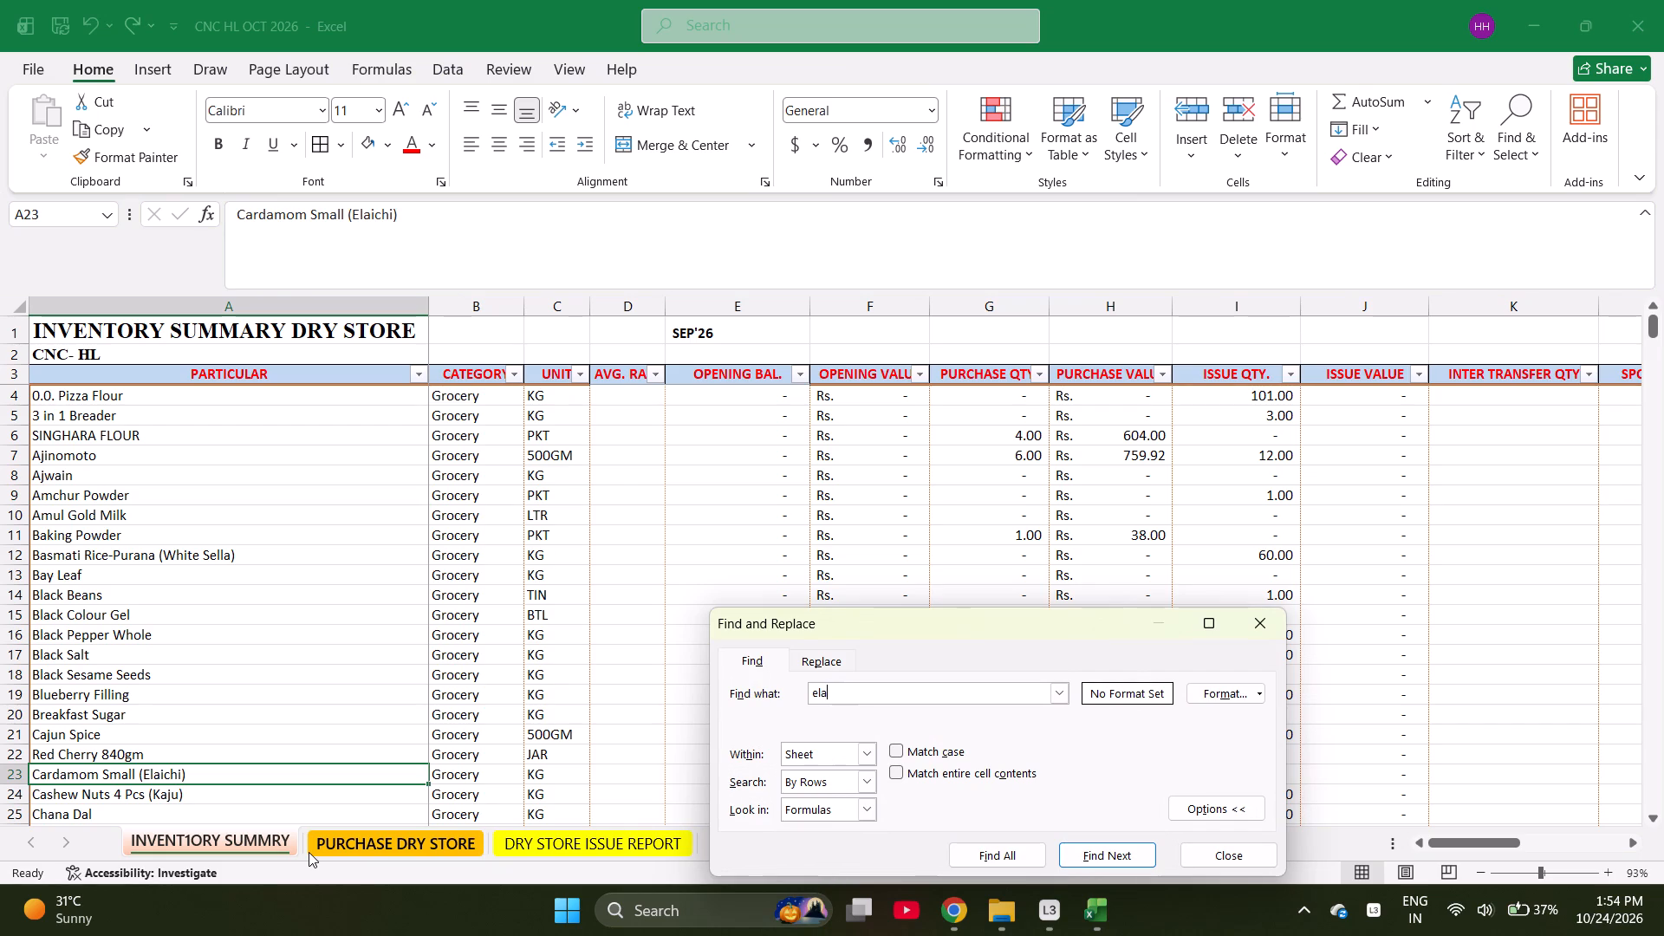
pyautogui.press('Return')
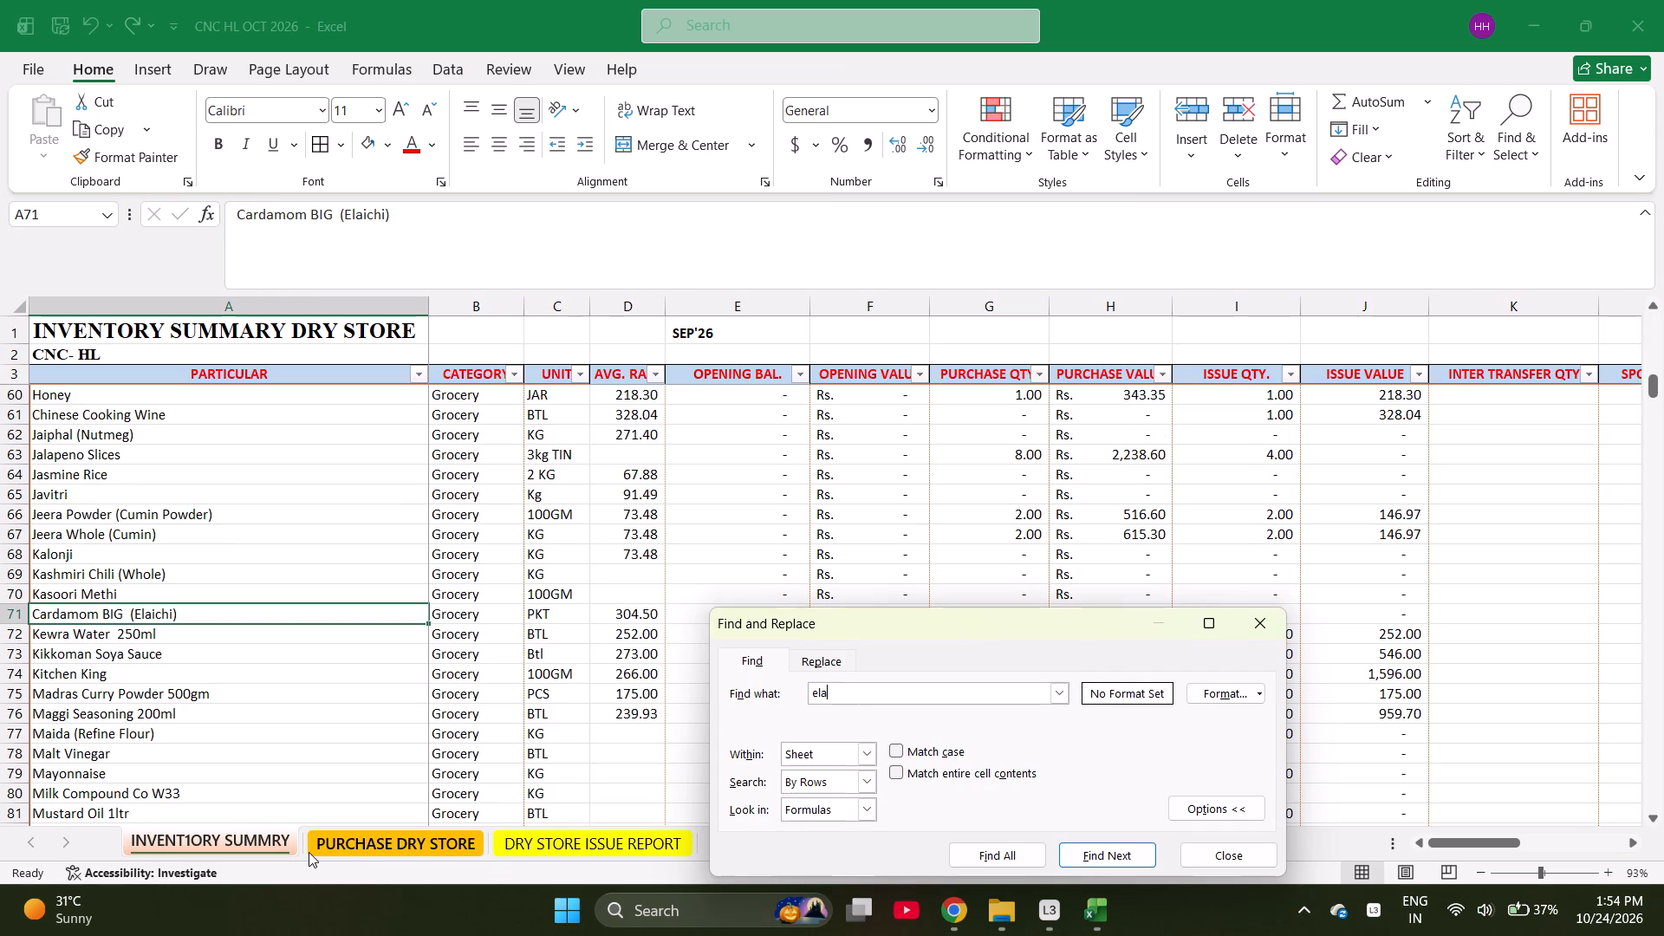
pyautogui.press('Escape')
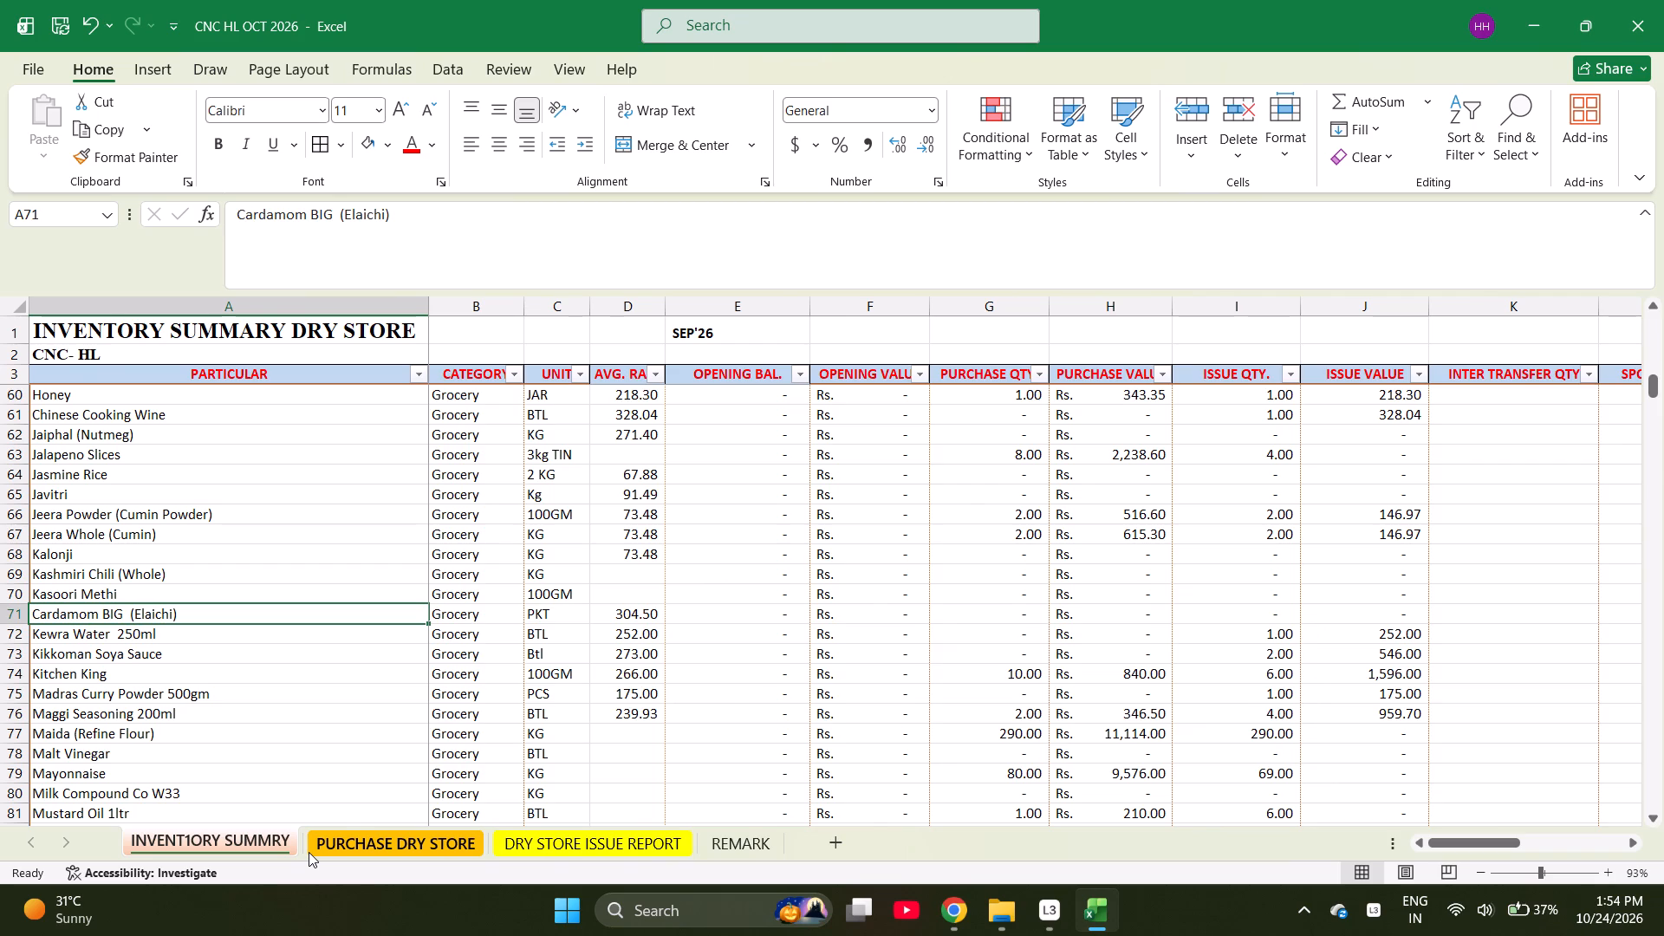
pyautogui.hotkey('ctrl', 'pagedown')
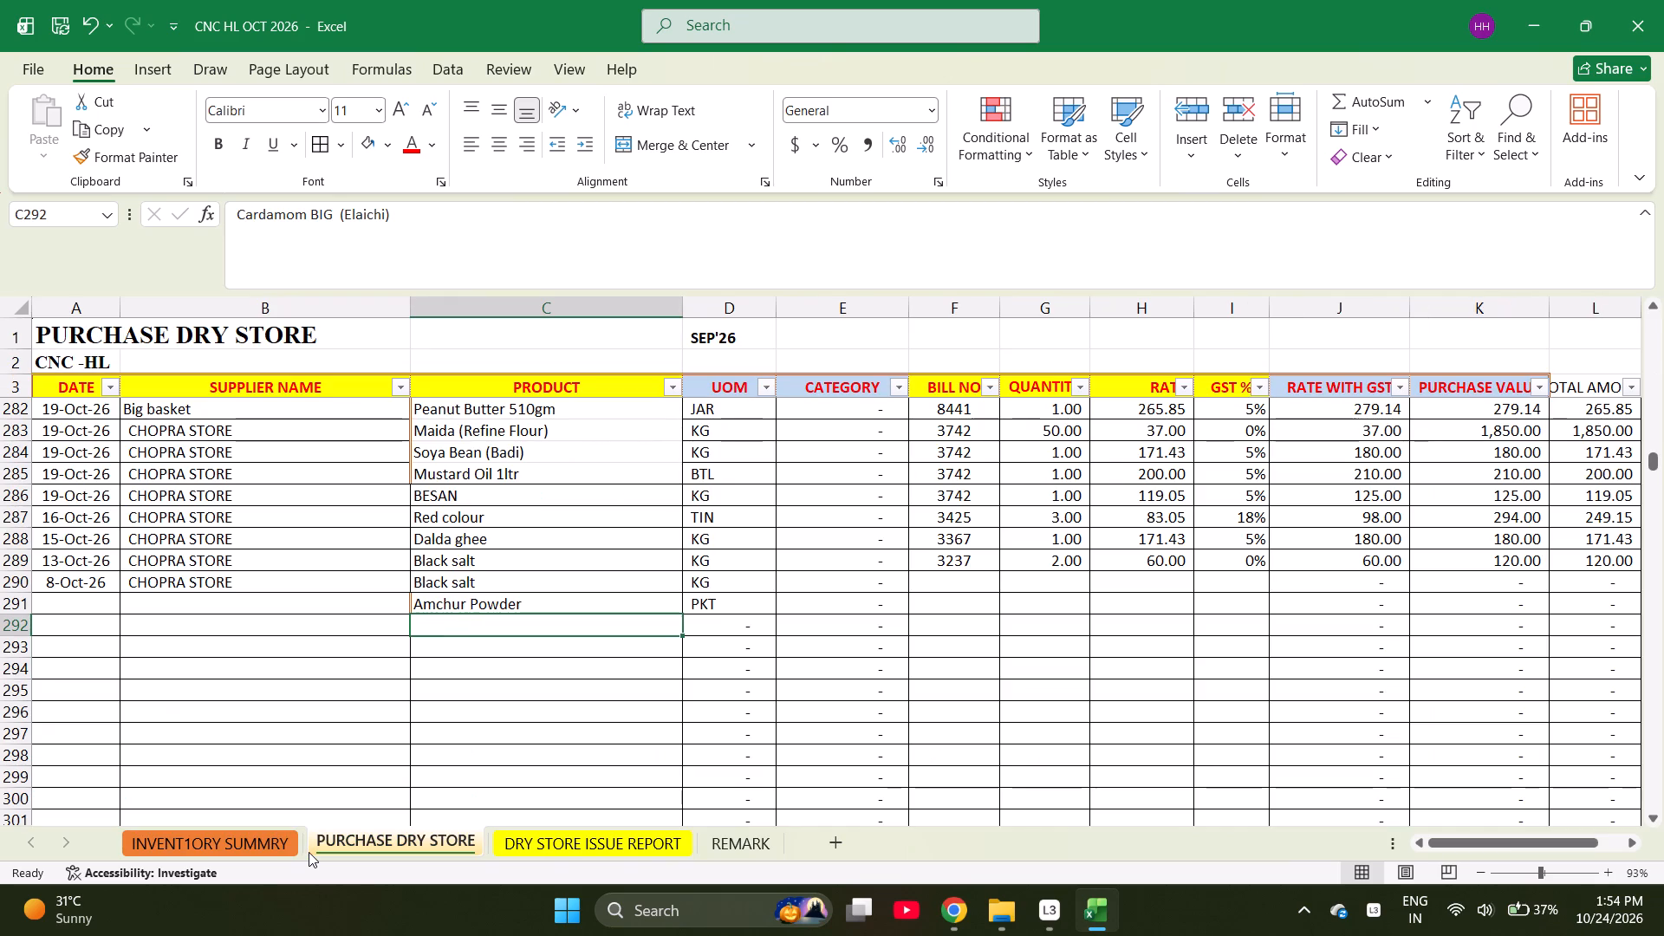
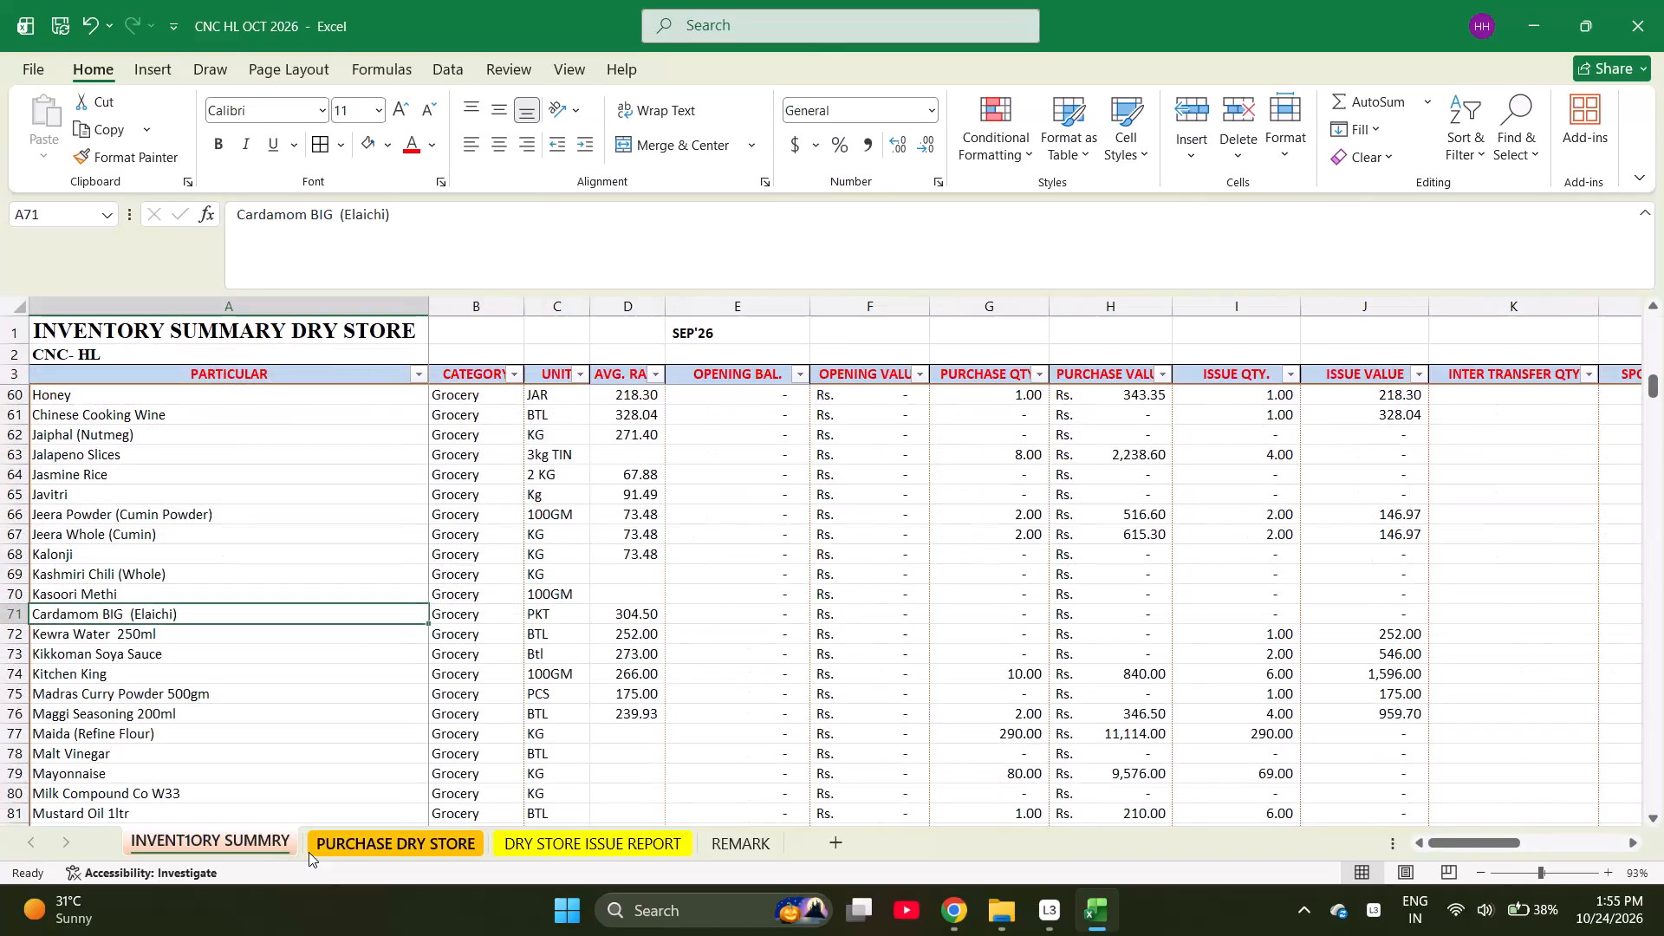
# Find the next "ela" match, Cardamom Small (Elaichi), in the inventory summary sheet and copy it into the product cell of purchase row 292.
pyautogui.hotkey('ctrl', 'f')
pyautogui.press('Escape')
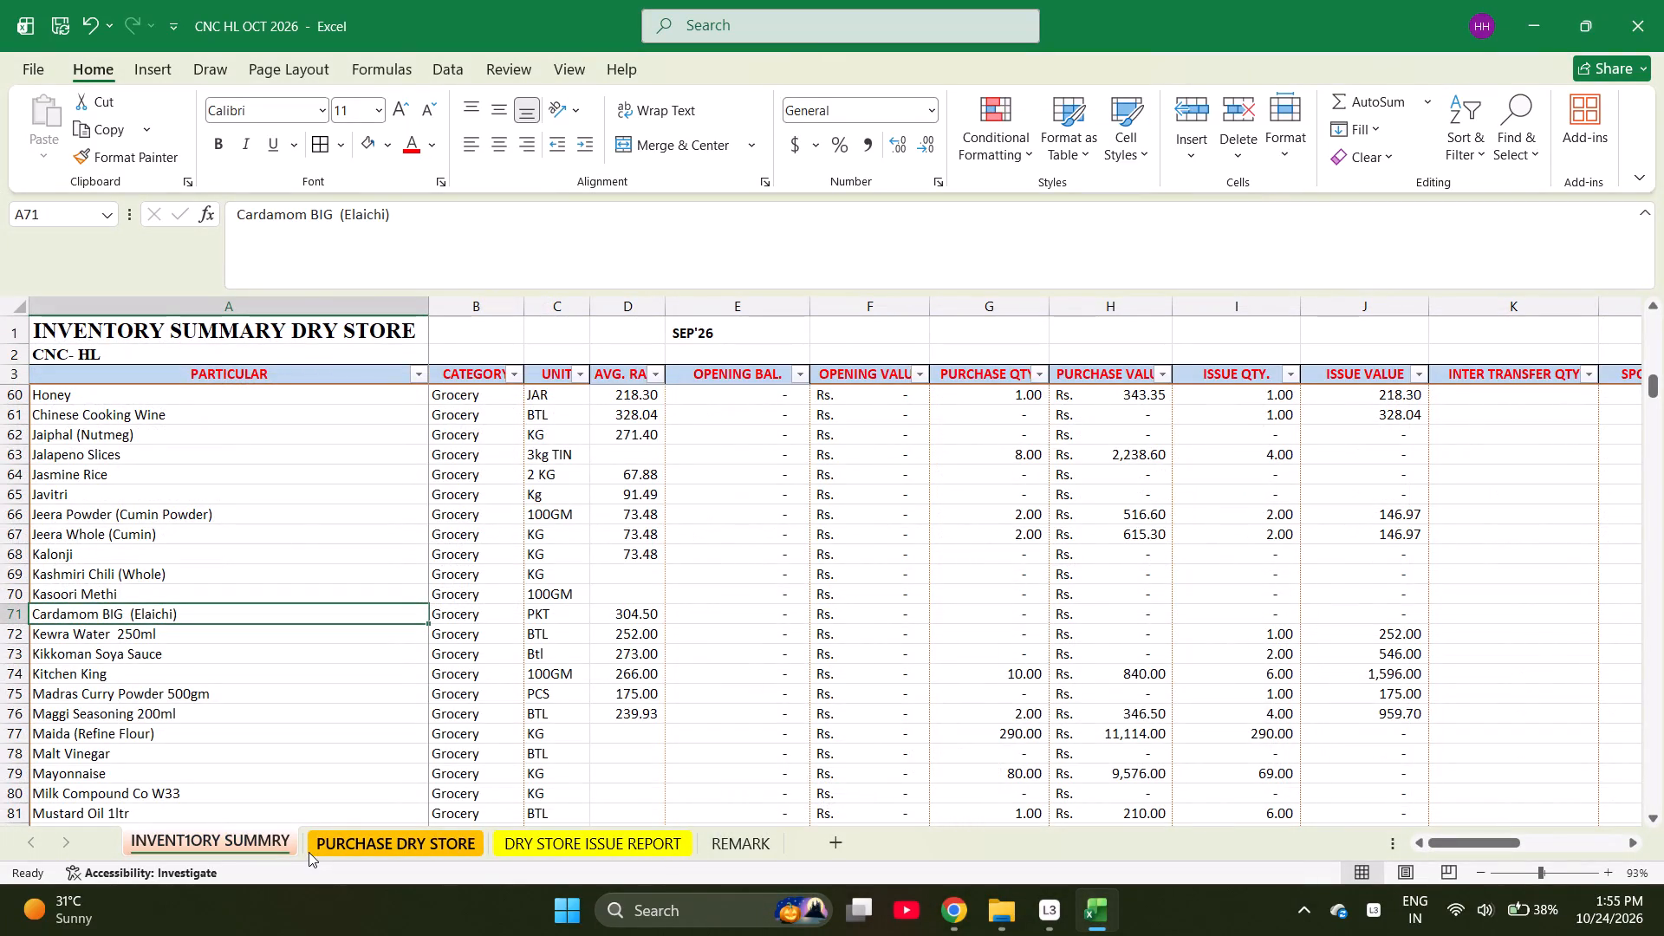
pyautogui.hotkey('ctrl', 'f')
pyautogui.press('Return')
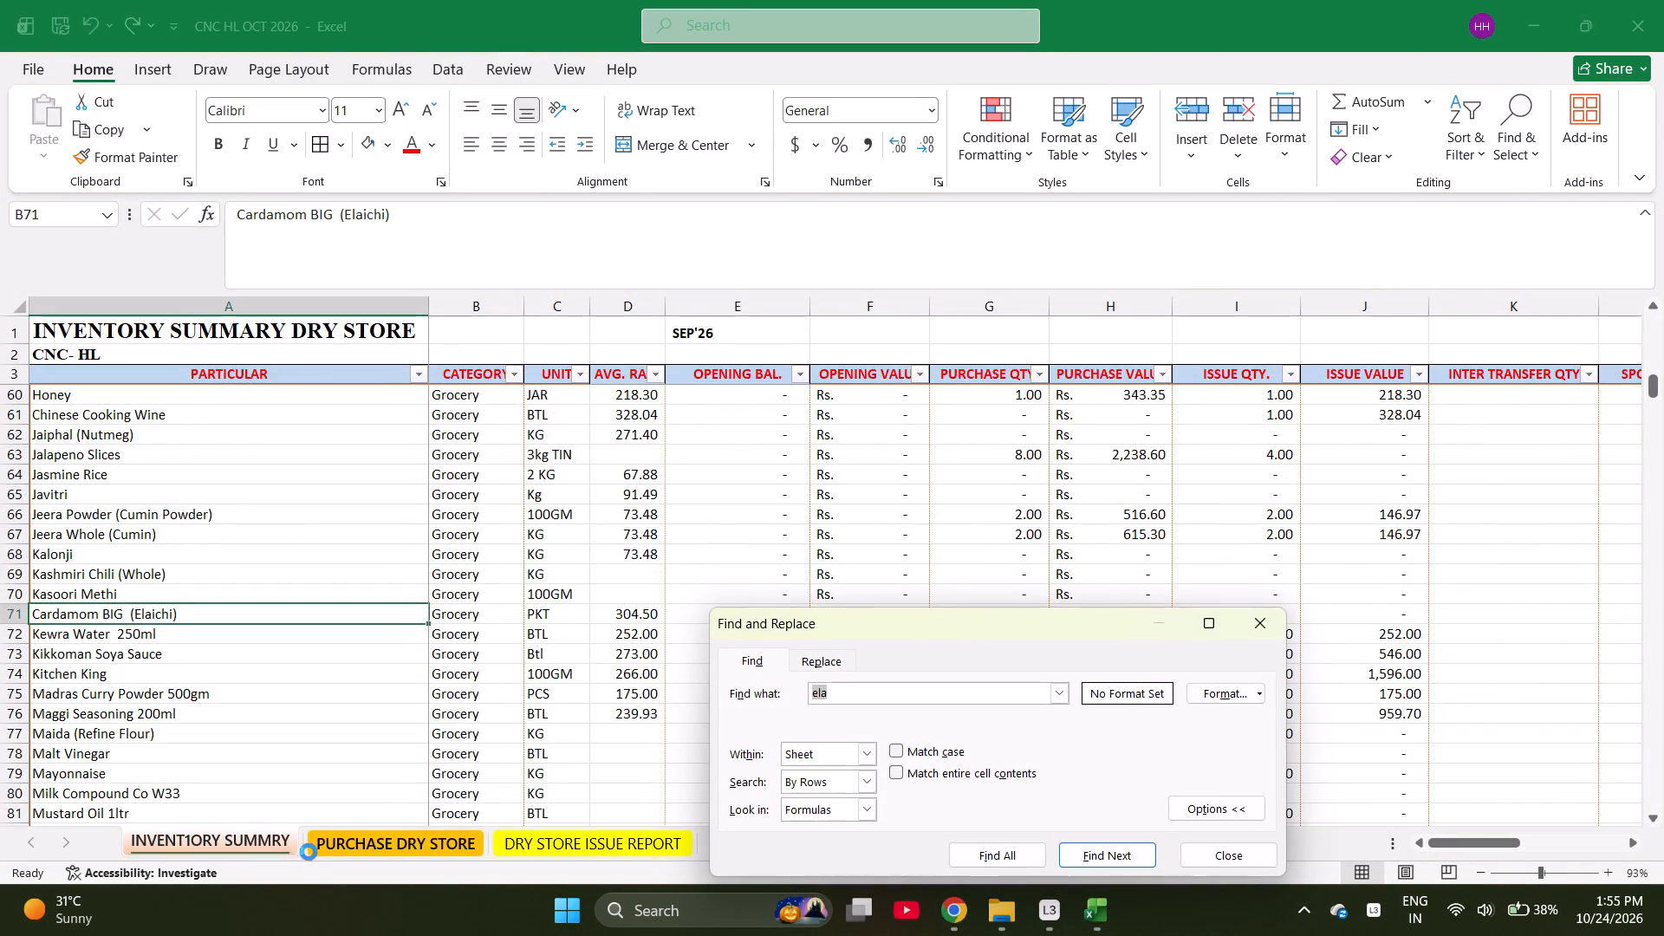
pyautogui.press('Escape')
pyautogui.hotkey('ctrl', 'c')
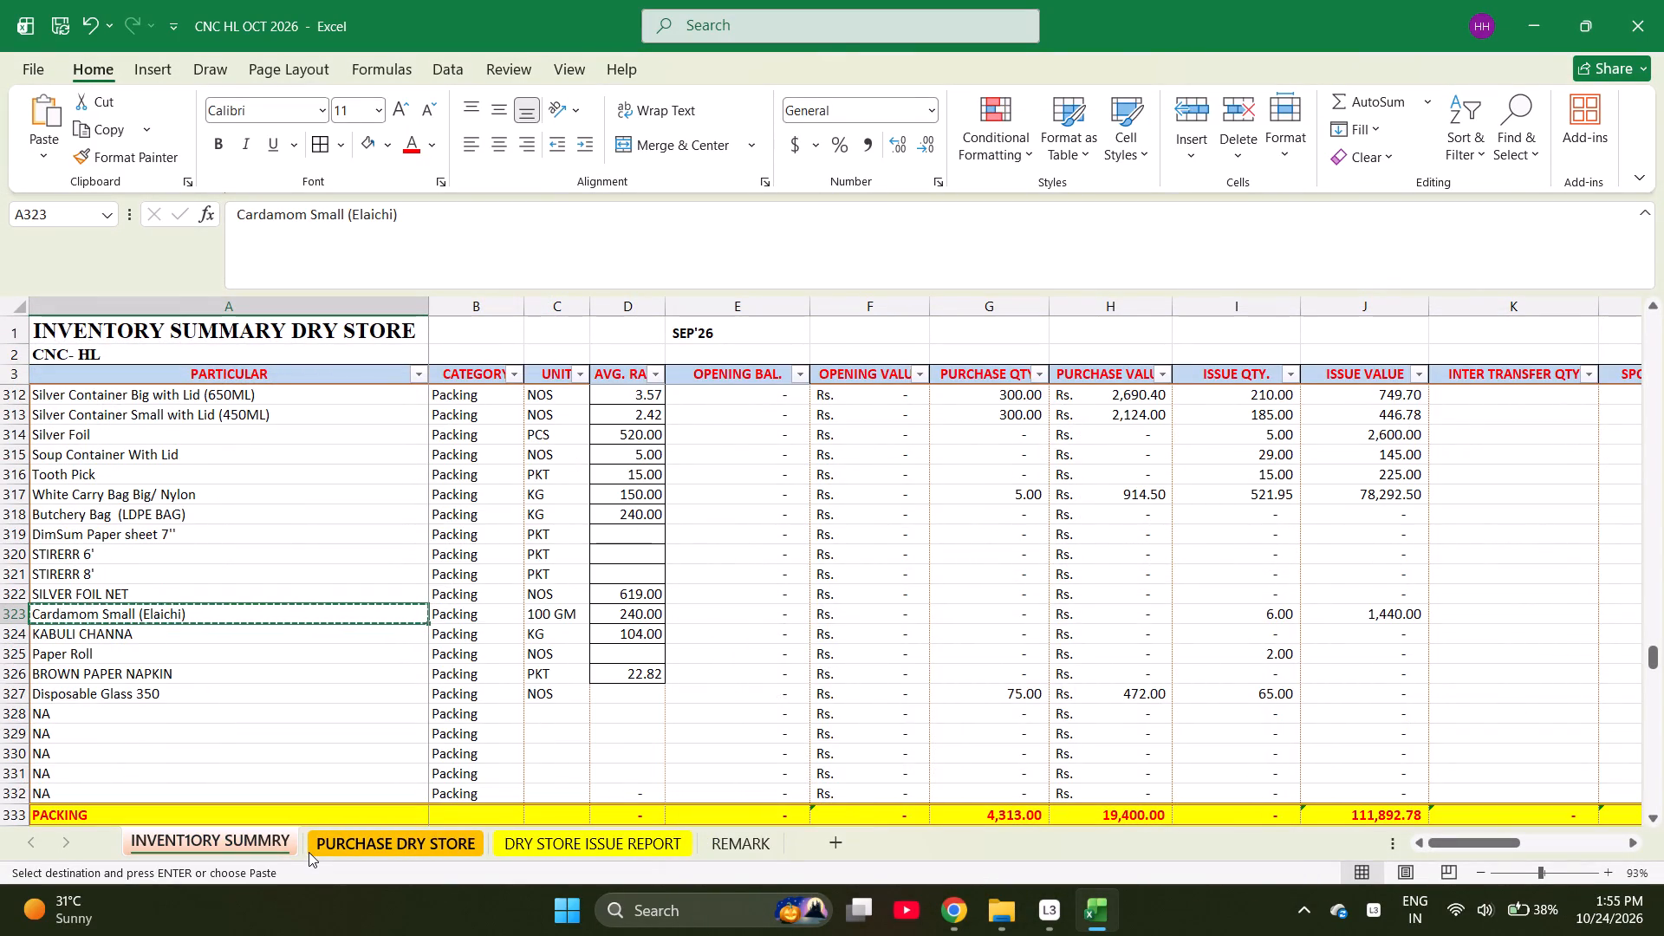
pyautogui.hotkey('ctrl', 'pagedown')
pyautogui.press('Return')
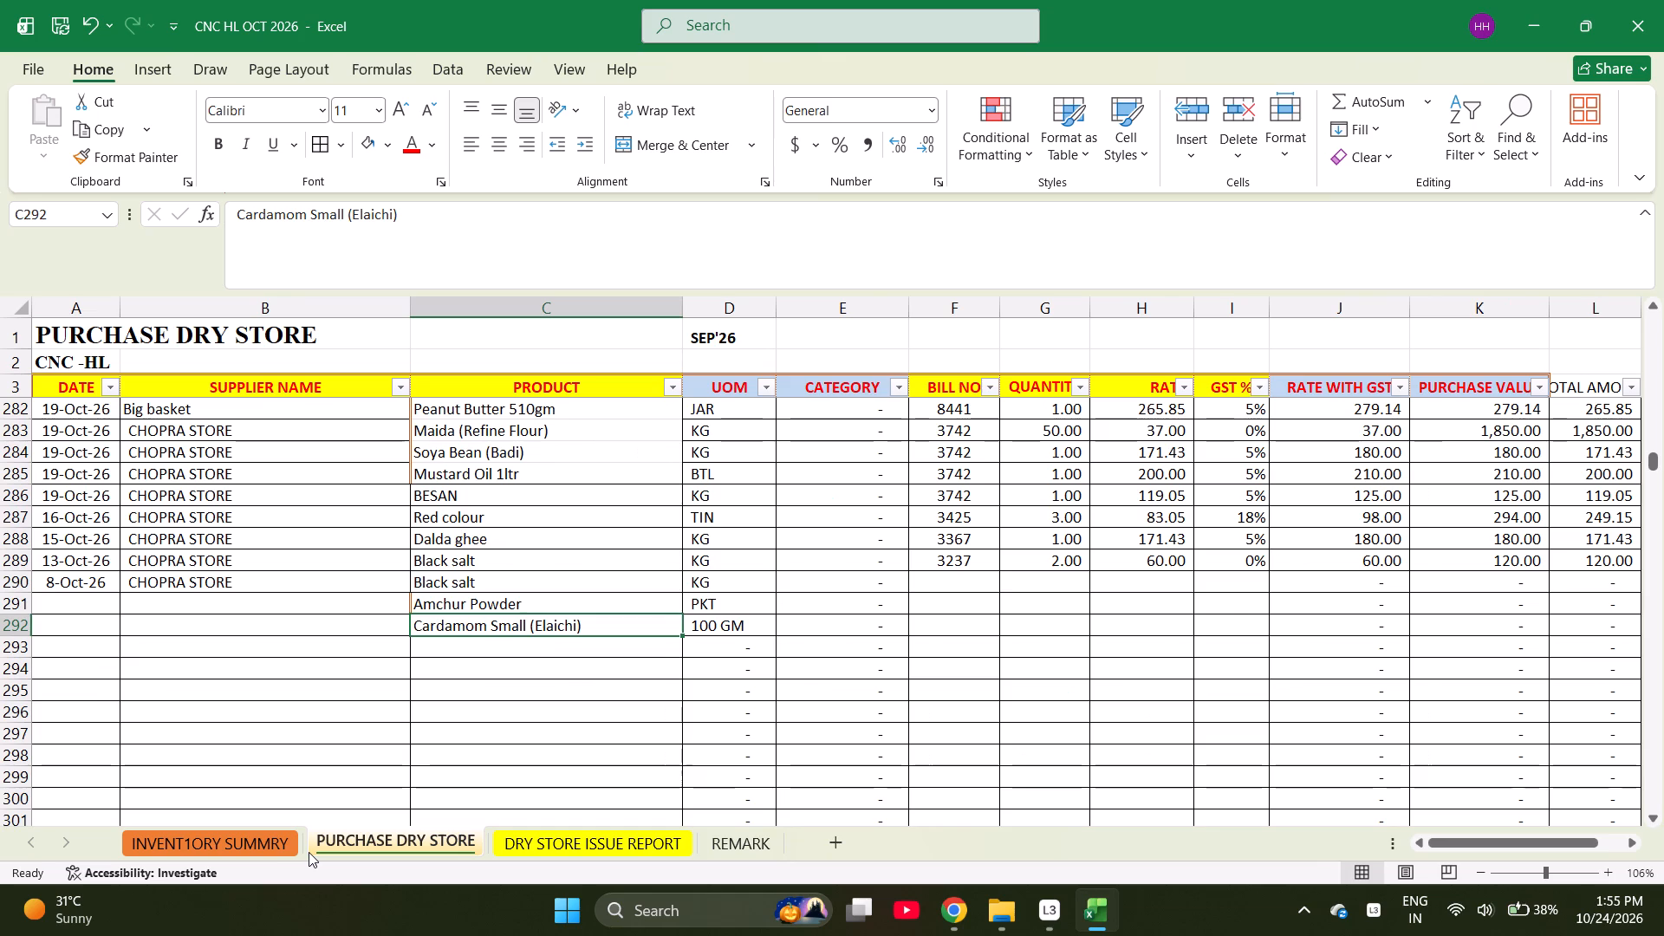
# Search the inventory summary sheet for "jai" and copy Jaiphal (Nutmeg) into the product cell of row 293 in the purchase sheet.
pyautogui.press('Down')
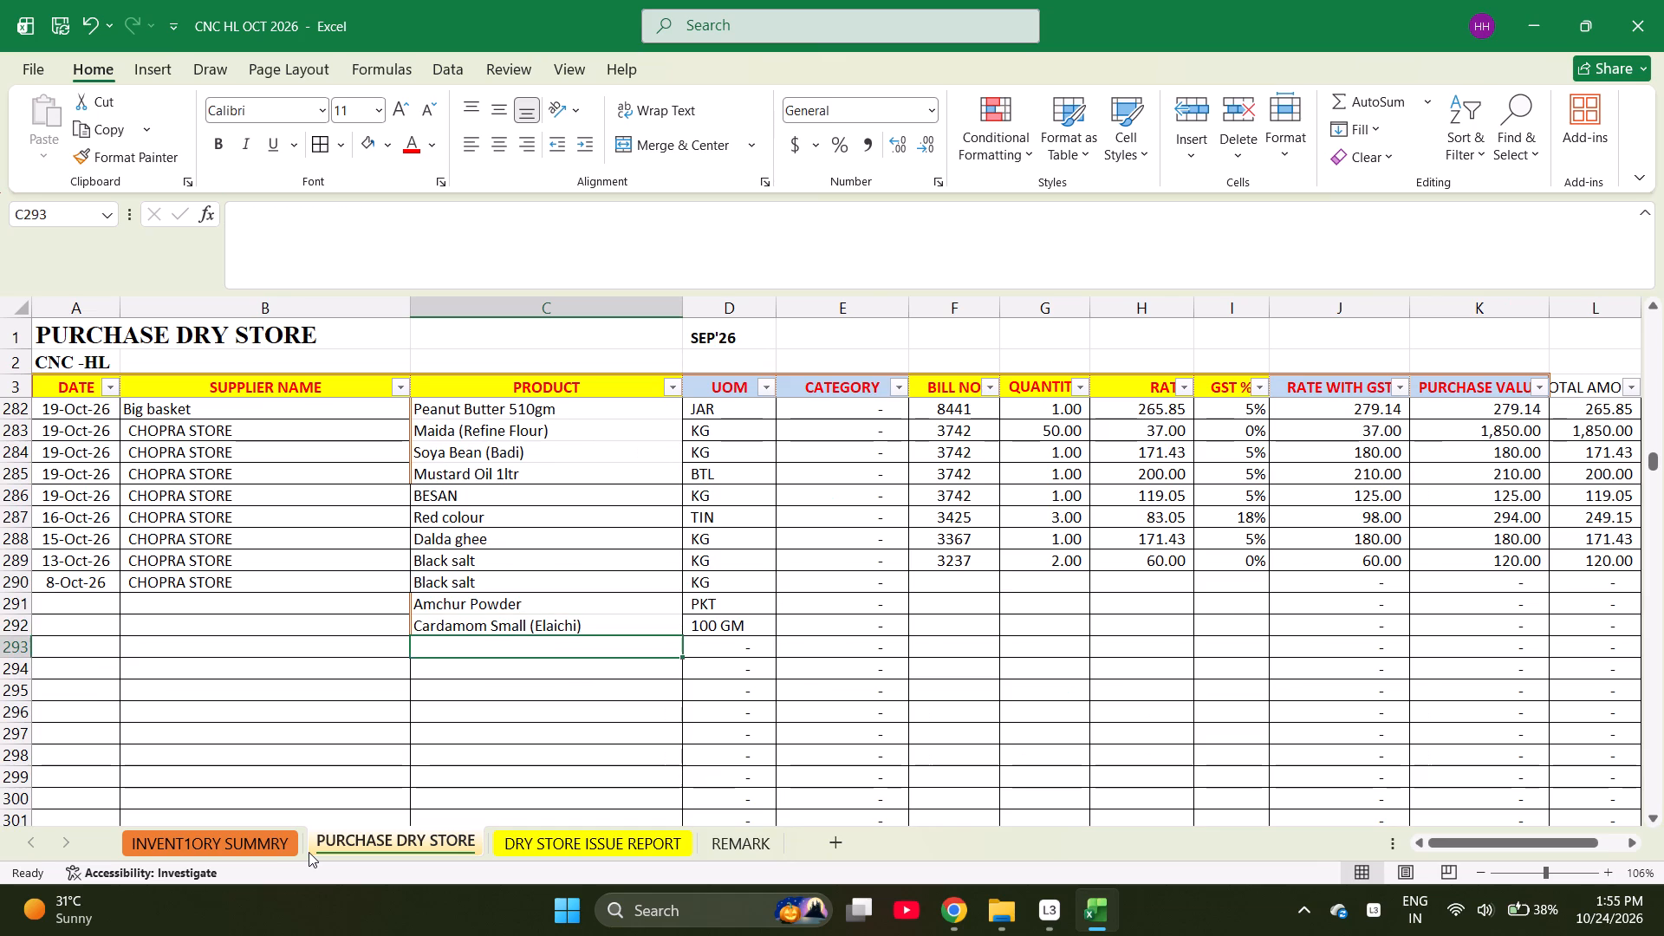
pyautogui.hotkey('ctrl', 'pageup')
pyautogui.hotkey('ctrl', 'f')
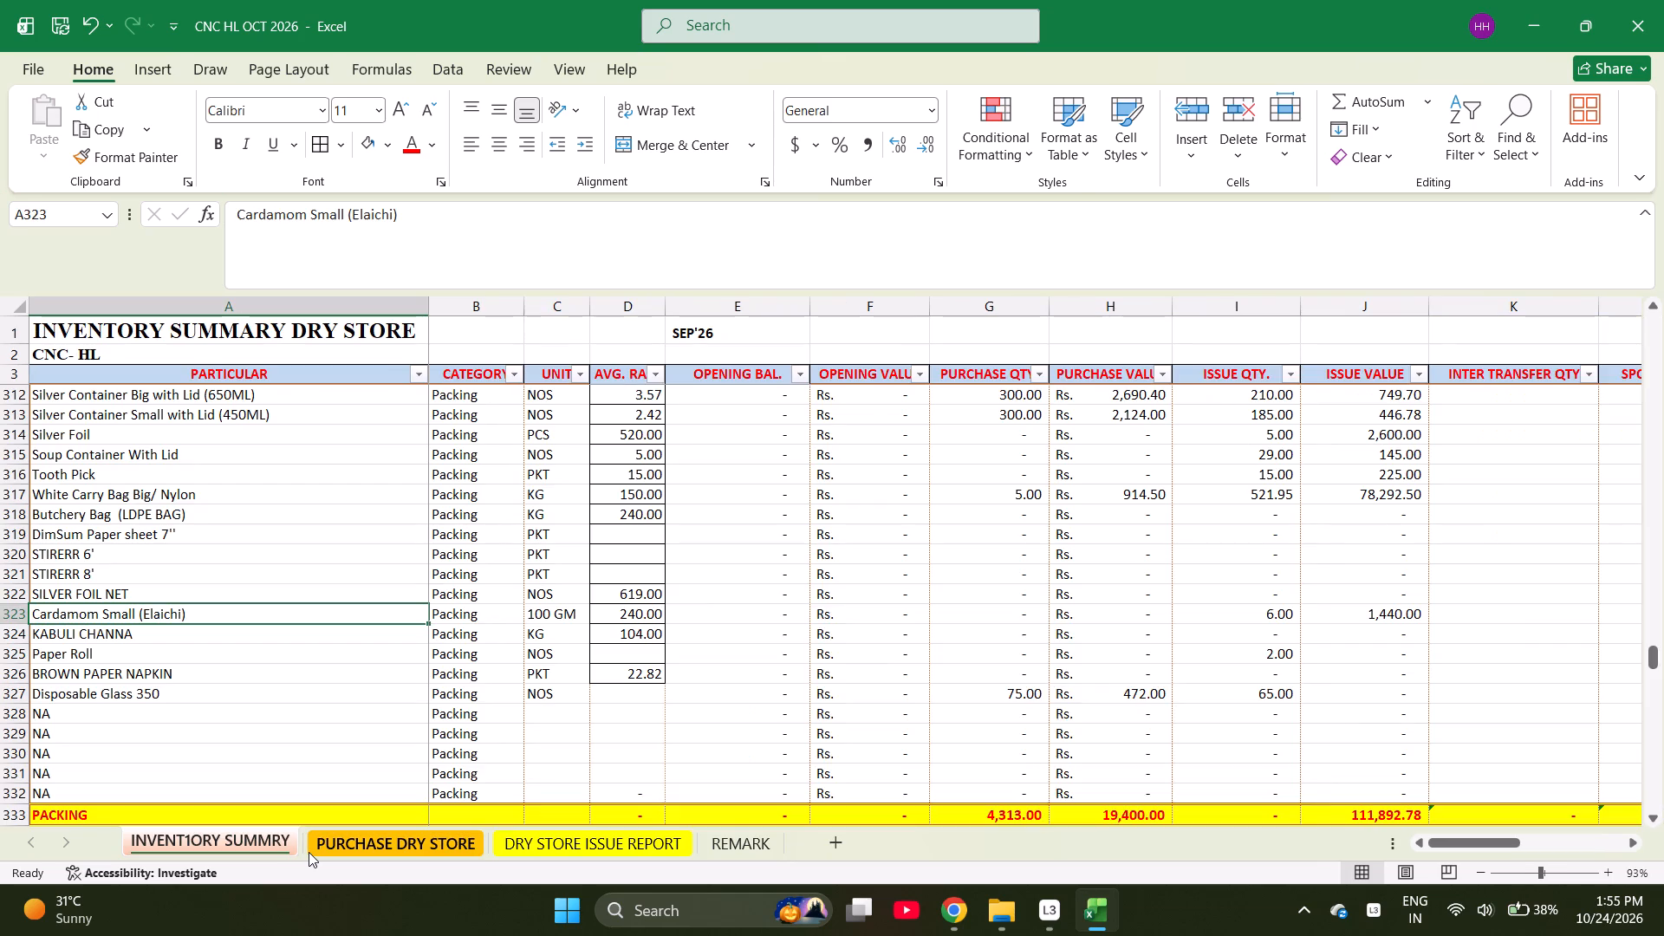
pyautogui.write('jai')
pyautogui.press('Return')
pyautogui.press('Escape')
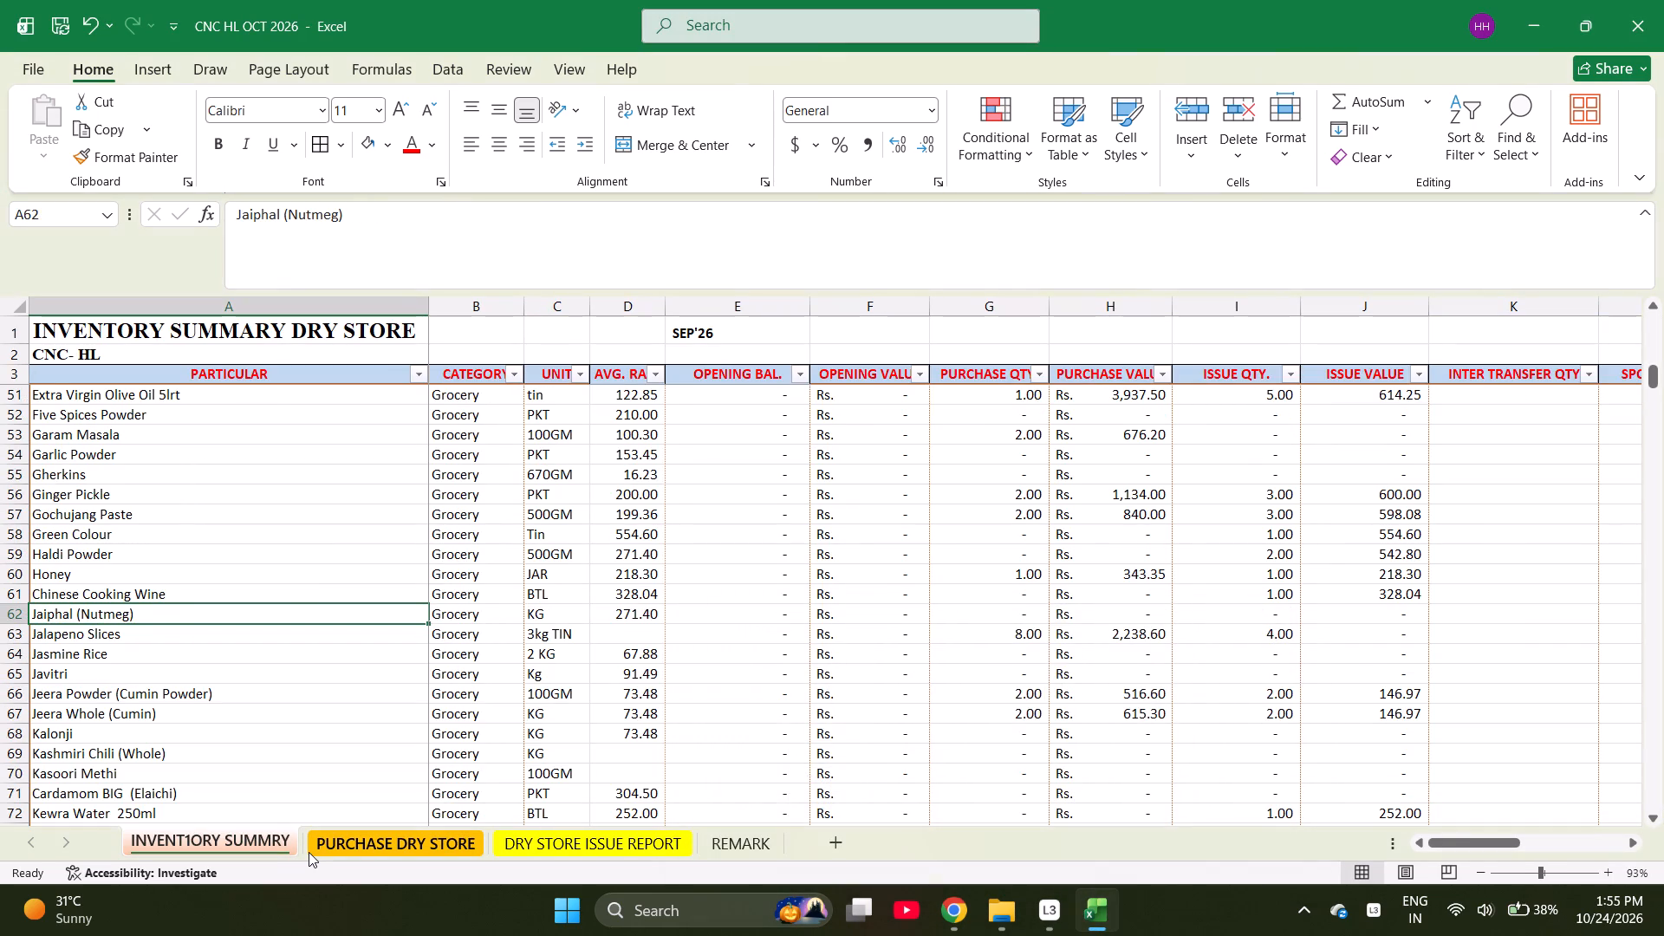
pyautogui.hotkey('ctrl', 'c')
pyautogui.hotkey('ctrl', 'pagedown')
pyautogui.press('Return')
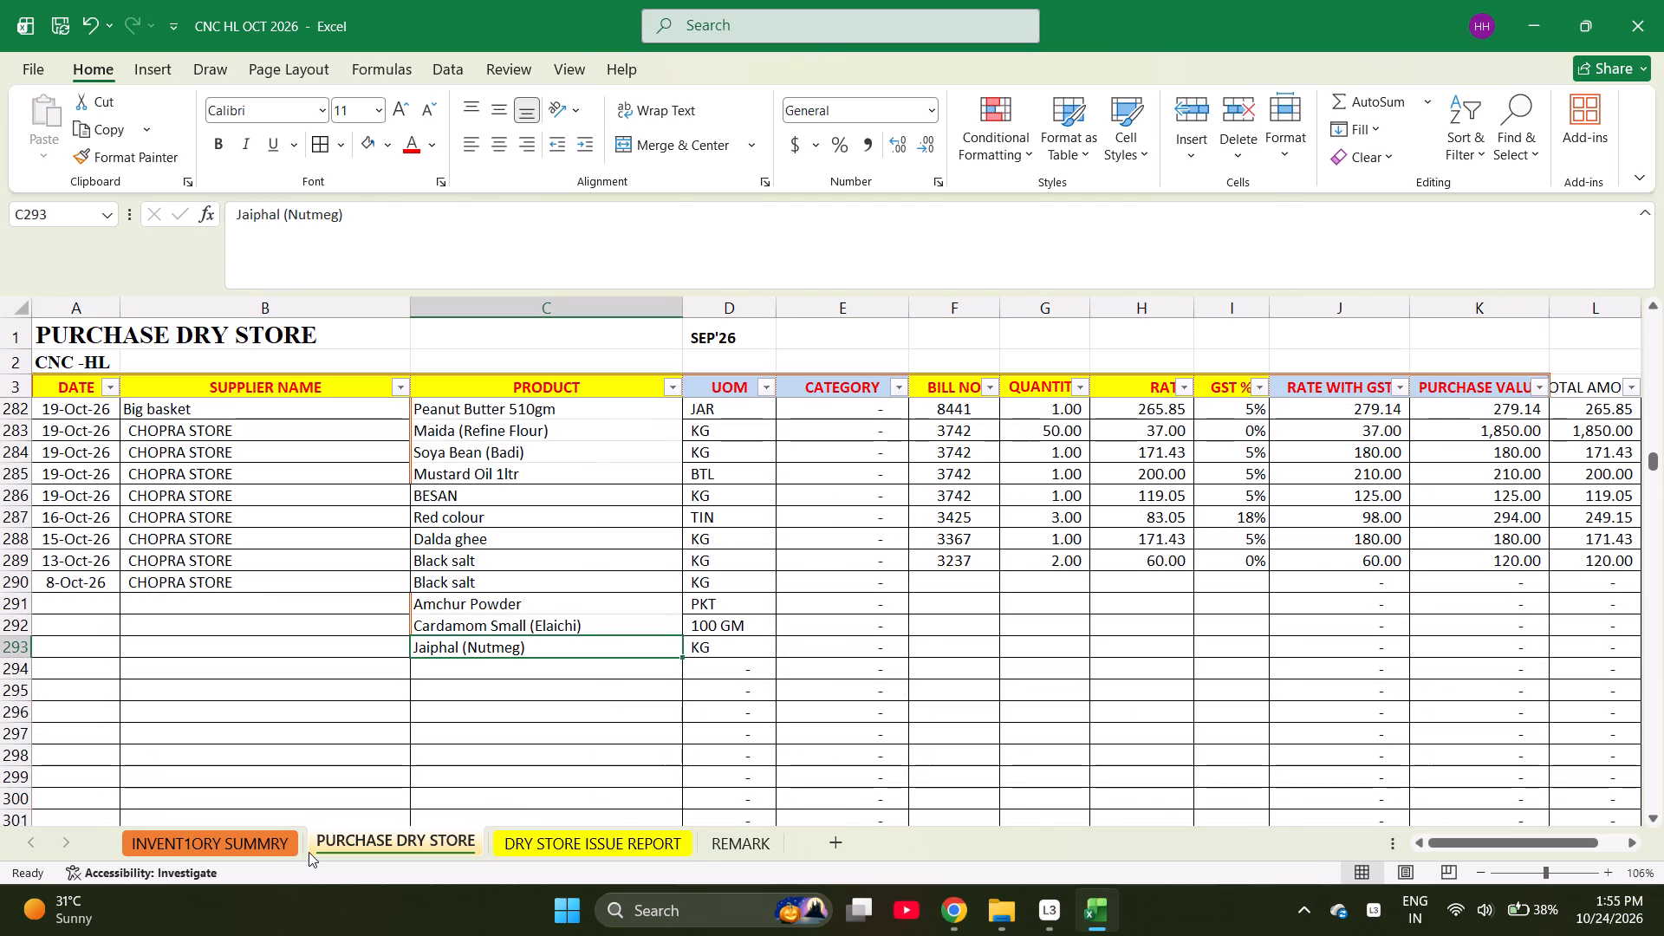
pyautogui.press('Down')
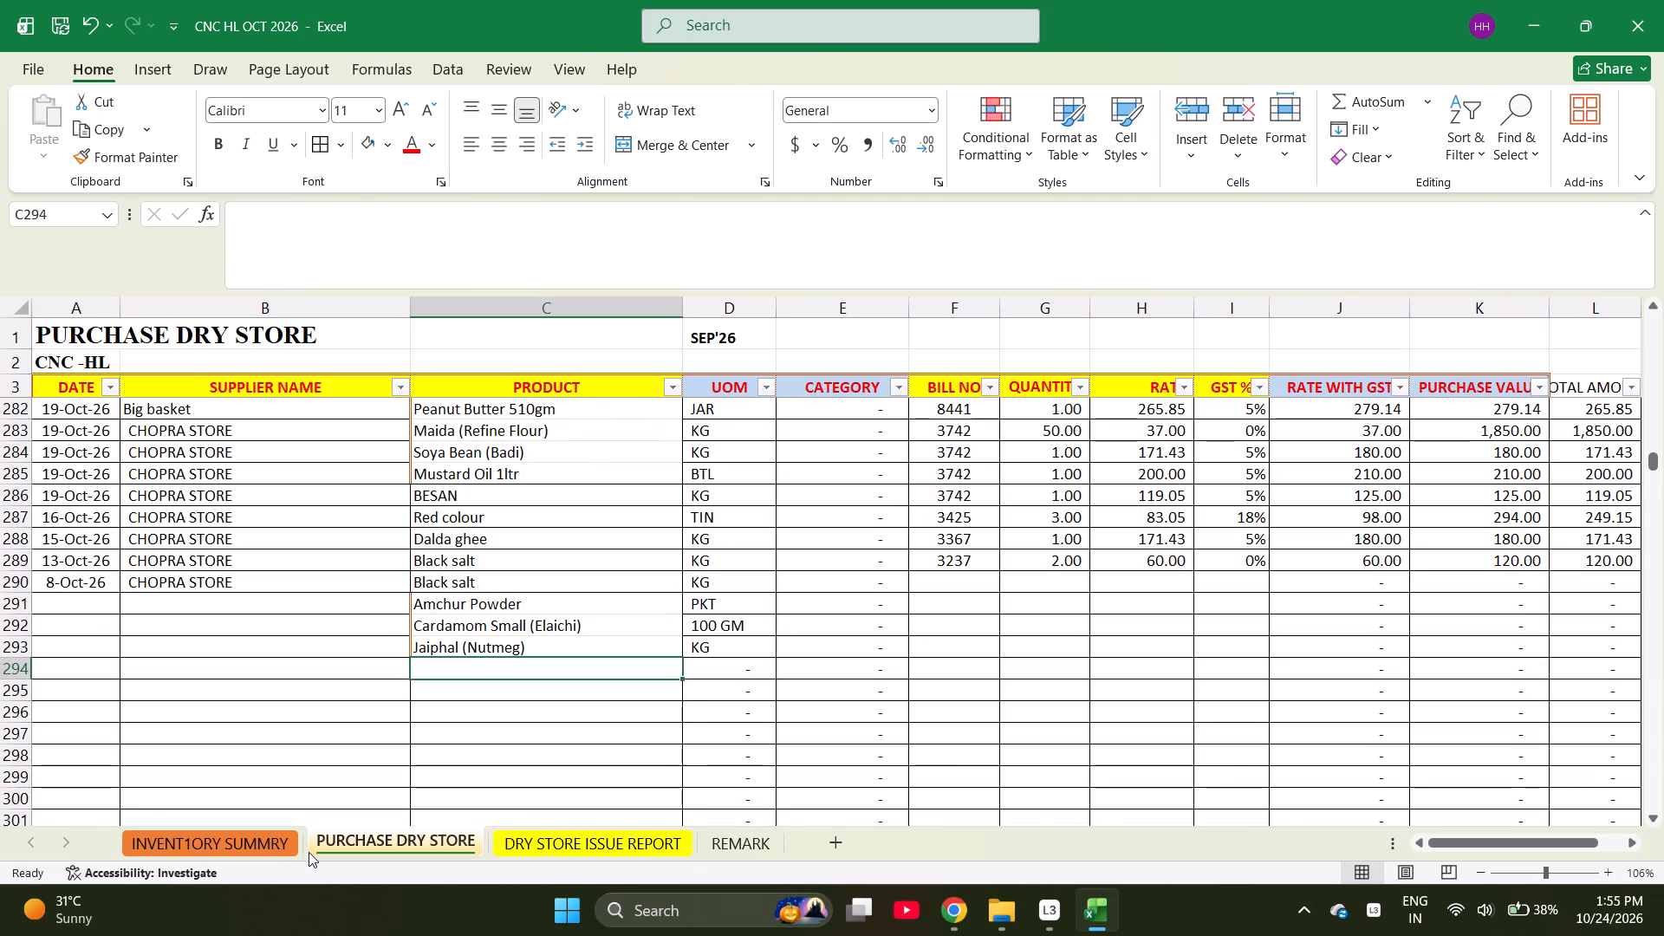
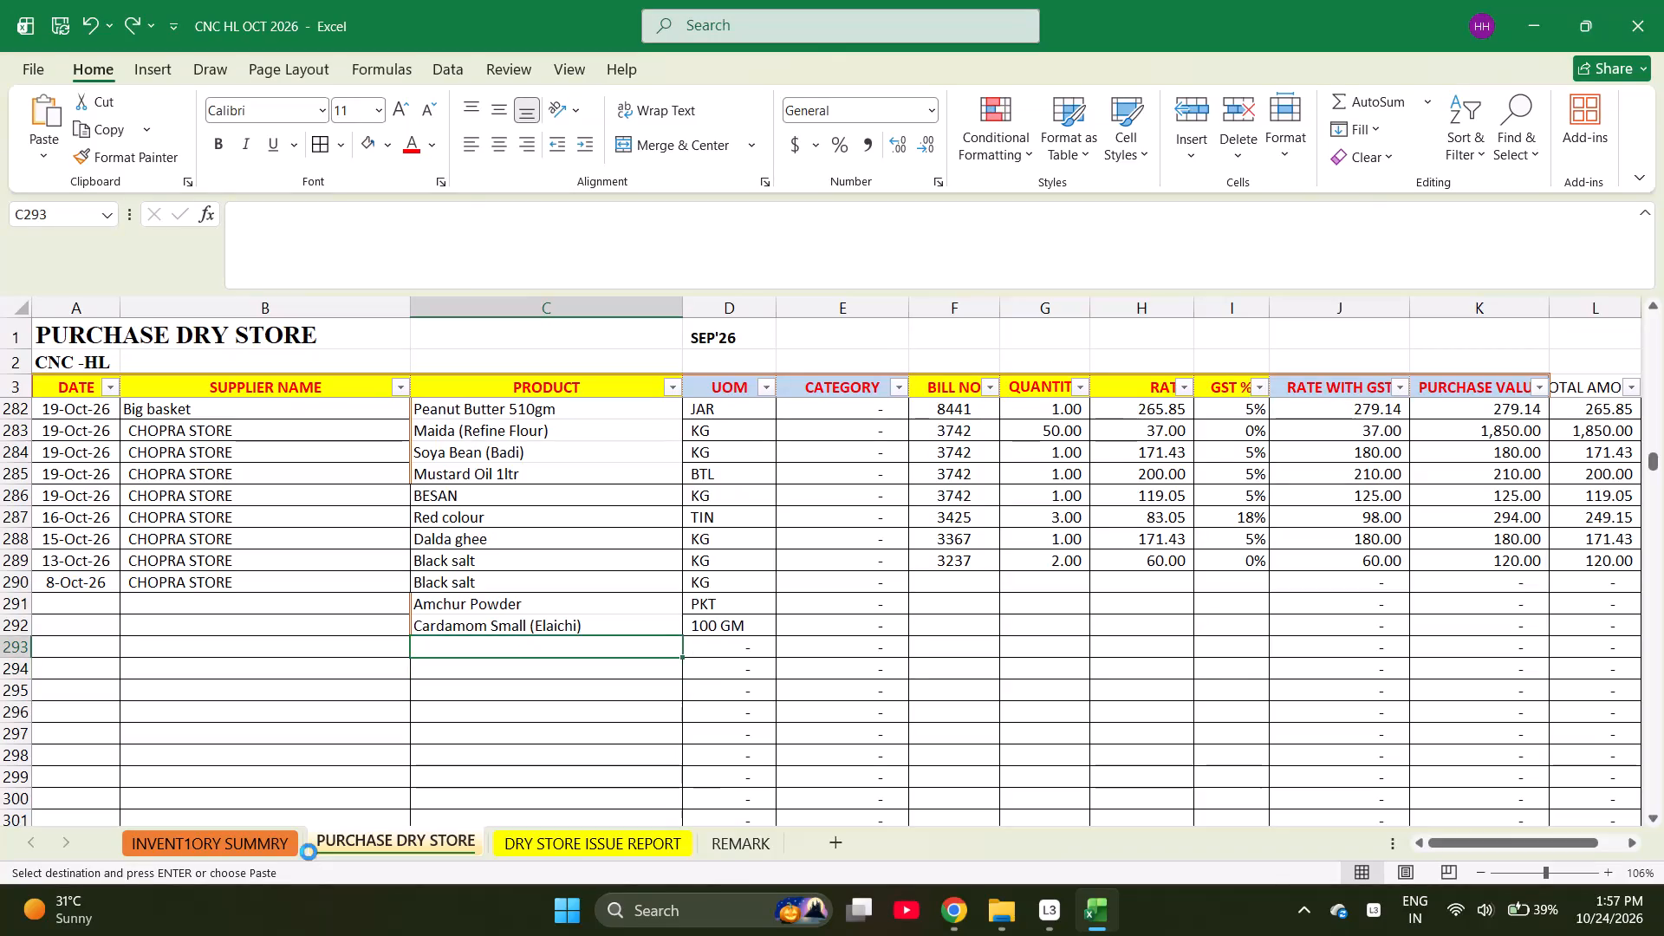
# Undo the product, supplier and date entries of the 8-Oct-26 Chopra Store purchase from row 290 downward in the purchase sheet.
pyautogui.hotkey('ctrl', 'z')
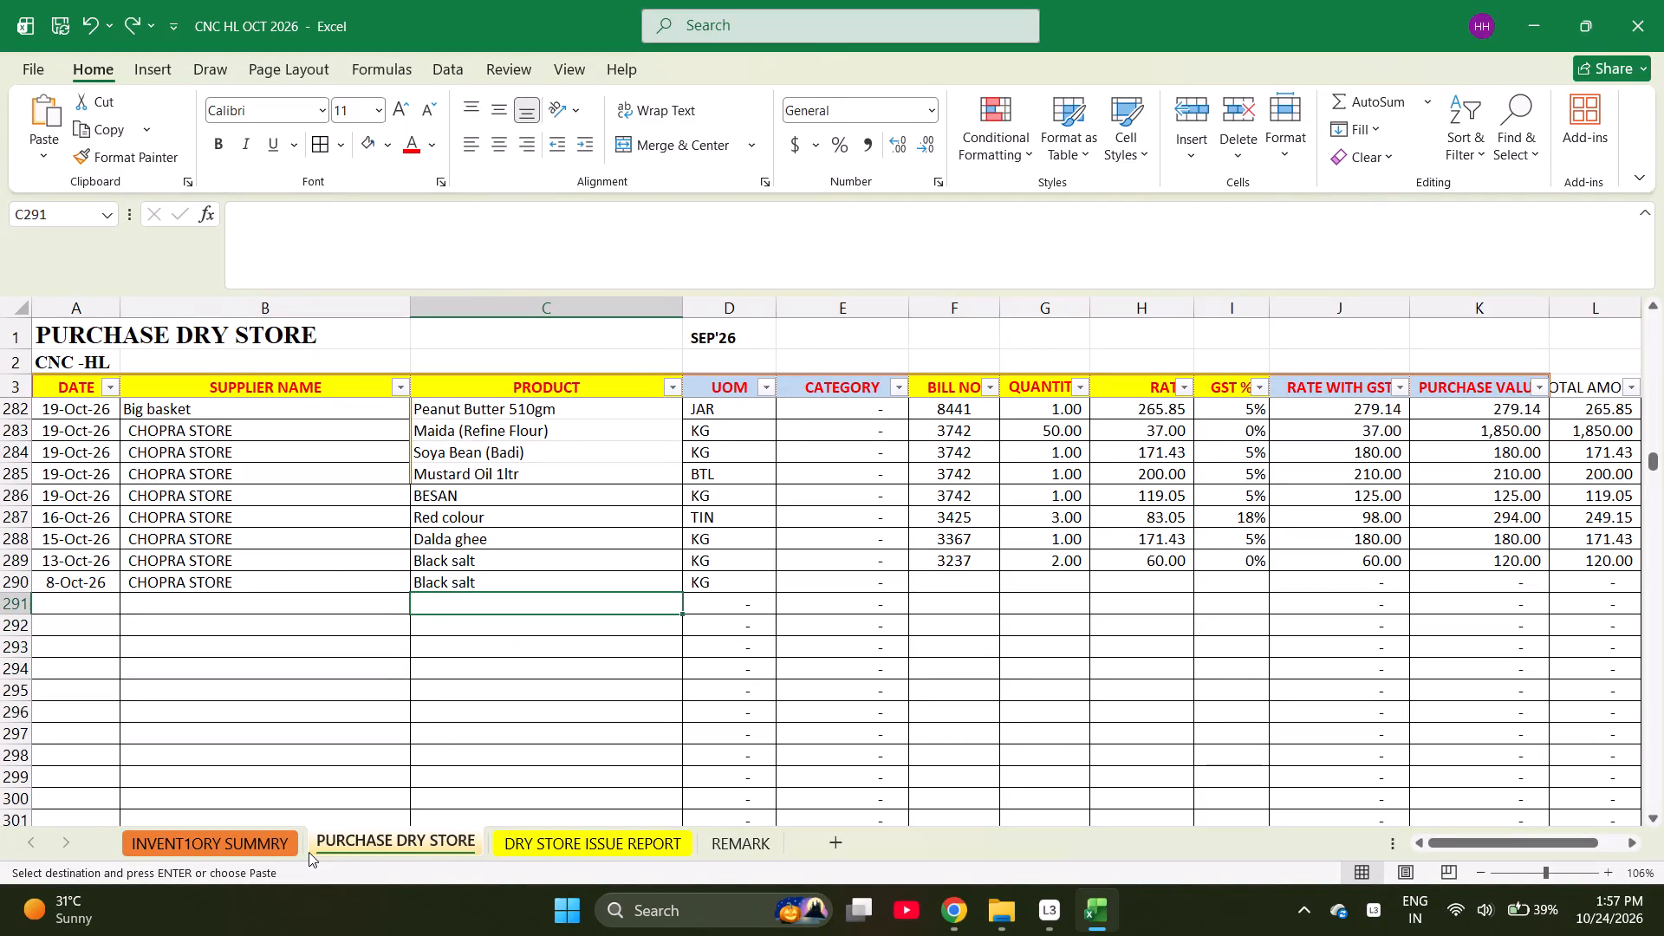
pyautogui.press('Down')
pyautogui.press('Up')
pyautogui.hotkey('ctrl', 'z')
pyautogui.hotkey('ctrl', 'z')
pyautogui.hotkey('ctrl', 'z')
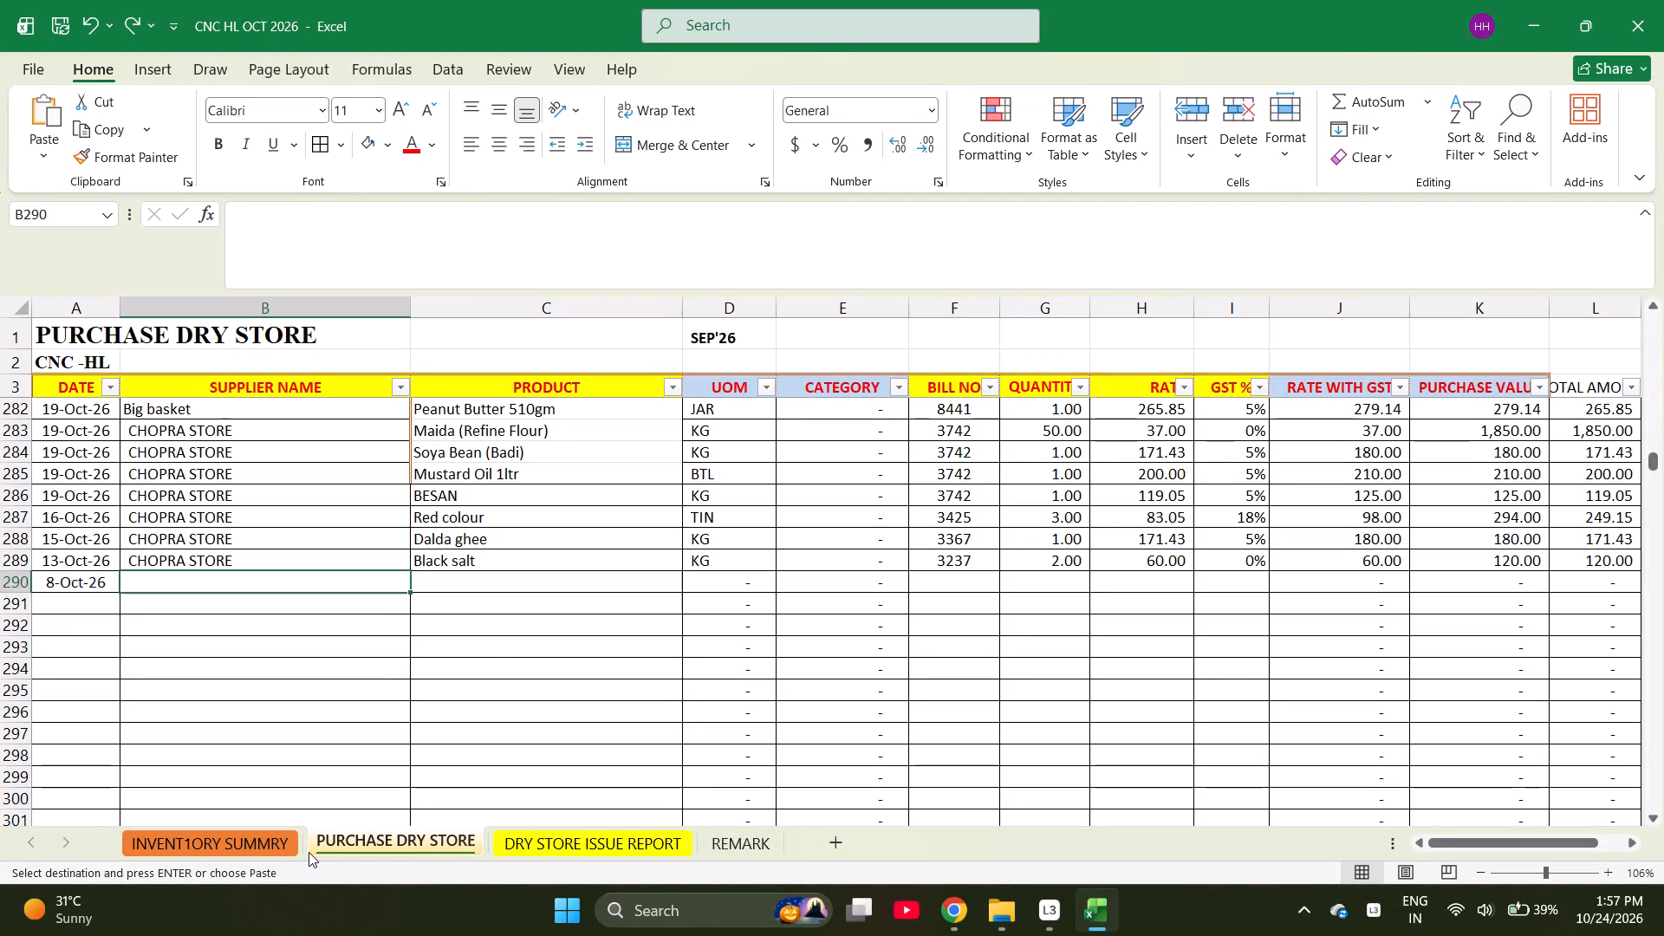
pyautogui.hotkey('ctrl', 'z')
pyautogui.press('Down')
pyautogui.press('Down')
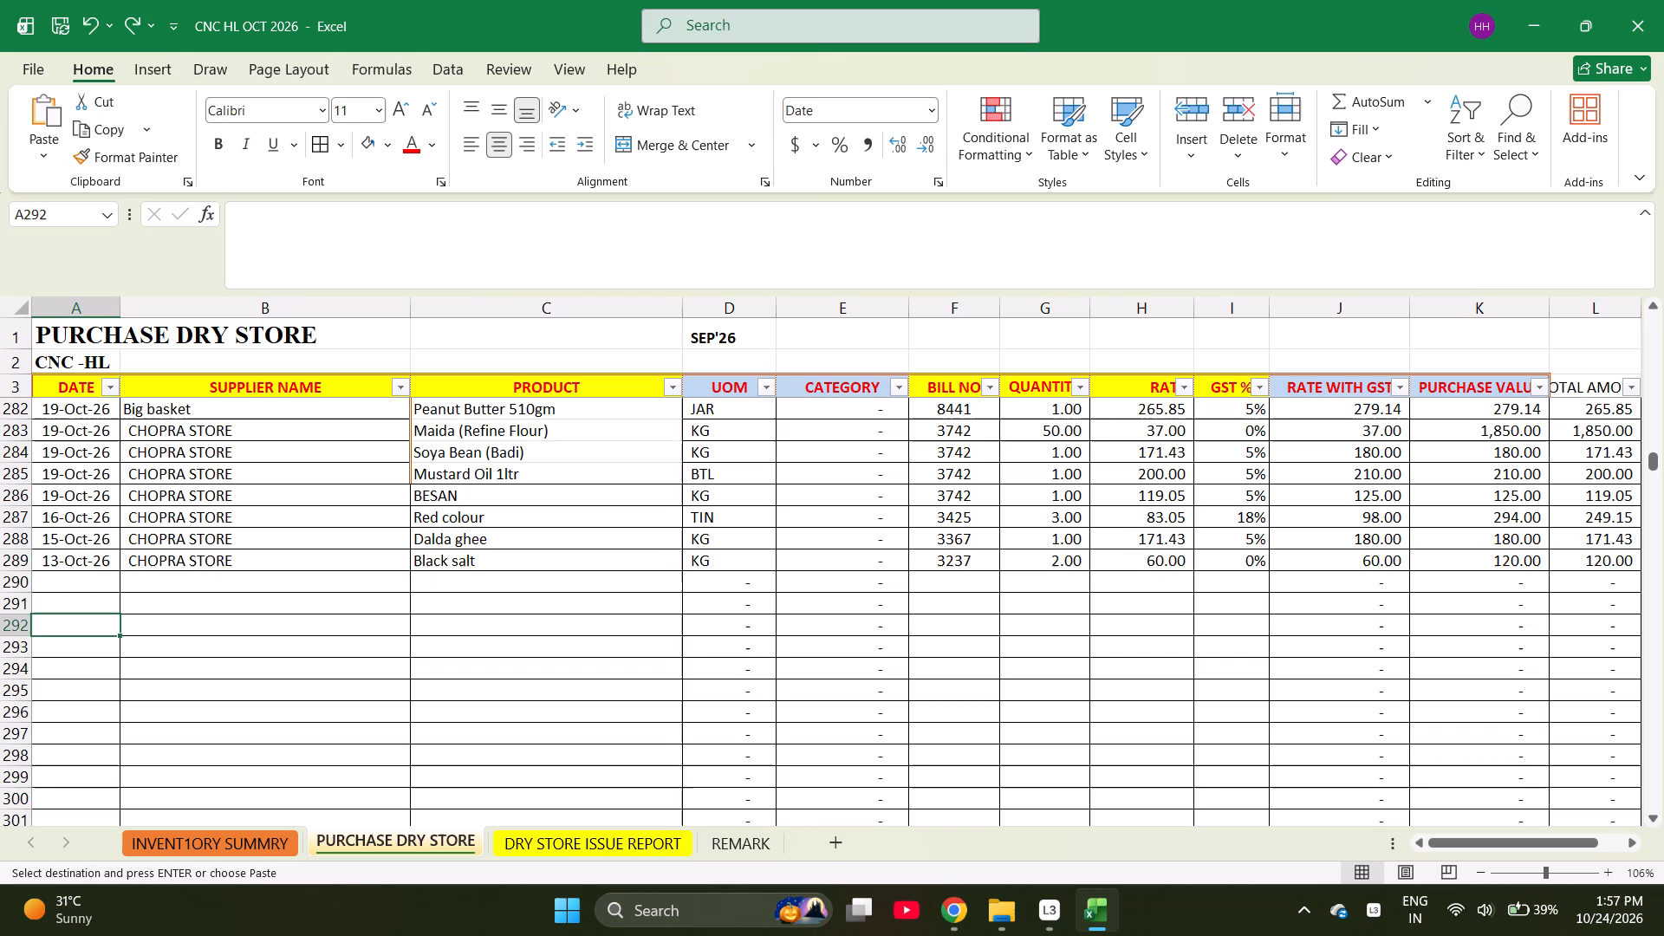
# Search the bill number filter for 2705 and 2511, leaving the purchase list unfiltered.
pyautogui.click(997, 388)
pyautogui.press('e')
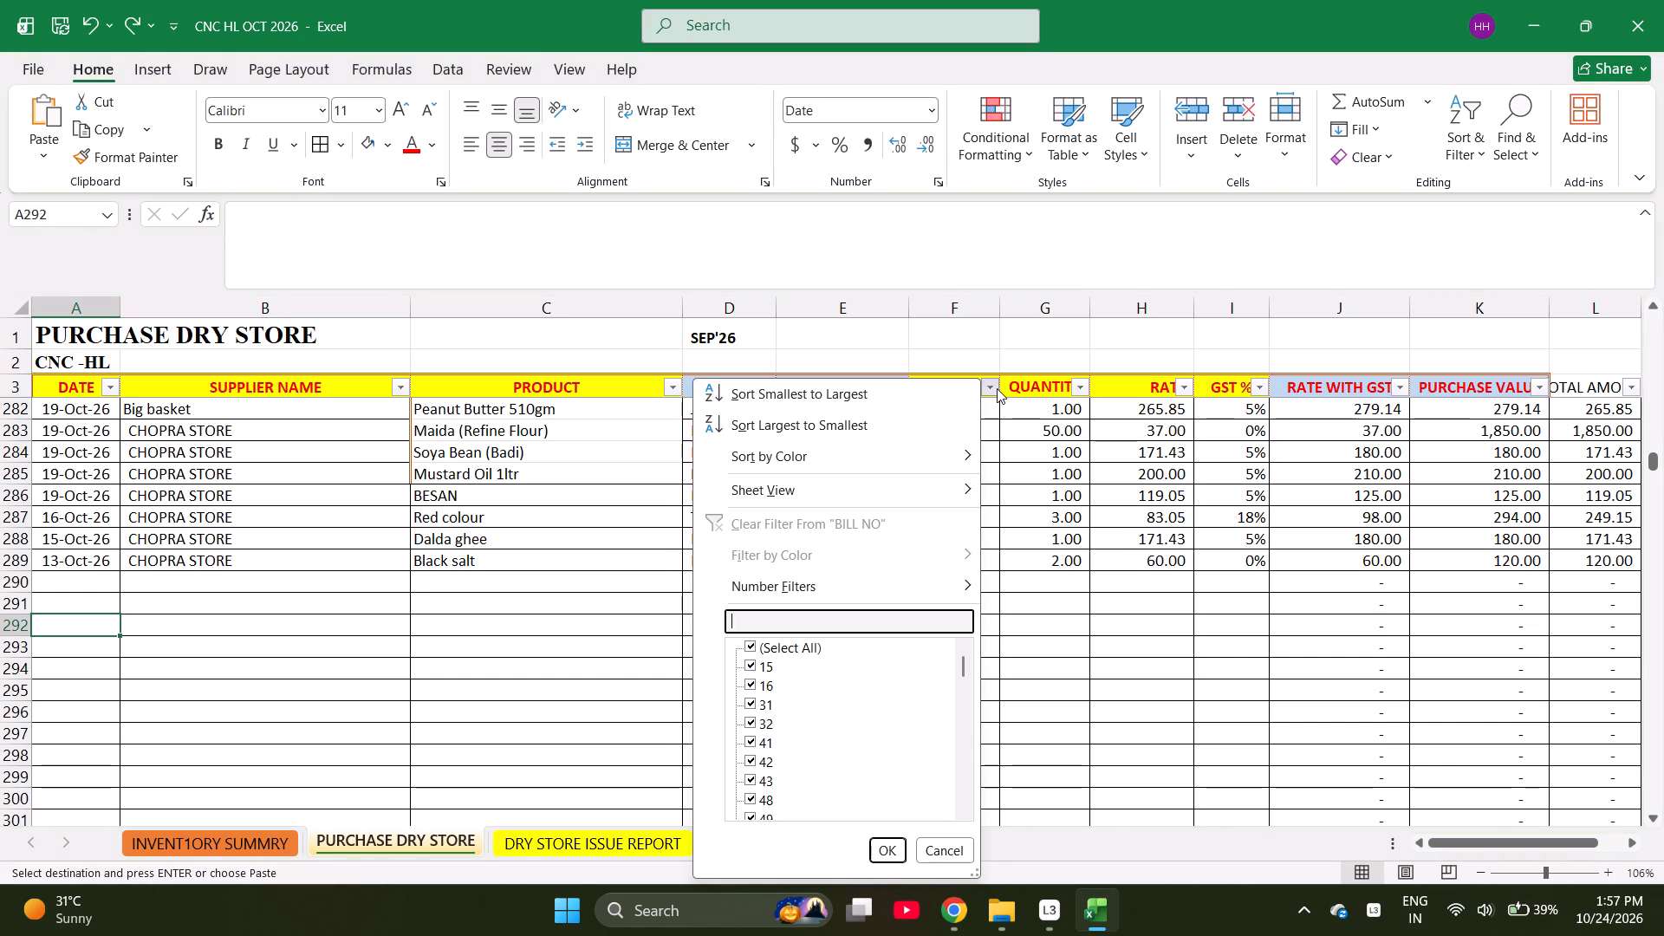
pyautogui.write('2705')
pyautogui.press('Escape')
pyautogui.press('Escape')
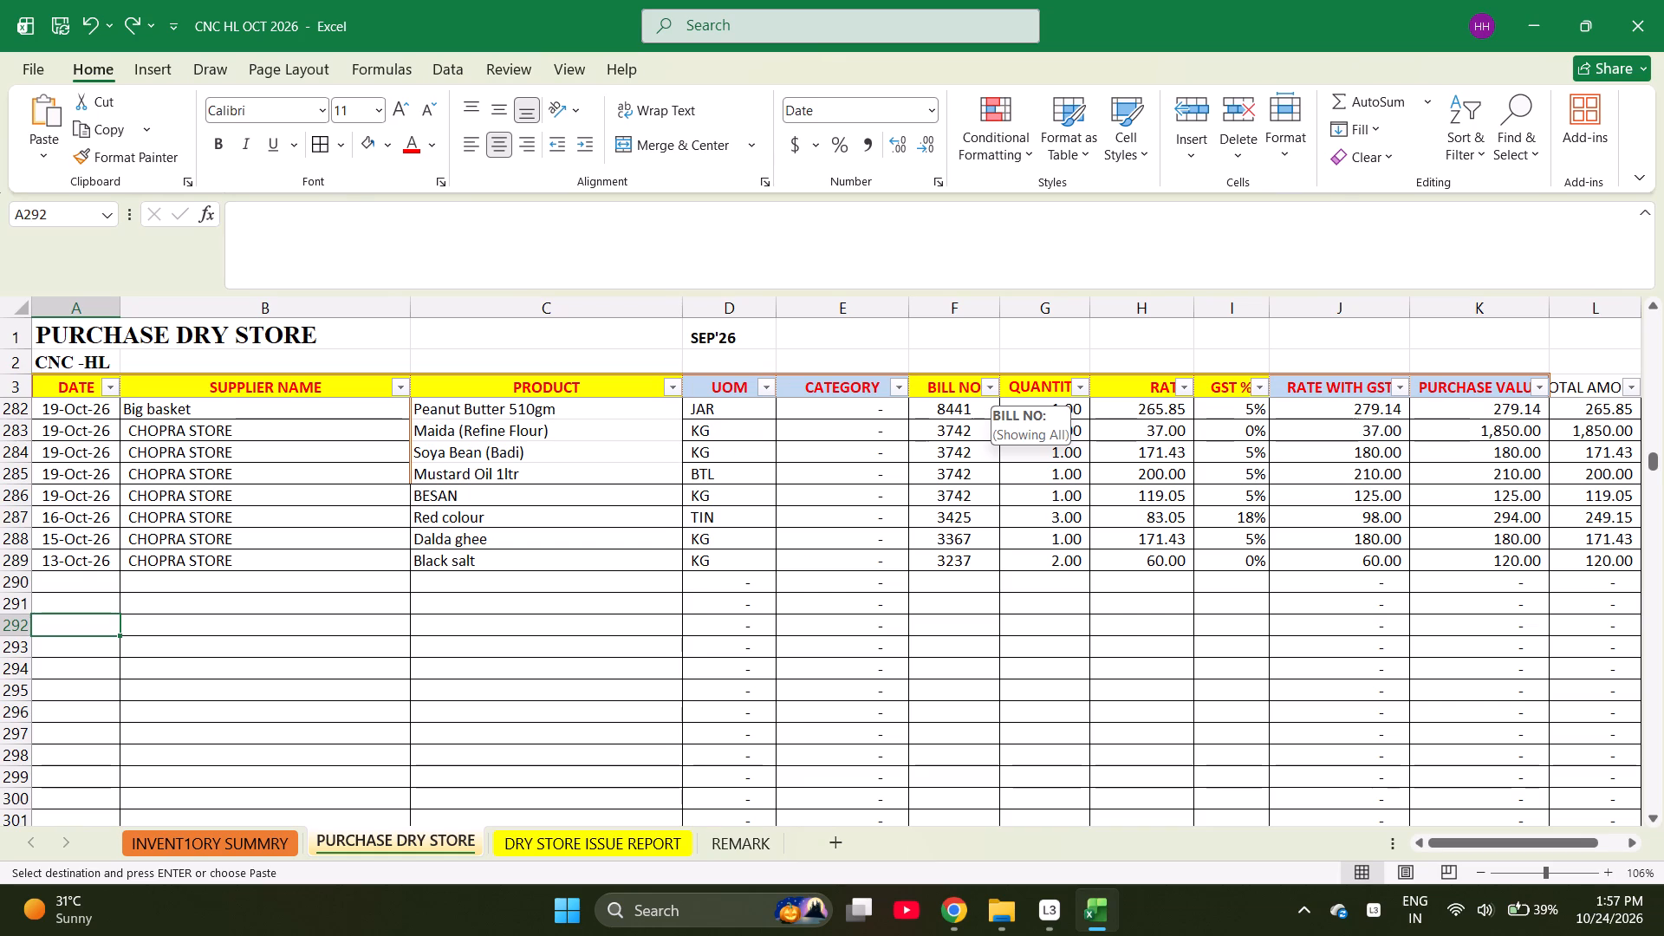
pyautogui.click(997, 388)
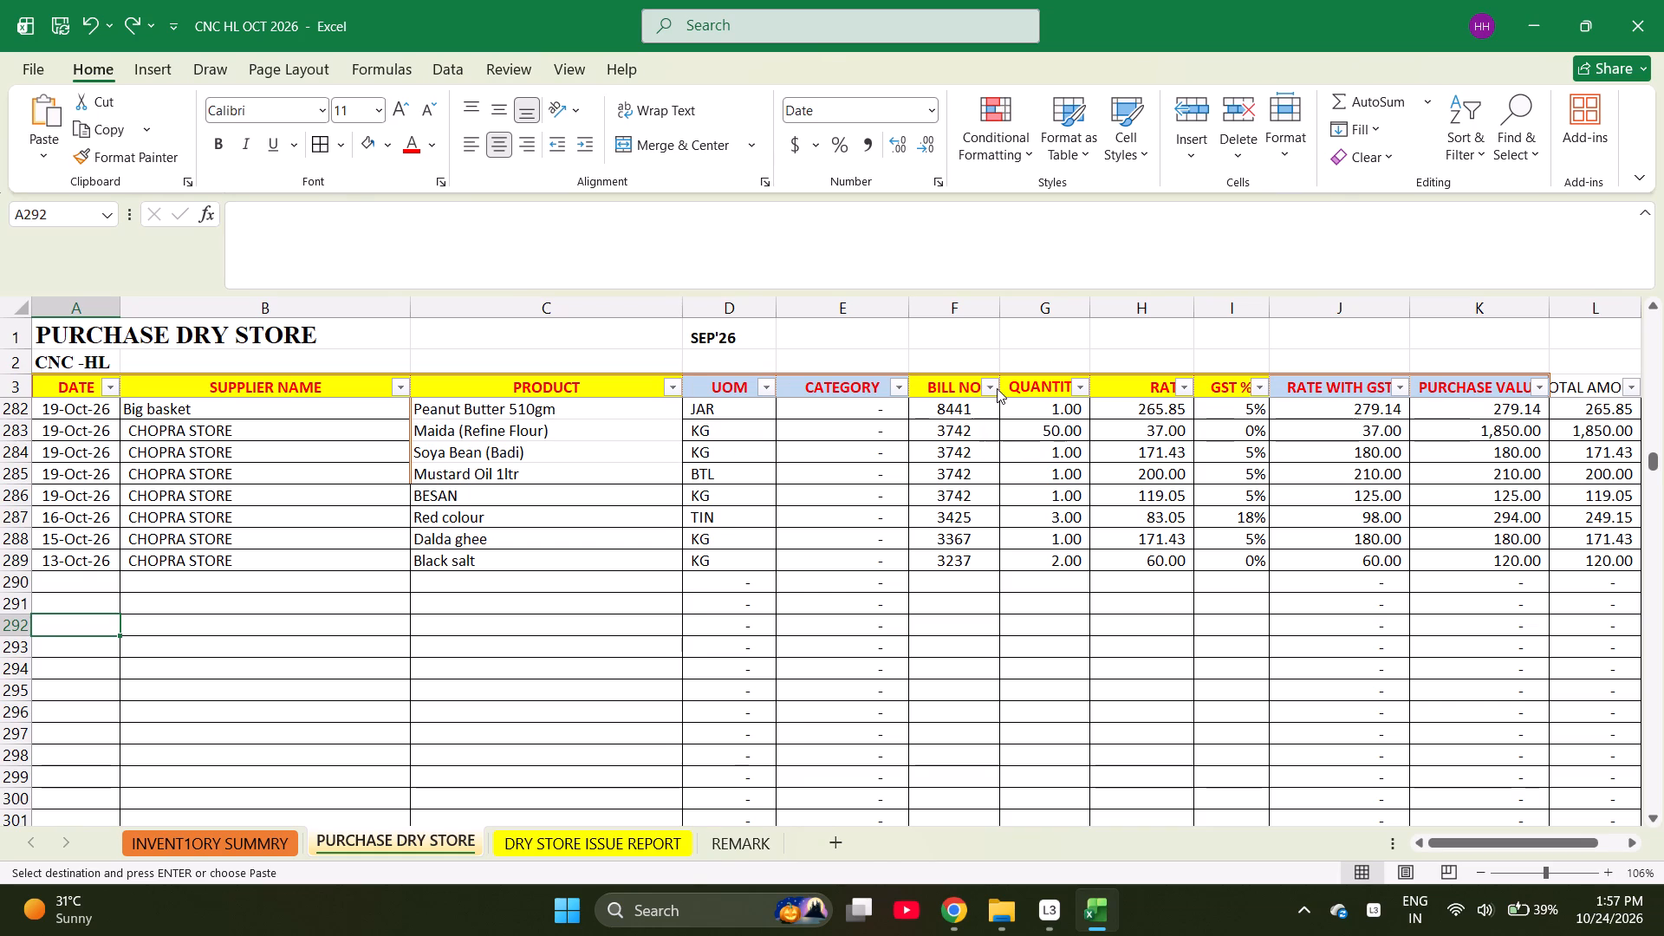
pyautogui.press('e')
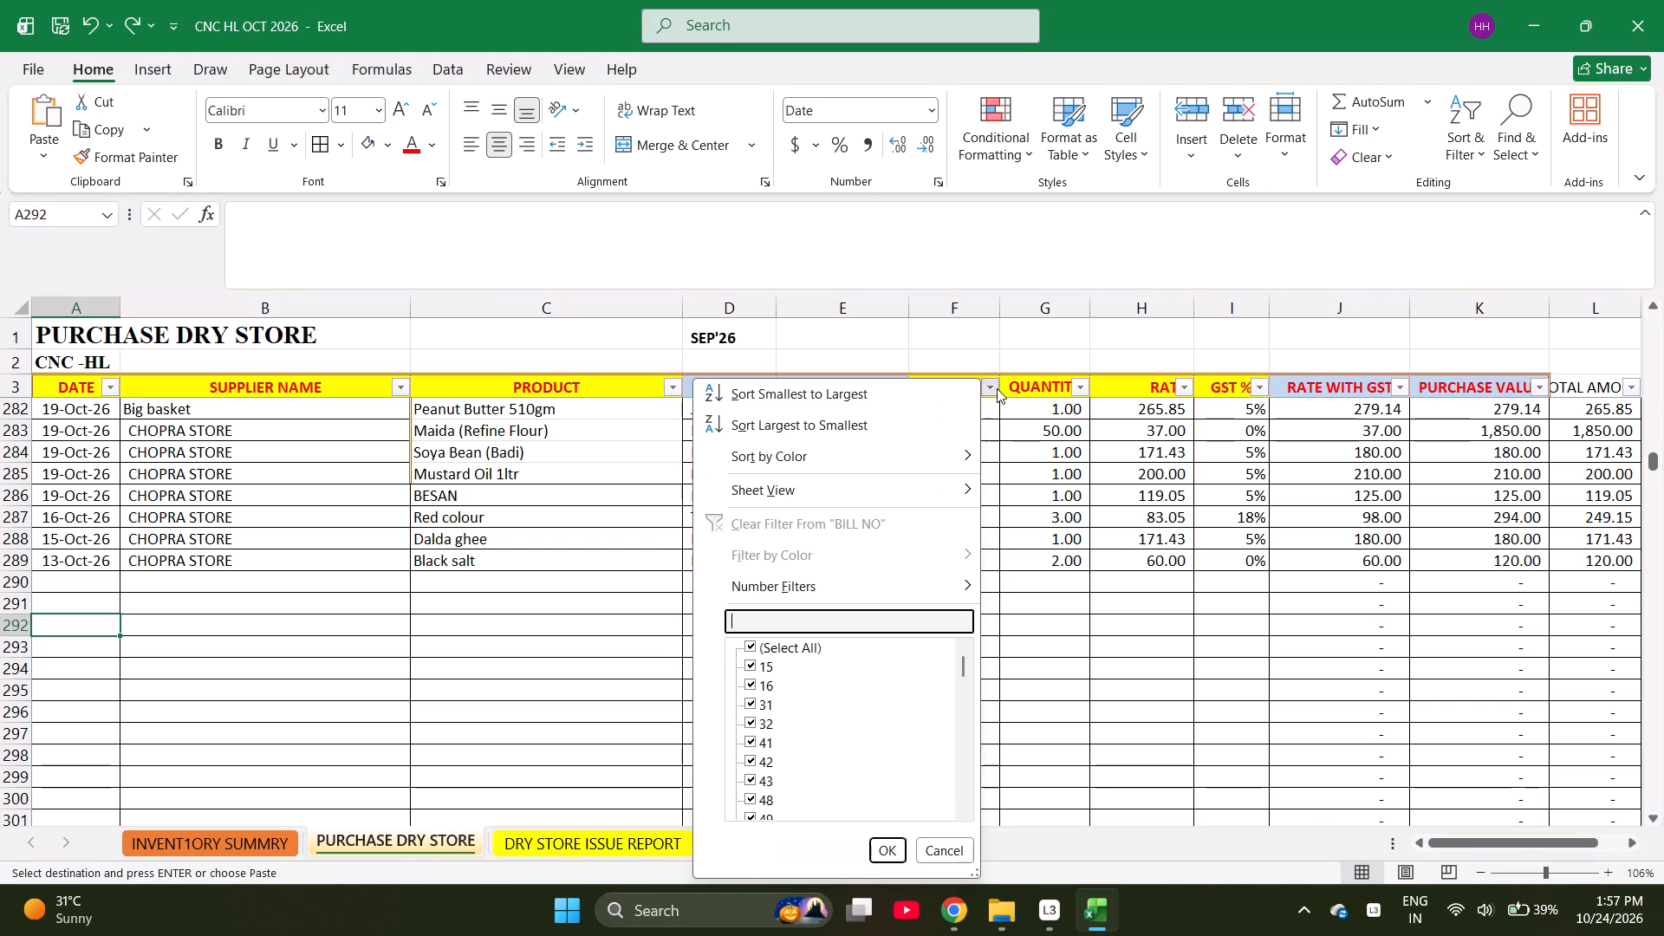
pyautogui.write('2511')
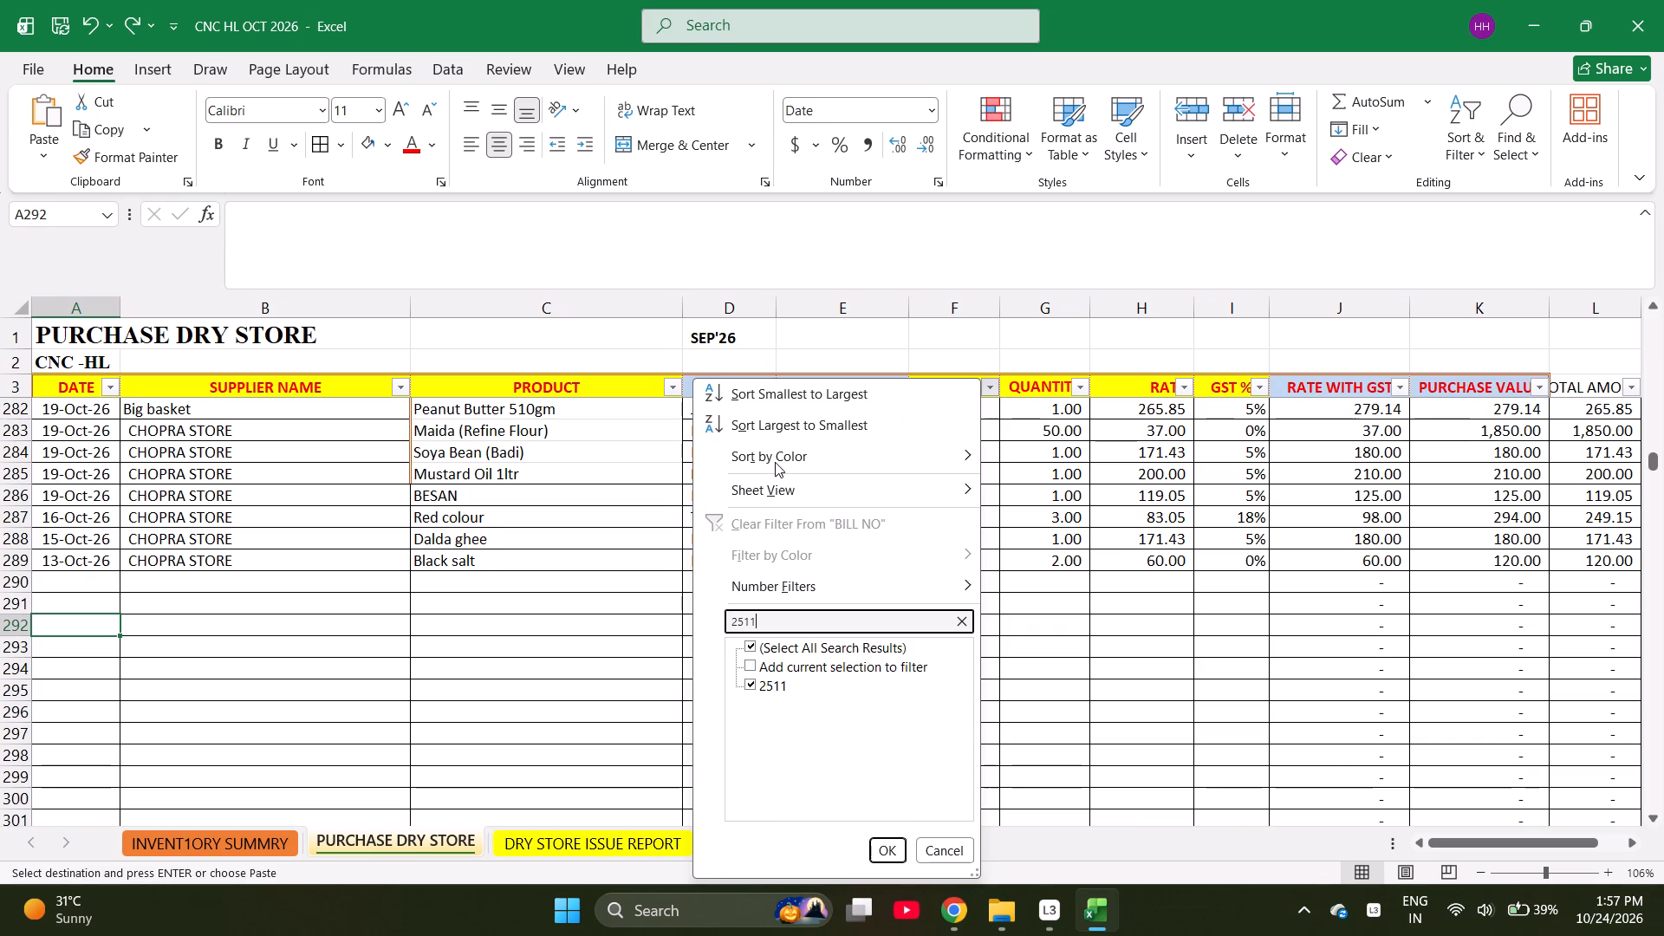
pyautogui.click(52, 573)
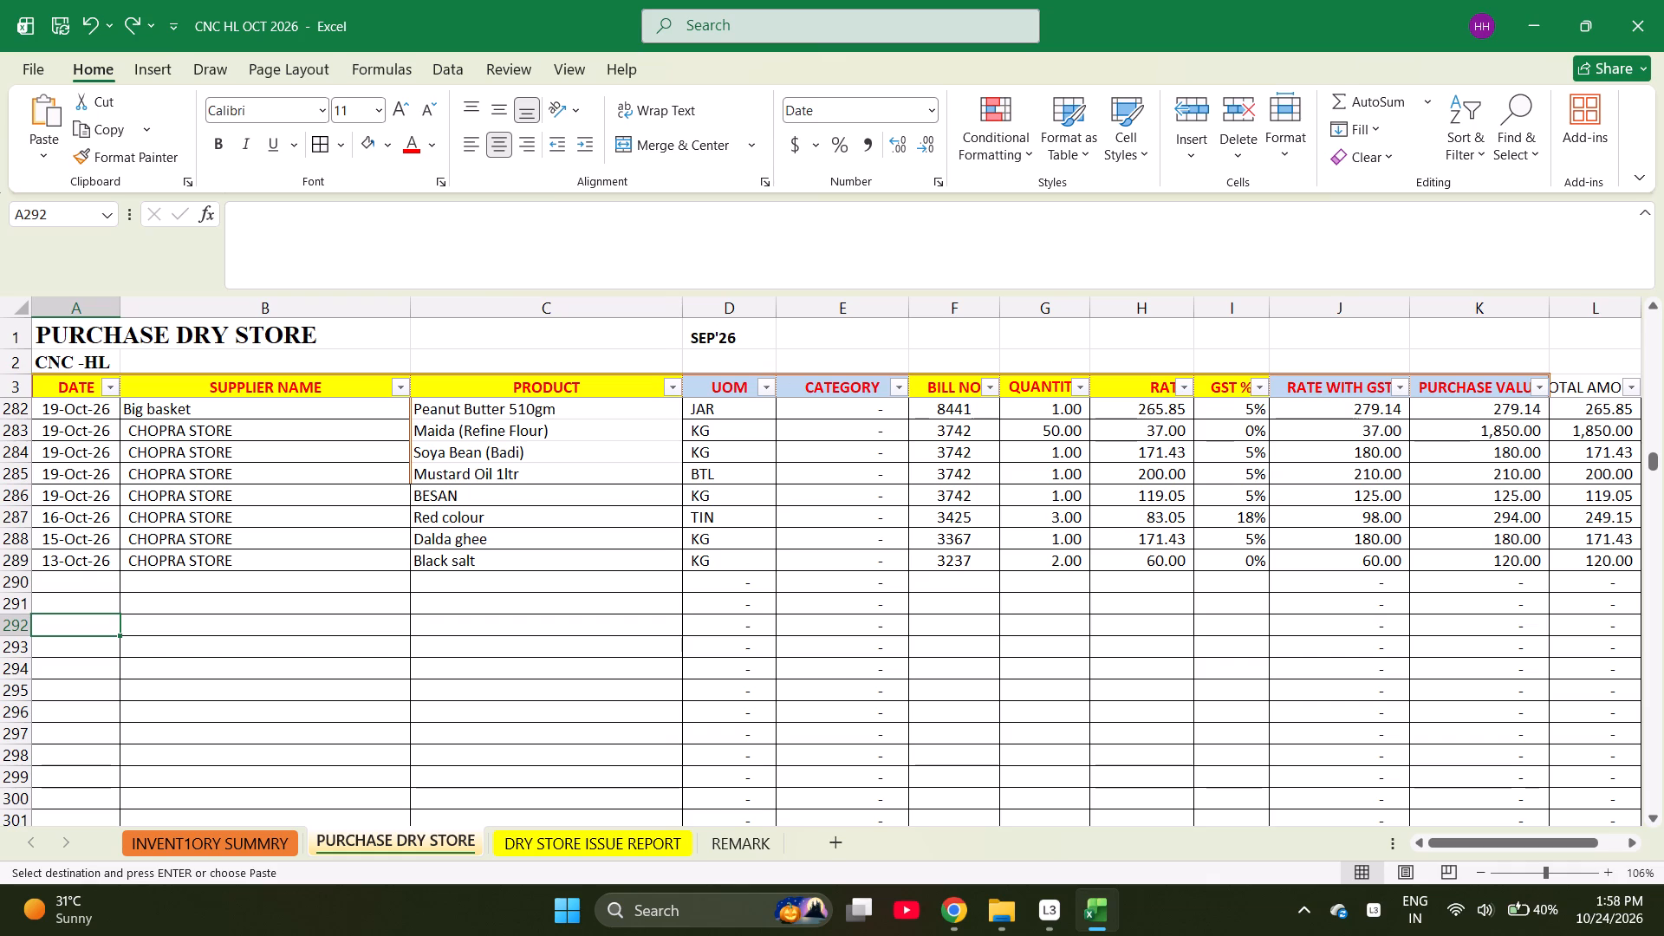
# Enter the date 20-Oct-26 and the supplier GLOBAL BASKET TRADING COMPANY in row 290 of the purchase sheet.
pyautogui.press('Up')
pyautogui.press('Up')
pyautogui.write('10')
pyautogui.press('-')
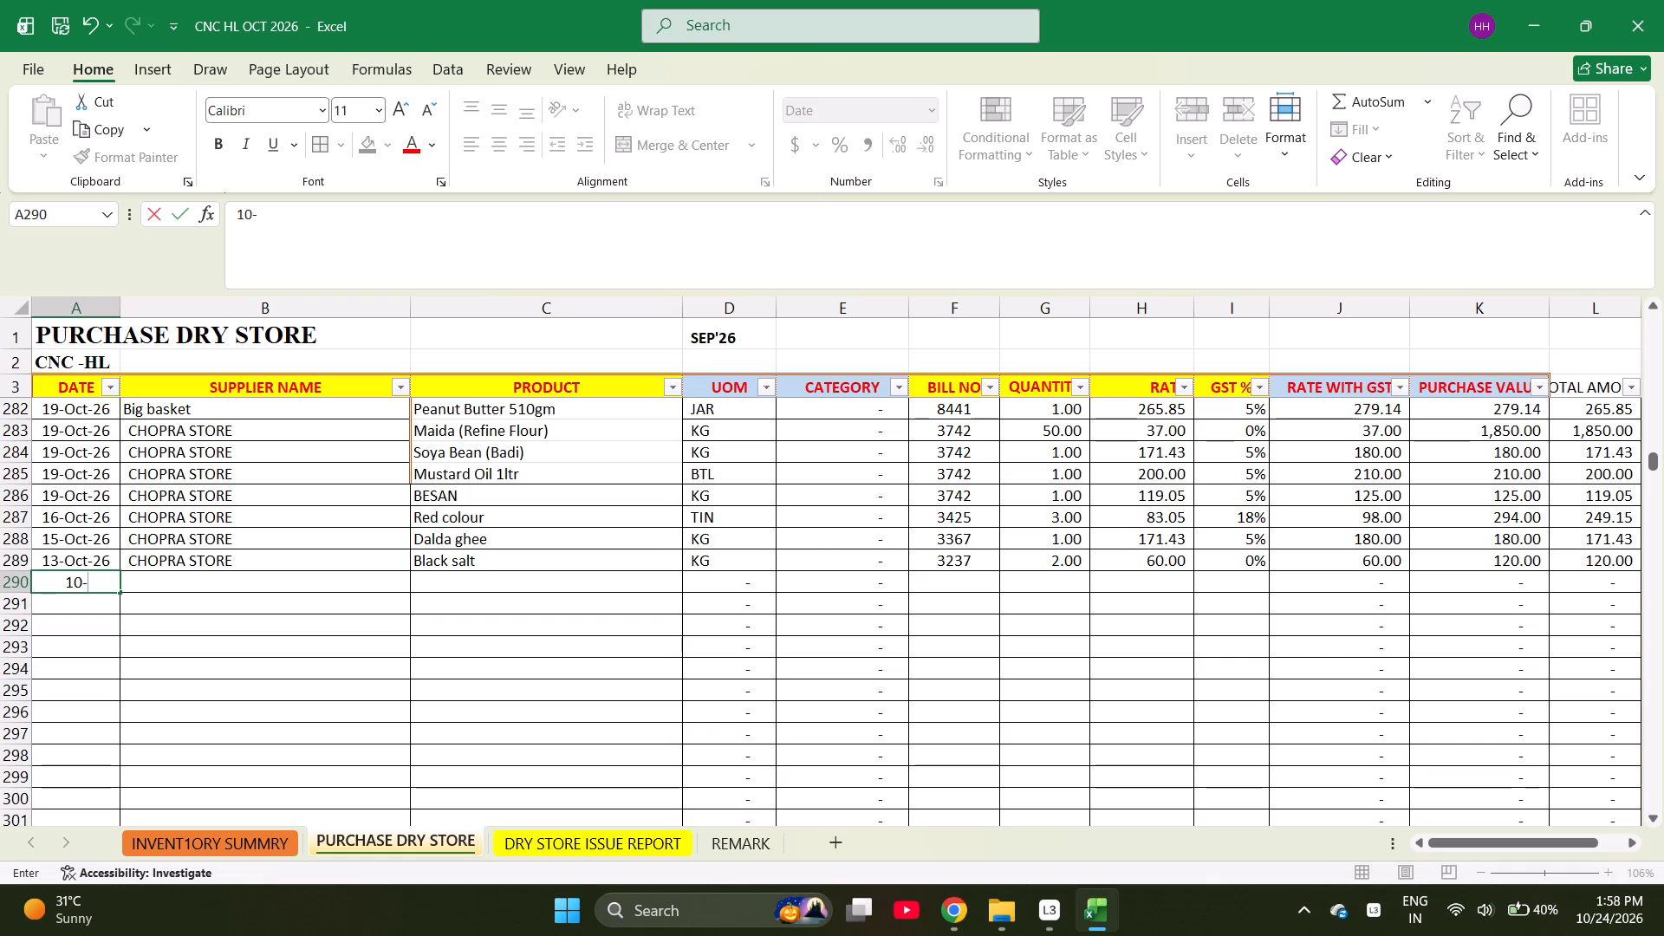
pyautogui.write('20-2026')
pyautogui.press('Right')
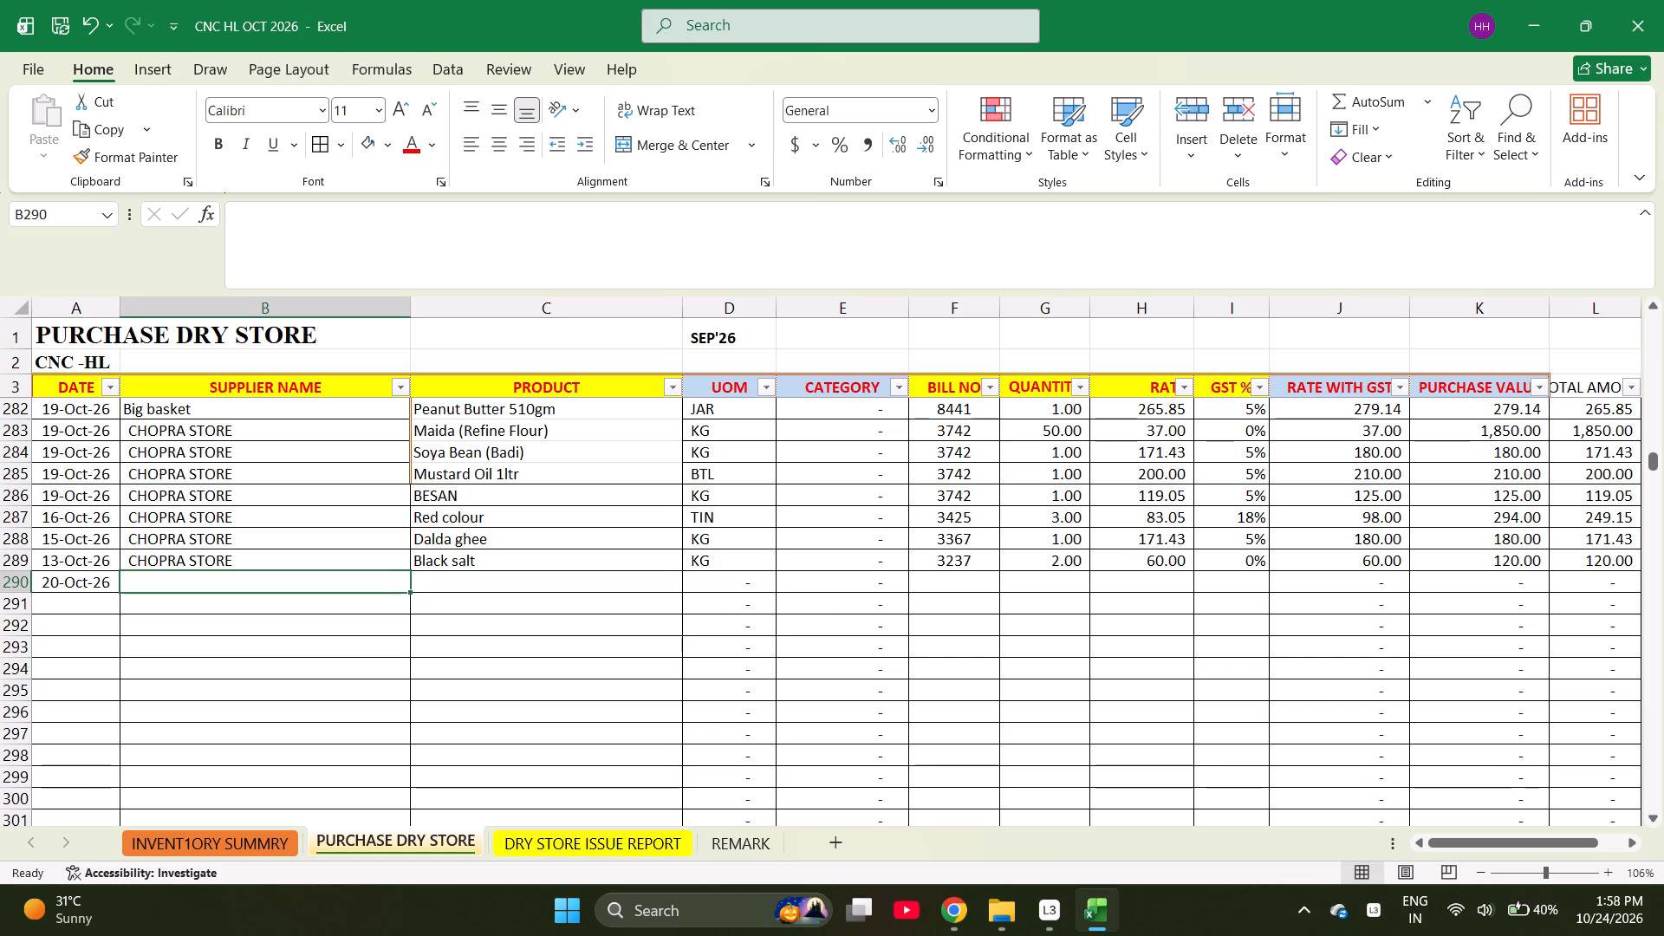
pyautogui.write('glo')
pyautogui.press('BackSpace')
pyautogui.press('BackSpace')
pyautogui.press('BackSpace')
pyautogui.press('BackSpace')
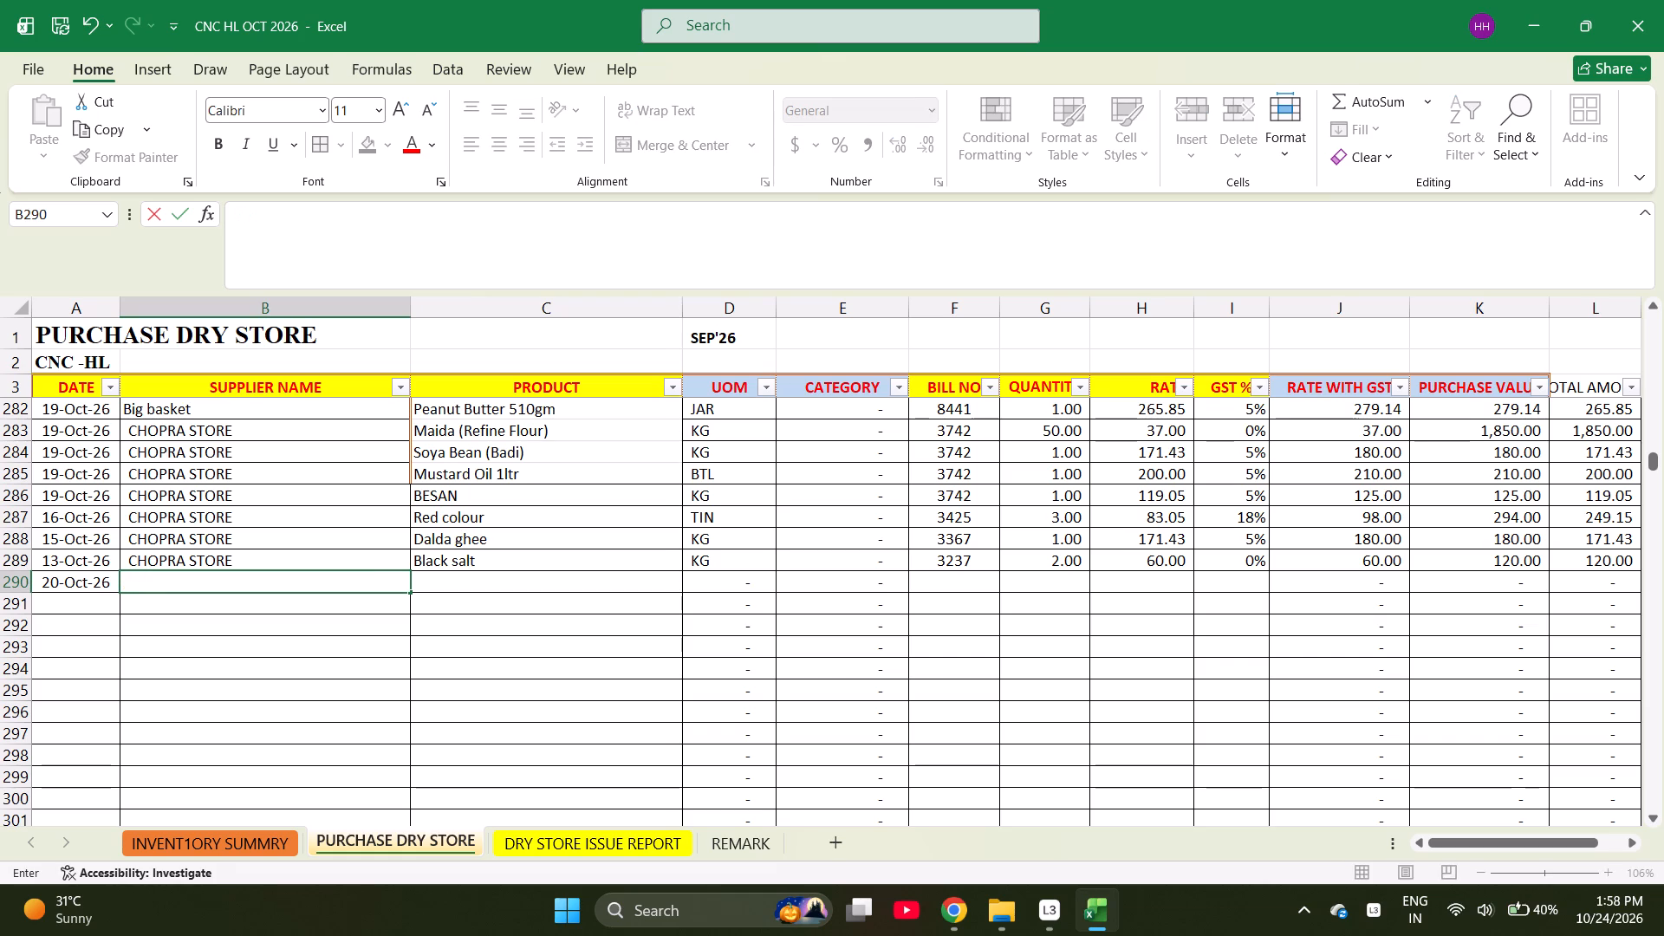
pyautogui.press('g')
pyautogui.write('loba')
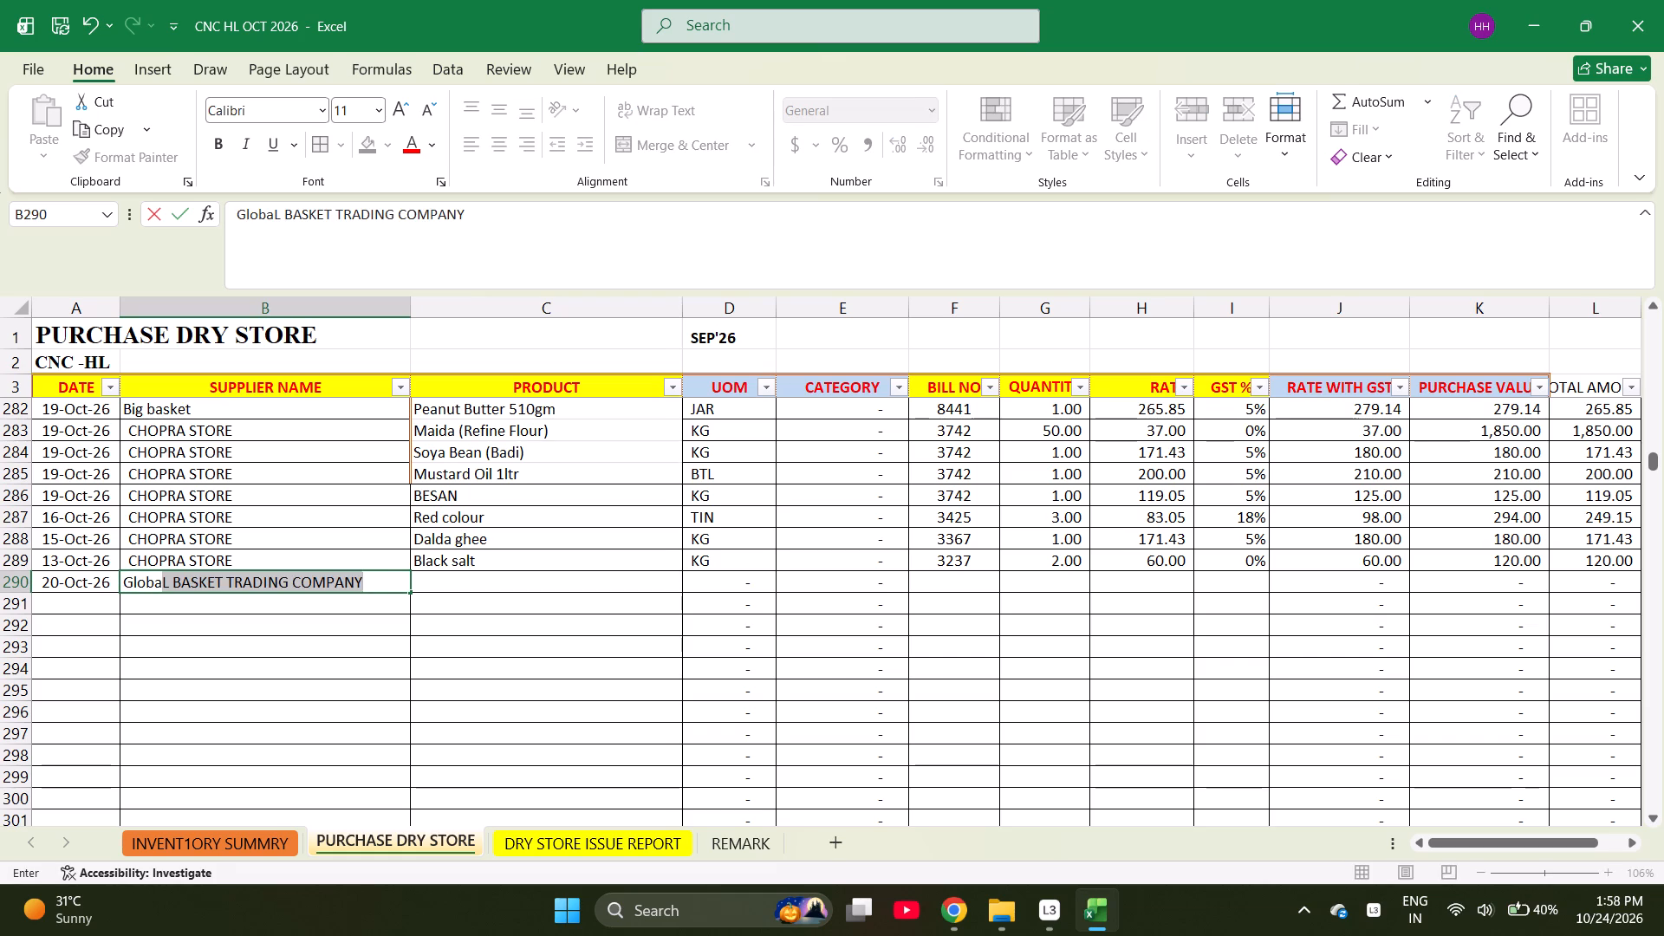
pyautogui.press('Right')
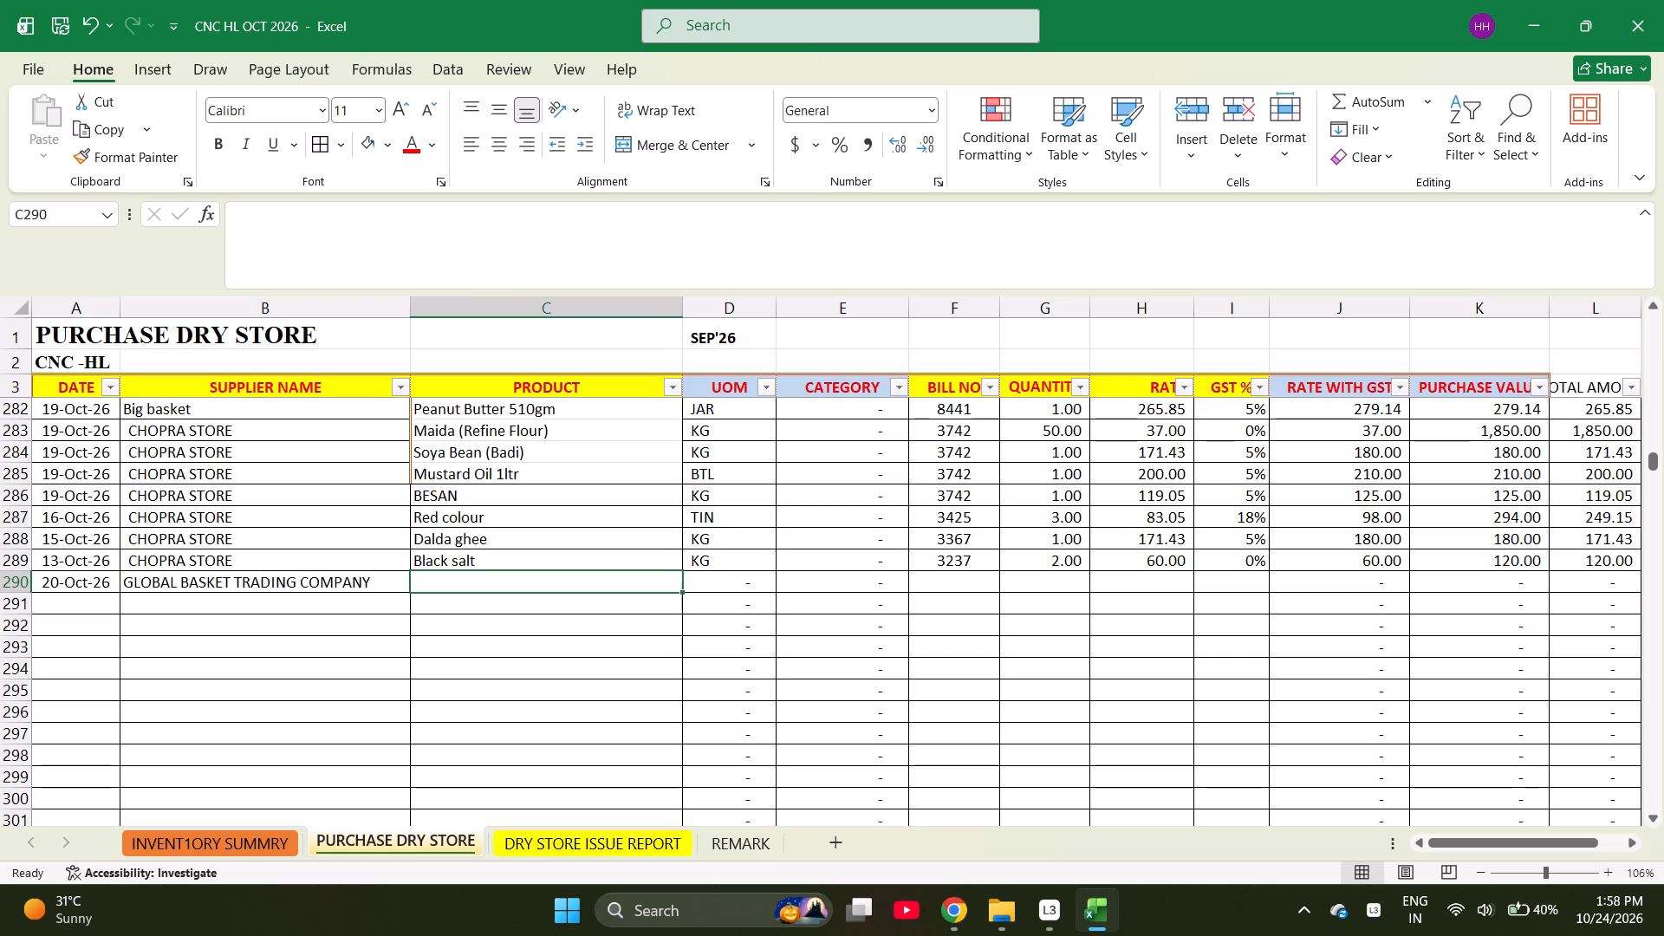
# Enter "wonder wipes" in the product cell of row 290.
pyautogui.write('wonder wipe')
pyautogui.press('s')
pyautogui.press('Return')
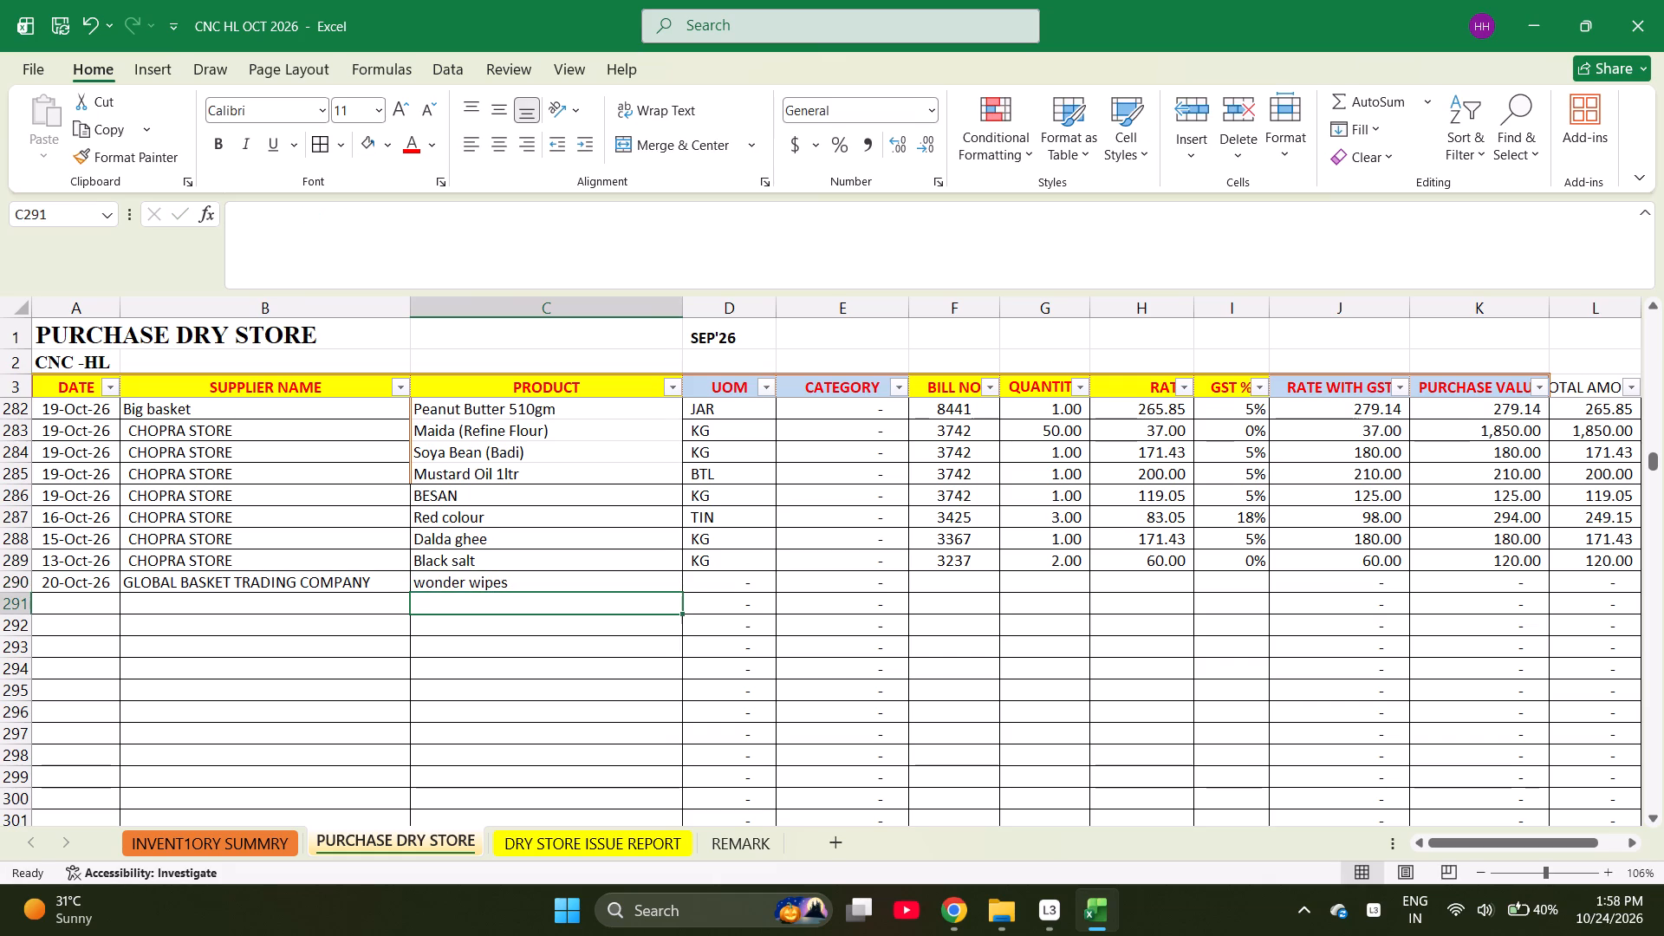
# Search the inventory summary sheet for "wonder w" and copy Wonder Wipe into the product cell of purchase row 290.
pyautogui.hotkey('ctrl', 'pageup')
pyautogui.hotkey('ctrl', 'f')
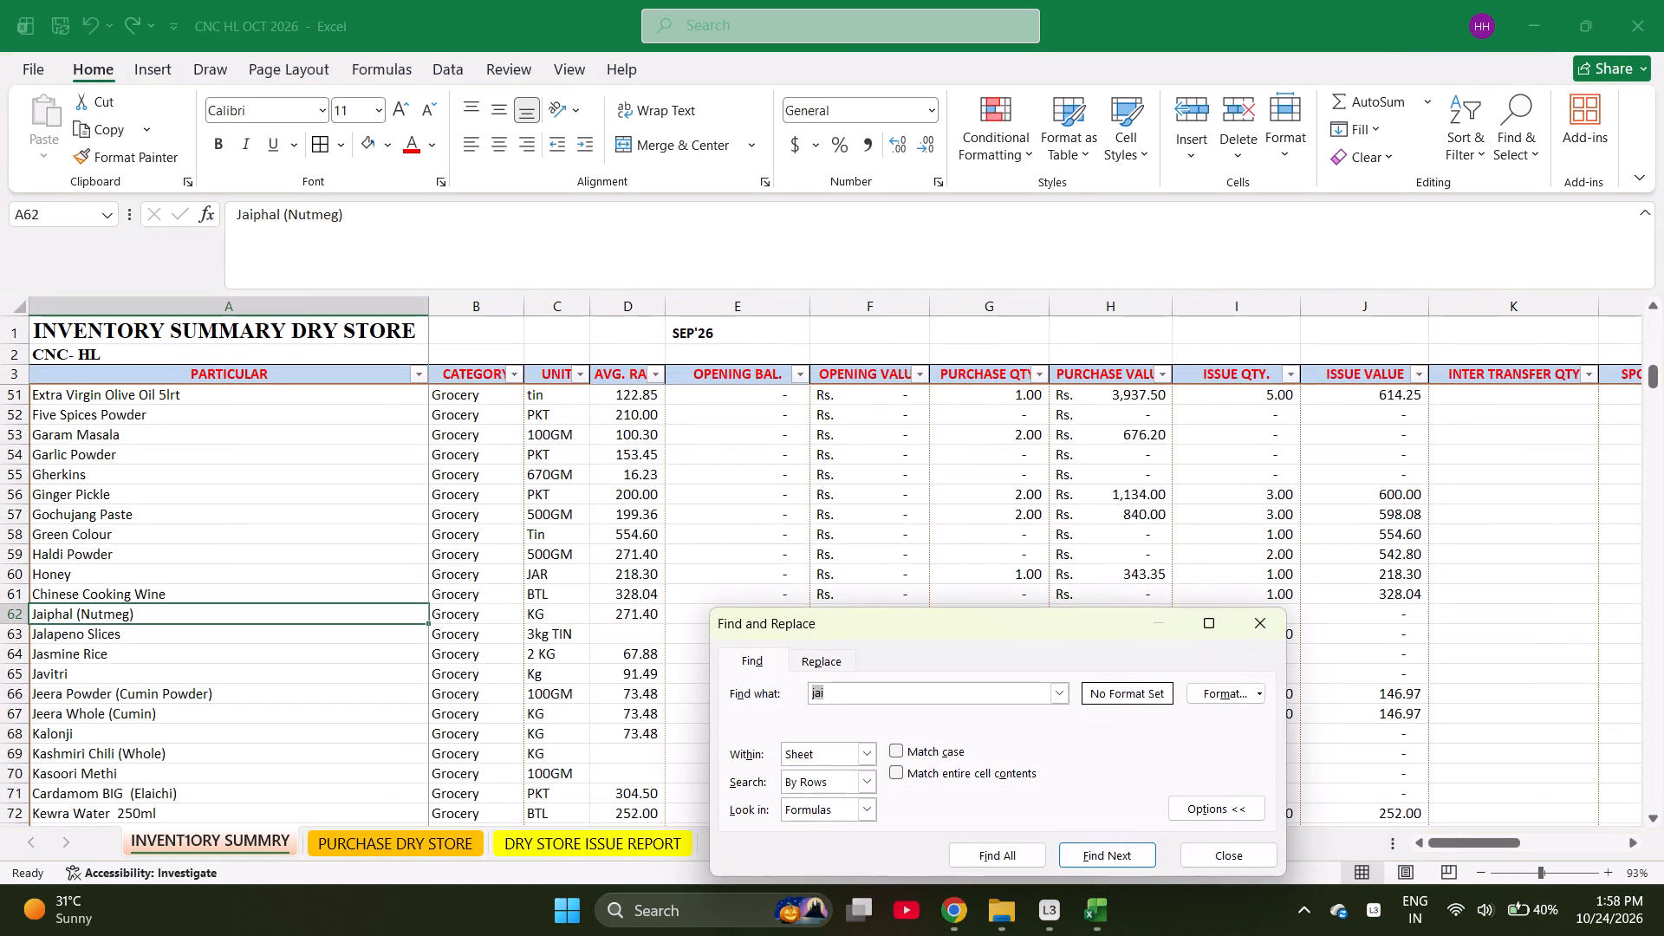
pyautogui.write('wonder w')
pyautogui.press('Return')
pyautogui.press('Escape')
pyautogui.hotkey('ctrl', 'c')
pyautogui.hotkey('ctrl', 'pagedown')
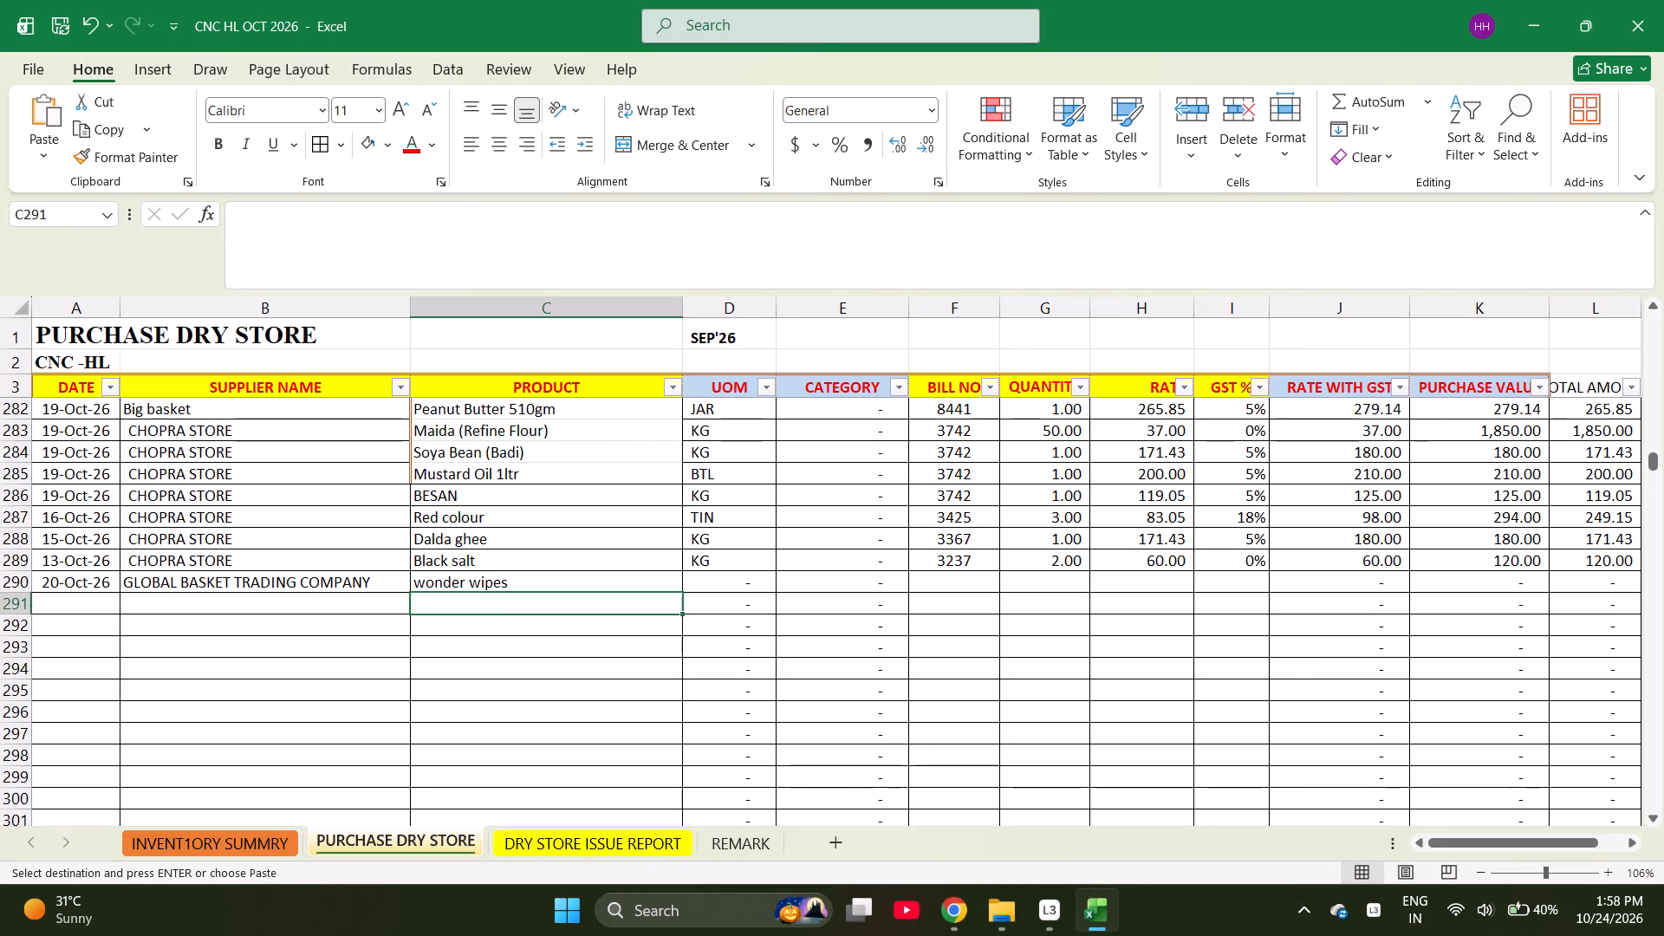
pyautogui.press('Return')
pyautogui.hotkey('ctrl', 'z')
pyautogui.press('Up')
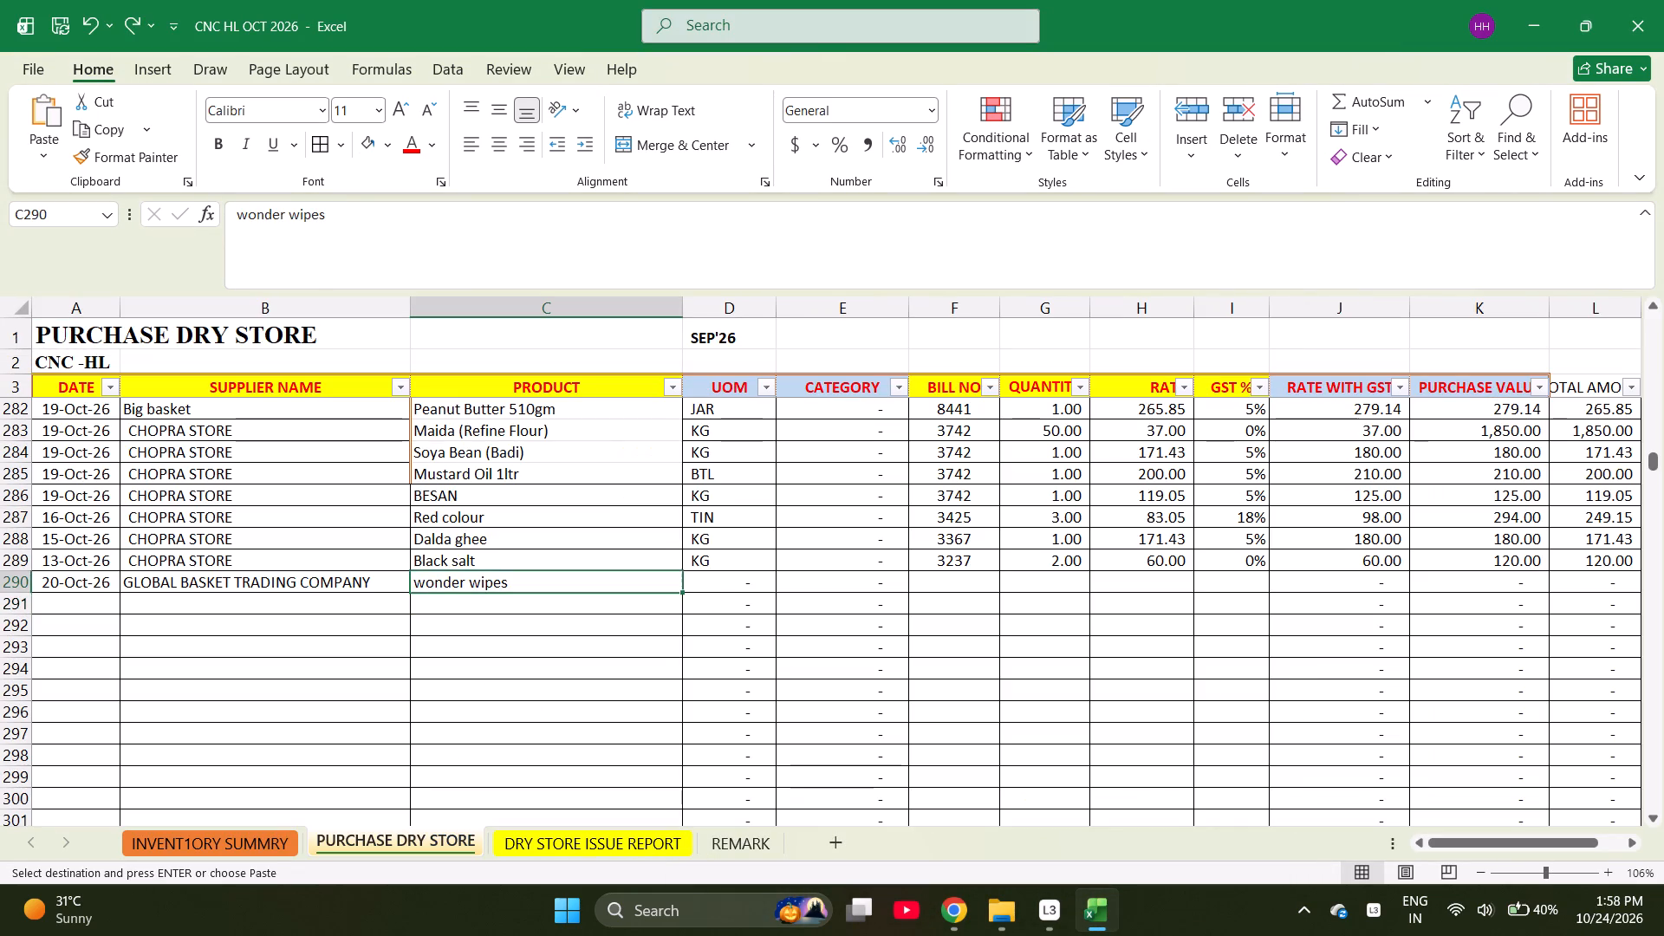
pyautogui.press('Return')
pyautogui.press('Down')
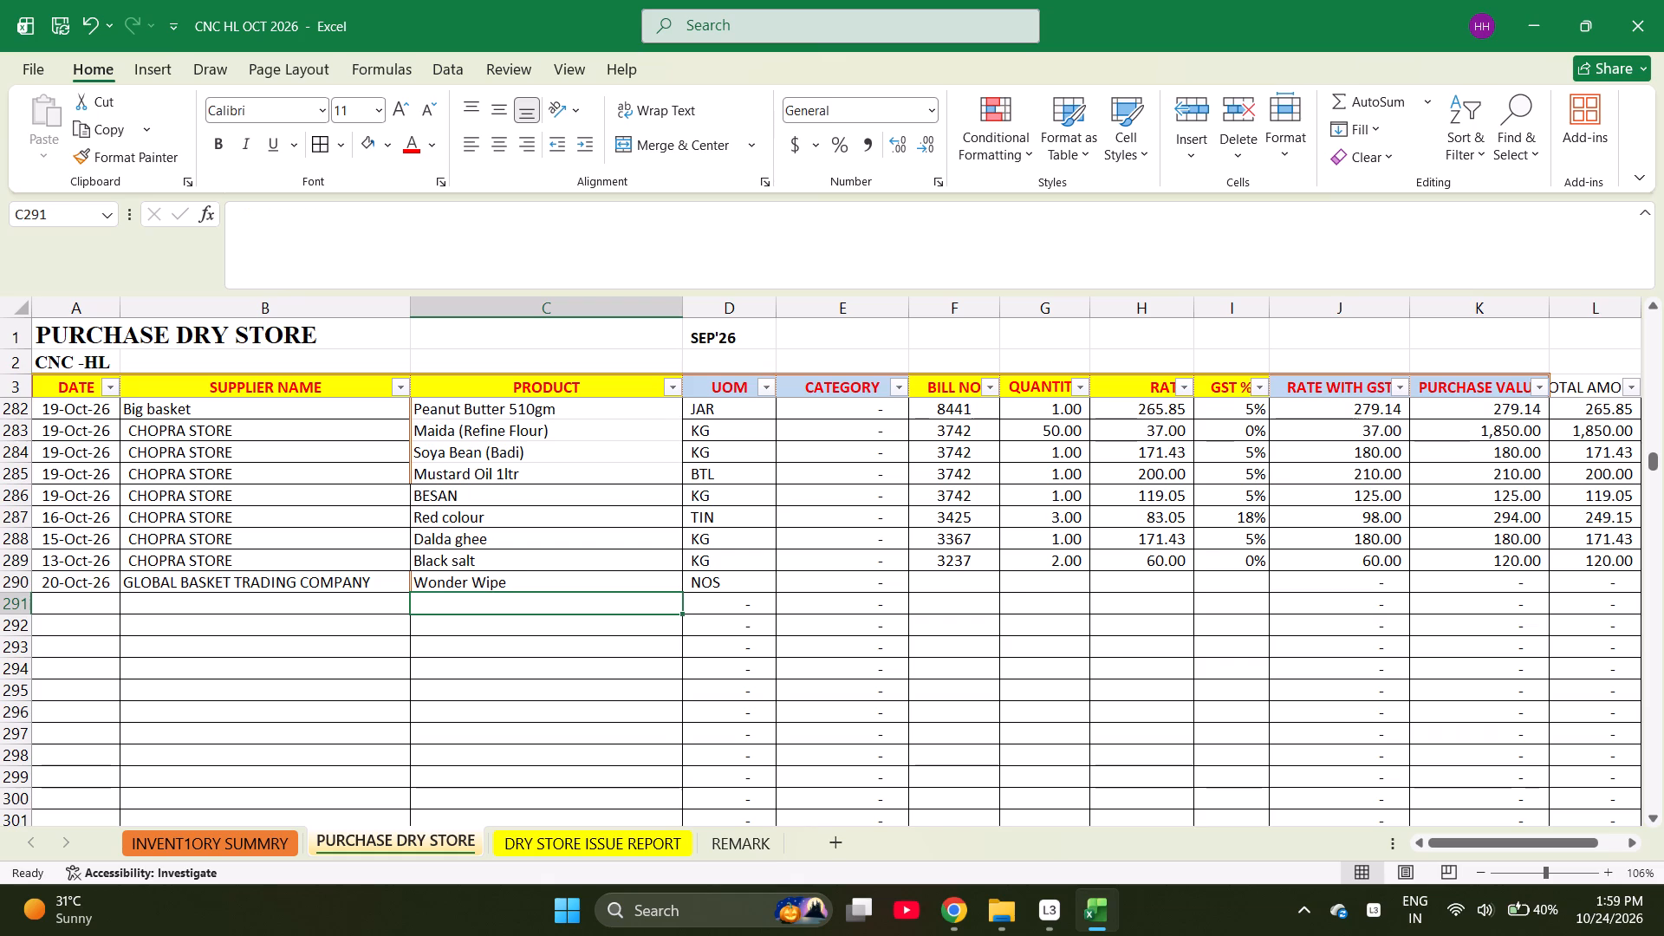
# Search the inventory summary sheet for "spoon" and copy Disposable Spoon into the product cell of purchase row 291.
pyautogui.hotkey('ctrl', 'pageup')
pyautogui.hotkey('ctrl', 'f')
pyautogui.write('spoon')
pyautogui.press('Return')
pyautogui.press('Escape')
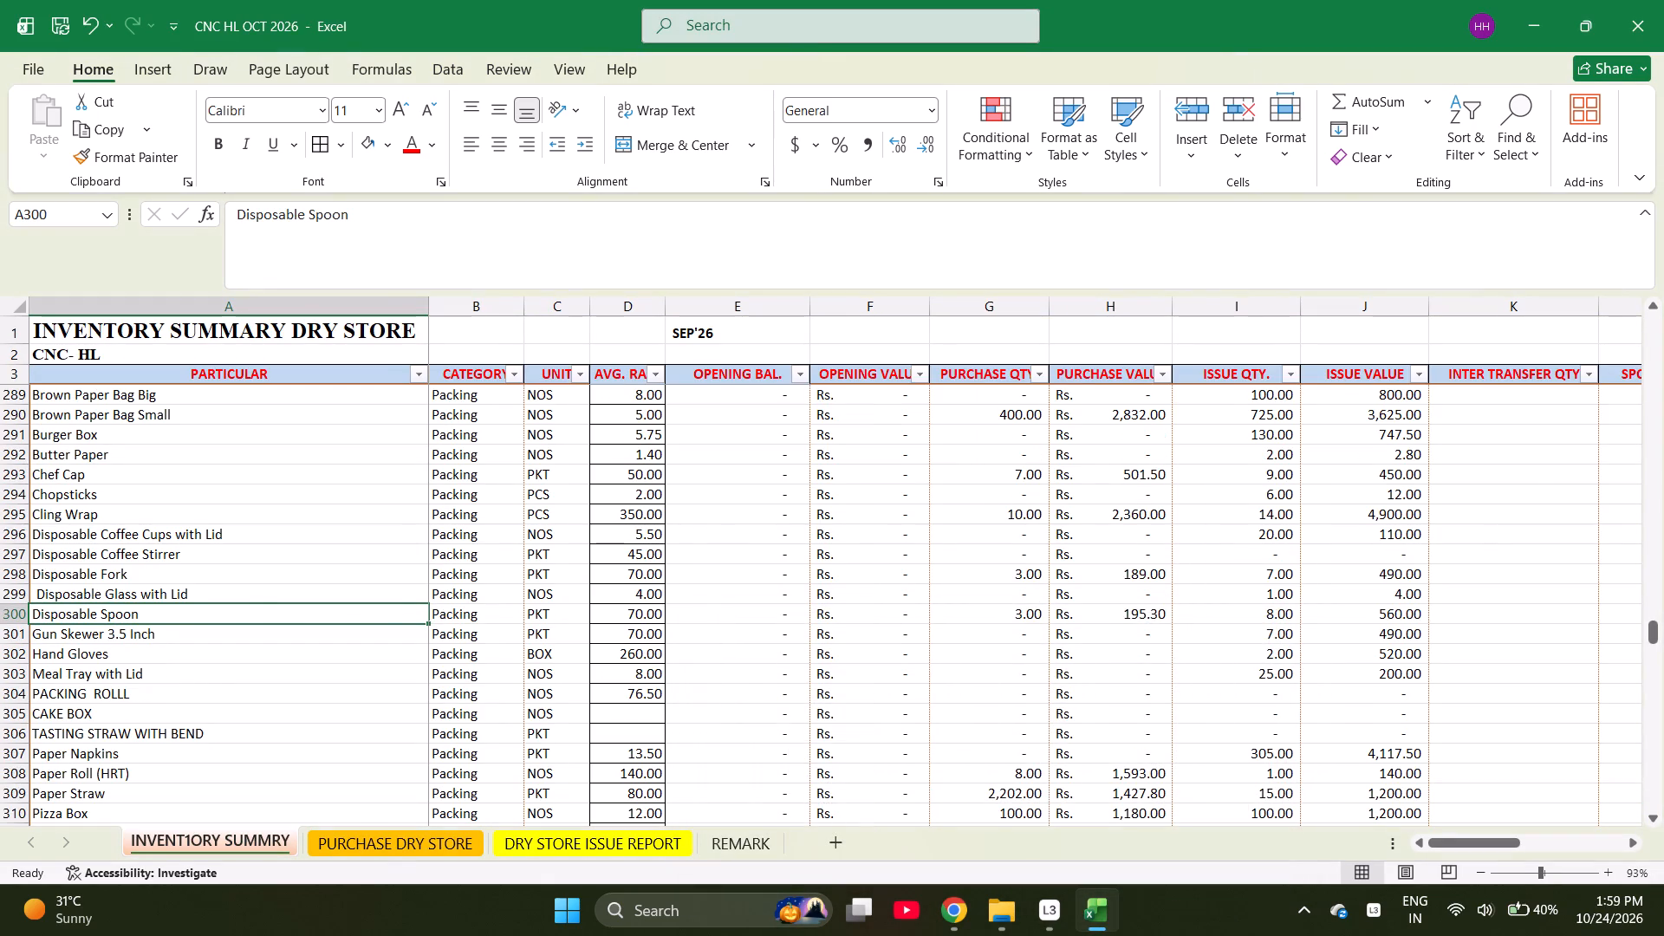
pyautogui.hotkey('ctrl', 'c')
pyautogui.hotkey('ctrl', 'pagedown')
pyautogui.press('Return')
pyautogui.press('Down')
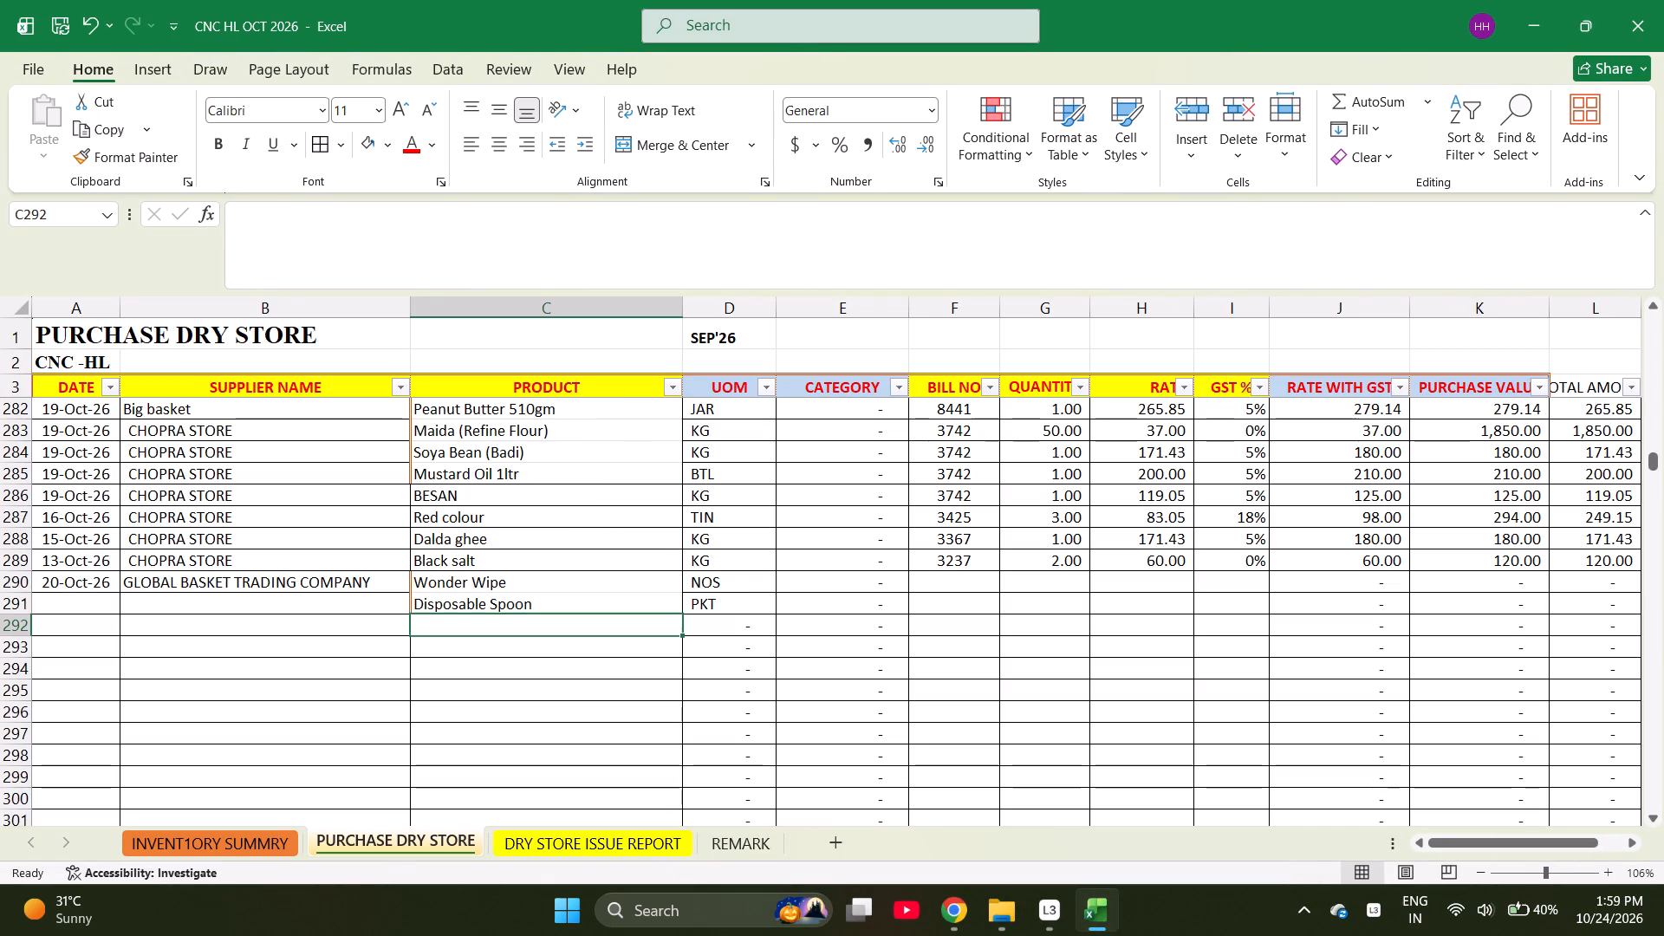
# Enter "paper straw" in the product cell of row 292.
pyautogui.write('paper s')
pyautogui.write('traw')
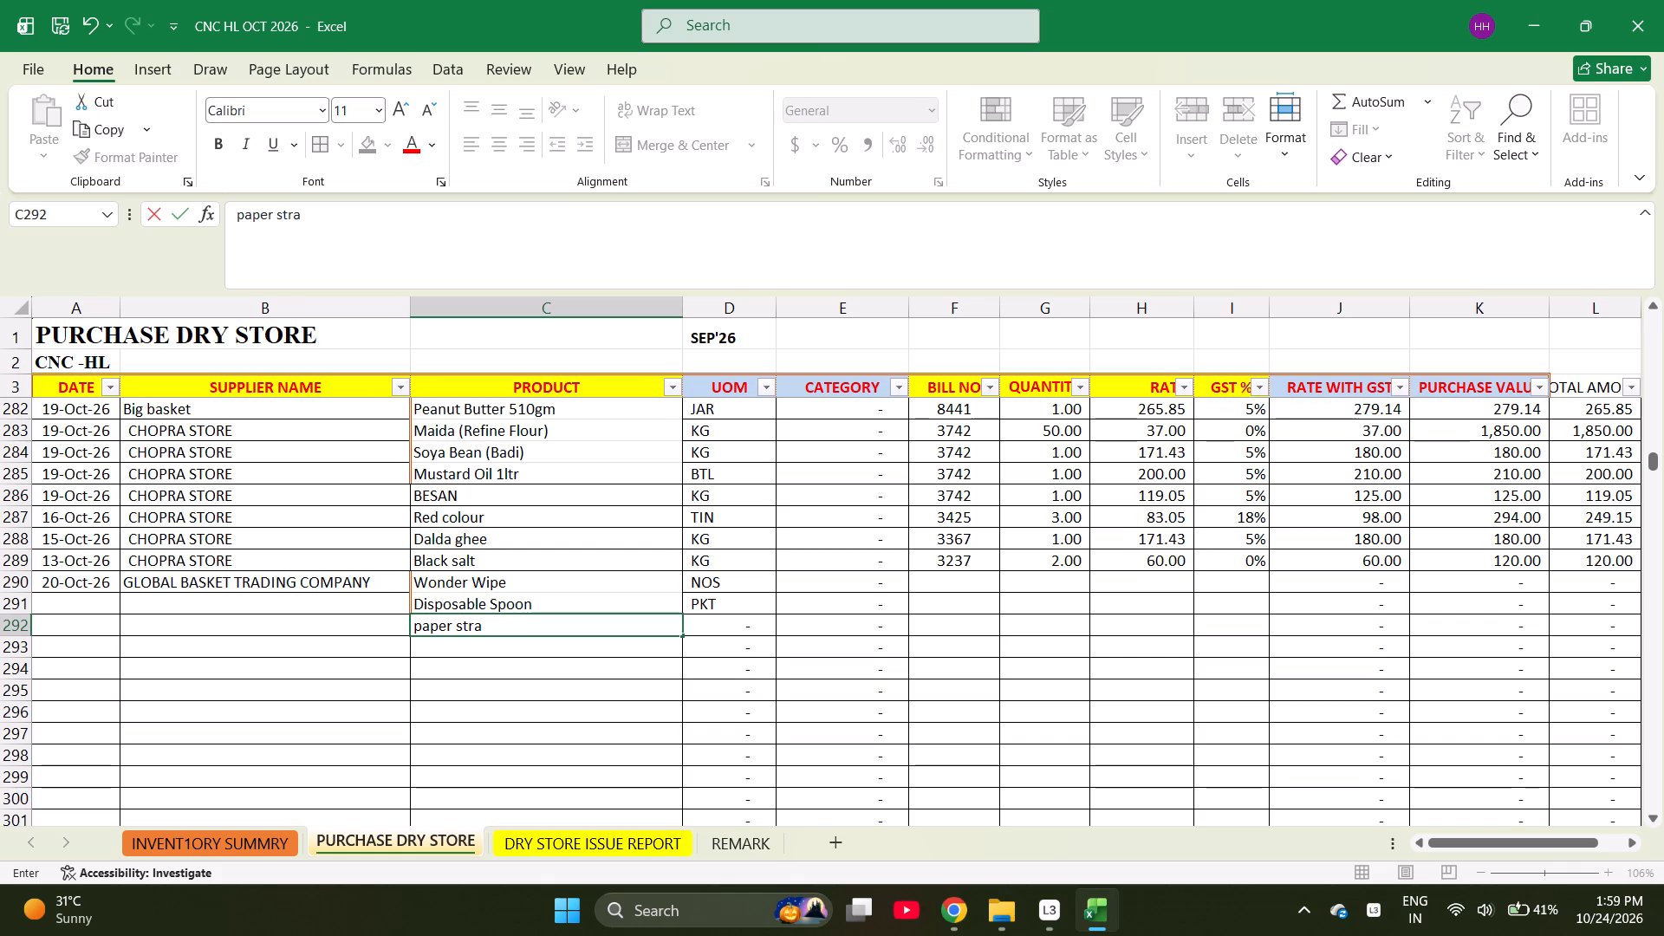
pyautogui.press('Return')
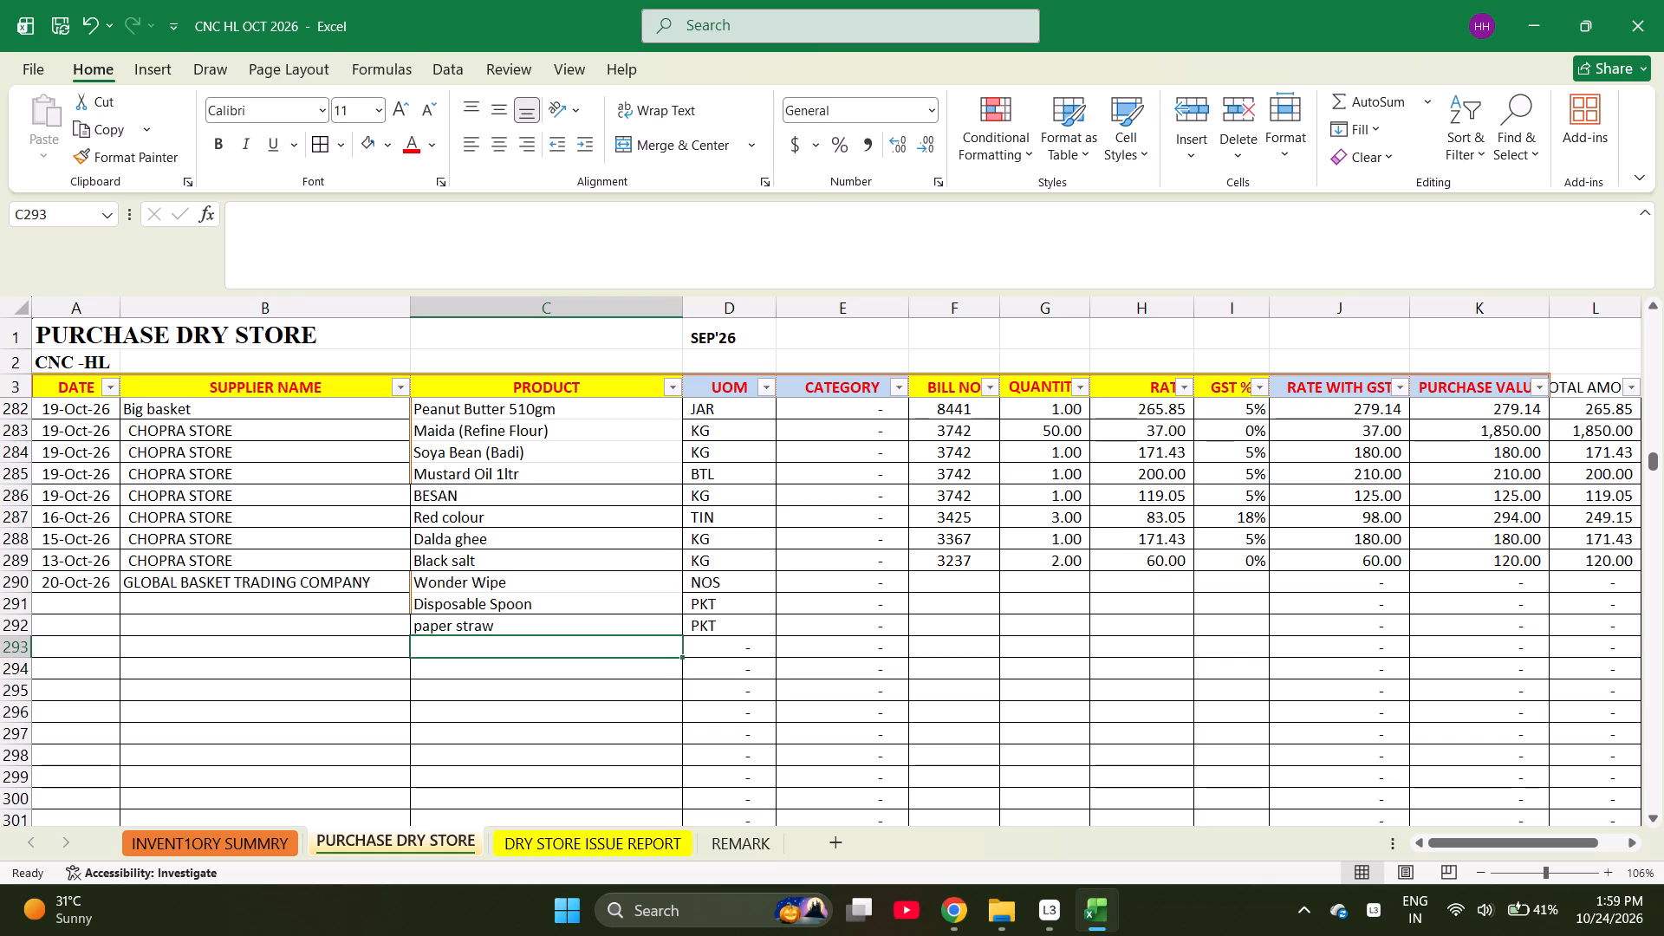
# Search the inventory summary sheet for "silv" and copy Silver Container Big with Lid (650ML) into the product cell of purchase row 293.
pyautogui.hotkey('ctrl', 'pageup')
pyautogui.hotkey('ctrl', 'f')
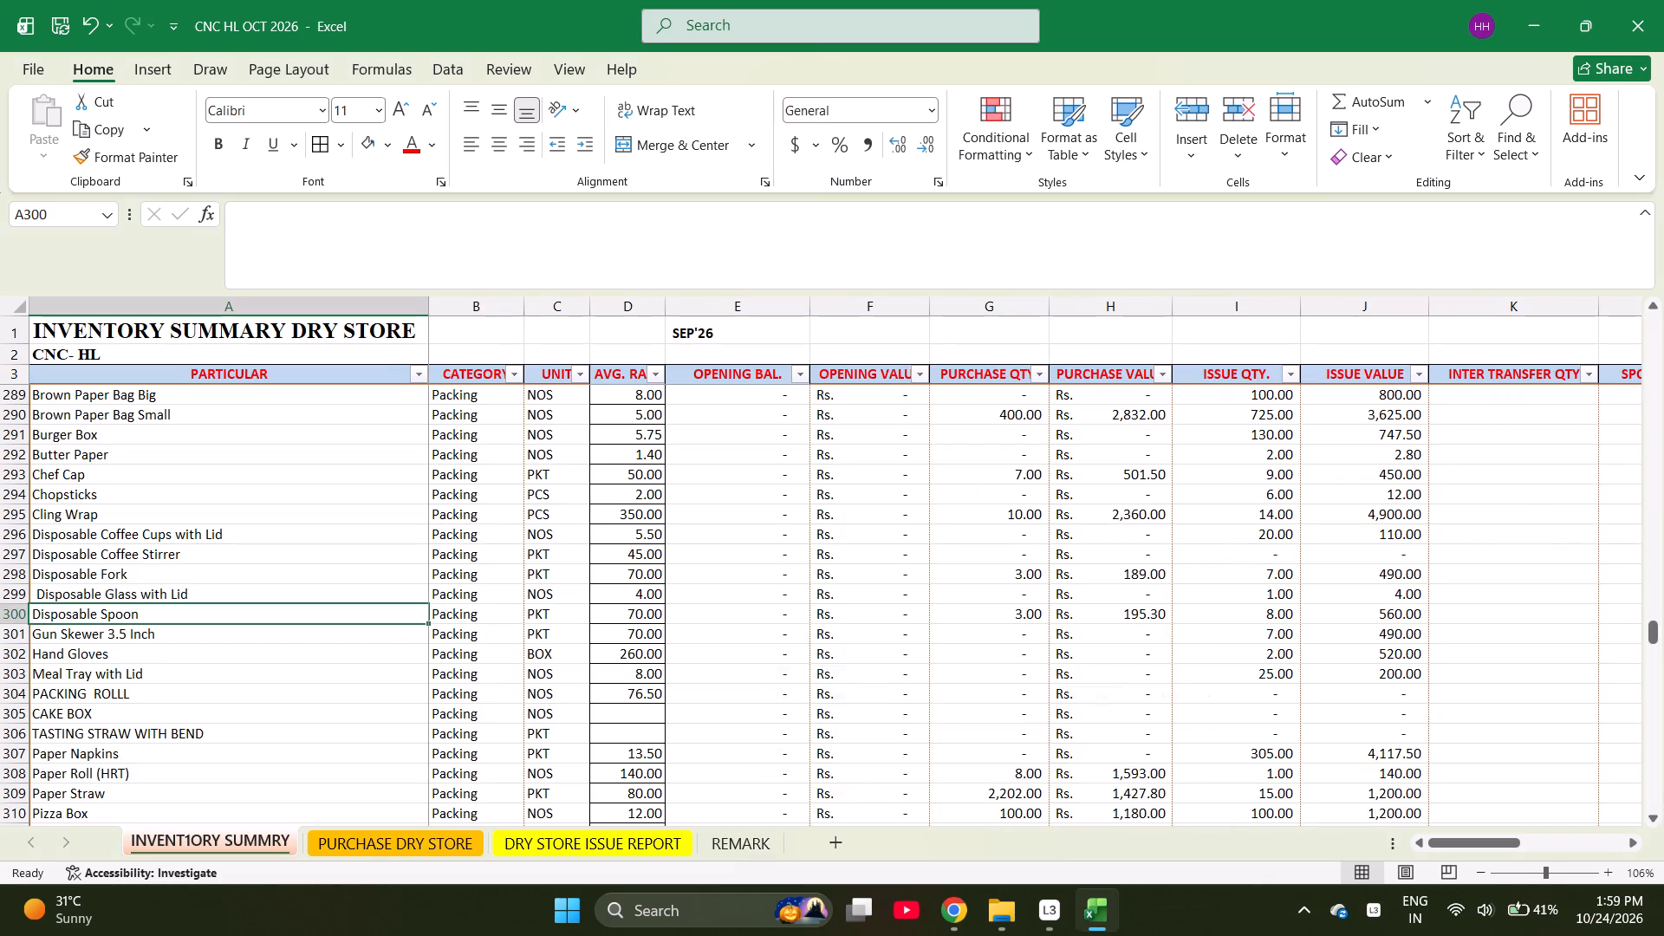
pyautogui.write('silv')
pyautogui.press('Return')
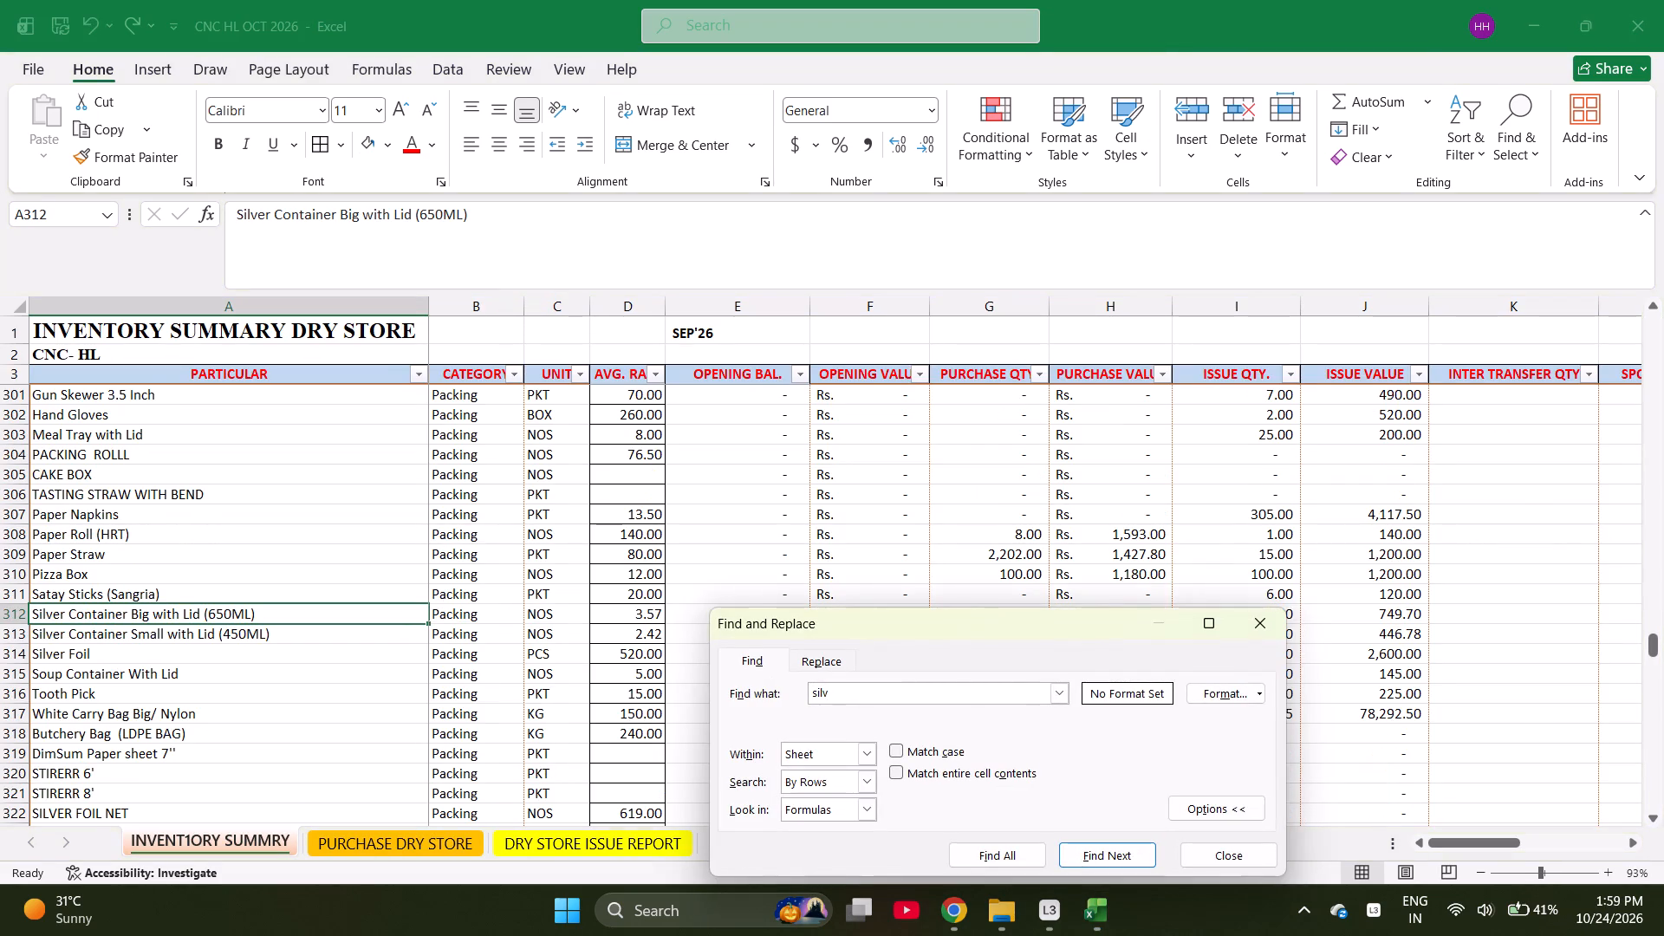
pyautogui.press('Escape')
pyautogui.hotkey('ctrl', 'c')
pyautogui.hotkey('ctrl', 'pagedown')
pyautogui.press('Return')
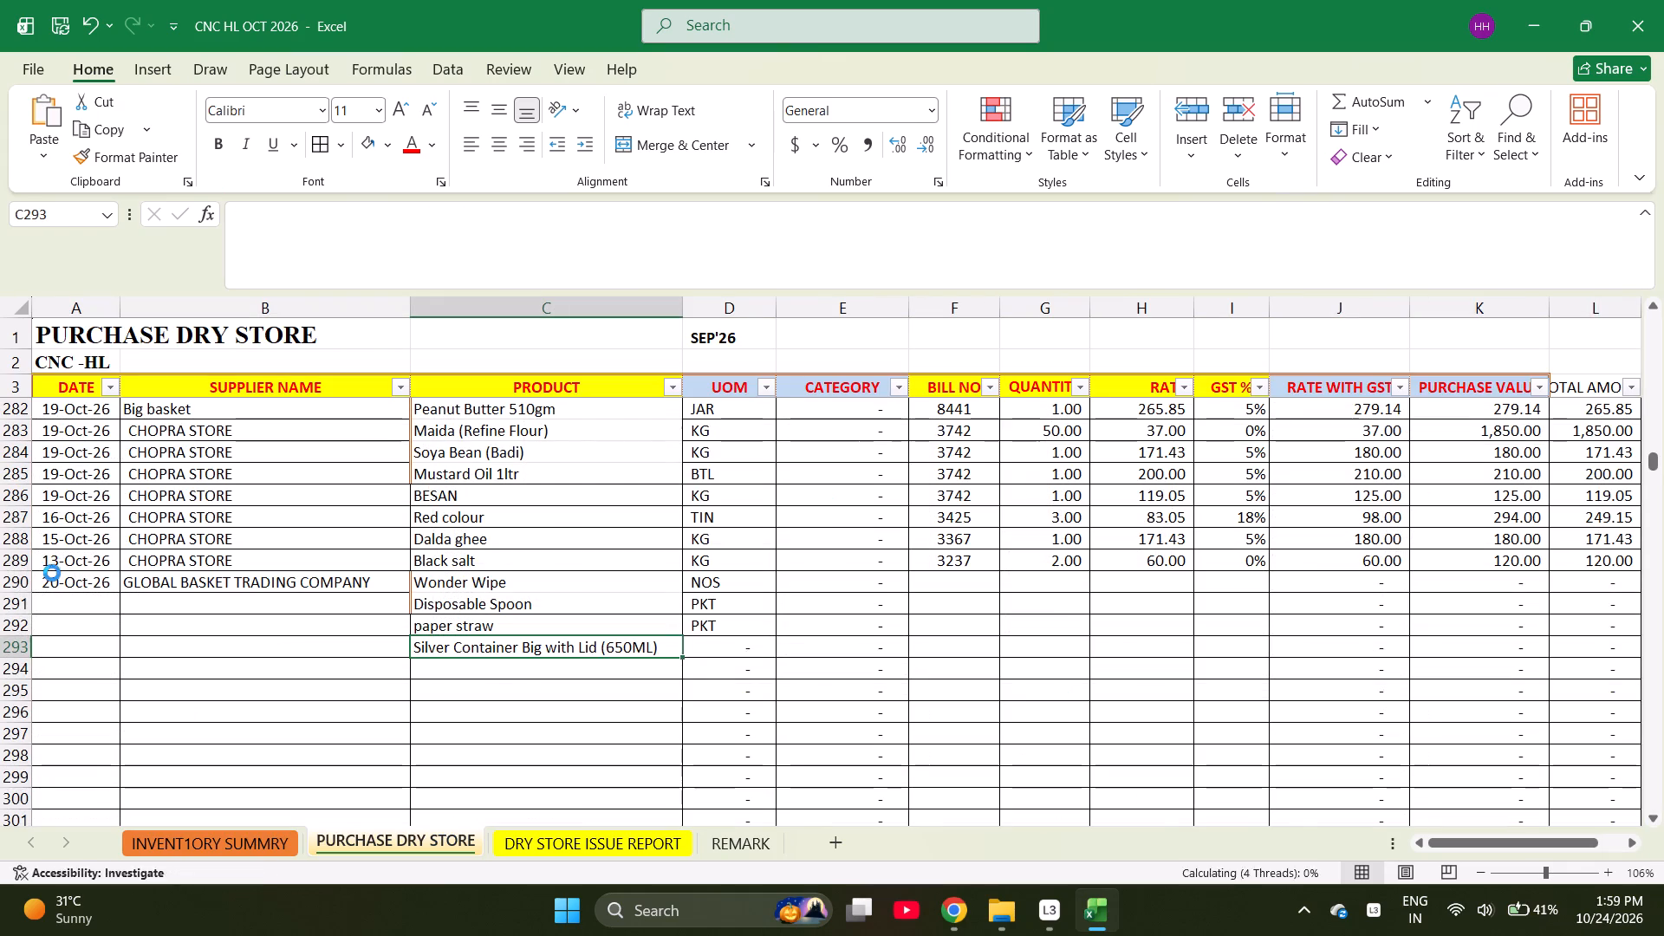
pyautogui.press('Down')
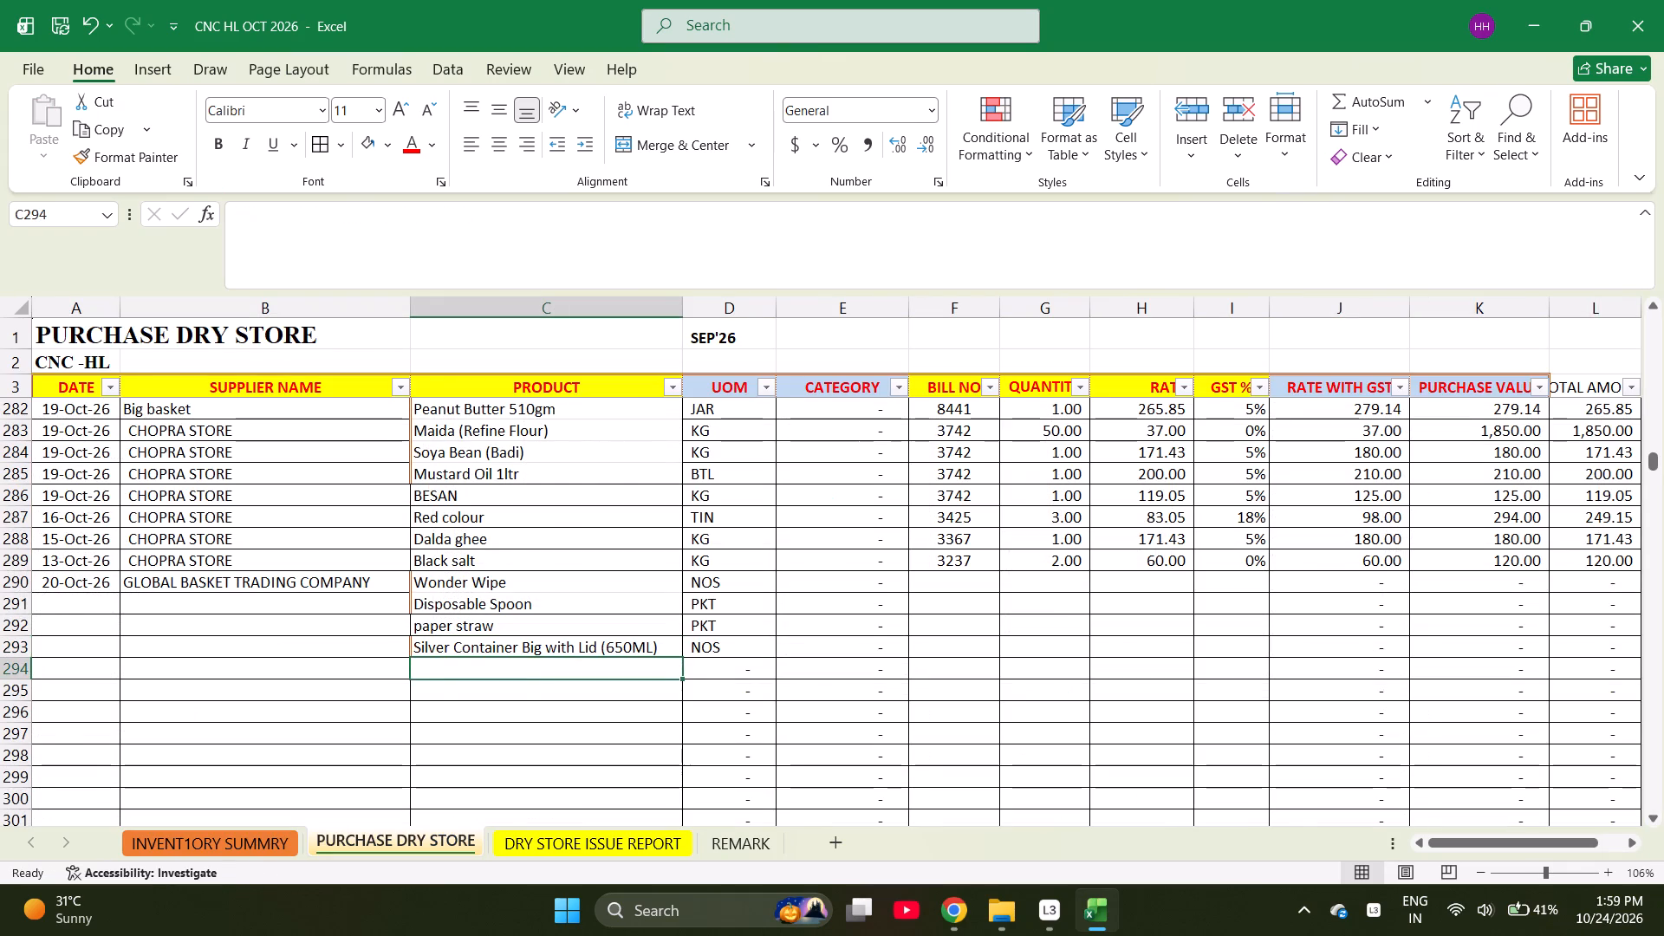
# Search the inventory summary sheet for "hrt" and copy Paper Roll (HRT) into the product cell of purchase row 294.
pyautogui.hotkey('ctrl', 'pageup')
pyautogui.hotkey('ctrl', 'f')
pyautogui.write('hrt')
pyautogui.press('Return')
pyautogui.press('Escape')
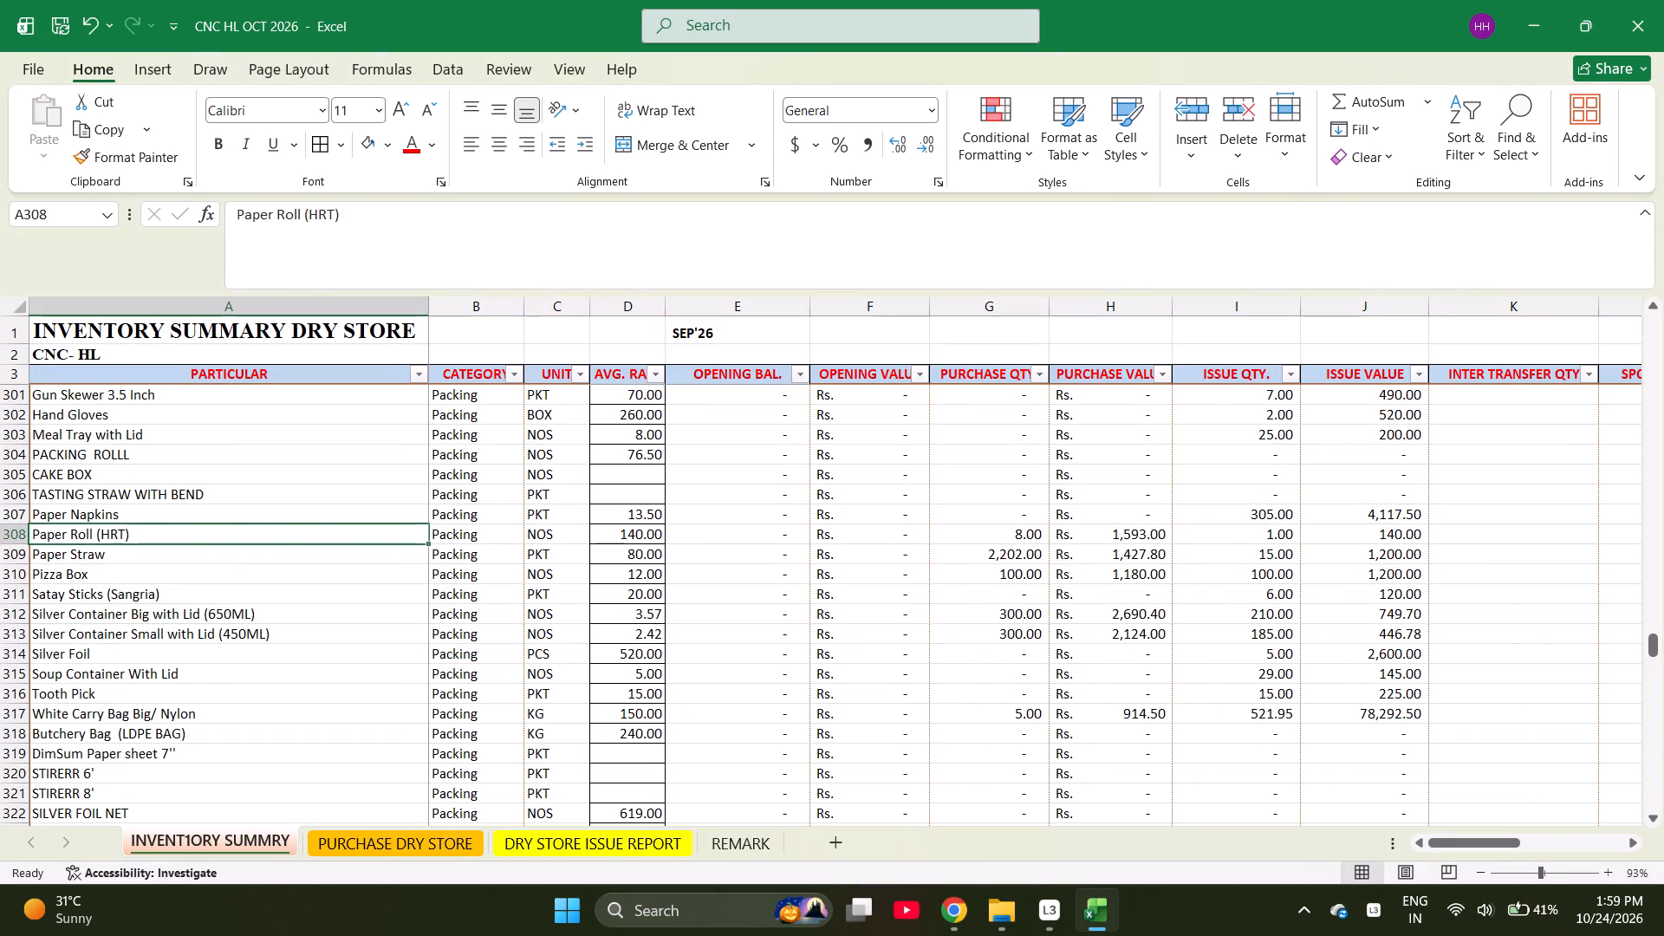
pyautogui.hotkey('ctrl', 'c')
pyautogui.hotkey('ctrl', 'pagedown')
pyautogui.press('Return')
pyautogui.press('Down')
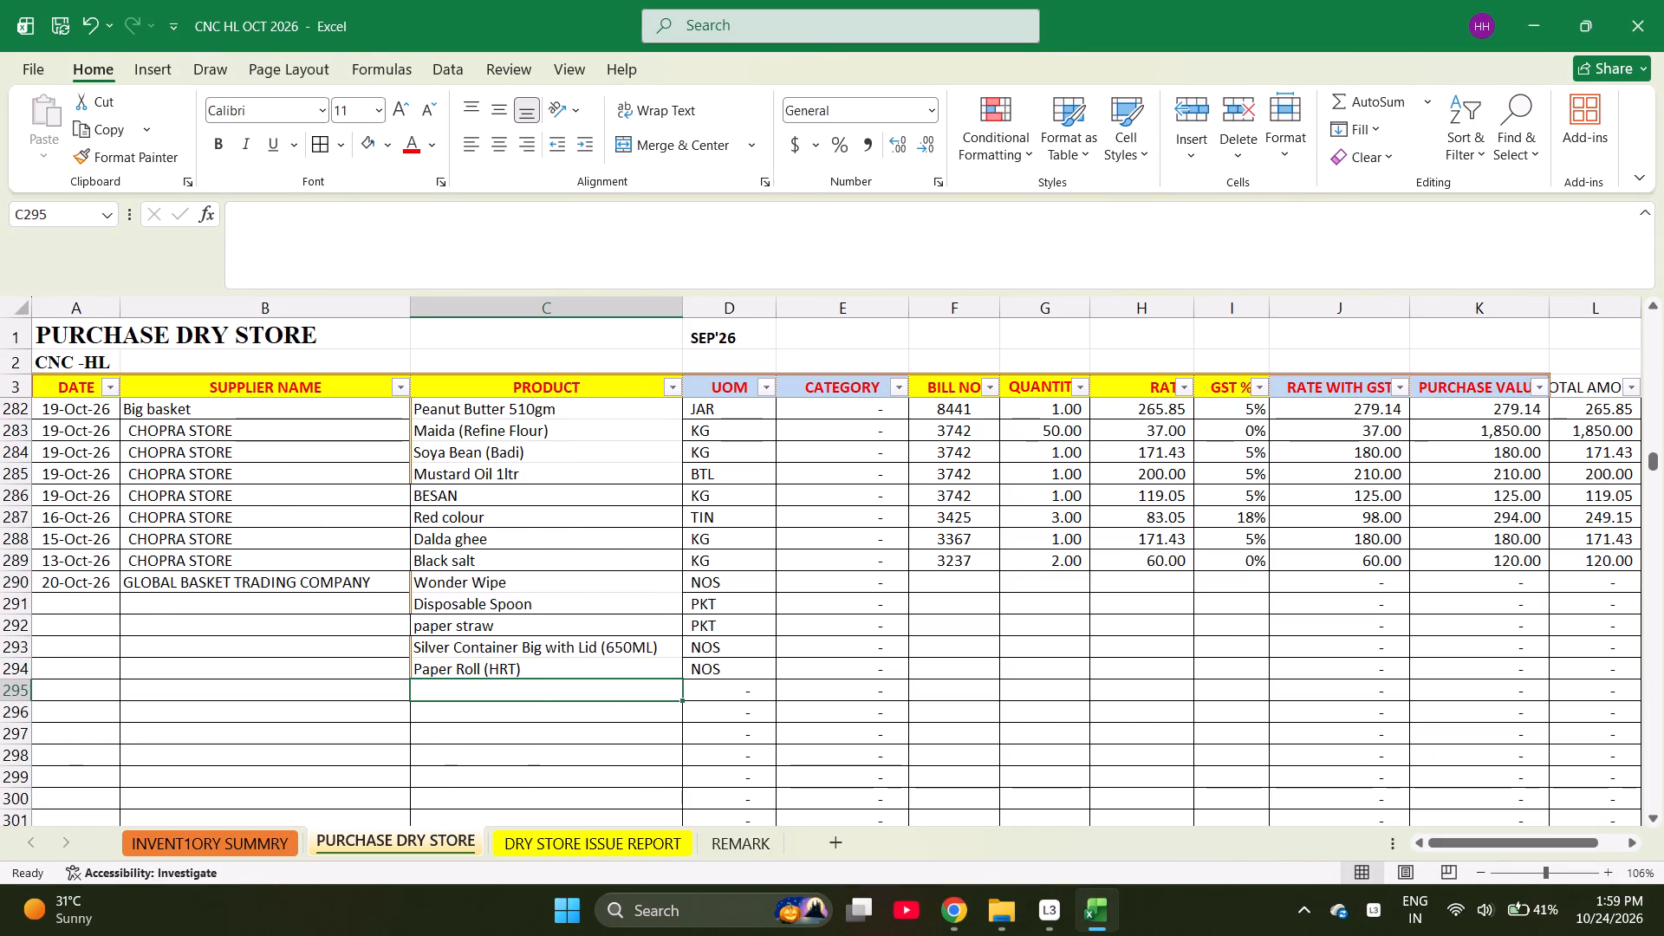
# Search the inventory summary sheet for "toilet" and copy TOILET ROLL into the product cell of purchase row 295.
pyautogui.hotkey('ctrl', 'pageup')
pyautogui.hotkey('ctrl', 'f')
pyautogui.write('toilet')
pyautogui.press('Return')
pyautogui.press('Escape')
pyautogui.hotkey('ctrl', 'c')
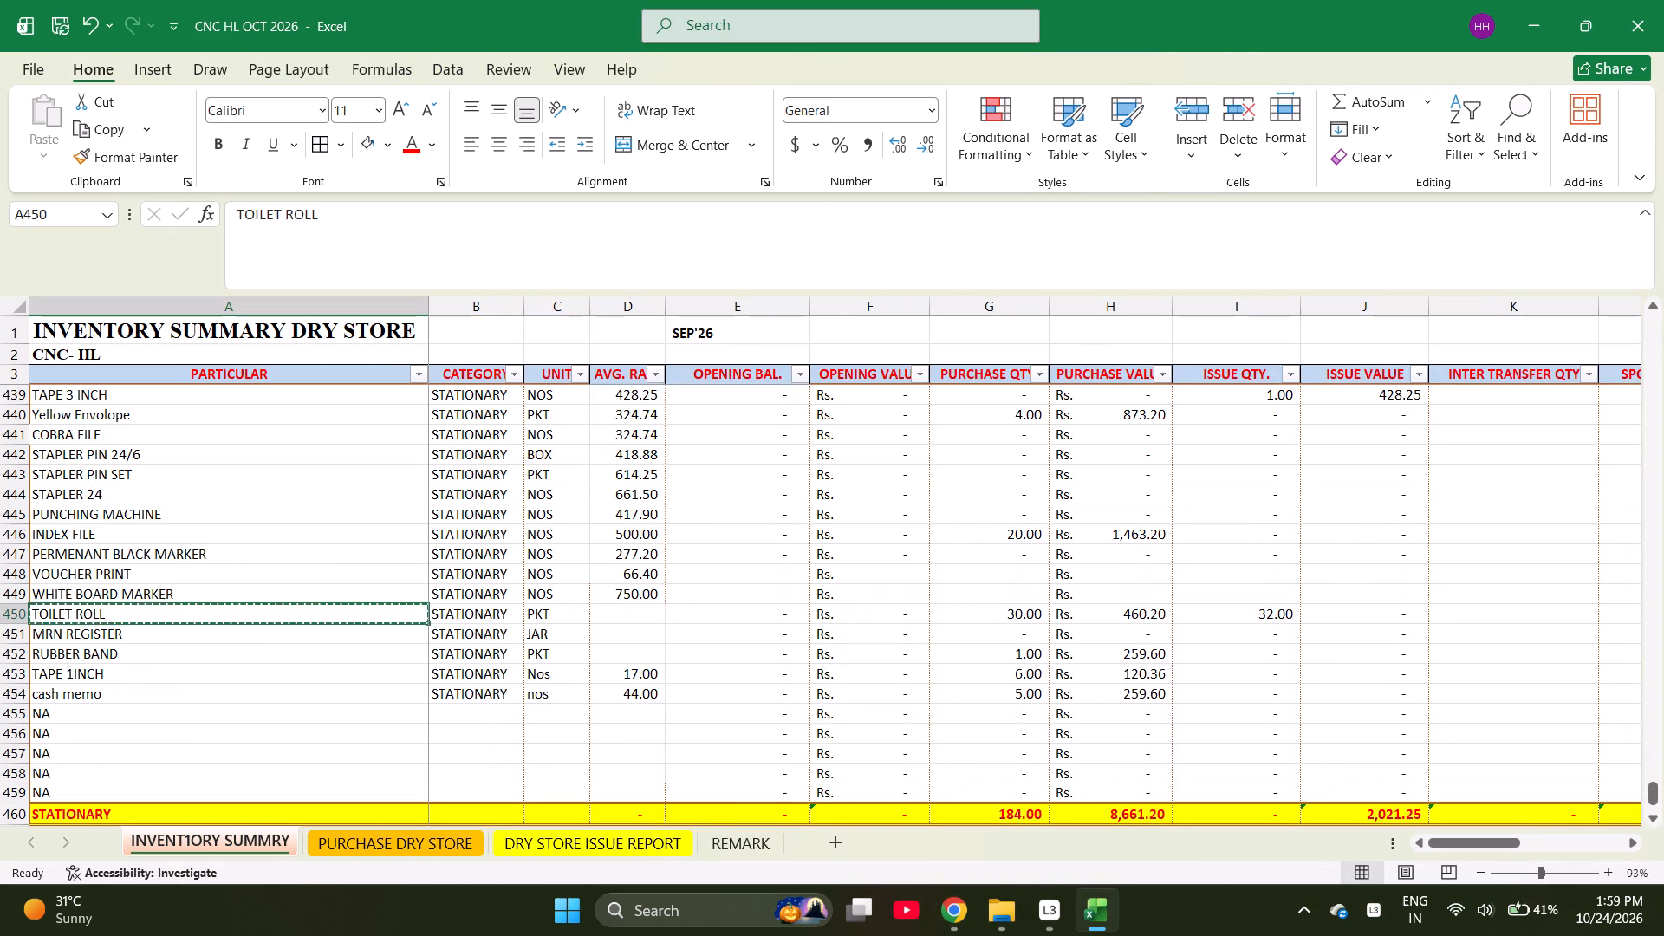
pyautogui.hotkey('ctrl', 'pagedown')
pyautogui.press('Return')
pyautogui.press('Down')
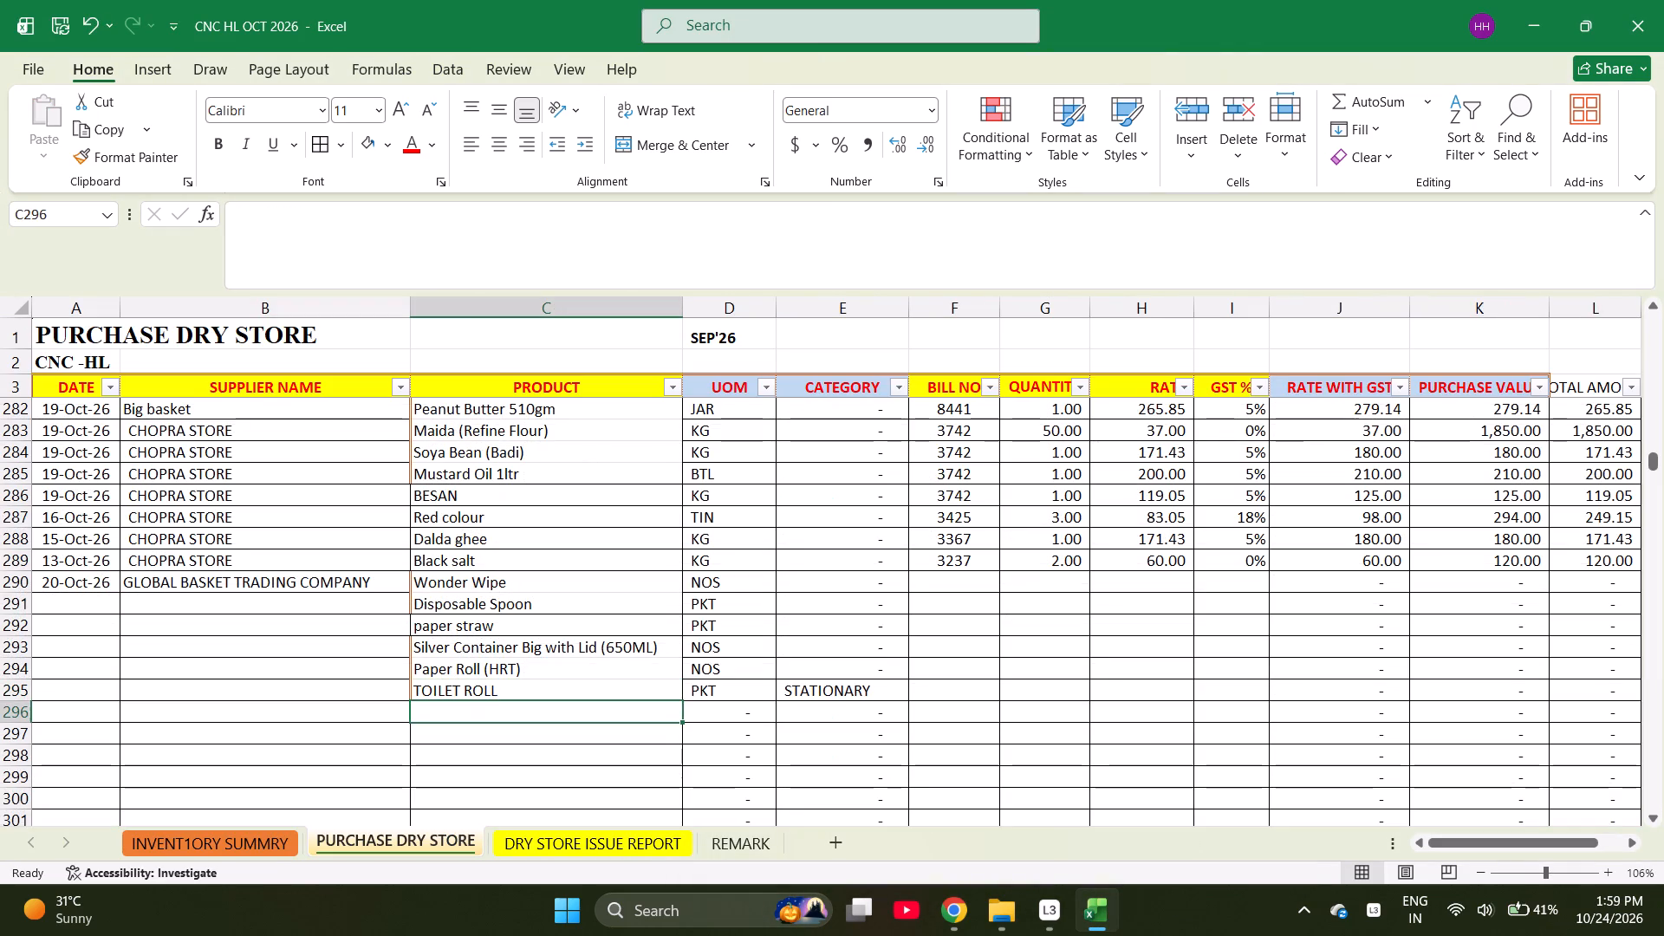
# Enter scotch brite, Room Freshener, chef cap and cling wrap in the product cells of rows 296 to 299.
pyautogui.press('s')
pyautogui.write('cotch brite')
pyautogui.press('Return')
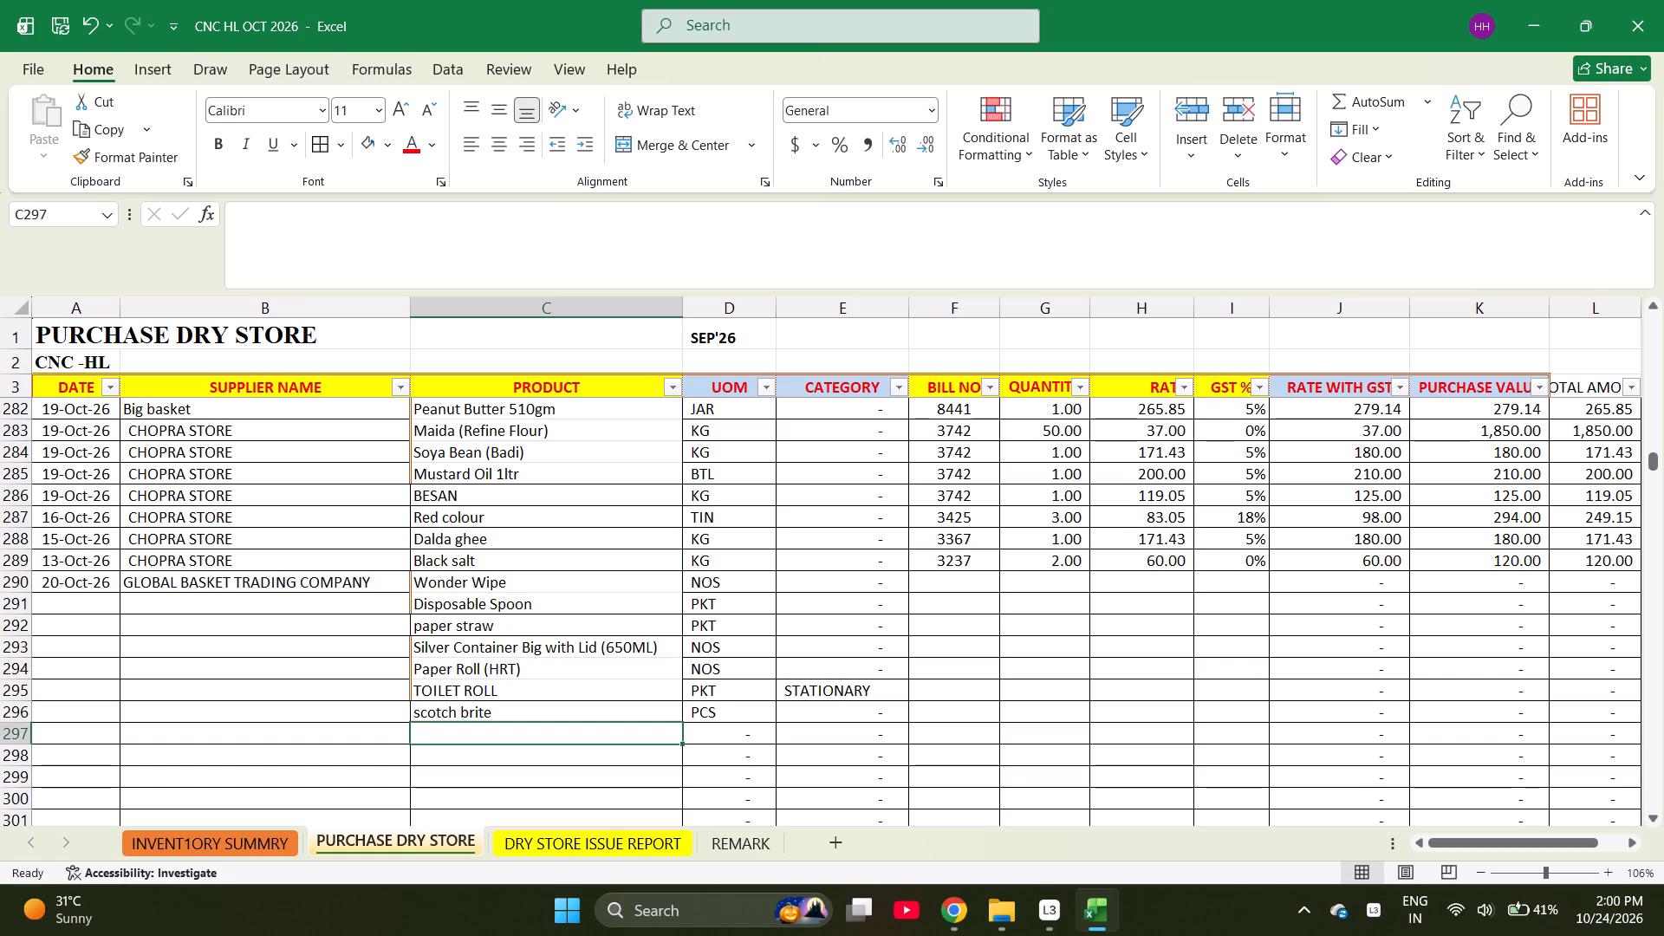
pyautogui.write('room')
pyautogui.press('space')
pyautogui.press('Return')
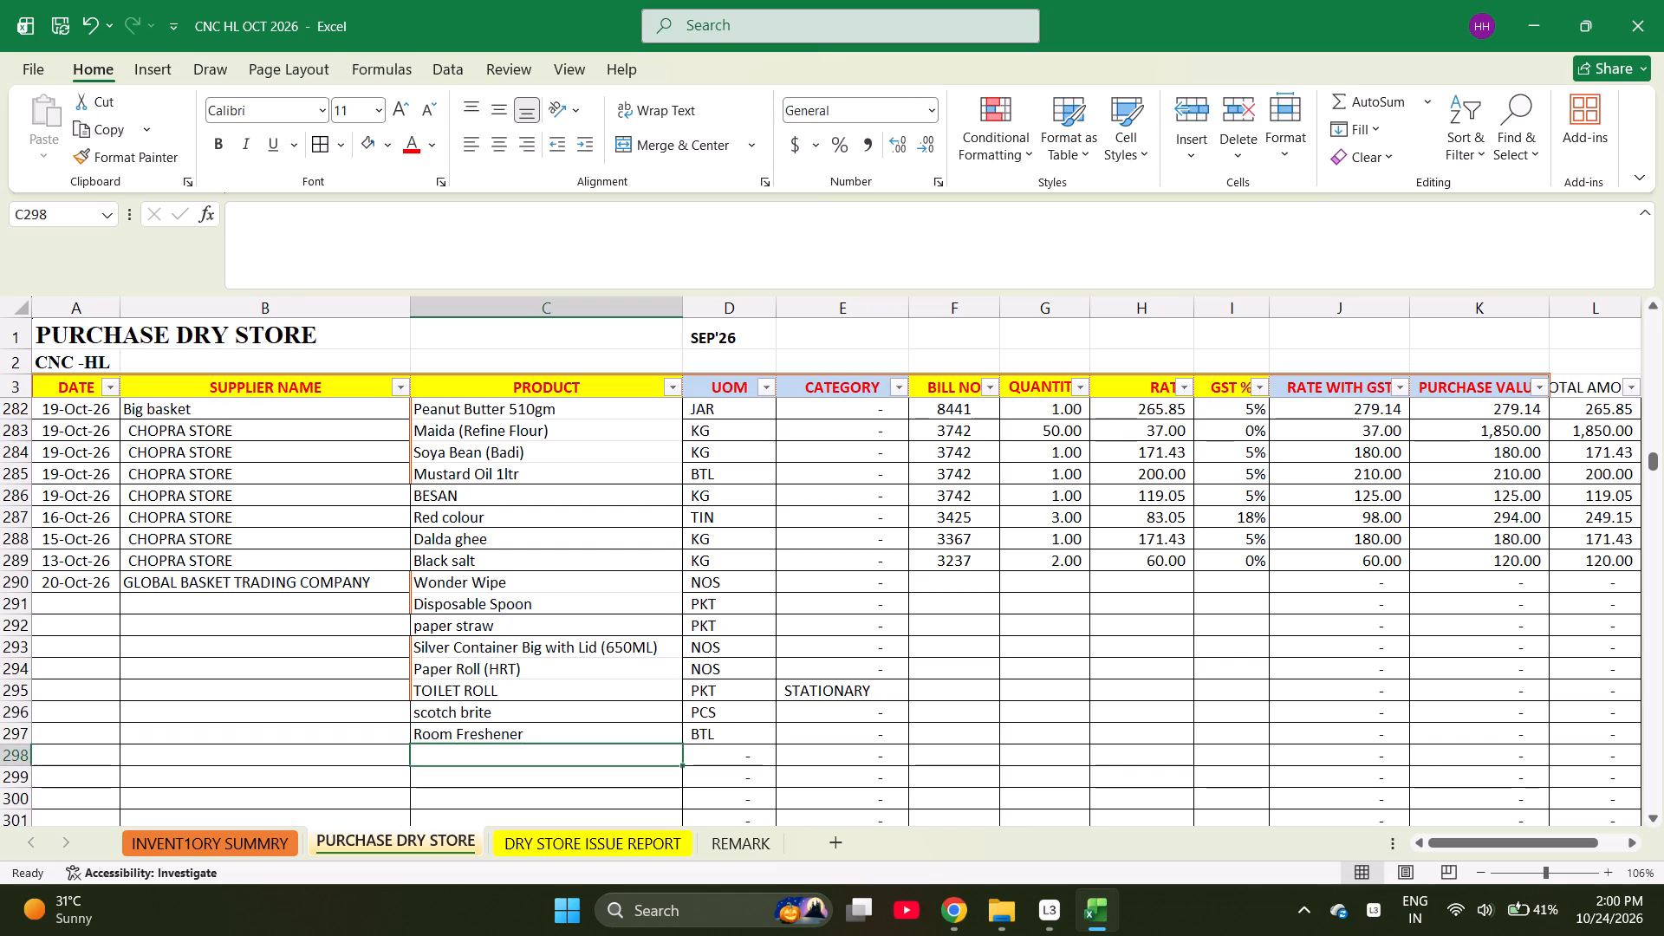
pyautogui.write('chef cap')
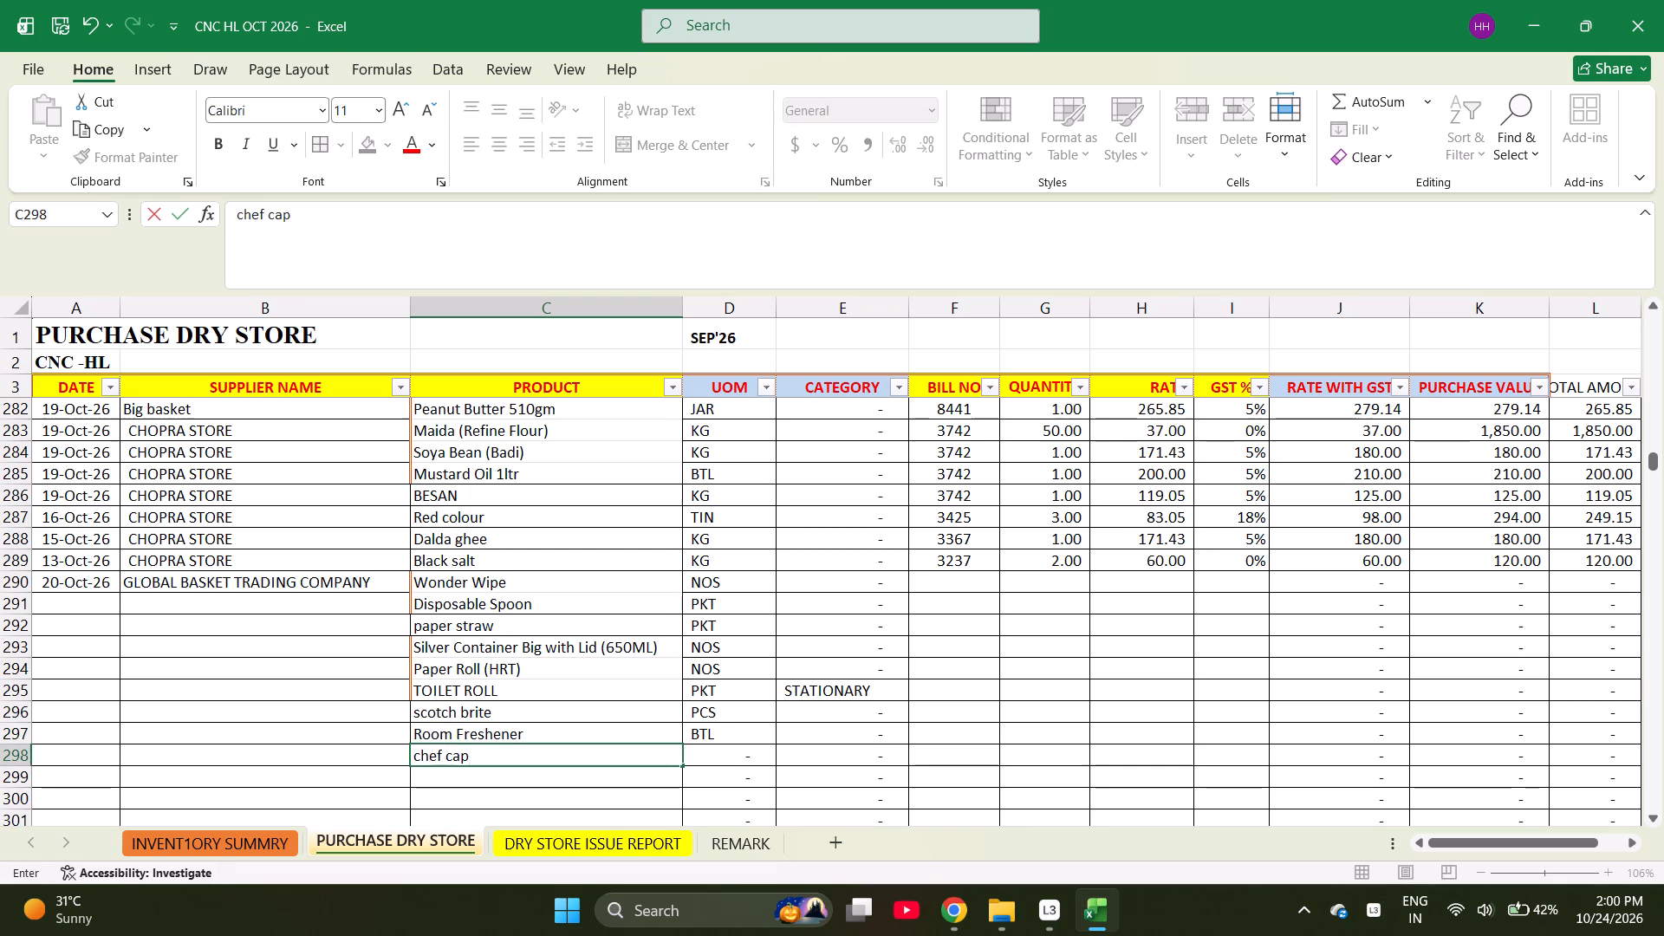
pyautogui.press('Return')
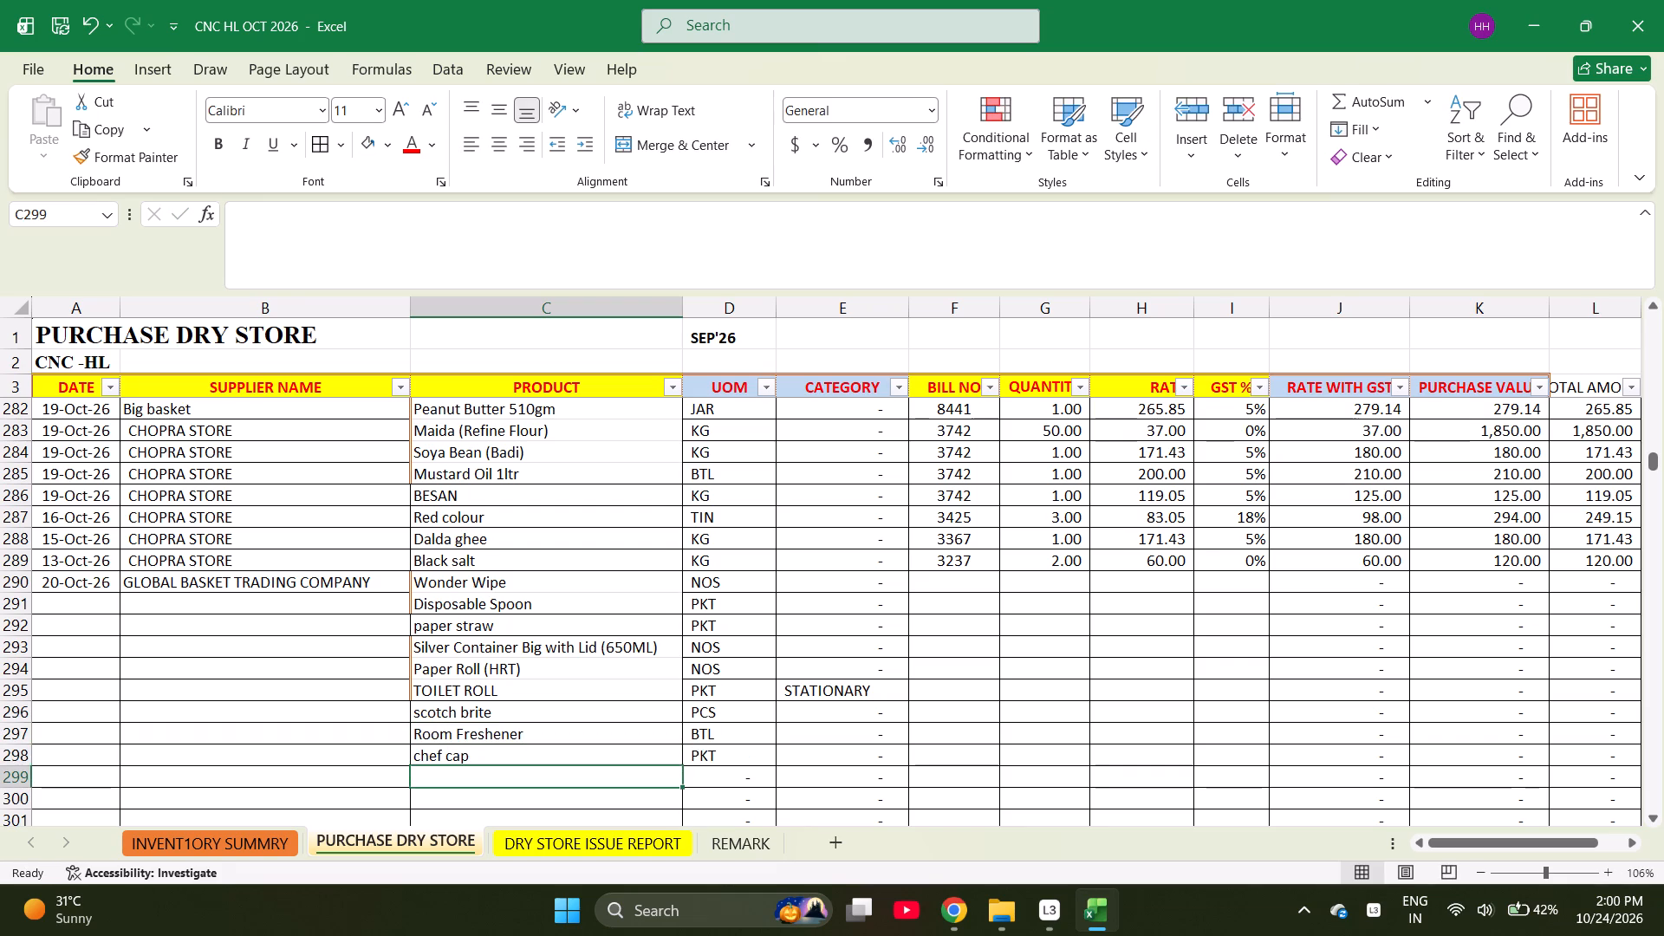
pyautogui.write('cling')
pyautogui.press('Return')
pyautogui.press('Up')
pyautogui.write('cling wr')
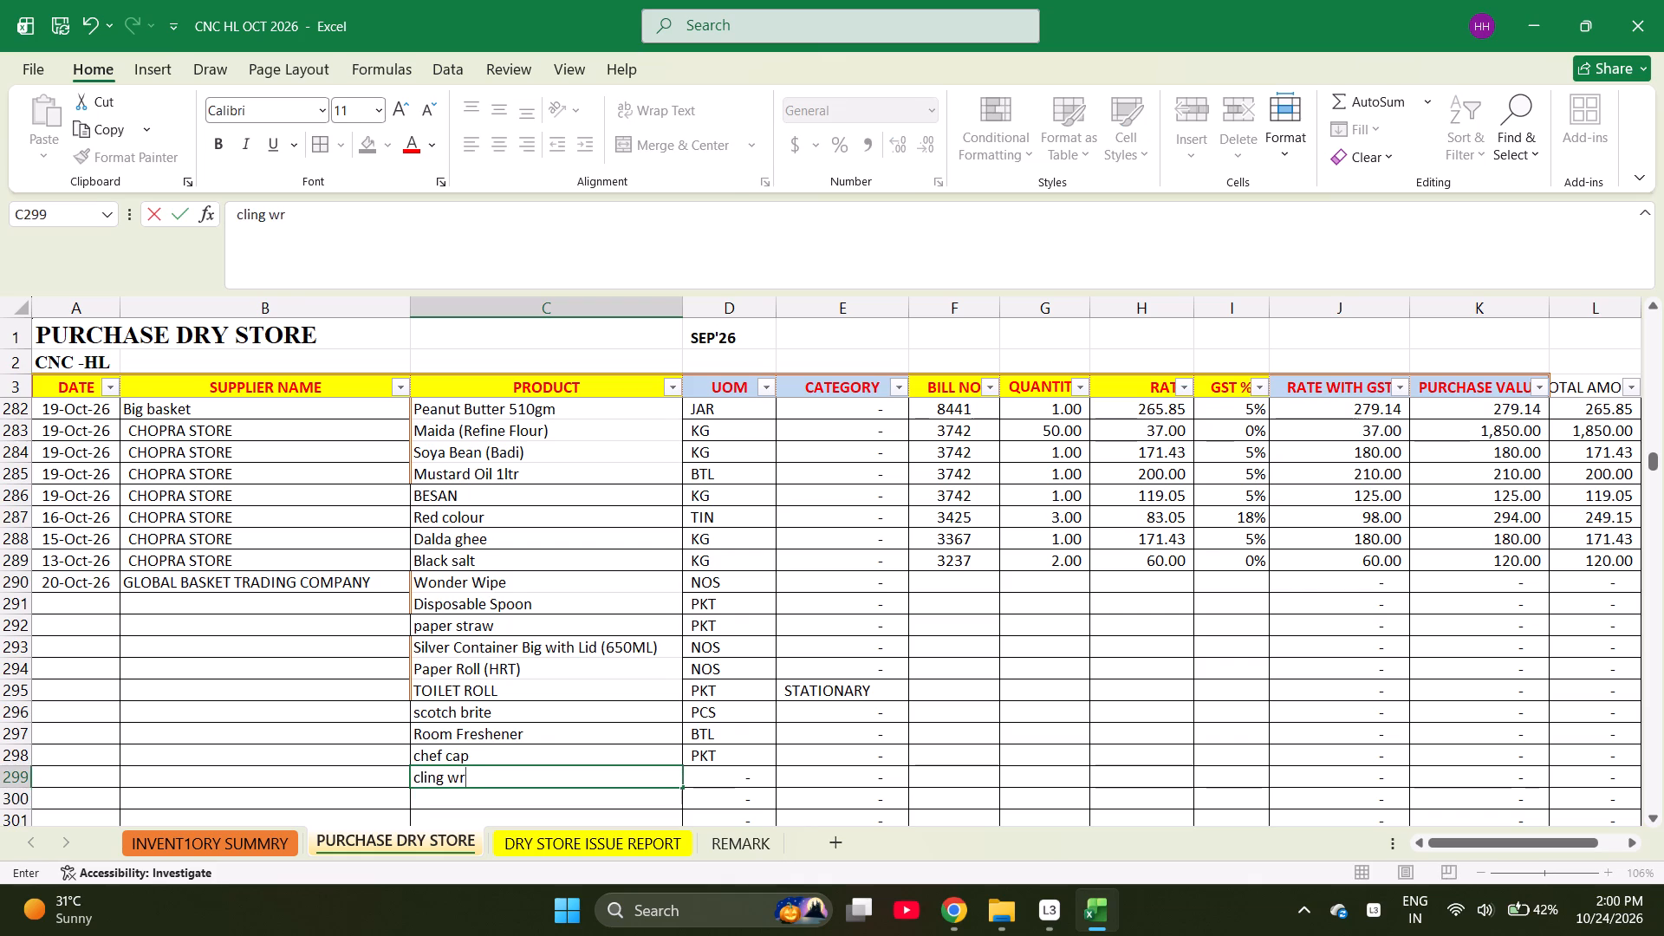
pyautogui.write('ap')
pyautogui.press('Return')
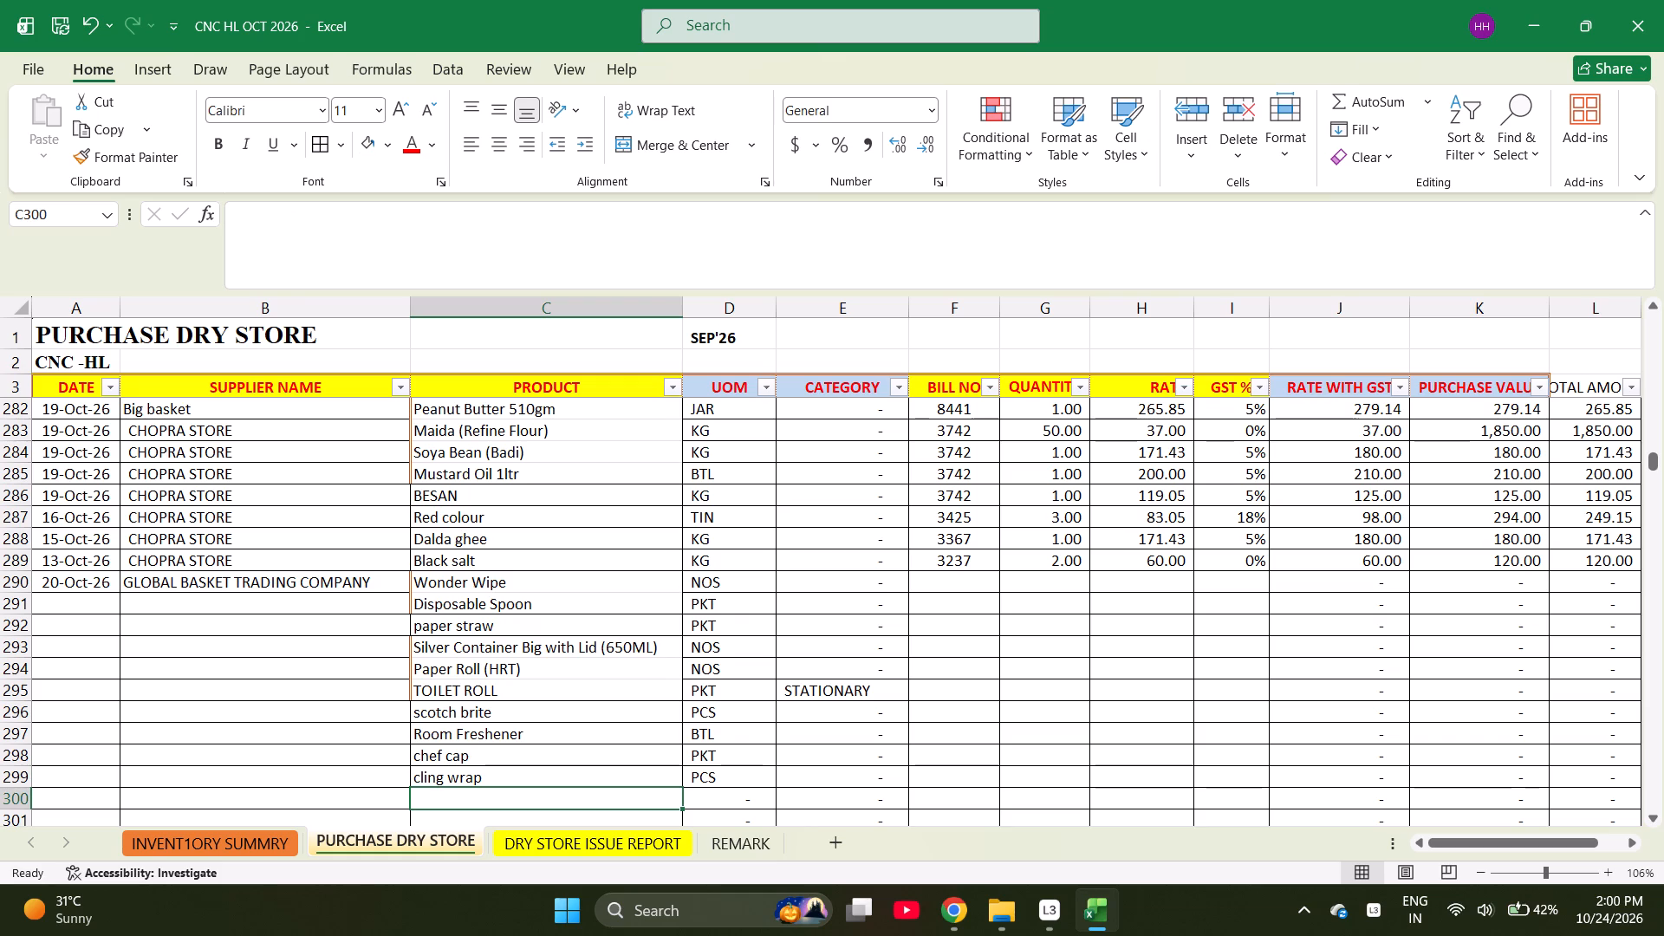
# Select the product cells from row 300 up to row 290 to check how many items are listed.
pyautogui.press('Right')
pyautogui.press('Right')
pyautogui.press('Left')
pyautogui.press('Left')
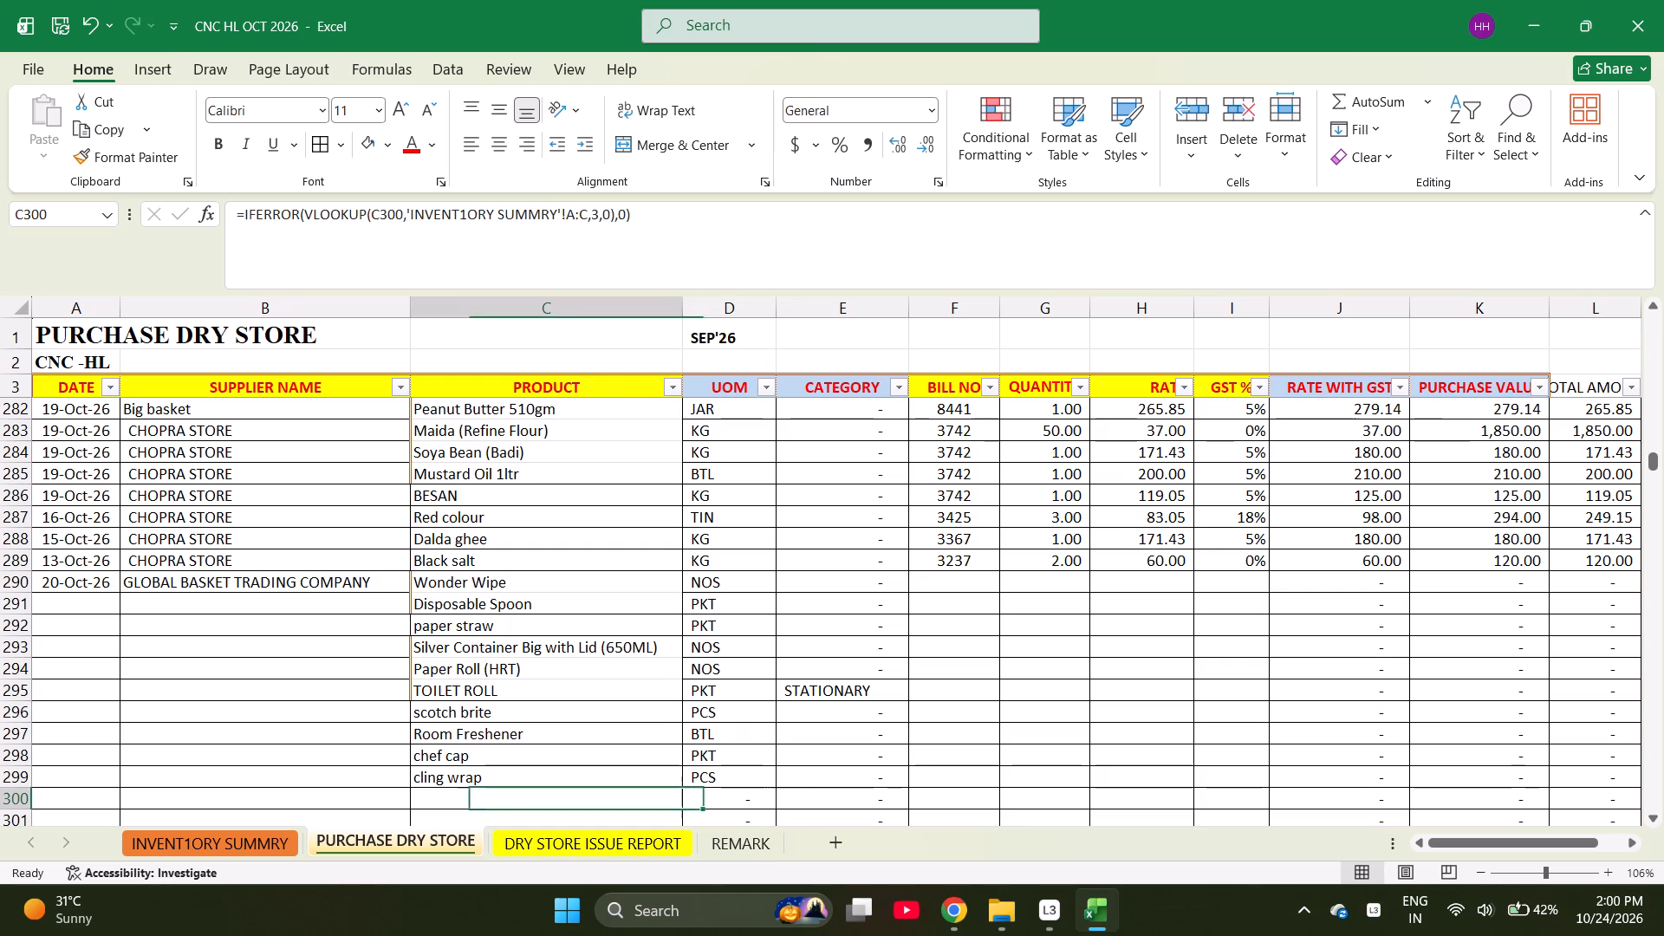
pyautogui.hotkey('shift', 'Up')
pyautogui.hotkey('shift', 'Up')
pyautogui.hotkey('shift', 'Up')
pyautogui.hotkey('shift', 'Up')
pyautogui.hotkey('shift', 'Up')
pyautogui.hotkey('shift', 'Up')
pyautogui.hotkey('shift', 'Up')
pyautogui.hotkey('shift', 'Up')
pyautogui.hotkey('shift', 'Up')
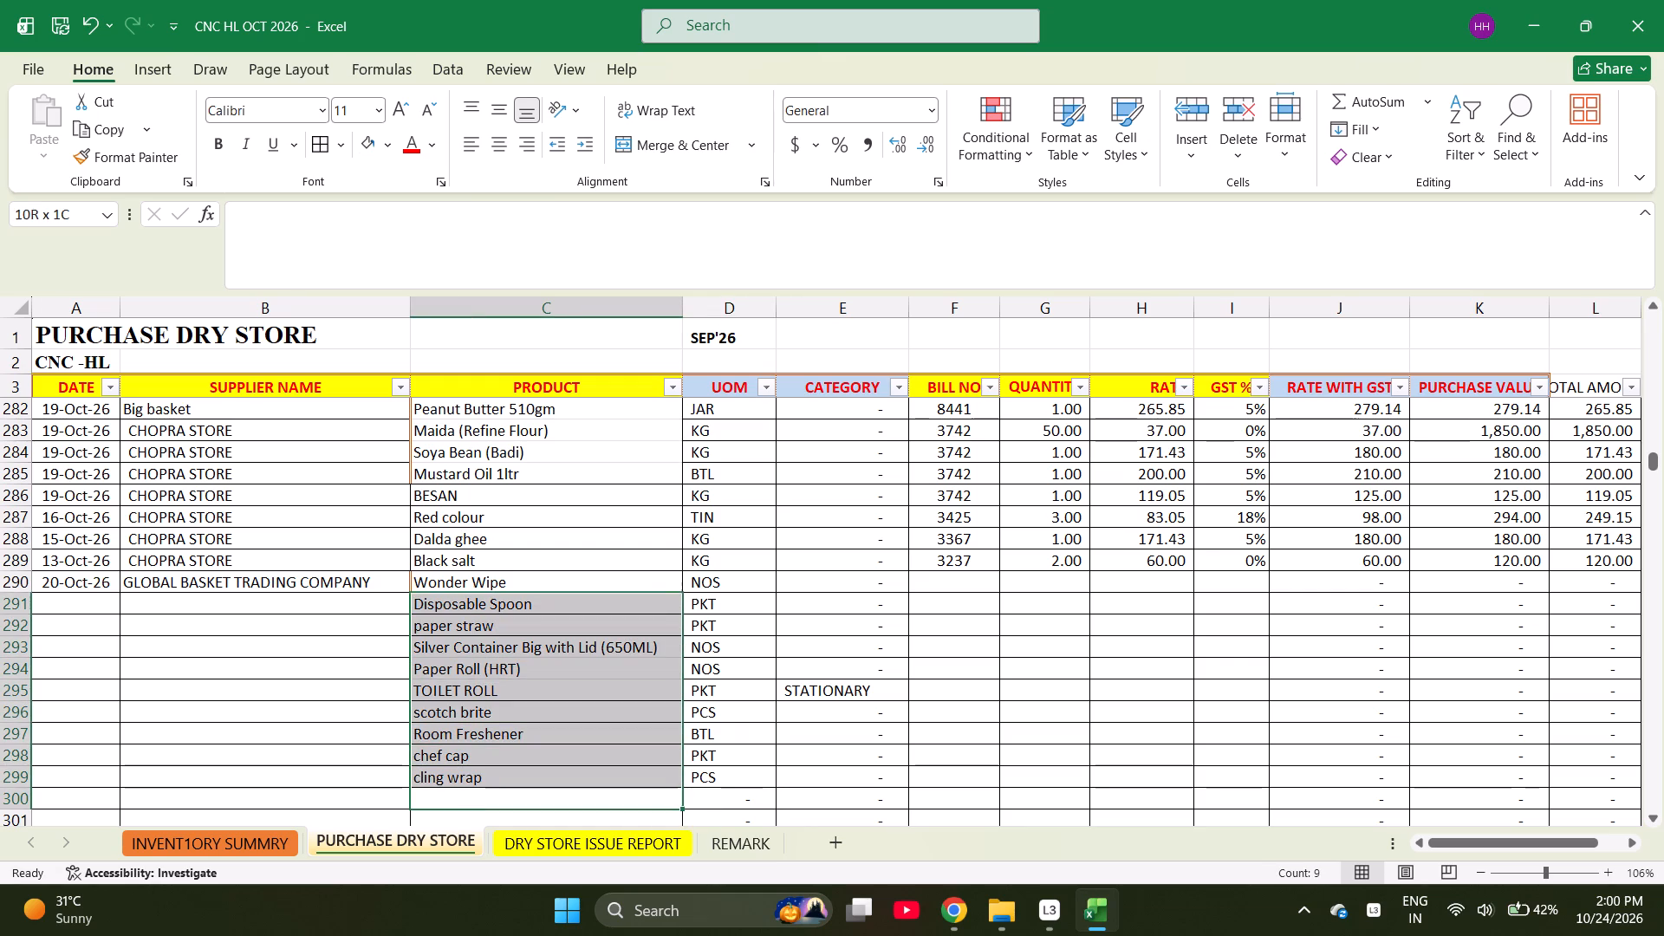
pyautogui.hotkey('shift', 'Up')
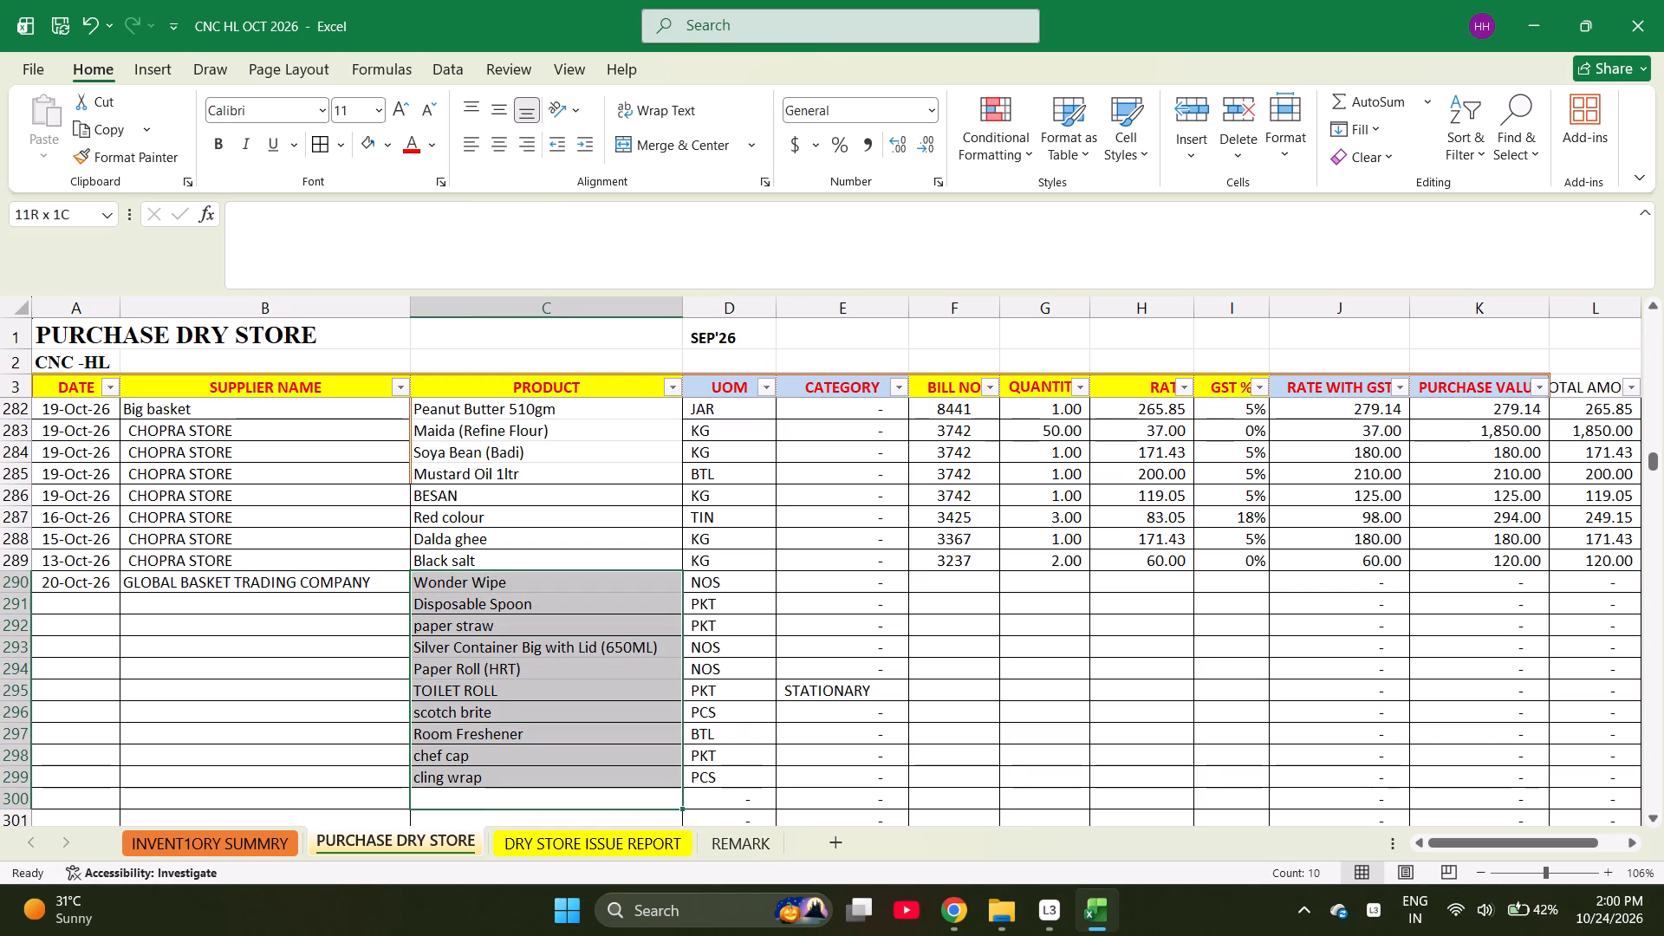
# Enter bill number 142 for Wonder Wipe in row 290.
pyautogui.press('Right')
pyautogui.press('Right')
pyautogui.press('Right')
pyautogui.hotkey('ctrl', 'Up')
pyautogui.press('Down')
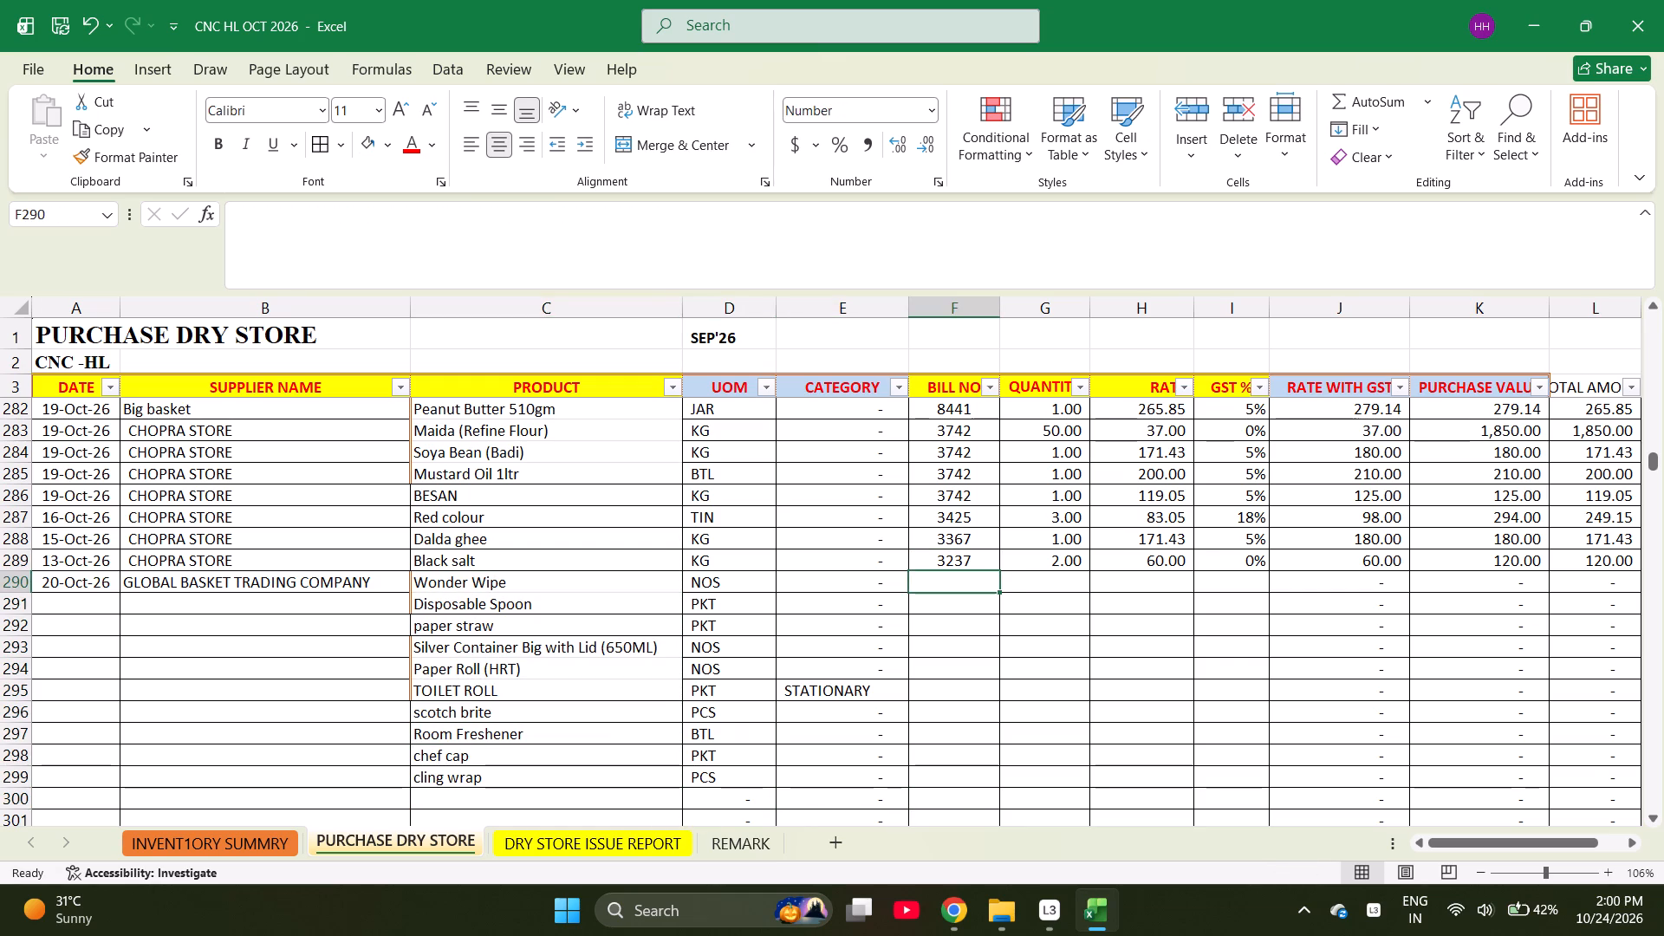
pyautogui.write('142')
pyautogui.press('Return')
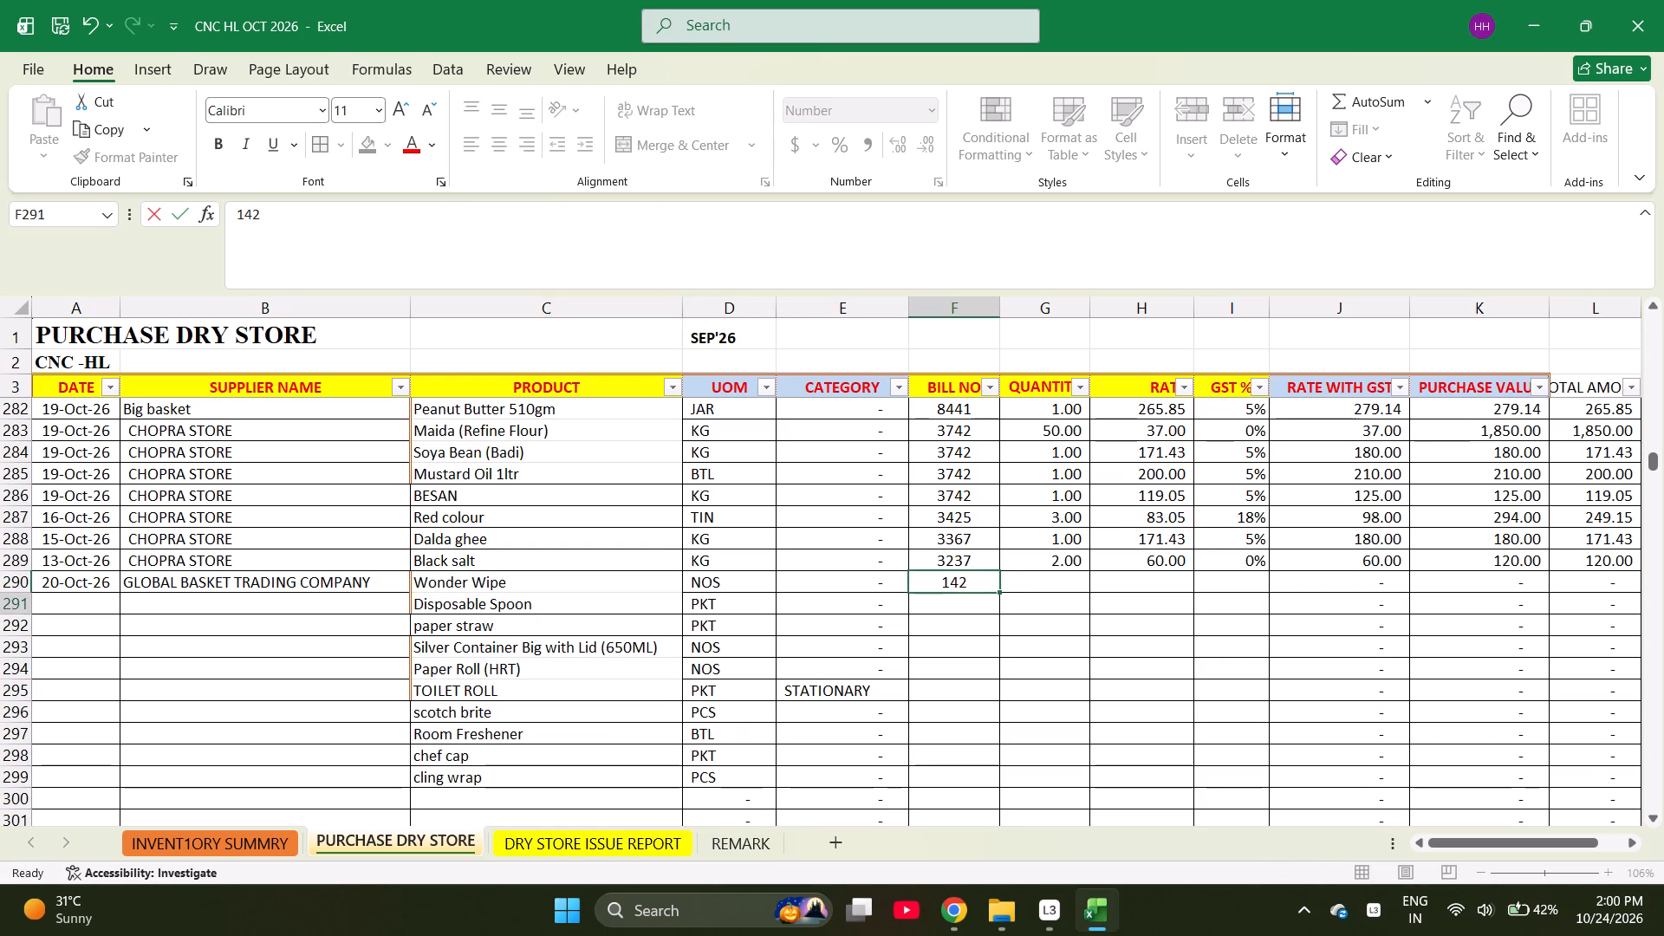
# Enter quantities 3, 3, 200 and 200 for rows 290 to 293.
pyautogui.press('Right')
pyautogui.press('pagedown')
pyautogui.press('pageup')
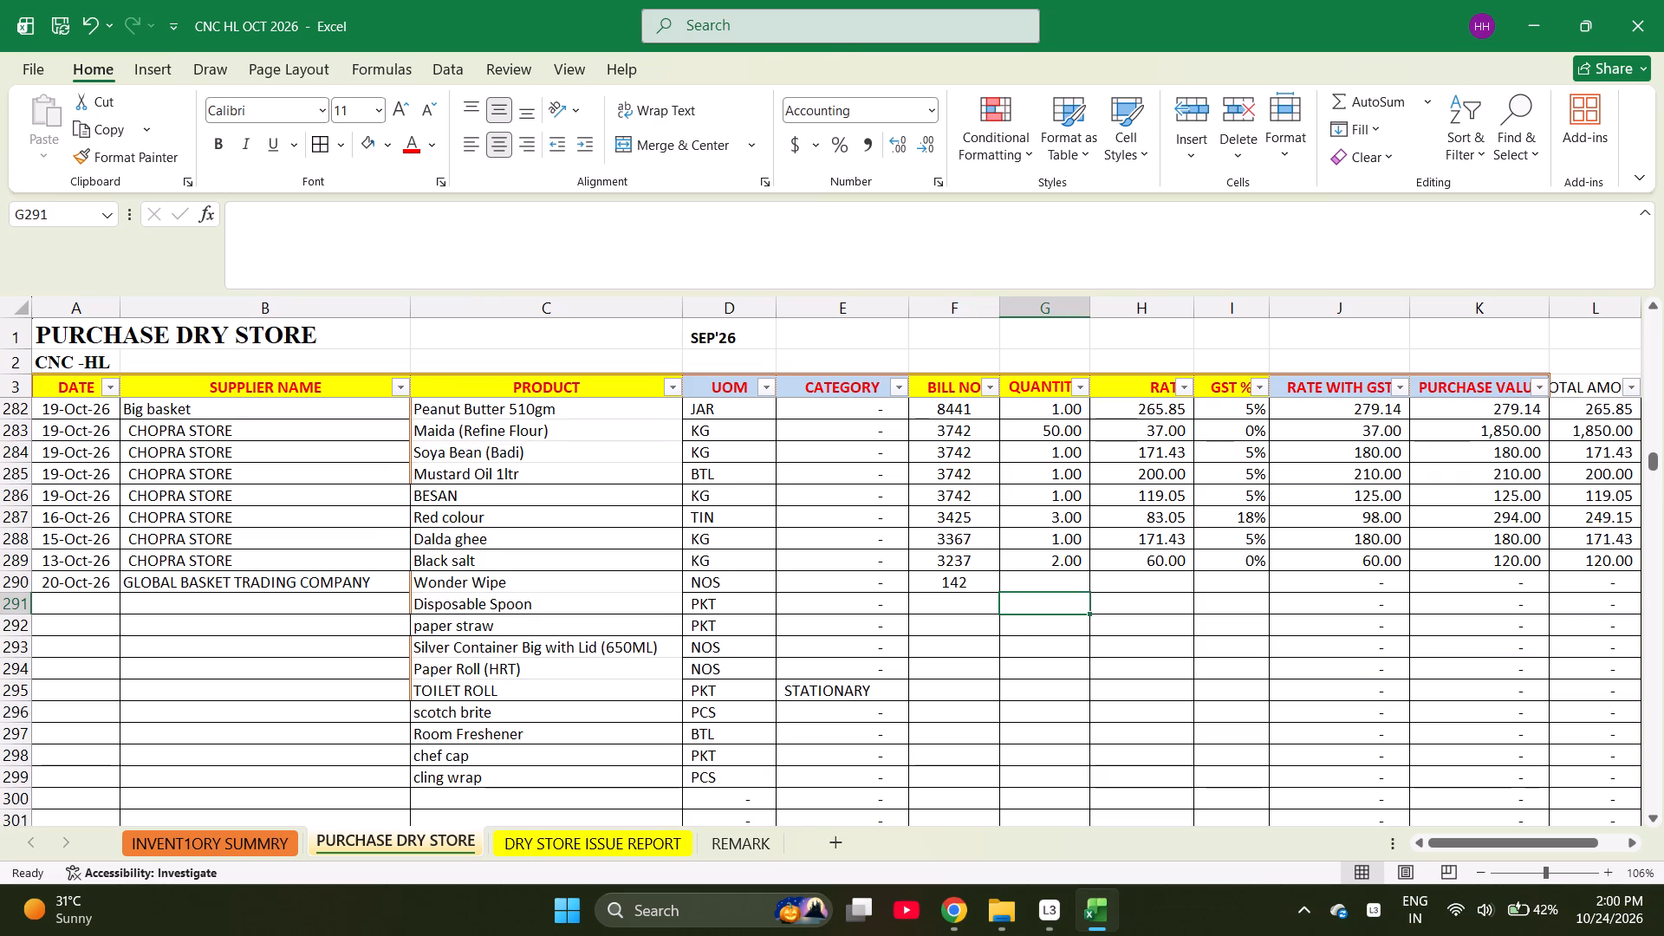
pyautogui.press('Up')
pyautogui.press('3')
pyautogui.press('Return')
pyautogui.press('3')
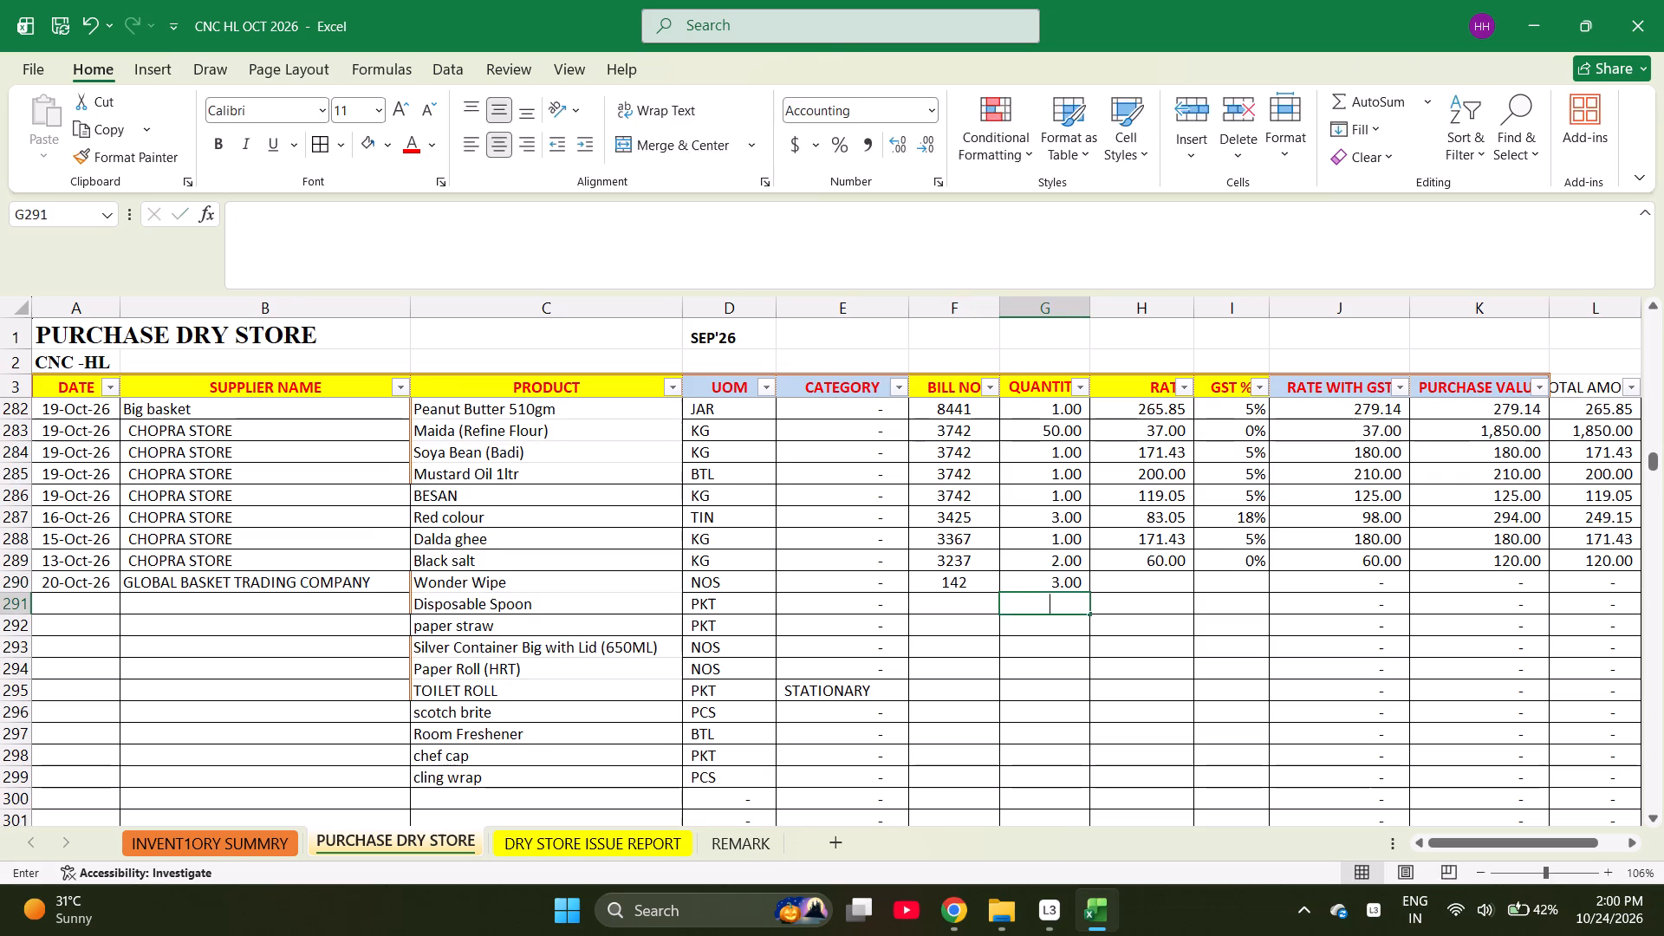
pyautogui.press('Return')
pyautogui.write('200')
pyautogui.press('Return')
pyautogui.write('200')
pyautogui.press('Return')
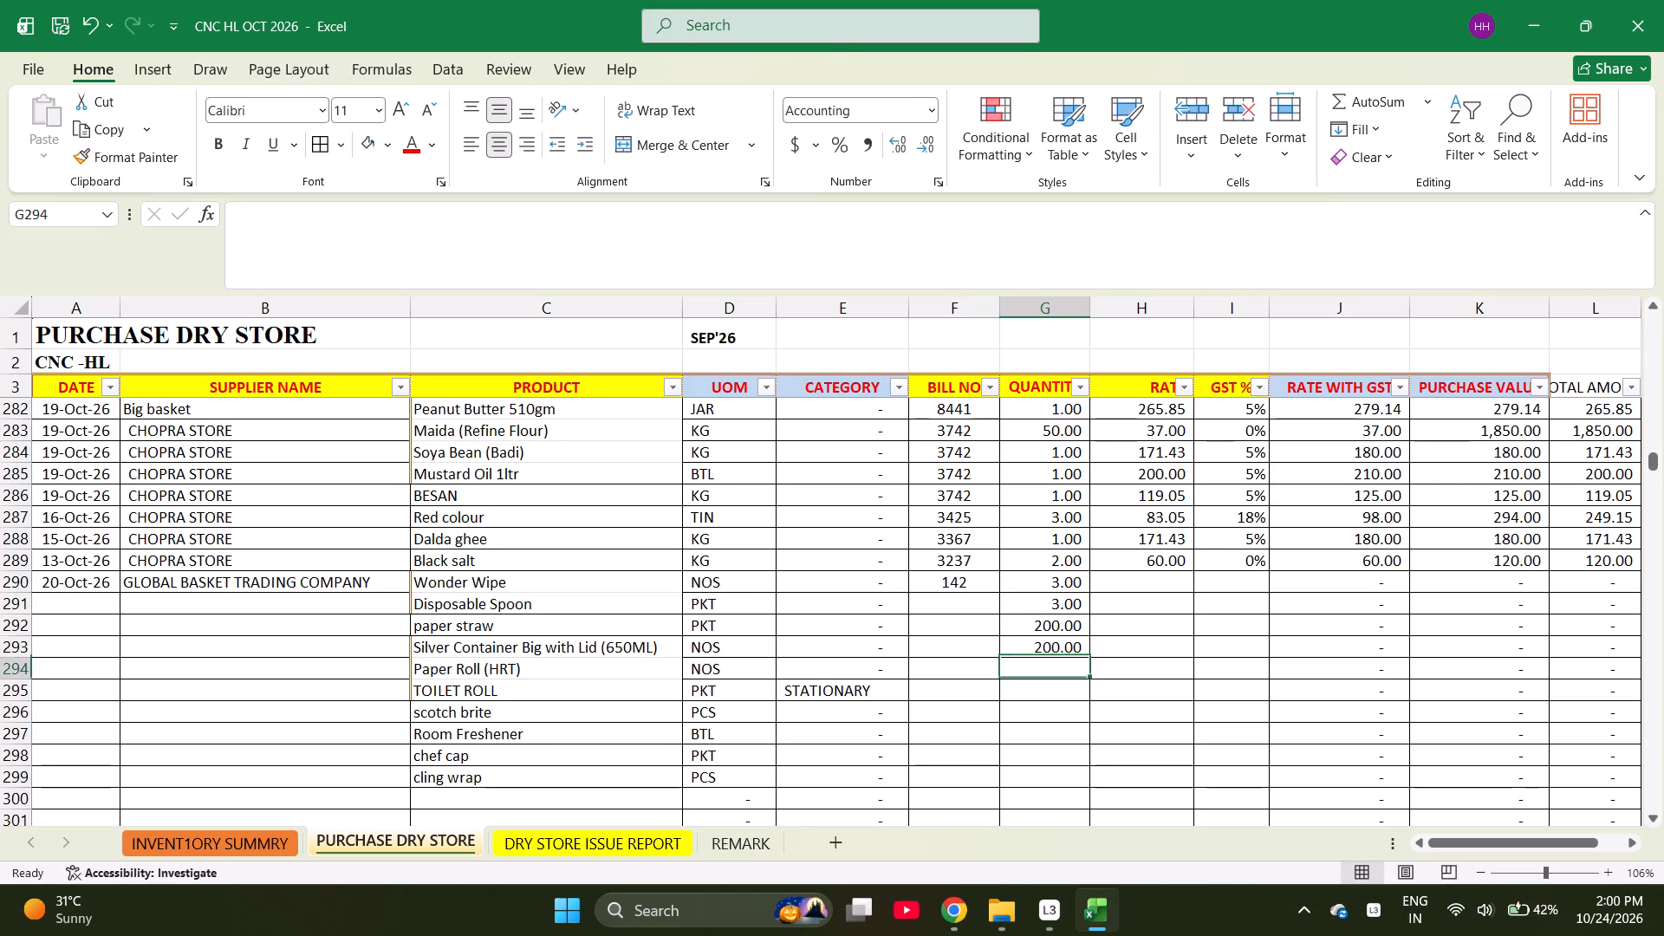
# Enter quantities 5, 10, 12, 4, 5 and 2 for rows 294 to 299, from Paper Roll (HRT) to cling wrap.
pyautogui.press('5')
pyautogui.press('Return')
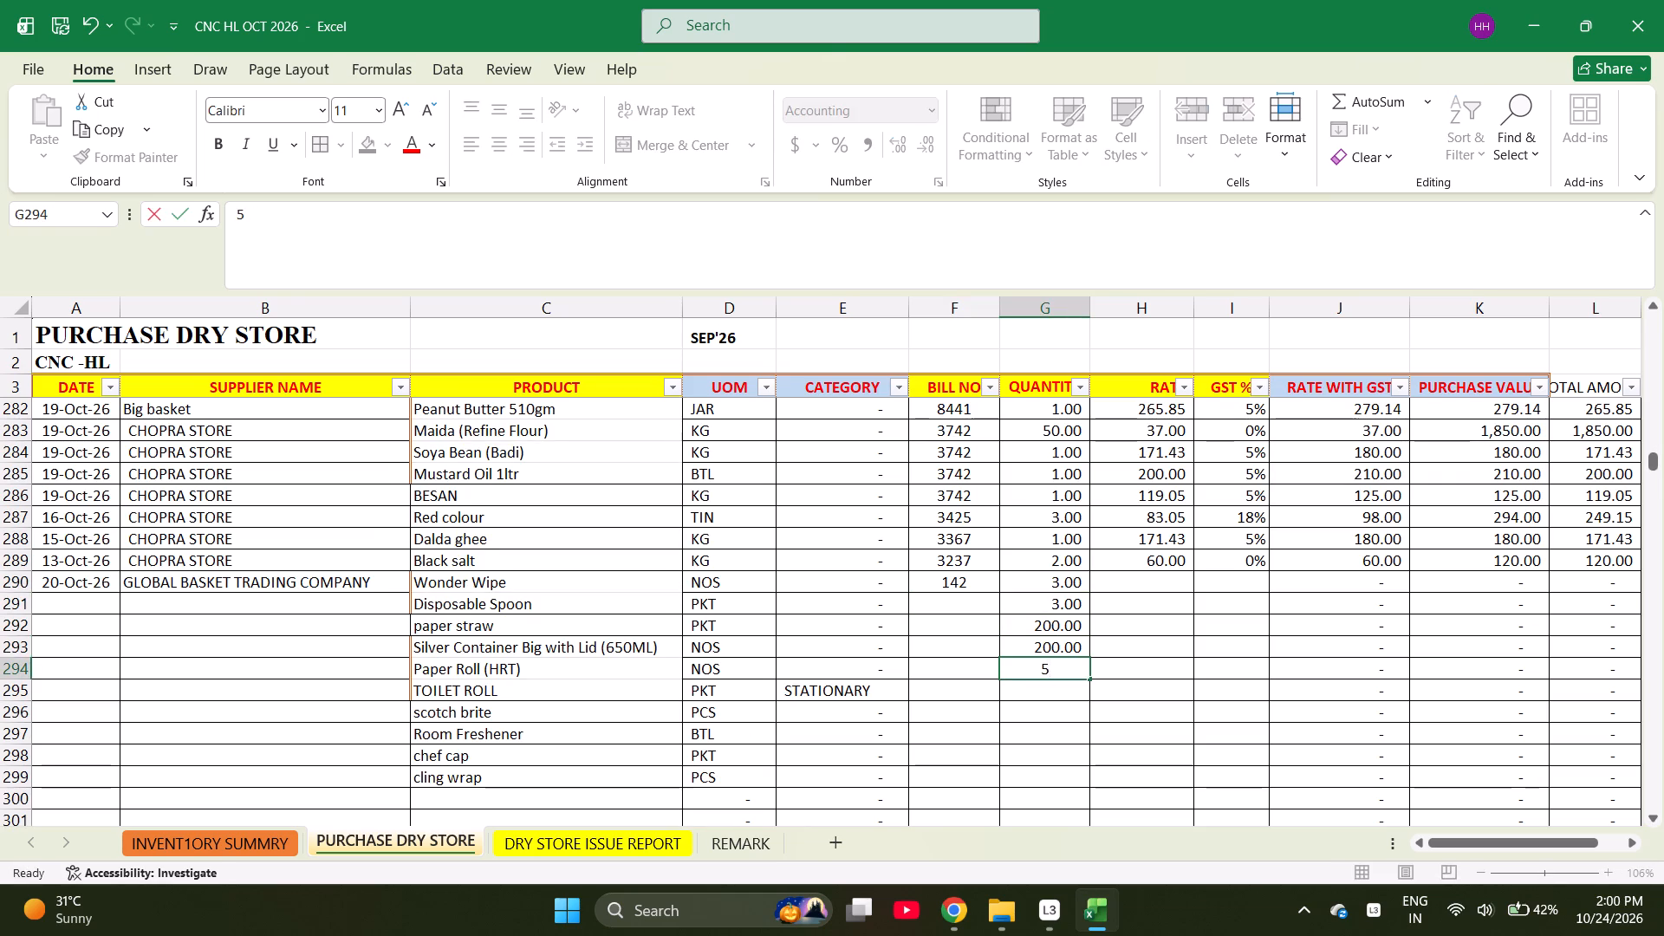
pyautogui.write('10')
pyautogui.press('Return')
pyautogui.write('12')
pyautogui.press('Return')
pyautogui.press('4')
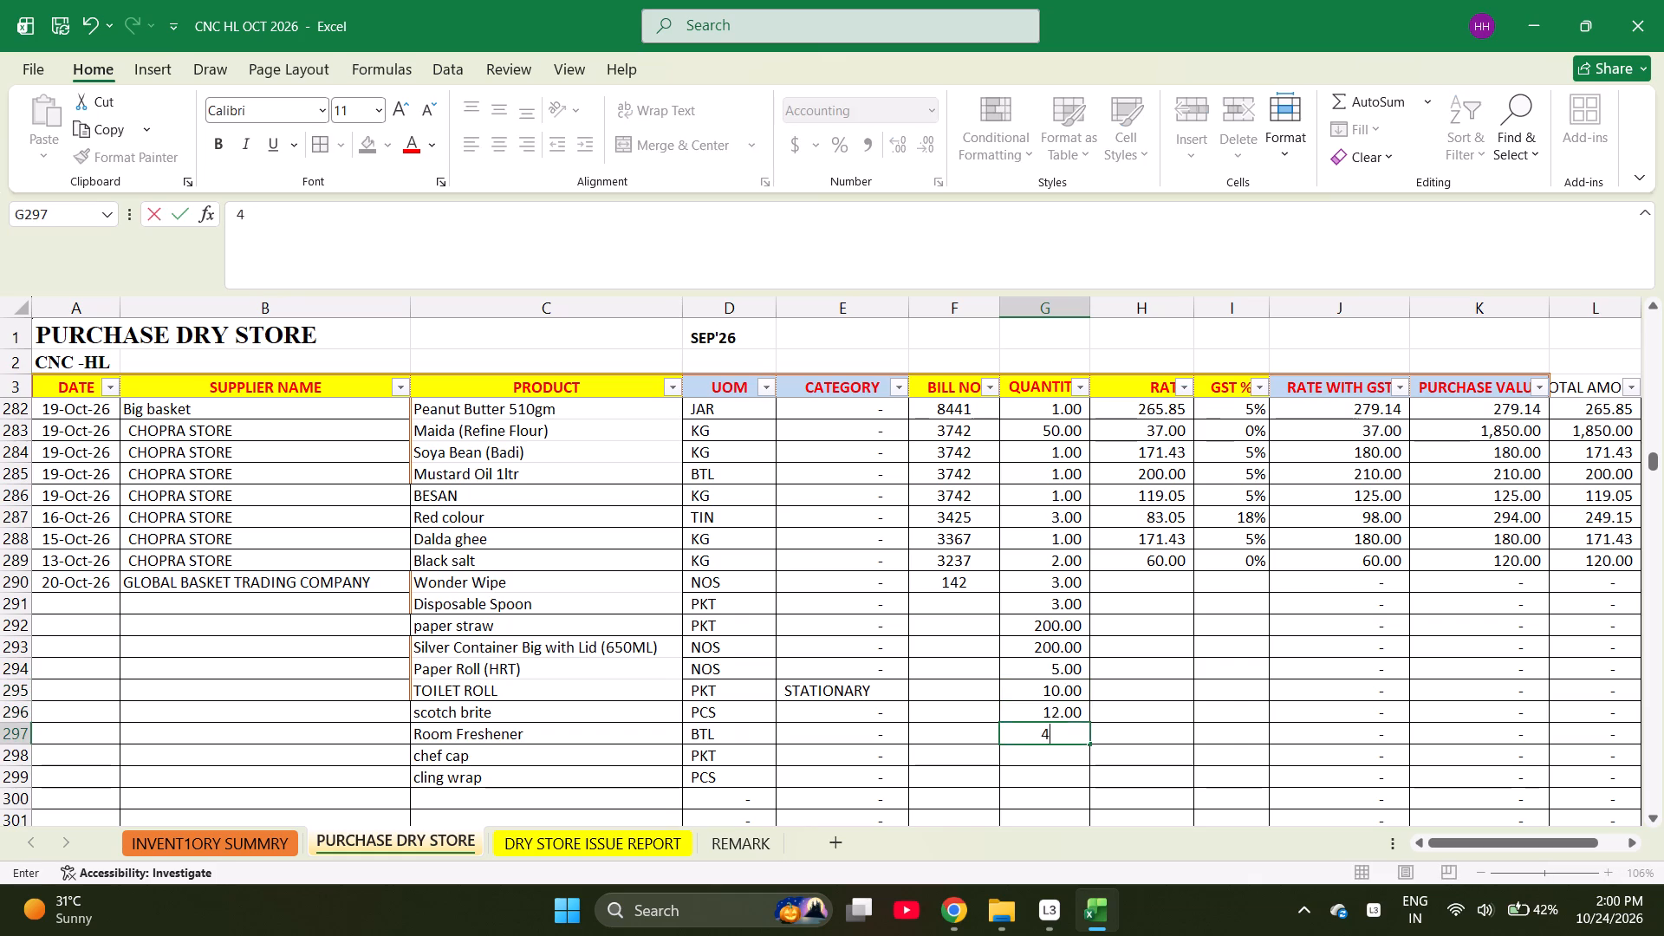
pyautogui.press('Return')
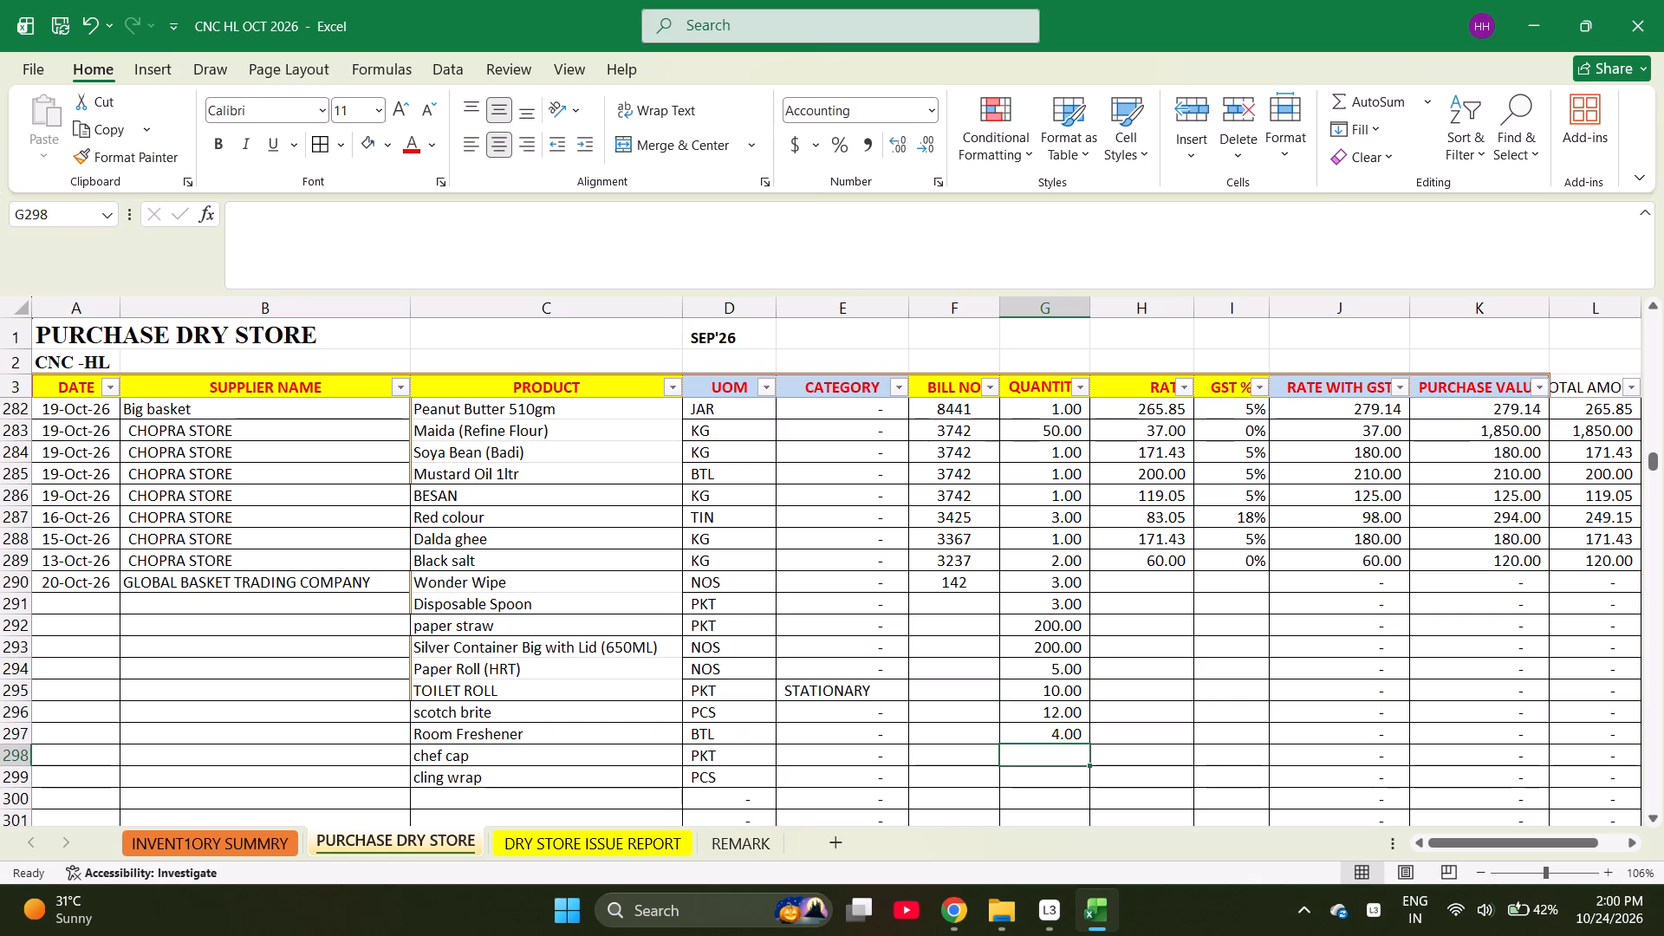
pyautogui.press('5')
pyautogui.press('Return')
pyautogui.press('2')
pyautogui.press('Return')
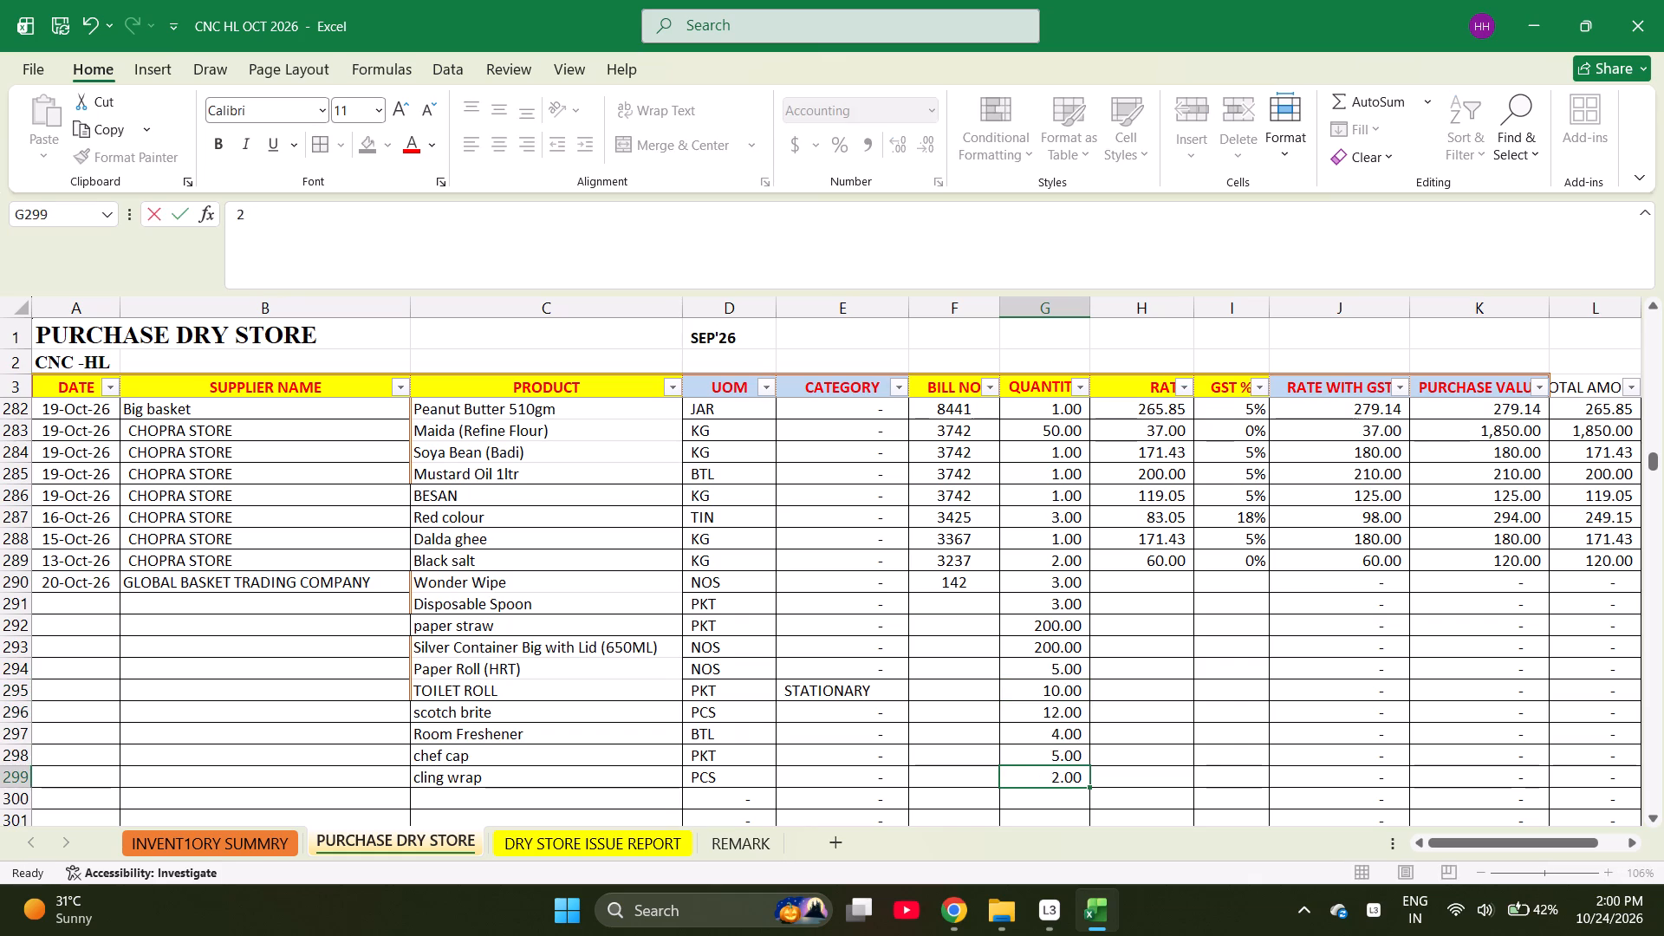
# Enter rates of 100 for Wonder Wipe, 65 for Disposable Spoon and 60 for paper straw in rows 290 to 292.
pyautogui.press('Right')
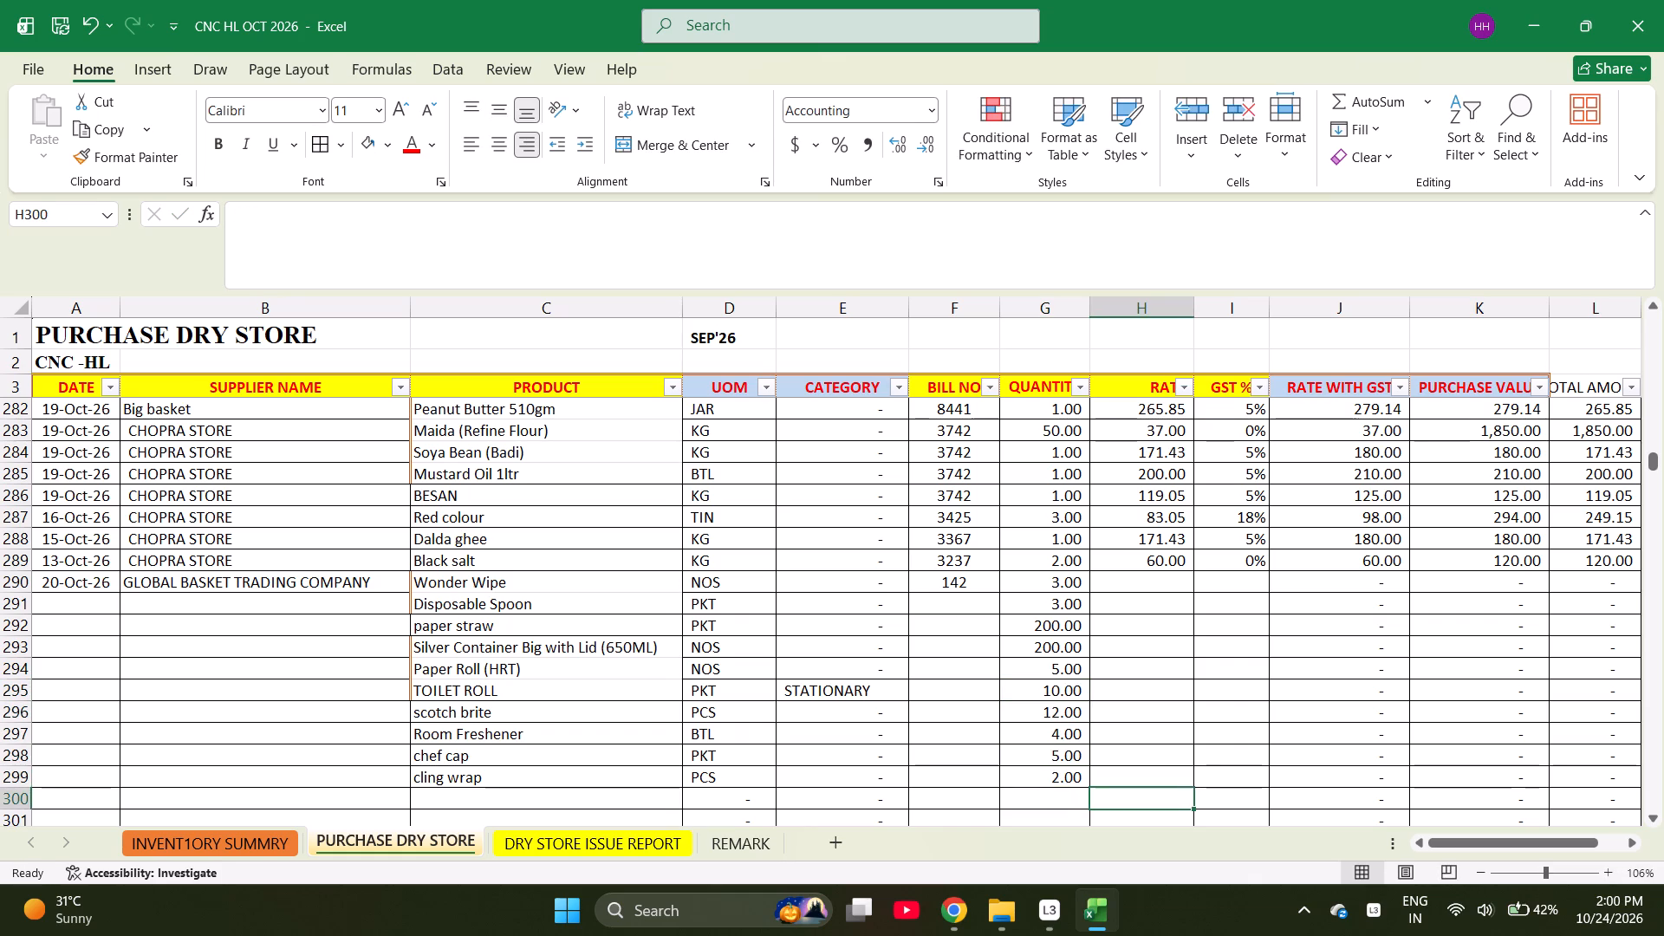
pyautogui.hotkey('ctrl', 'Up')
pyautogui.press('Down')
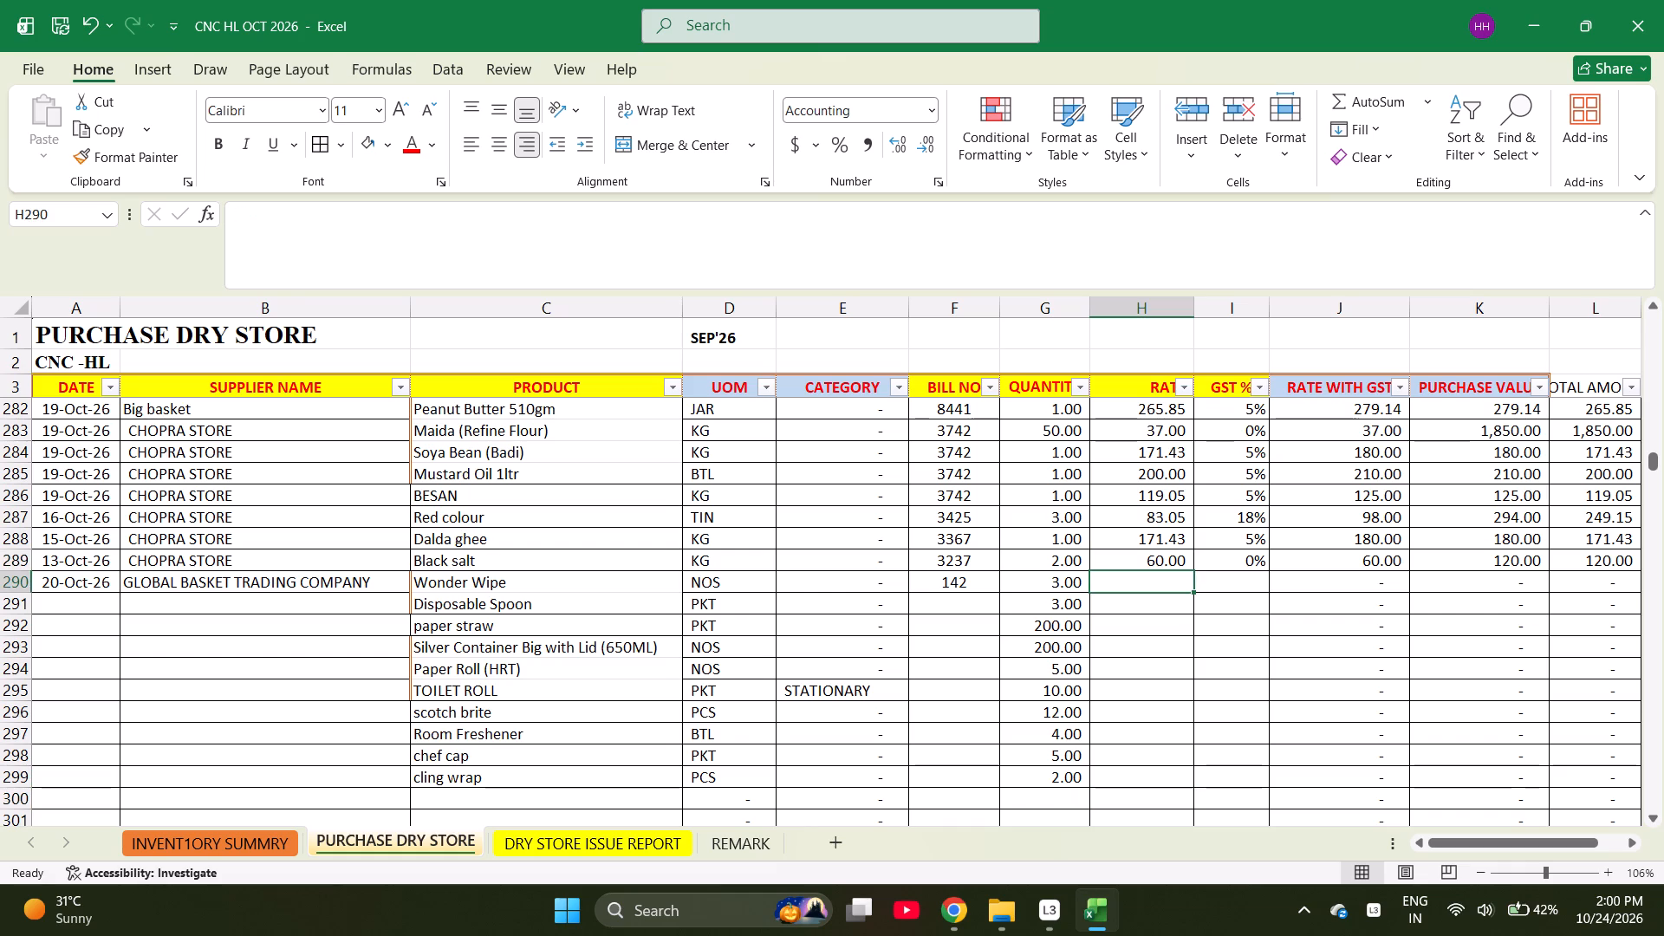
pyautogui.write('100')
pyautogui.press('Return')
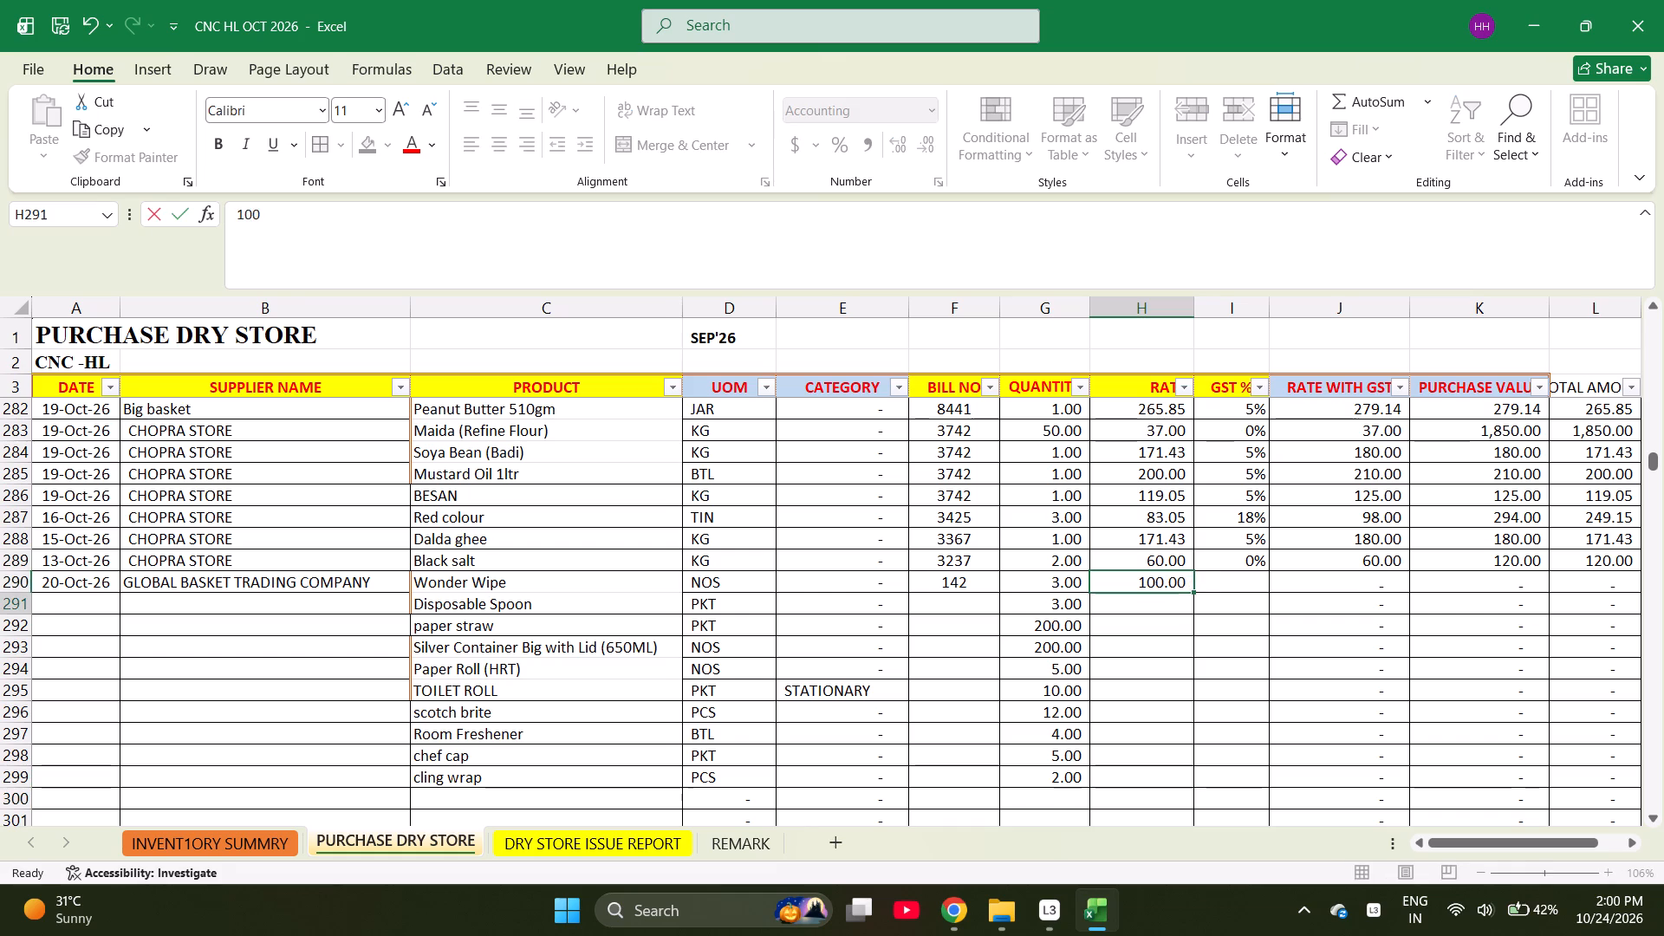
pyautogui.write('65')
pyautogui.press('Return')
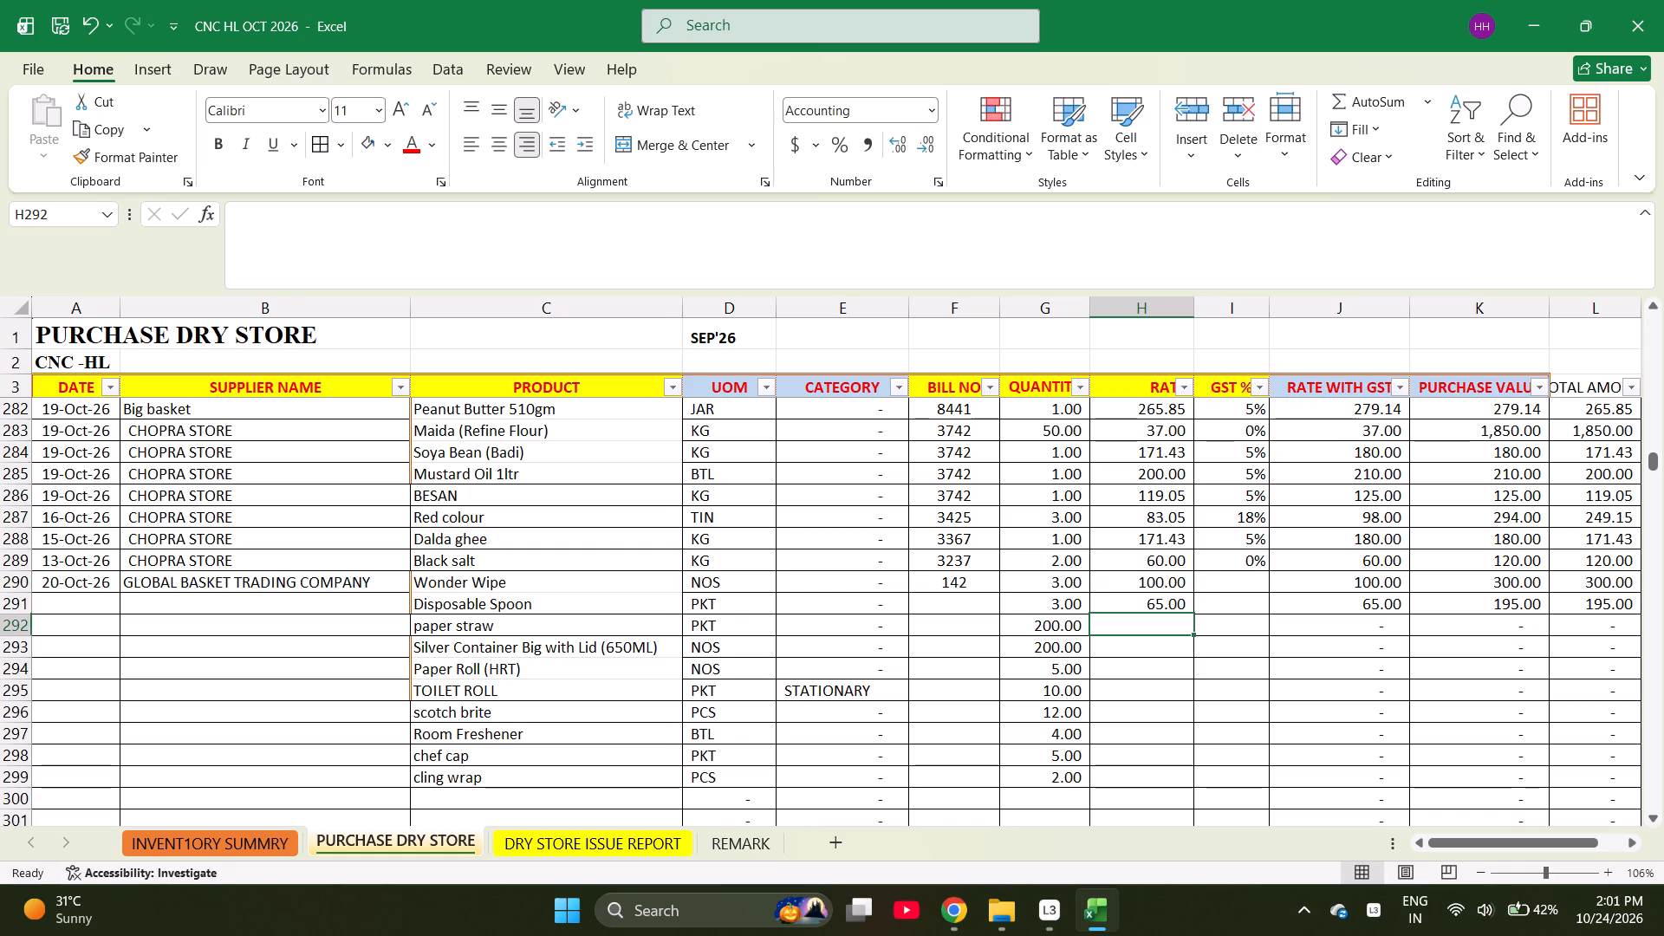
pyautogui.write('60')
pyautogui.press('Return')
# Set the paper straw quantity in row 292 to 2.
pyautogui.press('Up')
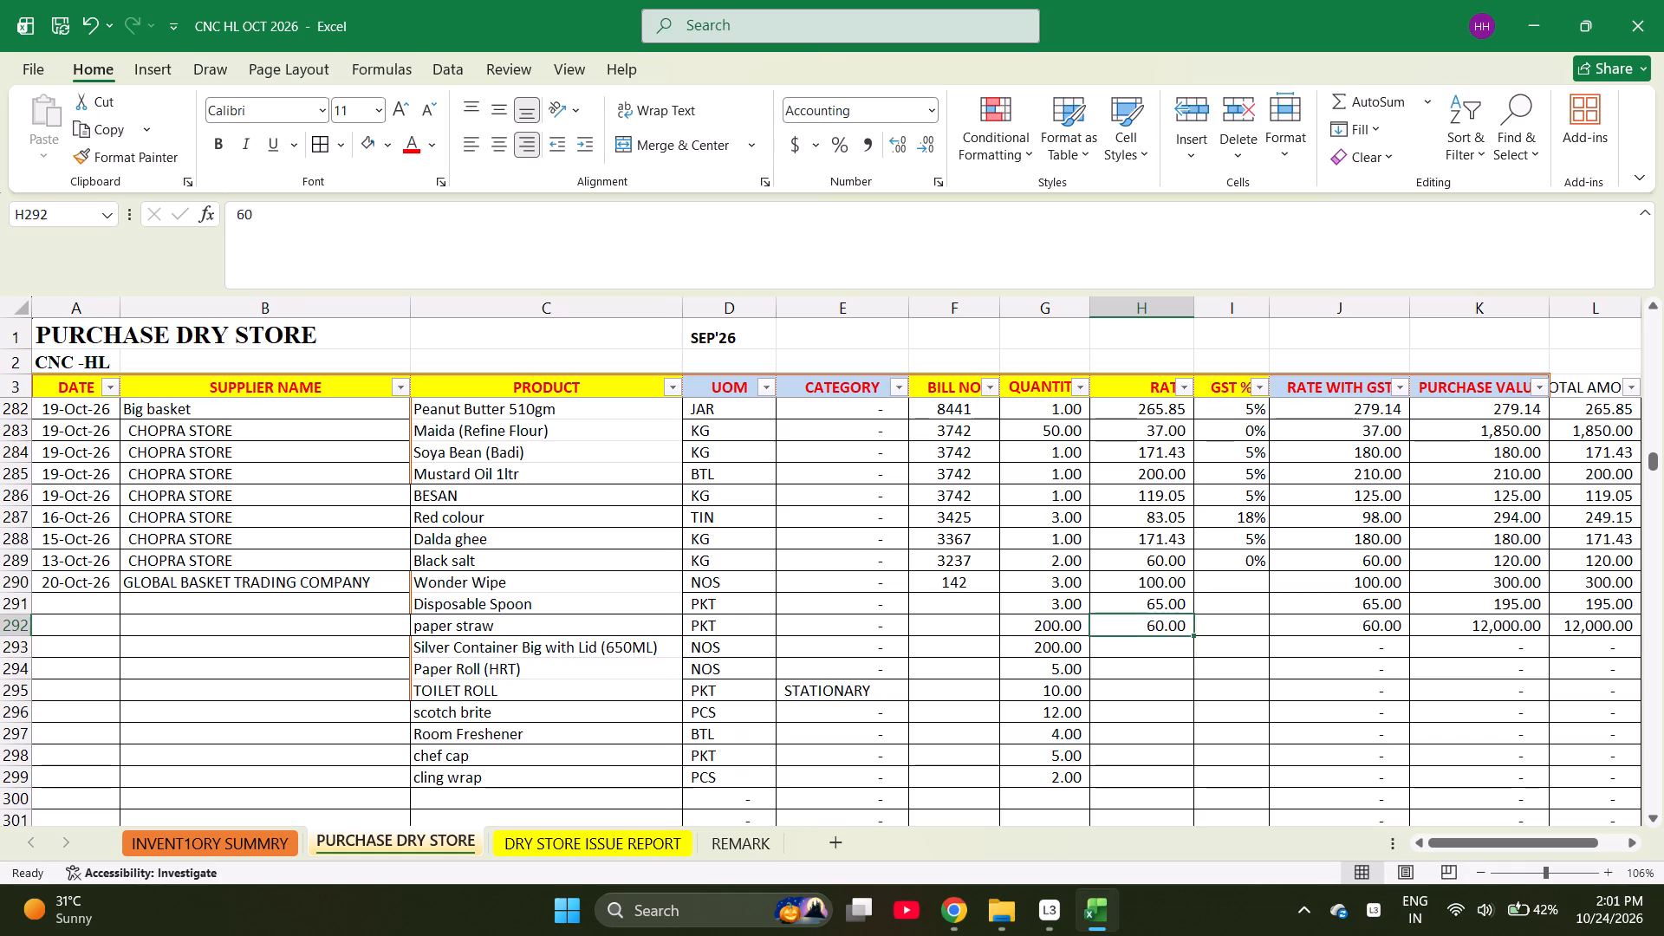
pyautogui.press('Left')
pyautogui.press('2')
pyautogui.press('Return')
# Enter rates 7.60, 13, 23, 75 and 67 for rows 293 to 297, from the Silver Container to Room Freshener.
pyautogui.press('Right')
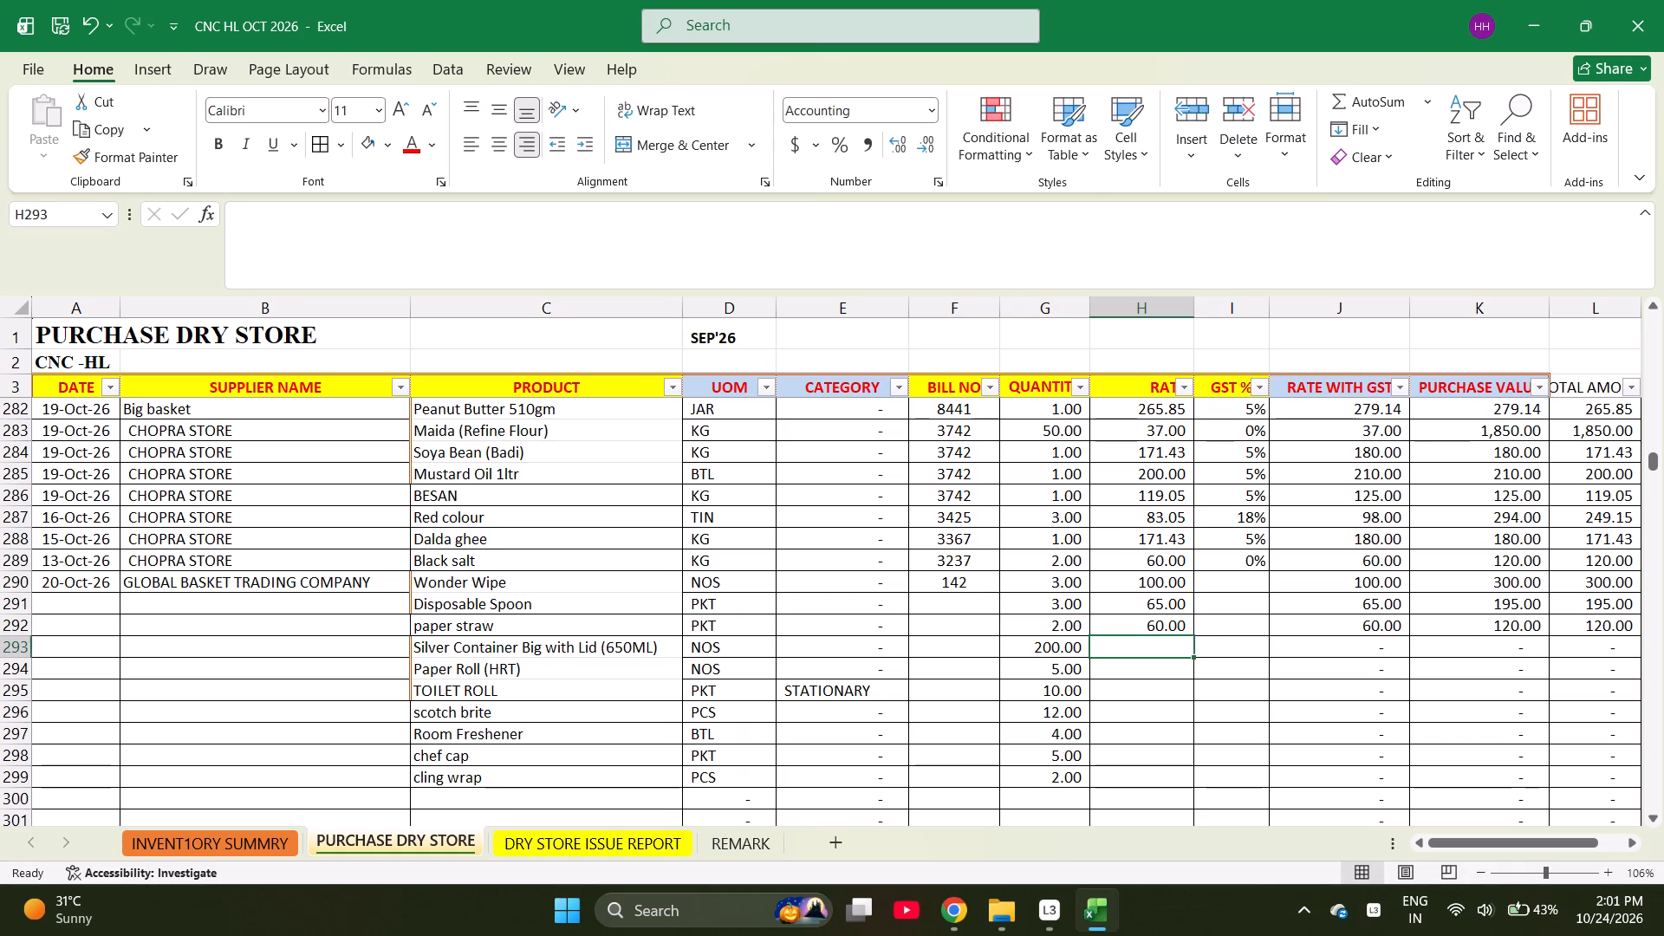
pyautogui.write('7.60')
pyautogui.press('Return')
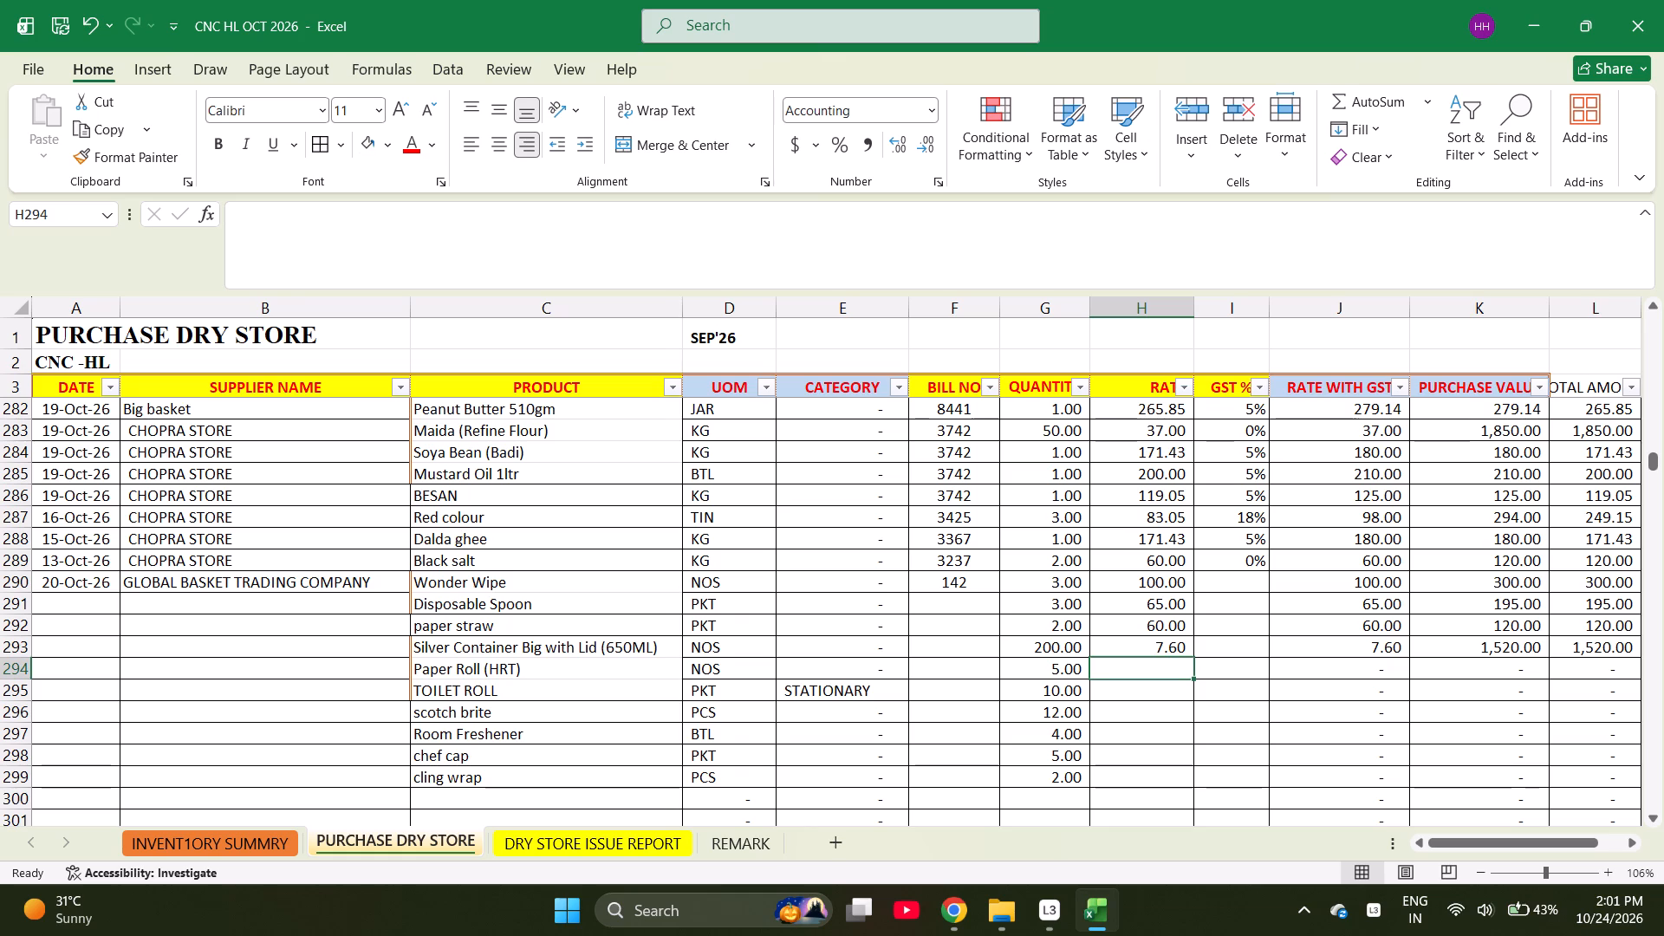
pyautogui.write('13')
pyautogui.press('Return')
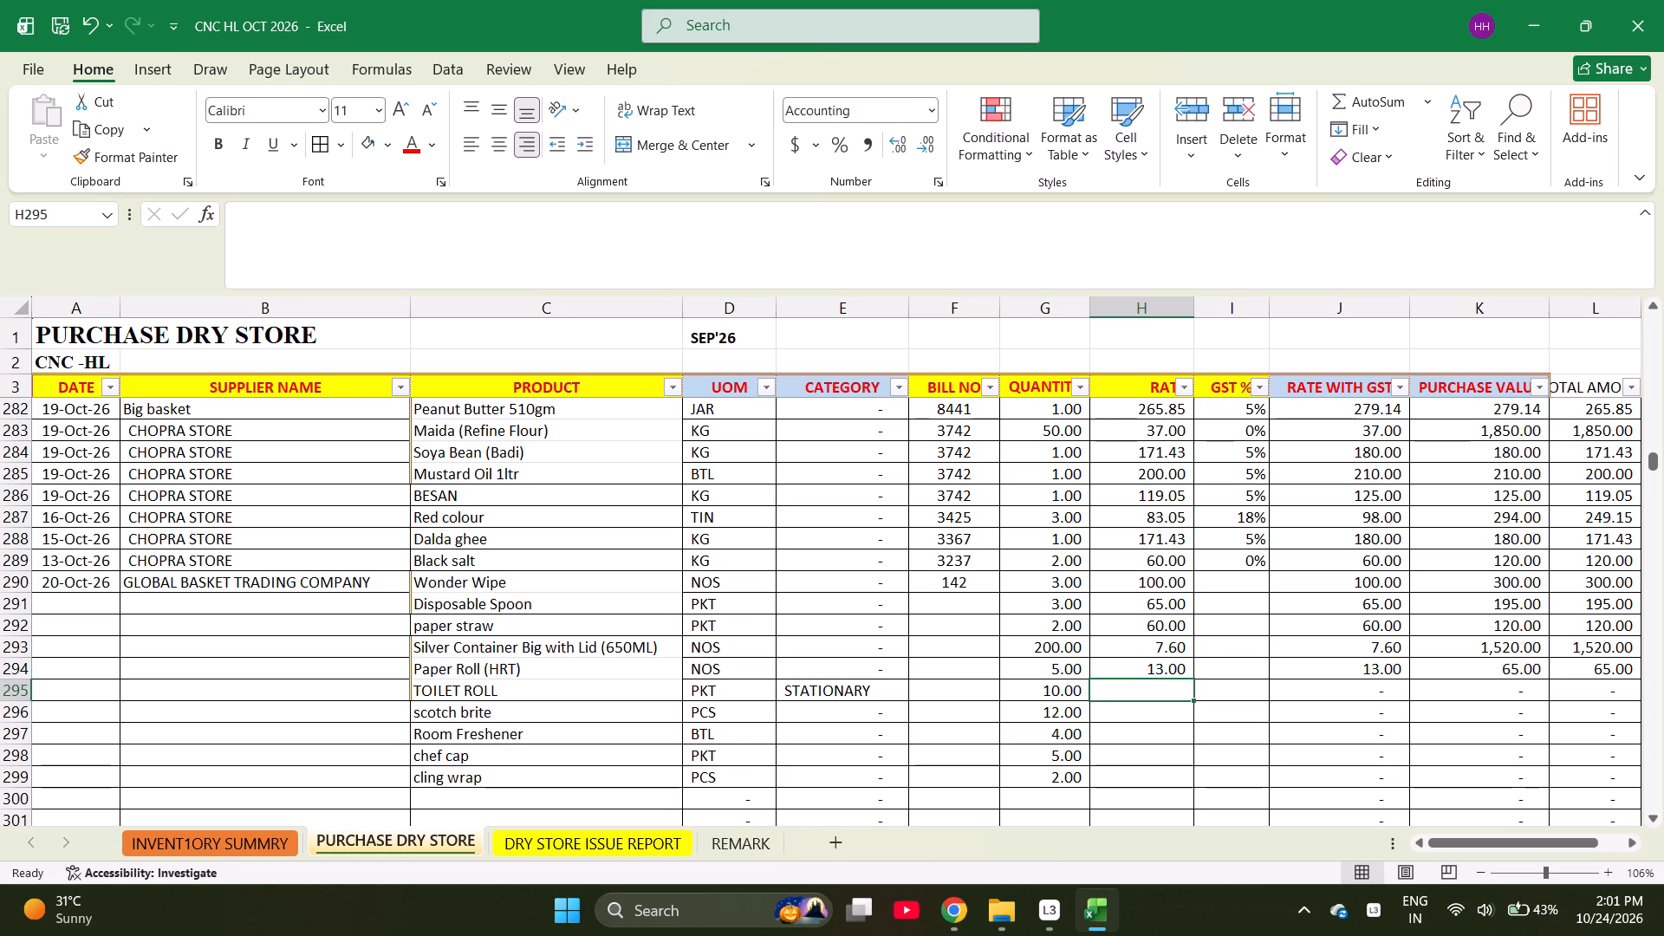
pyautogui.write('23')
pyautogui.press('Return')
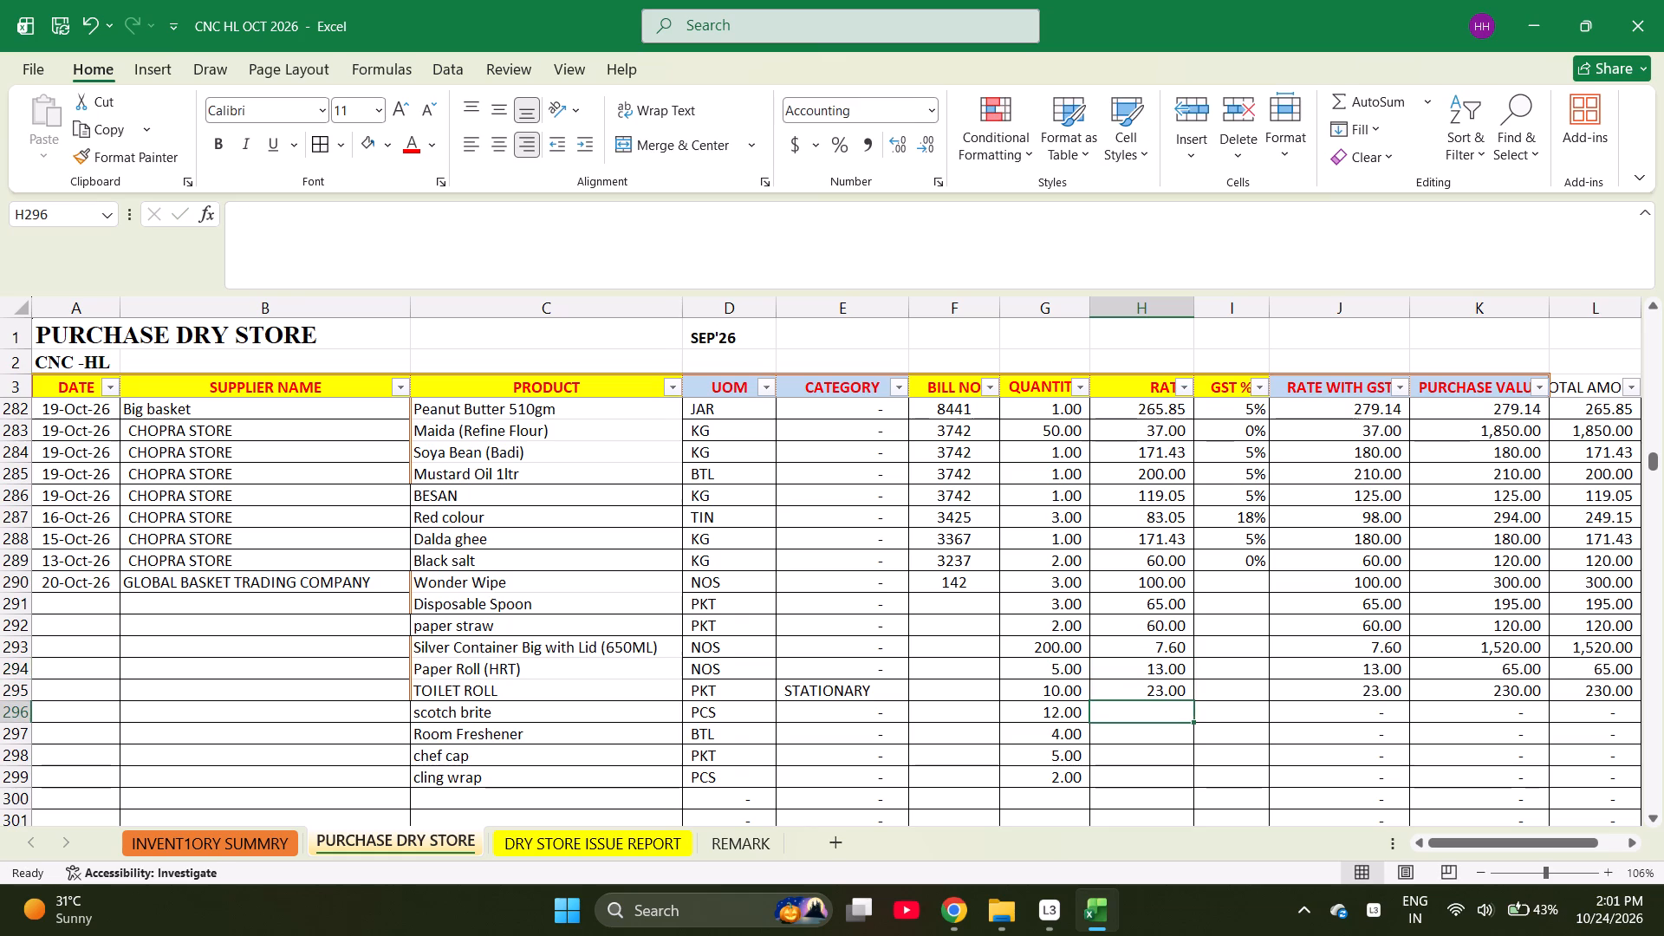
pyautogui.write('75')
pyautogui.press('Return')
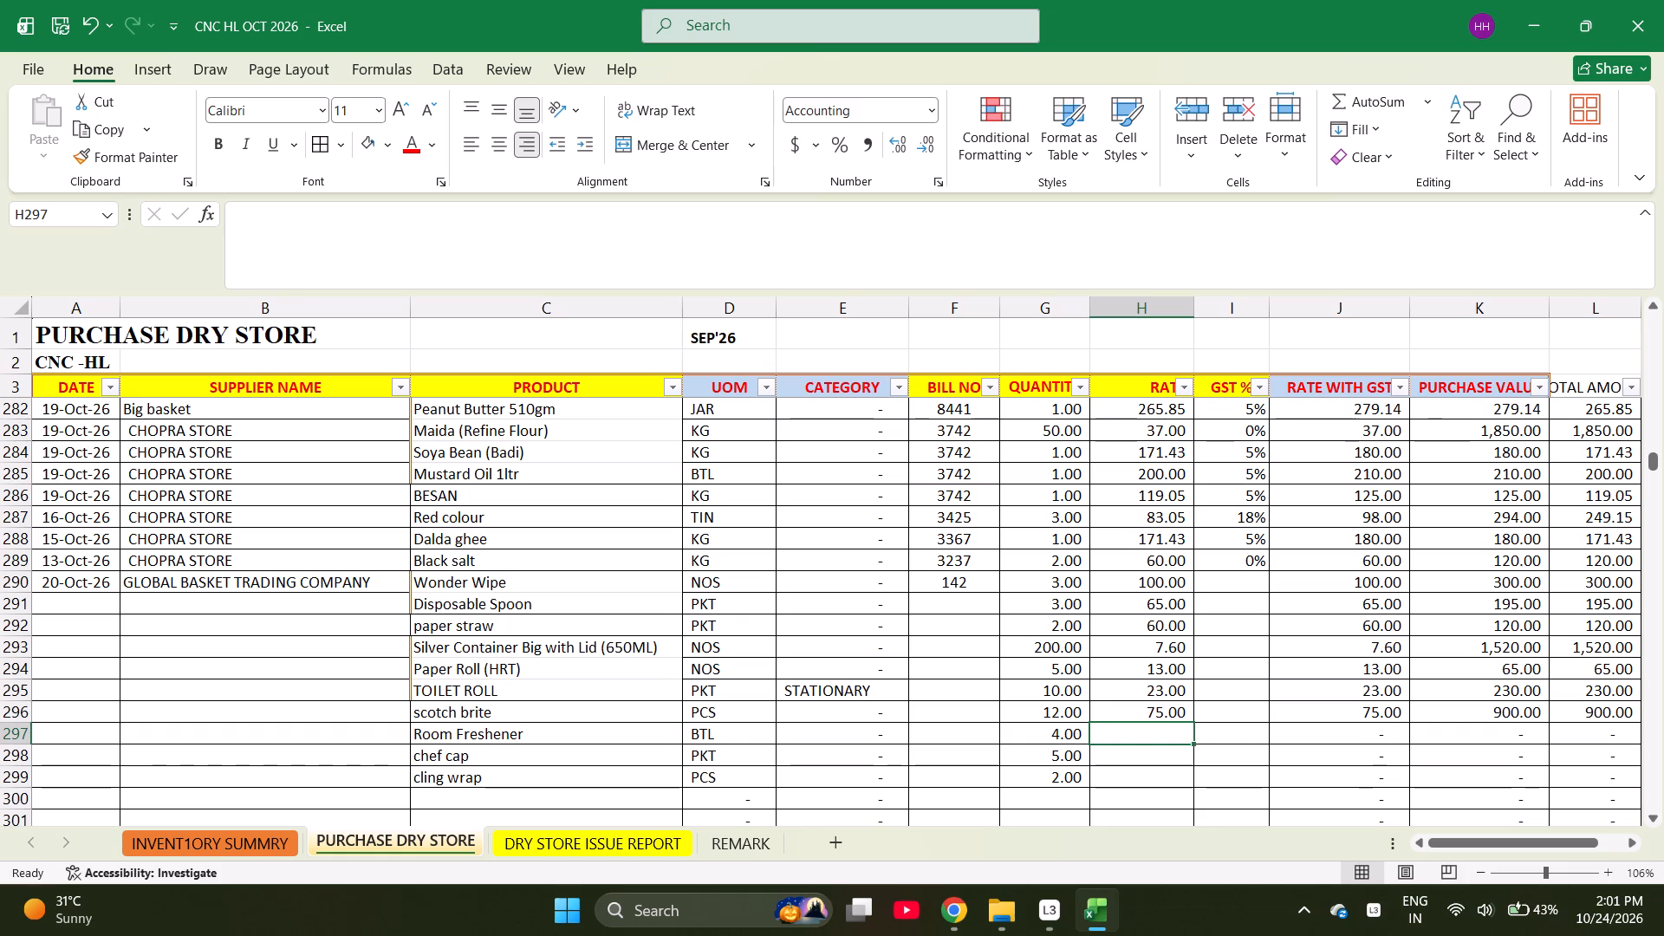
pyautogui.write('67')
pyautogui.press('Return')
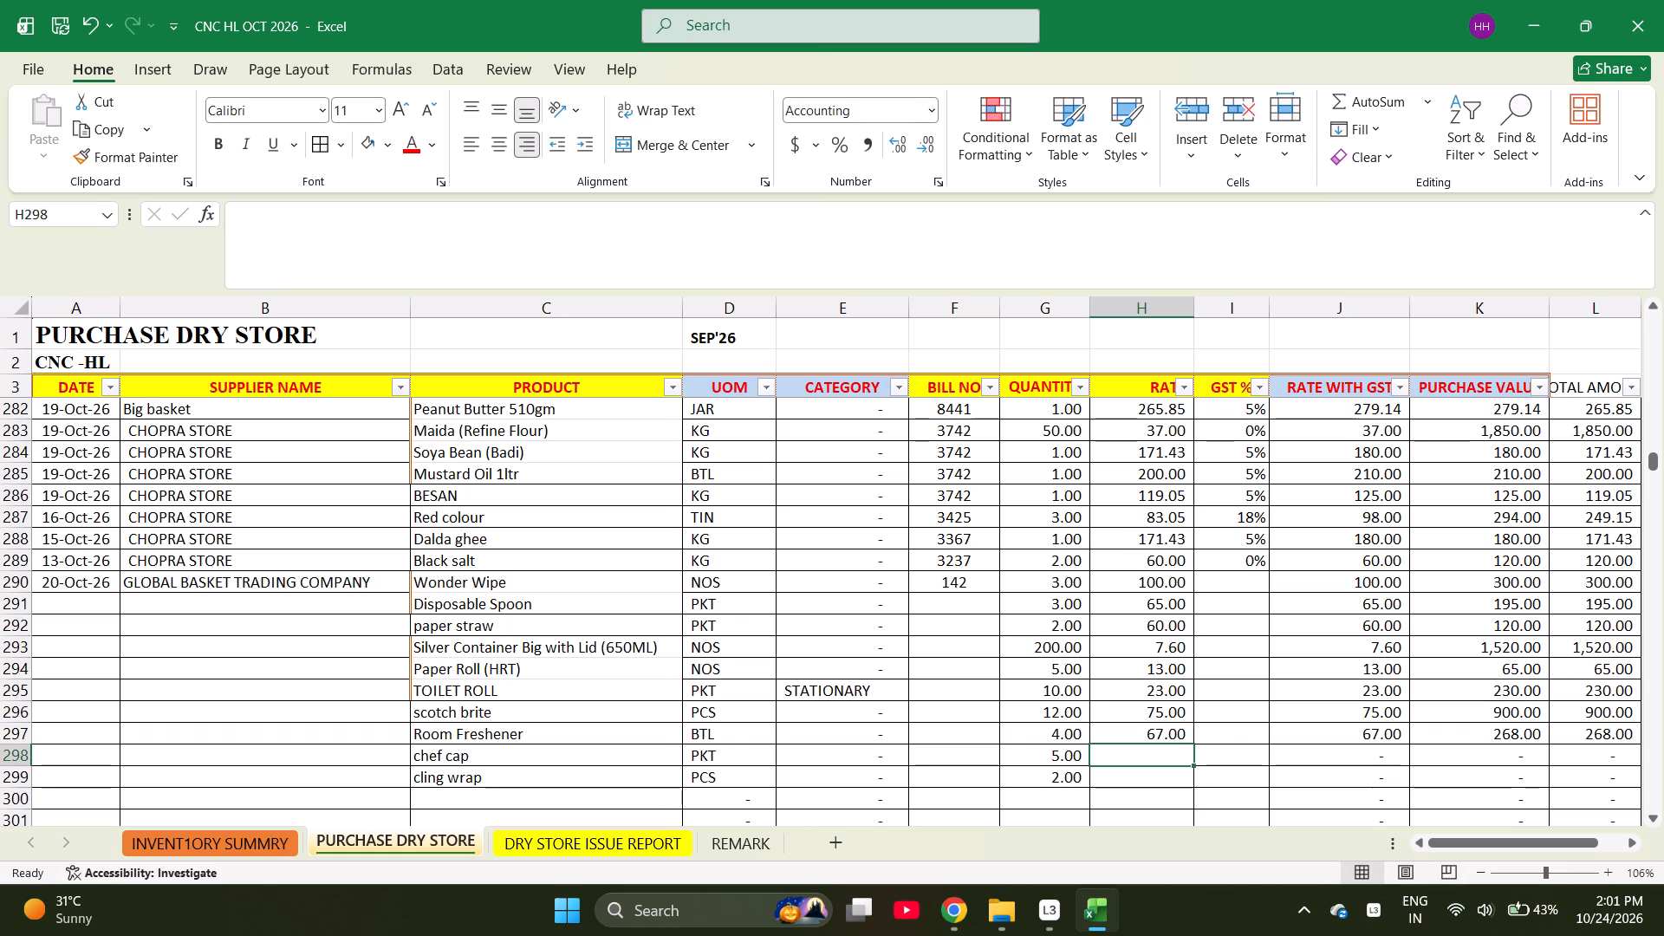
# Check the rates entered for the bill 142 products, from Wonder Wipe in row 290 to Room Freshener in row 297.
pyautogui.press('Up')
pyautogui.press('Up')
pyautogui.press('Up')
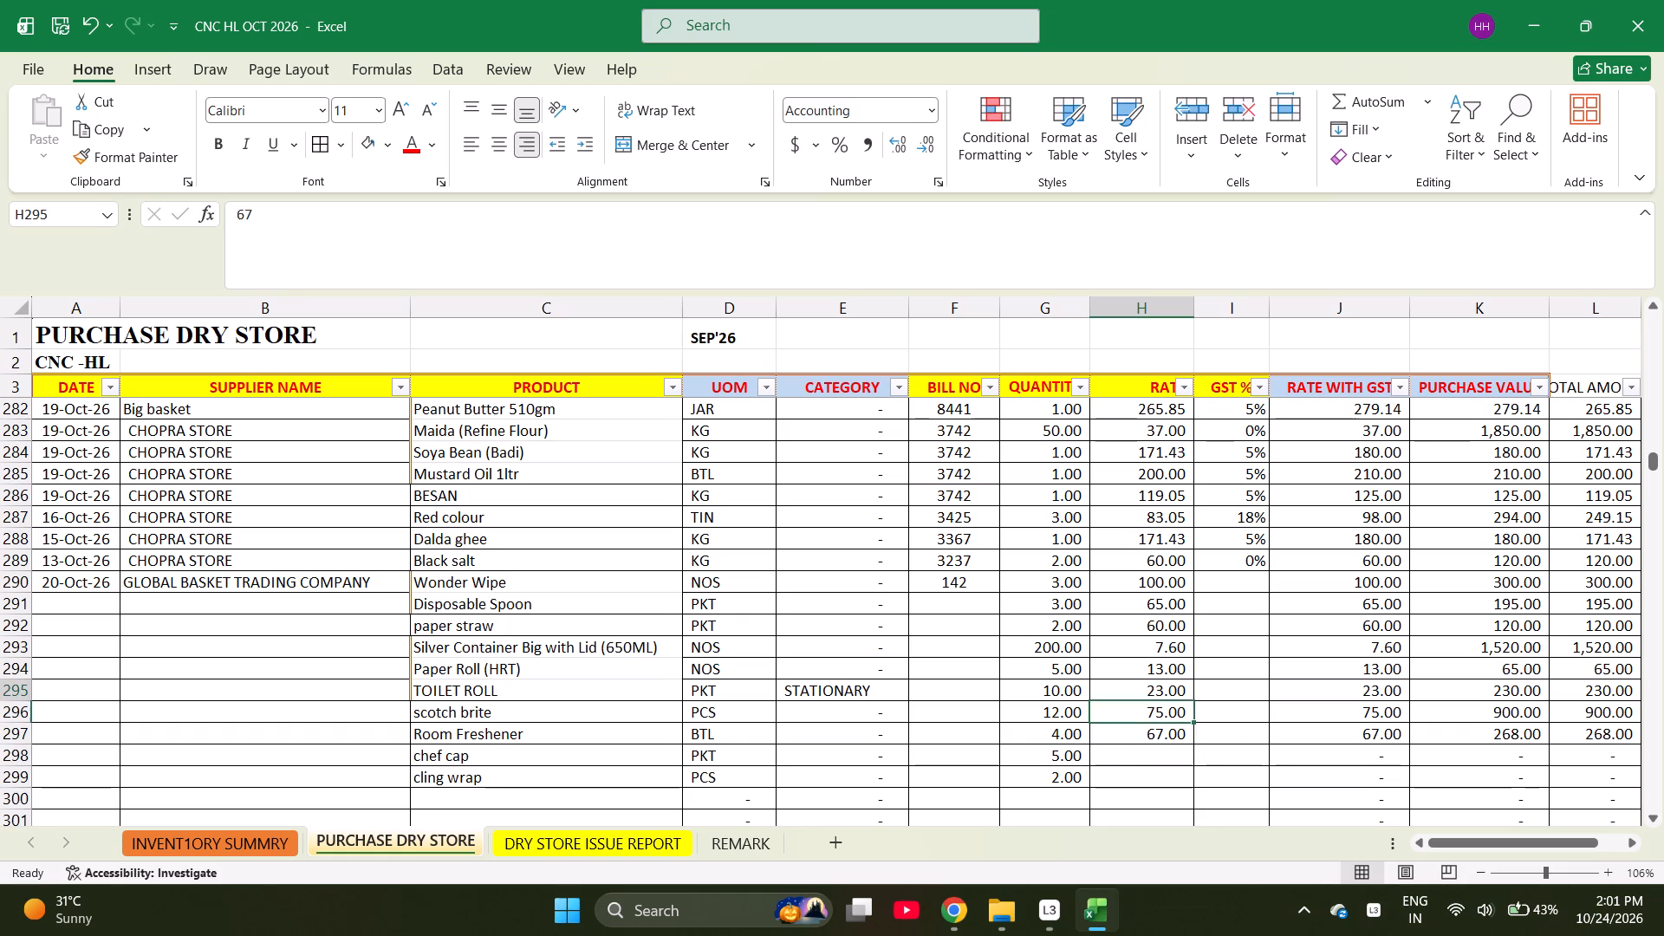
pyautogui.press('Up')
pyautogui.press('Up')
pyautogui.press('Up')
pyautogui.press('Up')
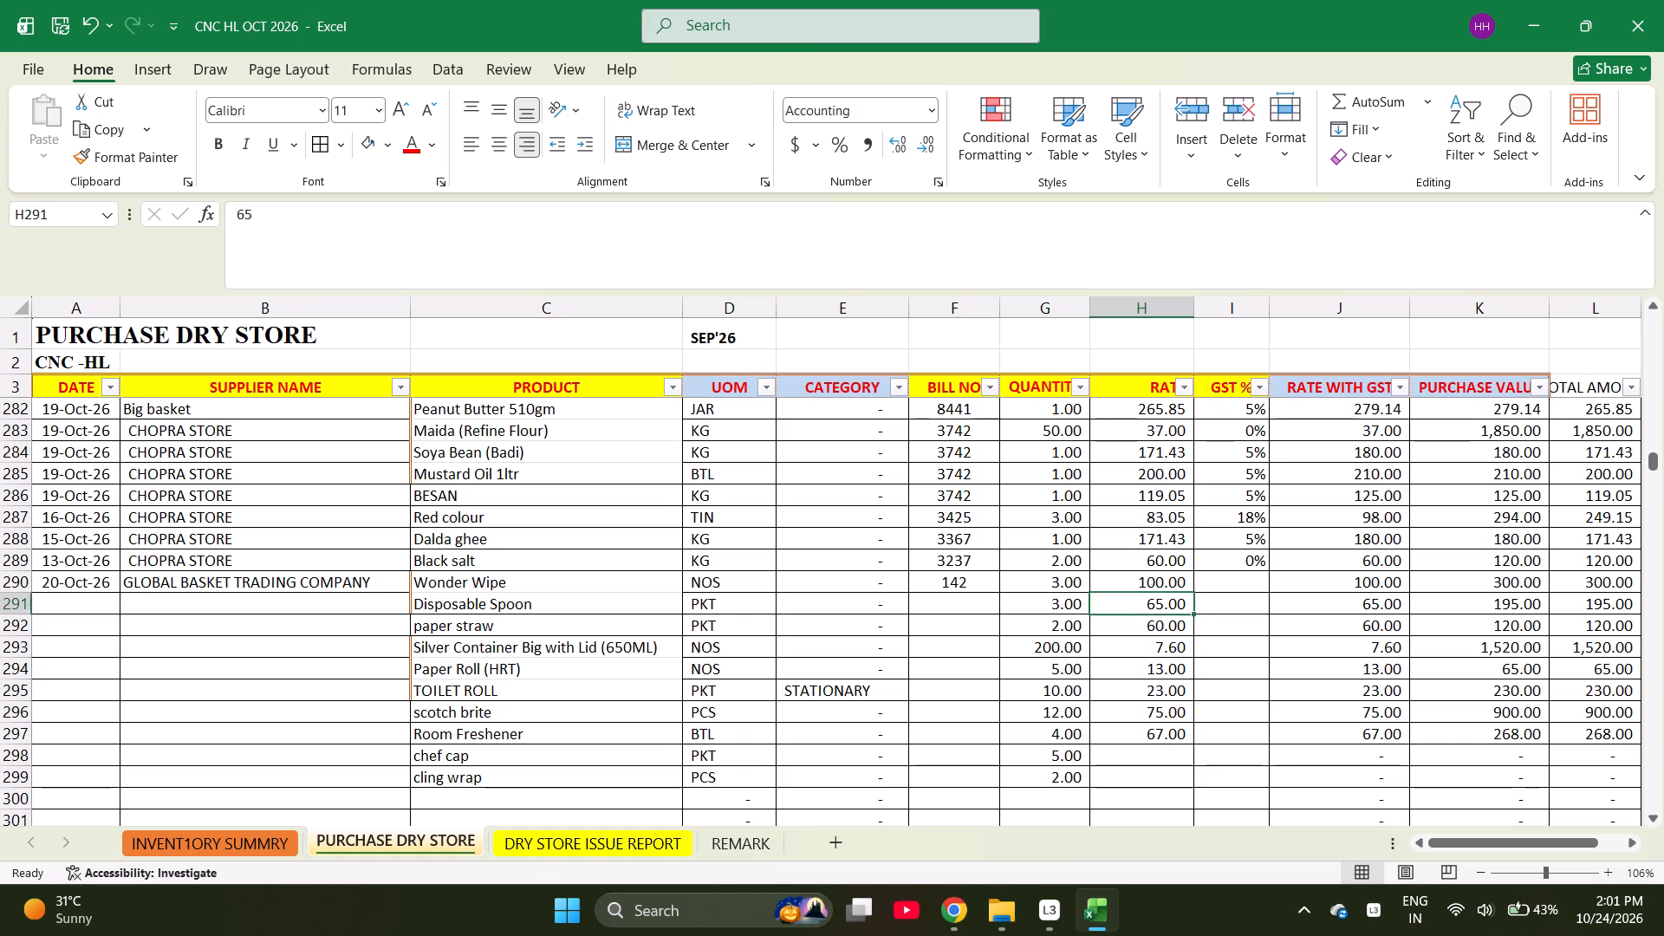
pyautogui.press('Up')
pyautogui.press('Down')
pyautogui.press('Up')
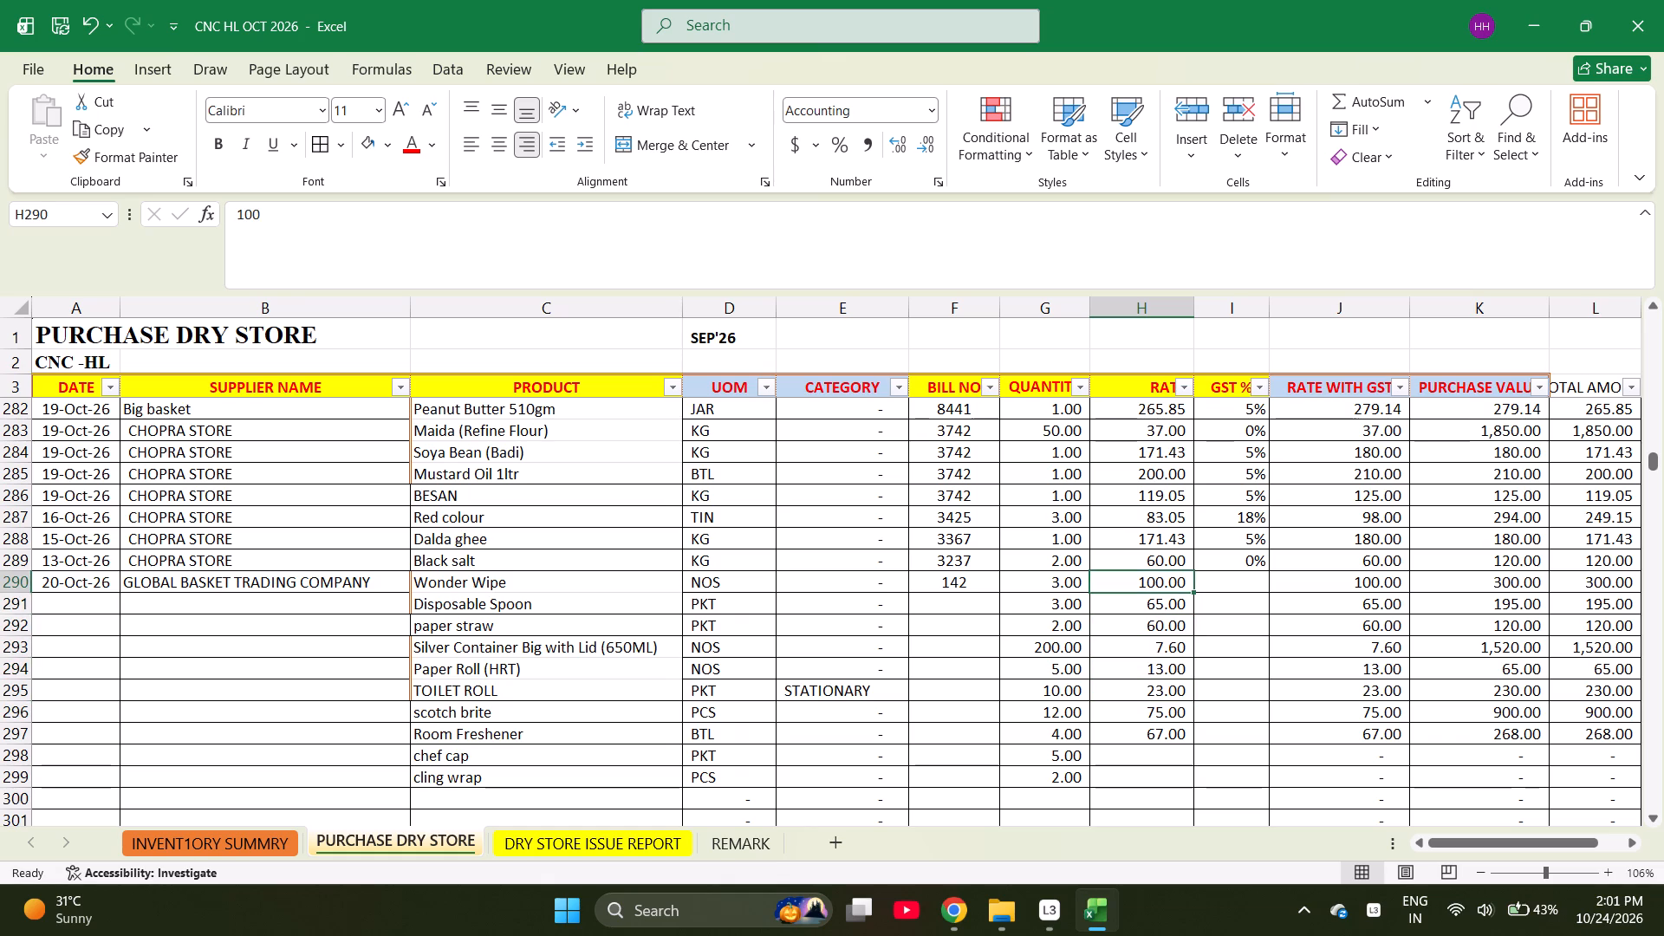
pyautogui.press('Left')
pyautogui.press('Left')
pyautogui.press('Left')
pyautogui.press('Left')
pyautogui.press('Left')
pyautogui.press('Left')
pyautogui.press('Right')
pyautogui.press('Right')
pyautogui.press('Right')
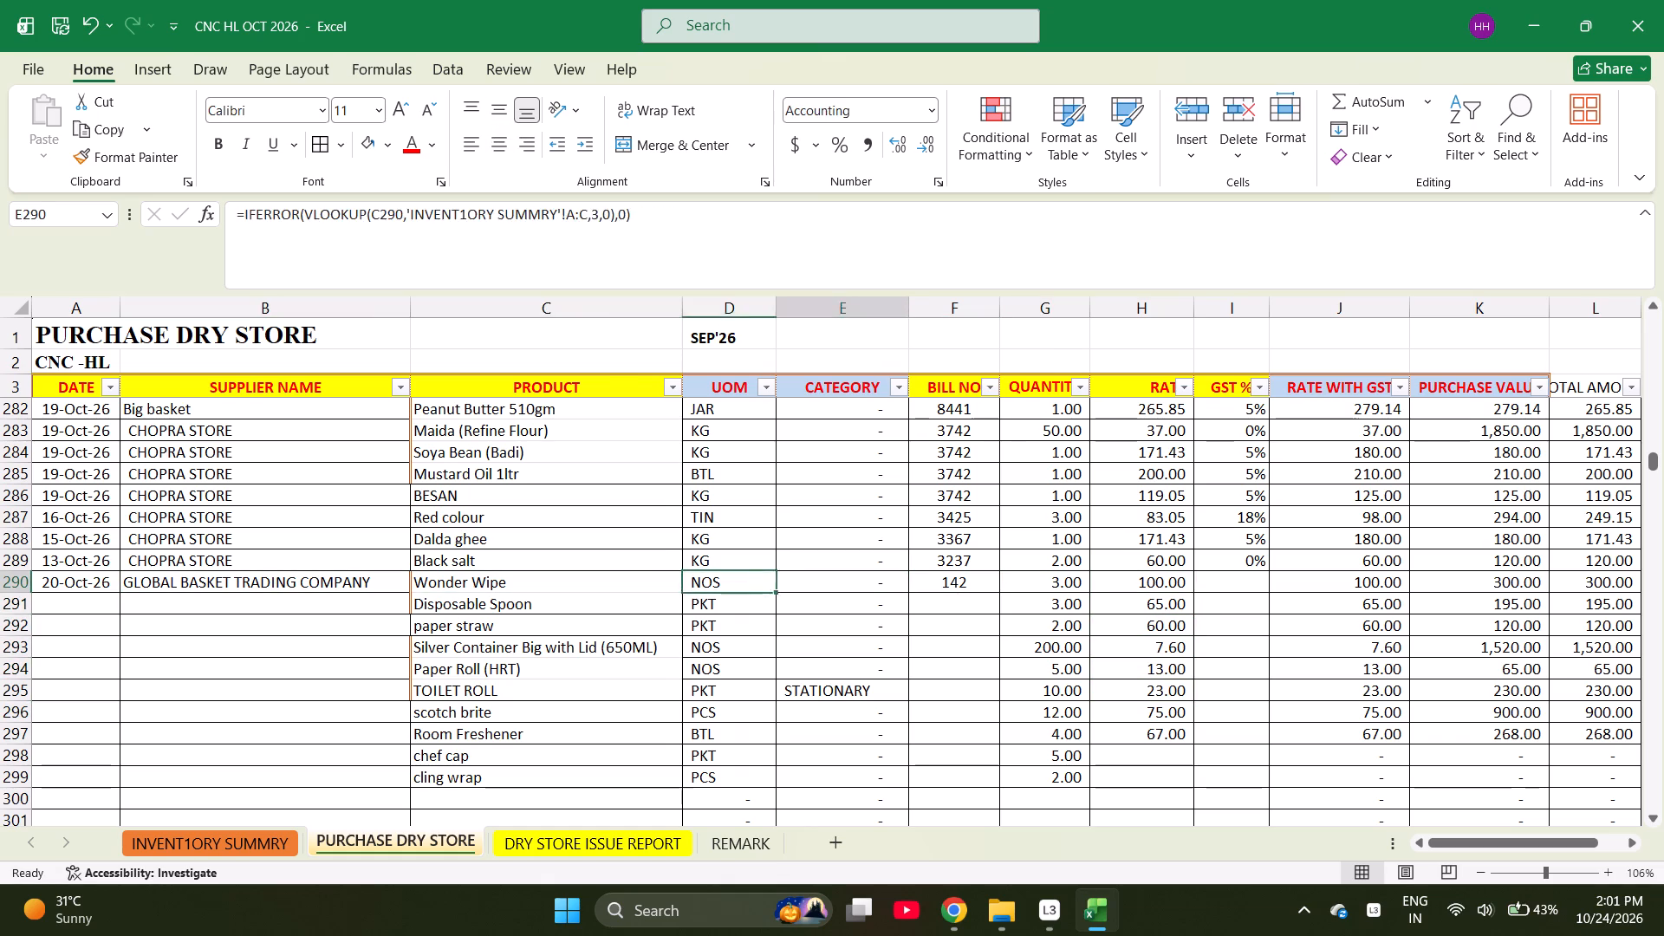
pyautogui.press('Right')
pyautogui.press('Right')
pyautogui.press('Right')
pyautogui.press('Down')
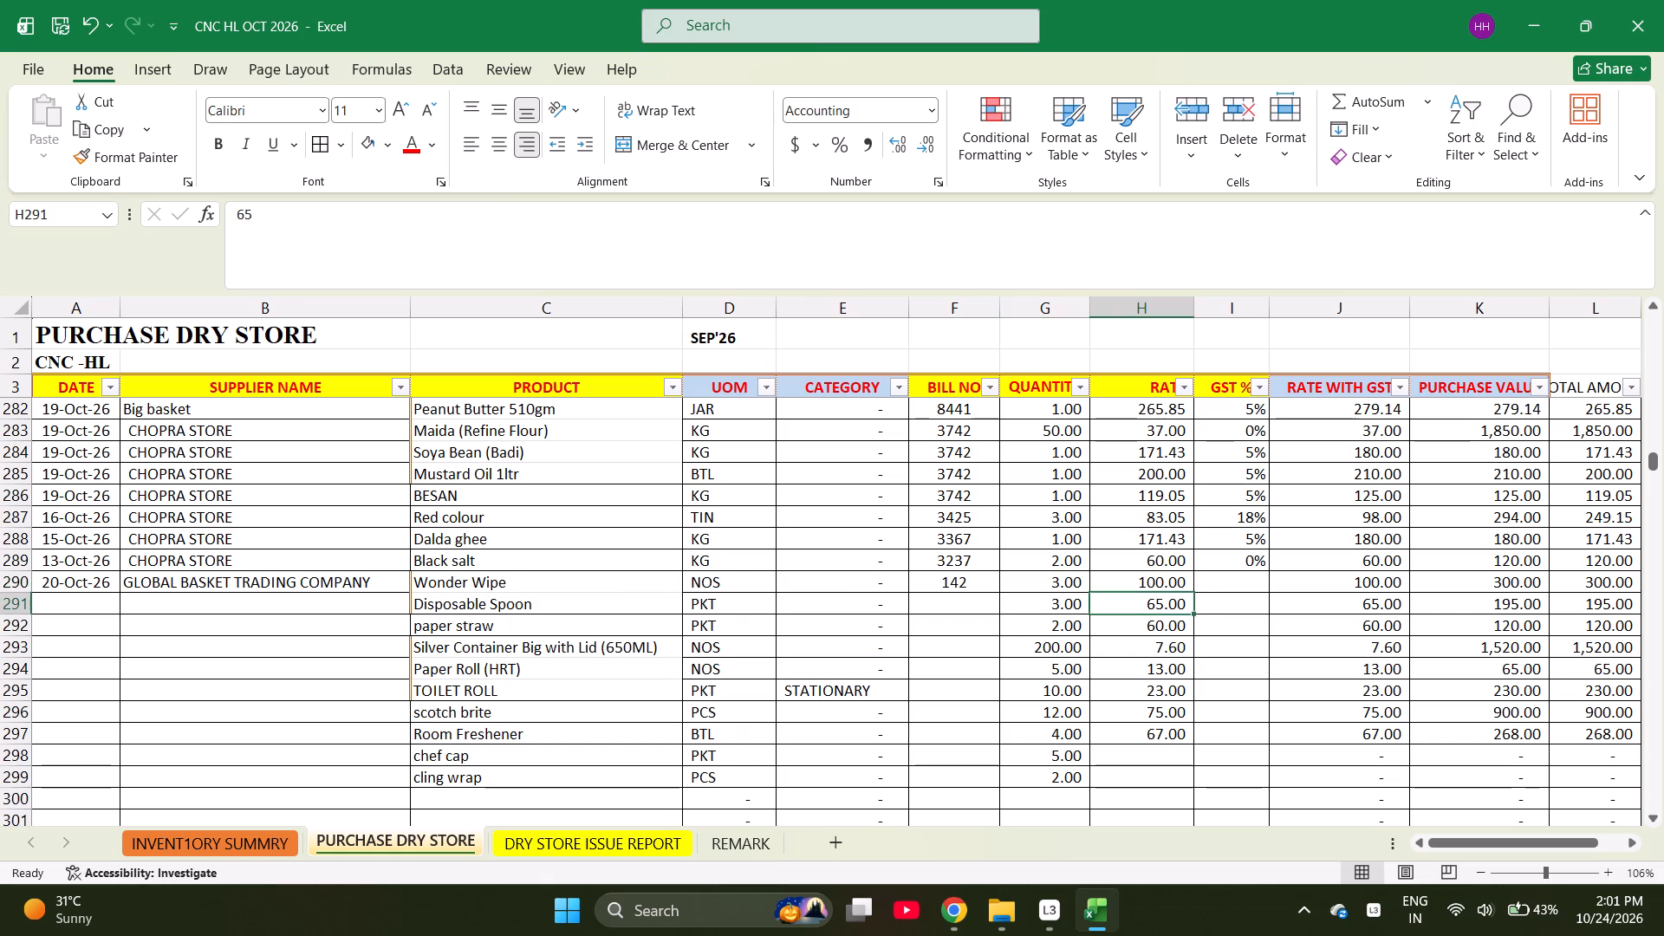
pyautogui.press('Down')
pyautogui.press('Down')
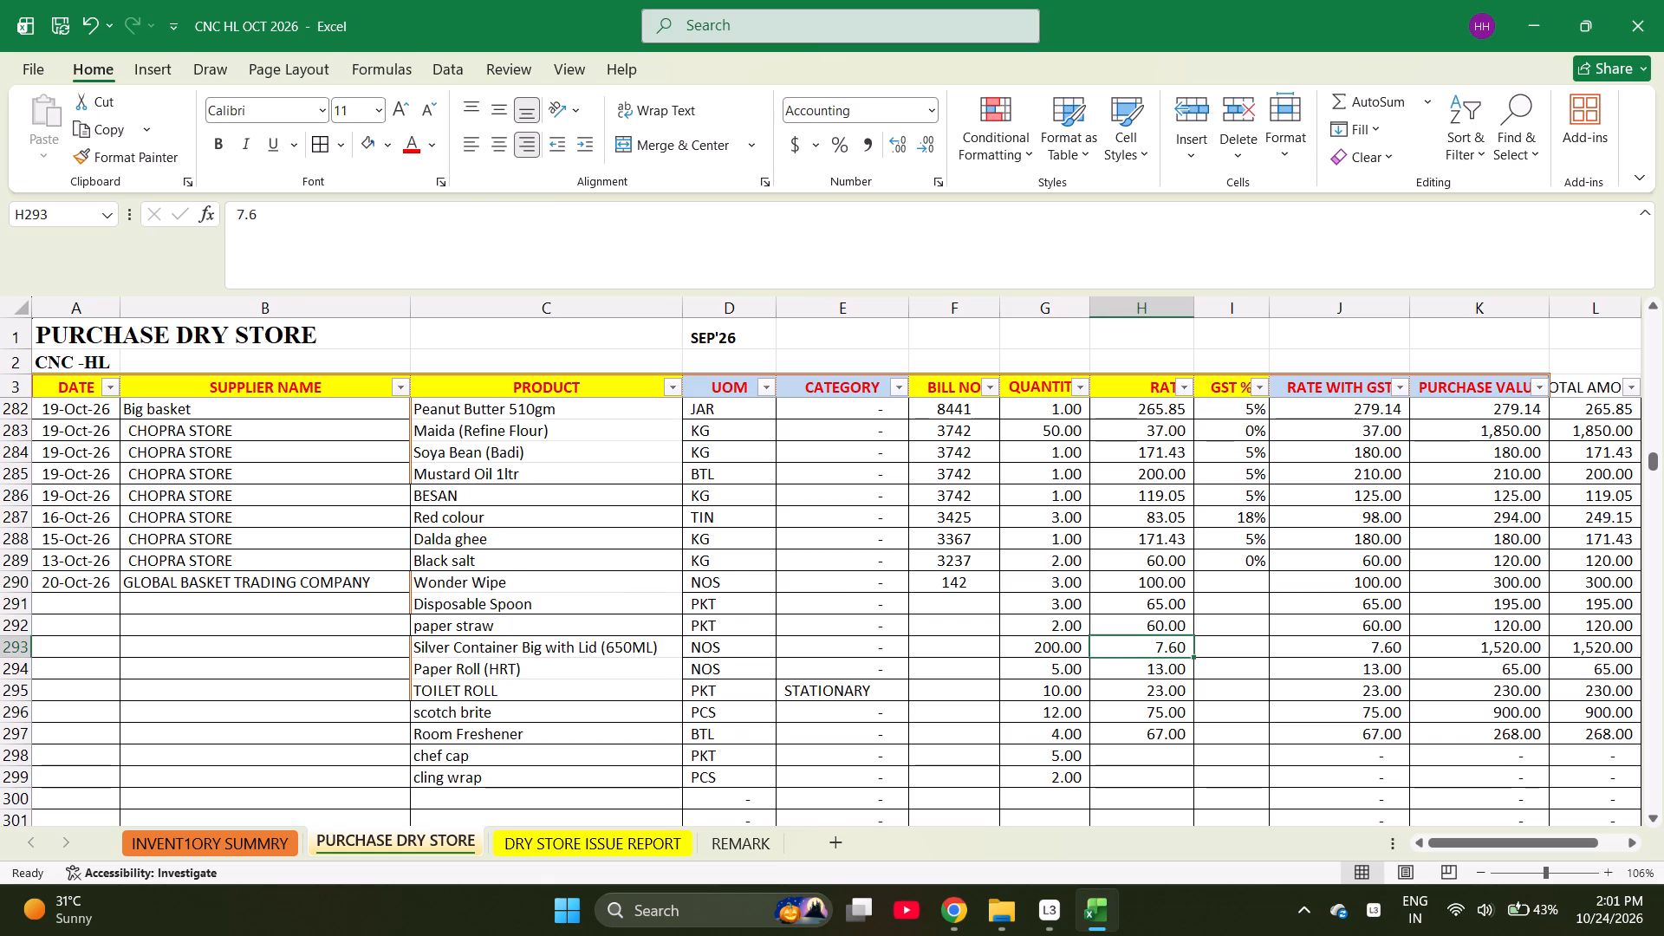
# Set the rates in rows 294 to 299, from Paper Roll (HRT) to cling wrap, to 170, 13, 23, 75, 67 and 200.
pyautogui.press('Down')
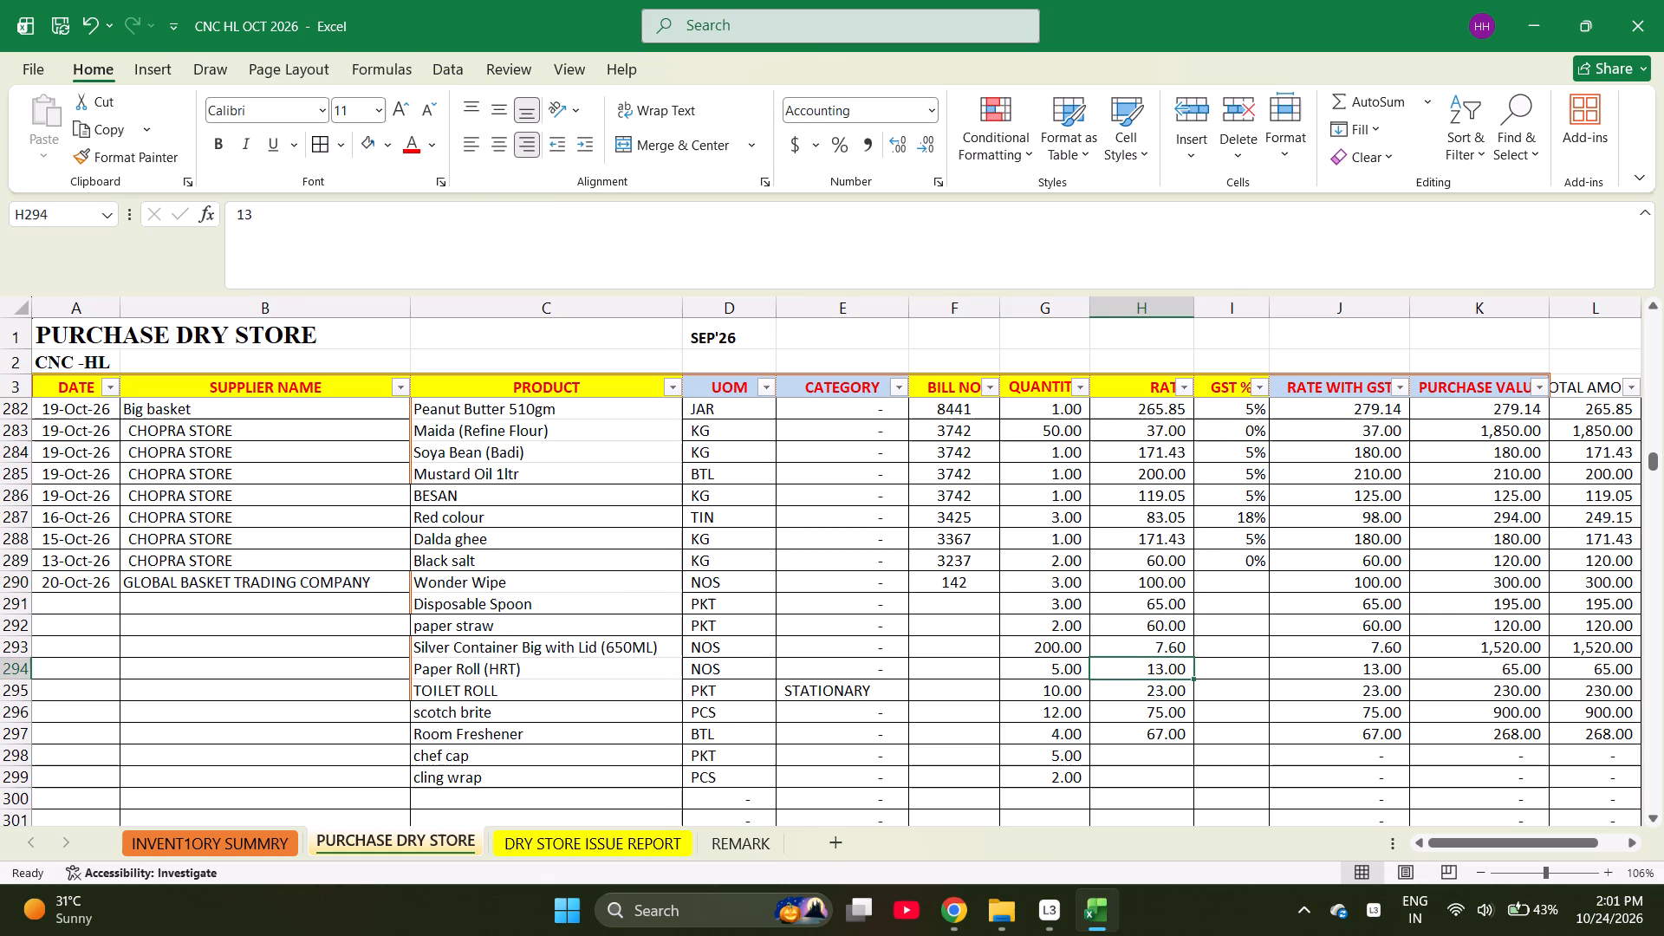
pyautogui.press('Up')
pyautogui.press('Down')
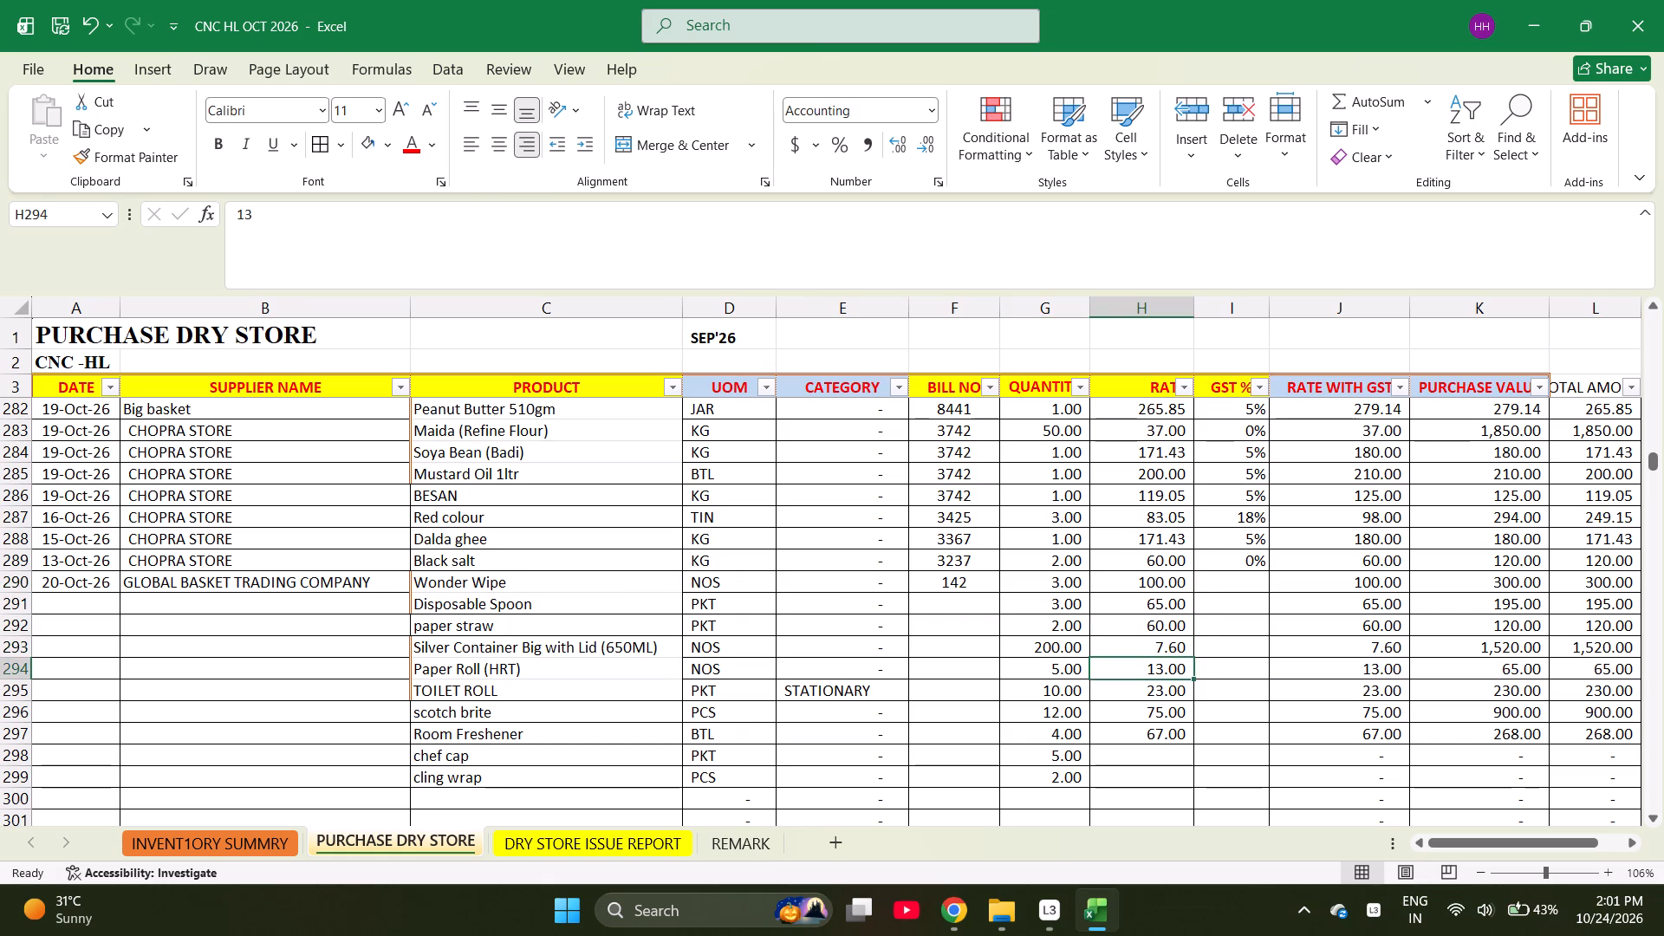
pyautogui.write('170')
pyautogui.press('Return')
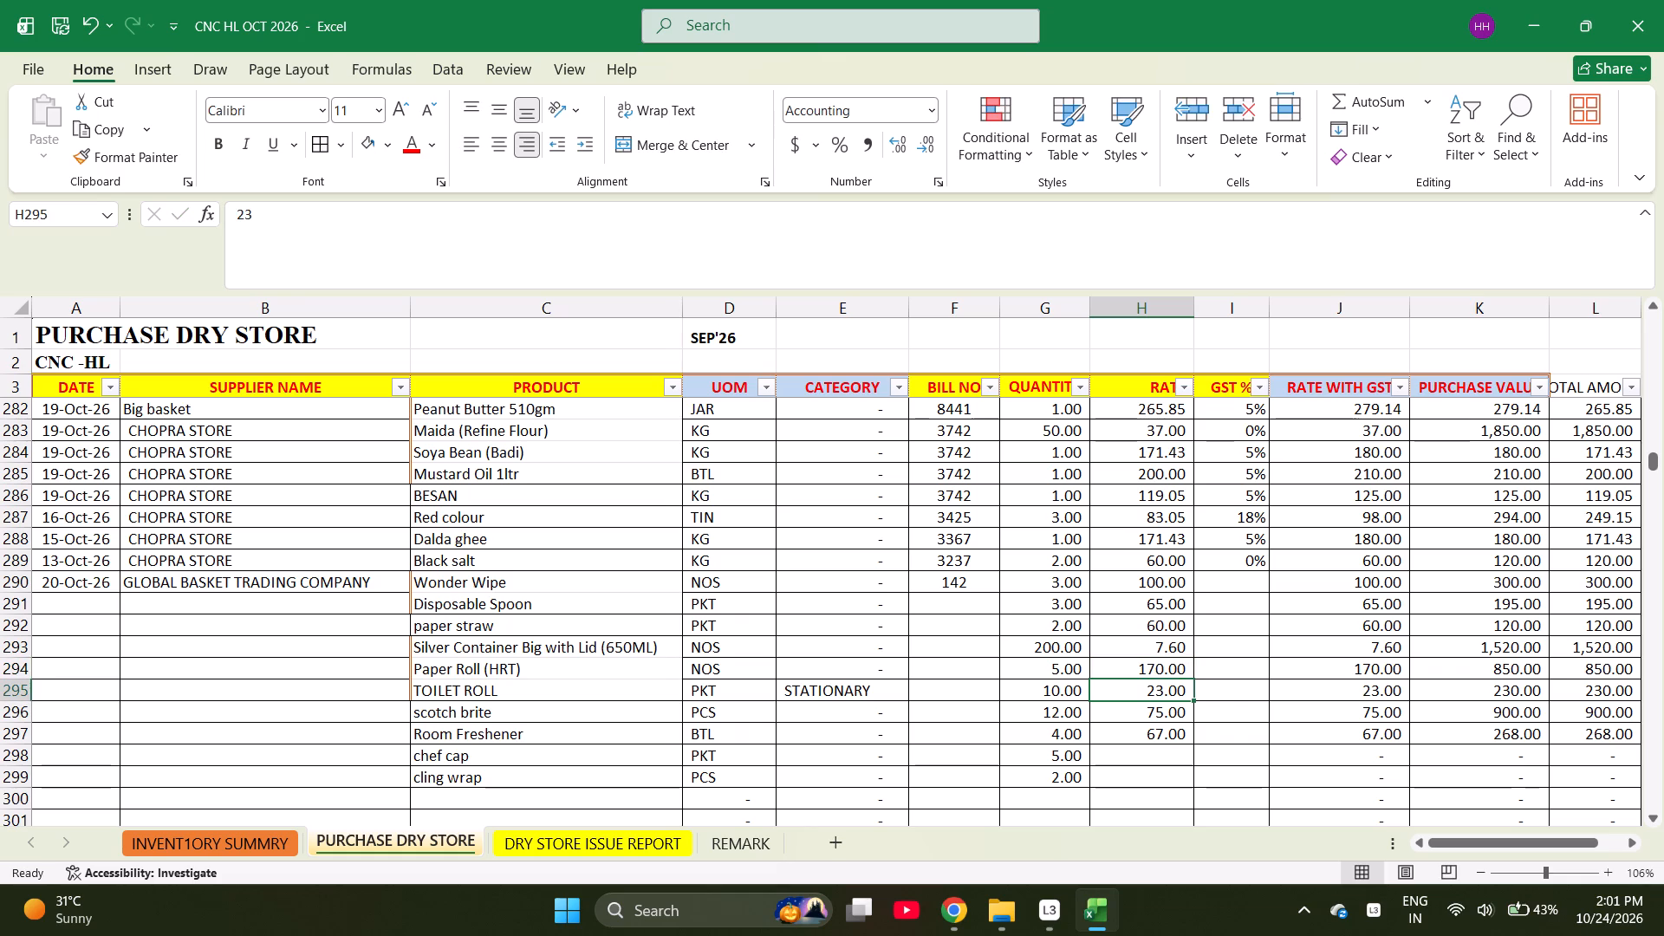
pyautogui.write('13')
pyautogui.press('Return')
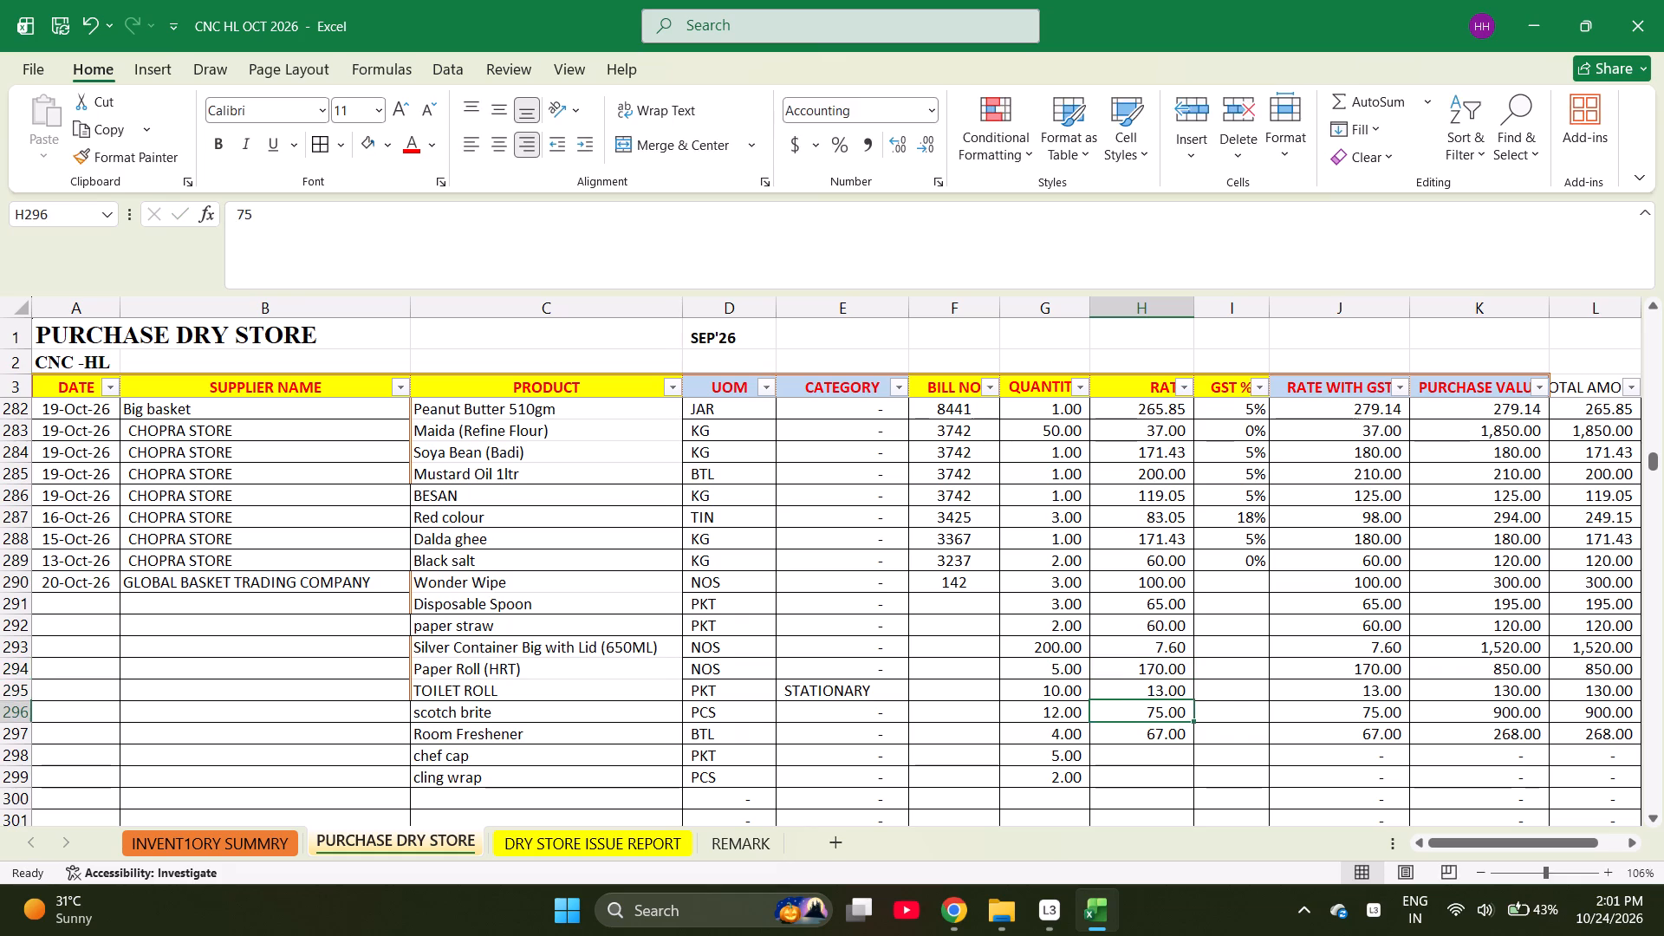
pyautogui.write('23')
pyautogui.press('Return')
pyautogui.write('75')
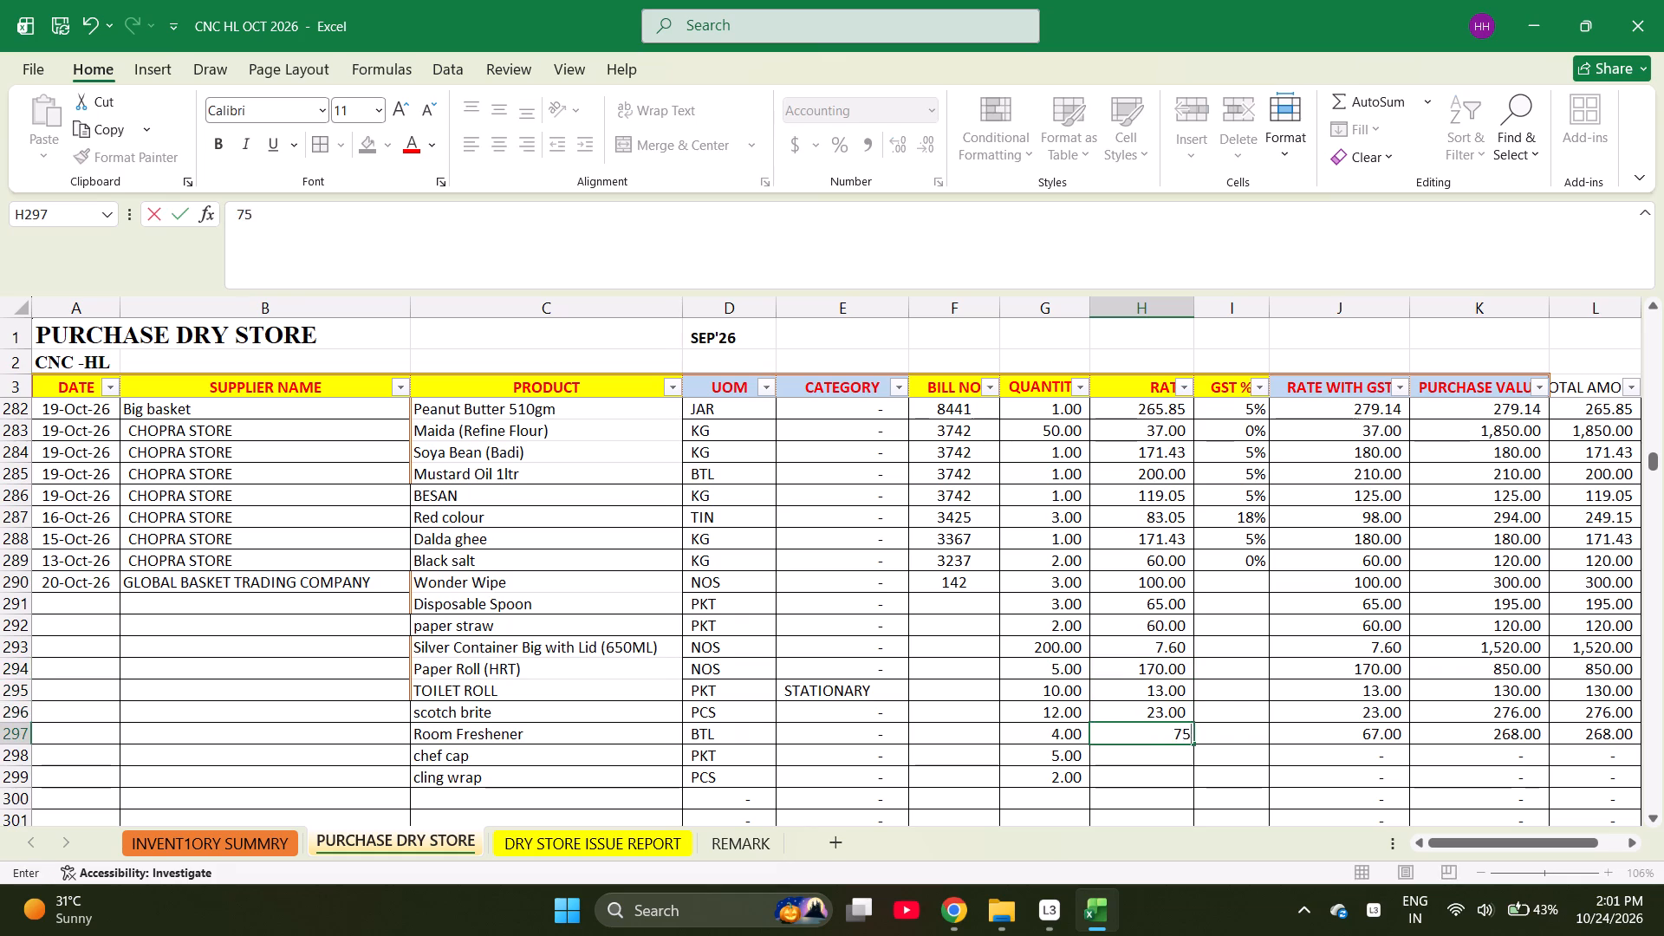
pyautogui.press('Return')
pyautogui.write('67')
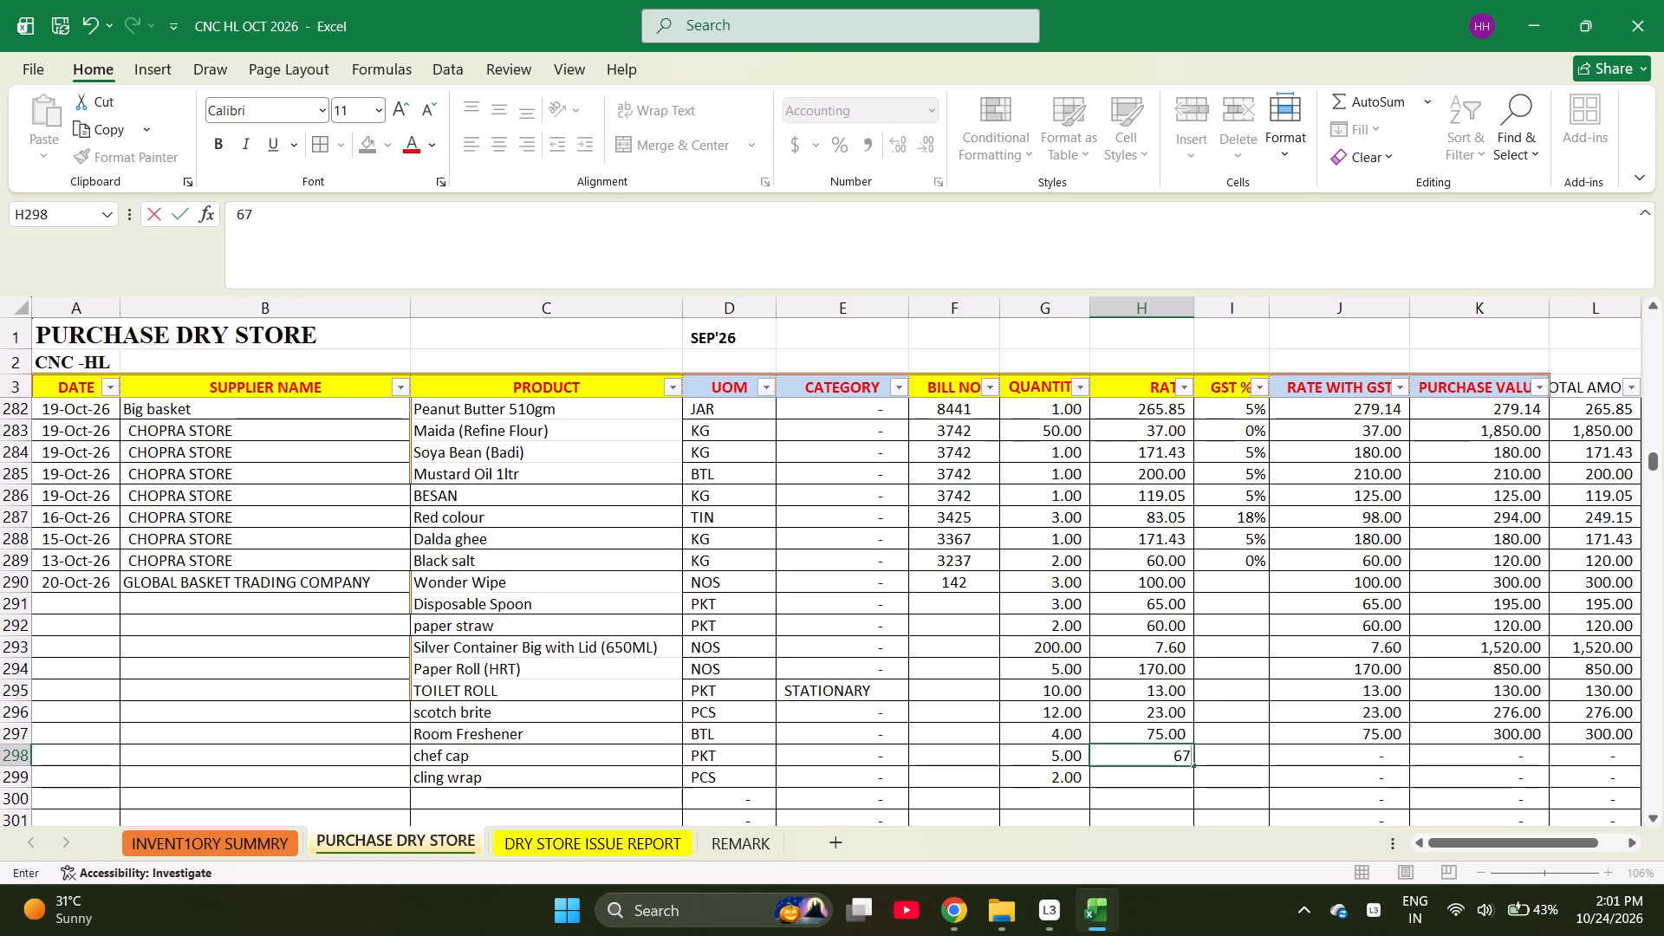
pyautogui.press('Return')
pyautogui.write('200')
pyautogui.press('Right')
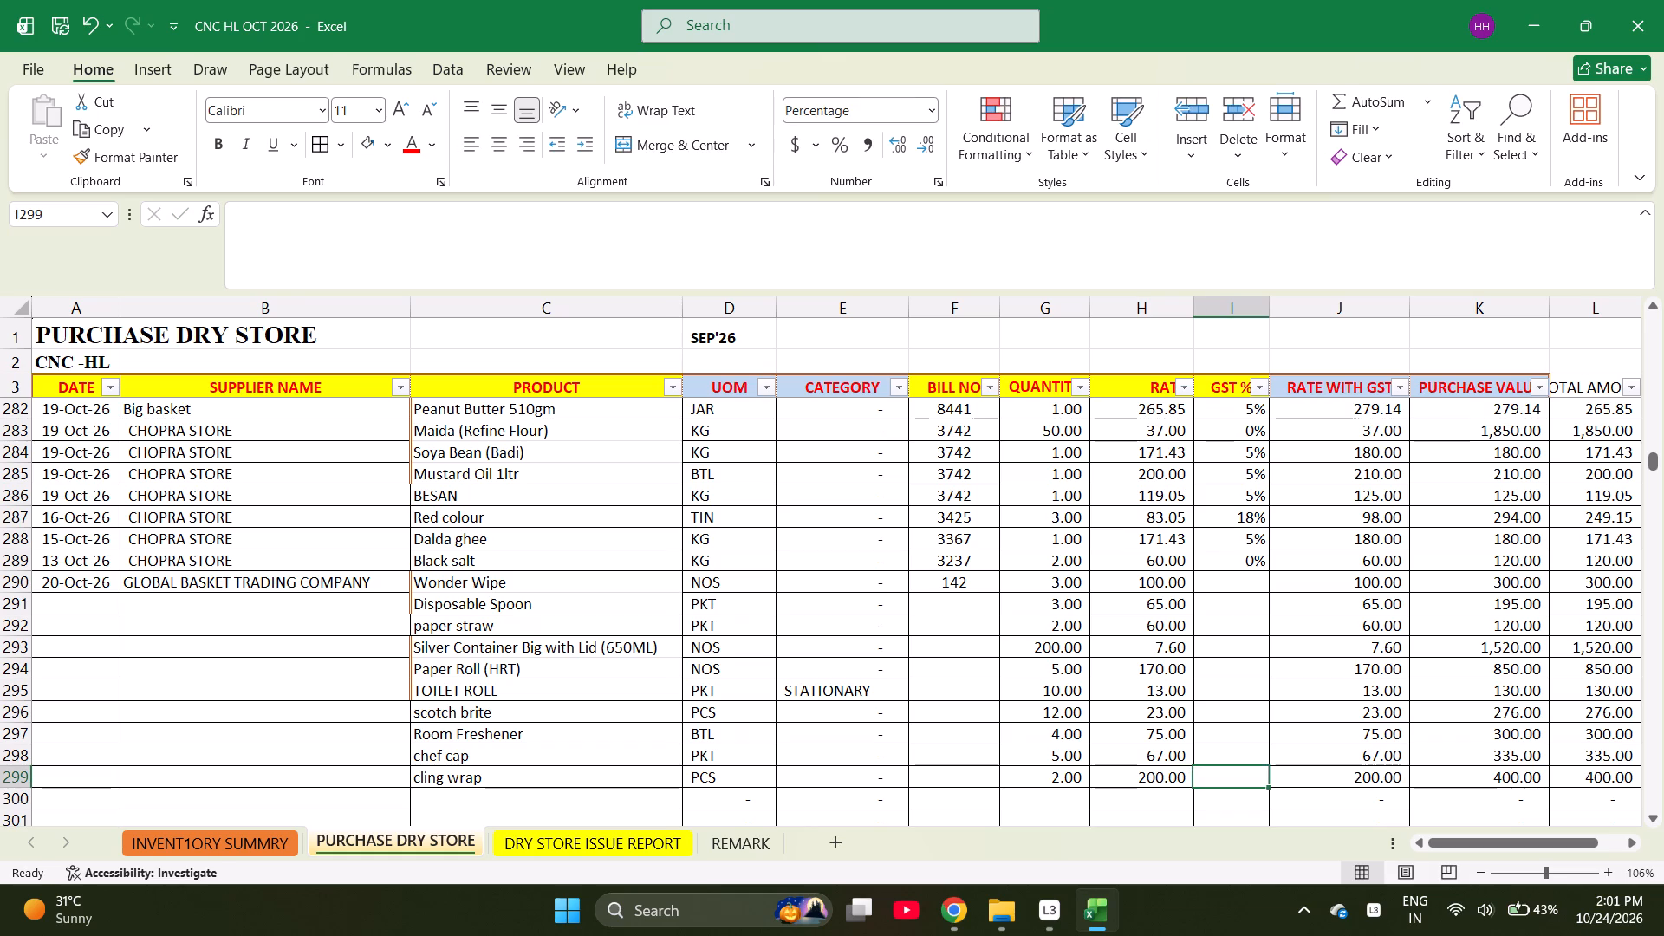
# Enter GST of 18% for Wonder Wipe, 5% for Disposable Spoon and 18% for paper straw in rows 290 to 292.
pyautogui.hotkey('ctrl', 'Up')
pyautogui.press('Down')
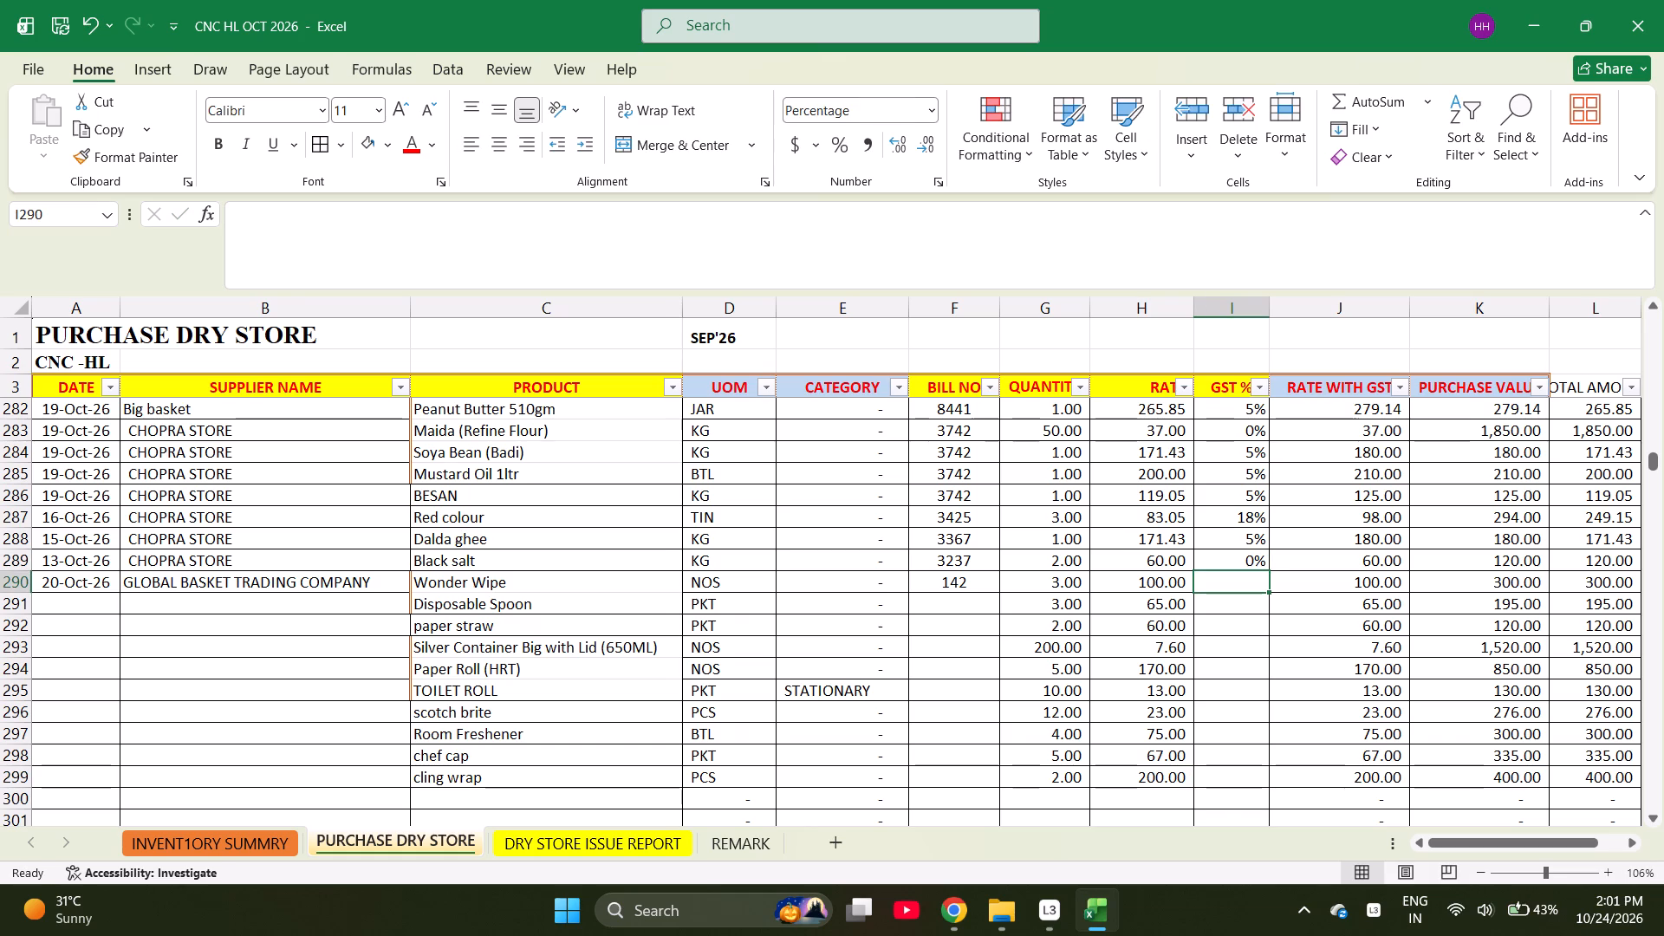
pyautogui.write('18')
pyautogui.press('Return')
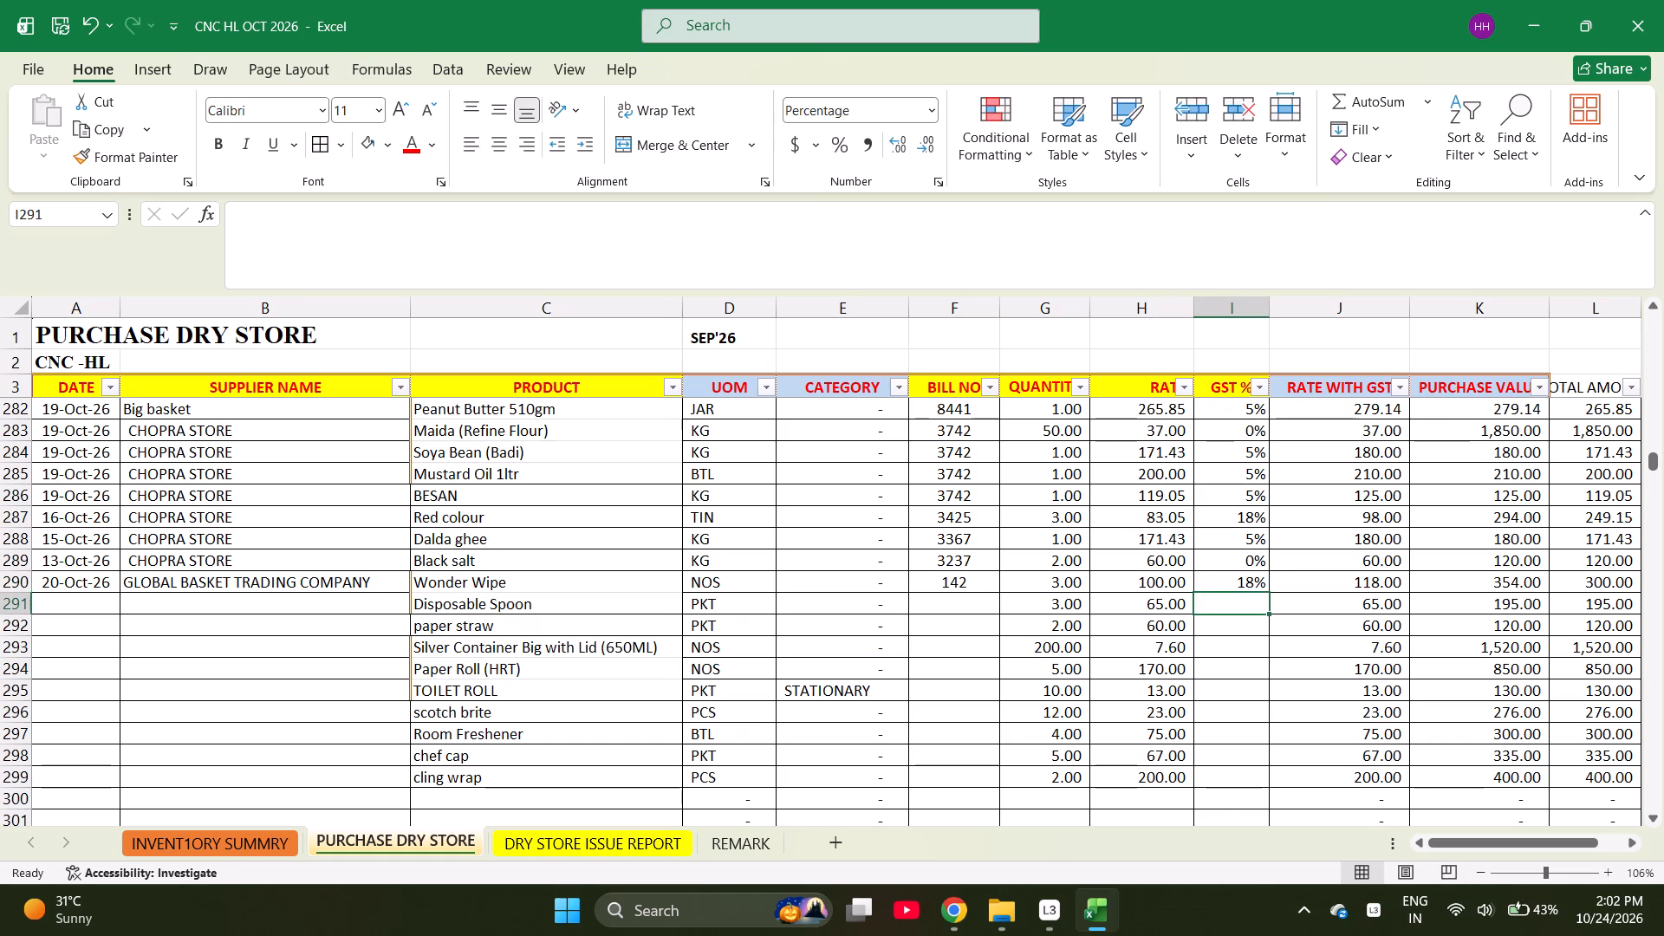
pyautogui.press('5')
pyautogui.press('Return')
pyautogui.write('18')
pyautogui.press('Return')
# Fill the 18% GST from paper straw in row 292 down to cling wrap in row 299.
pyautogui.press('Up')
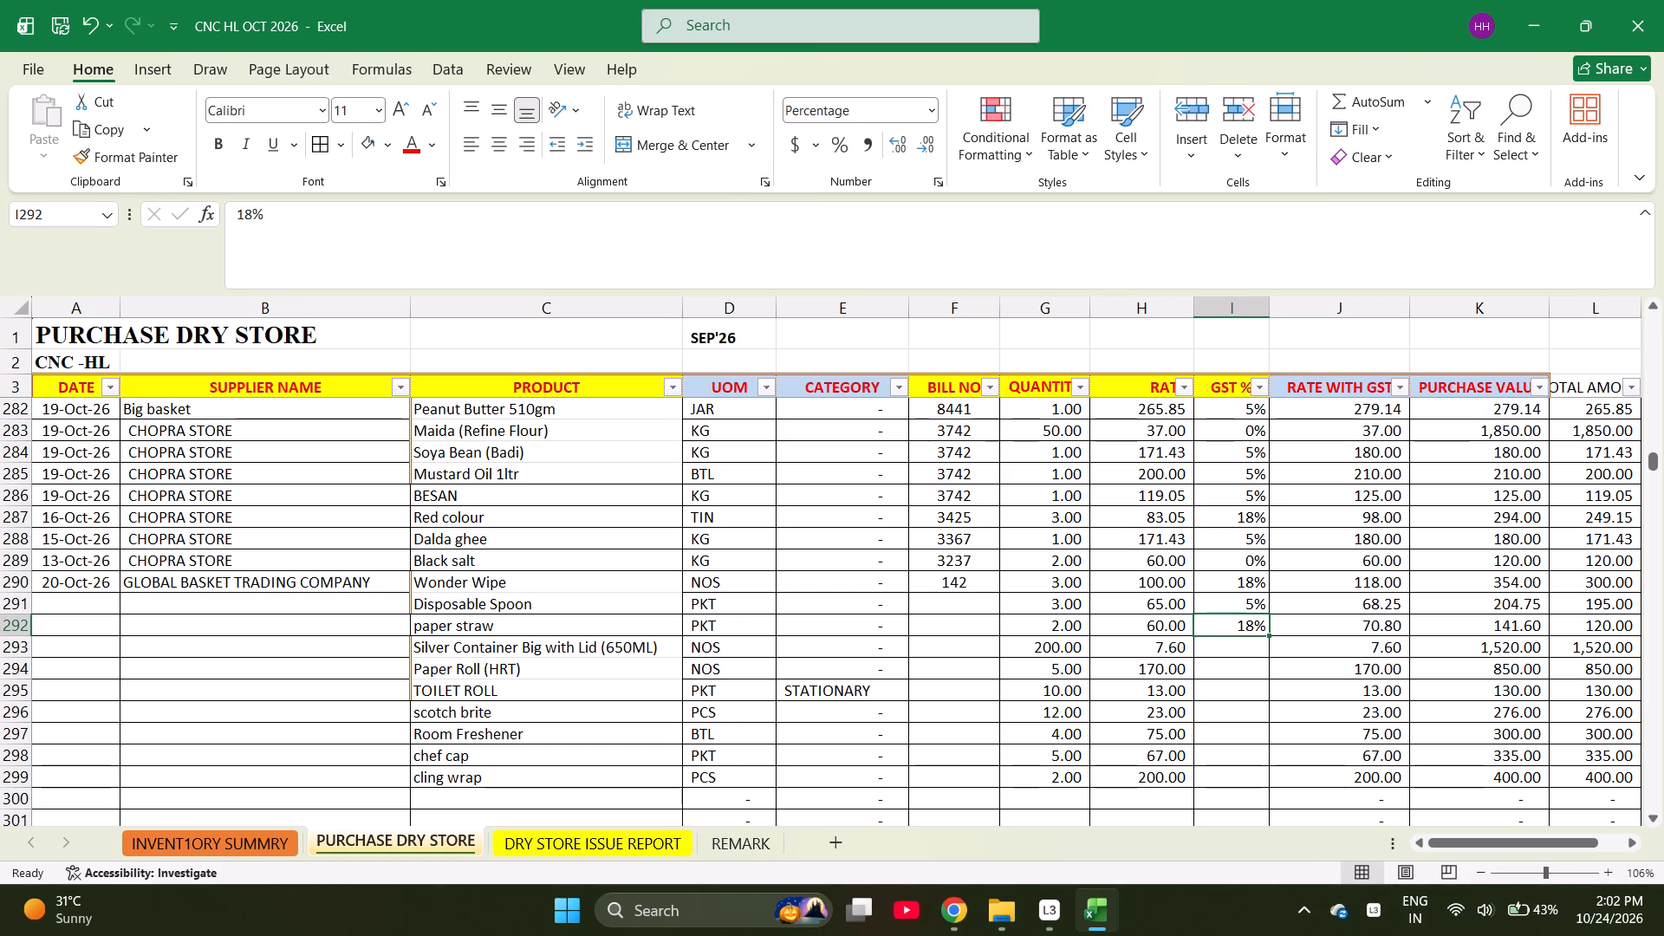
pyautogui.hotkey('shift', 'Down')
pyautogui.hotkey('shift', 'Down')
pyautogui.hotkey('shift', 'Down')
pyautogui.hotkey('shift', 'Down')
pyautogui.hotkey('shift', 'Down')
pyautogui.hotkey('shift', 'Down')
pyautogui.hotkey('shift', 'Down')
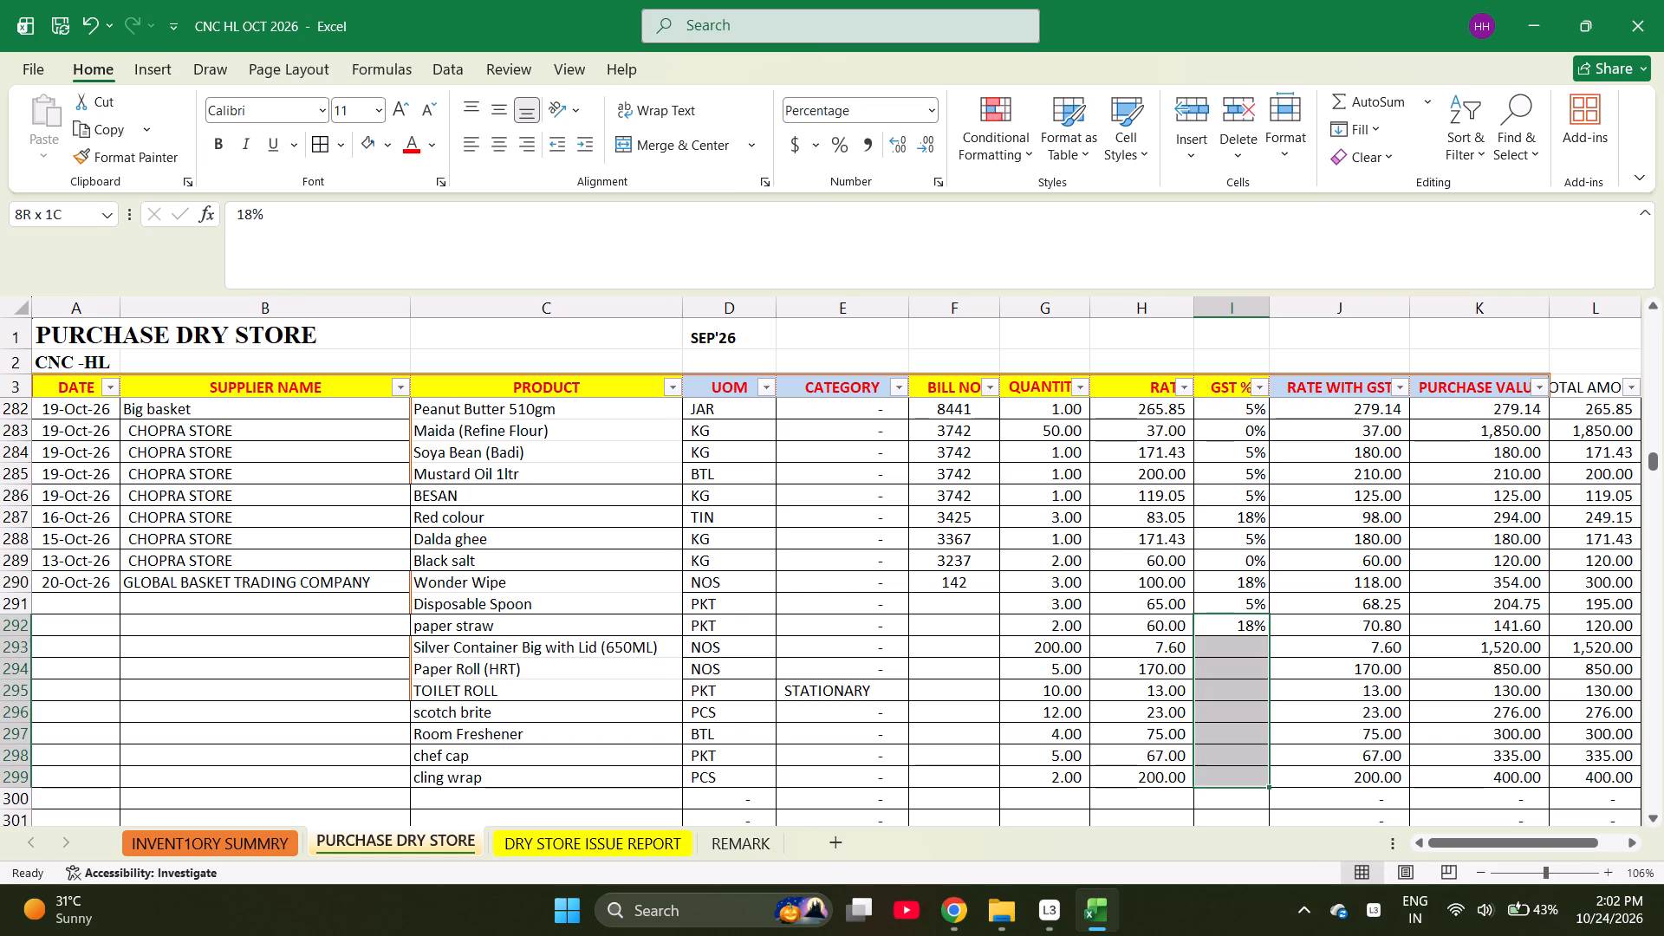
pyautogui.hotkey('shift', 'Down')
pyautogui.hotkey('shift', 'Up')
pyautogui.hotkey('ctrl', 'd')
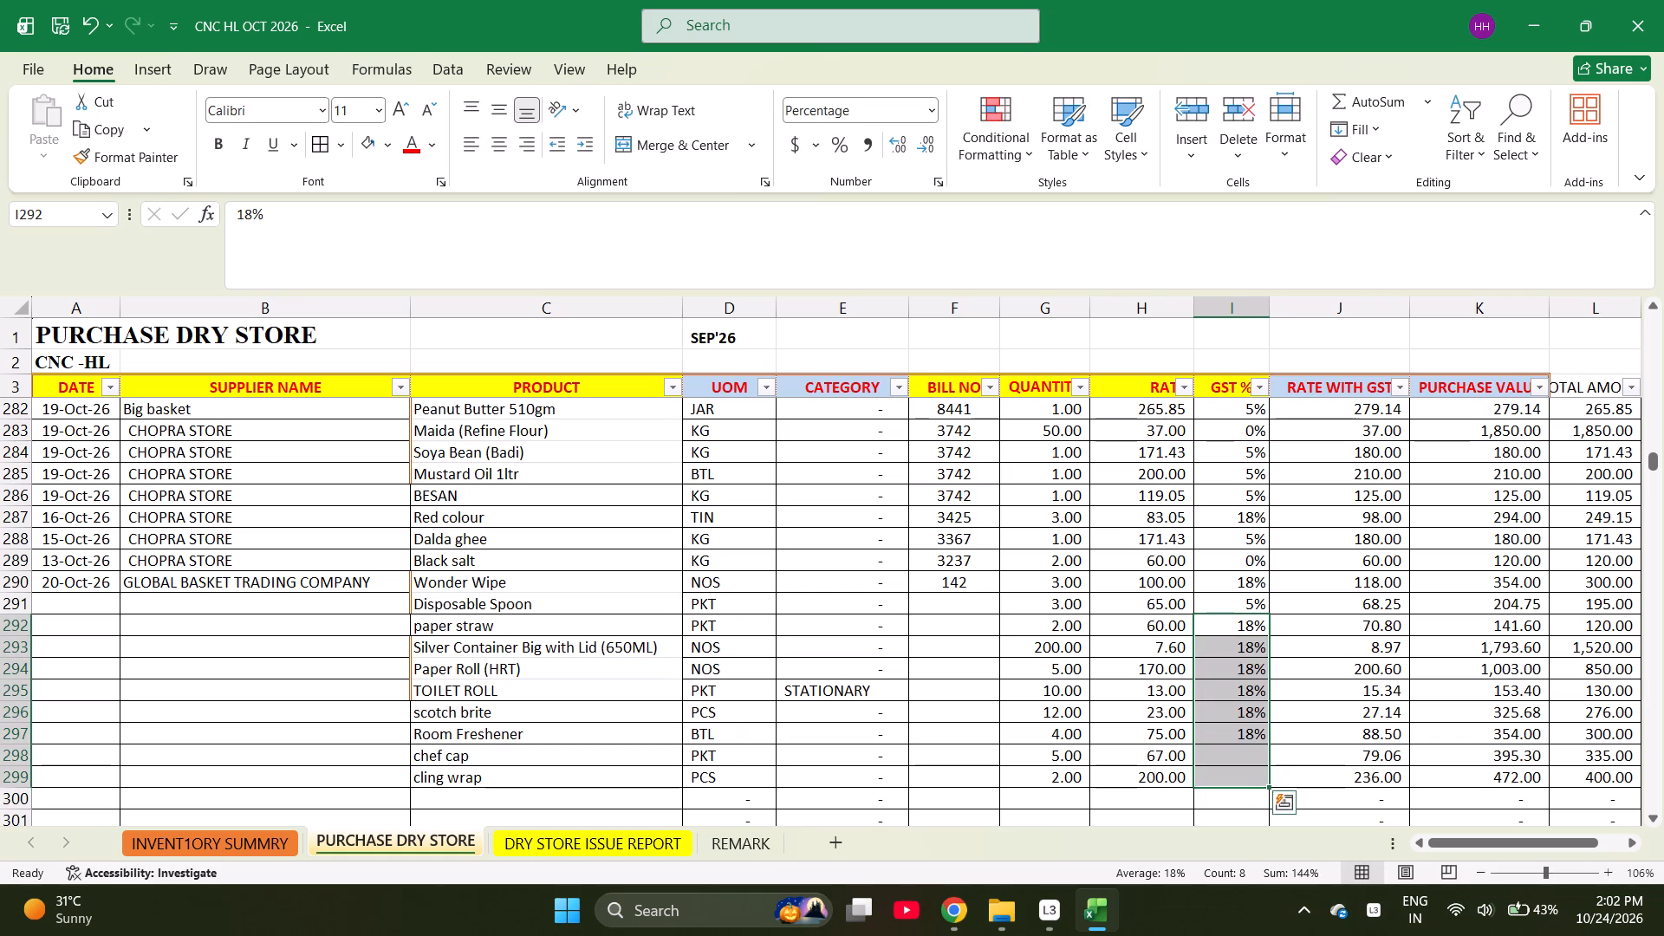
# Fill the date 20-Oct-26 and supplier GLOBAL BASKET TRADING COMPANY from row 290 down to row 299.
pyautogui.hotkey('ctrl', 'Left')
pyautogui.hotkey('ctrl', 'Left')
pyautogui.hotkey('ctrl', 'Left')
pyautogui.hotkey('ctrl', 'Left')
pyautogui.hotkey('ctrl', 'Left')
pyautogui.hotkey('ctrl', 'Left')
pyautogui.hotkey('ctrl', 'Left')
pyautogui.hotkey('ctrl', 'Left')
pyautogui.hotkey('ctrl', 'Left')
pyautogui.hotkey('ctrl', 'Left')
pyautogui.hotkey('ctrl', 'Left')
pyautogui.hotkey('ctrl', 'Left')
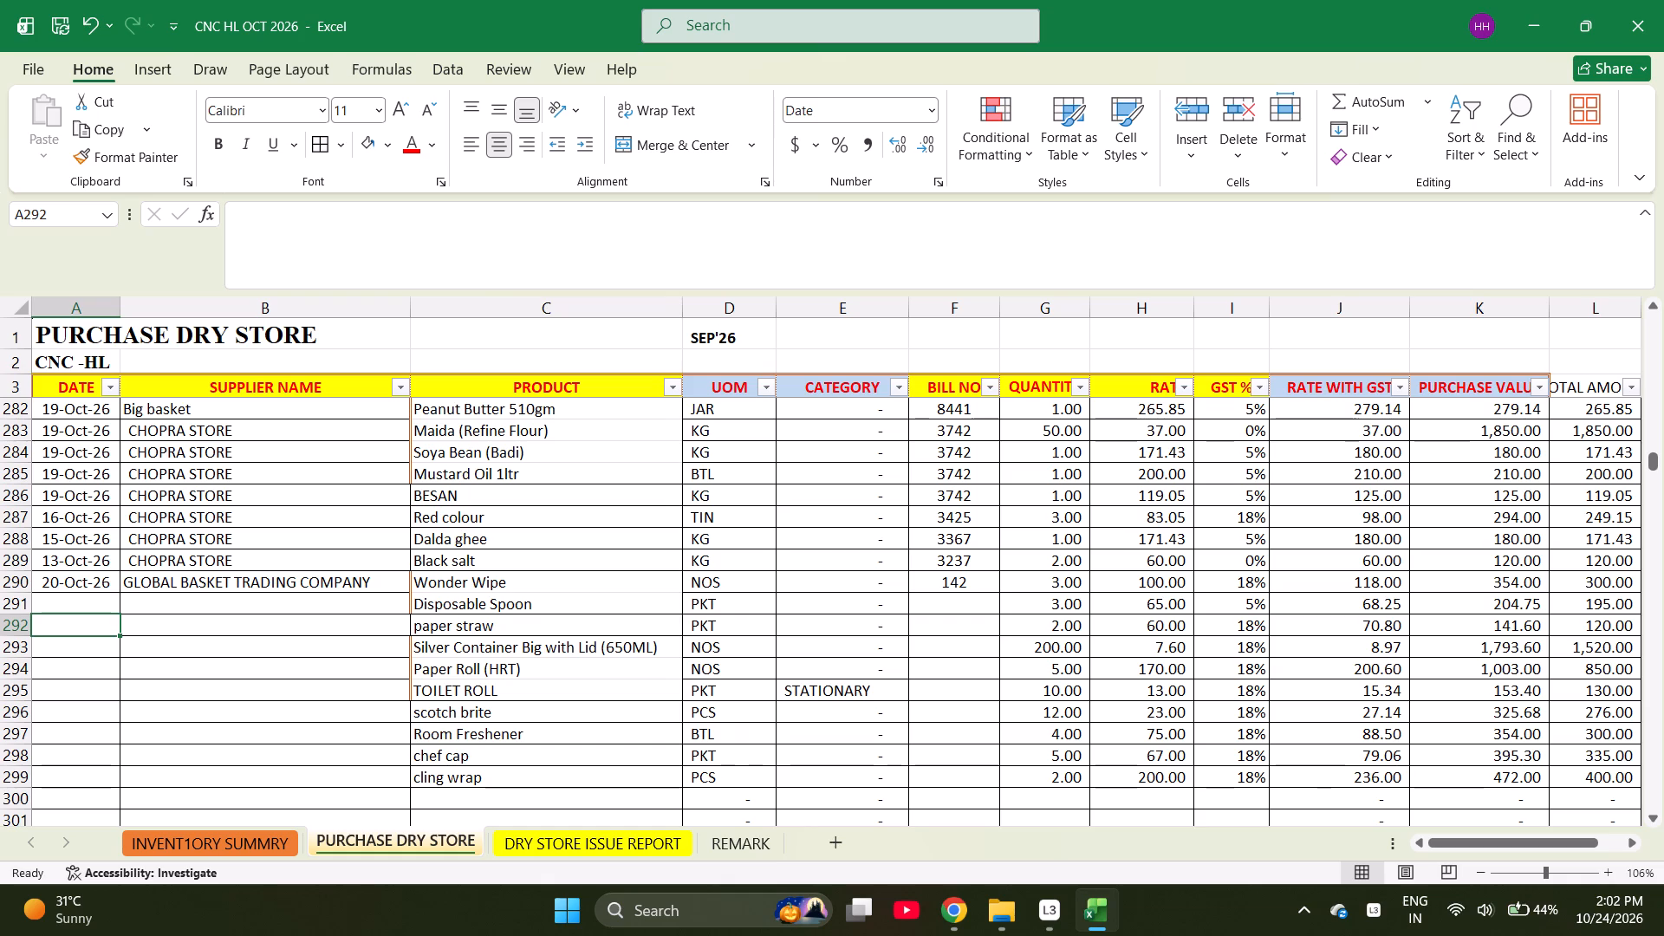
pyautogui.hotkey('ctrl', 'Up')
pyautogui.hotkey('shift', 'Right')
pyautogui.hotkey('shift', 'Down')
pyautogui.hotkey('shift', 'Down')
pyautogui.hotkey('shift', 'Down')
pyautogui.hotkey('shift', 'Down')
pyautogui.hotkey('shift', 'Down')
pyautogui.hotkey('shift', 'Down')
pyautogui.hotkey('shift', 'Down')
pyautogui.hotkey('shift', 'Down')
pyautogui.hotkey('shift', 'Down')
pyautogui.hotkey('shift', 'Down')
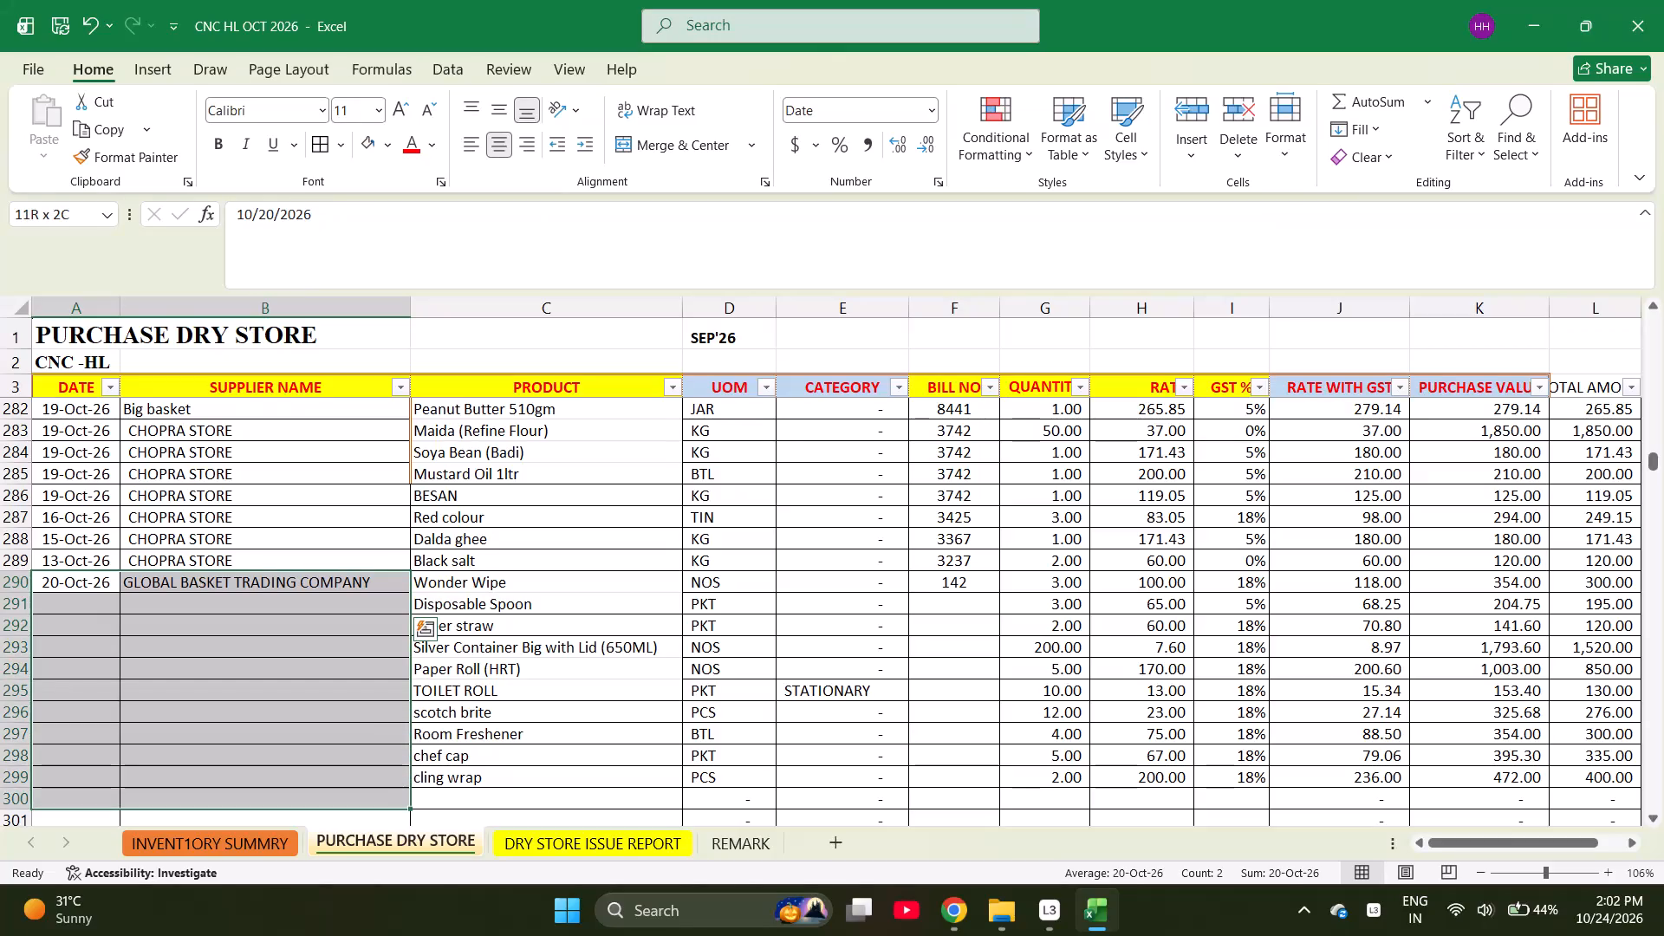
pyautogui.hotkey('shift', 'Up')
pyautogui.hotkey('ctrl', 'd')
# Fill bill number 142 from row 290 down to row 299.
pyautogui.hotkey('ctrl', 'Right')
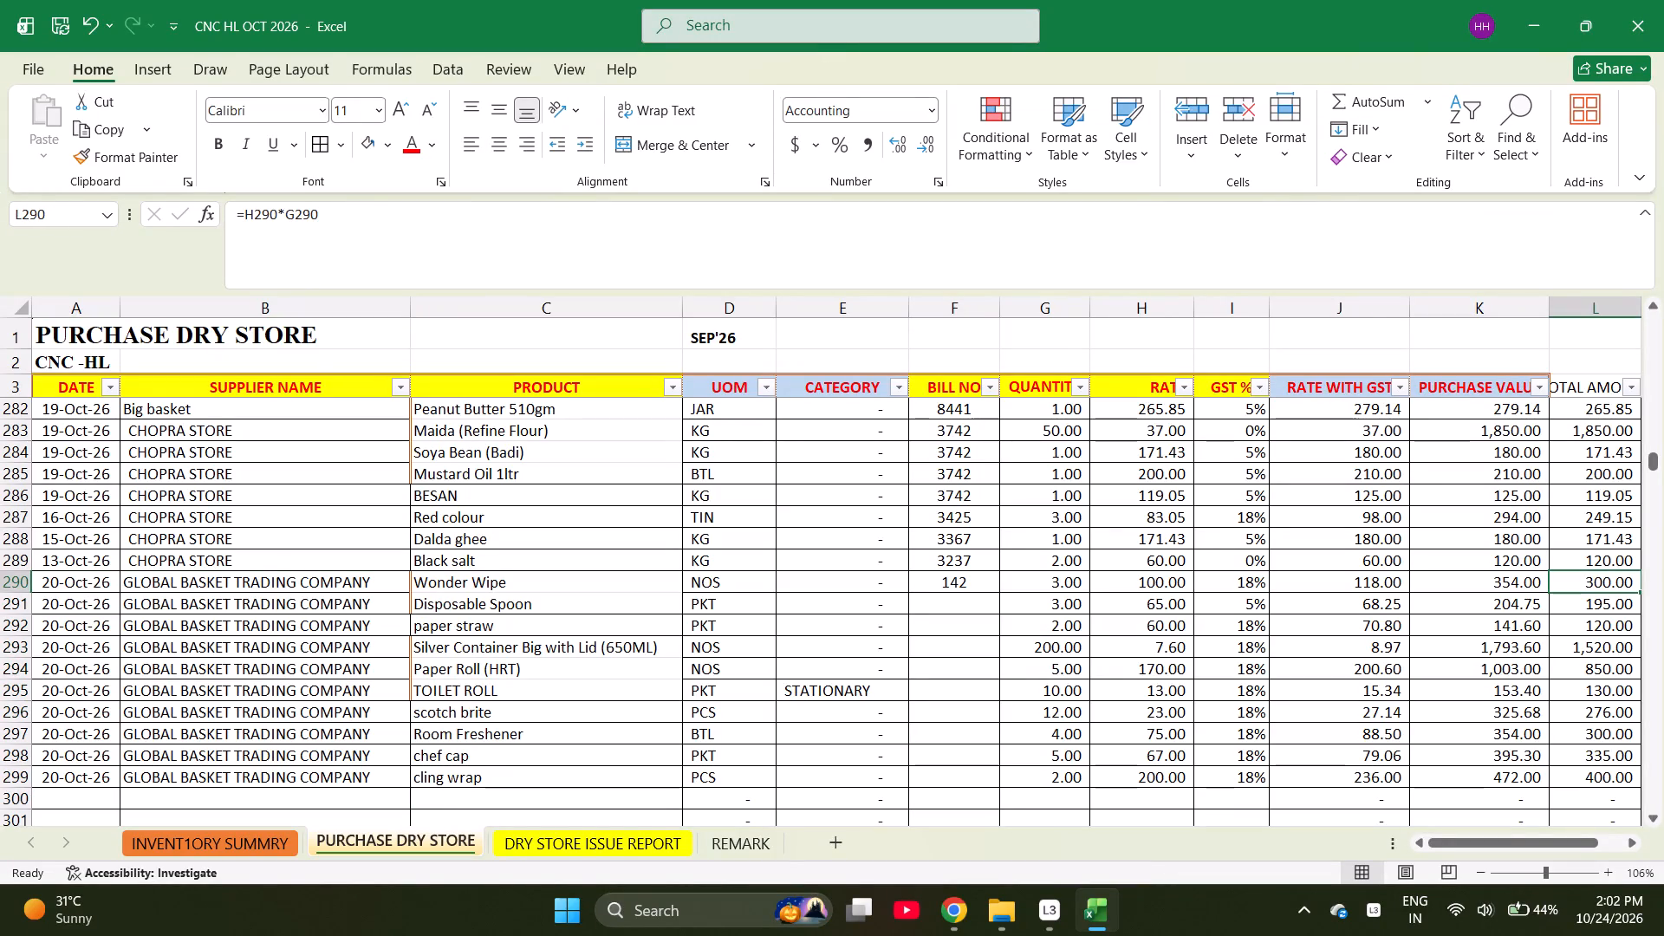
pyautogui.press('Left')
pyautogui.press('Down')
pyautogui.hotkey('ctrl', 'Left')
pyautogui.press('Up')
pyautogui.press('Left')
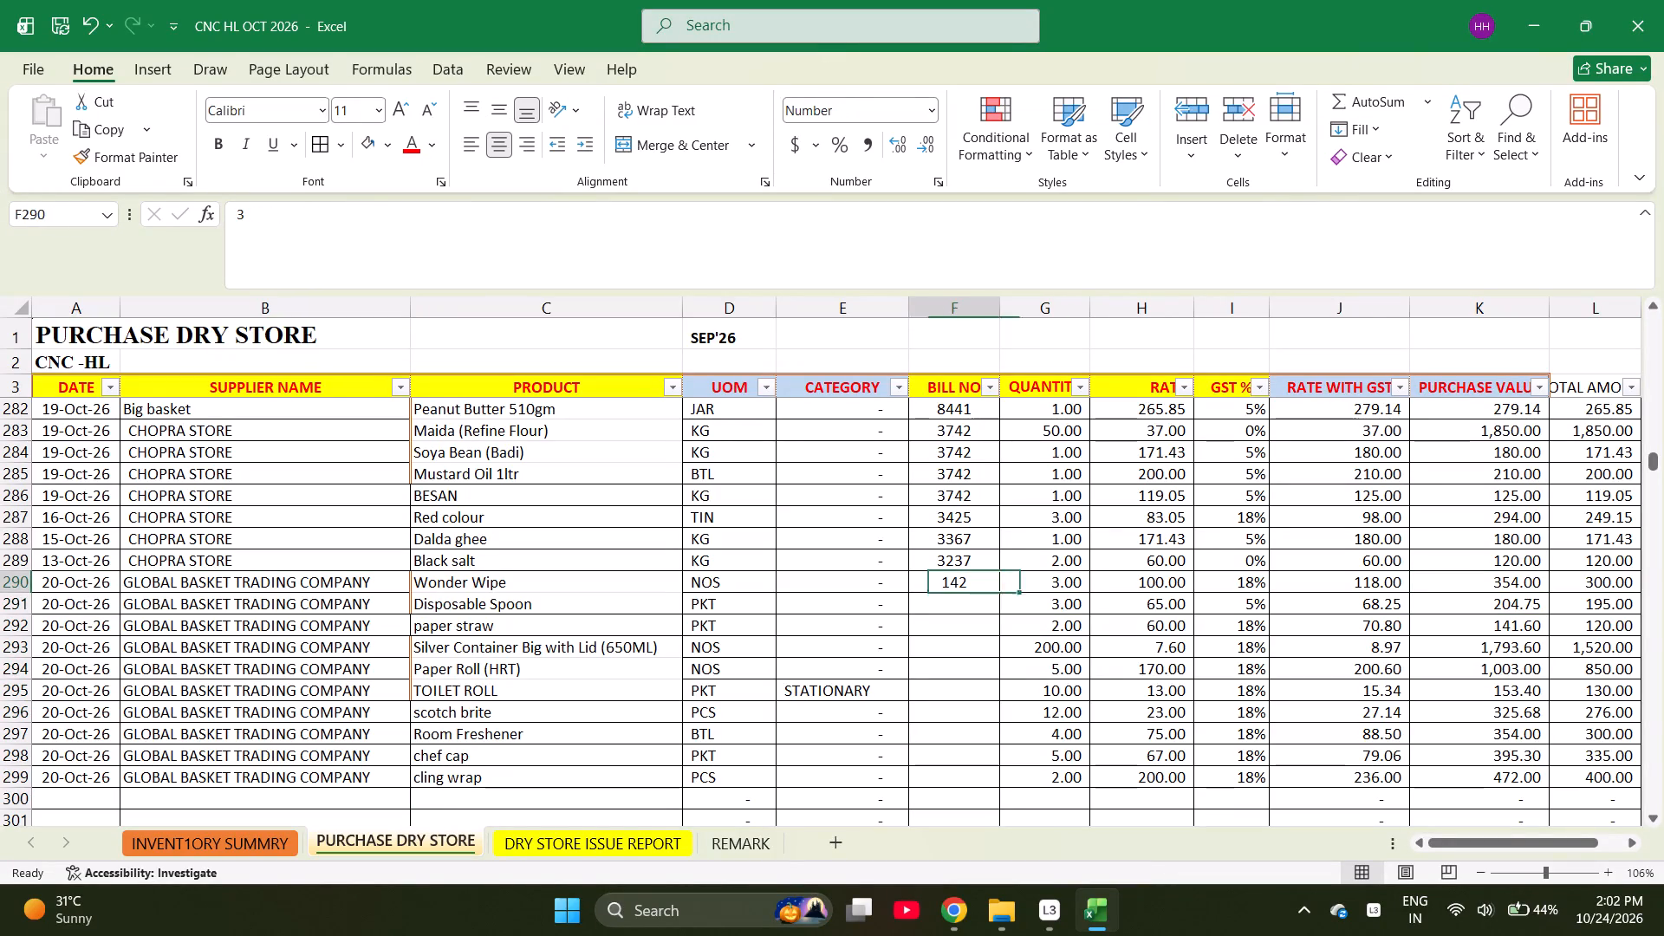
pyautogui.hotkey('shift', 'Down')
pyautogui.hotkey('shift', 'Down')
pyautogui.hotkey('shift', 'Down')
pyautogui.hotkey('shift', 'Down')
pyautogui.hotkey('shift', 'Down')
pyautogui.hotkey('shift', 'Down')
pyautogui.hotkey('shift', 'Down')
pyautogui.hotkey('shift', 'Down')
pyautogui.hotkey('shift', 'Down')
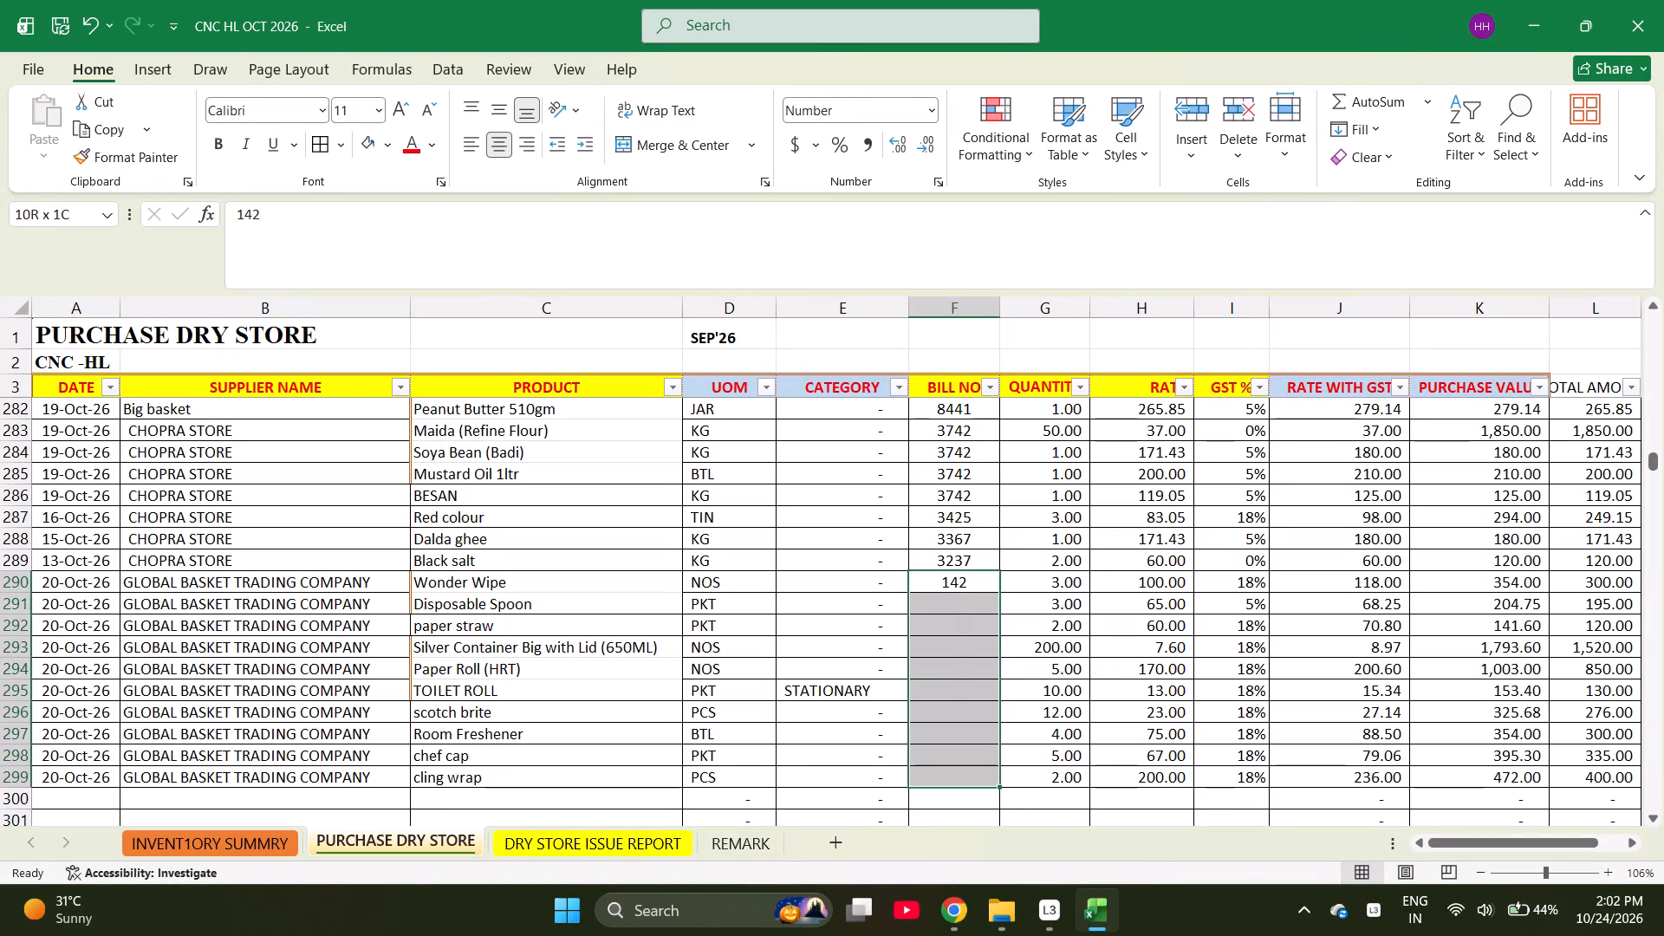
pyautogui.hotkey('ctrl', 'd')
# Check the sum of the purchase values for the bill 142 rows 290 to 299.
pyautogui.press('Right')
pyautogui.press('Right')
pyautogui.press('Right')
pyautogui.press('Right')
pyautogui.press('Right')
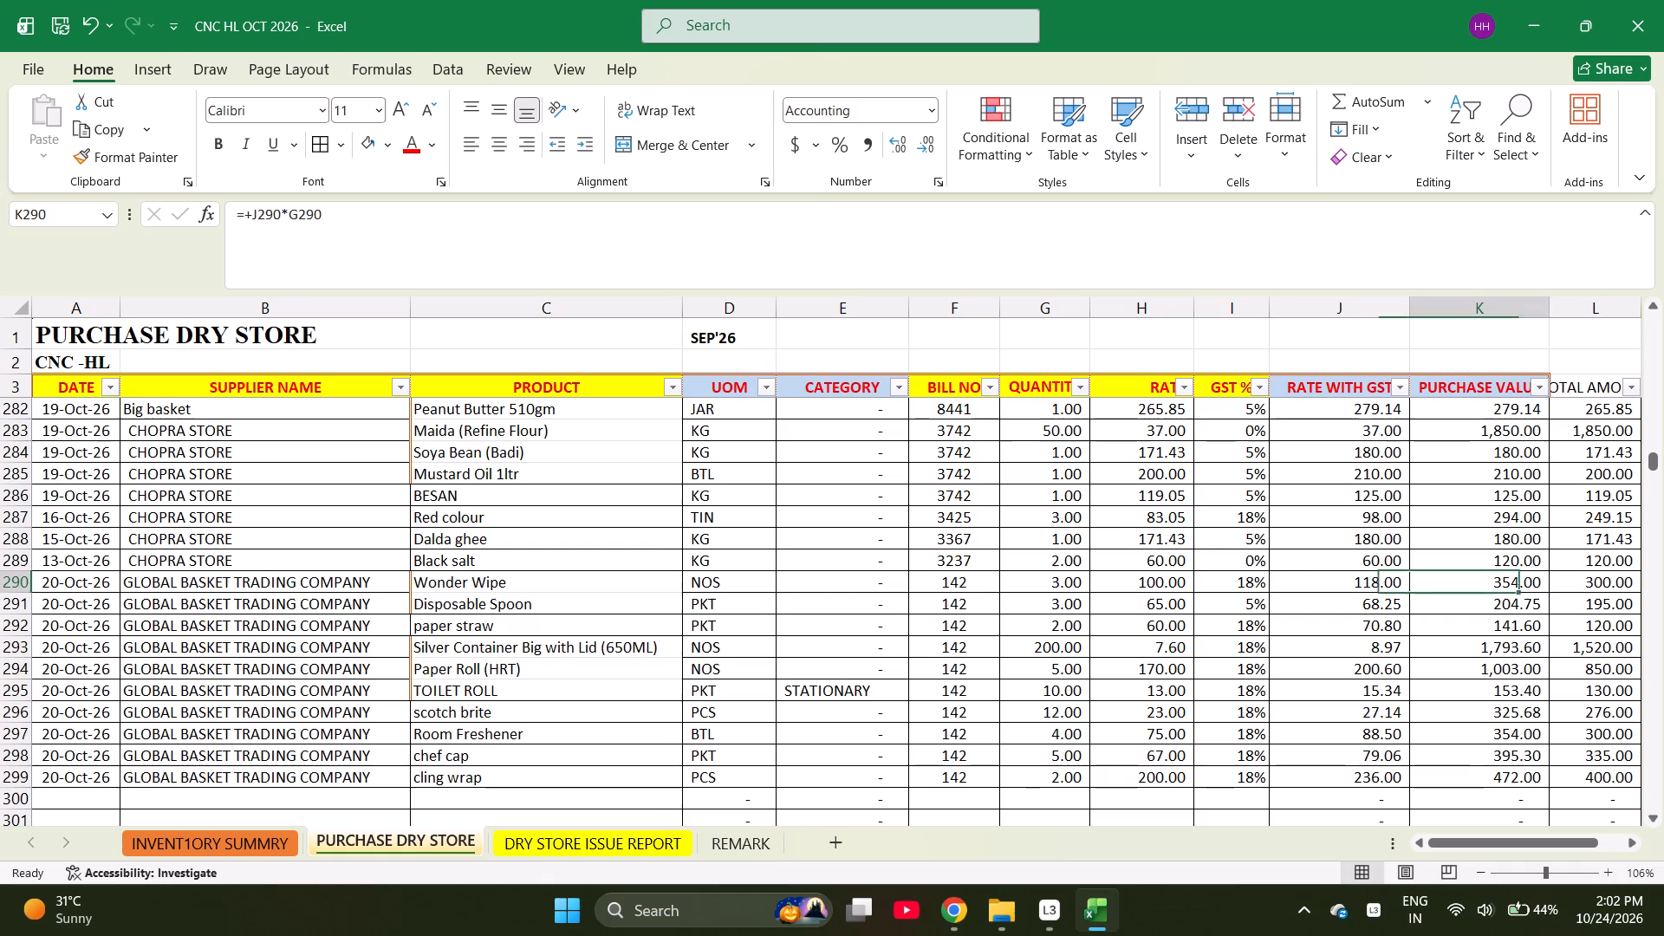
pyautogui.hotkey('shift', 'Down')
pyautogui.hotkey('shift', 'Down')
pyautogui.hotkey('shift', 'Down')
pyautogui.hotkey('shift', 'Down')
pyautogui.hotkey('shift', 'Down')
pyautogui.hotkey('shift', 'Down')
pyautogui.hotkey('shift', 'Down')
pyautogui.hotkey('shift', 'Down')
pyautogui.hotkey('shift', 'Down')
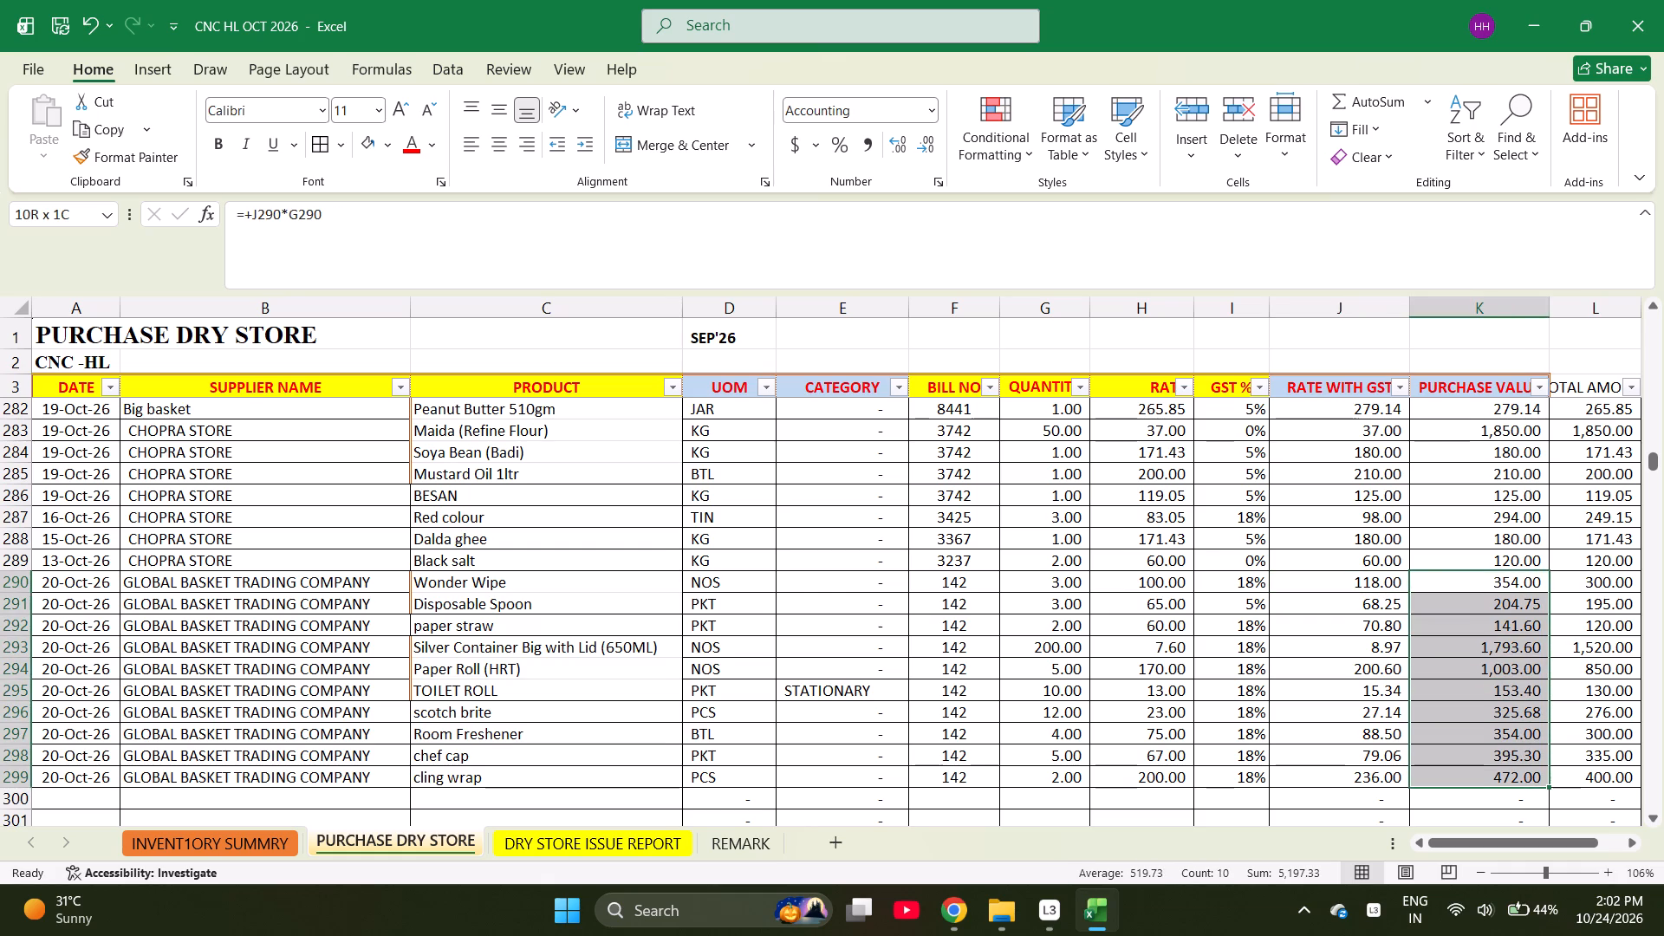
# Copy the date 20-Oct-26 and supplier GLOBAL BASKET TRADING COMPANY from row 299 into row 300.
pyautogui.hotkey('ctrl', 'Left')
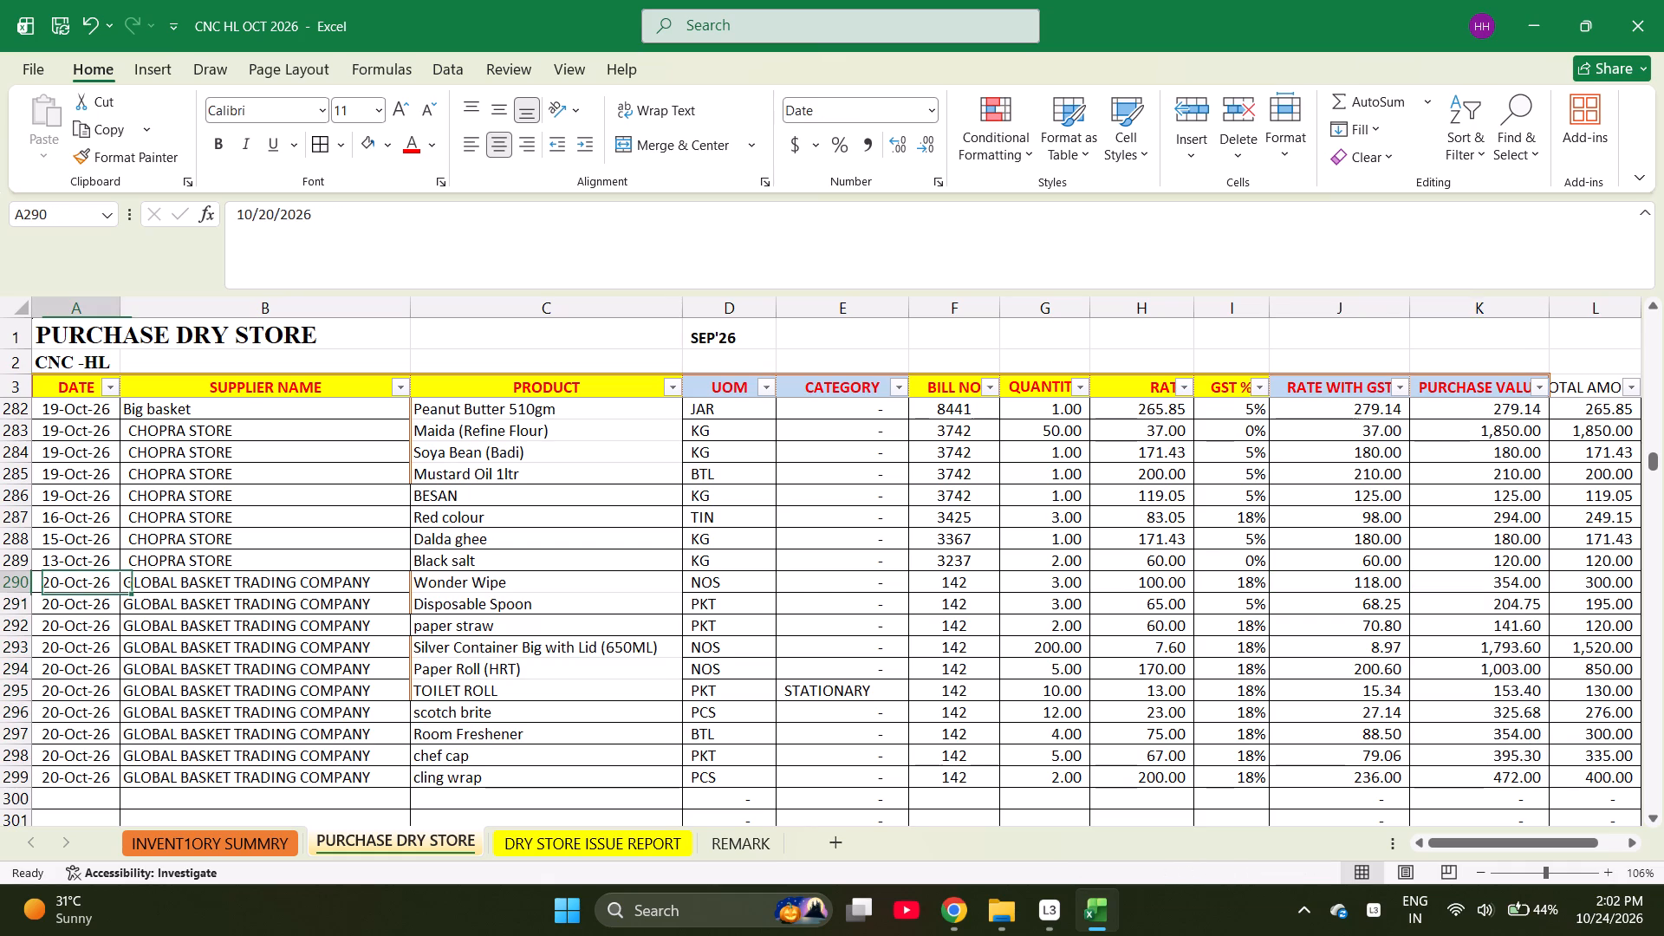
pyautogui.hotkey('ctrl', 'Down')
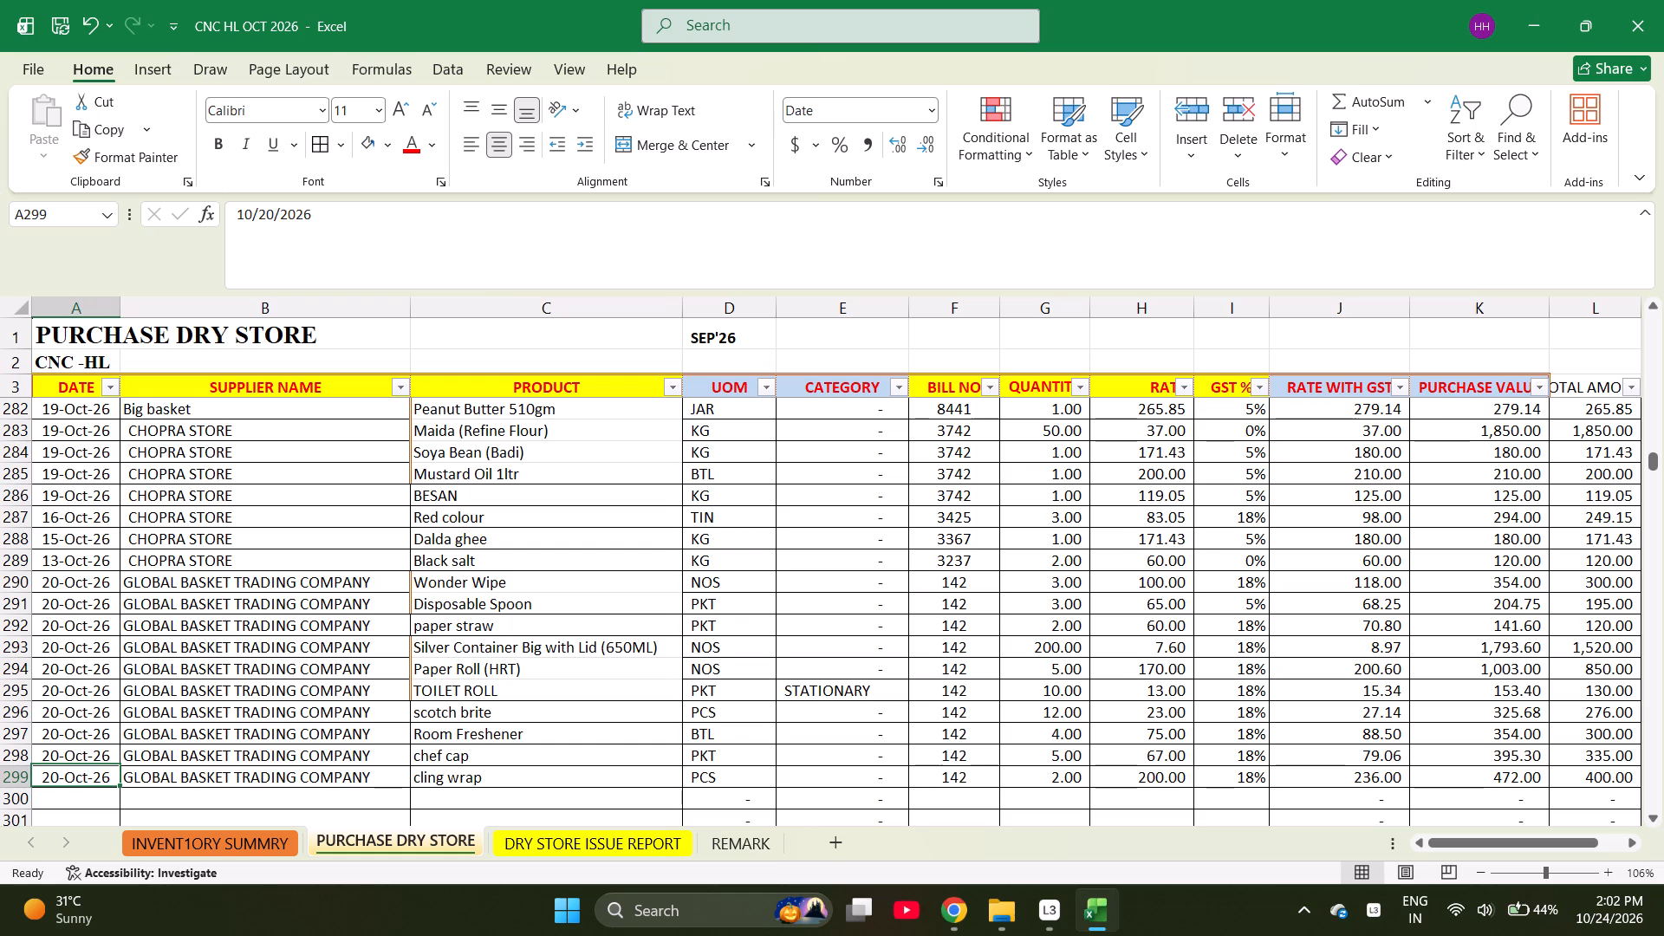
pyautogui.press('Down')
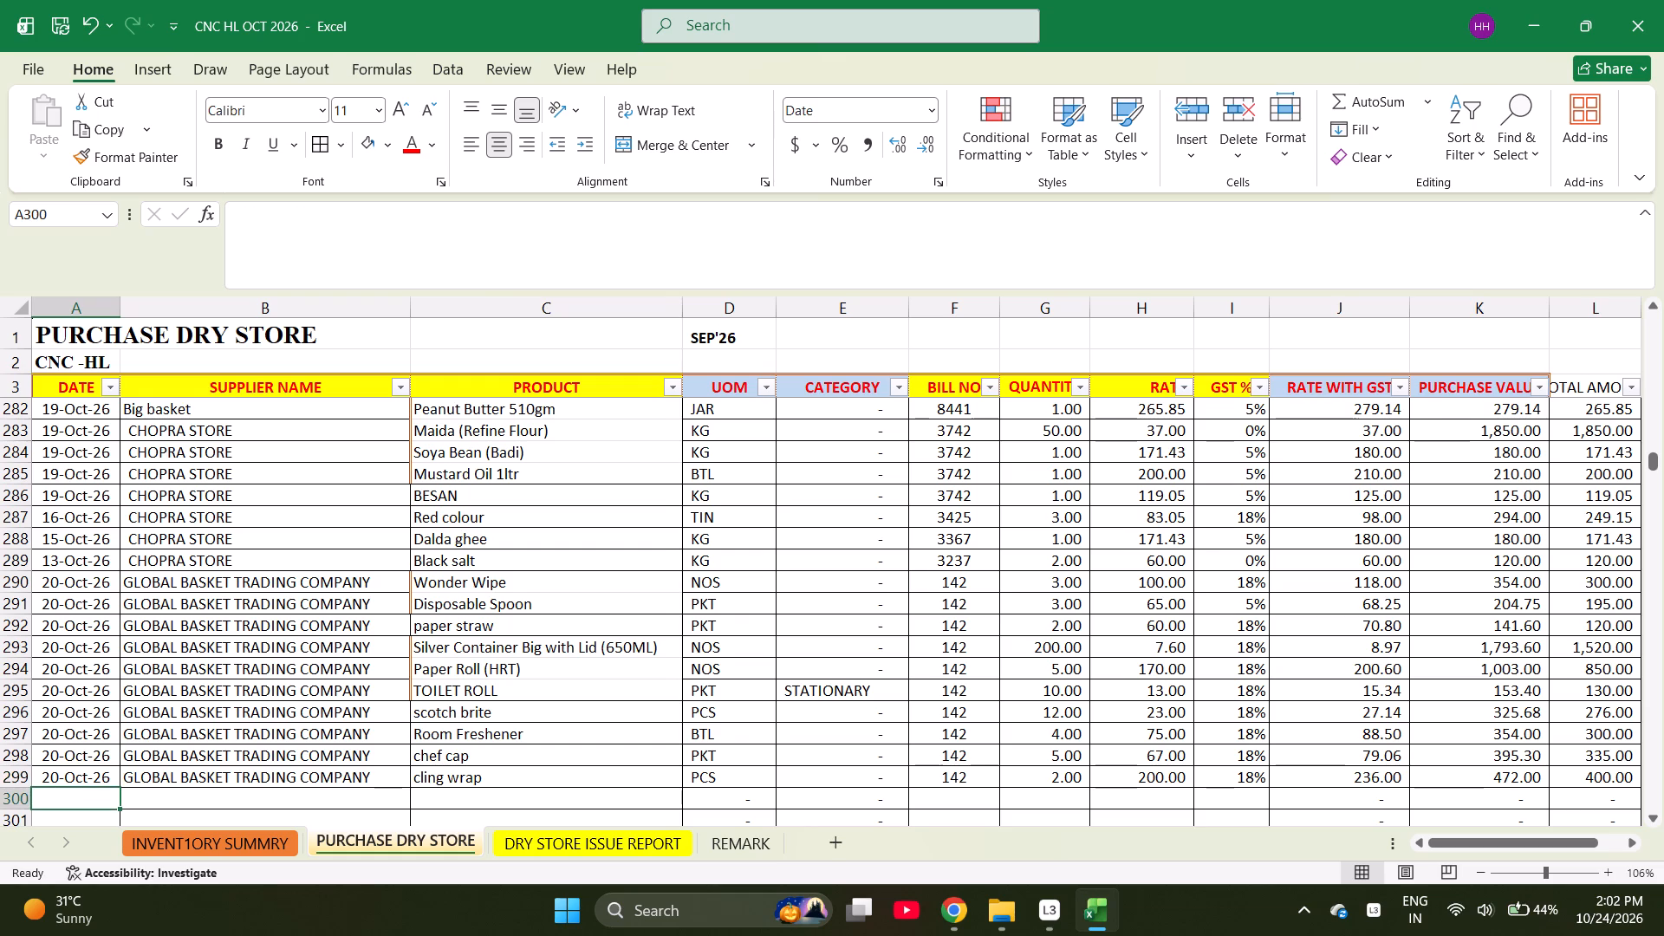
pyautogui.hotkey('ctrl', 'd')
pyautogui.press('Right')
pyautogui.hotkey('ctrl', 'd')
# Enter the products pasta penne, Jeera Powder (Cumin Powder) and Deggi Mirch Powder in rows 300 to 302.
pyautogui.hotkey('ctrl', 'Right')
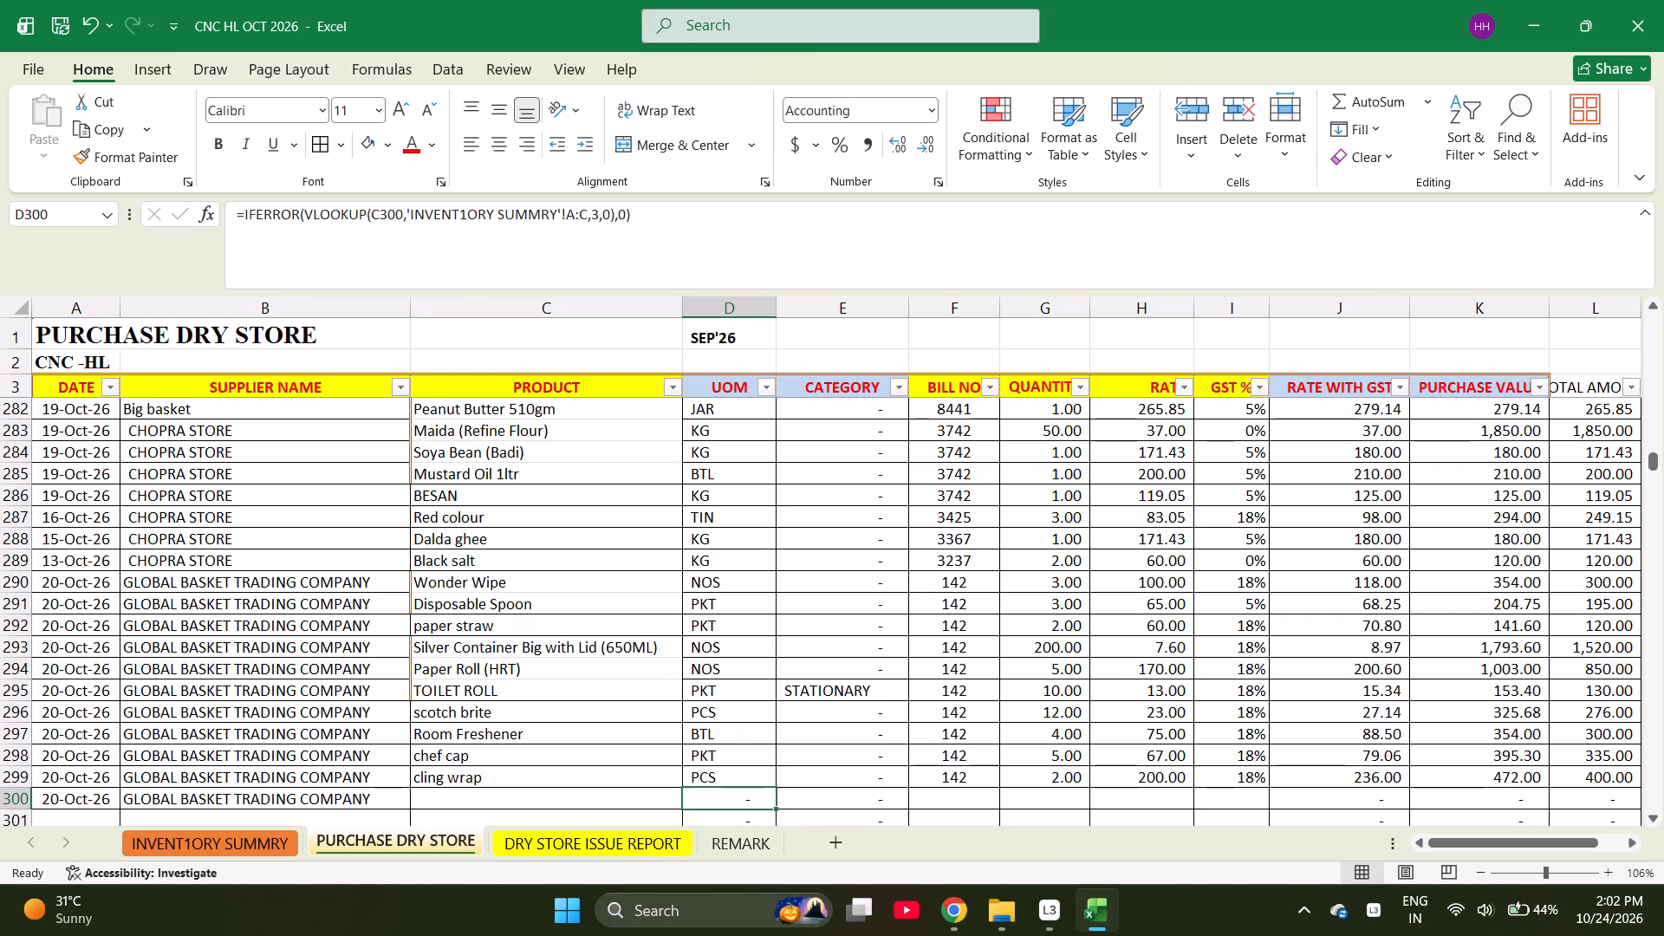
pyautogui.press('Left')
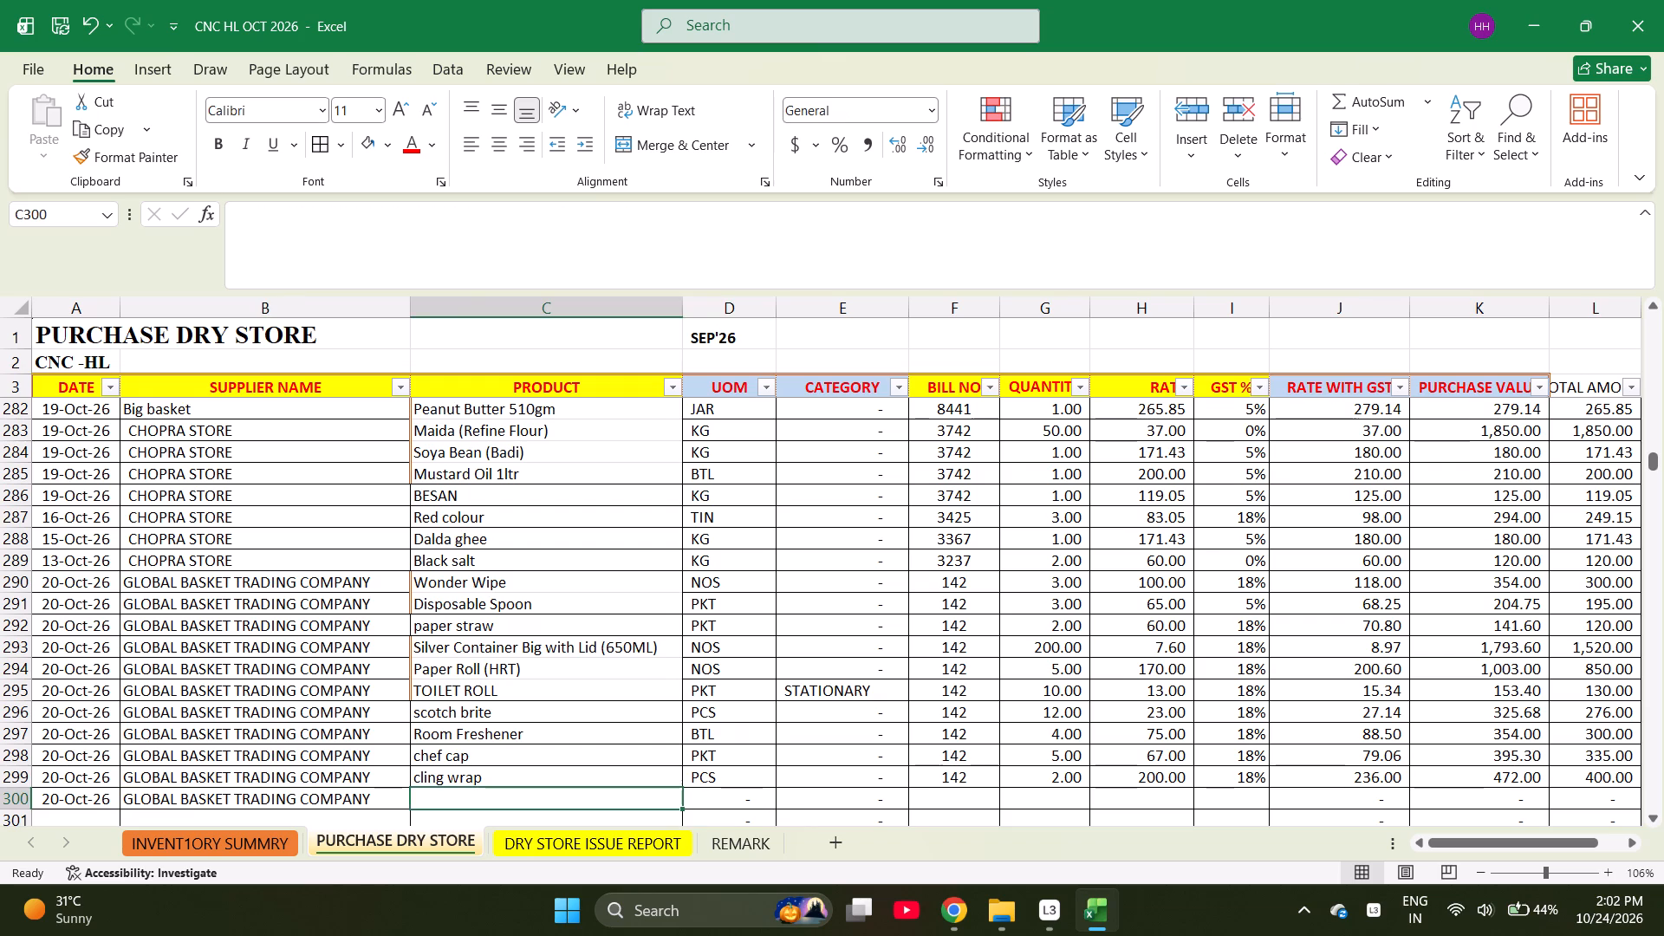
pyautogui.write('pasta penne')
pyautogui.press('Return')
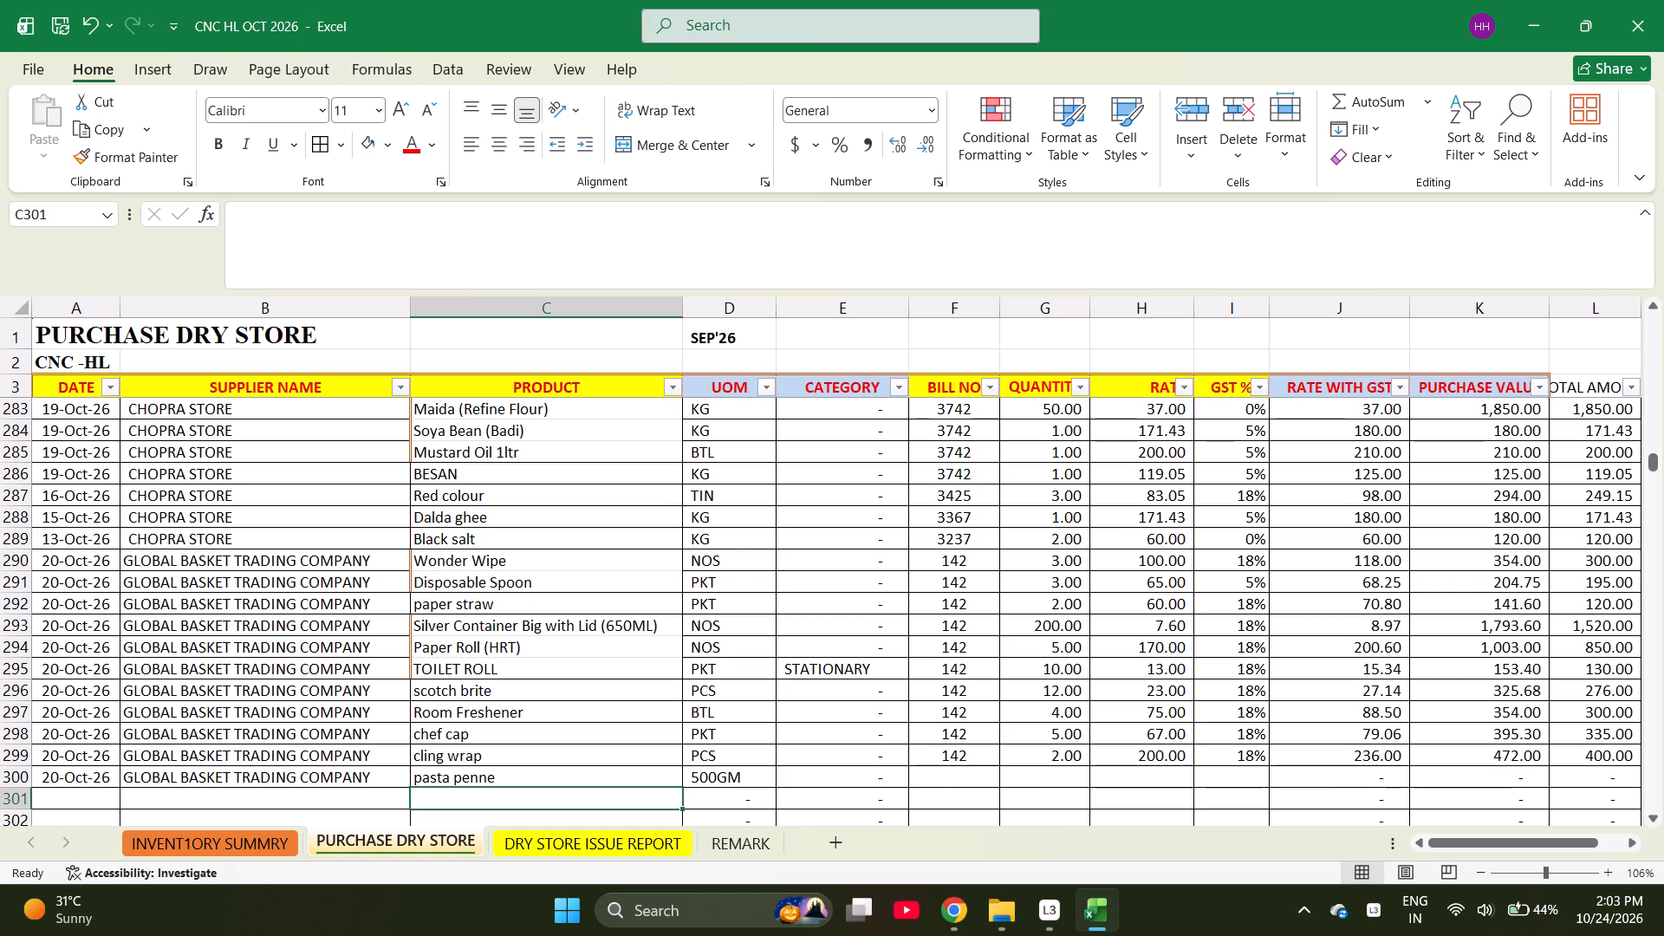
pyautogui.write('jeera powd')
pyautogui.press('Return')
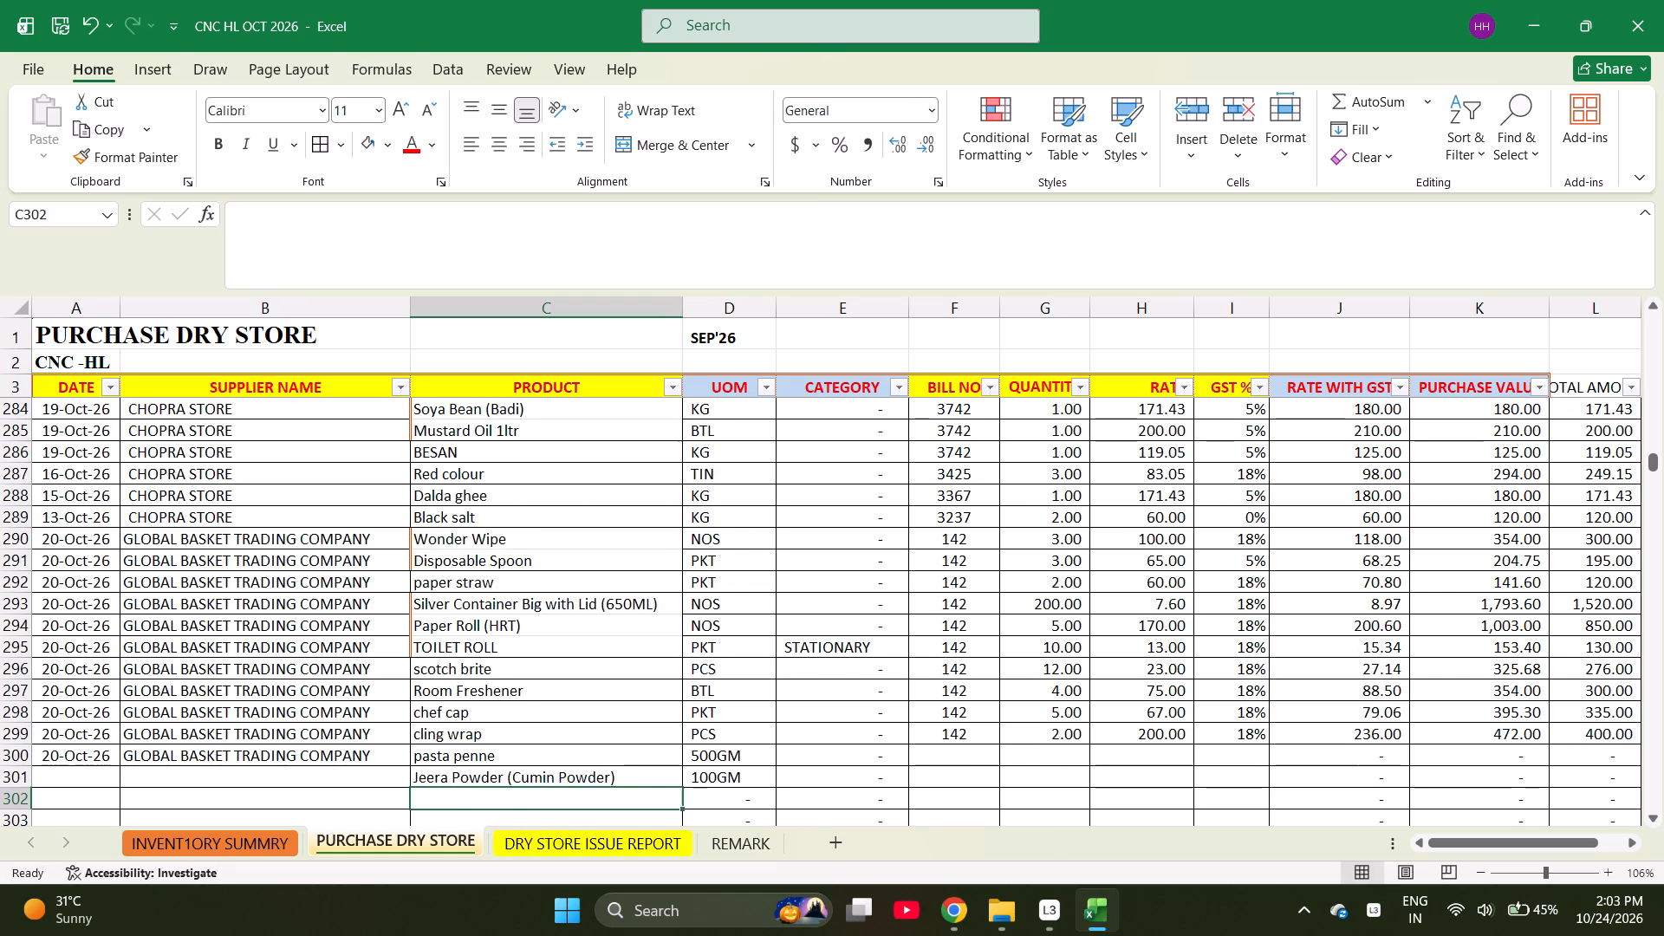
pyautogui.write('deggi')
pyautogui.press('space')
pyautogui.press('Return')
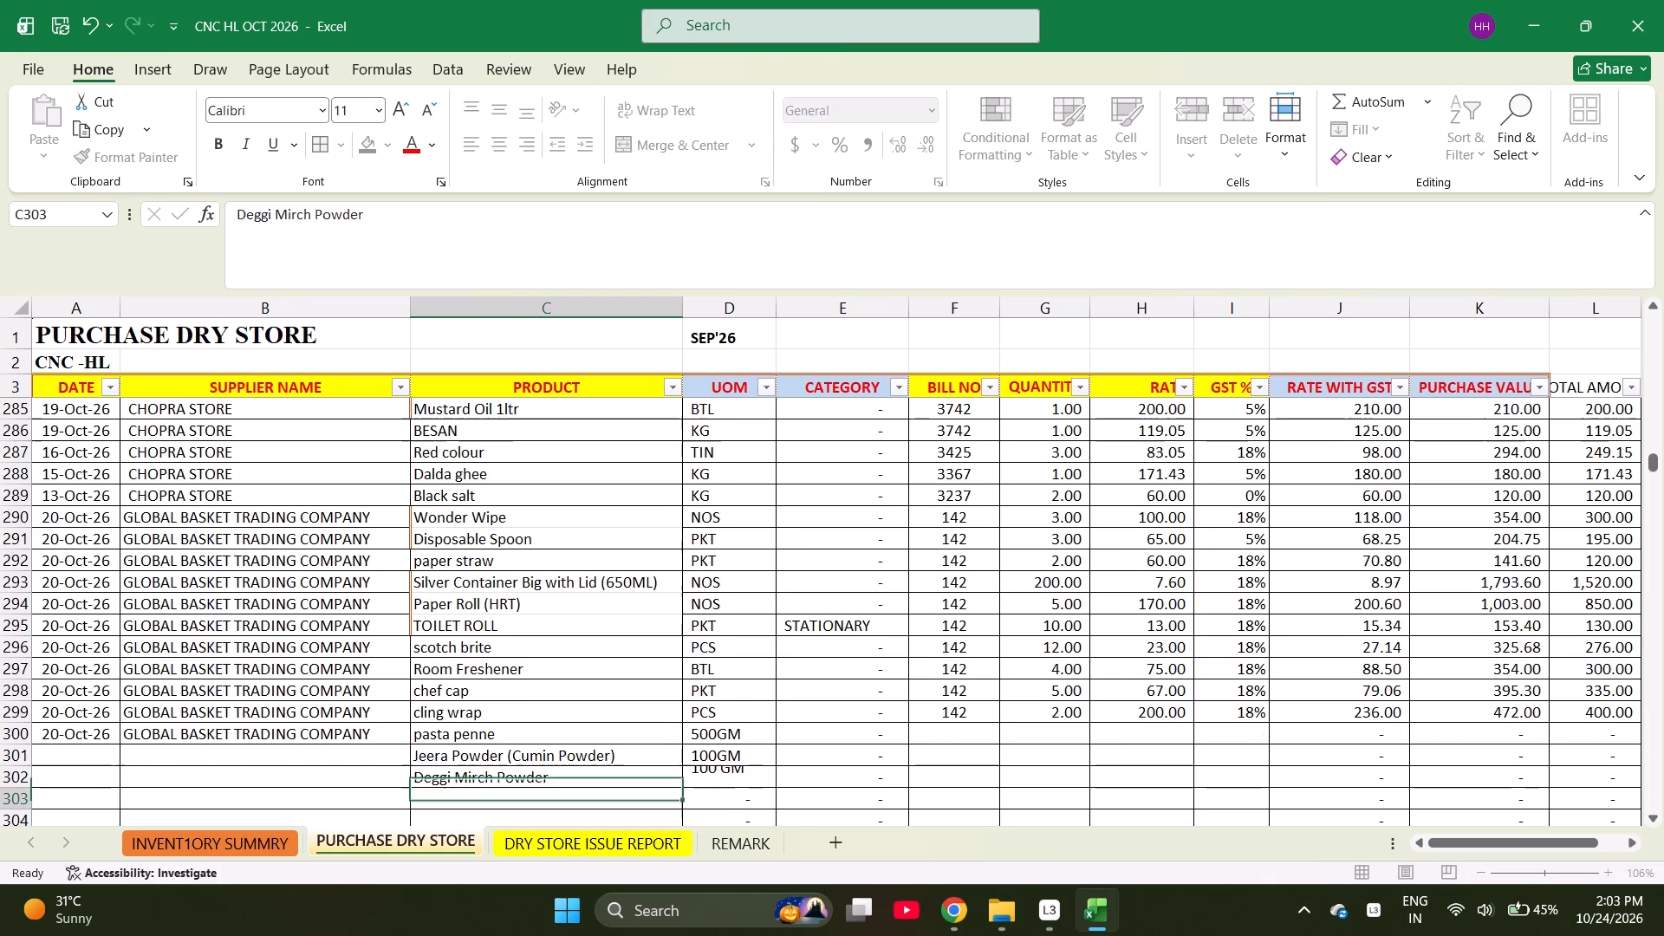
# Enter the products yuzu syrup and Chickpea (Triple Dollar) in rows 303 and 304.
pyautogui.write('yuzu')
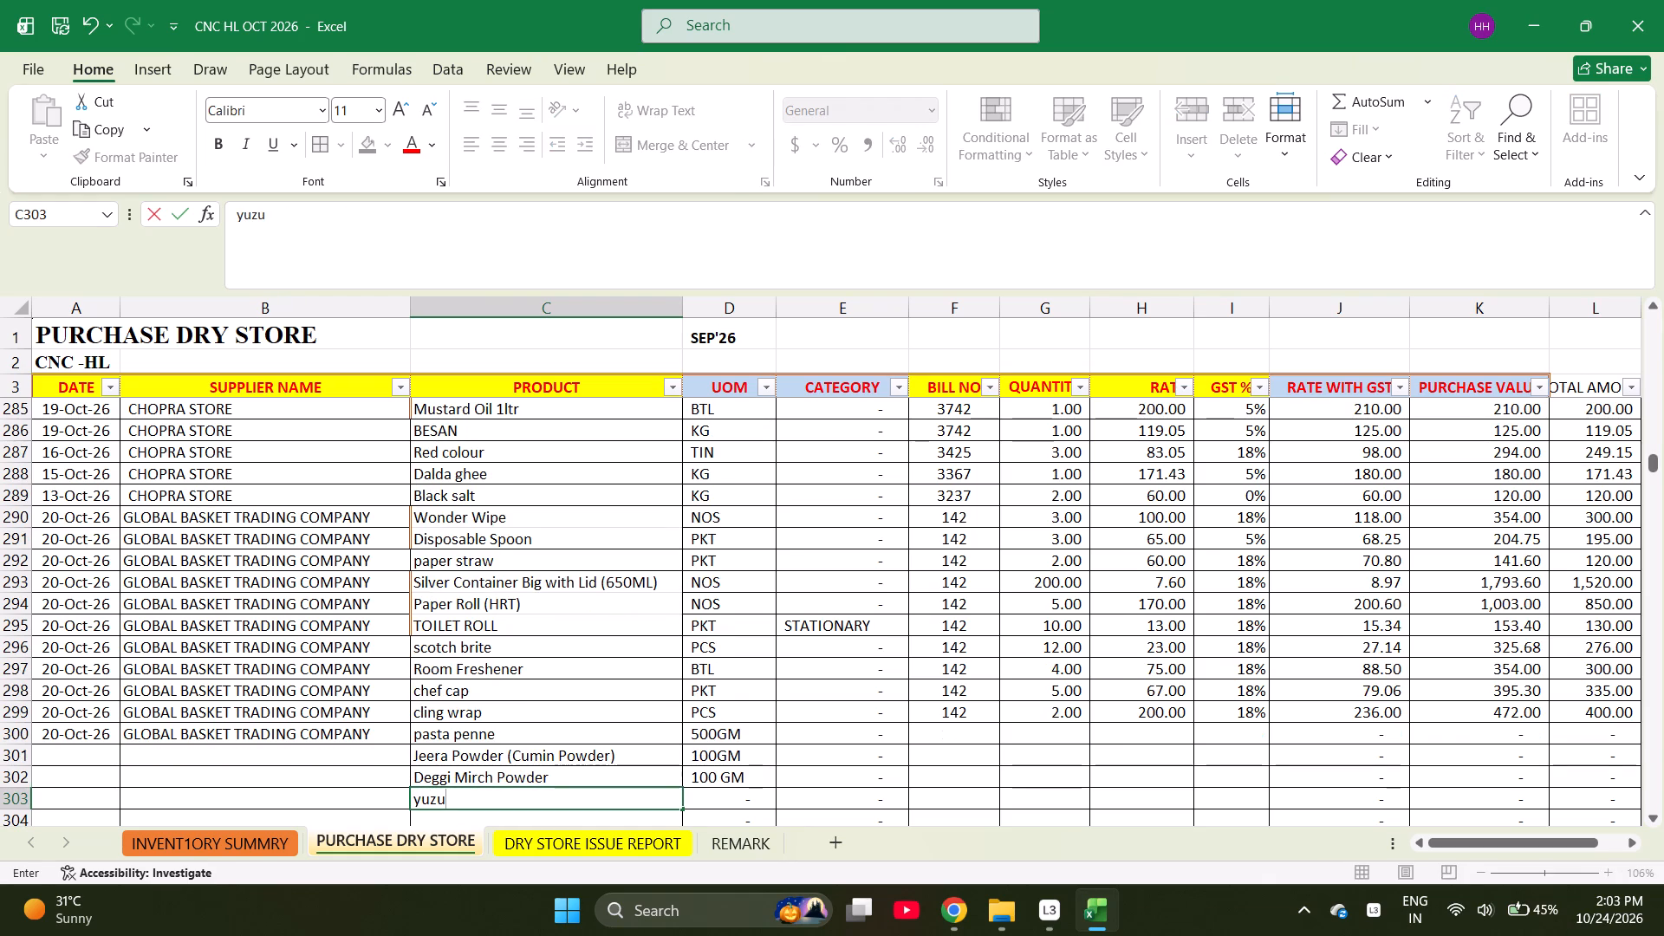
pyautogui.press('space')
pyautogui.write('syri')
pyautogui.press('BackSpace')
pyautogui.write('up')
pyautogui.press('Return')
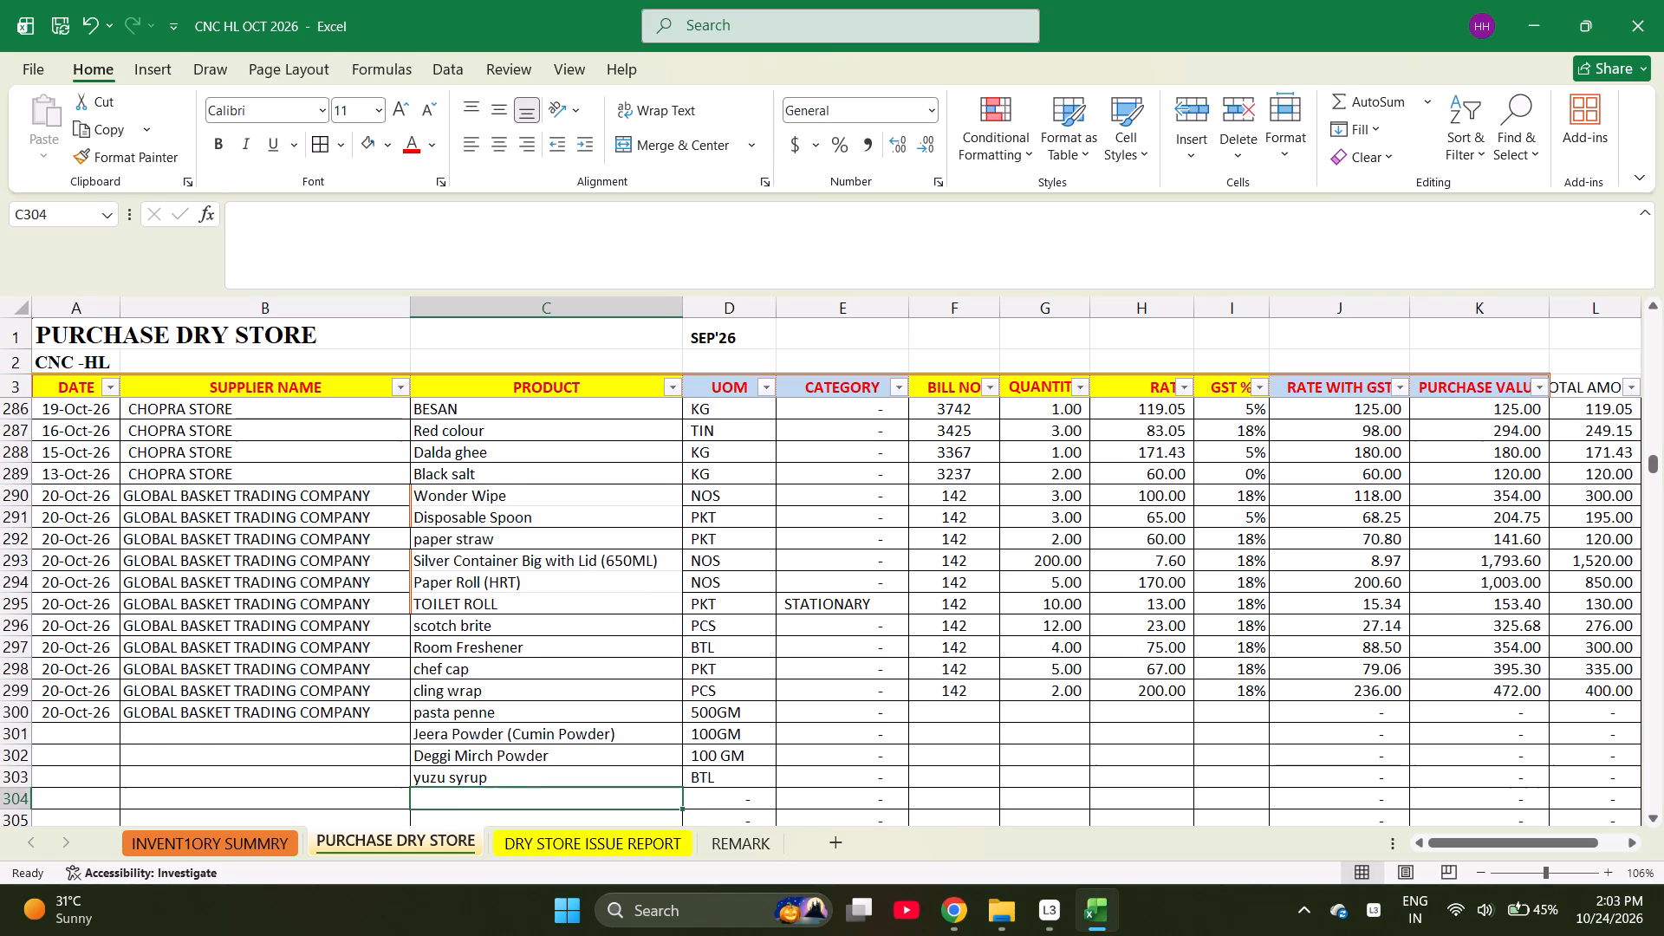
pyautogui.write('chic')
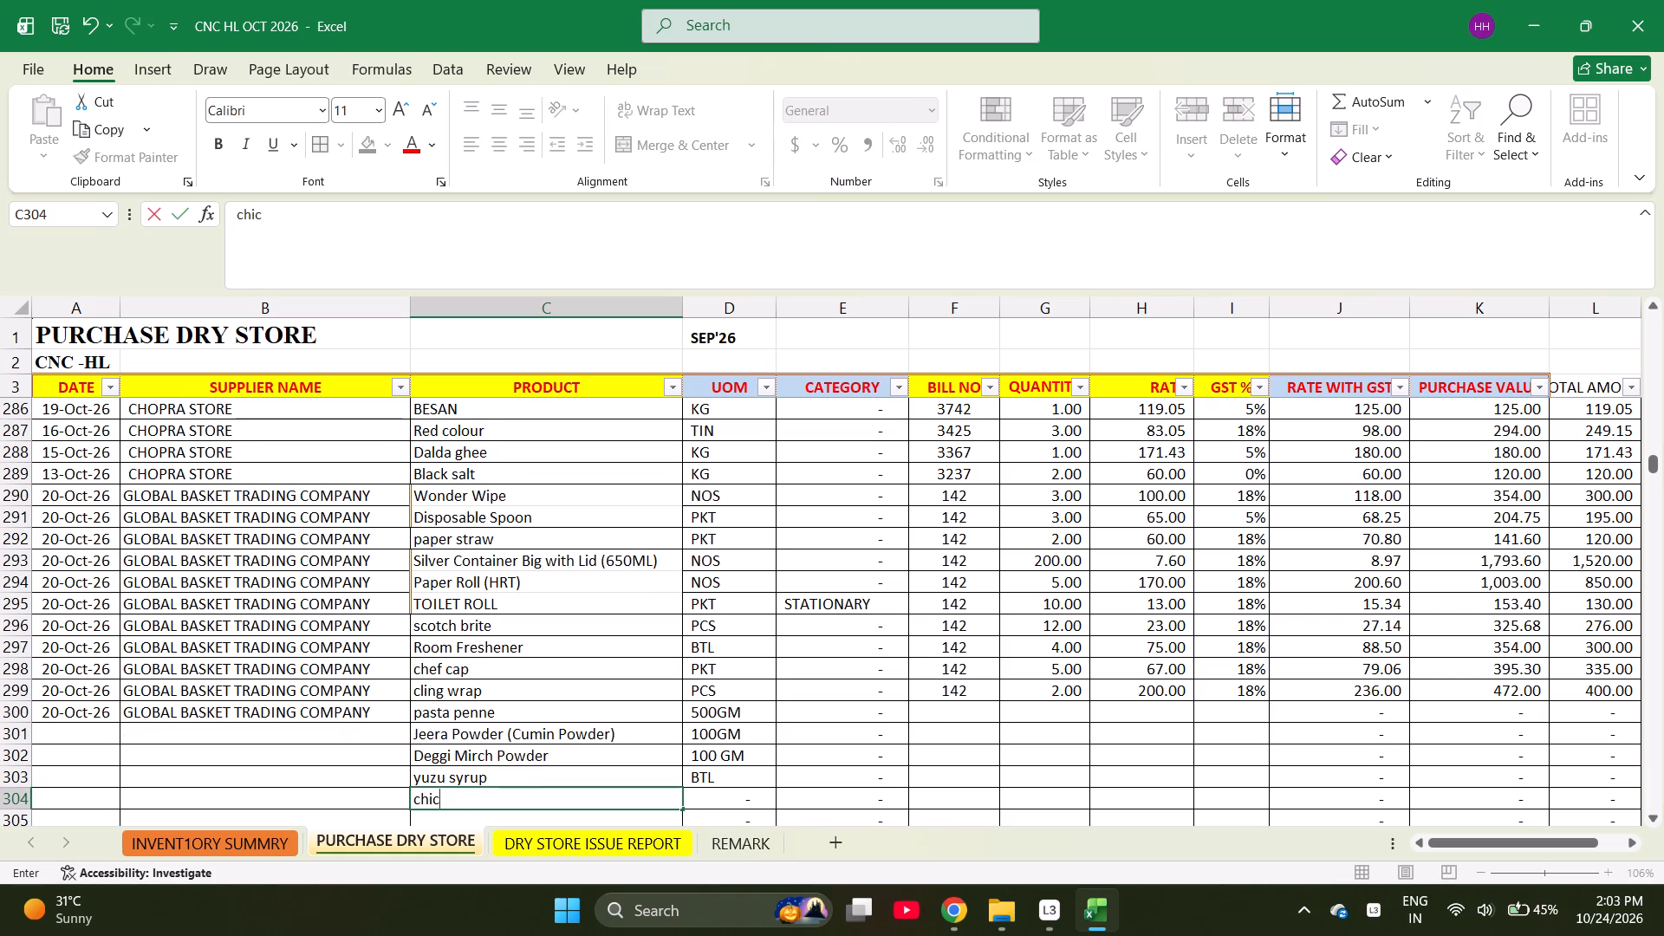
pyautogui.press('k')
pyautogui.write('pe')
pyautogui.press('Return')
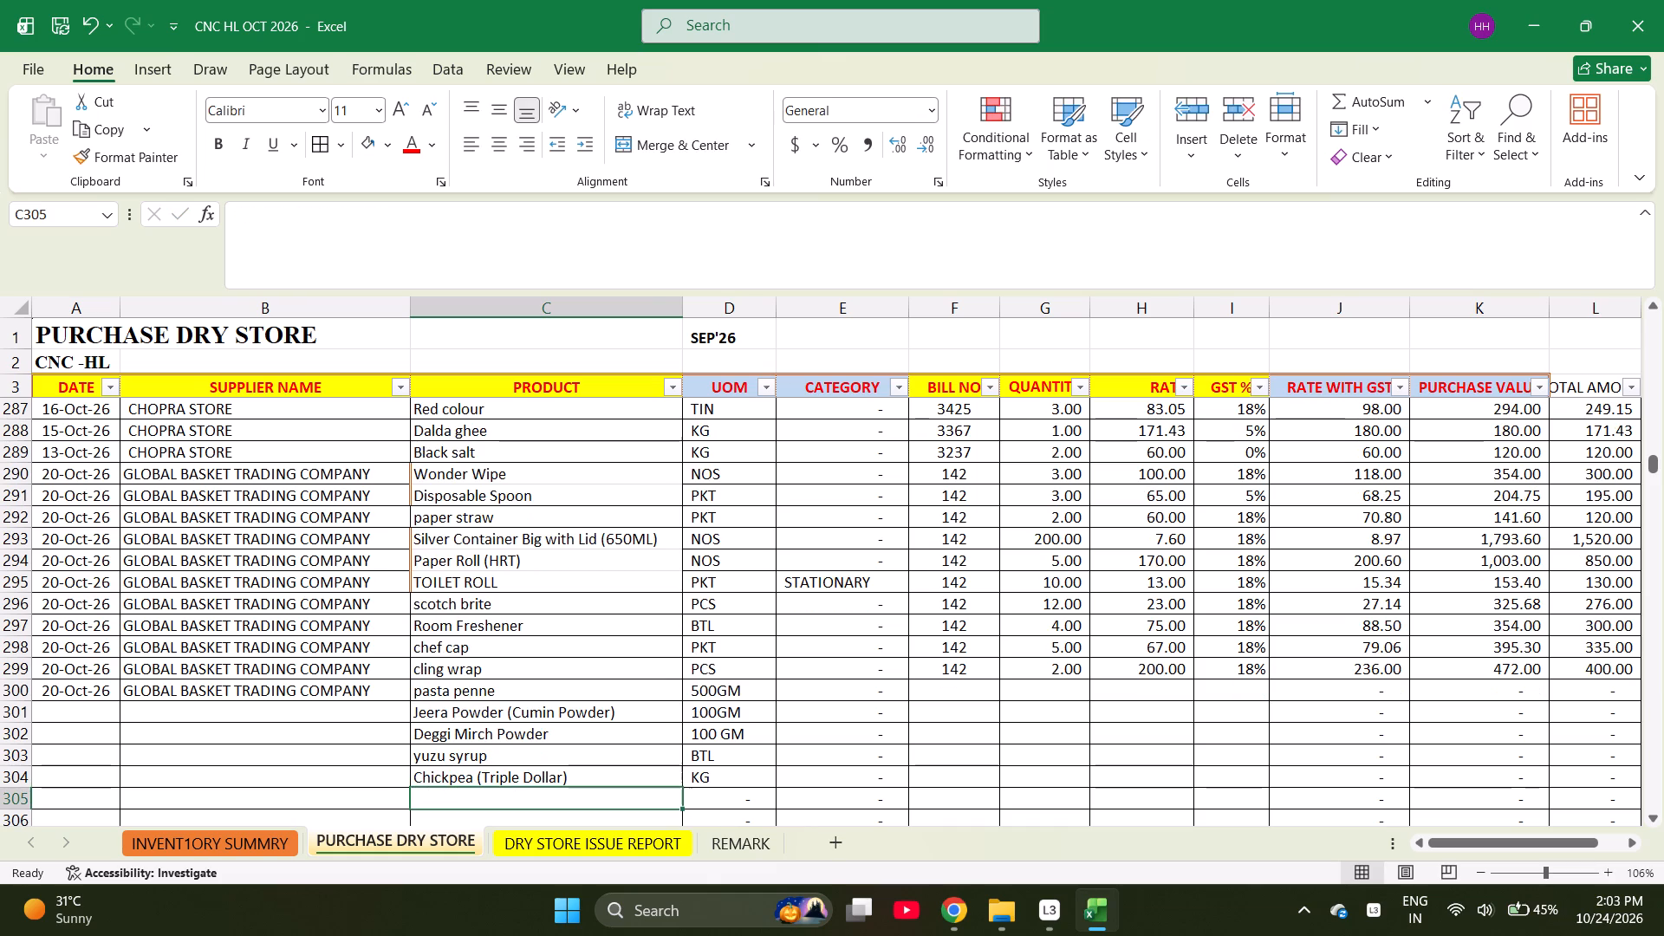
# Find Nutella Chocolate Spread-750gm in the inventory summary and copy its name into the product cell of row 305 in the purchase sheet.
pyautogui.write('nute')
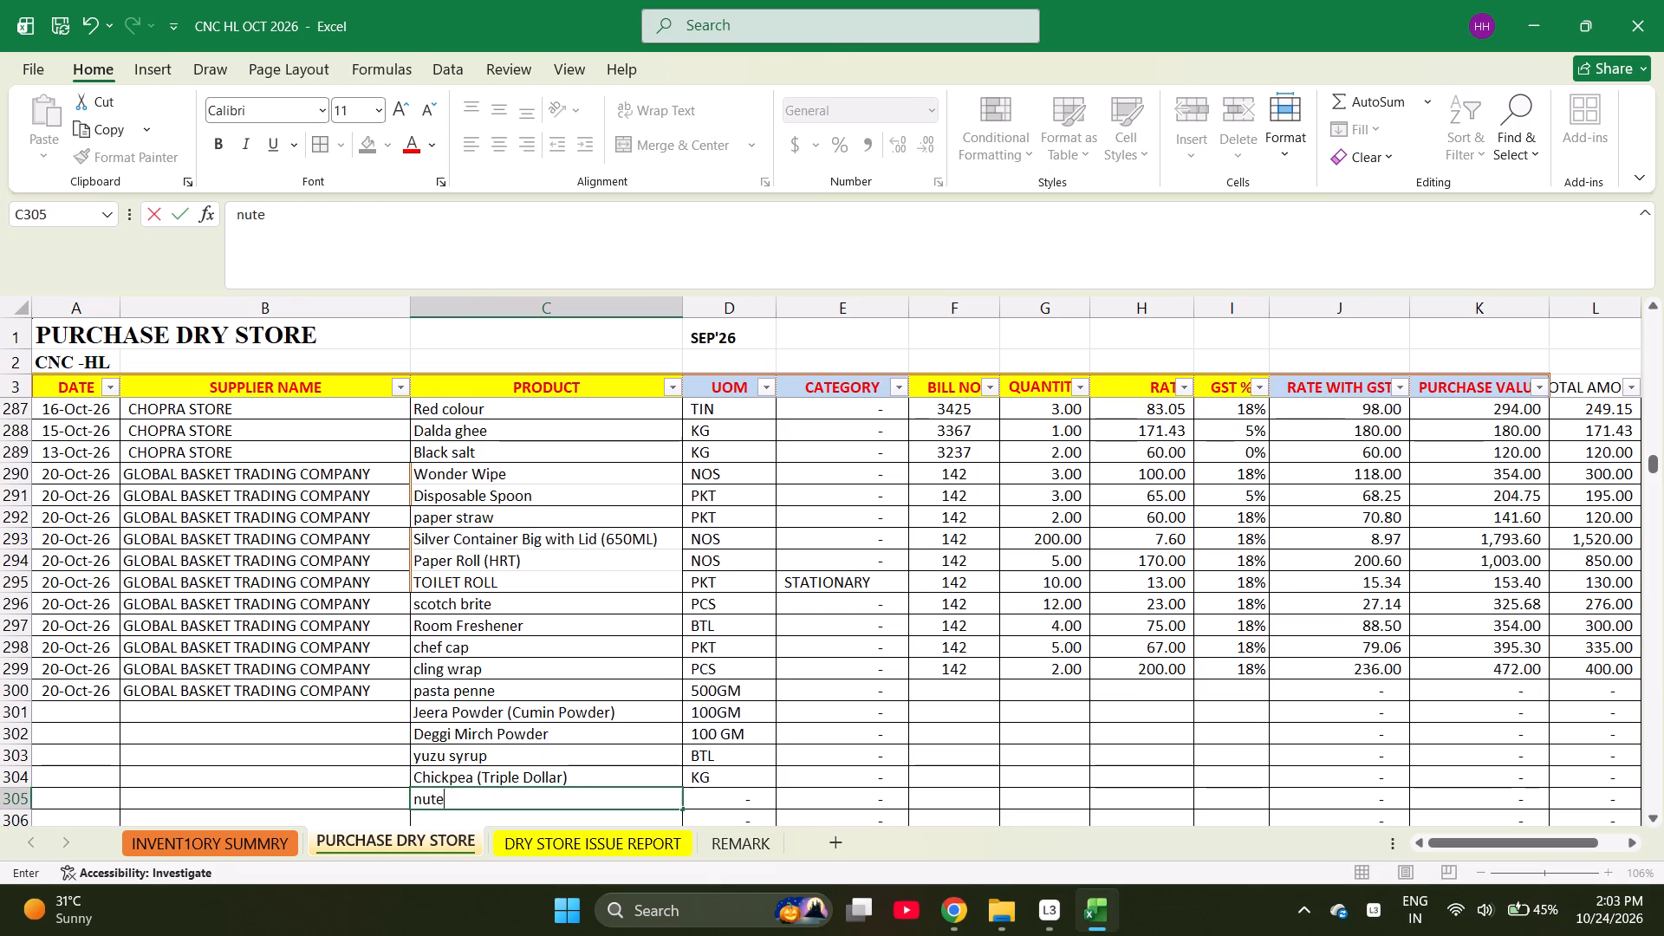
pyautogui.write('lla')
pyautogui.press('space')
pyautogui.hotkey('ctrl', 'pageup')
pyautogui.hotkey('ctrl', 'f')
pyautogui.write('nutee')
pyautogui.press('Return')
pyautogui.press('Return')
pyautogui.press('BackSpace')
pyautogui.press('BackSpace')
pyautogui.press('Return')
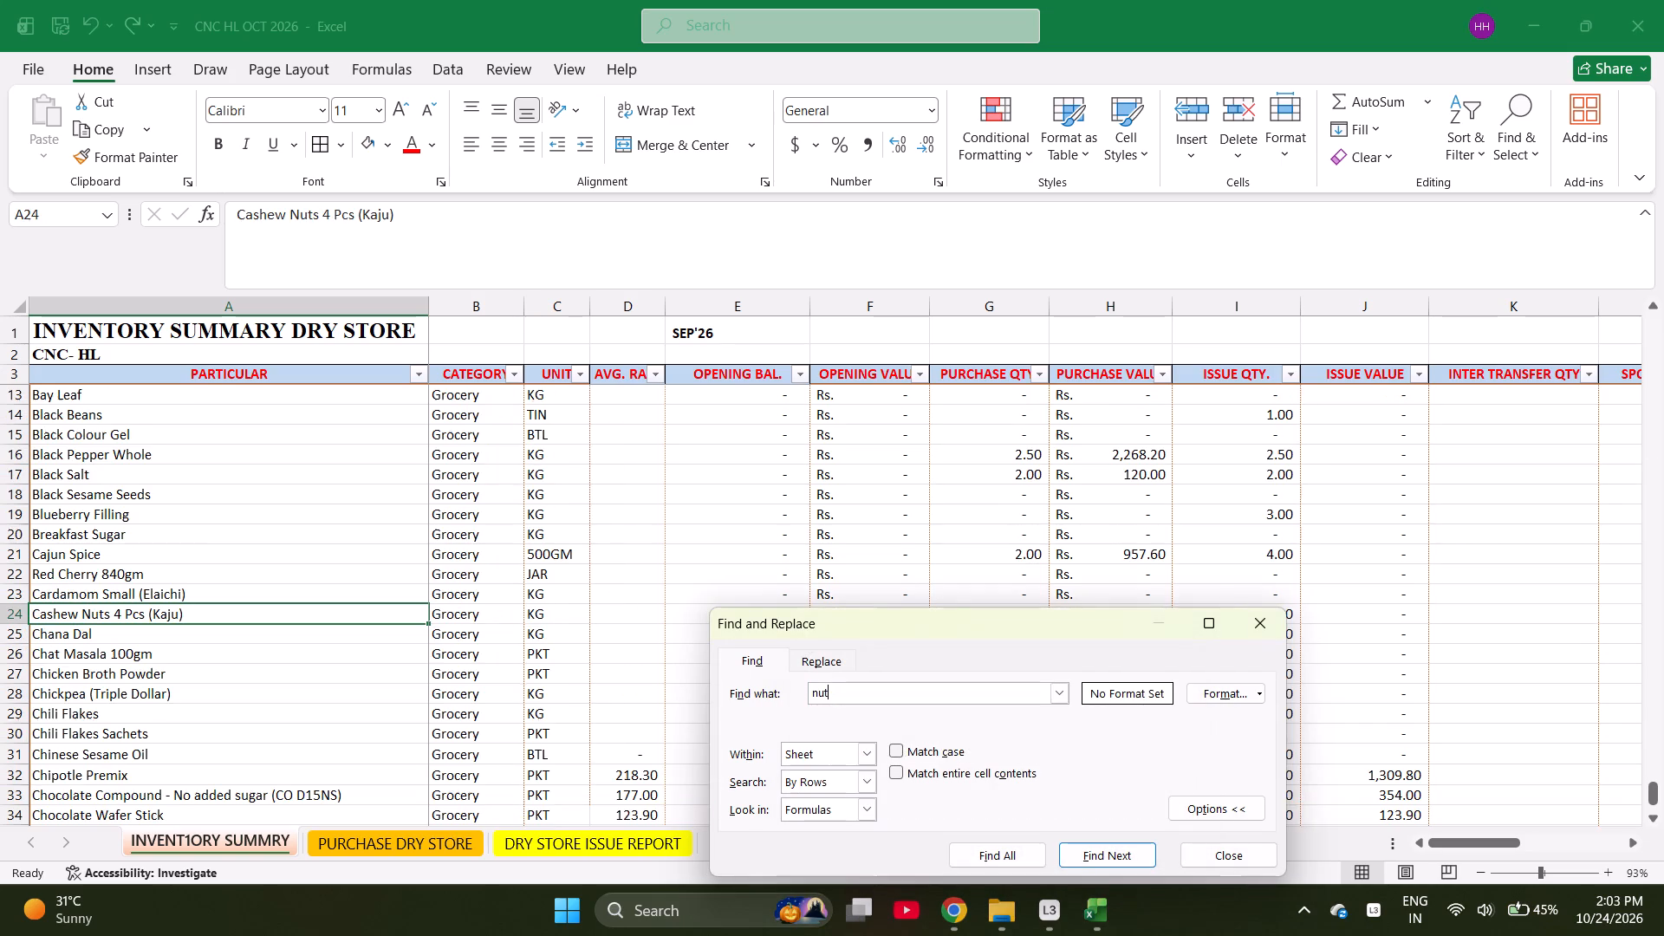
pyautogui.press('Escape')
pyautogui.hotkey('ctrl', 'f')
pyautogui.press('Return')
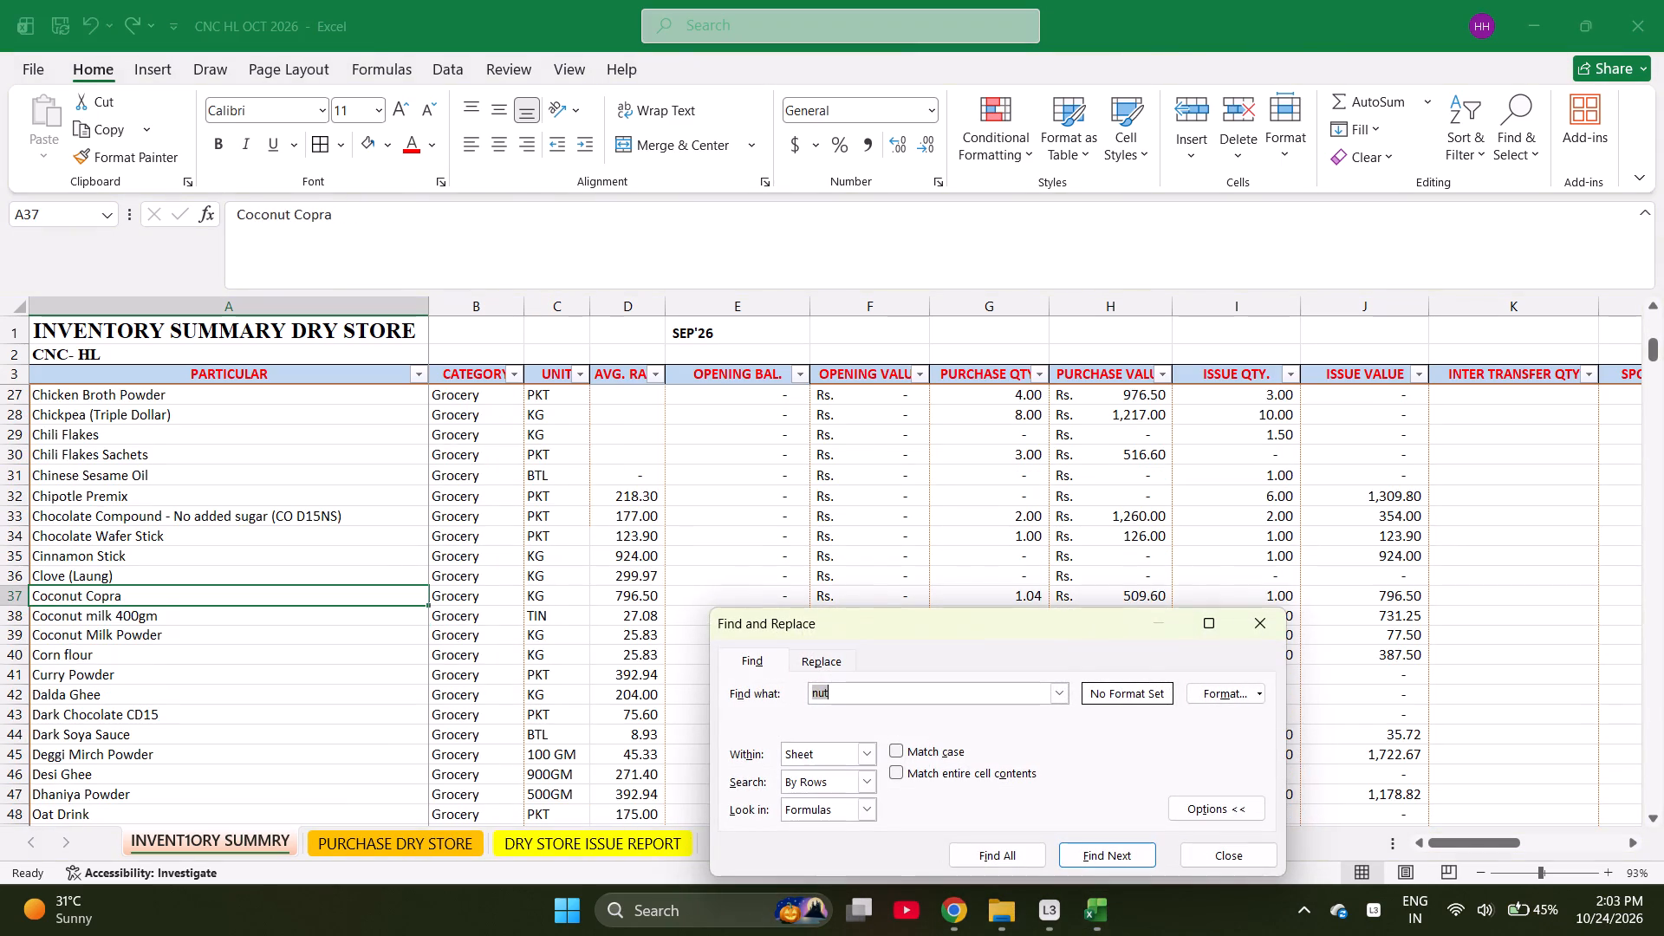
pyautogui.press('Return')
pyautogui.press('Return')
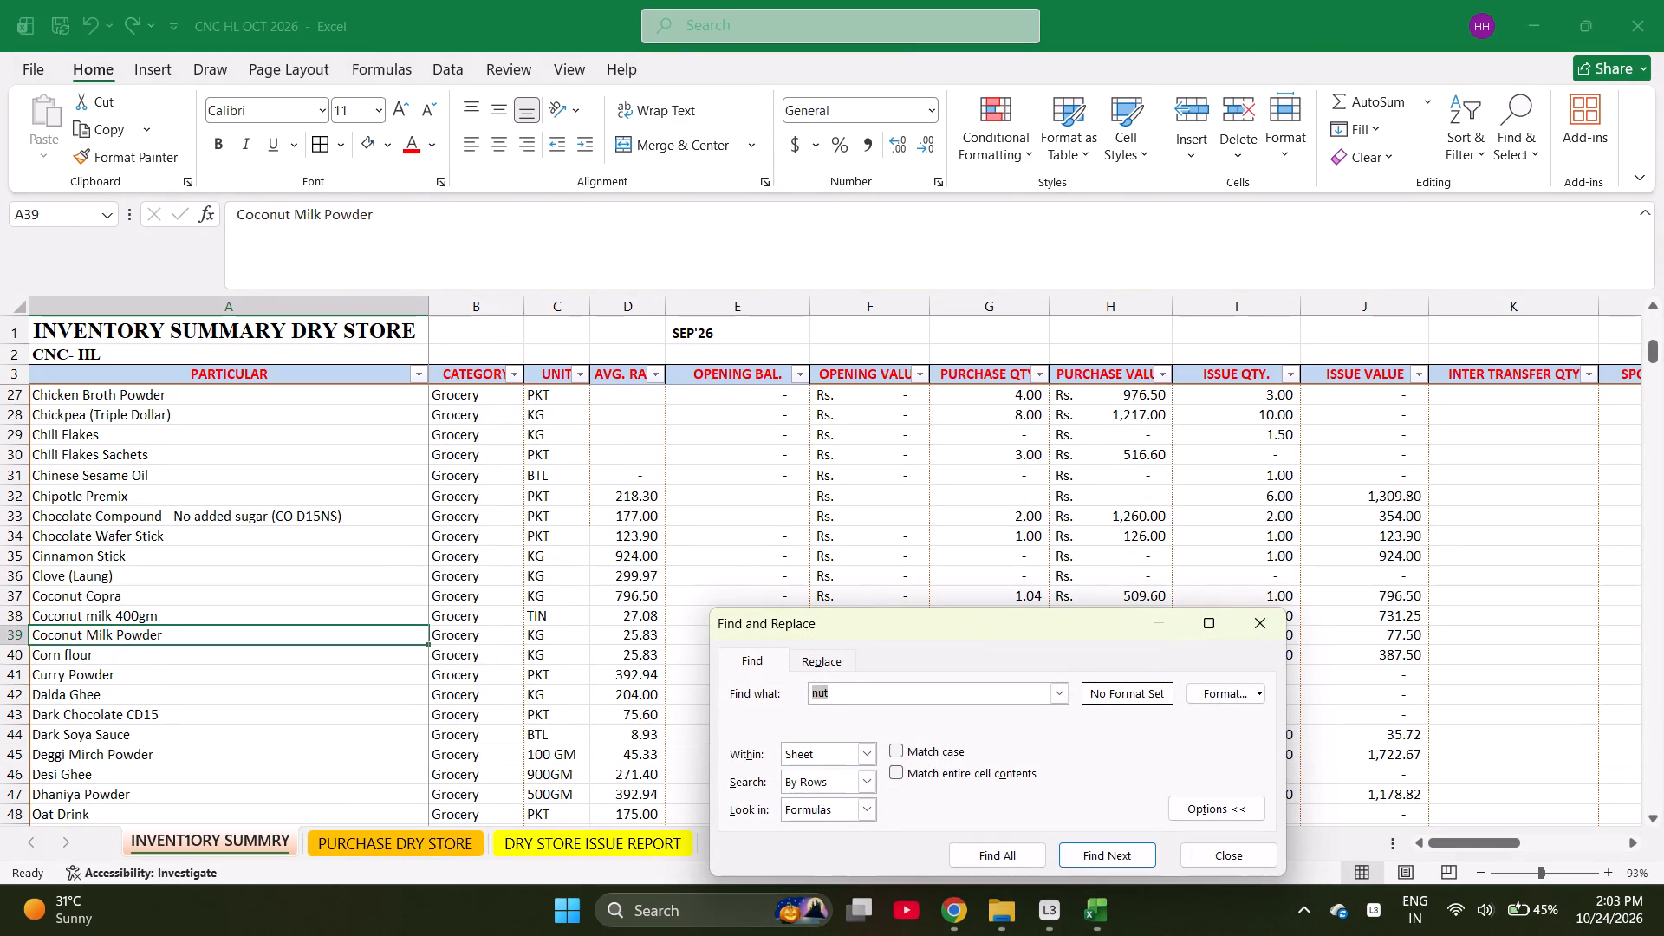
pyautogui.write('nutt')
pyautogui.press('Return')
pyautogui.press('Return')
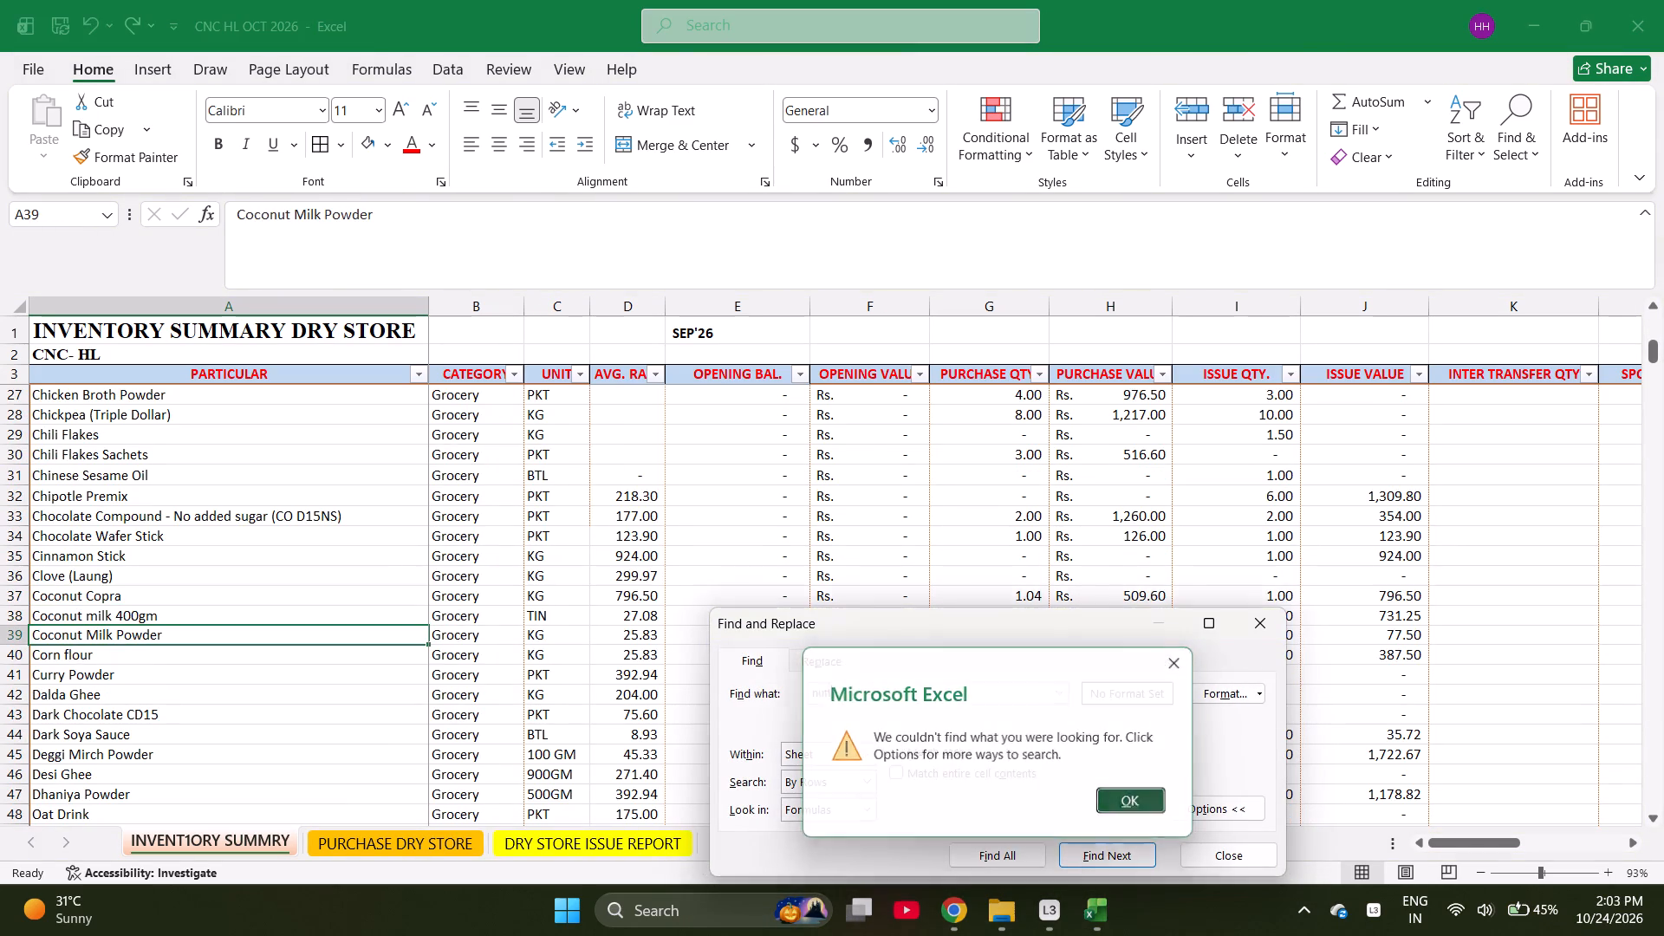
pyautogui.press('=')
pyautogui.press('BackSpace')
pyautogui.press('Return')
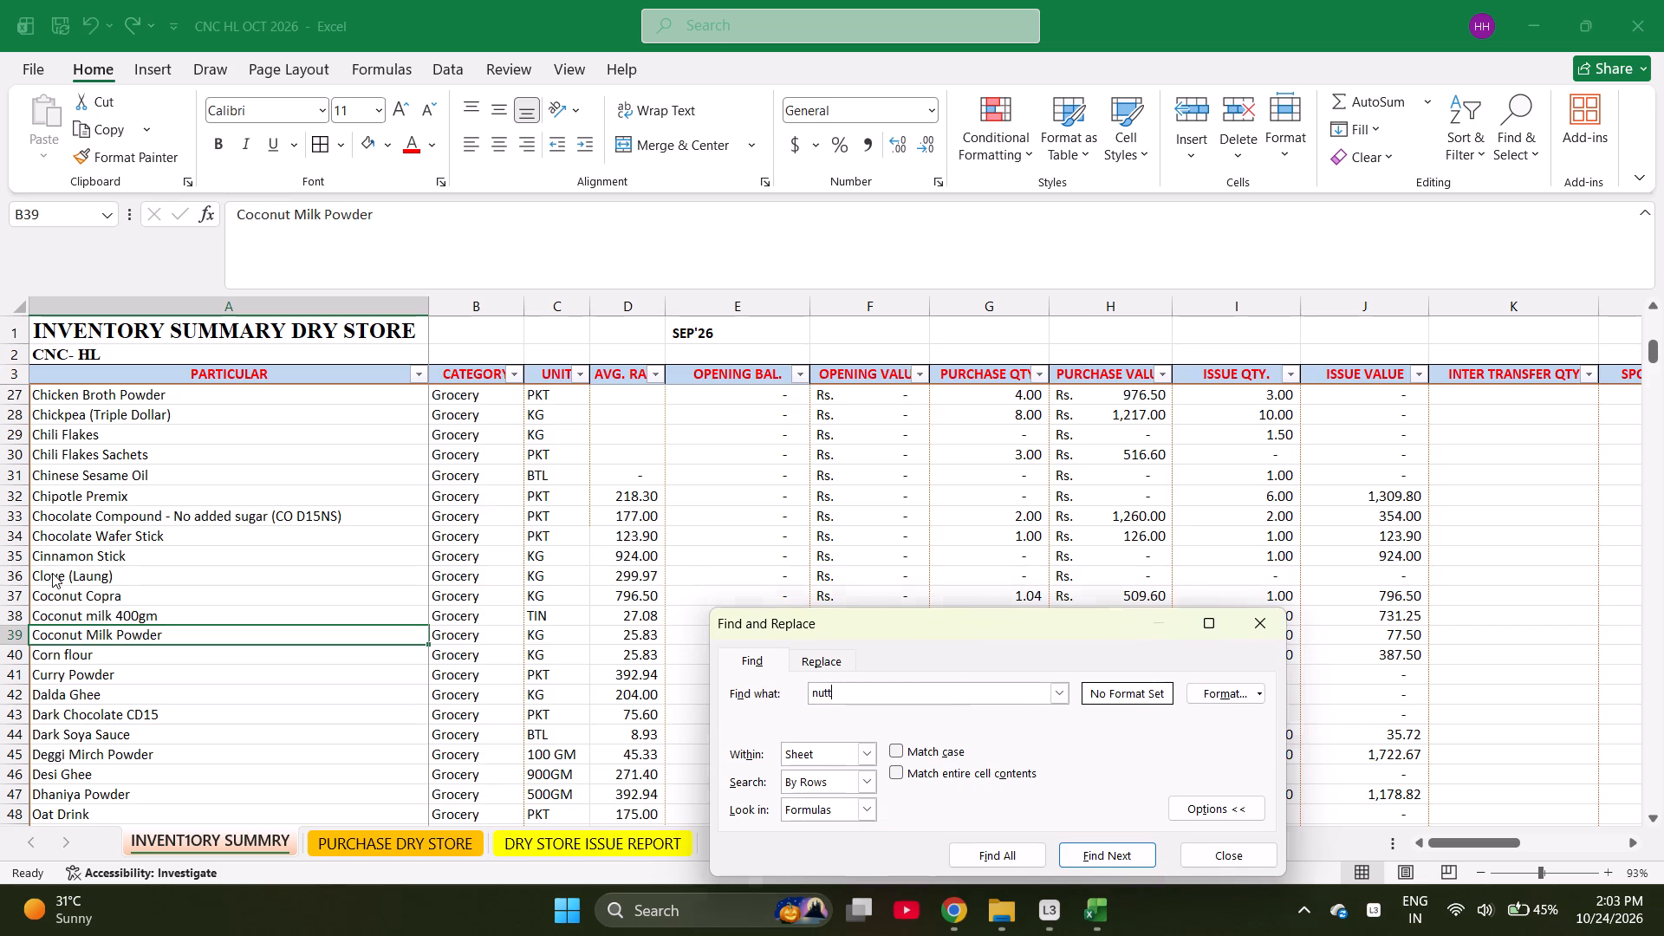
pyautogui.press('Return')
pyautogui.press('BackSpace')
pyautogui.write('ell')
pyautogui.press('Return')
pyautogui.press('Escape')
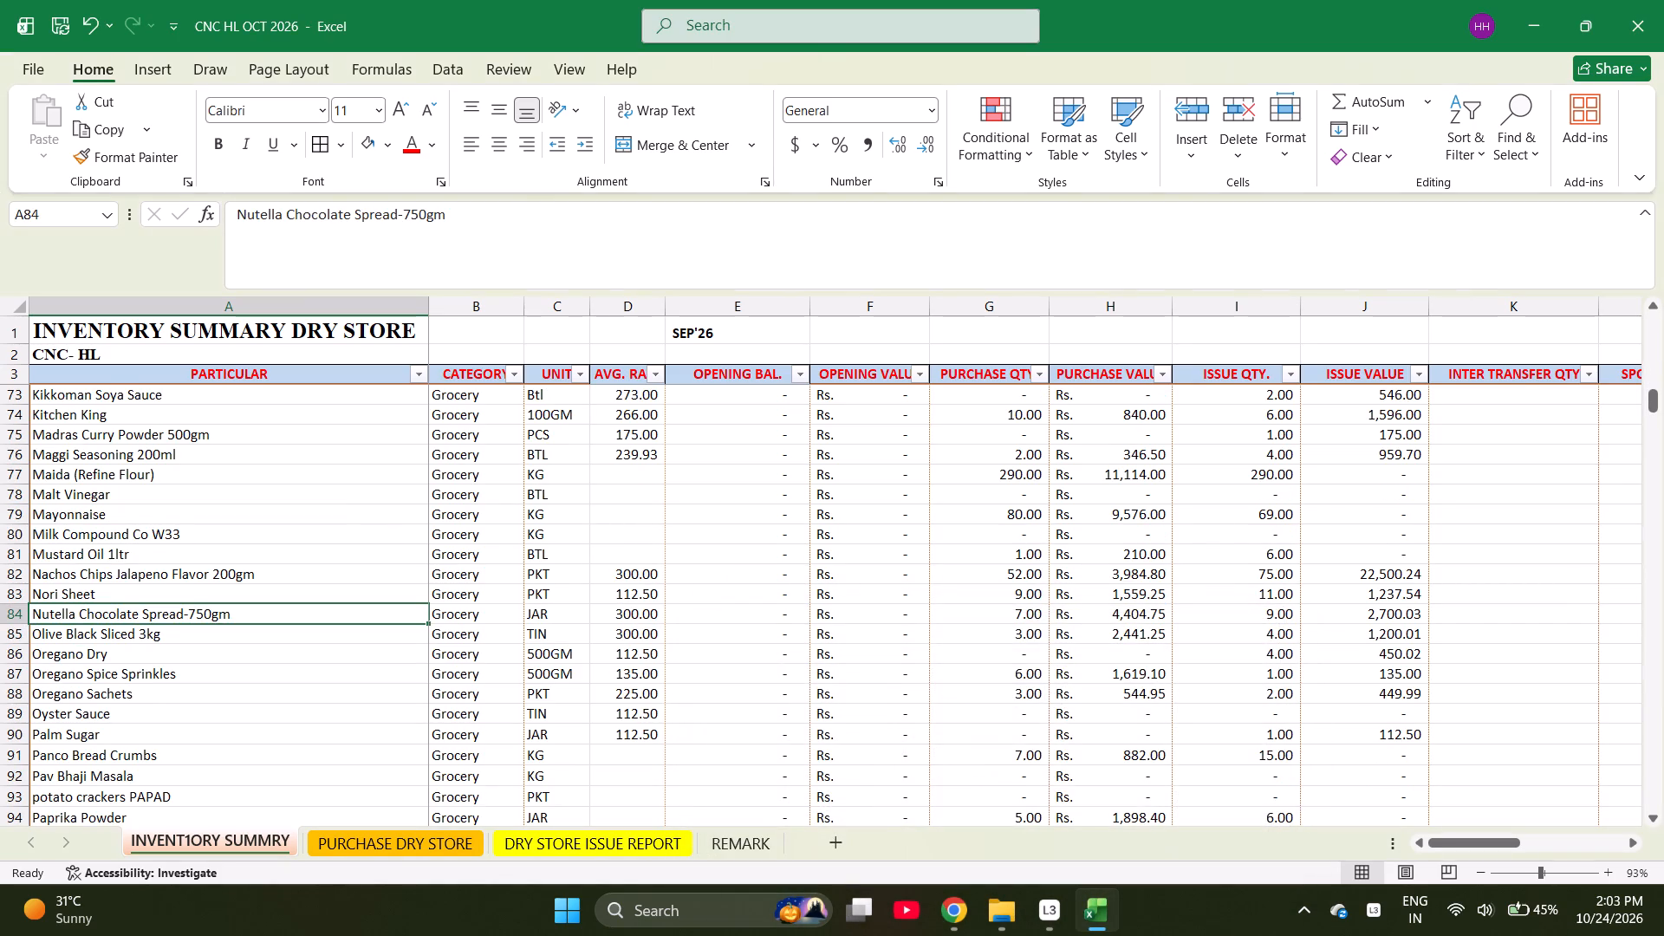
pyautogui.hotkey('ctrl', 'c')
pyautogui.hotkey('ctrl', 'Right')
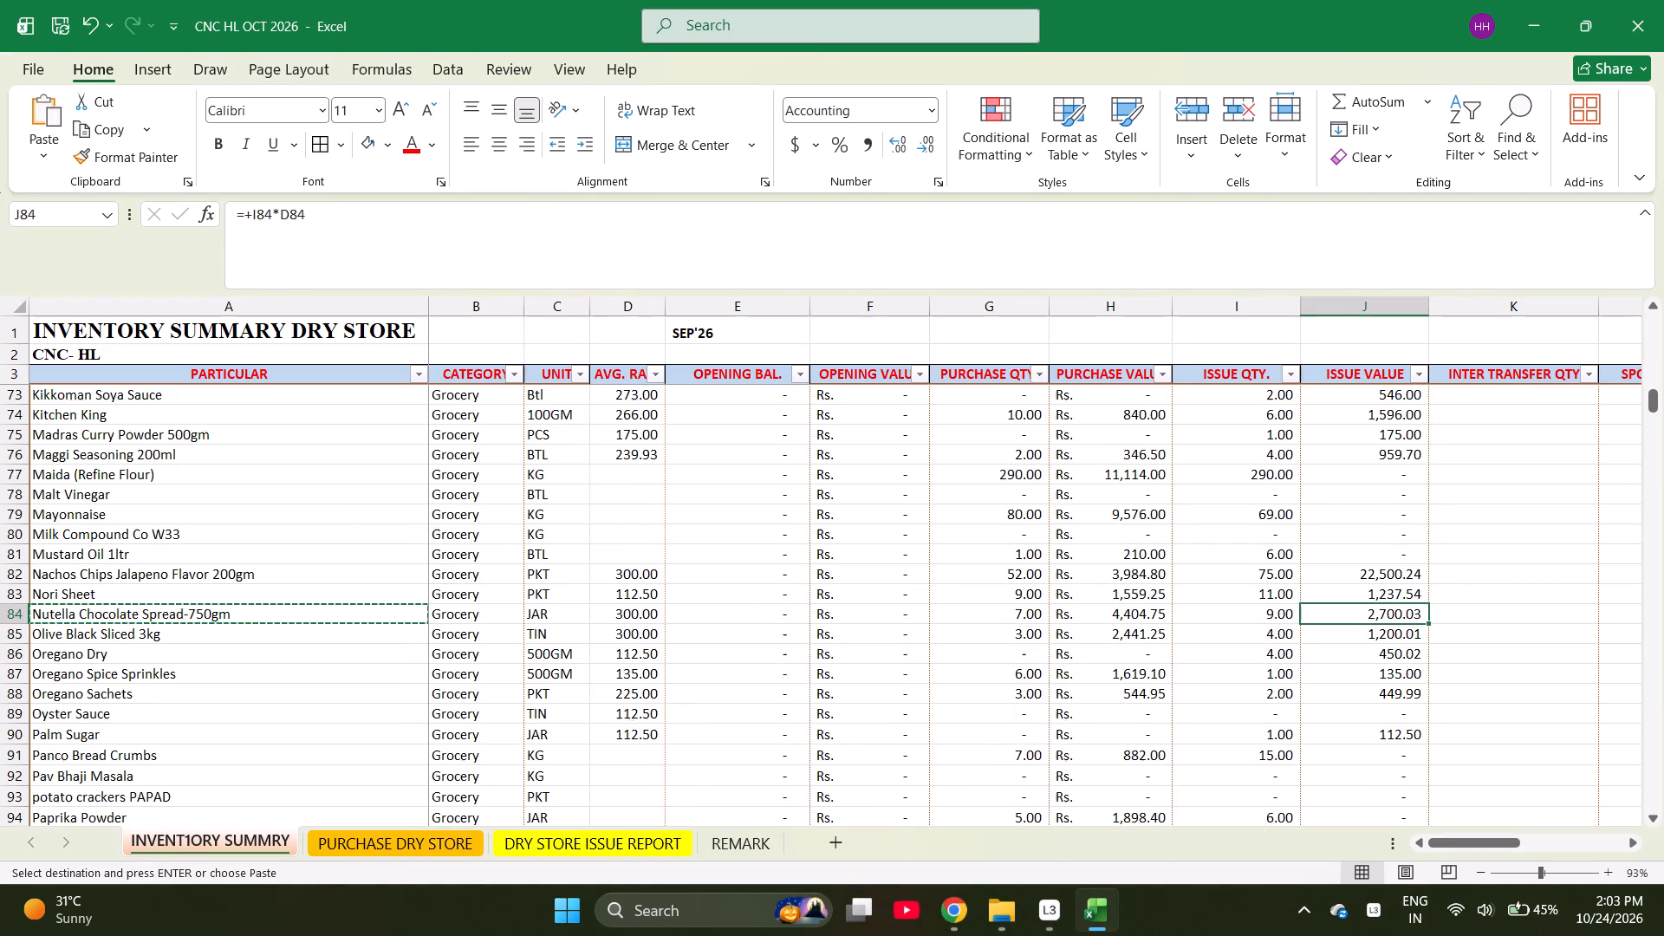
pyautogui.press('Left')
pyautogui.press('Left')
pyautogui.hotkey('ctrl', 'pagedown')
pyautogui.press('Return')
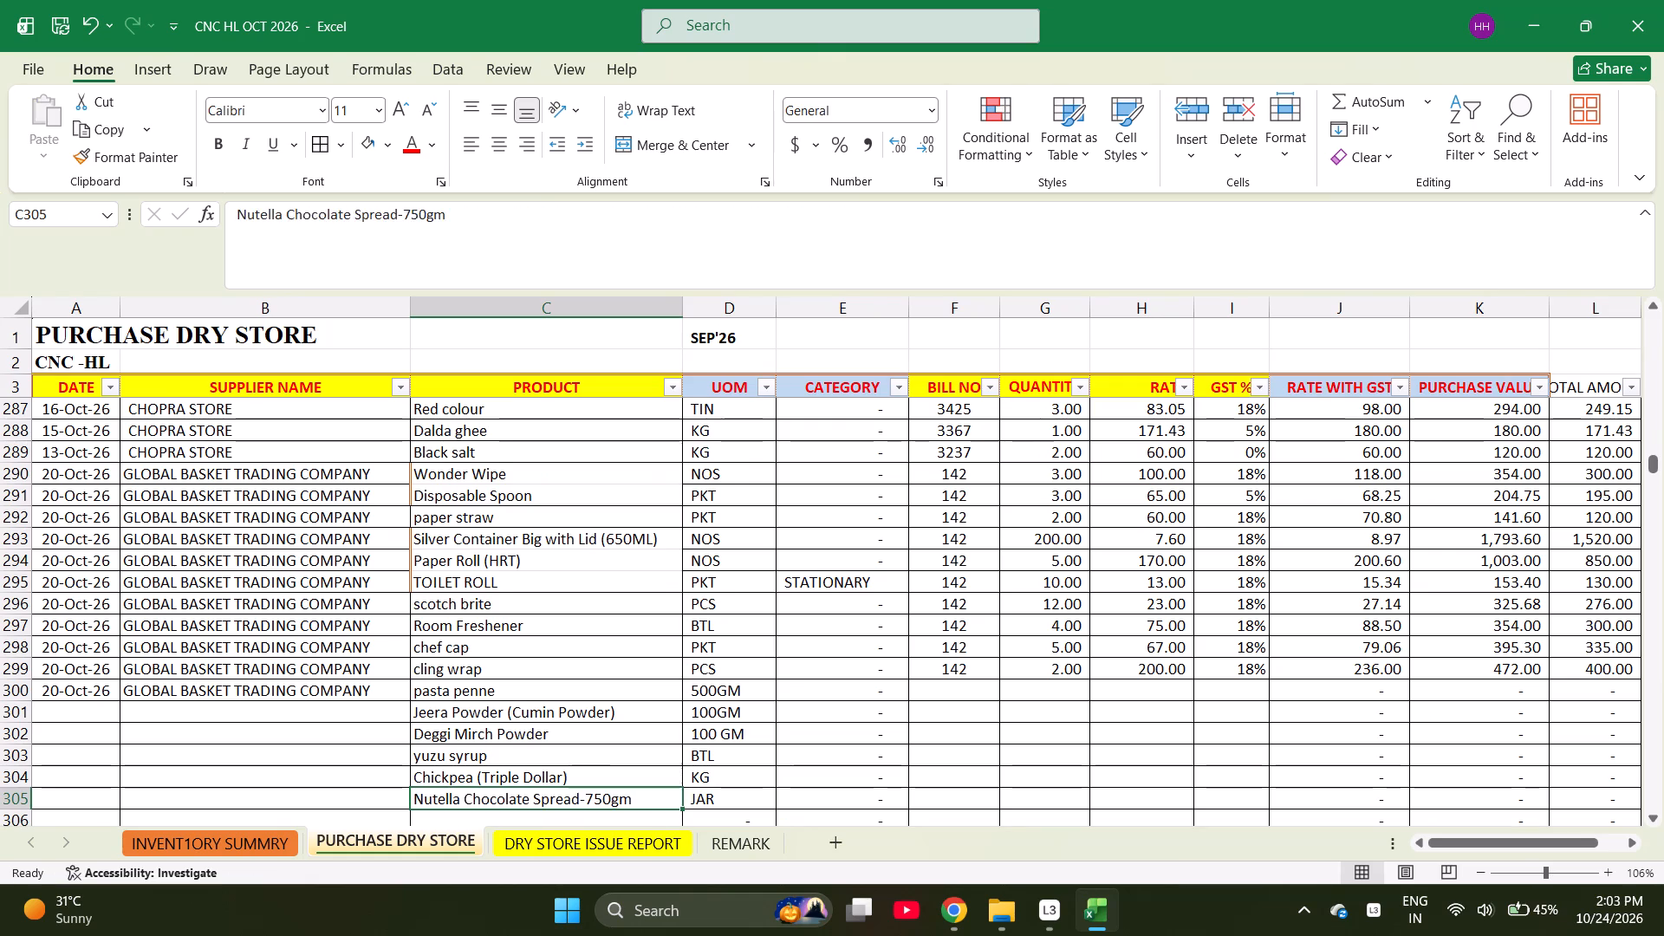
pyautogui.press('Down')
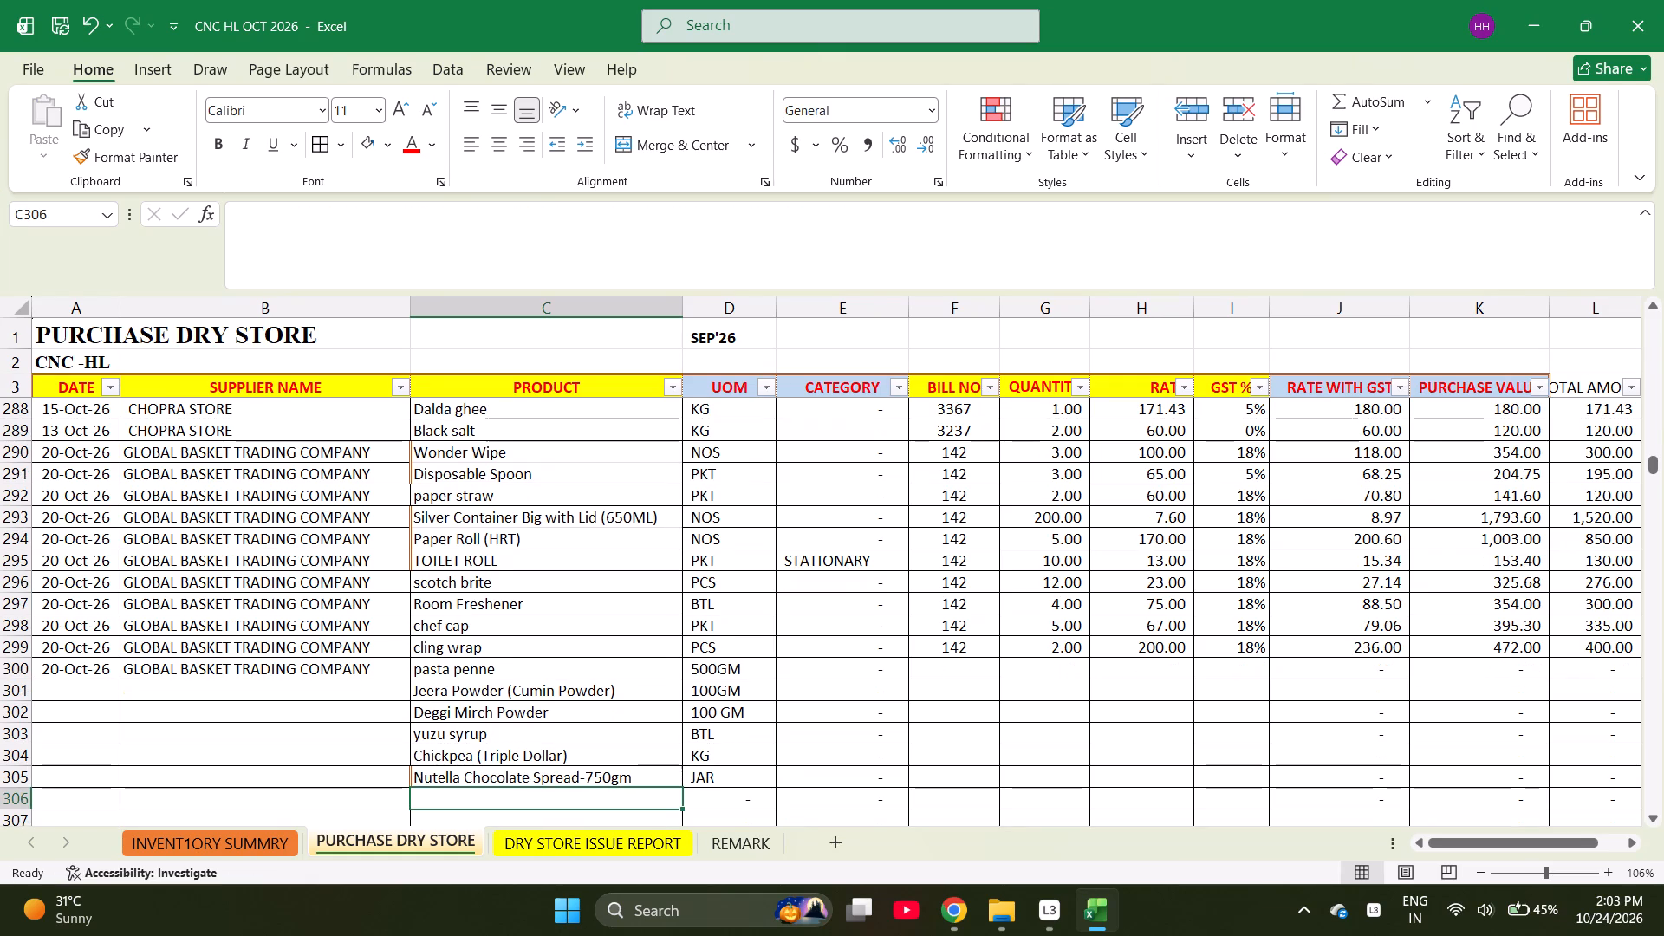
# Find Cashew Nuts 4 Pcs (Kaju) in the inventory summary and copy its name into the product cell of row 306 in the purchase sheet.
pyautogui.hotkey('ctrl', 'pageup')
pyautogui.hotkey('ctrl', 'f')
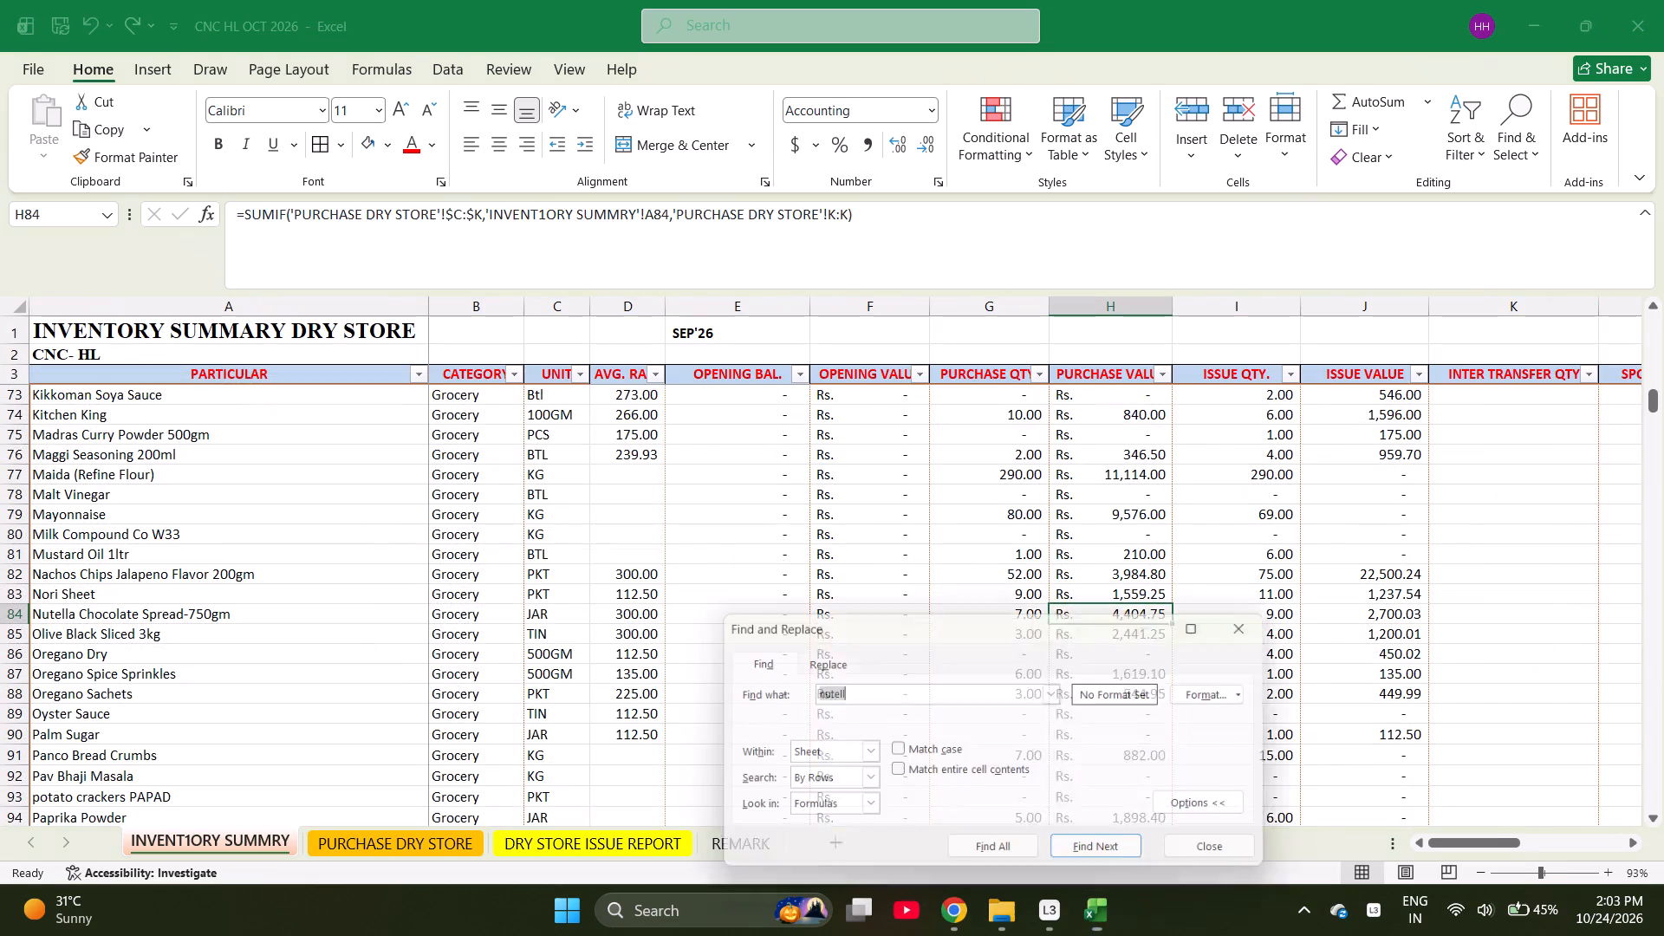
pyautogui.write('cas')
pyautogui.press('Return')
pyautogui.press('Escape')
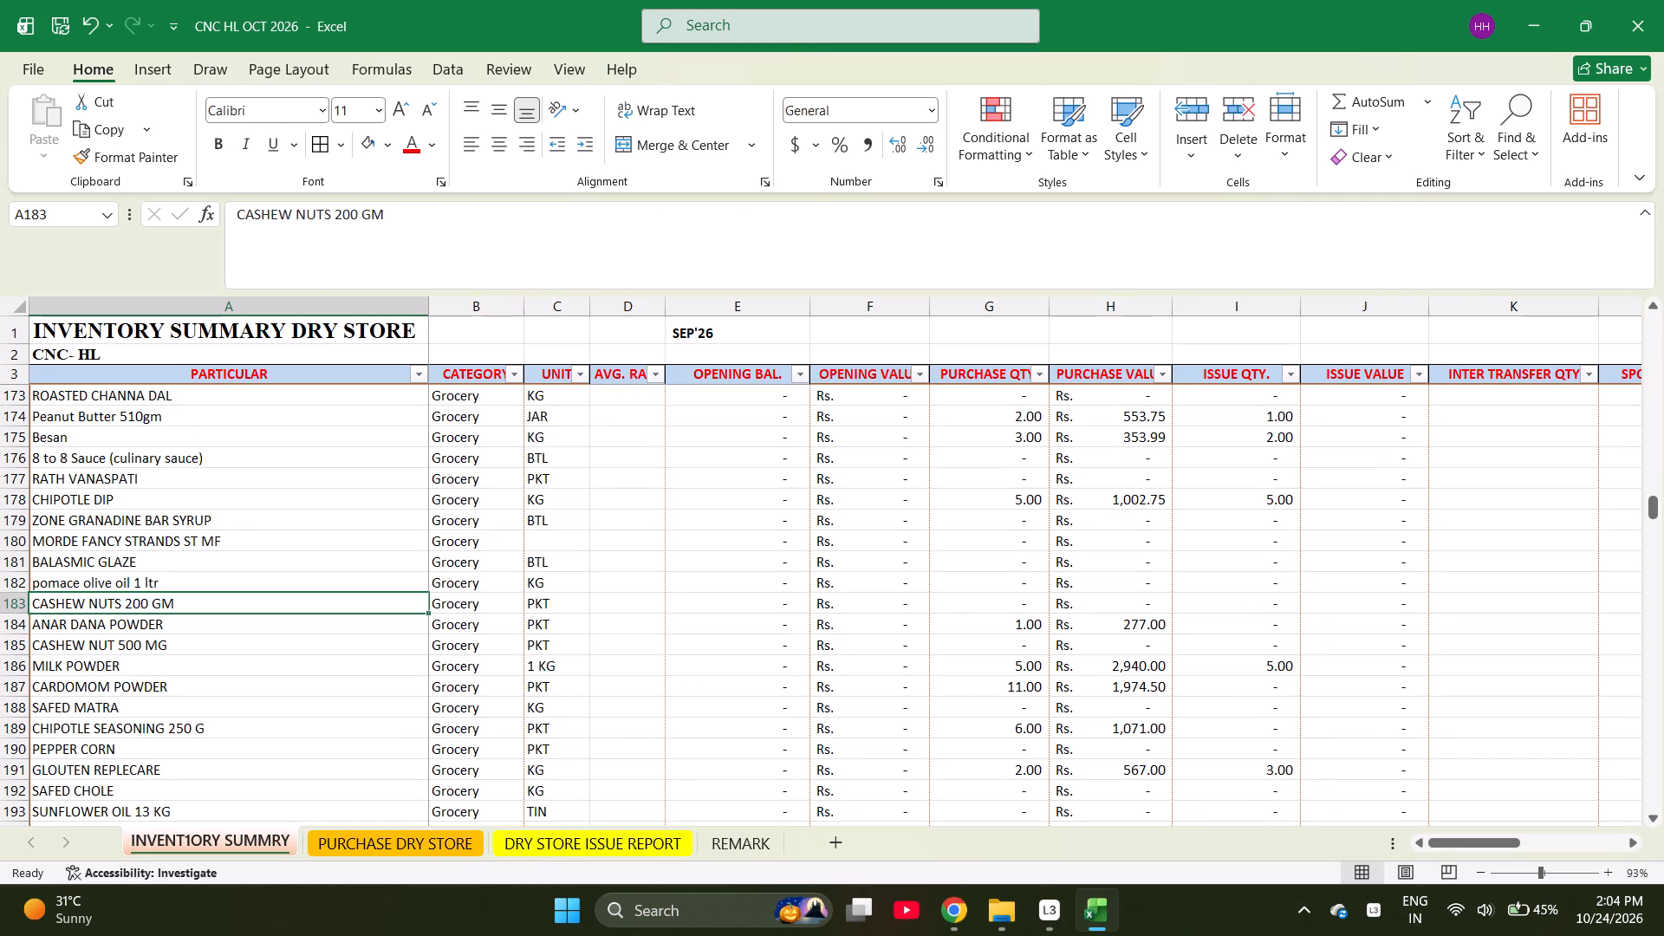
pyautogui.hotkey('ctrl', 'f')
pyautogui.press('Return')
pyautogui.press('Return')
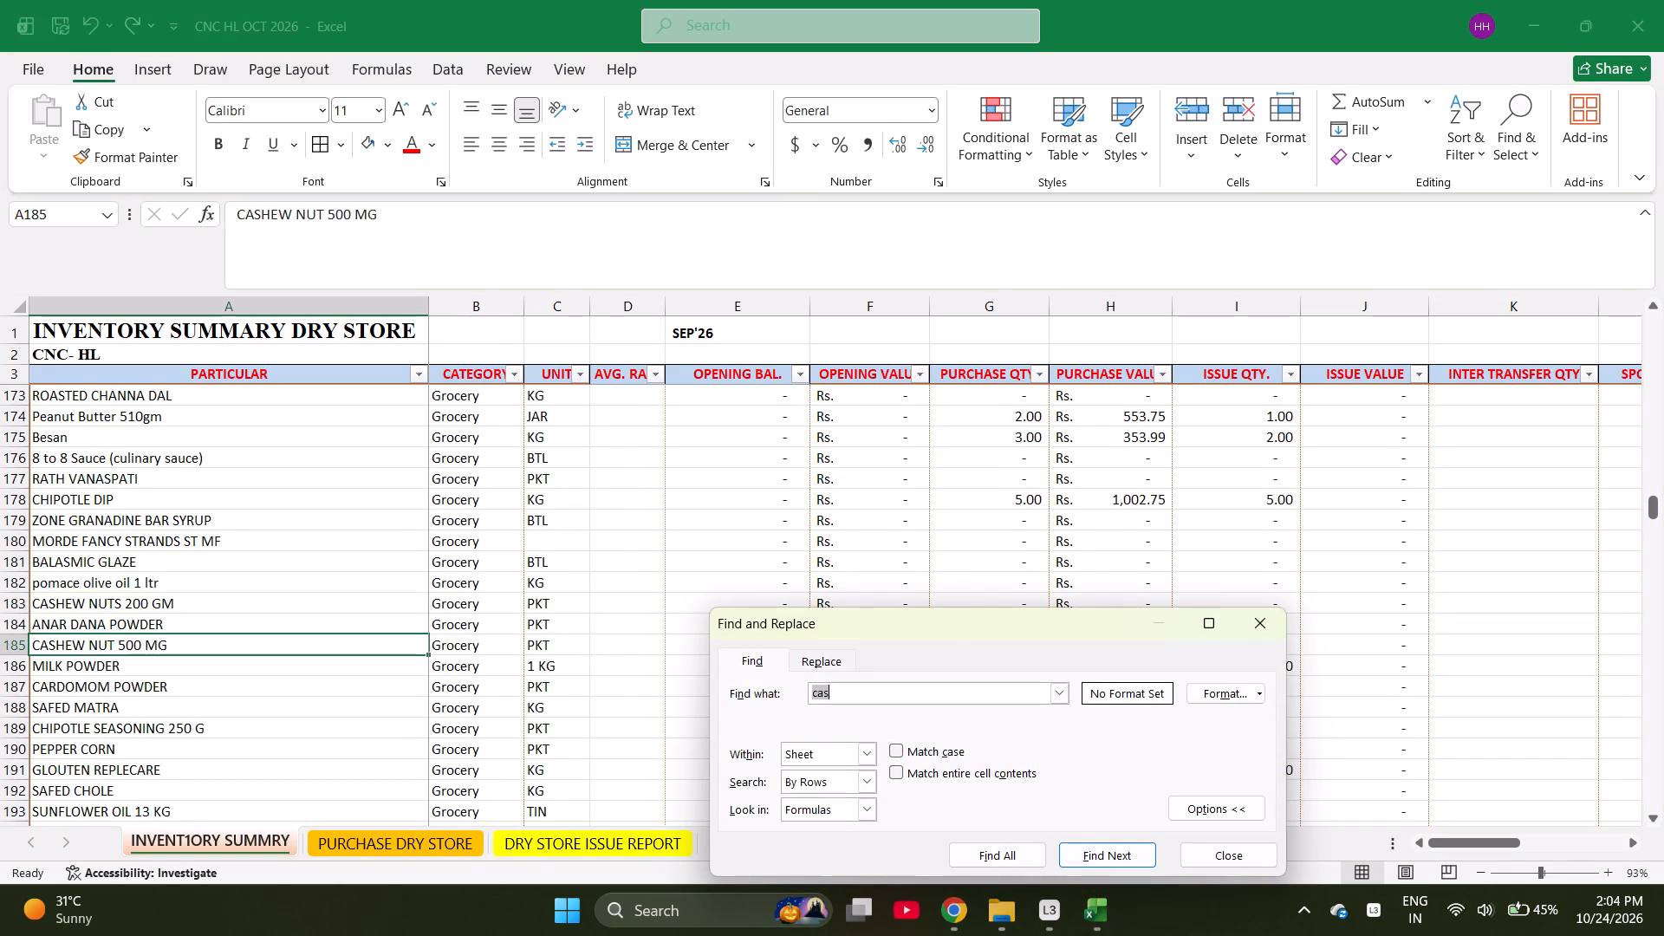
pyautogui.press('Escape')
pyautogui.hotkey('ctrl', 'f')
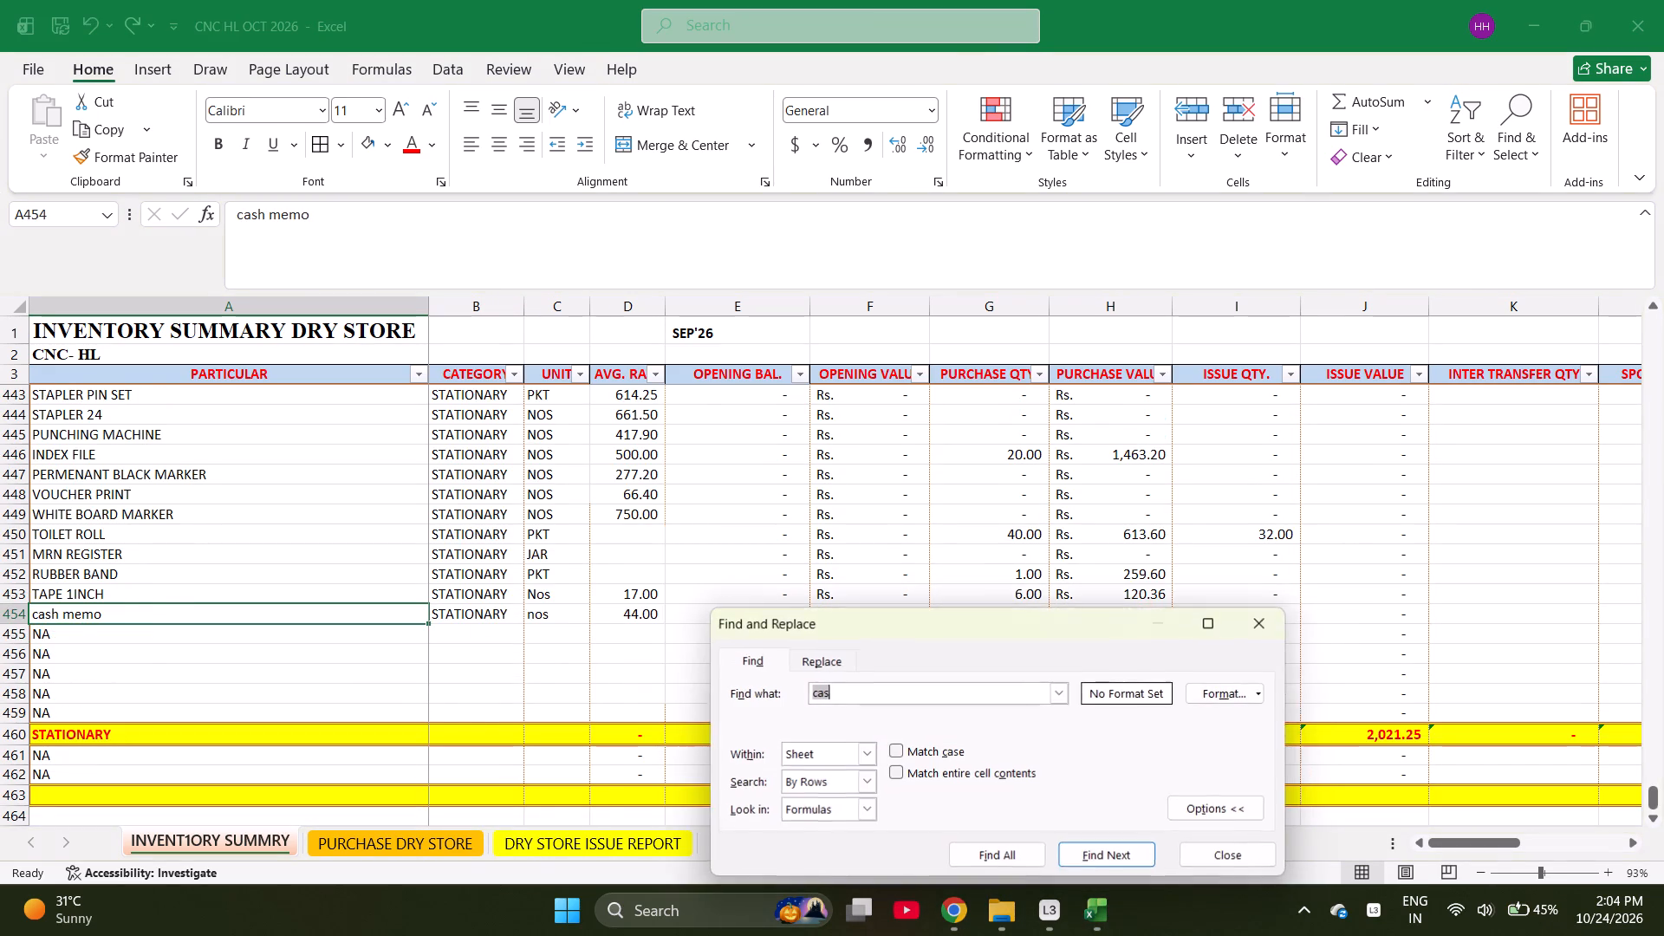
pyautogui.press('Return')
pyautogui.press('Escape')
pyautogui.hotkey('ctrl', 'c')
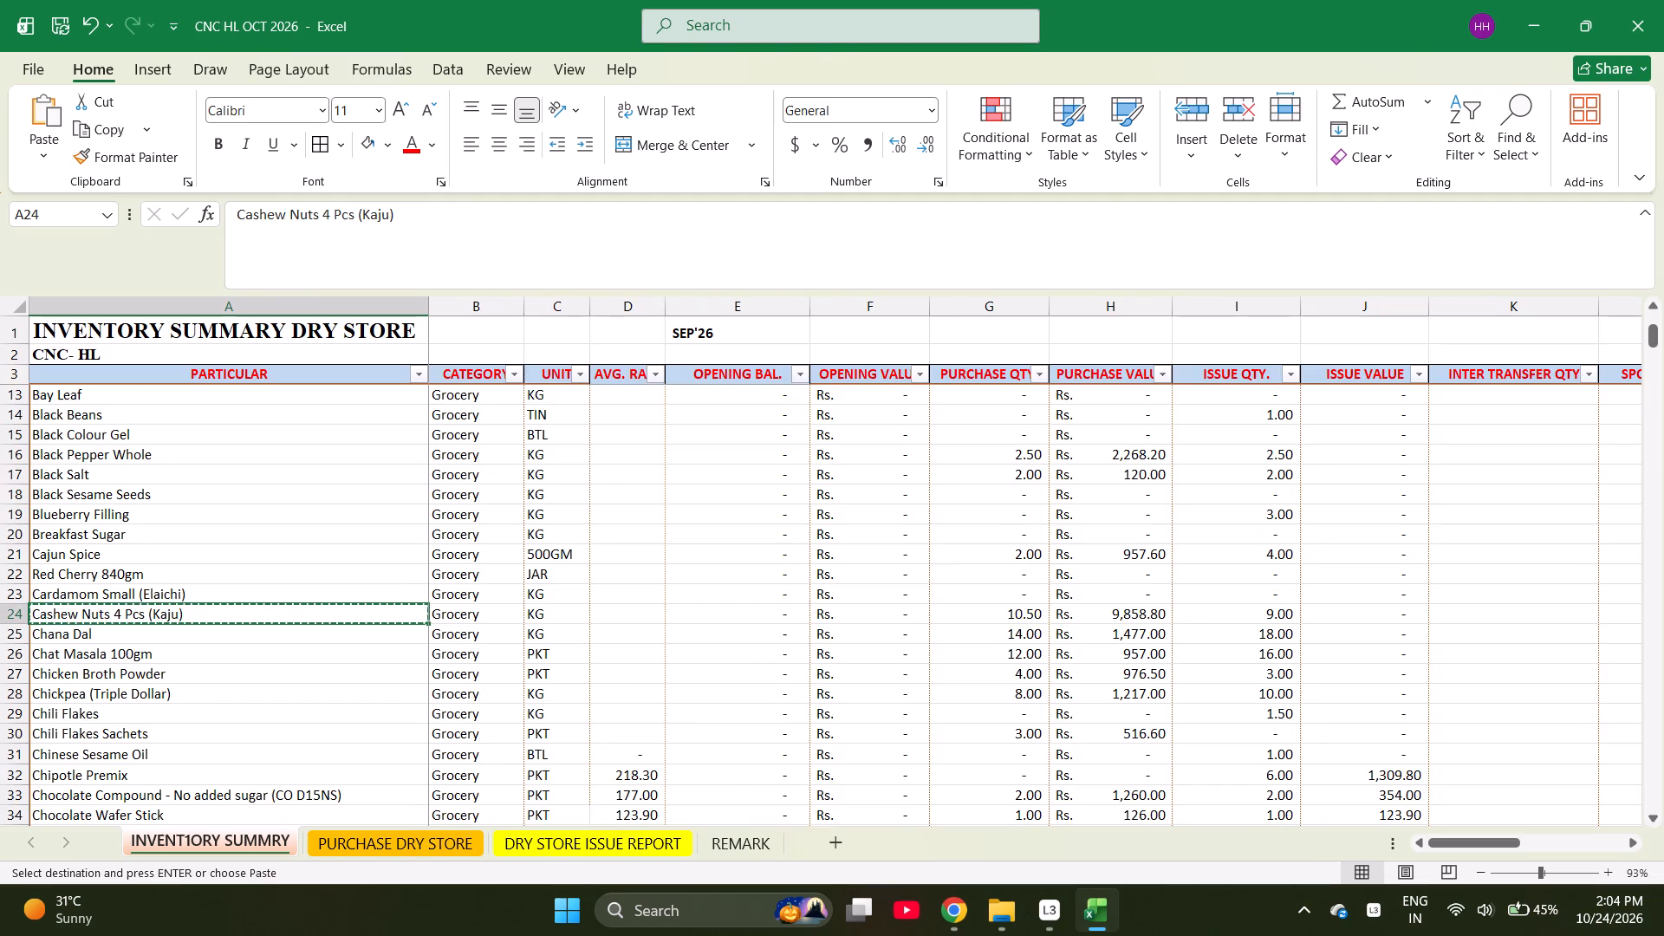
pyautogui.hotkey('ctrl', 'pagedown')
pyautogui.press('Return')
pyautogui.press('Down')
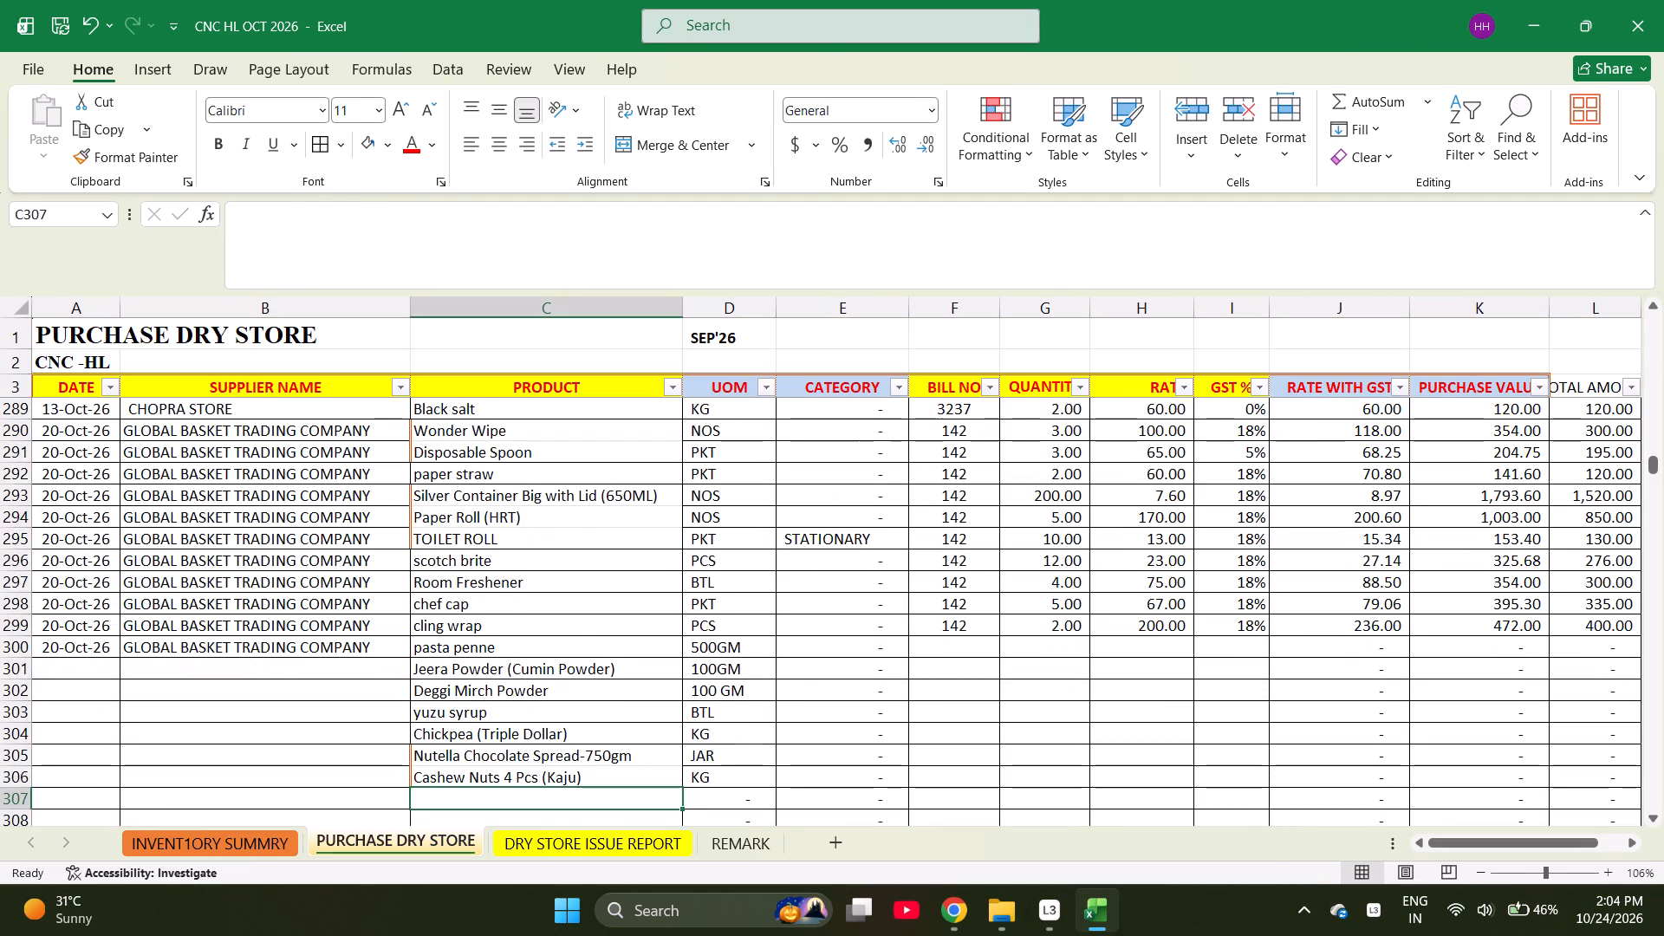
# Find Coconut milk 400gm in the inventory summary and copy its name into the product cell of row 307 in the purchase sheet.
pyautogui.hotkey('ctrl', 'pageup')
pyautogui.hotkey('ctrl', 'f')
pyautogui.write('coco')
pyautogui.press('Return')
pyautogui.press('Return')
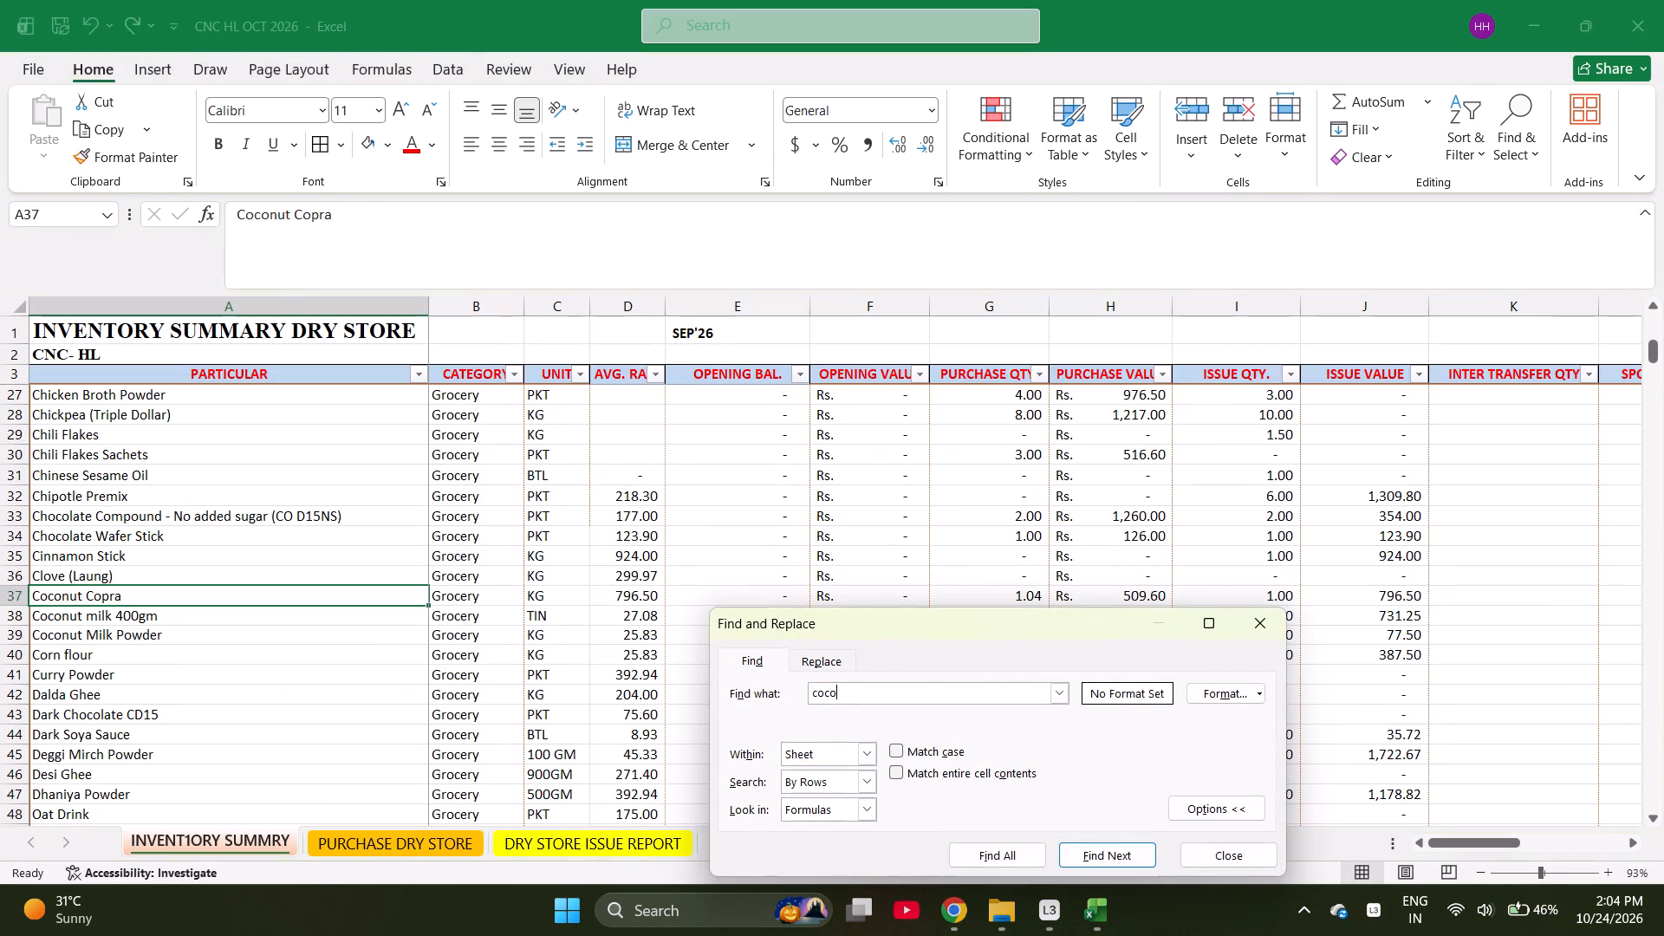
pyautogui.press('Escape')
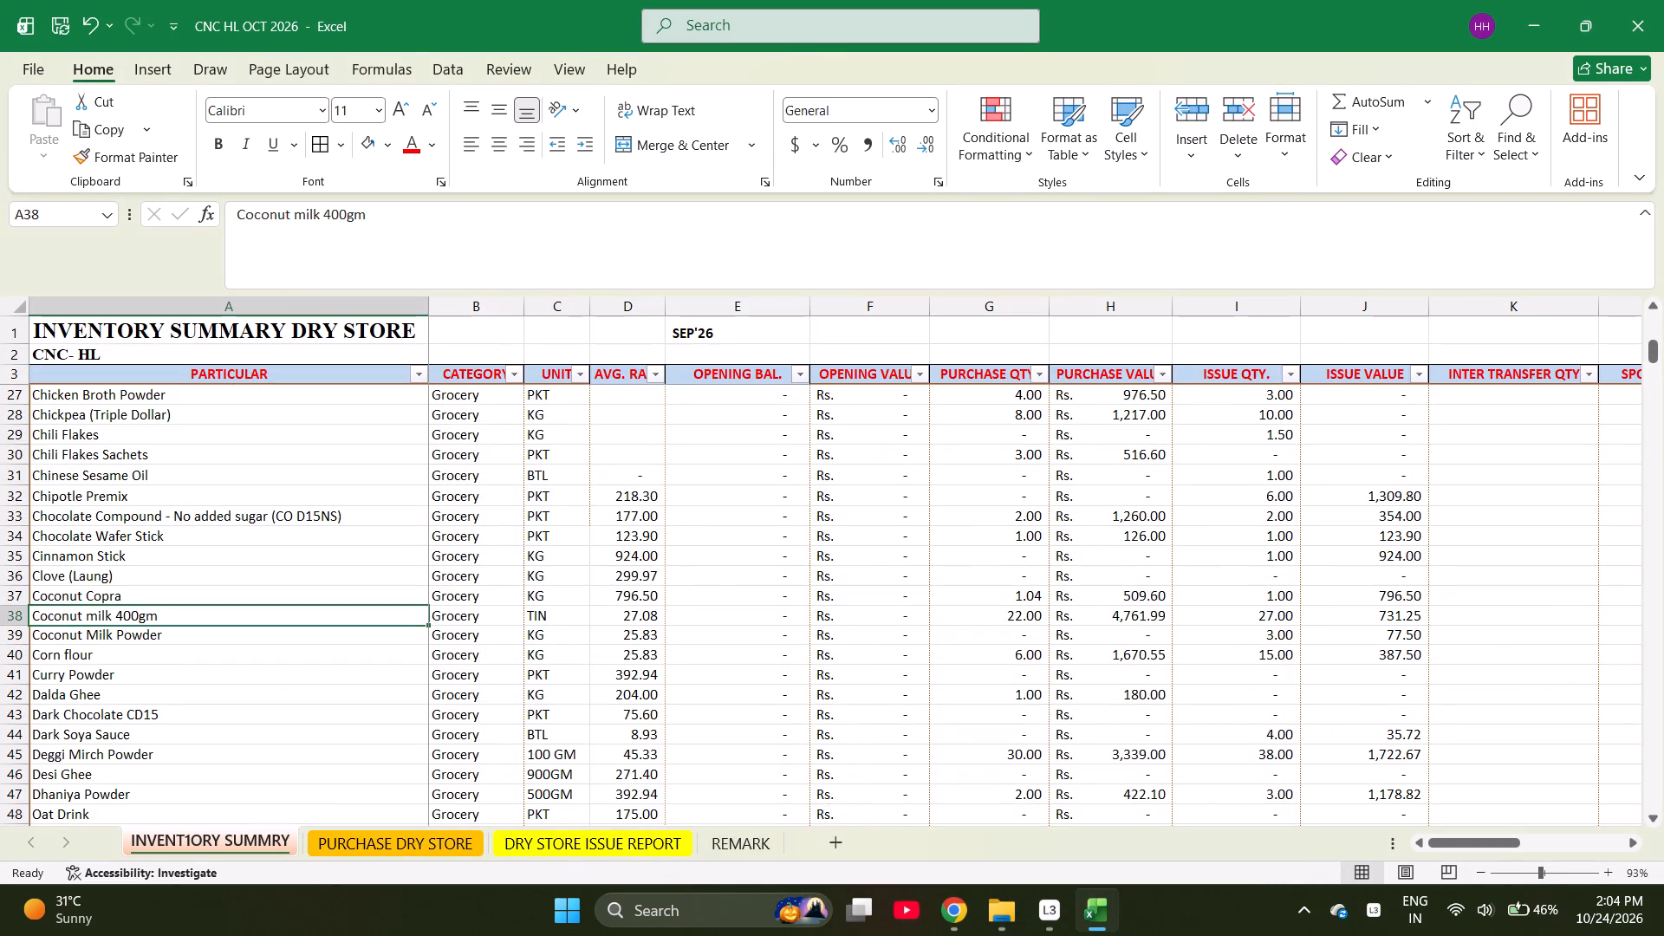
pyautogui.hotkey('ctrl', 'c')
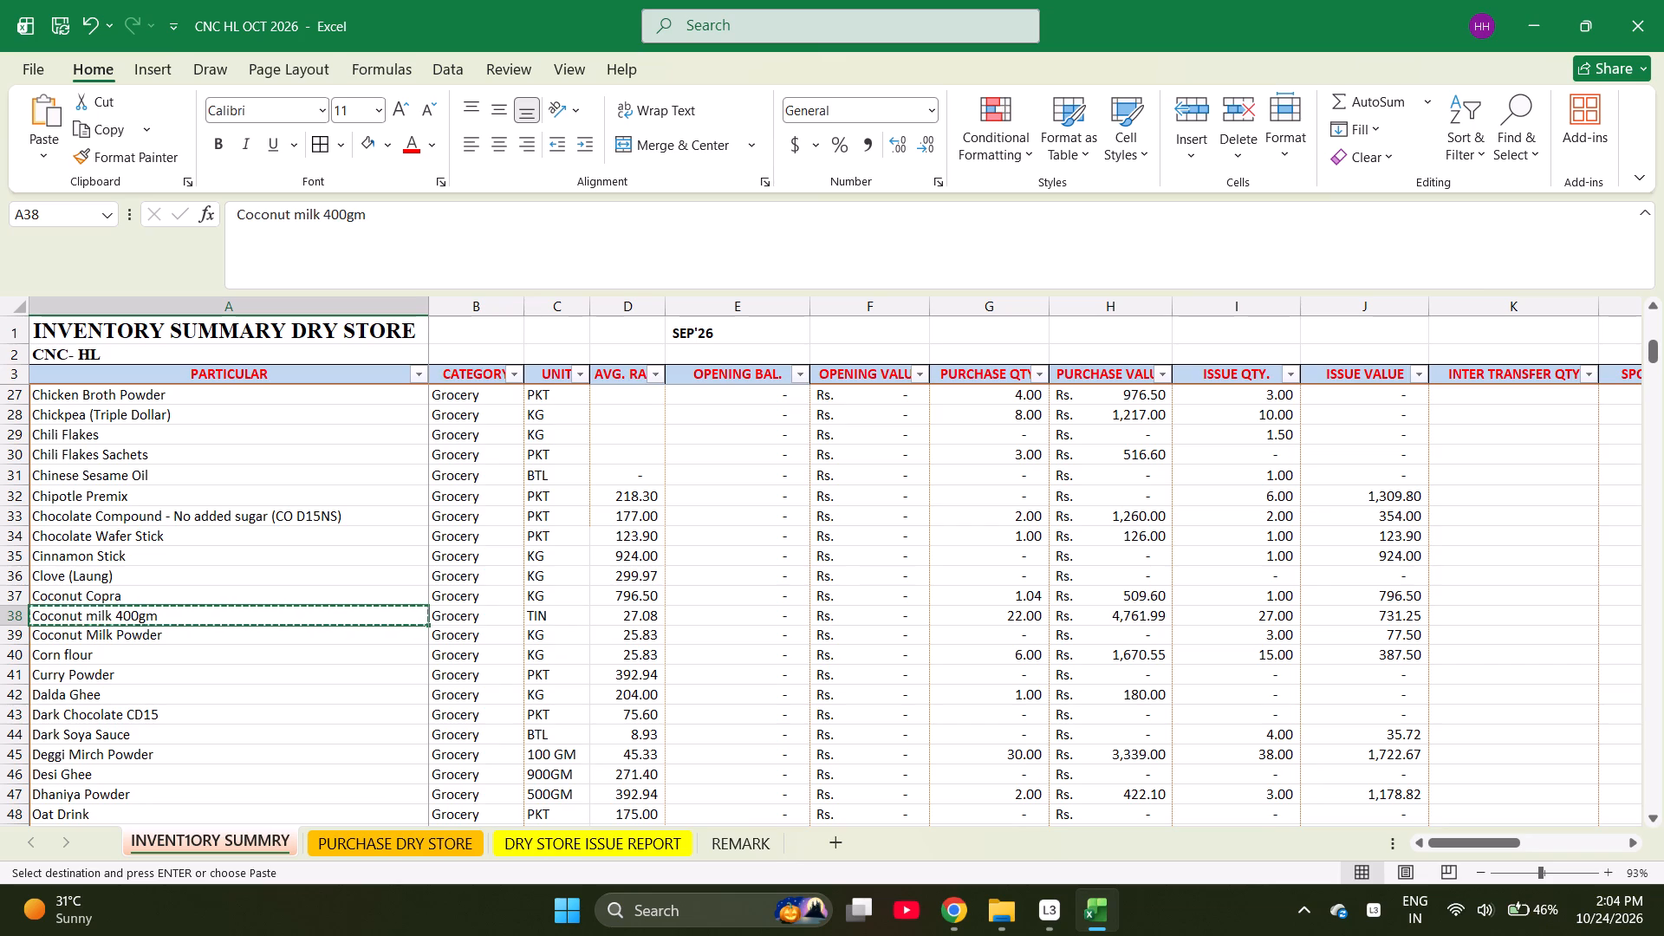
pyautogui.hotkey('ctrl', 'pagedown')
pyautogui.press('Return')
pyautogui.press('Down')
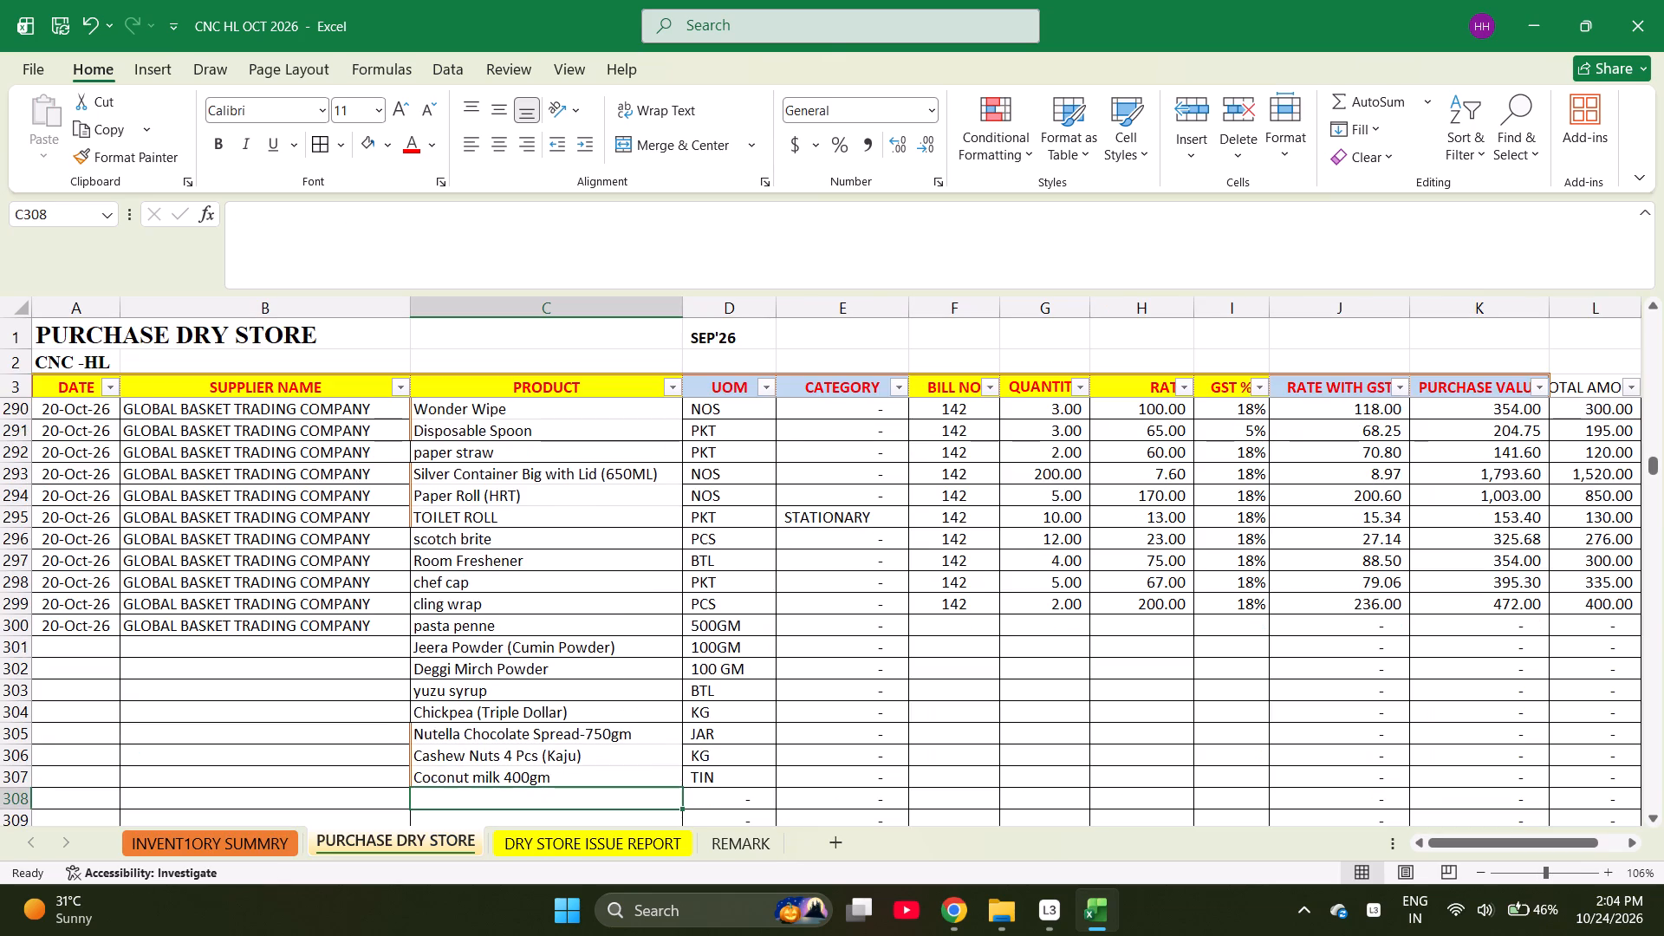
pyautogui.press('Up')
pyautogui.press('Down')
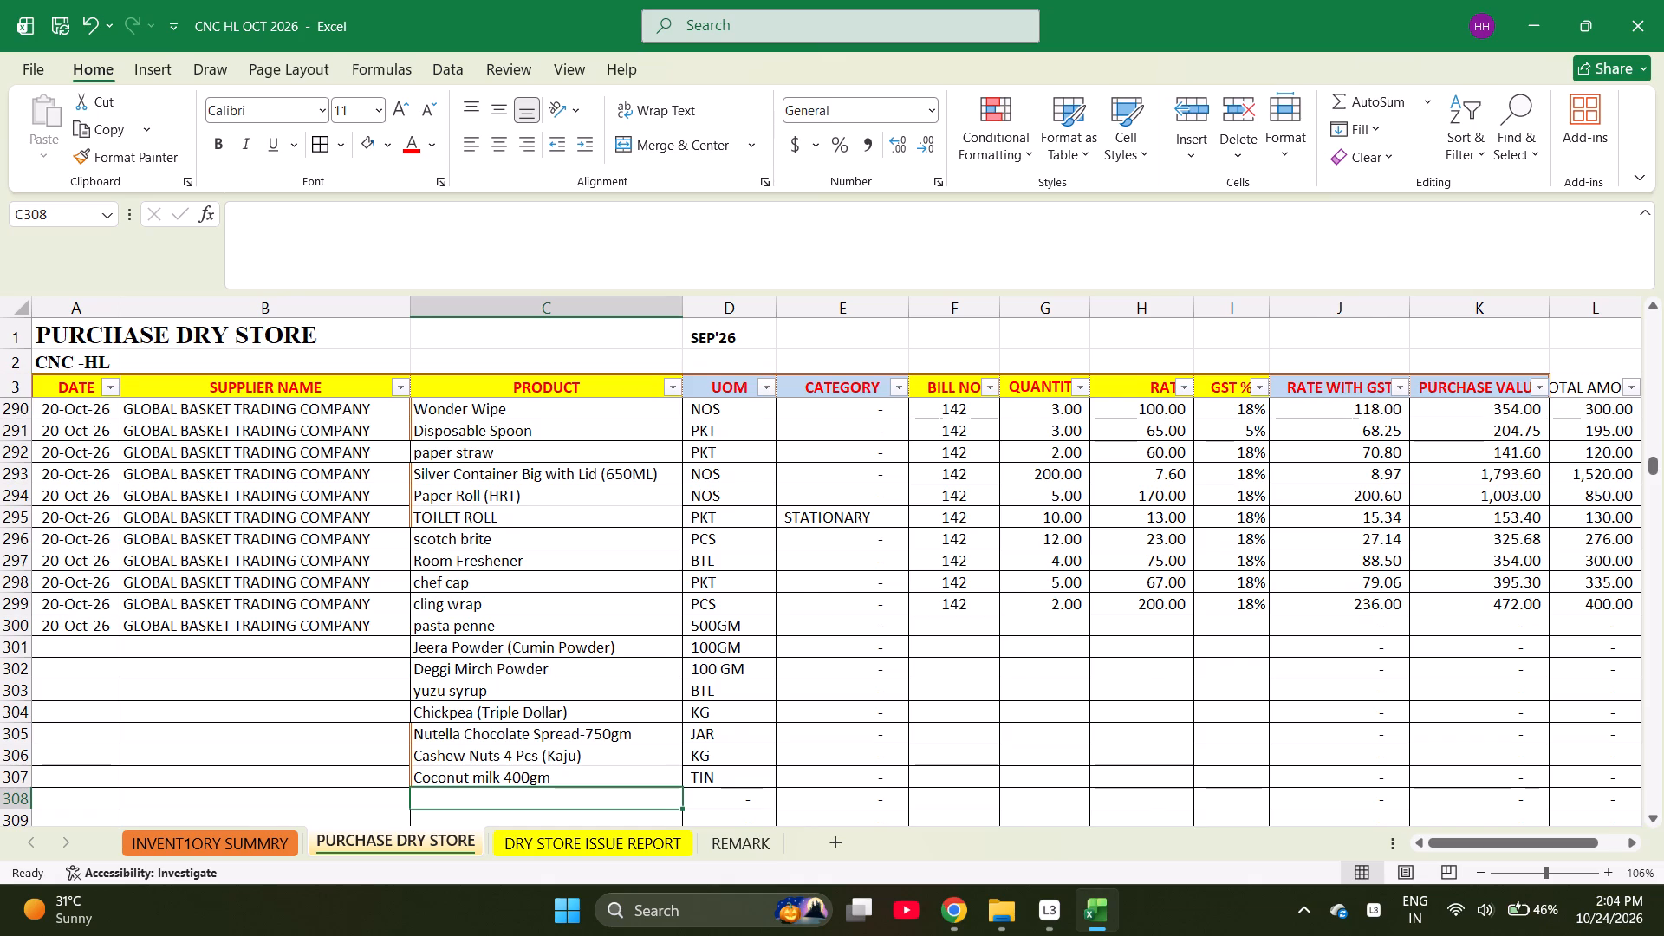
# Find KISSAN KETCHUP DIP 930GM in the inventory summary and copy its name into the product cell of row 308 in the purchase sheet.
pyautogui.hotkey('ctrl', 'pageup')
pyautogui.hotkey('ctrl', 'f')
pyautogui.write('kissa')
pyautogui.press('Return')
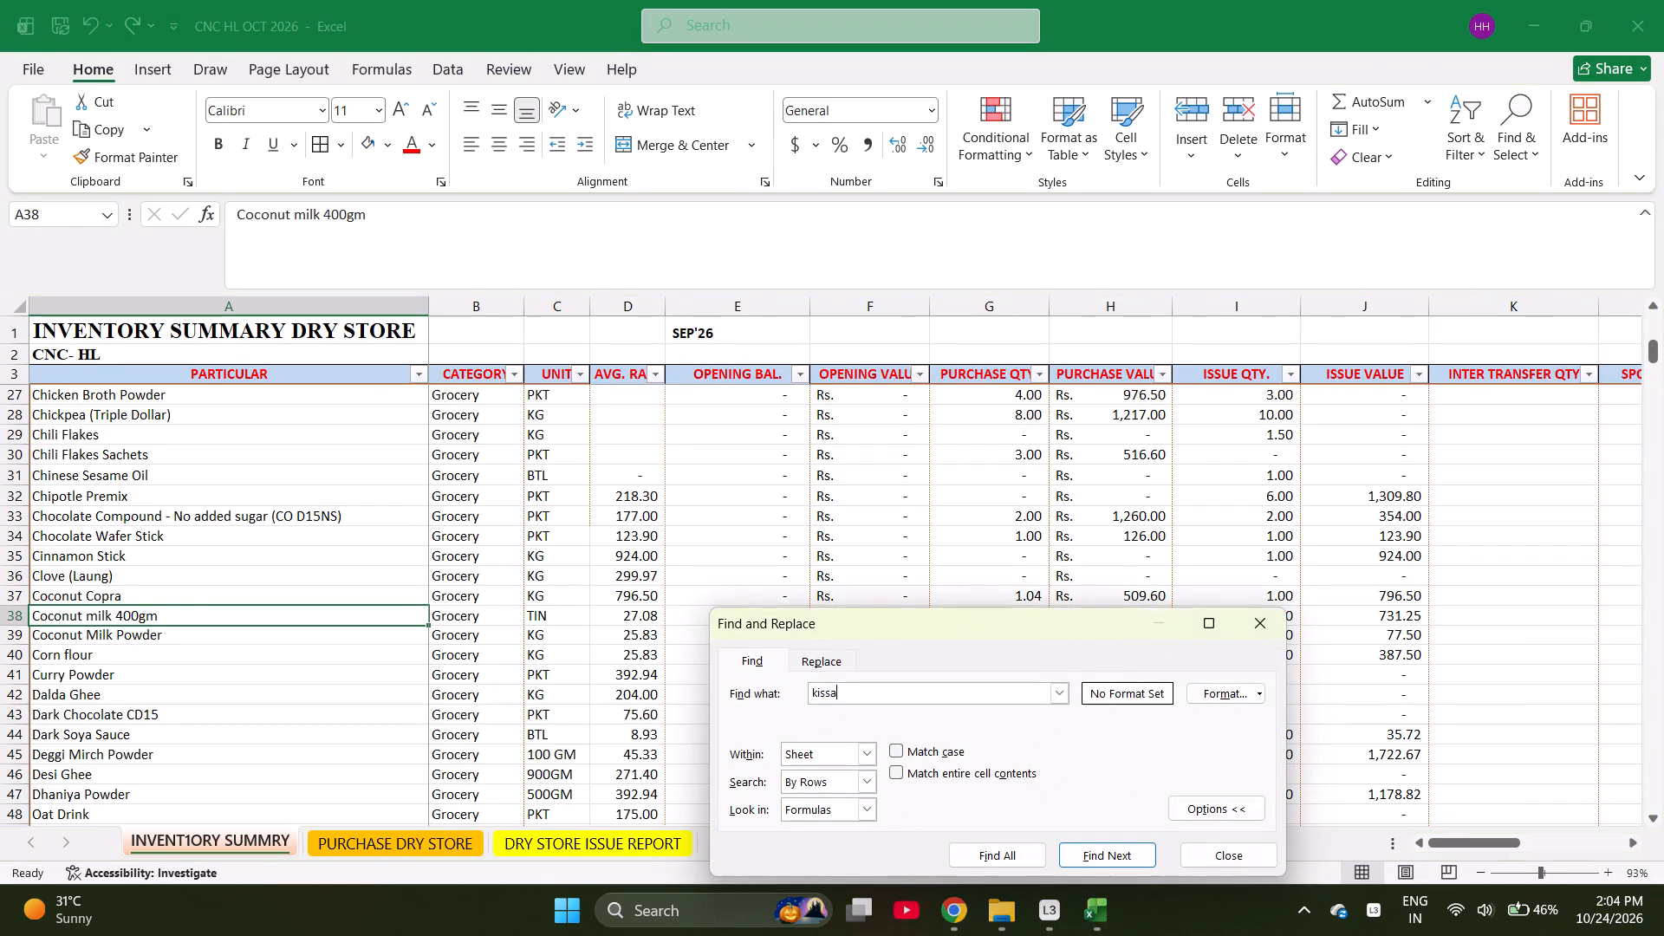
pyautogui.press('Escape')
pyautogui.hotkey('ctrl', 'c')
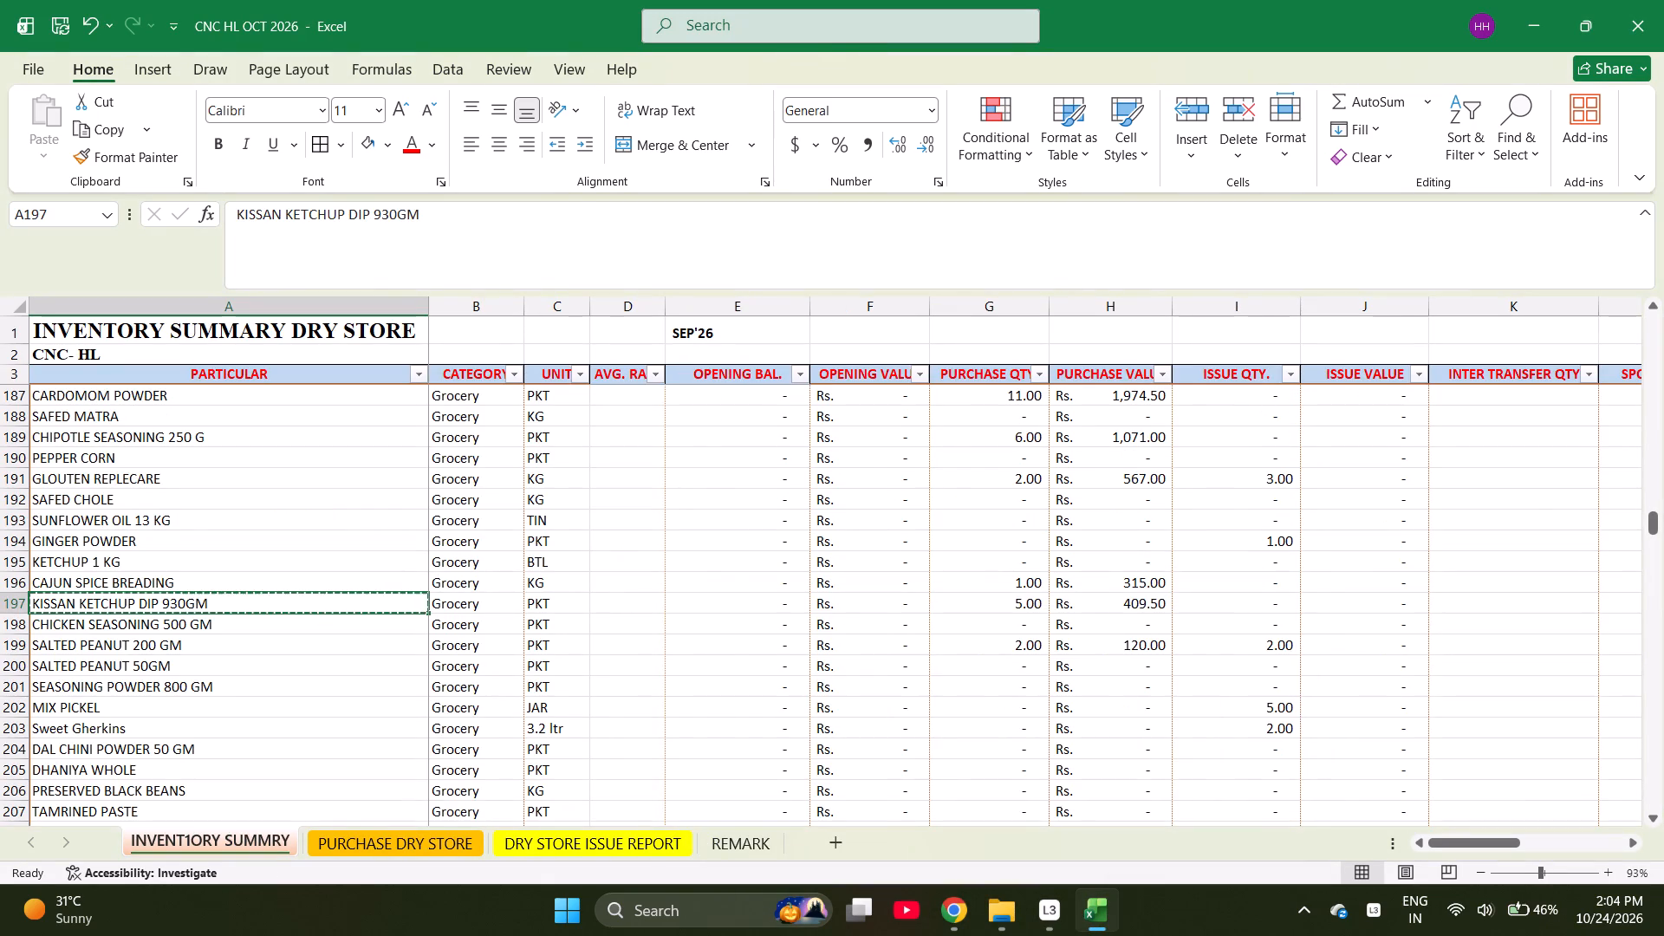
pyautogui.hotkey('ctrl', 'pagedown')
pyautogui.press('Return')
pyautogui.press('Down')
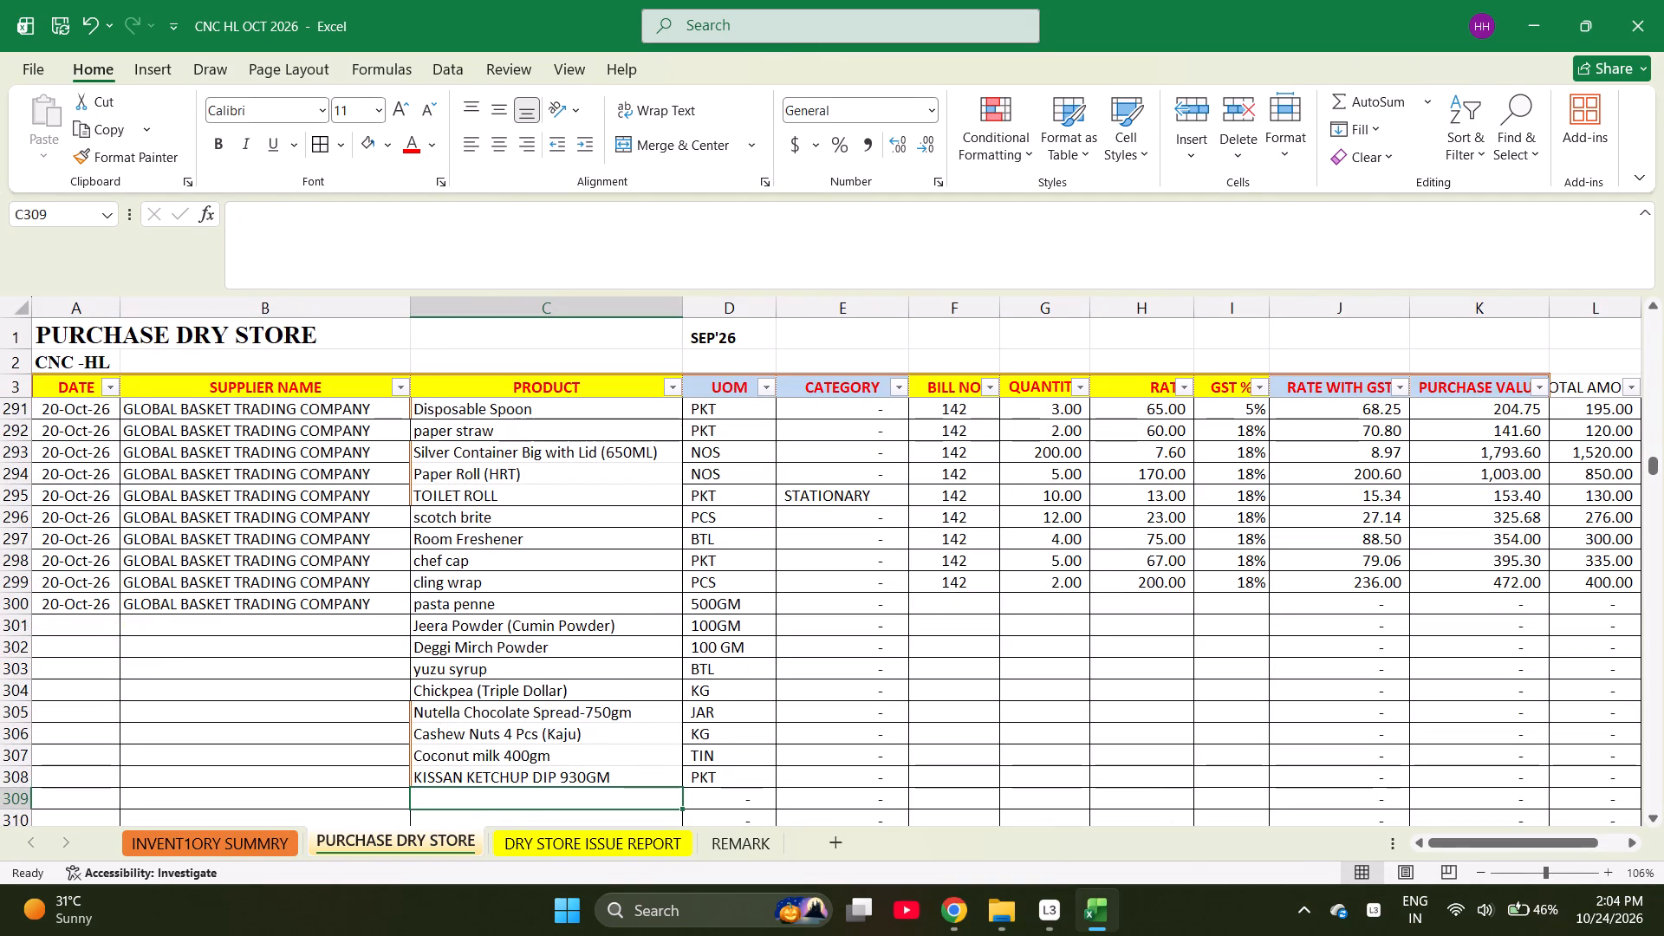
# Find Tiramisu Syrup in the inventory summary and copy its name into the product cell of row 309 in the purchase sheet.
pyautogui.hotkey('ctrl', 'pageup')
pyautogui.hotkey('ctrl', 'f')
pyautogui.write('tirm')
pyautogui.press('Return')
pyautogui.press('Return')
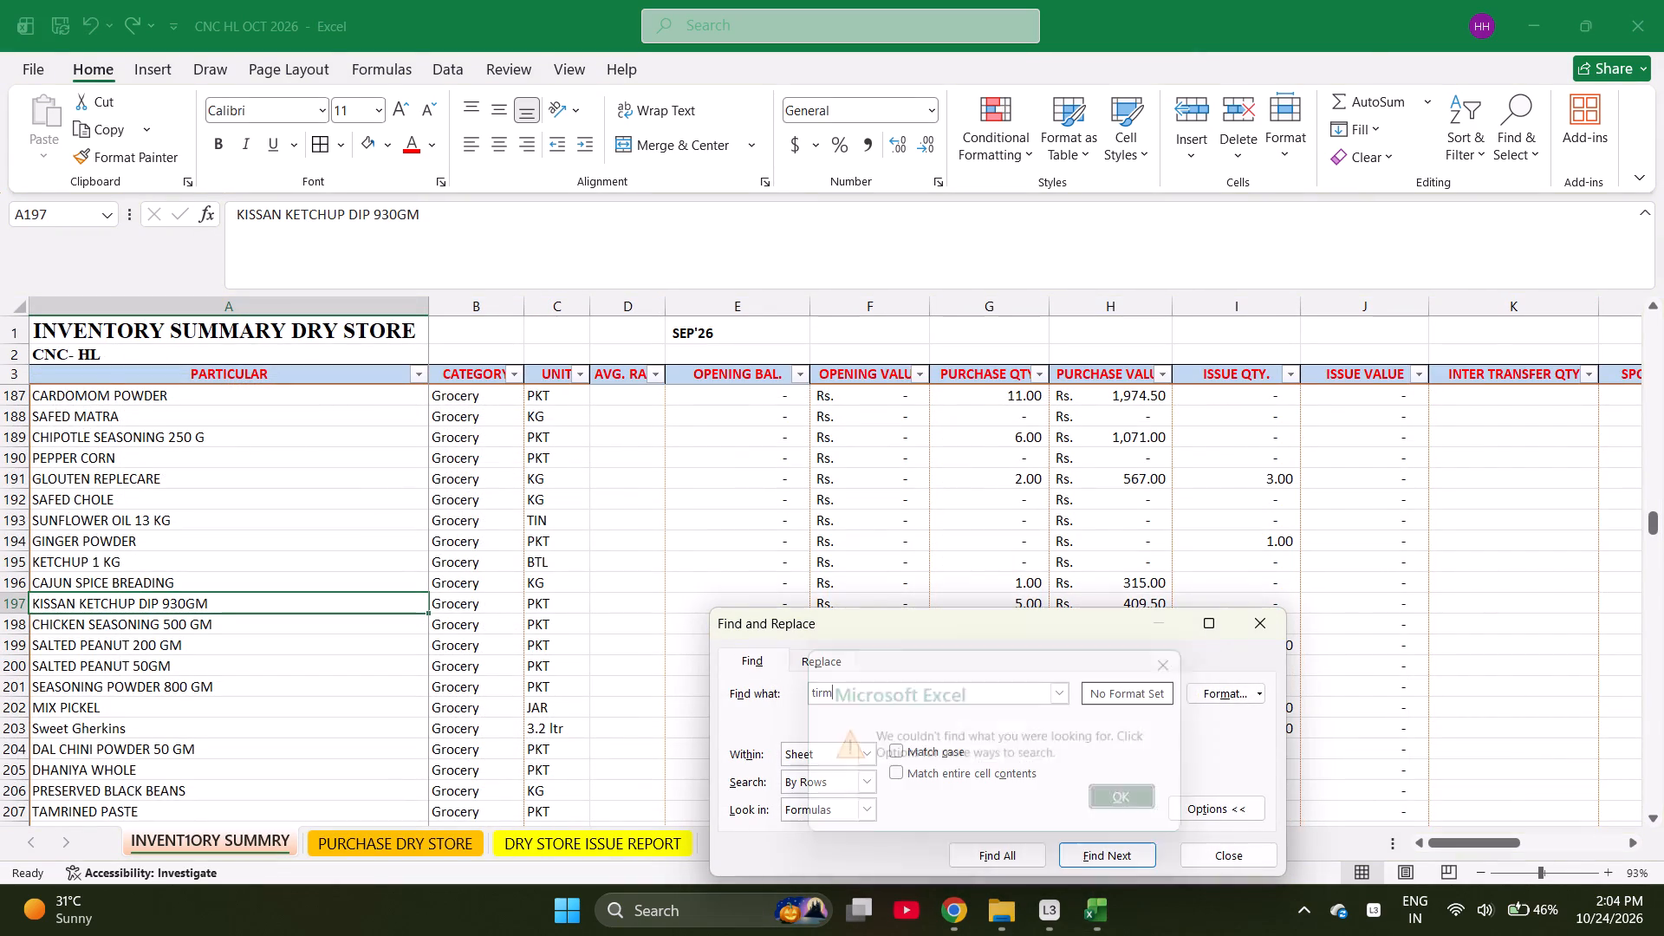
pyautogui.press('BackSpace')
pyautogui.press('Return')
pyautogui.press('Return')
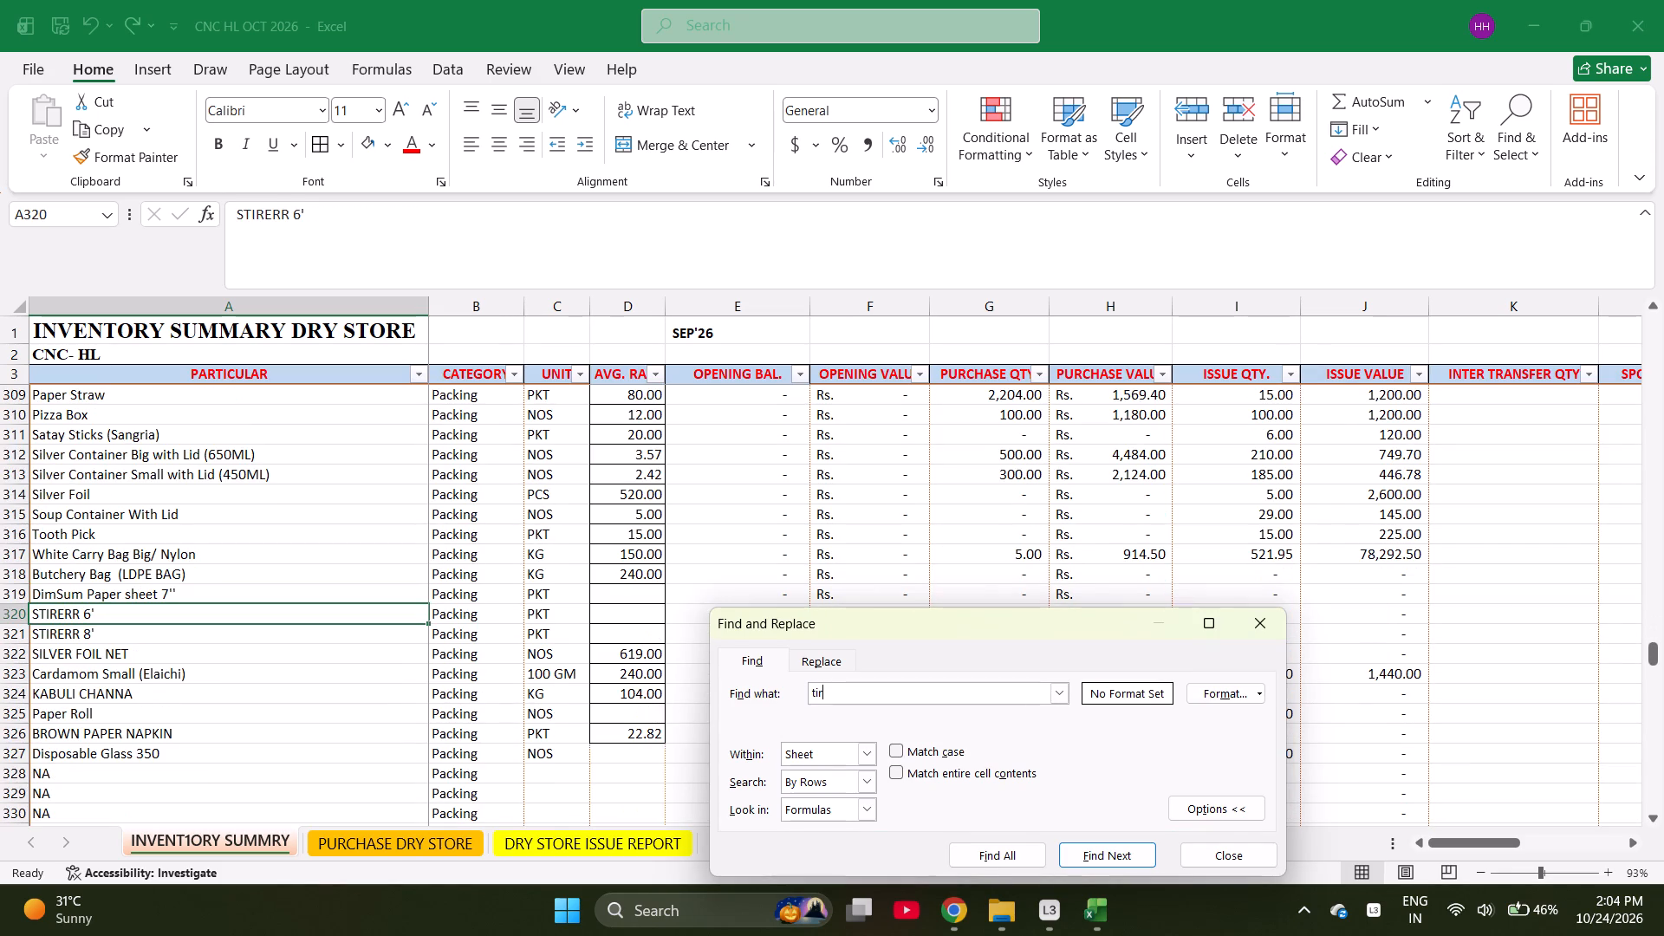
pyautogui.press('a')
pyautogui.press('Return')
pyautogui.press('Escape')
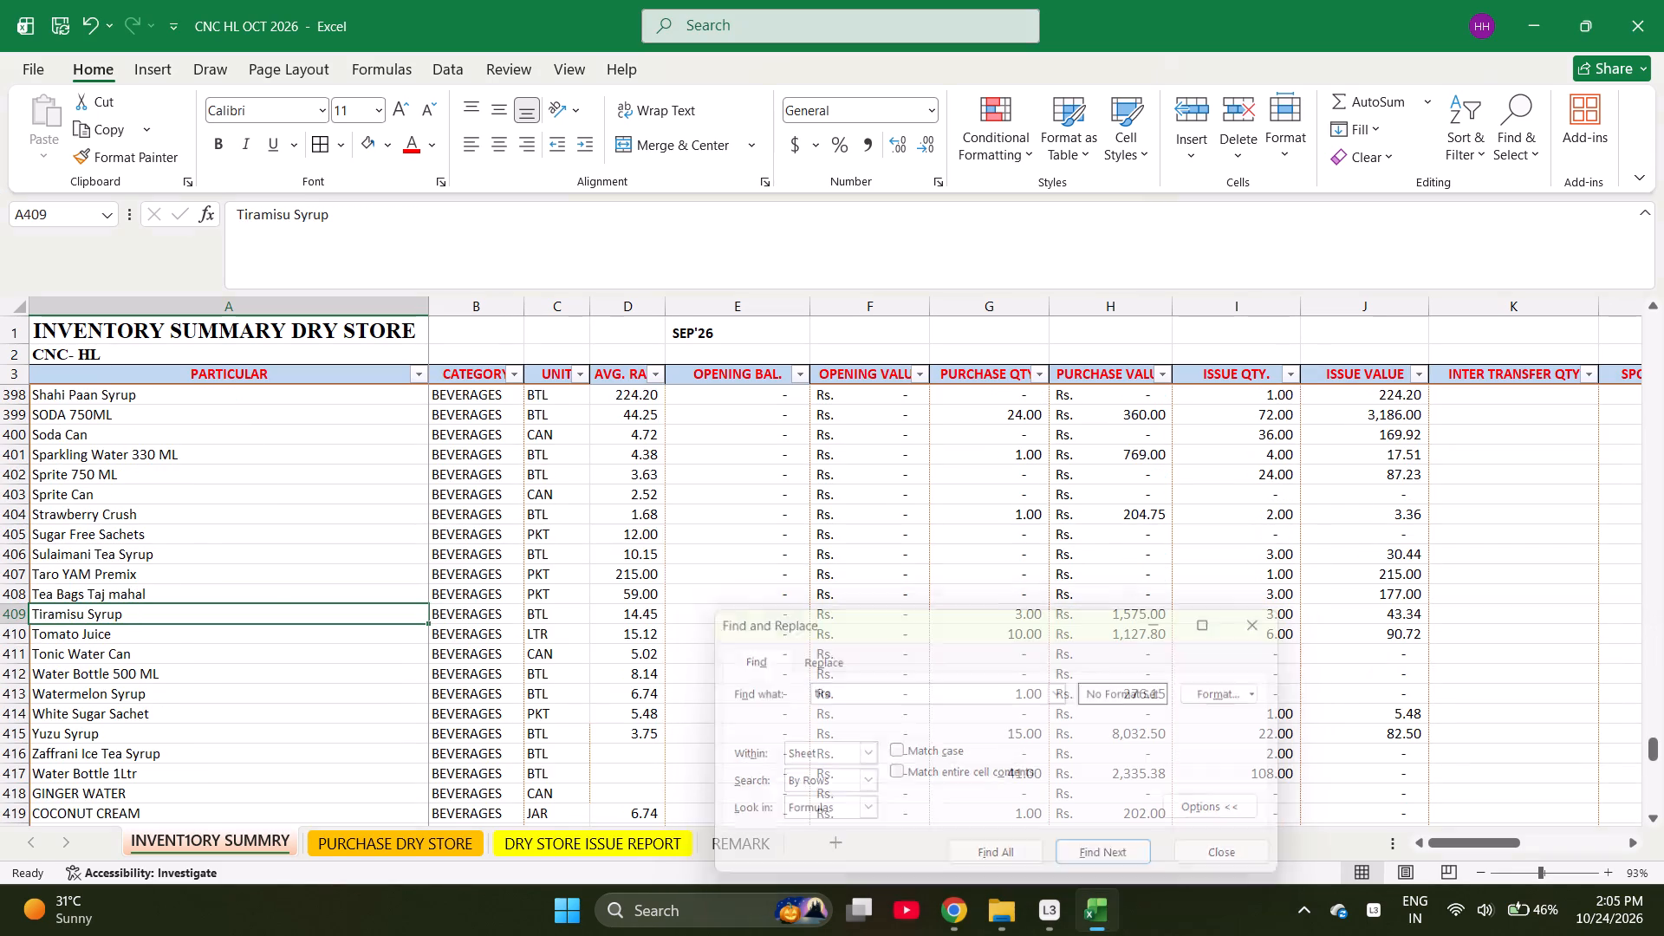
pyautogui.hotkey('ctrl', 'c')
pyautogui.hotkey('ctrl', 'pagedown')
pyautogui.press('Return')
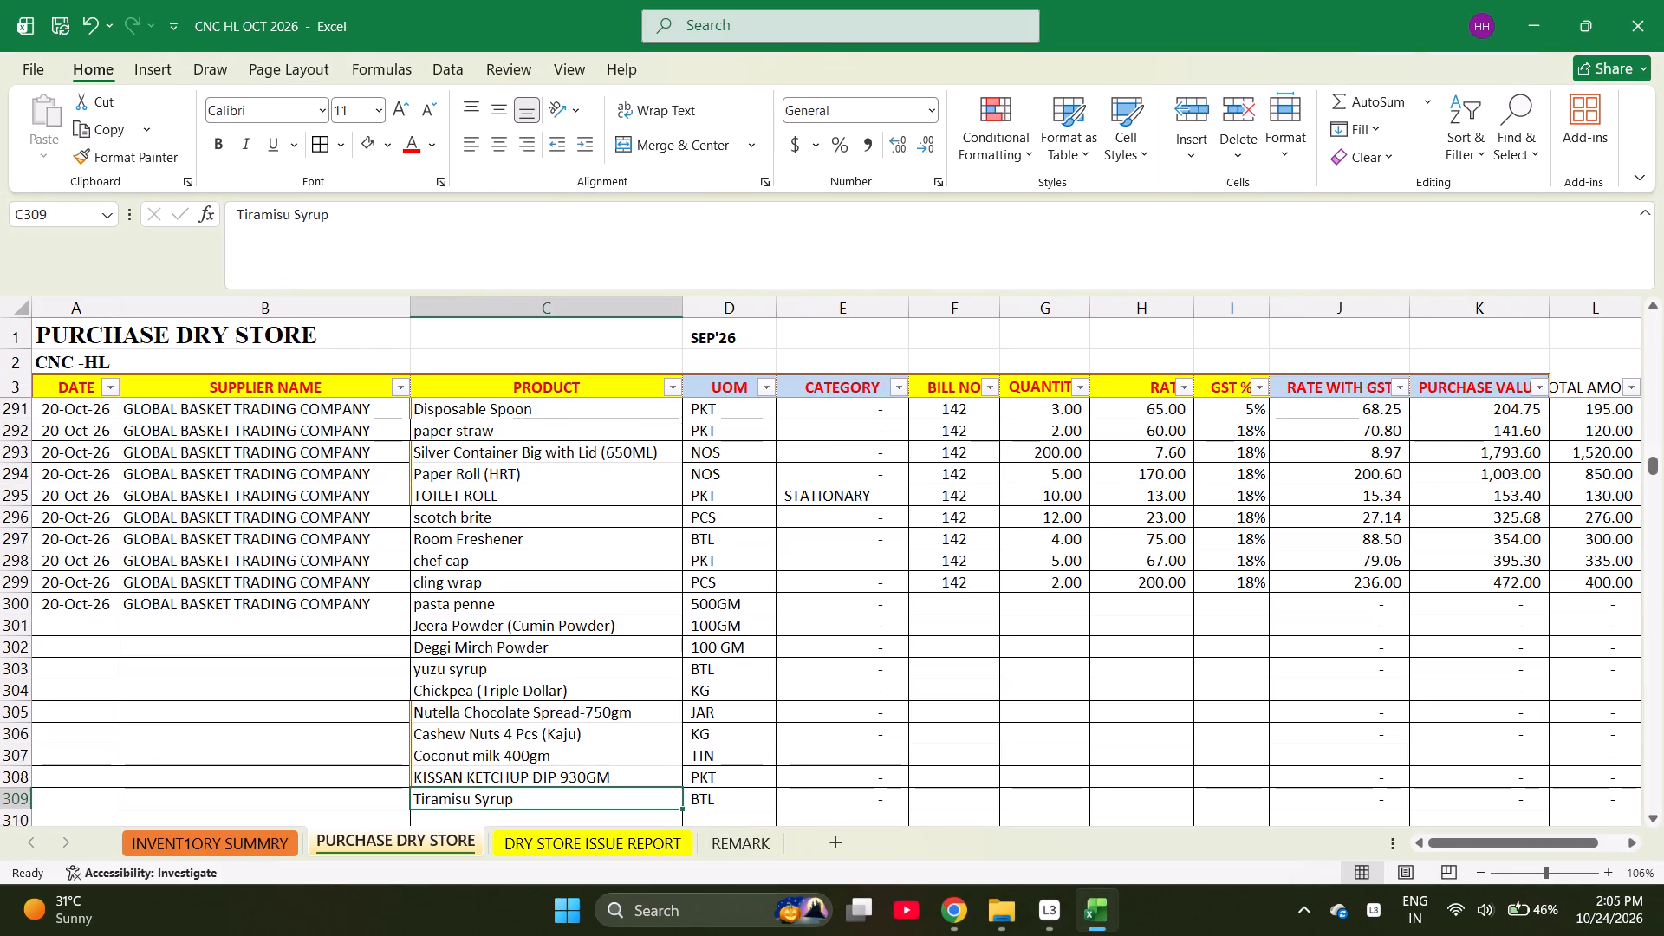
pyautogui.press('Down')
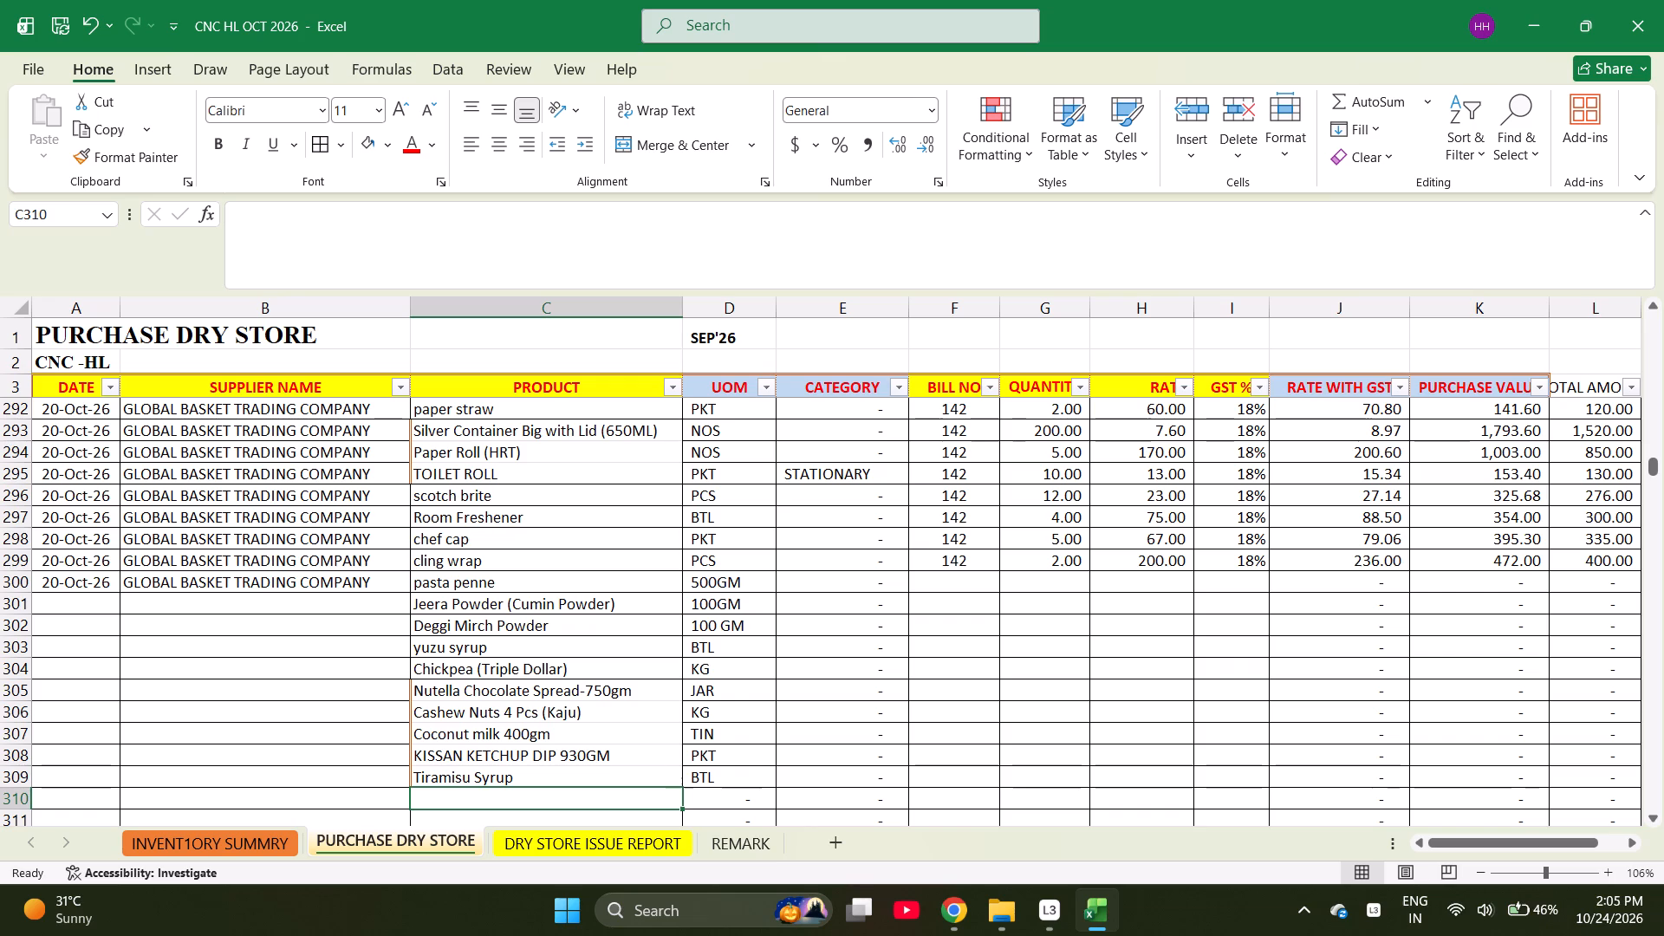
# Enter bill number 141 for the pasta penne entry in row 300 of the purchase sheet.
pyautogui.press('Up')
pyautogui.press('Up')
pyautogui.press('Up')
pyautogui.press('Up')
pyautogui.press('Up')
pyautogui.press('Up')
pyautogui.press('Up')
pyautogui.press('Up')
pyautogui.press('Up')
pyautogui.press('Up')
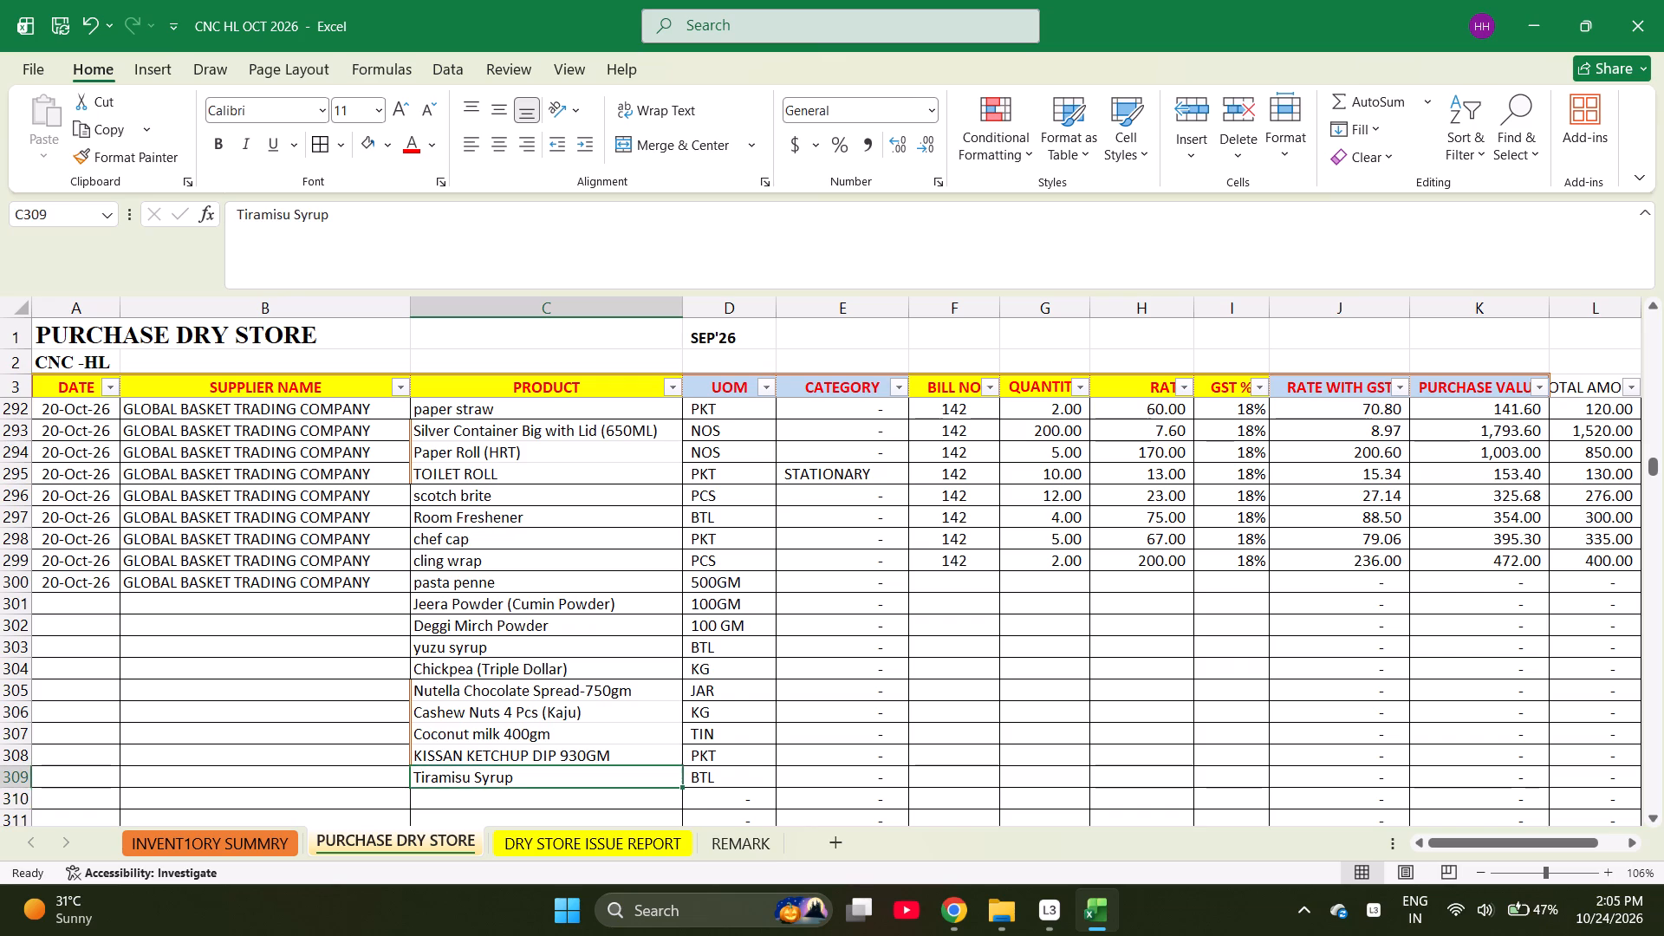
pyautogui.press('Right')
pyautogui.press('Right')
pyautogui.press('Right')
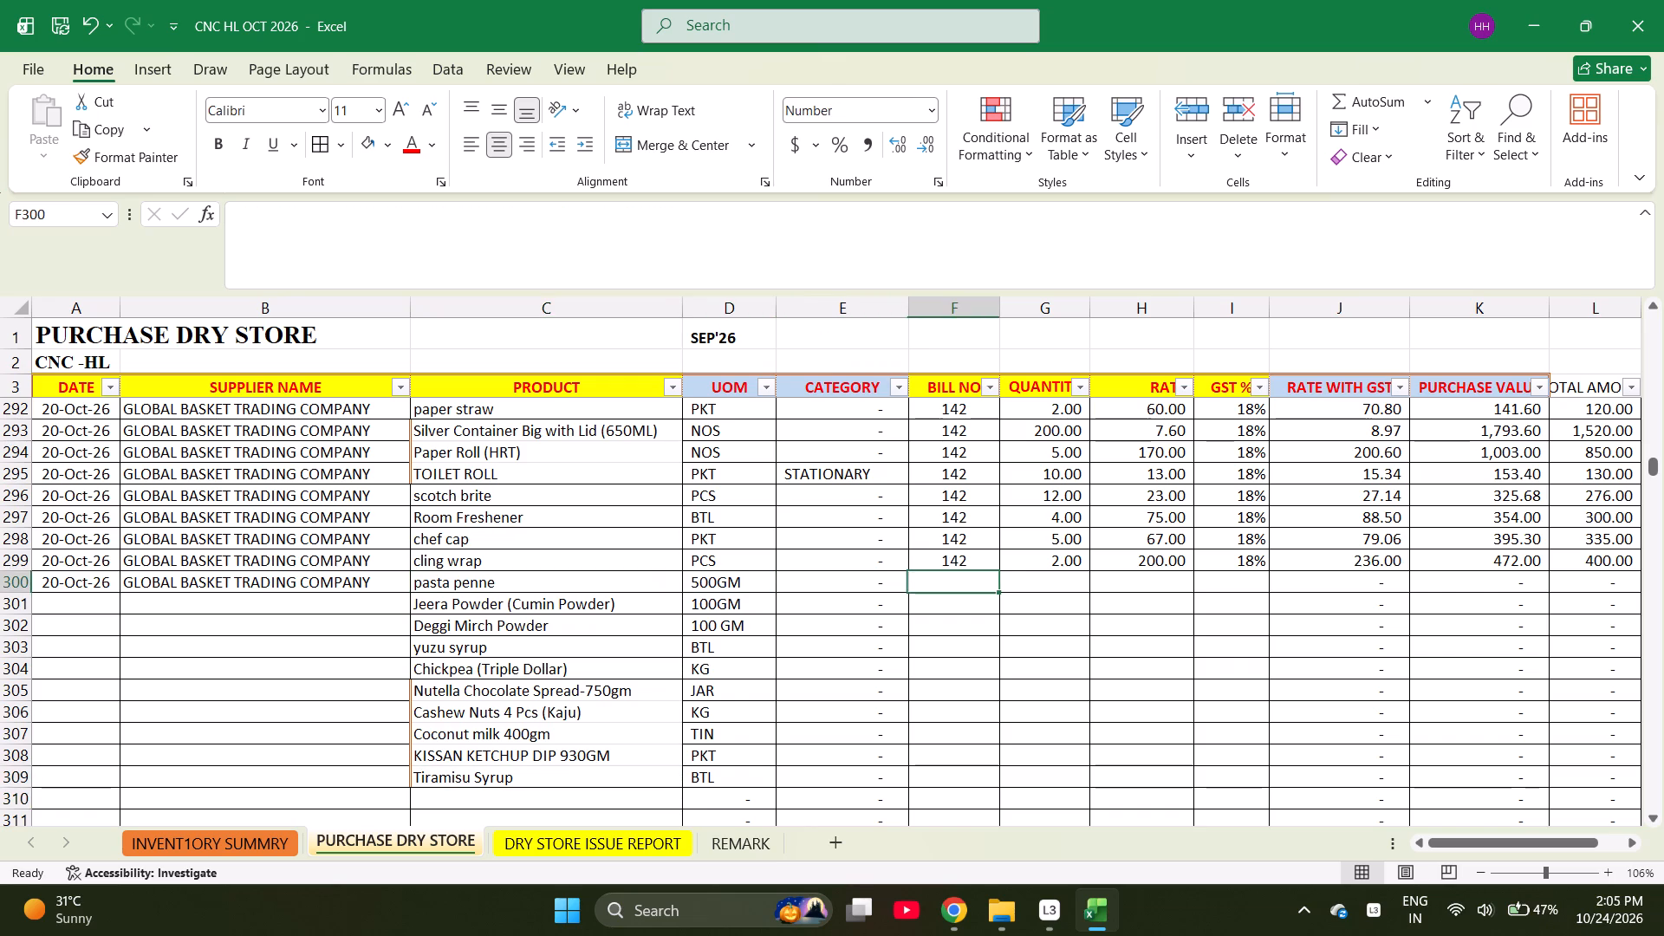
pyautogui.write('141')
pyautogui.press('Right')
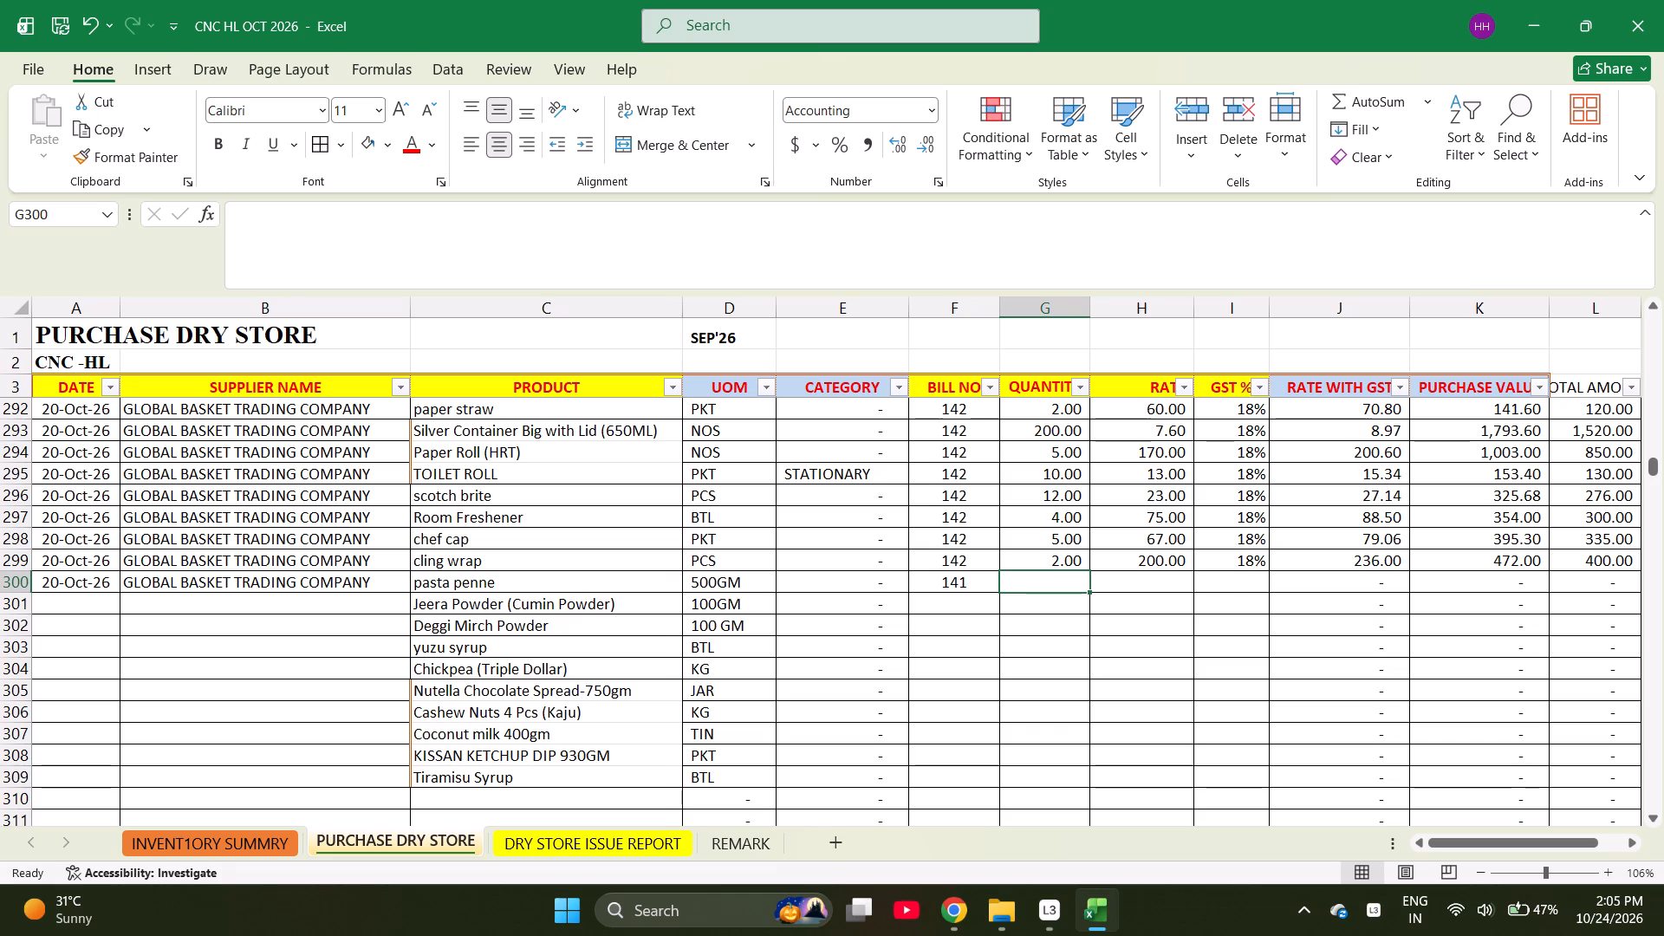
# Enter quantities 24, 1, 10, 3 and 3 for rows 300 to 304, from pasta penne through Chickpea (Triple Dollar).
pyautogui.write('24')
pyautogui.press('Return')
pyautogui.press('1')
pyautogui.press('Return')
pyautogui.write('10')
pyautogui.press('Return')
pyautogui.press('3')
pyautogui.press('Return')
pyautogui.press('3')
pyautogui.press('Return')
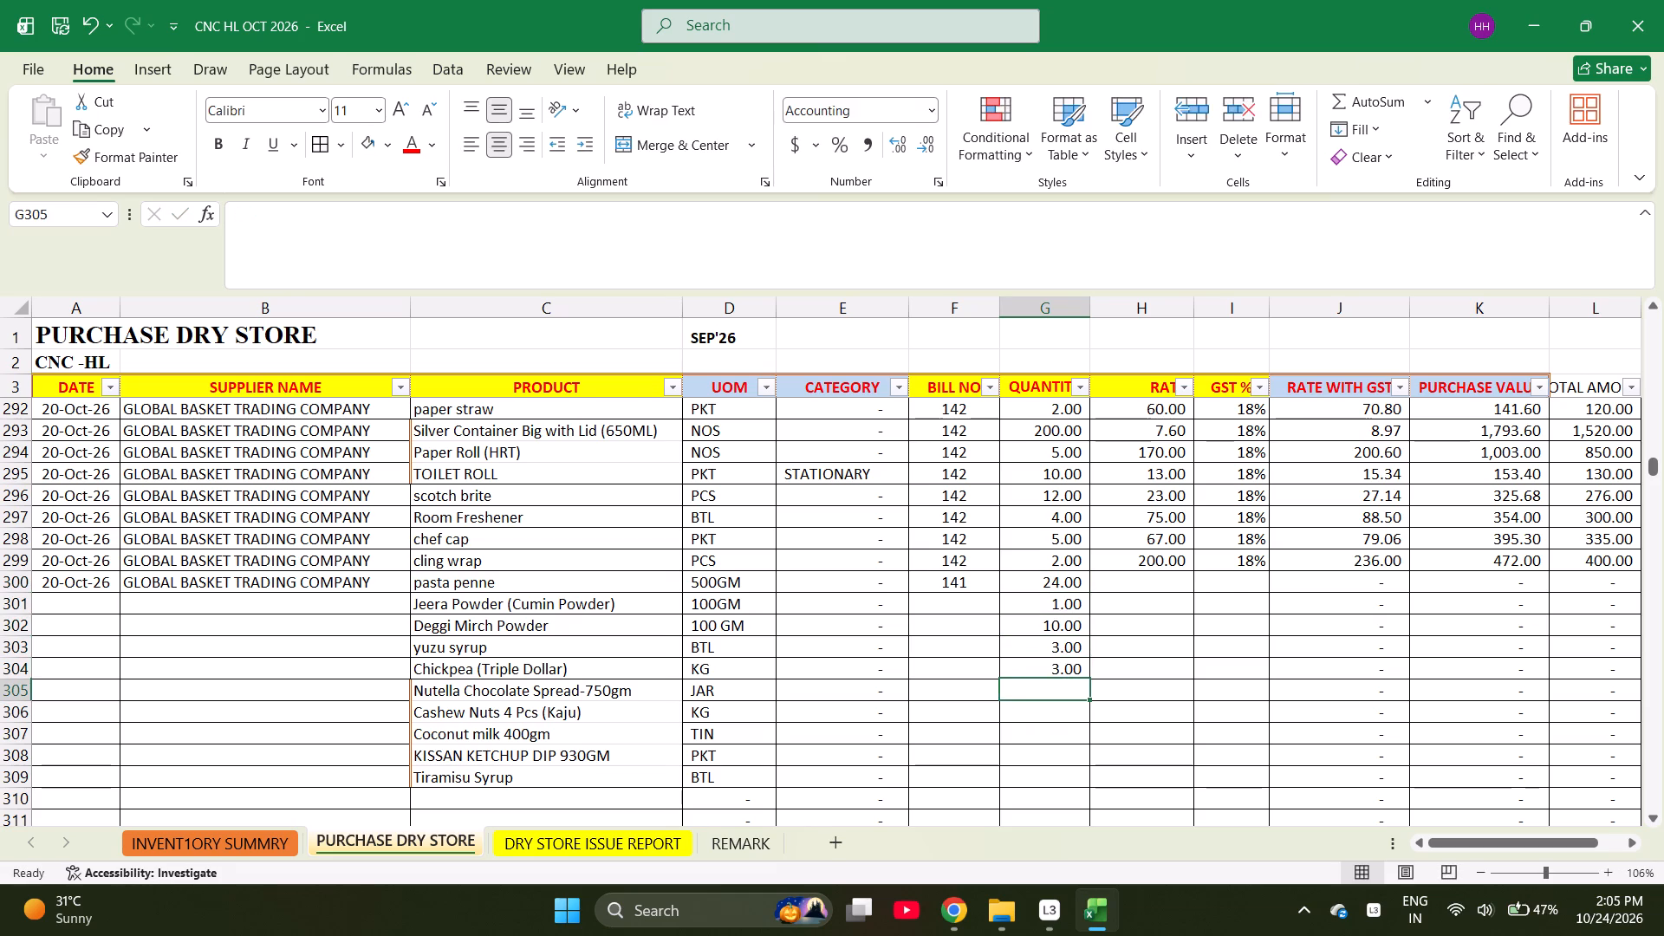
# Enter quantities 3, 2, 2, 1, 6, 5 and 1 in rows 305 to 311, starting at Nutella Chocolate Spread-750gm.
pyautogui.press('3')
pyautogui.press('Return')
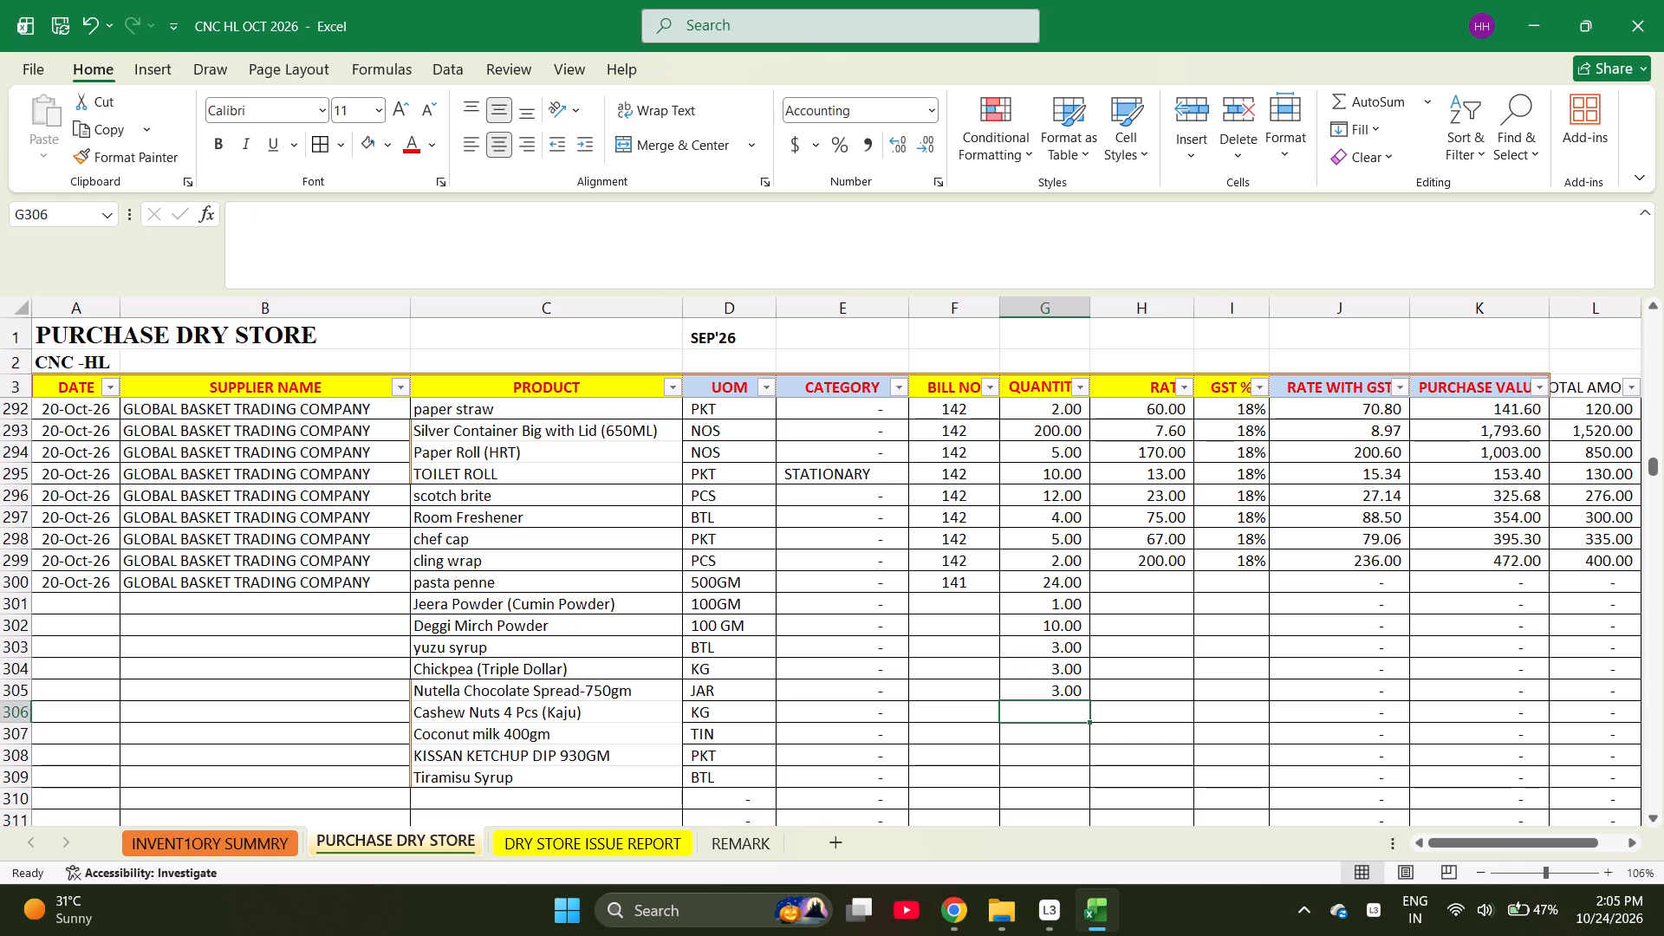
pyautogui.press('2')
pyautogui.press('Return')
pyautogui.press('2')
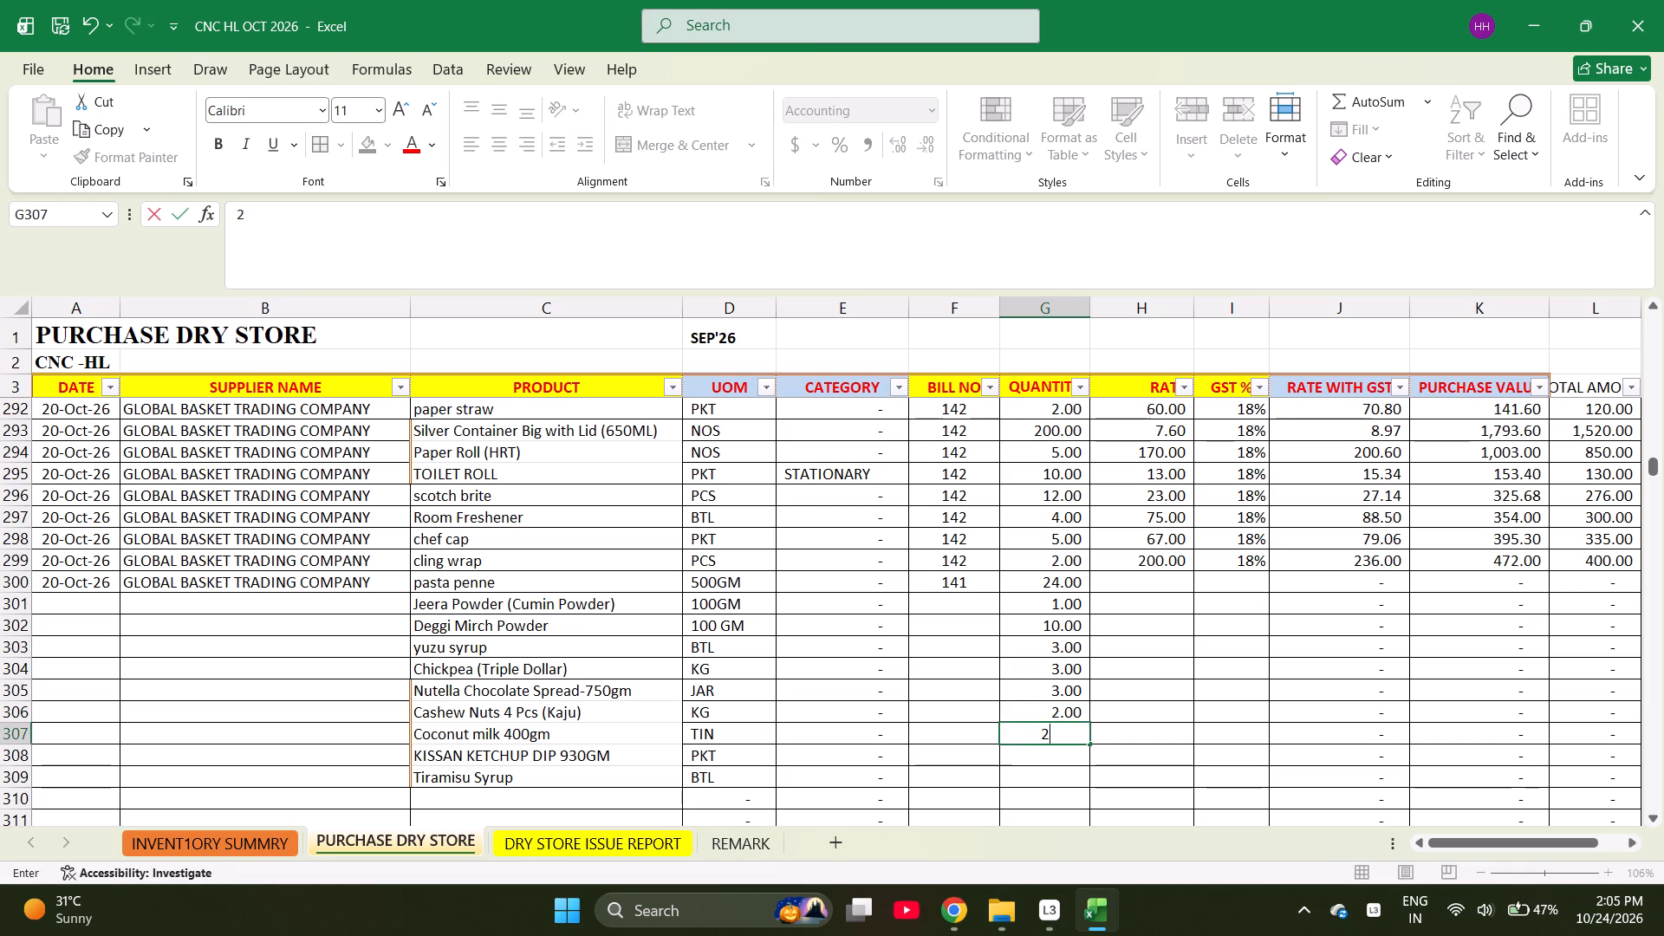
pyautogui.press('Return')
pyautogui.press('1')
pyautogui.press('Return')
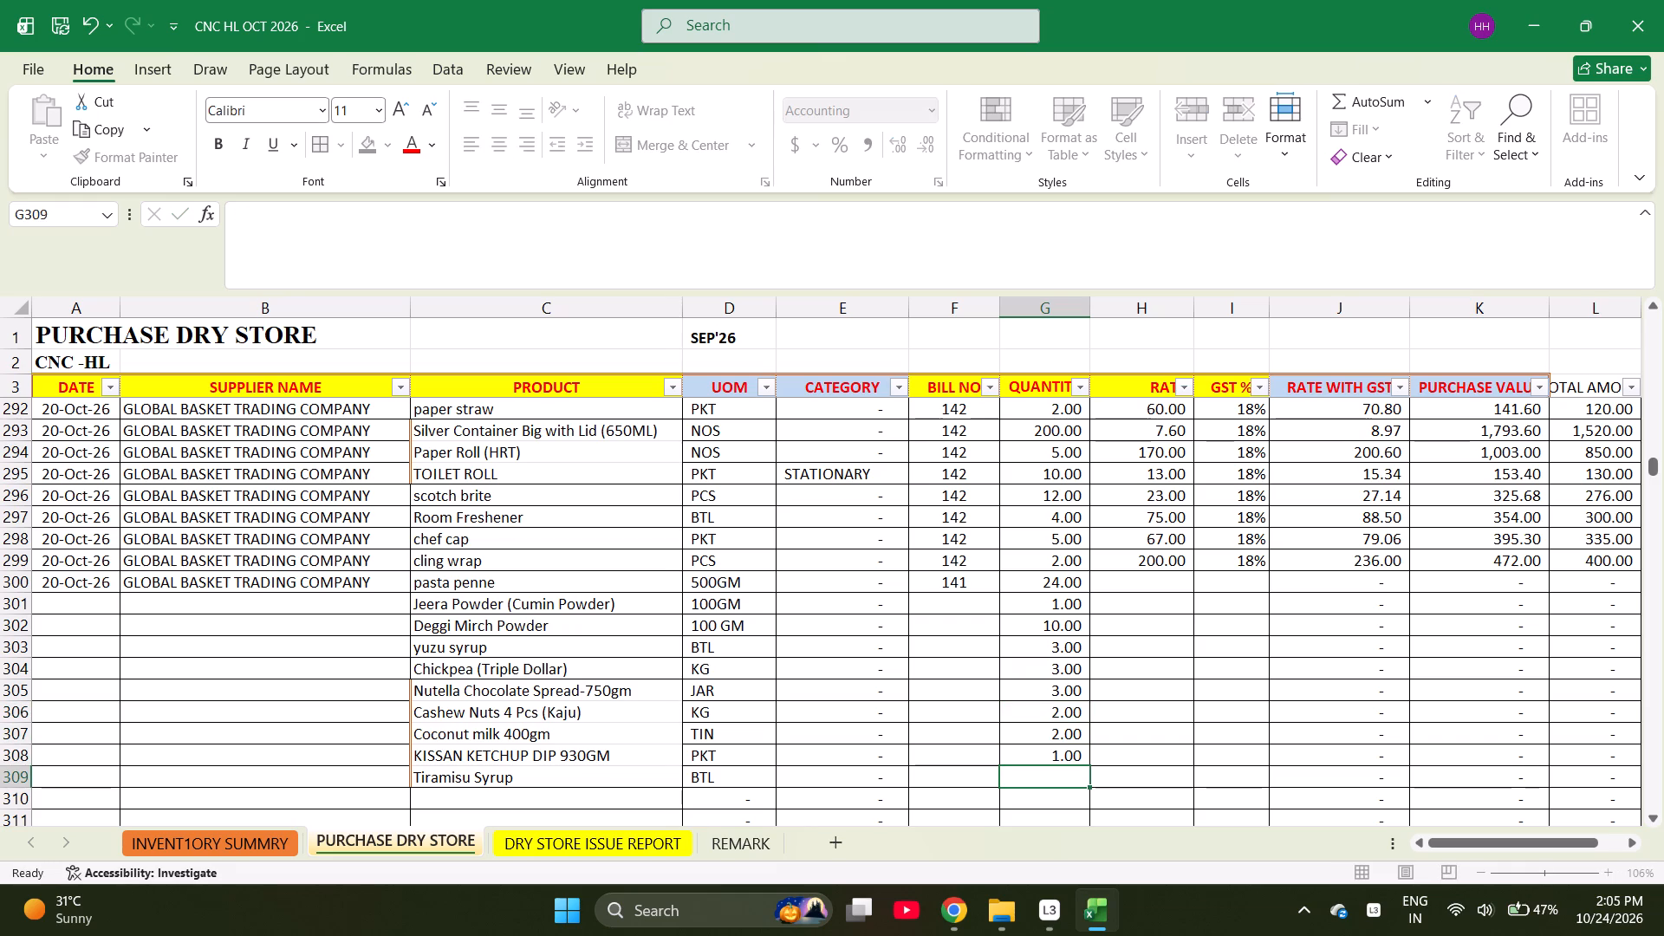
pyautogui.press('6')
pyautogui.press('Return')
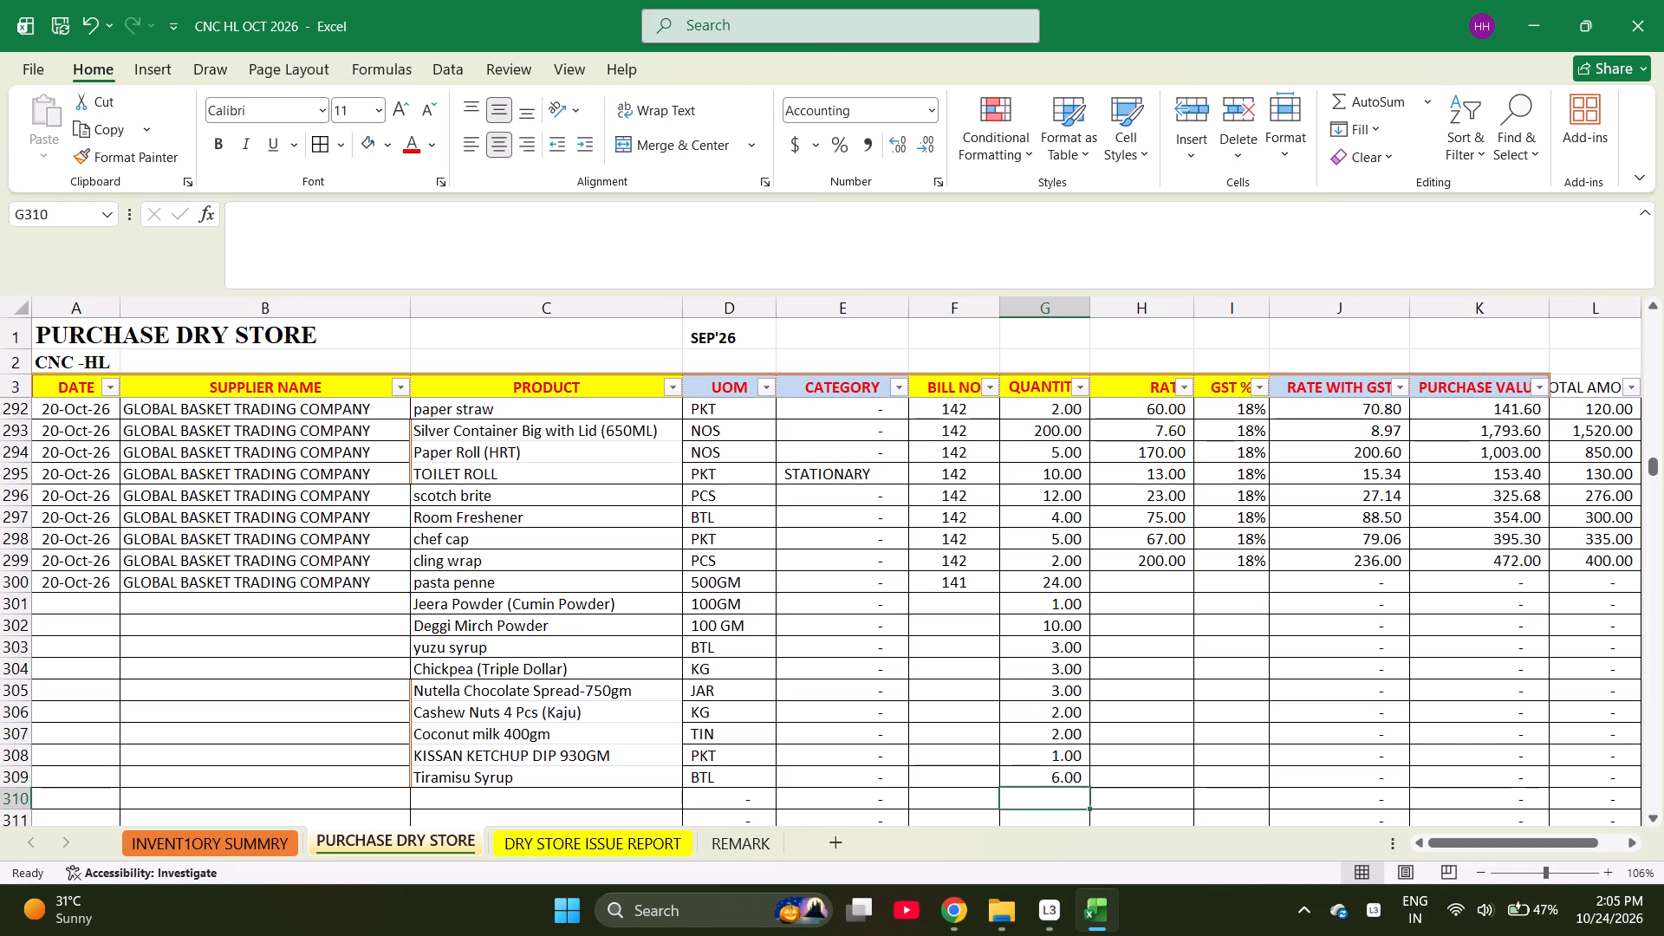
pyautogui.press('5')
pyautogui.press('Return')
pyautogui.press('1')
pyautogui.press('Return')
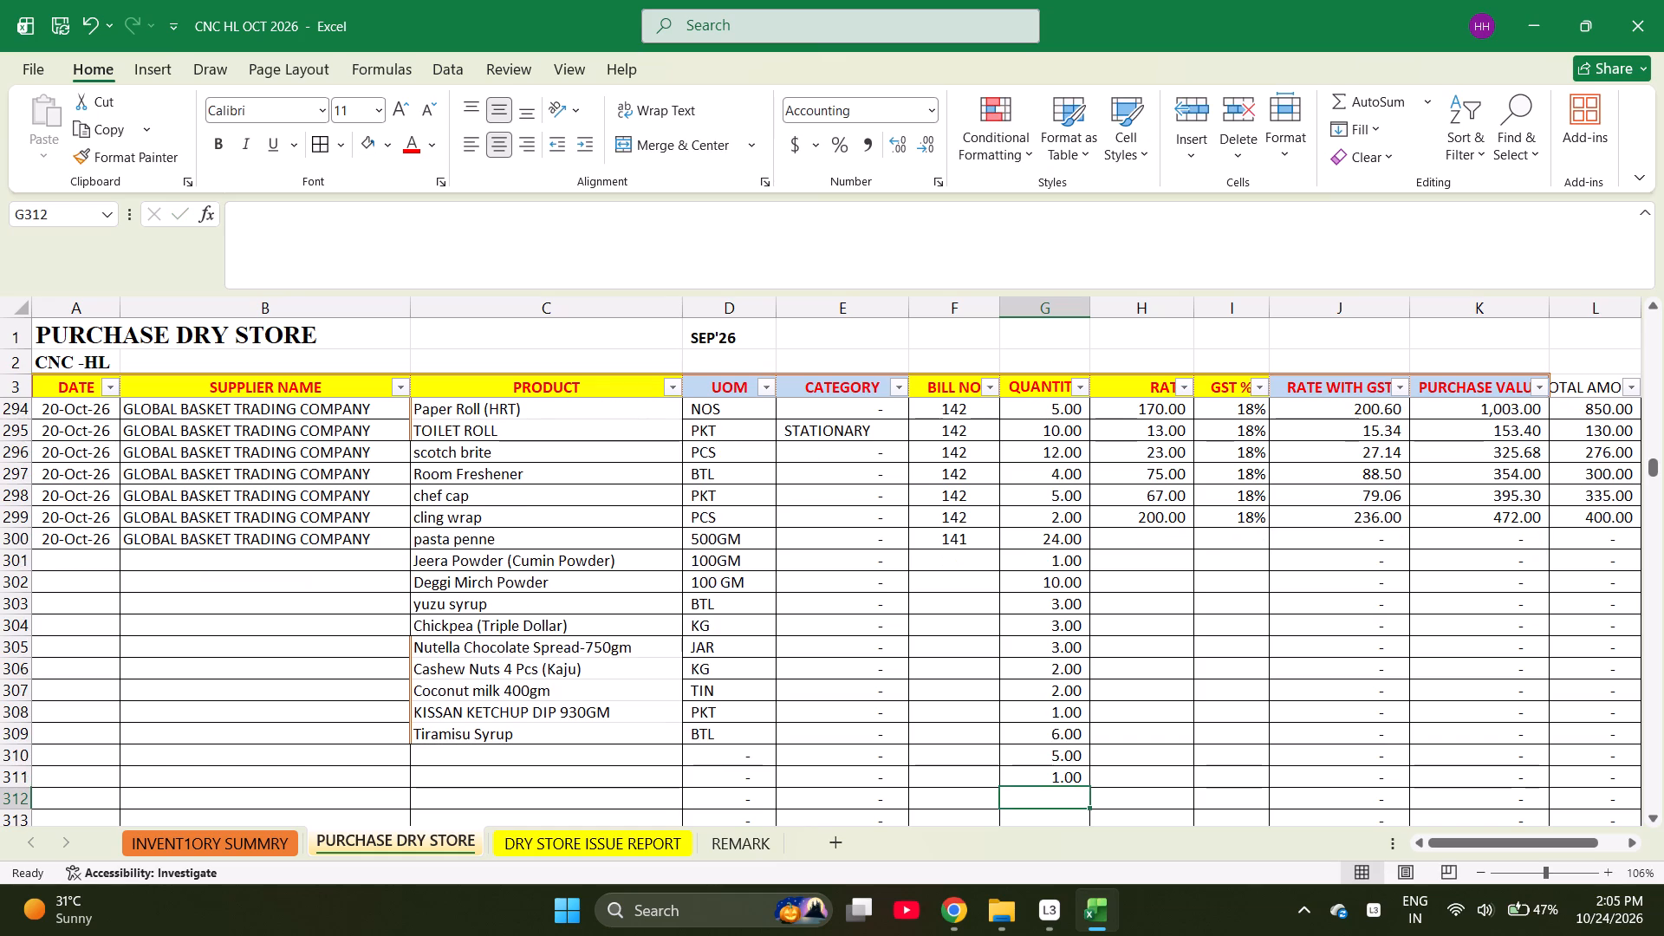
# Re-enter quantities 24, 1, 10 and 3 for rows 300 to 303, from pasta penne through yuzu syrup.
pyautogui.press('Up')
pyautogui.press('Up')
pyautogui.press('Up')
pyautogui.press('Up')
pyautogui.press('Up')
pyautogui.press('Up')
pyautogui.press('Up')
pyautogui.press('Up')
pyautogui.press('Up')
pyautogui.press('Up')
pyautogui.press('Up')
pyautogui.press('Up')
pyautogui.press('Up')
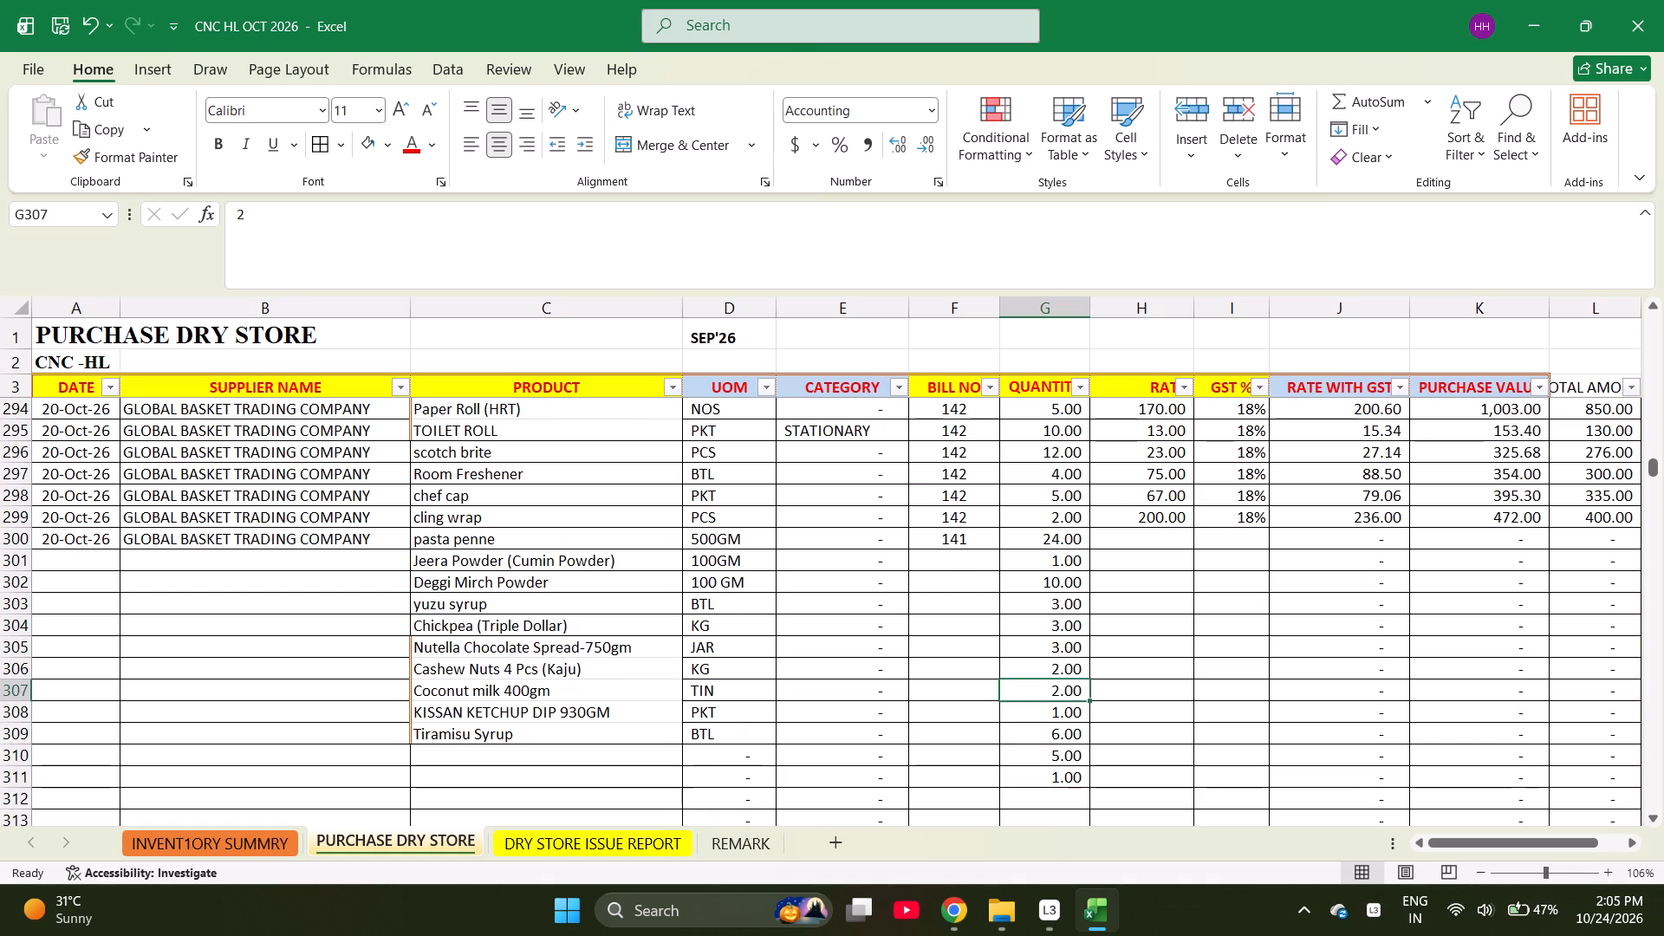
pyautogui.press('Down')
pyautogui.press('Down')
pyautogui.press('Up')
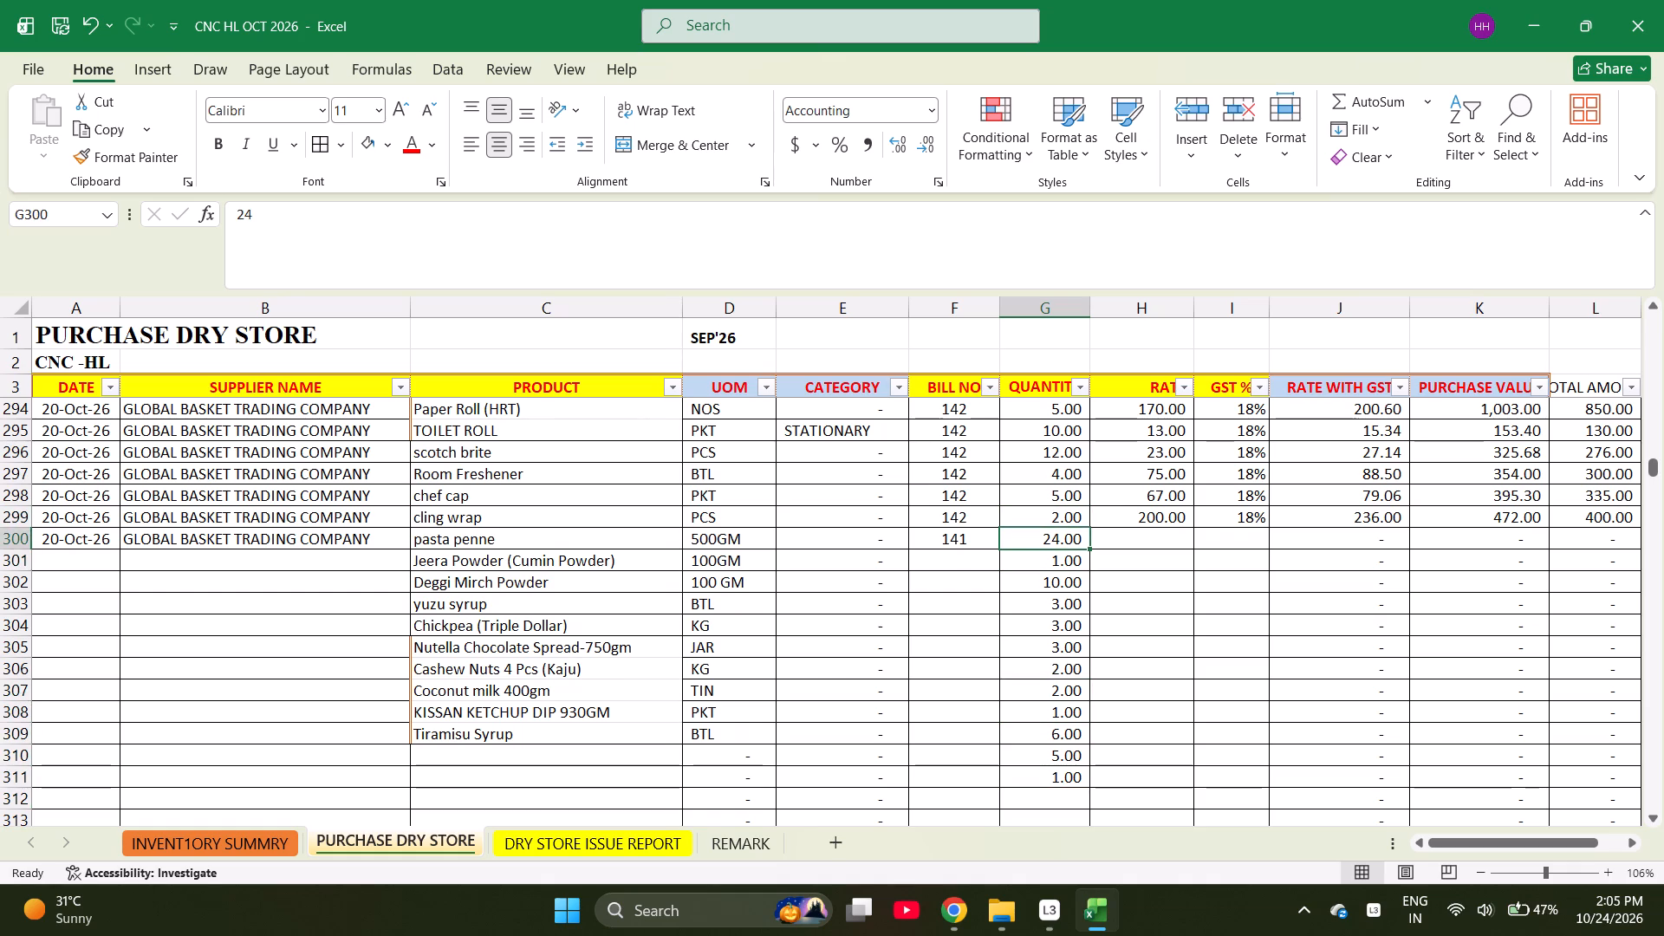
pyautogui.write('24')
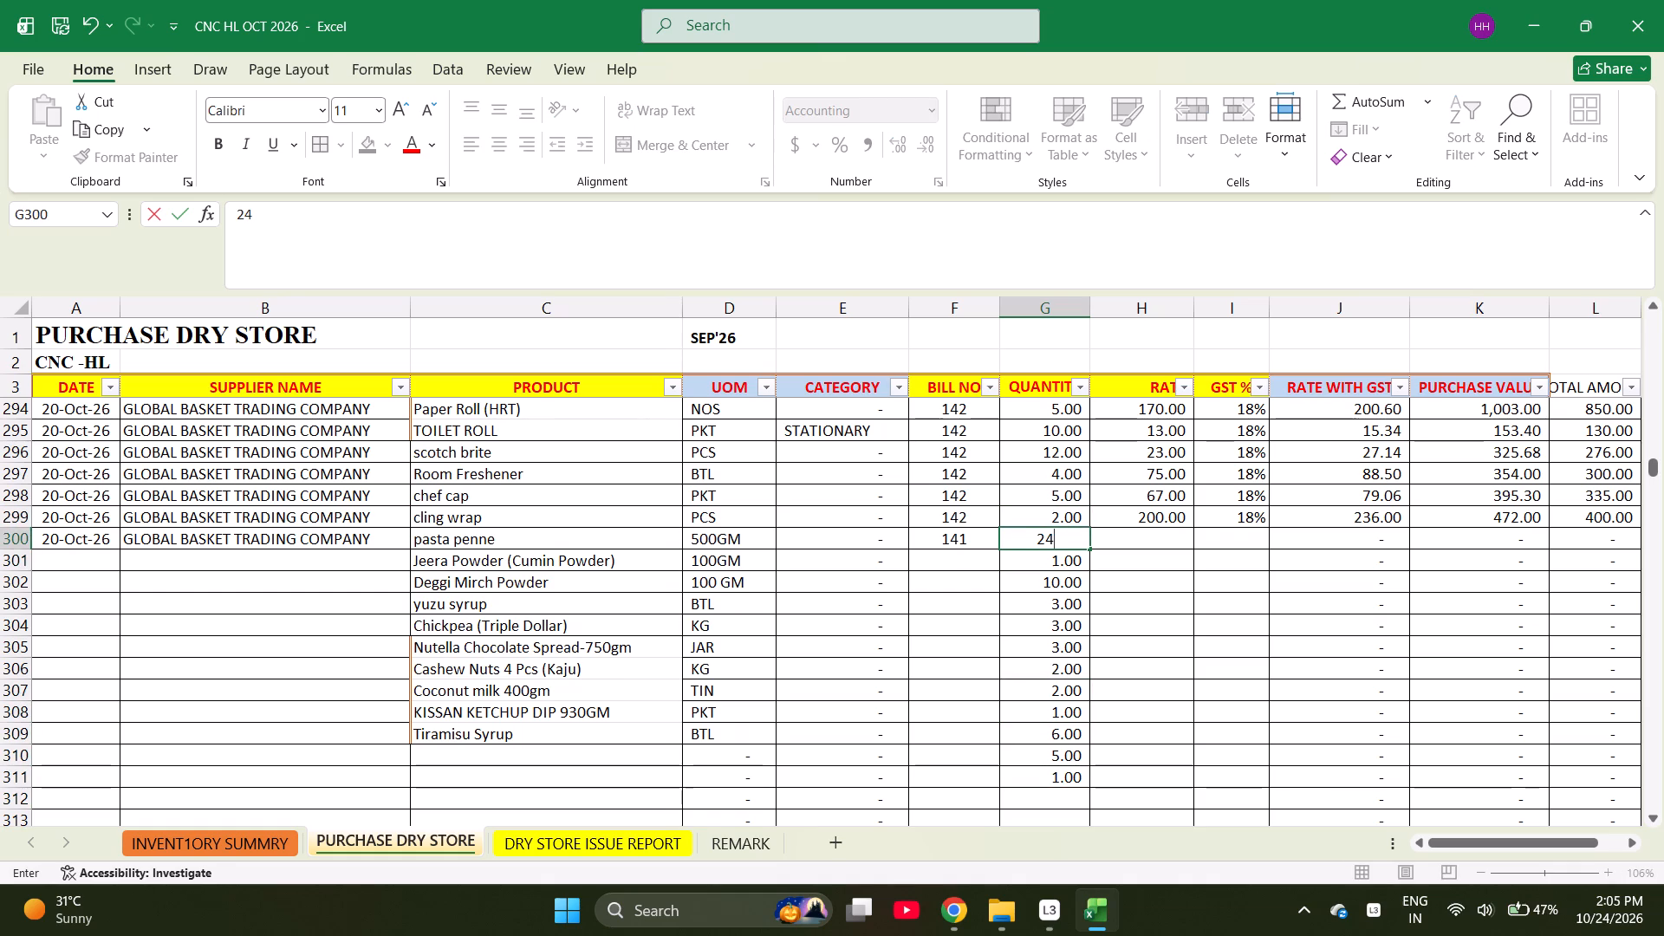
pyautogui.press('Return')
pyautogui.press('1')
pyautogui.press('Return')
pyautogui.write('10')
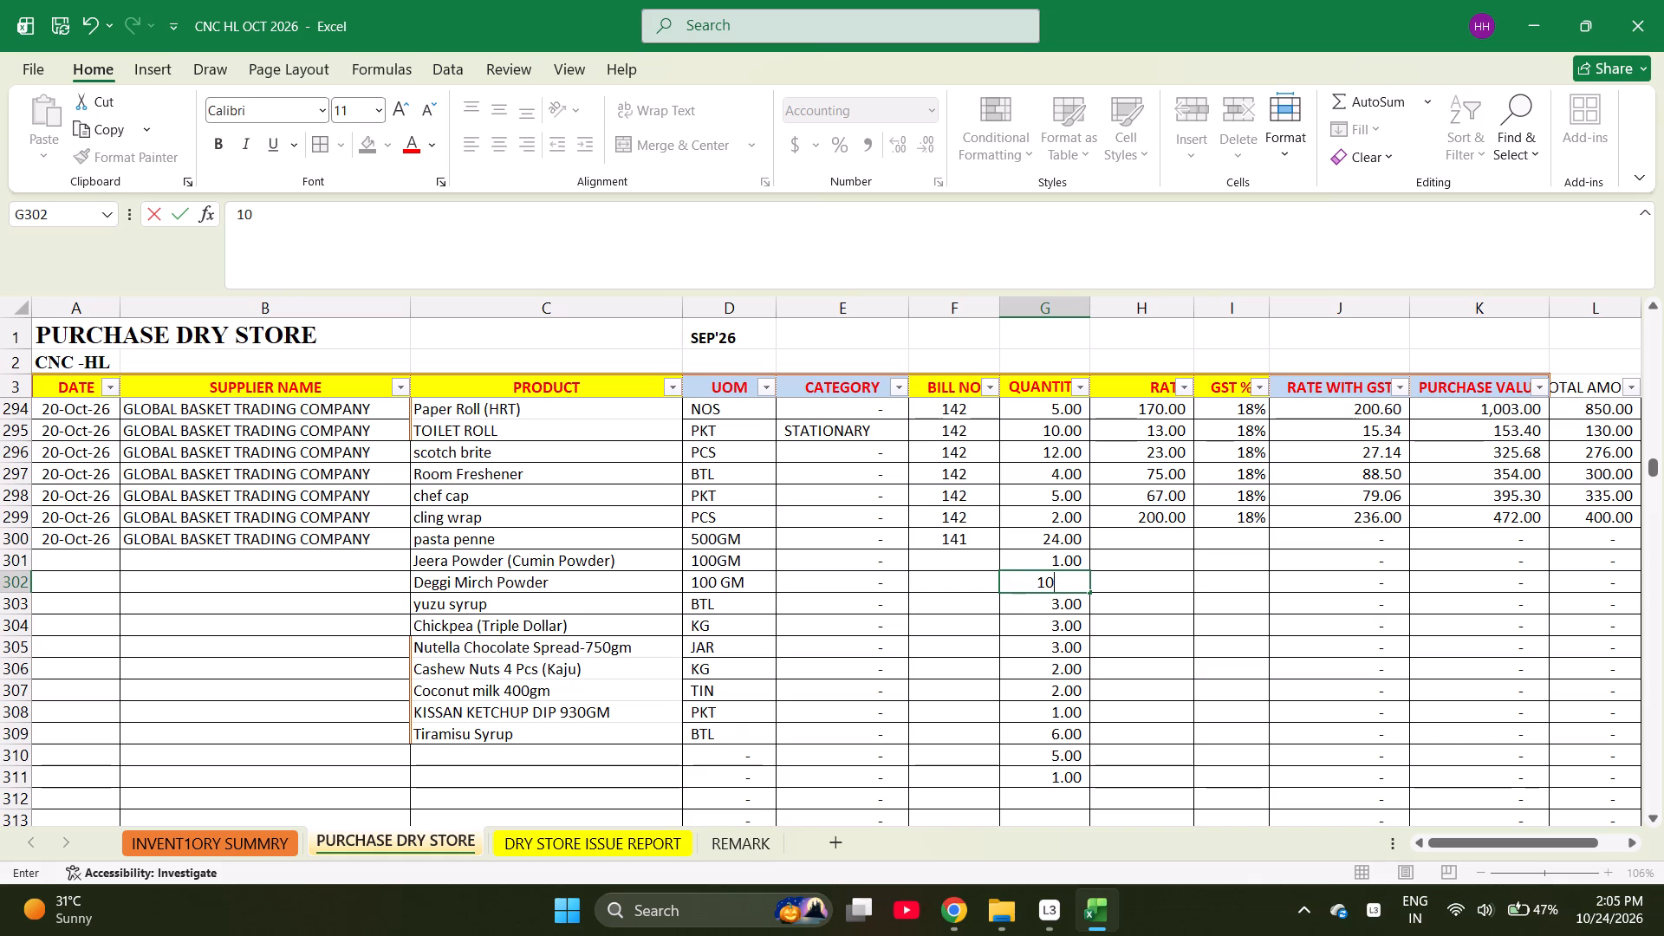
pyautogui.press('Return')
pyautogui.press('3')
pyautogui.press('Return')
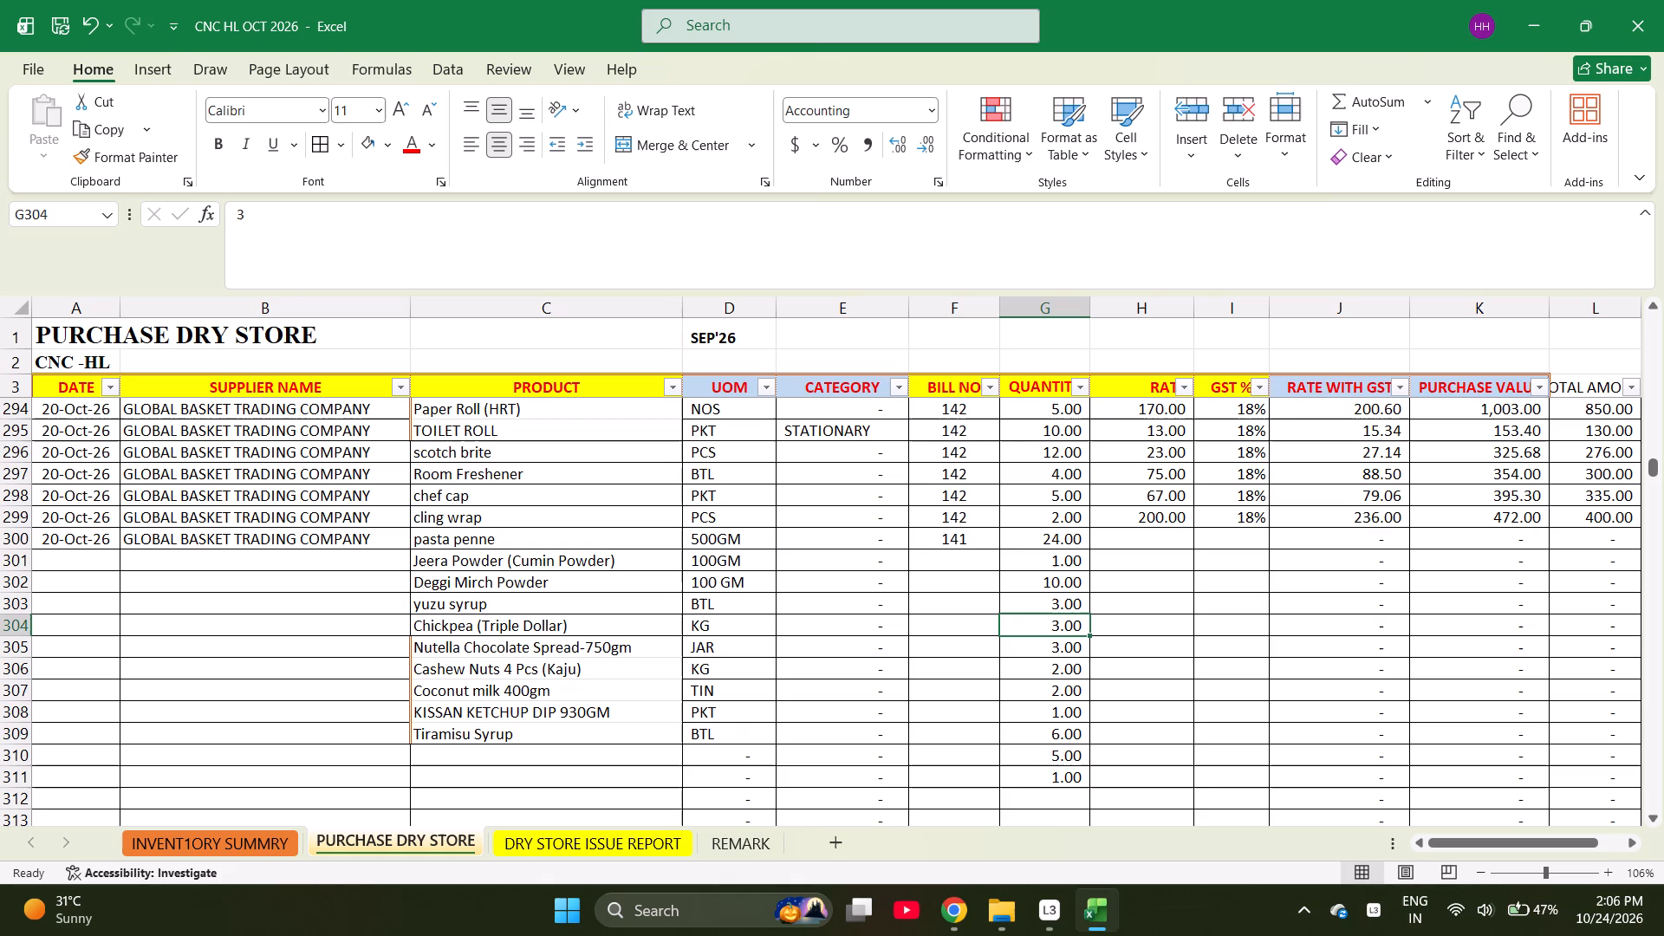
# Enter Staff Chickpeas as the product in row 310, below Tiramisu Syrup.
pyautogui.press('Down')
pyautogui.press('Down')
pyautogui.press('Down')
pyautogui.press('Down')
pyautogui.press('Down')
pyautogui.press('Down')
pyautogui.press('Down')
pyautogui.press('Down')
pyautogui.press('Left')
pyautogui.press('Left')
pyautogui.press('Left')
pyautogui.press('Left')
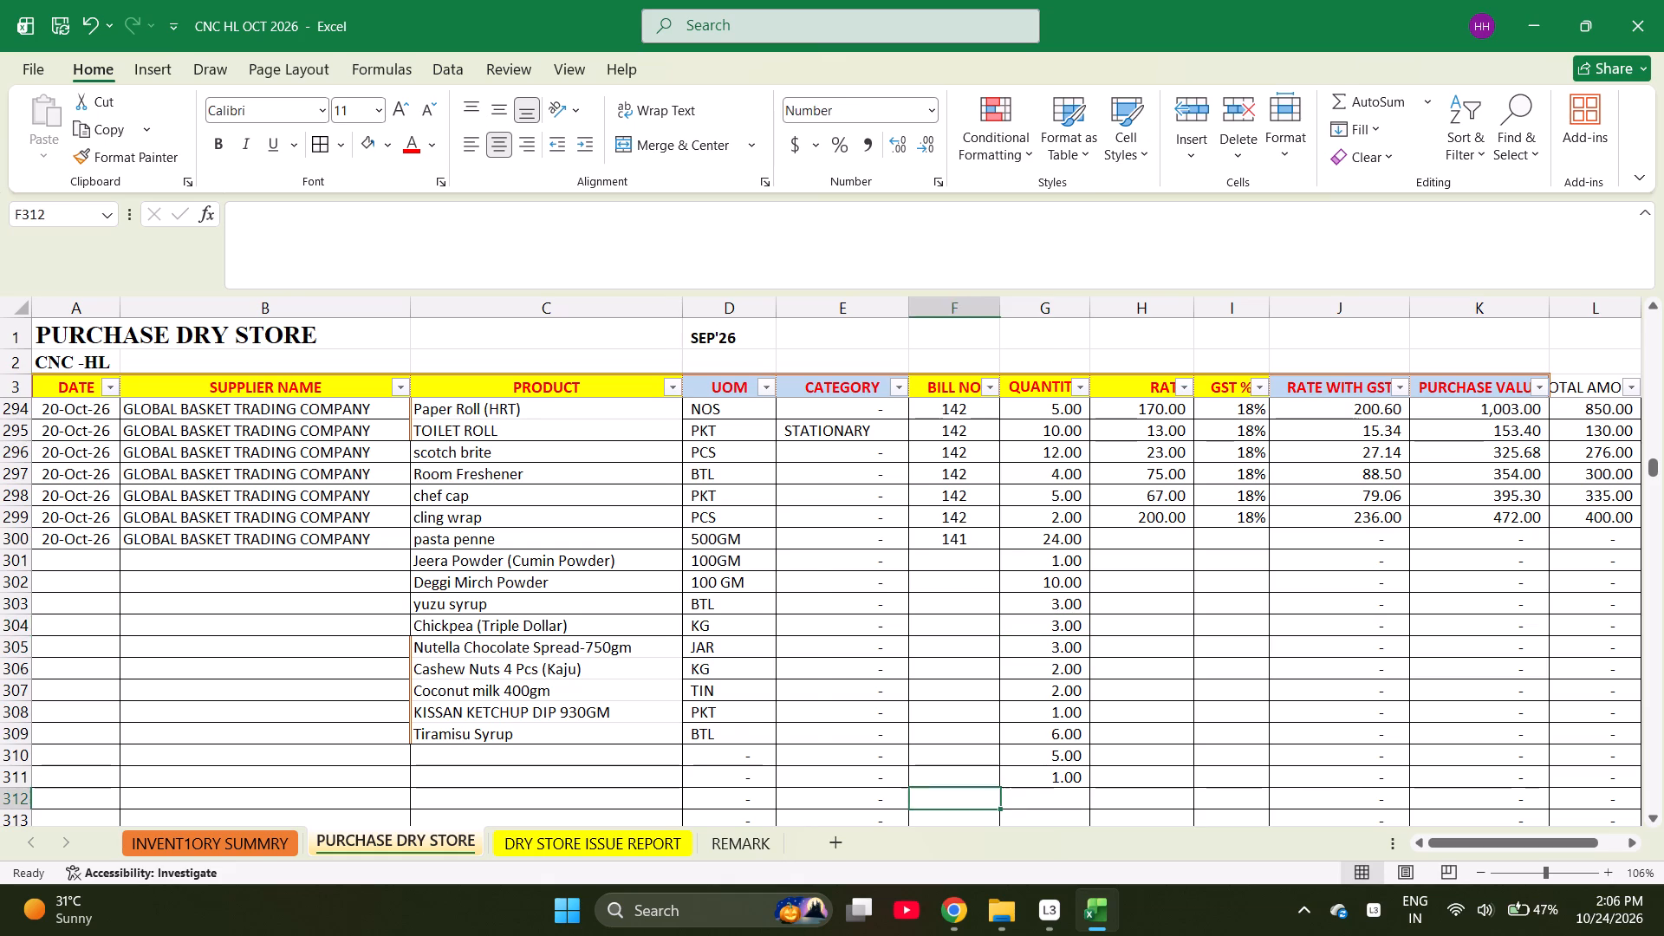
pyautogui.press('Up')
pyautogui.press('Up')
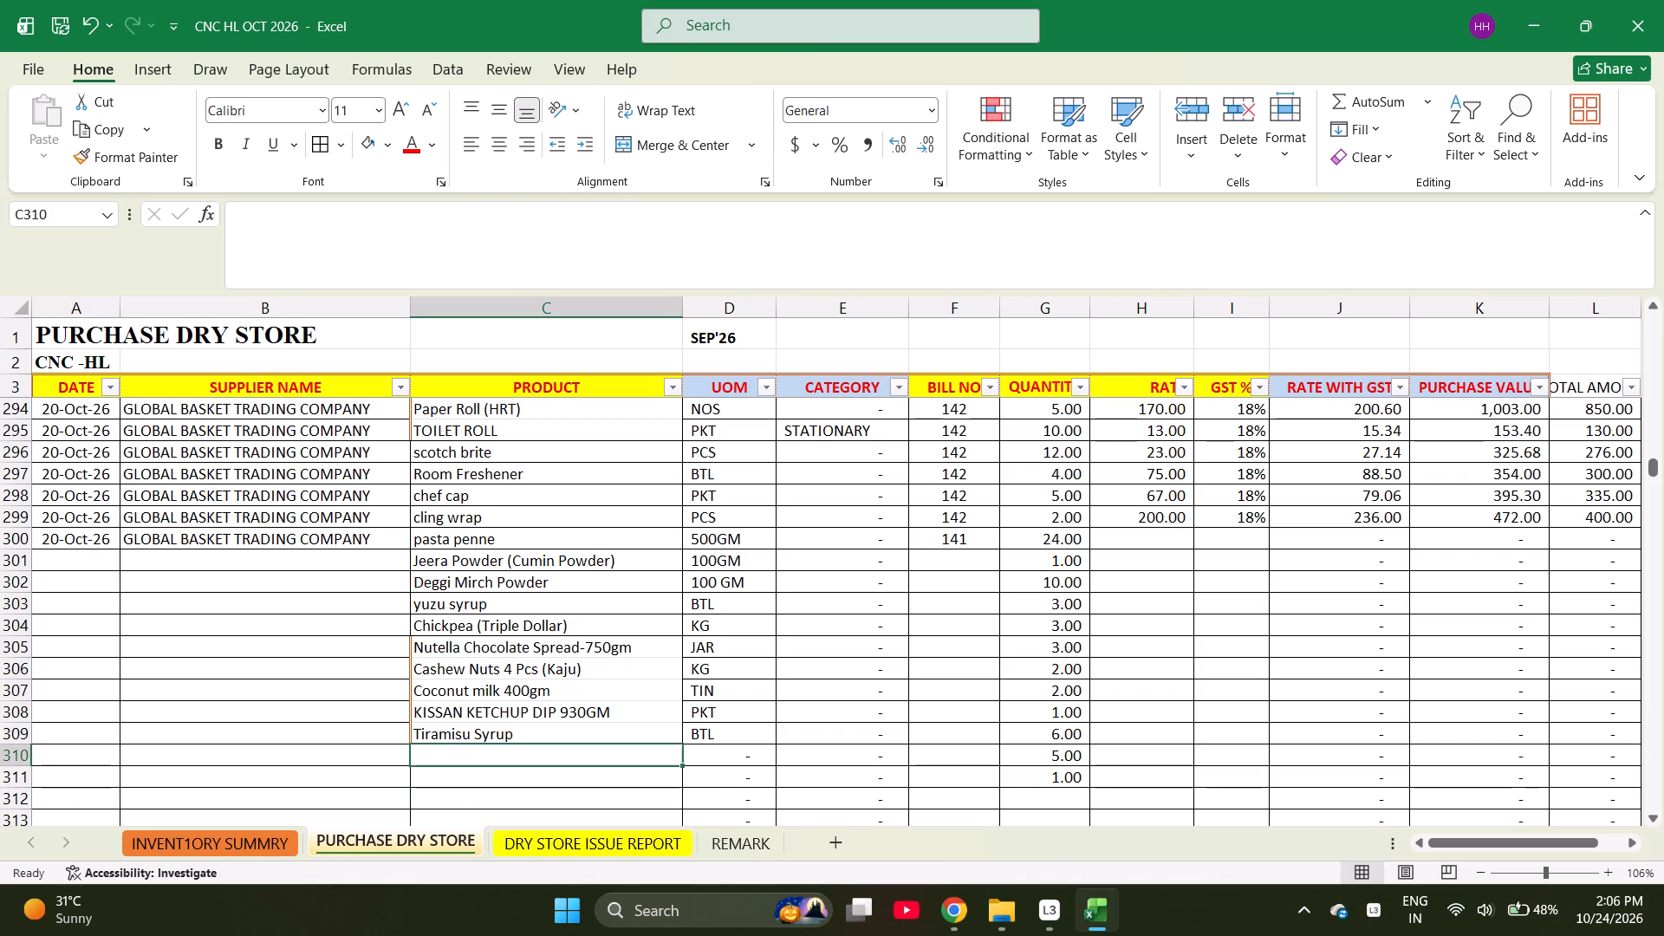
pyautogui.write('sta')
pyautogui.write('ff chicl')
pyautogui.press('BackSpace')
pyautogui.write('kp')
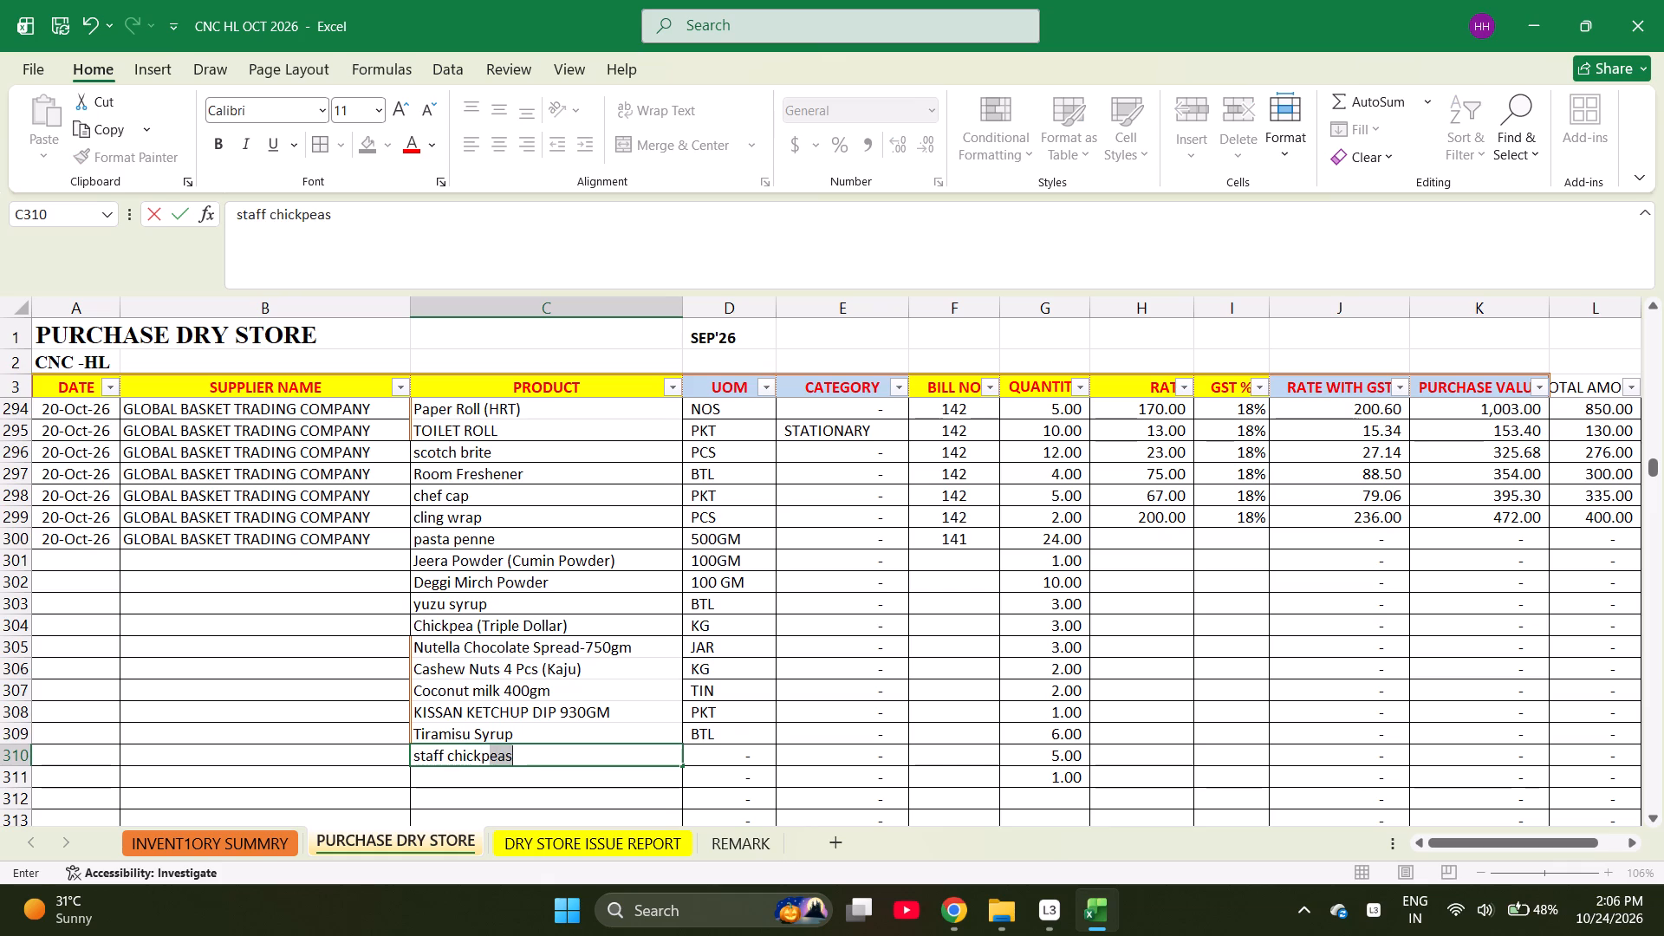
pyautogui.press('Return')
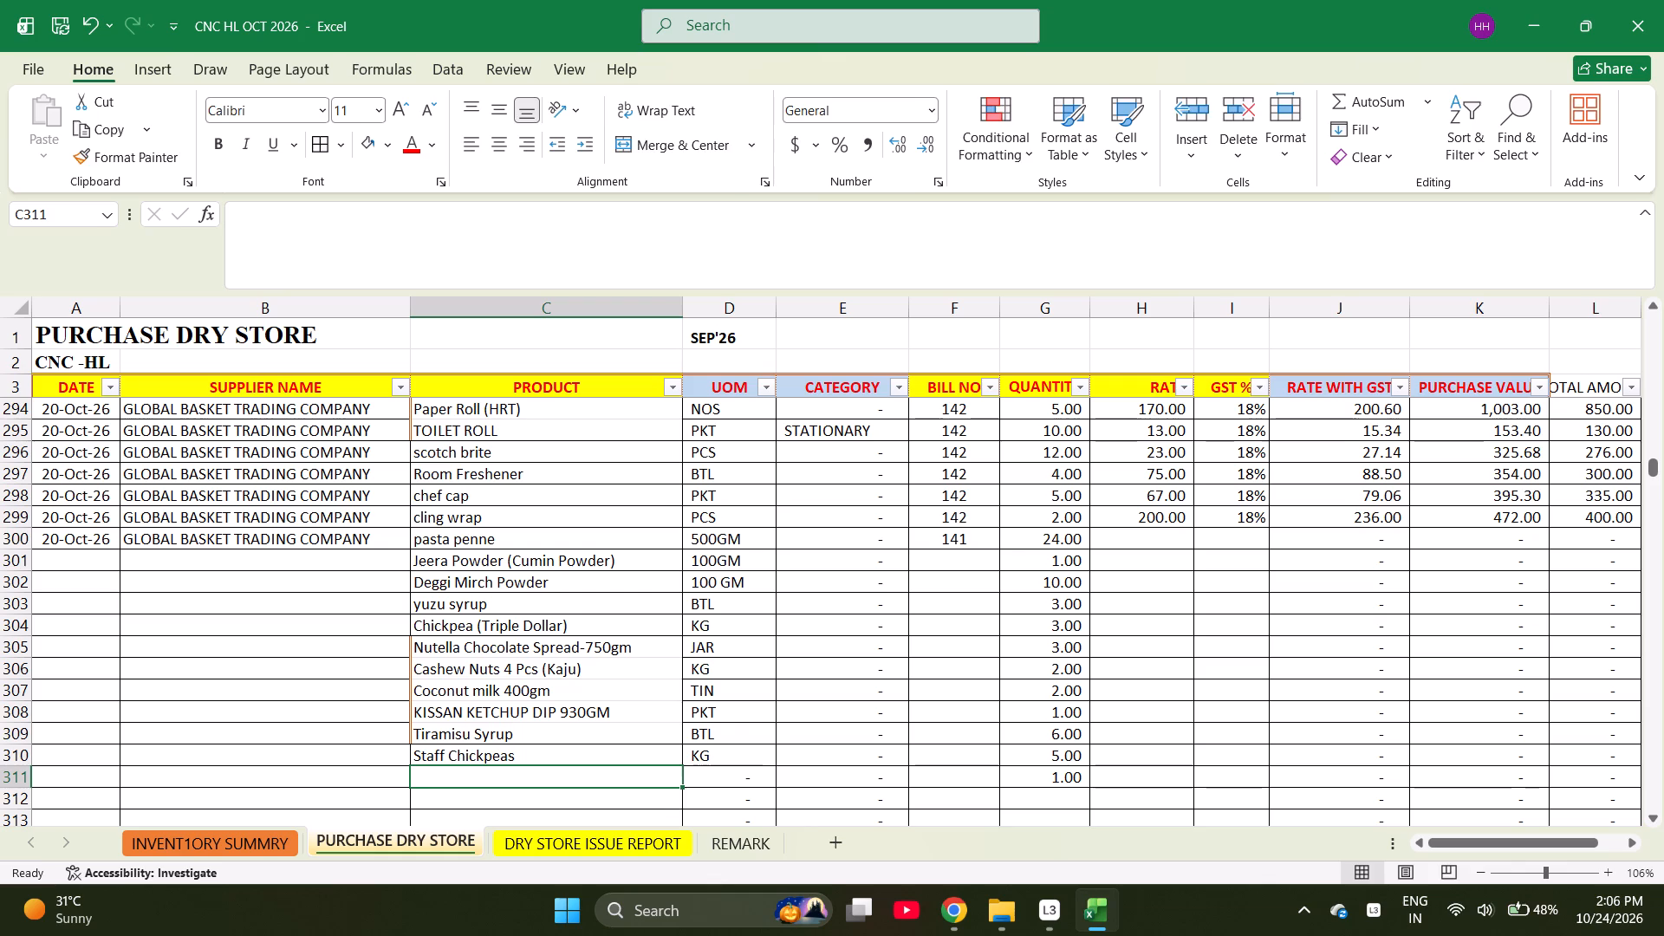
# Enter Lotus Biscoff Spread (Smooth) as the product in row 311.
pyautogui.write('lotius')
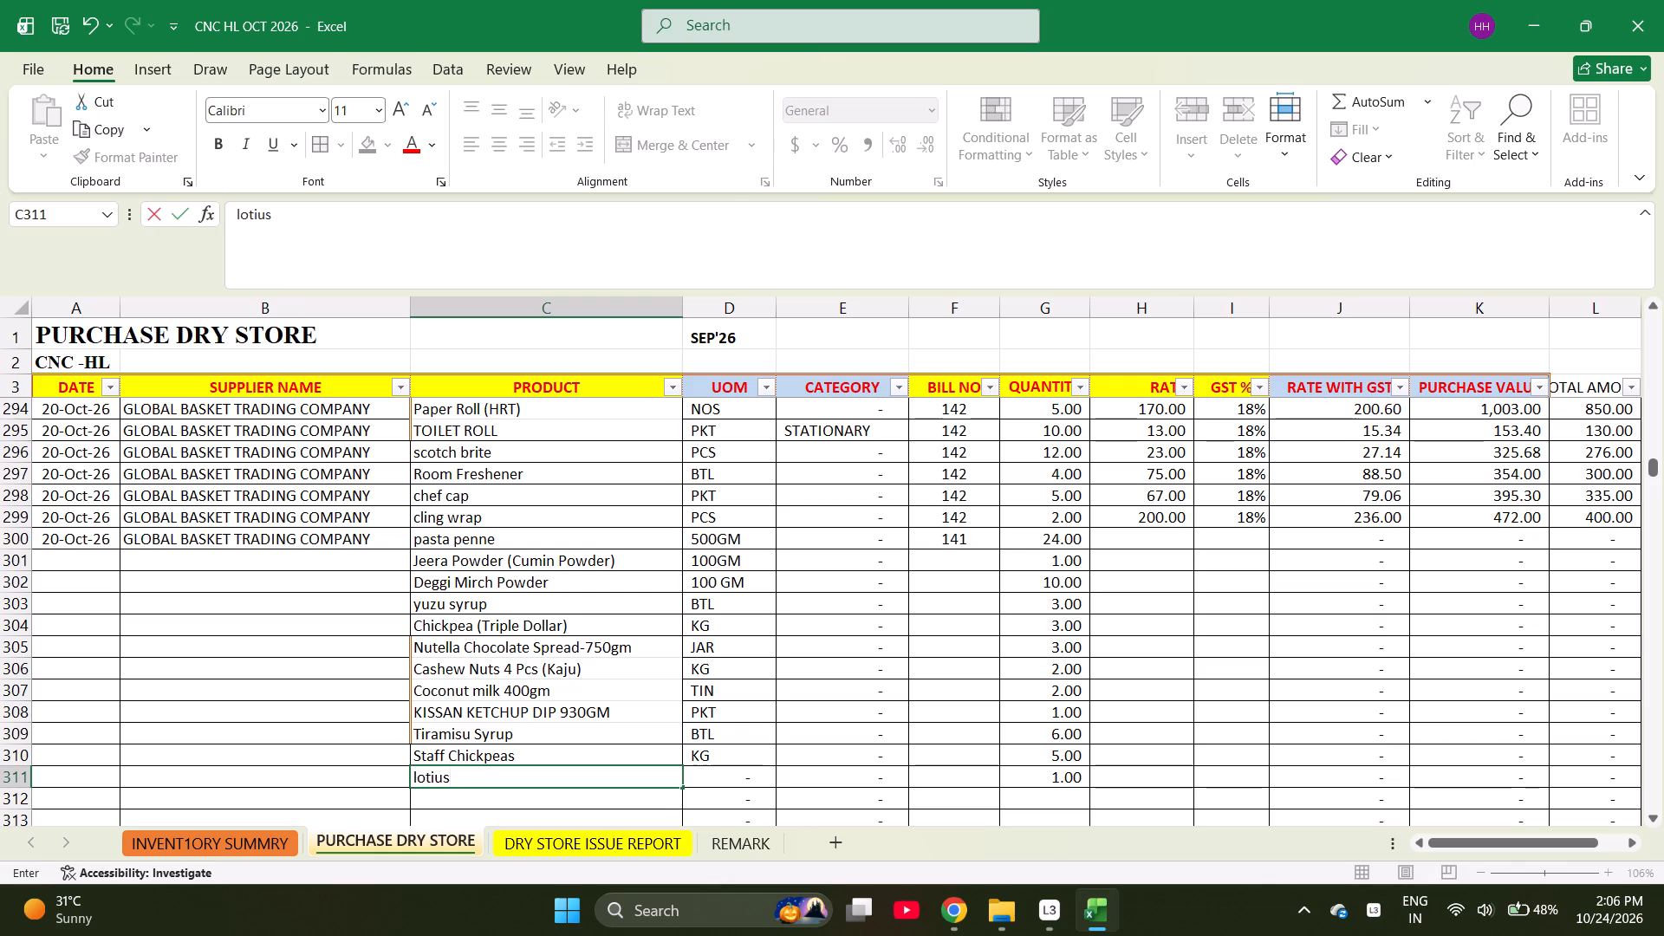
pyautogui.press('BackSpace')
pyautogui.press('BackSpace')
pyautogui.press('BackSpace')
pyautogui.press('BackSpace')
pyautogui.press('BackSpace')
pyautogui.press('BackSpace')
pyautogui.press('BackSpace')
pyautogui.write('Lotus')
pyautogui.press('space')
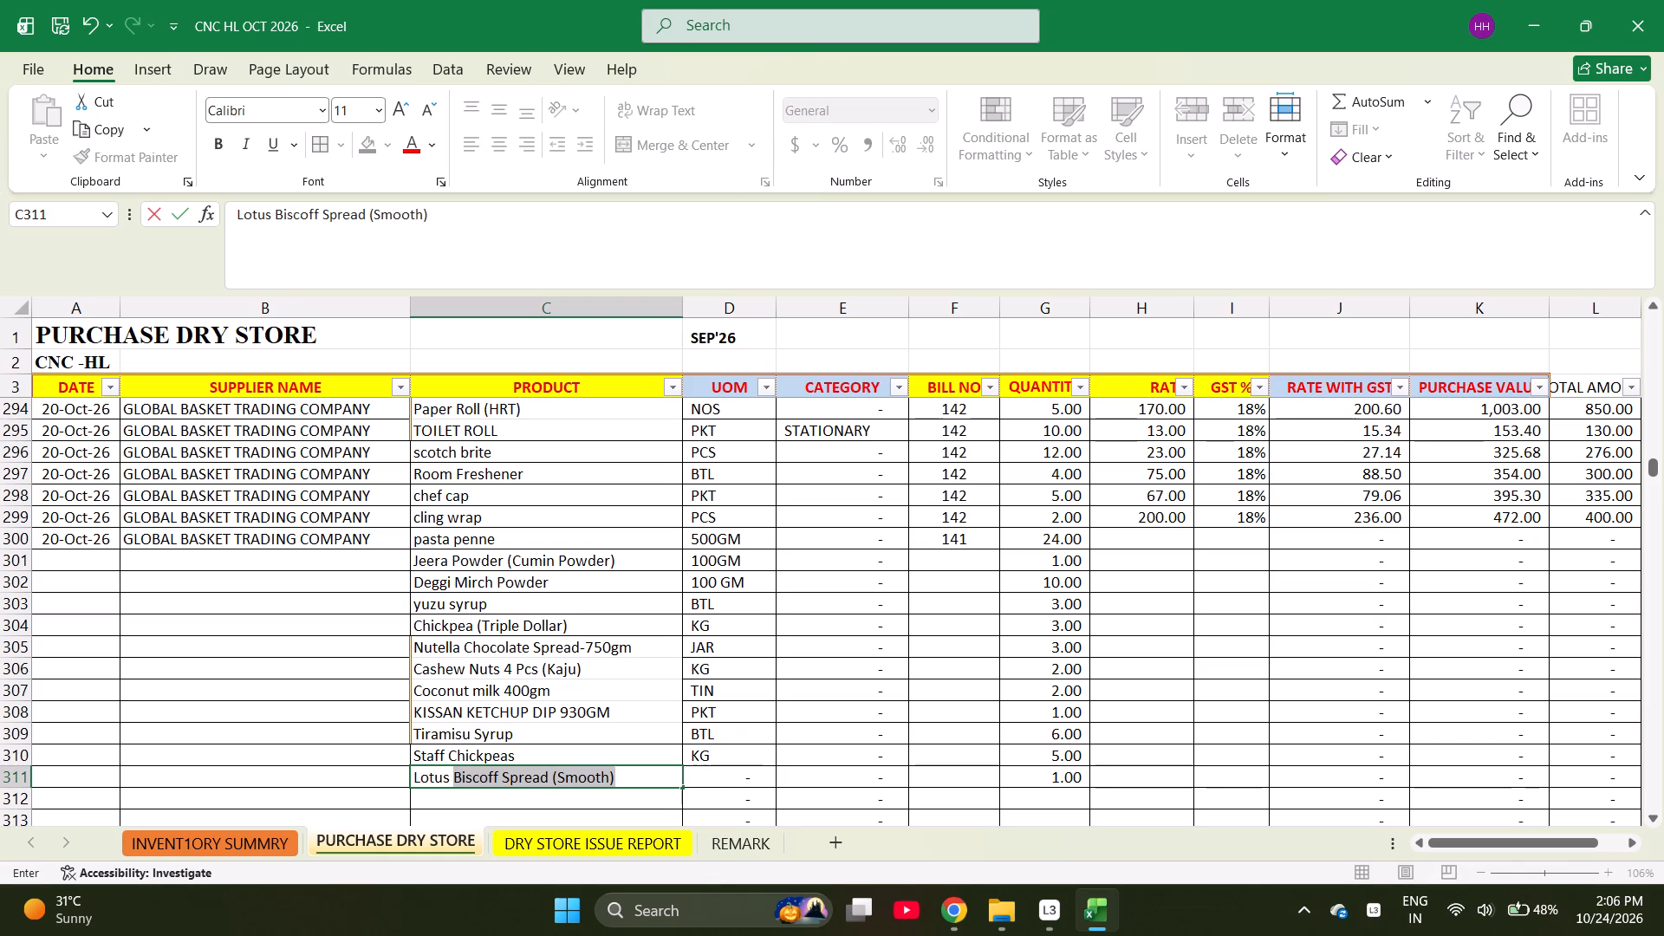
pyautogui.press('Return')
# Set the quantities to 2 for Lotus Biscoff Spread (Smooth), 3 for Staff Chickpeas and 1 for Tiramisu Syrup.
pyautogui.press('Right')
pyautogui.press('Right')
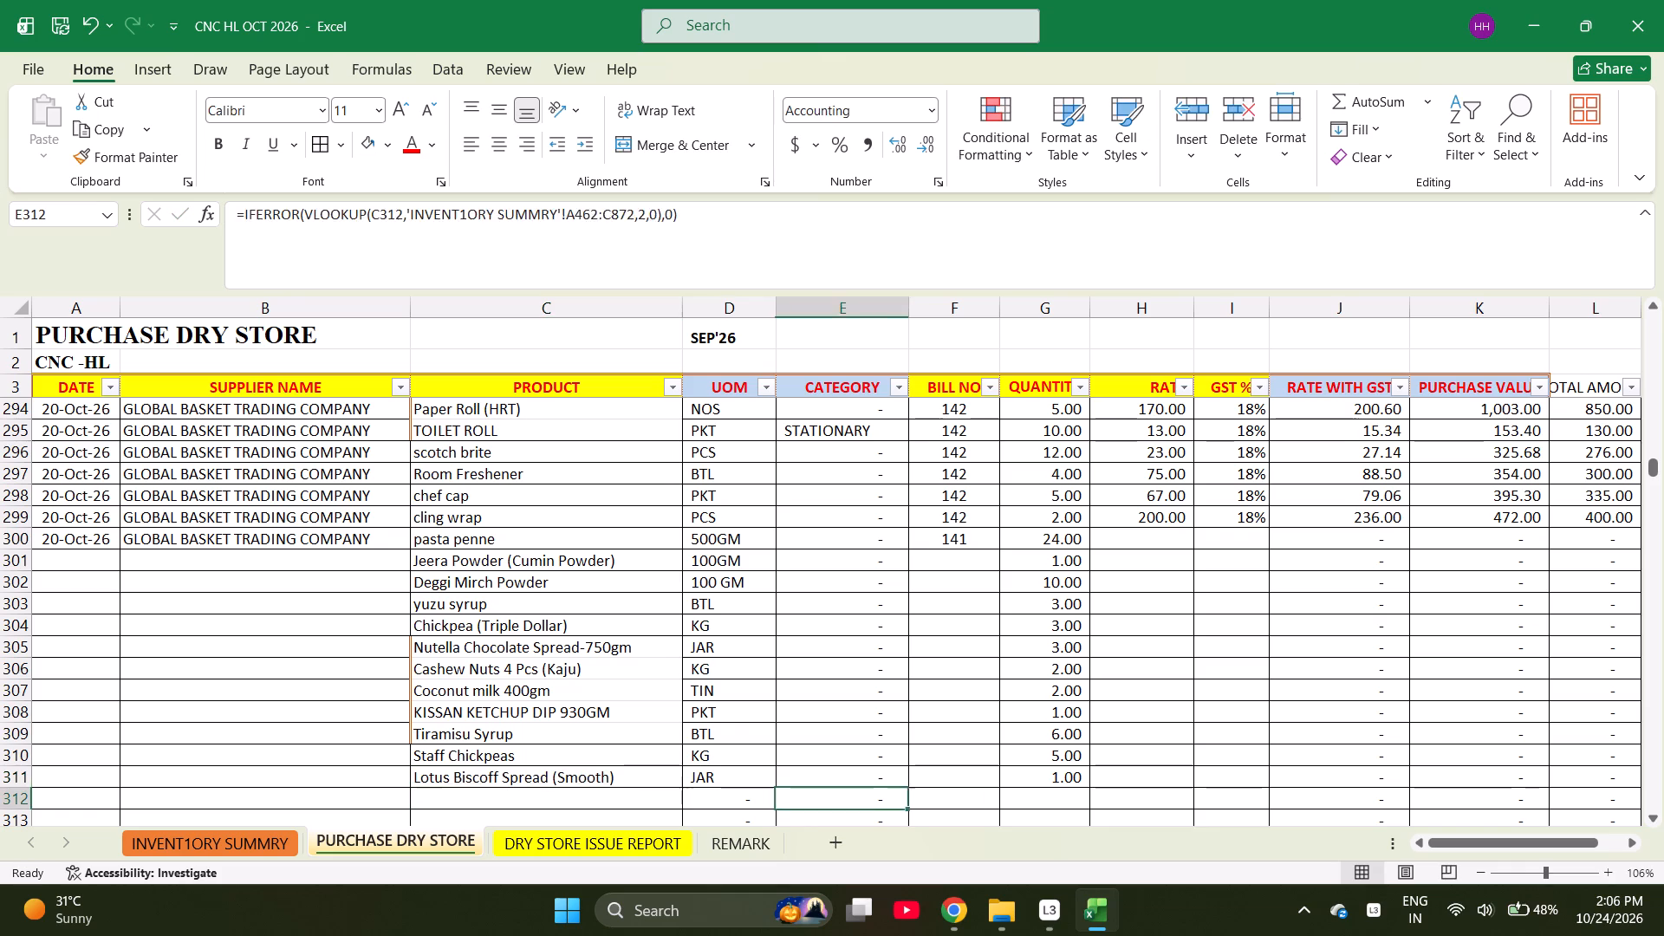
pyautogui.press('Right')
pyautogui.press('Up')
pyautogui.press('Right')
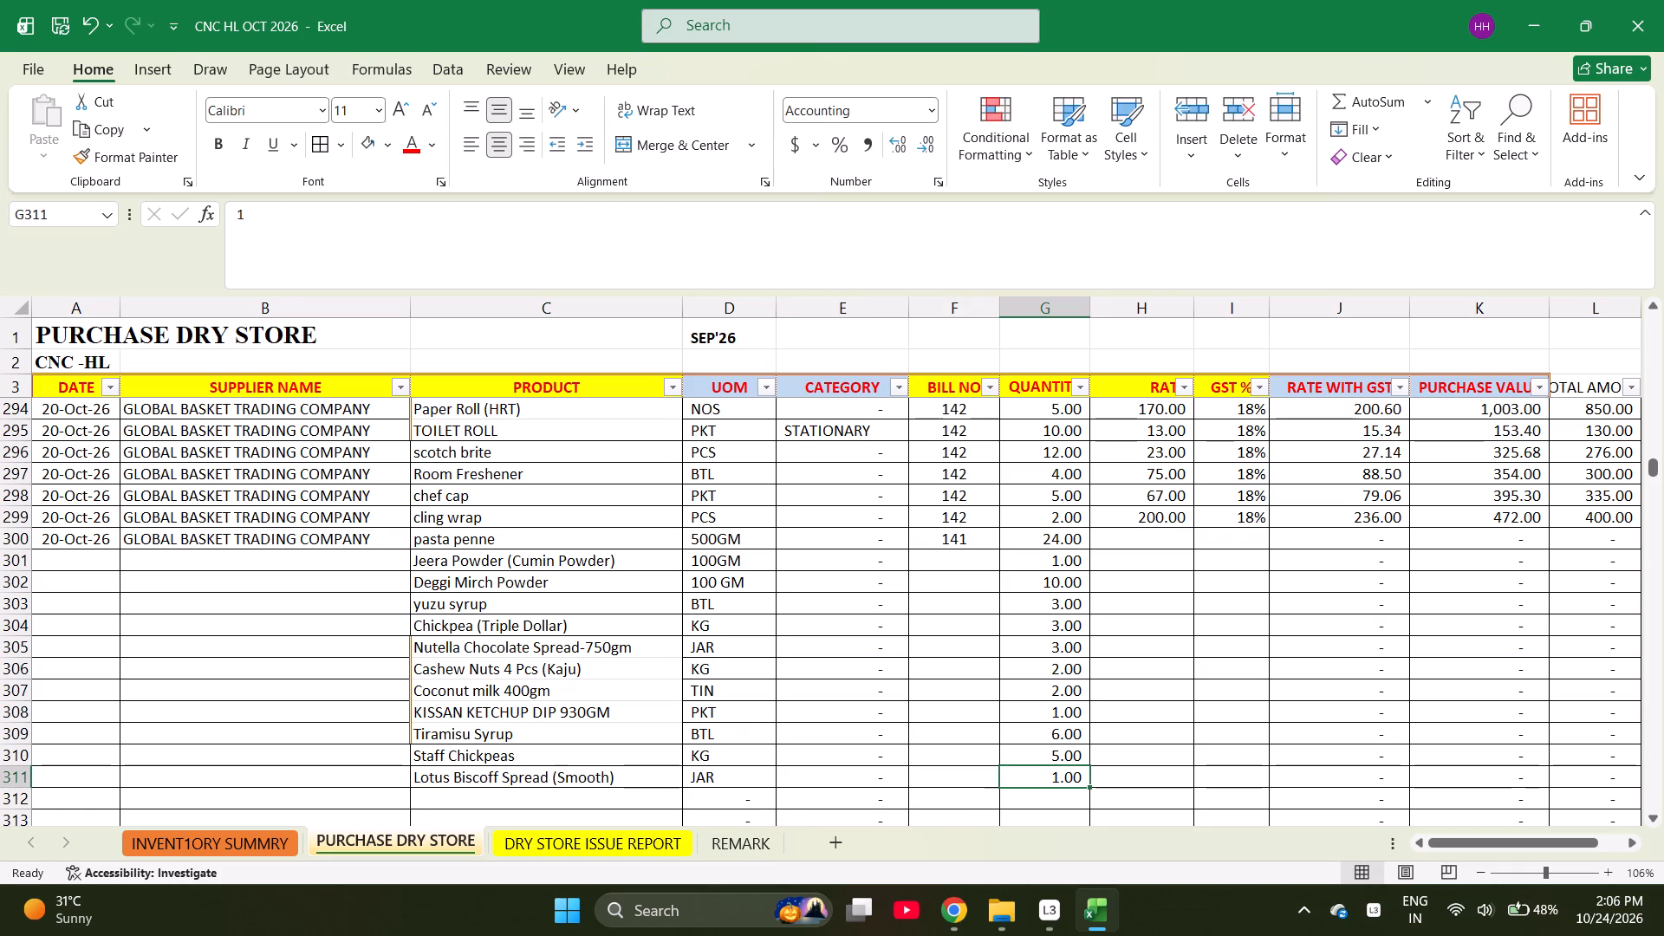
pyautogui.press('2')
pyautogui.press('Up')
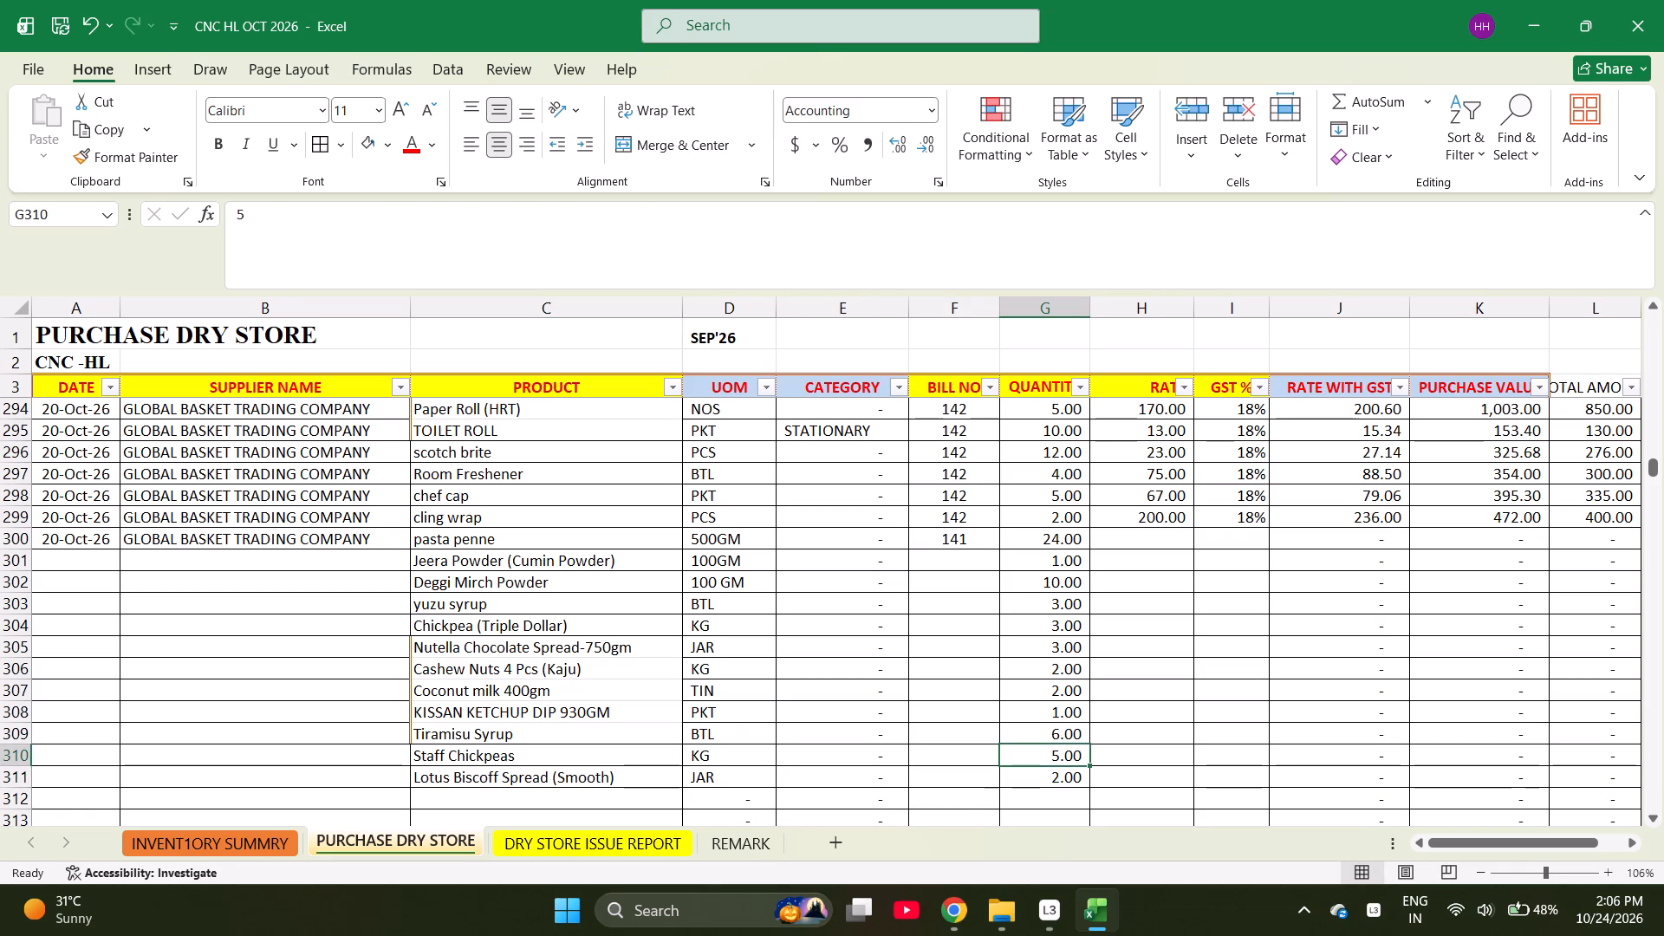
pyautogui.press('3')
pyautogui.press('Up')
pyautogui.press('Up')
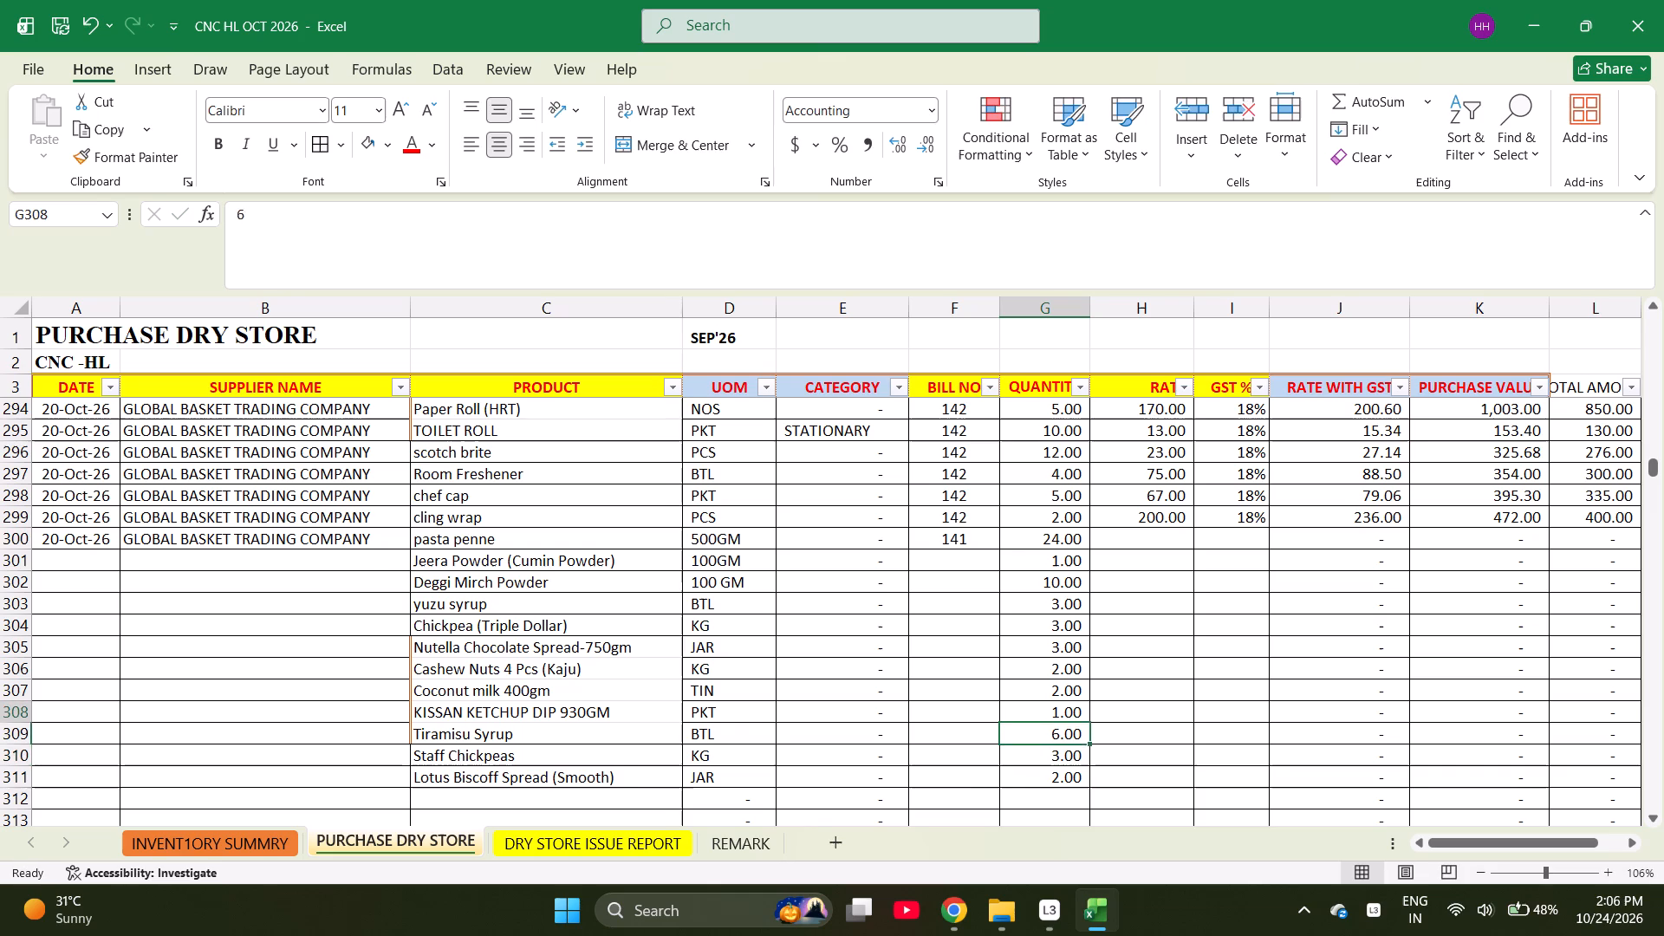
pyautogui.press('Down')
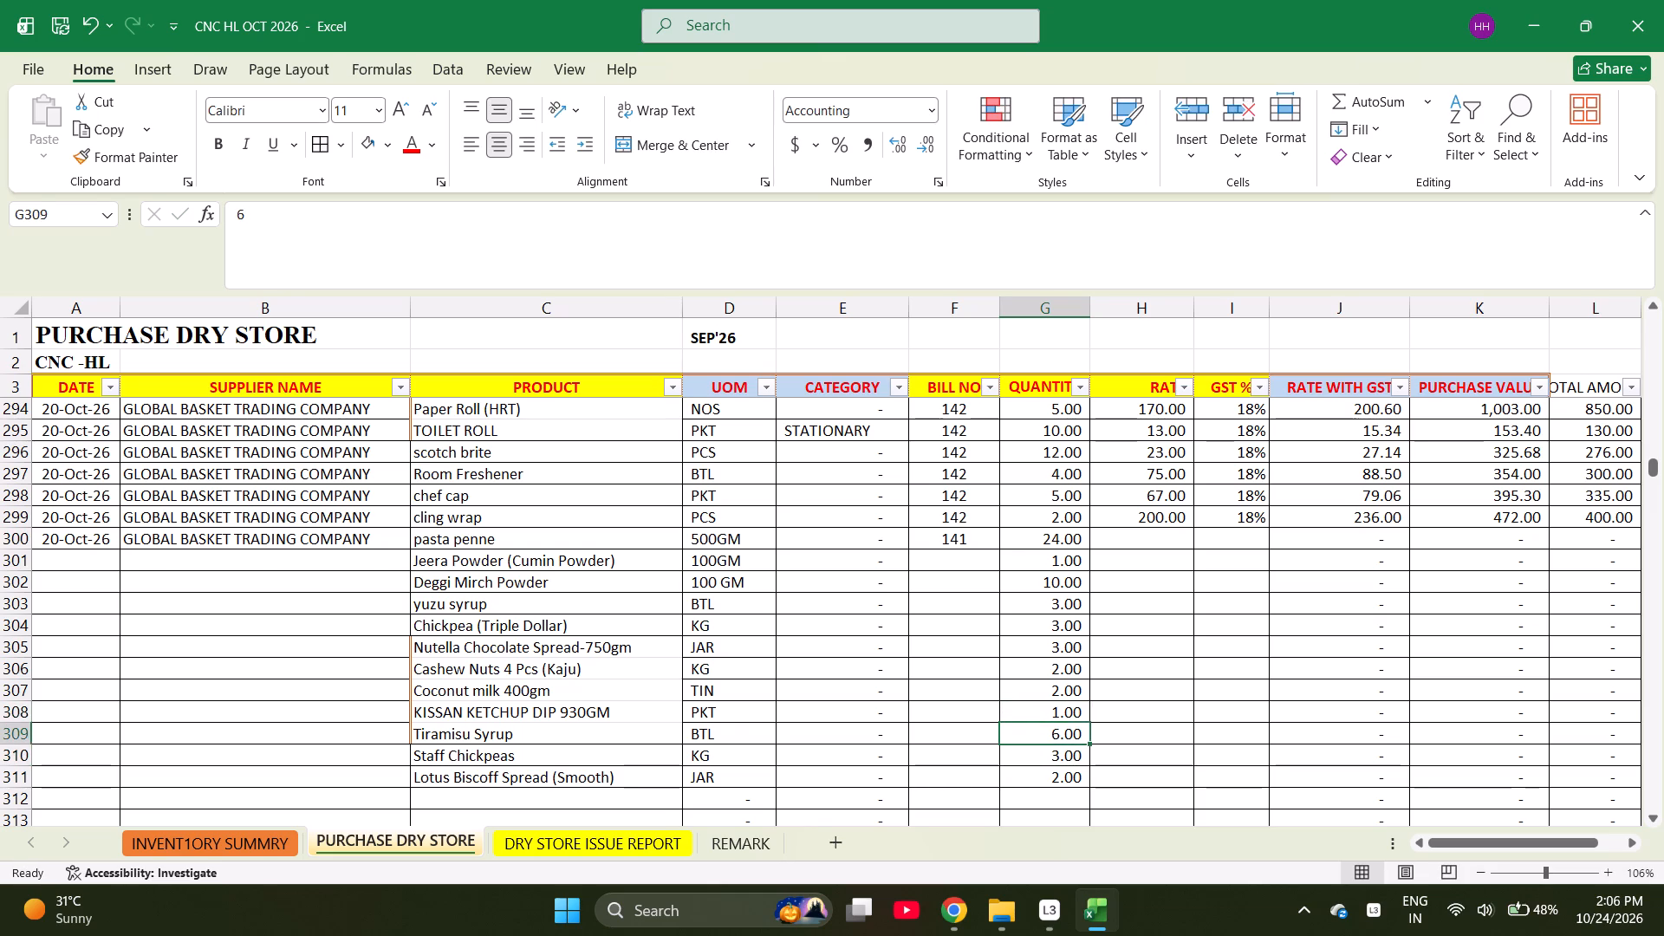
pyautogui.press('1')
pyautogui.press('Up')
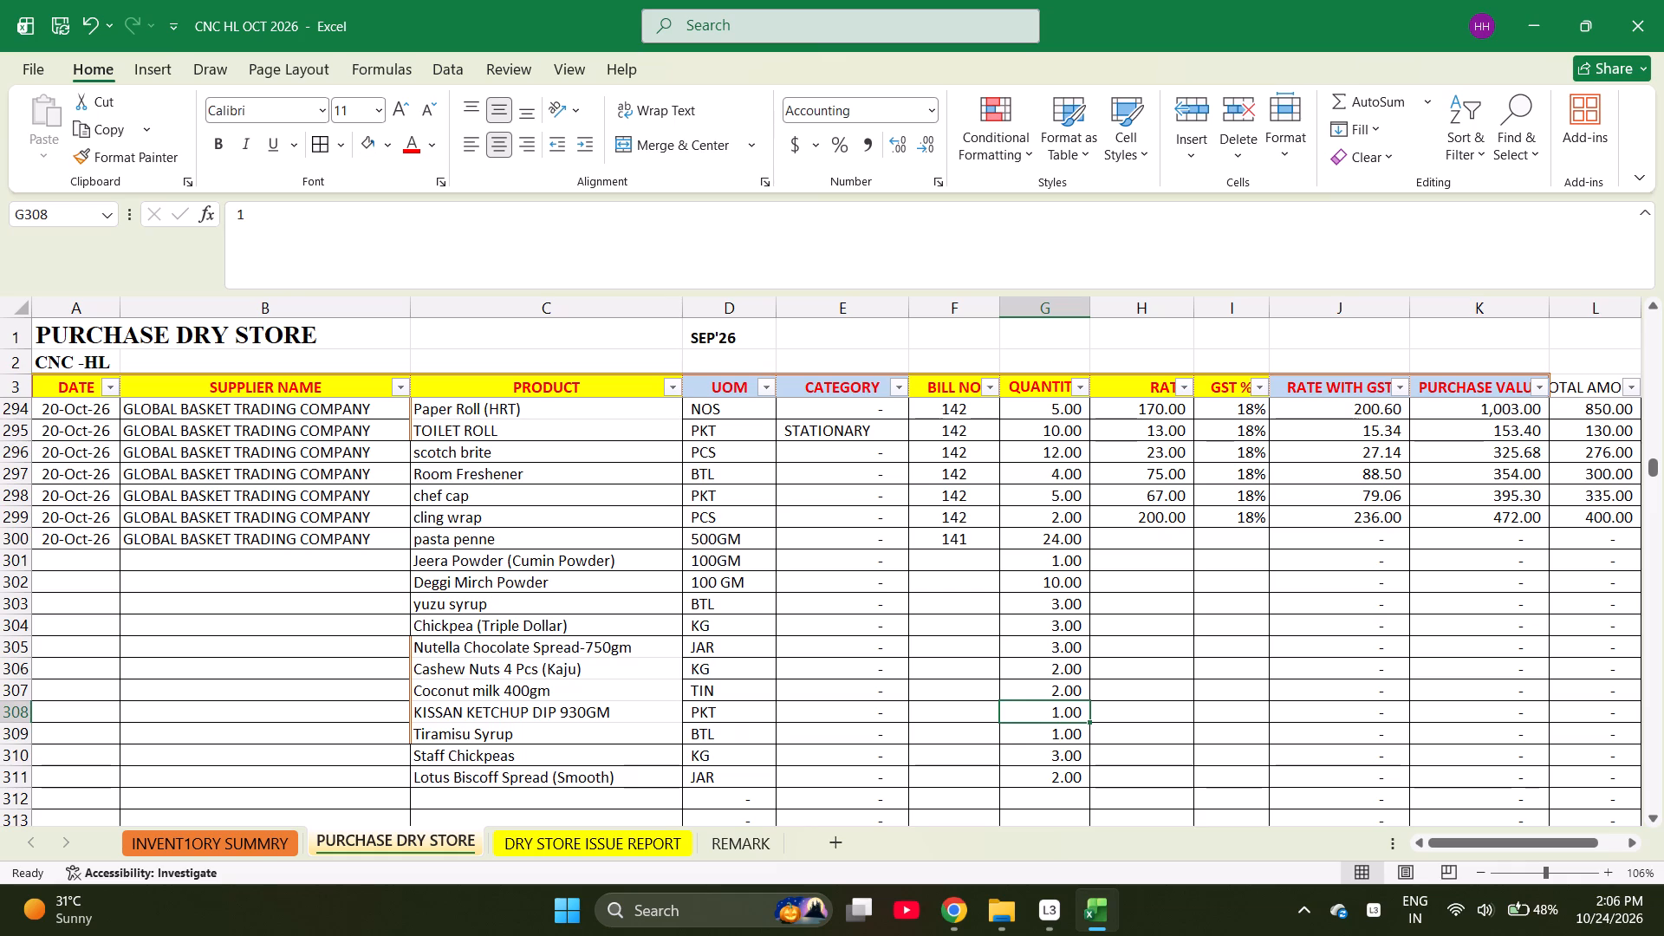
# Set the quantities to 5 for KISSAN KETCHUP DIP 930GM, 6 for Coconut milk 400gm, 1 for Cashew Nuts 4 Pcs and 2 for Nutella Chocolate Spread-750gm.
pyautogui.press('5')
pyautogui.press('Up')
pyautogui.press('6')
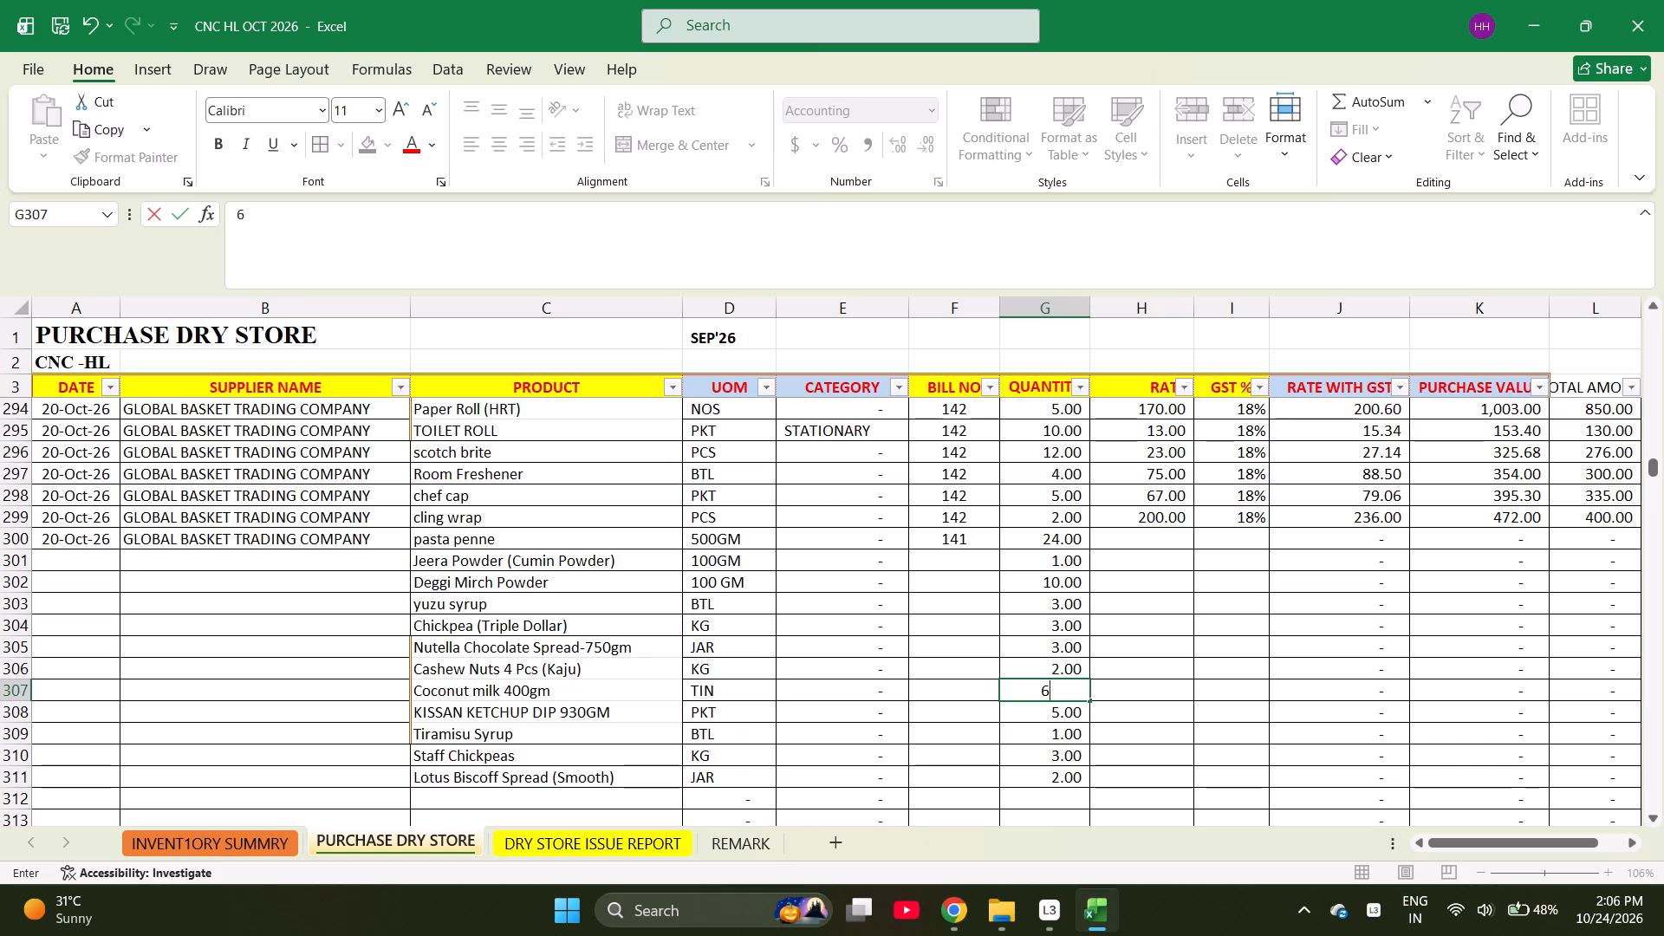
pyautogui.press('Up')
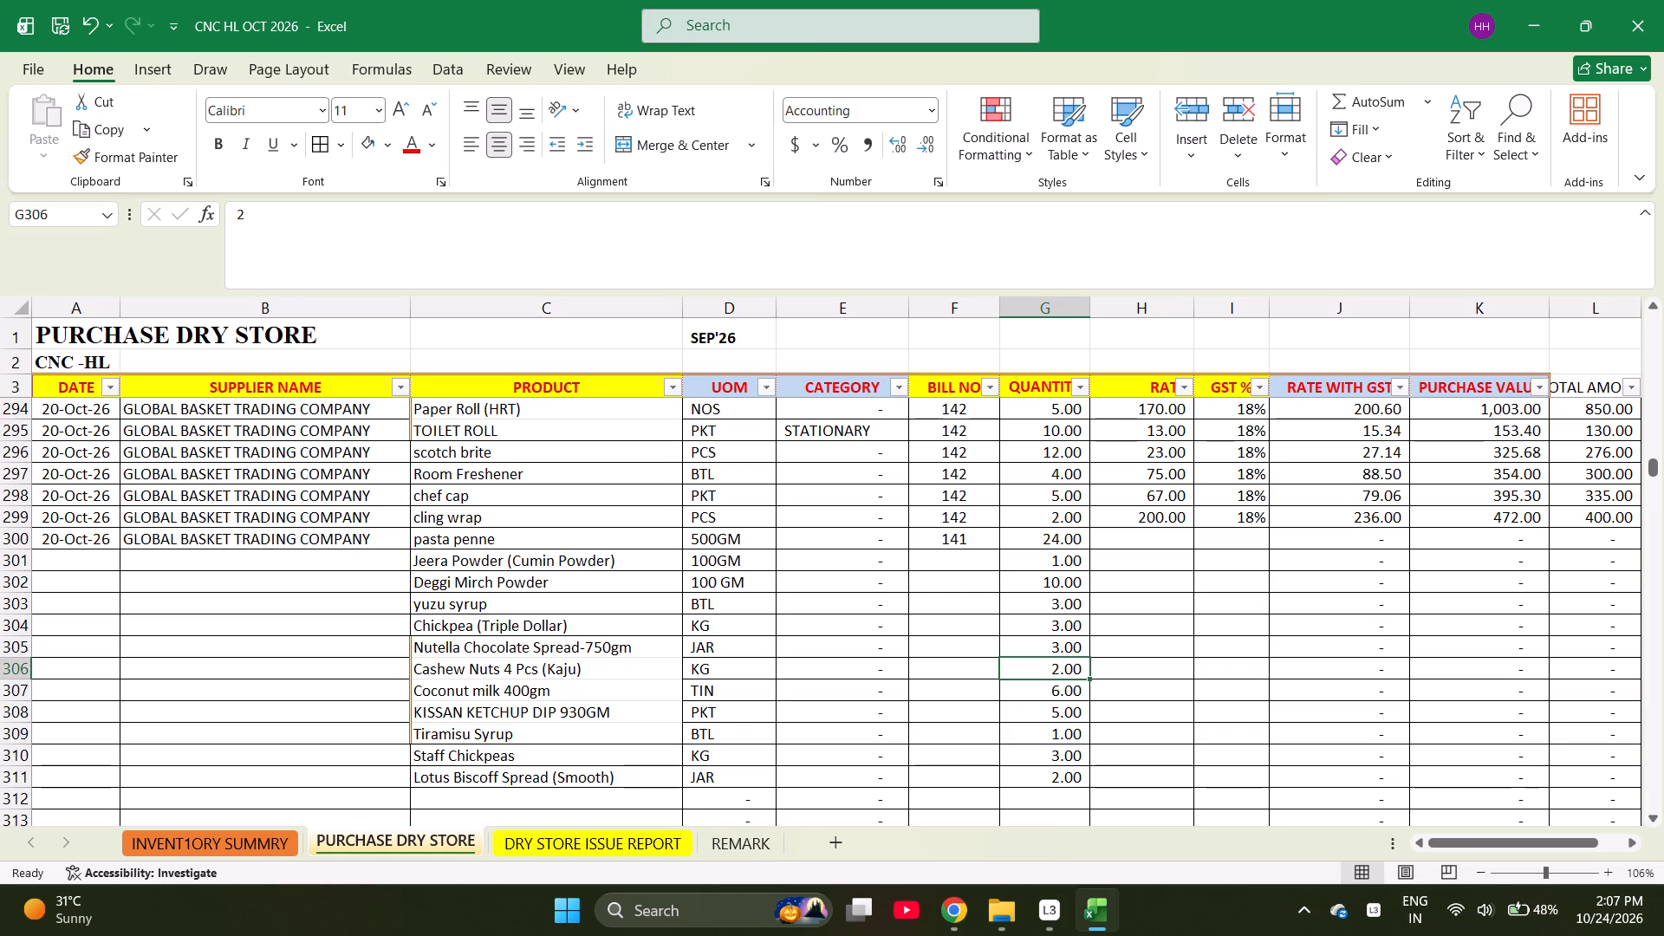
pyautogui.hotkey('shift', 'space')
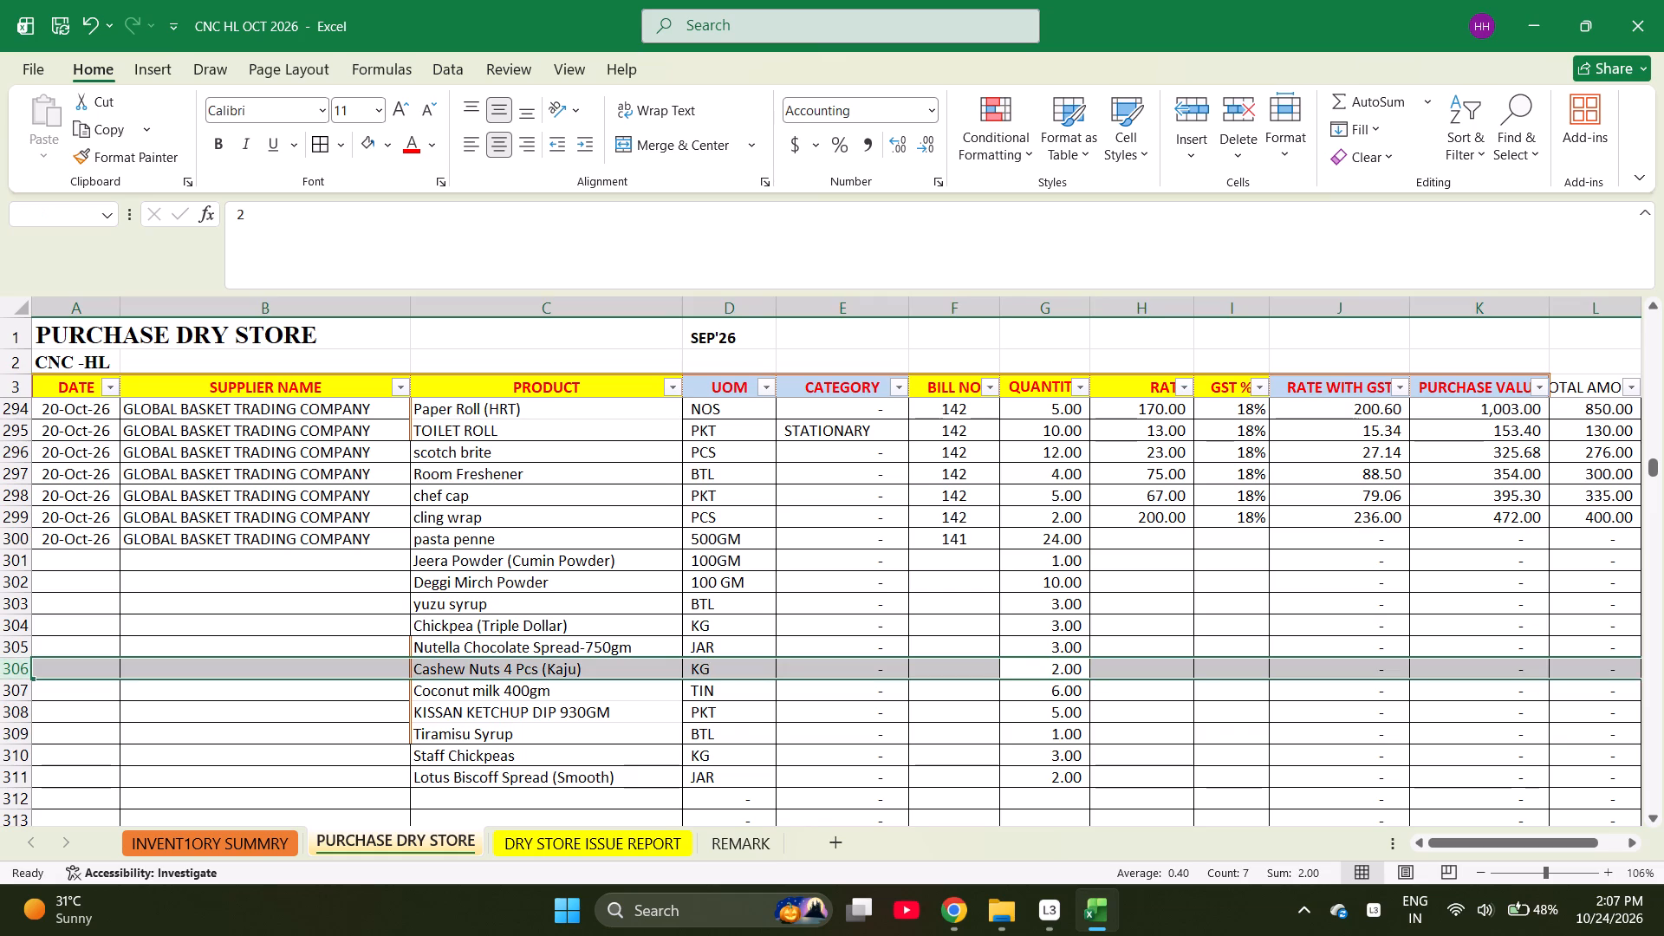
pyautogui.press('Down')
pyautogui.press('Up')
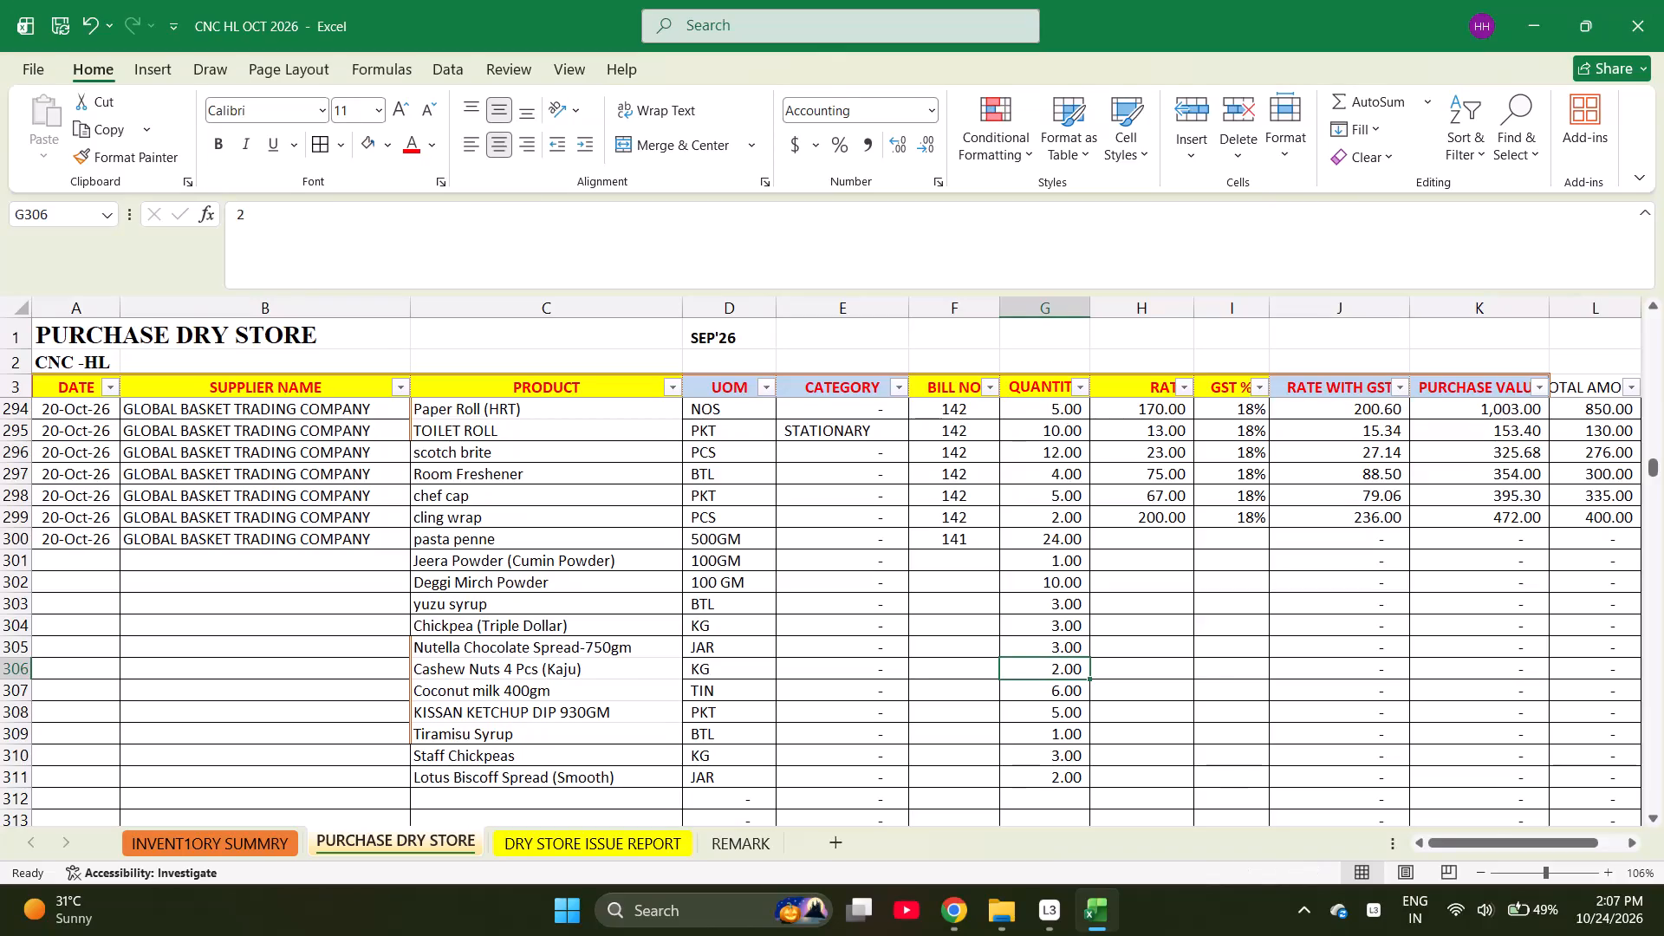
pyautogui.press('1')
pyautogui.press('Up')
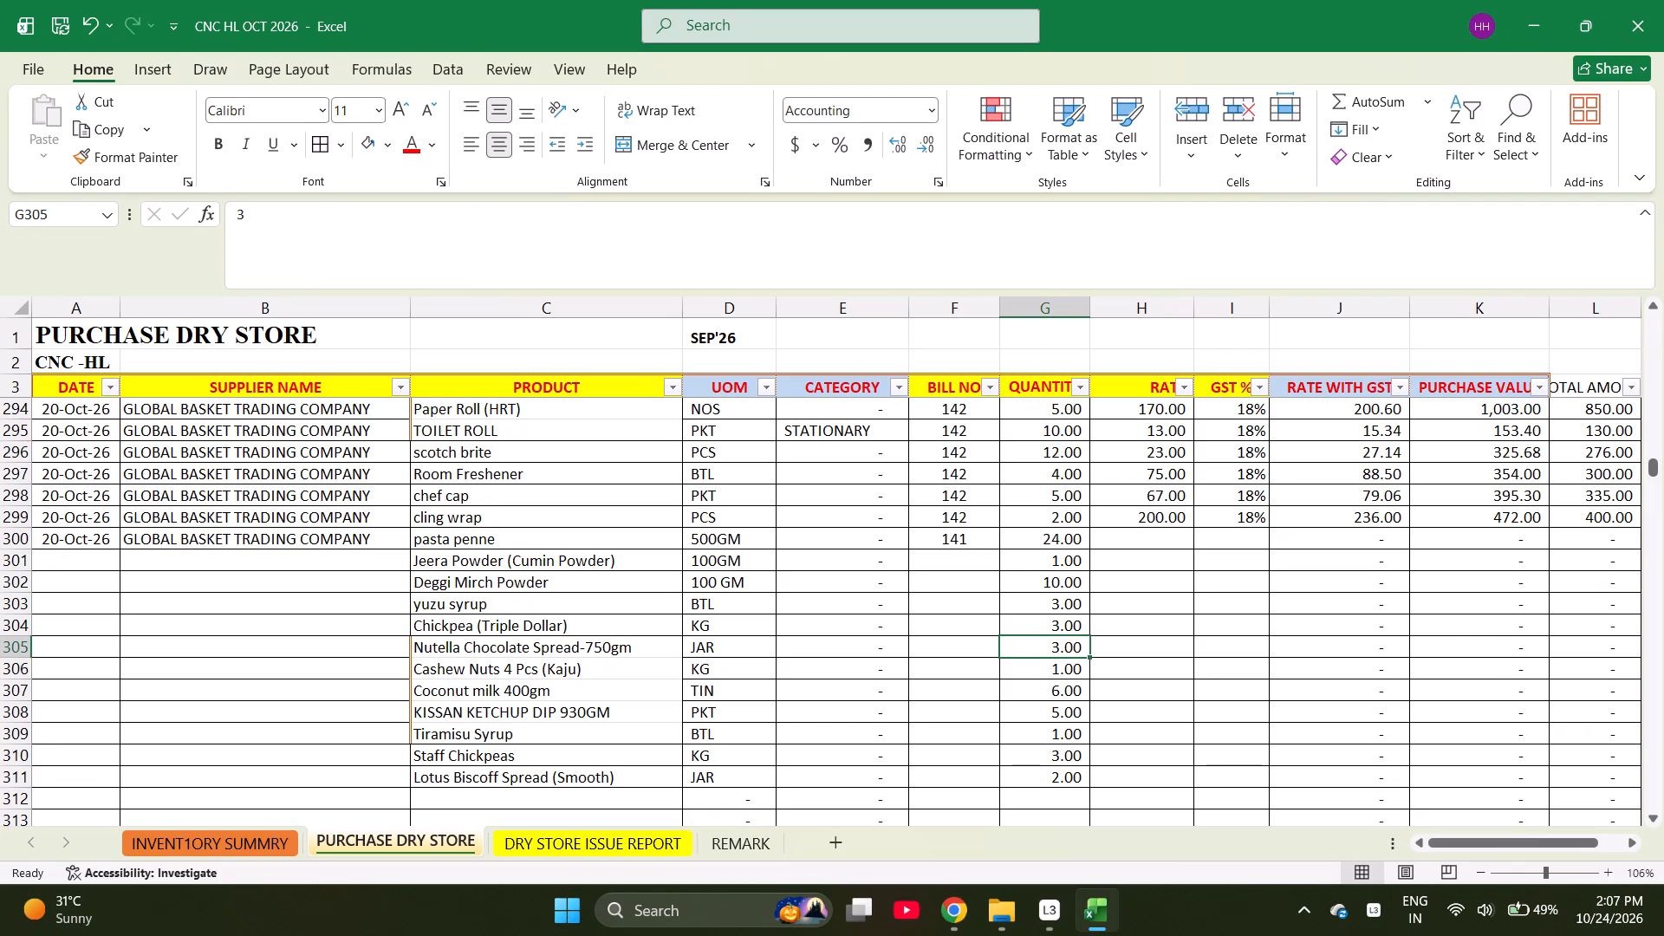
pyautogui.press('2')
pyautogui.press('Up')
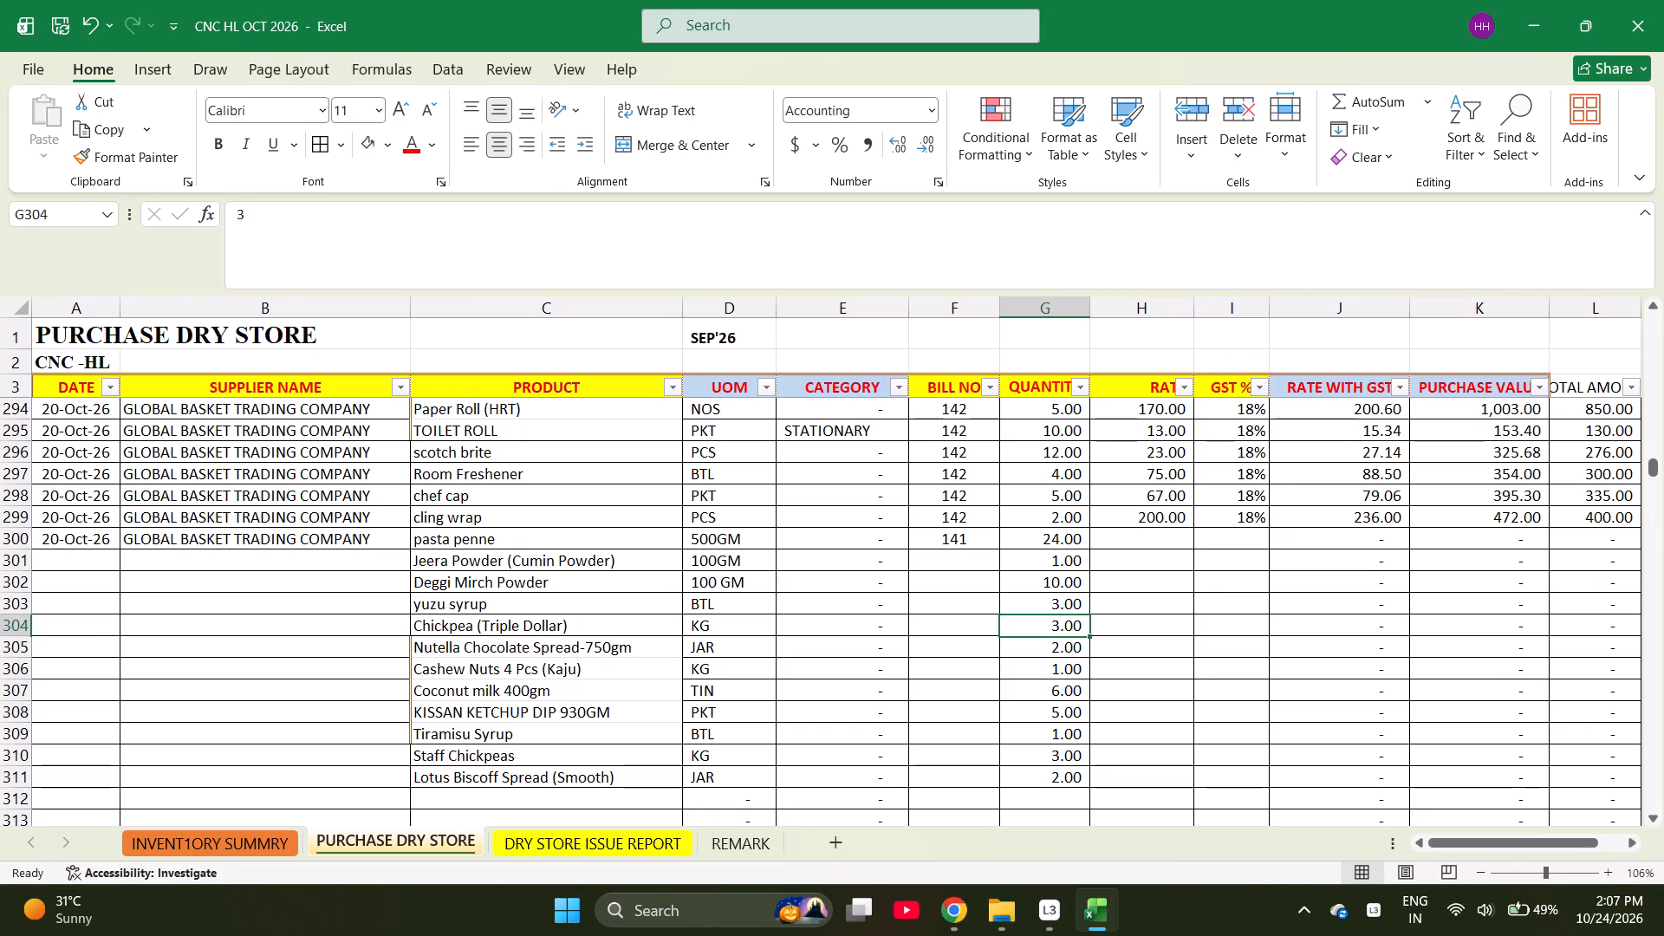
pyautogui.press('Up')
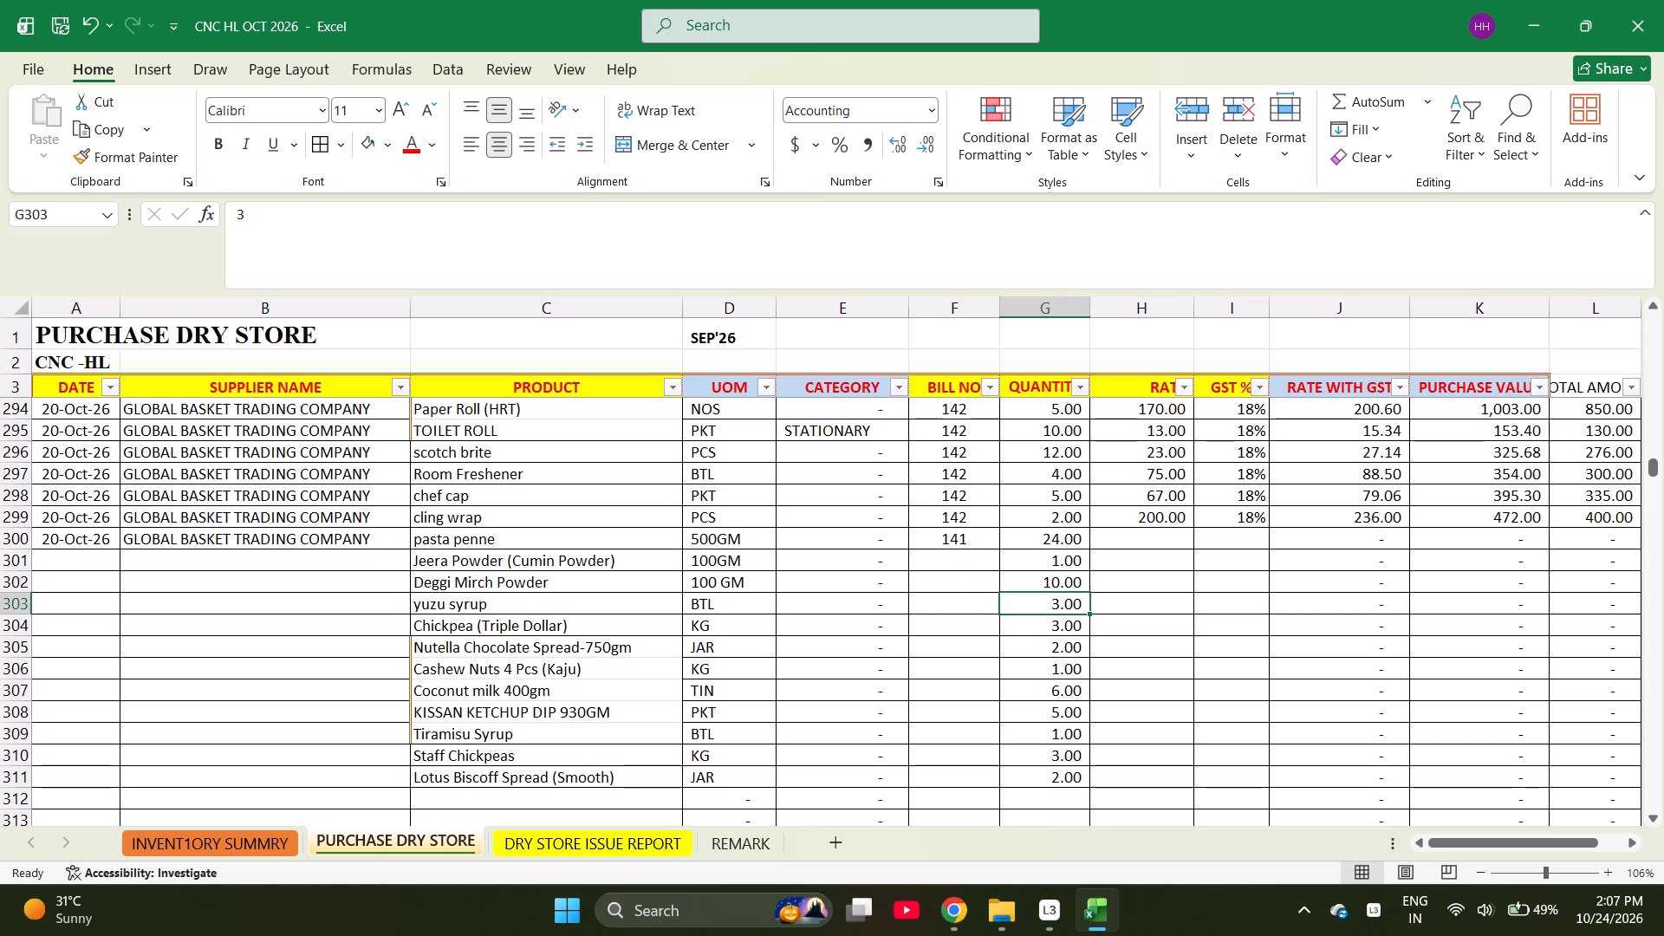
pyautogui.press('Up')
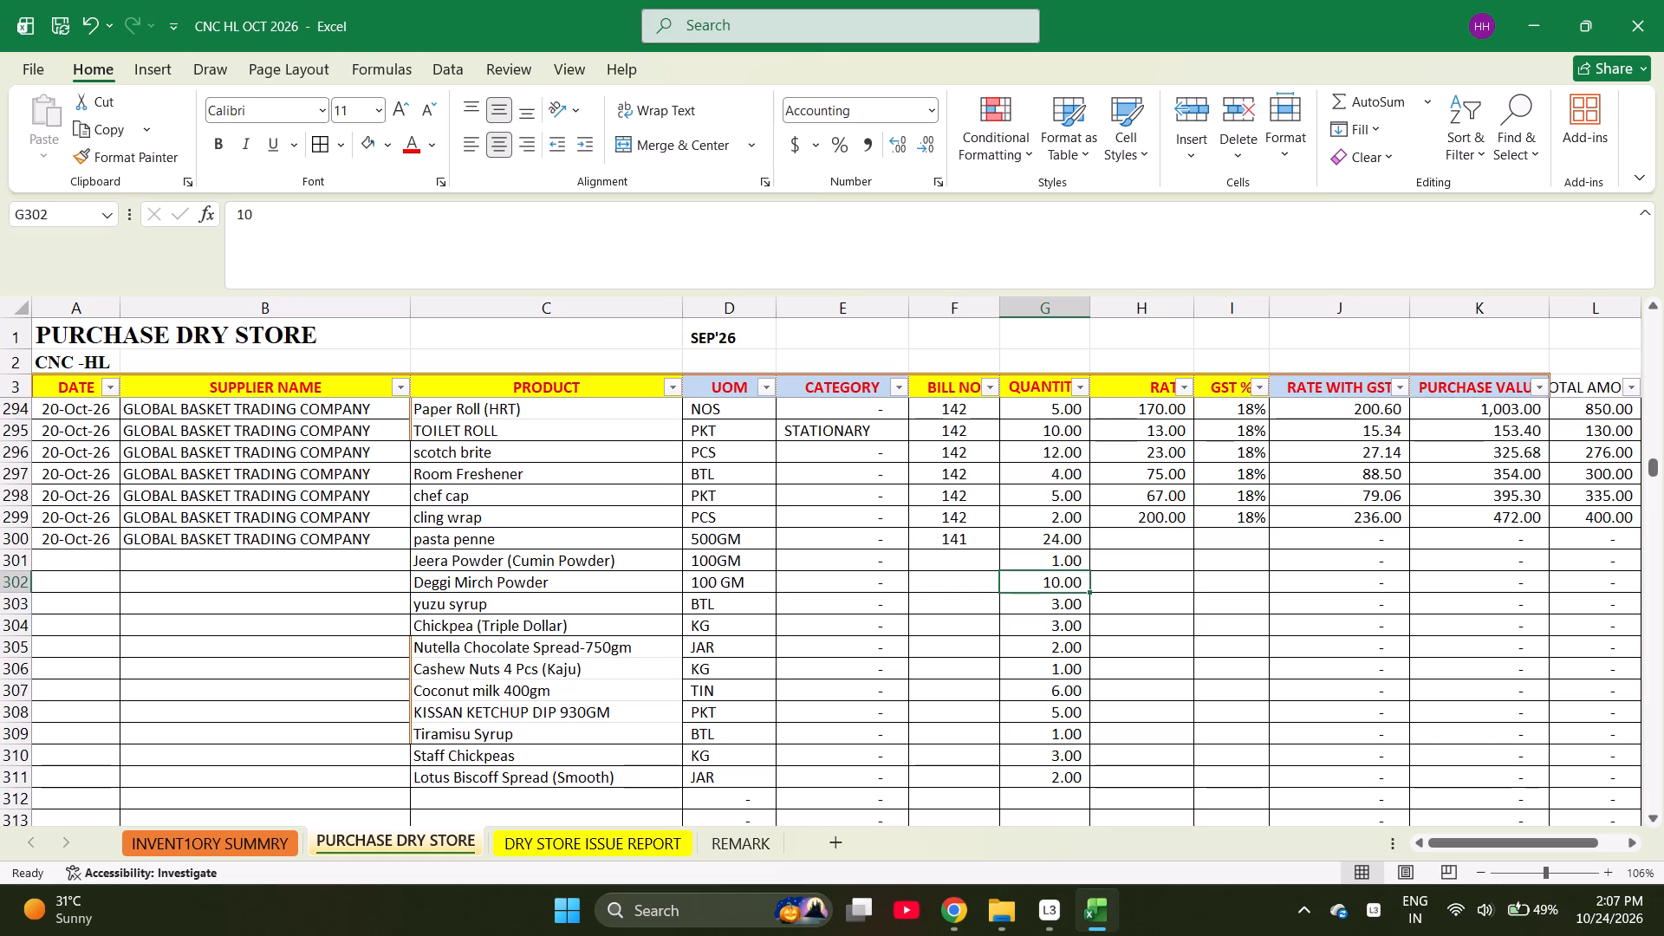
# Check the quantities for the bill 141 products from pasta penne down to Lotus Biscoff Spread (Smooth).
pyautogui.press('Up')
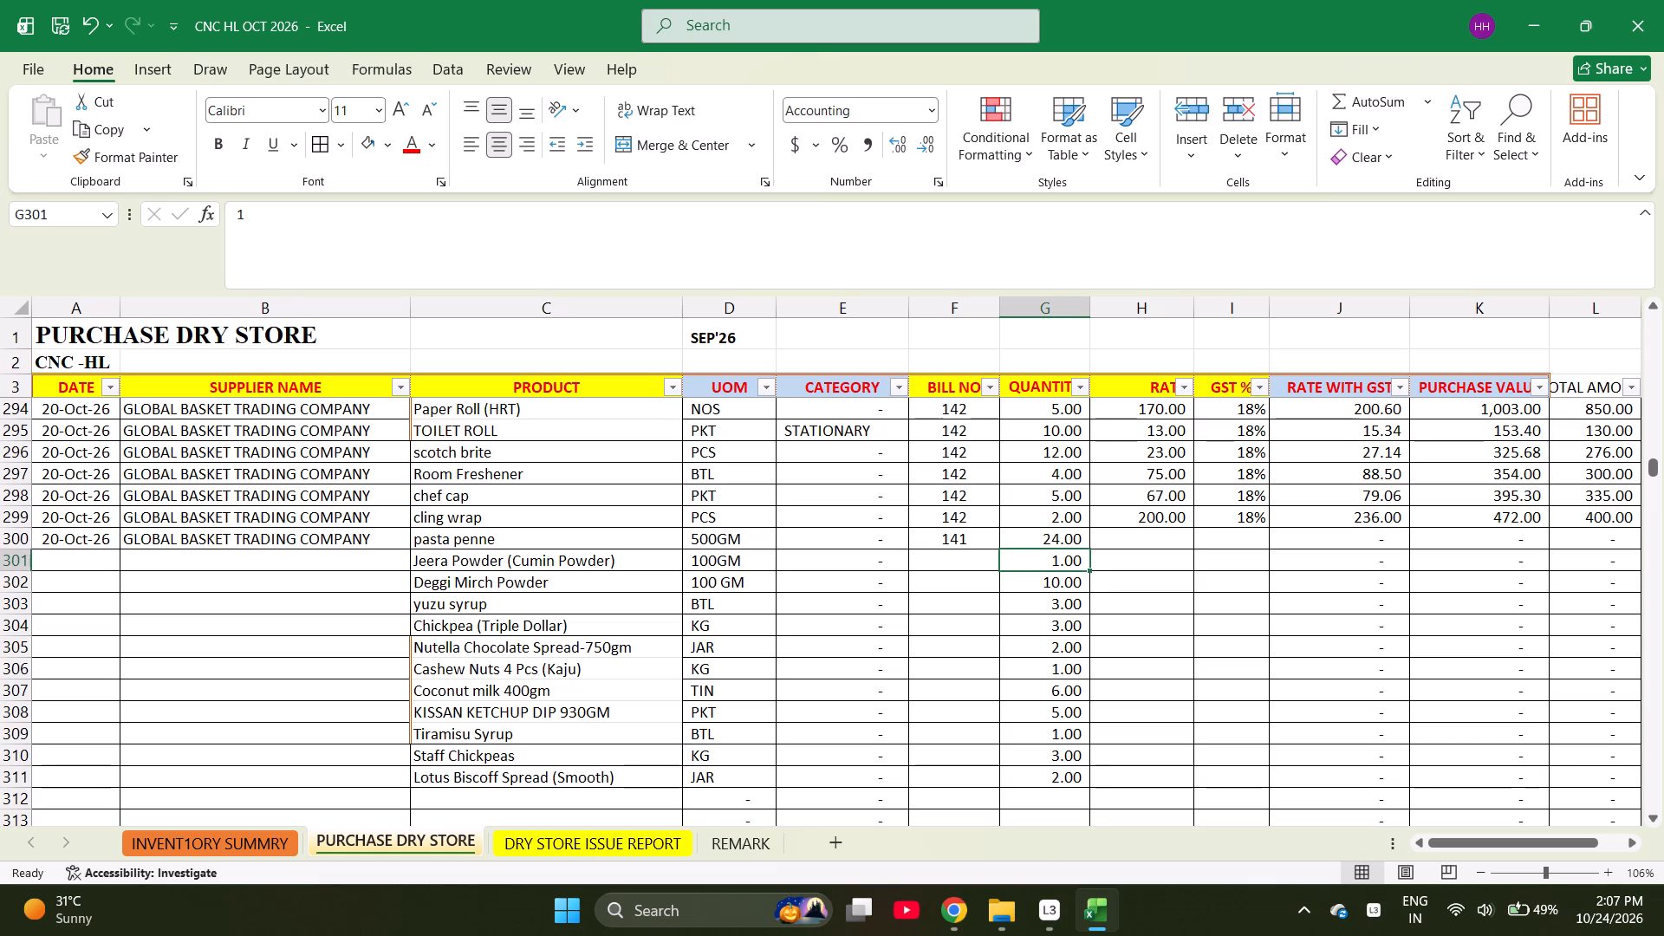
pyautogui.press('Up')
pyautogui.press('Down')
pyautogui.press('Down')
pyautogui.press('Down')
pyautogui.press('Down')
pyautogui.press('Down')
pyautogui.press('Down')
pyautogui.press('Down')
pyautogui.press('Down')
pyautogui.press('Down')
pyautogui.press('Down')
pyautogui.press('Down')
pyautogui.press('Down')
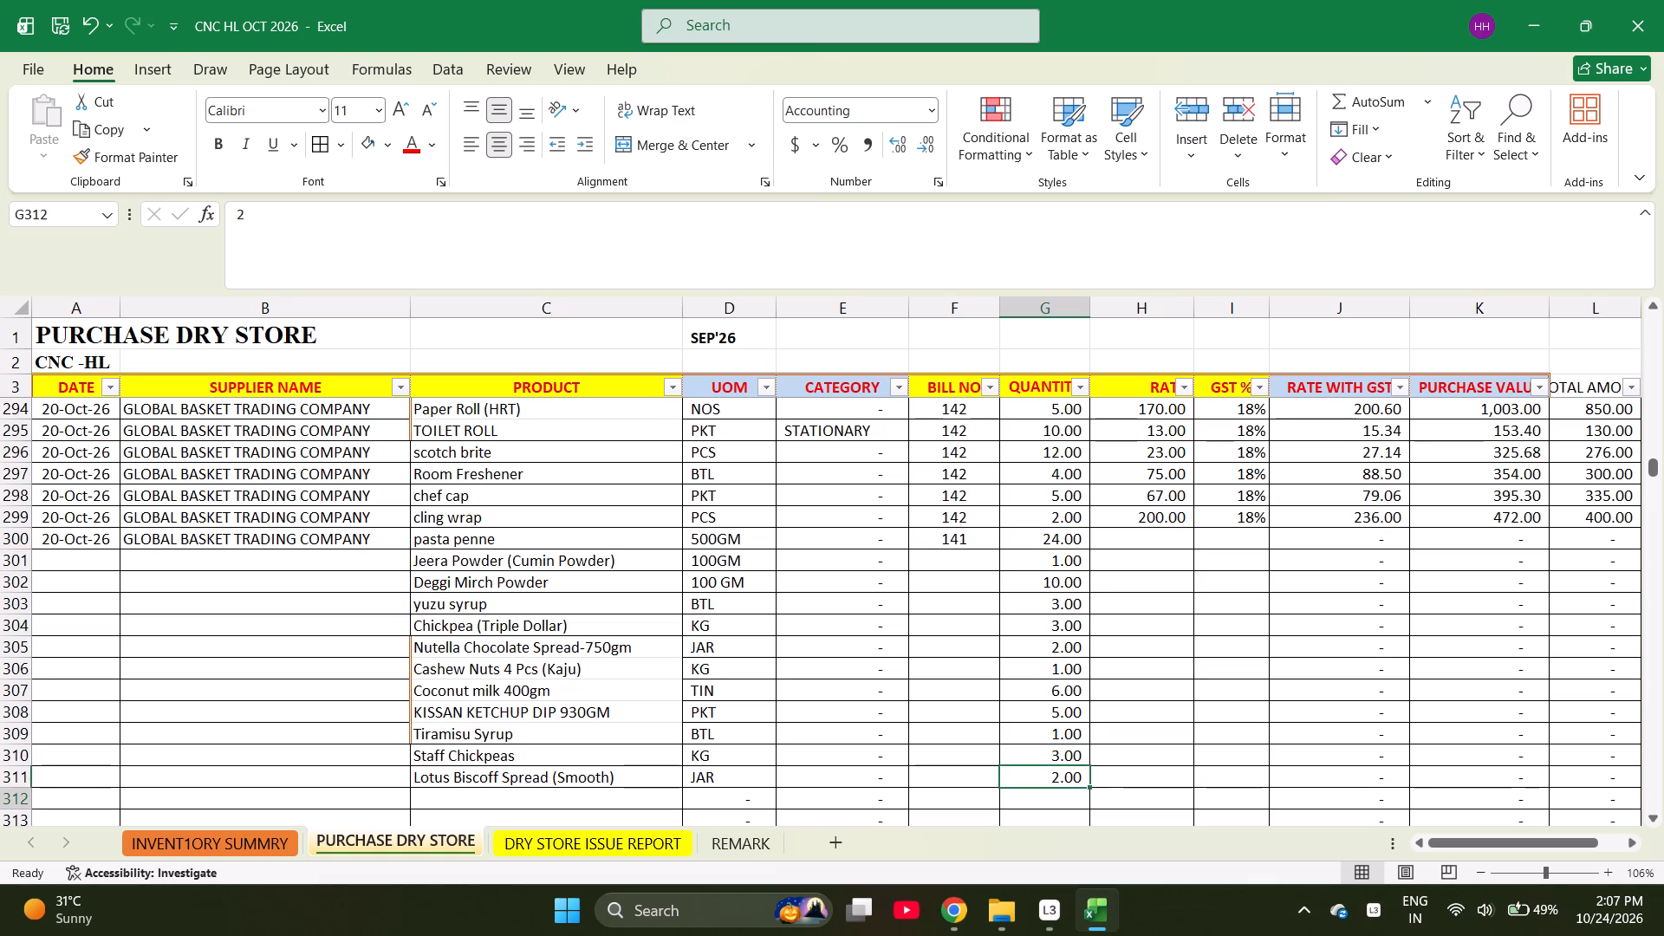
# Fill bill number 141 down from the pasta penne row through Lotus Biscoff Spread (Smooth) in row 311.
pyautogui.press('Up')
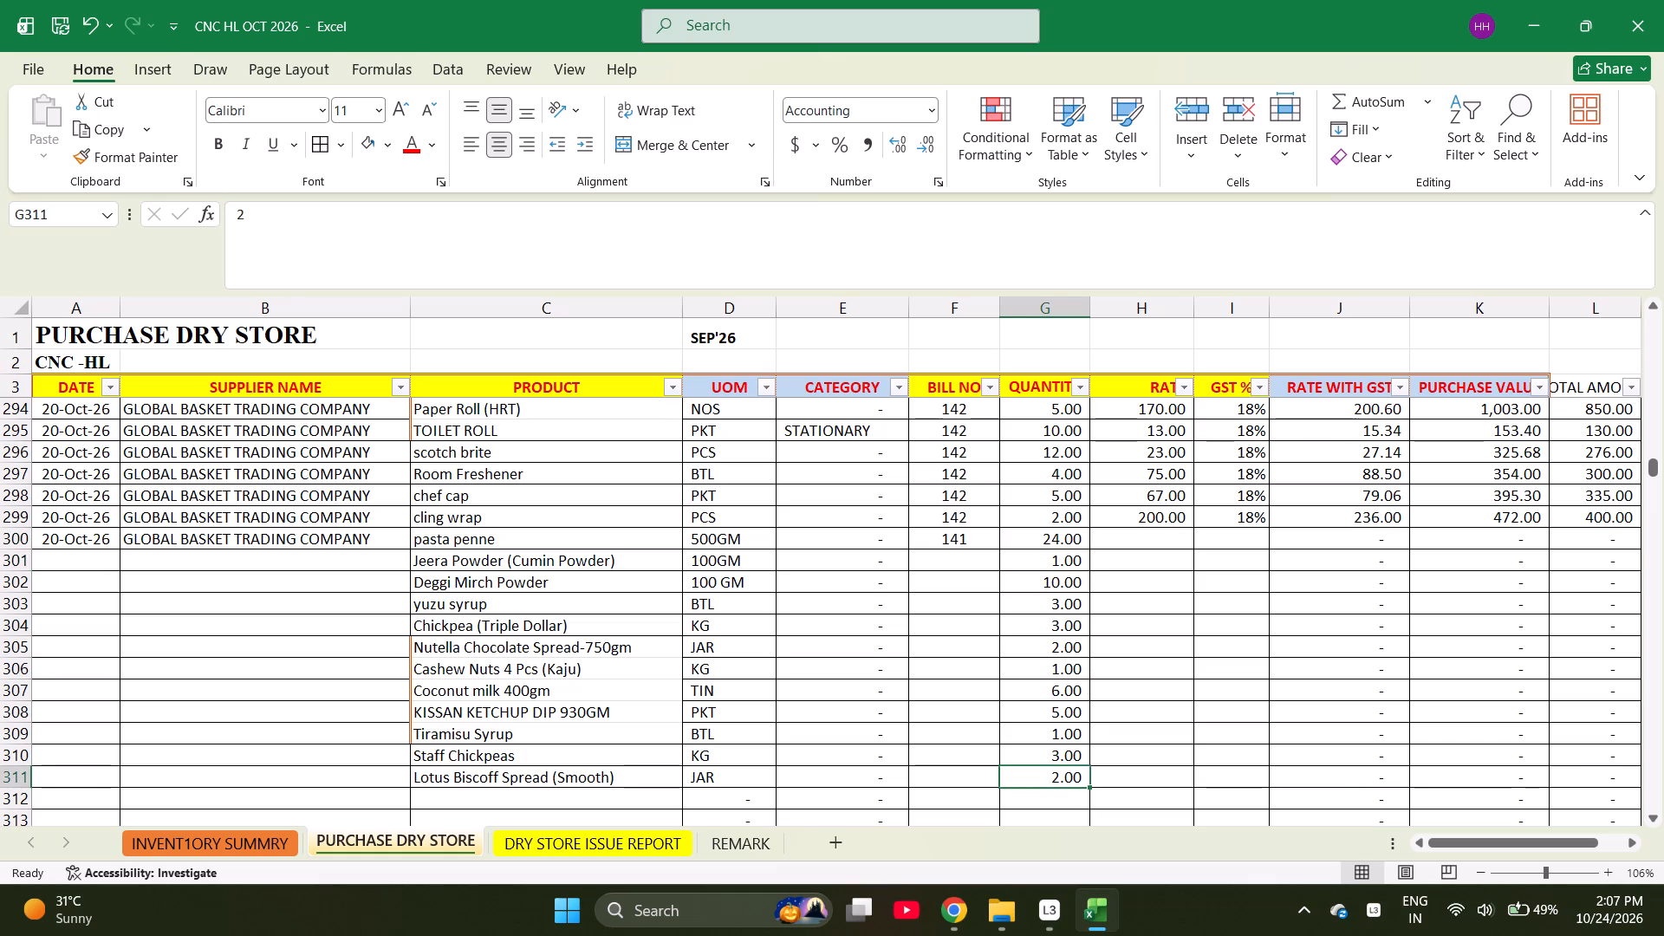
pyautogui.press('Left')
pyautogui.hotkey('ctrl', 'Up')
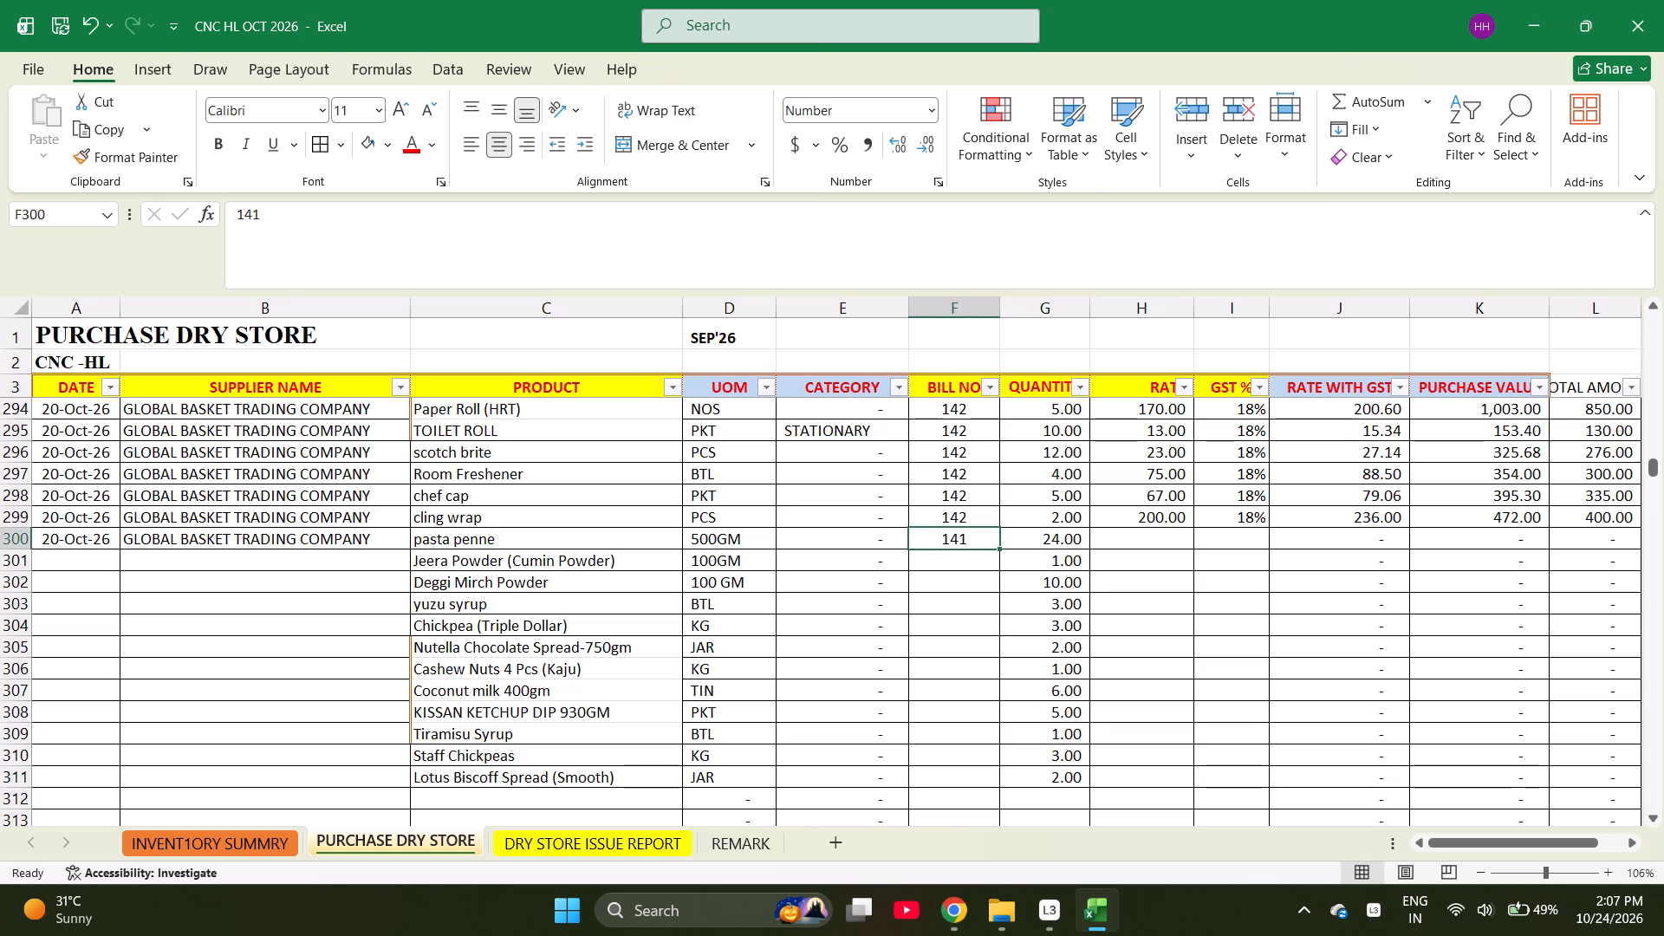
pyautogui.hotkey('shift', 'Down')
pyautogui.hotkey('shift', 'Down')
pyautogui.hotkey('shift', 'Down')
pyautogui.hotkey('shift', 'Down')
pyautogui.hotkey('shift', 'Down')
pyautogui.hotkey('shift', 'Down')
pyautogui.hotkey('shift', 'Down')
pyautogui.hotkey('shift', 'Down')
pyautogui.hotkey('shift', 'Down')
pyautogui.hotkey('shift', 'Down')
pyautogui.hotkey('shift', 'Down')
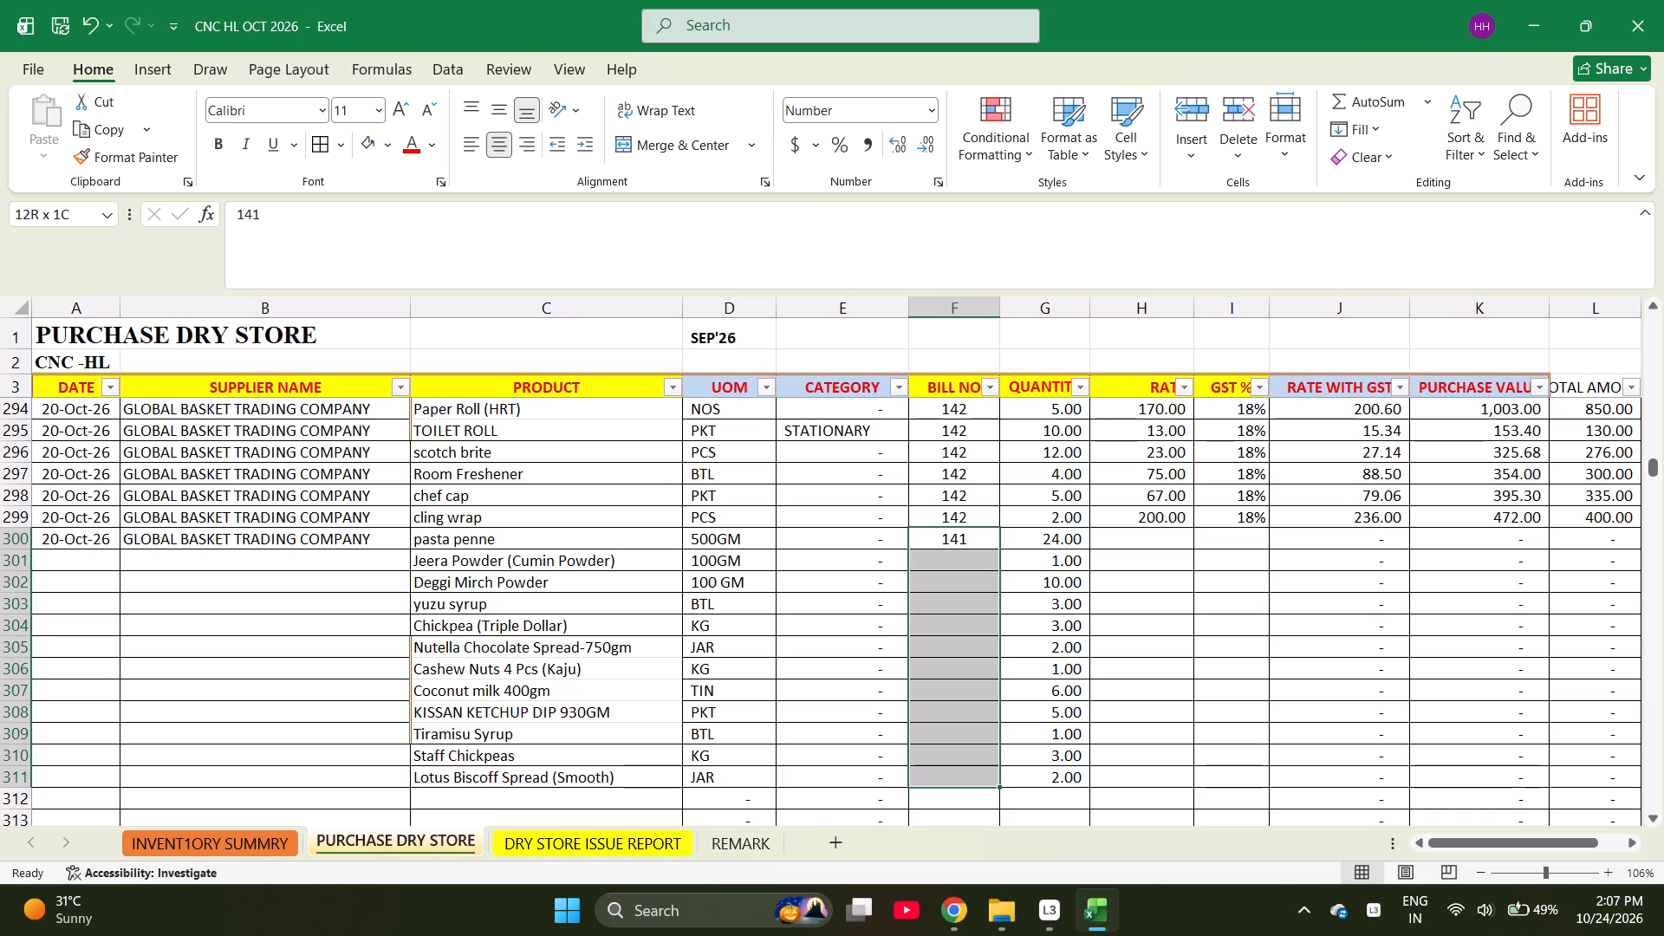
pyautogui.hotkey('ctrl', 'd')
# Set the rates to 50 for pasta penne, 489 for Jeera Powder, 110 for Deggi Mirch Powder and 510 for yuzu syrup.
pyautogui.hotkey('ctrl', 'Left')
pyautogui.press('Right')
pyautogui.press('Right')
pyautogui.press('Right')
pyautogui.press('Right')
pyautogui.press('Right')
pyautogui.press('Right')
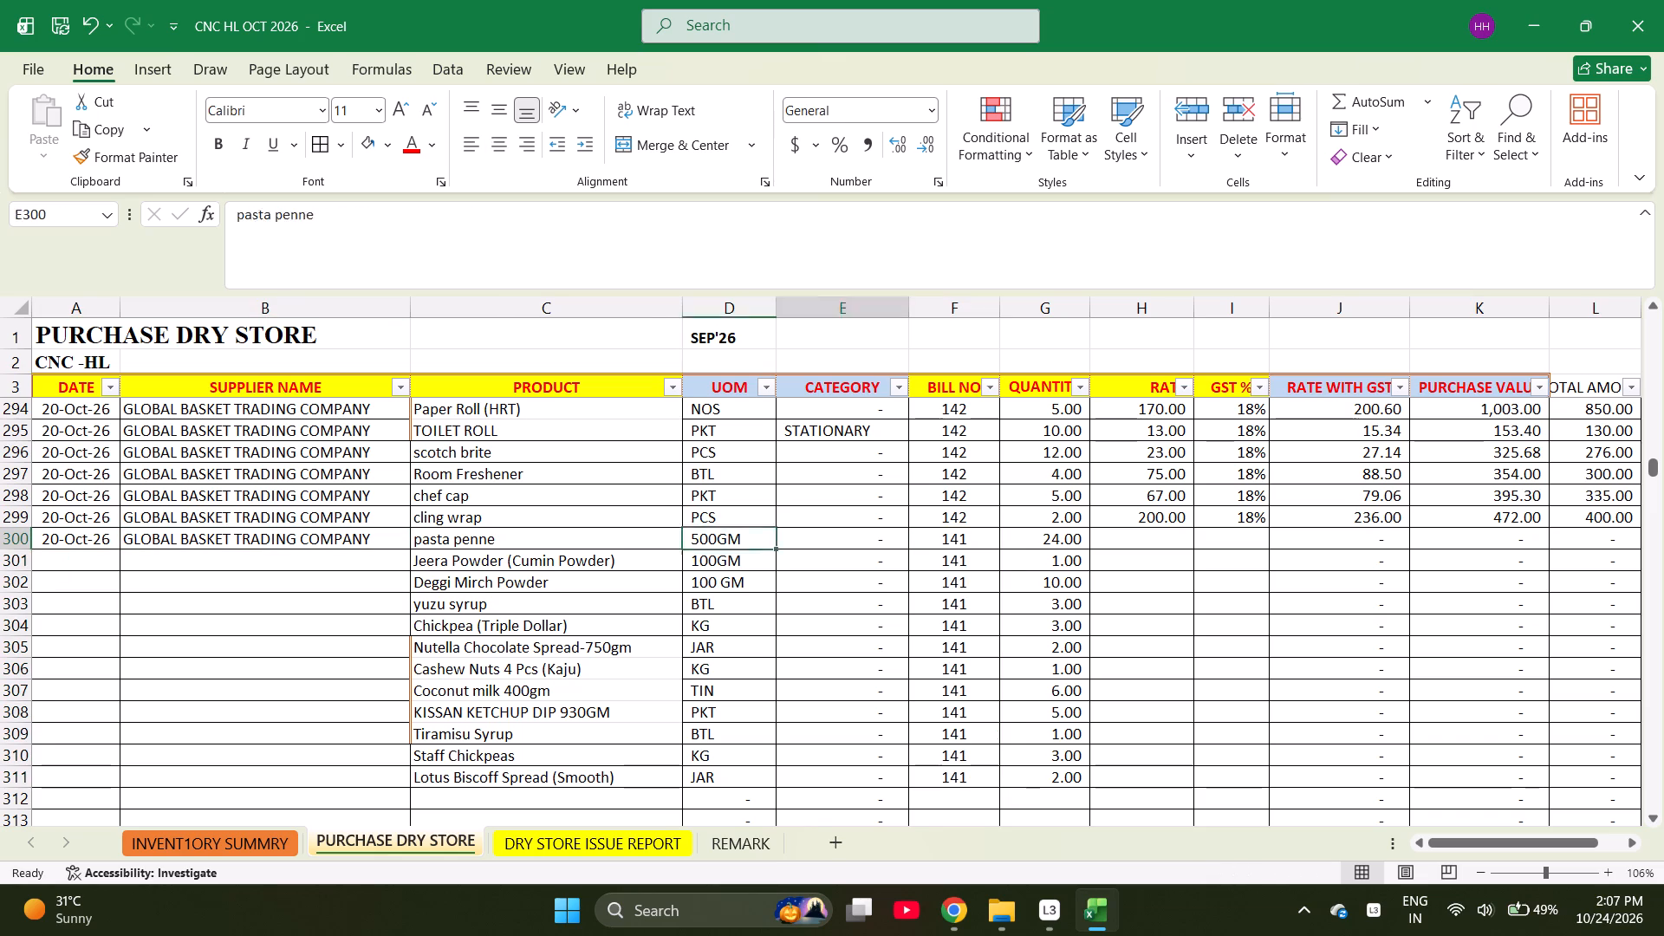
pyautogui.press('Down')
pyautogui.press('Up')
pyautogui.press('Right')
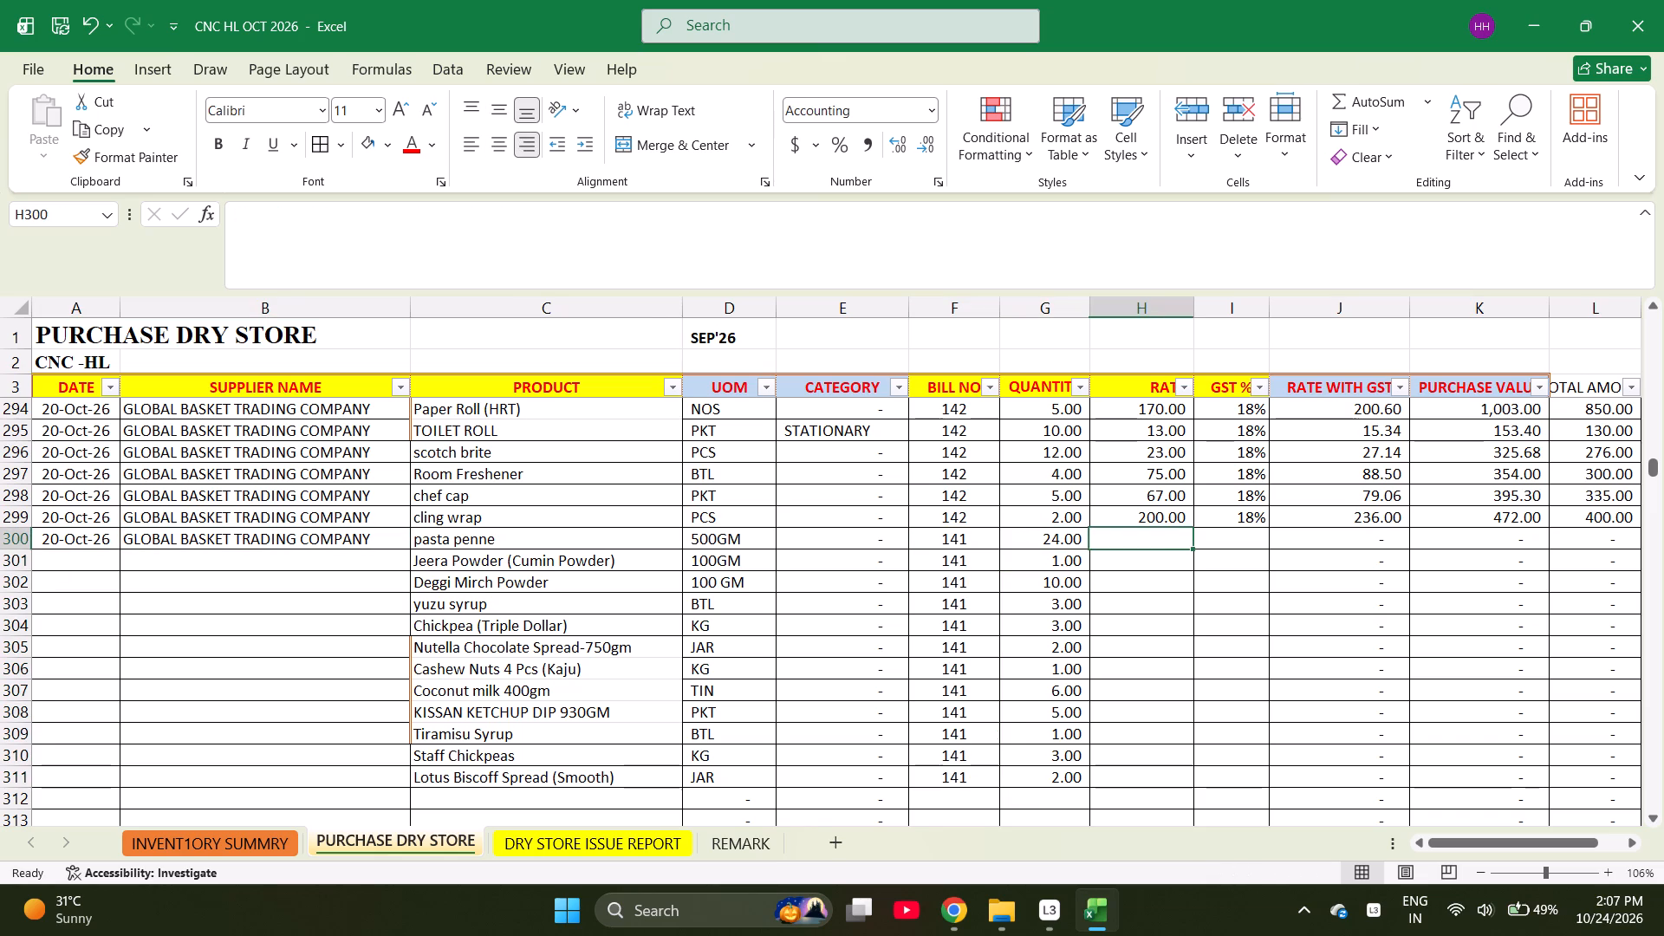
pyautogui.write('50')
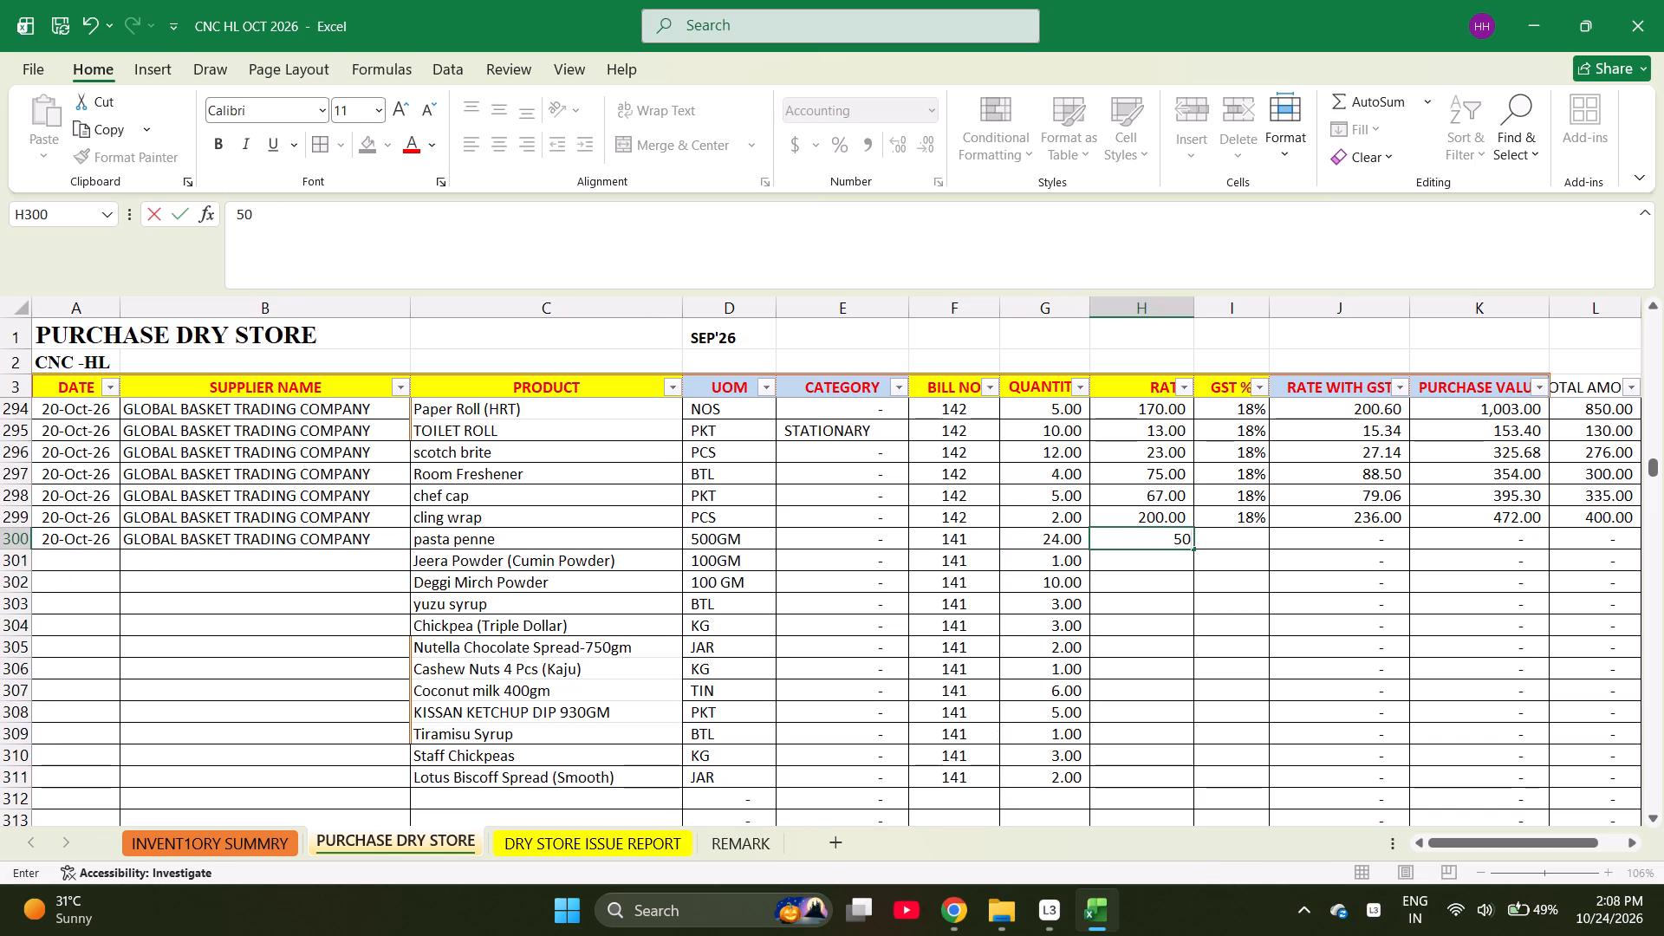
pyautogui.press('Return')
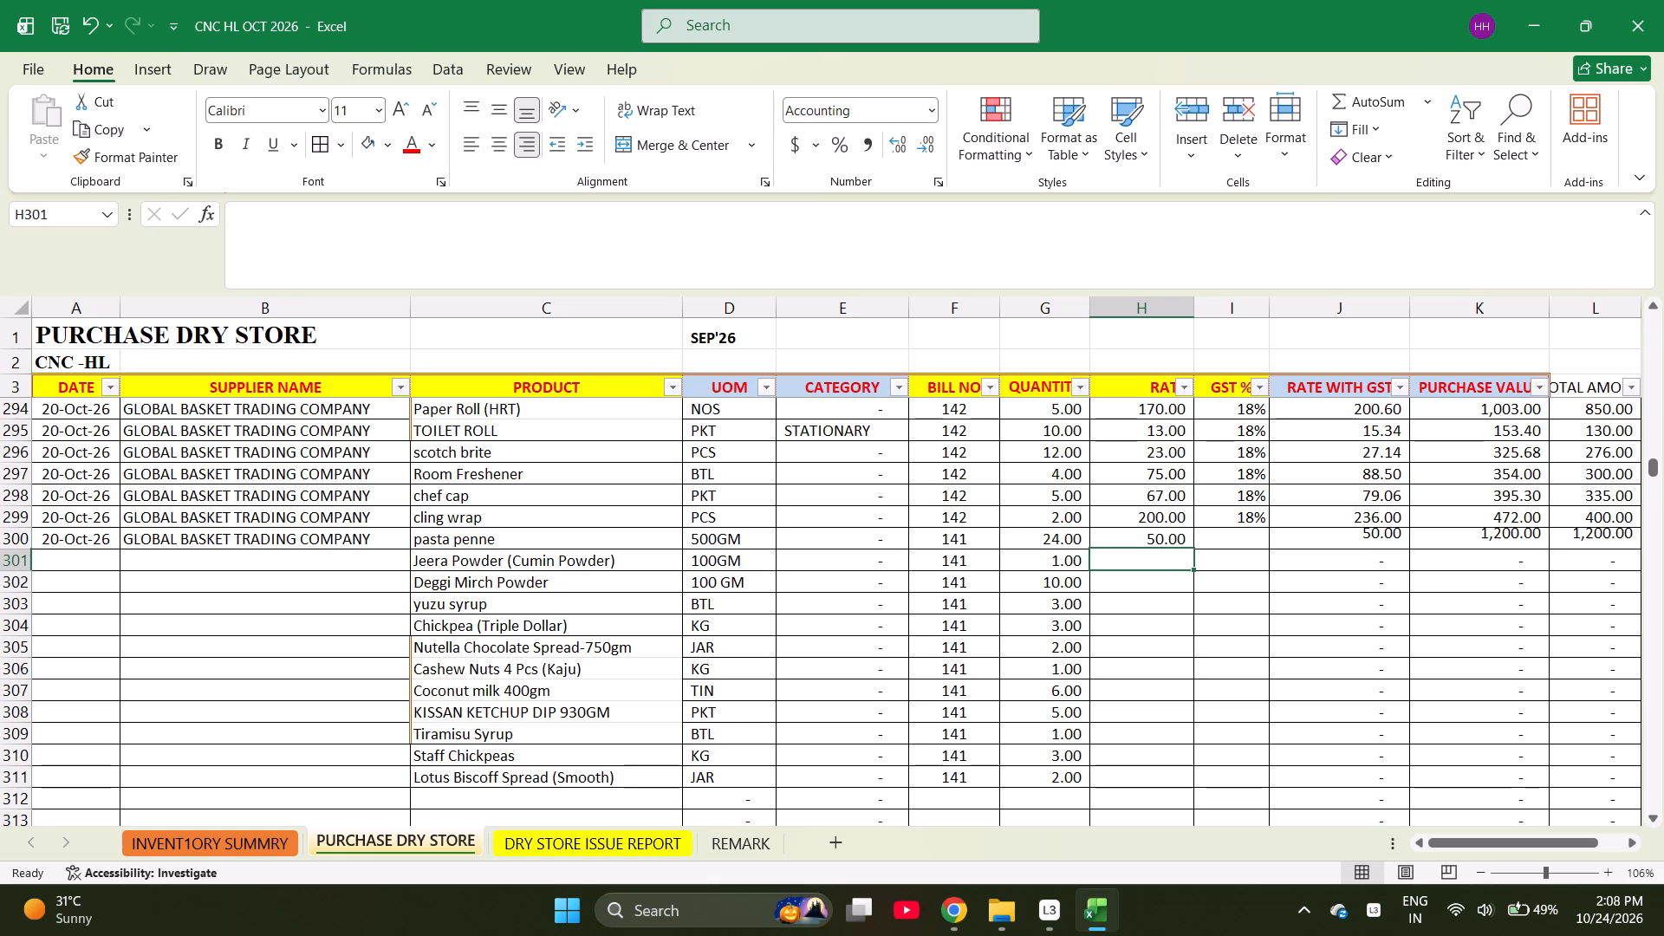
pyautogui.write('489')
pyautogui.press('Return')
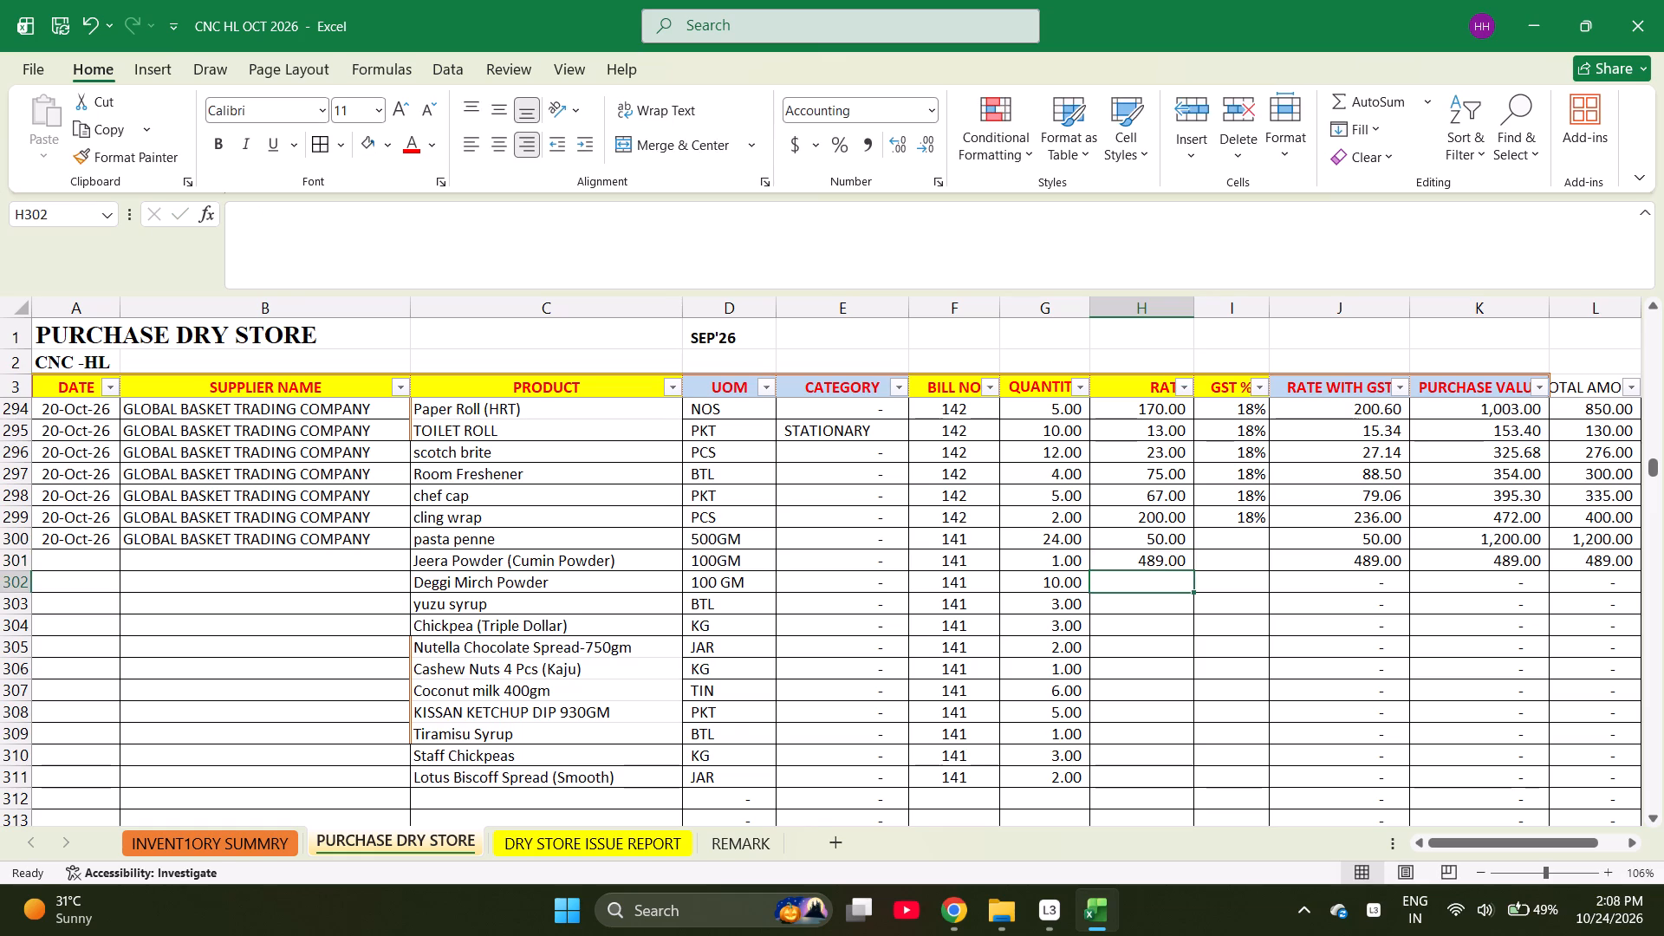
pyautogui.write('110')
pyautogui.press('Return')
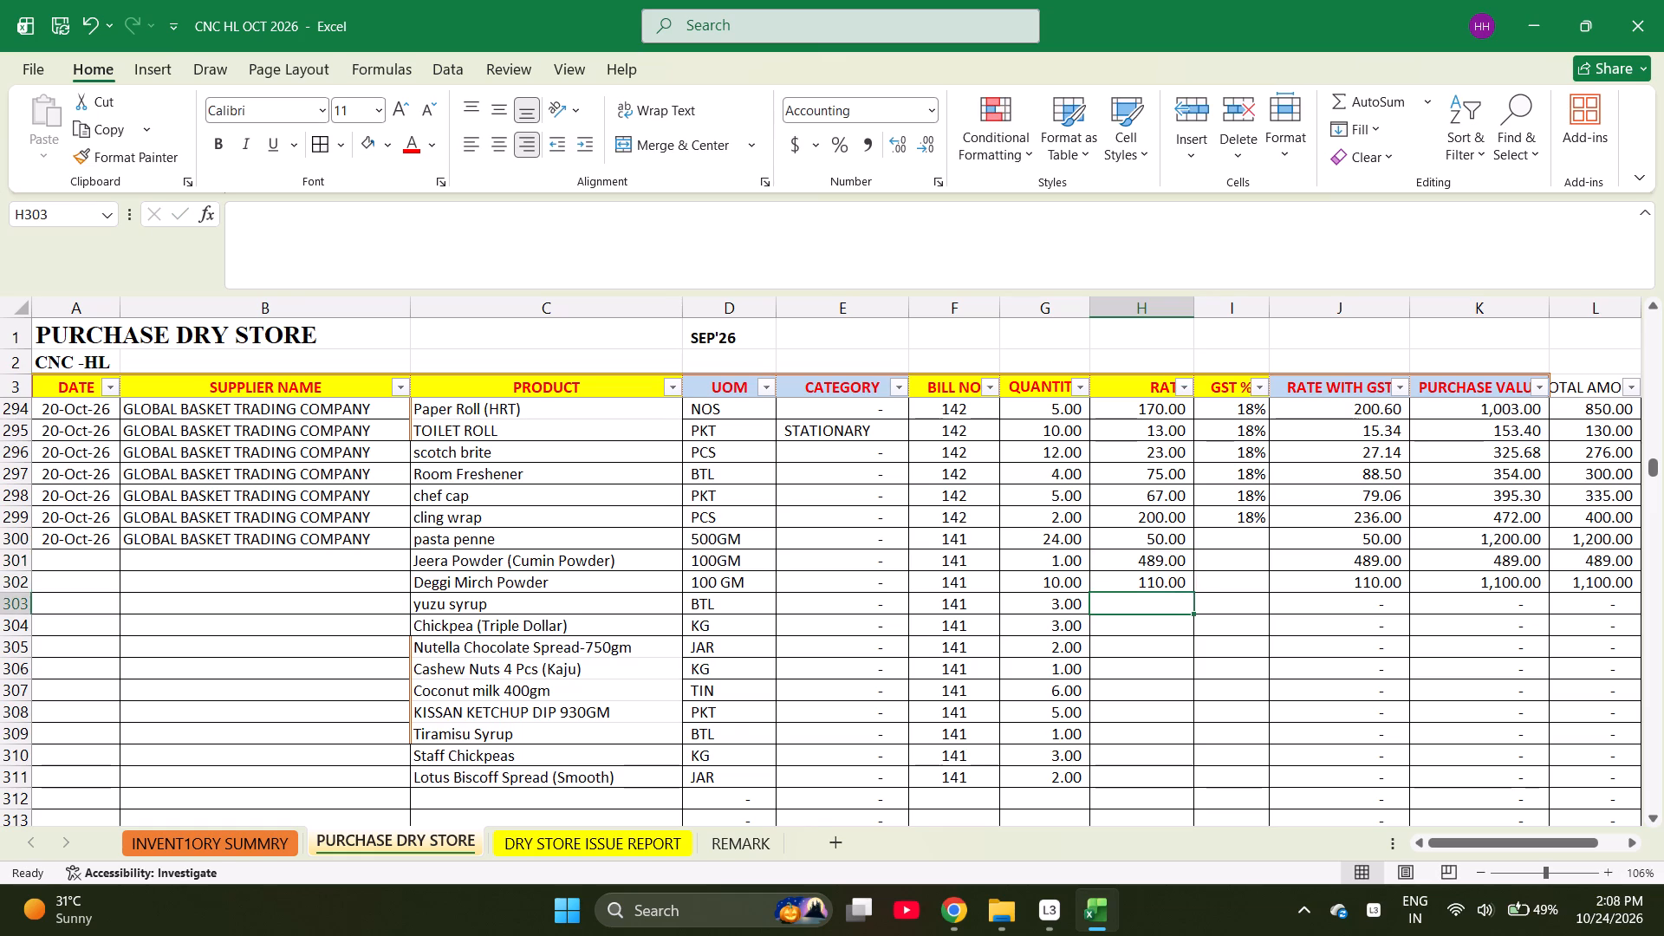
pyautogui.write('510')
pyautogui.press('Return')
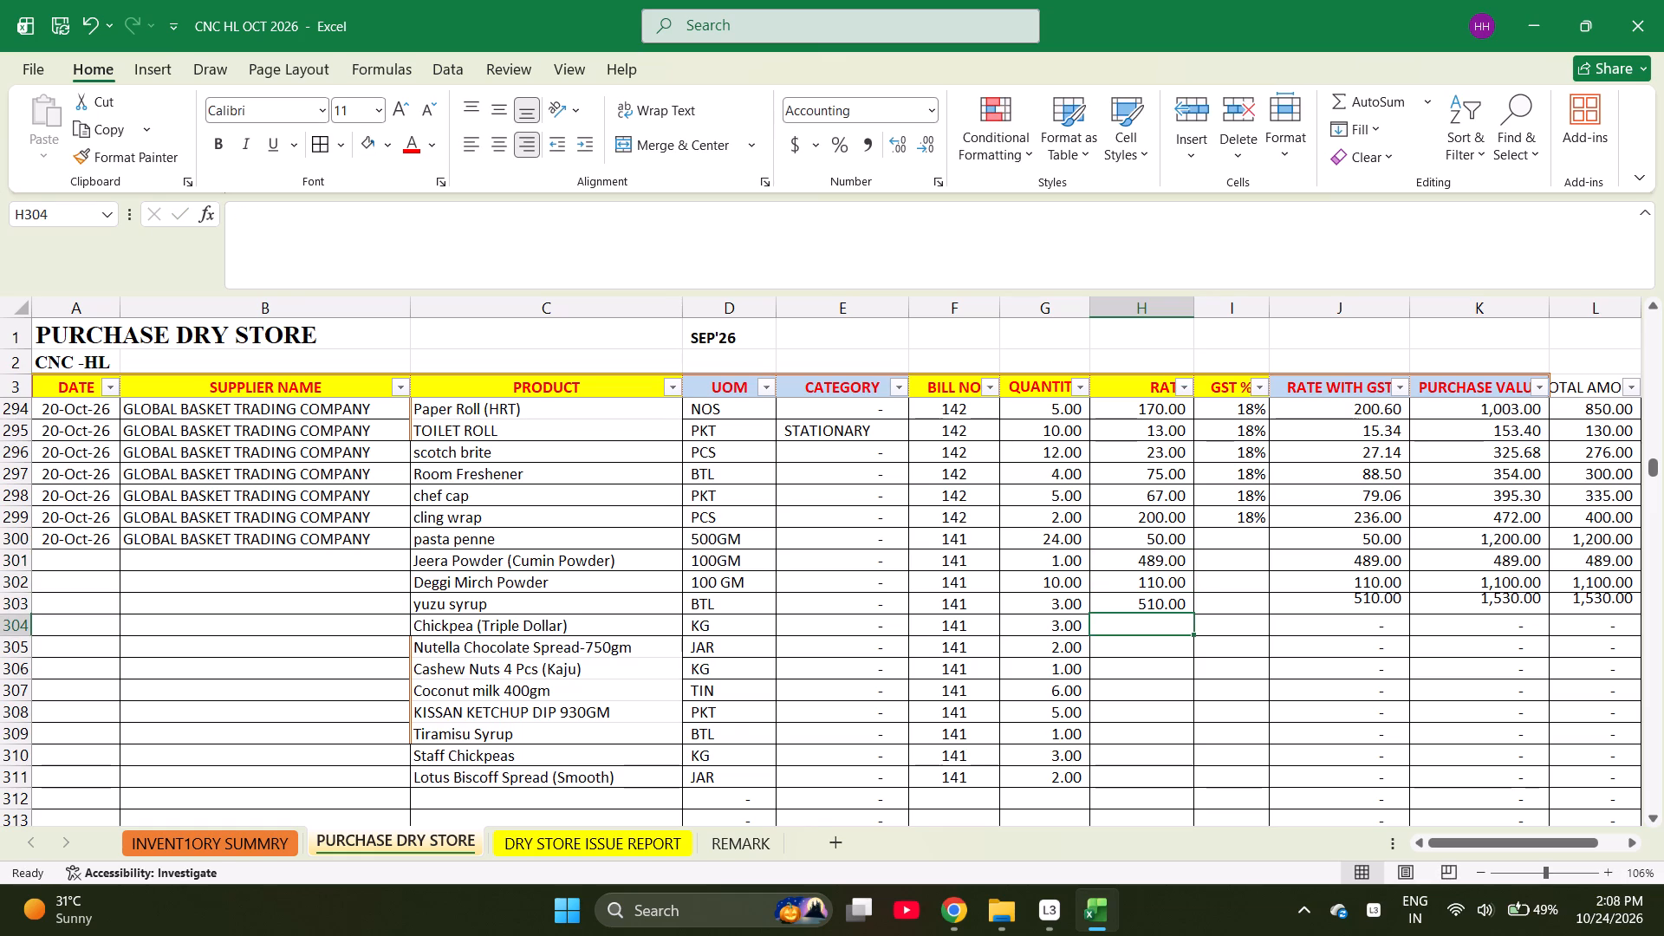
# Set the rates to 150 for Chickpea (Triple Dollar), 625 for Nutella Chocolate Spread-750gm and 790 for Cashew Nuts 4 Pcs.
pyautogui.write('150')
pyautogui.press('Return')
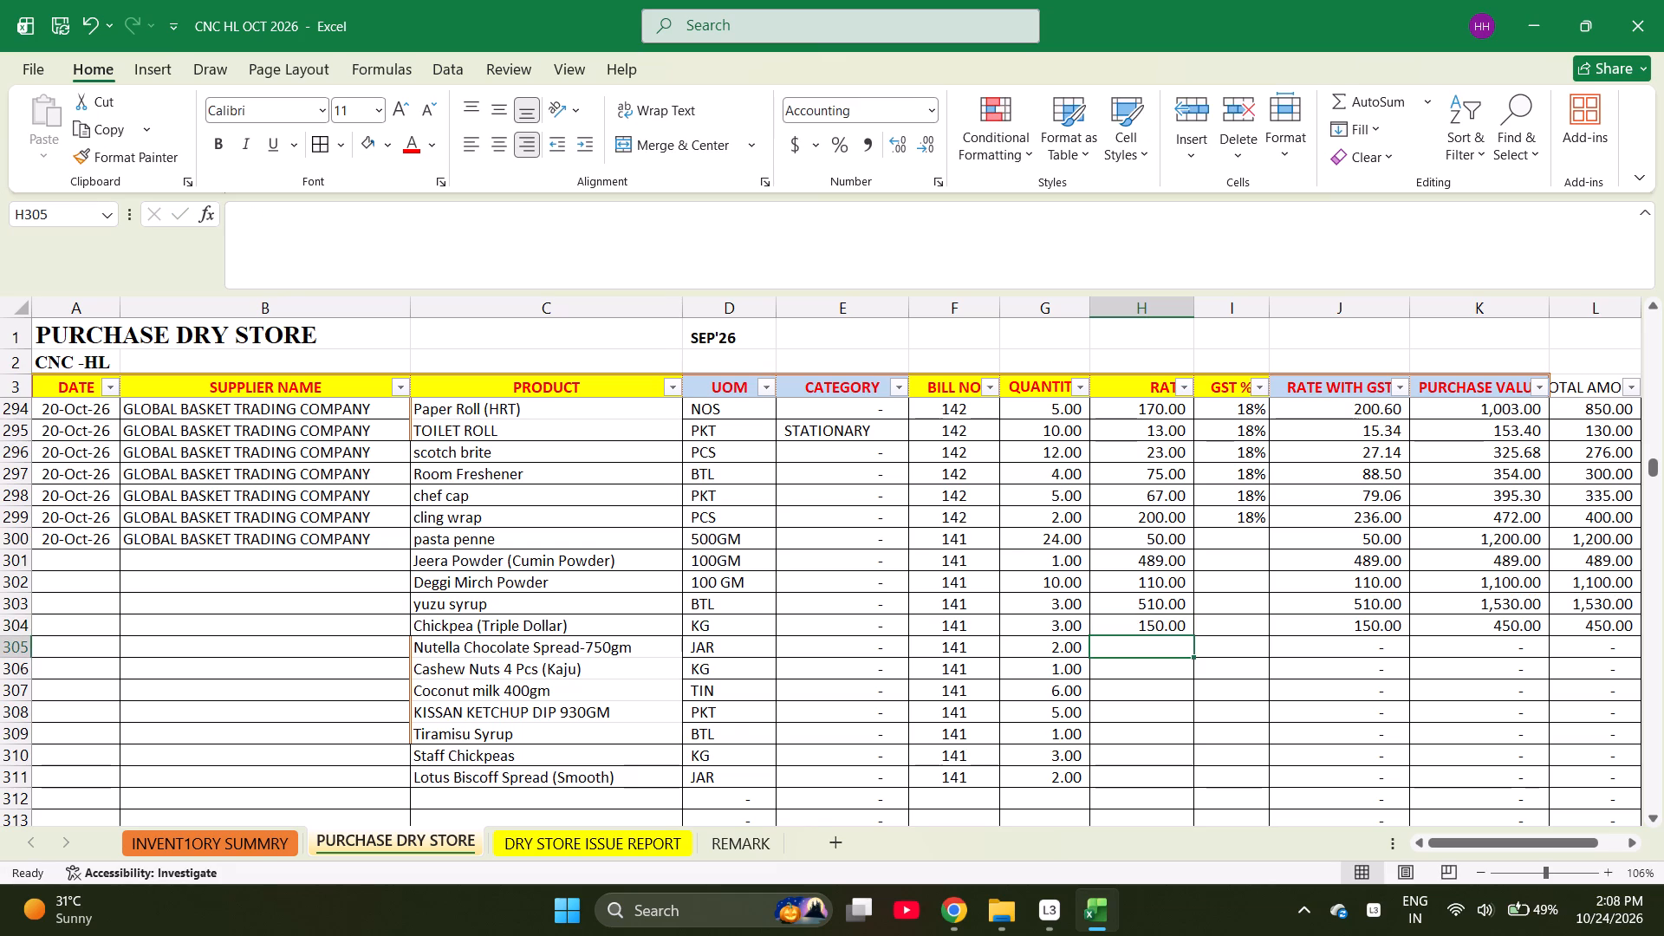
pyautogui.write('625')
pyautogui.press('Return')
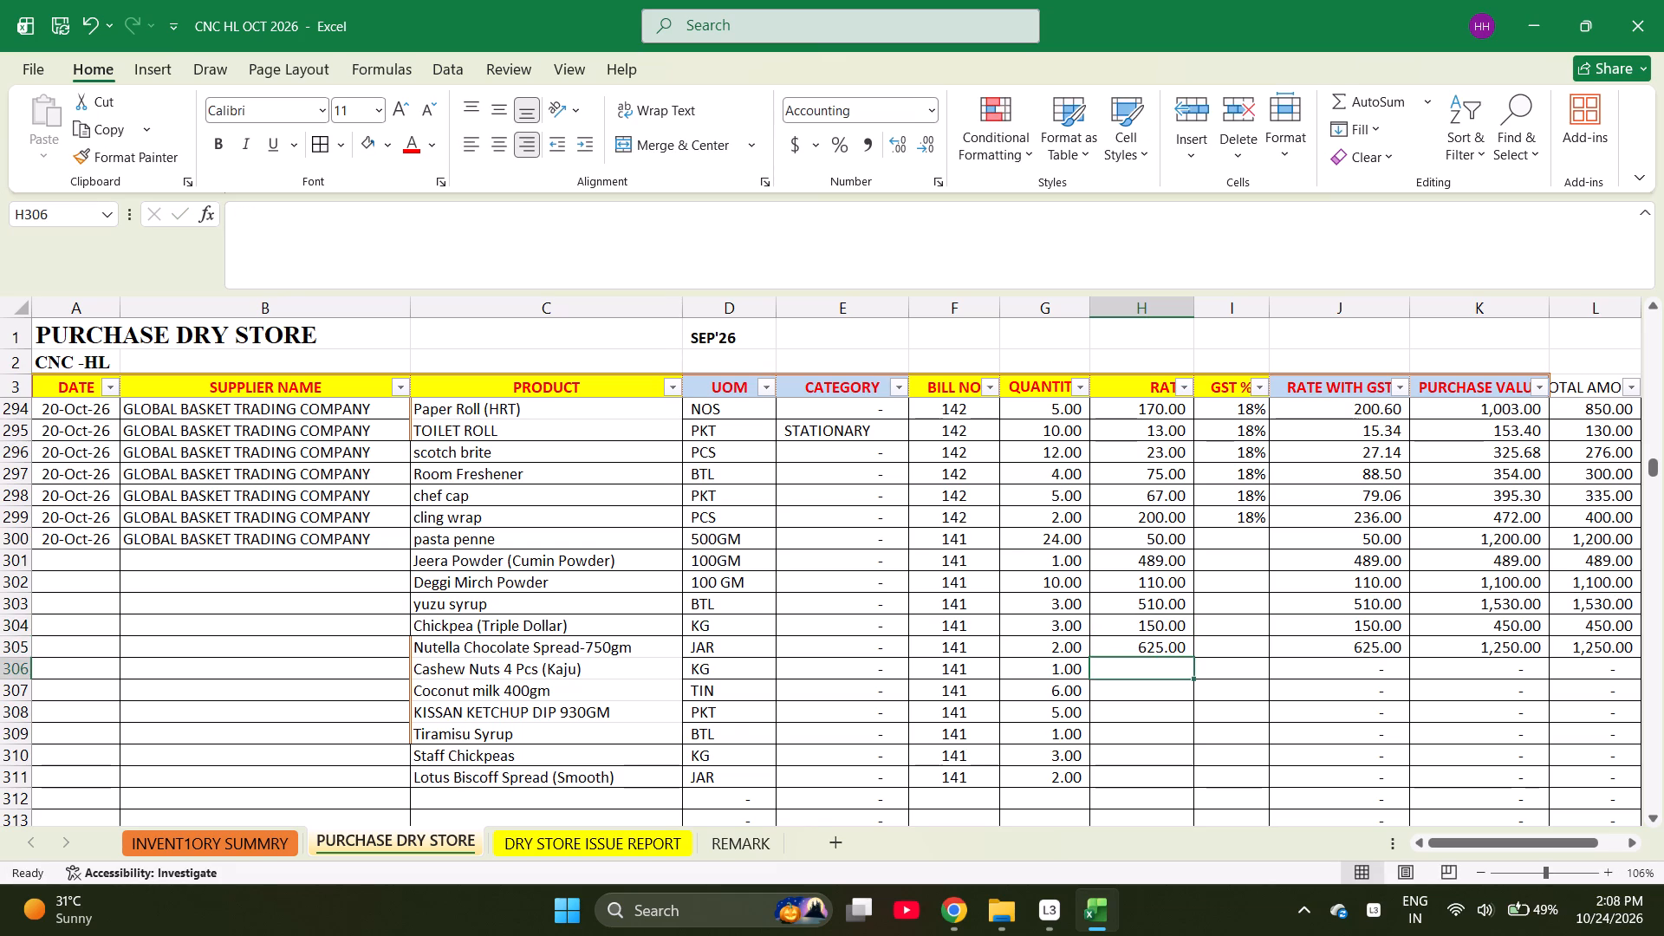
pyautogui.write('790')
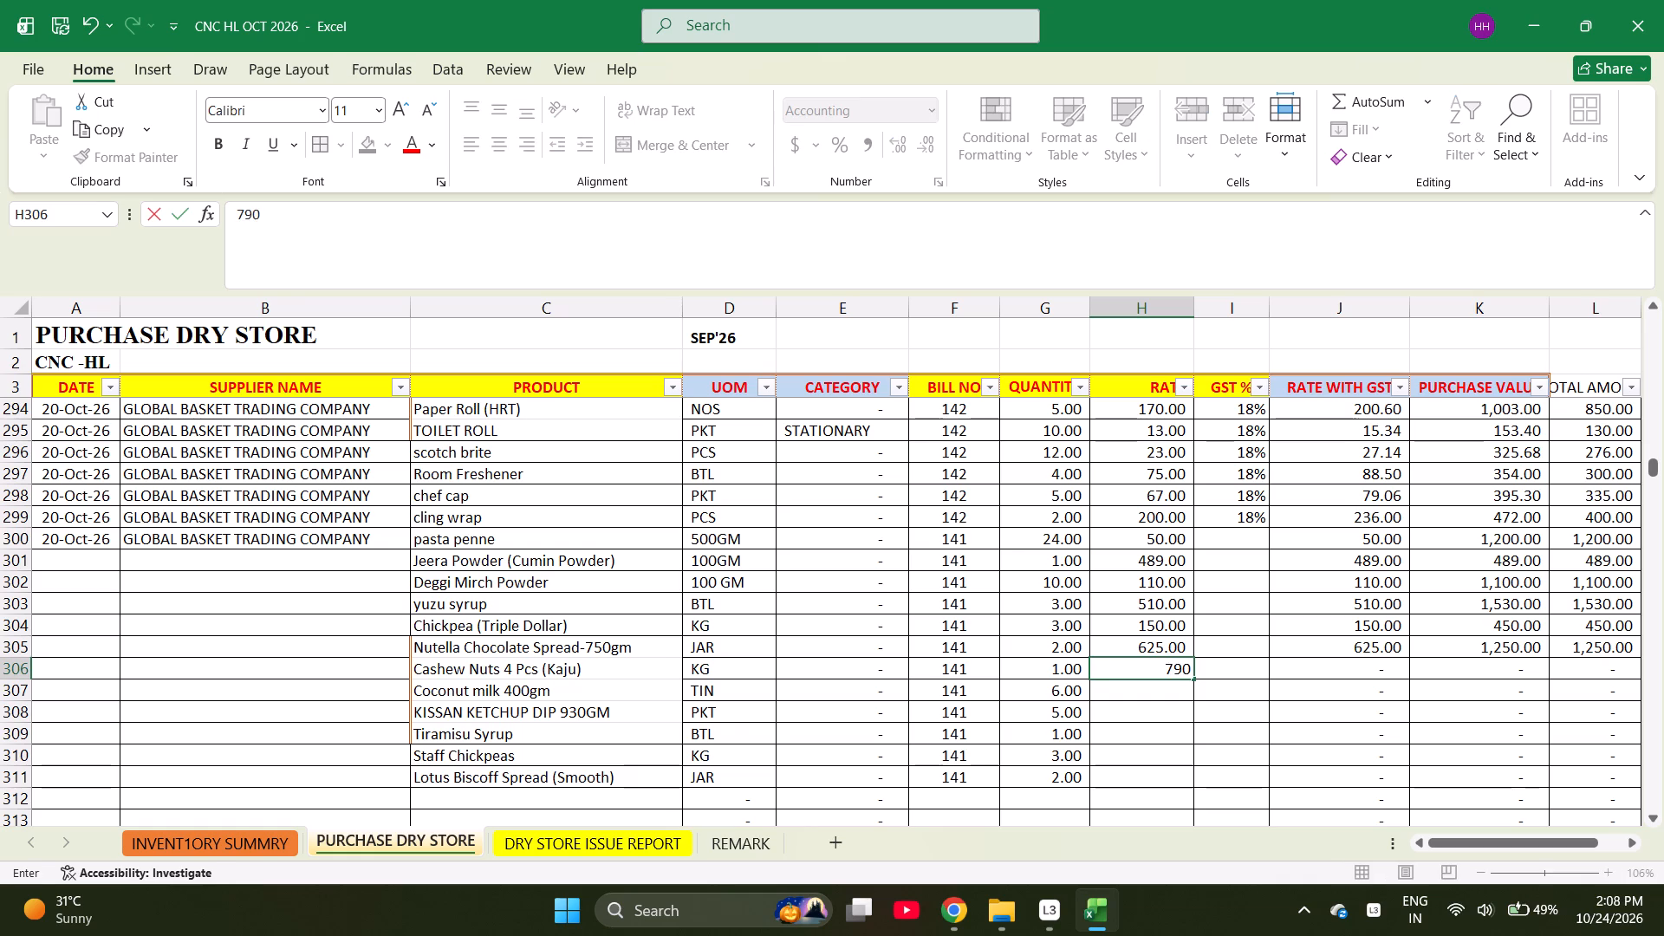
pyautogui.press('Return')
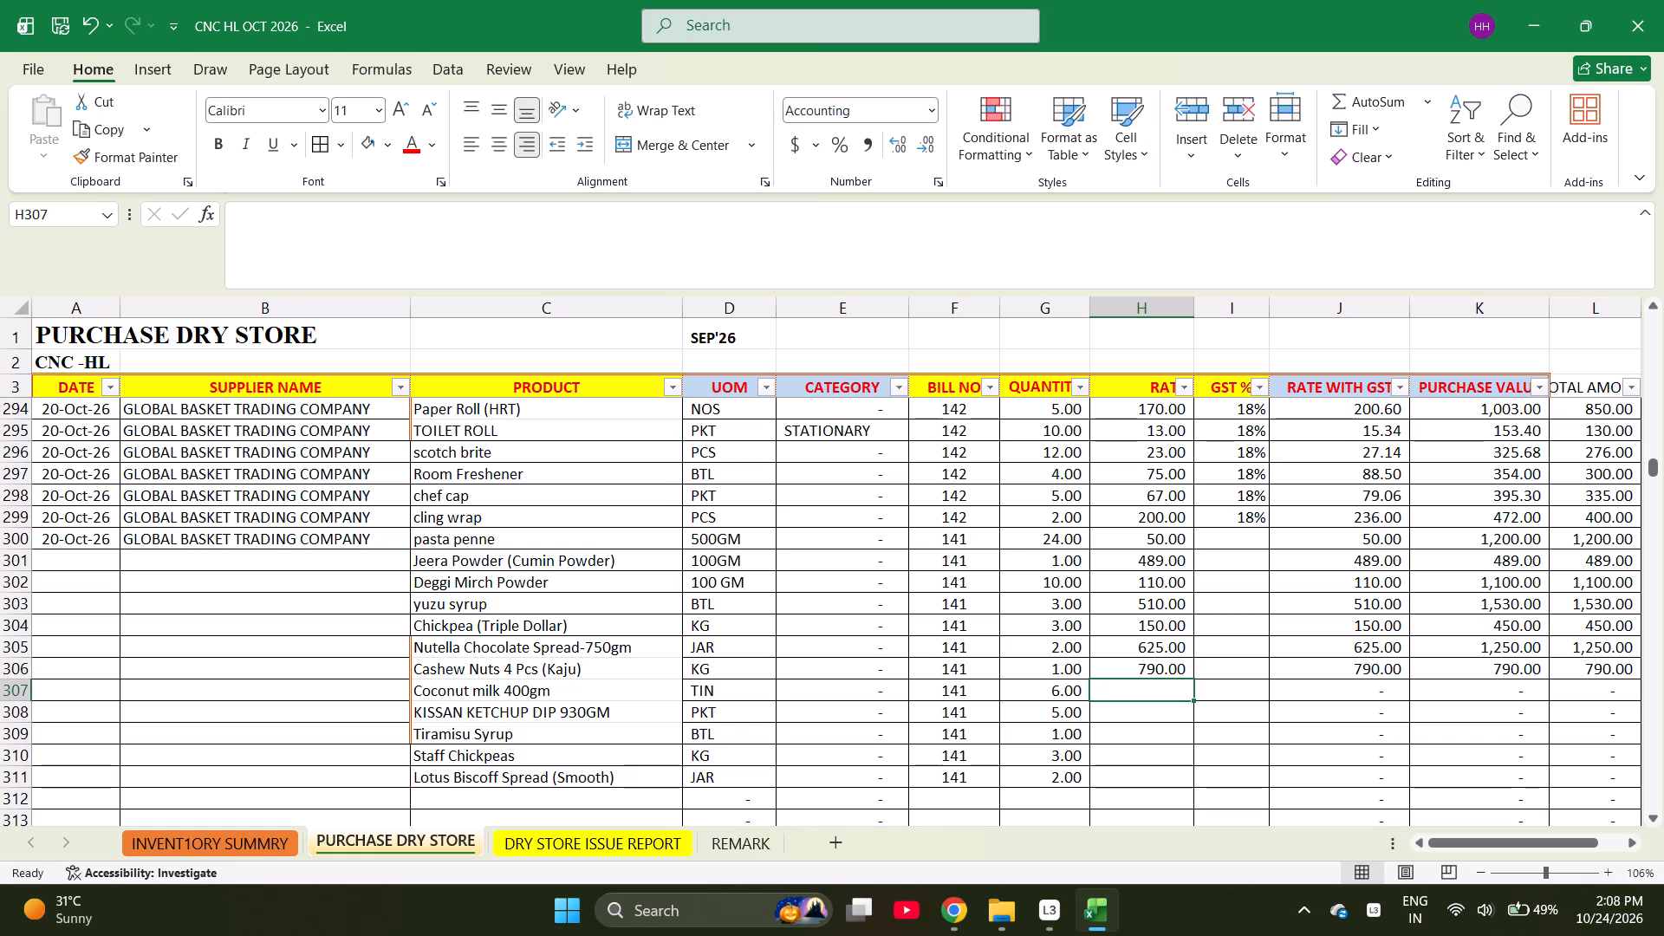
# Set the rates to 220 for Coconut milk 400gm, 78 for KISSAN KETCHUP DIP 930GM and 500 for Tiramisu Syrup.
pyautogui.write('220')
pyautogui.press('Return')
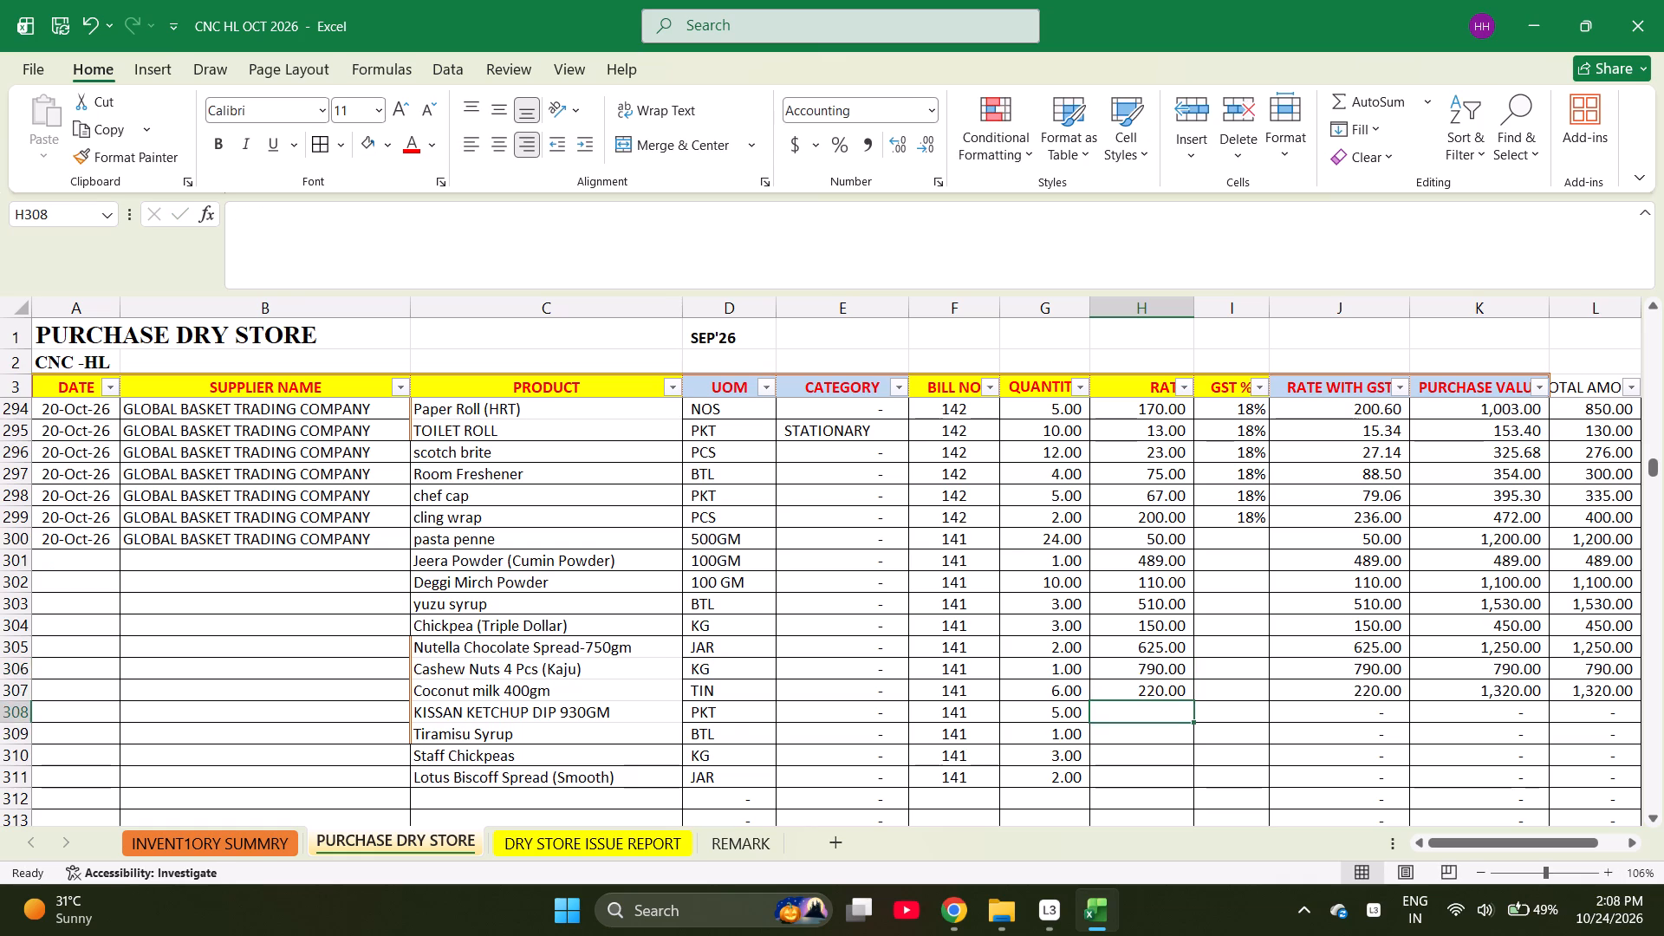
pyautogui.write('78')
pyautogui.press('Return')
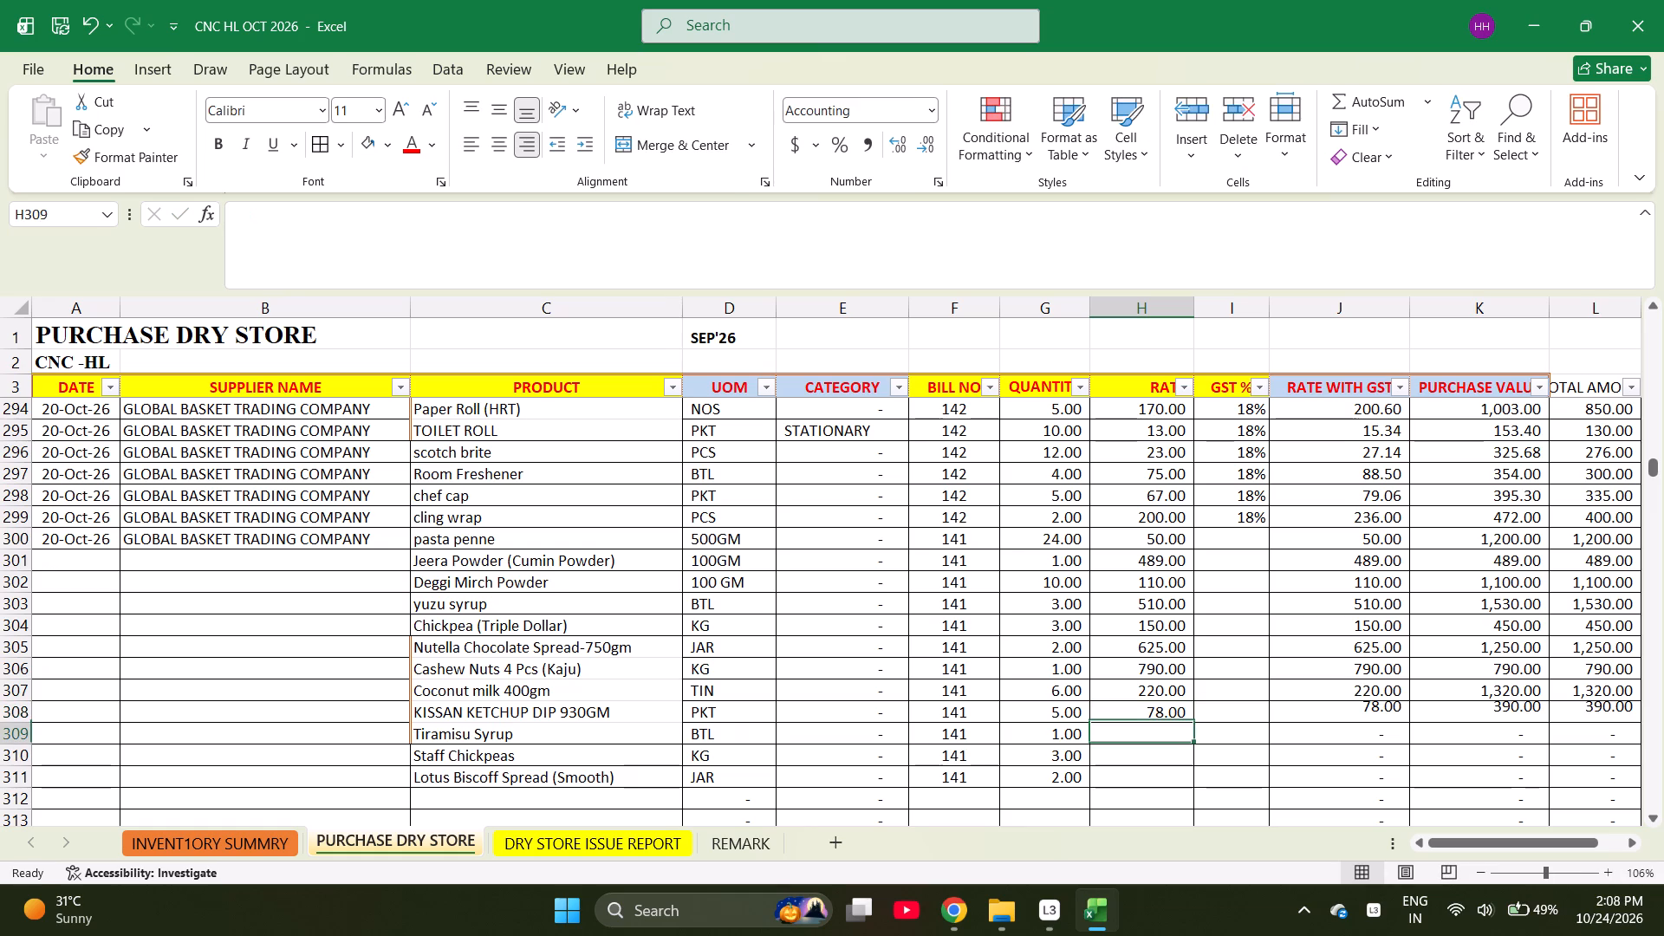
pyautogui.write('500')
pyautogui.press('Return')
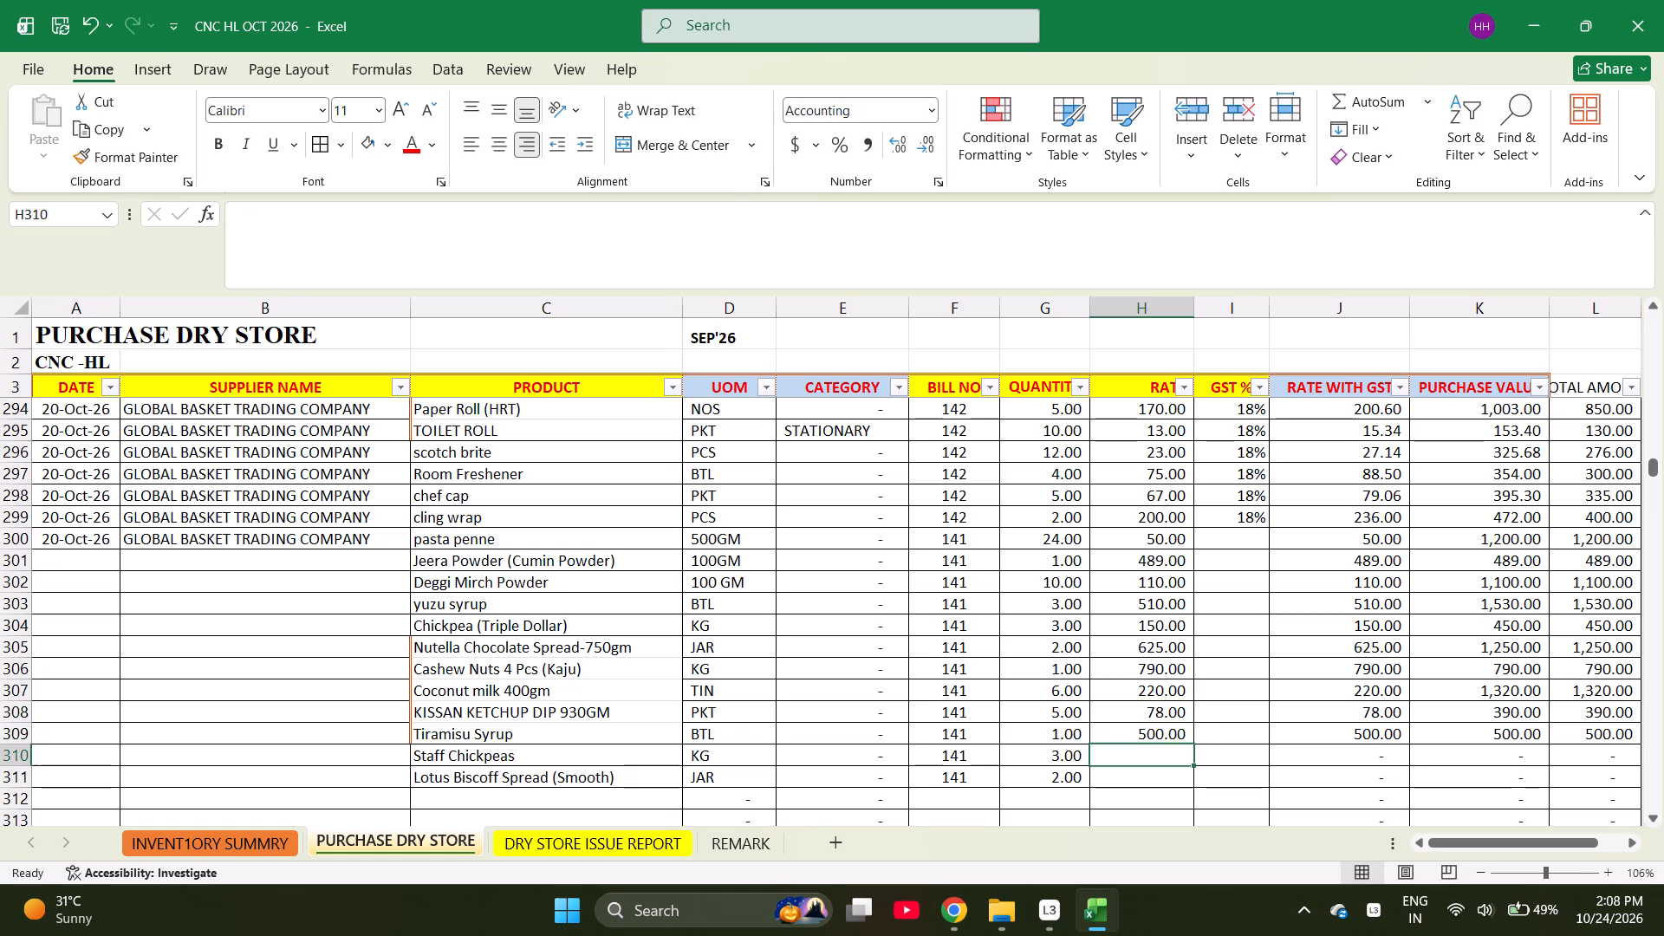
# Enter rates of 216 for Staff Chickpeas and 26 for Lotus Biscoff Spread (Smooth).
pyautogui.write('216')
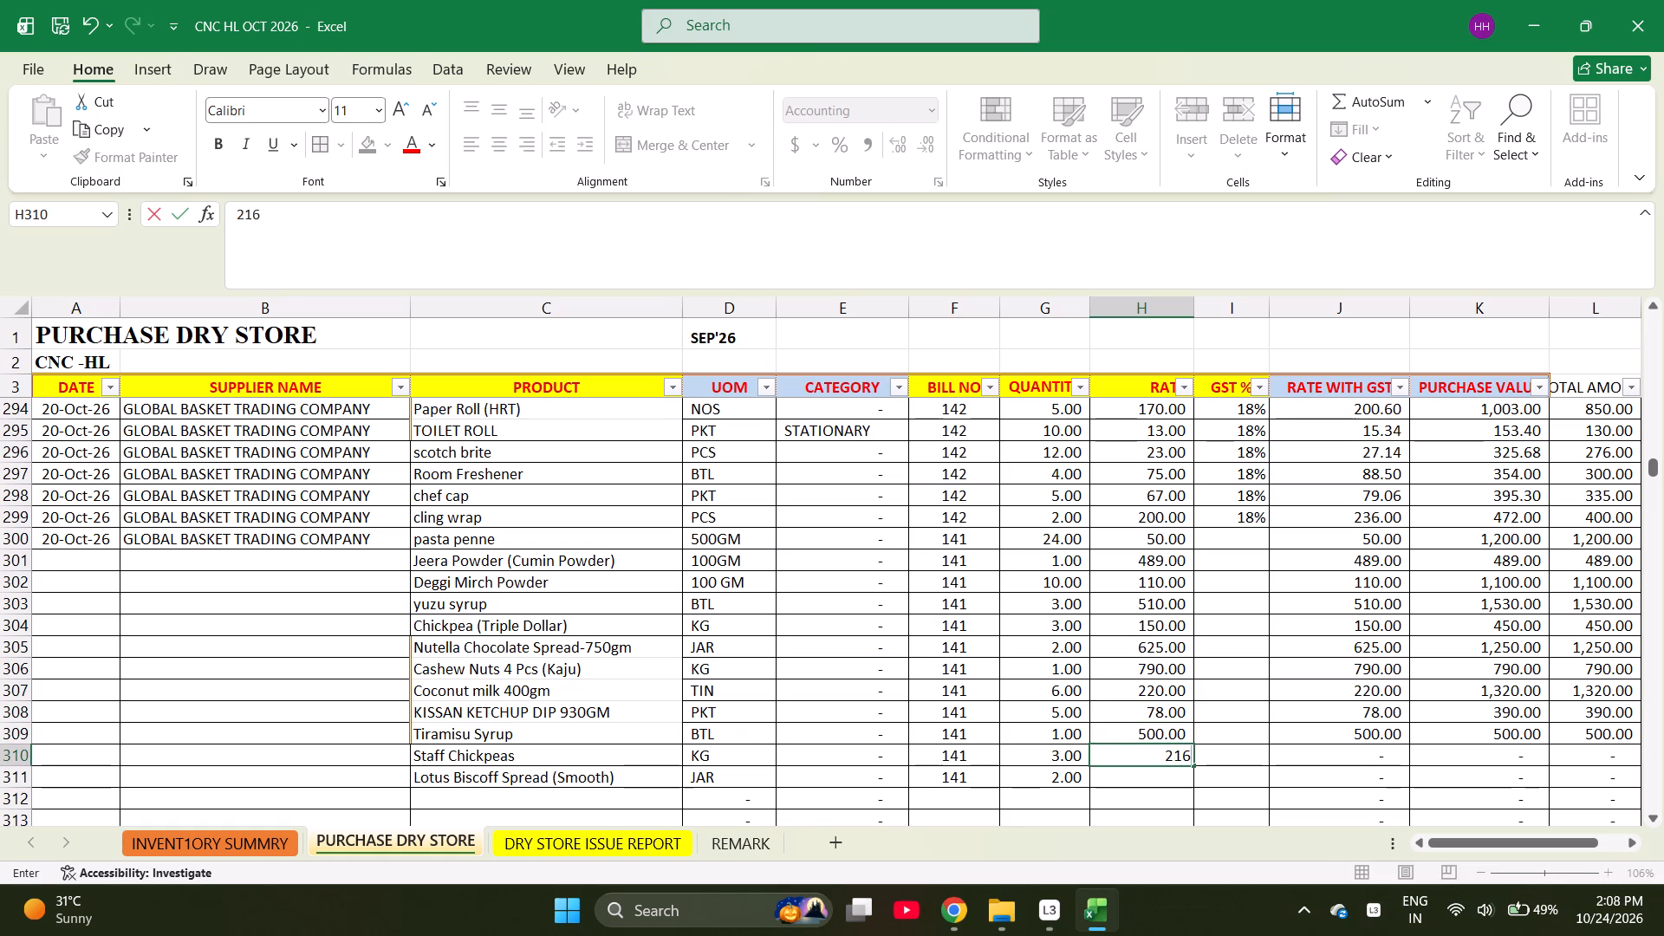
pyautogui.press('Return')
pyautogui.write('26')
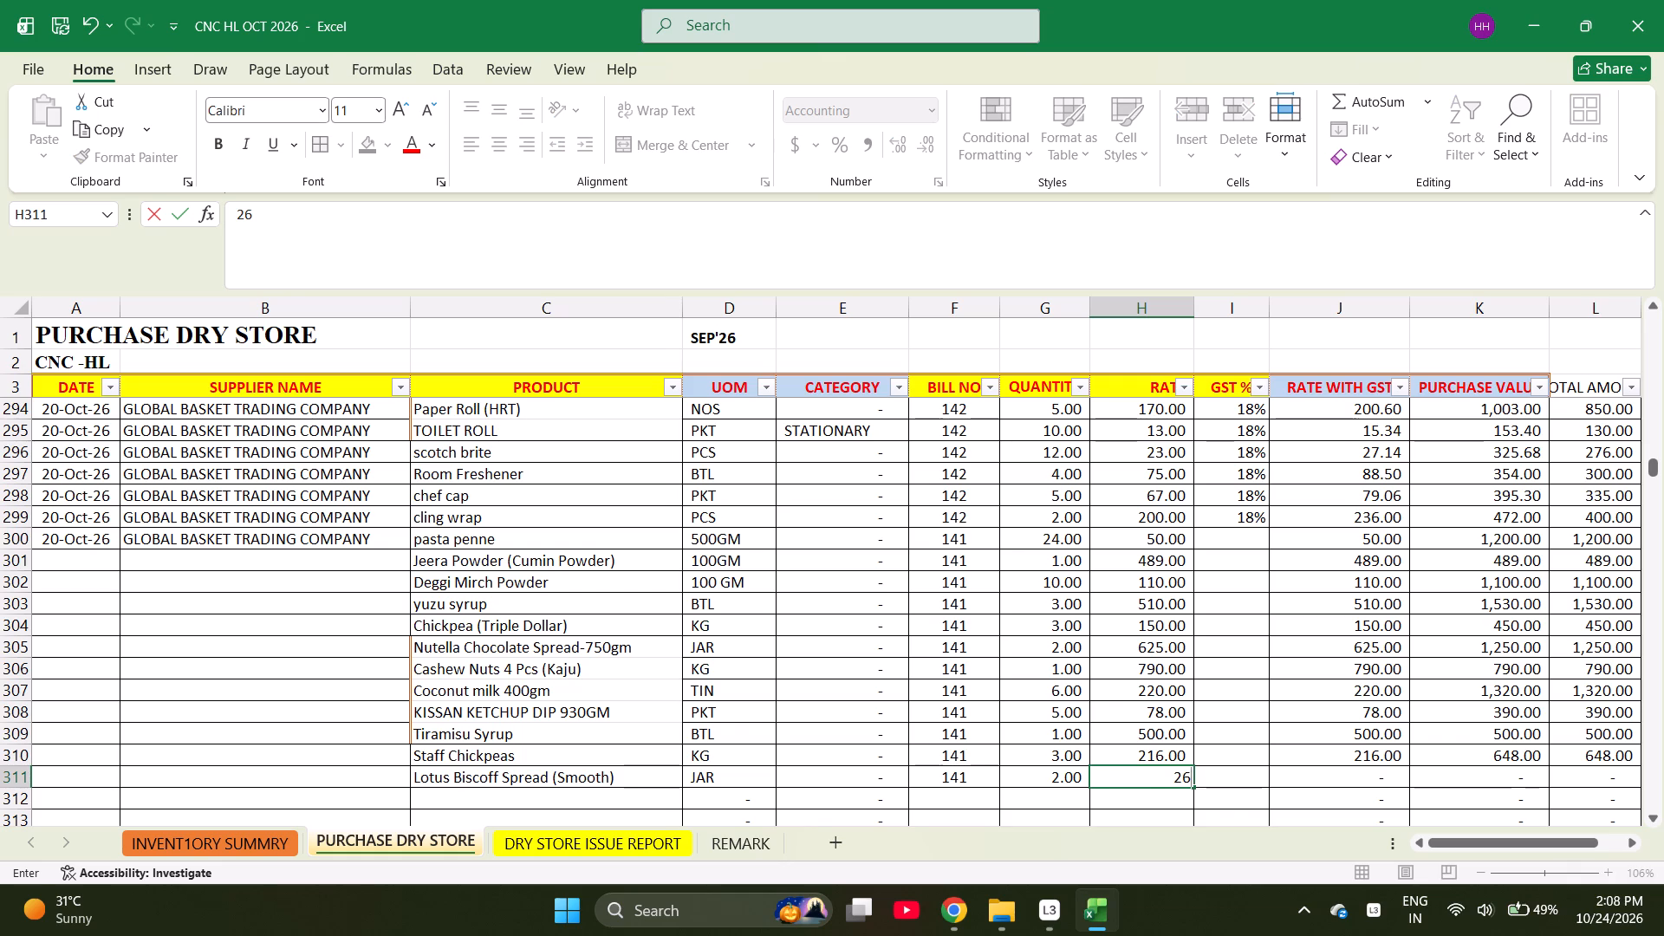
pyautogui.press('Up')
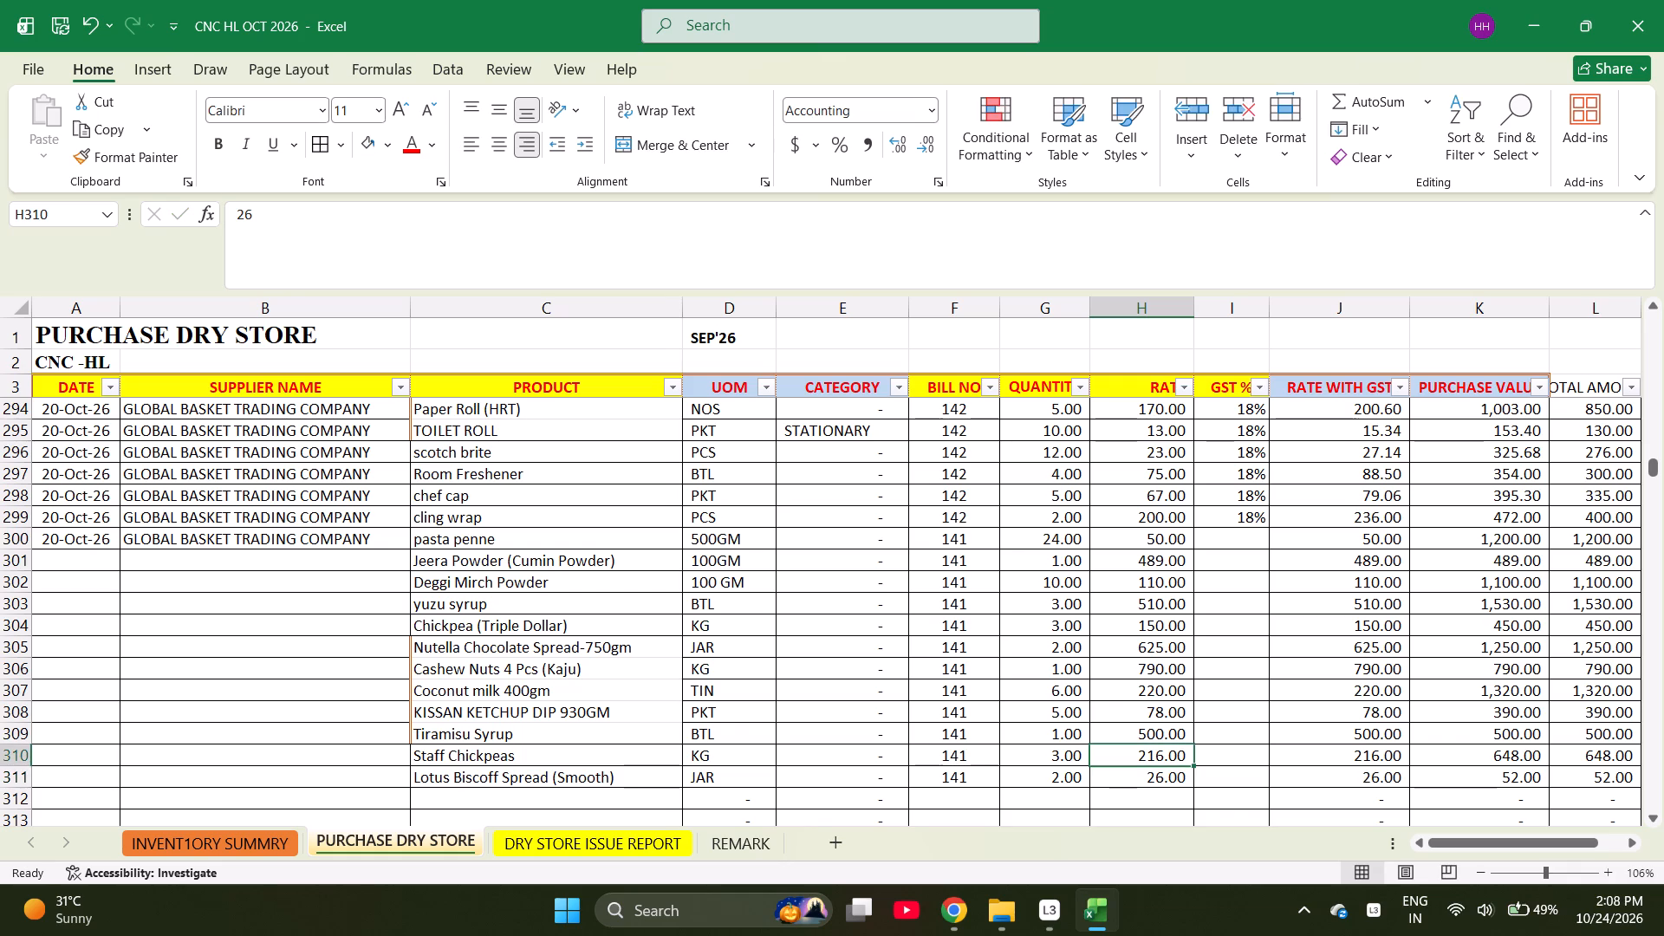
# Set the rates to 135 for Staff Chickpeas and 470 for Lotus Biscoff Spread (Smooth).
pyautogui.write('135')
pyautogui.press('Return')
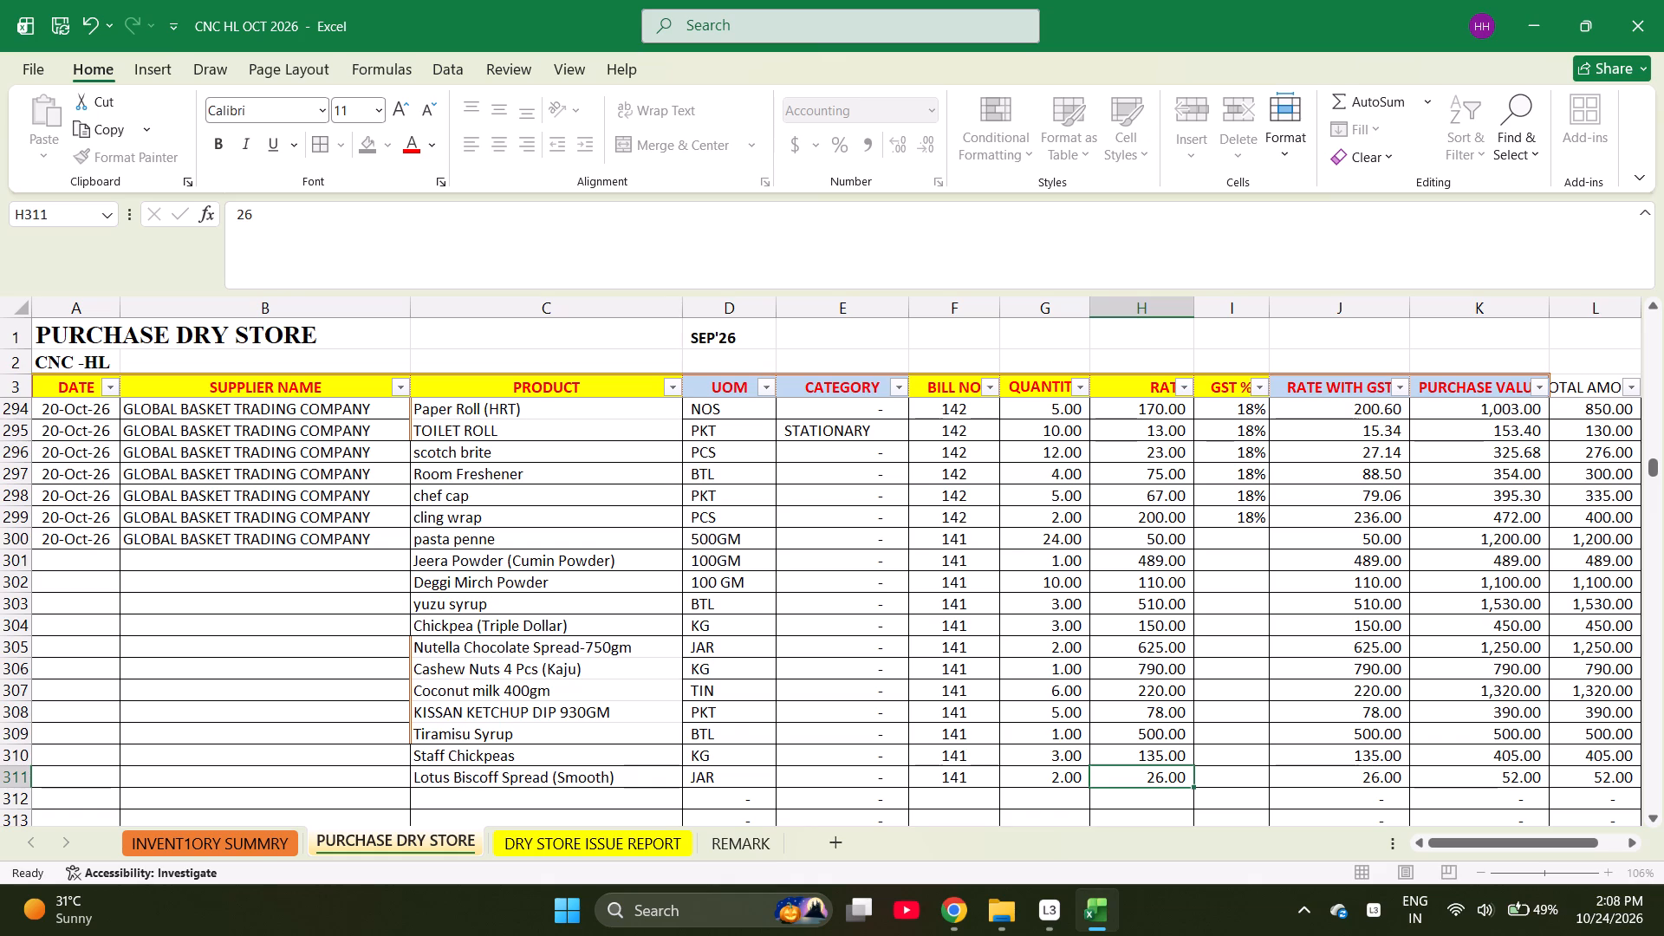
pyautogui.write('470')
pyautogui.press('Return')
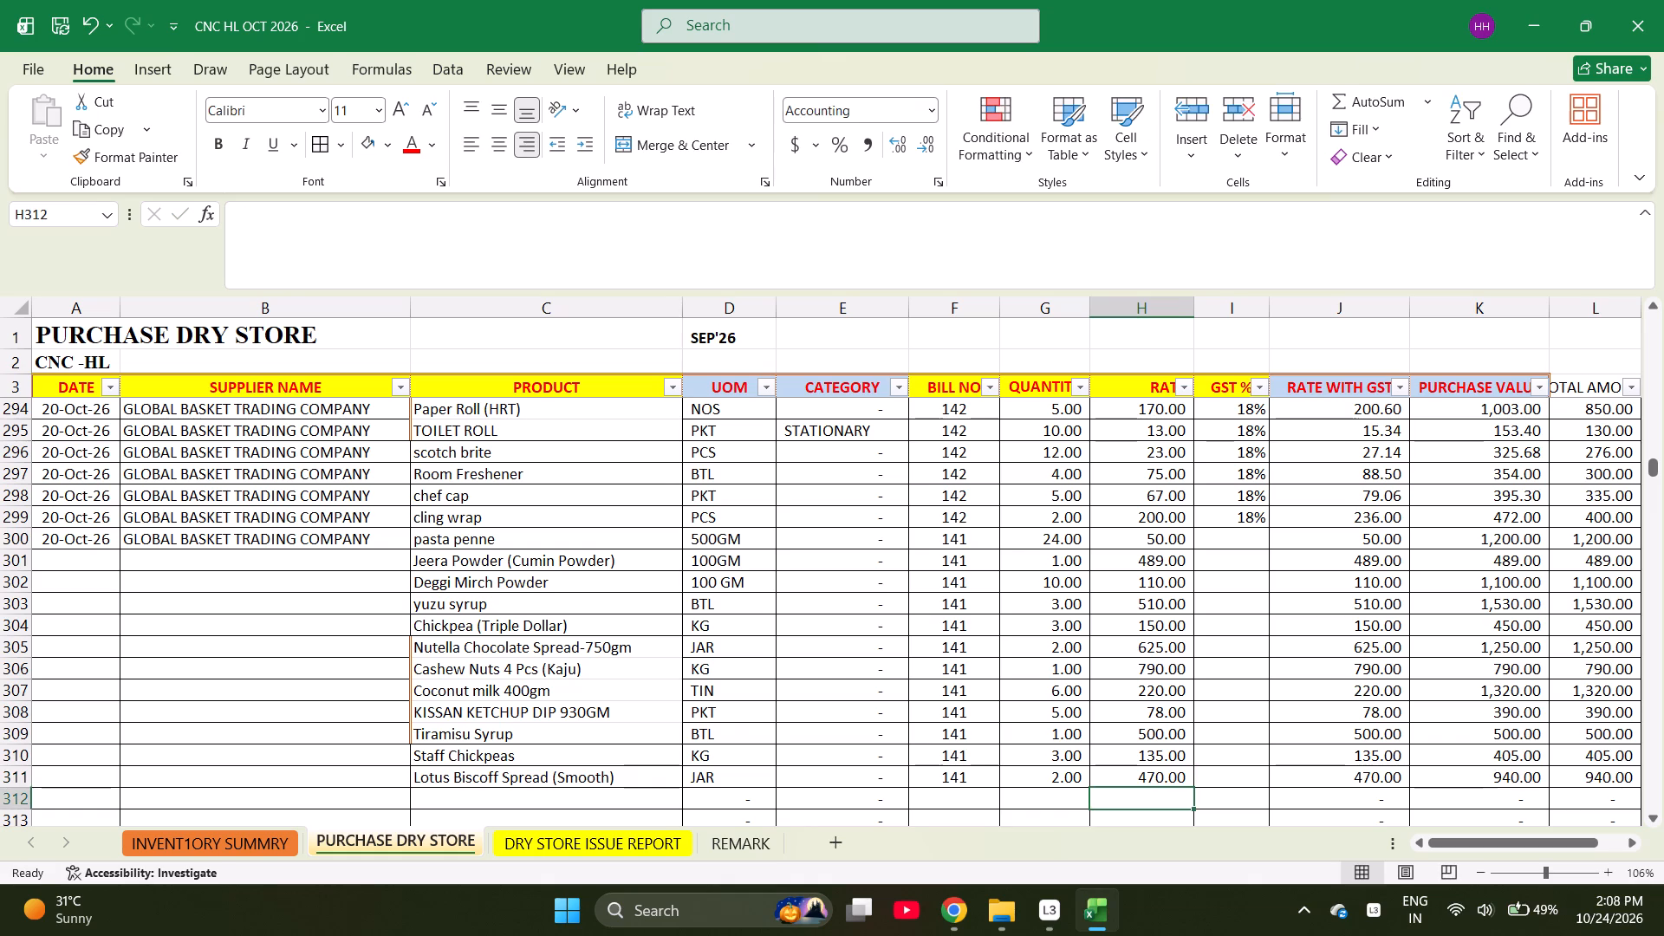
# Set GST to 5% for pasta penne, Jeera Powder, Deggi Mirch Powder and yuzu syrup, and 0% for Chickpea (Triple Dollar).
pyautogui.press('Right')
pyautogui.press('pageup')
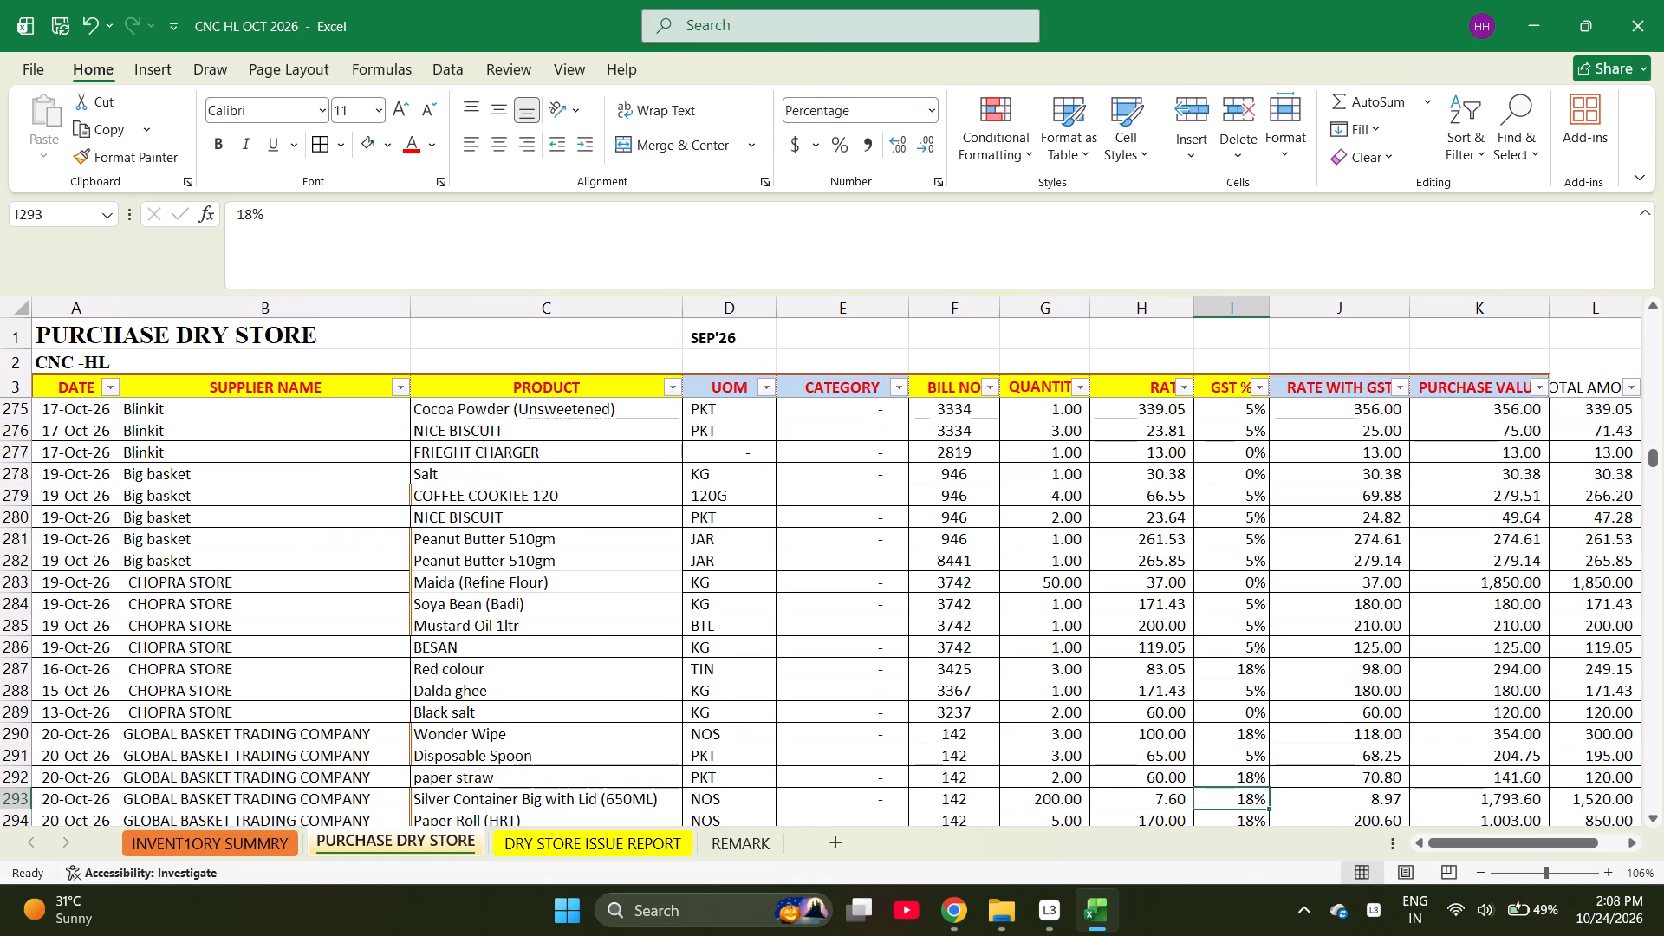
pyautogui.press('pagedown')
pyautogui.hotkey('ctrl', 'Up')
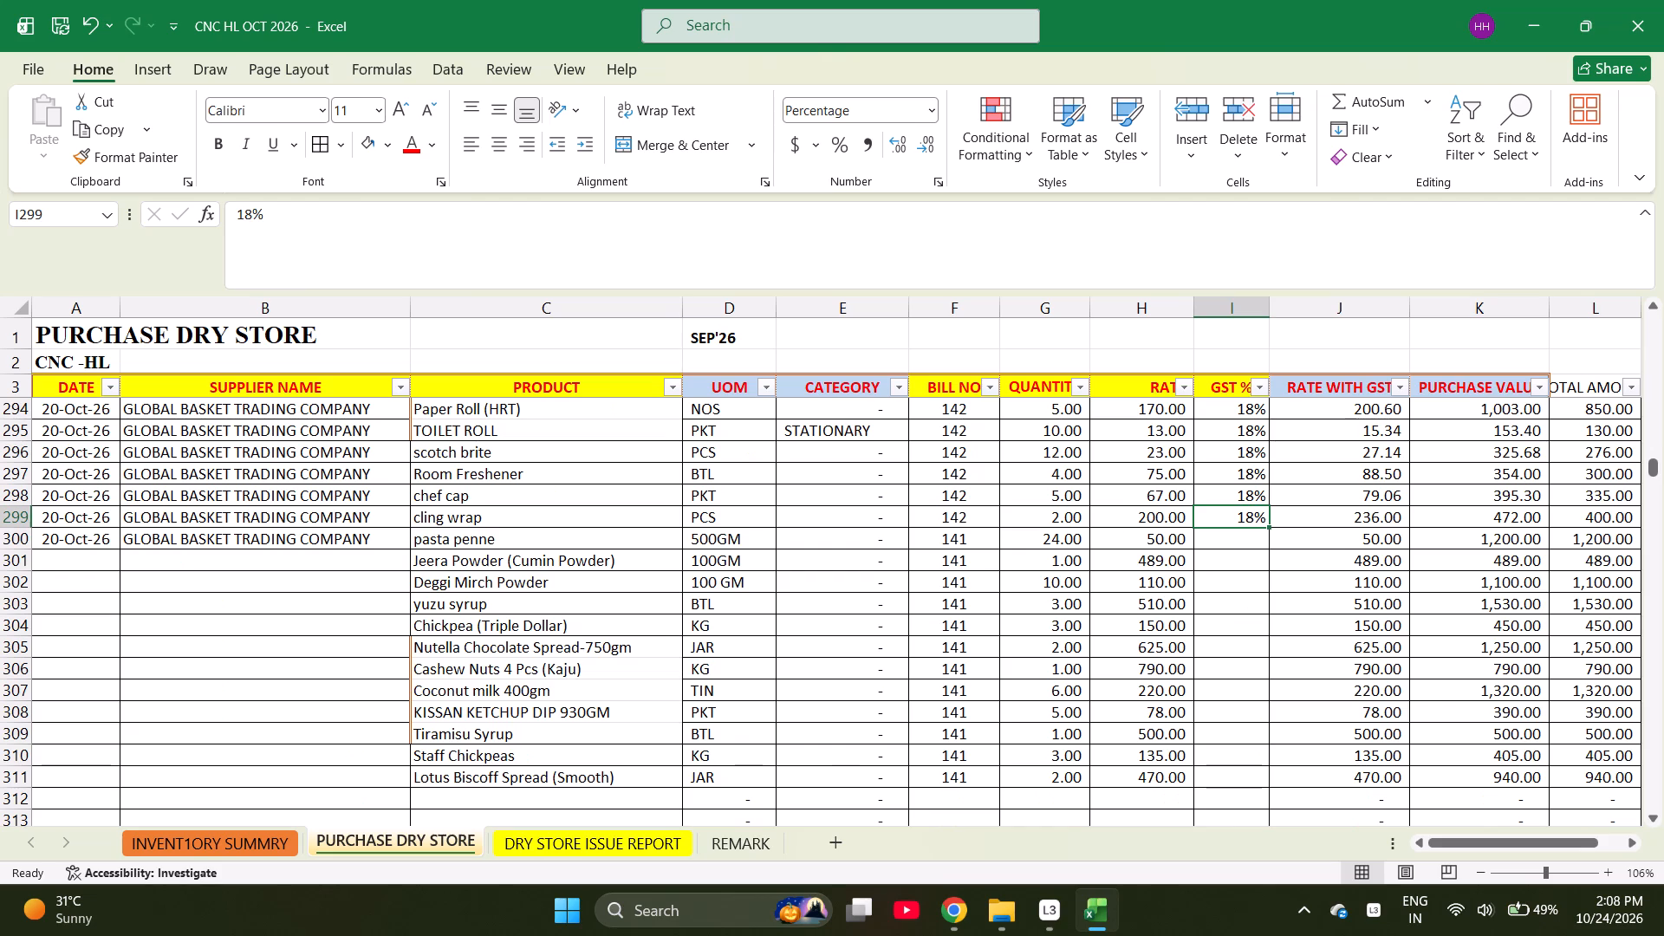
pyautogui.press('Down')
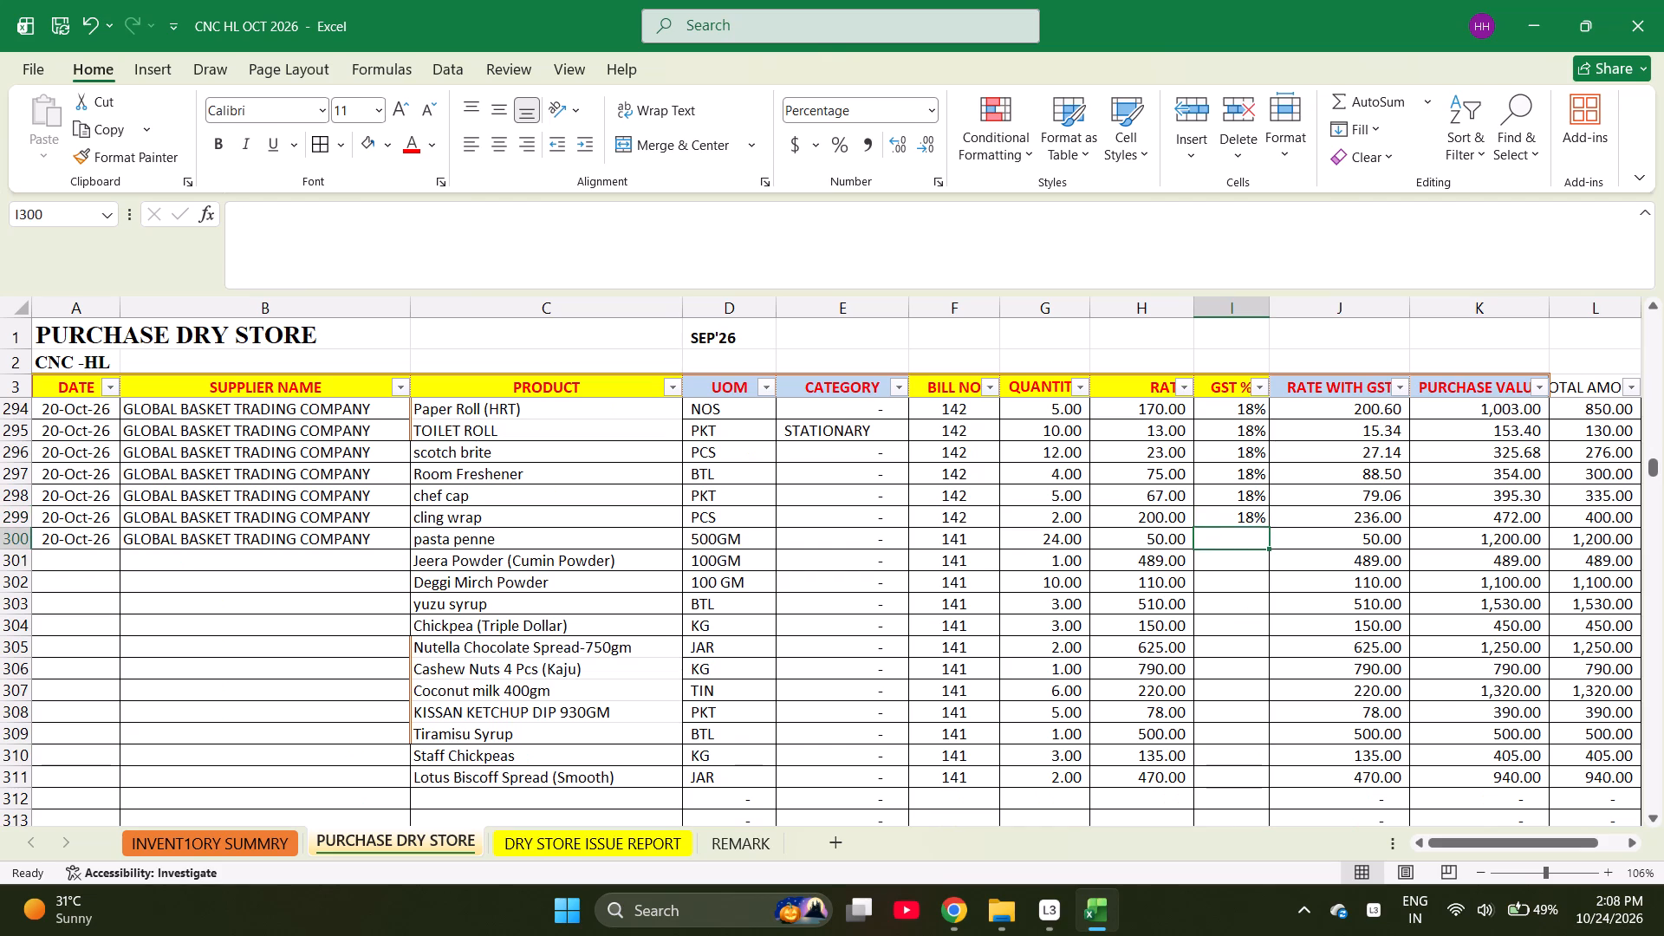
pyautogui.press('5')
pyautogui.press('Return')
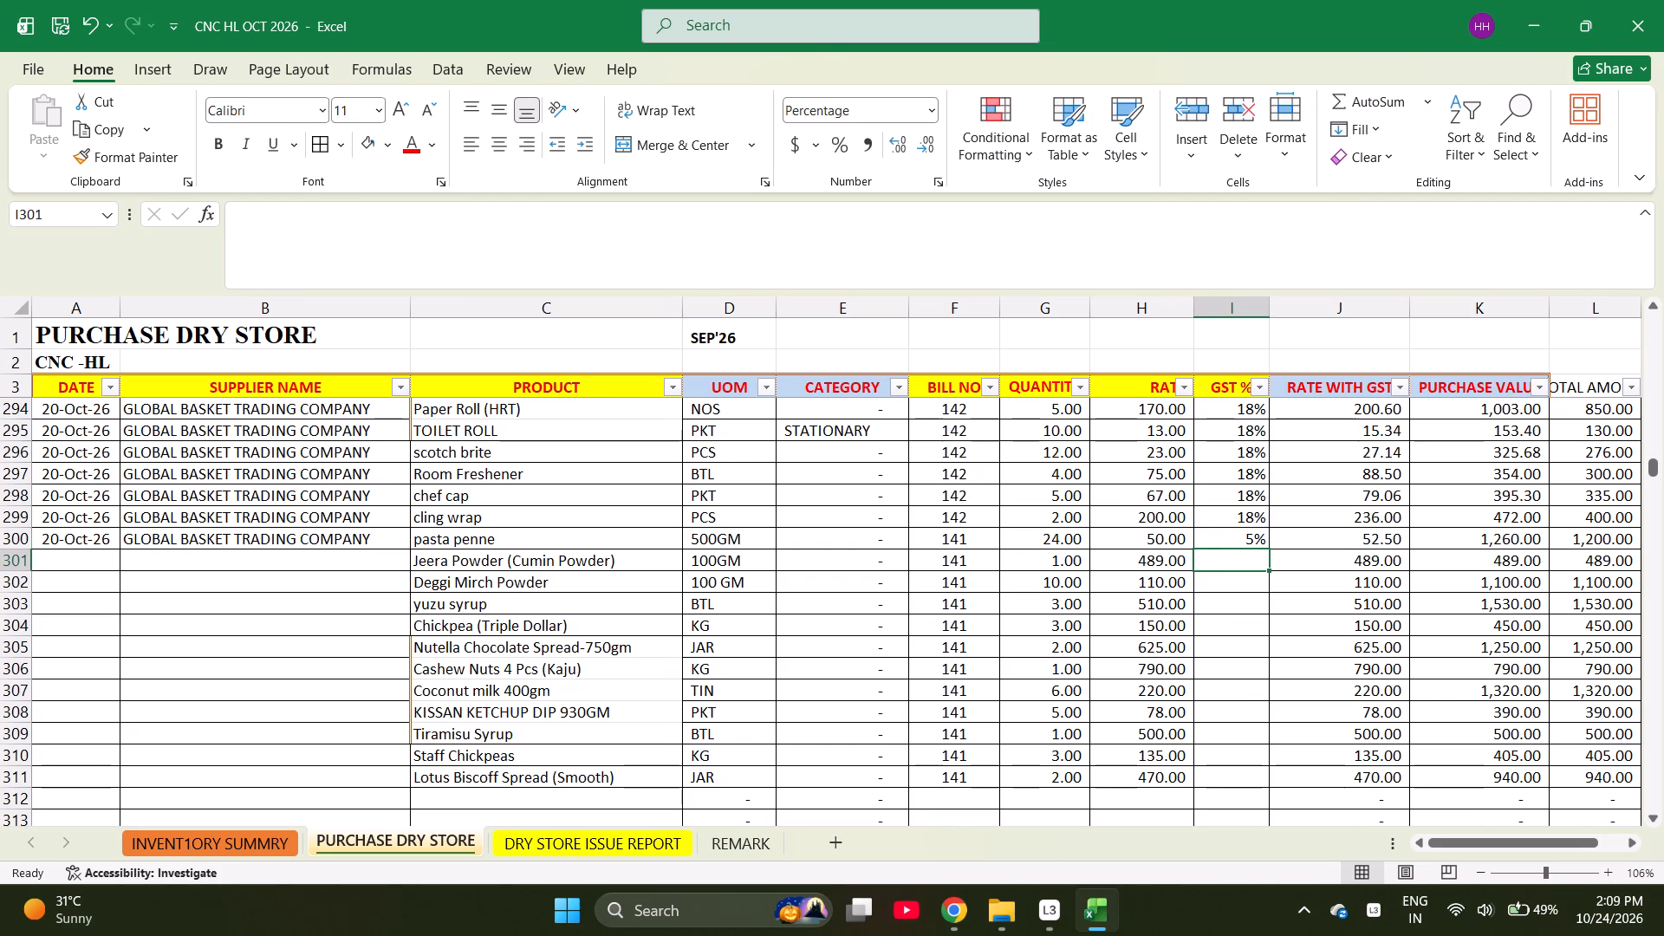
pyautogui.press('5')
pyautogui.press('Return')
pyautogui.press('5')
pyautogui.press('Return')
pyautogui.press('5')
pyautogui.press('Return')
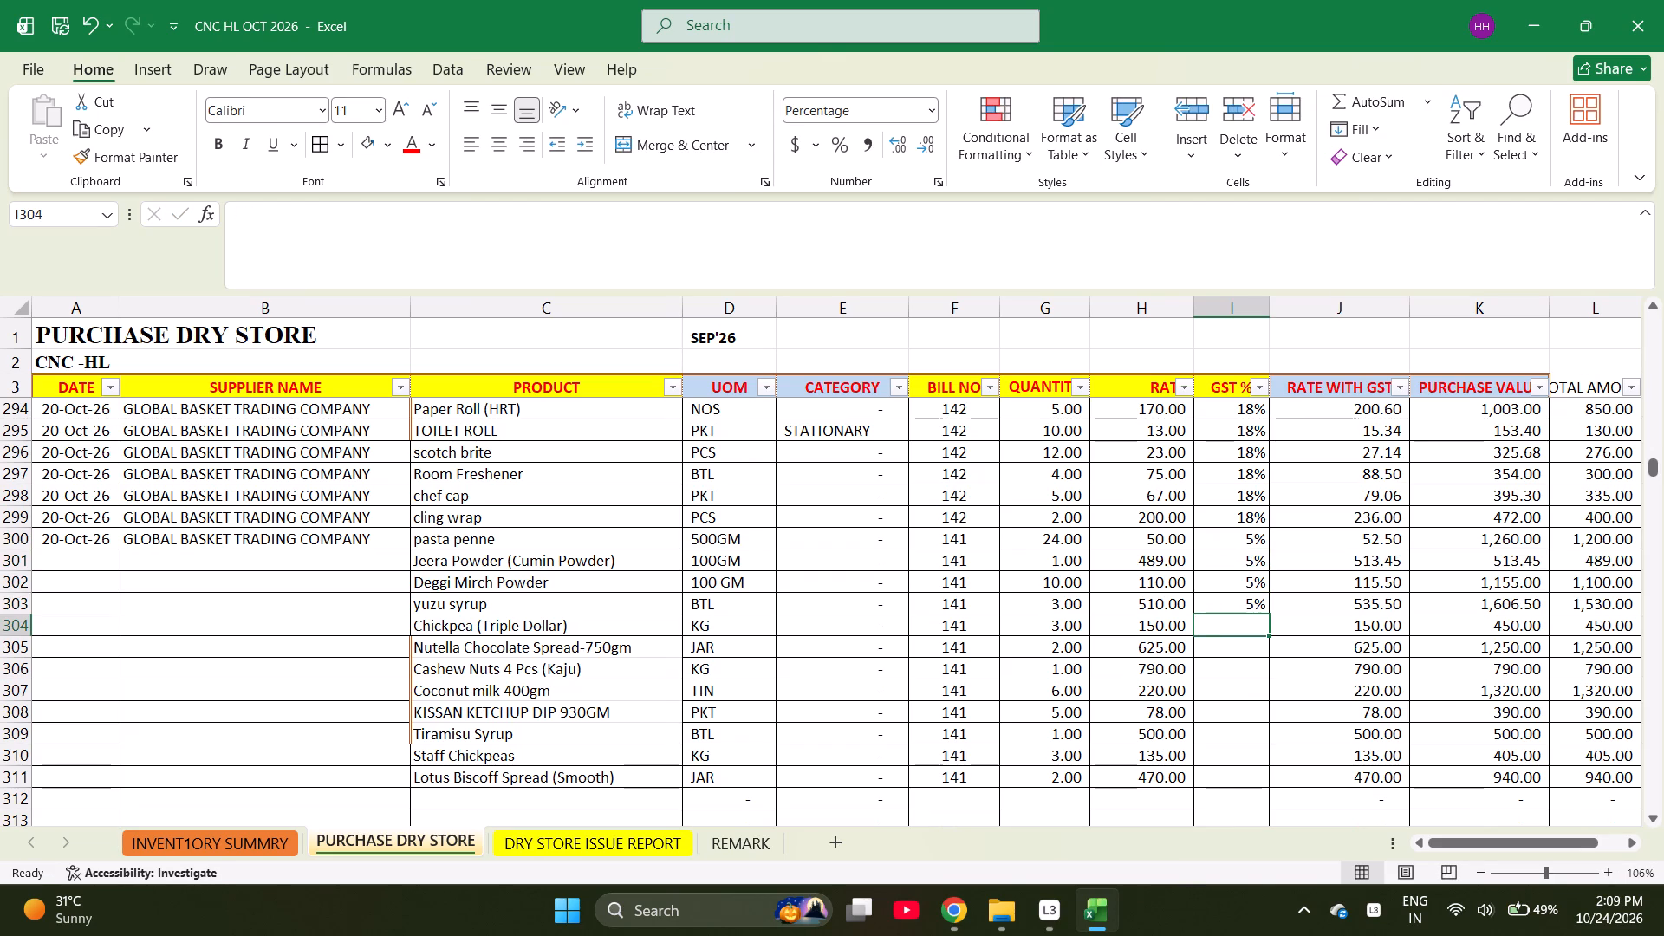
pyautogui.press('0')
pyautogui.press('Return')
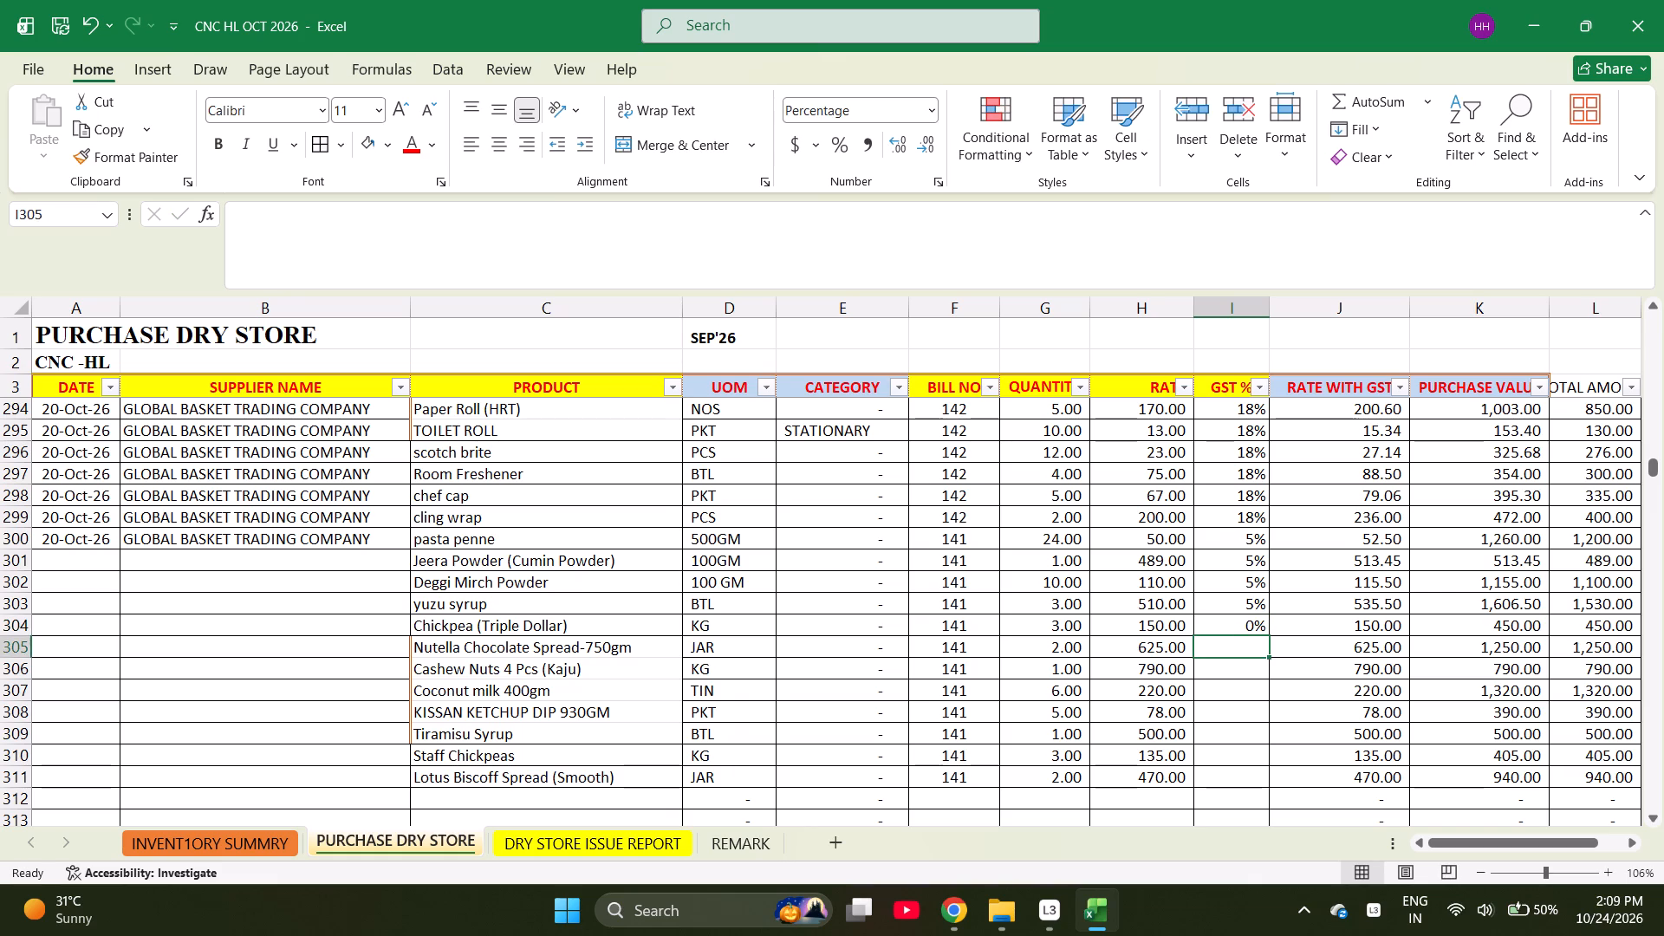
# Set GST to 5% for each product from Nutella Chocolate Spread-750gm in row 305 to Lotus Biscoff Spread (Smooth) in row 311.
pyautogui.press('5')
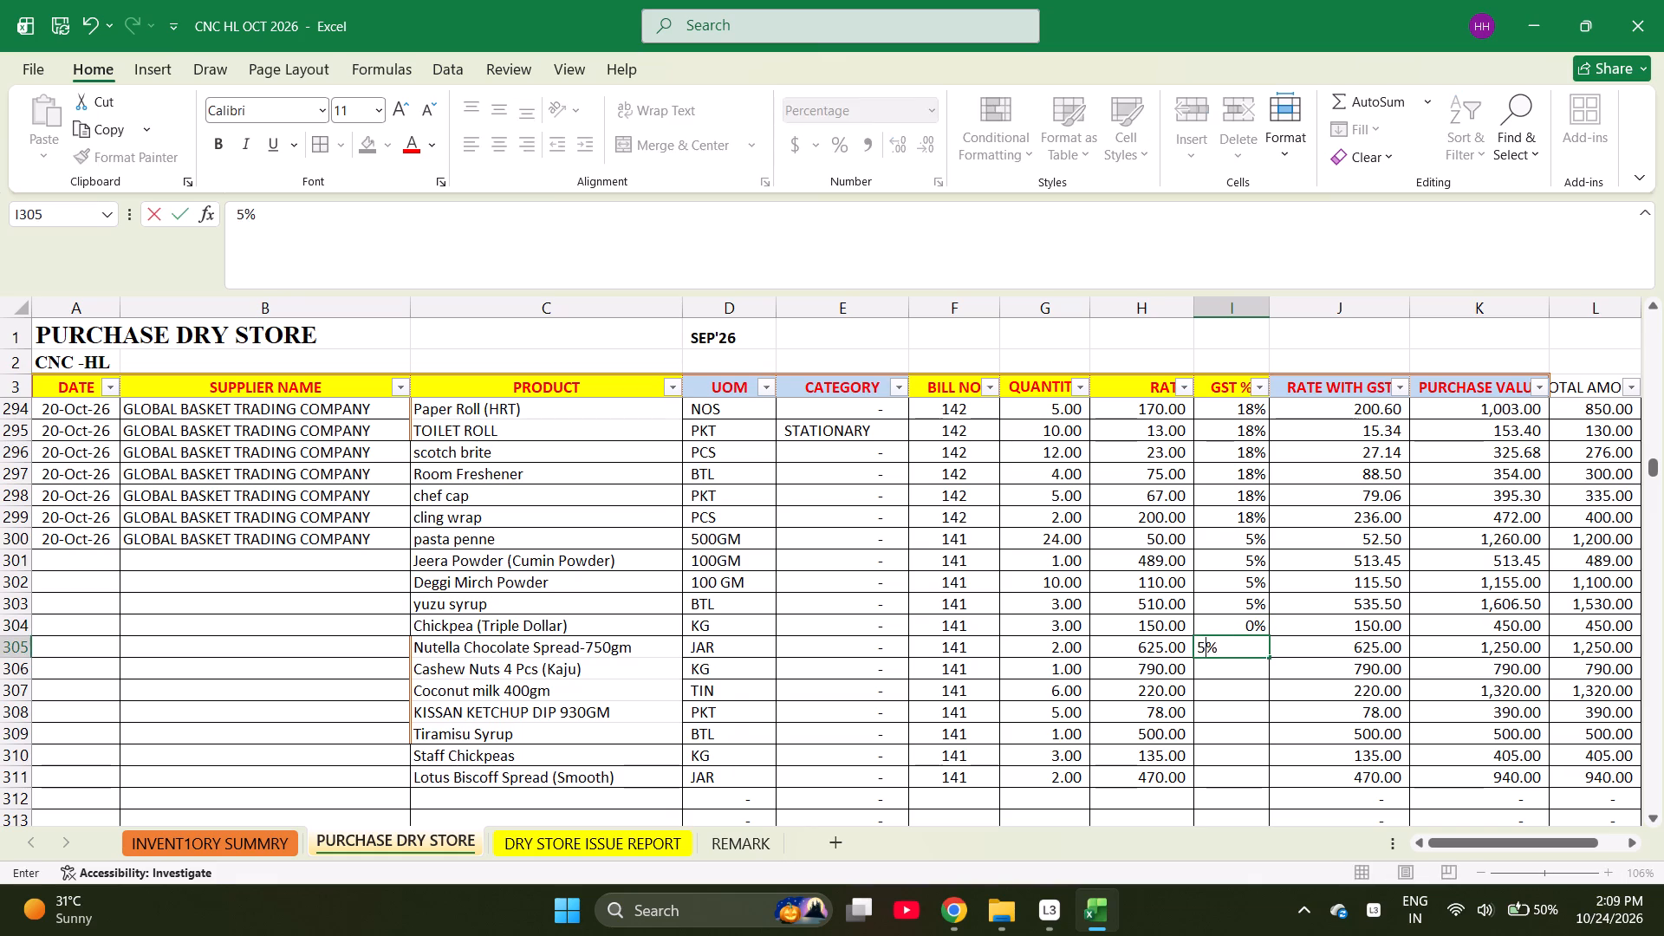
pyautogui.press('Return')
pyautogui.press('5')
pyautogui.press('Return')
pyautogui.press('5')
pyautogui.press('Return')
pyautogui.press('5')
pyautogui.press('Return')
pyautogui.press('5')
pyautogui.press('Return')
pyautogui.press('5')
pyautogui.press('Return')
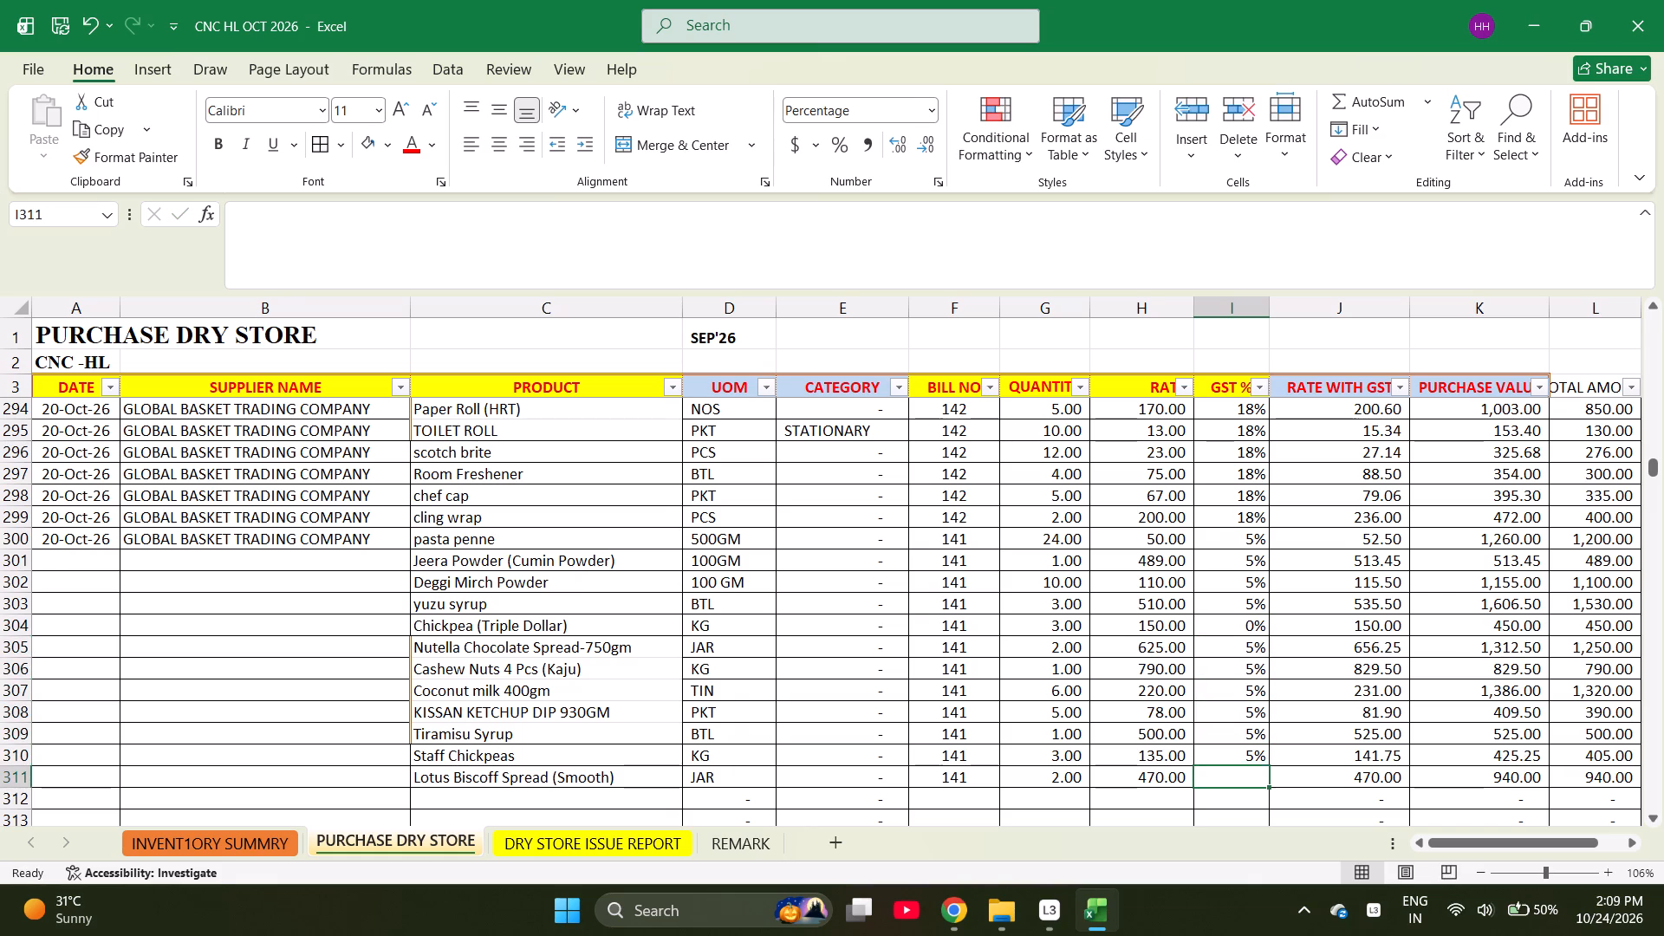
pyautogui.press('5')
pyautogui.press('Left')
# Fill the date 20-Oct-26 and supplier GLOBAL BASKET TRADING COMPANY down from row 300 through Lotus Biscoff Spread (Smooth) in row 311.
pyautogui.press('Left')
pyautogui.press('Left')
pyautogui.press('Left')
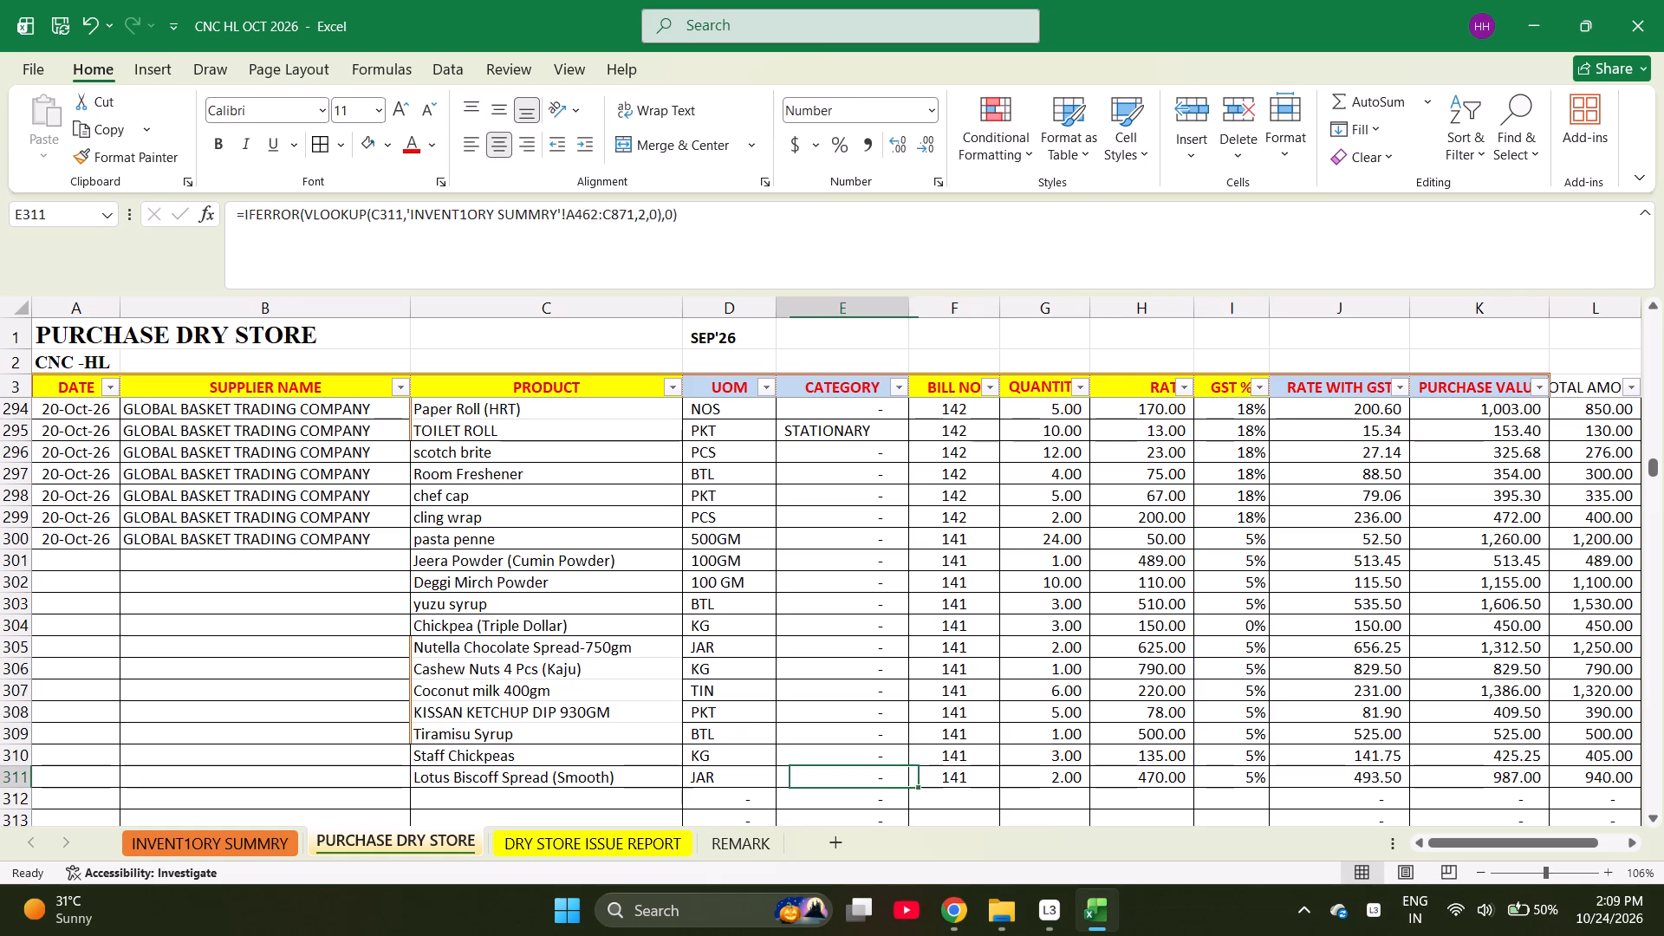
pyautogui.press('Left')
pyautogui.press('Left')
pyautogui.press('Left')
pyautogui.press('Left')
pyautogui.press('Left')
pyautogui.press('Left')
pyautogui.press('Left')
pyautogui.press('Left')
pyautogui.press('Left')
pyautogui.press('Left')
pyautogui.press('Left')
pyautogui.hotkey('ctrl', 'Up')
pyautogui.hotkey('shift', 'Right')
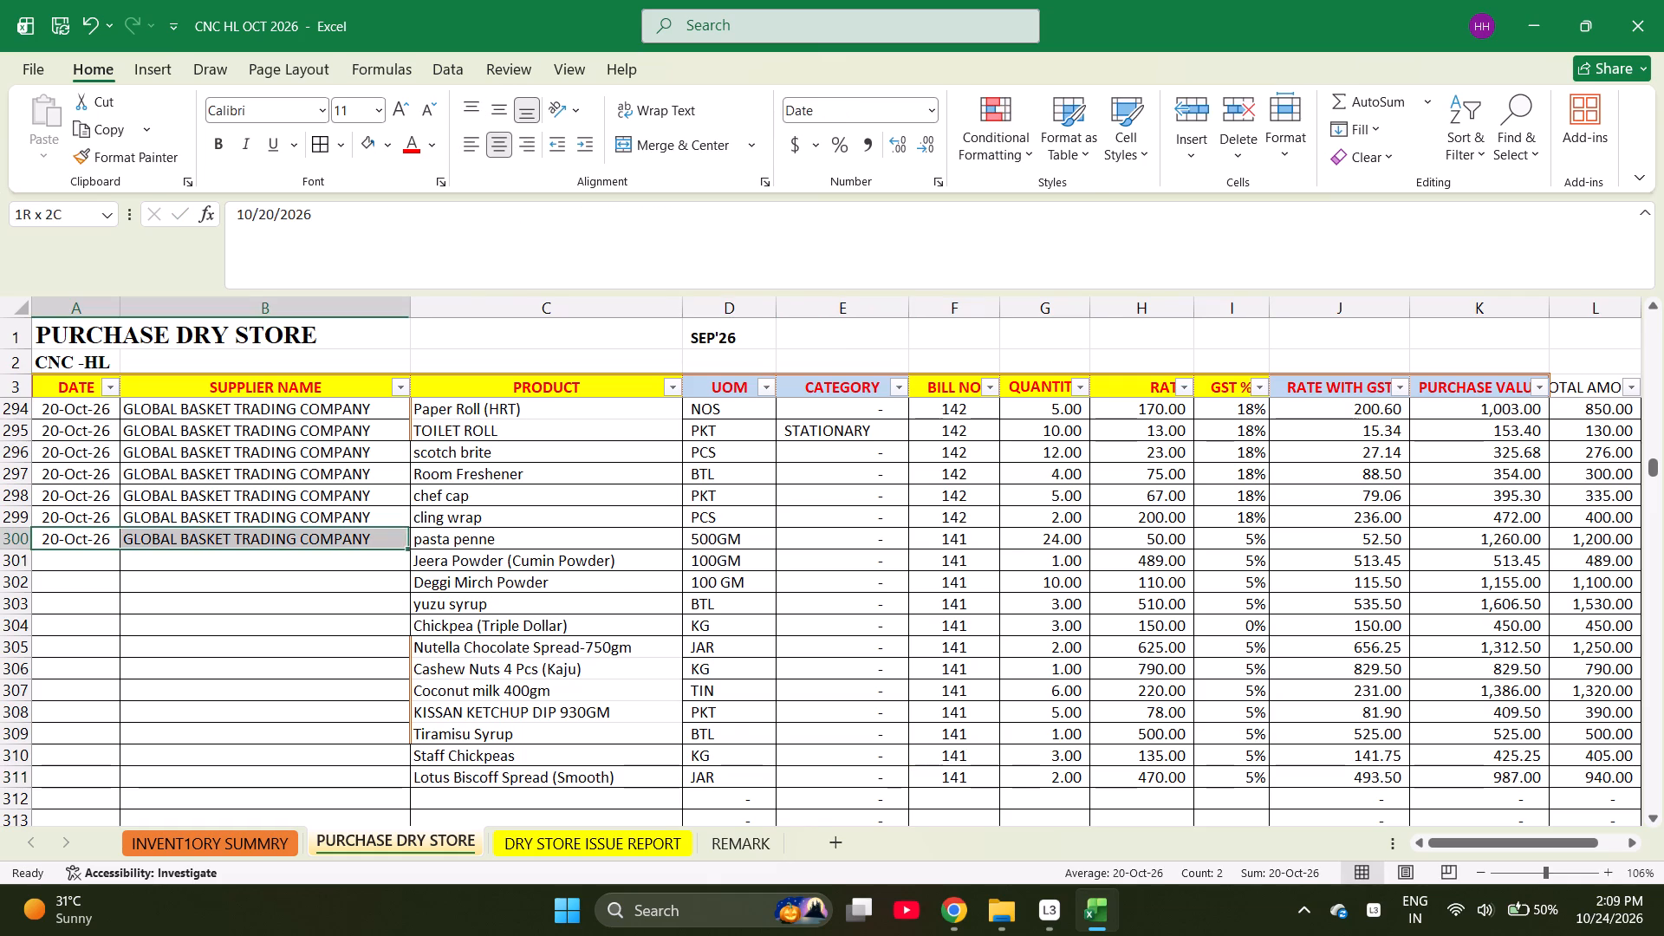
pyautogui.hotkey('shift', 'Down')
pyautogui.hotkey('shift', 'Down')
pyautogui.hotkey('shift', 'Down')
pyautogui.hotkey('shift', 'Down')
pyautogui.hotkey('shift', 'Down')
pyautogui.hotkey('shift', 'Down')
pyautogui.hotkey('shift', 'Down')
pyautogui.hotkey('shift', 'Down')
pyautogui.hotkey('shift', 'Down')
pyautogui.hotkey('shift', 'Down')
pyautogui.hotkey('shift', 'Down')
pyautogui.hotkey('shift', 'Down')
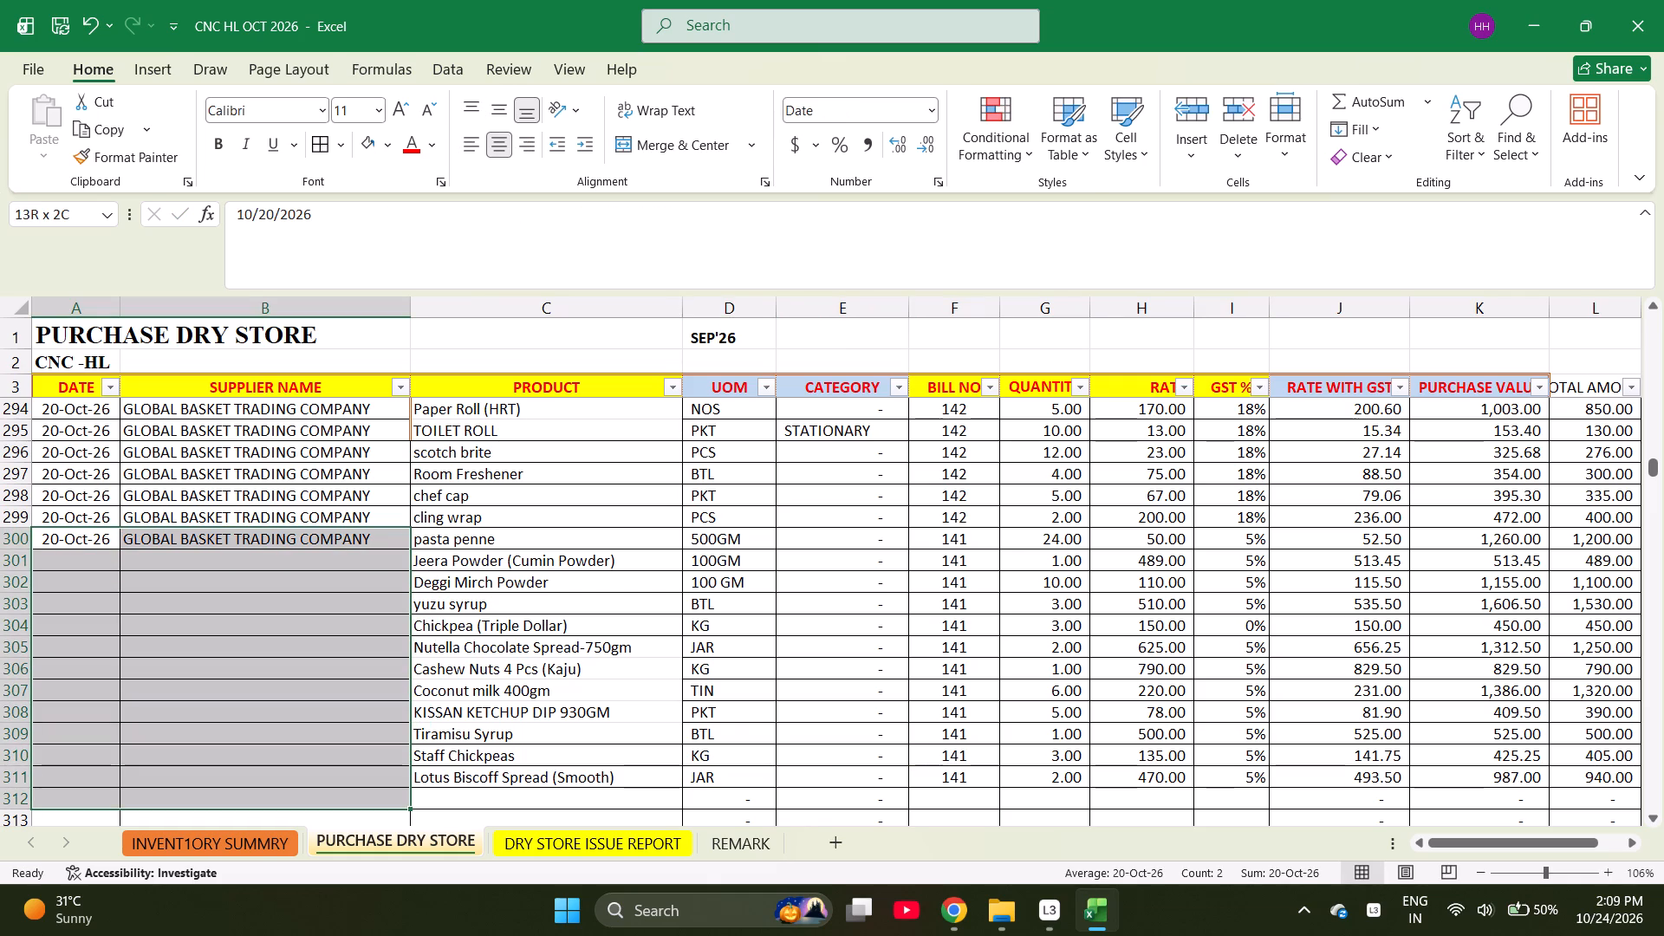
pyautogui.hotkey('shift', 'Up')
pyautogui.hotkey('ctrl', 'd')
# Check the sum of bill 141 purchase values from pasta penne in row 300 through Staff Chickpeas in row 310.
pyautogui.press('Right')
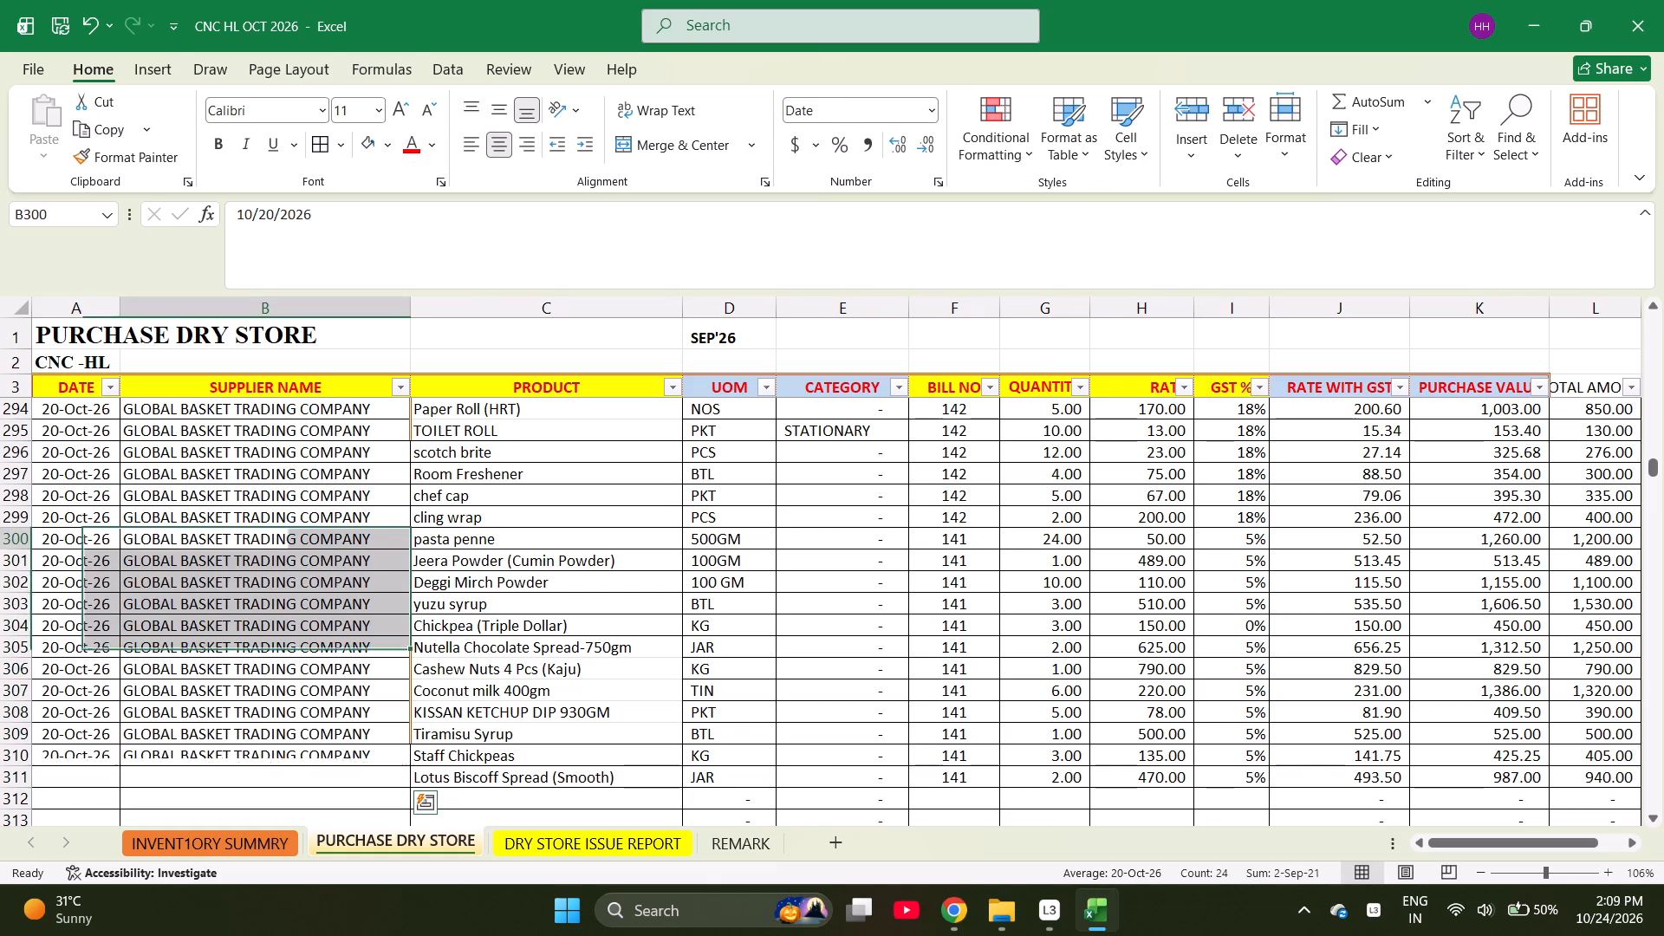
pyautogui.press('Right')
pyautogui.press('Right')
pyautogui.press('Right')
pyautogui.press('Right')
pyautogui.press('Right')
pyautogui.press('Right')
pyautogui.press('Right')
pyautogui.press('Right')
pyautogui.press('Right')
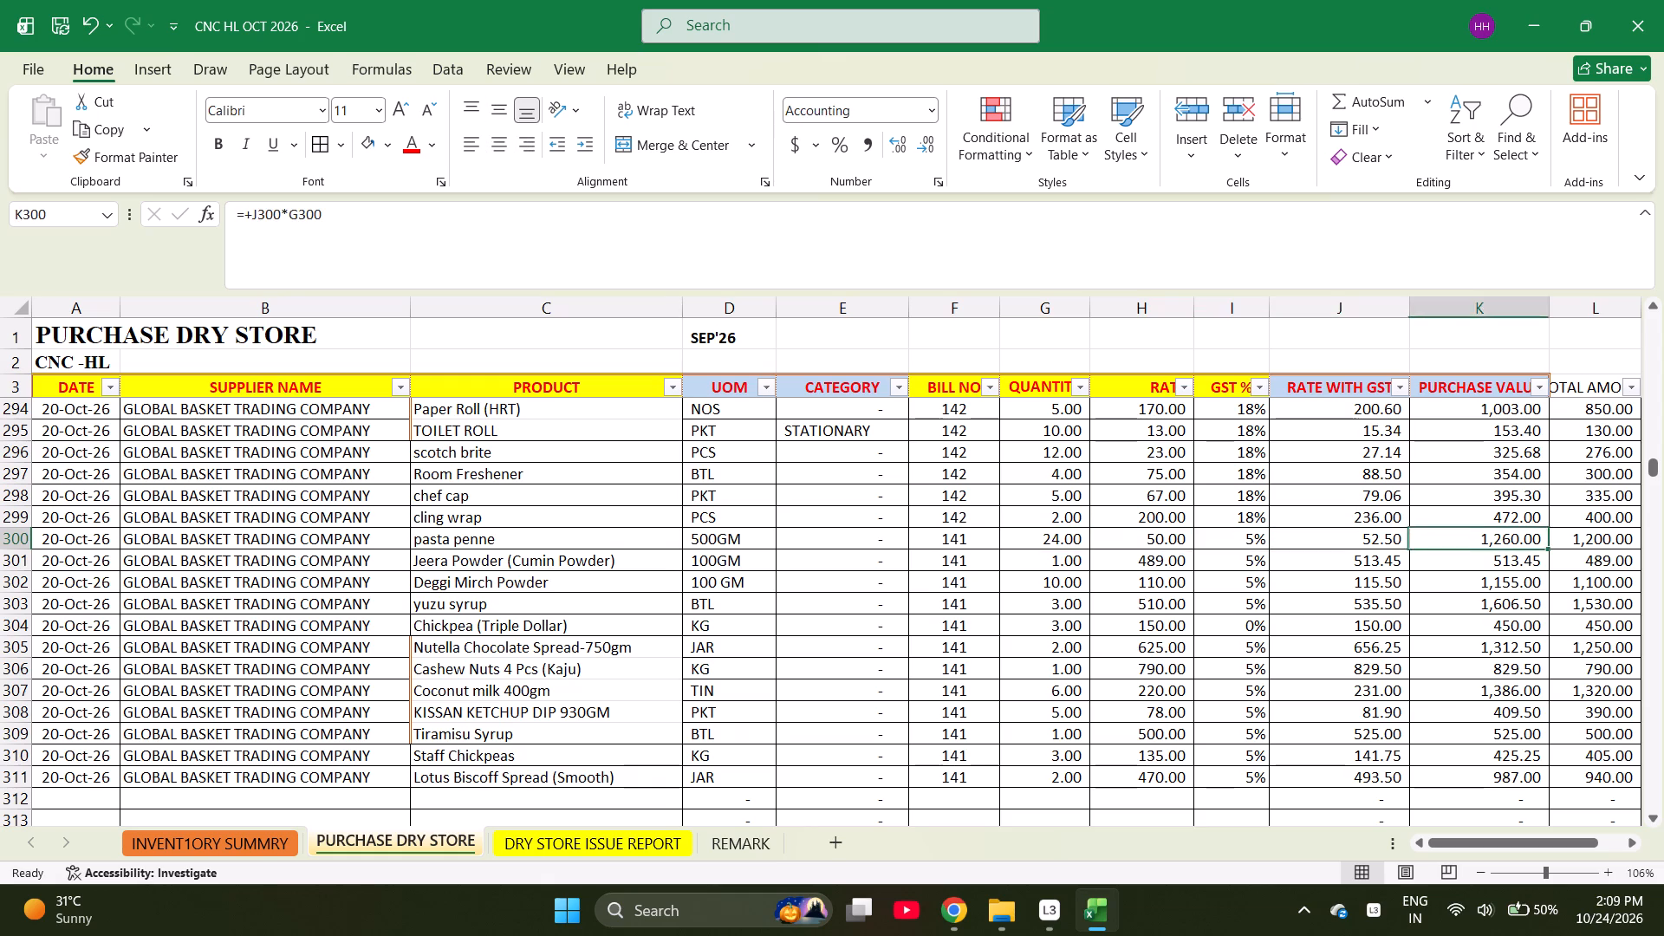
pyautogui.press('Right')
pyautogui.press('Left')
pyautogui.hotkey('shift', 'Down')
pyautogui.hotkey('shift', 'Down')
pyautogui.hotkey('shift', 'Down')
pyautogui.hotkey('shift', 'Down')
pyautogui.hotkey('shift', 'Down')
pyautogui.hotkey('shift', 'Down')
pyautogui.hotkey('shift', 'Down')
pyautogui.hotkey('shift', 'Down')
pyautogui.hotkey('shift', 'Down')
pyautogui.hotkey('shift', 'Down')
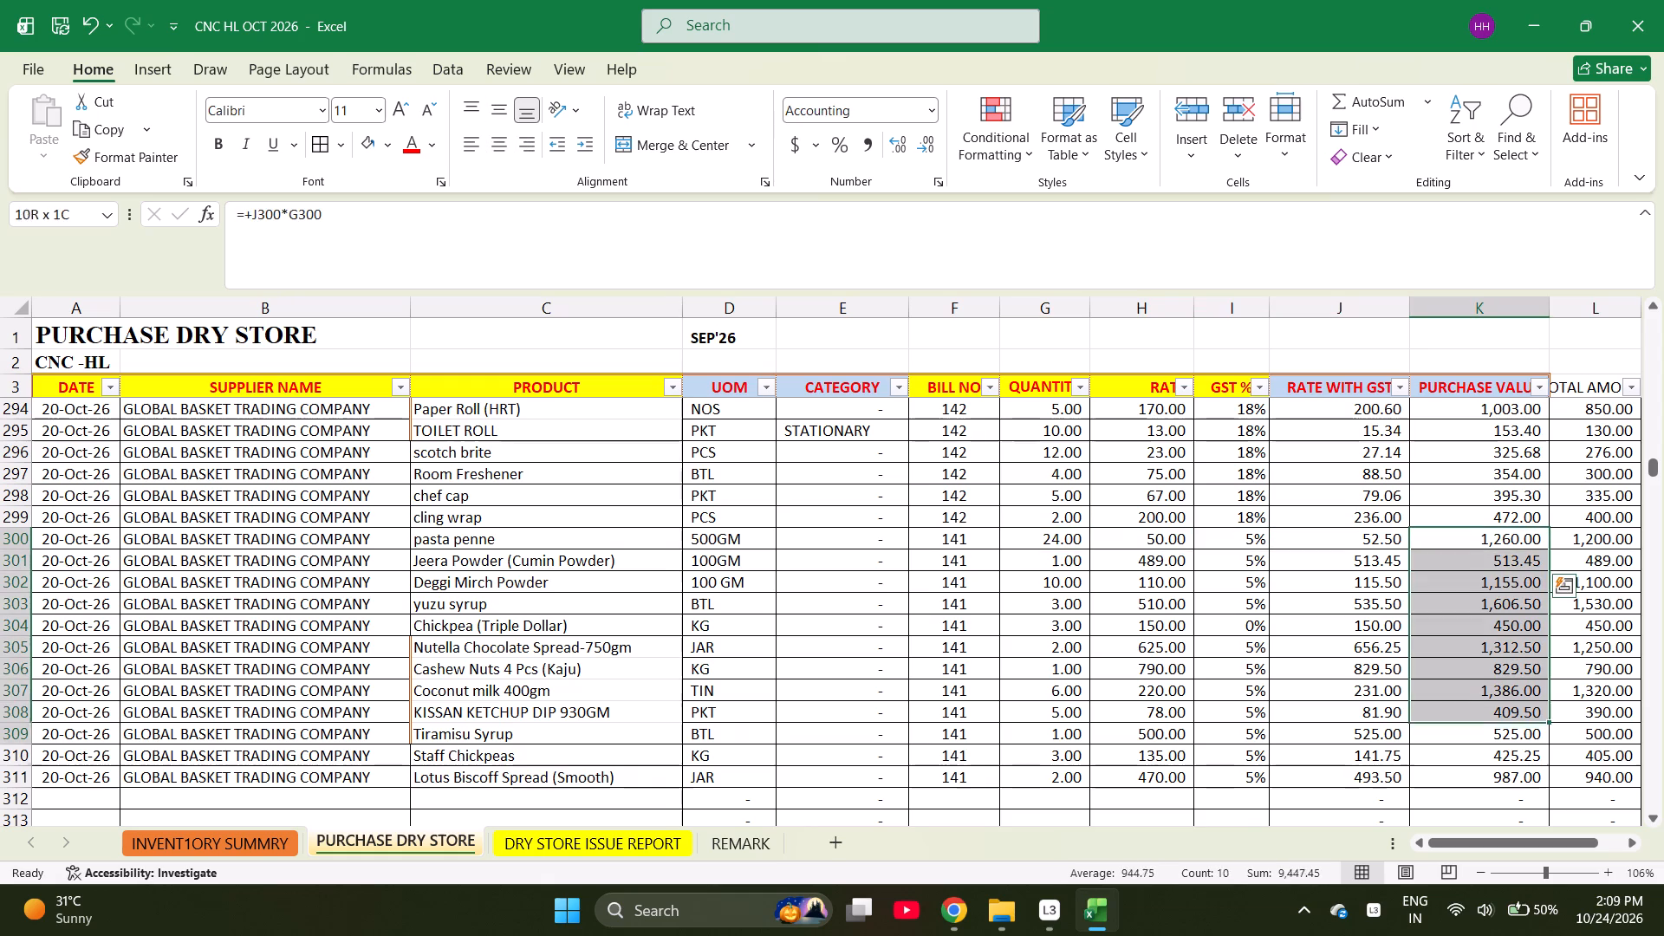
pyautogui.hotkey('shift', 'Down')
# Enter the formula =1837.50+453.60+2184+1974 in the SHIVAM column beside Lotus Biscoff Spread (Smooth) in row 311.
pyautogui.press('Right')
pyautogui.press('Right')
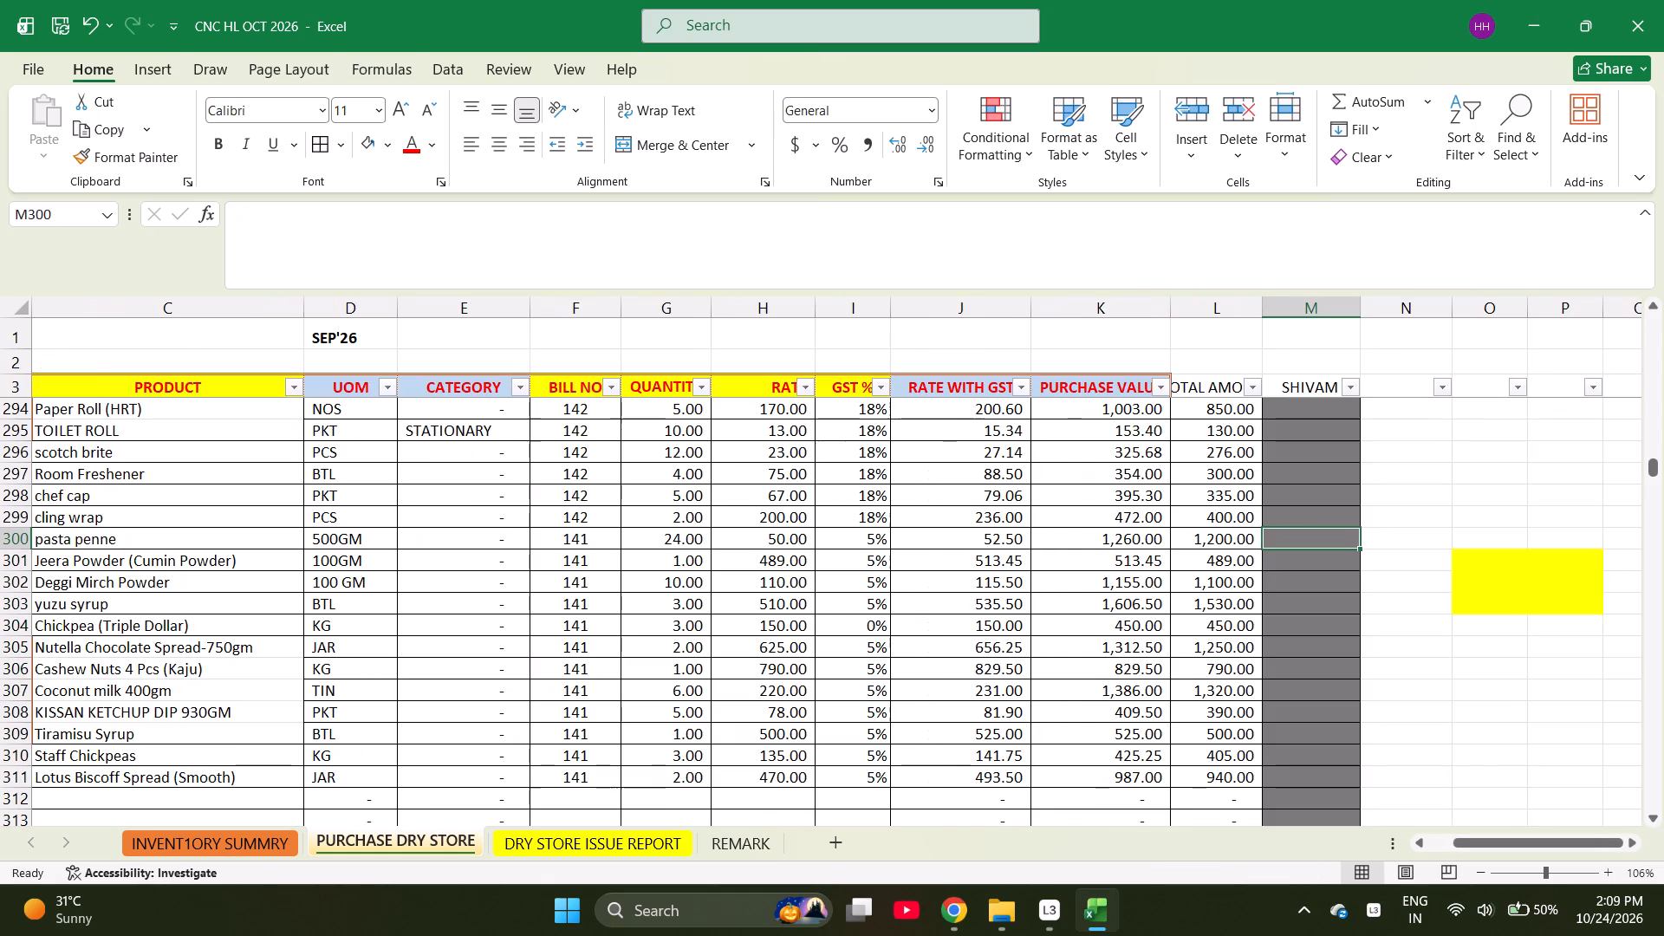
pyautogui.press('Down')
pyautogui.press('Down')
pyautogui.press('Down')
pyautogui.press('Down')
pyautogui.press('Down')
pyautogui.press('Down')
pyautogui.press('Down')
pyautogui.press('Down')
pyautogui.press('Down')
pyautogui.press('Down')
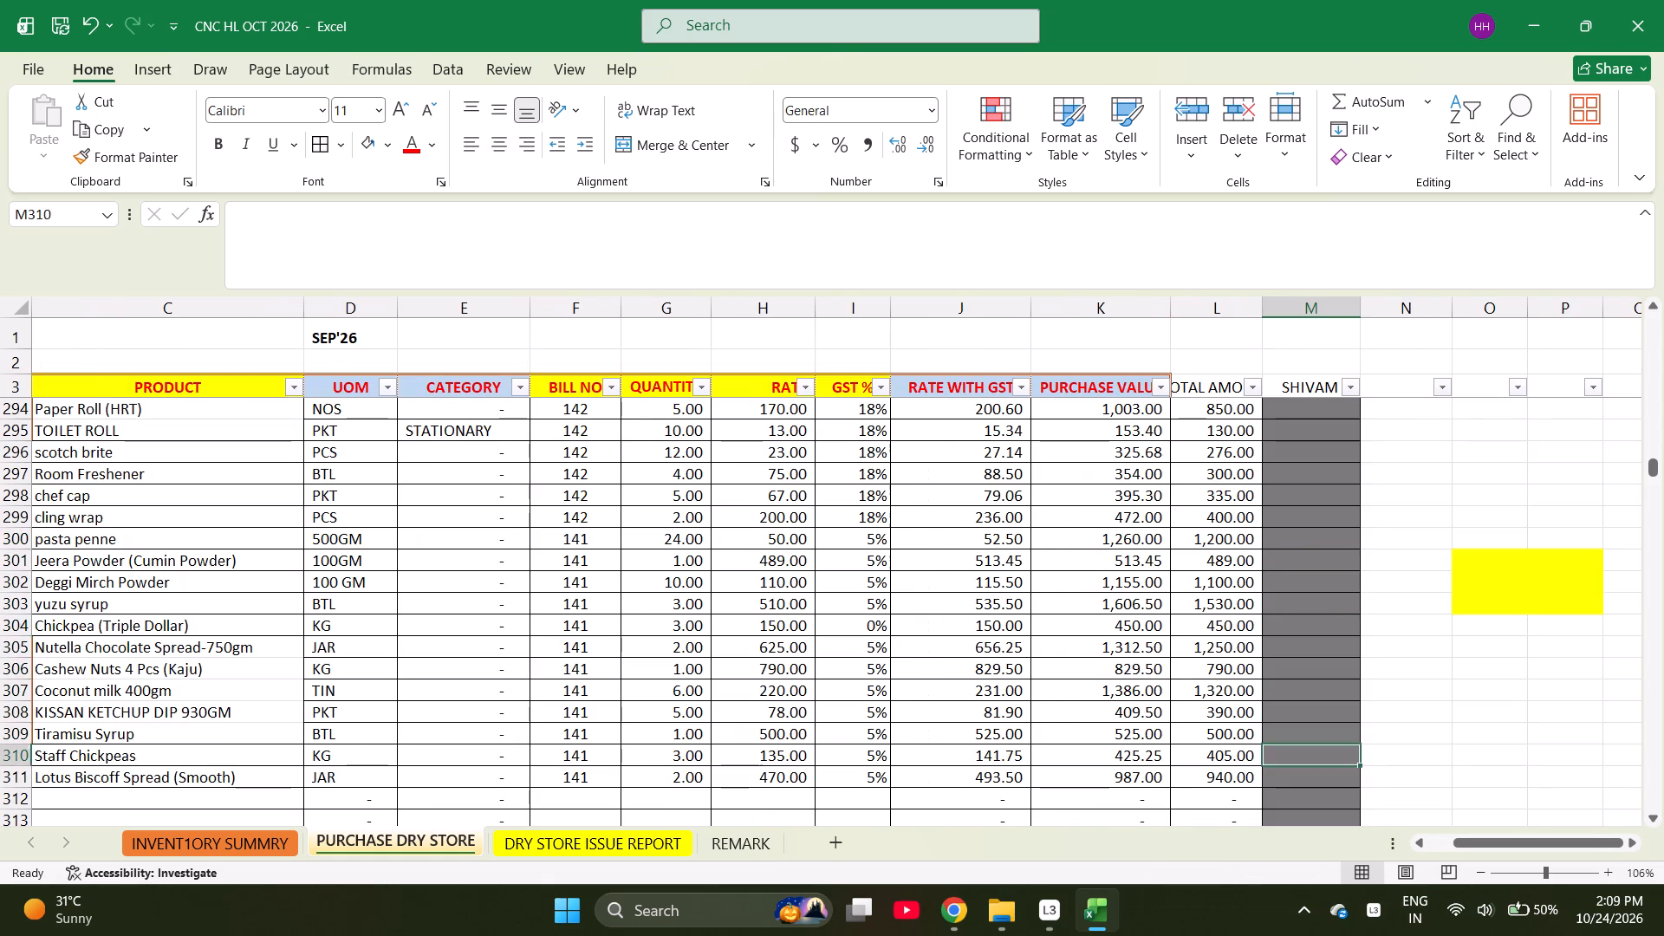
pyautogui.press('Down')
pyautogui.press('=')
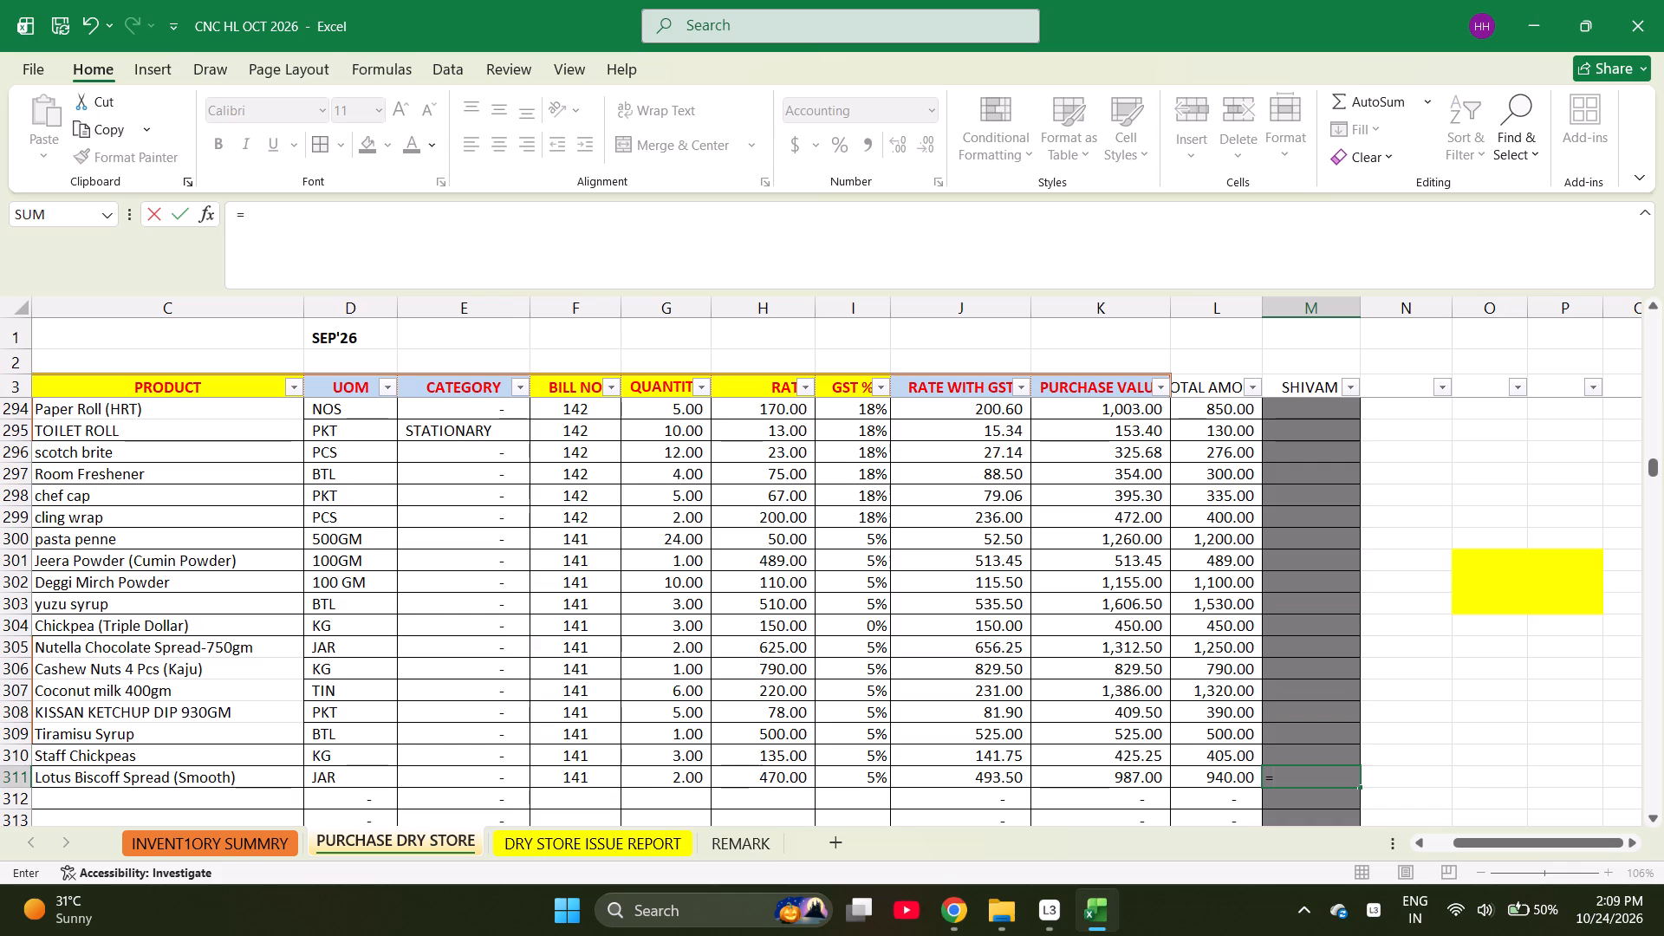
pyautogui.press('1')
pyautogui.write('83')
pyautogui.write('7.50')
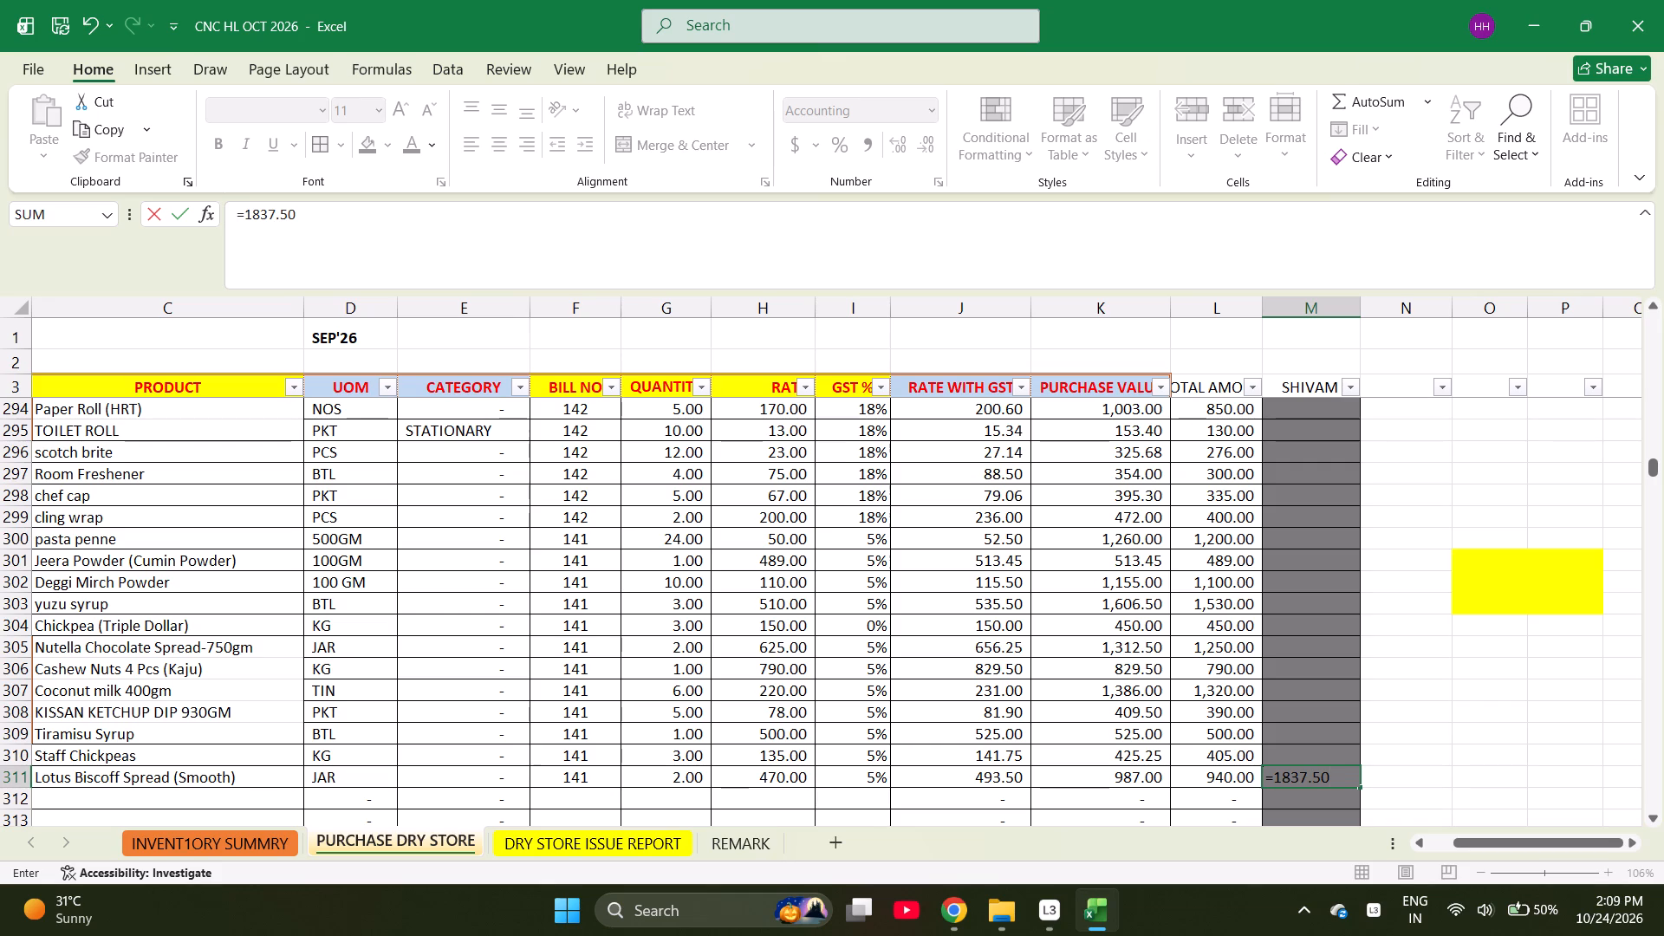
pyautogui.press('+')
pyautogui.write('453.60+')
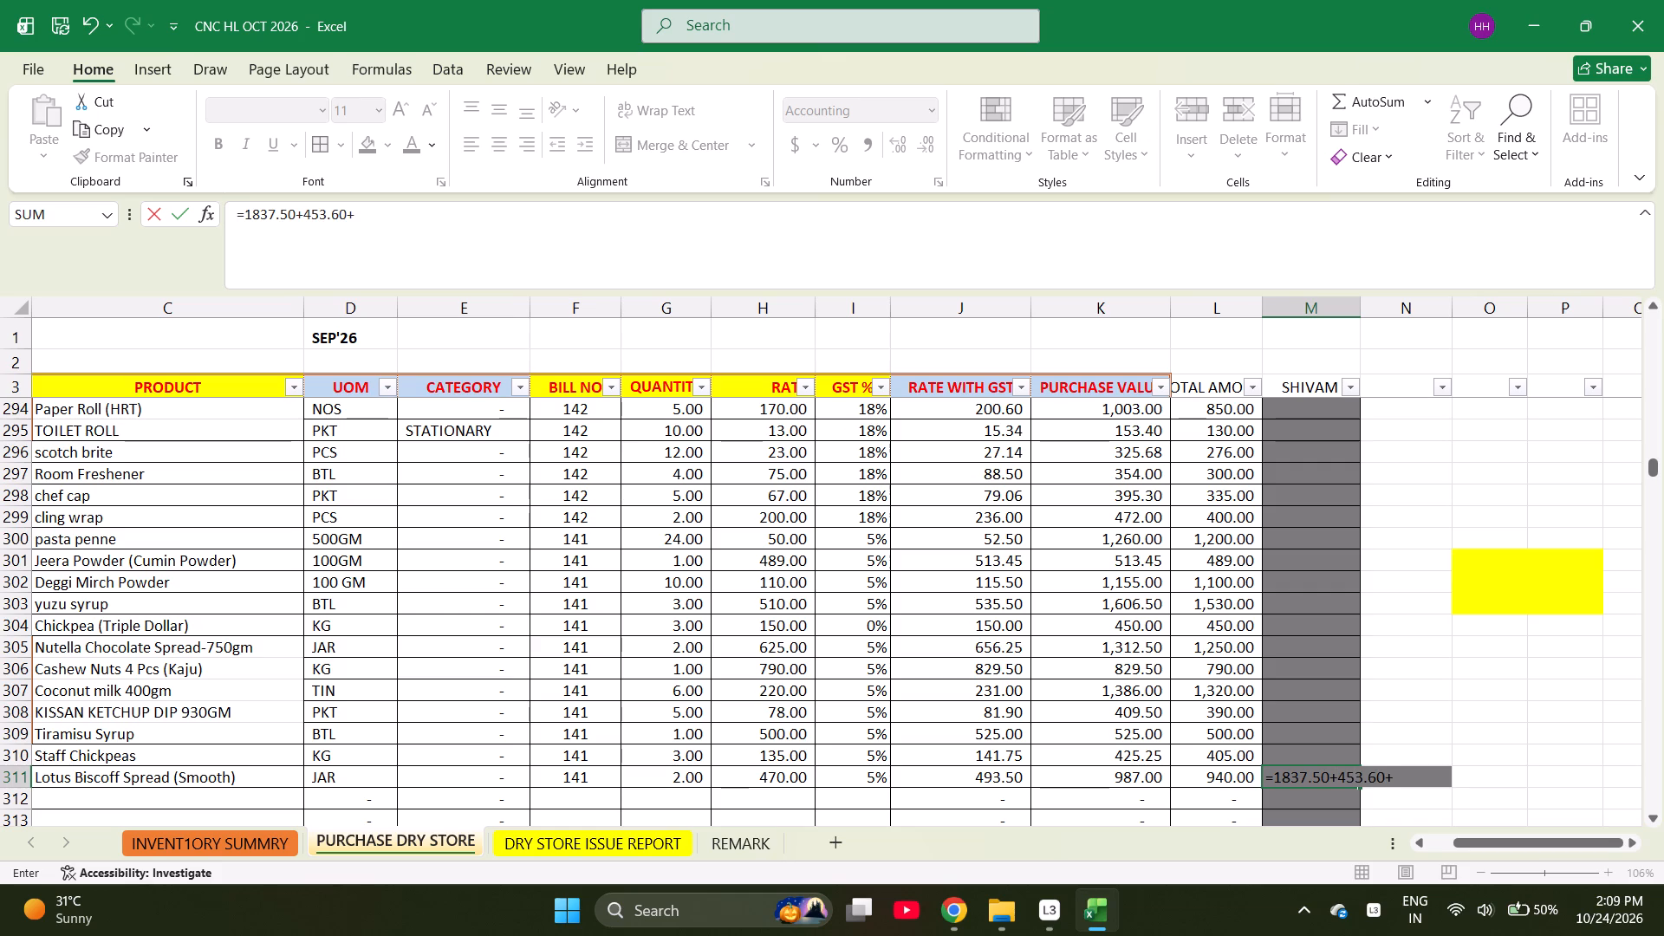
pyautogui.write('2184+')
pyautogui.write('1974')
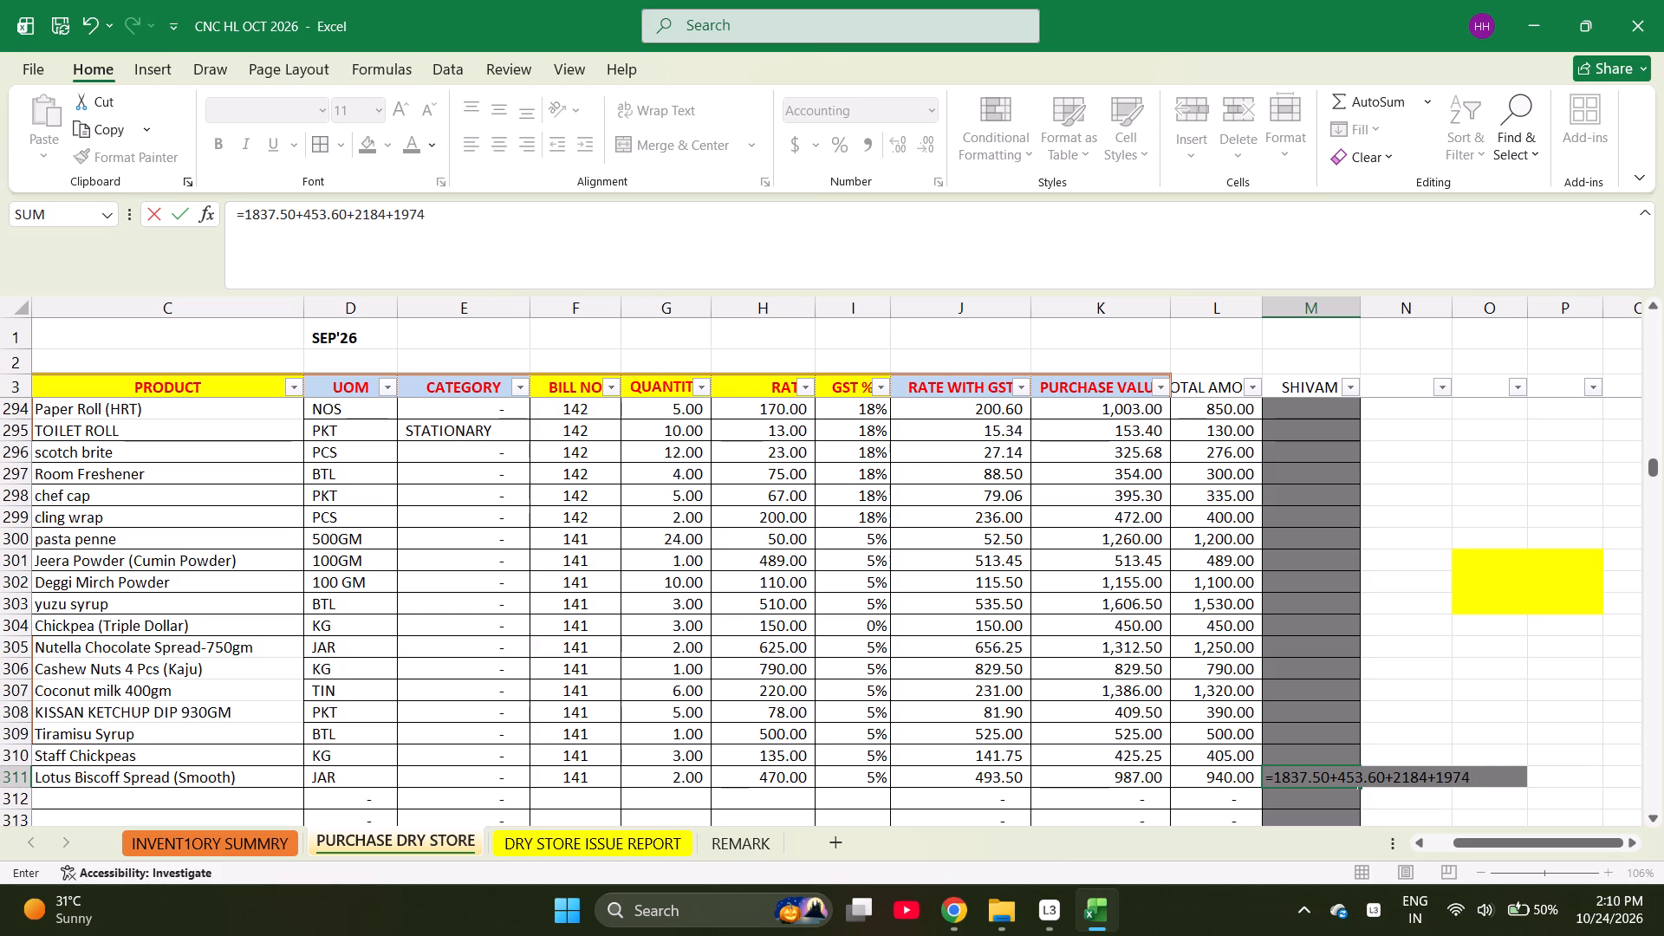
pyautogui.press('Return')
pyautogui.press('Up')
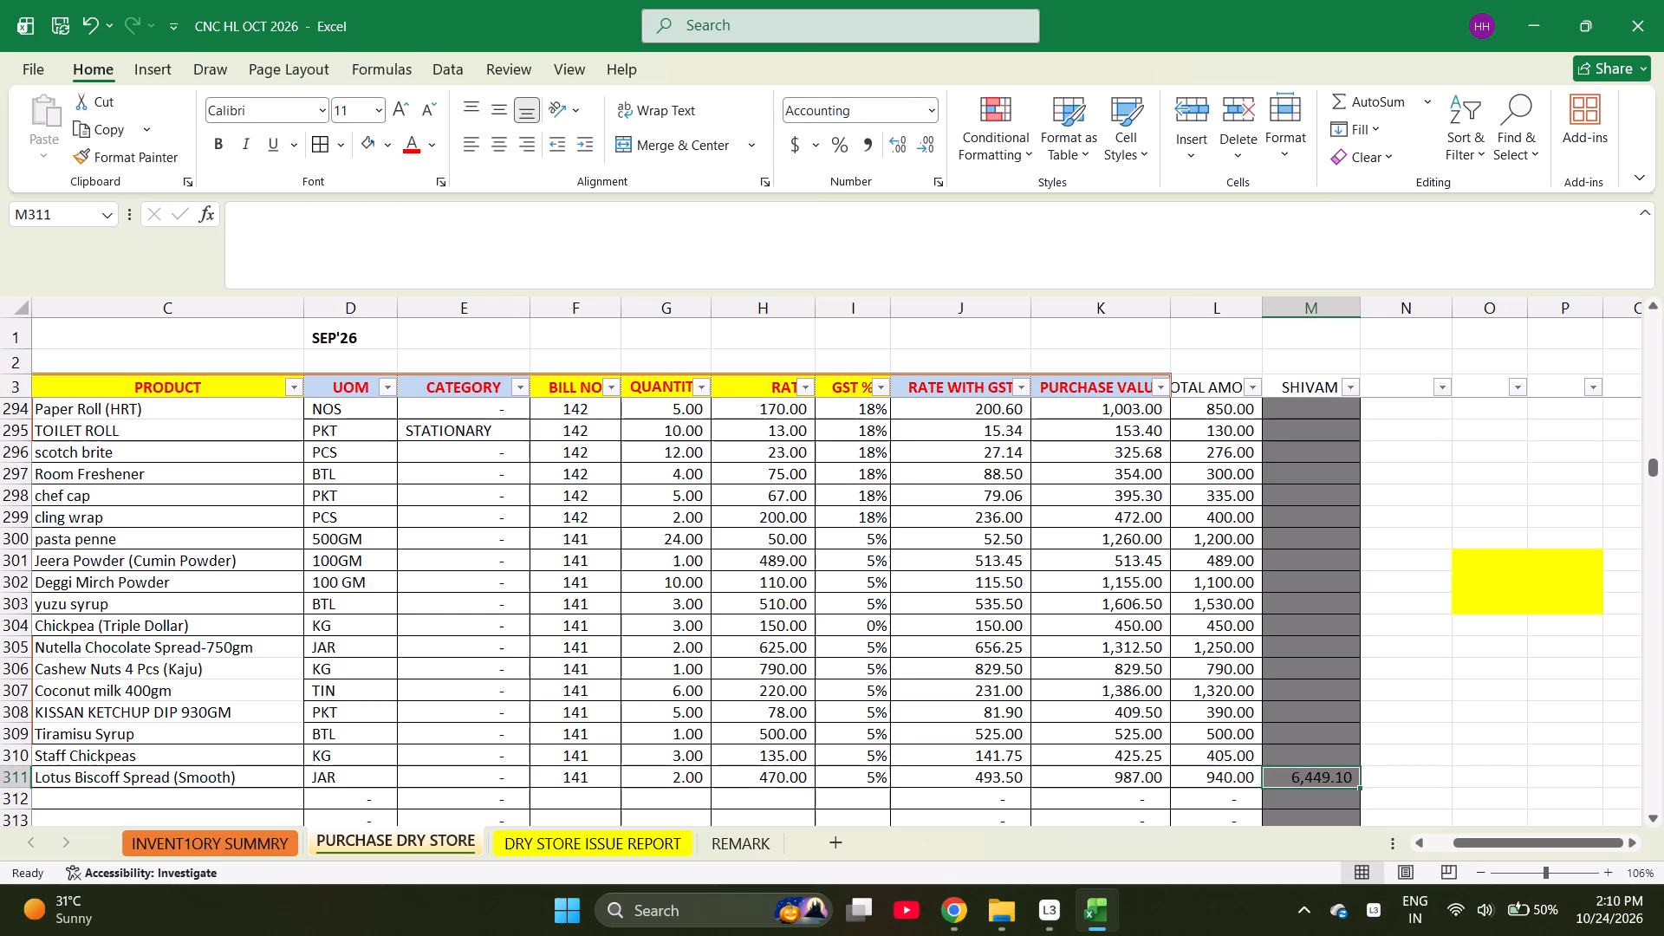
# Check the sum of purchase values from Lotus Biscoff Spread (Smooth) in row 311 up to Paper Roll (HRT) in row 294.
pyautogui.press('Left')
pyautogui.press('Left')
pyautogui.hotkey('shift', 'Up')
pyautogui.hotkey('shift', 'Up')
pyautogui.hotkey('shift', 'Up')
pyautogui.hotkey('shift', 'Up')
pyautogui.hotkey('shift', 'Up')
pyautogui.hotkey('shift', 'Up')
pyautogui.hotkey('shift', 'Up')
pyautogui.hotkey('shift', 'Up')
pyautogui.hotkey('shift', 'Up')
pyautogui.hotkey('shift', 'Up')
pyautogui.hotkey('shift', 'Up')
pyautogui.hotkey('shift', 'Up')
pyautogui.hotkey('shift', 'Up')
pyautogui.hotkey('shift', 'Up')
pyautogui.hotkey('shift', 'Up')
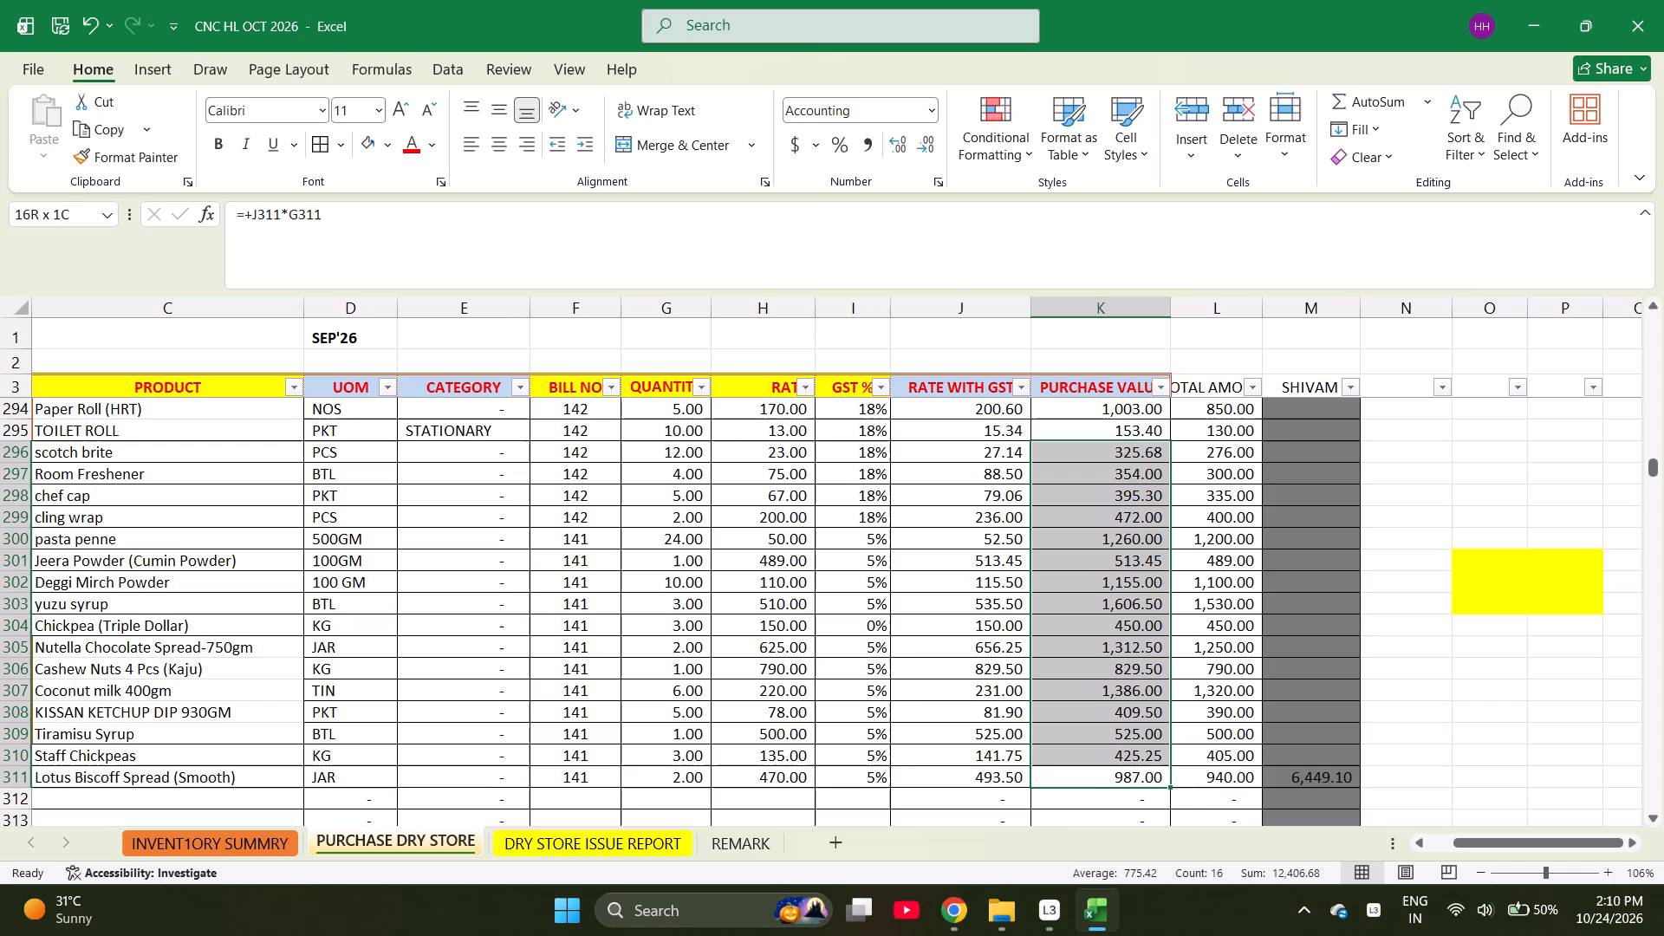
pyautogui.hotkey('shift', 'Up')
pyautogui.hotkey('shift', 'Up')
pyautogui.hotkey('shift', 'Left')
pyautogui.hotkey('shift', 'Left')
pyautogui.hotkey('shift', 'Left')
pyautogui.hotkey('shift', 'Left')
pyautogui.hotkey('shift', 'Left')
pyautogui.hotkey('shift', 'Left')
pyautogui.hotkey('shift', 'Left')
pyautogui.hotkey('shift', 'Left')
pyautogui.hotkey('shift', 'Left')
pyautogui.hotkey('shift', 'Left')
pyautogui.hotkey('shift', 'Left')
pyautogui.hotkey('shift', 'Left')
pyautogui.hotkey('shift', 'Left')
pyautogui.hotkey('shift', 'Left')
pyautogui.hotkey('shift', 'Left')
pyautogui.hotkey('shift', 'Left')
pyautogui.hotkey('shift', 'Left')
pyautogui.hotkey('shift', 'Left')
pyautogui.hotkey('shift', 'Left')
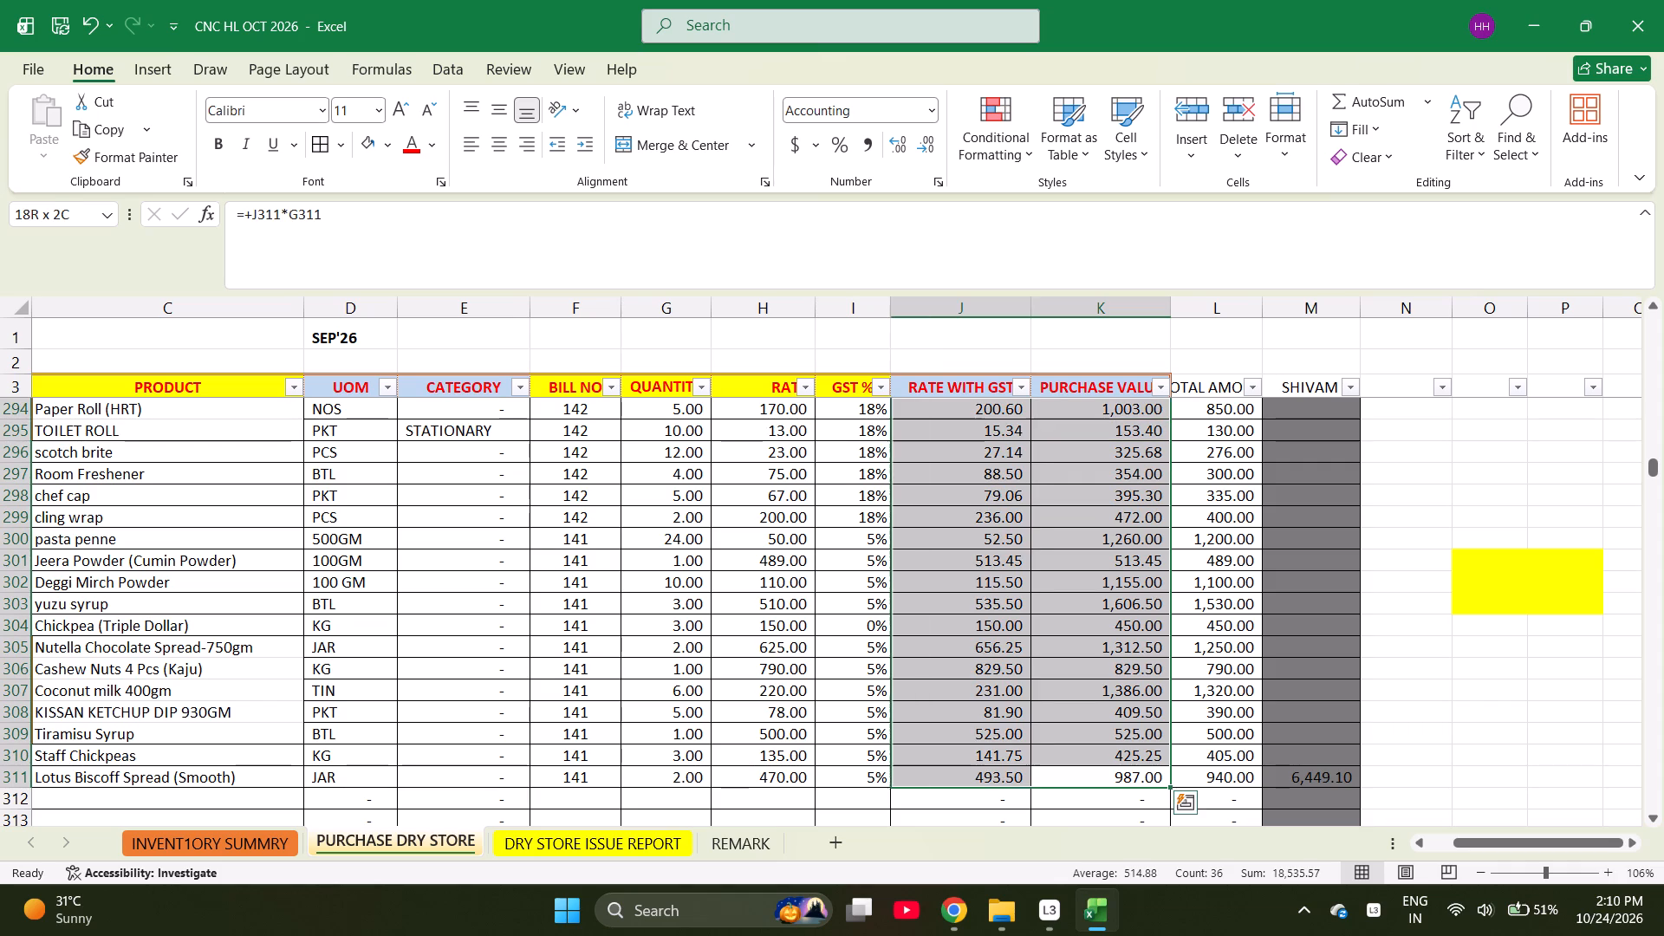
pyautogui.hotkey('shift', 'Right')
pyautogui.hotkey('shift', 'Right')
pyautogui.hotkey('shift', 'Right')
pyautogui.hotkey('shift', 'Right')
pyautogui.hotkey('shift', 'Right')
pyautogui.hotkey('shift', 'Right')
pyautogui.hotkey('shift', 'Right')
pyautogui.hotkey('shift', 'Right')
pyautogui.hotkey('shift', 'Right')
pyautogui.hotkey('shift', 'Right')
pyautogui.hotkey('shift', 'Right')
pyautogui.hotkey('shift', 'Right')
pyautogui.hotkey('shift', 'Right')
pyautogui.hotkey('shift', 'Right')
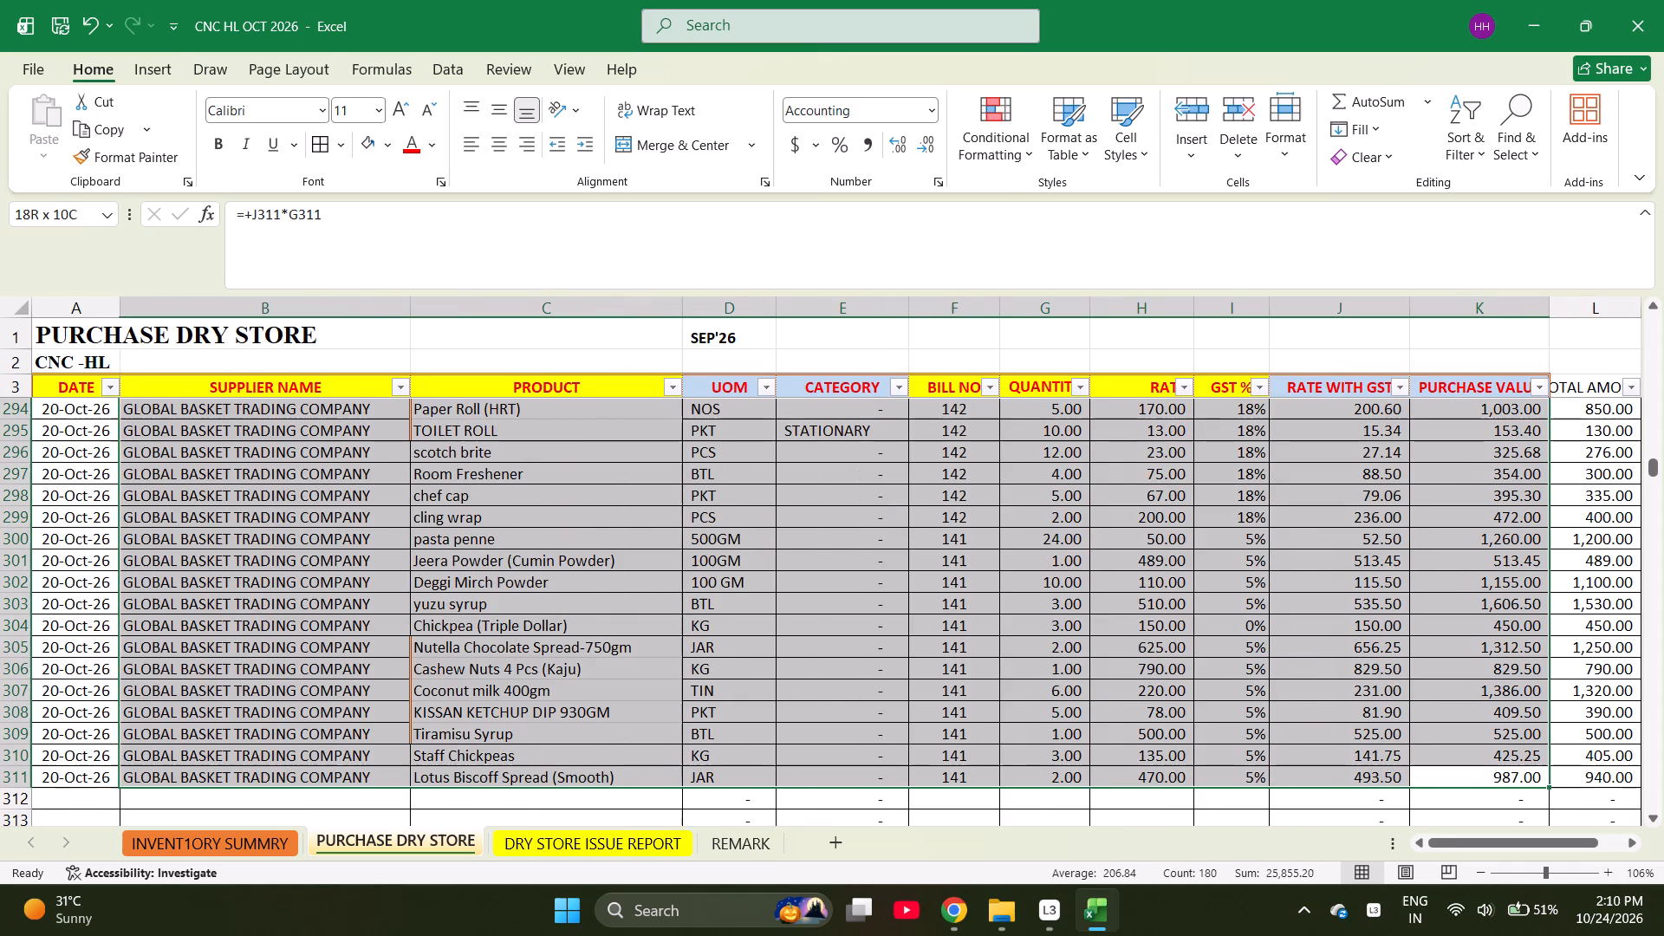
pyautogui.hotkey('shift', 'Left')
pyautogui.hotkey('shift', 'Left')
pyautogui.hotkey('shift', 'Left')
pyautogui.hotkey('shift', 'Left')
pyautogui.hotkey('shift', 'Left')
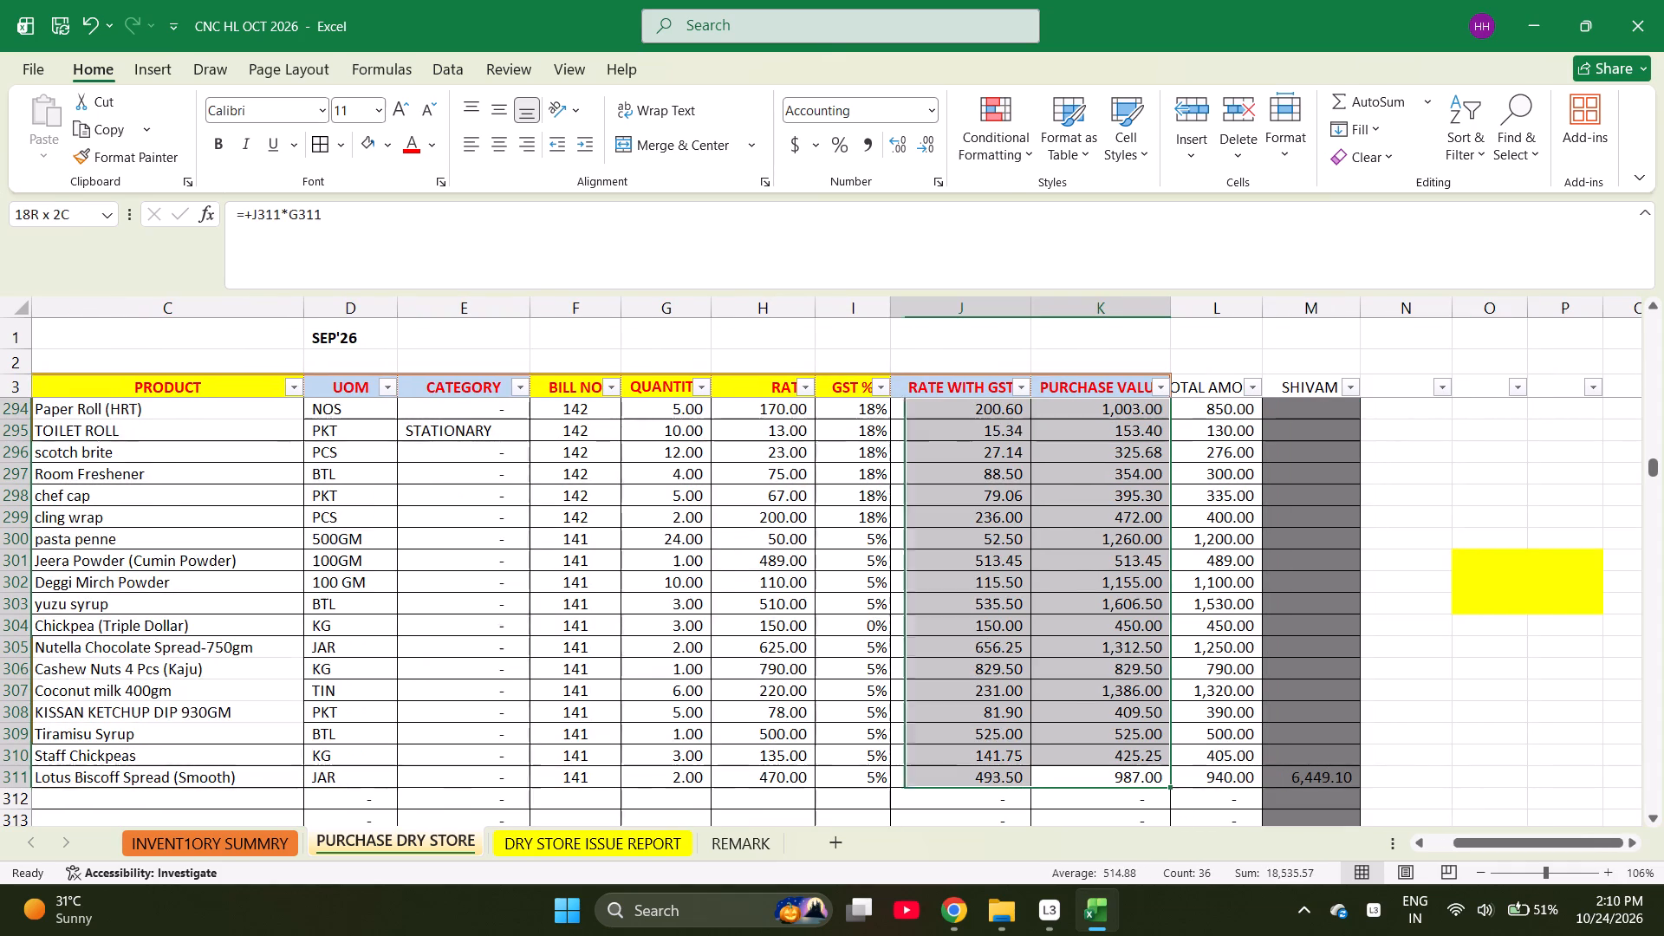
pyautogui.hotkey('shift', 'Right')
# Check the sum of purchase values for bills 142 and 141 together, from Lotus Biscoff Spread (Smooth) in row 311 up to Wonder Wipe in row 290.
pyautogui.hotkey('shift', 'Up')
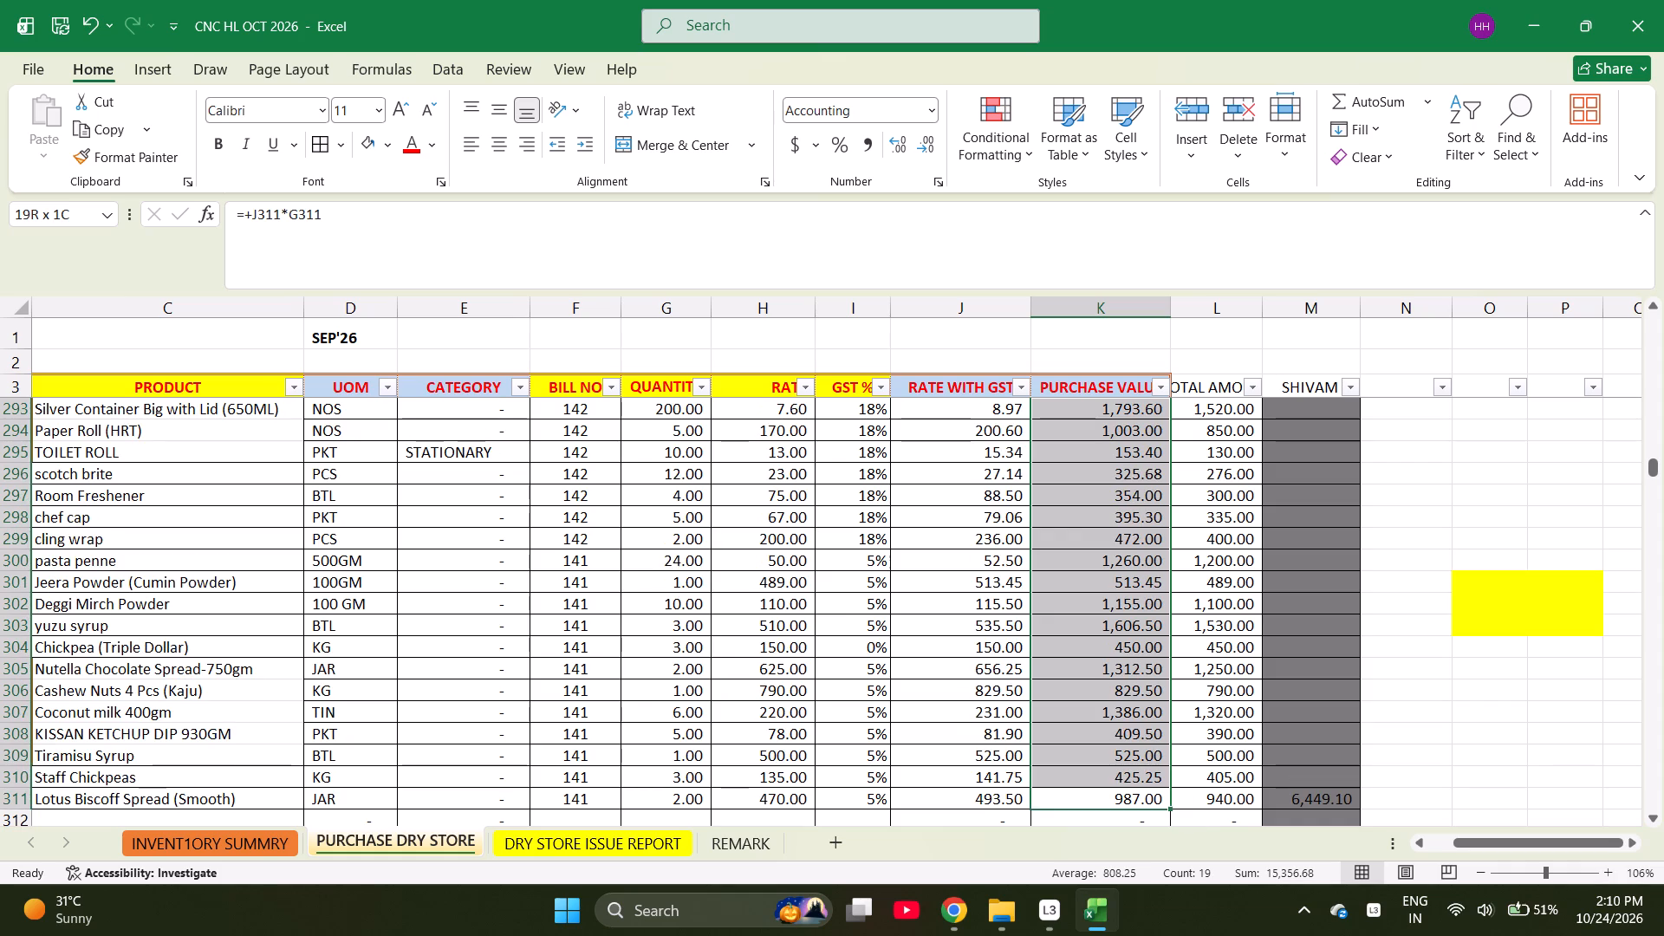
pyautogui.hotkey('shift', 'Up')
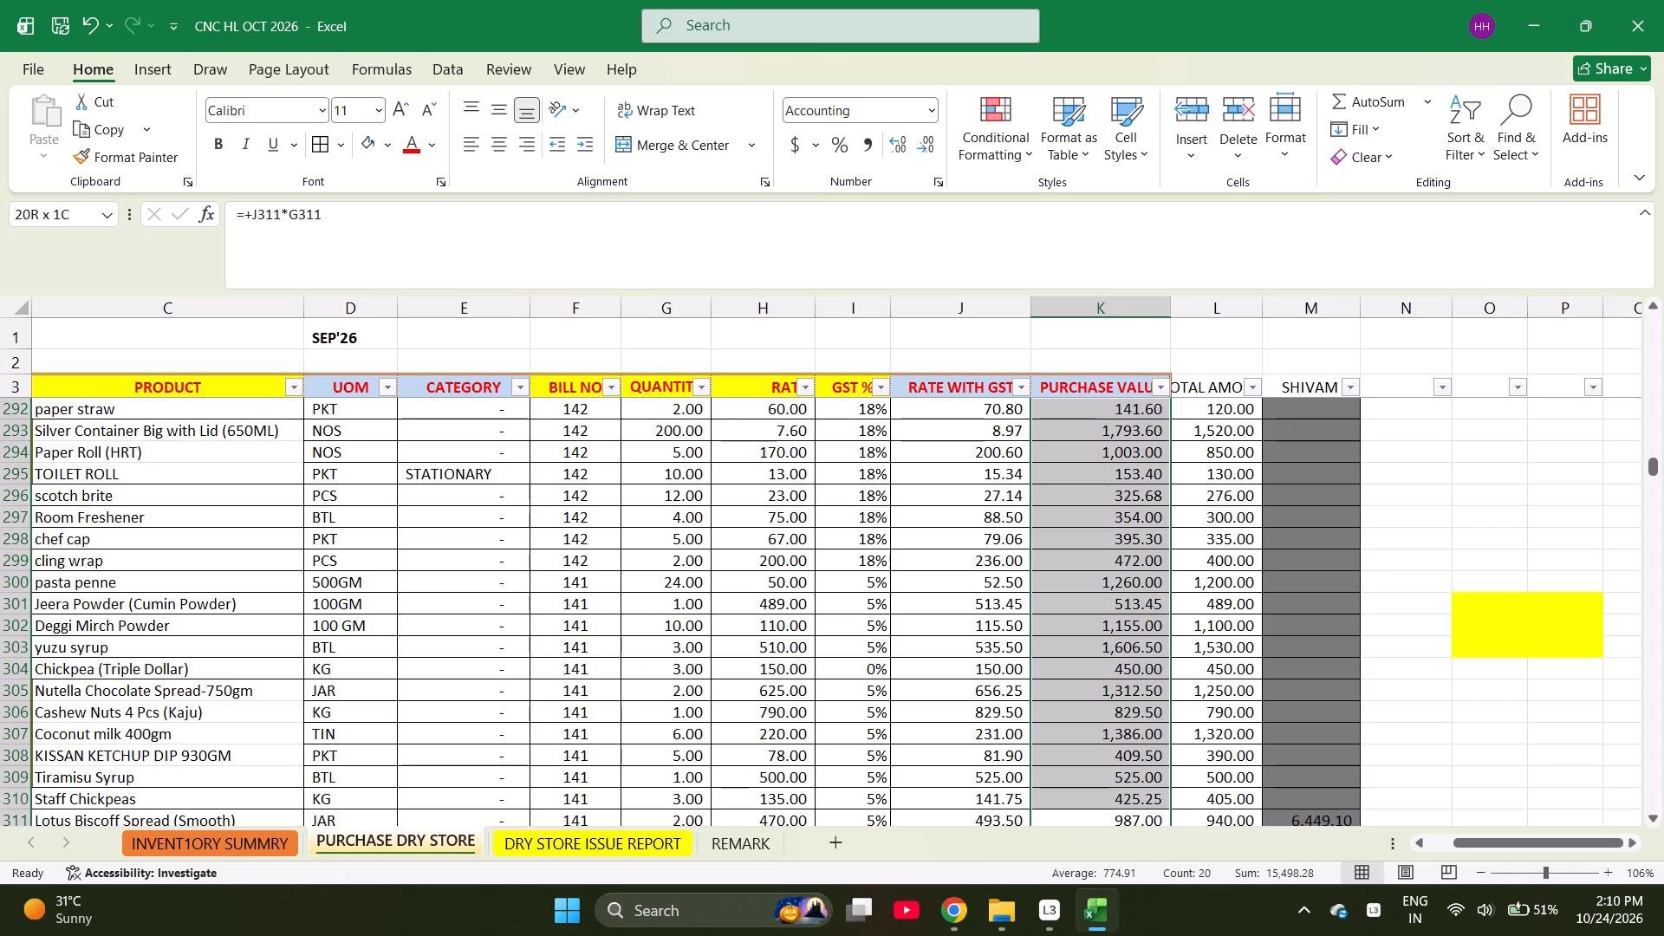
pyautogui.hotkey('shift', 'Down')
pyautogui.hotkey('shift', 'Down')
pyautogui.hotkey('shift', 'Down')
pyautogui.hotkey('shift', 'Down')
pyautogui.hotkey('shift', 'Down')
pyautogui.hotkey('shift', 'Down')
pyautogui.hotkey('shift', 'Down')
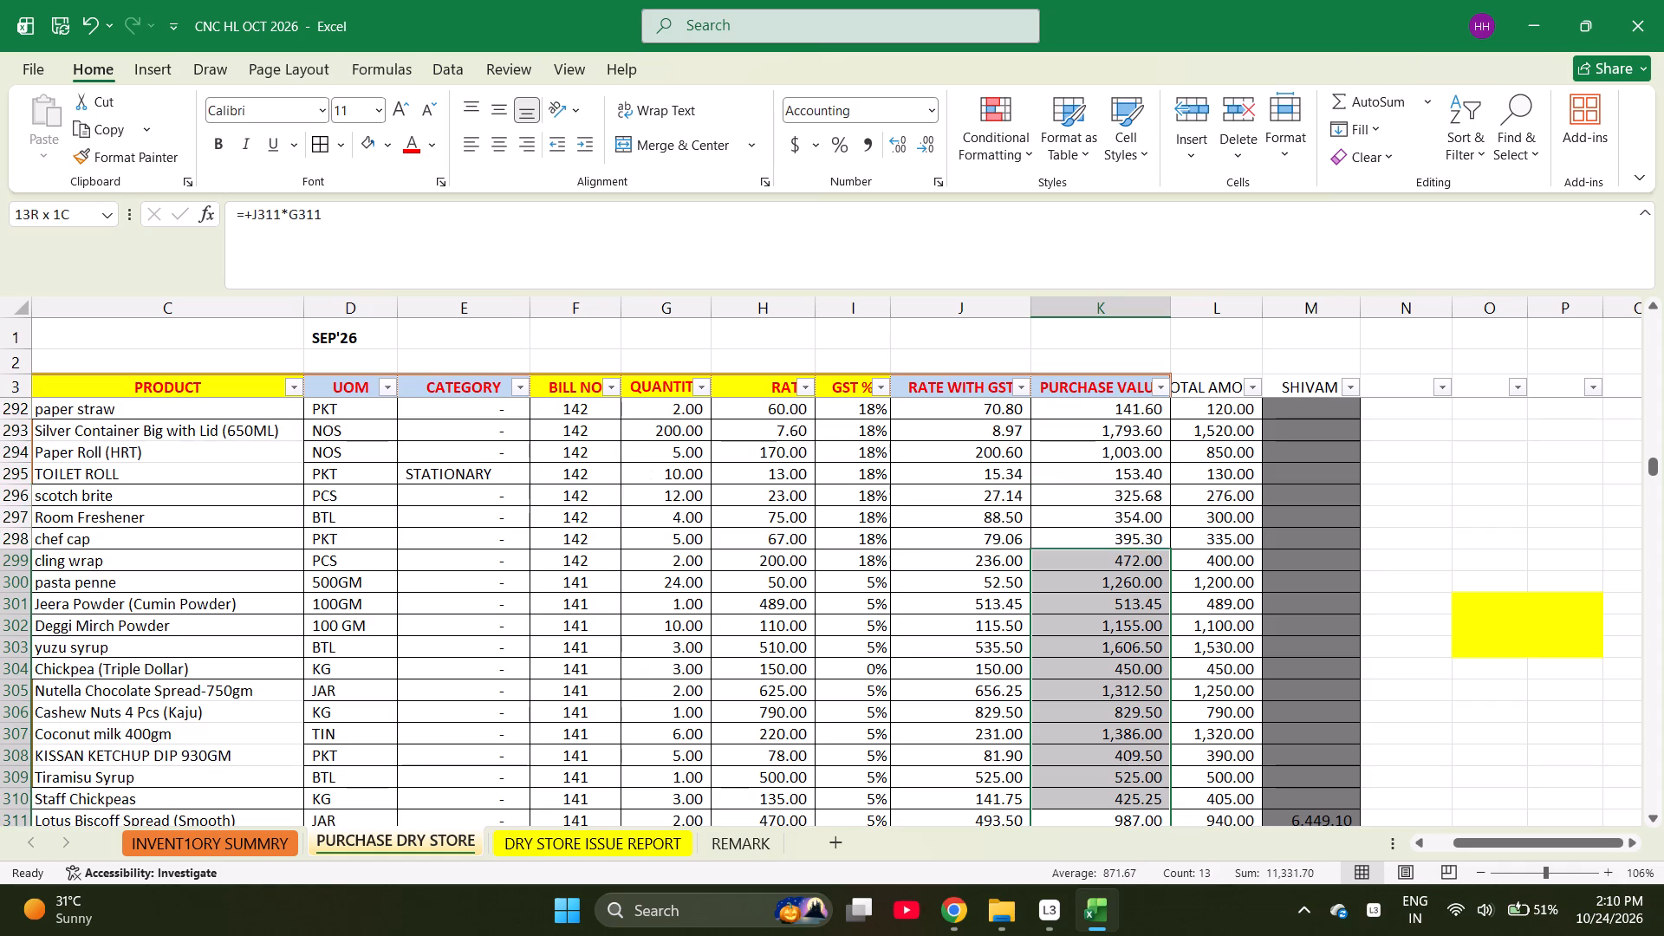
pyautogui.hotkey('shift', 'Up')
pyautogui.hotkey('shift', 'Up')
pyautogui.hotkey('shift', 'Up')
pyautogui.hotkey('shift', 'Up')
pyautogui.hotkey('shift', 'Up')
pyautogui.hotkey('shift', 'Up')
pyautogui.hotkey('shift', 'Up')
pyautogui.hotkey('shift', 'Up')
pyautogui.hotkey('shift', 'Up')
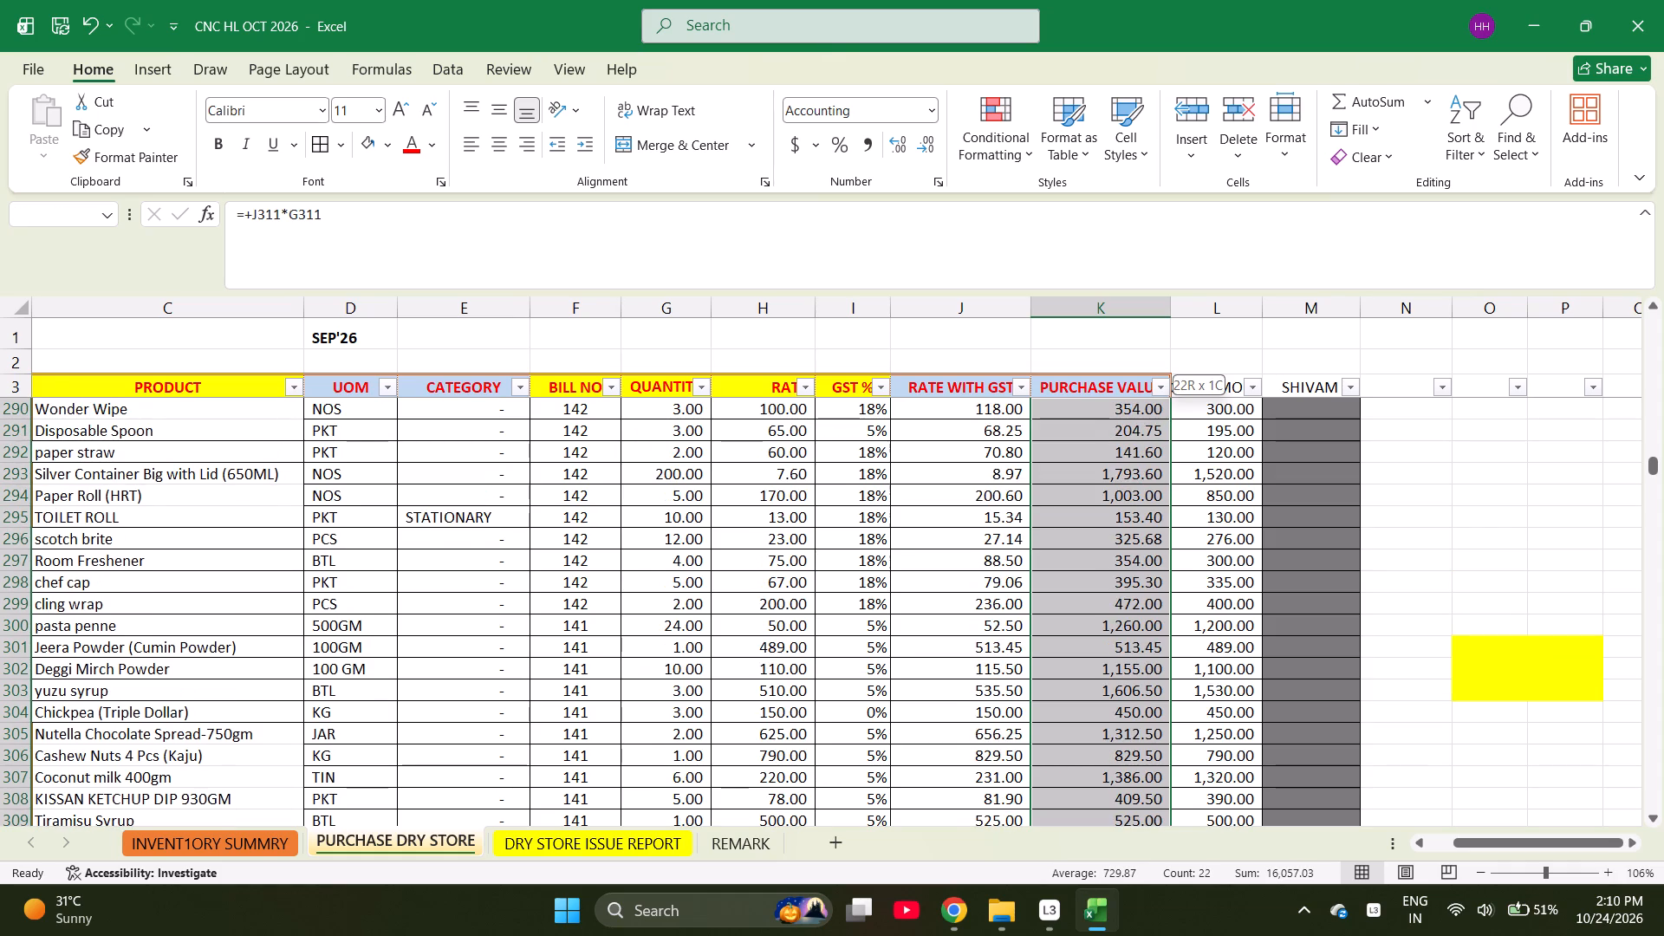
pyautogui.hotkey('shift', 'Up')
pyautogui.hotkey('shift', 'Down')
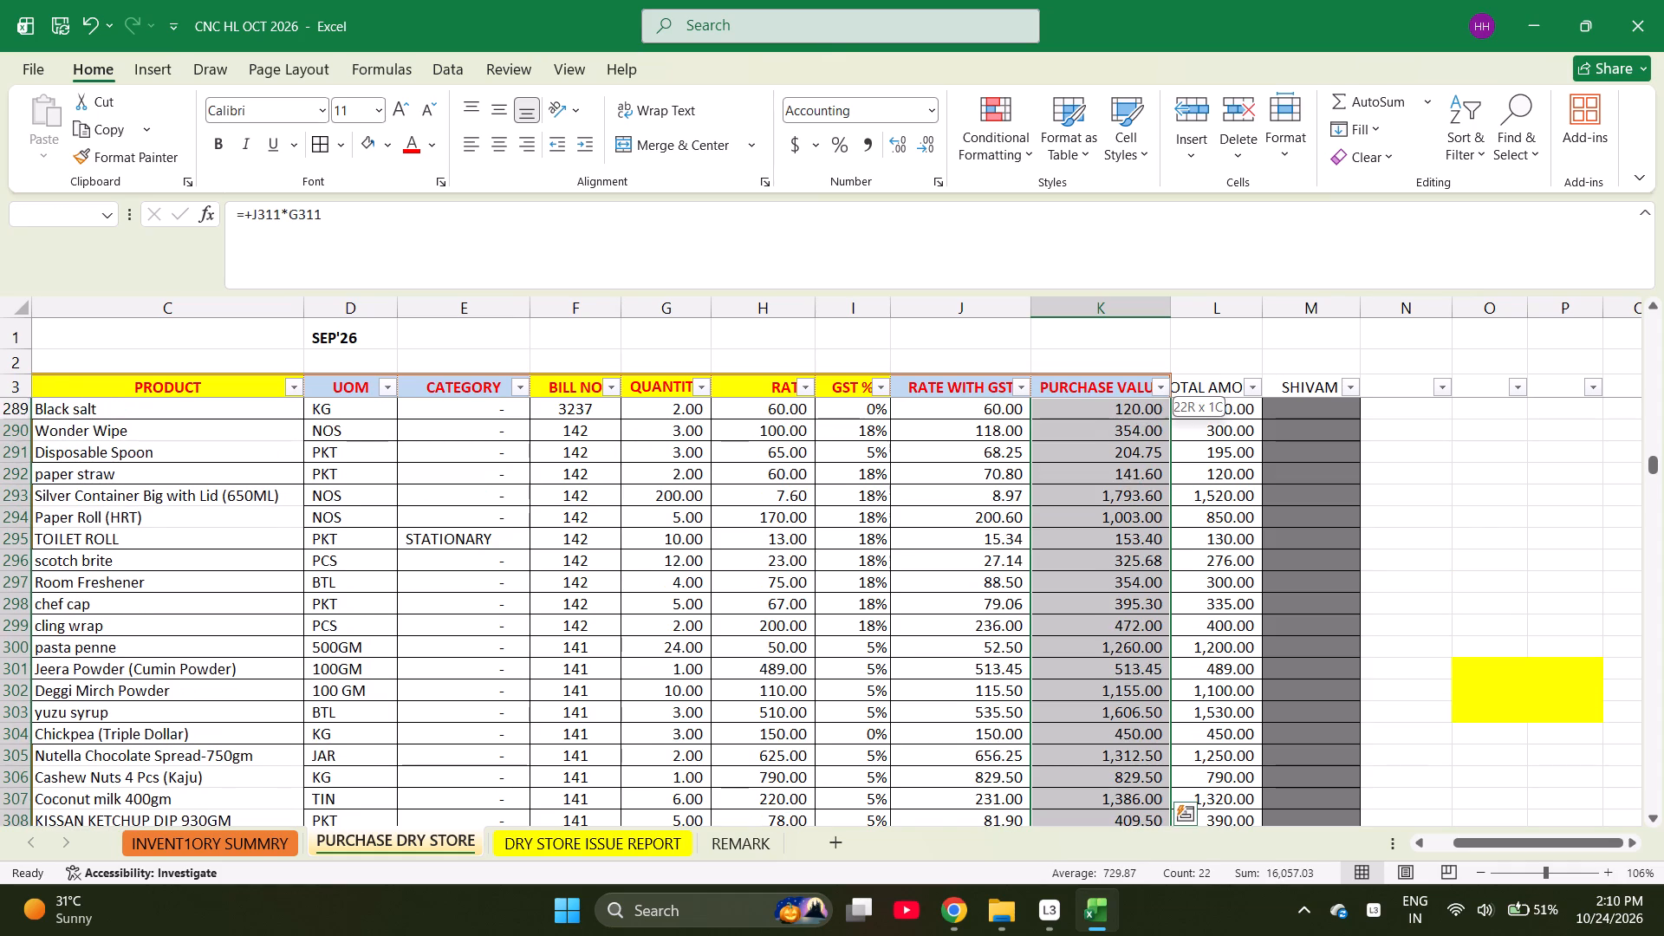
# Check the sum of purchase values for bill 141 alone, from pasta penne in row 300 through Lotus Biscoff Spread (Smooth) in row 311.
pyautogui.hotkey('shift', 'Down')
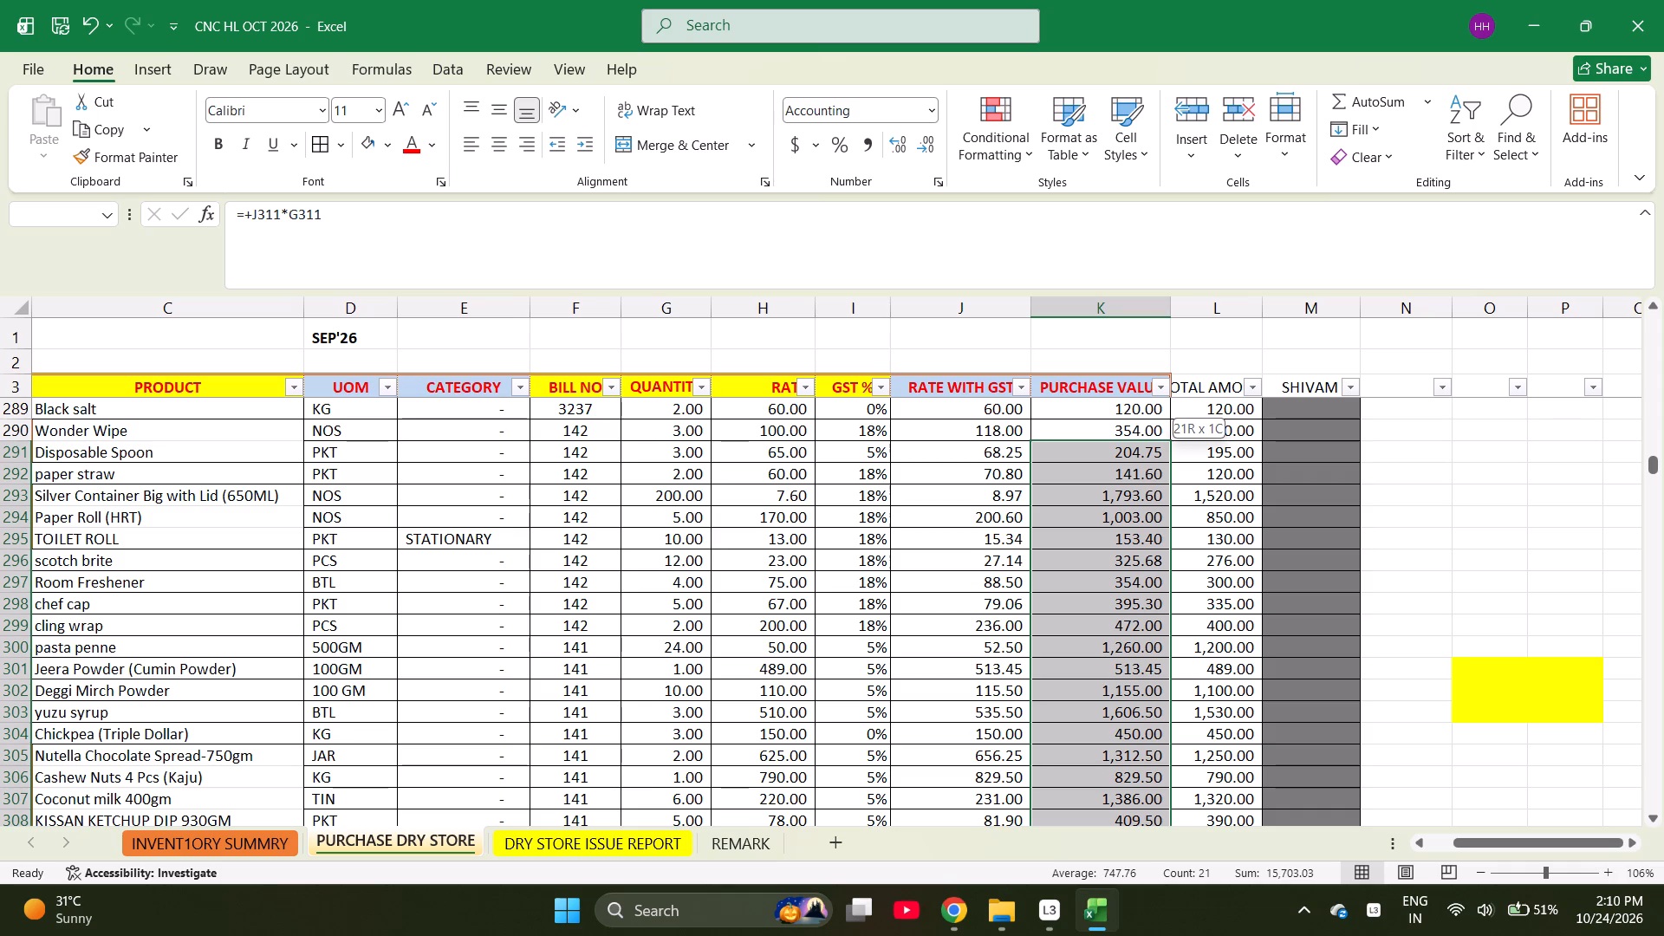
pyautogui.hotkey('shift', 'Down')
pyautogui.hotkey('shift', 'Down')
pyautogui.hotkey('shift', 'Down')
pyautogui.hotkey('shift', 'Down')
pyautogui.hotkey('shift', 'Down')
pyautogui.hotkey('shift', 'Down')
pyautogui.hotkey('shift', 'Down')
pyautogui.hotkey('shift', 'Down')
pyautogui.hotkey('shift', 'Down')
pyautogui.hotkey('shift', 'Down')
pyautogui.hotkey('shift', 'Down')
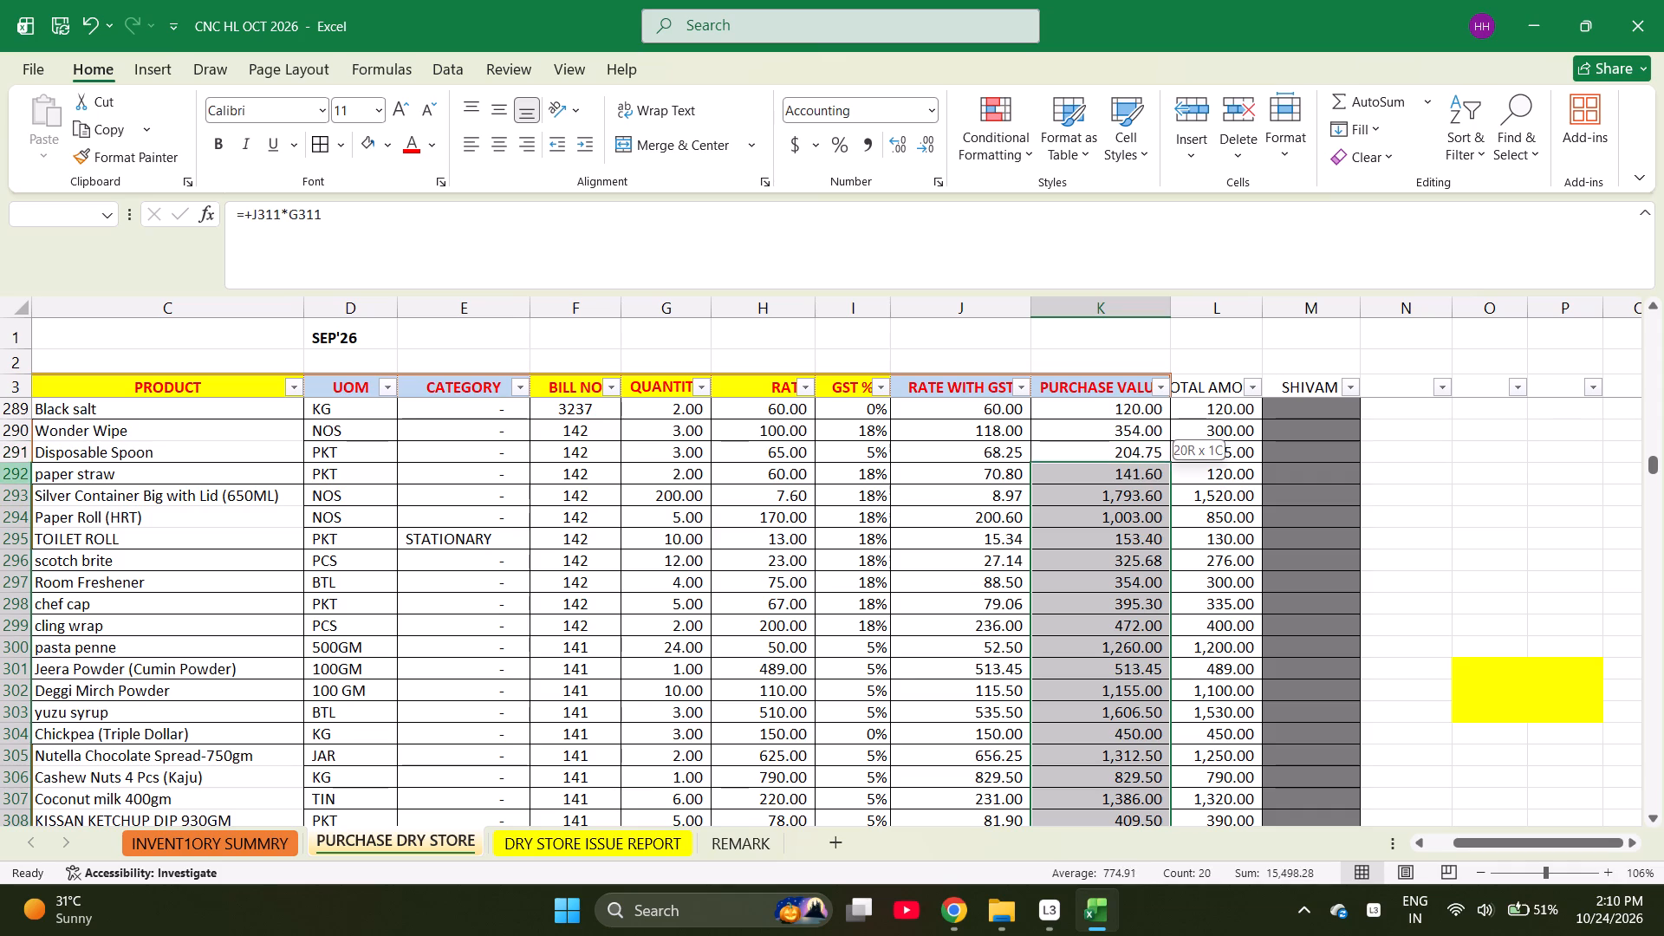
pyautogui.hotkey('shift', 'Up')
pyautogui.hotkey('shift', 'Up')
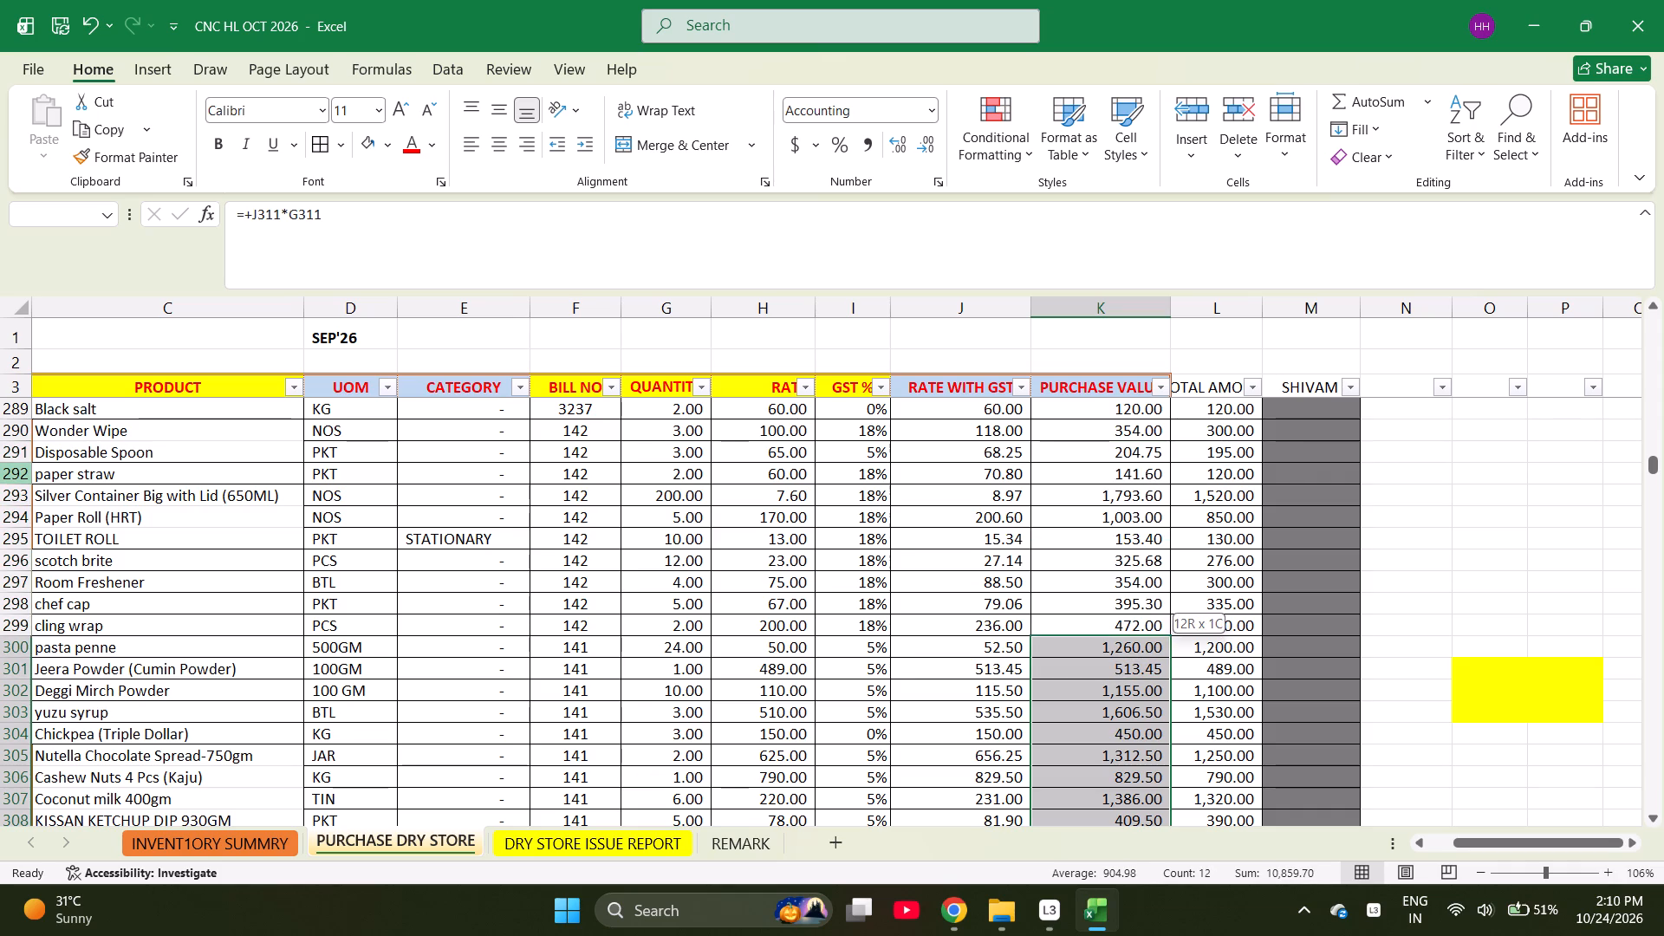
# In N311, beside the SHIVAM amount for Lotus Biscoff Spread (Smooth), enter a formula adding 10860 to the SHIVAM amount in M311.
pyautogui.scroll(-2, 0, 478)
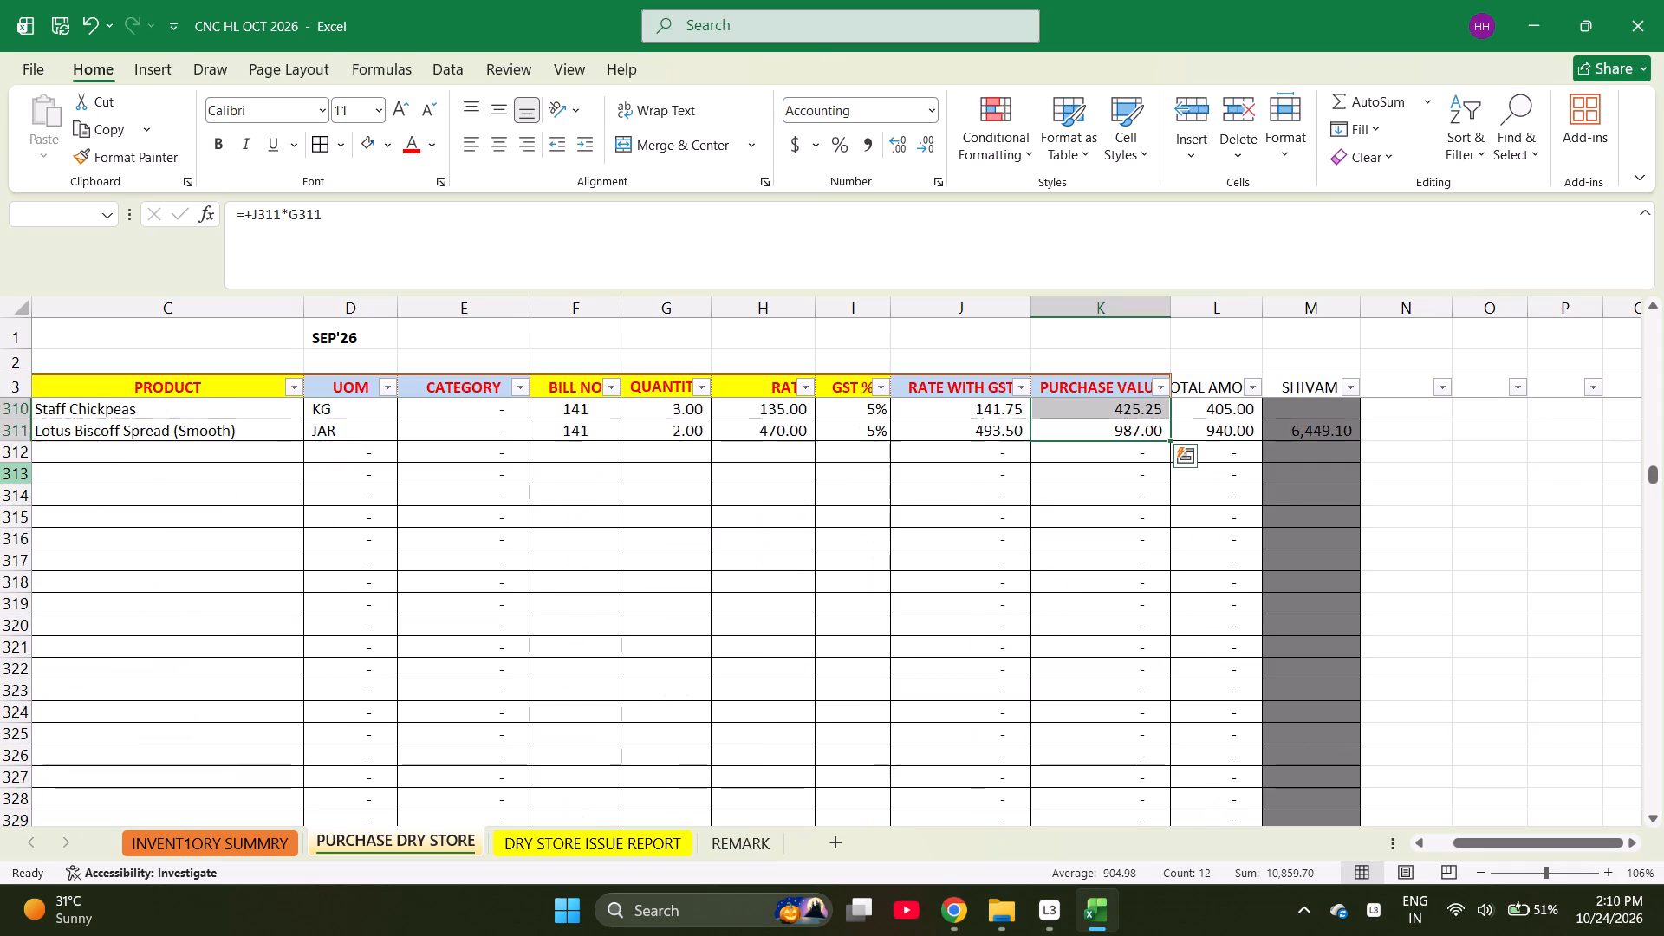
pyautogui.scroll(-1, 0, 478)
pyautogui.scroll(1, 0, 478)
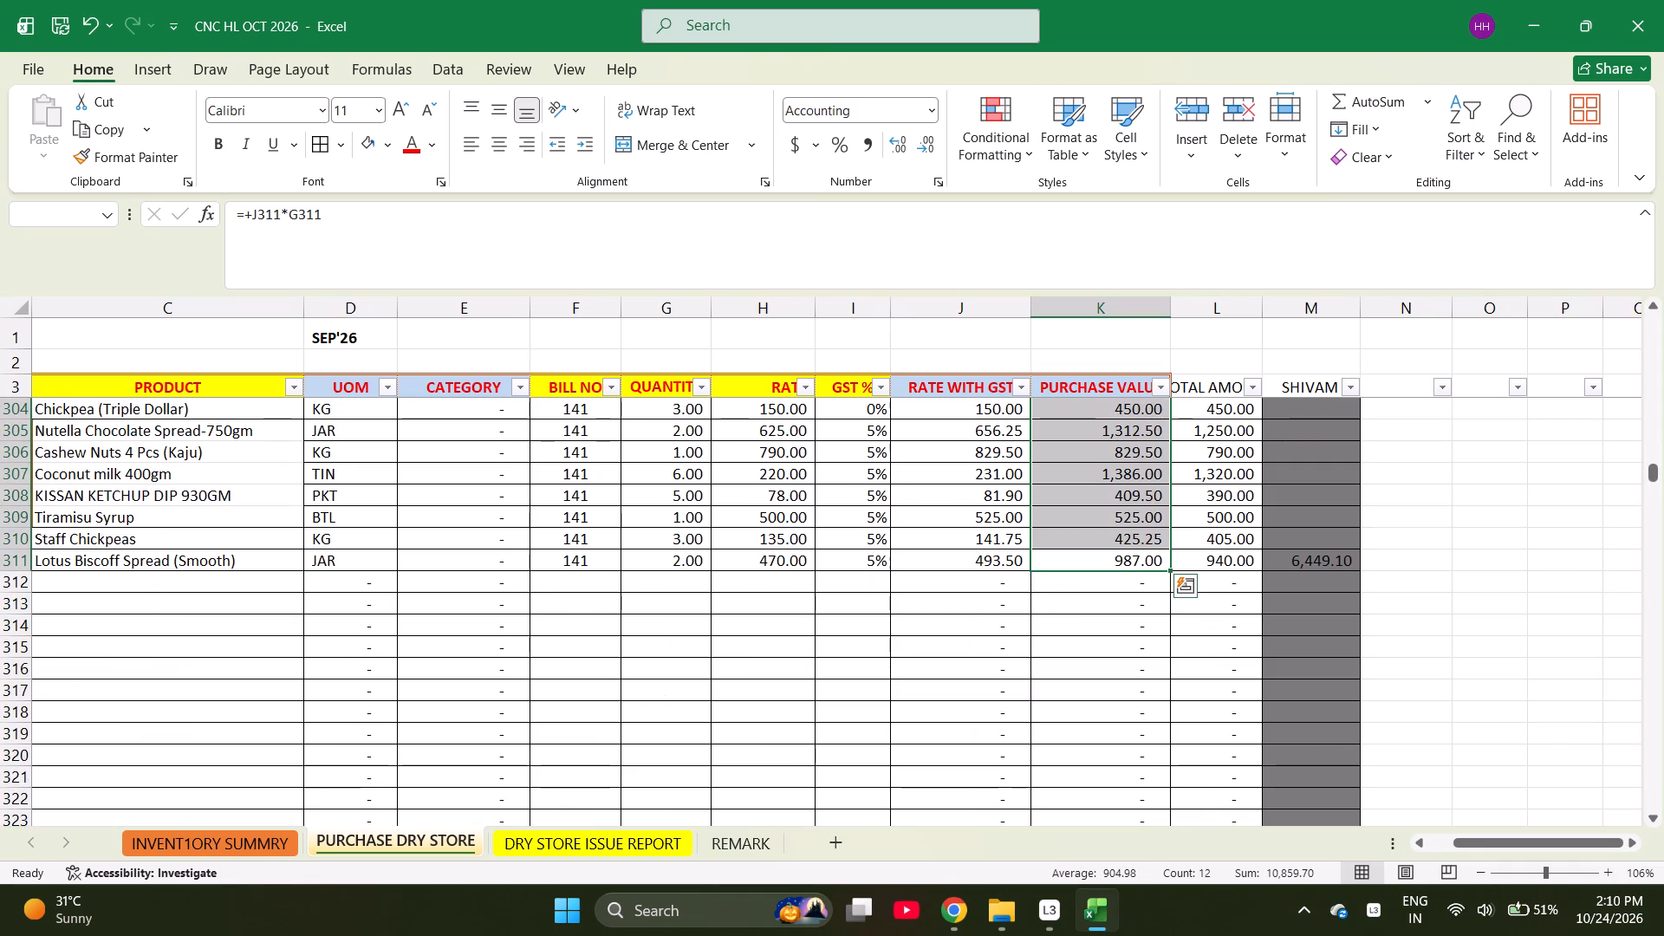
pyautogui.click(1409, 562)
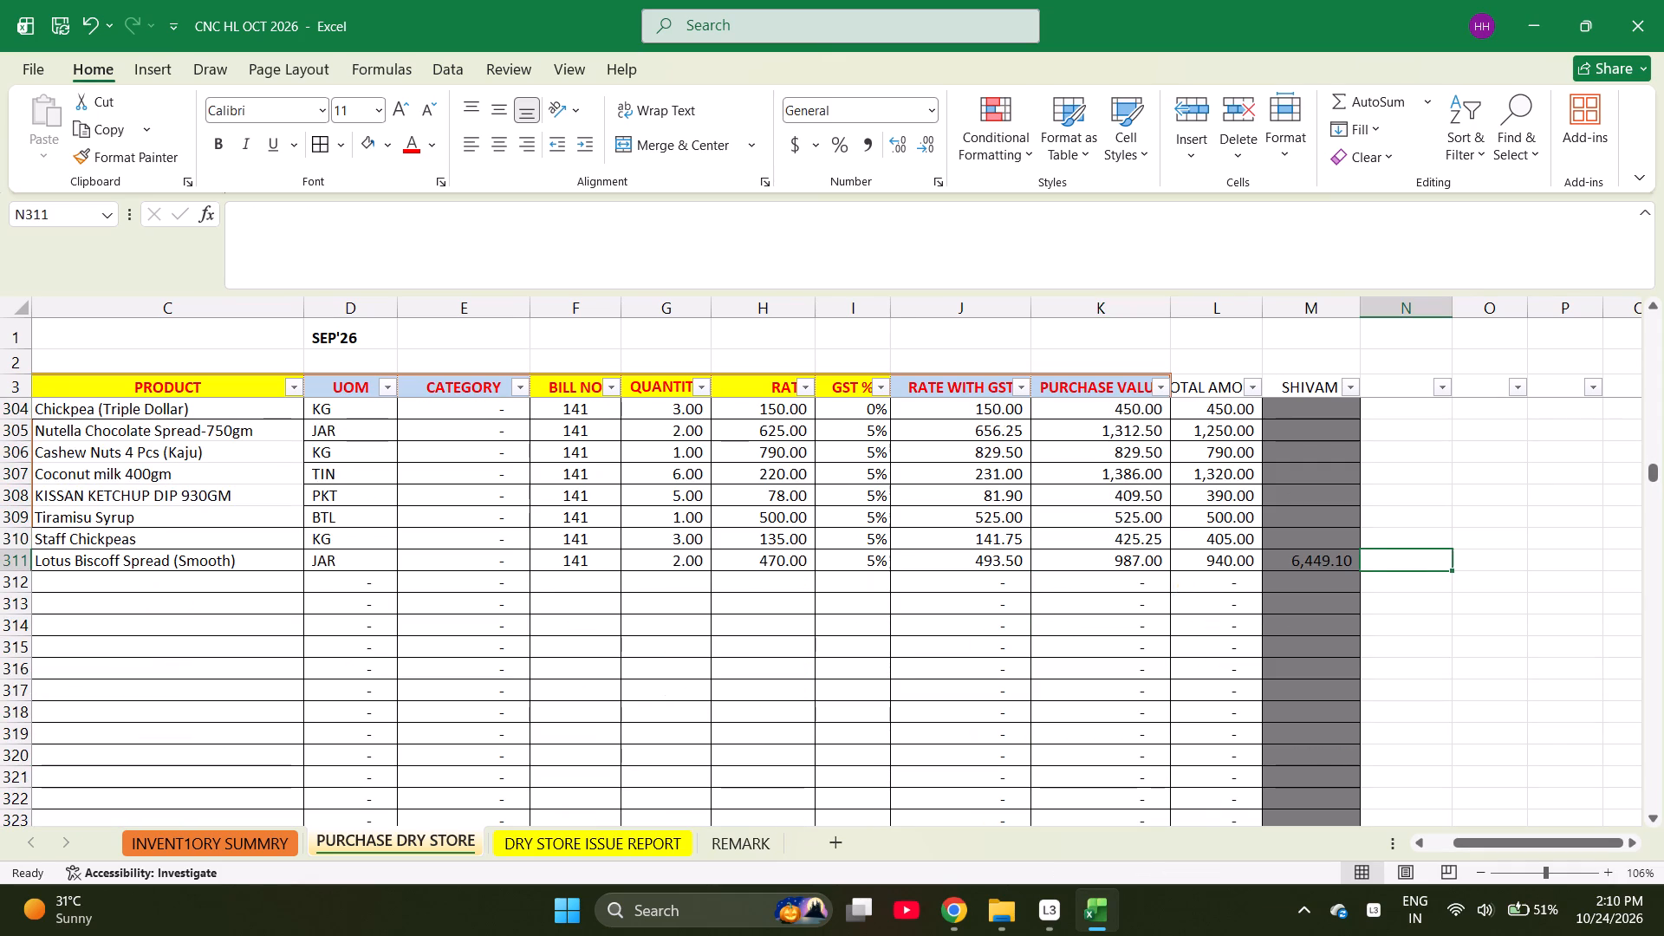
pyautogui.write('=08')
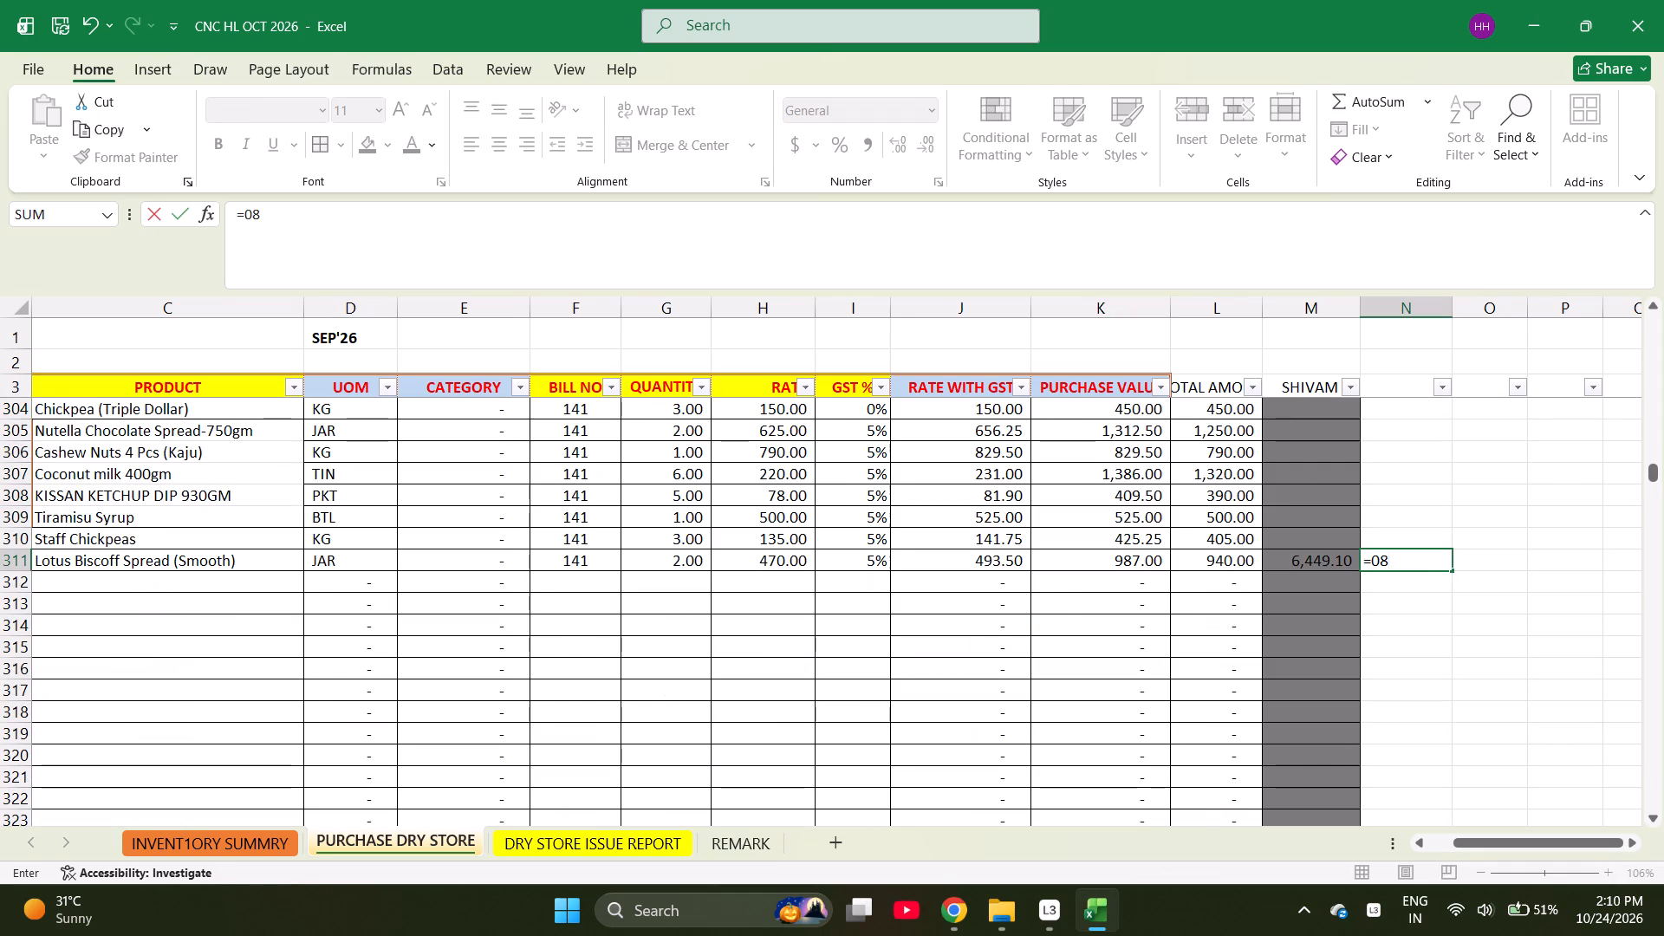
pyautogui.press('BackSpace')
pyautogui.press('BackSpace')
pyautogui.write('10860')
pyautogui.press('+')
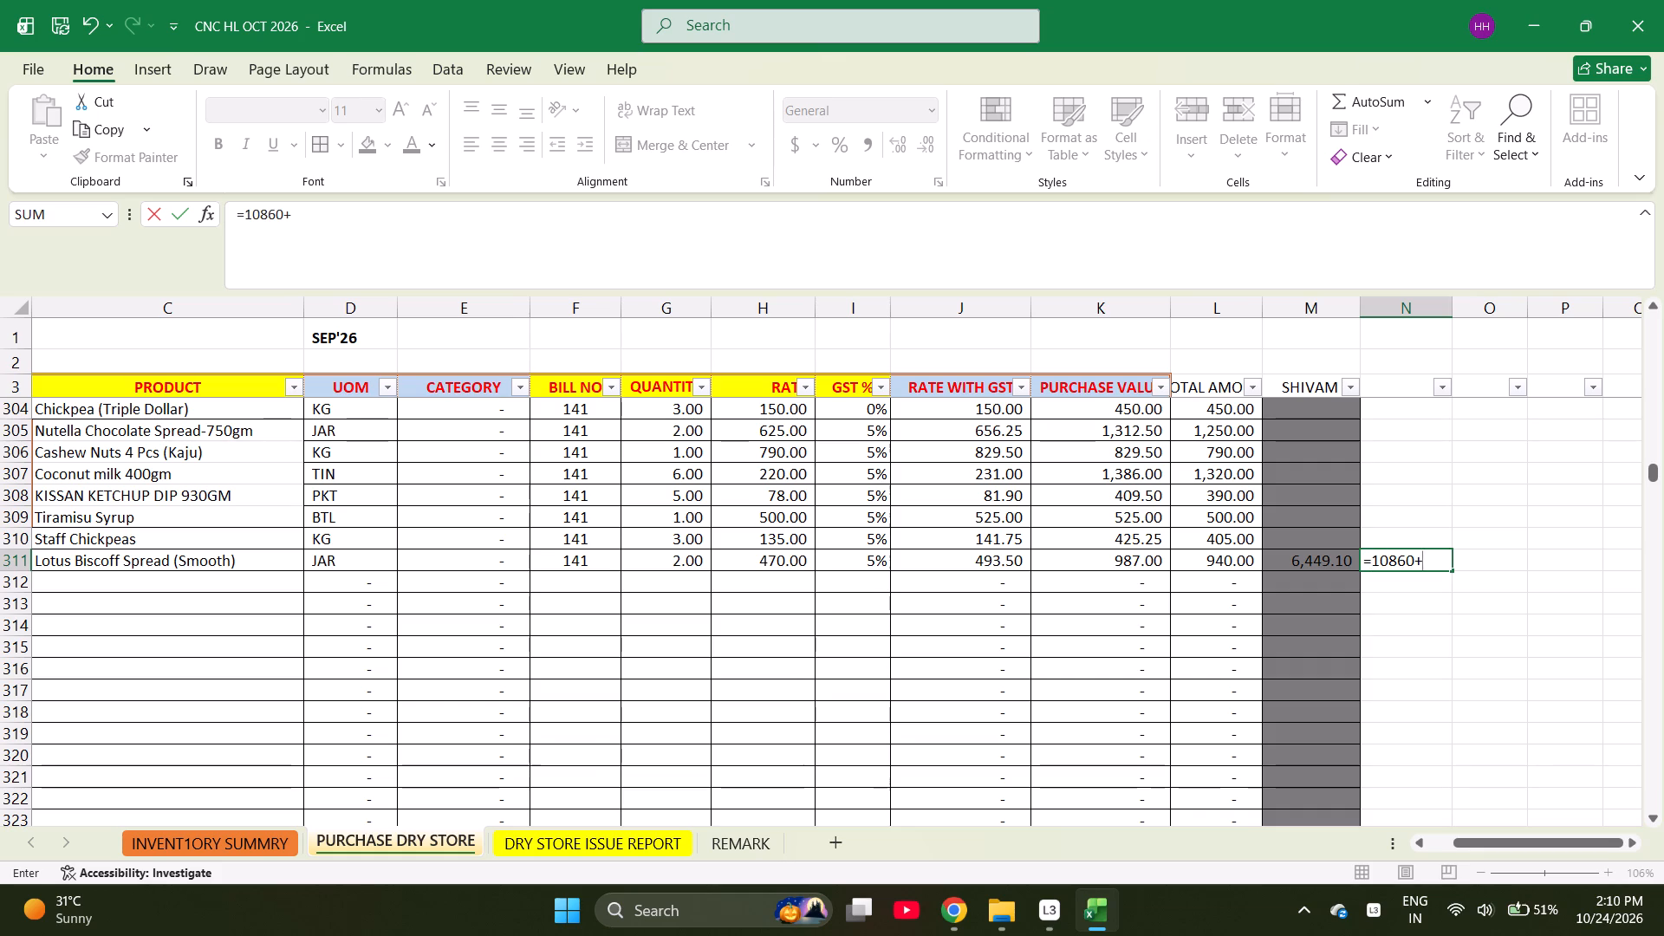
pyautogui.press('Left')
pyautogui.press('Return')
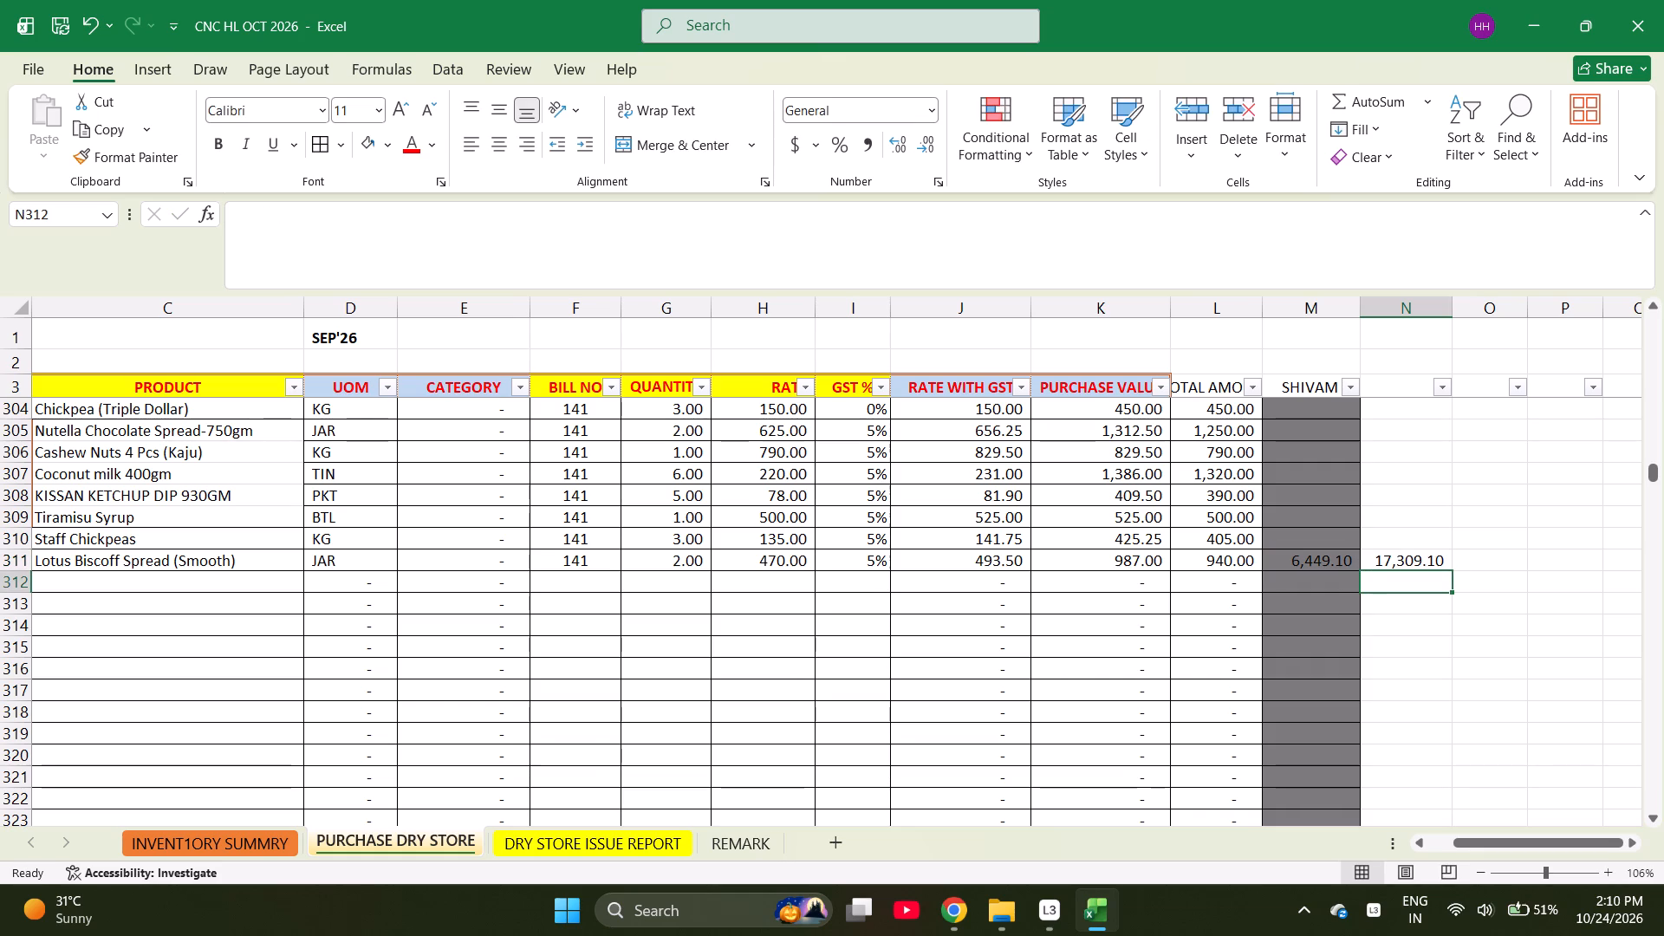
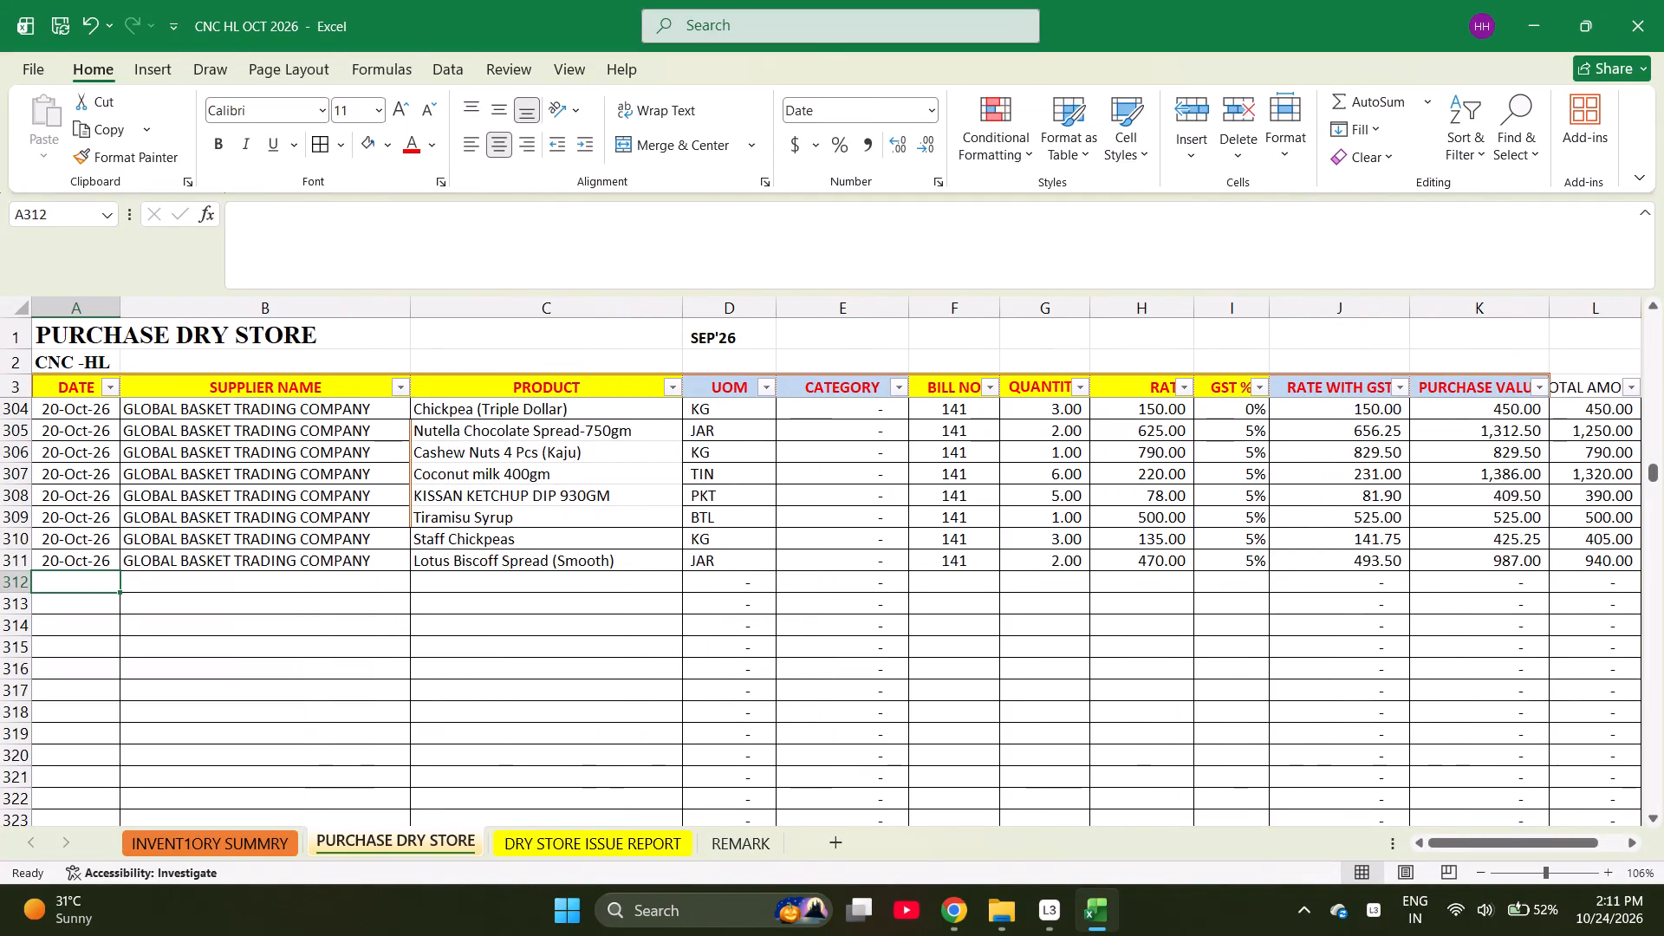
# Start a purchase entry in row 312 dated 10-17-2026, copying the supplier GLOBAL BASKET TRADING COMPANY from the row above.
pyautogui.write('10-19')
pyautogui.press('BackSpace')
pyautogui.write('7-2026')
pyautogui.press('Right')
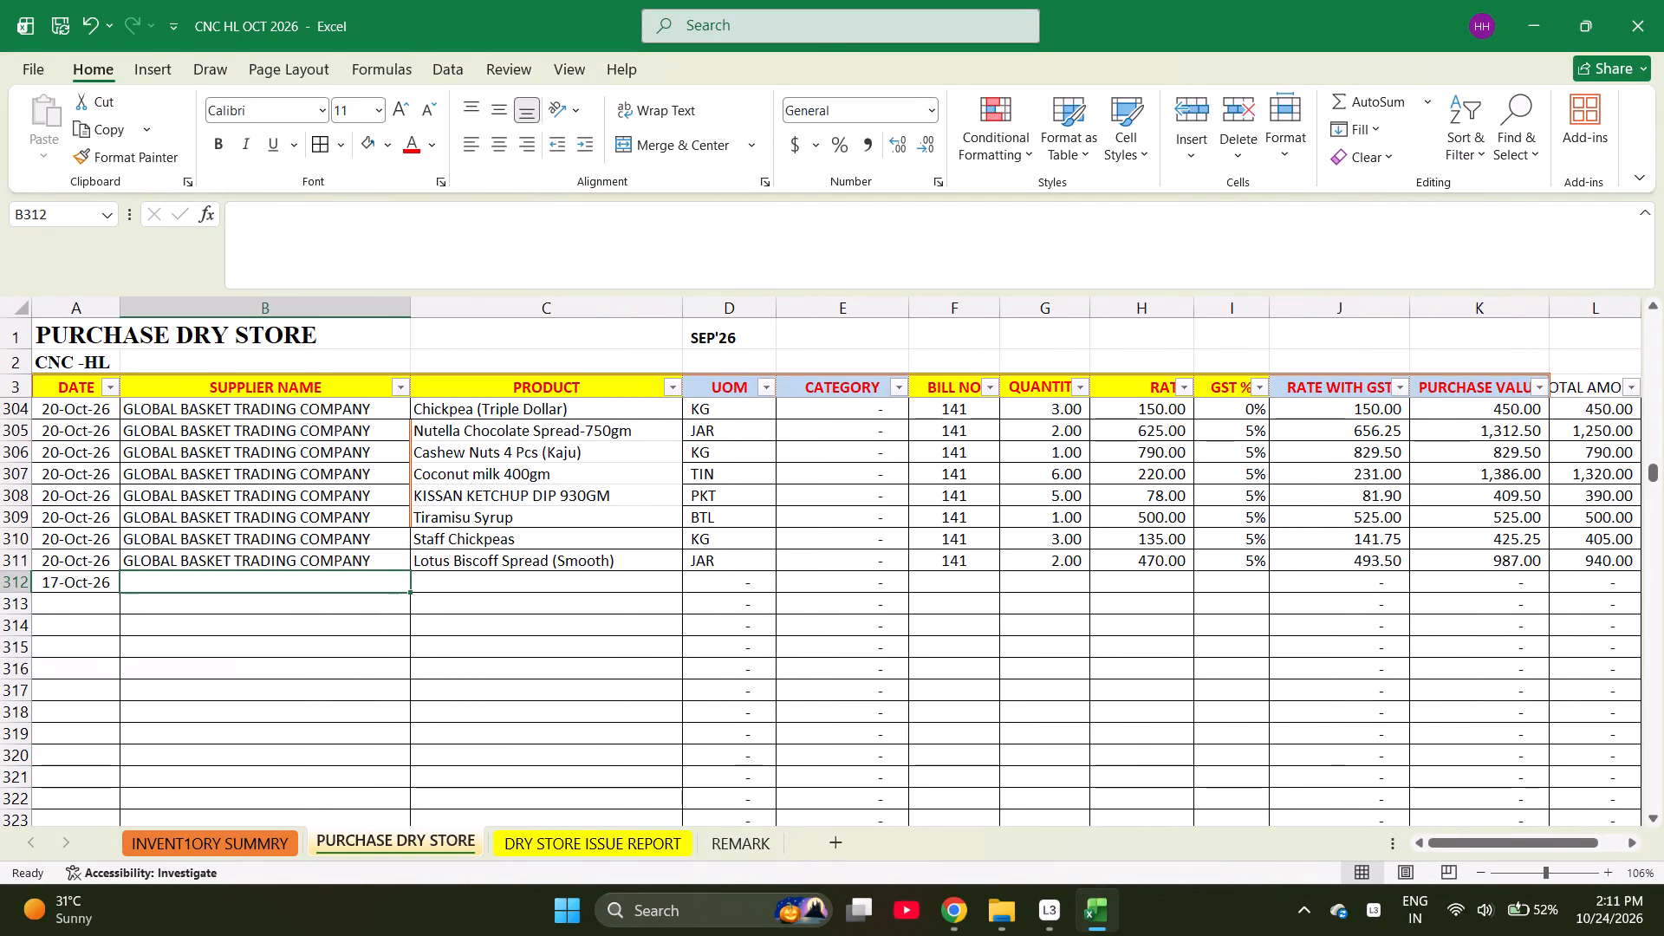
pyautogui.hotkey('ctrl', 'd')
pyautogui.press('Right')
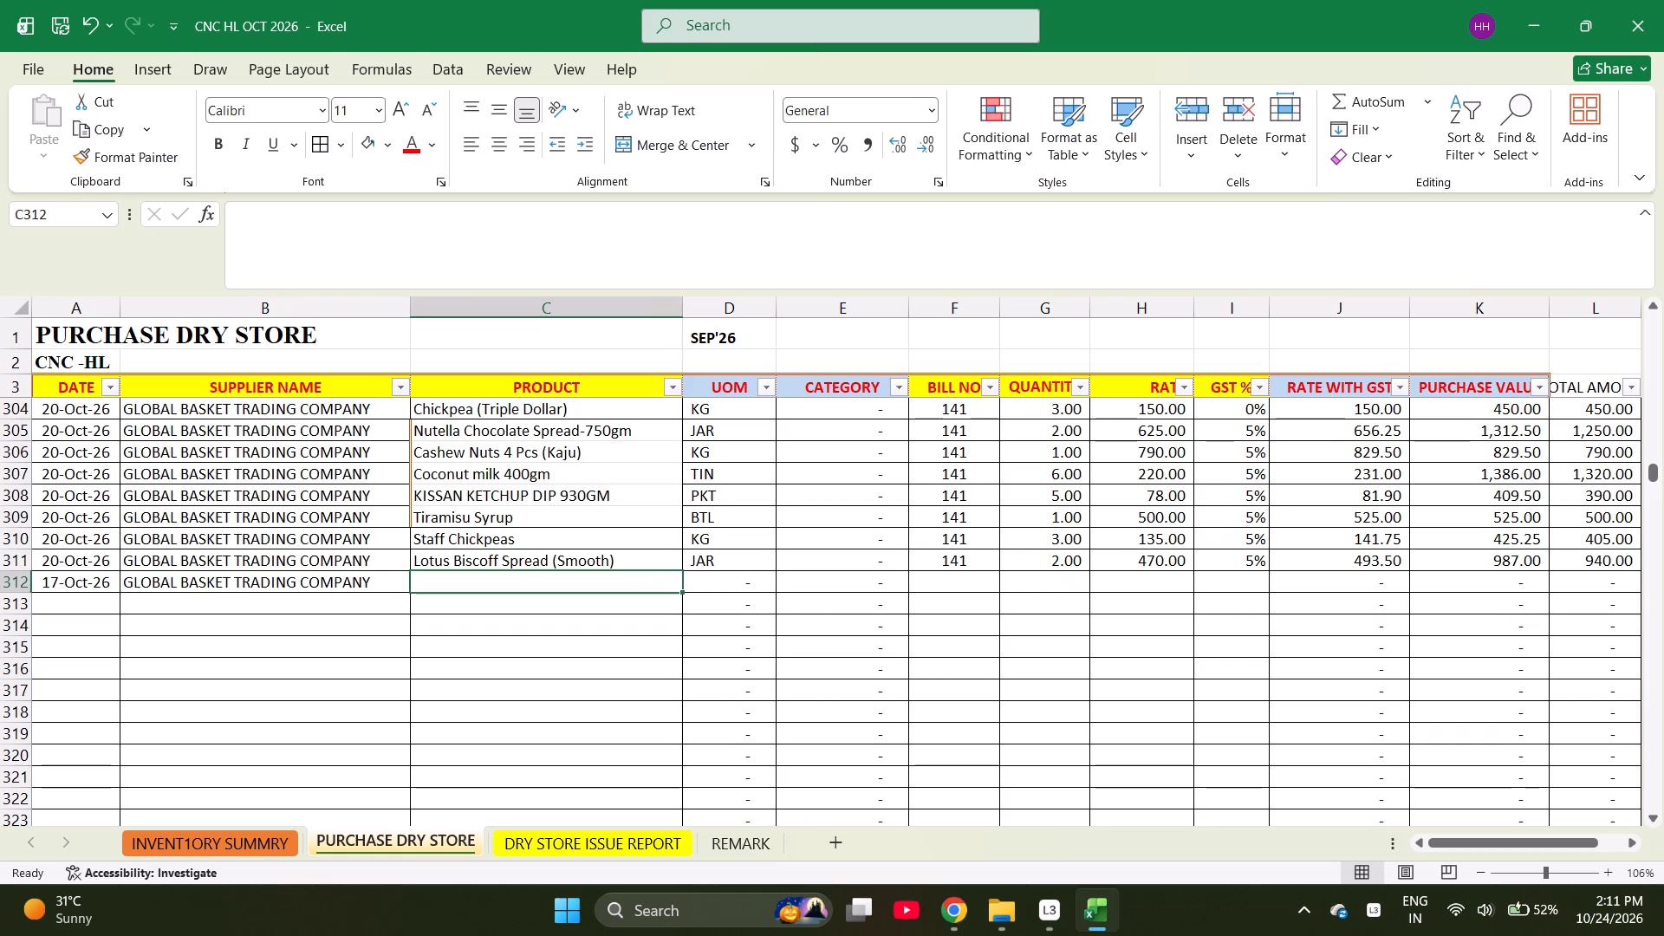
# Enter the products STAFF LOBIYA, Chickpea (Triple Dollar) and 0.0. pizza flour in rows 312 to 314.
pyautogui.write('staff lo')
pyautogui.press('Return')
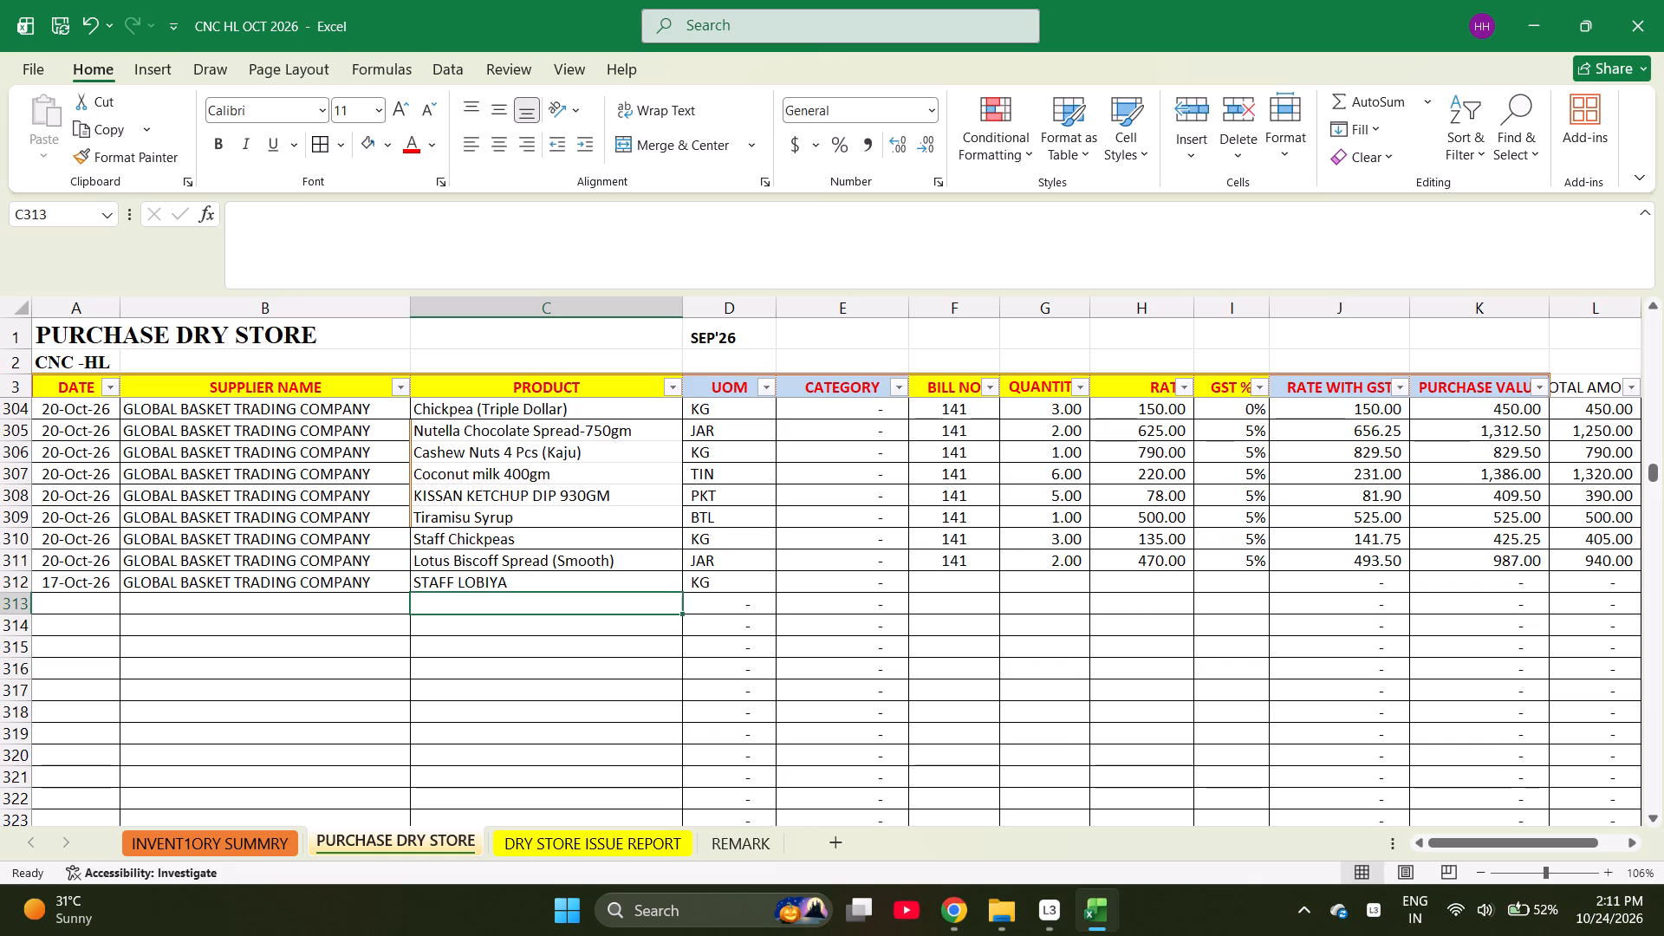
pyautogui.write('chic')
pyautogui.press('Return')
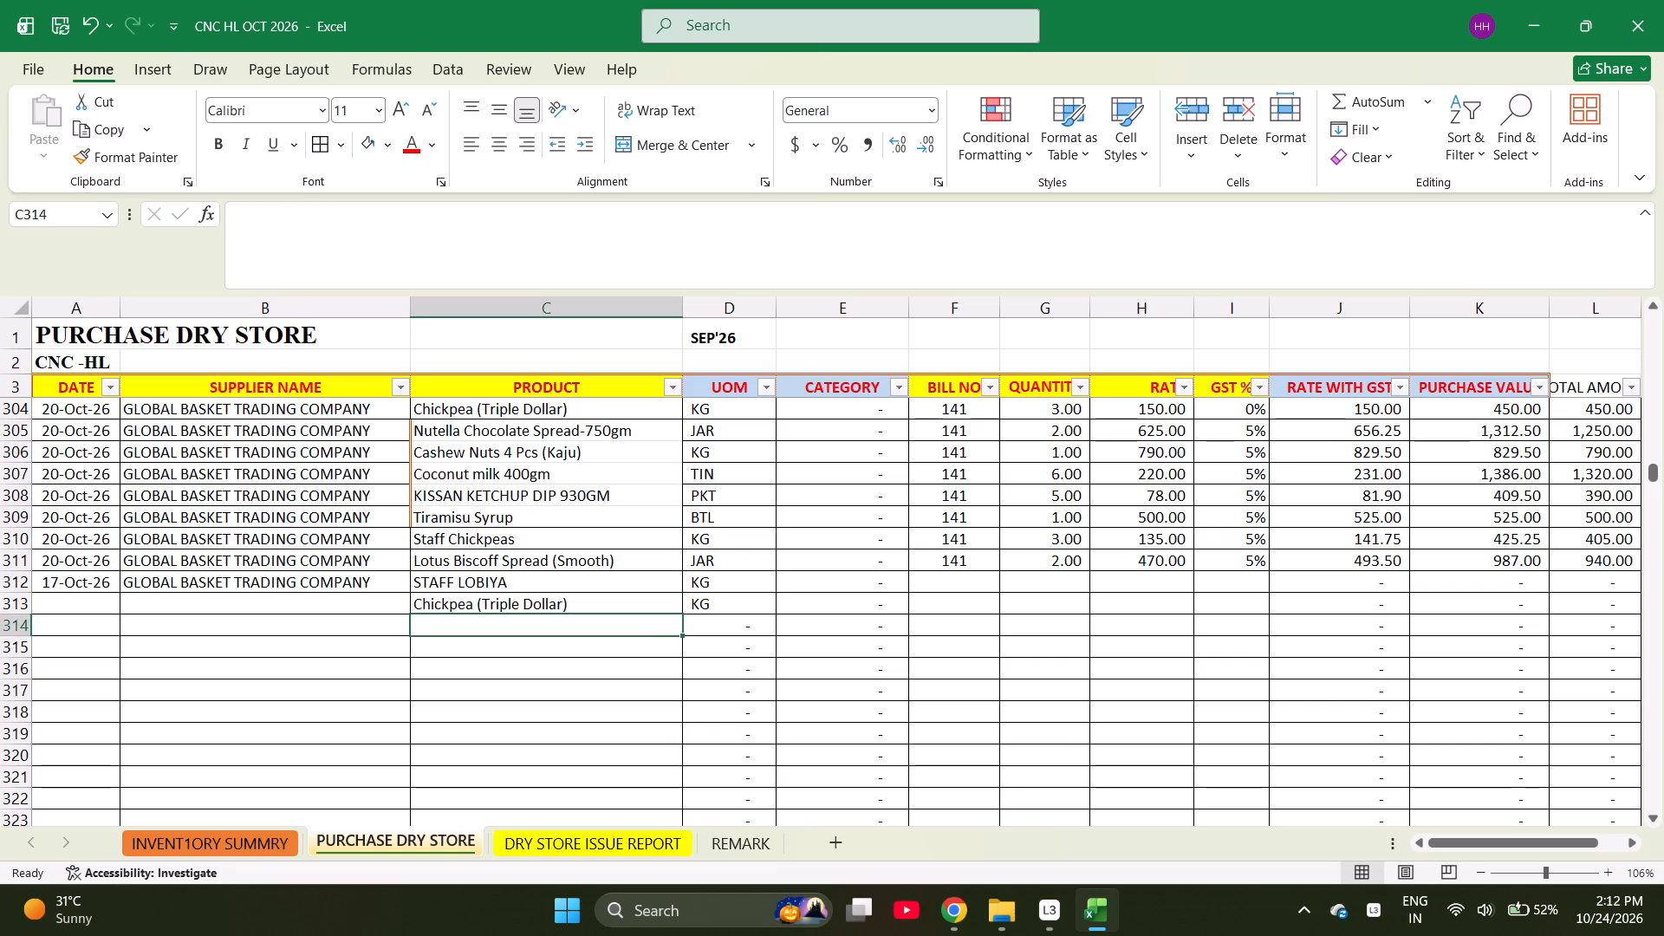
pyautogui.write('0.0. pizza')
pyautogui.press('space')
pyautogui.write('flour')
pyautogui.press('Return')
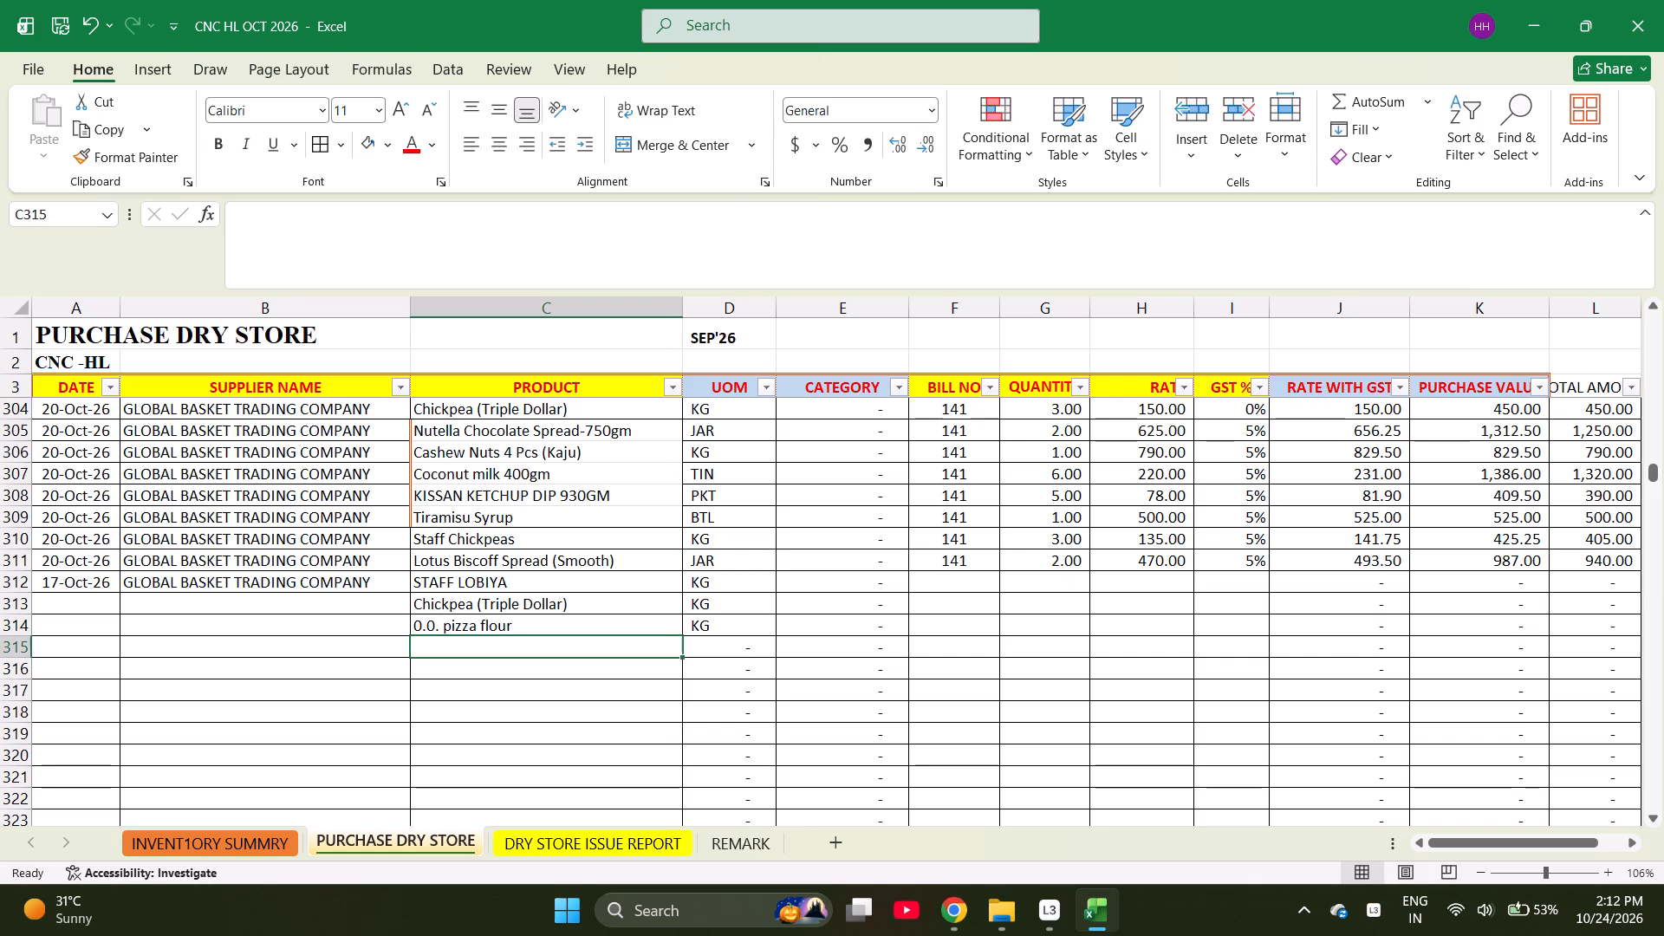
# Enter bill number 125 for the three new products in rows 312 to 314.
pyautogui.press('Up')
pyautogui.press('Right')
pyautogui.press('Right')
pyautogui.press('Right')
pyautogui.hotkey('ctrl', 'Up')
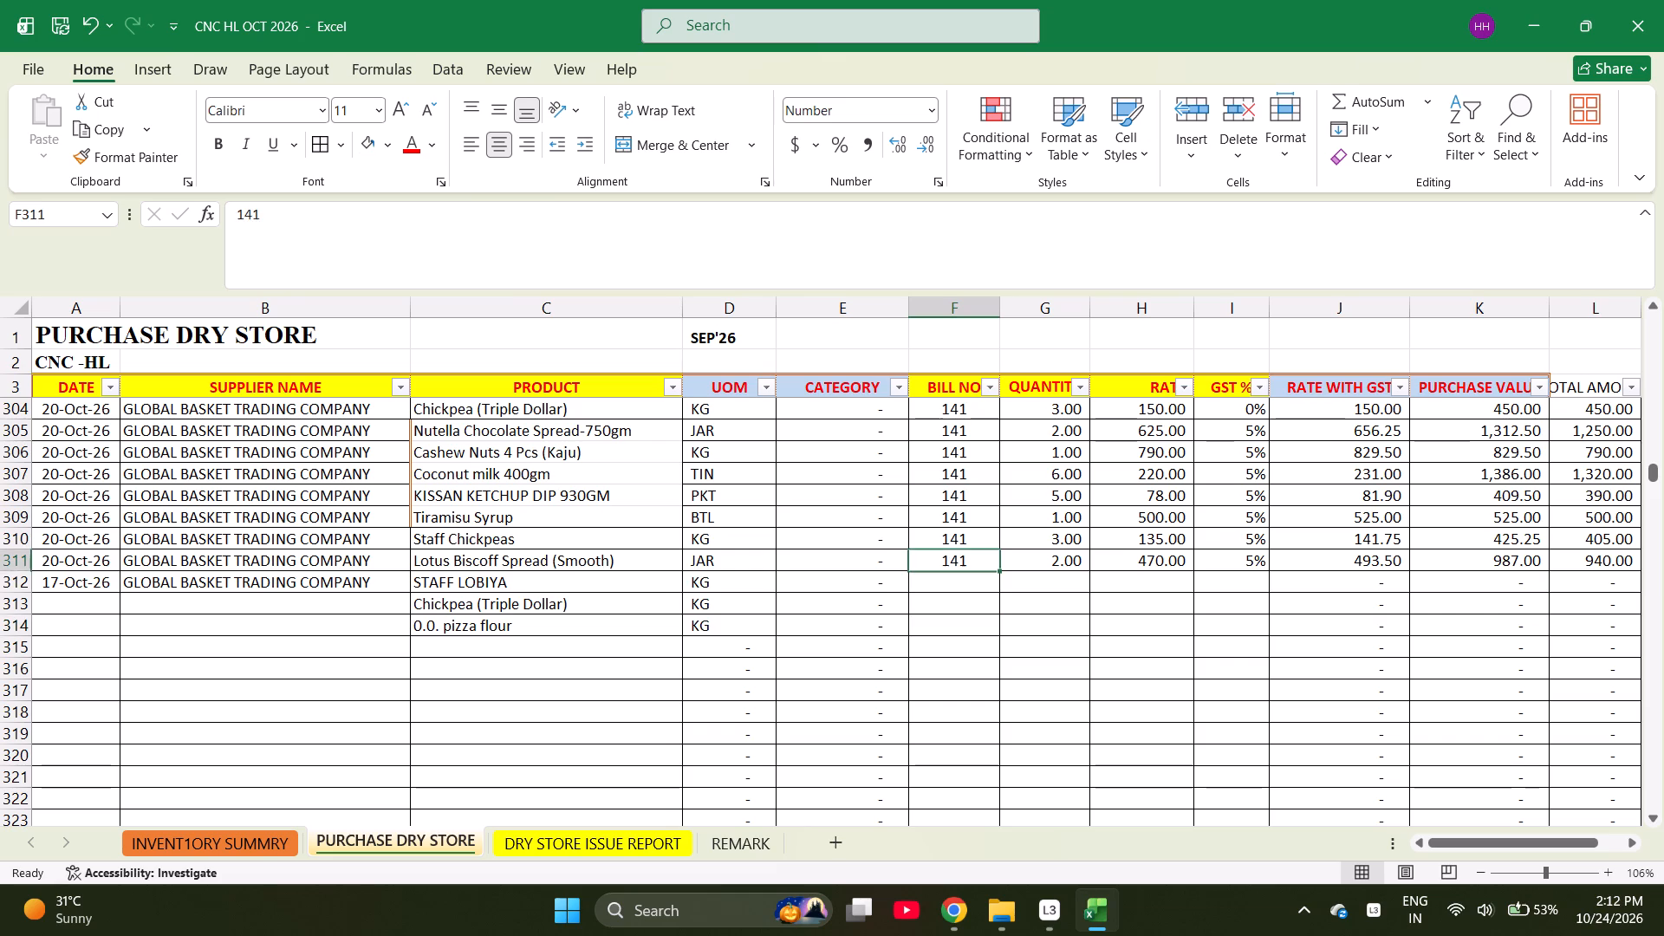
pyautogui.press('Down')
pyautogui.write('125')
pyautogui.press('Return')
pyautogui.write('125')
pyautogui.press('Right')
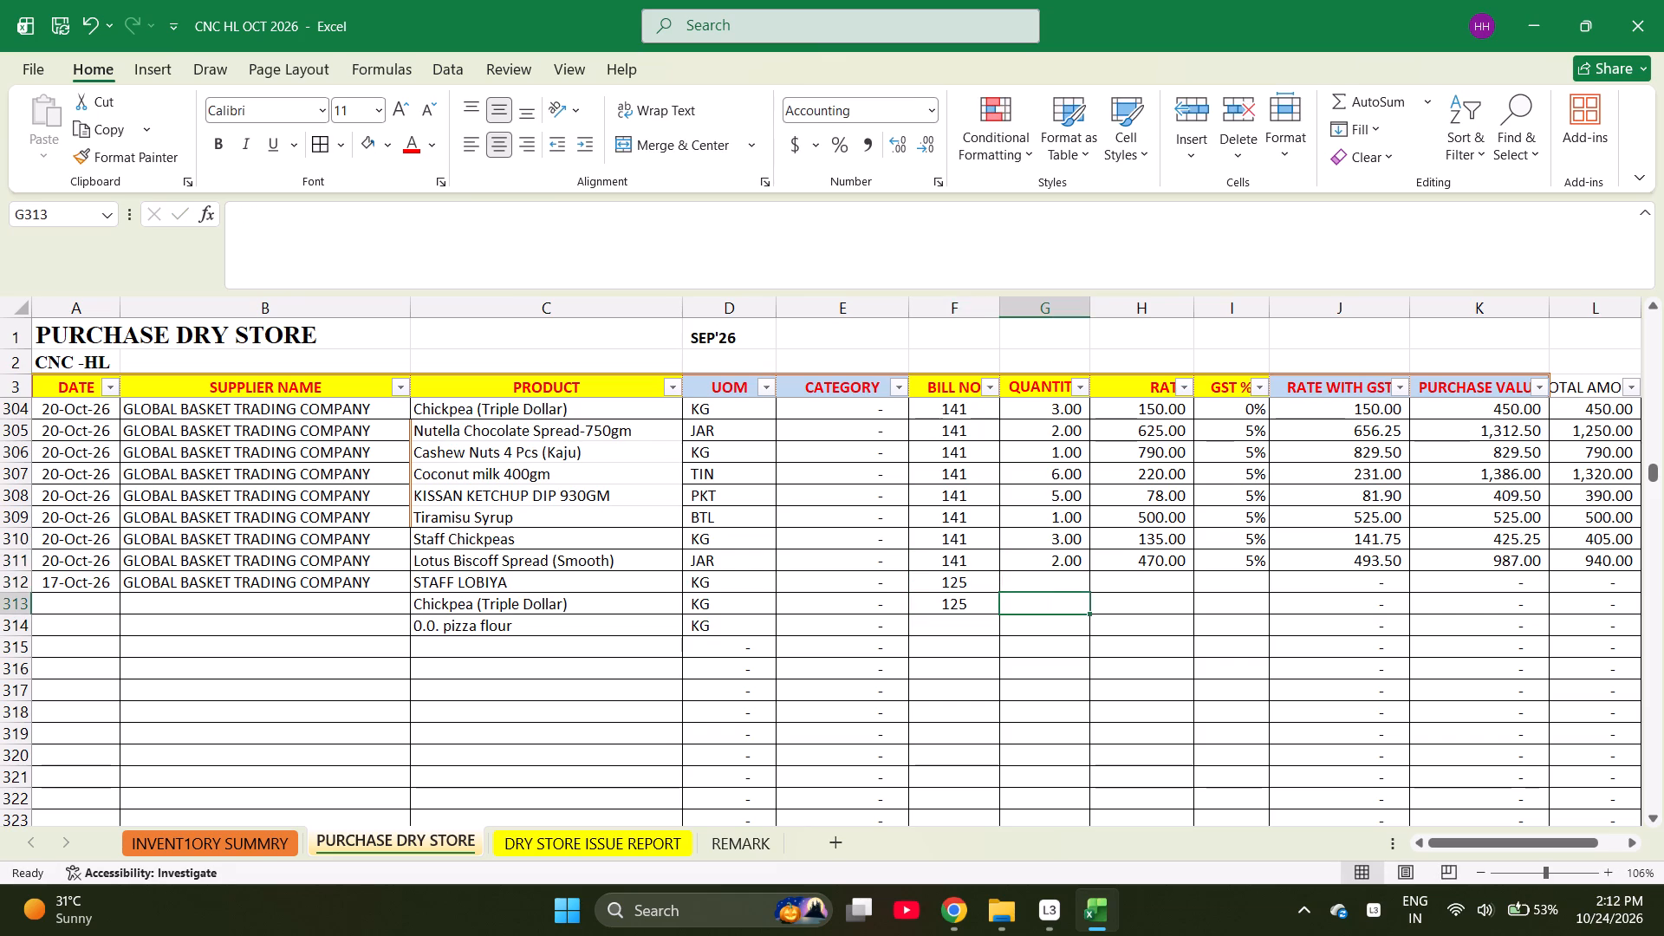
pyautogui.press('Down')
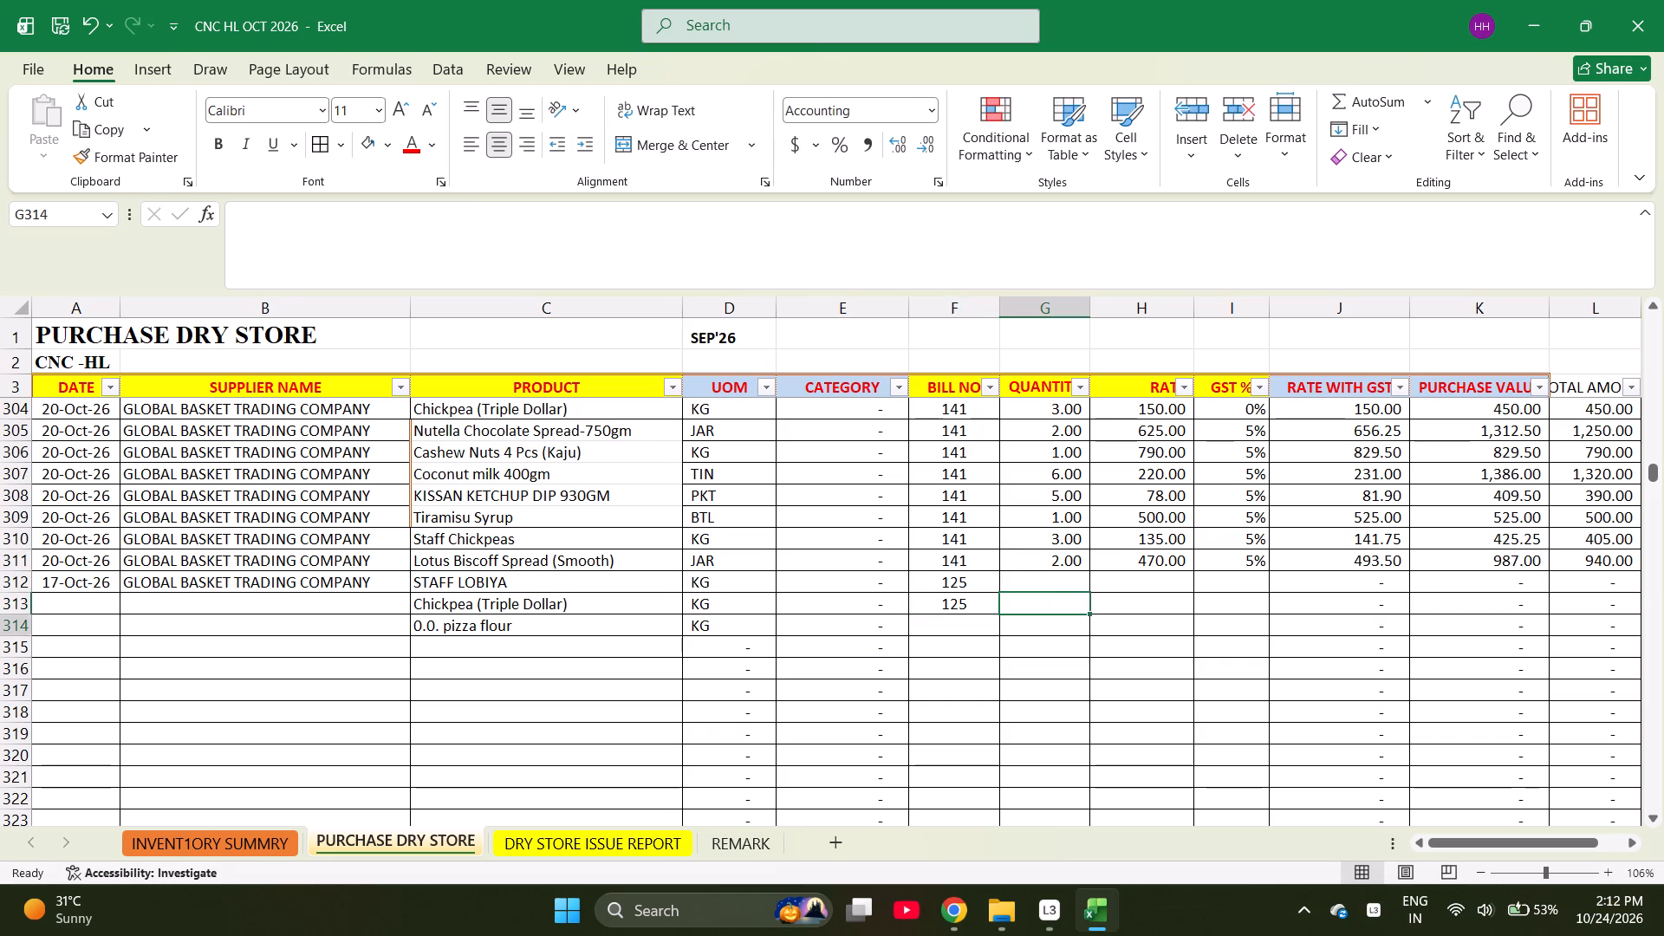
pyautogui.press('Left')
pyautogui.write('125')
pyautogui.press('Right')
pyautogui.press('Up')
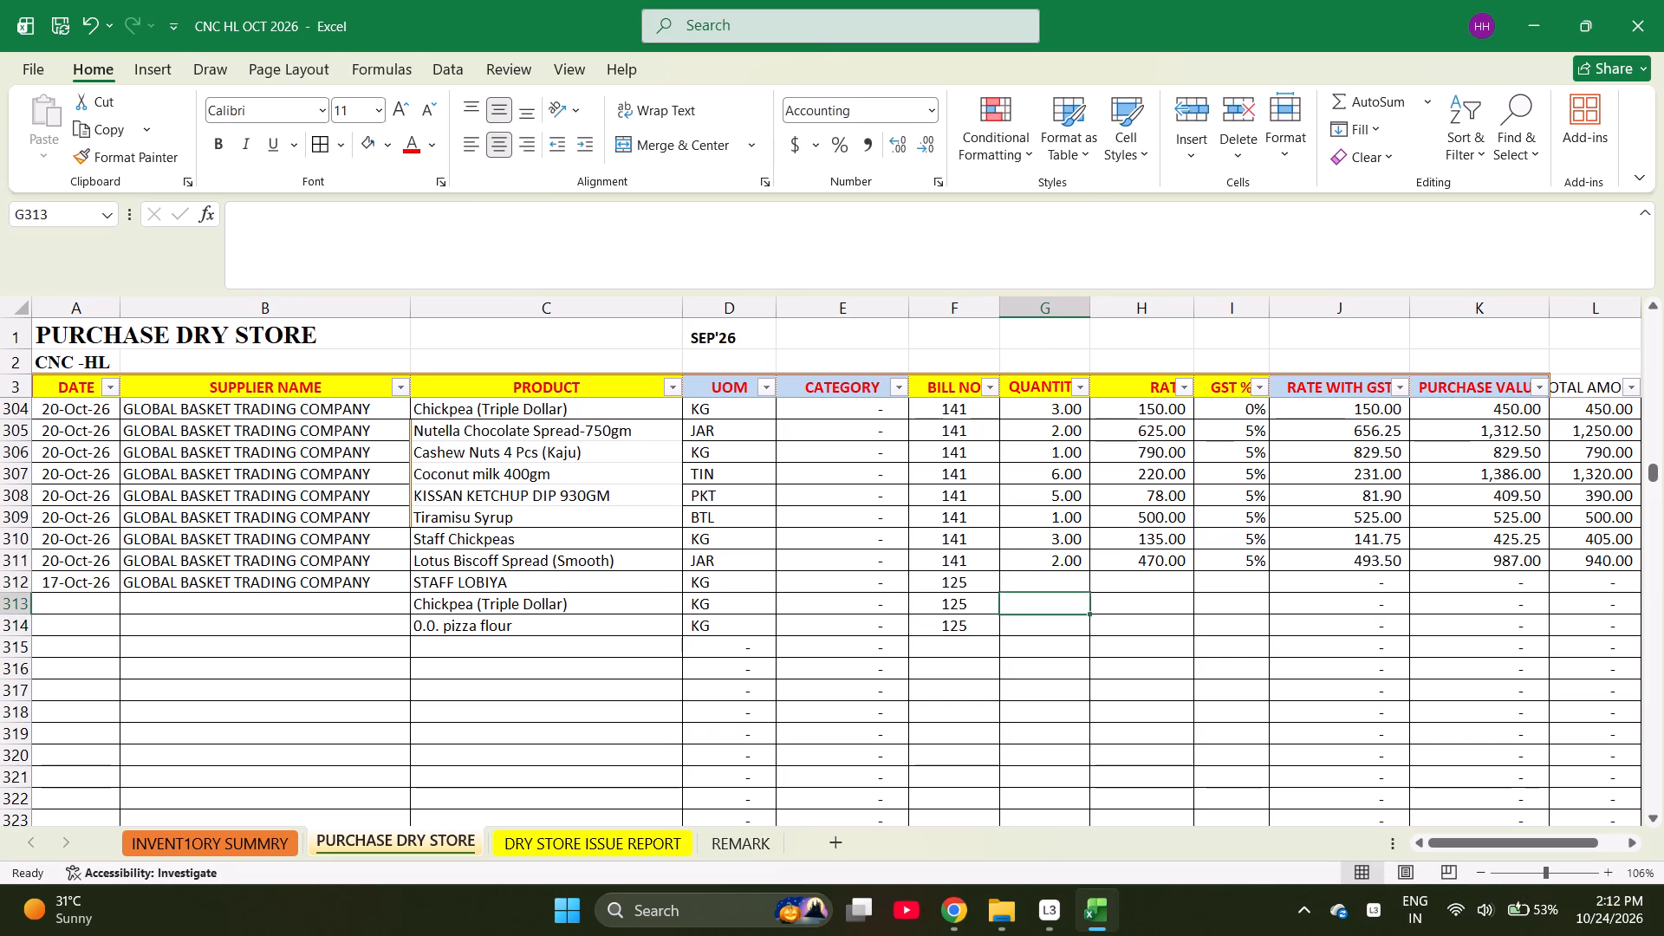
pyautogui.press('Up')
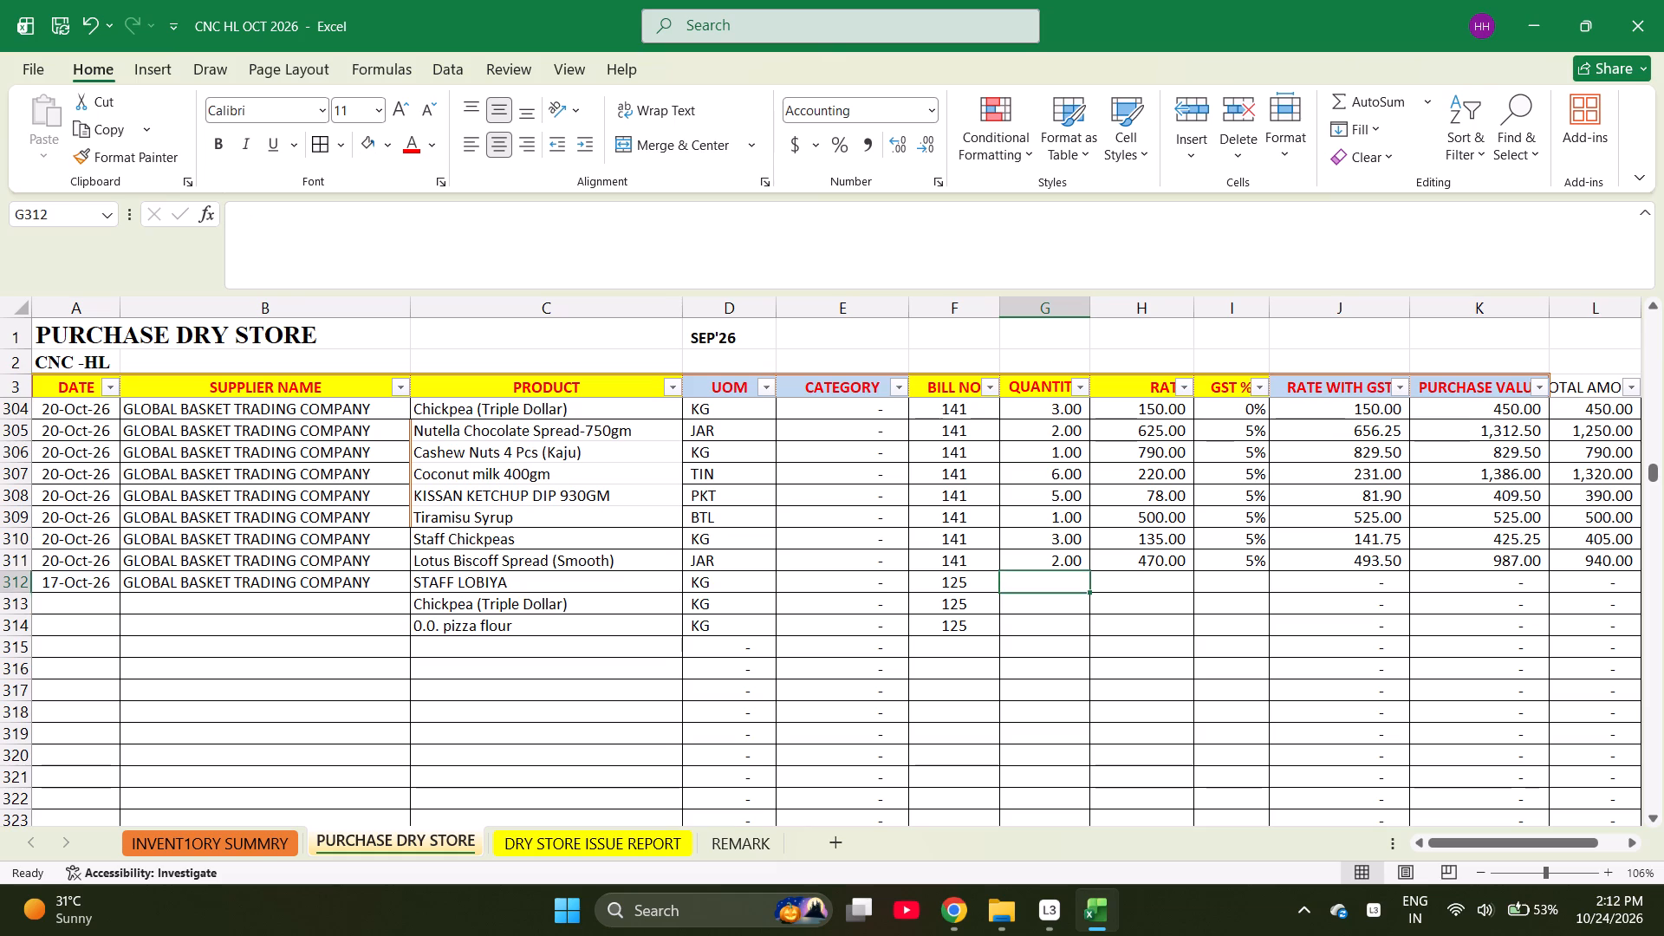
# Add Staff Dal (Mix Dal) as a fourth product in row 315 with bill number 125.
pyautogui.press('Left')
pyautogui.press('Left')
pyautogui.press('Down')
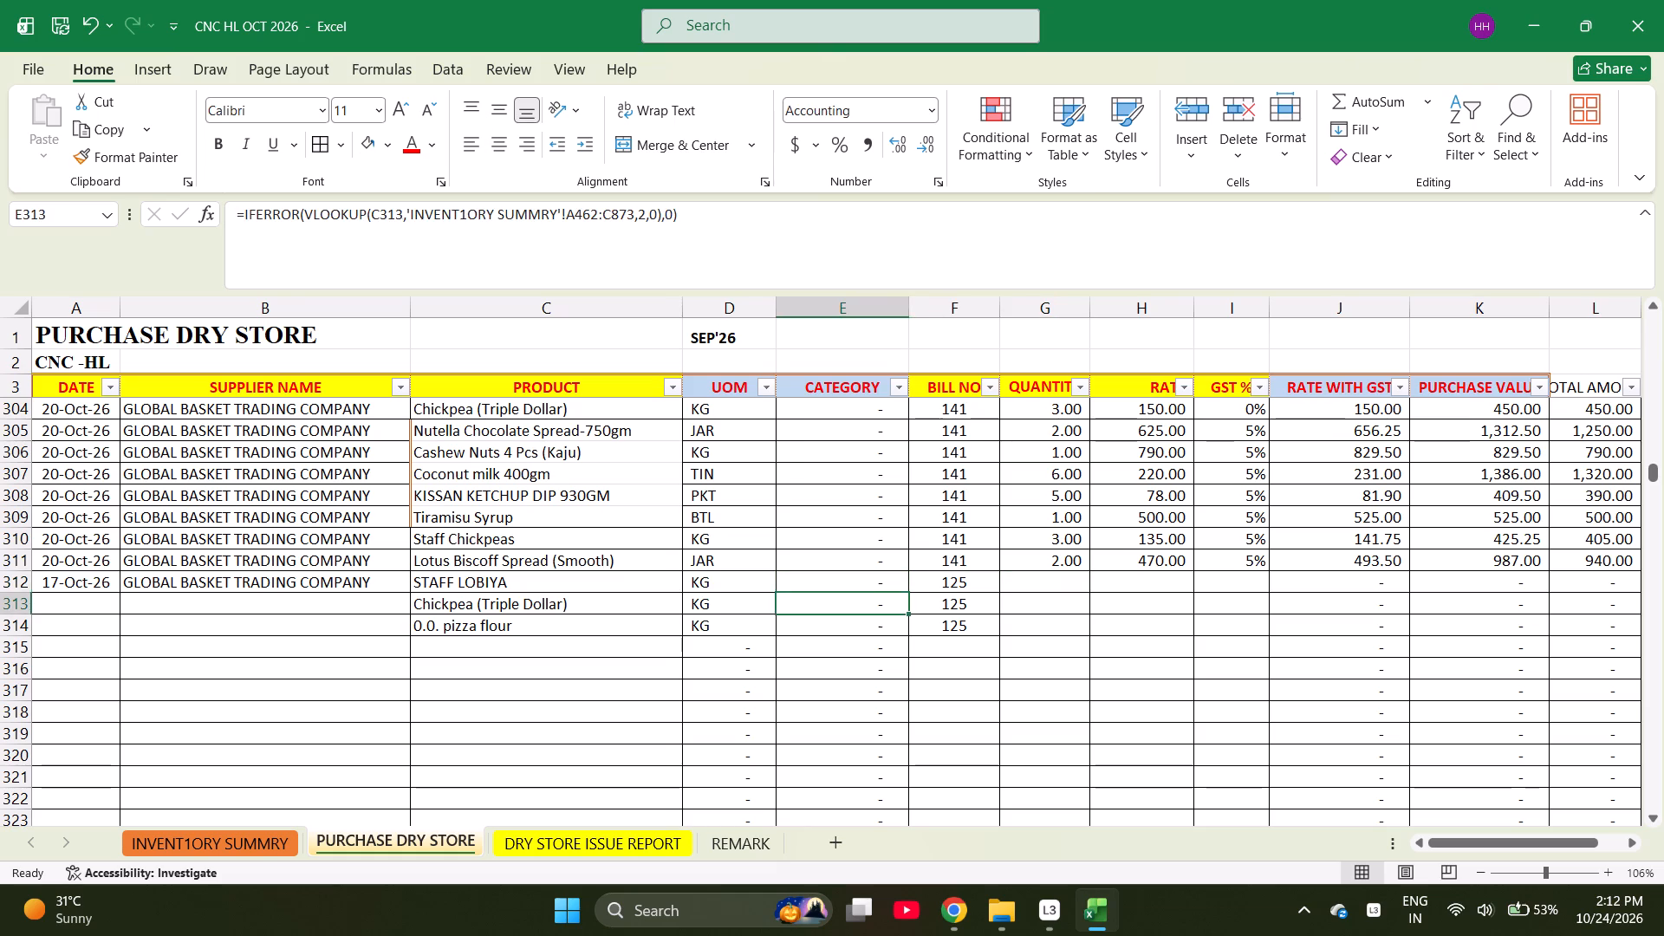
pyautogui.press('Left')
pyautogui.press('Left')
pyautogui.press('Down')
pyautogui.press('Down')
pyautogui.write('staff')
pyautogui.press('space')
pyautogui.press('d')
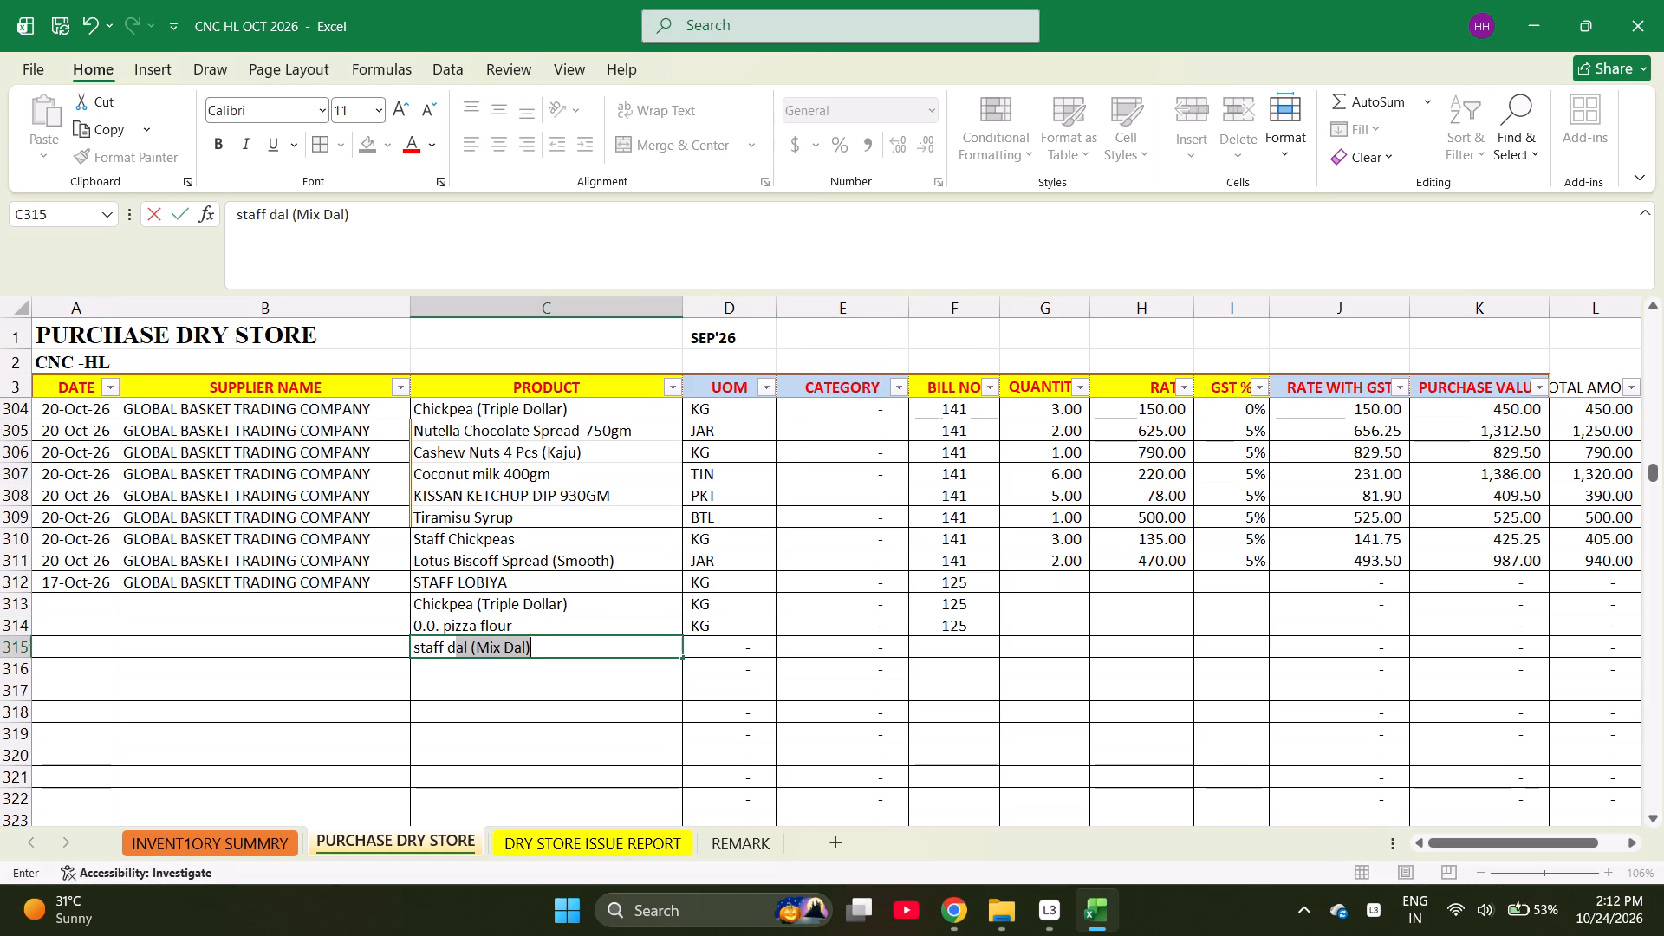
pyautogui.press('Return')
pyautogui.press('Right')
pyautogui.press('Right')
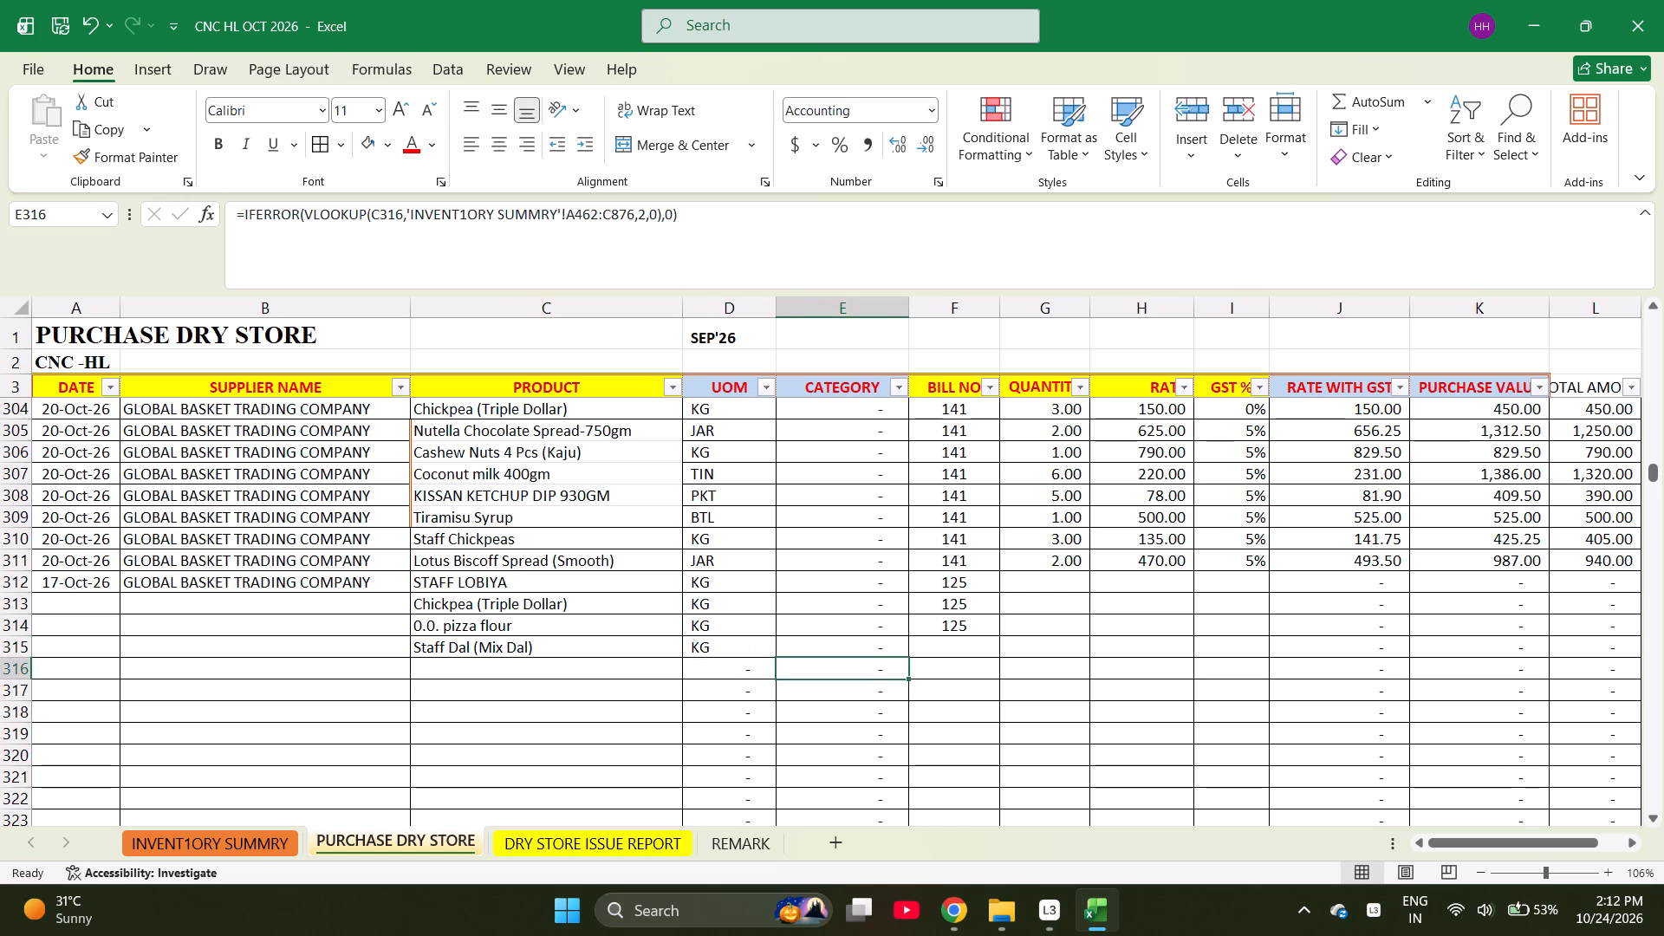
pyautogui.press('Right')
pyautogui.press('Up')
pyautogui.hotkey('ctrl', 'd')
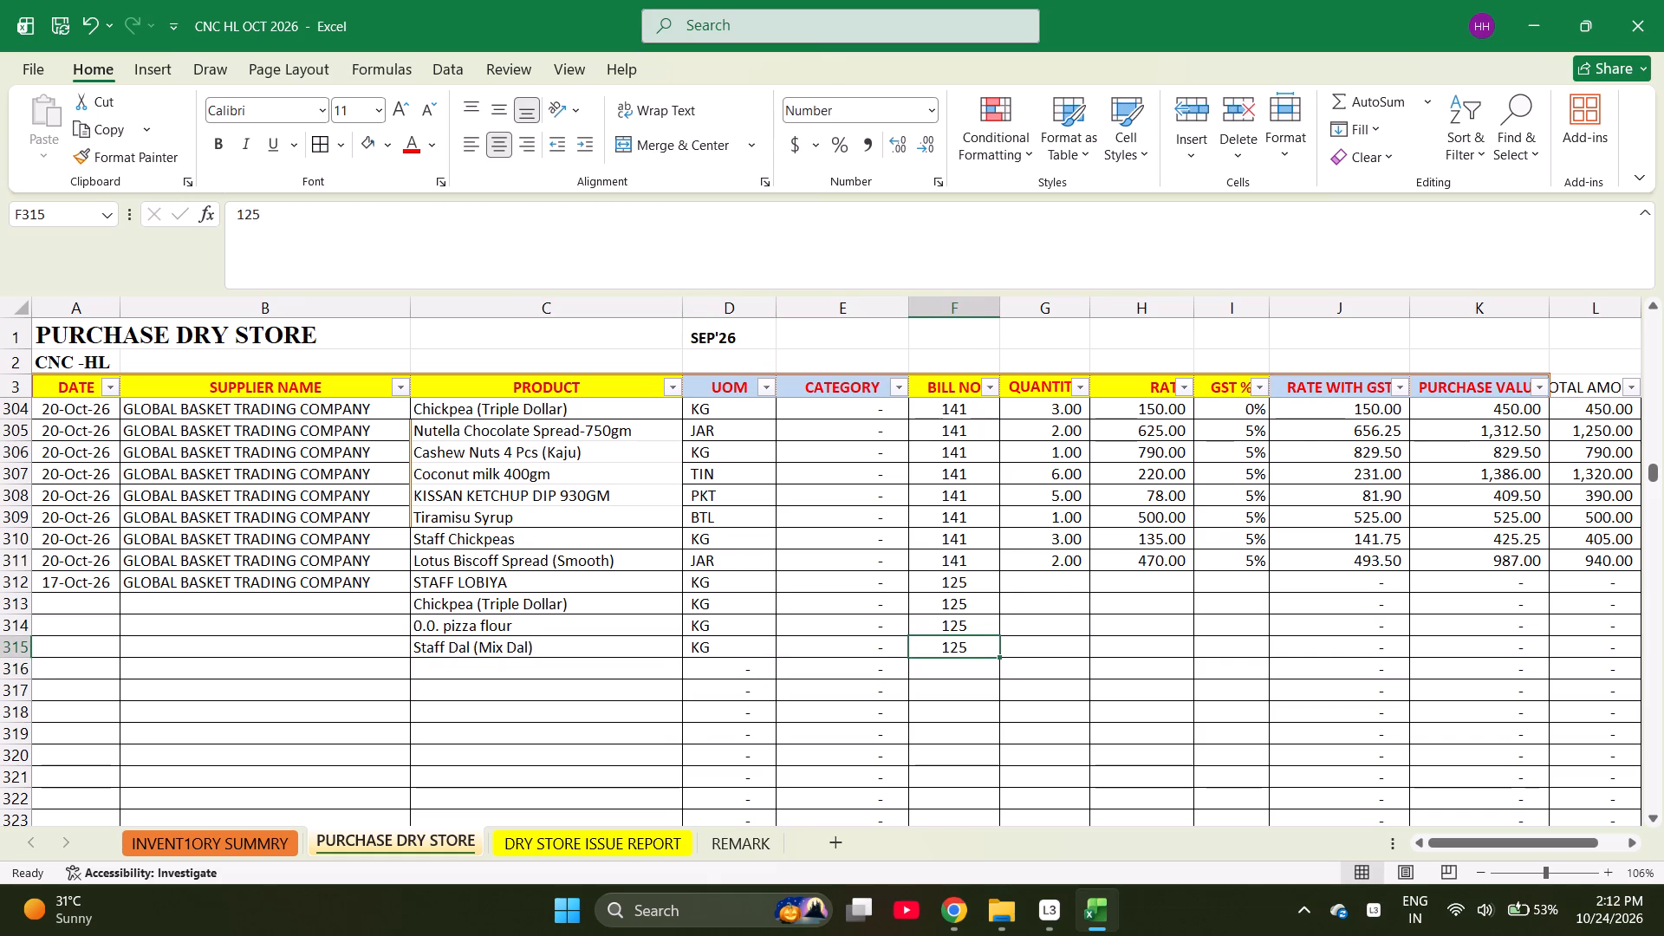
# Enter the quantities: 6 for Staff Dal, 6 for Staff Lobiya, 3 for Chickpea and 40 for pizza flour.
pyautogui.press('Right')
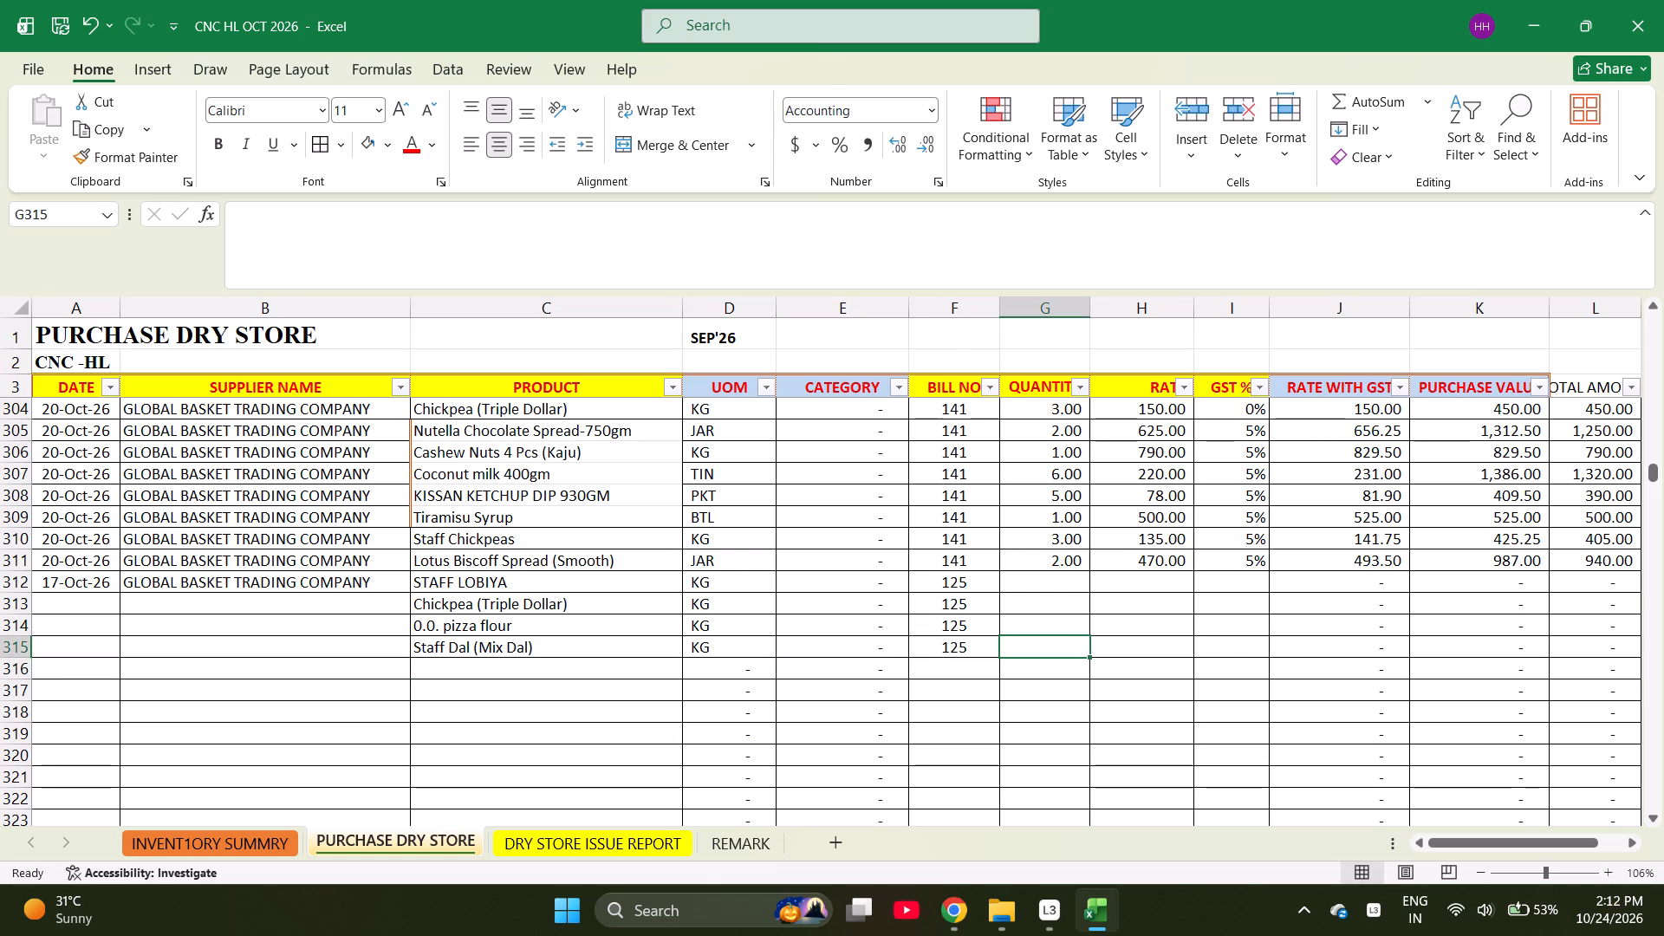
pyautogui.press('6')
pyautogui.press('Up')
pyautogui.press('Up')
pyautogui.press('Up')
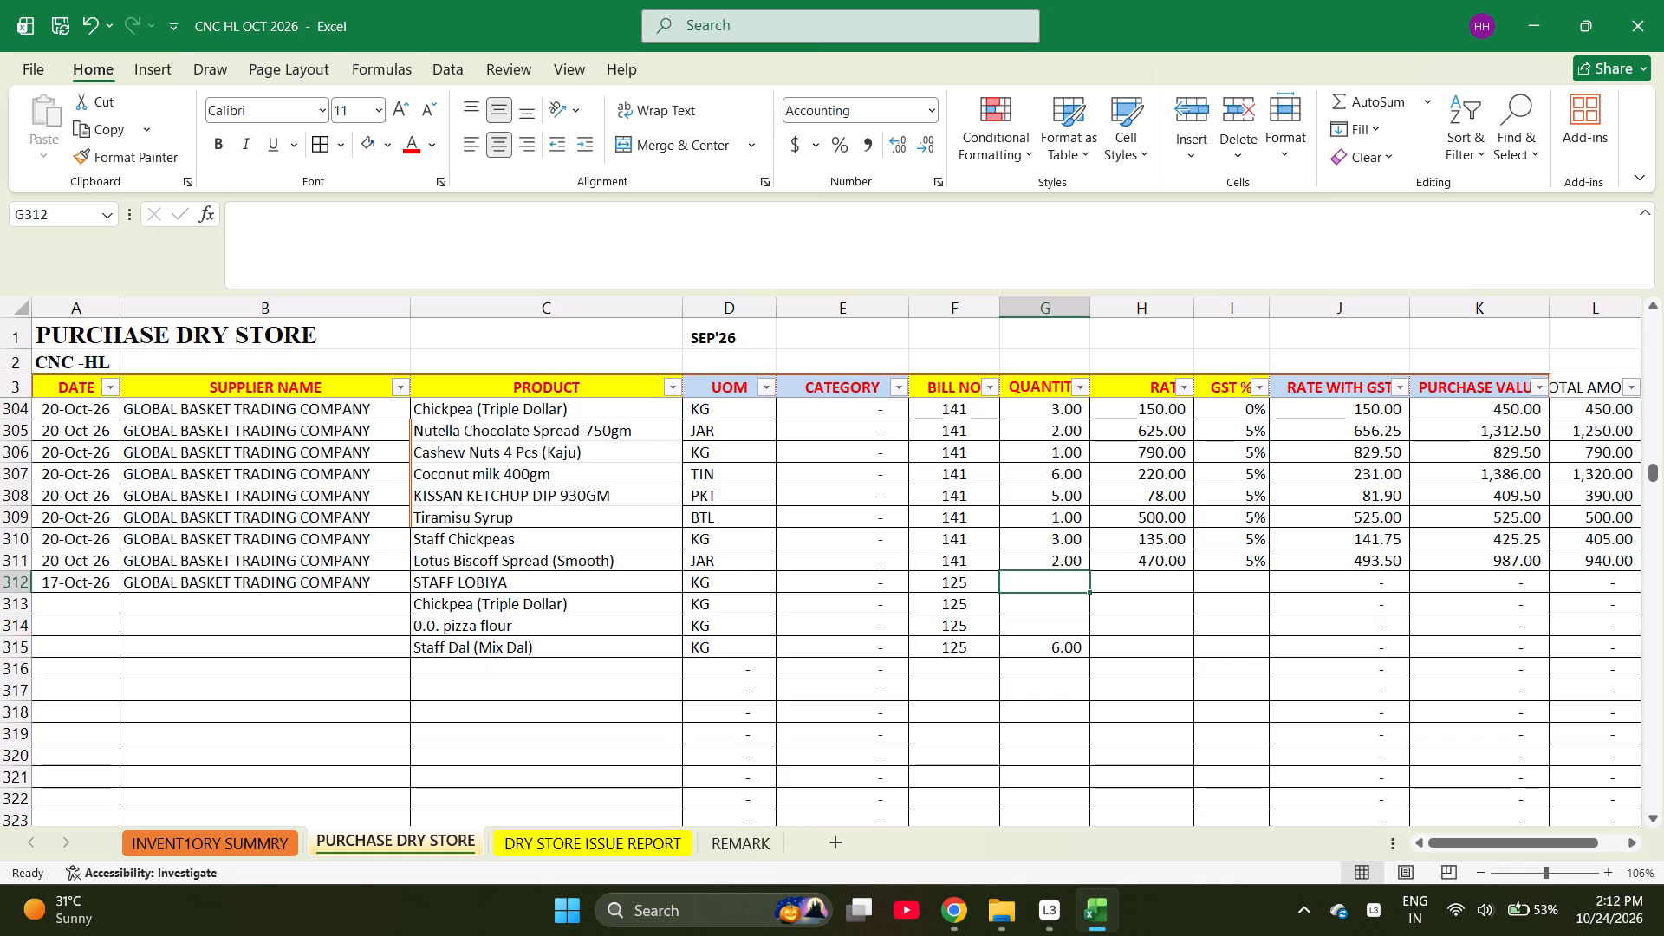
pyautogui.press('6')
pyautogui.press('Return')
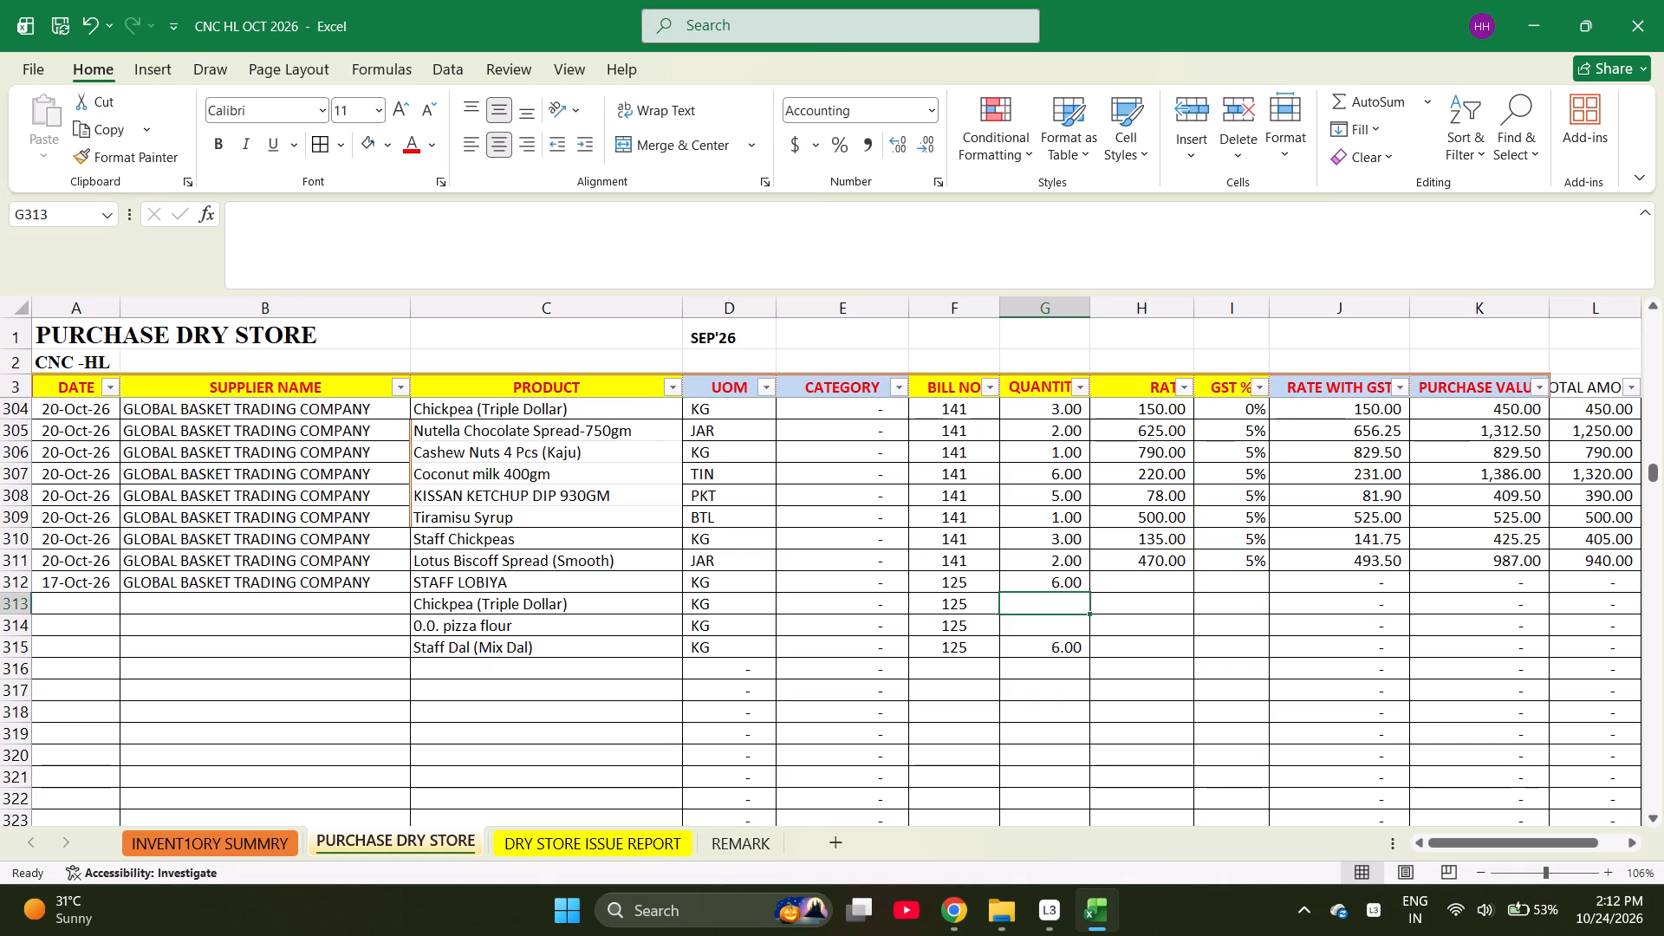
pyautogui.press('3')
pyautogui.press('Return')
pyautogui.write('40')
pyautogui.press('Return')
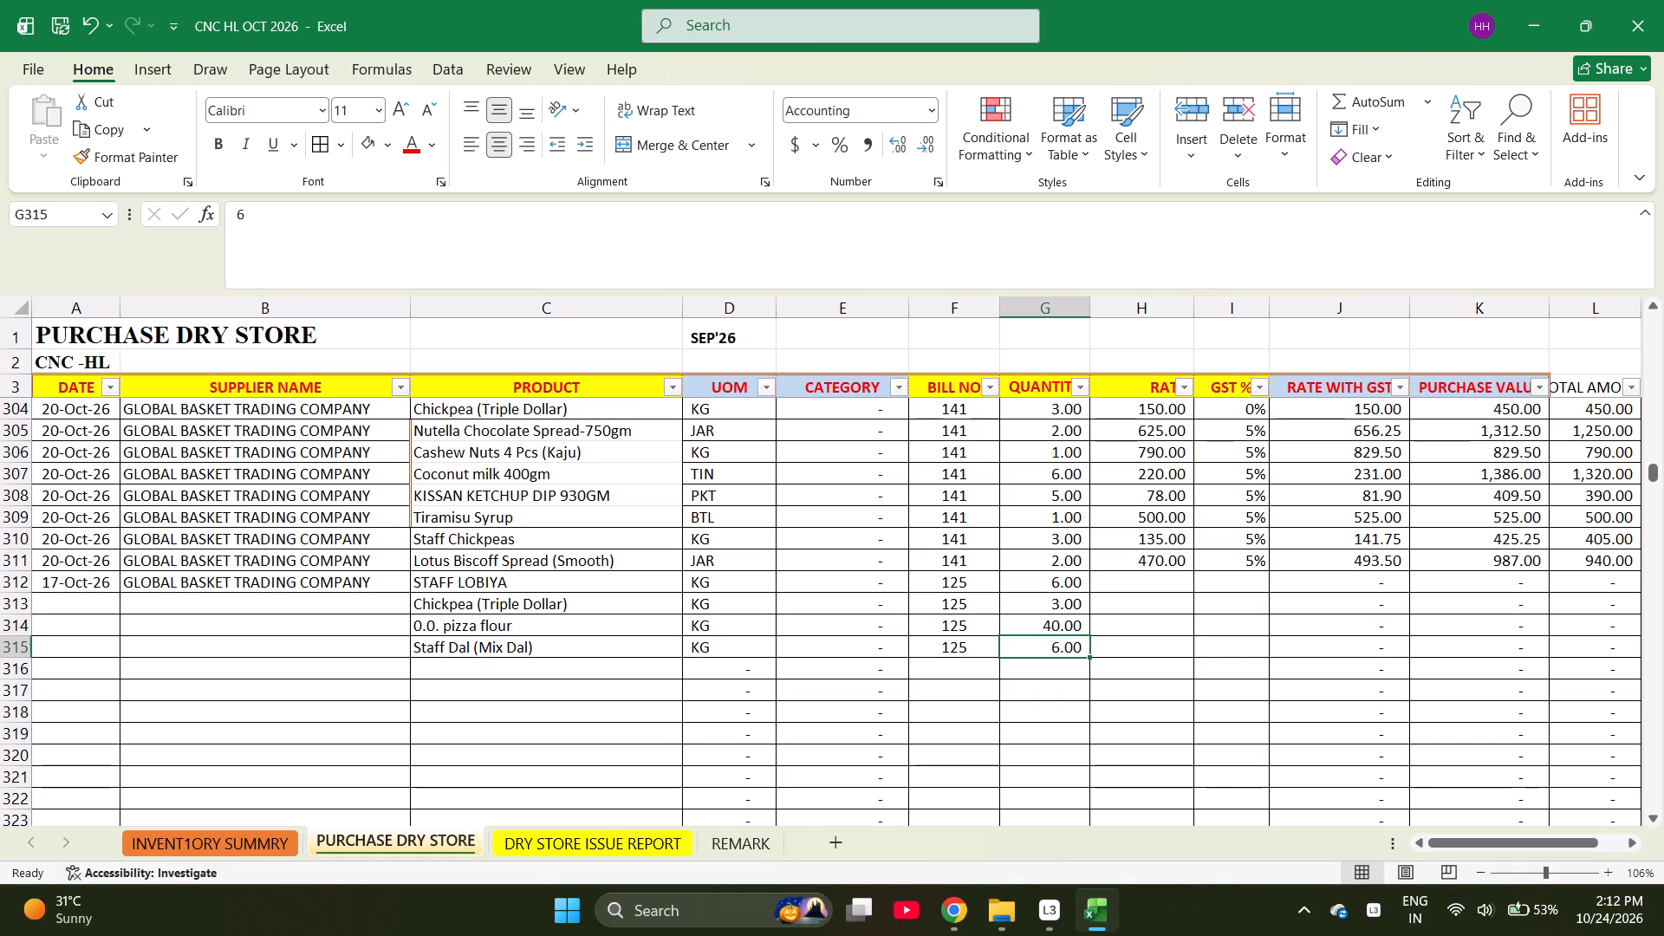
# Enter the rates 135 for Staff Lobiya, 150 for Chickpea and 125 for 0.0. pizza flour.
pyautogui.press('Right')
pyautogui.hotkey('ctrl', 'Up')
pyautogui.press('Down')
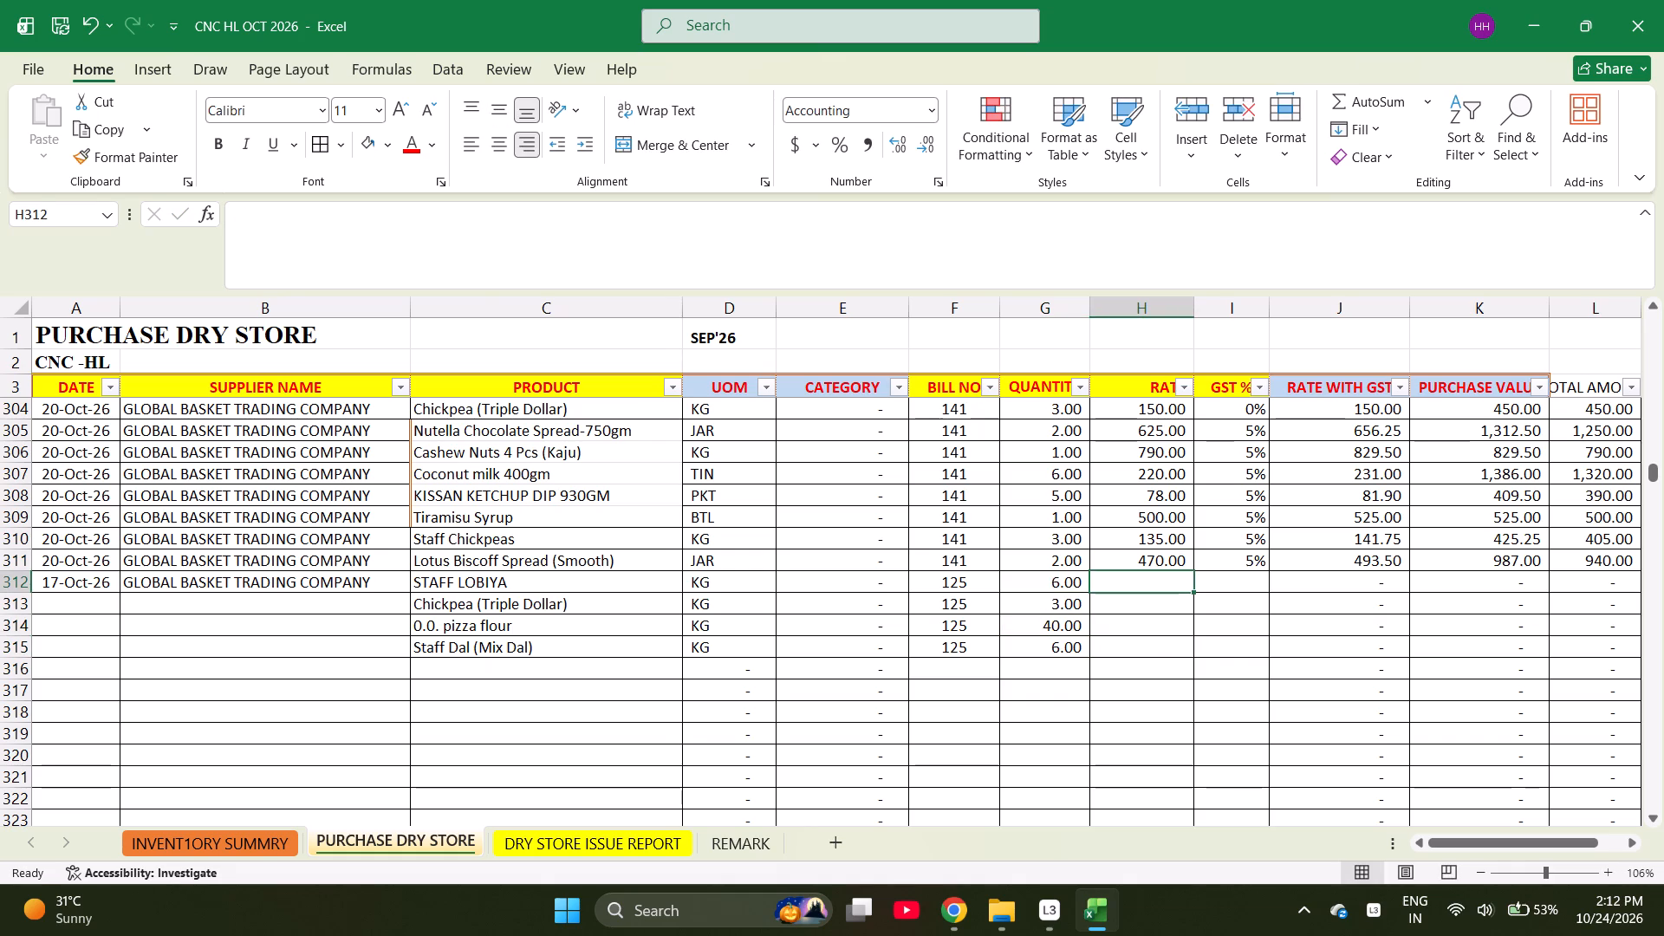
pyautogui.write('135')
pyautogui.press('Return')
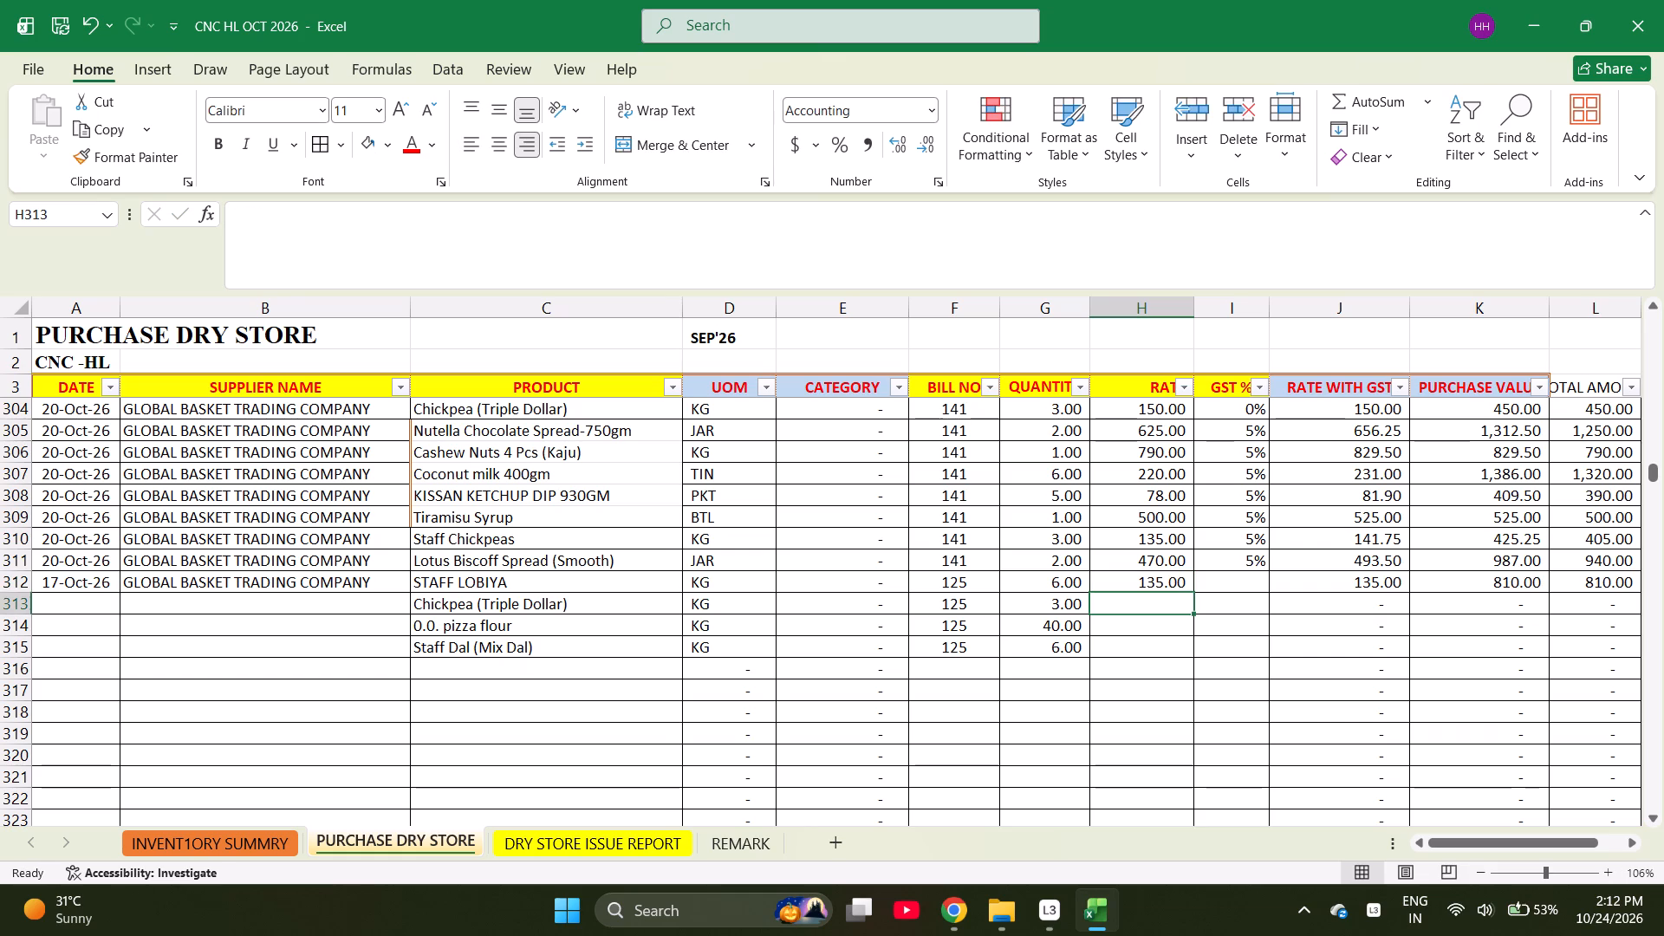
pyautogui.write('150')
pyautogui.press('Return')
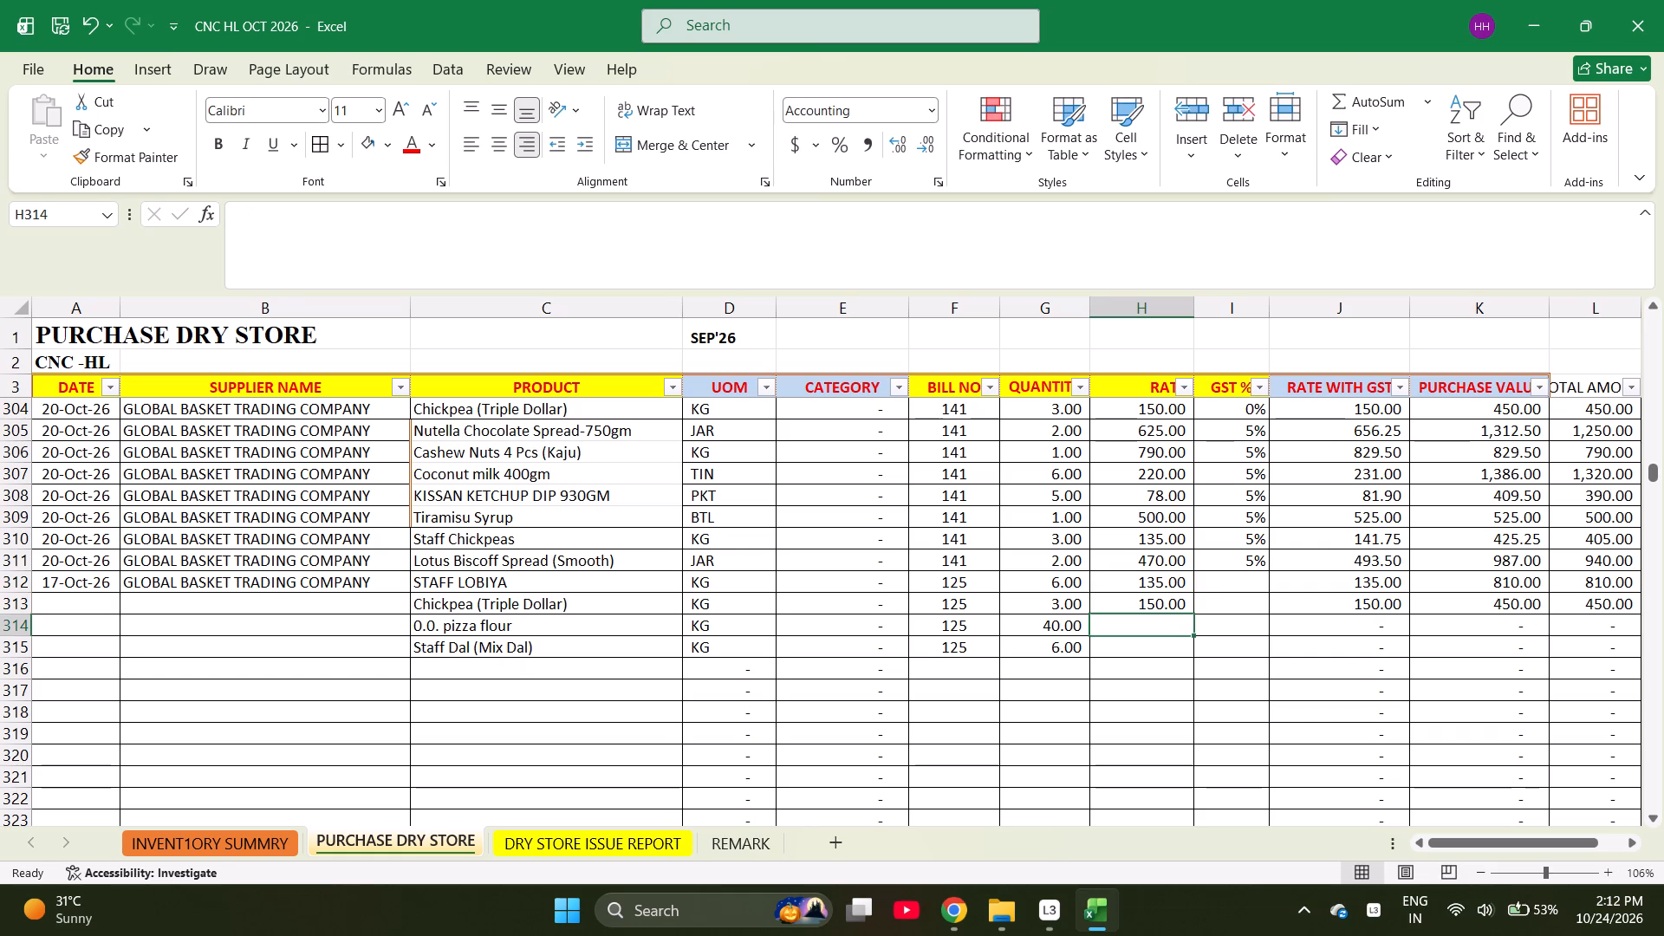
pyautogui.write('125')
pyautogui.press('Return')
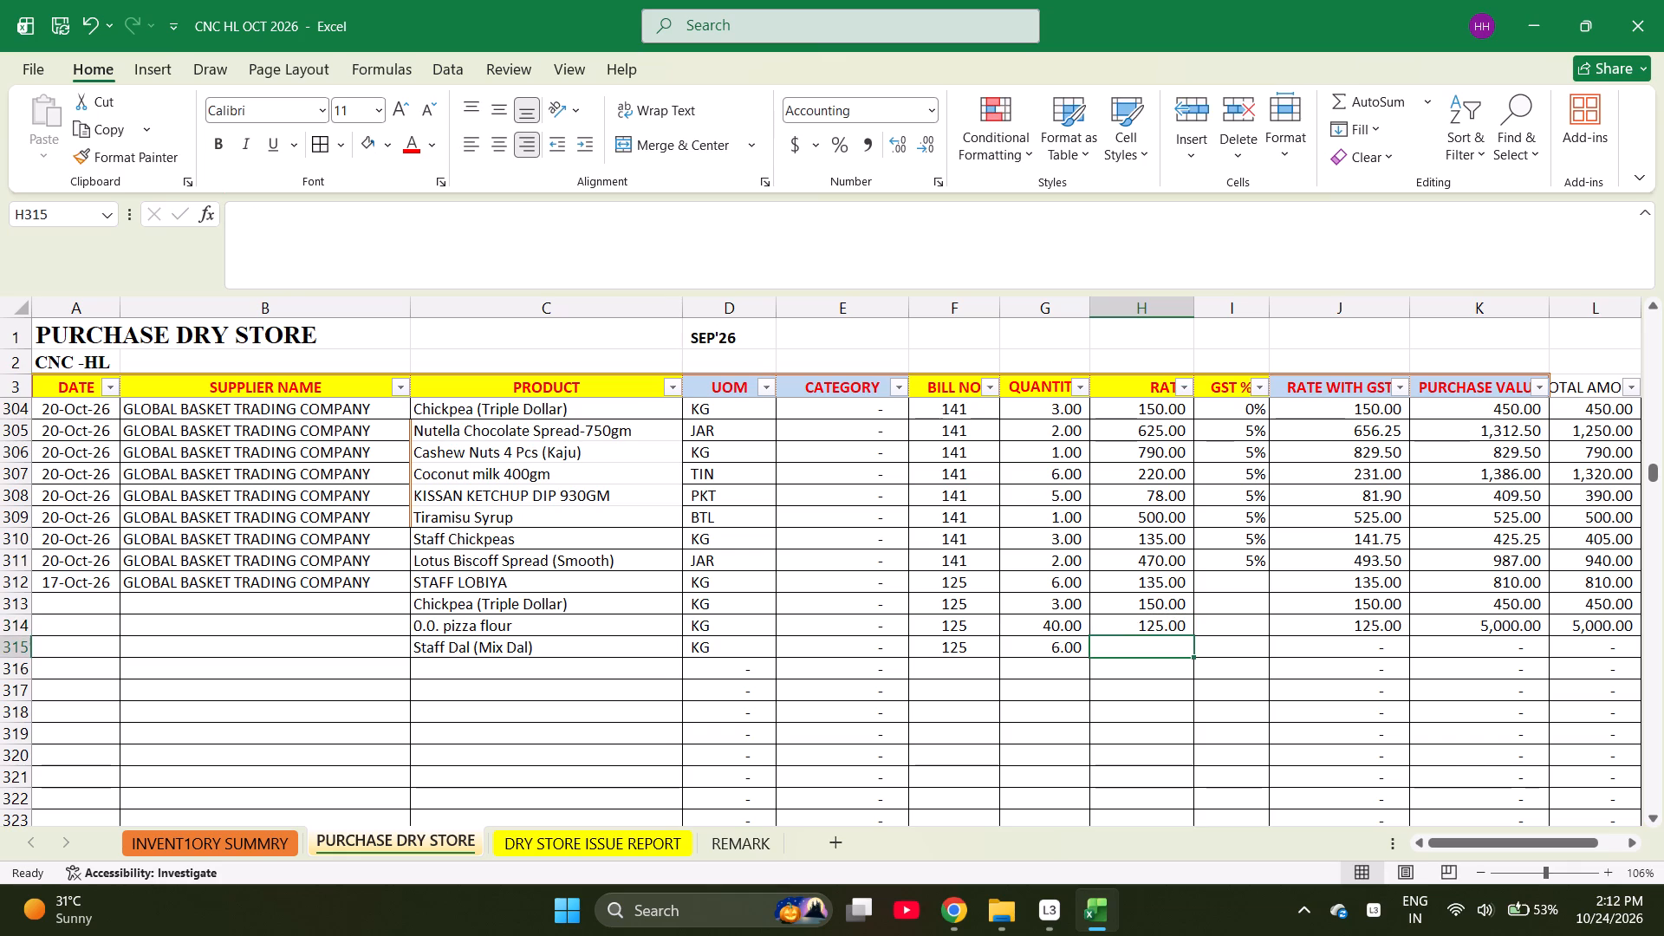
# Set the rate of Staff Dal (Mix Dal) in row 315 to 120.
pyautogui.write('20')
pyautogui.press('Right')
pyautogui.press('Up')
pyautogui.press('Up')
pyautogui.press('Up')
pyautogui.press('Down')
pyautogui.press('Down')
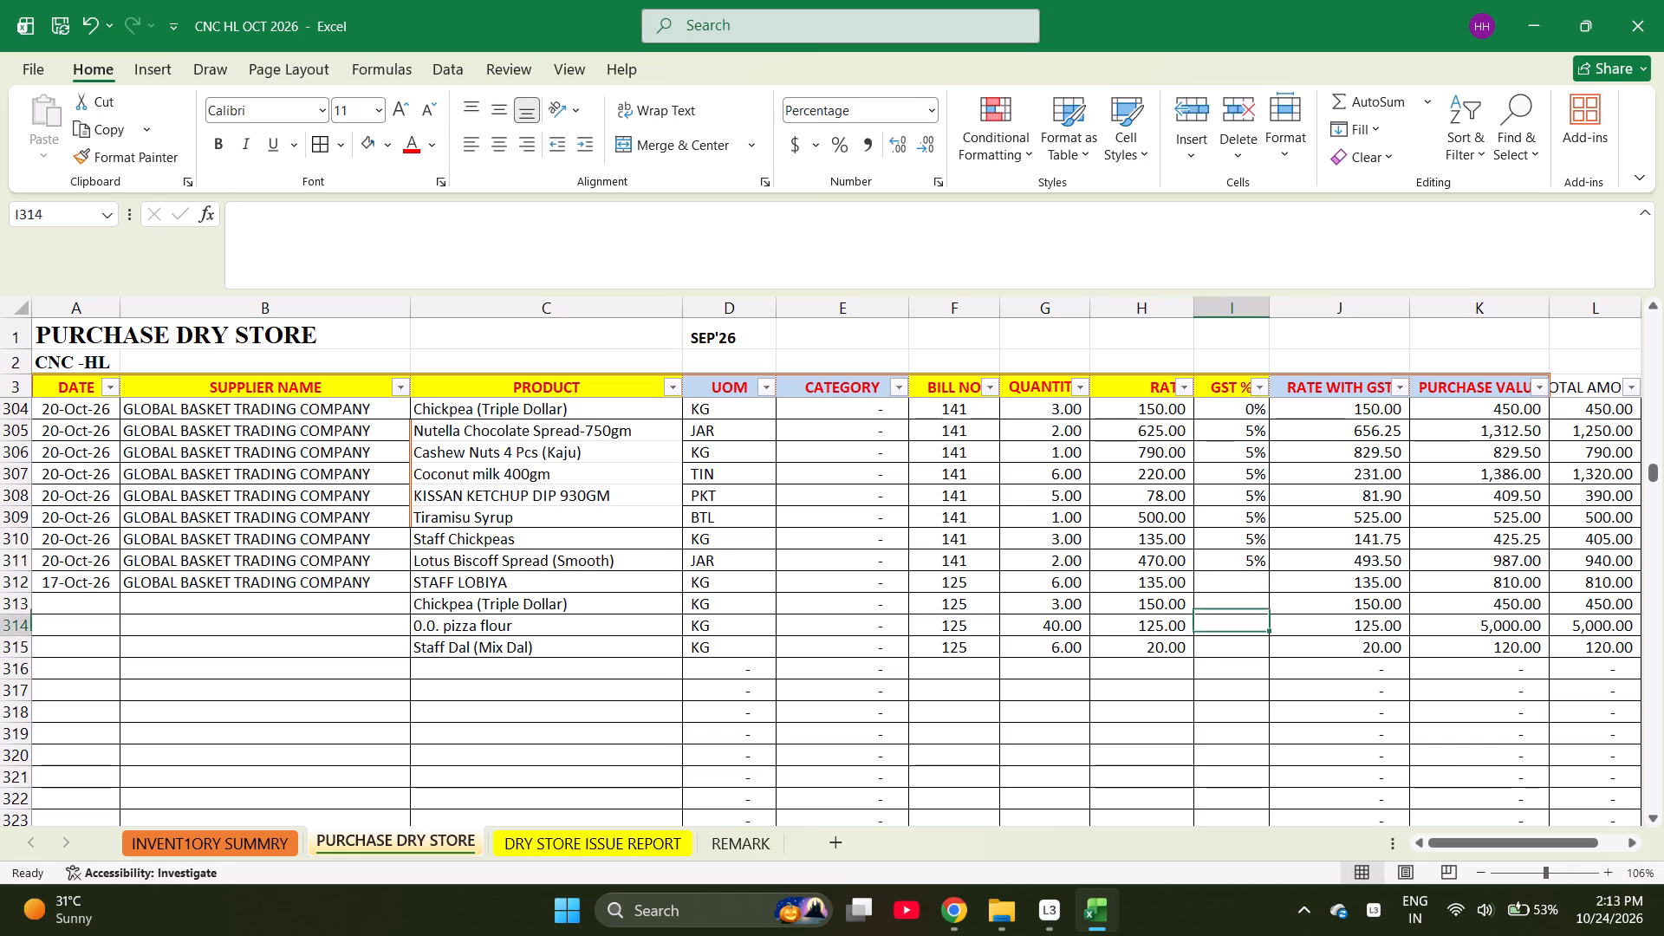
pyautogui.press('Down')
pyautogui.press('Left')
pyautogui.press('Left')
pyautogui.press('Right')
pyautogui.write('120')
pyautogui.press('Right')
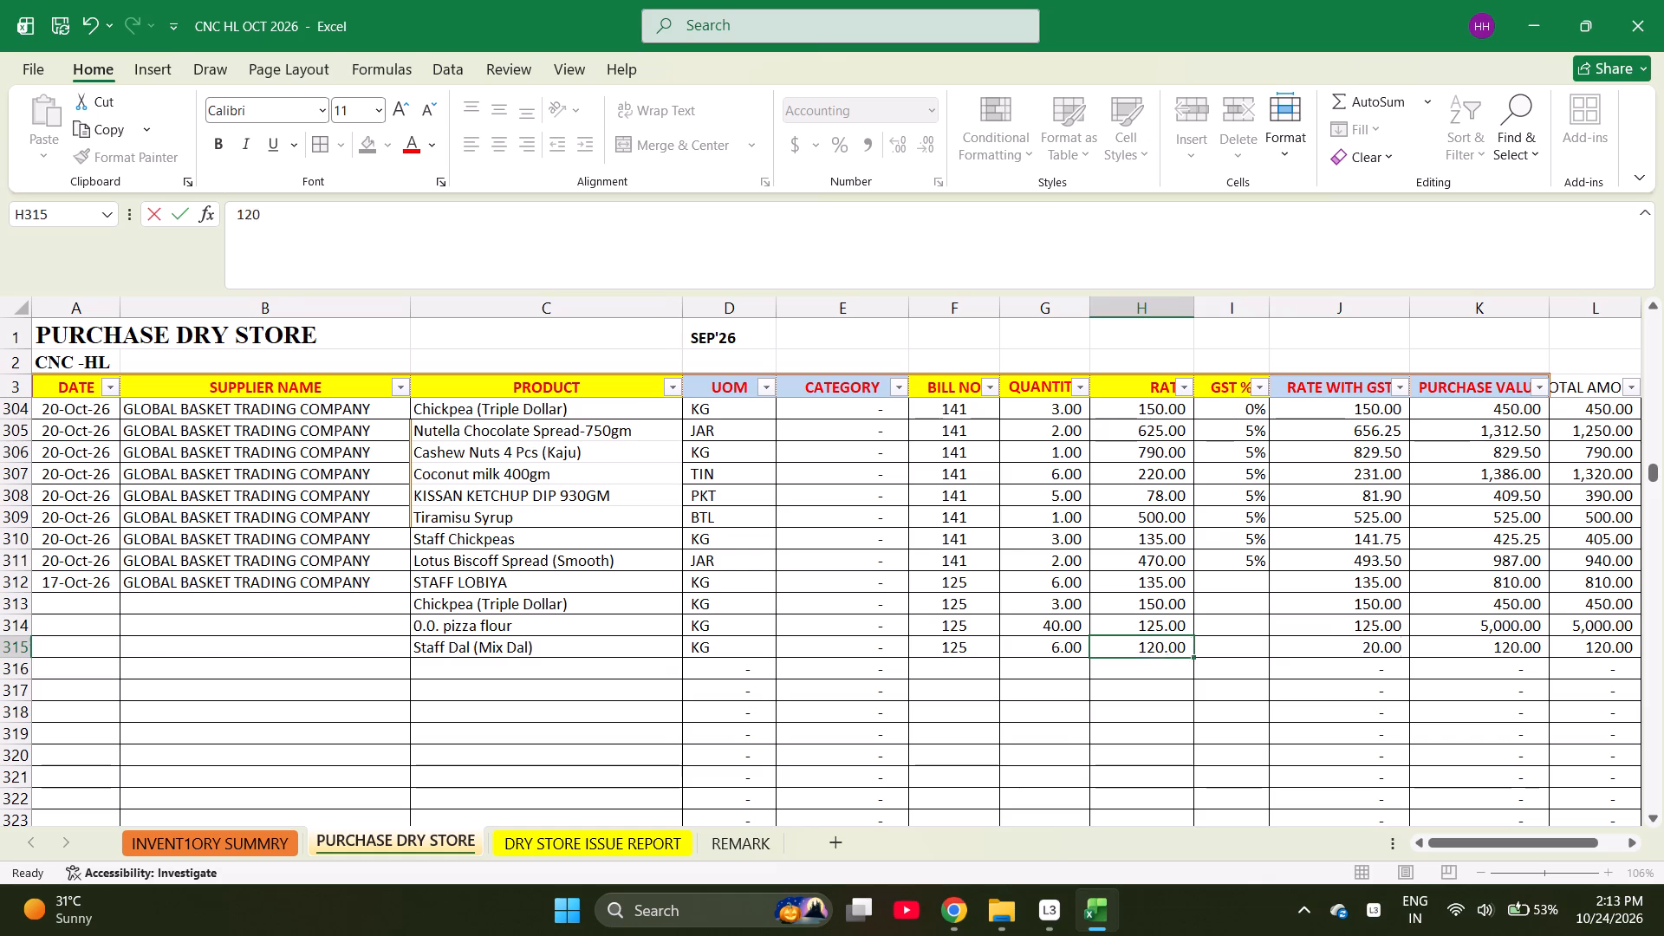
# Set GST to 5% for the pizza flour and 0% for Staff Lobiya, Chickpea and Staff Dal.
pyautogui.press('Up')
pyautogui.press('Up')
pyautogui.press('Up')
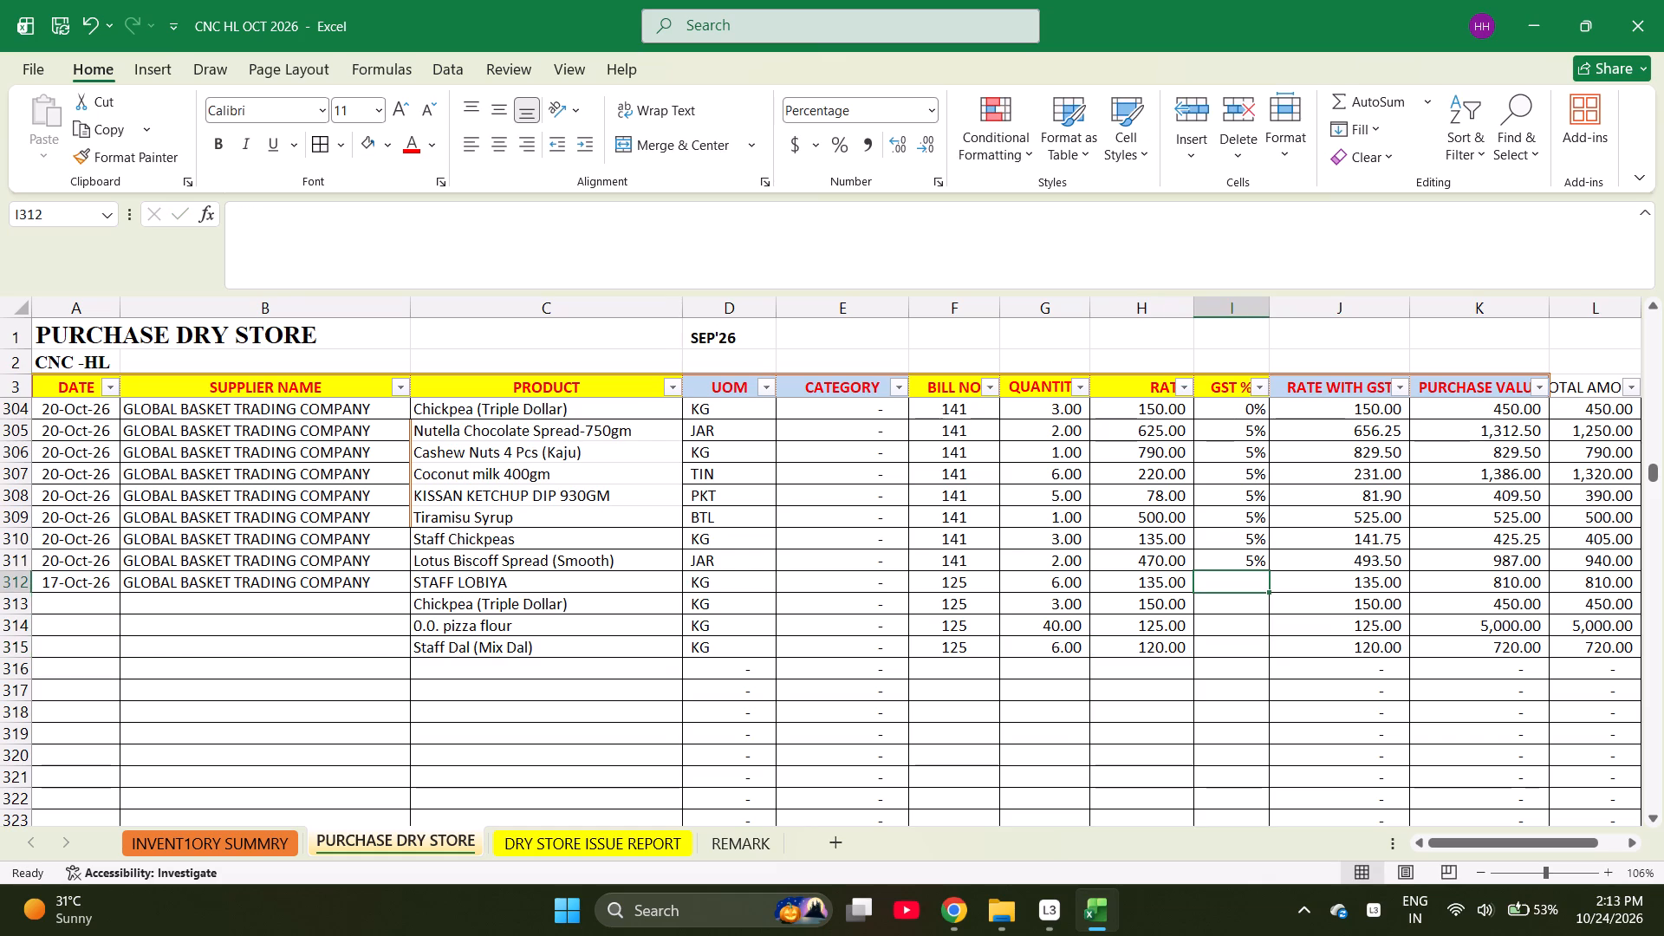
pyautogui.press('0')
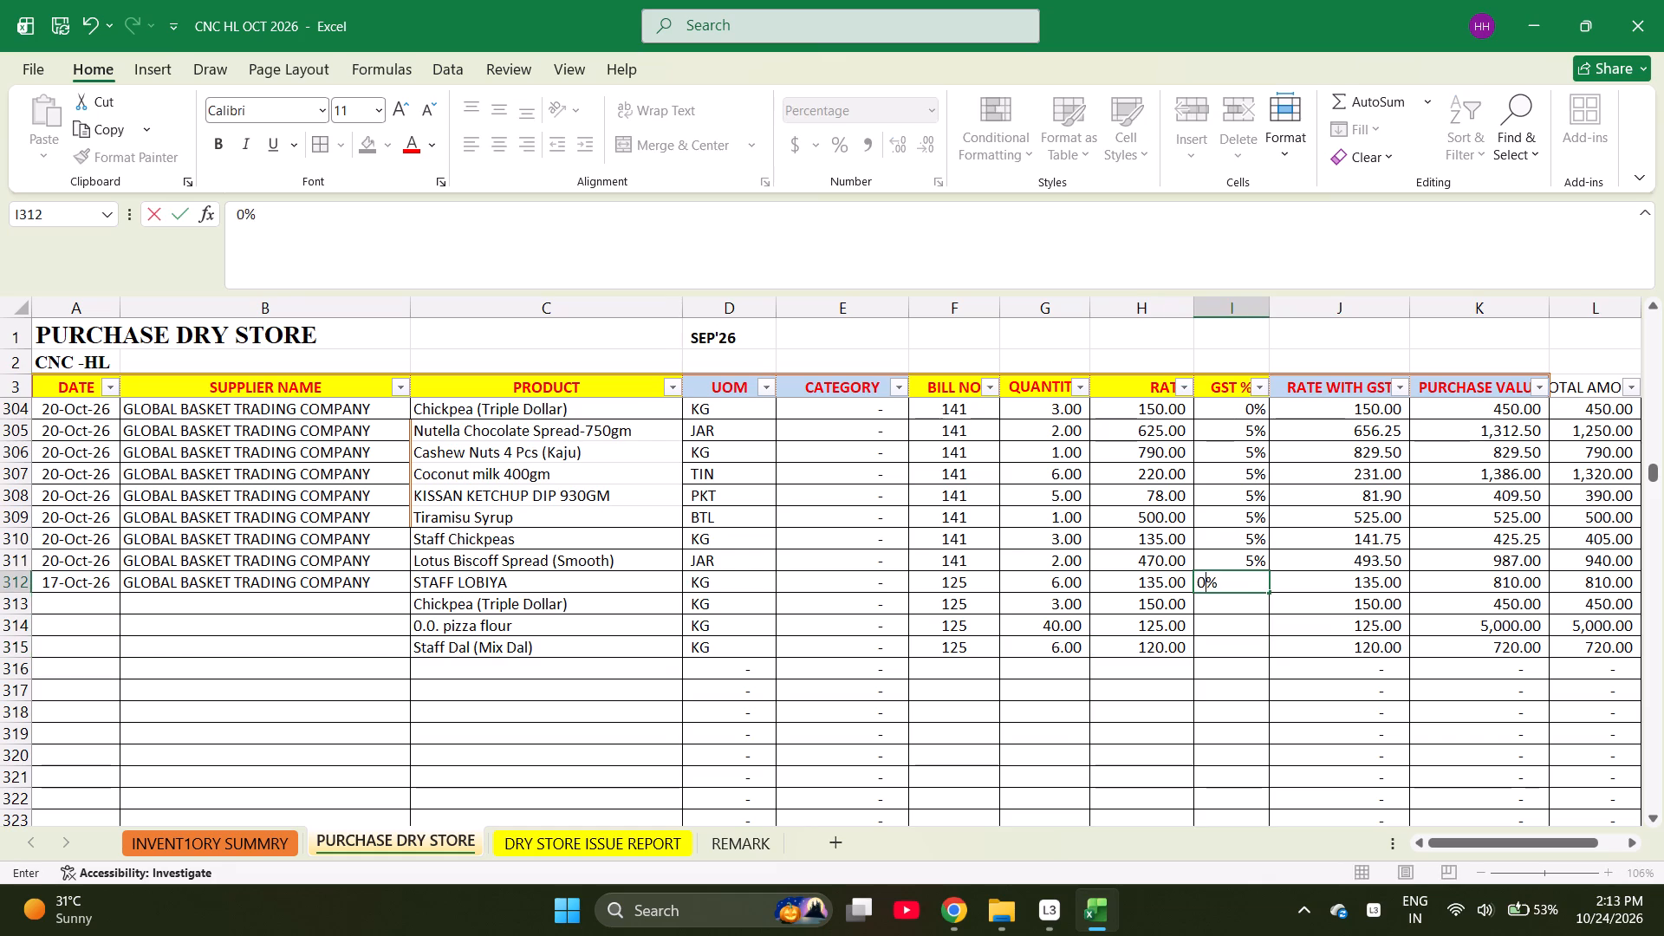
pyautogui.press('Return')
pyautogui.press('0')
pyautogui.press('Return')
pyautogui.press('0')
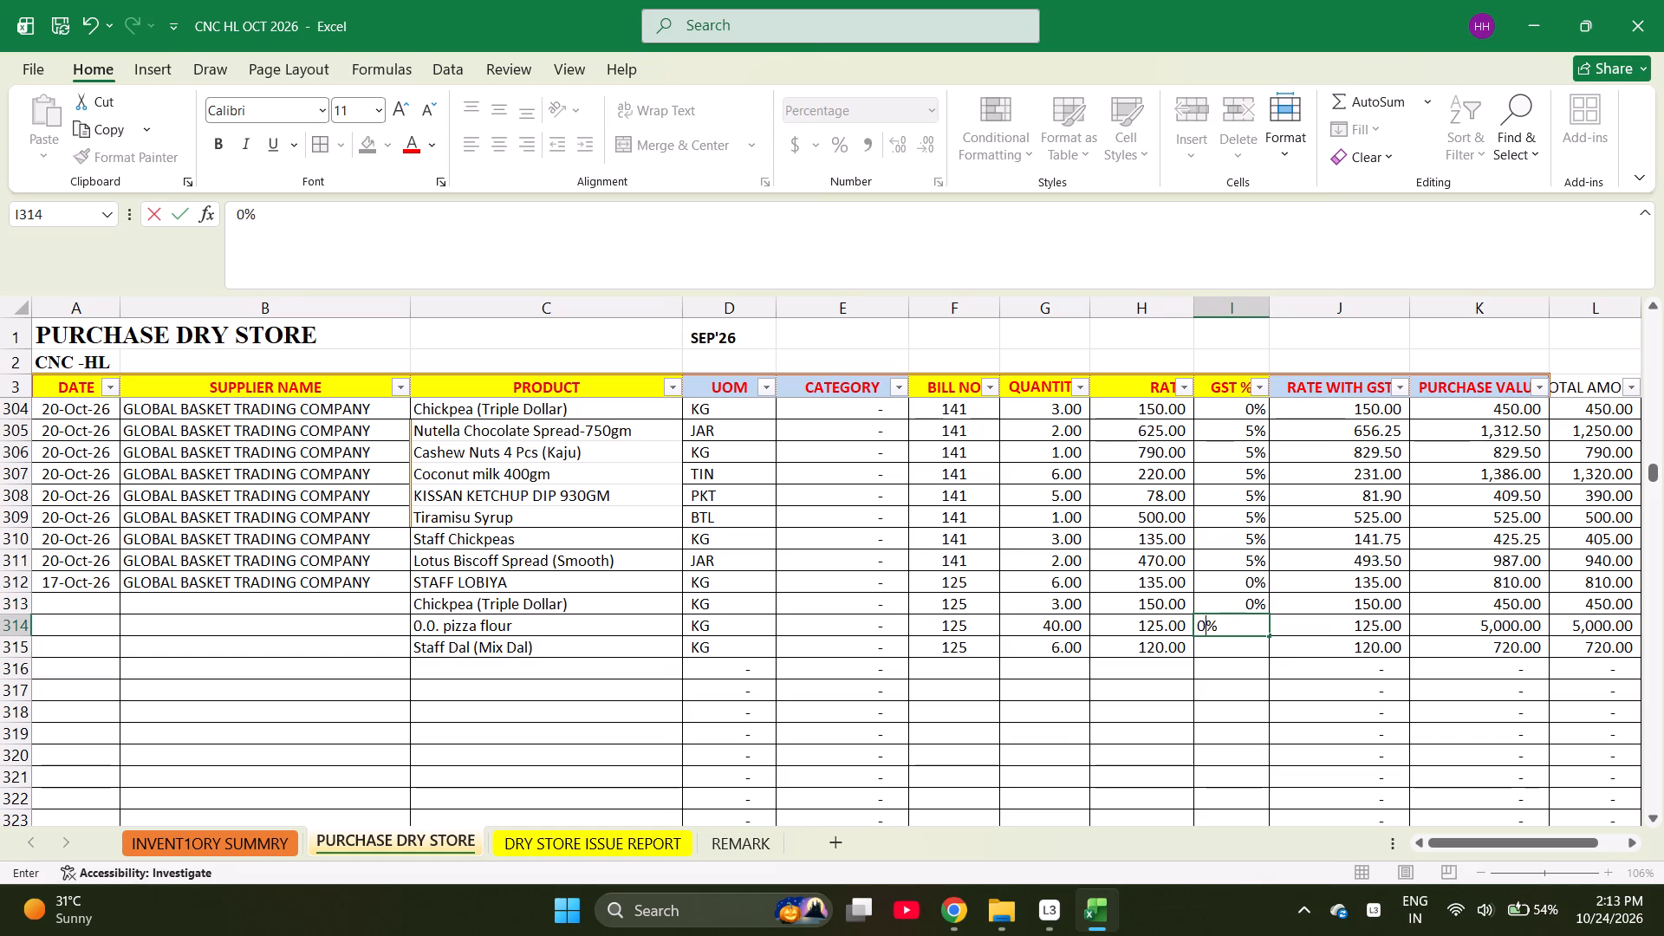
pyautogui.press('Down')
pyautogui.press('Up')
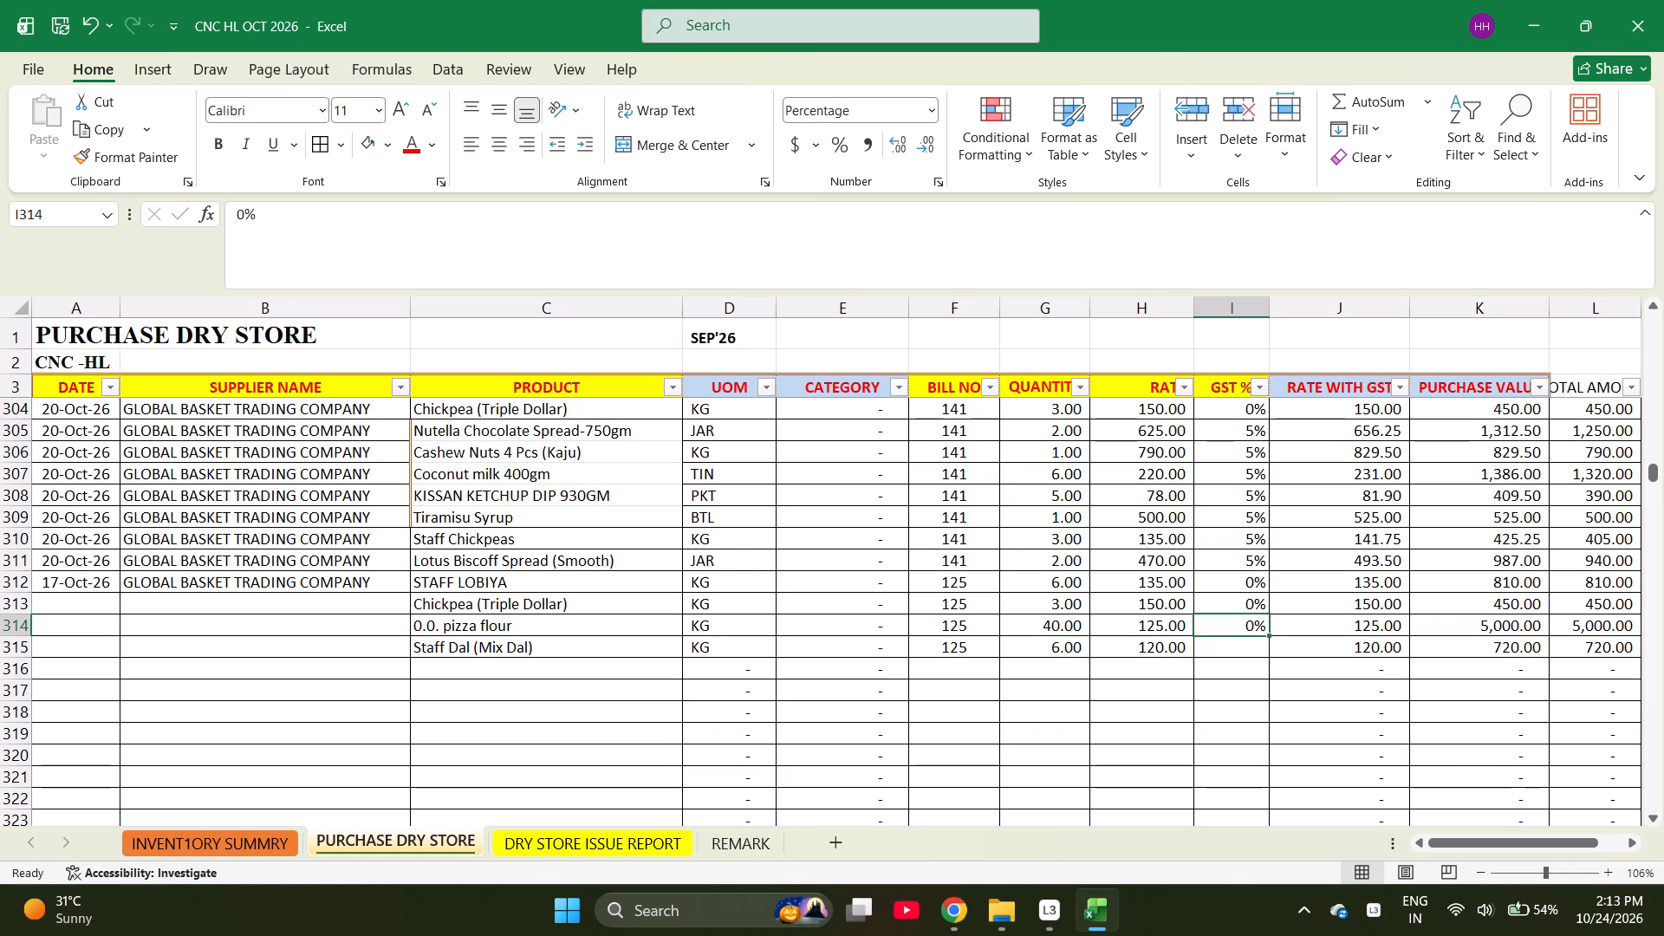
pyautogui.press('5')
pyautogui.press('Return')
pyautogui.press('0')
pyautogui.press('Return')
# Fill the date and supplier name from row 312 down through row 315.
pyautogui.press('Left')
pyautogui.press('Left')
pyautogui.press('Left')
pyautogui.press('Left')
pyautogui.press('Left')
pyautogui.press('Left')
pyautogui.press('Left')
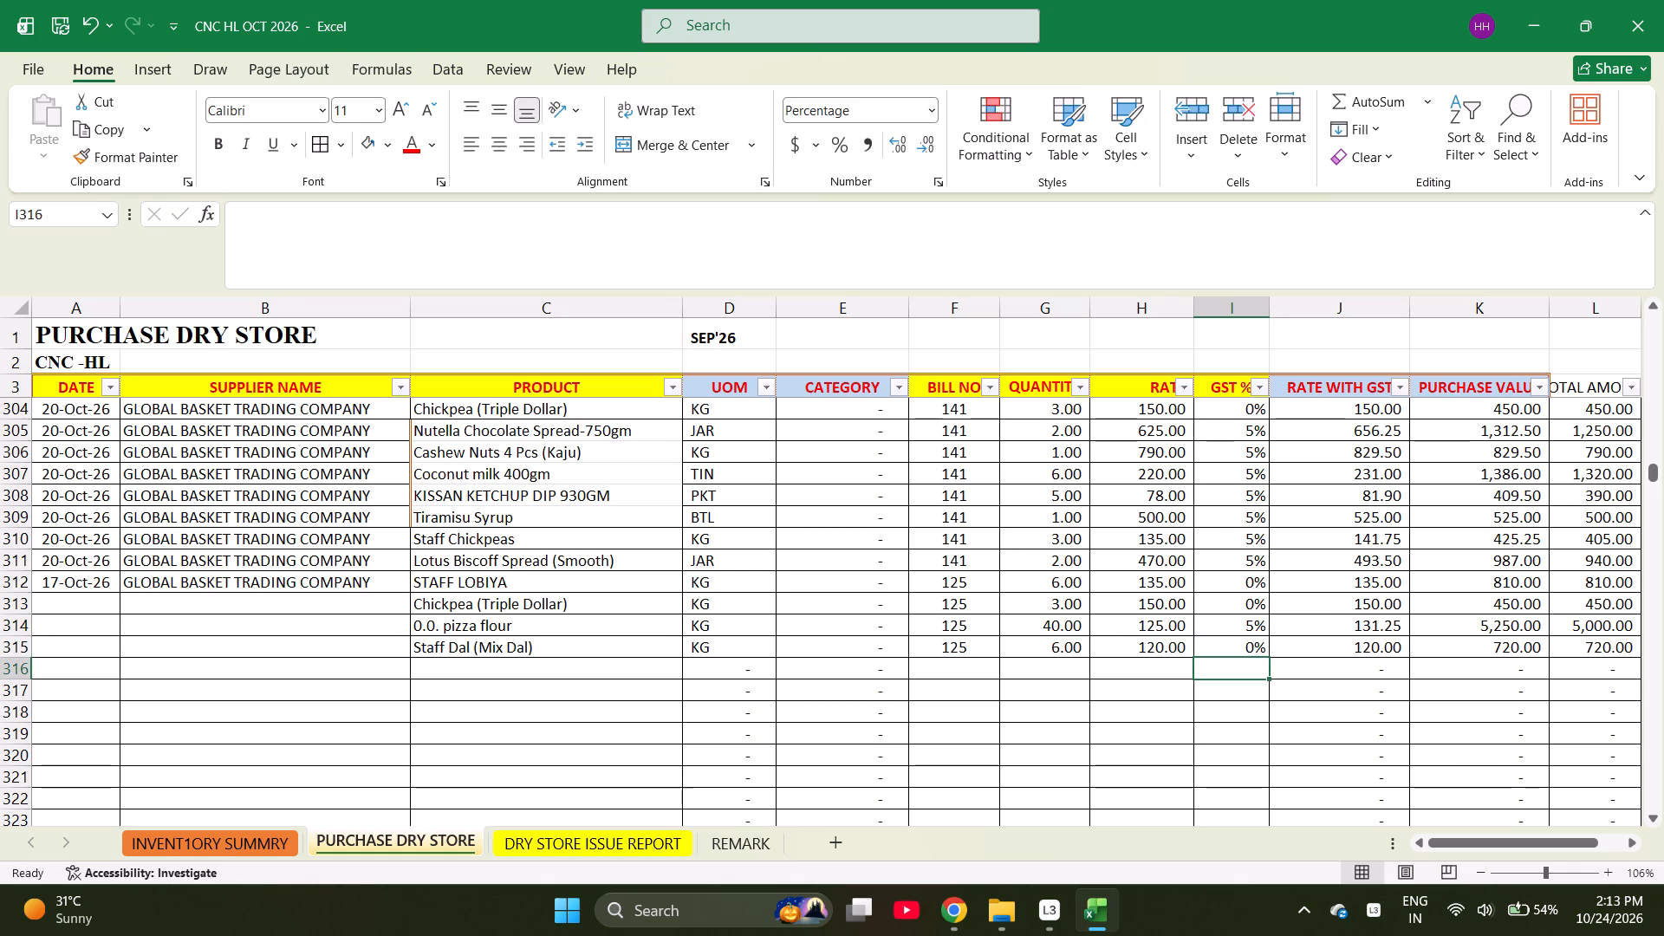
pyautogui.hotkey('ctrl', 'Left')
pyautogui.hotkey('ctrl', 'Up')
pyautogui.hotkey('shift', 'Right')
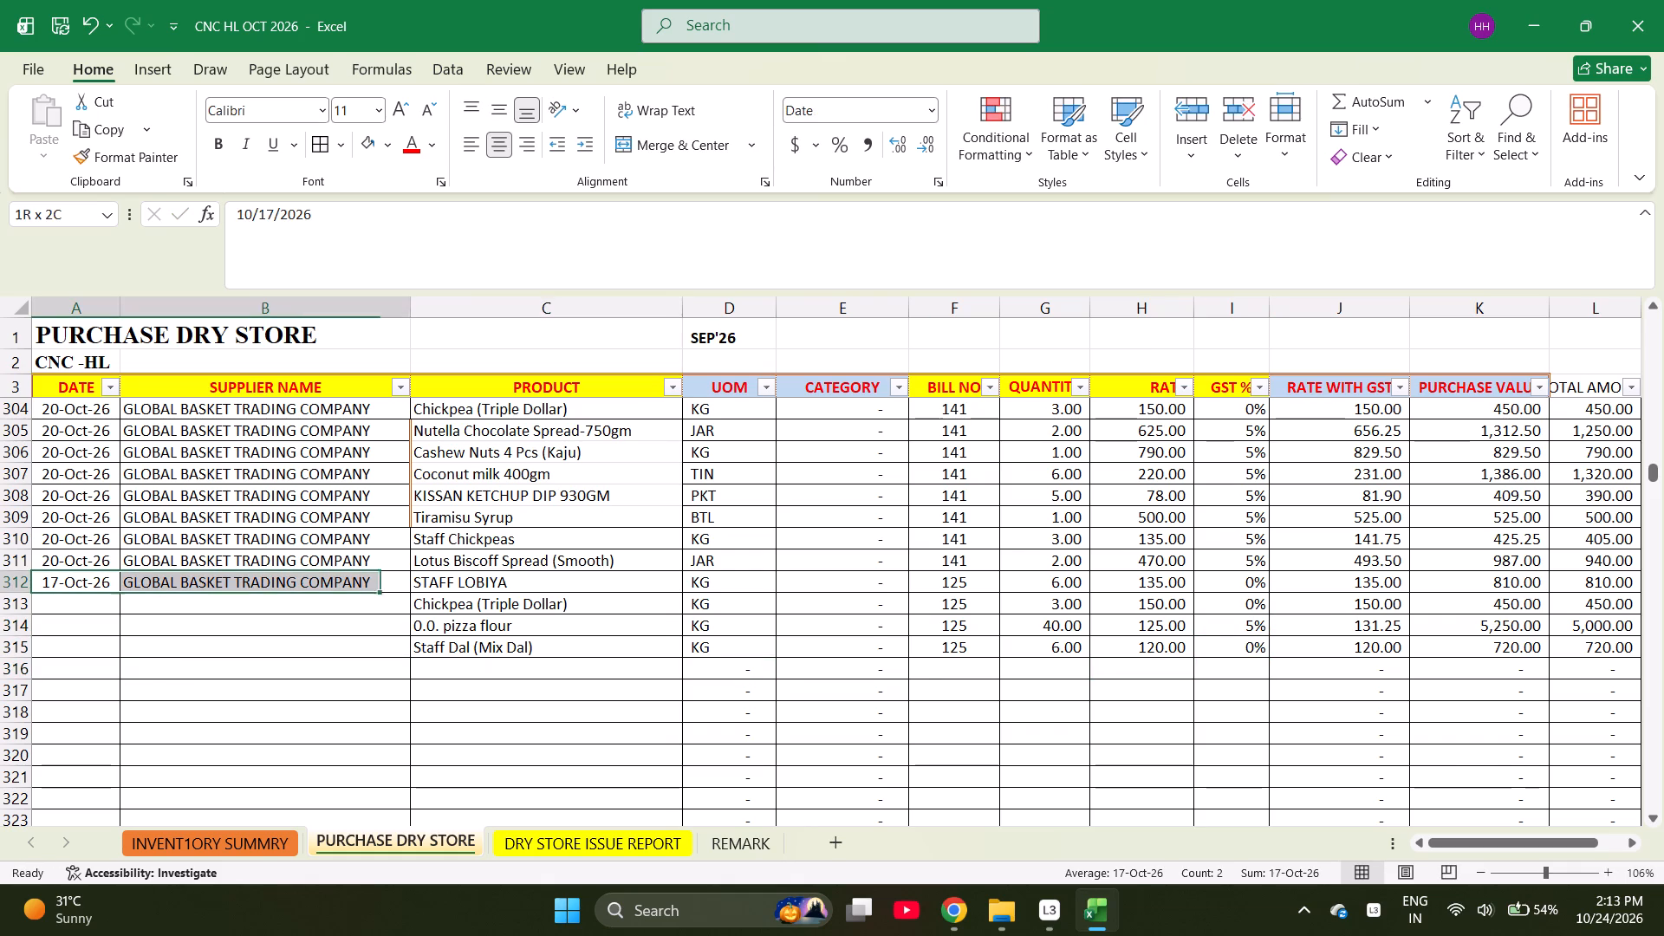
pyautogui.hotkey('shift', 'Down')
pyautogui.hotkey('shift', 'Down')
pyautogui.hotkey('shift', 'Down')
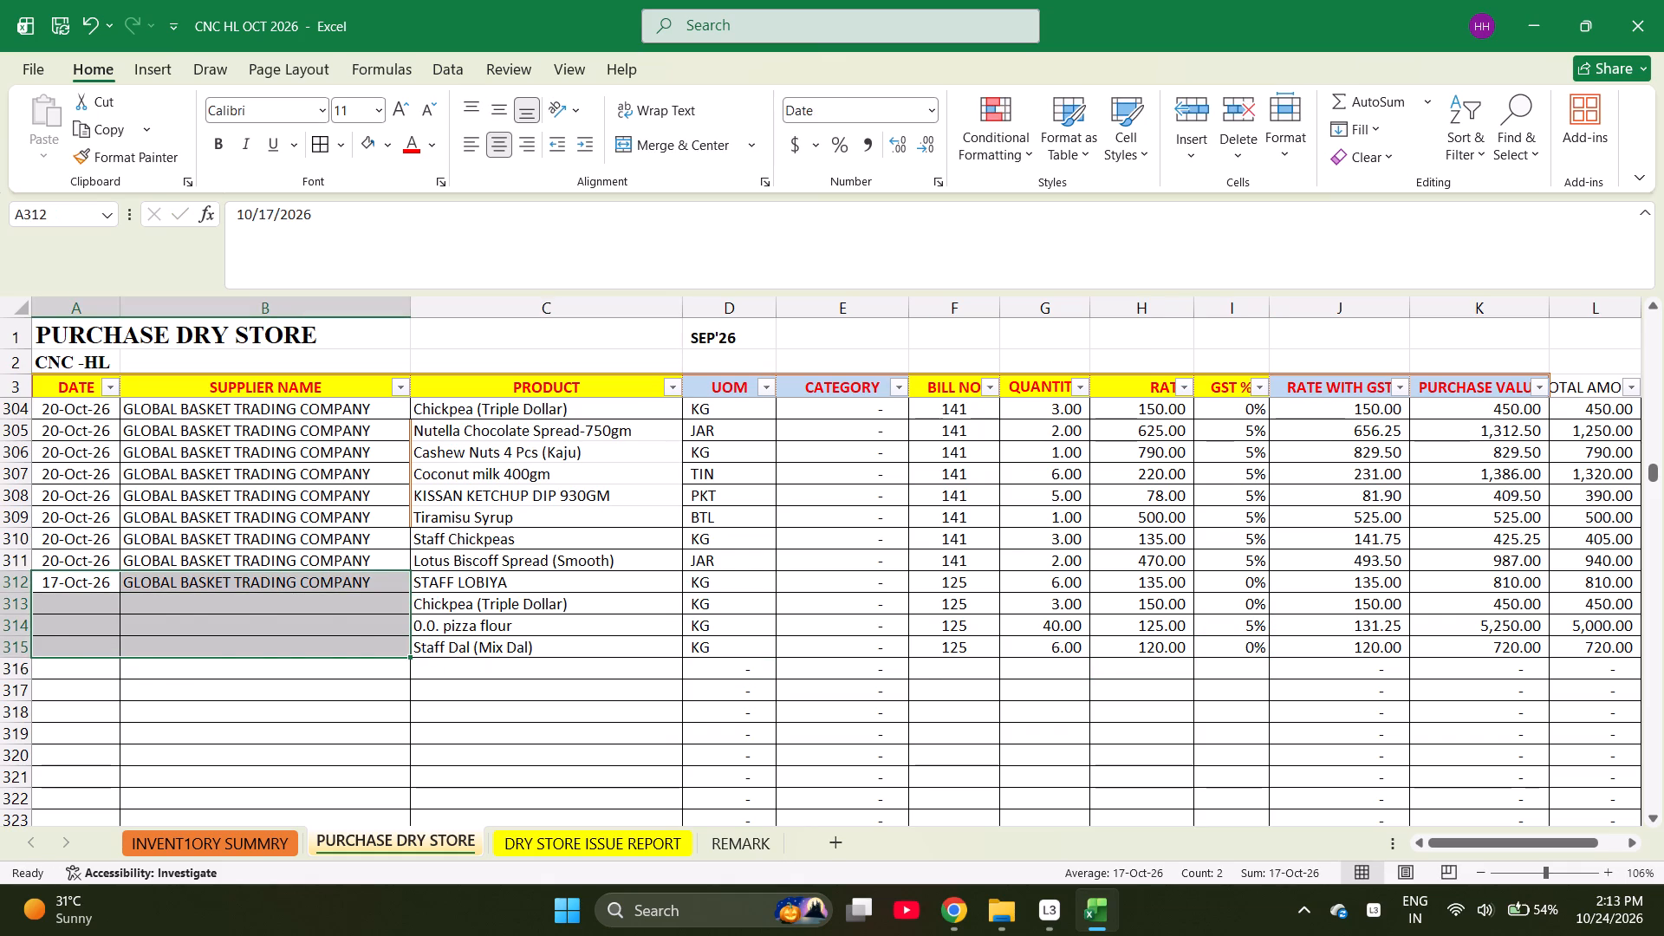
pyautogui.hotkey('ctrl', 'd')
# Check the combined purchase value of the four bill 125 entries in rows 312 to 315.
pyautogui.hotkey('shift', 'Right')
pyautogui.hotkey('shift', 'Right')
pyautogui.press('Right')
pyautogui.press('Right')
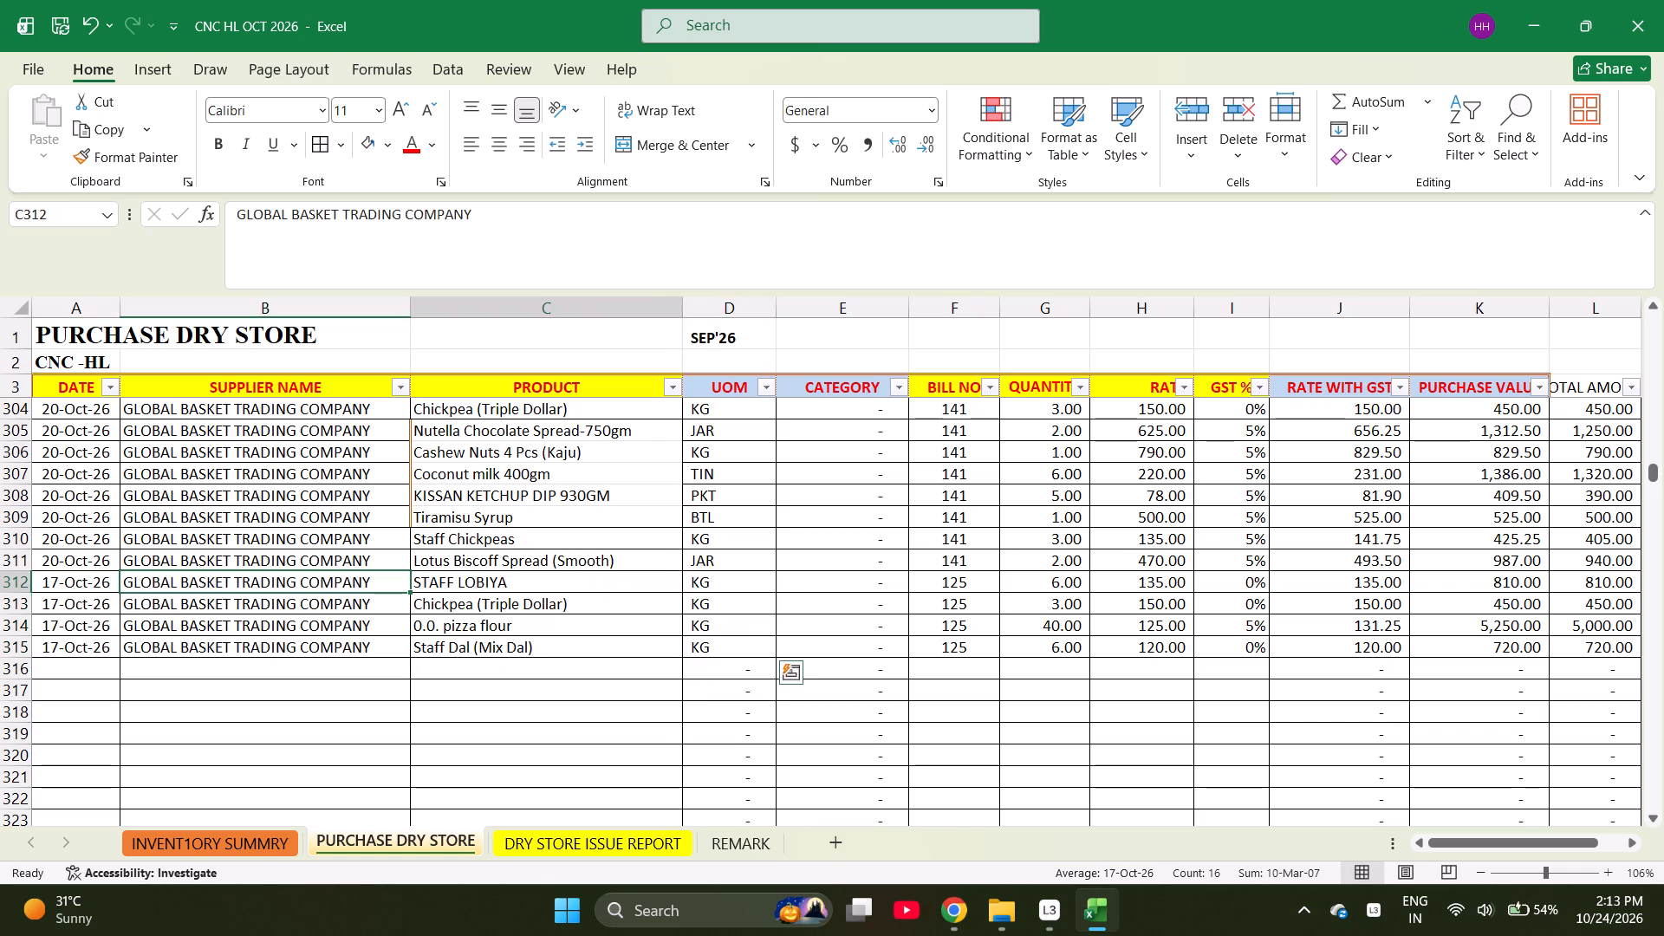
pyautogui.press('Right')
pyautogui.press('Right')
pyautogui.press('Right')
pyautogui.press('Right')
pyautogui.press('Right')
pyautogui.press('Right')
pyautogui.press('Right')
pyautogui.press('Right')
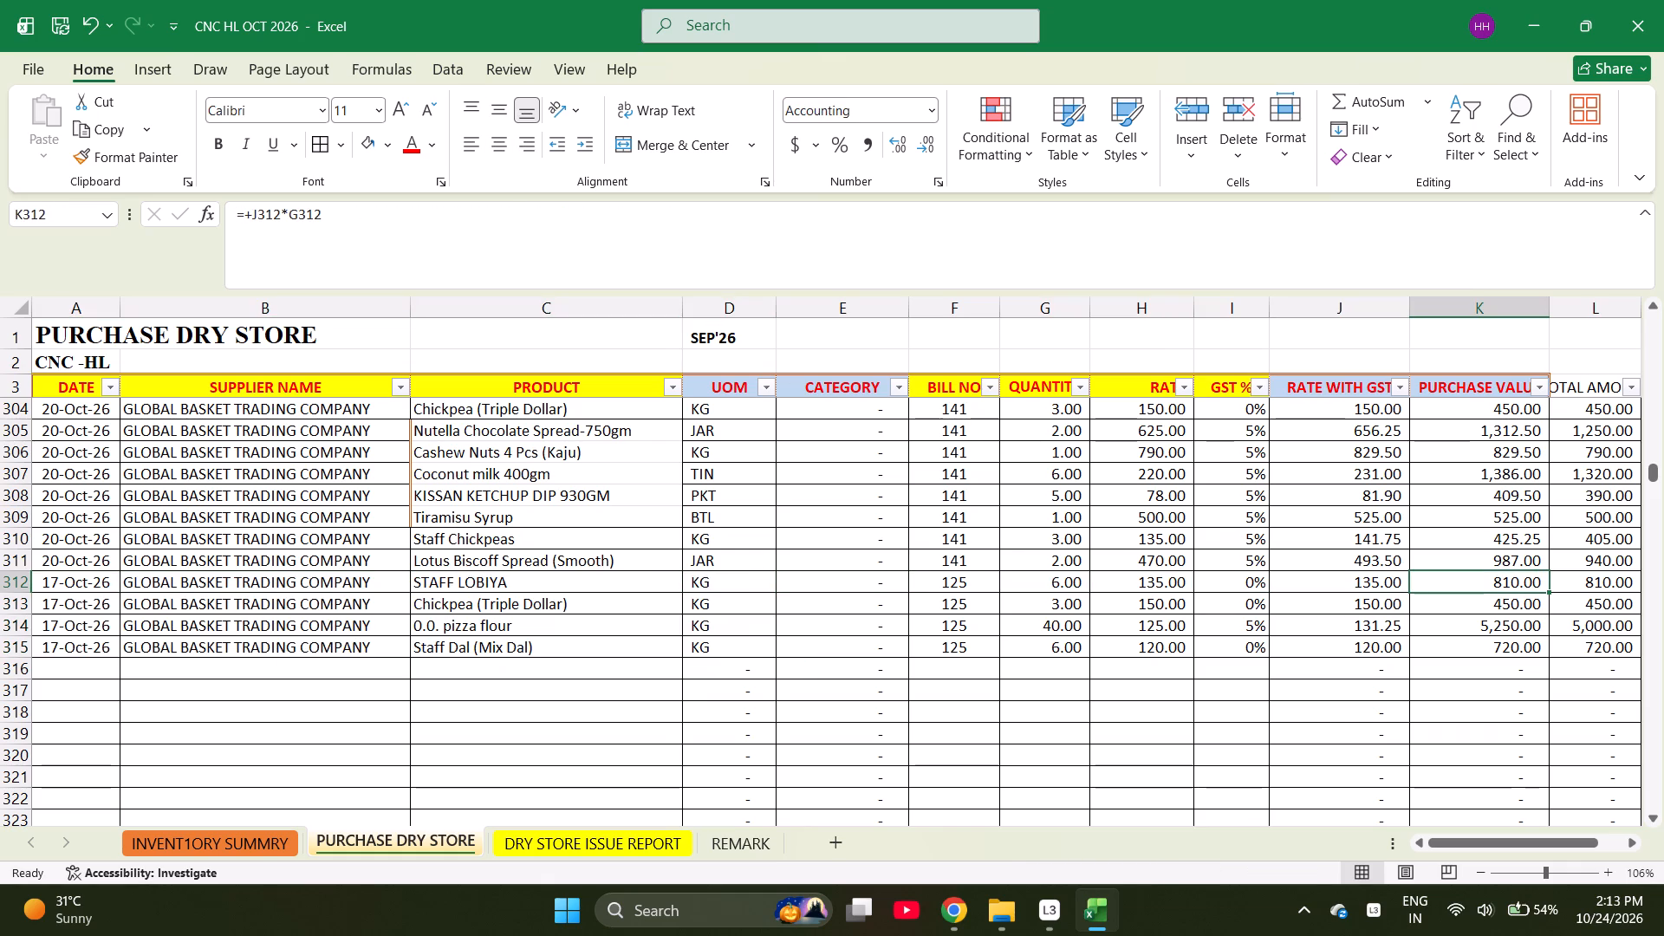
pyautogui.hotkey('shift', 'Down')
pyautogui.hotkey('shift', 'Down')
pyautogui.hotkey('shift', 'Down')
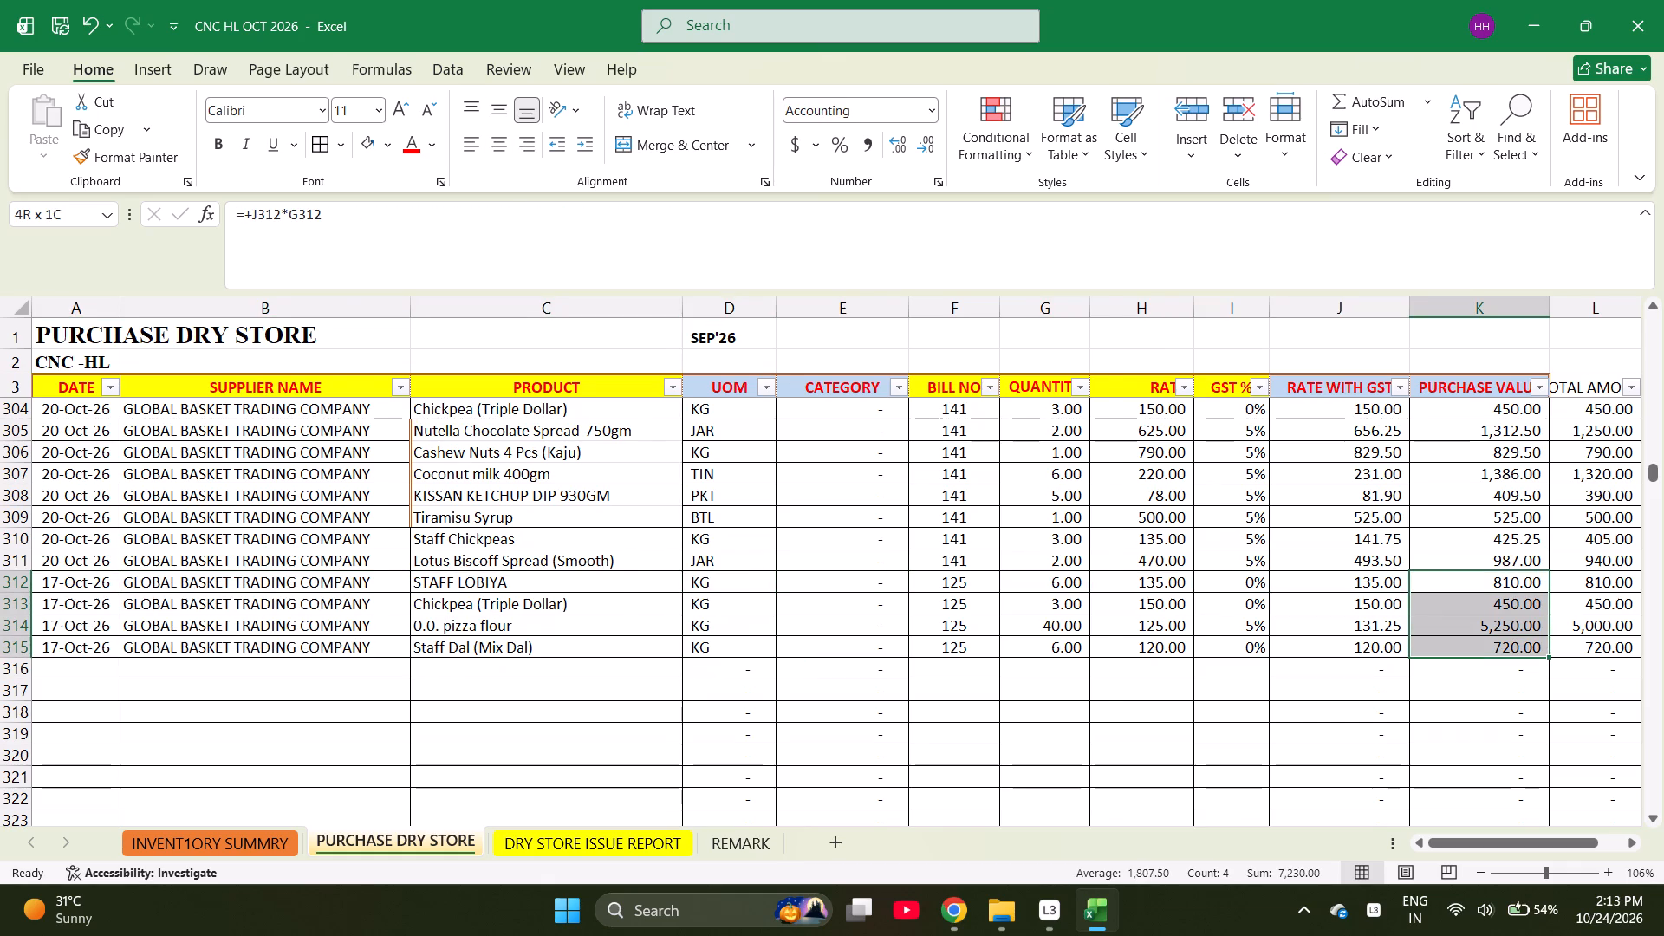
pyautogui.hscroll(-3, 1496, 619)
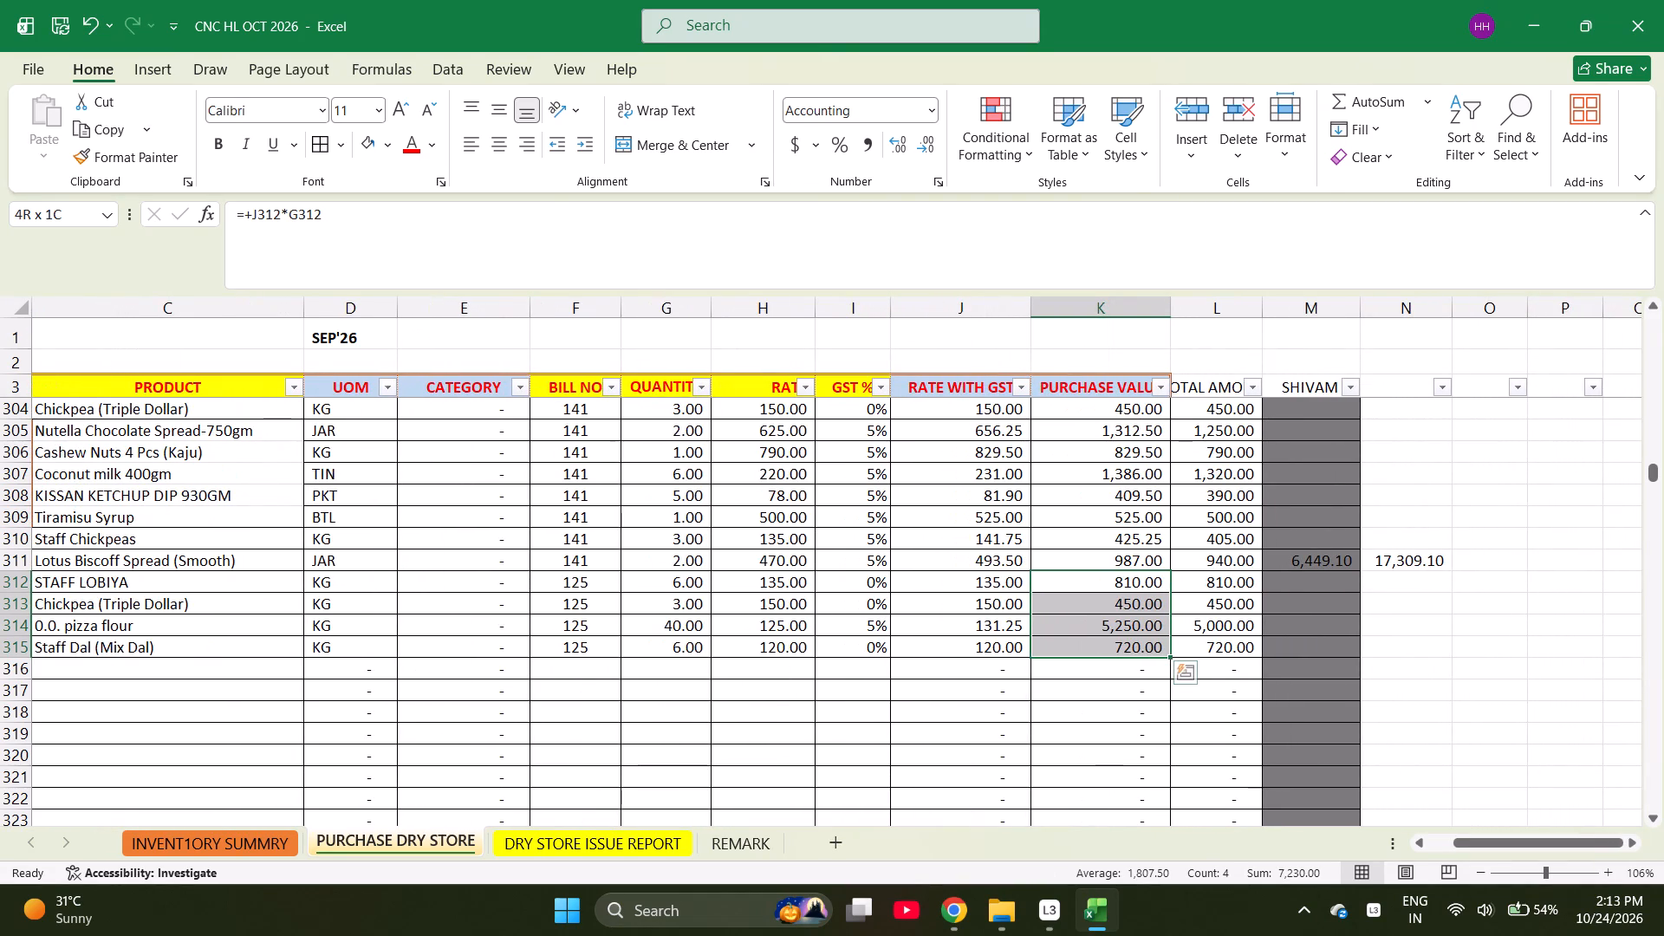
# Enter the formula =873.60+703.50+5670+2184 in the SHIVAM column of row 315.
pyautogui.click(1329, 652)
pyautogui.press('=')
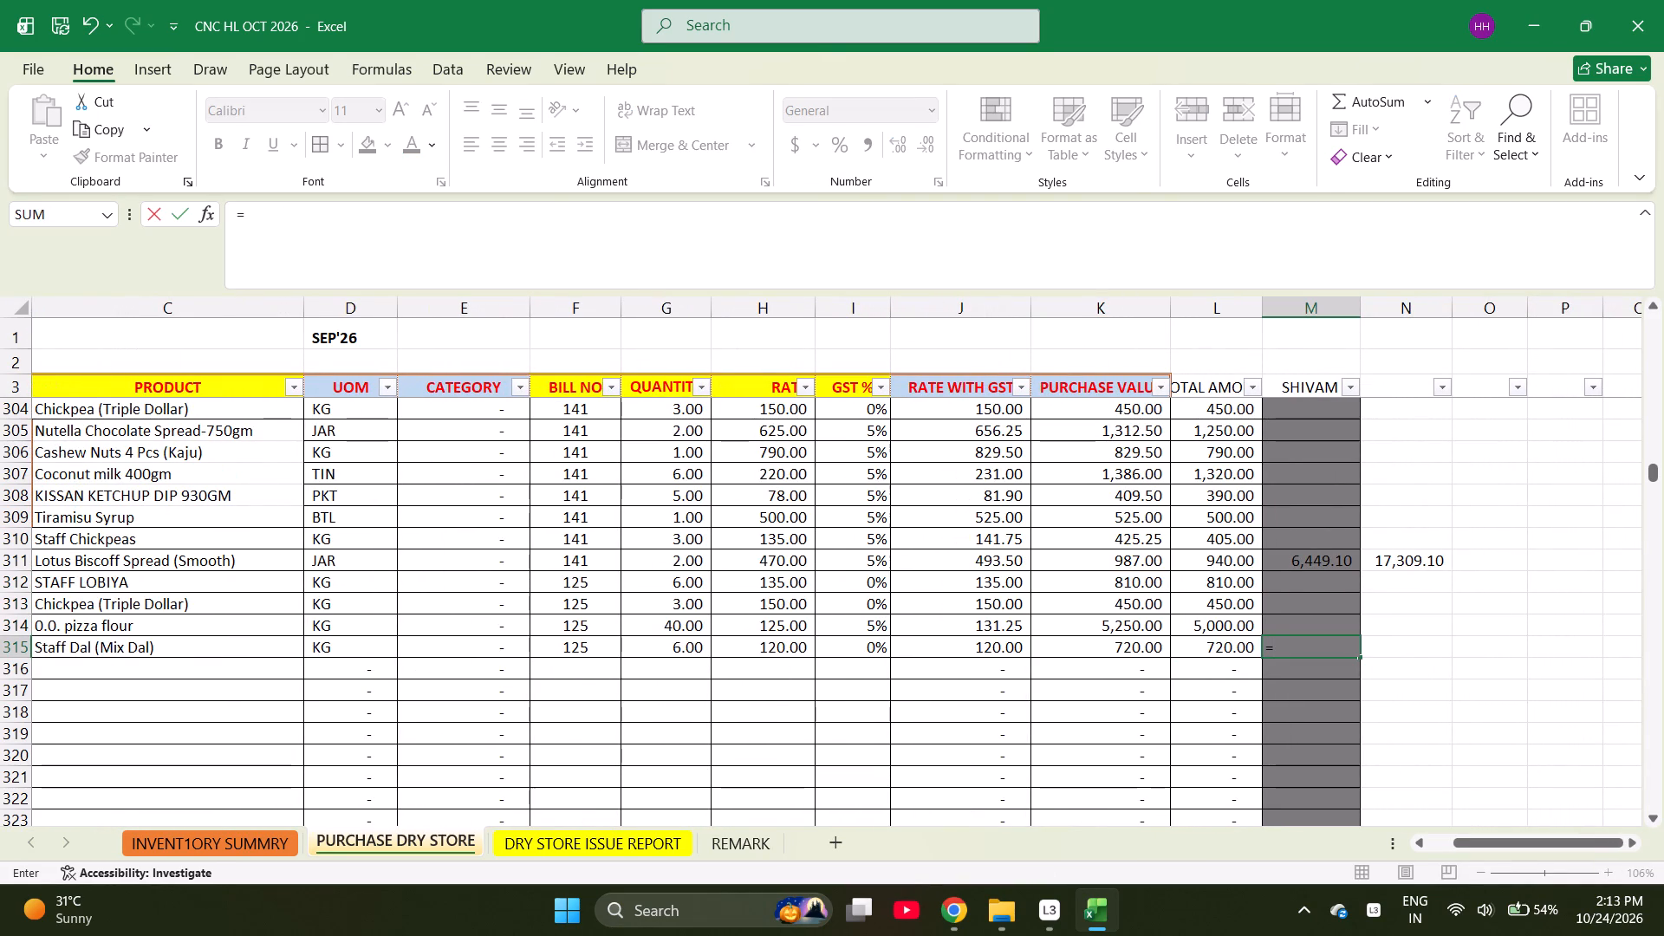
pyautogui.write('873.60+')
pyautogui.write('70')
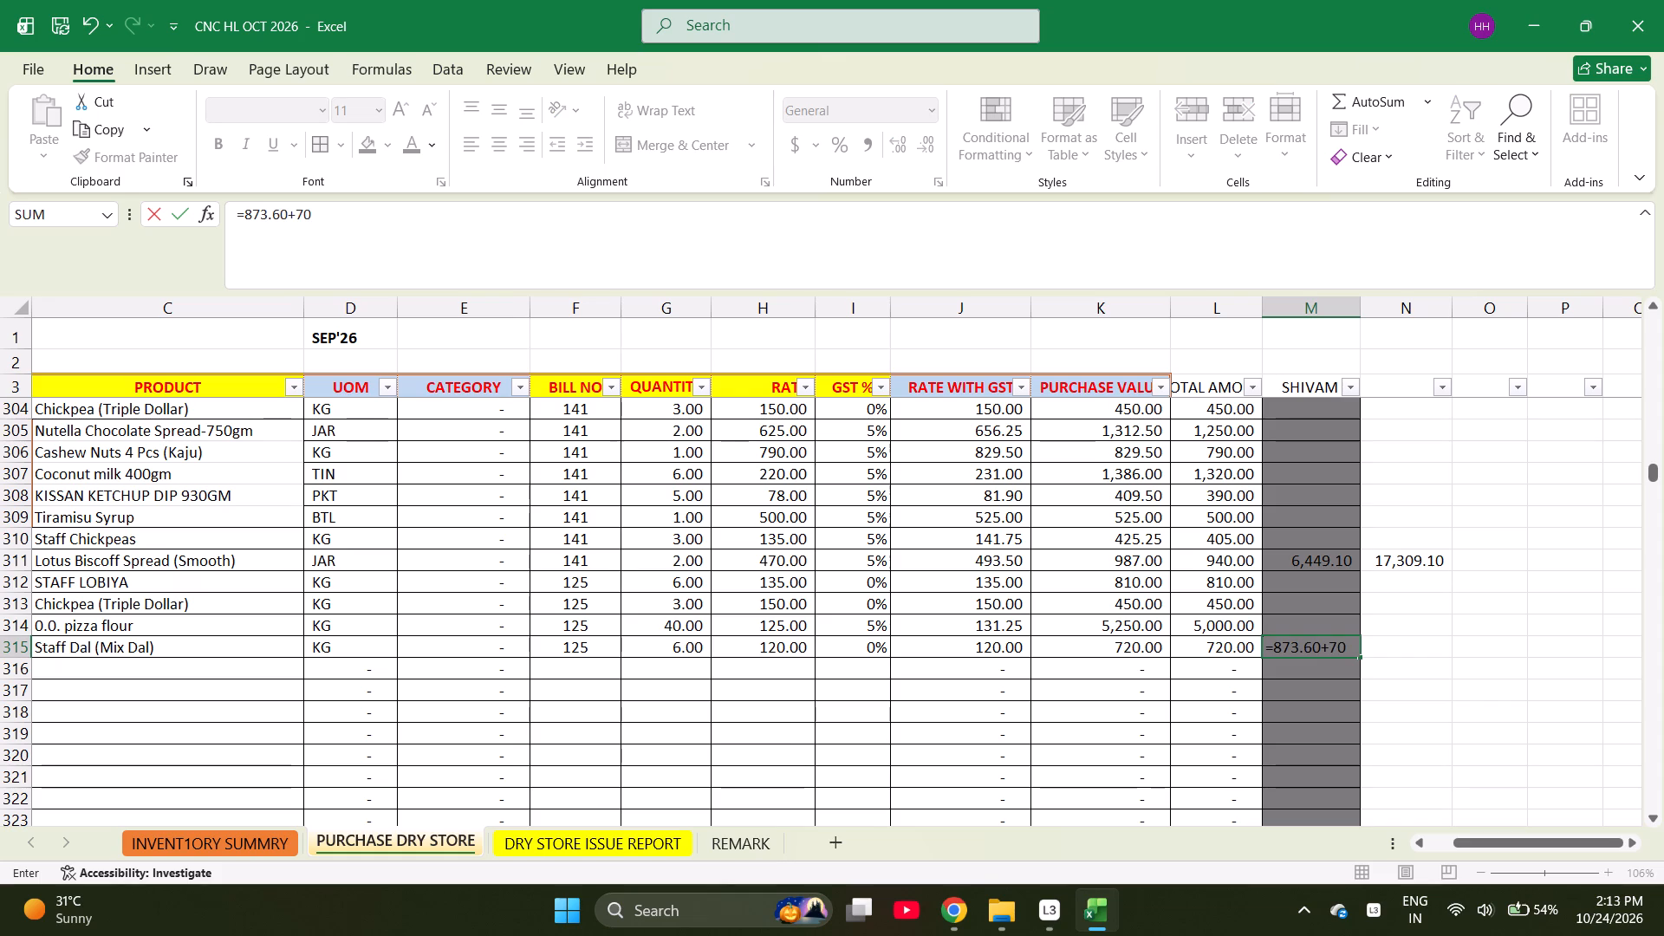
pyautogui.write('3.50+')
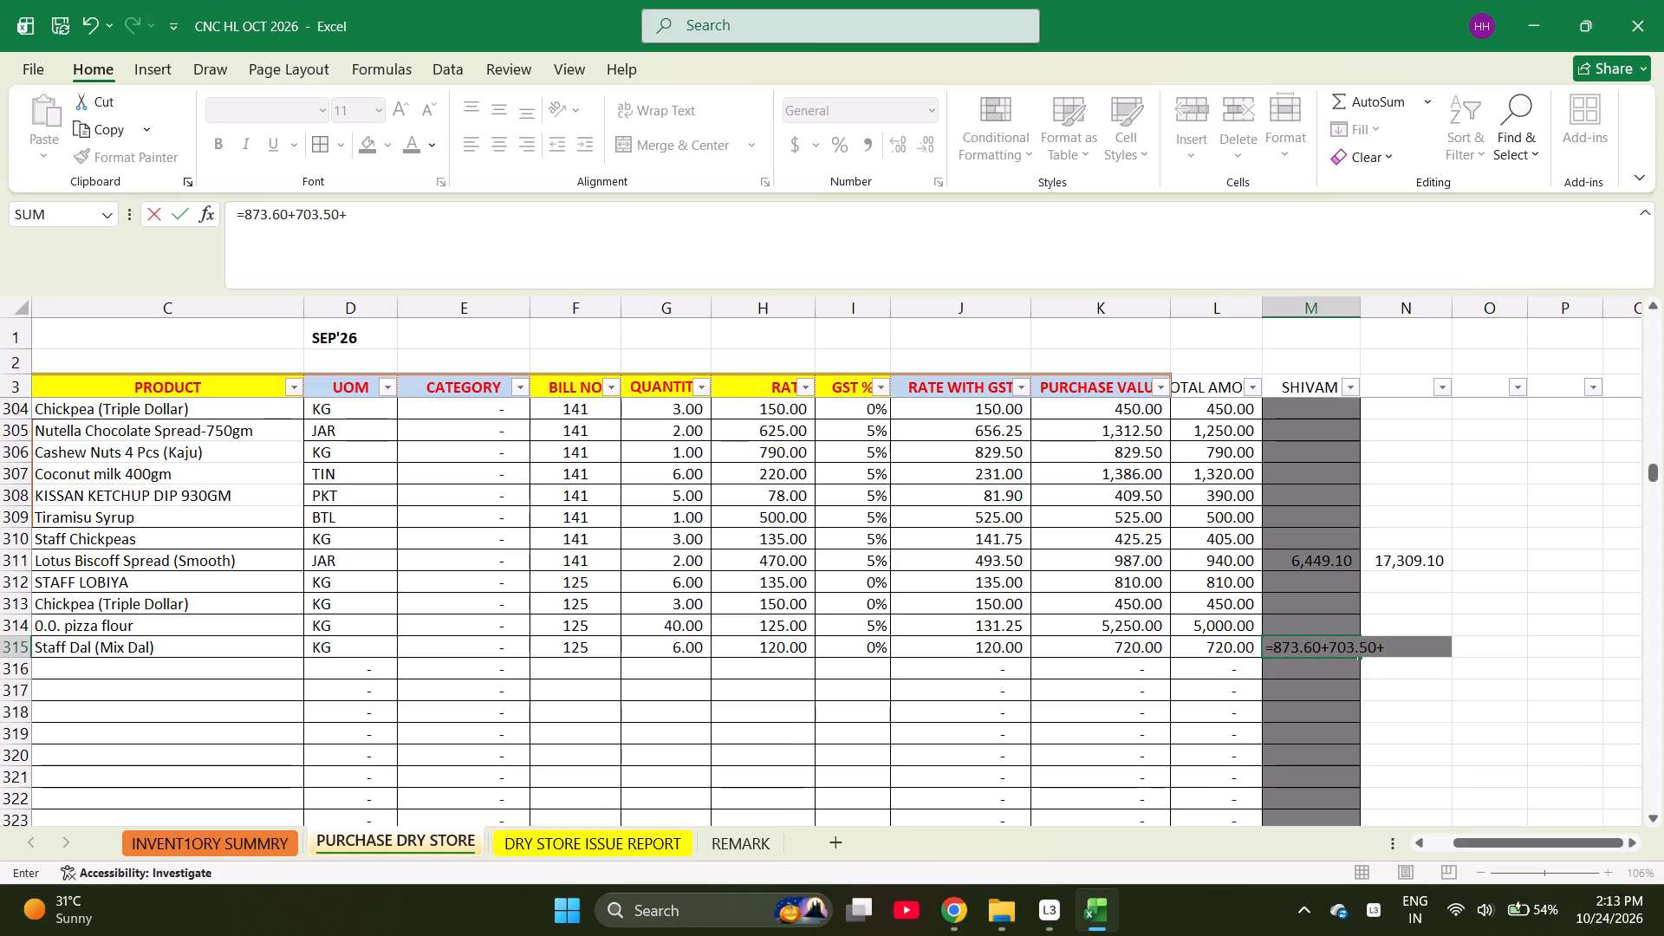
pyautogui.press('5')
pyautogui.write('670+')
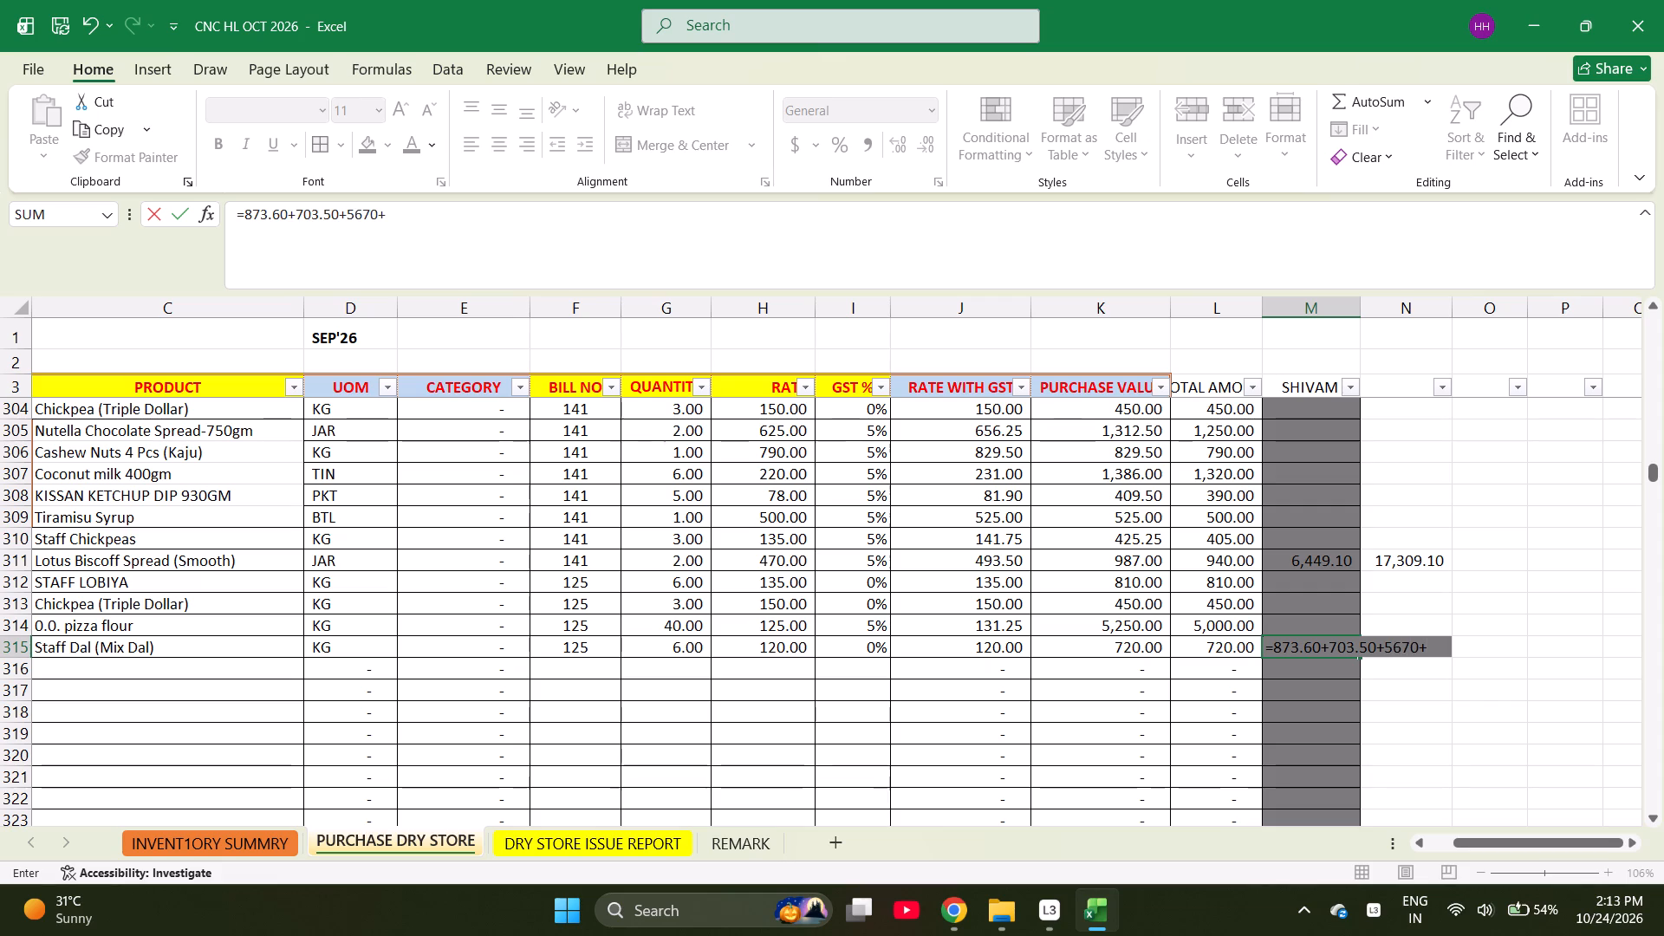
pyautogui.write('2184')
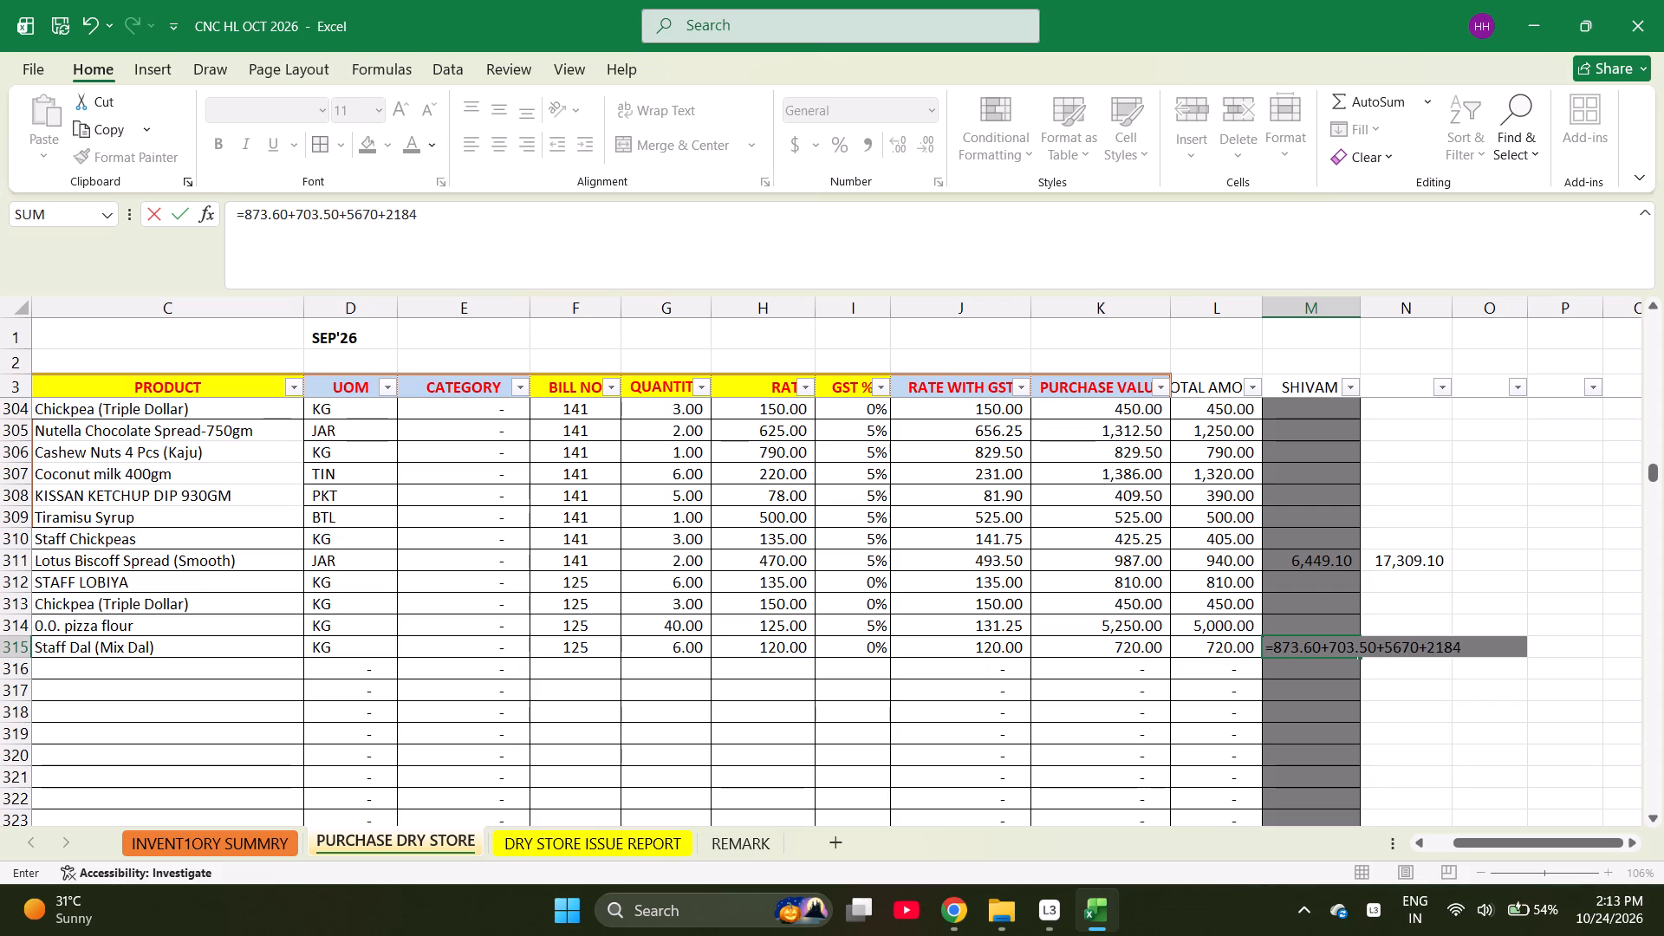
pyautogui.press('Return')
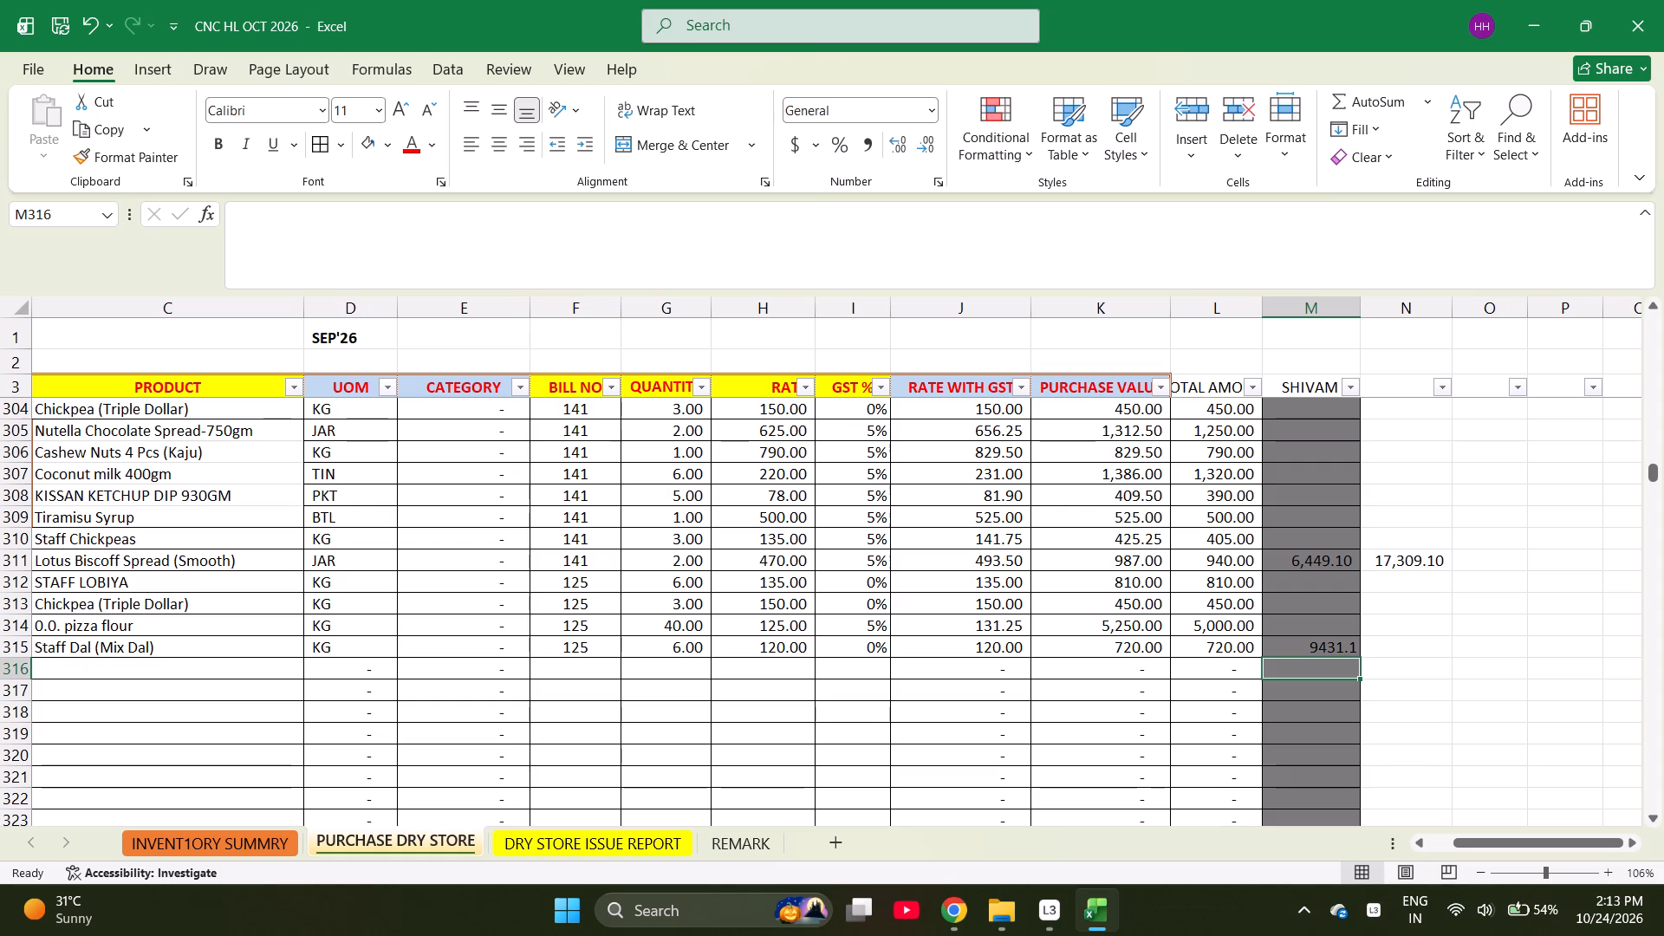
# Check the combined purchase value of the bill 125 entries in rows 312 to 315 again.
pyautogui.press('Up')
pyautogui.press('Left')
pyautogui.press('Left')
pyautogui.hotkey('shift', 'Up')
pyautogui.hotkey('shift', 'Up')
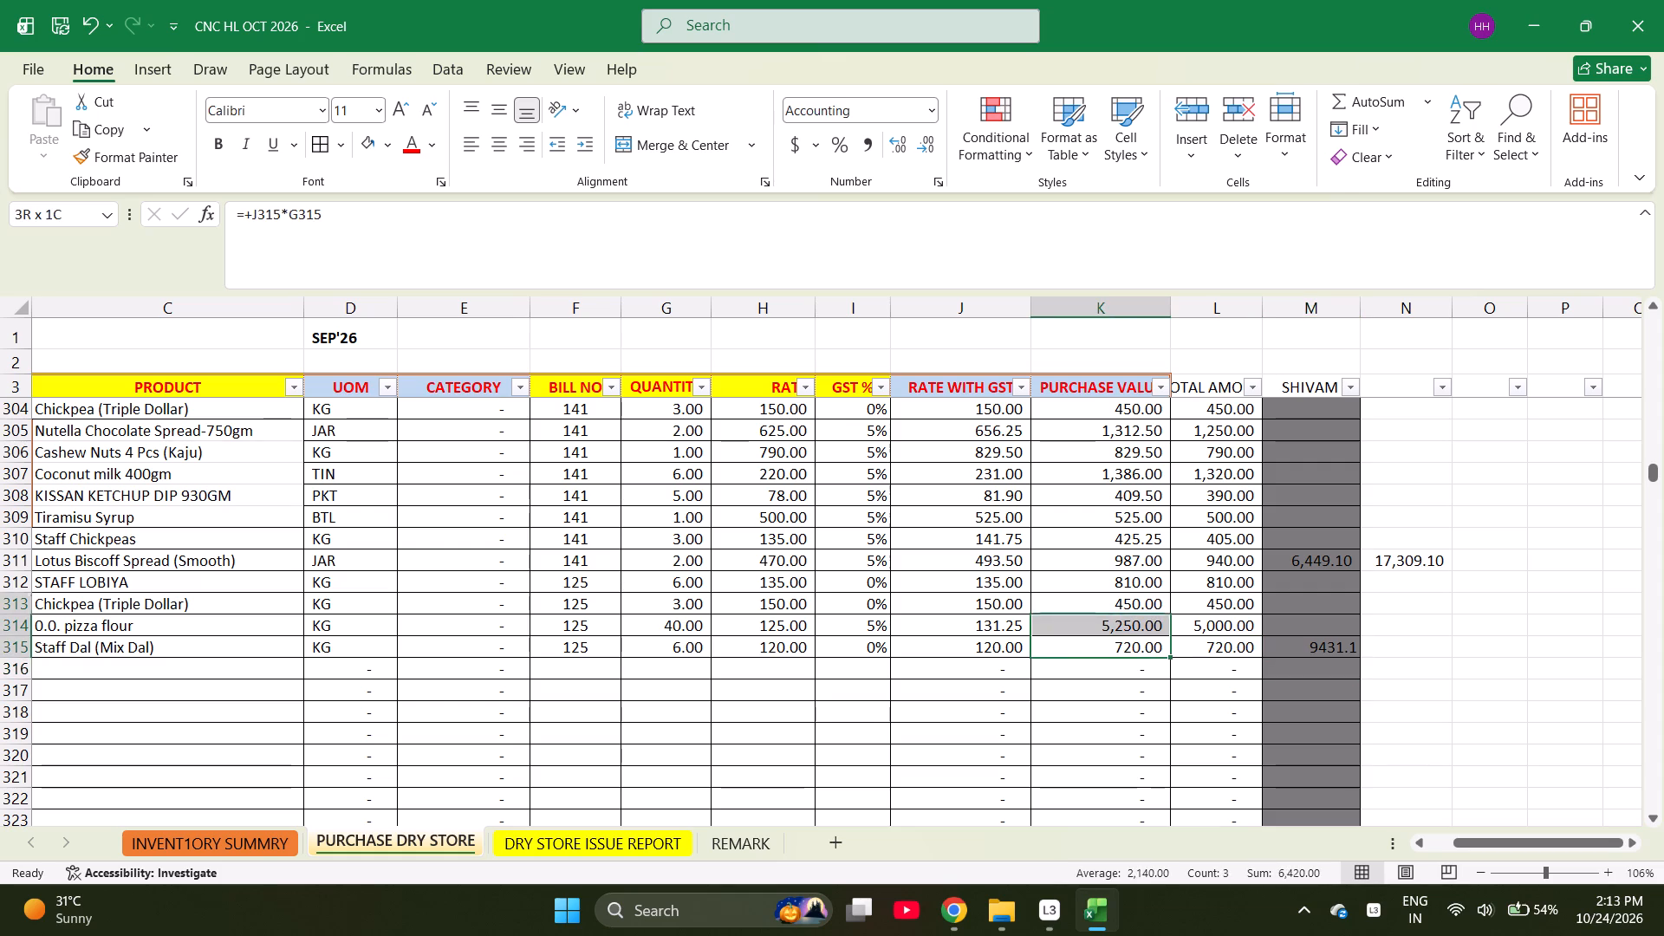
pyautogui.hotkey('shift', 'Up')
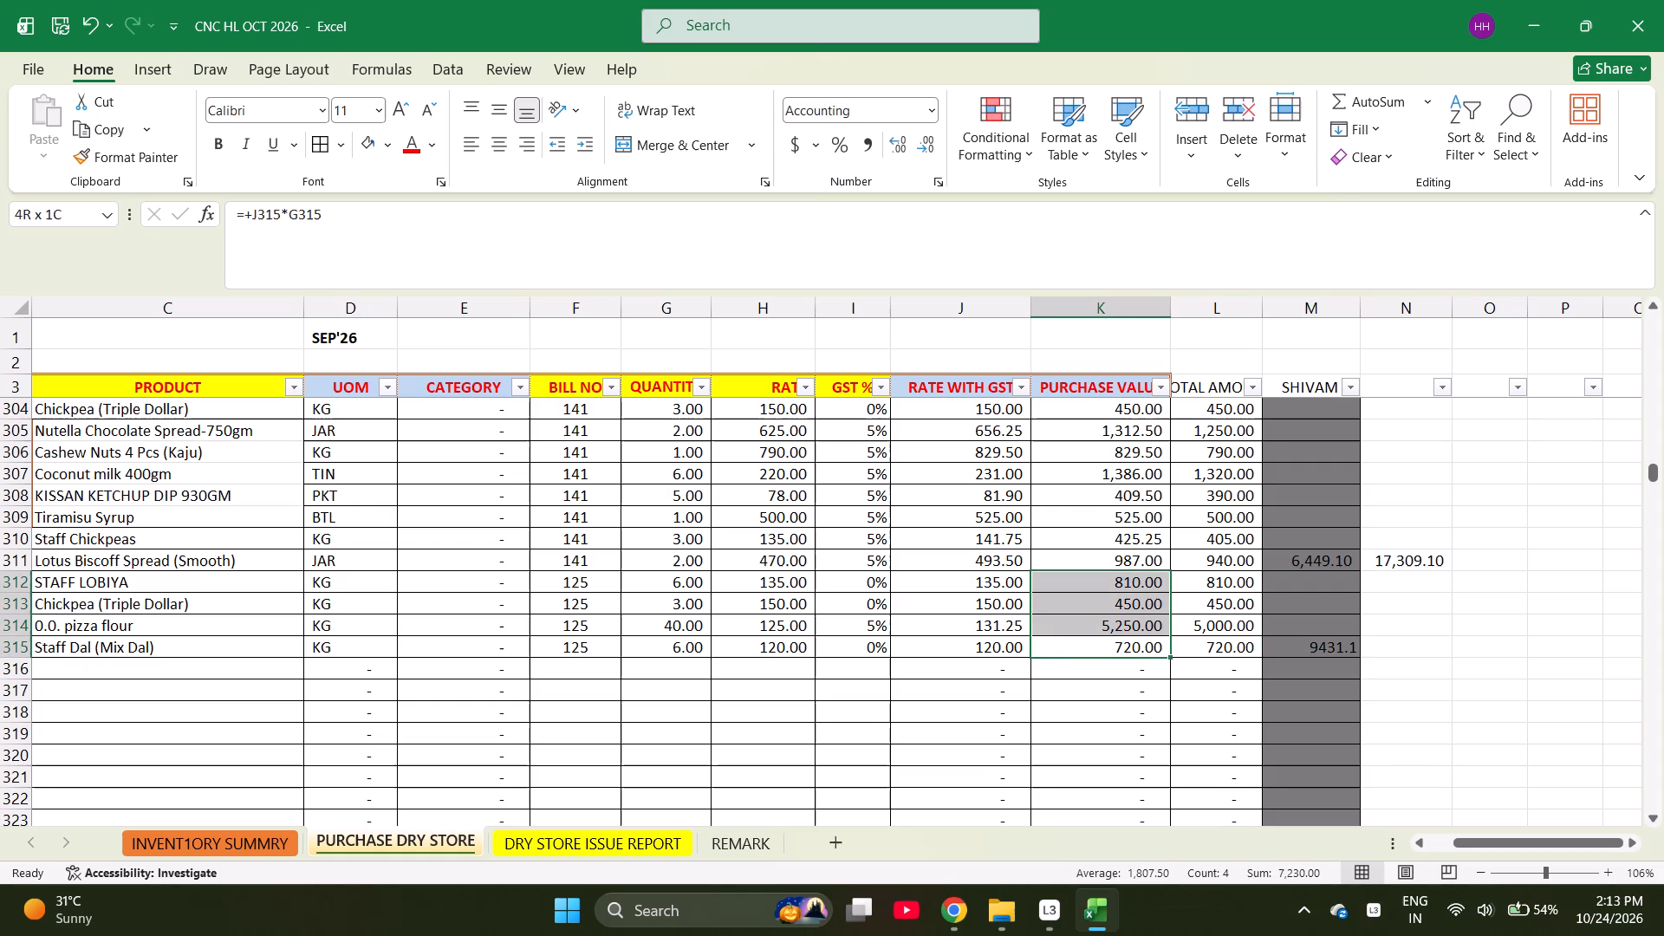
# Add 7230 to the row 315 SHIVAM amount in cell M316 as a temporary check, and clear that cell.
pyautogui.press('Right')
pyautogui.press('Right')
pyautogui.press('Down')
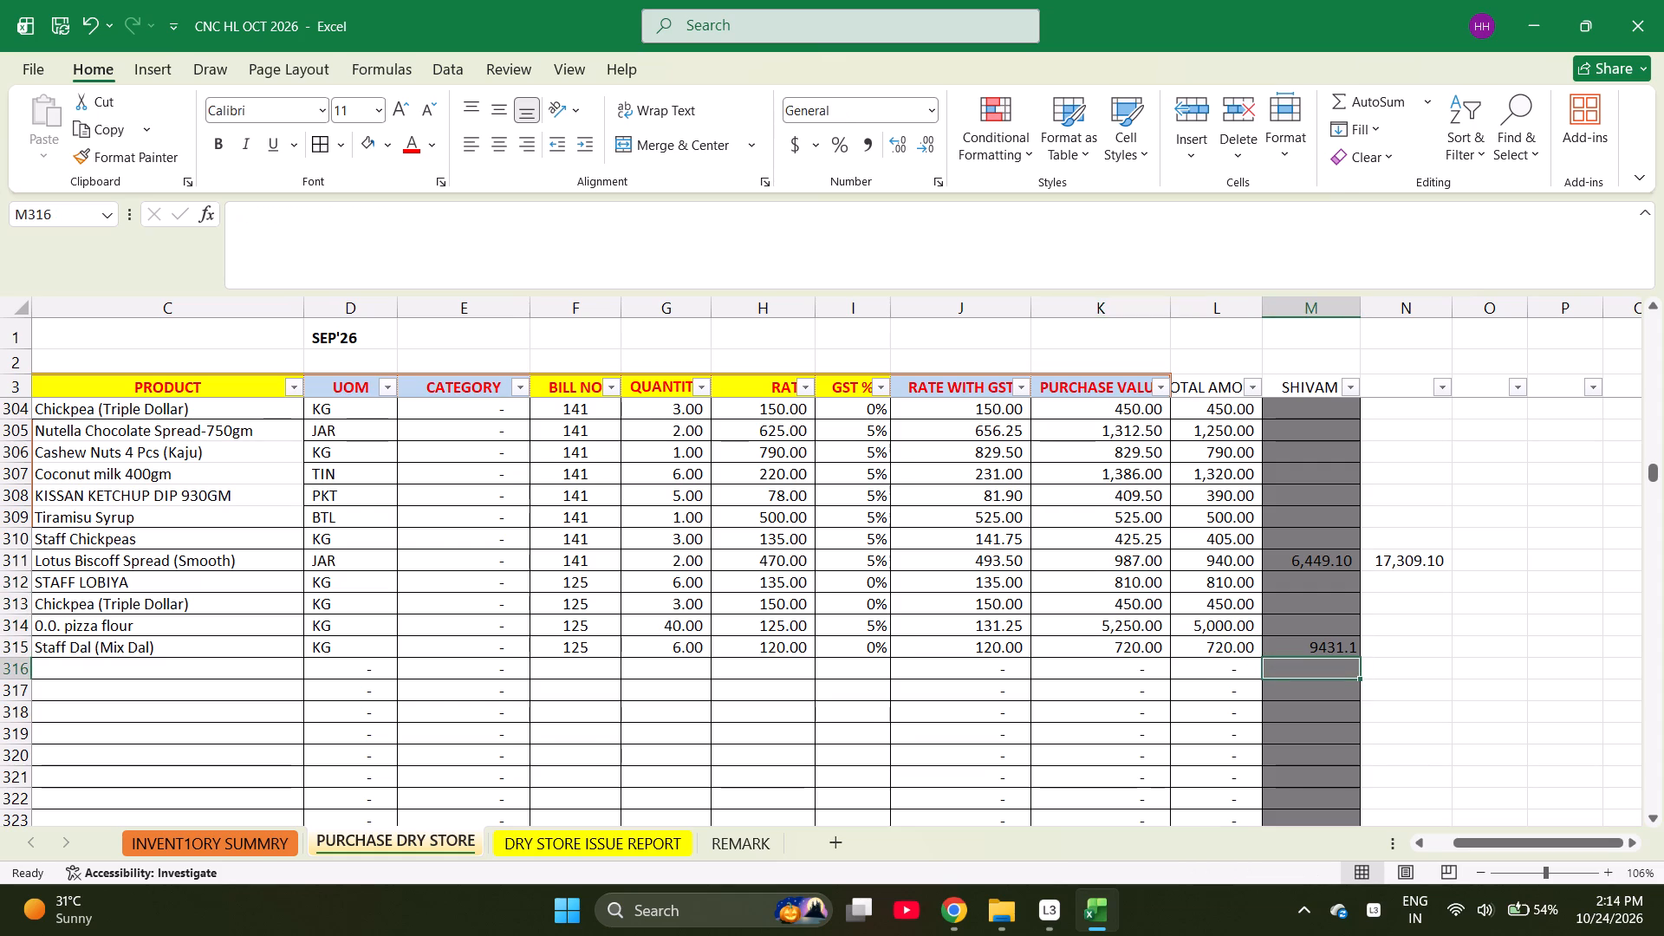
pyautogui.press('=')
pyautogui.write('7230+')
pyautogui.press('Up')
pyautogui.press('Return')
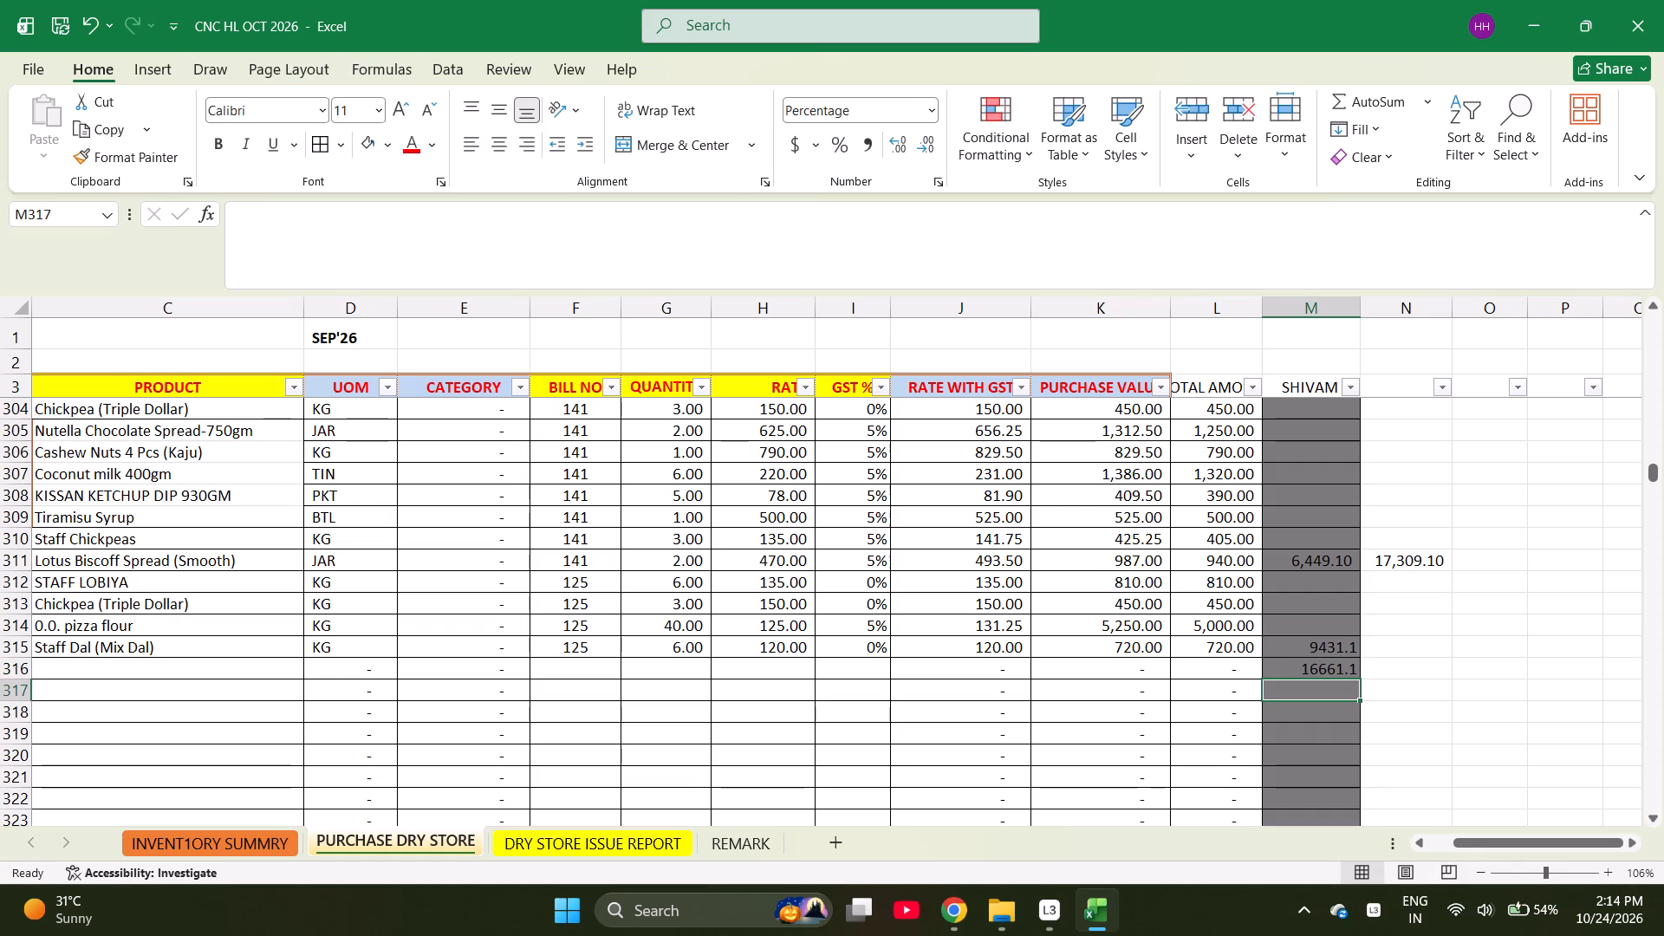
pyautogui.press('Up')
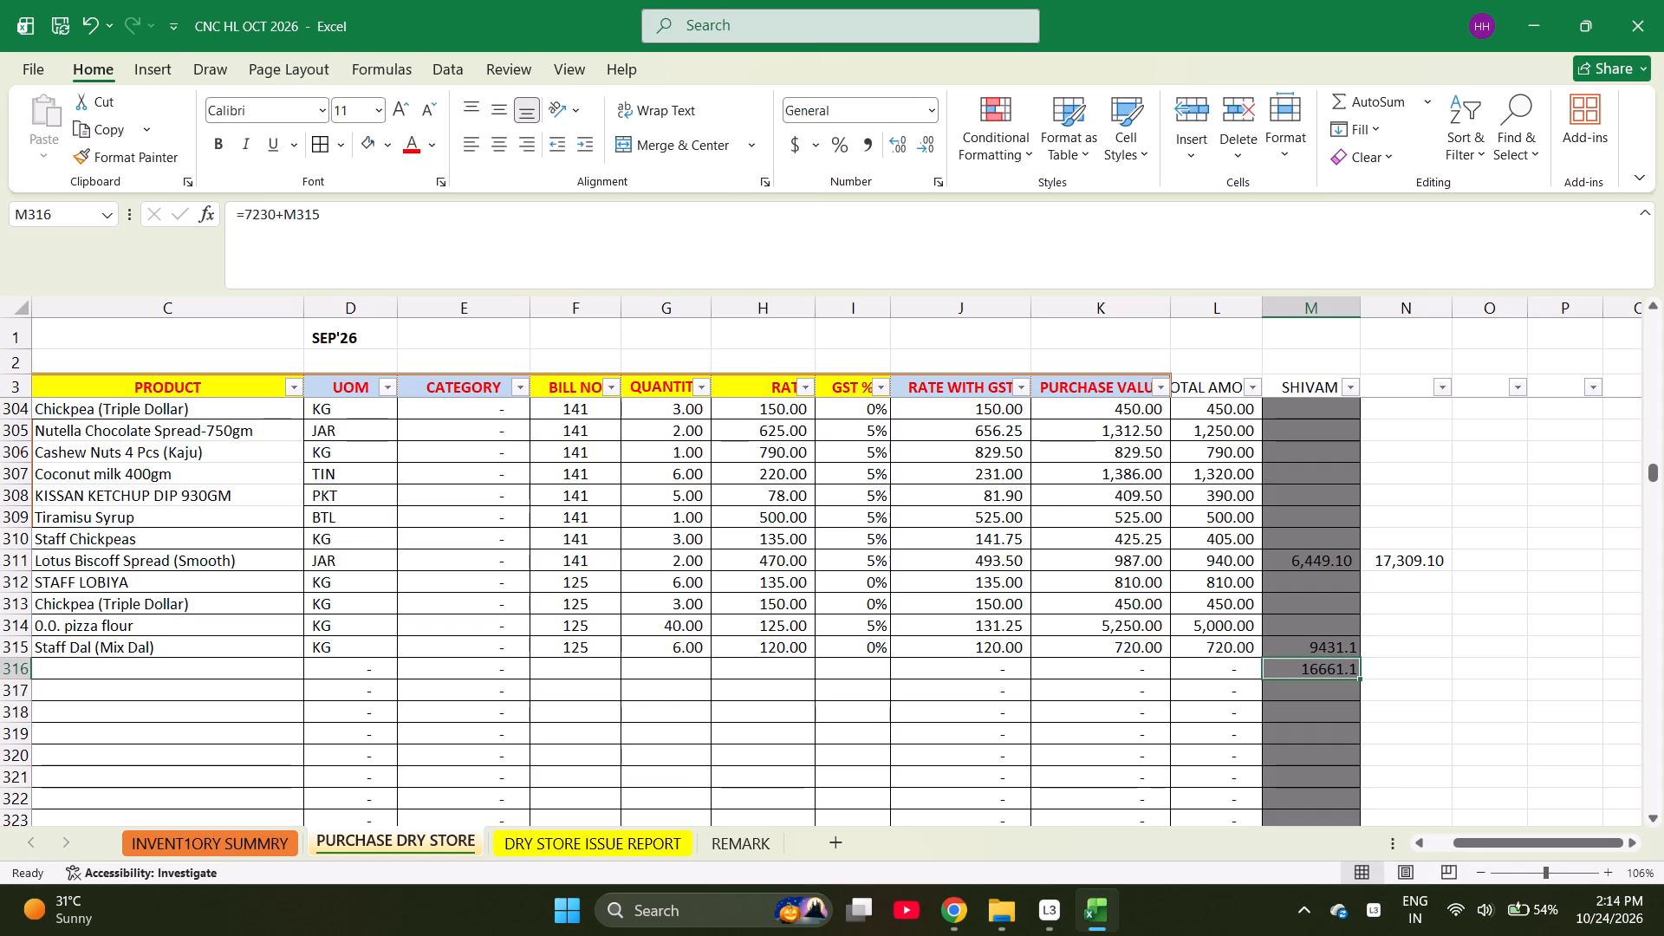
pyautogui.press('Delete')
# Copy the date and supplier name from row 315 down into row 316.
pyautogui.press('Left')
pyautogui.press('Left')
pyautogui.press('Left')
pyautogui.press('Left')
pyautogui.press('Left')
pyautogui.press('Left')
pyautogui.press('Left')
pyautogui.press('Left')
pyautogui.press('Left')
pyautogui.press('Left')
pyautogui.press('Left')
pyautogui.press('Left')
pyautogui.press('Left')
pyautogui.press('Left')
pyautogui.press('Left')
pyautogui.press('Left')
pyautogui.press('Left')
pyautogui.press('Left')
pyautogui.press('Left')
pyautogui.press('Left')
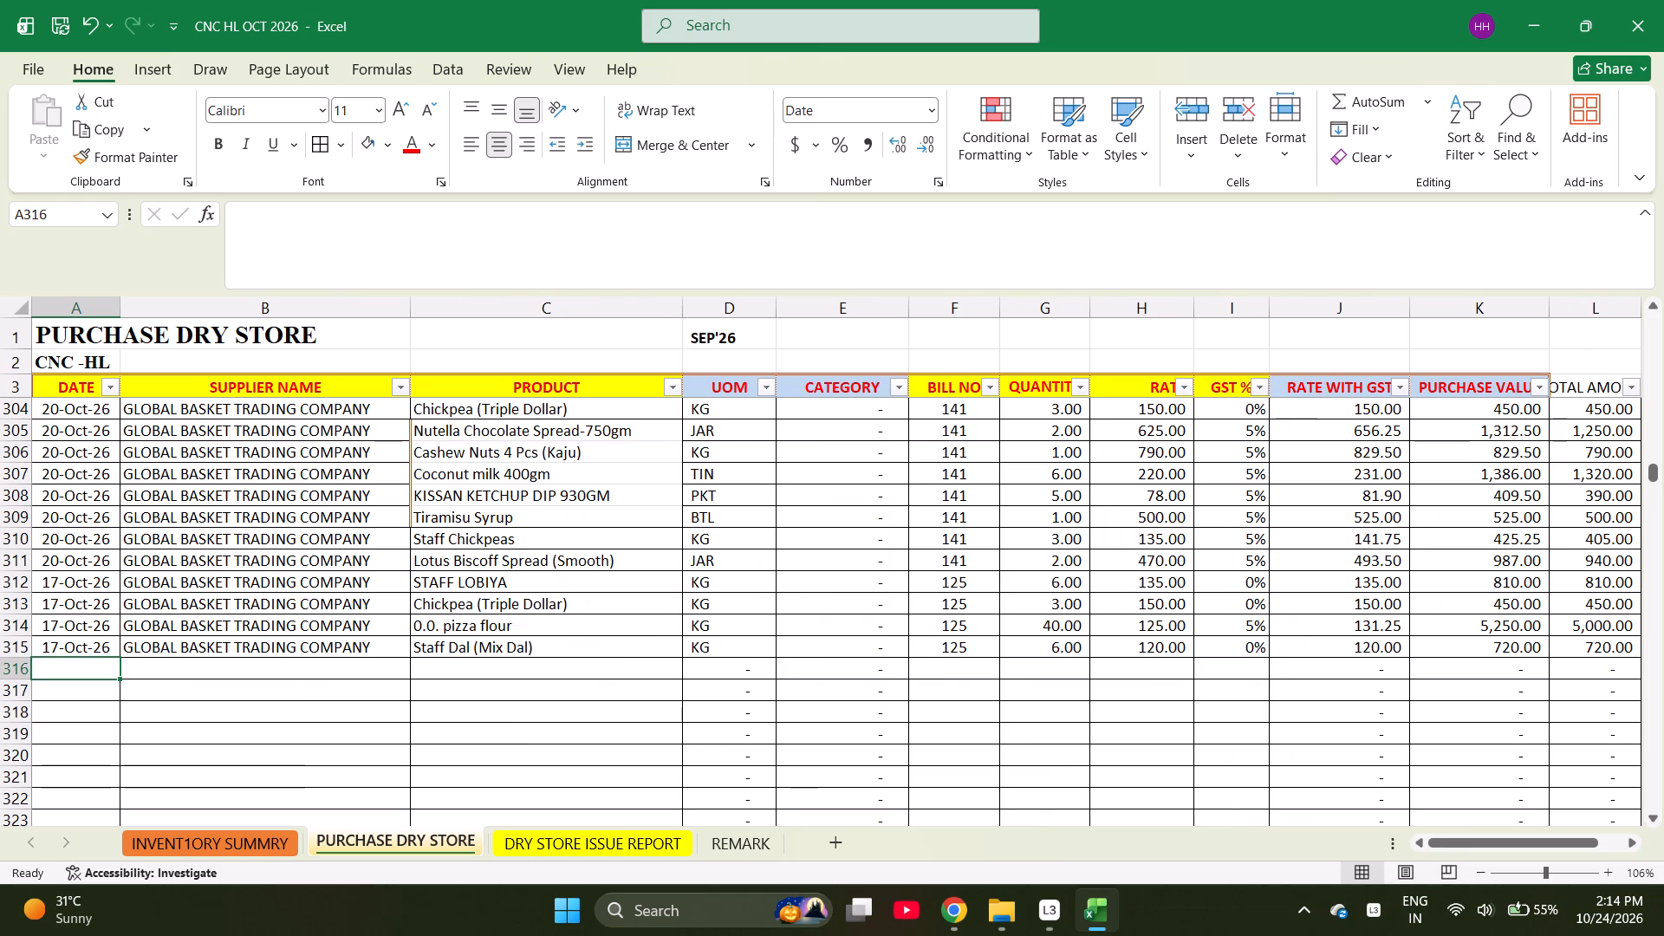
pyautogui.hotkey('ctrl', 'd')
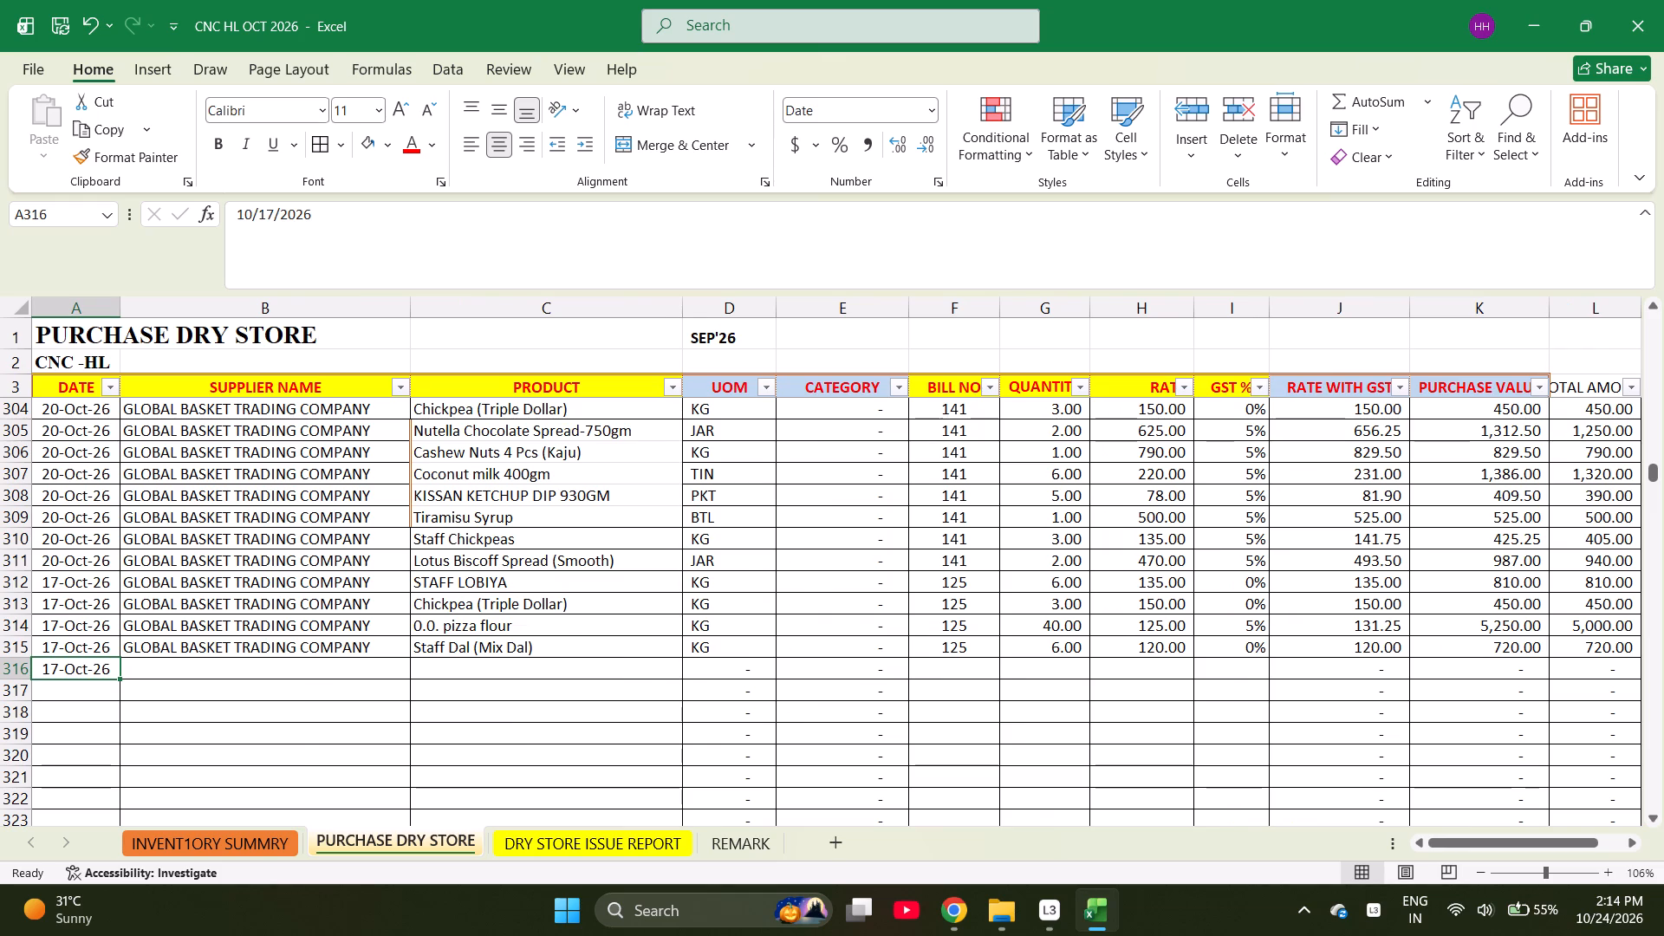
pyautogui.press('Right')
pyautogui.hotkey('ctrl', 'd')
# Find "100 ml" in the inventory summary and copy 100 ML Dip Cup With Lid into row 316 as the product.
pyautogui.press('Right')
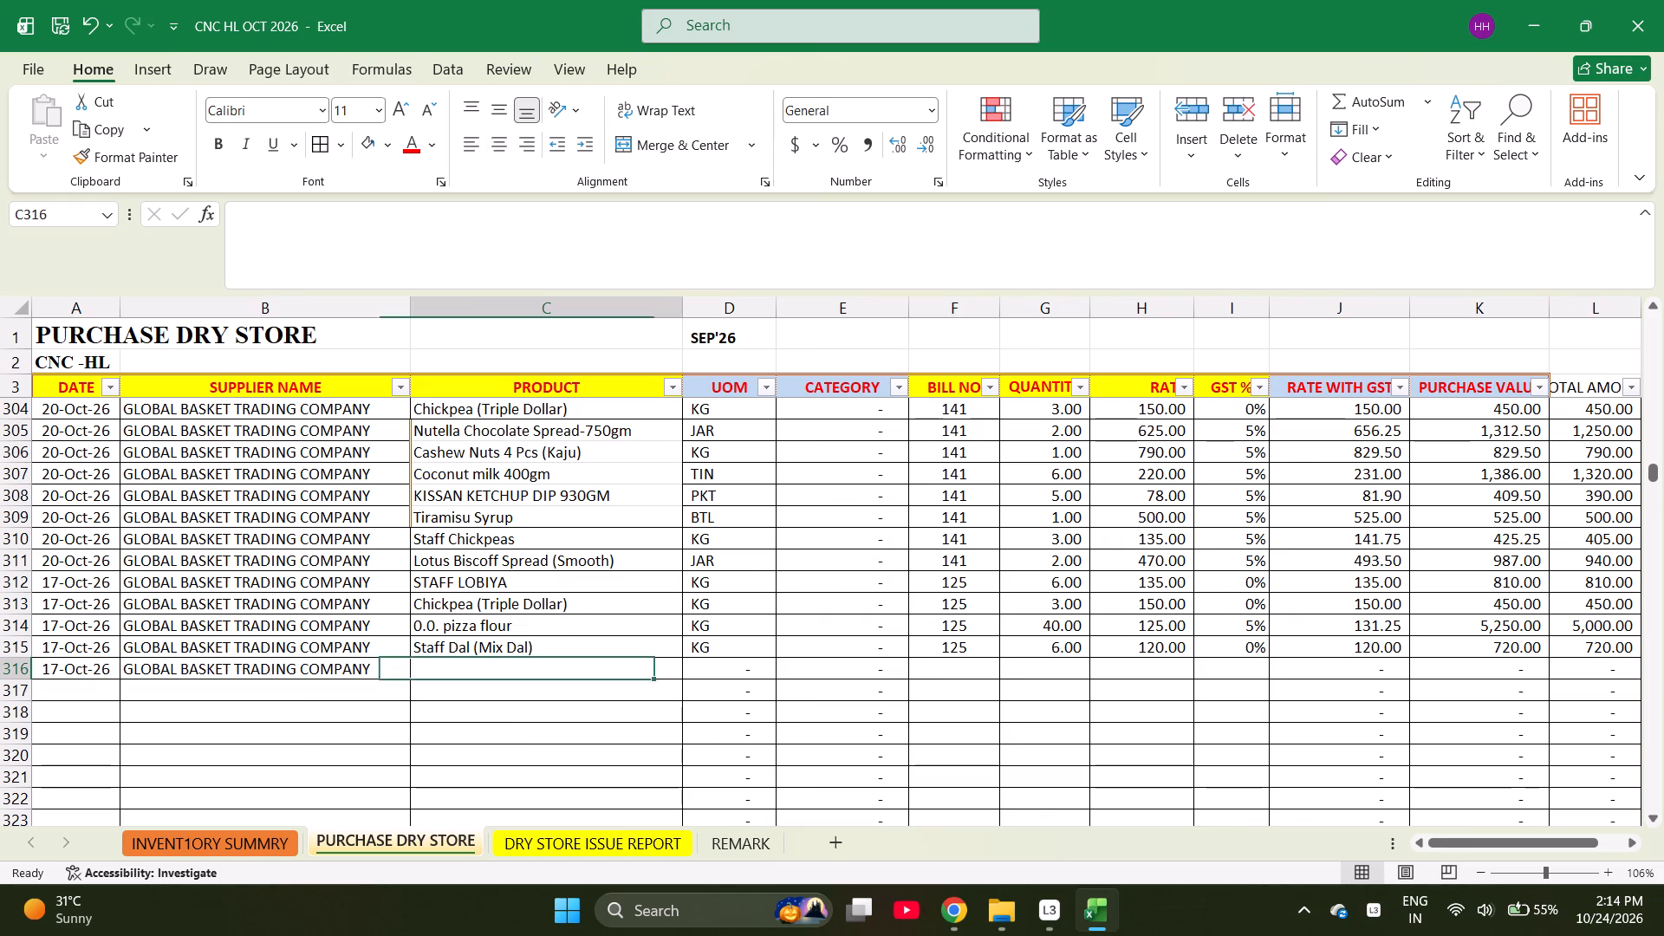
pyautogui.write('100 ml dip')
pyautogui.press('space')
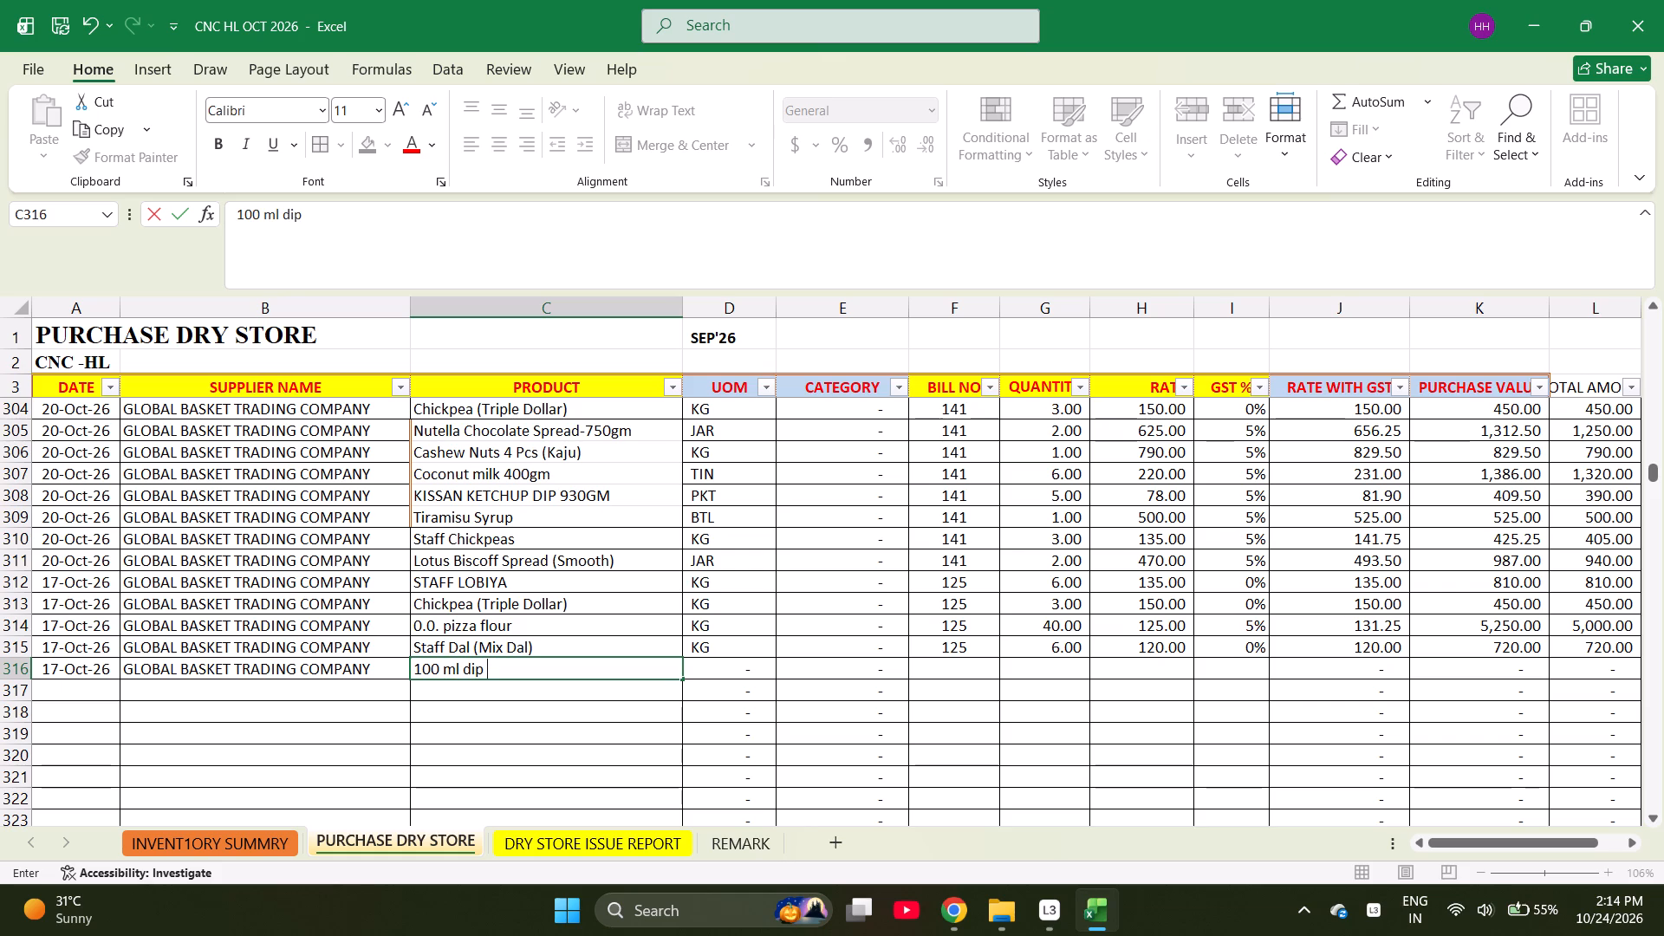
pyautogui.hotkey('ctrl', 'pageup')
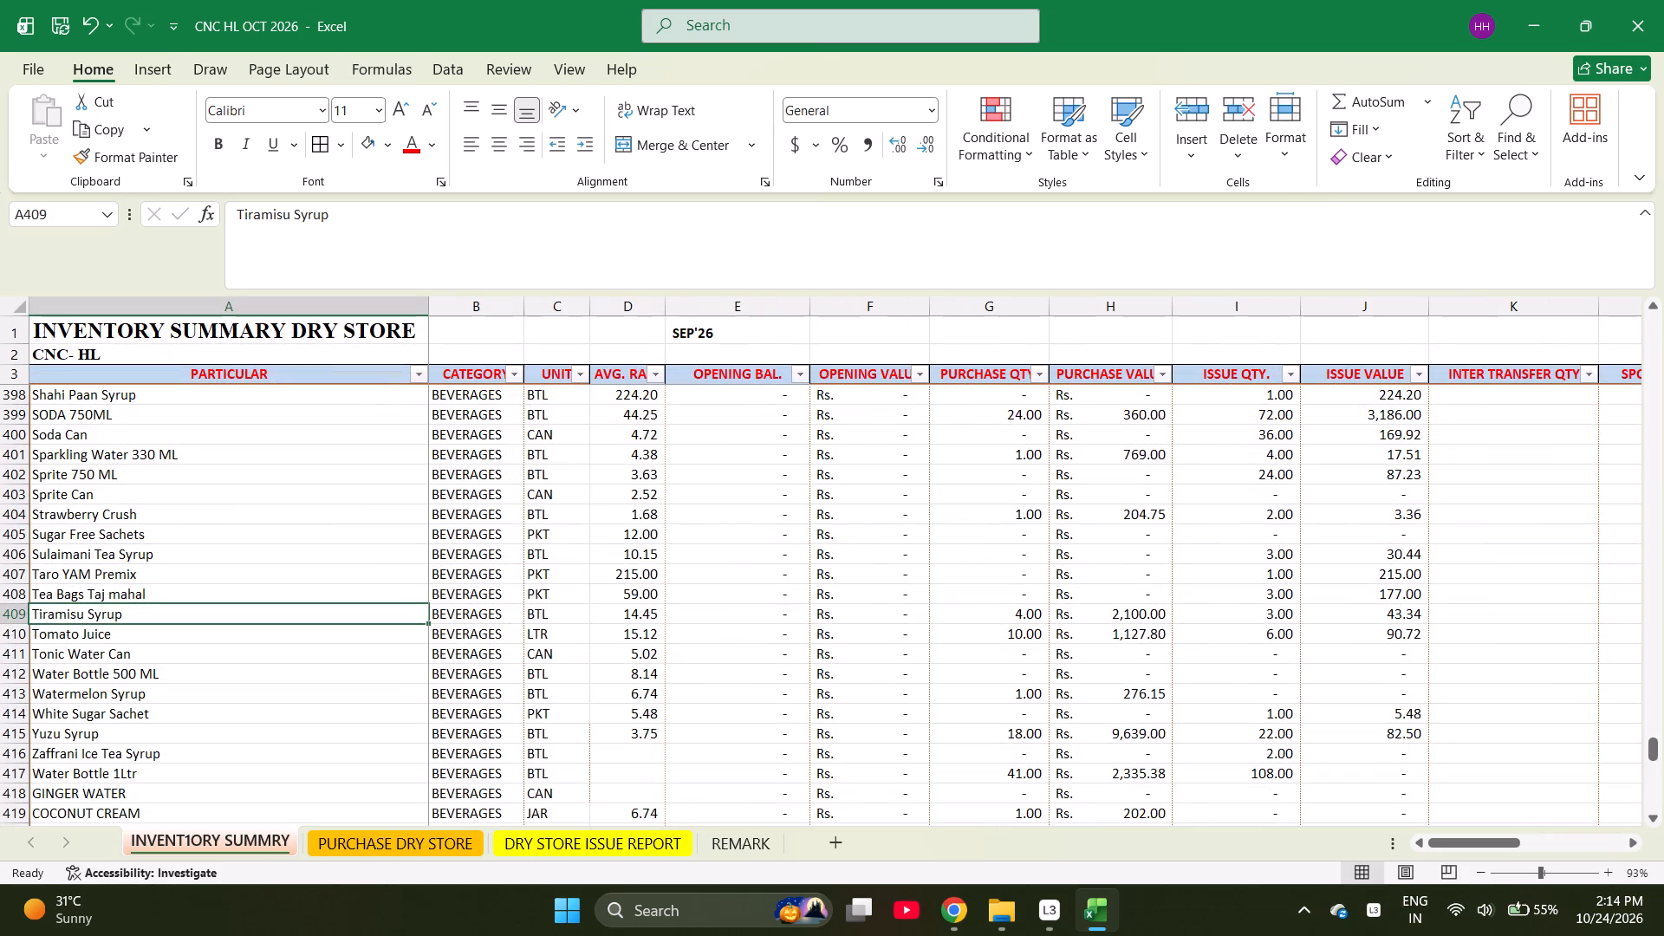
pyautogui.hotkey('ctrl', 'f')
pyautogui.write('100 ml4')
pyautogui.press('BackSpace')
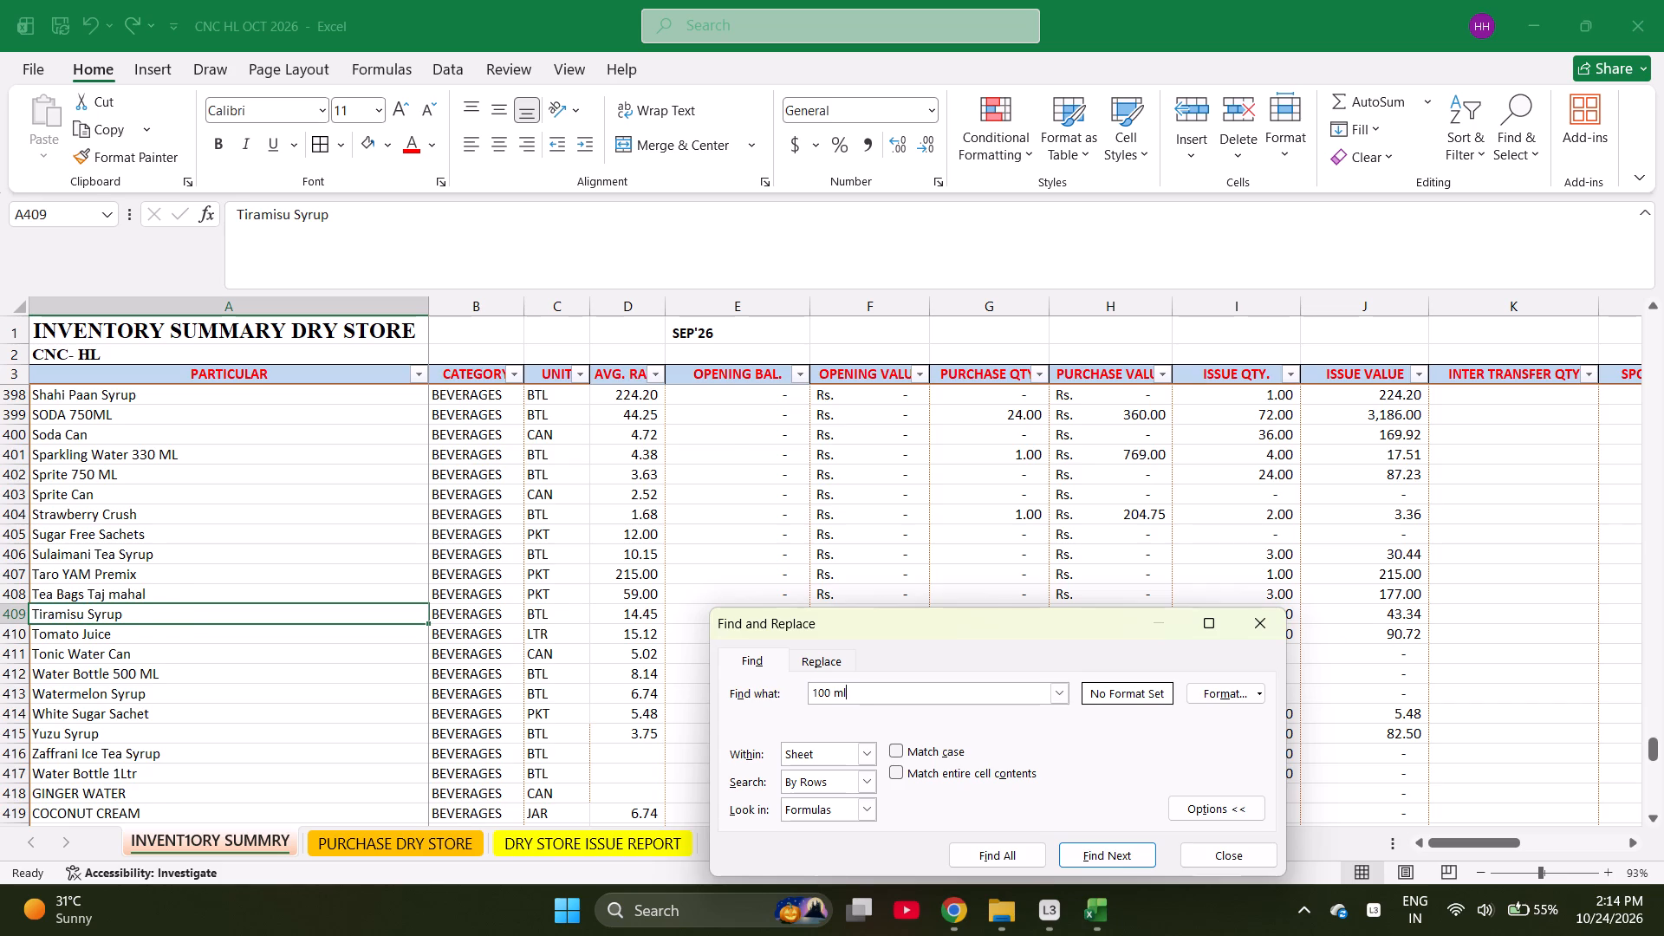
pyautogui.press('Return')
pyautogui.press('Escape')
pyautogui.hotkey('ctrl', 'c')
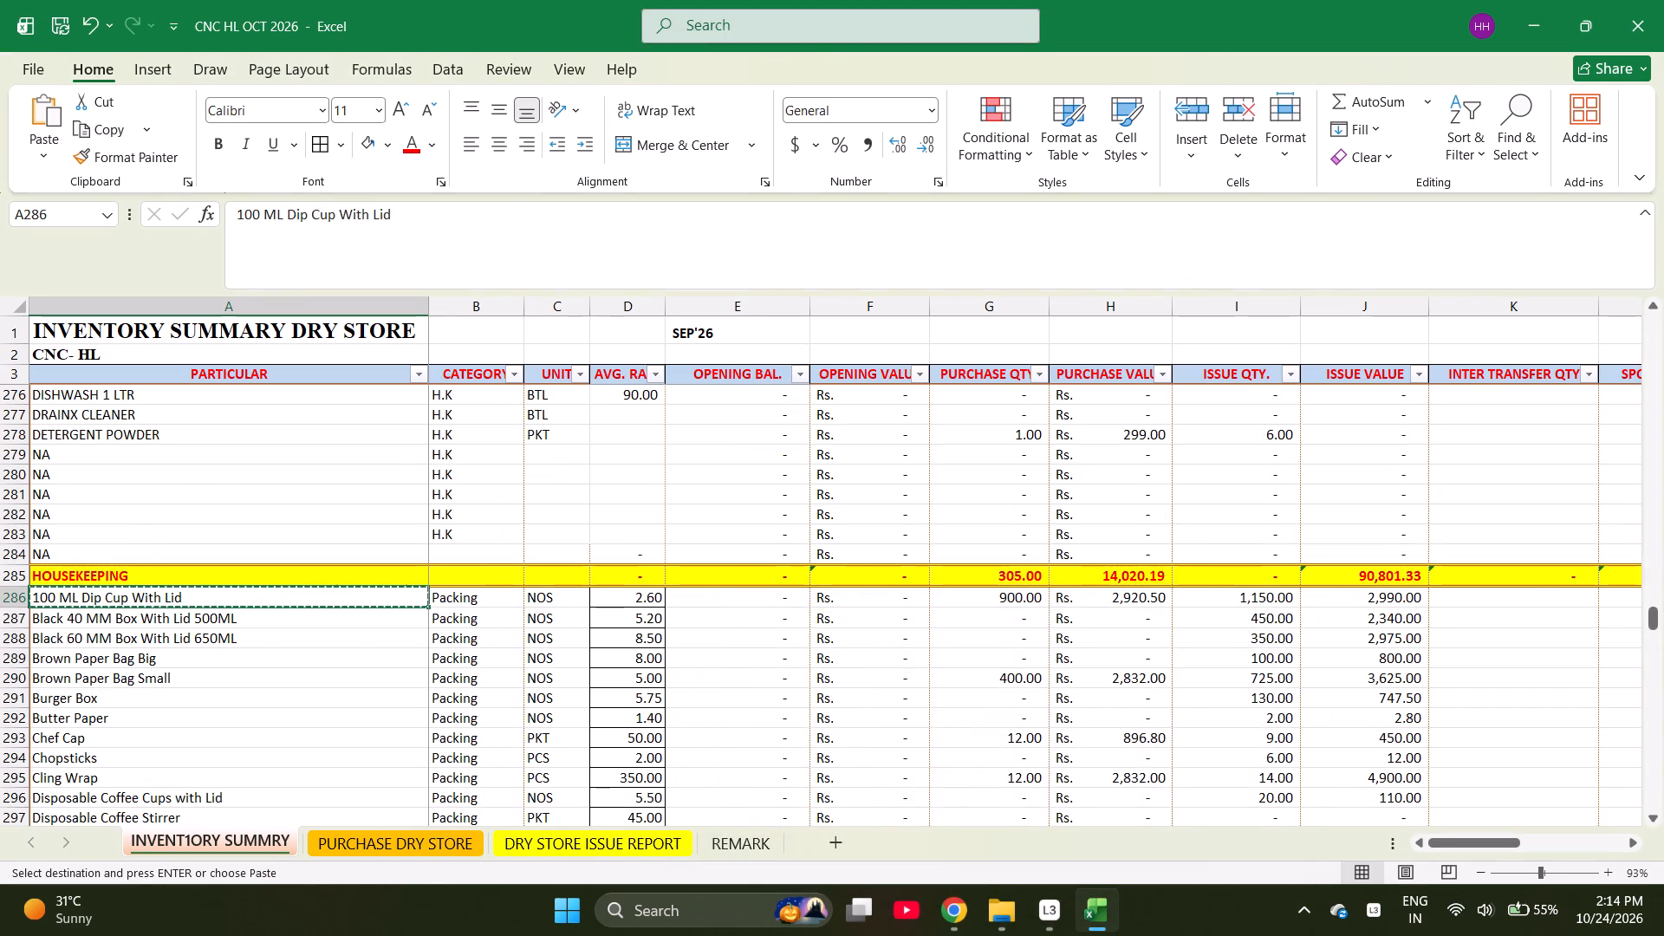
pyautogui.hotkey('ctrl', 'pagedown')
pyautogui.press('Return')
pyautogui.press('Down')
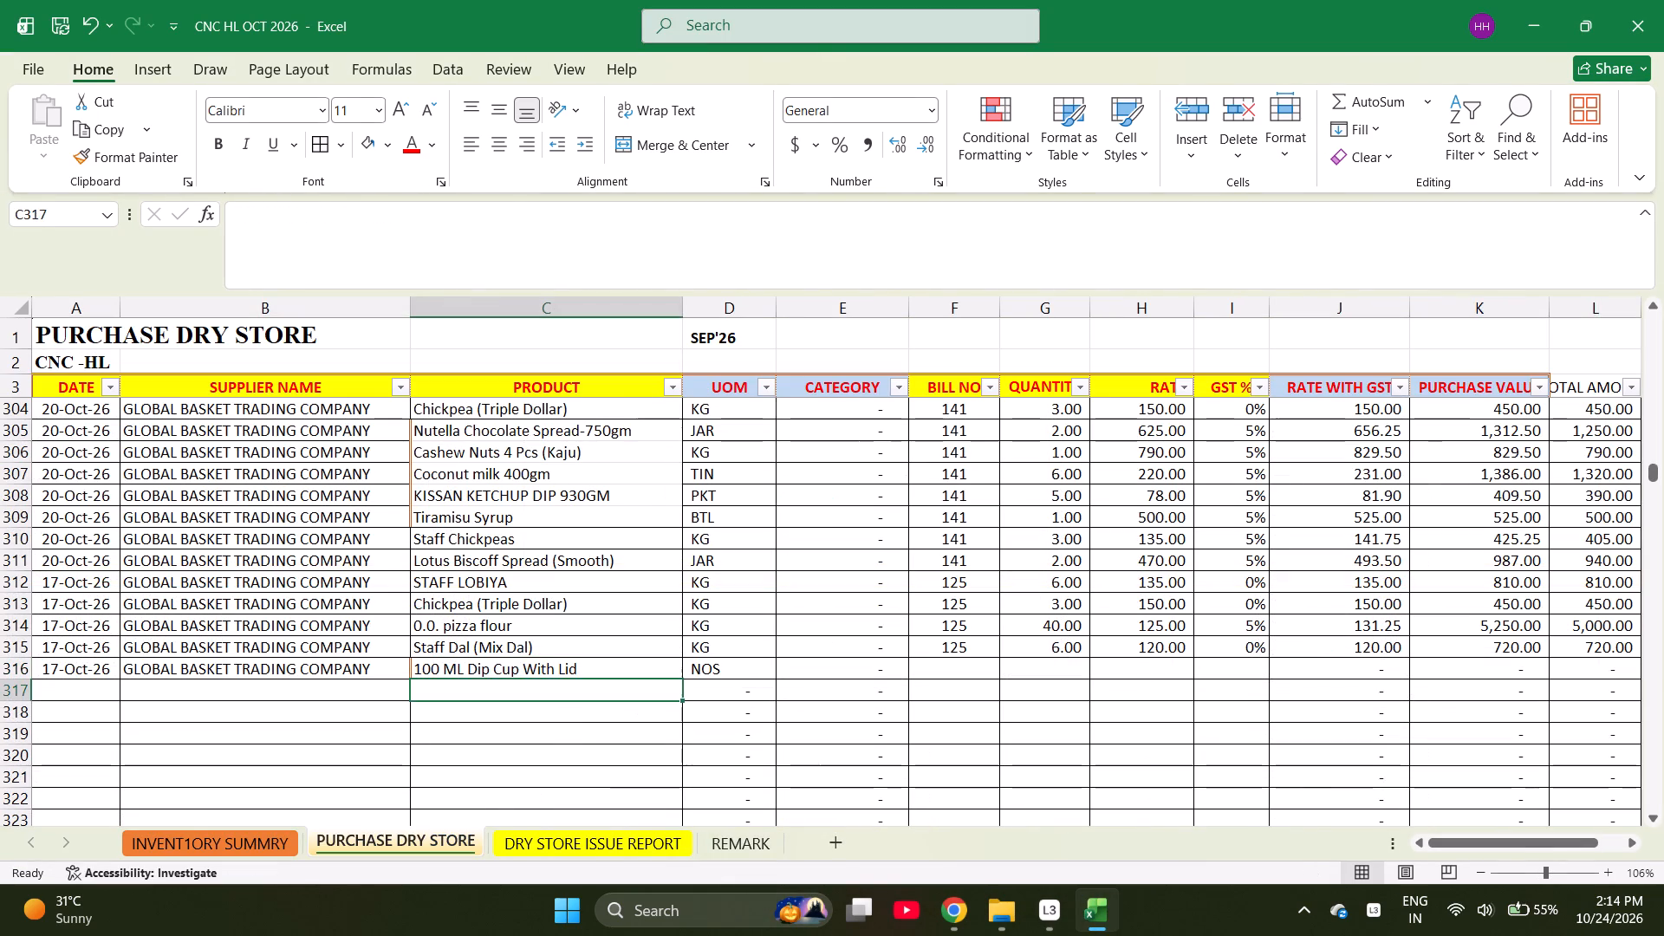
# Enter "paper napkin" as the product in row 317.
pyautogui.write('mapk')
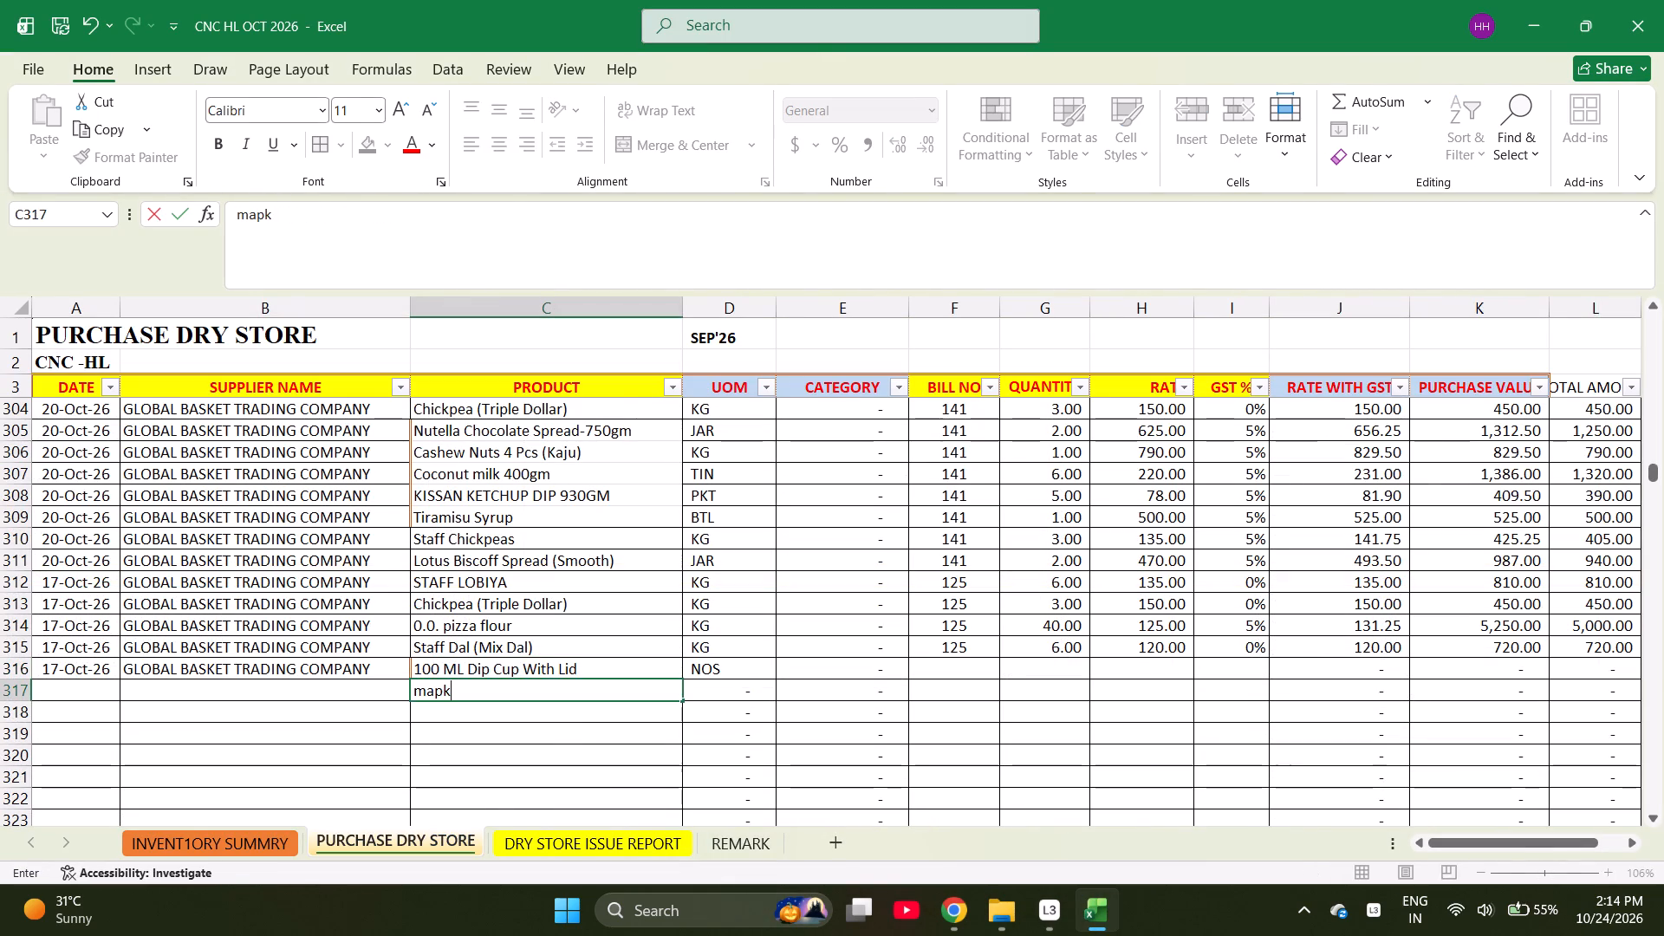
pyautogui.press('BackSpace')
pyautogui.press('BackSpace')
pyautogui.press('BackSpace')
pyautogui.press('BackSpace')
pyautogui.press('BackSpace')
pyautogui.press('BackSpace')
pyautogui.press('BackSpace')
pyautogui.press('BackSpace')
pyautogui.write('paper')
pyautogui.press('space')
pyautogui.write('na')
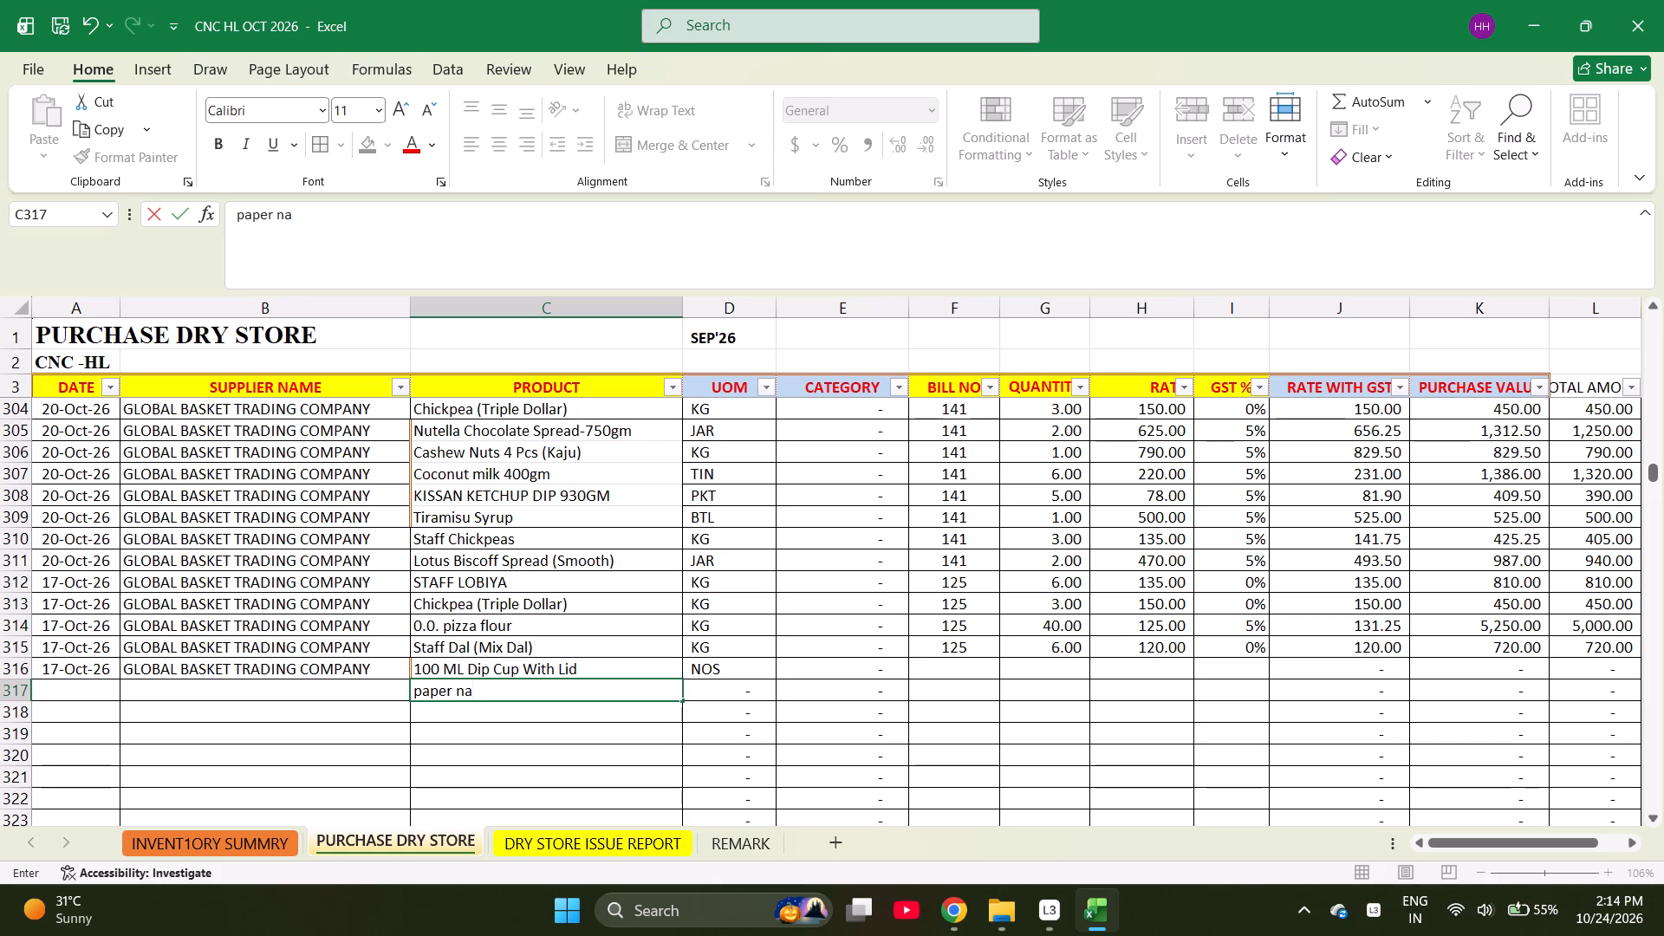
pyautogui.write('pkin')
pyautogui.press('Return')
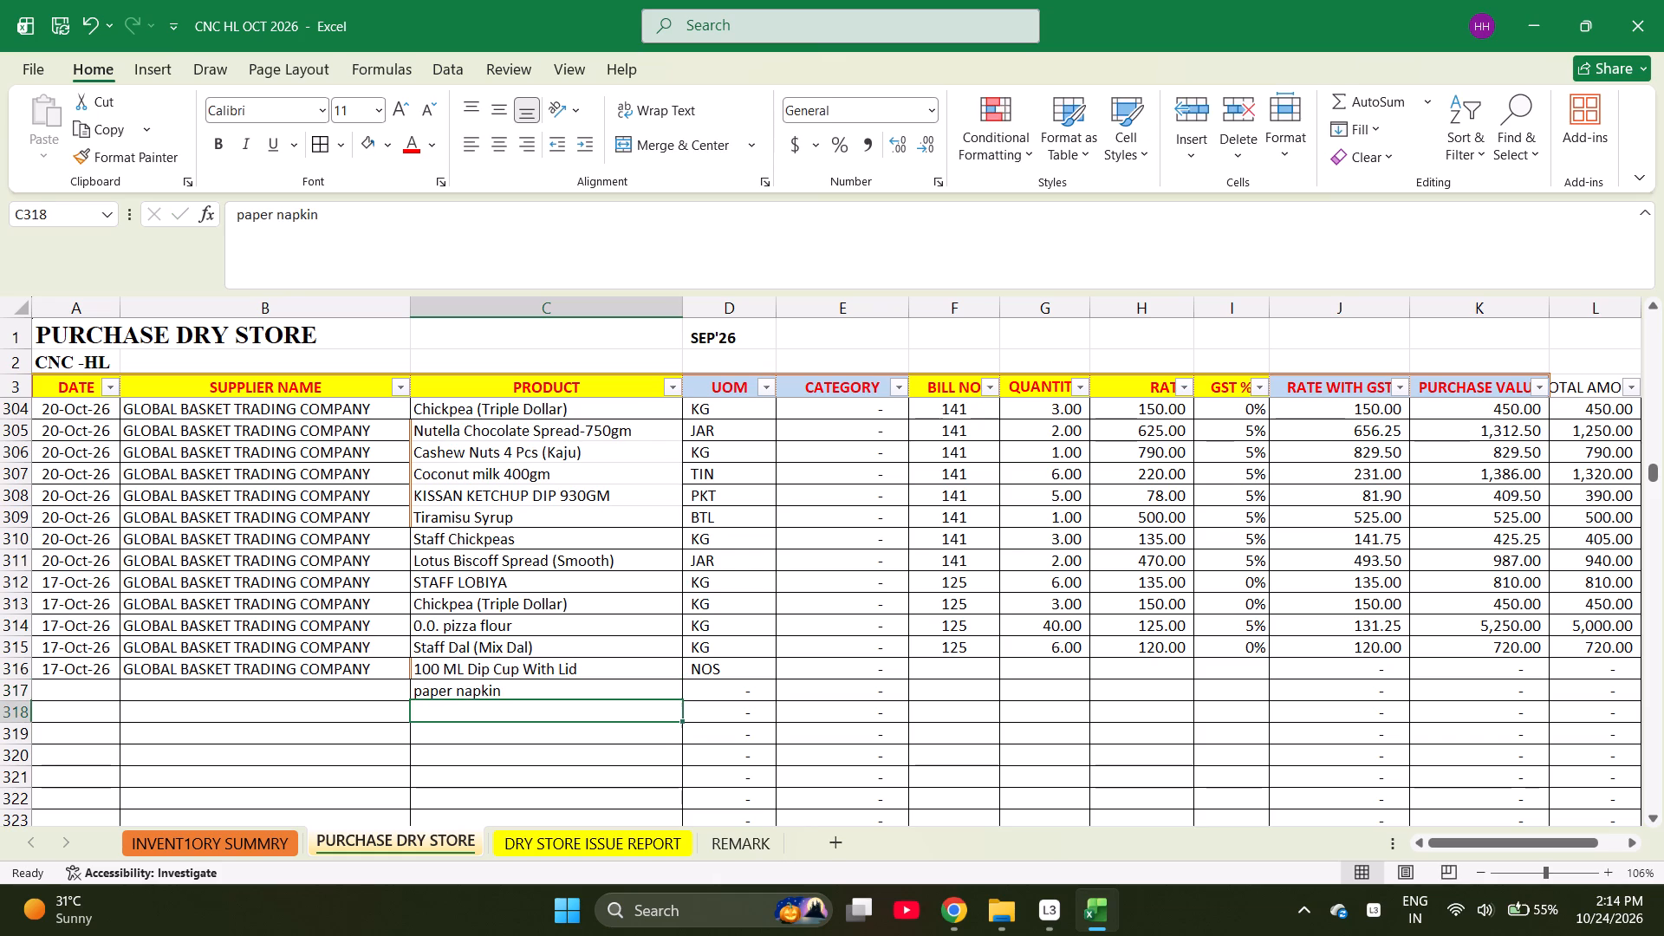
# Find "napk" in the inventory summary and copy Paper Napkins into row 317 as the product.
pyautogui.hotkey('ctrl', 'pageup')
pyautogui.hotkey('ctrl', 'f')
pyautogui.write('napk')
pyautogui.press('Return')
pyautogui.press('Escape')
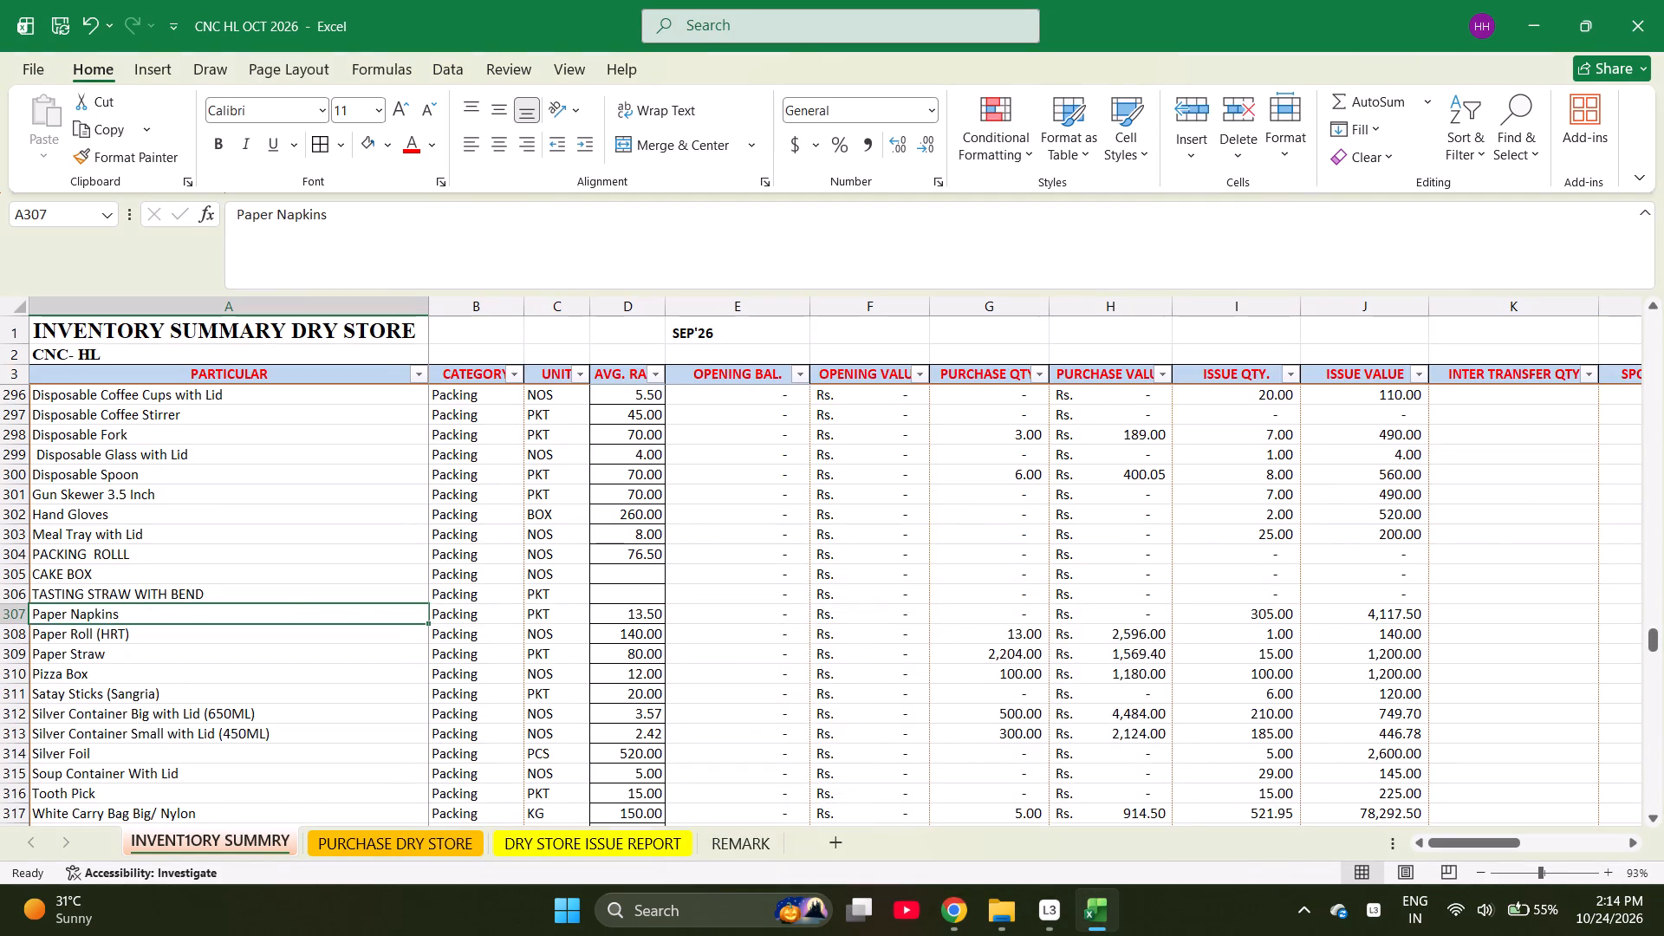
pyautogui.hotkey('ctrl', 'c')
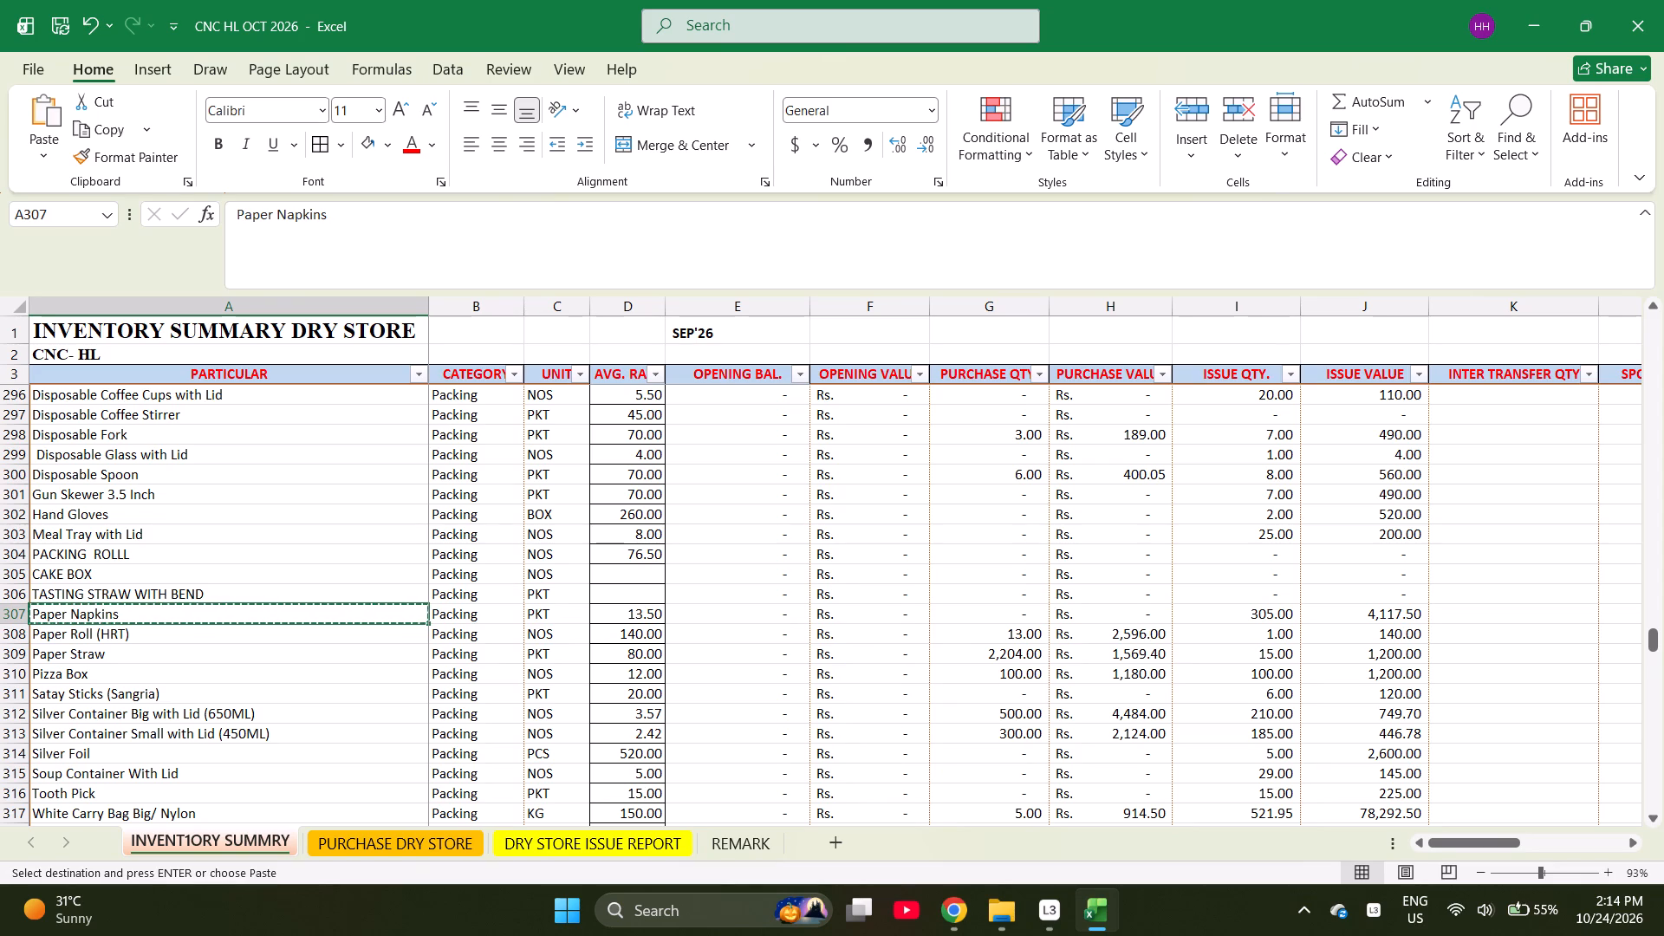
pyautogui.hotkey('ctrl', 'pagedown')
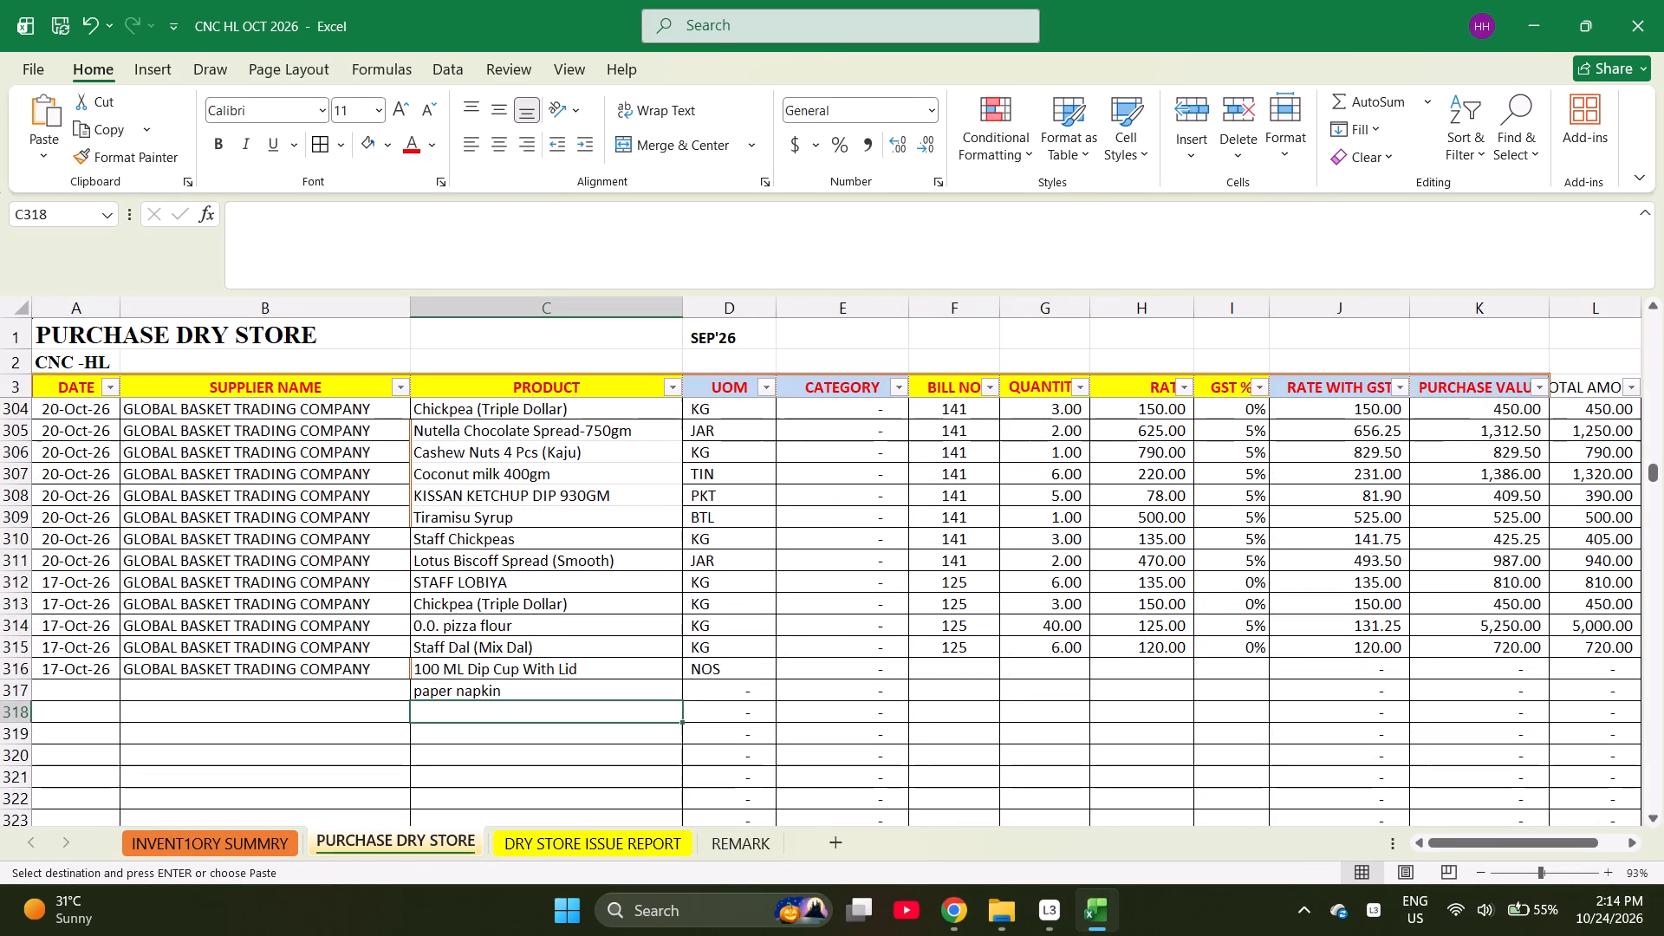
pyautogui.press('Up')
pyautogui.press('Return')
pyautogui.press('Down')
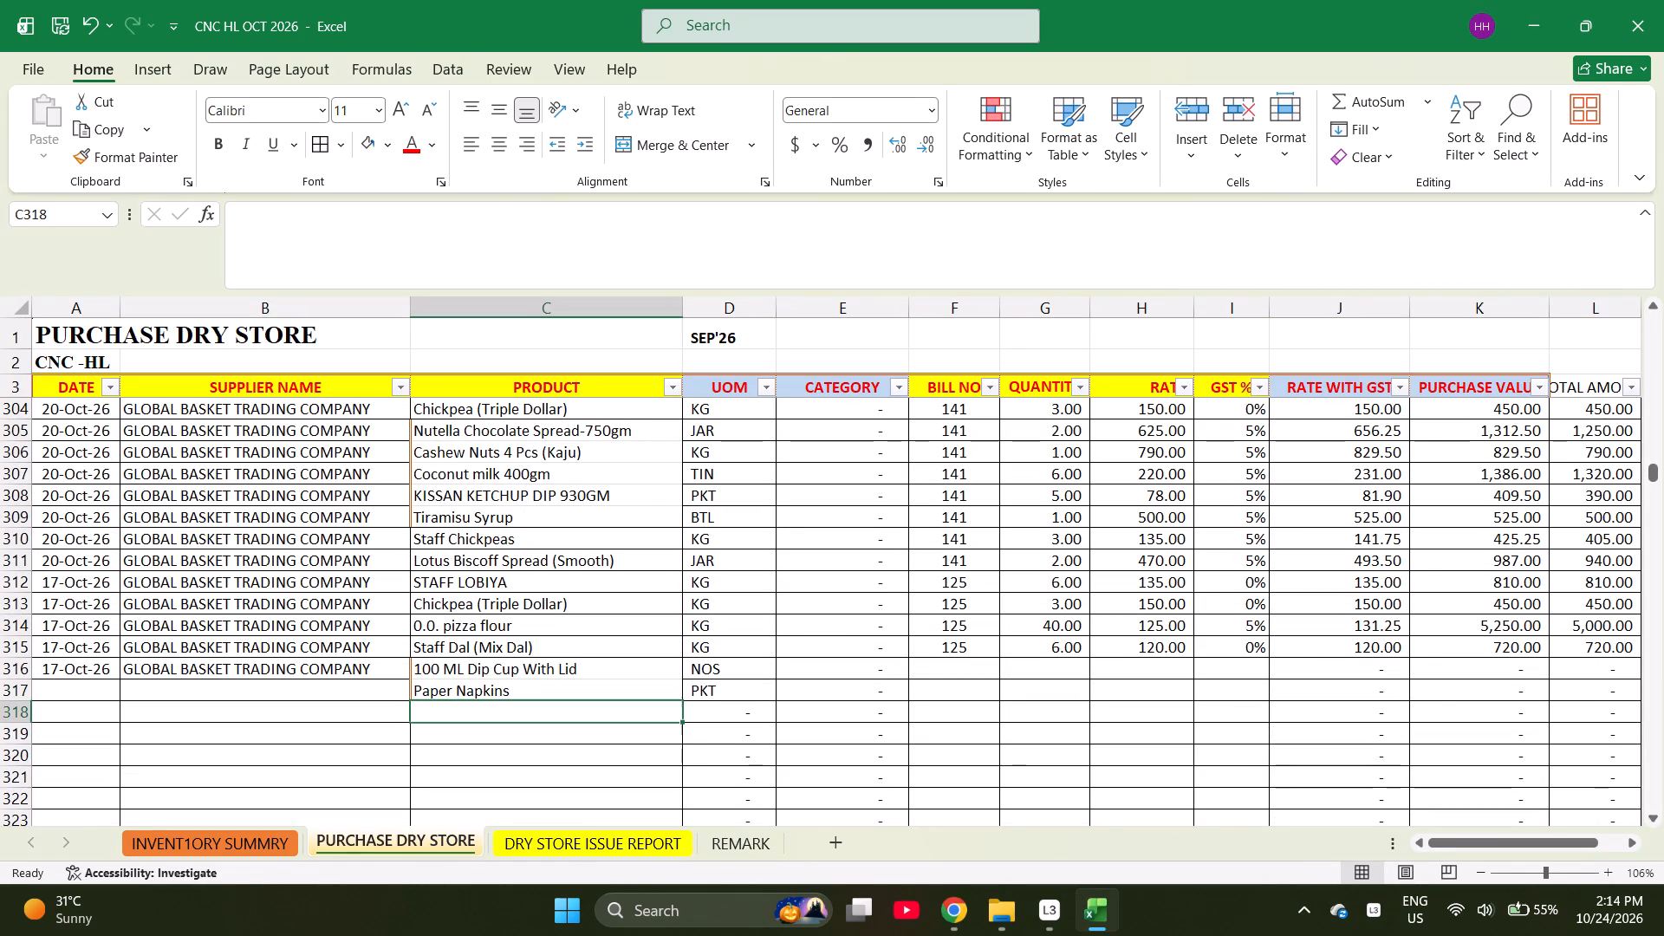
# Set the bill number to 127 for the dip cups and paper napkins in rows 316 and 317.
pyautogui.press('Up')
pyautogui.press('Right')
pyautogui.press('Right')
pyautogui.press('Right')
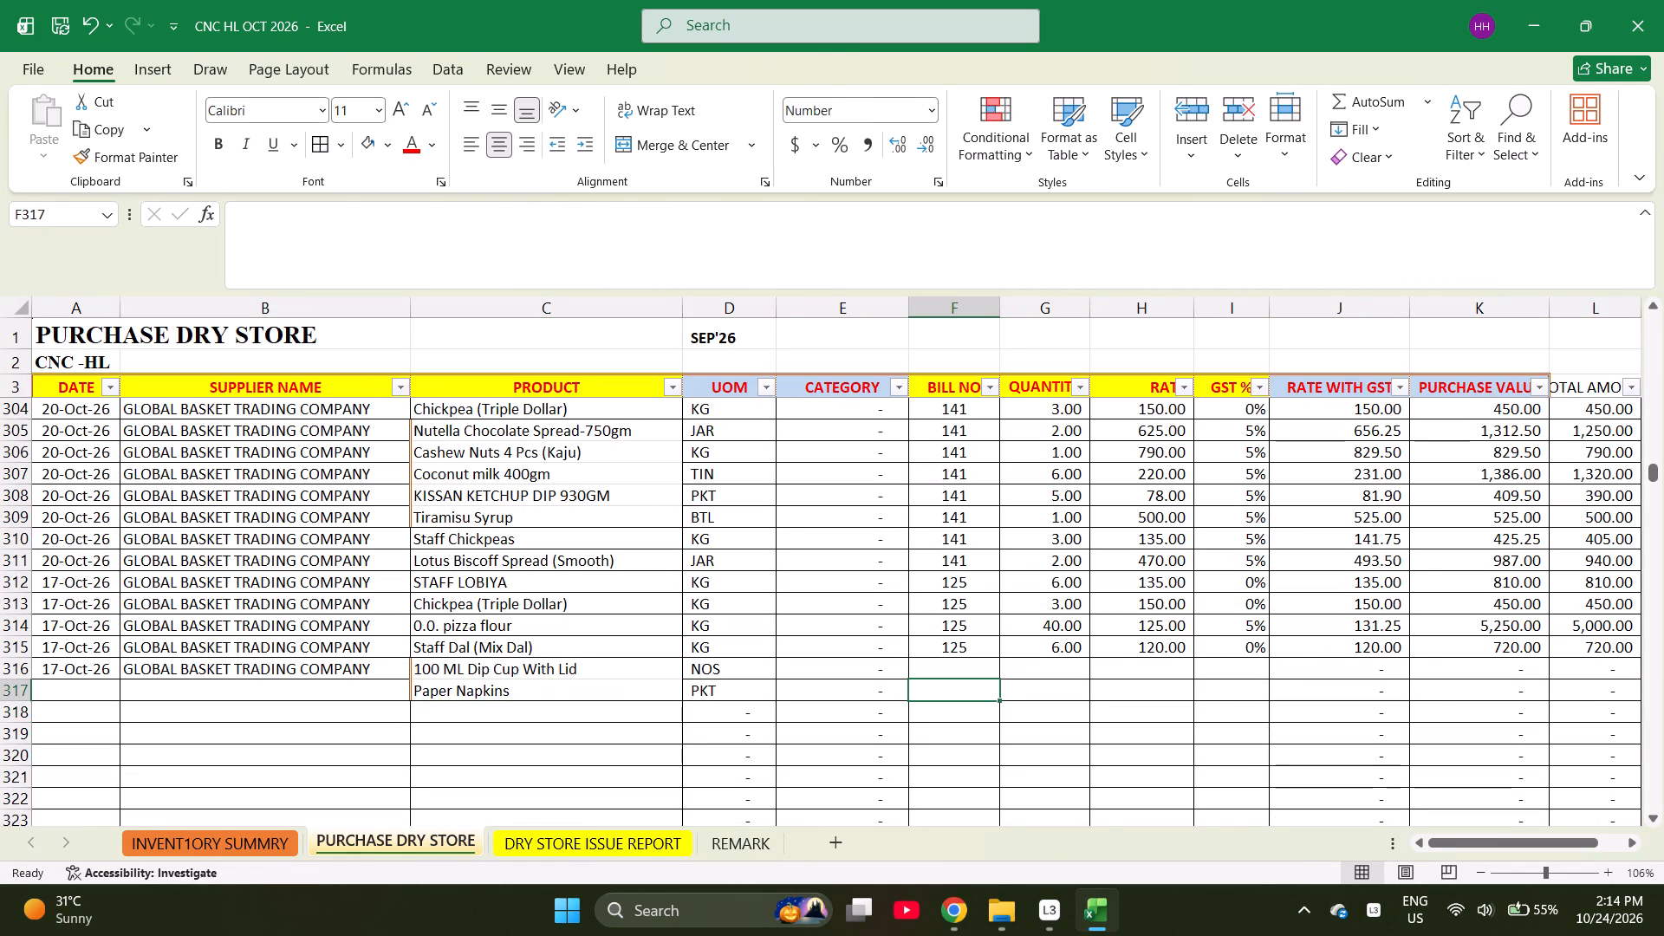
pyautogui.press('Up')
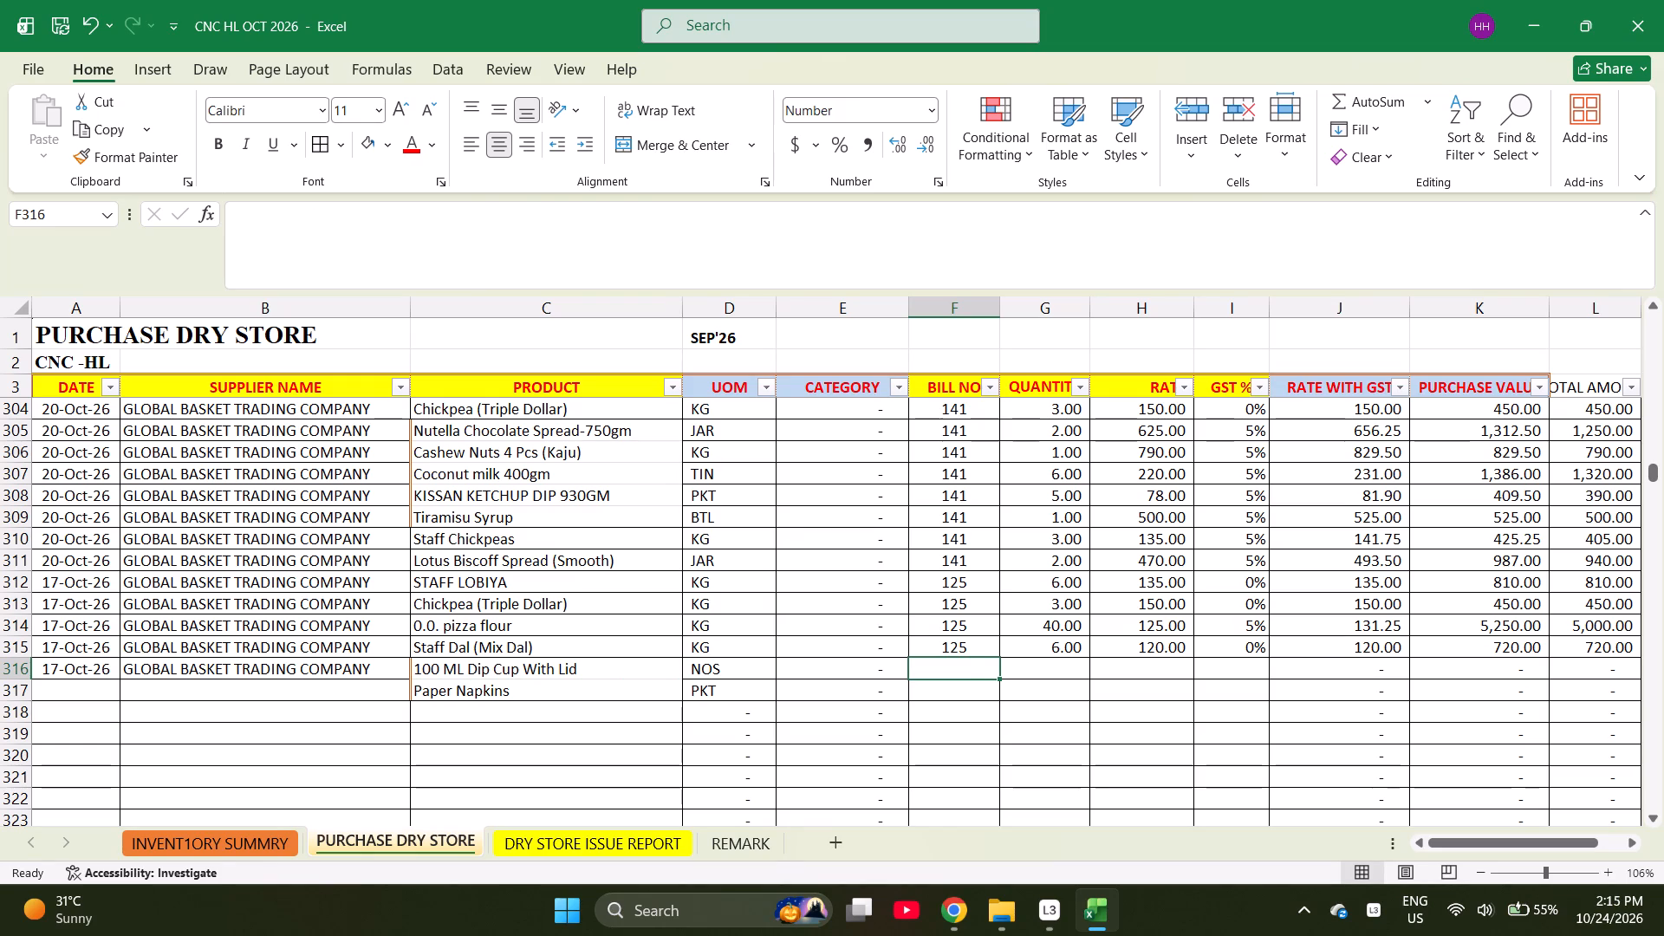
pyautogui.write('127')
pyautogui.press('Return')
pyautogui.write('127')
pyautogui.press('Return')
# Set the quantity to 200 for the dip cups and 30 for the paper napkins.
pyautogui.press('Right')
pyautogui.press('Up')
pyautogui.press('Up')
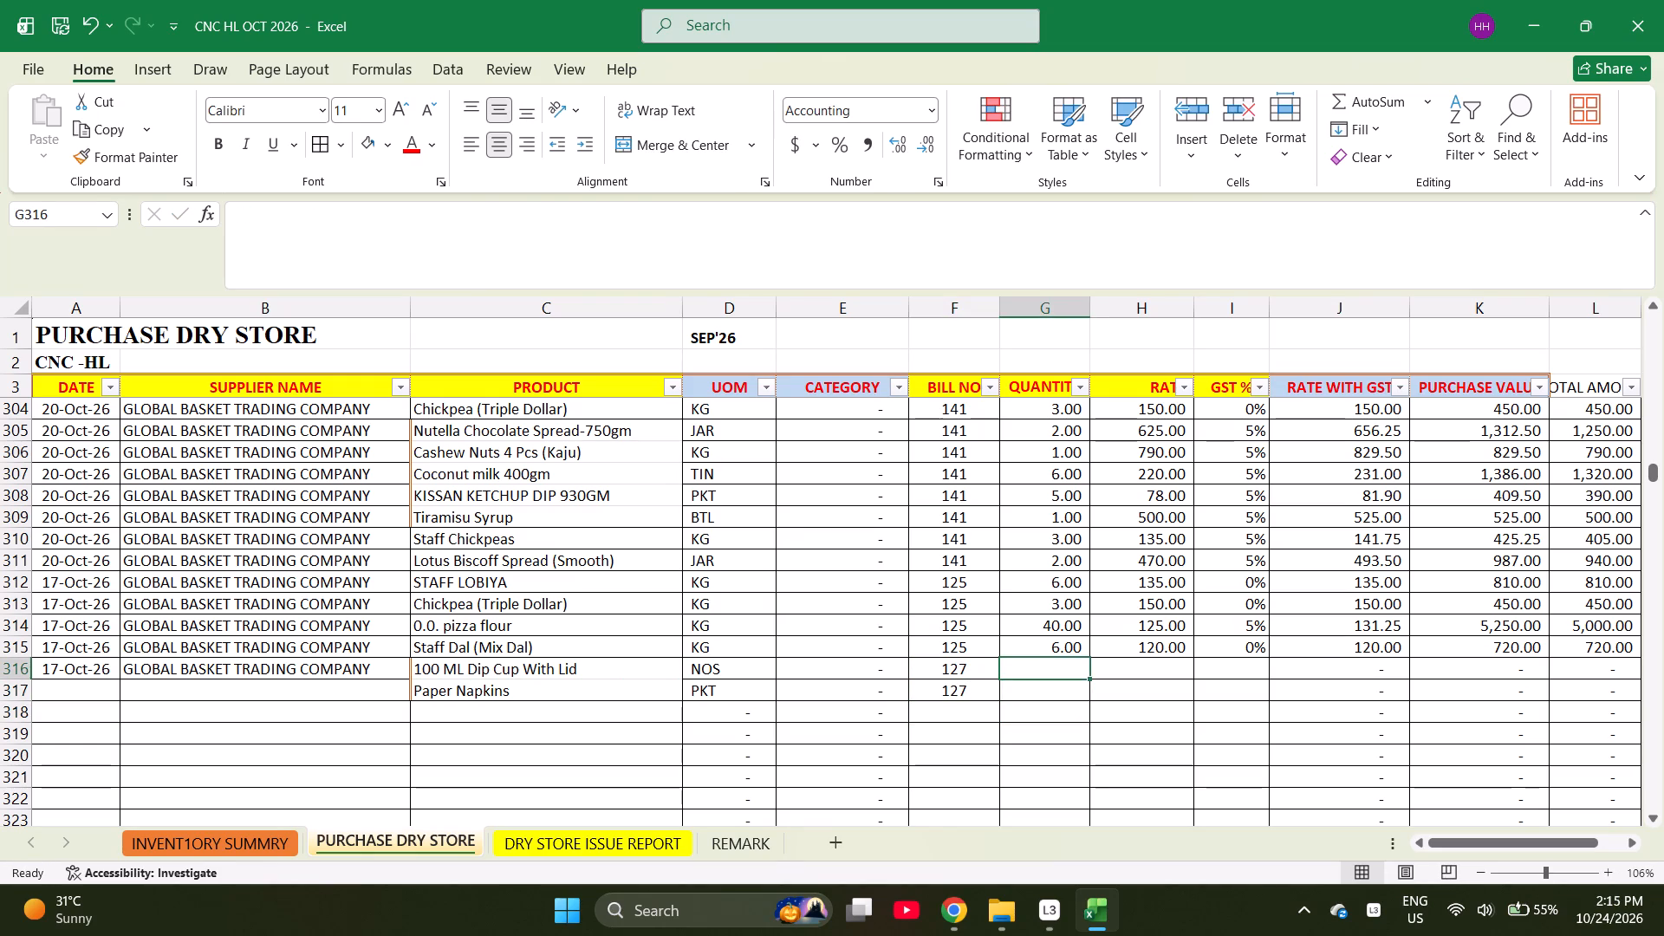
pyautogui.write('200')
pyautogui.press('Return')
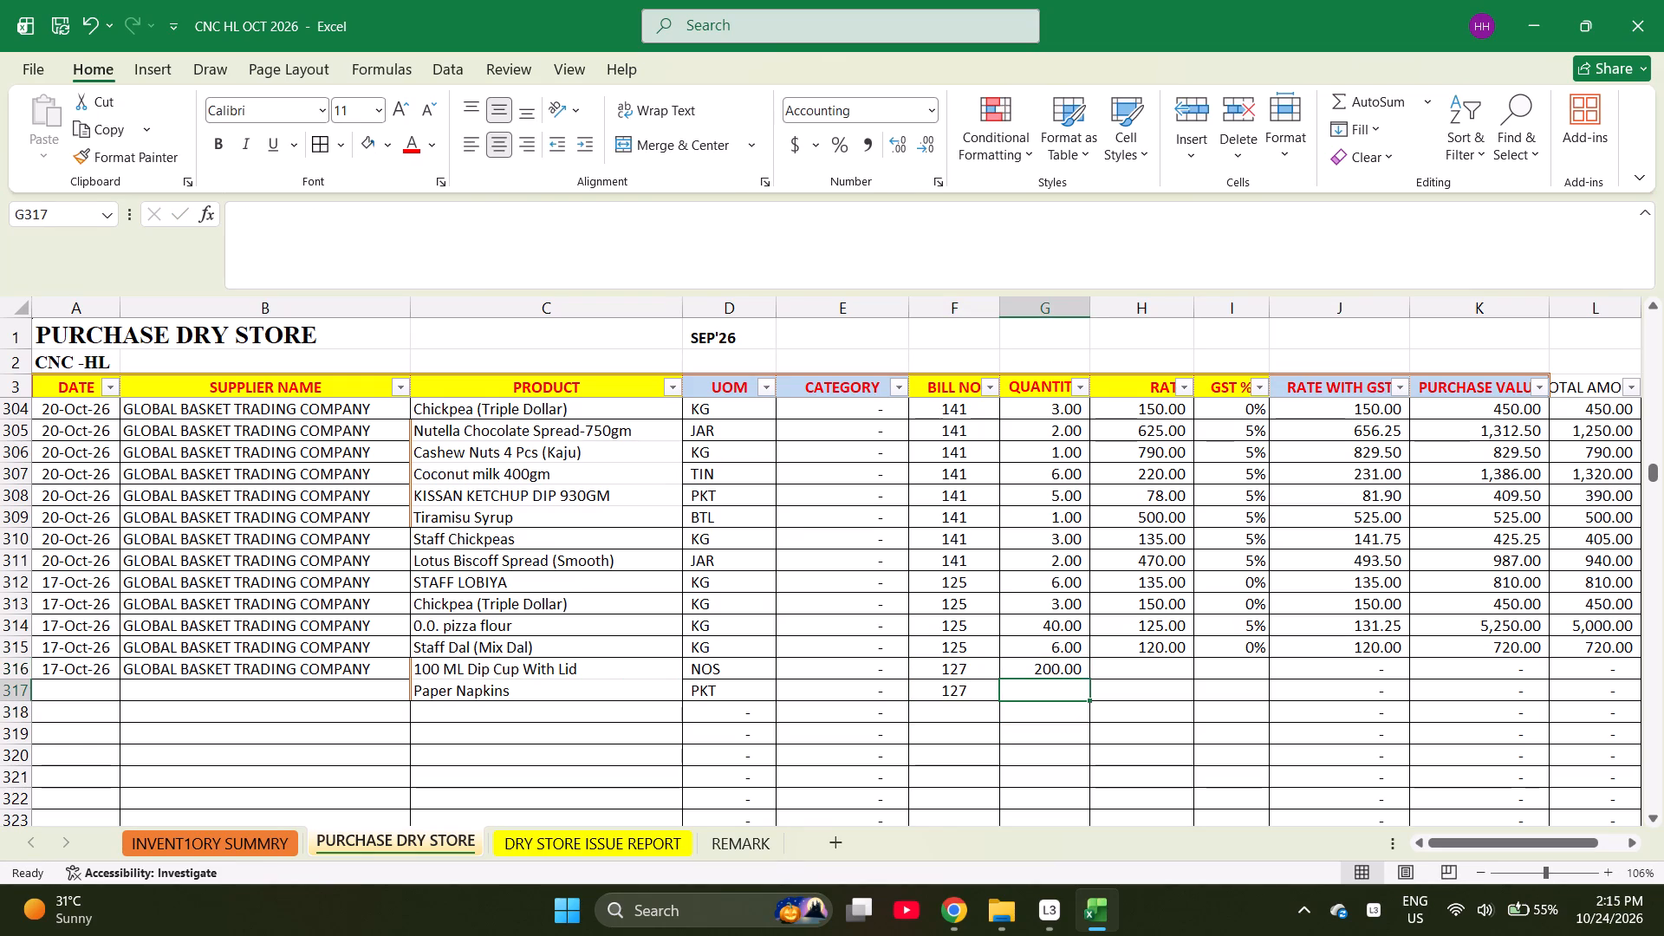
pyautogui.press('2')
pyautogui.press('Down')
pyautogui.press('Up')
pyautogui.write('30')
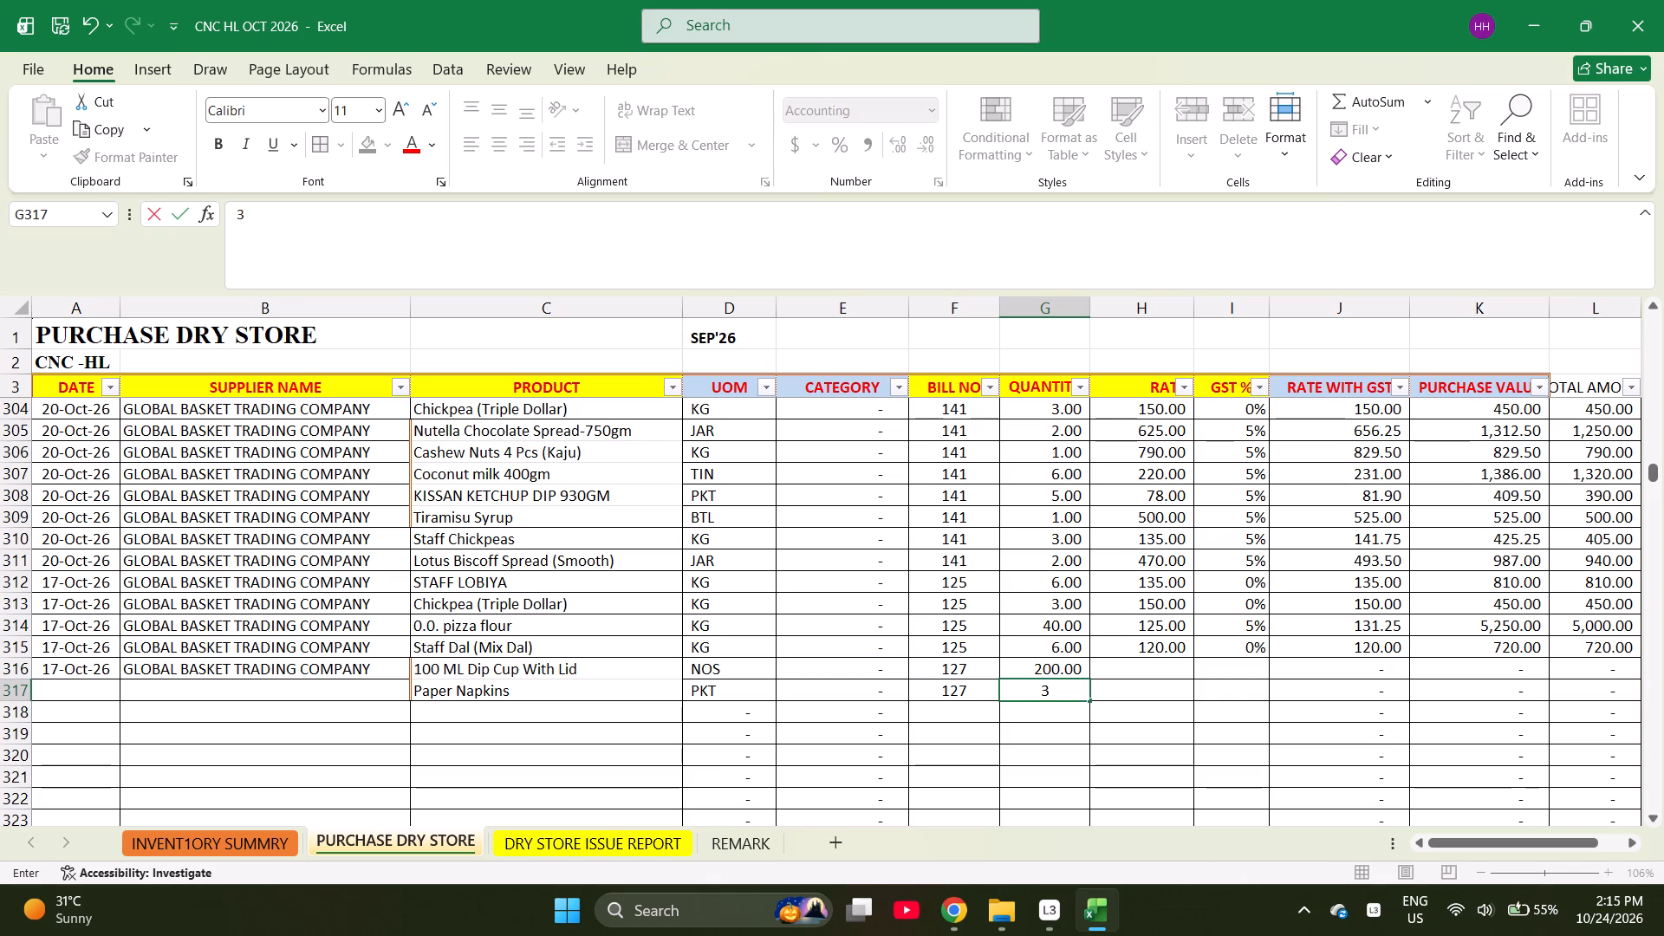
# Set the rate to 2.80 for the dip cups and 16 for the paper napkins.
pyautogui.press('Right')
pyautogui.press('Up')
pyautogui.press('Up')
pyautogui.press('Down')
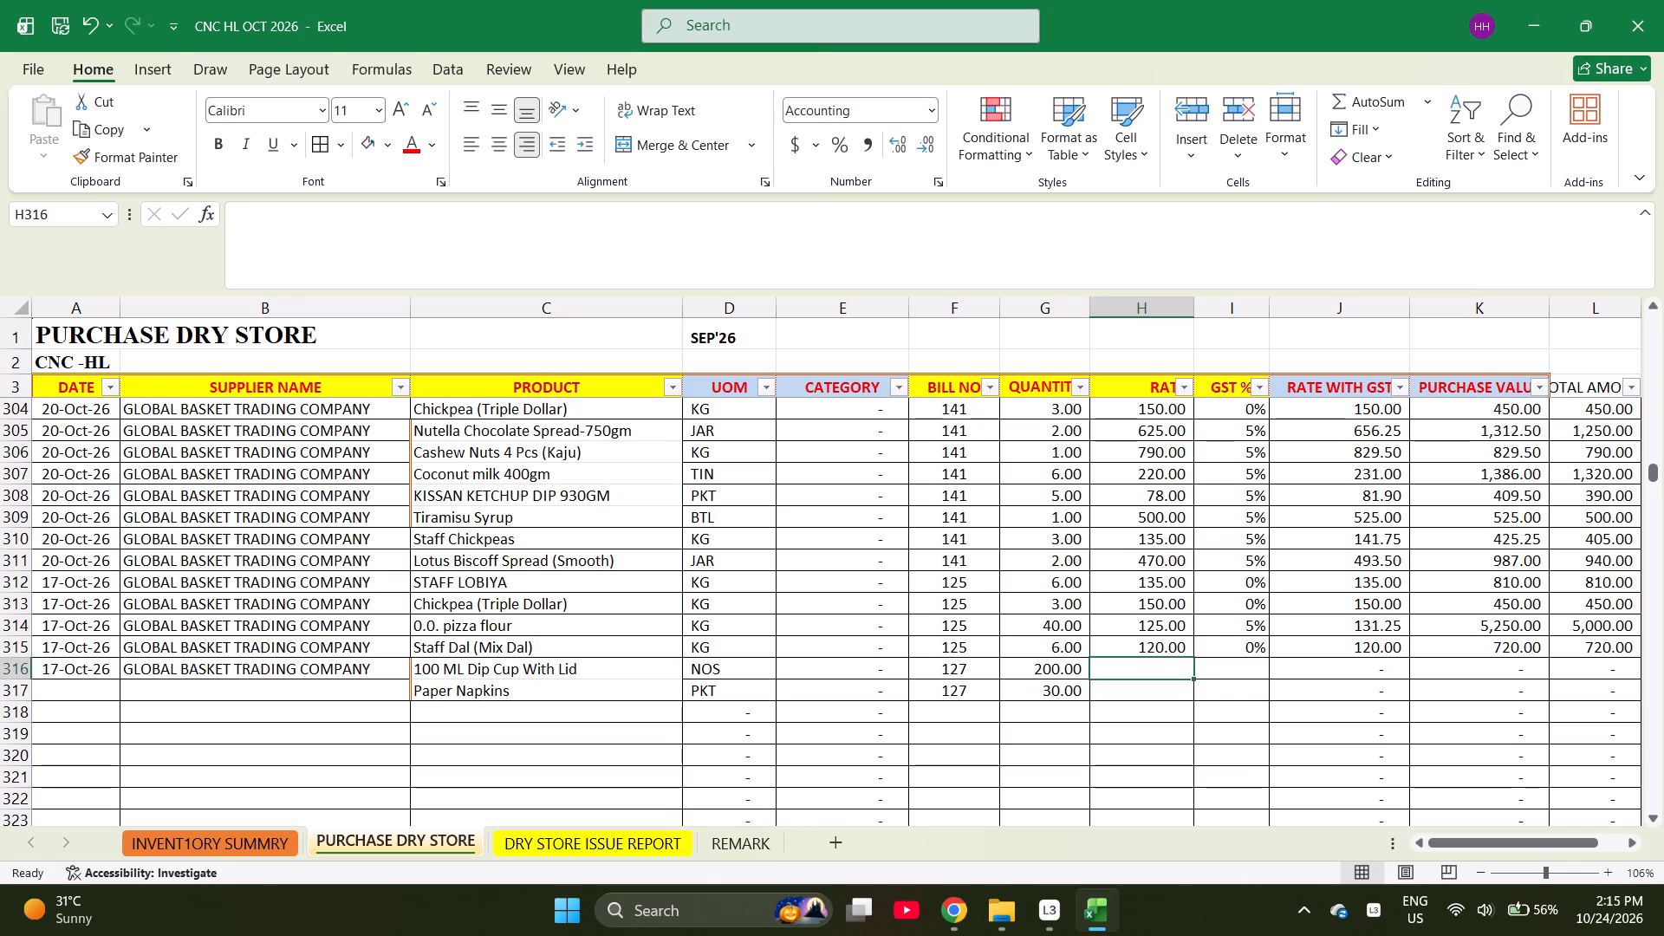
pyautogui.write('2.80')
pyautogui.press('Return')
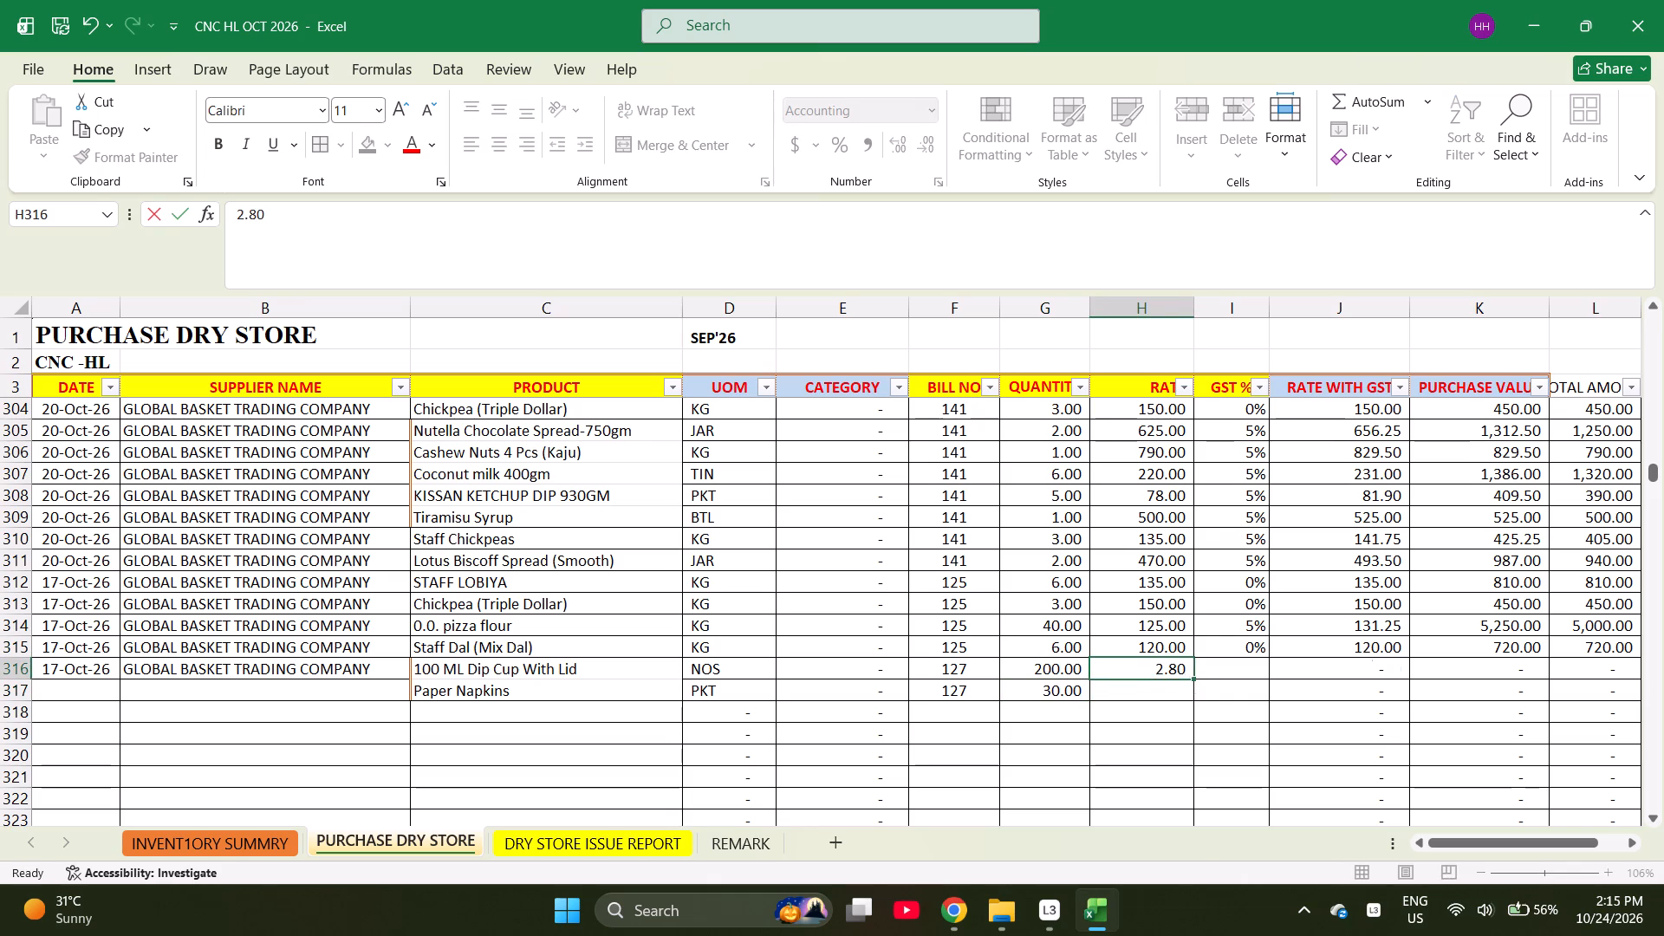
pyautogui.write('16')
pyautogui.press('pagedown')
# Set GST to 18% for the dip cups and paper napkins in rows 316 and 317.
pyautogui.press('Right')
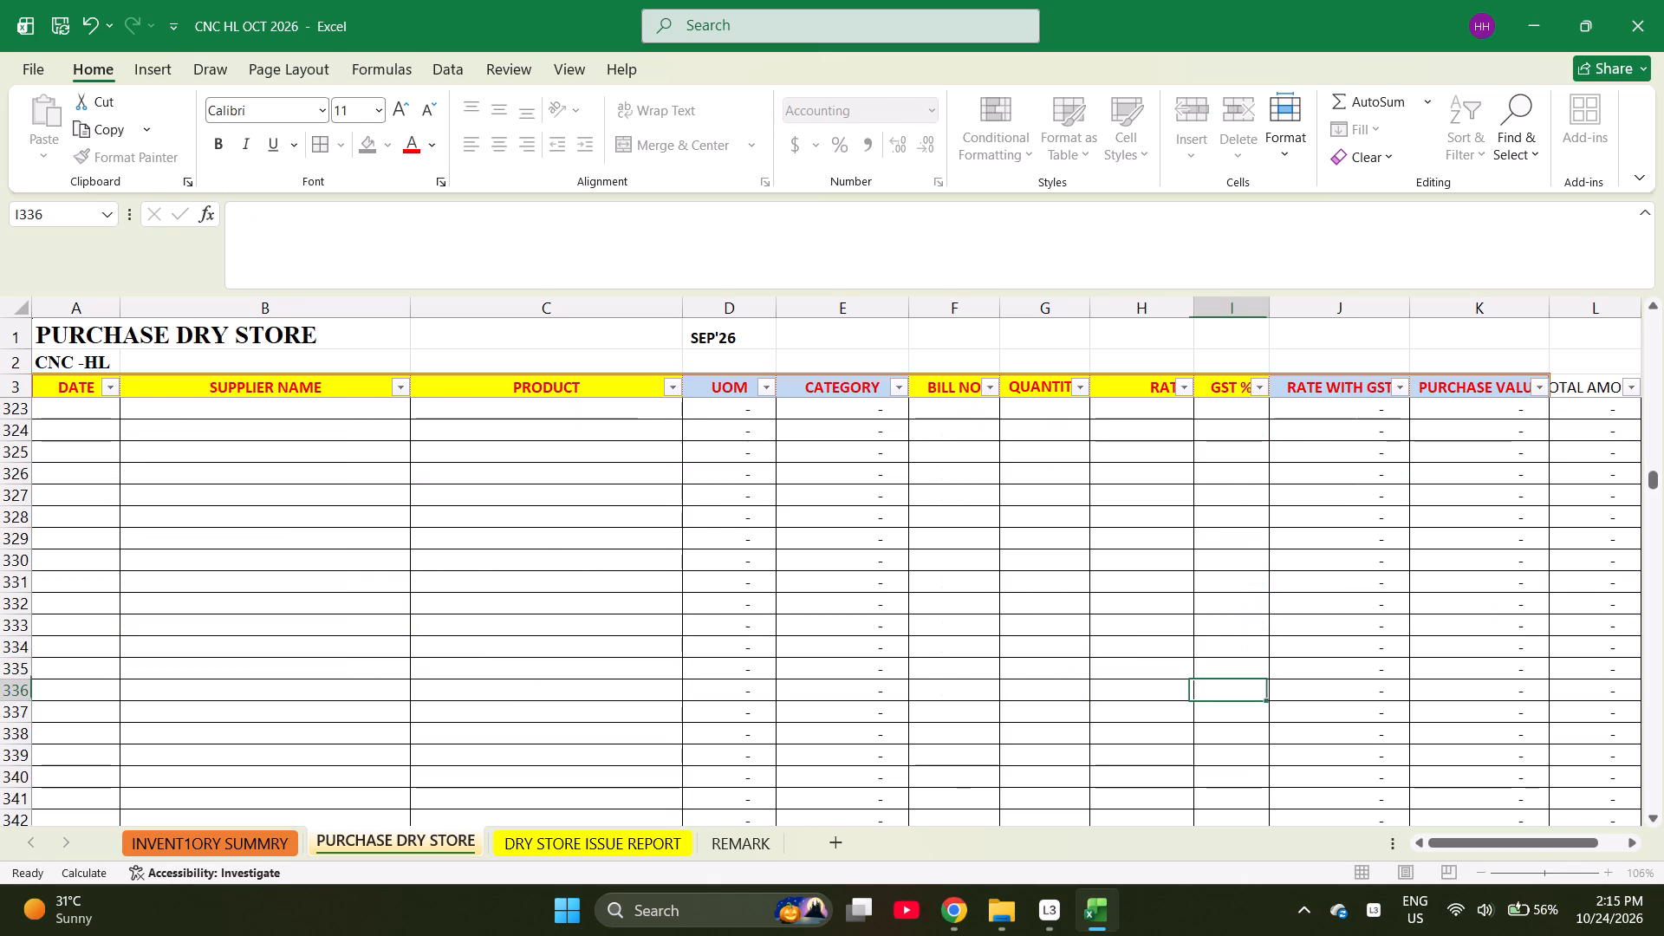
pyautogui.press('Up')
pyautogui.hotkey('ctrl', 'pageup')
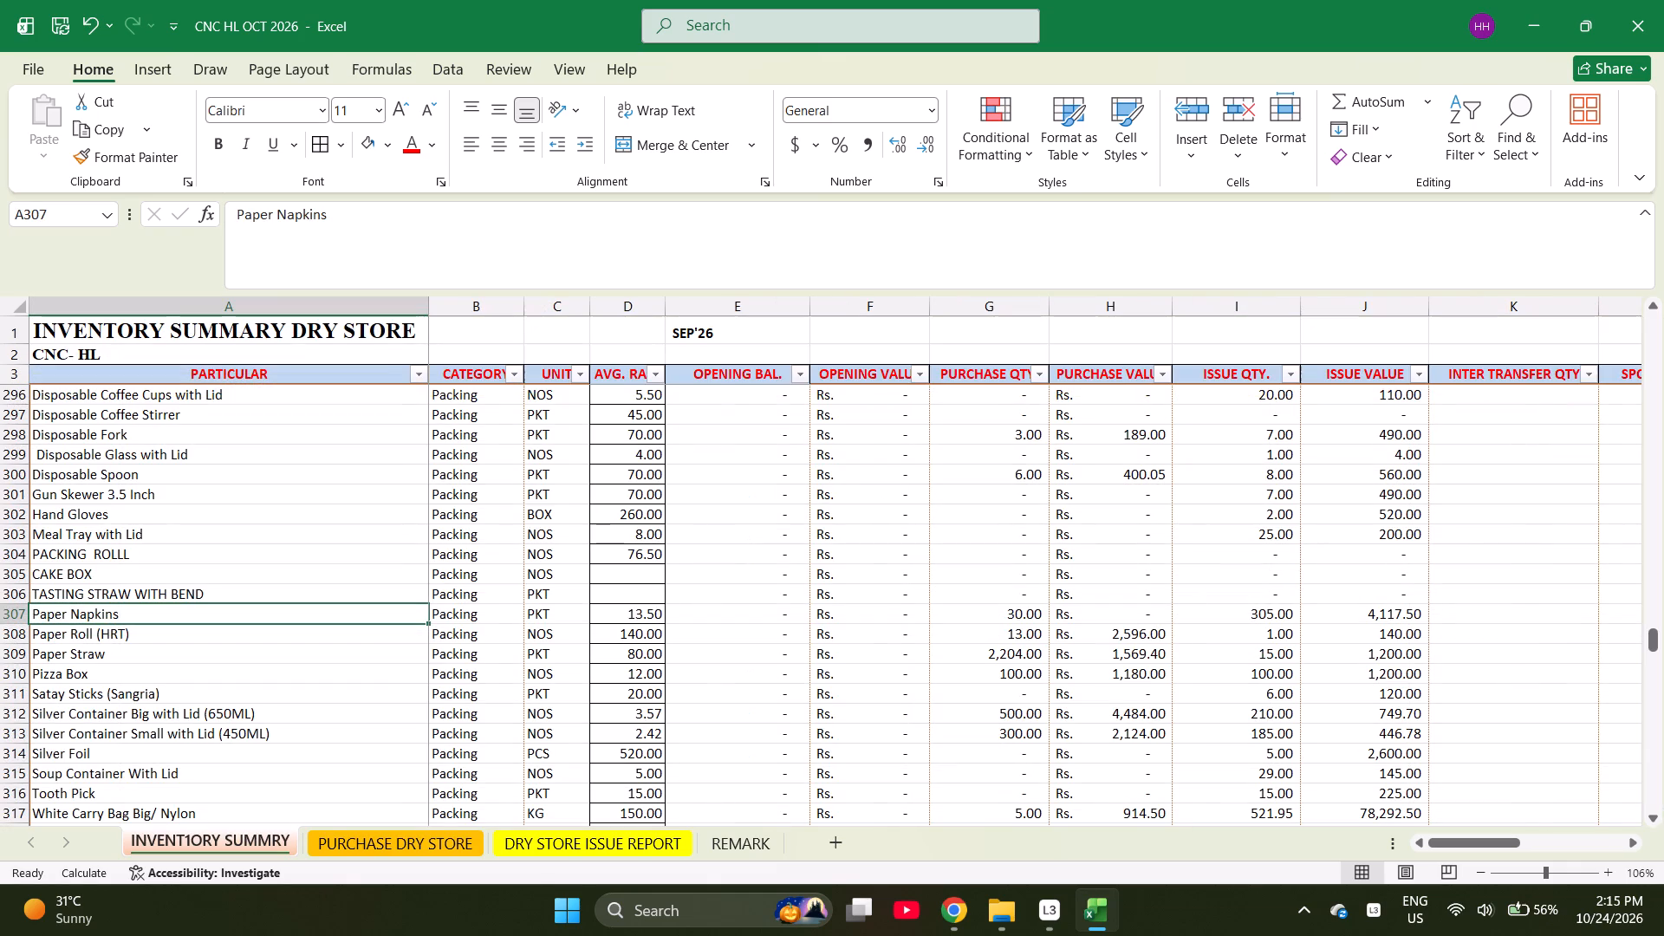
pyautogui.hotkey('ctrl', 'pagedown')
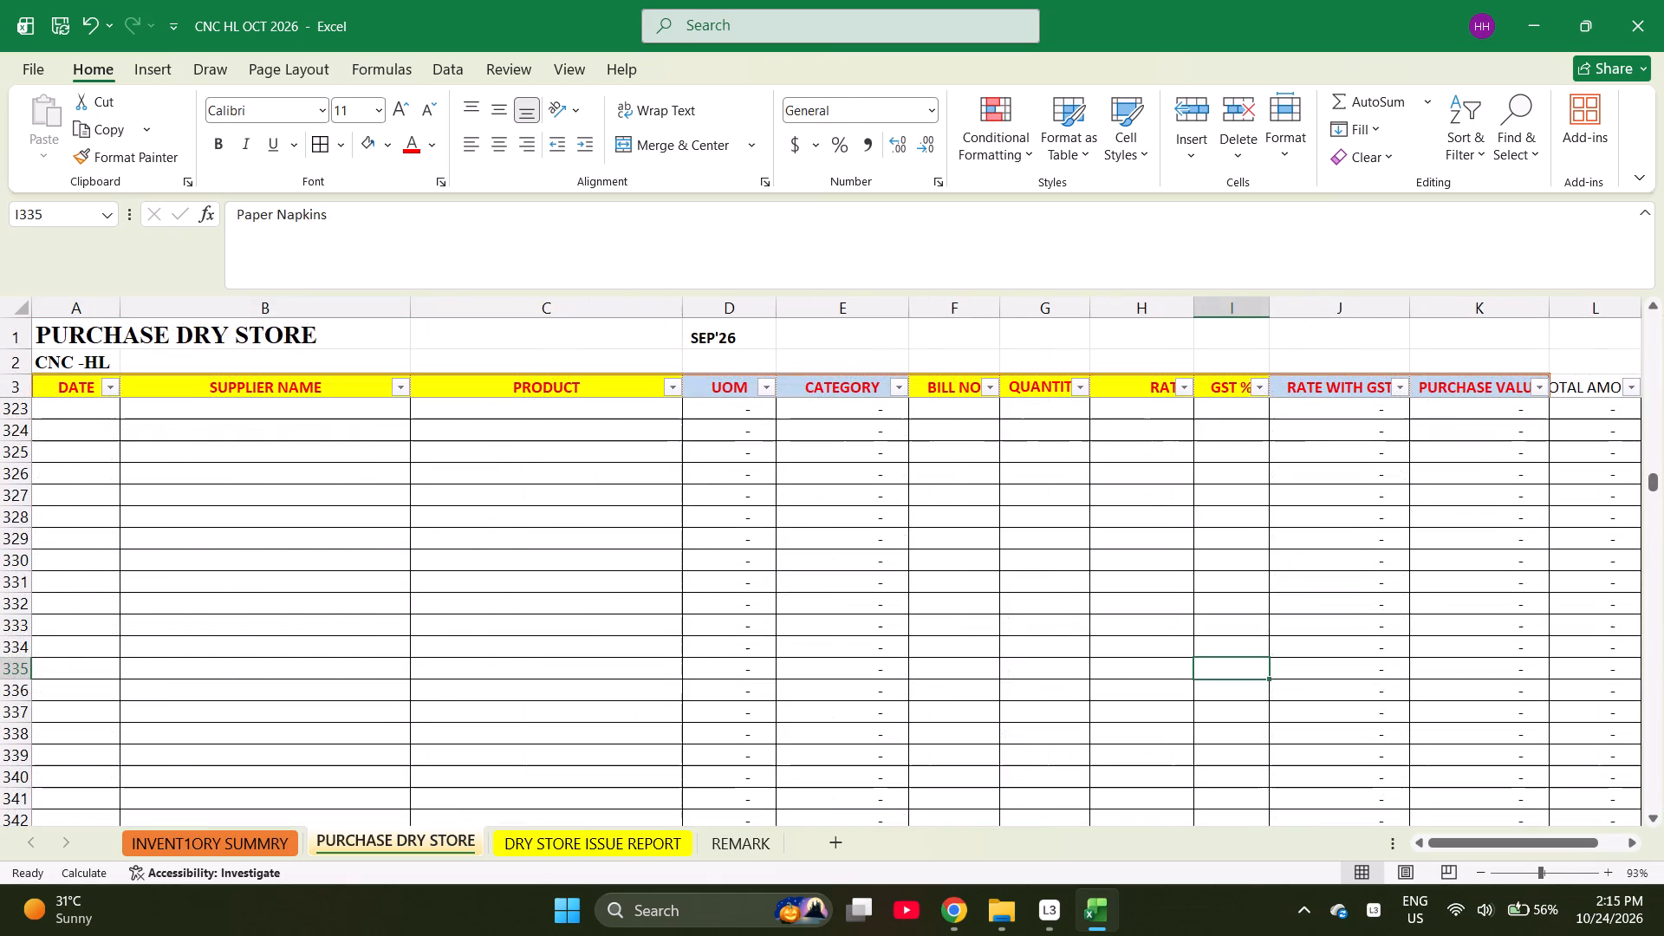
pyautogui.press('pageup')
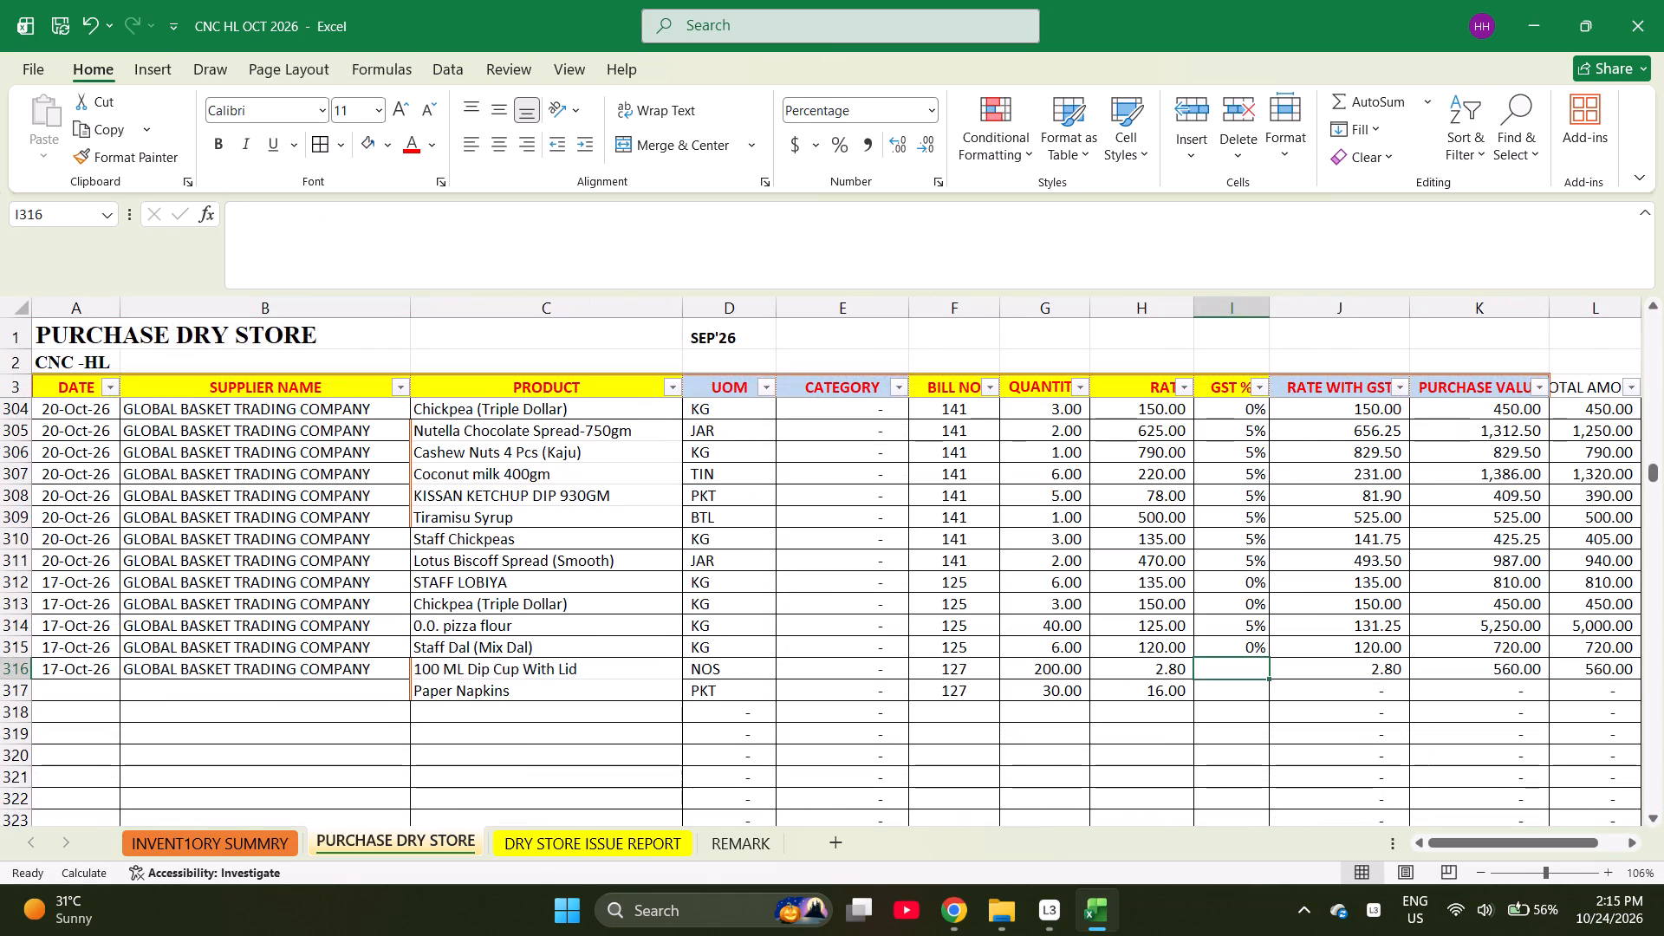
pyautogui.write('18')
pyautogui.press('Return')
pyautogui.write('18')
pyautogui.press('Return')
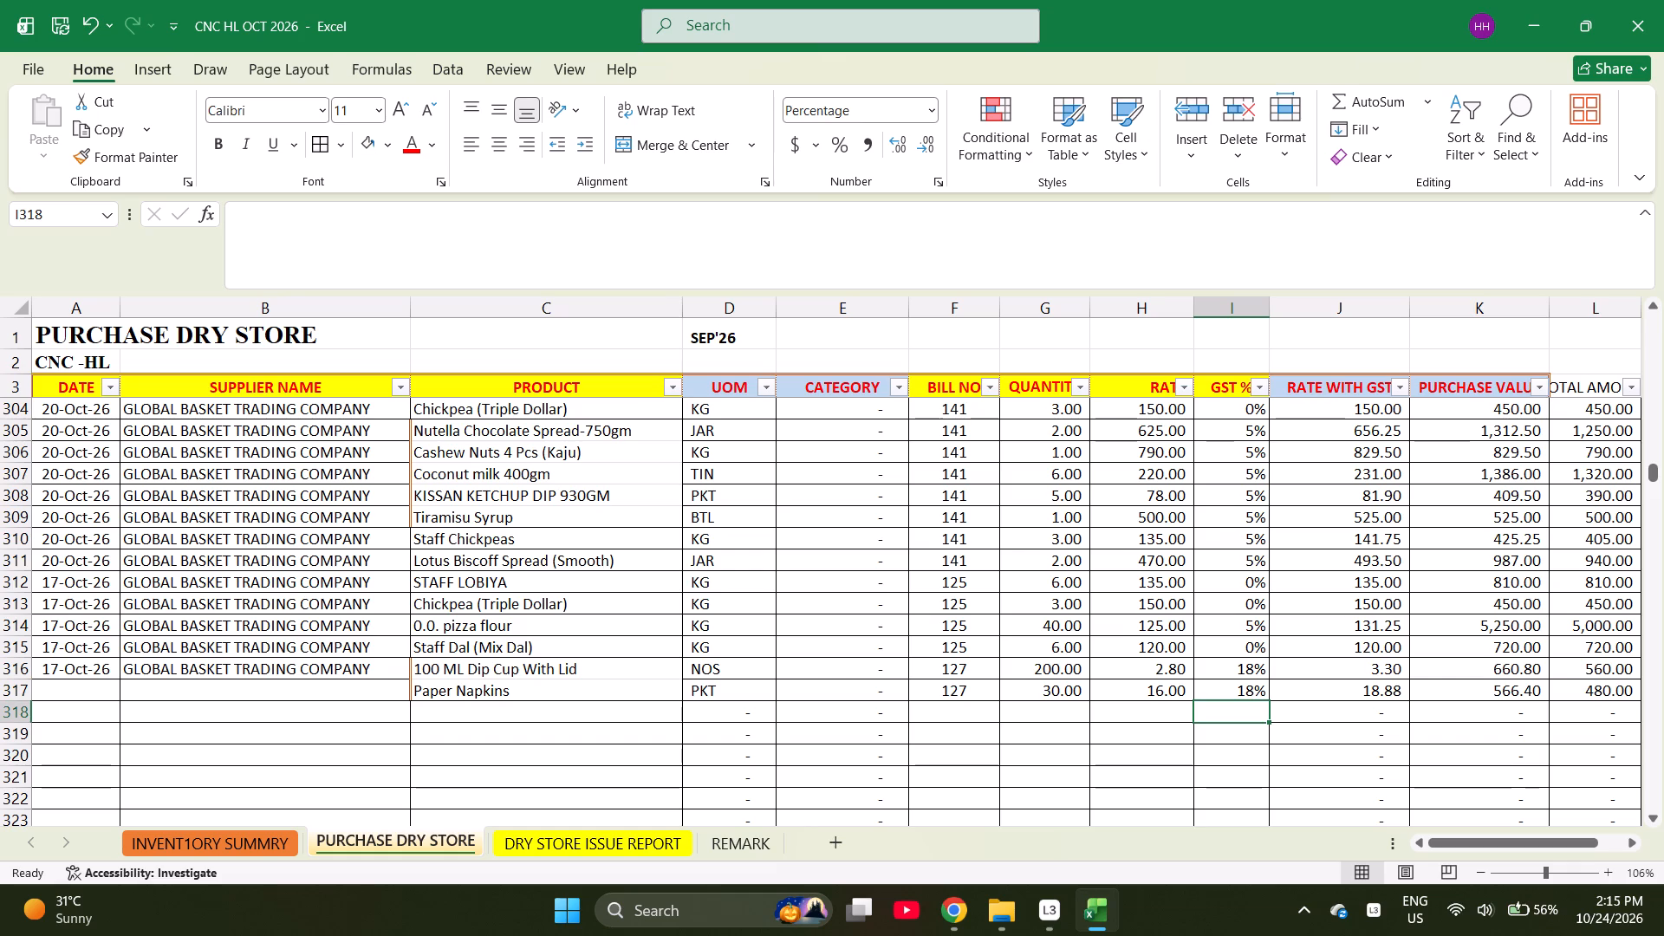
pyautogui.press('Left')
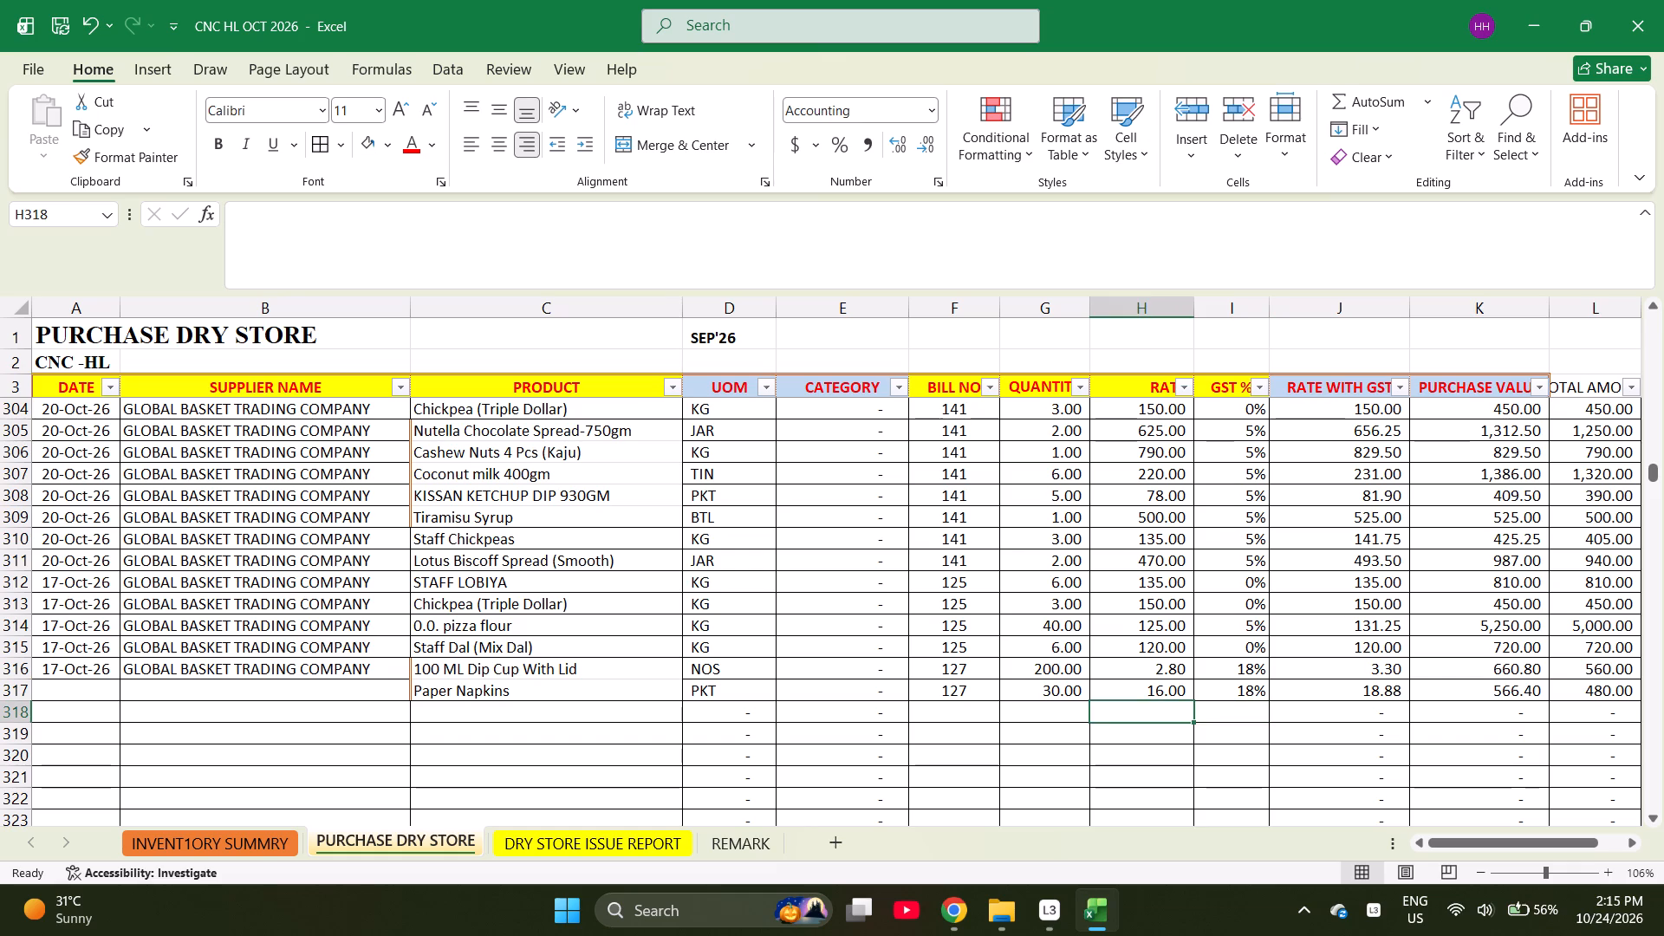
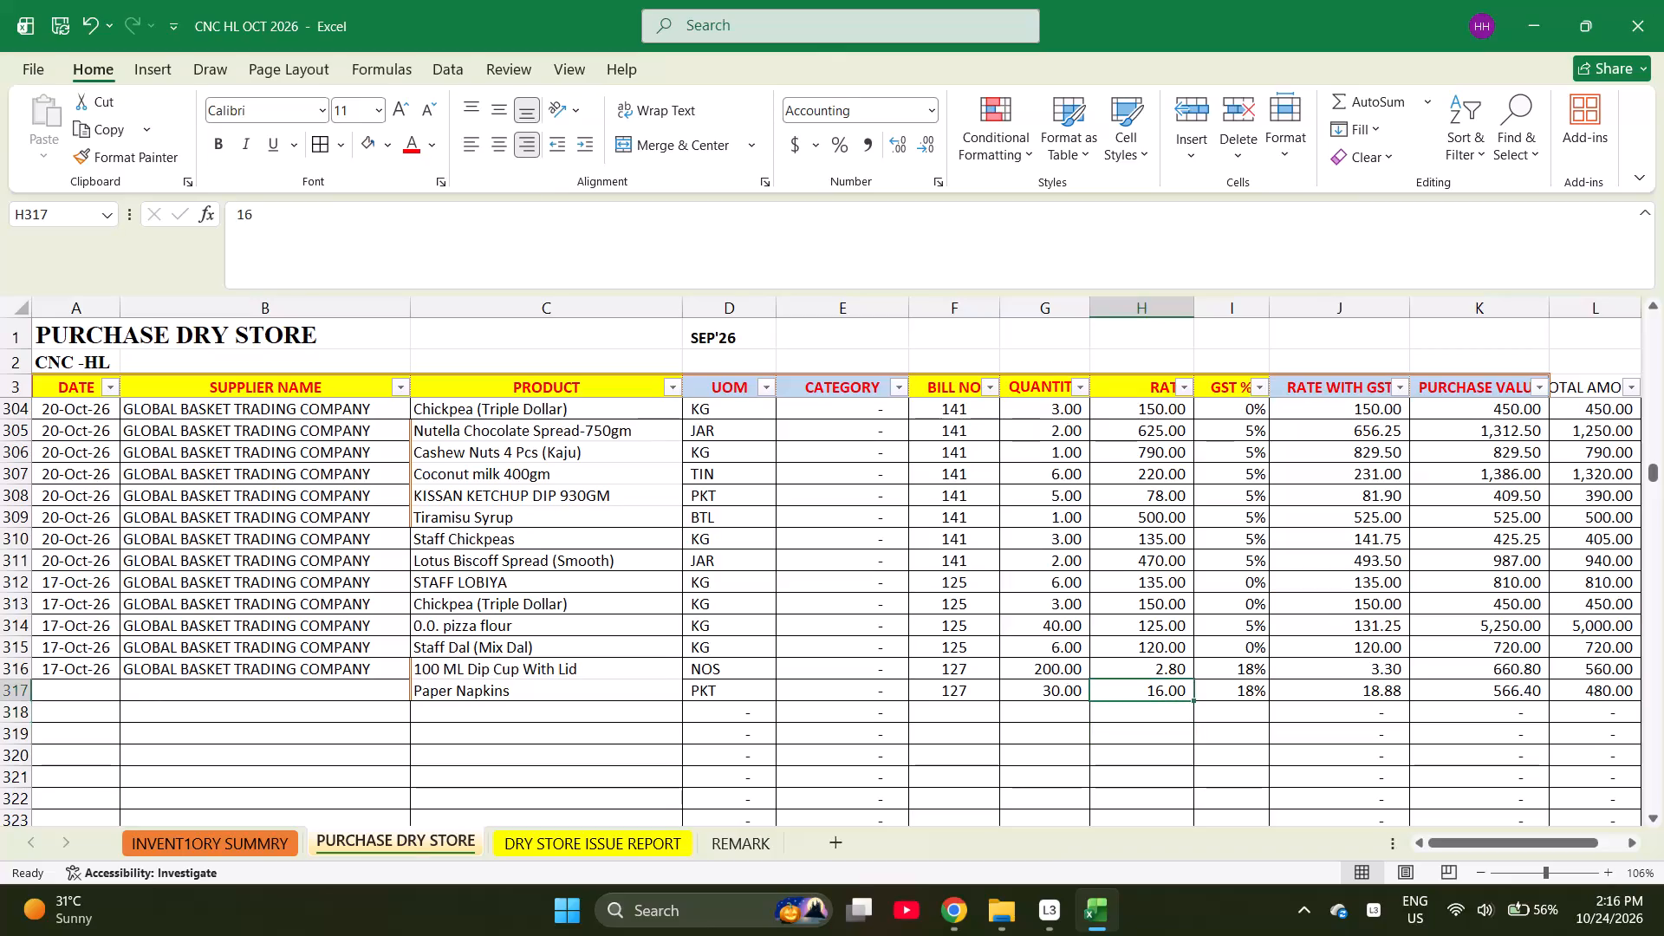
# Fill the date and supplier from row 316 down into the Paper Napkins row 317.
pyautogui.hotkey('ctrl', 'Left')
pyautogui.hotkey('ctrl', 'Left')
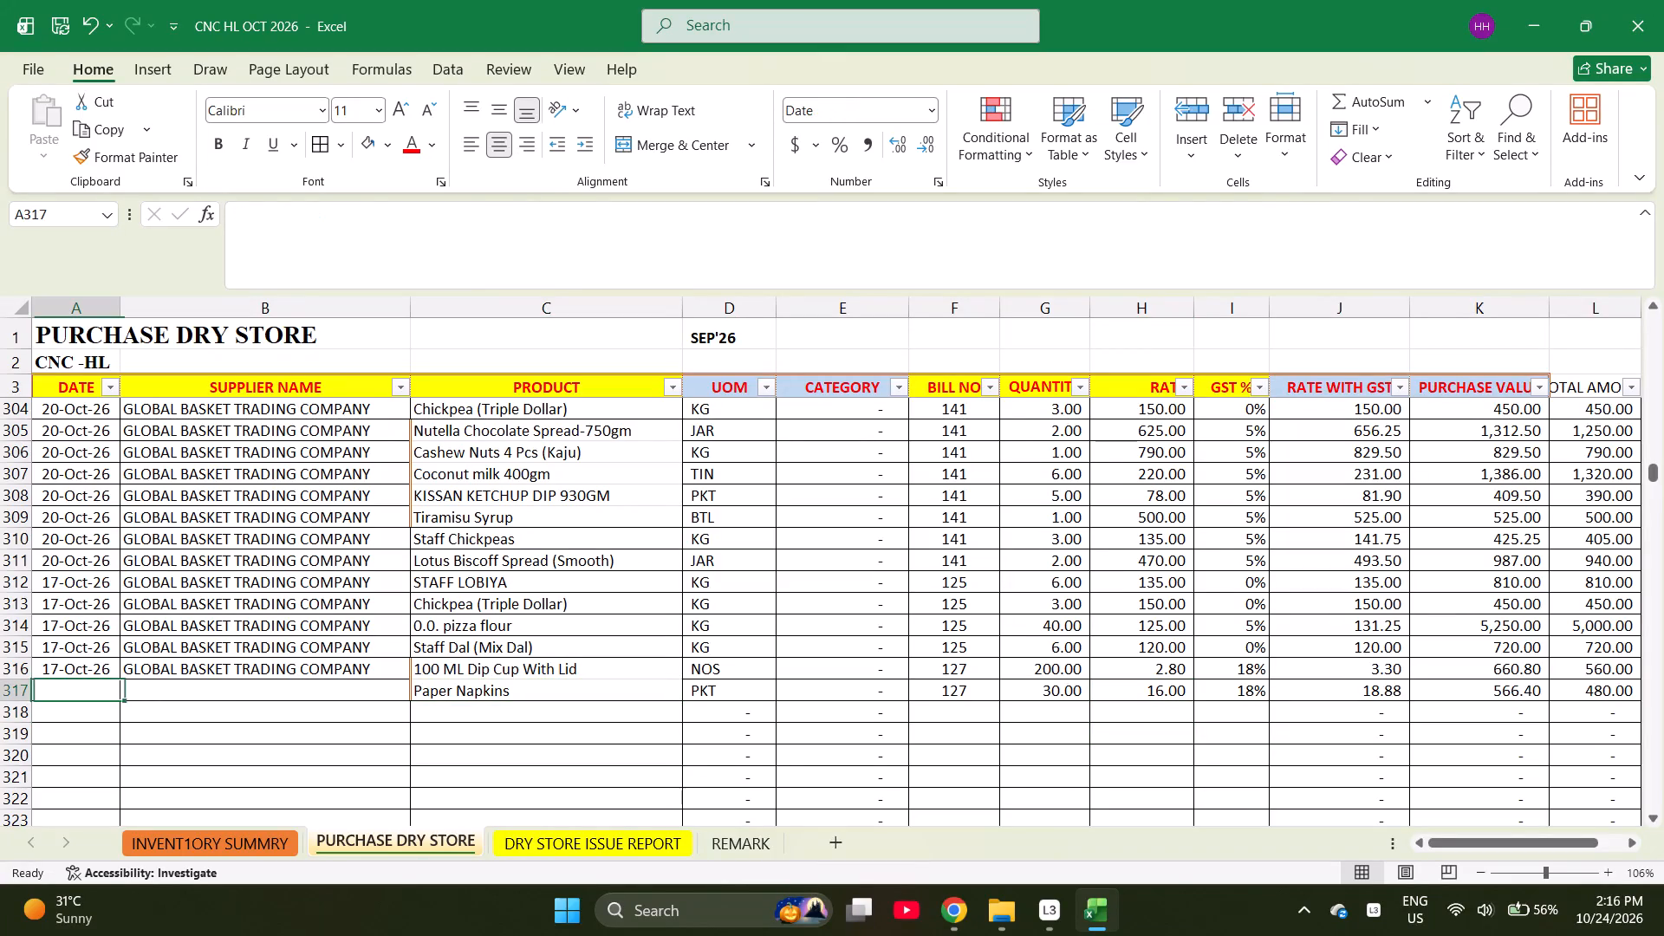
pyautogui.hotkey('shift', 'Right')
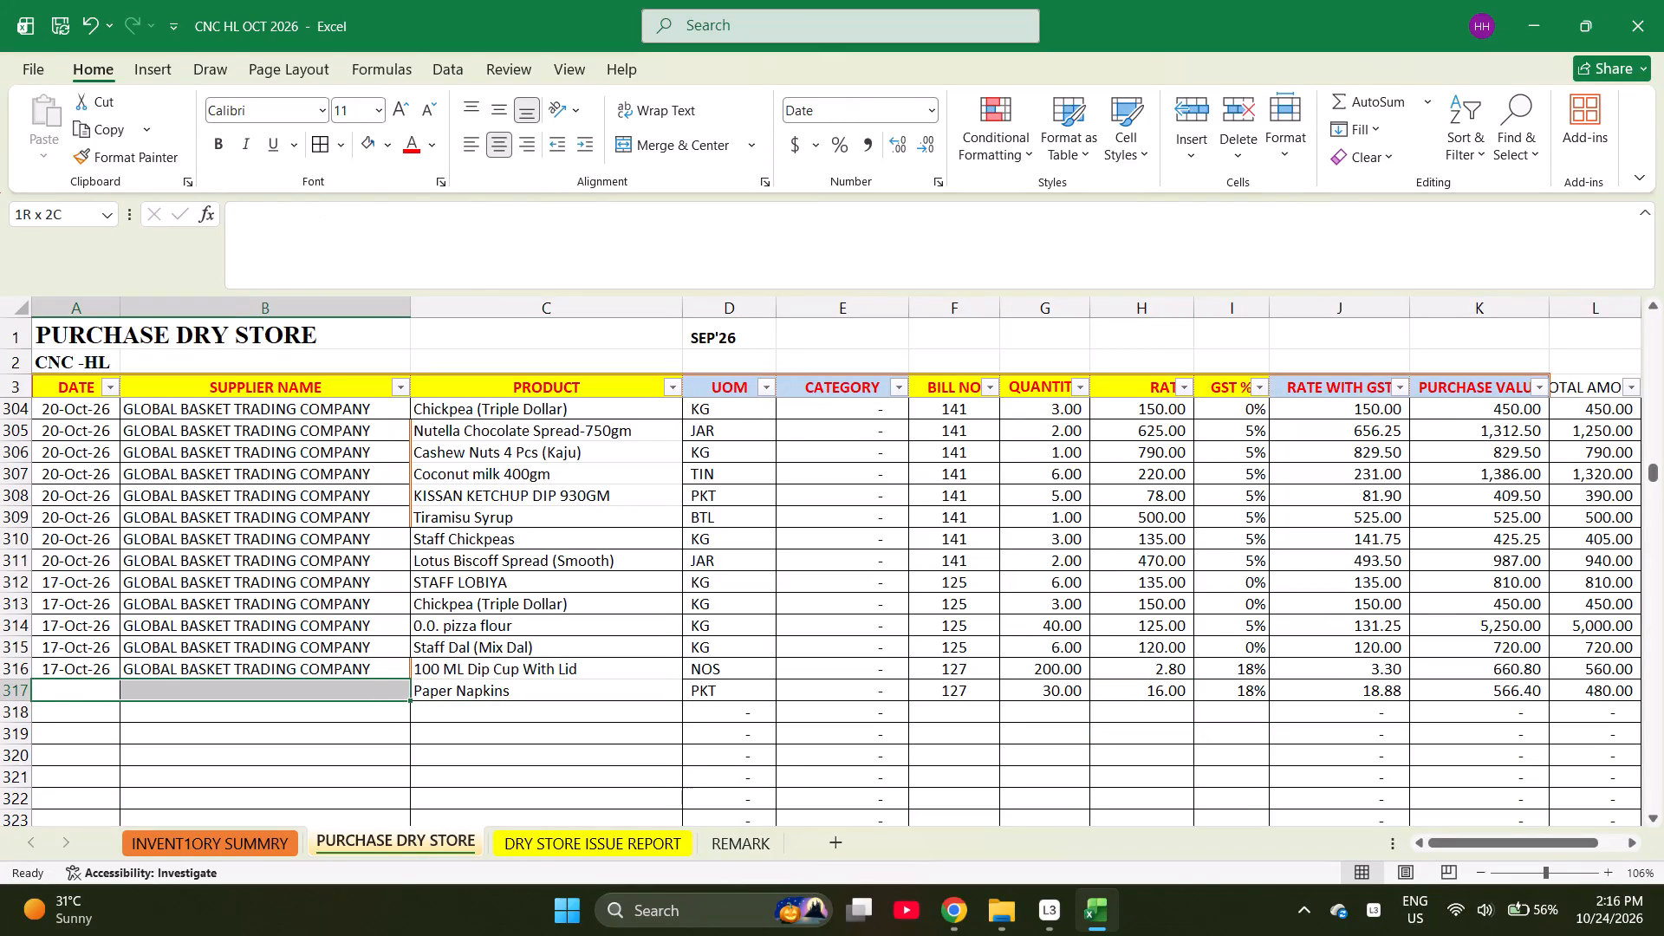
pyautogui.hotkey('ctrl', 'd')
# Start row 318 with the date 10-16-2026 and the supplier GLOBAL BASKET TRADING COMPANY copied from the row above.
pyautogui.press('Down')
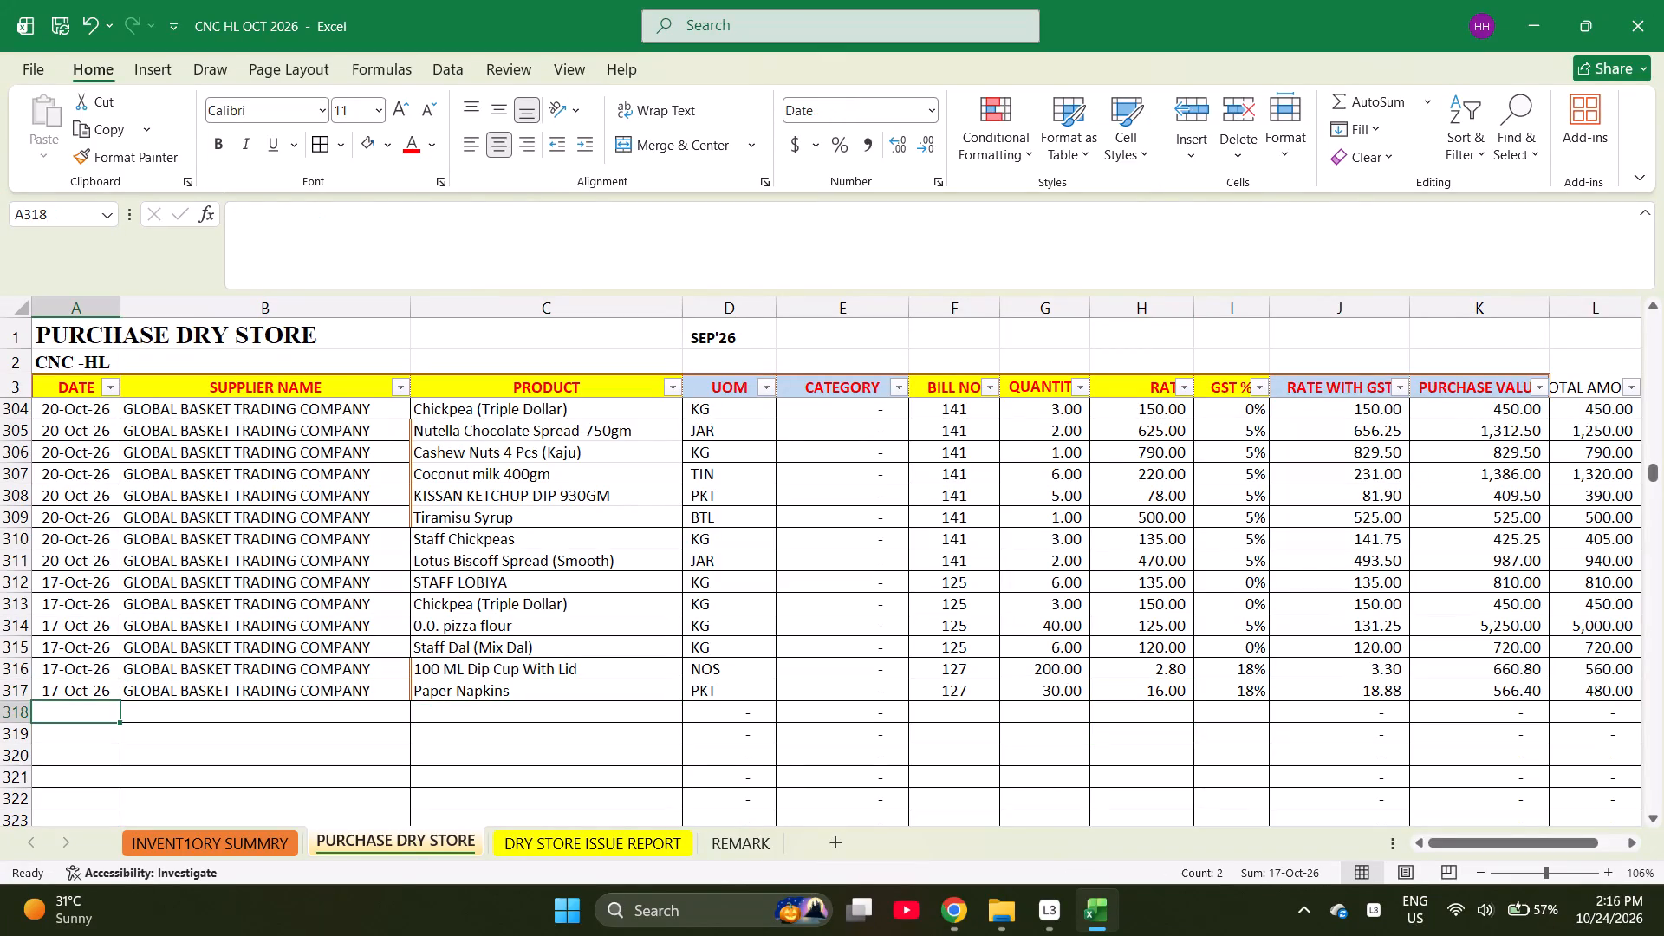
pyautogui.write('10-16-202')
pyautogui.press('Right')
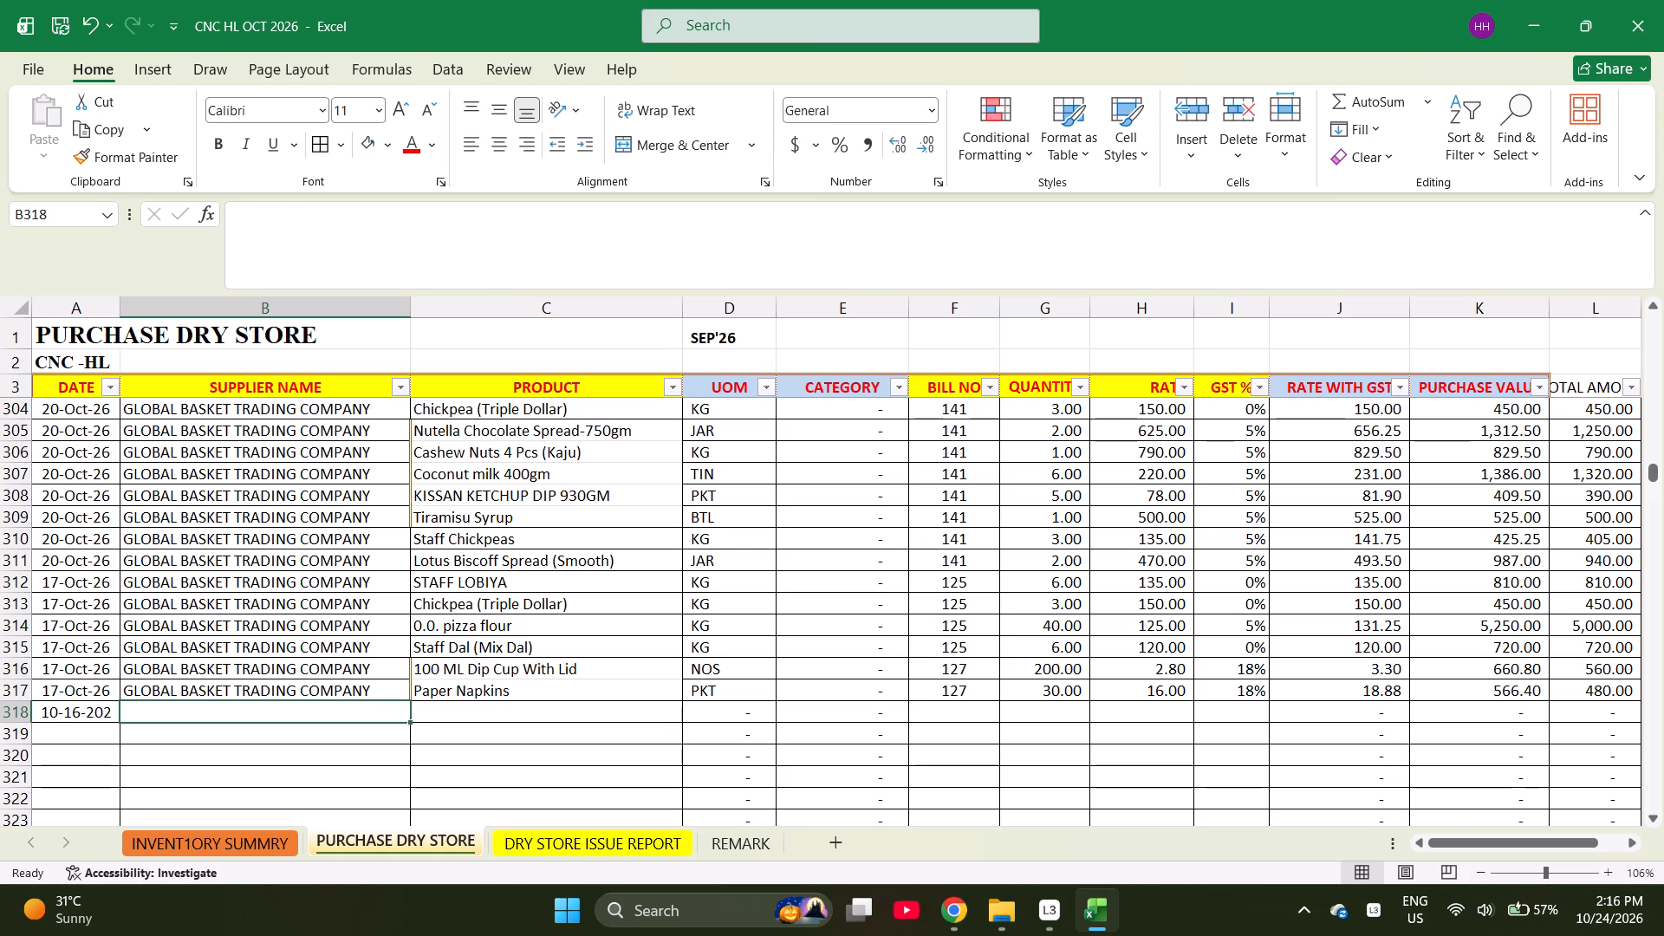
pyautogui.press('Left')
pyautogui.write('10-16-2026')
pyautogui.press('Right')
pyautogui.hotkey('ctrl', 'd')
# Enter the products urad dal, chana dal, Chicken Broth Powder and yuzu syrup in rows 318 to 321.
pyautogui.press('Right')
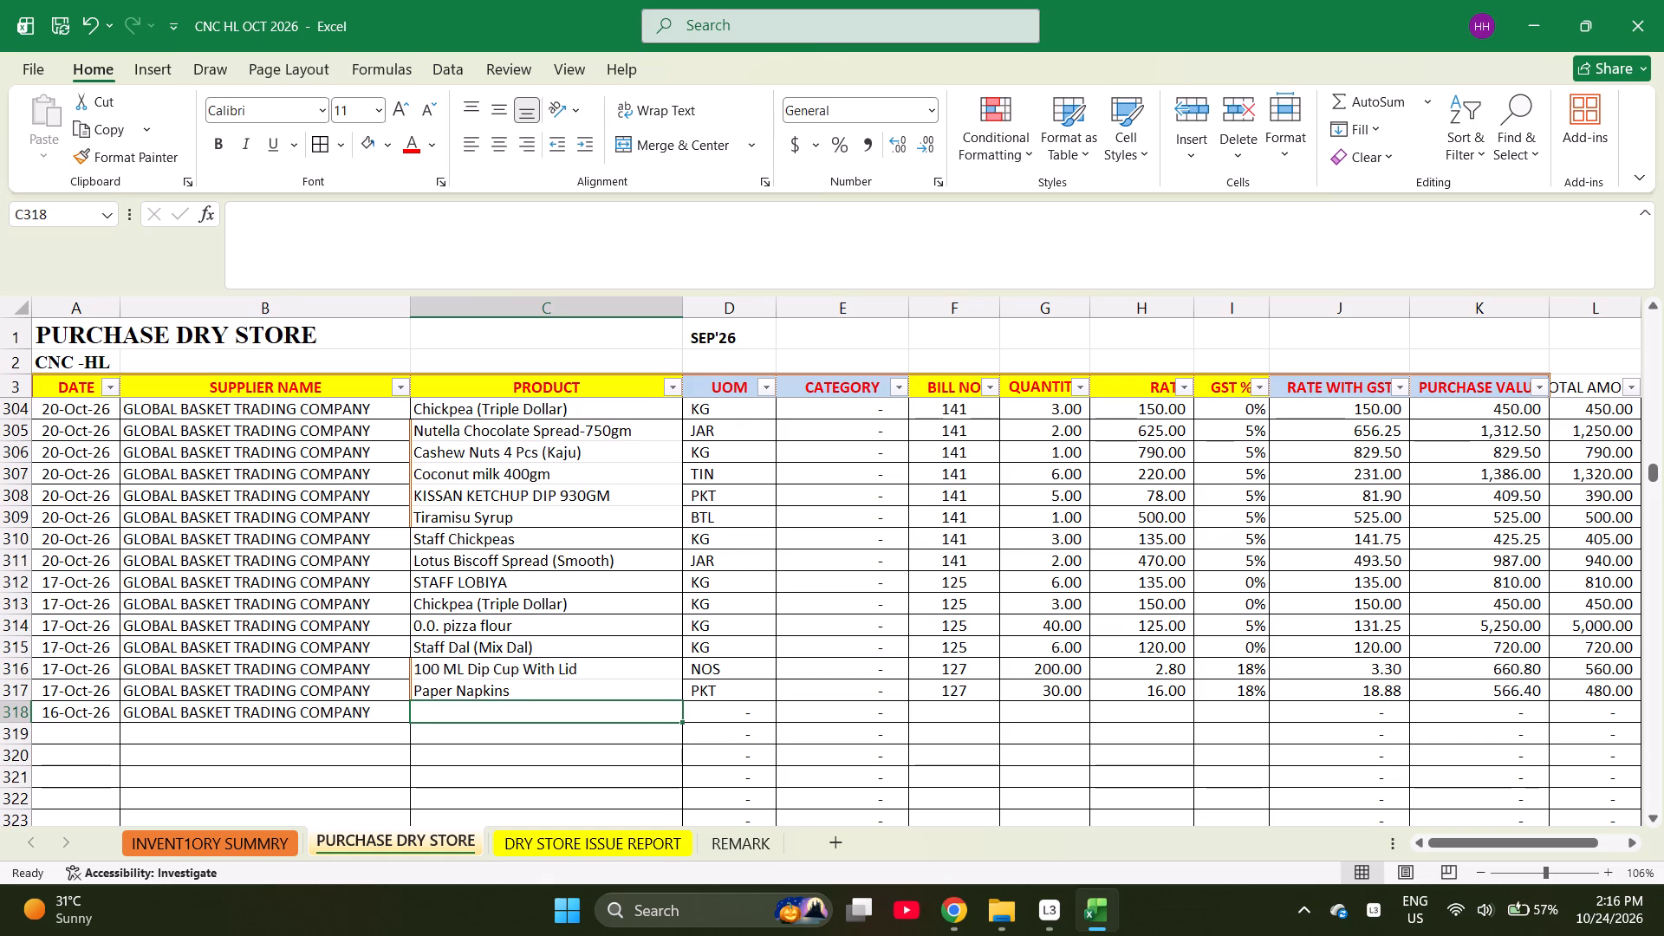
pyautogui.write('urad dal')
pyautogui.press('Return')
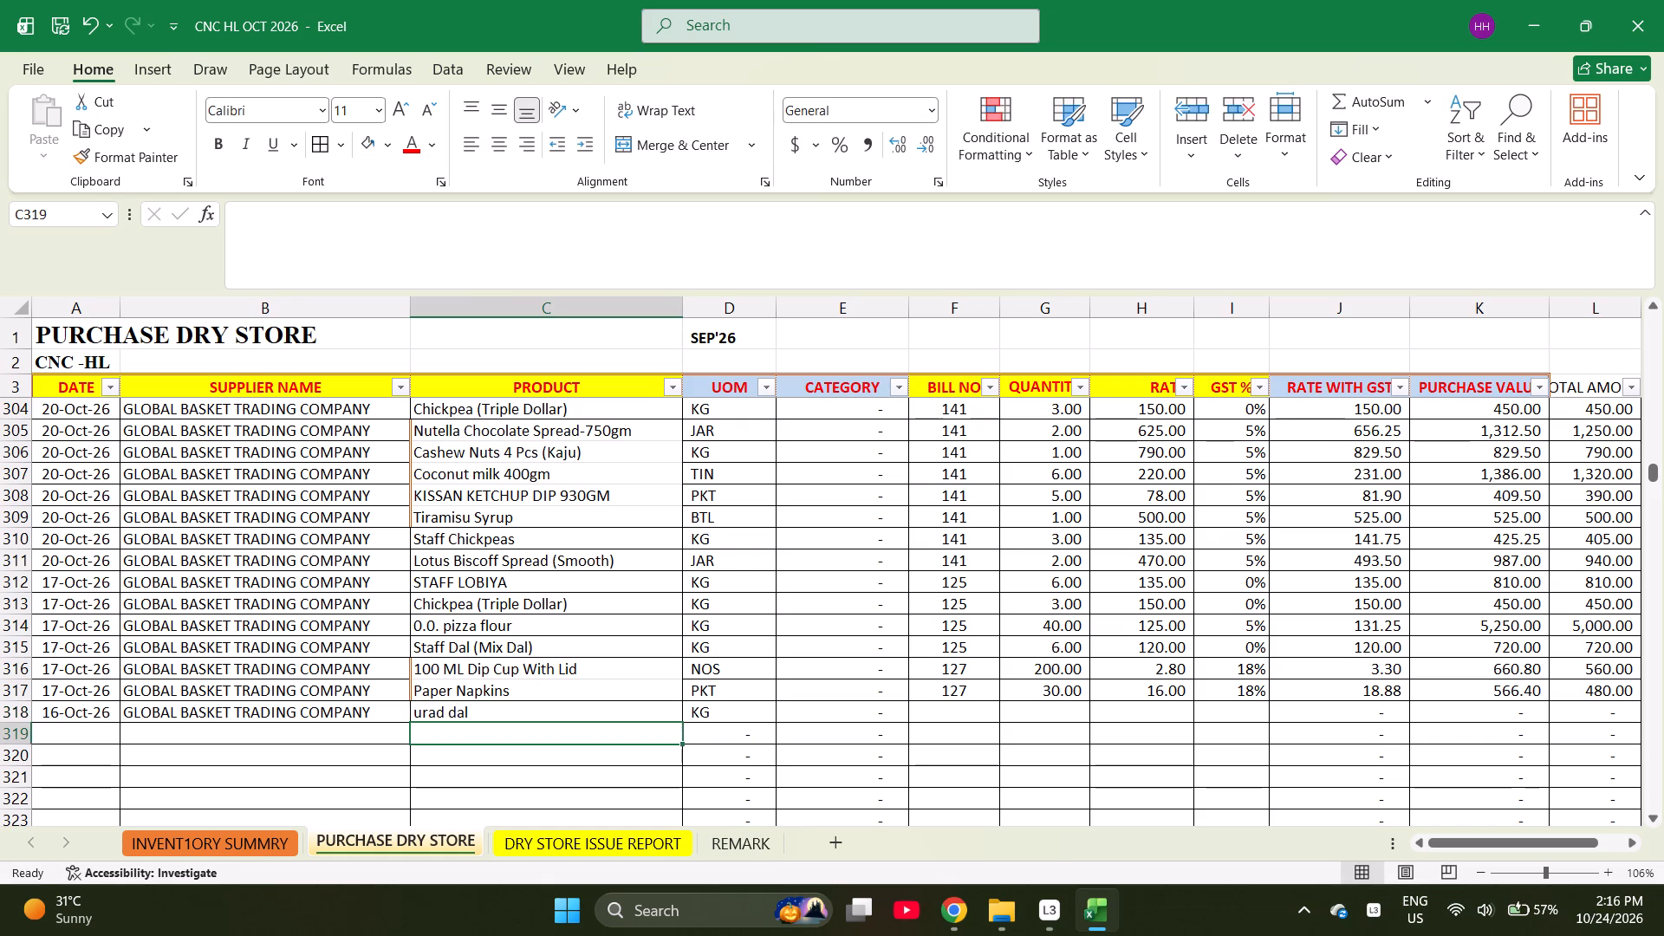
pyautogui.write('chan')
pyautogui.press('space')
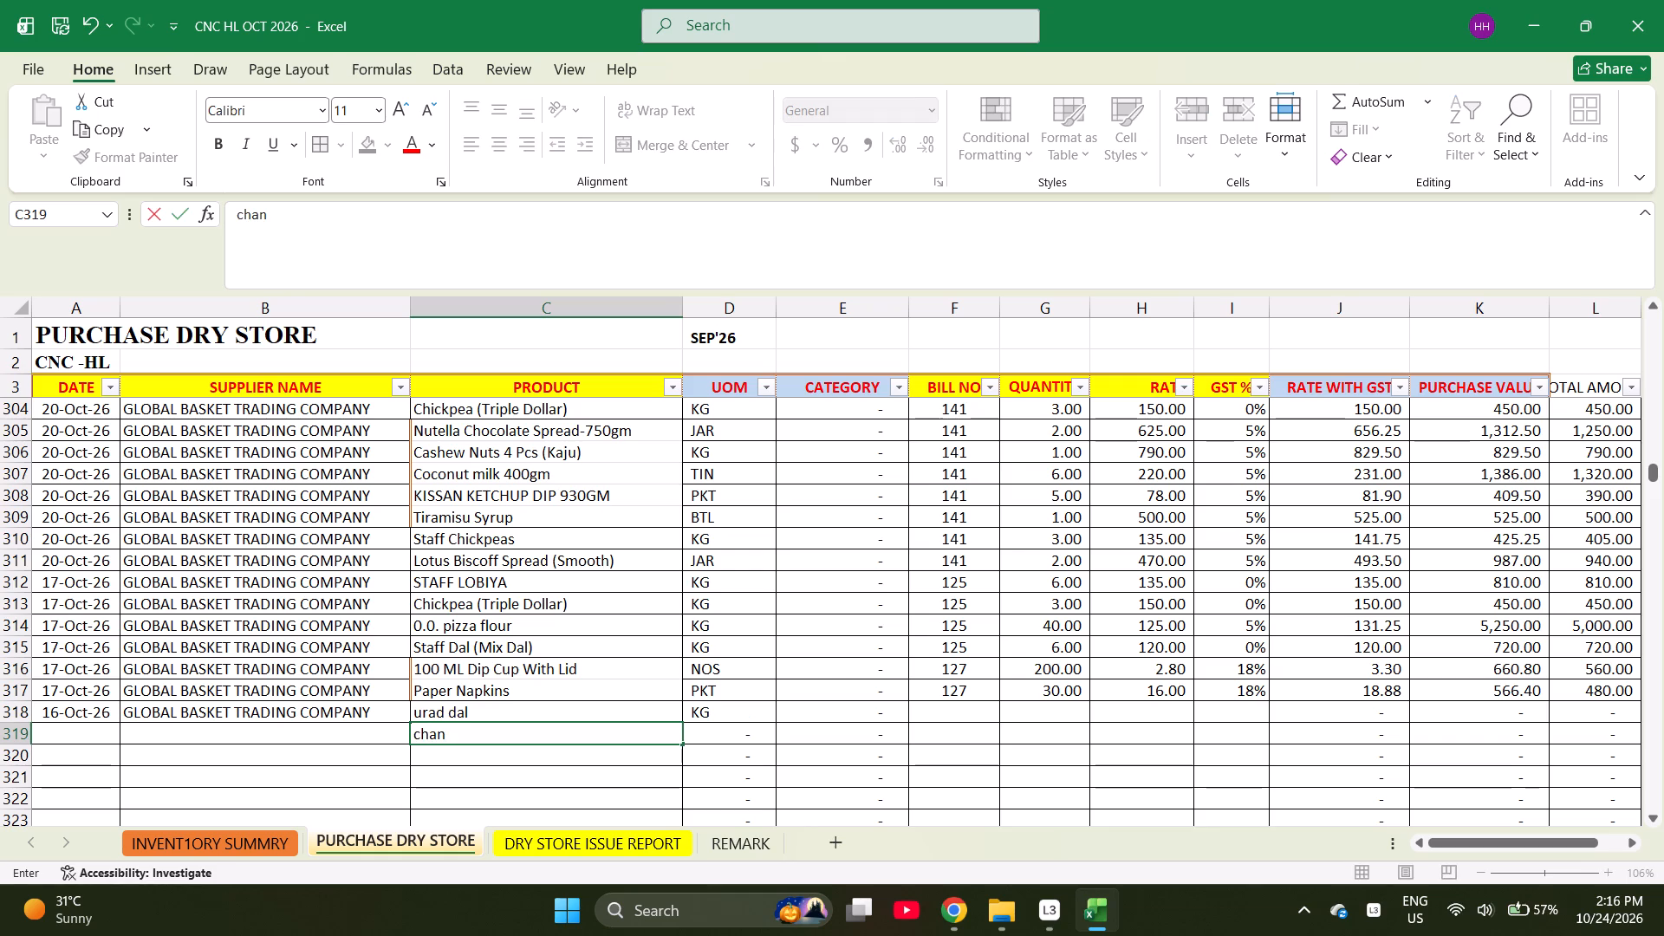
pyautogui.press('BackSpace')
pyautogui.write('a dal')
pyautogui.press('Return')
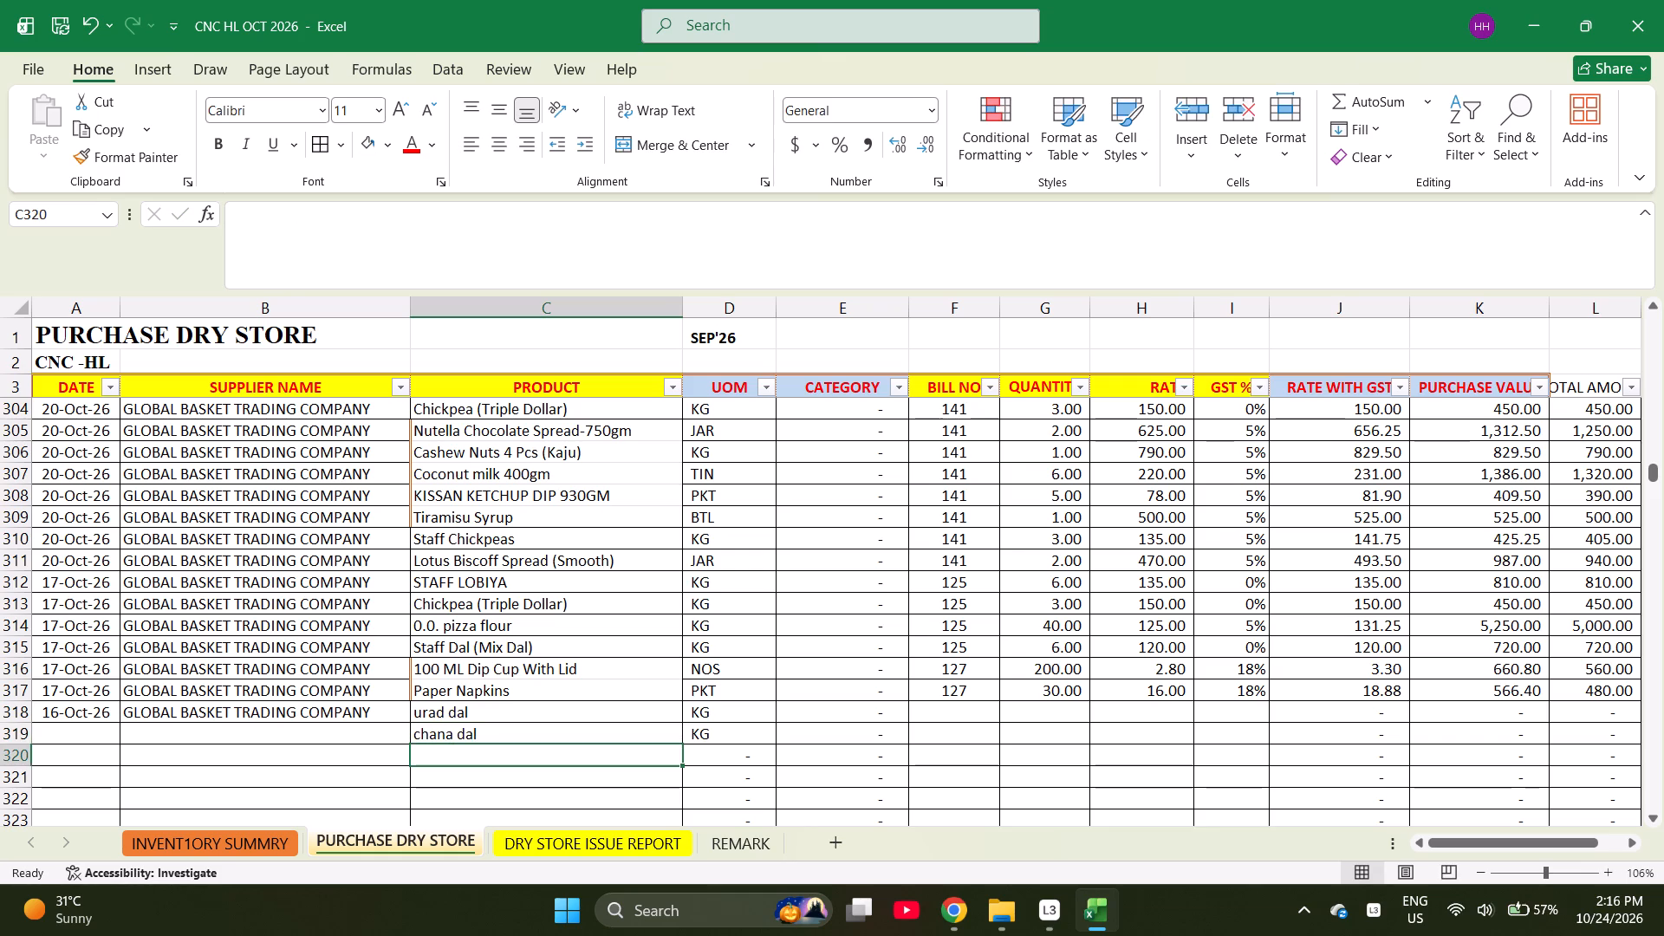
pyautogui.write('chic')
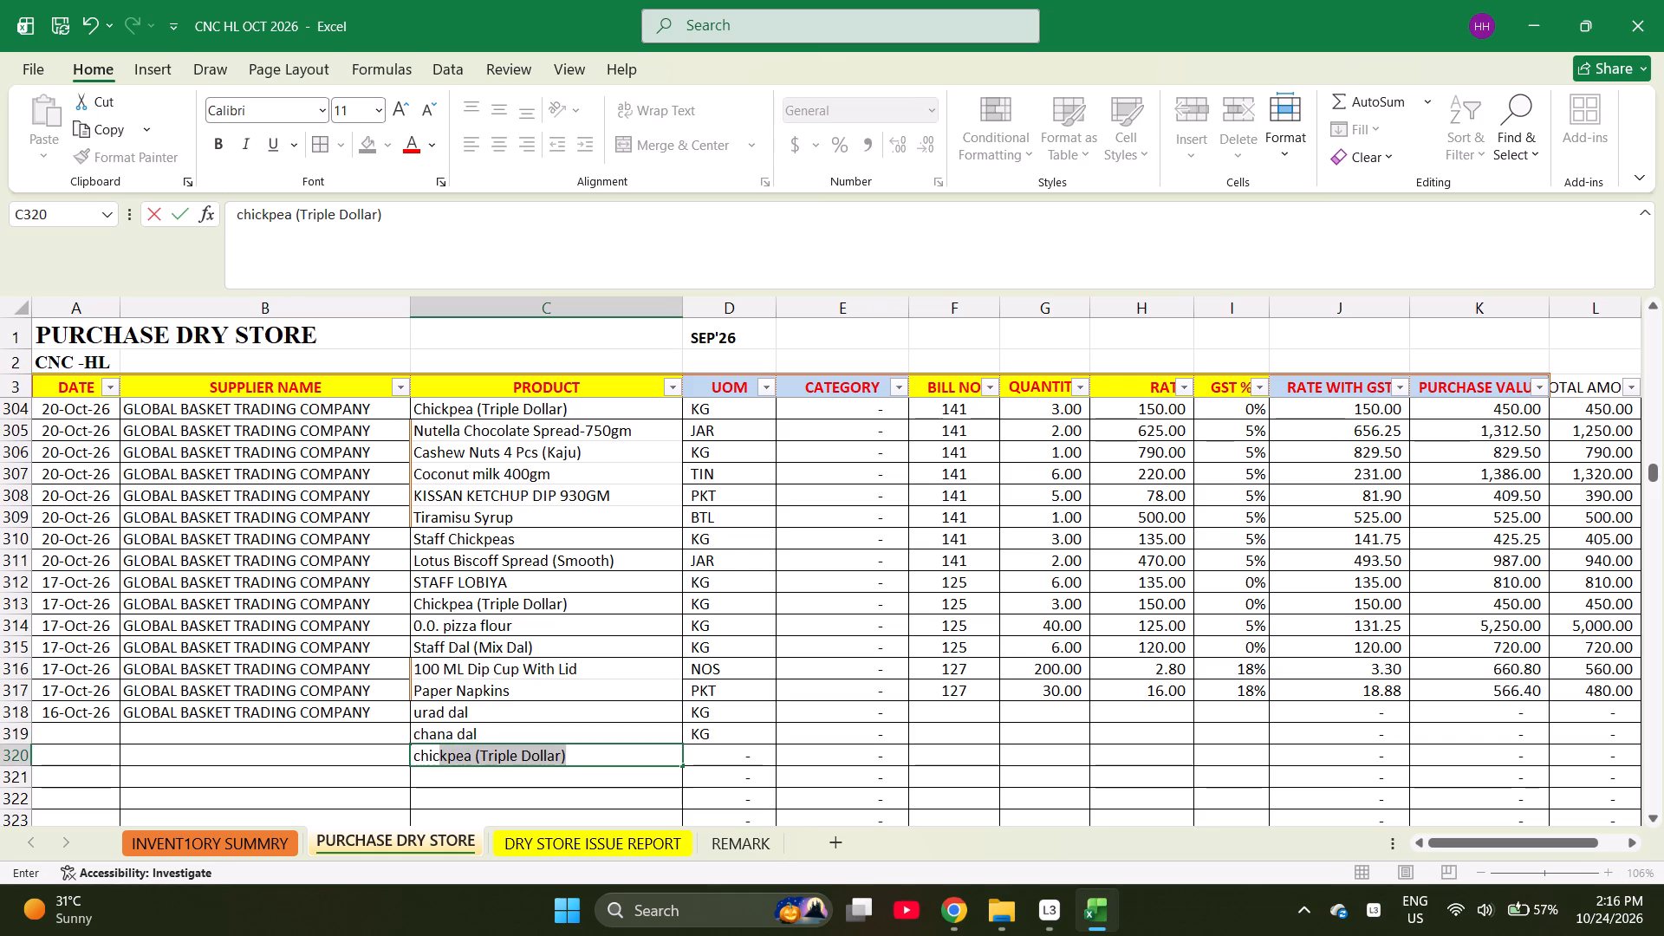
pyautogui.write('ken broth po')
pyautogui.press('Return')
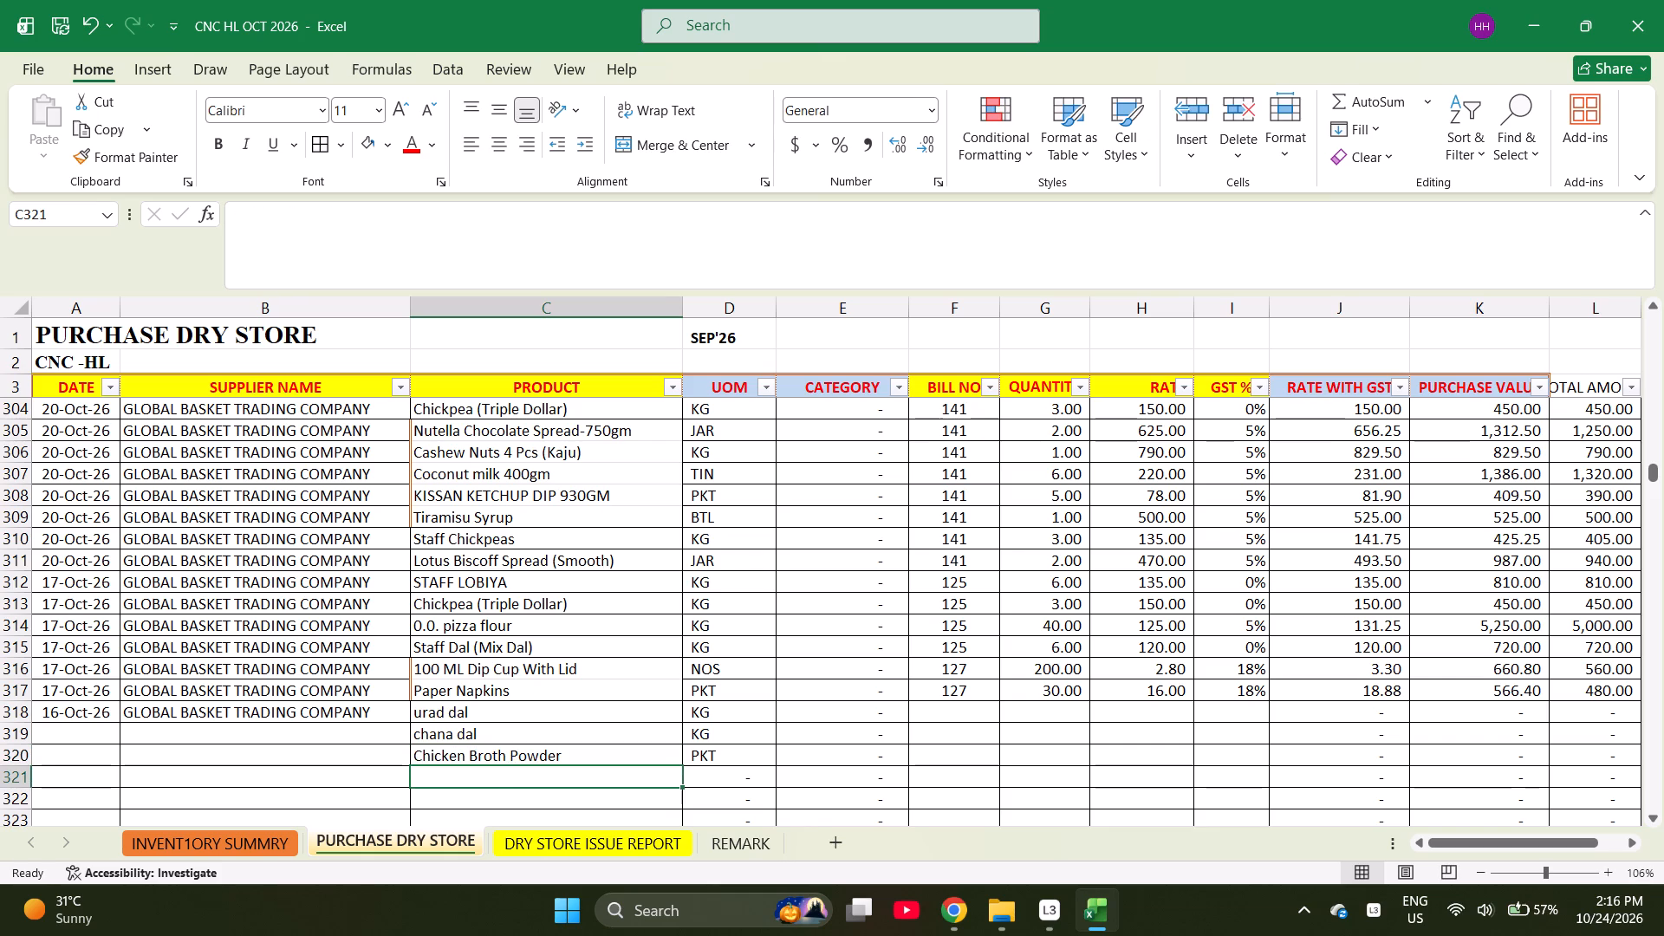
pyautogui.write('yu')
pyautogui.press('Return')
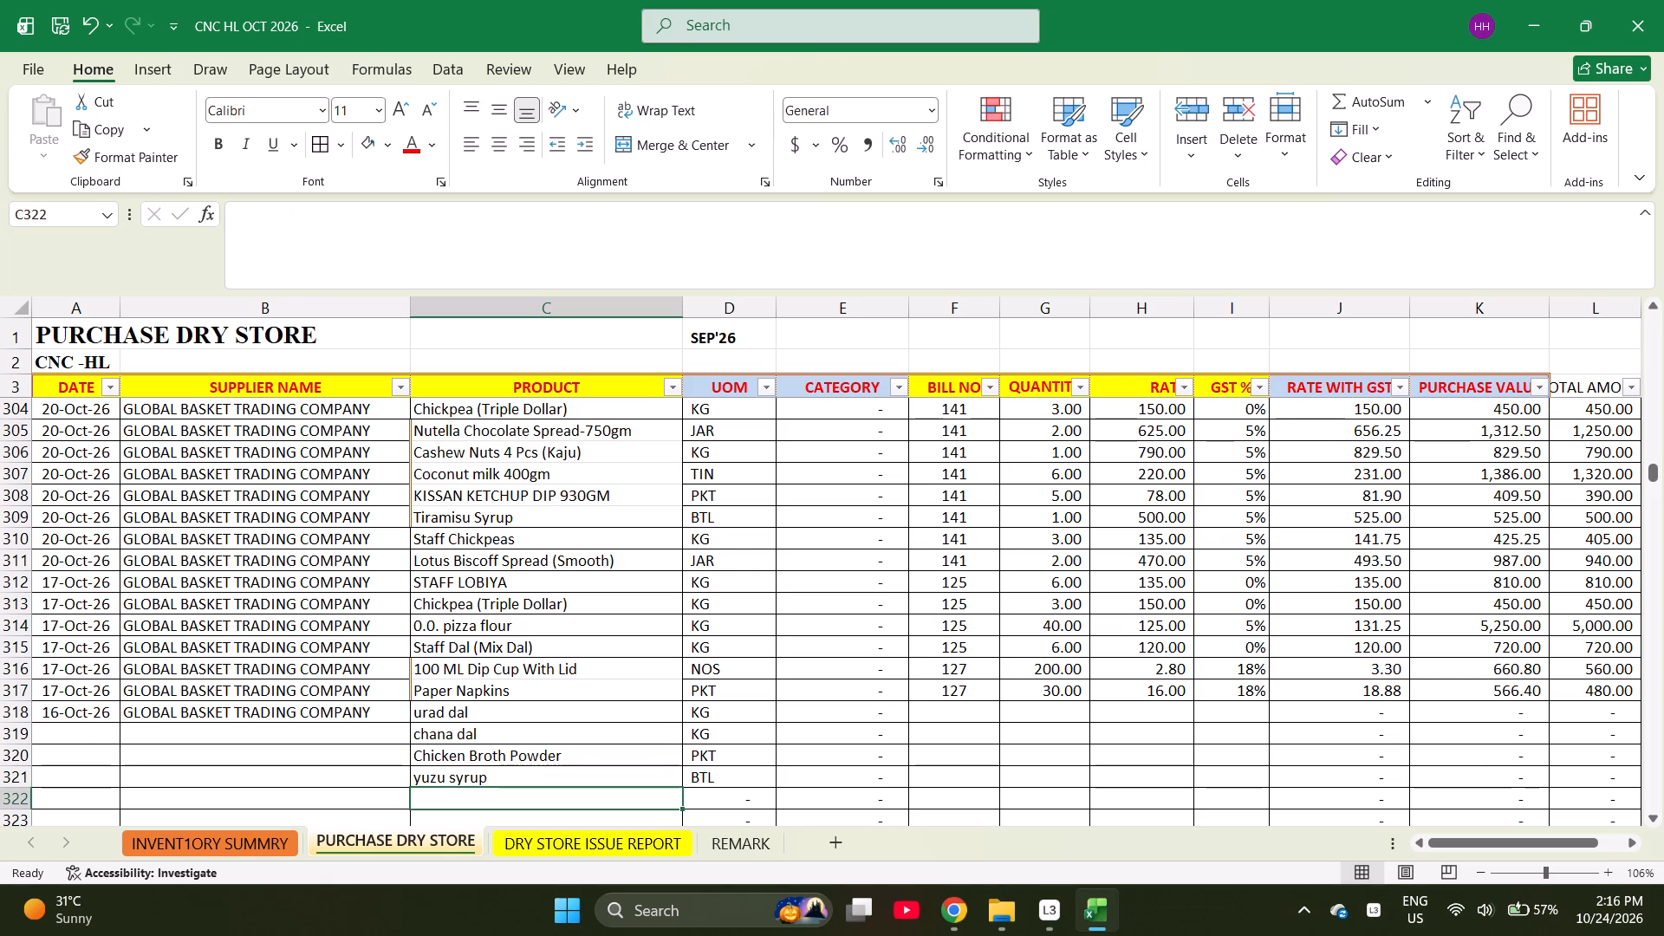
# Find Peri Peri Premix in the inventory summary sheet and copy its name into the product cell of row 322.
pyautogui.write('peri peri')
pyautogui.press('space')
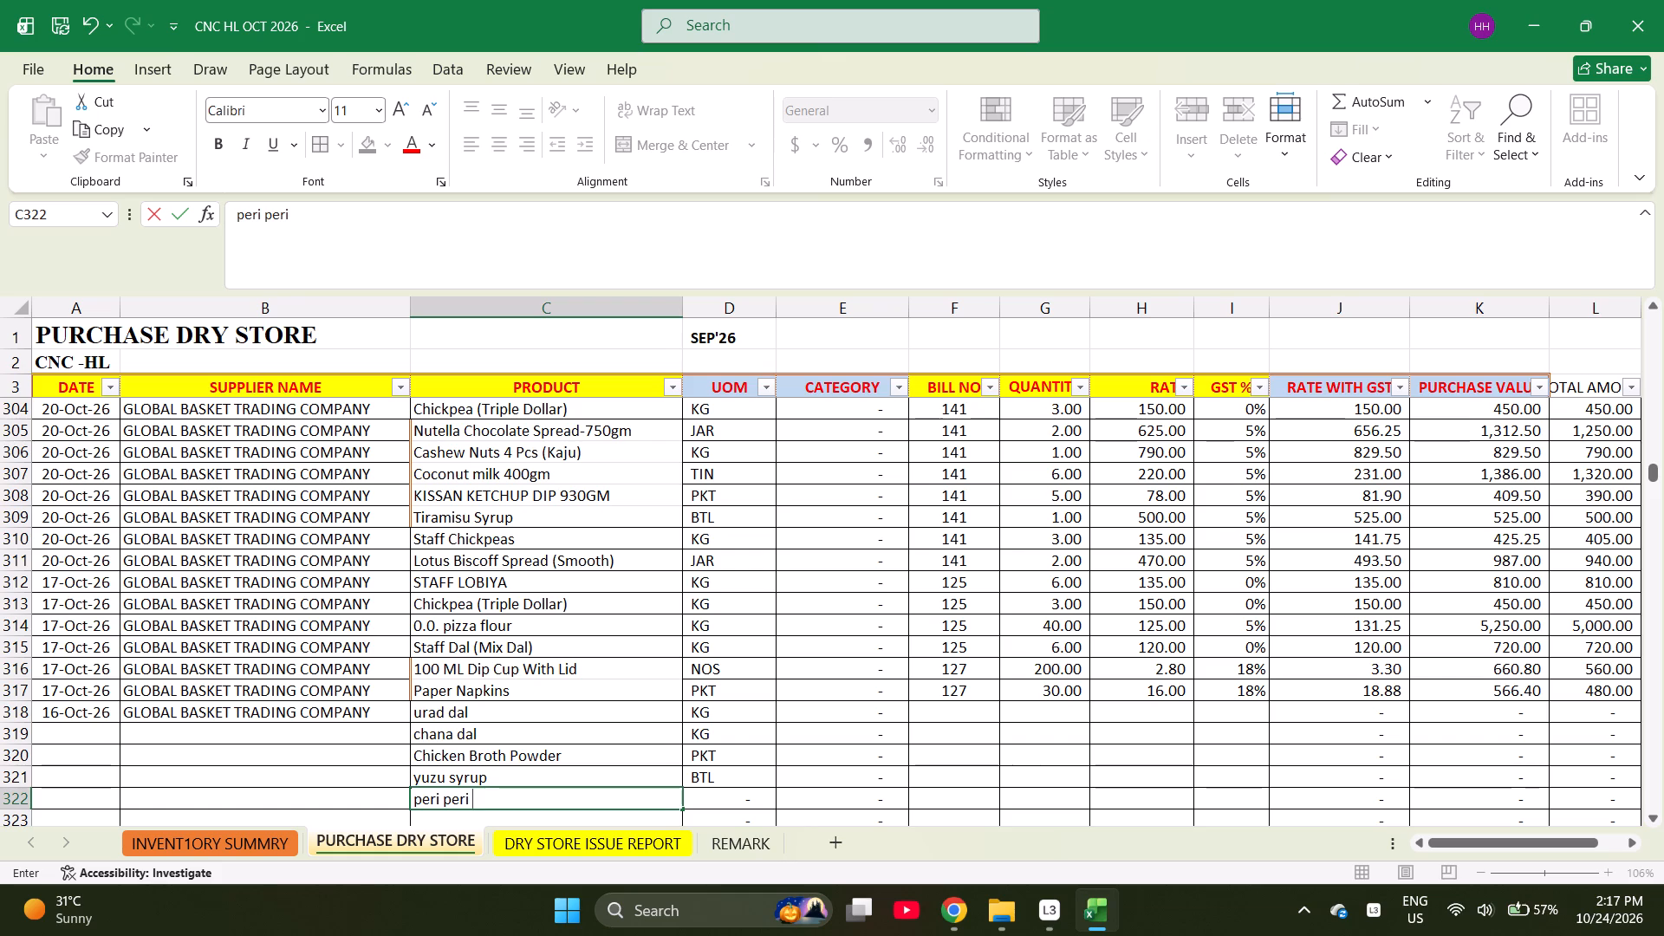
pyautogui.write('pr')
pyautogui.hotkey('ctrl', 'pageup')
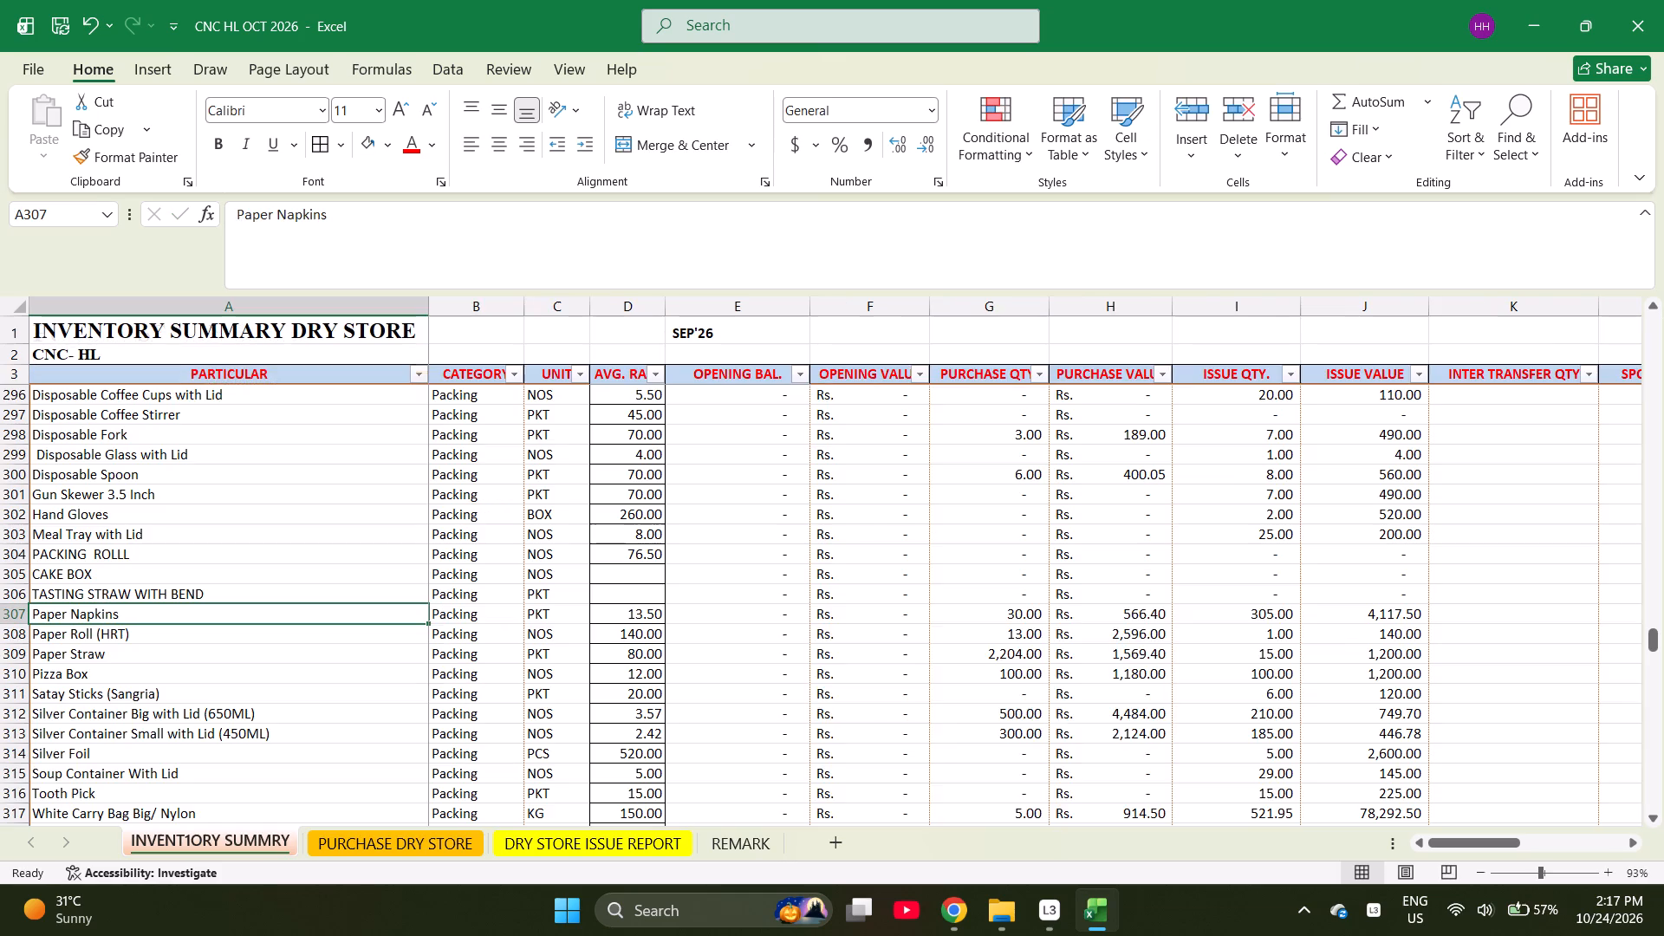
pyautogui.hotkey('ctrl', 'f')
pyautogui.press('p')
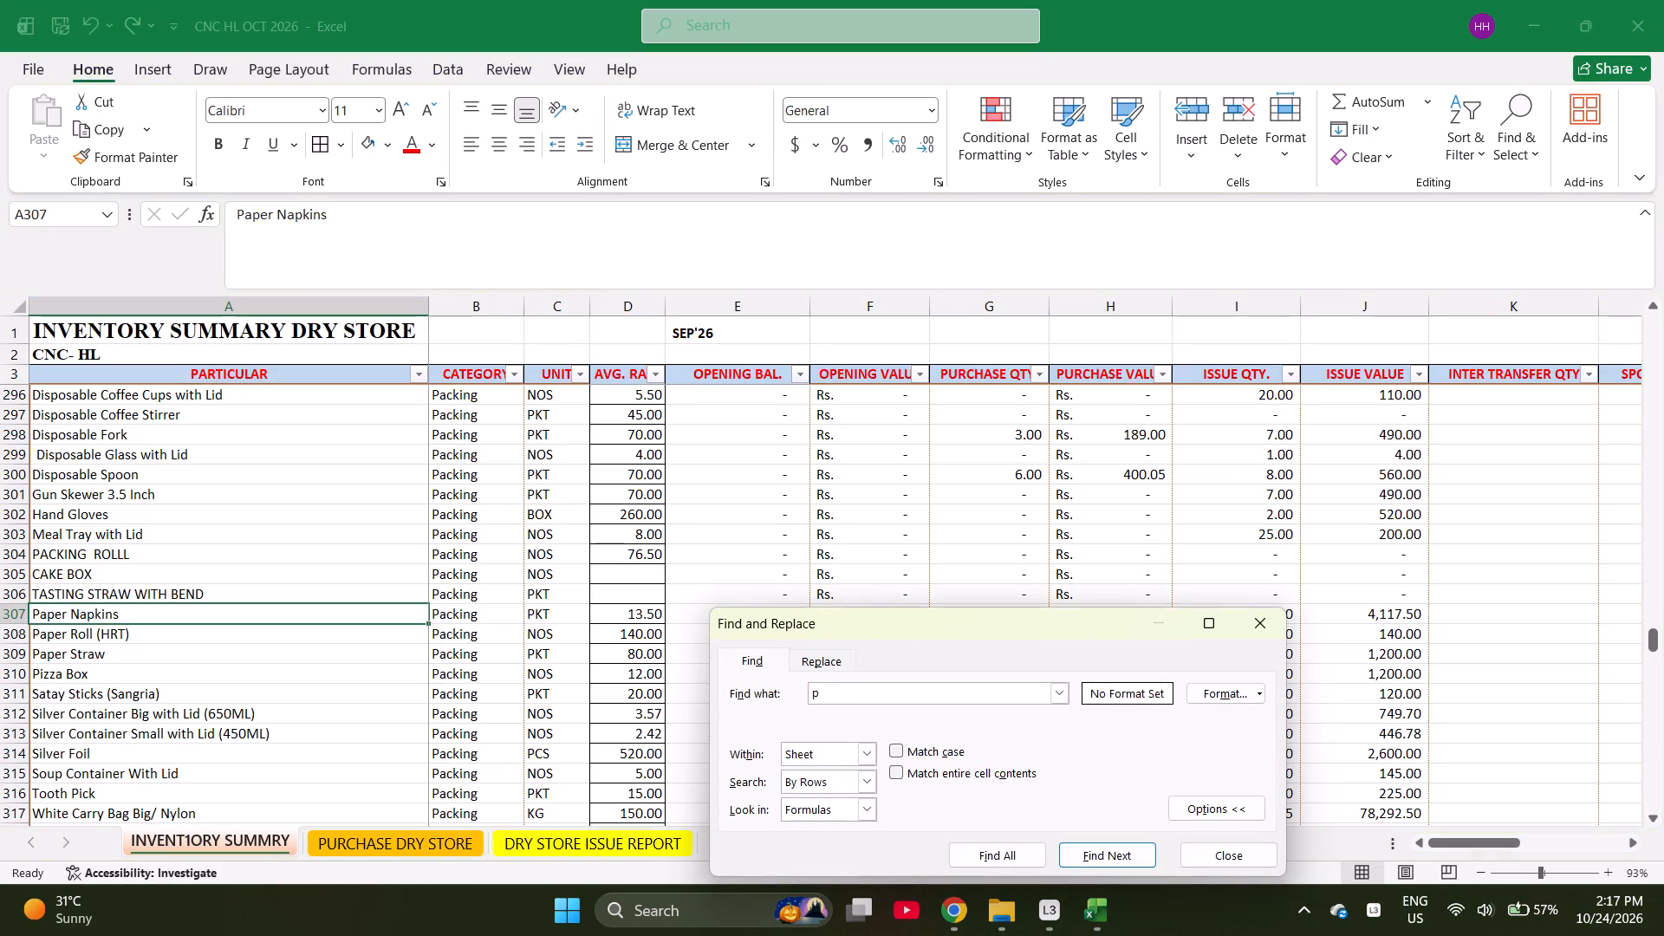
pyautogui.write('eri')
pyautogui.press('space')
pyautogui.press('Return')
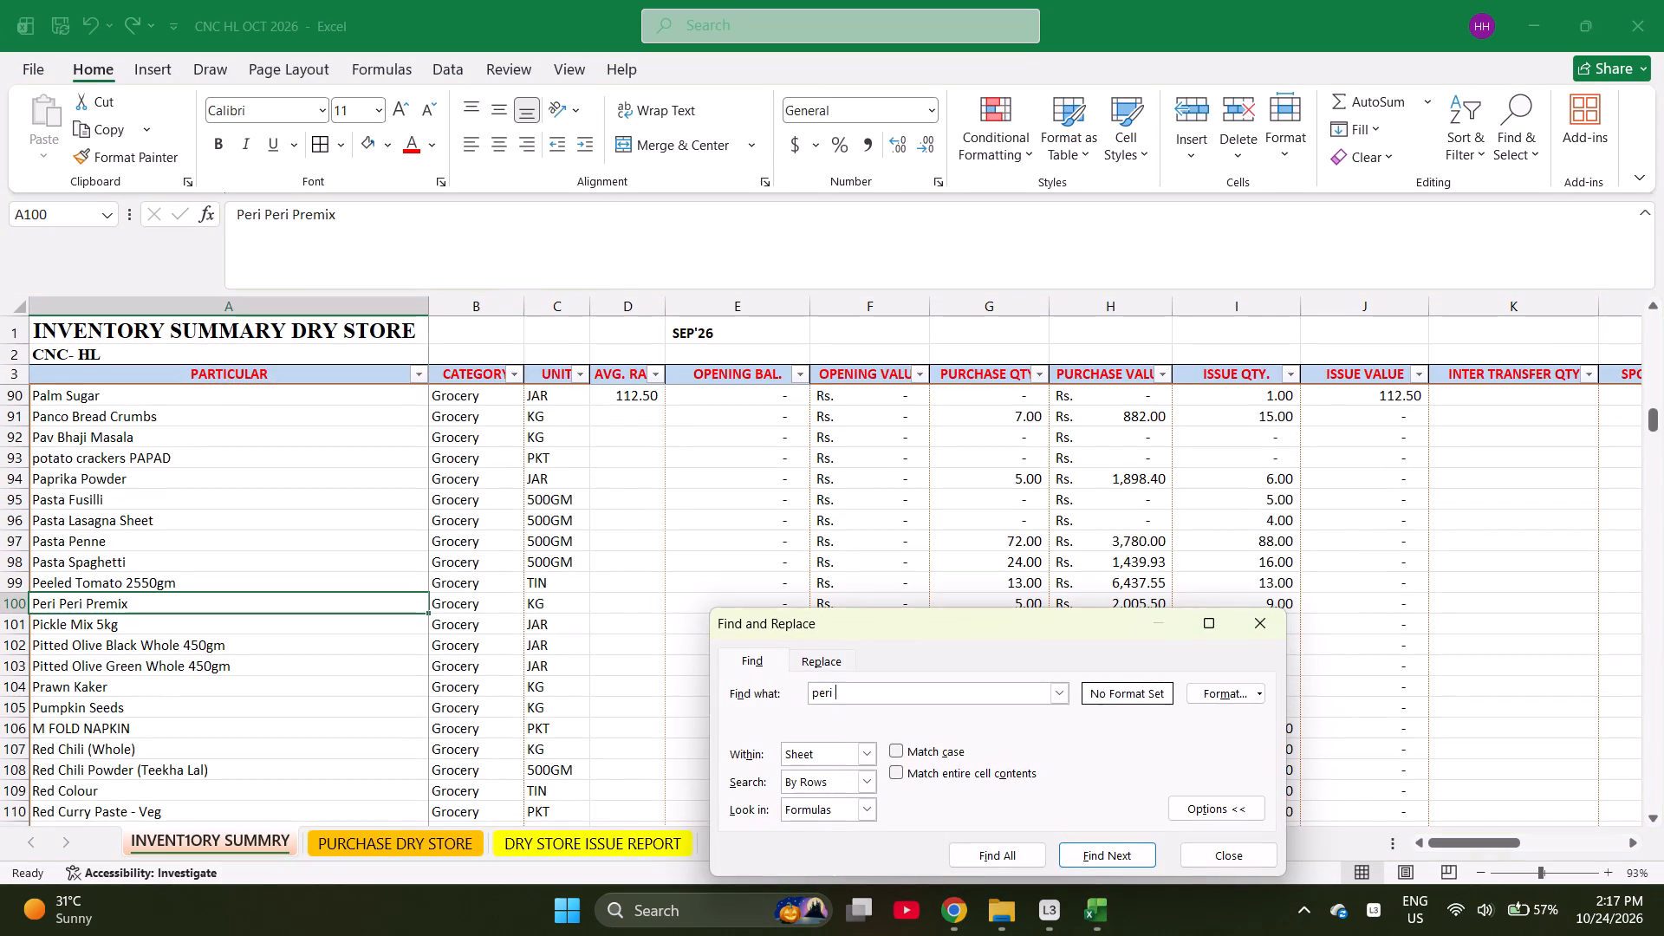
pyautogui.press('Escape')
pyautogui.hotkey('ctrl', 'c')
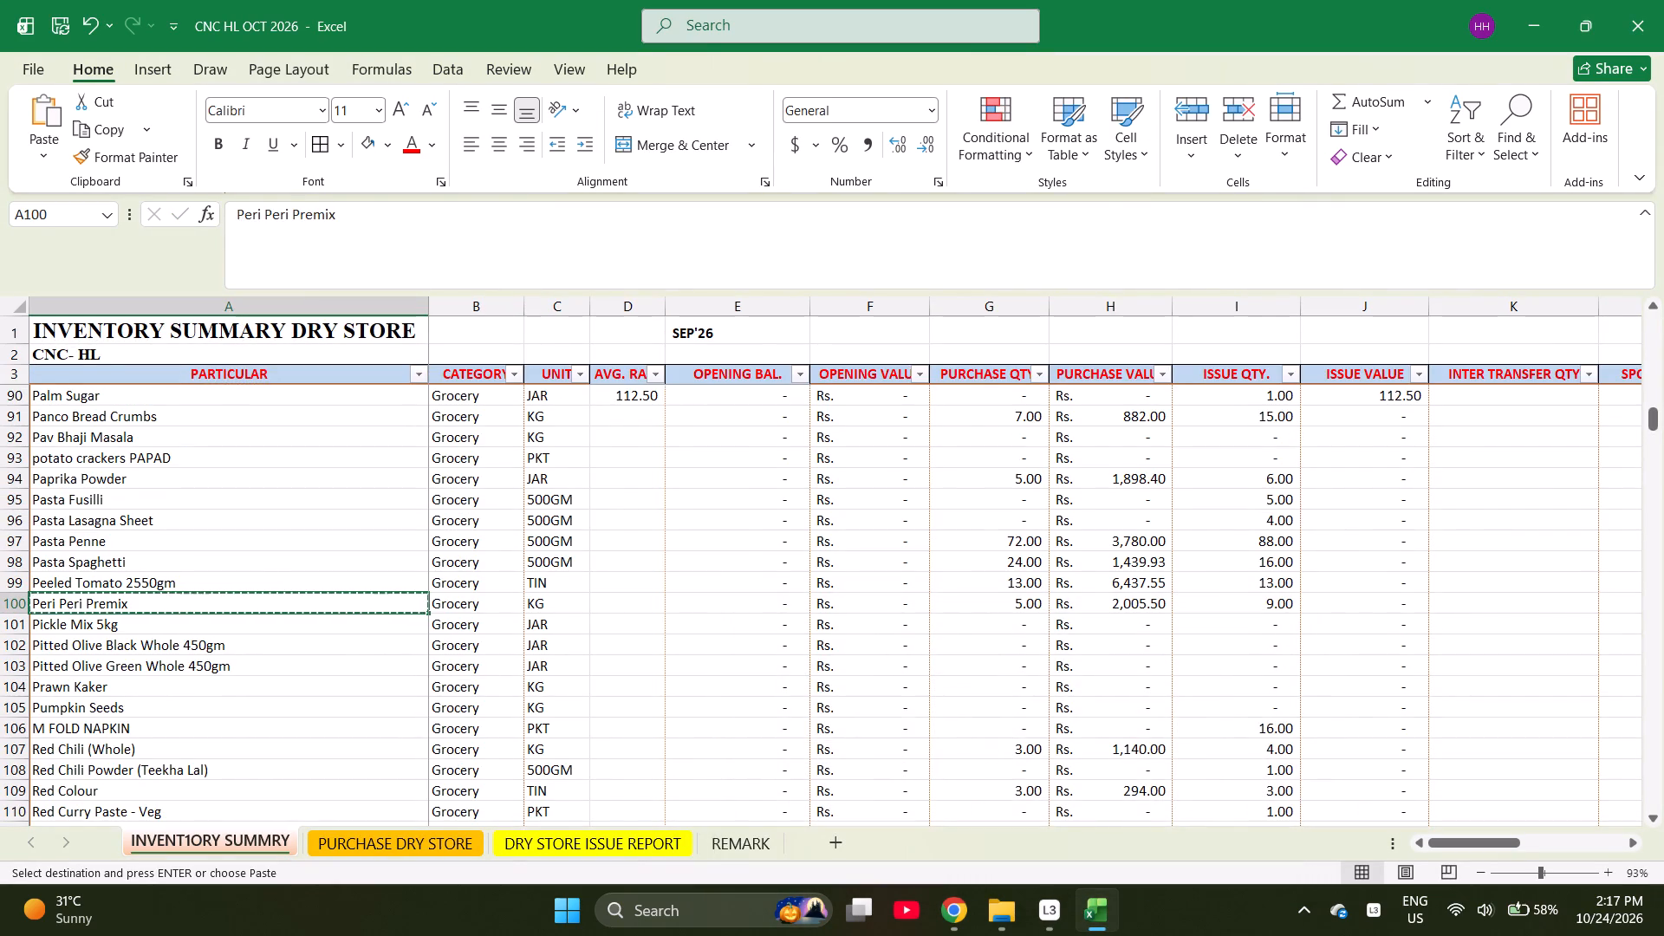
pyautogui.hotkey('ctrl', 'pagedown')
pyautogui.press('Return')
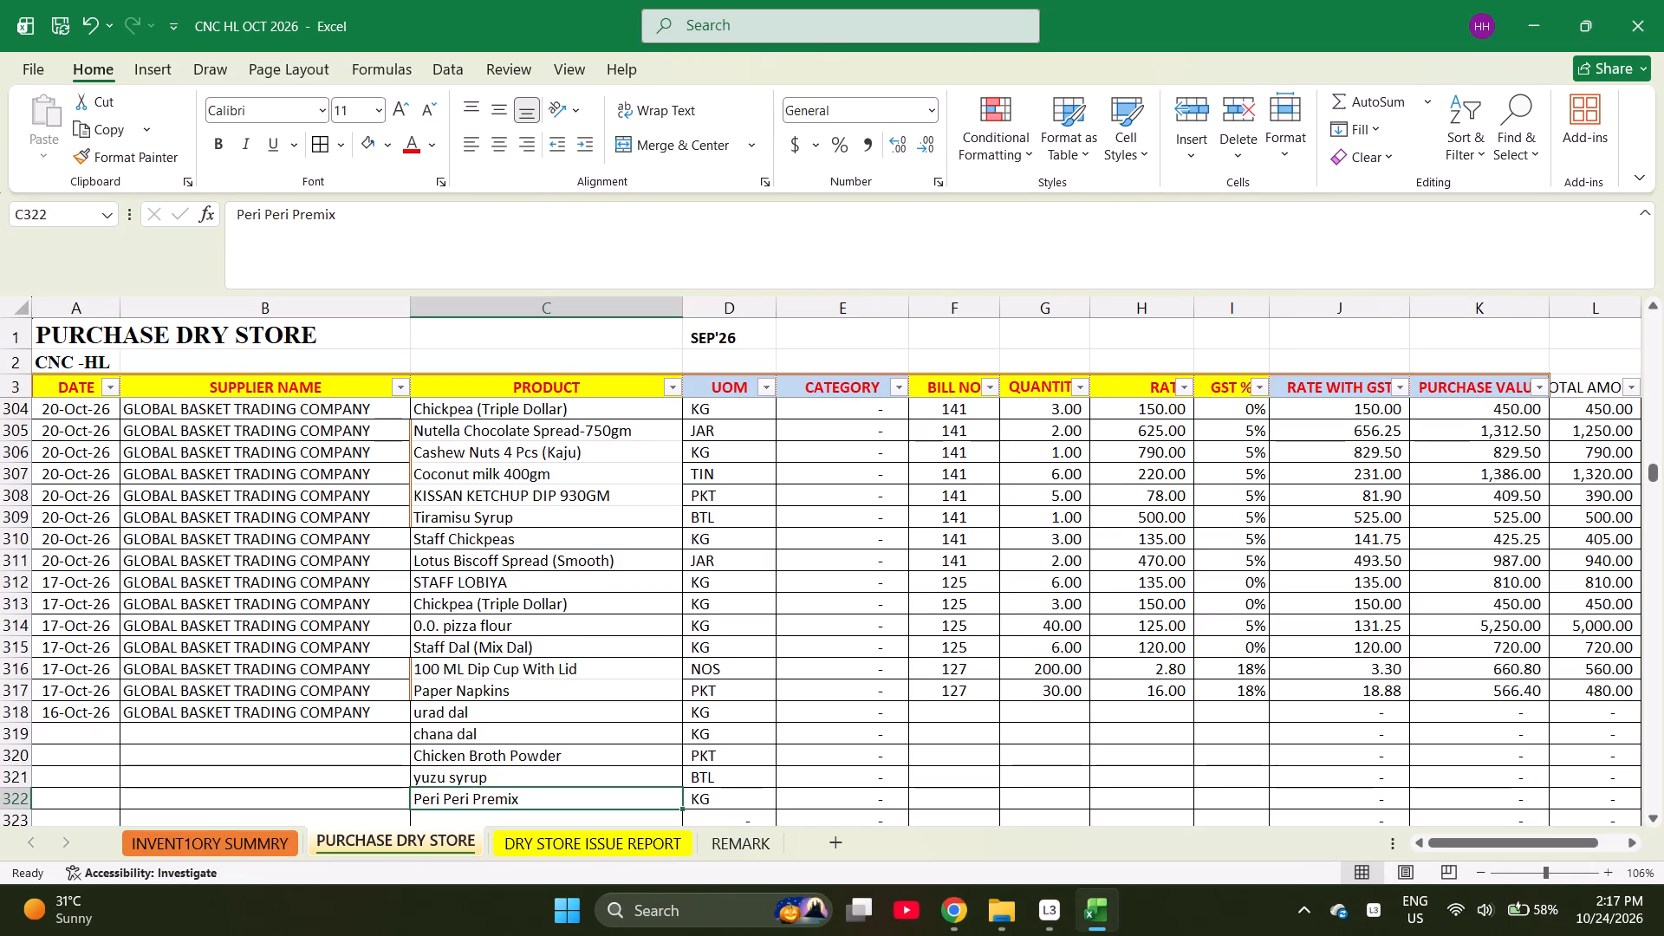
# Find Strawberry Crush in the inventory summary sheet and copy its name into the product cell of row 323.
pyautogui.press('Down')
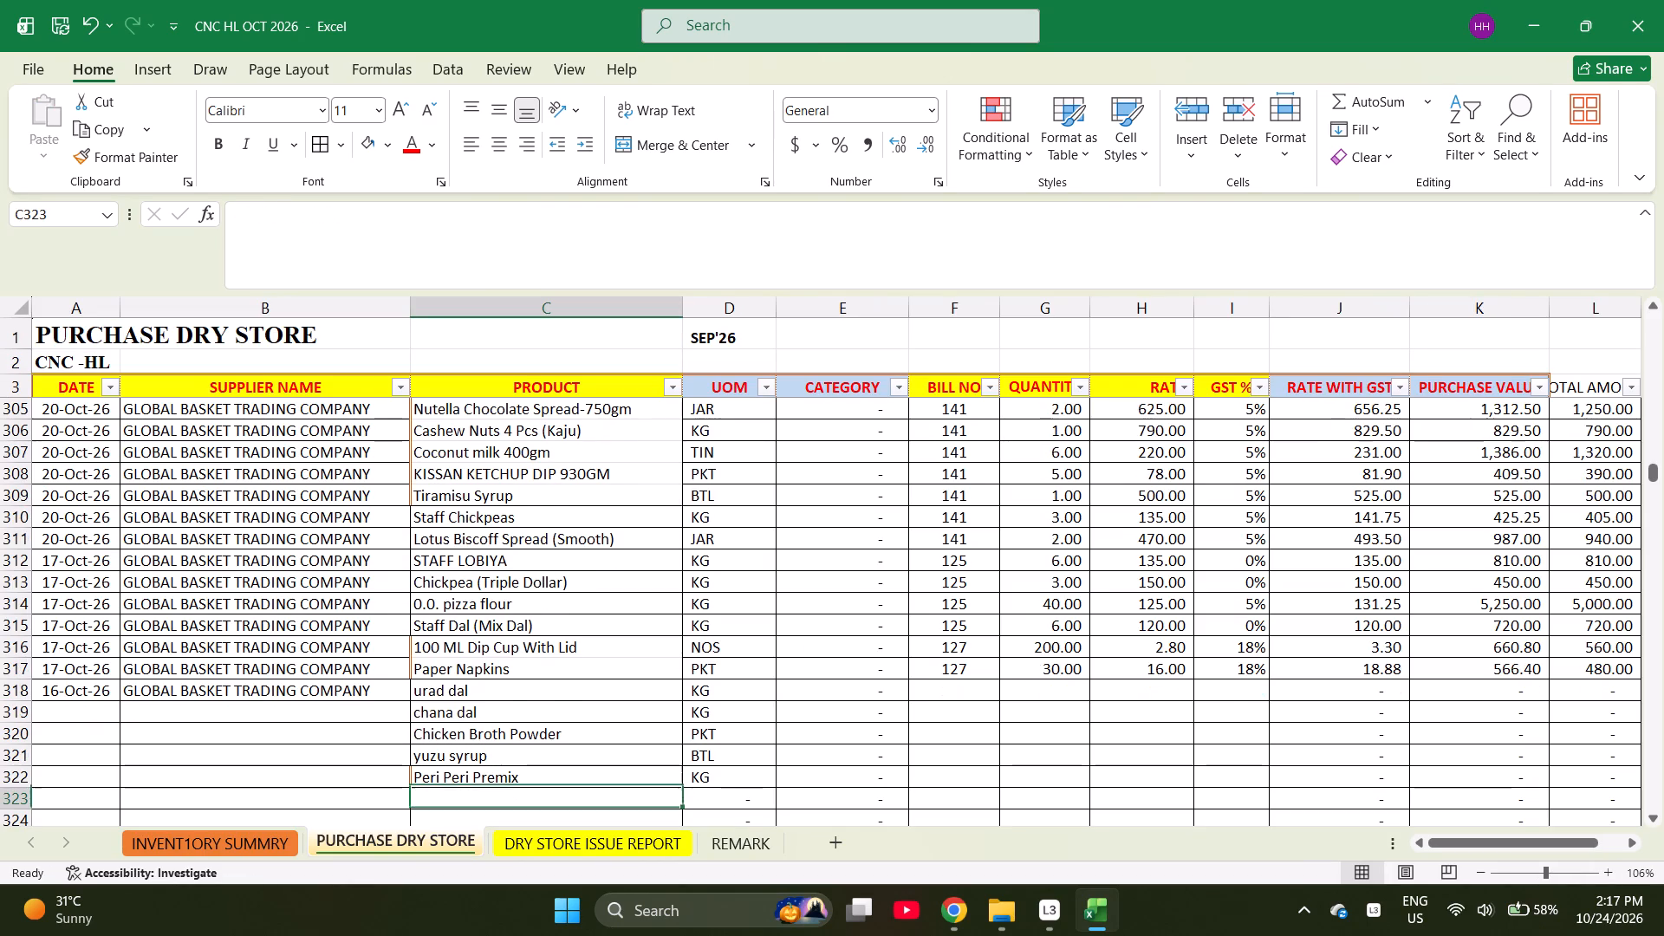
pyautogui.hotkey('ctrl', 'pageup')
pyautogui.hotkey('ctrl', 'f')
pyautogui.write('crush')
pyautogui.press('Return')
pyautogui.press('Return')
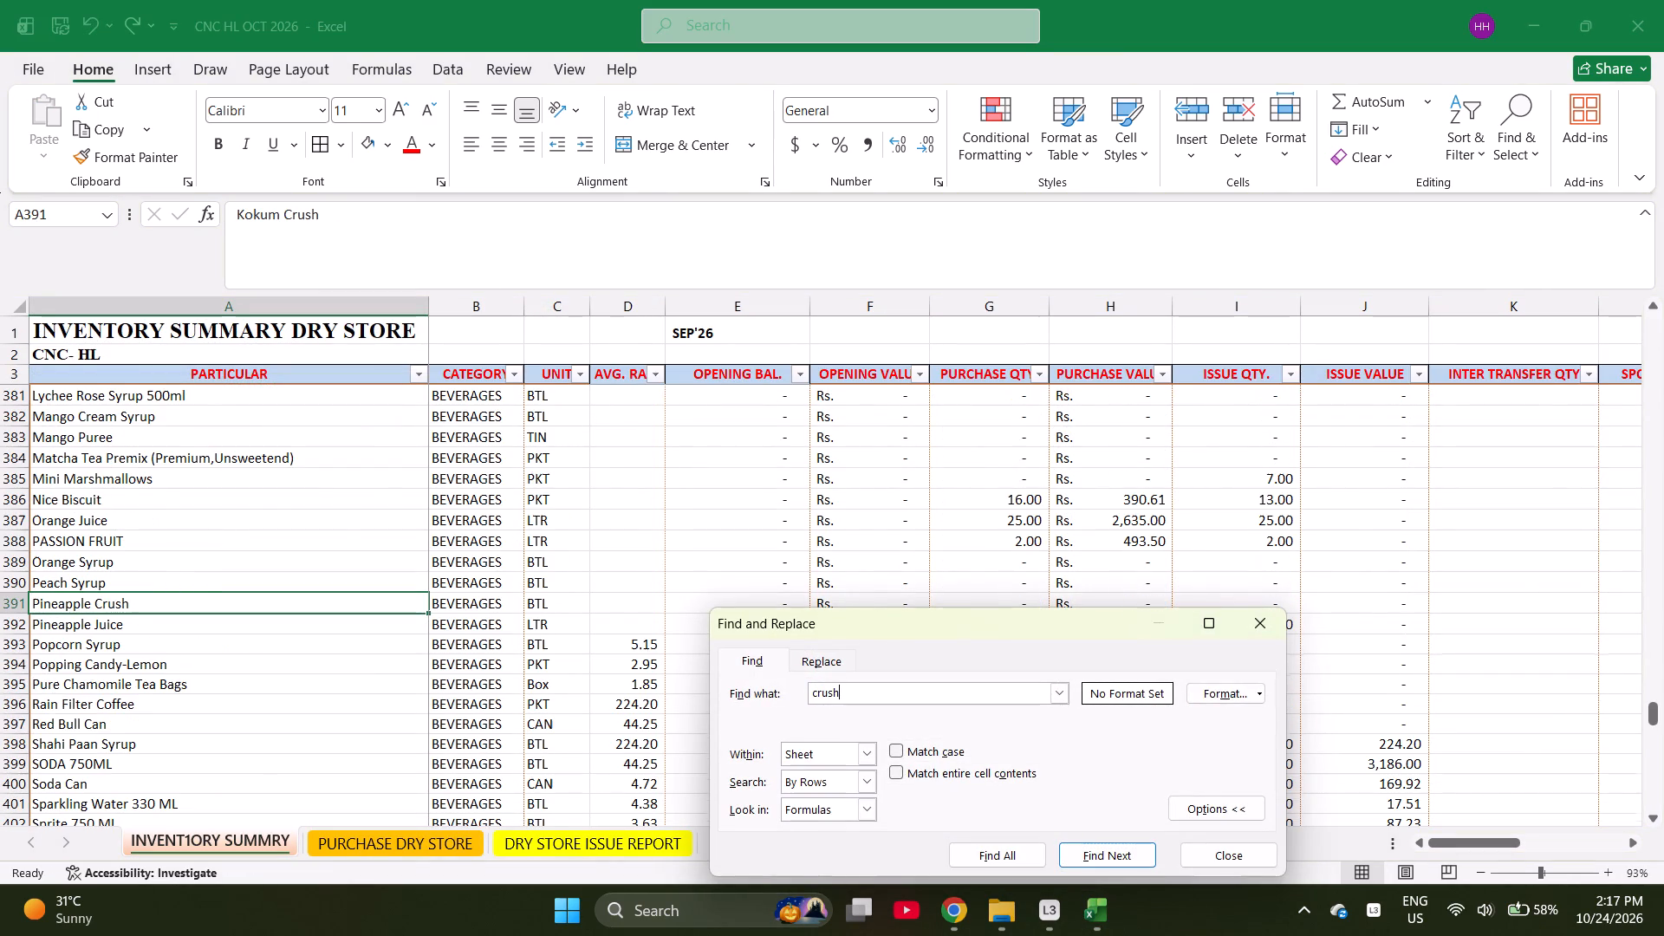
pyautogui.press('Return')
pyautogui.press('Escape')
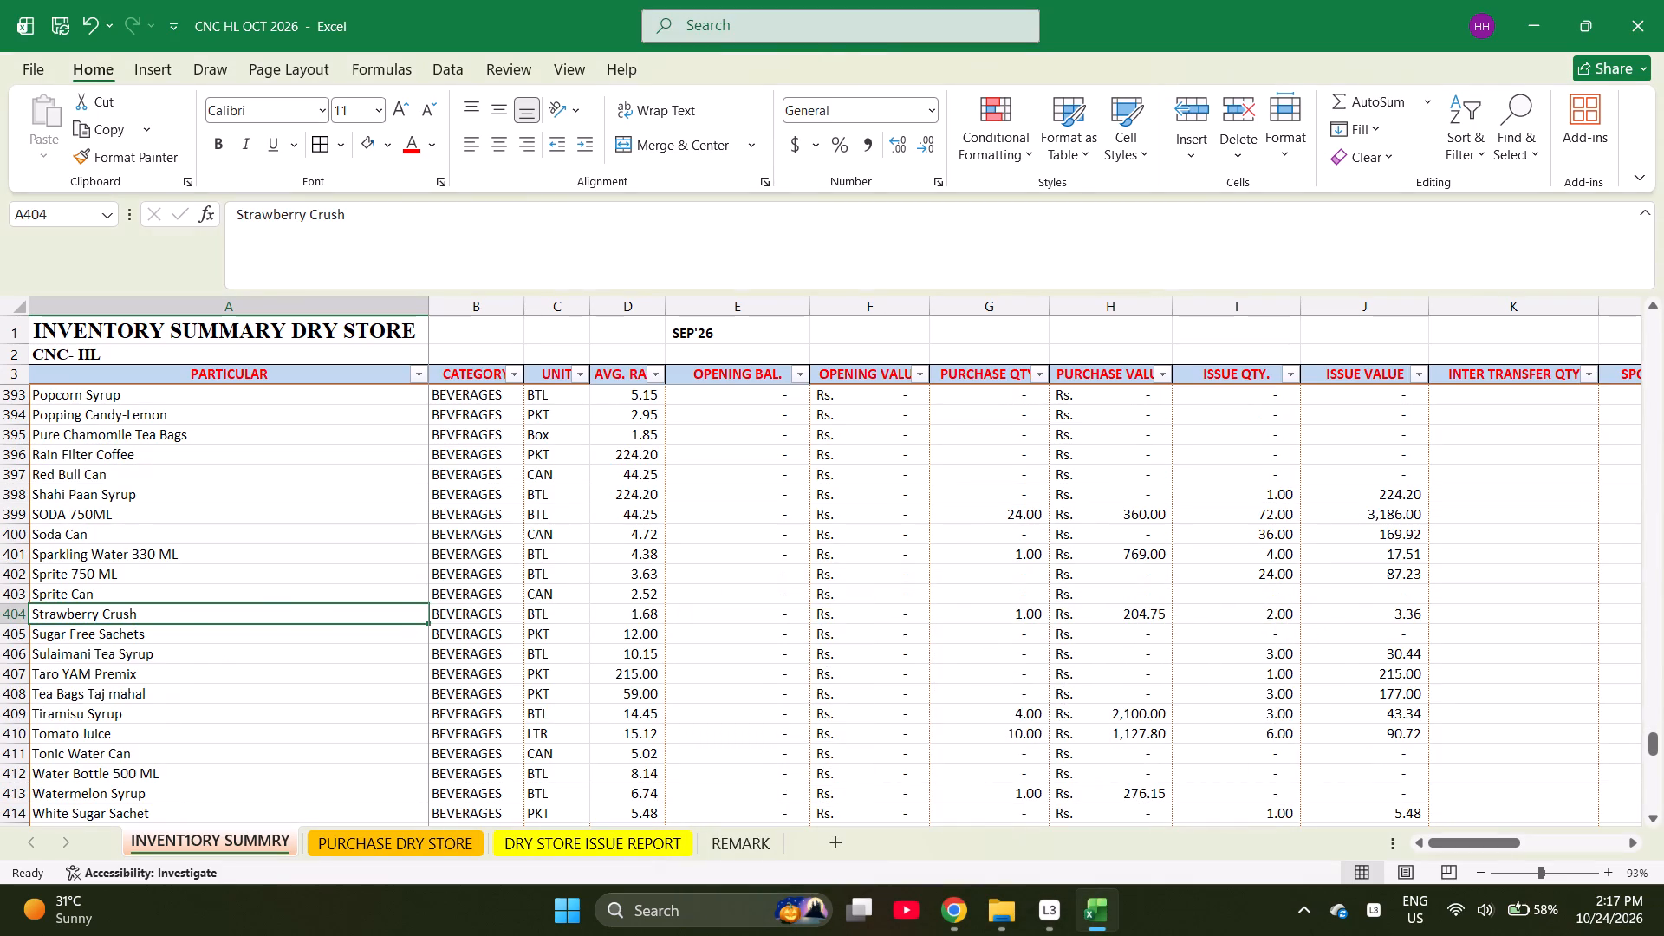
pyautogui.hotkey('ctrl', 'c')
pyautogui.hotkey('ctrl', 'pagedown')
pyautogui.press('Return')
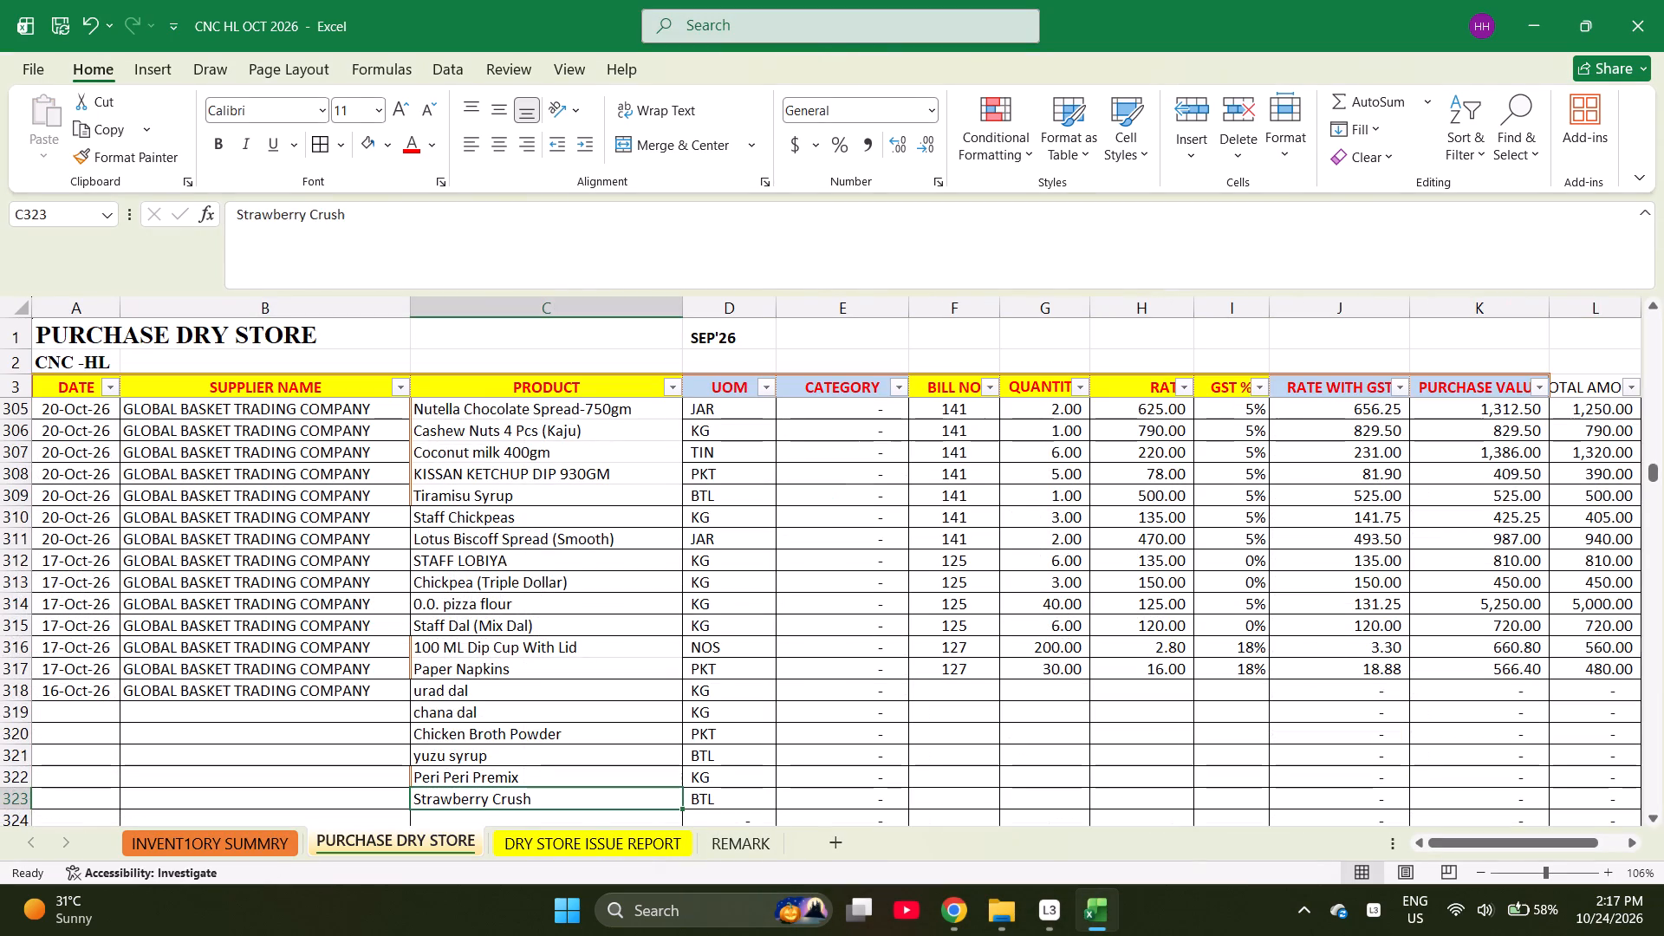
# Enter Lotus Biscoff Spread (Smooth) as the product in row 324.
pyautogui.press('Down')
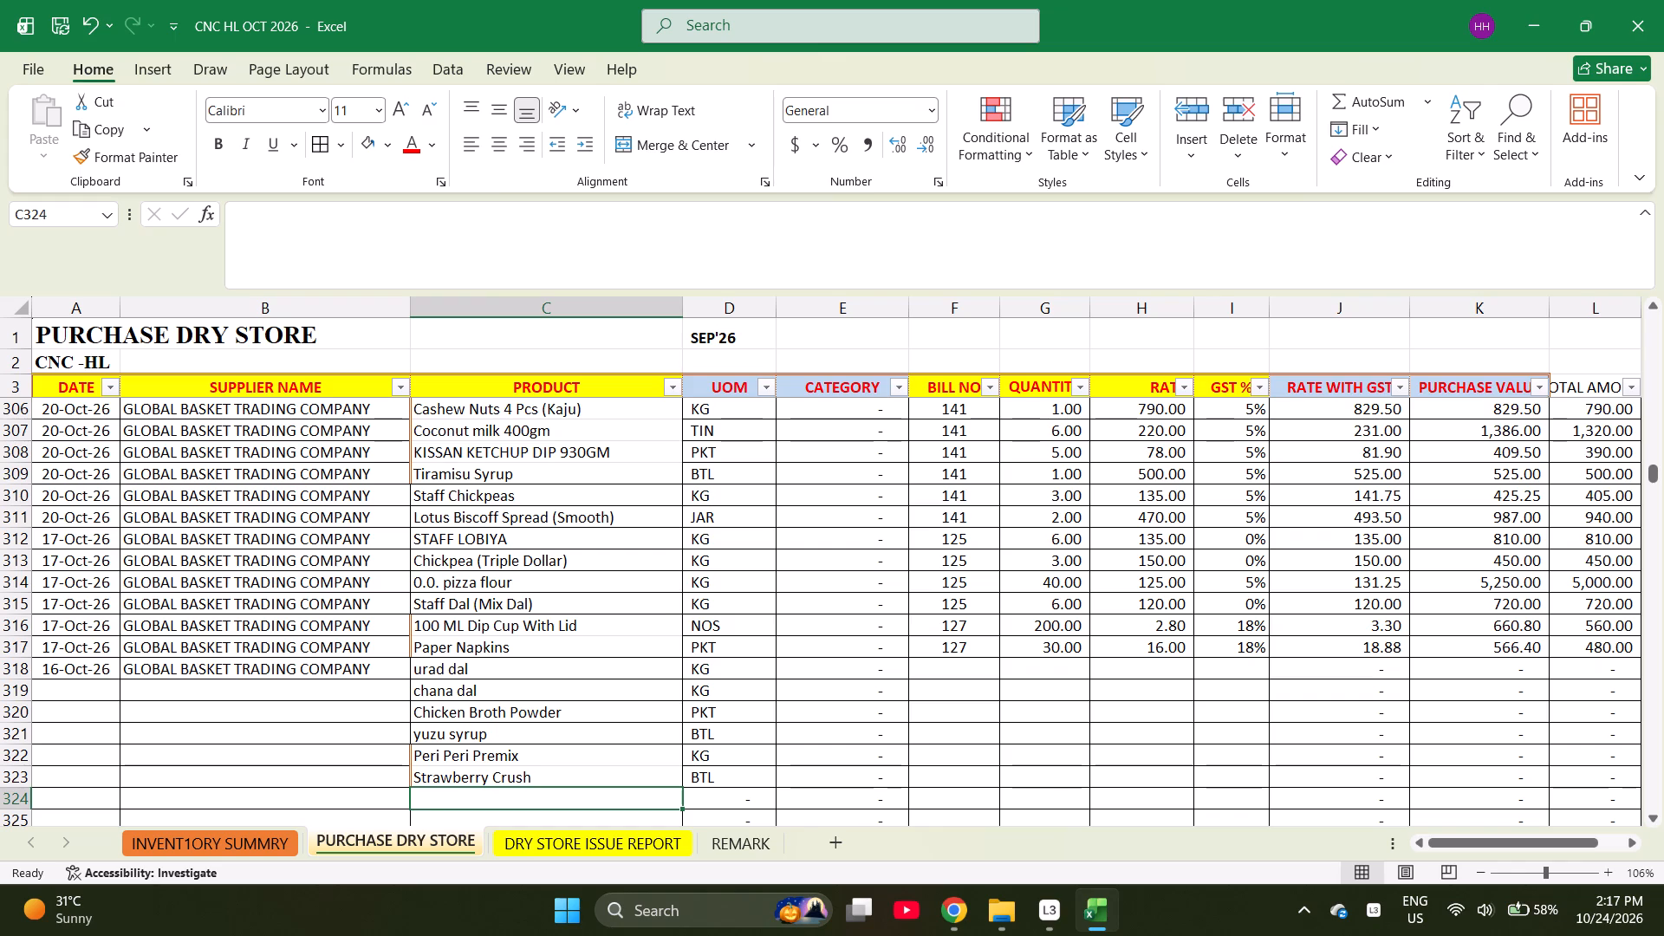
pyautogui.write('lo')
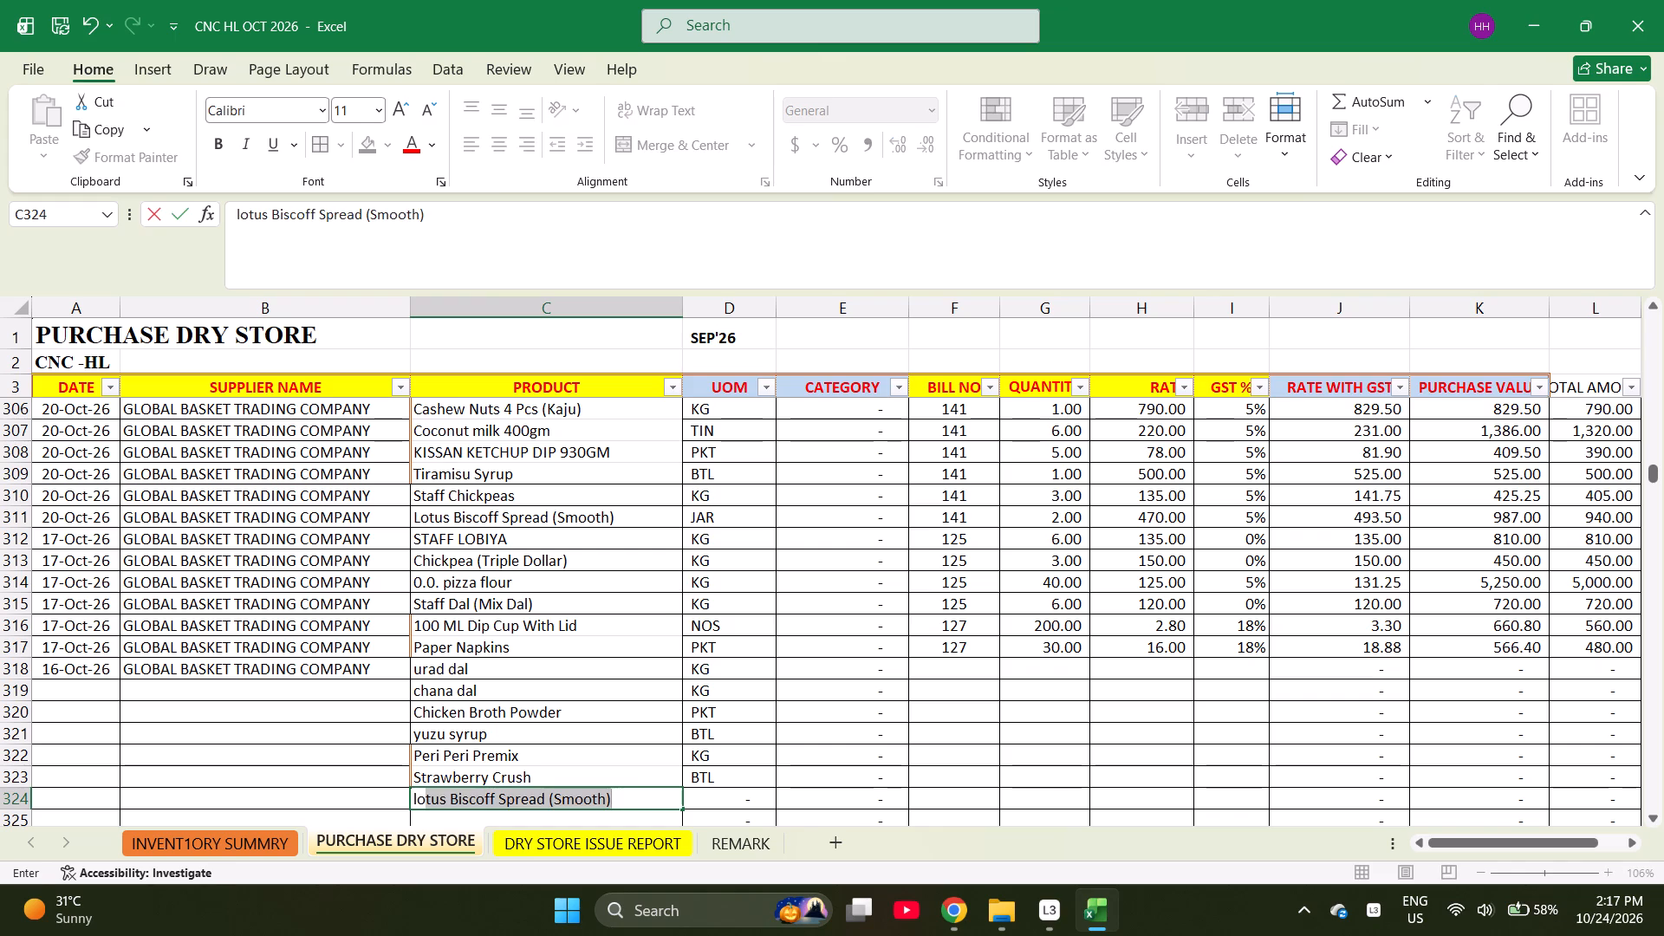
pyautogui.press('Return')
# Check the number of products entered in rows 318 to 324.
pyautogui.hotkey('shift', 'Up')
pyautogui.hotkey('shift', 'Up')
pyautogui.hotkey('shift', 'Up')
pyautogui.hotkey('shift', 'Up')
pyautogui.hotkey('shift', 'Up')
pyautogui.hotkey('shift', 'Up')
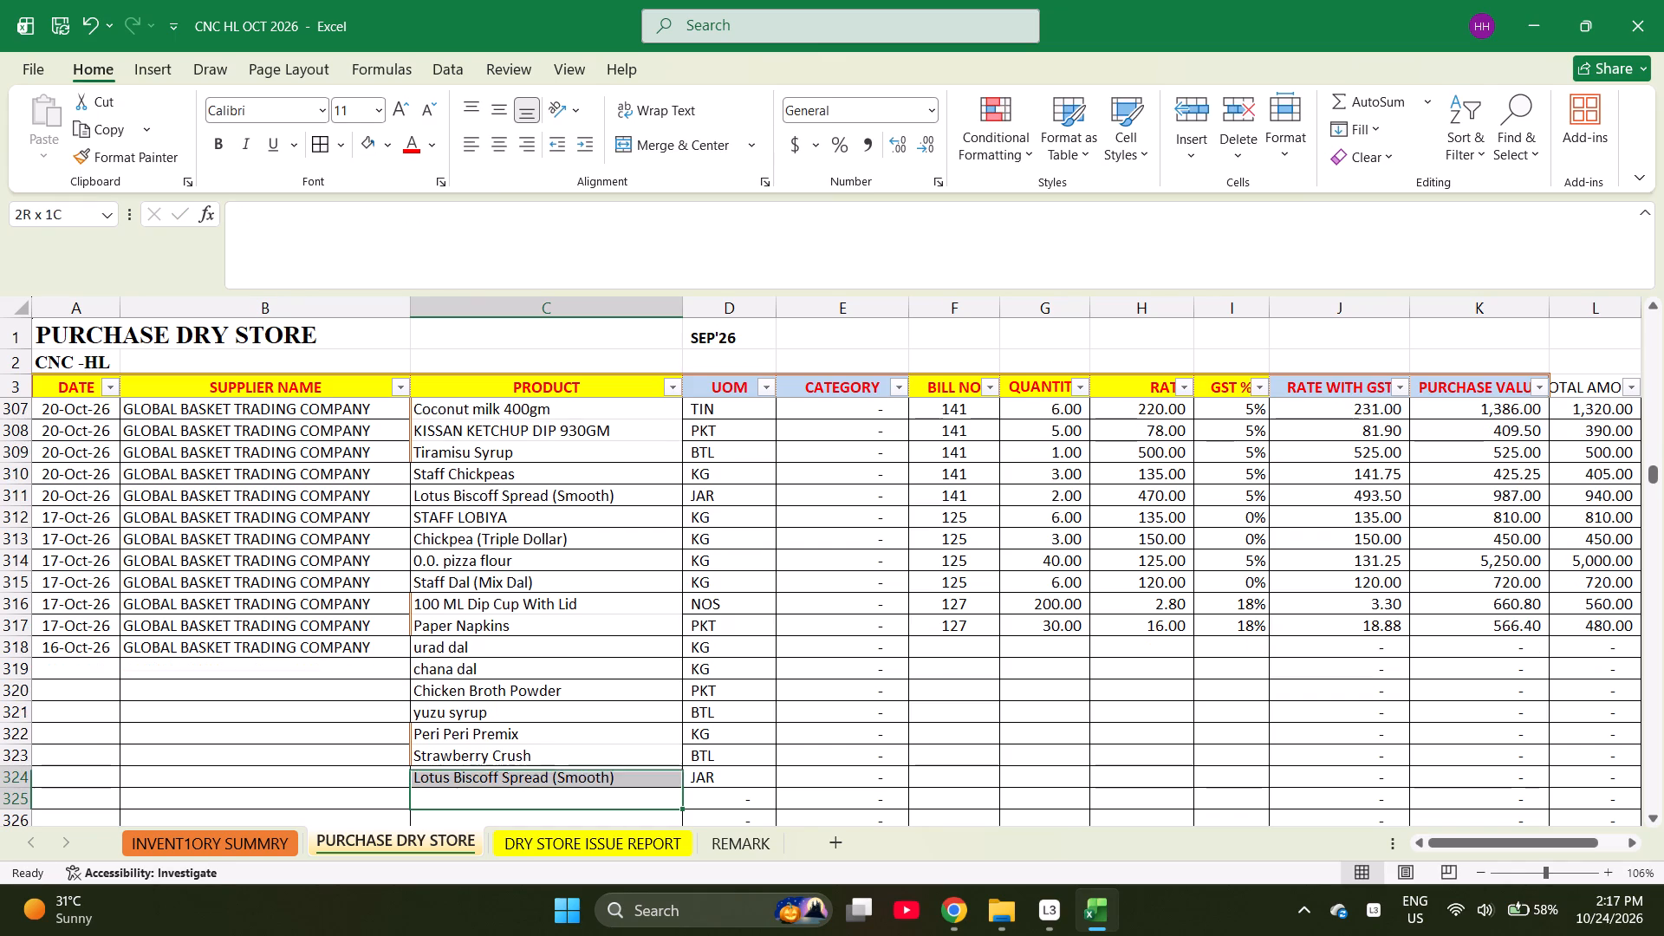
pyautogui.hotkey('shift', 'Up')
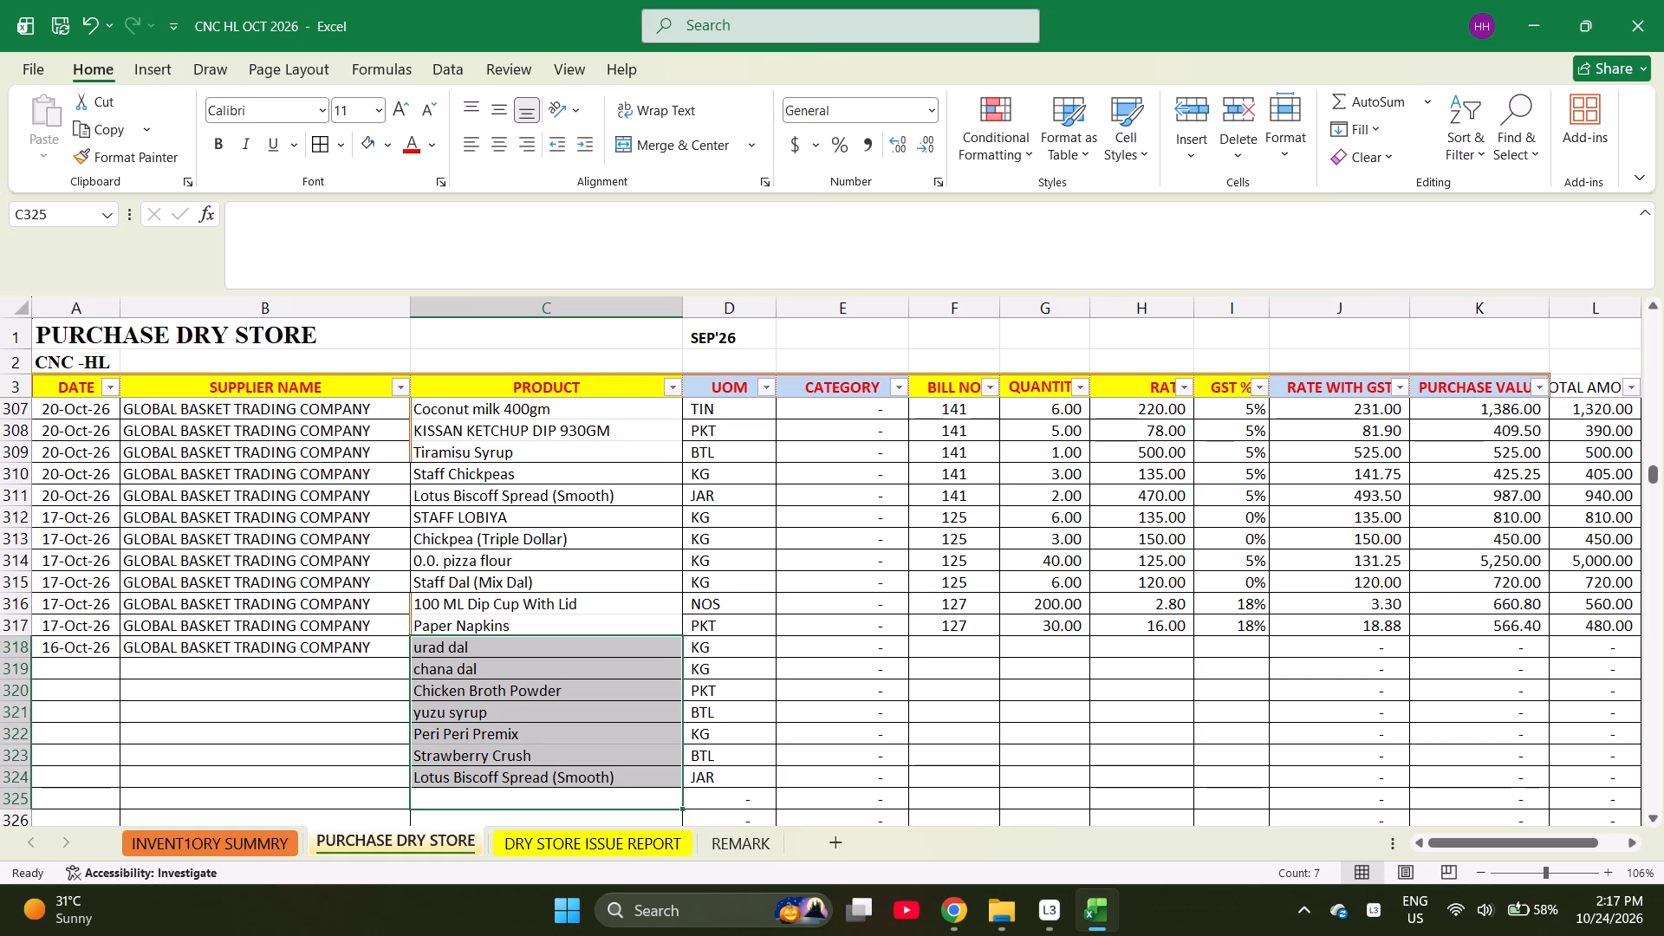
# Set the bill number to 118 for urad dal in row 318.
pyautogui.press('Right')
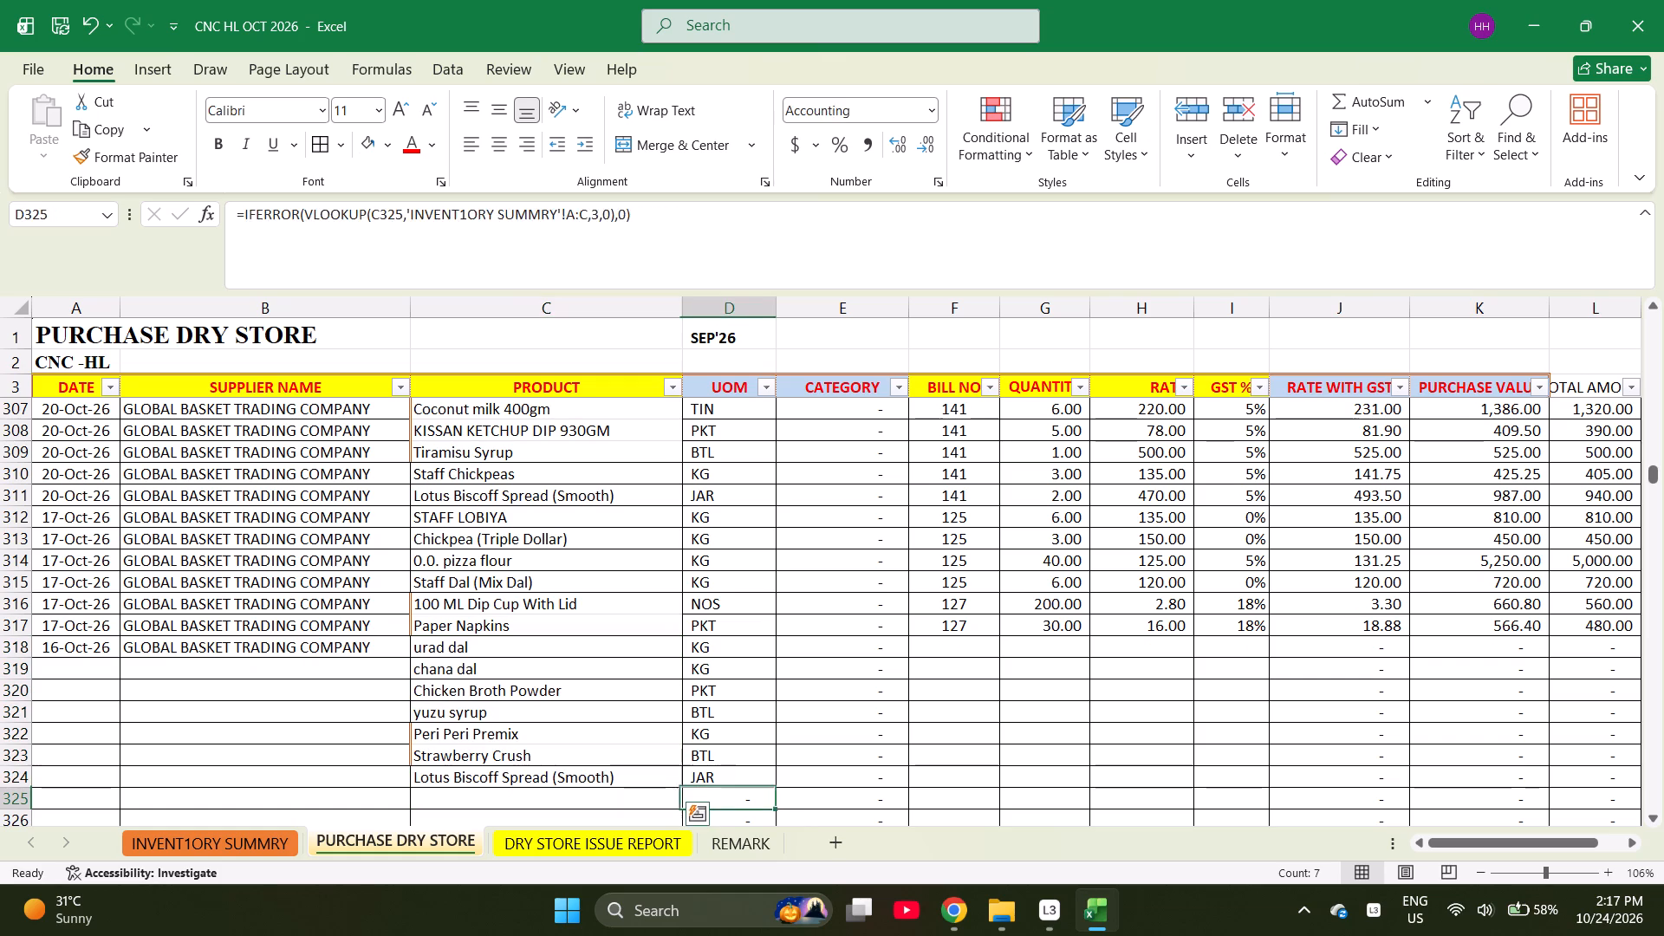
pyautogui.press('Right')
pyautogui.press('Right')
pyautogui.hotkey('ctrl', 'Up')
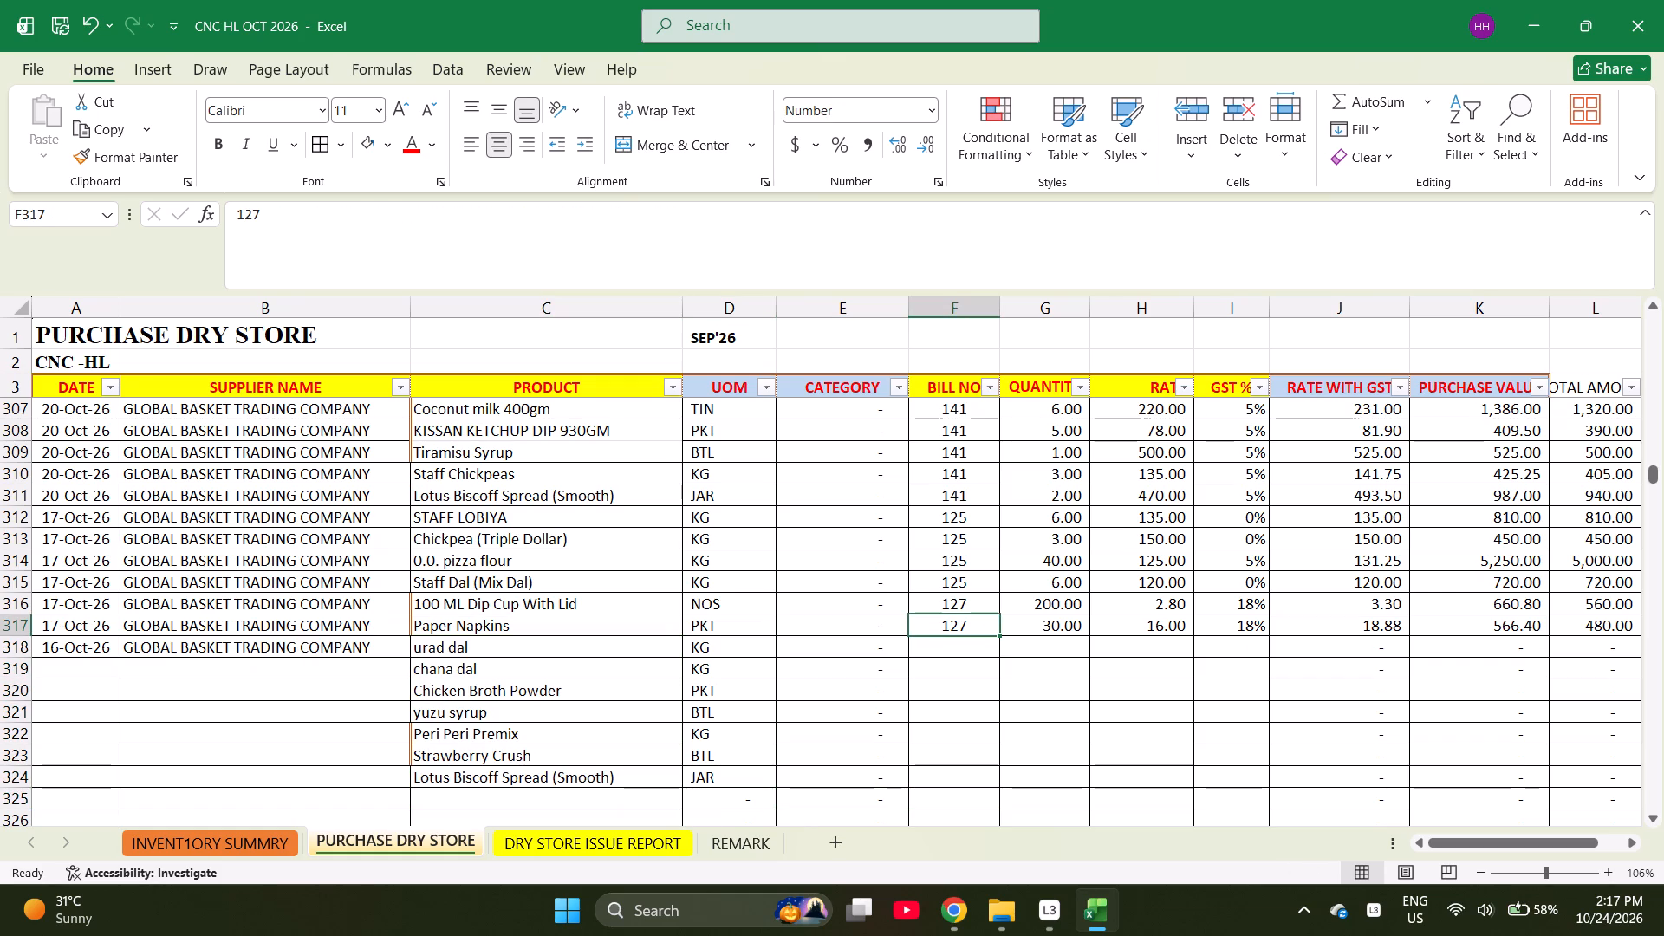
pyautogui.press('Down')
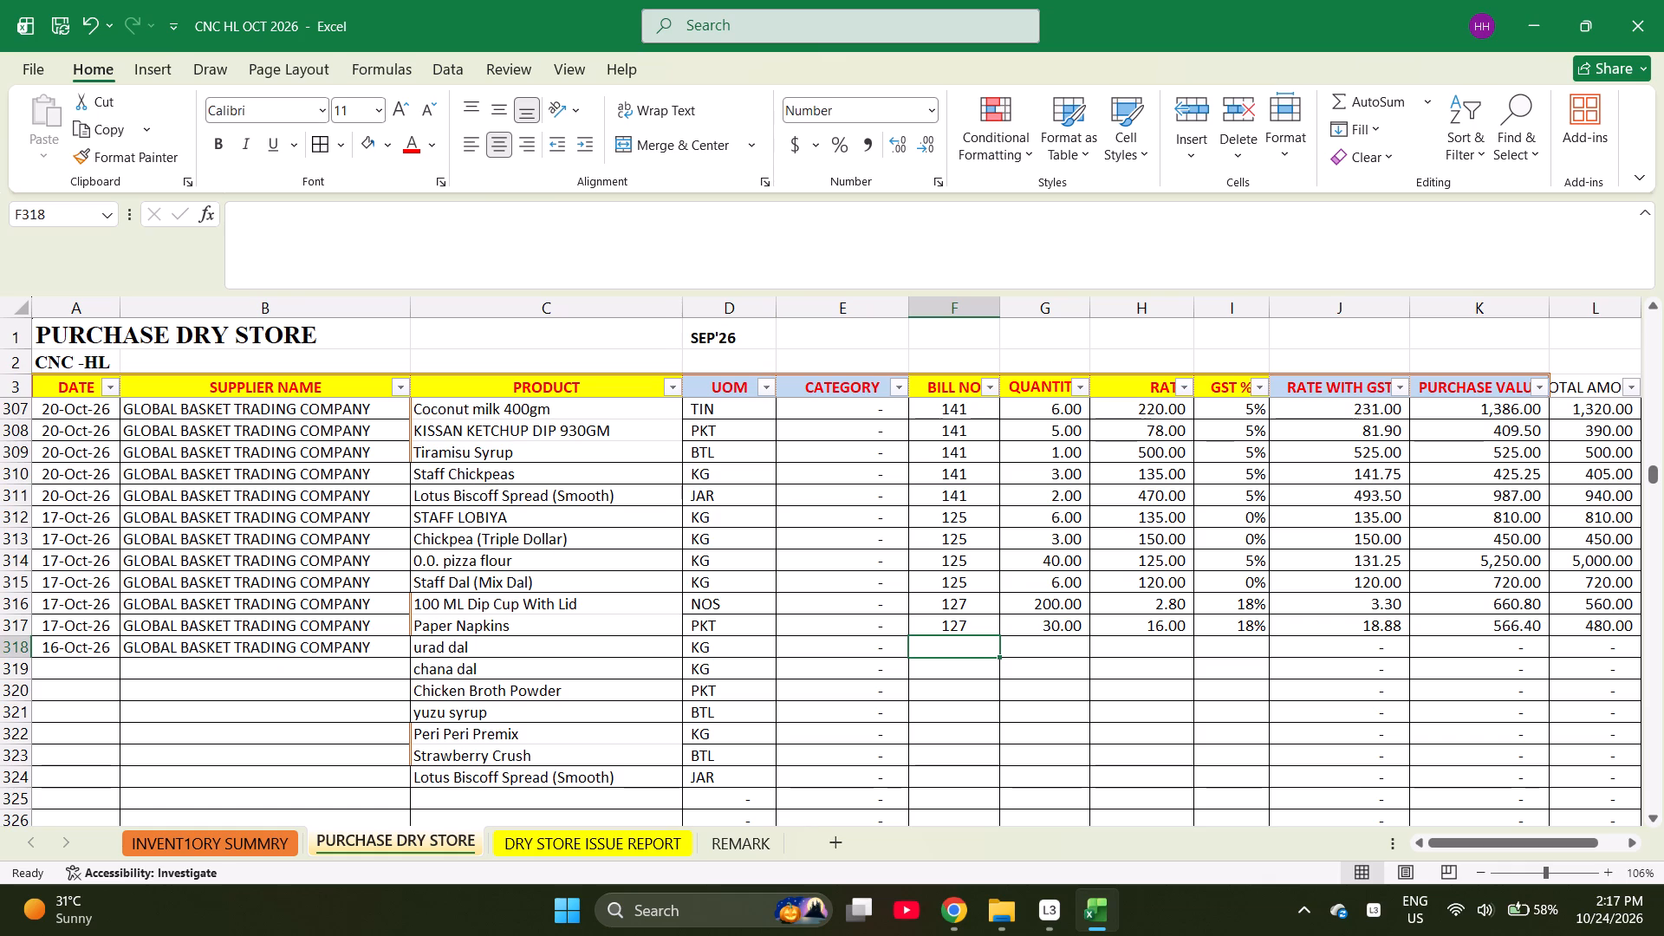
pyautogui.write('118')
pyautogui.press('Right')
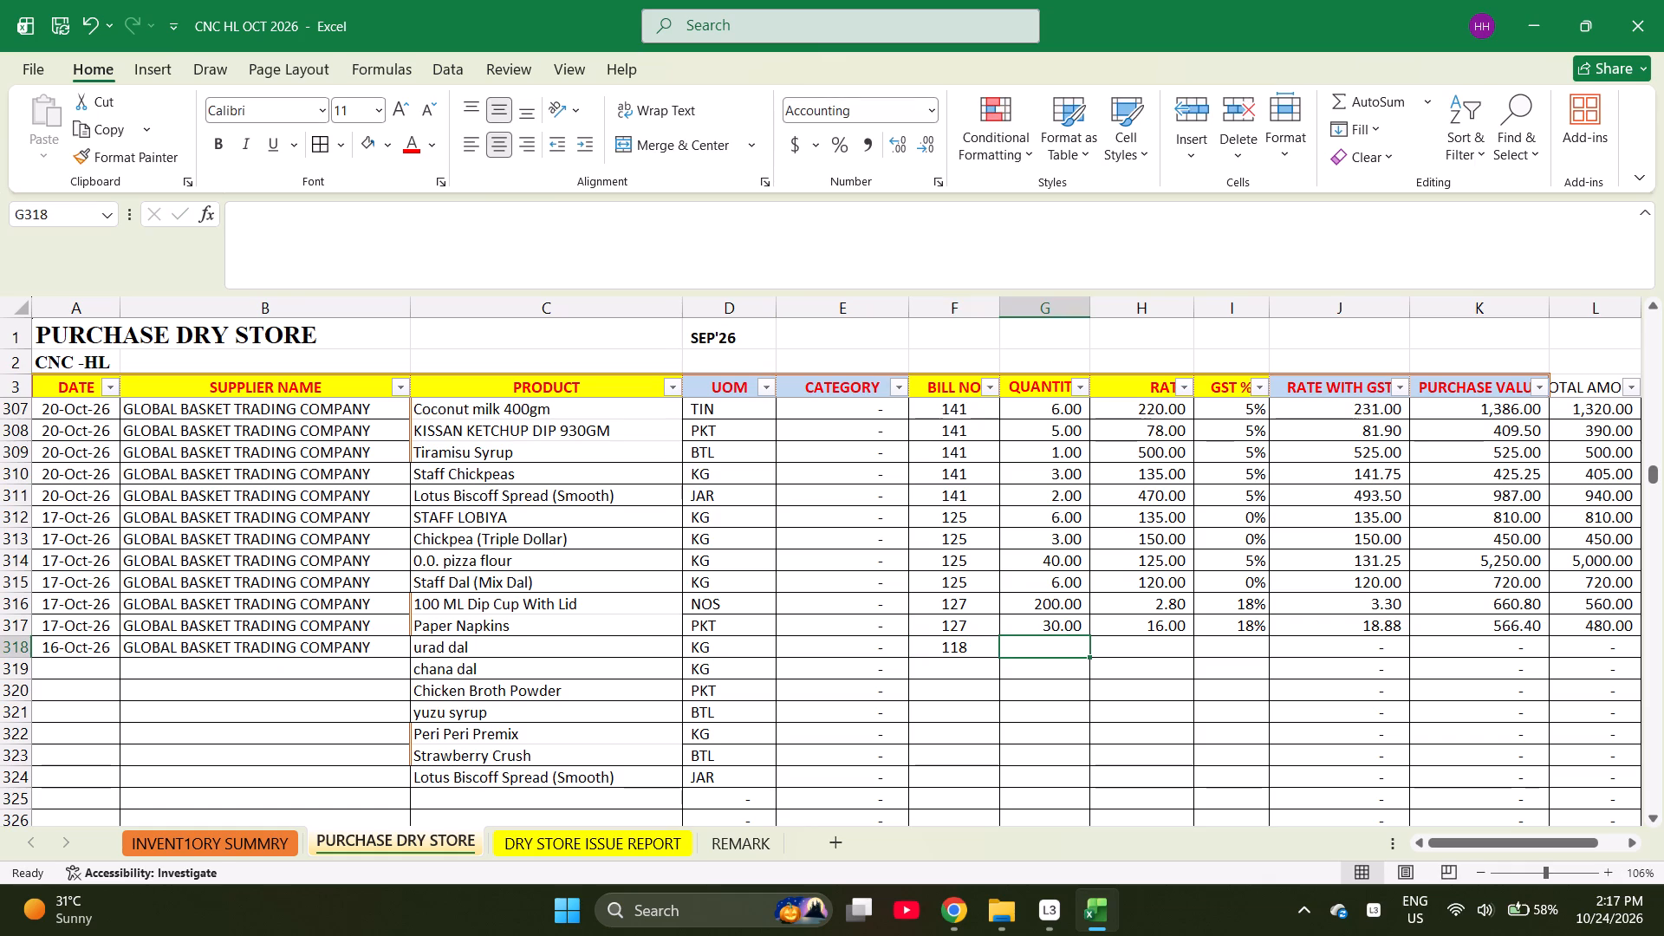
# Enter the quantities 5, 5, 2, 6, 2, 1 and 4 for the products in rows 318 to 324, from urad dal to Lotus Biscoff Spread.
pyautogui.press('5')
pyautogui.press('Return')
pyautogui.press('5')
pyautogui.press('Return')
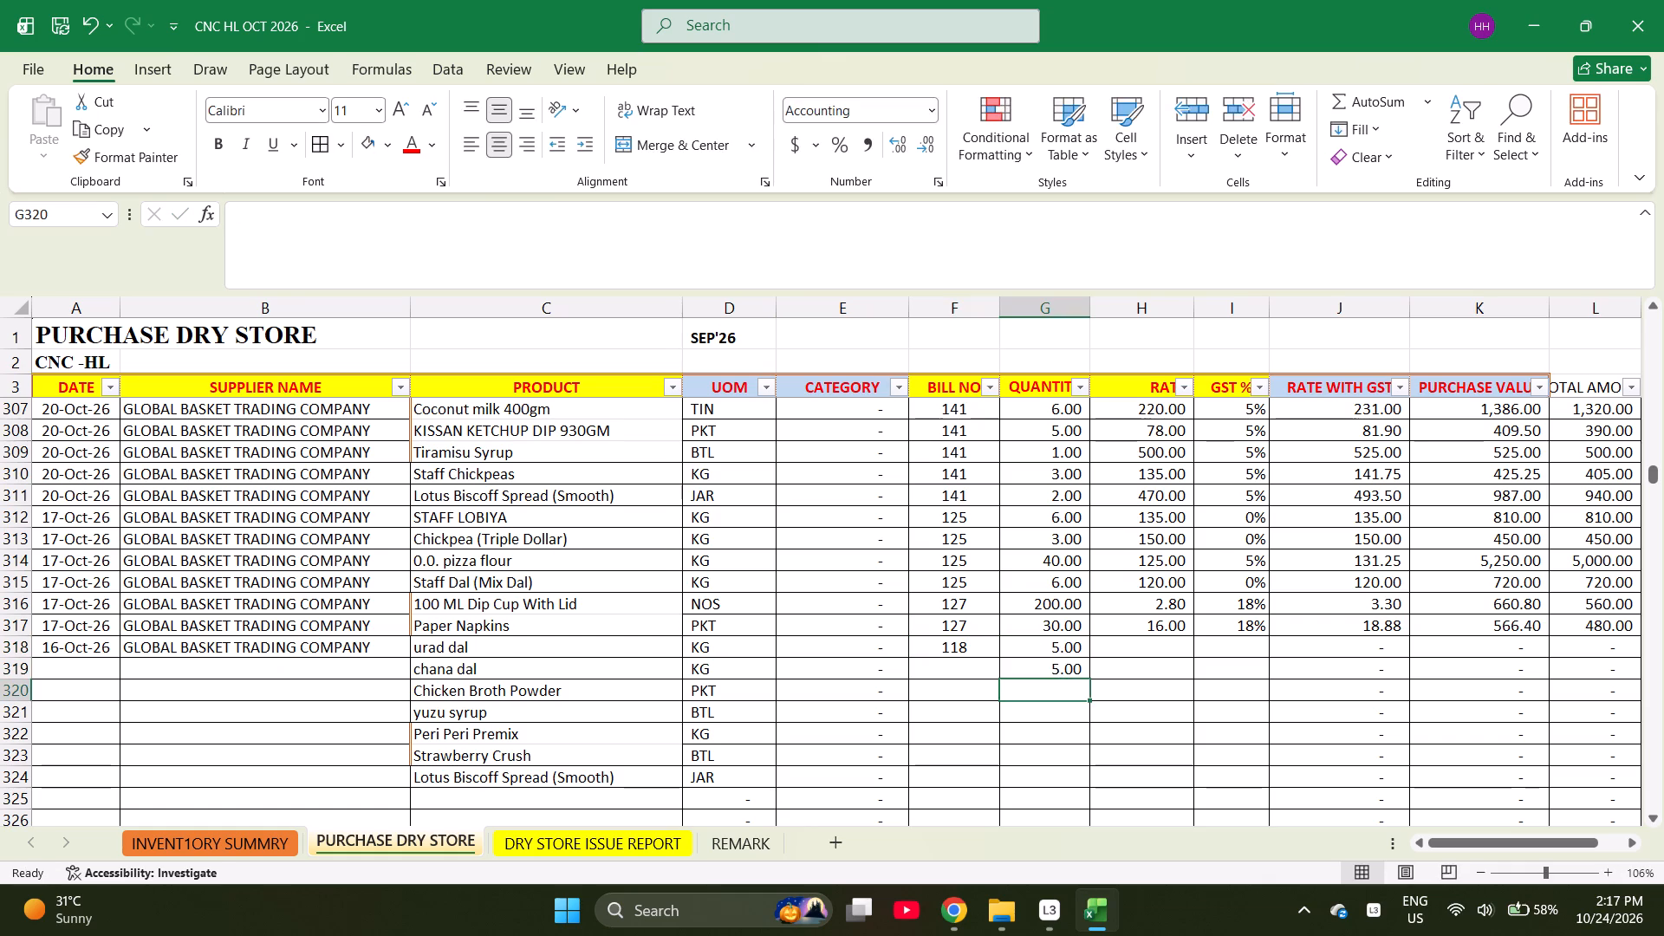
pyautogui.press('2')
pyautogui.press('Return')
pyautogui.press('6')
pyautogui.press('Return')
pyautogui.press('2')
pyautogui.press('Return')
pyautogui.press('1')
pyautogui.press('Return')
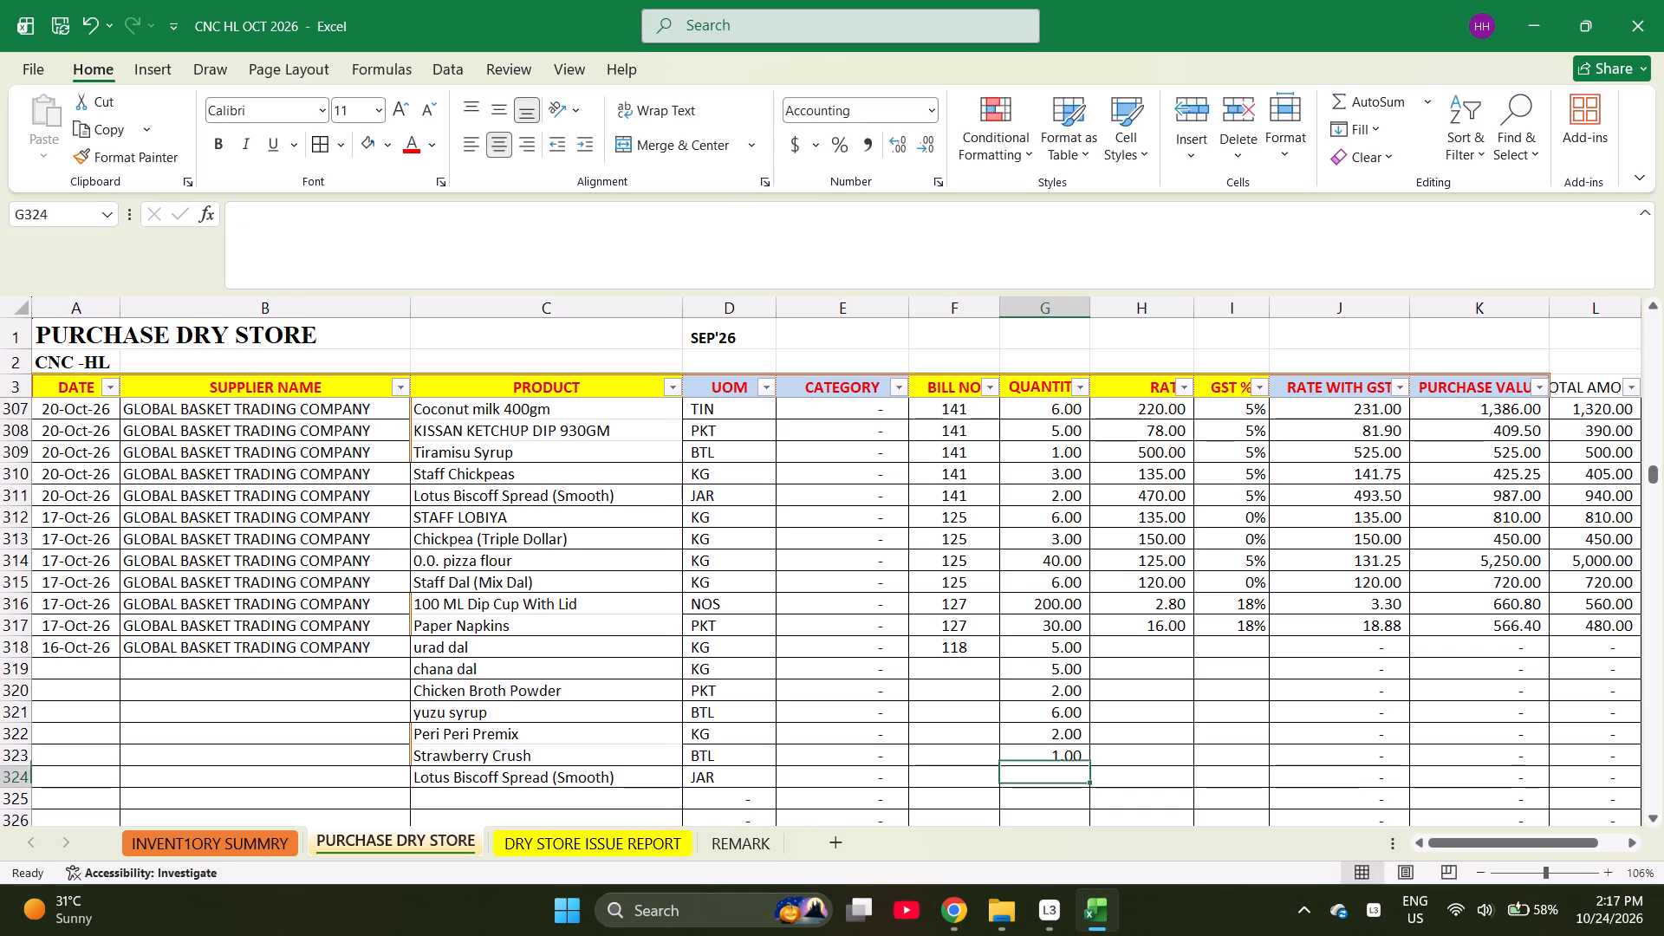
pyautogui.press('4')
pyautogui.press('Return')
# Set the rate to 155 for urad dal in row 318.
pyautogui.press('Right')
pyautogui.hotkey('ctrl', 'Up')
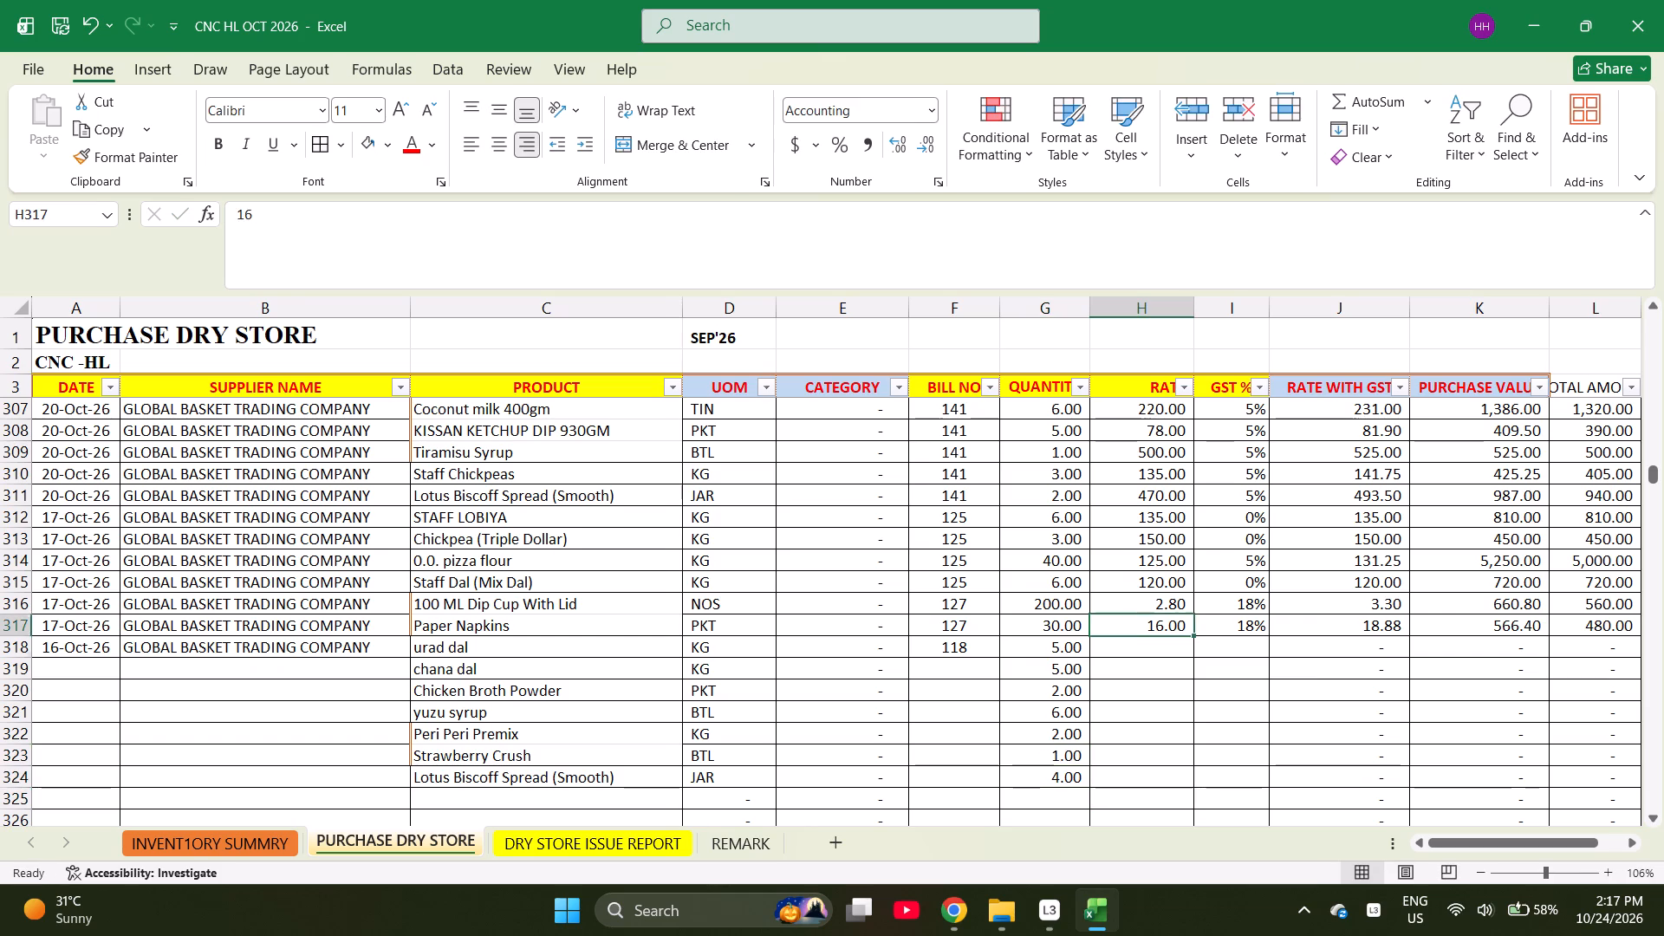
pyautogui.press('Down')
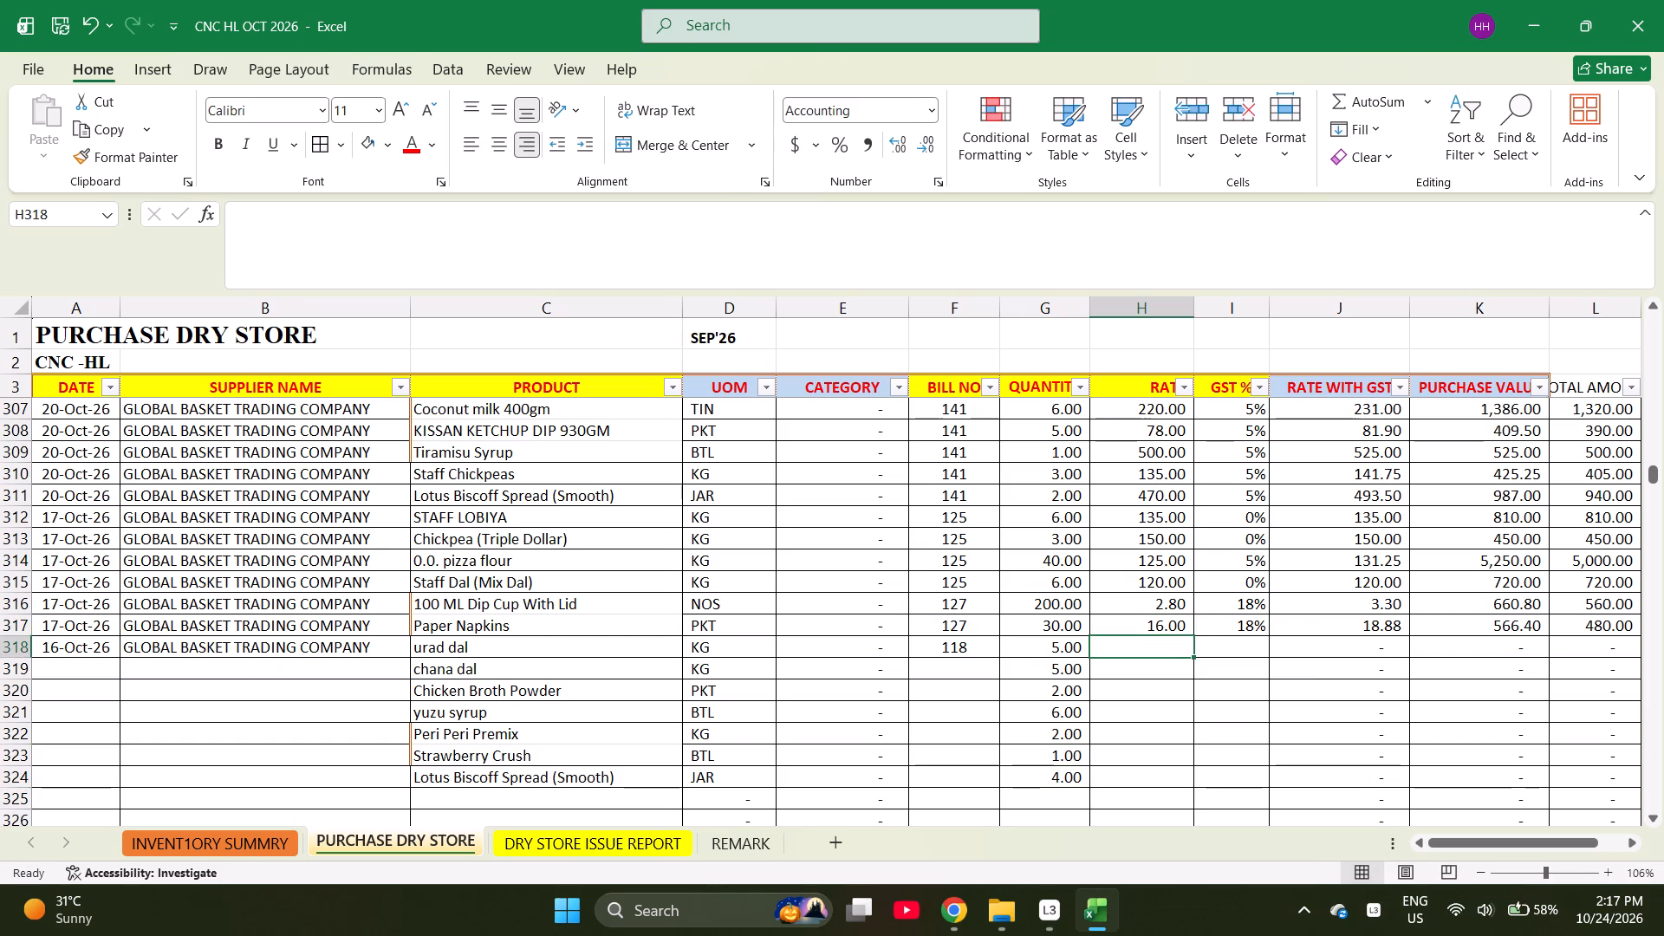
pyautogui.write('155')
pyautogui.press('Return')
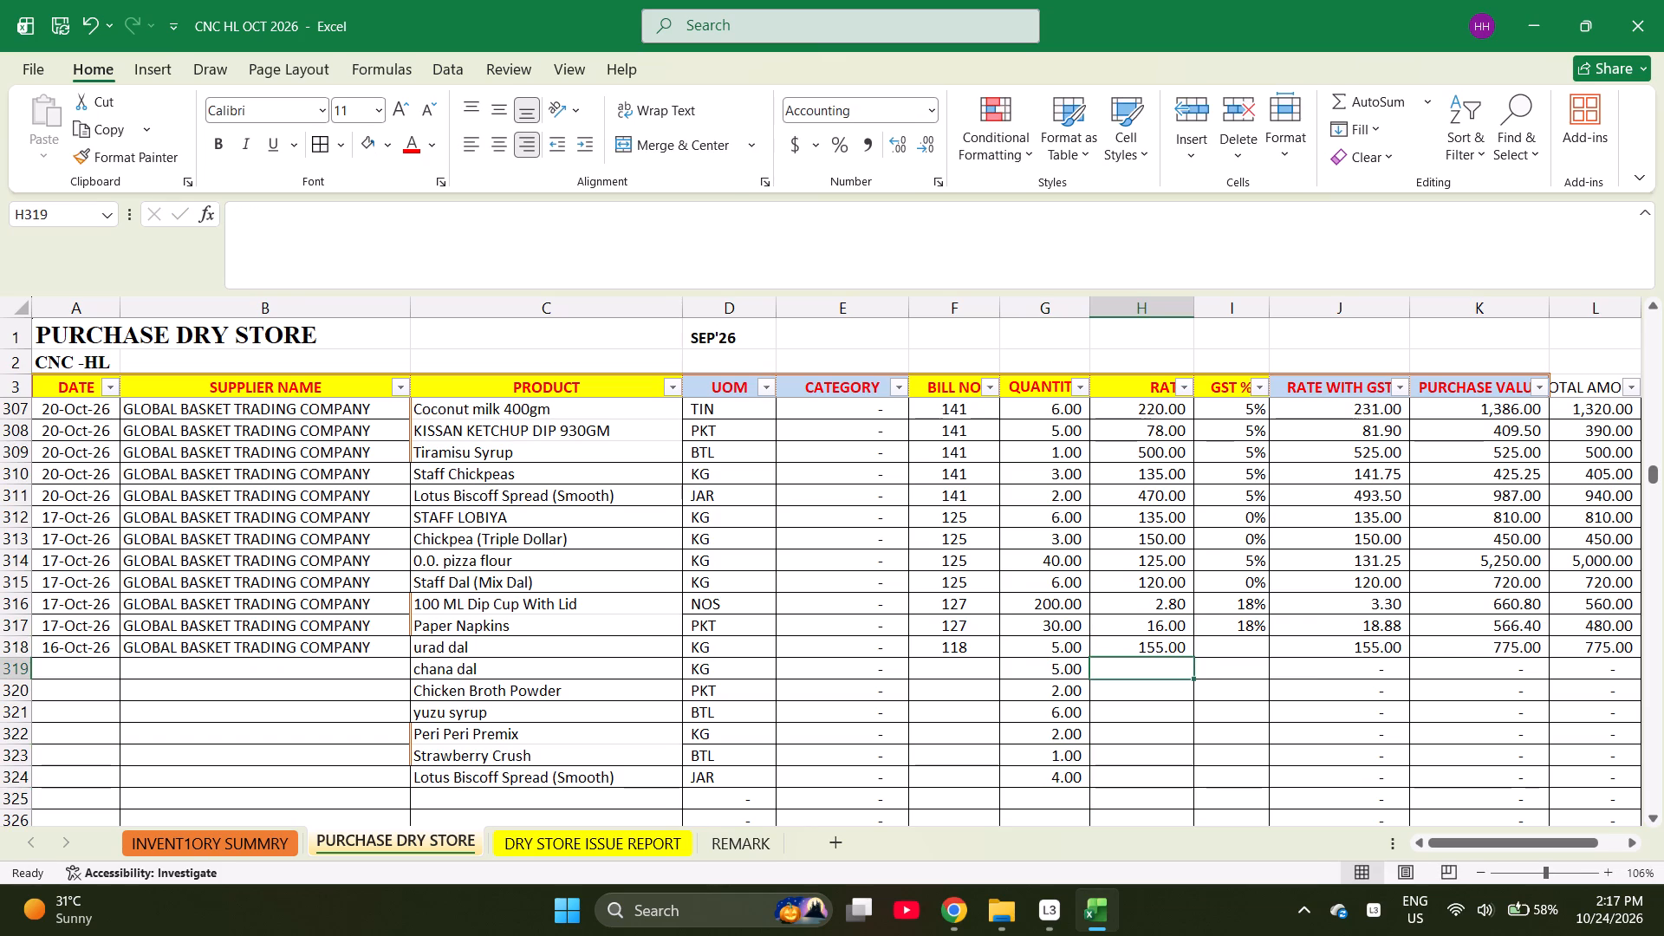
# Enter the rates 105, 235, 510, 380, 195 and 470 for rows 319 to 324, from chana dal to Lotus Biscoff Spread.
pyautogui.write('105')
pyautogui.press('Return')
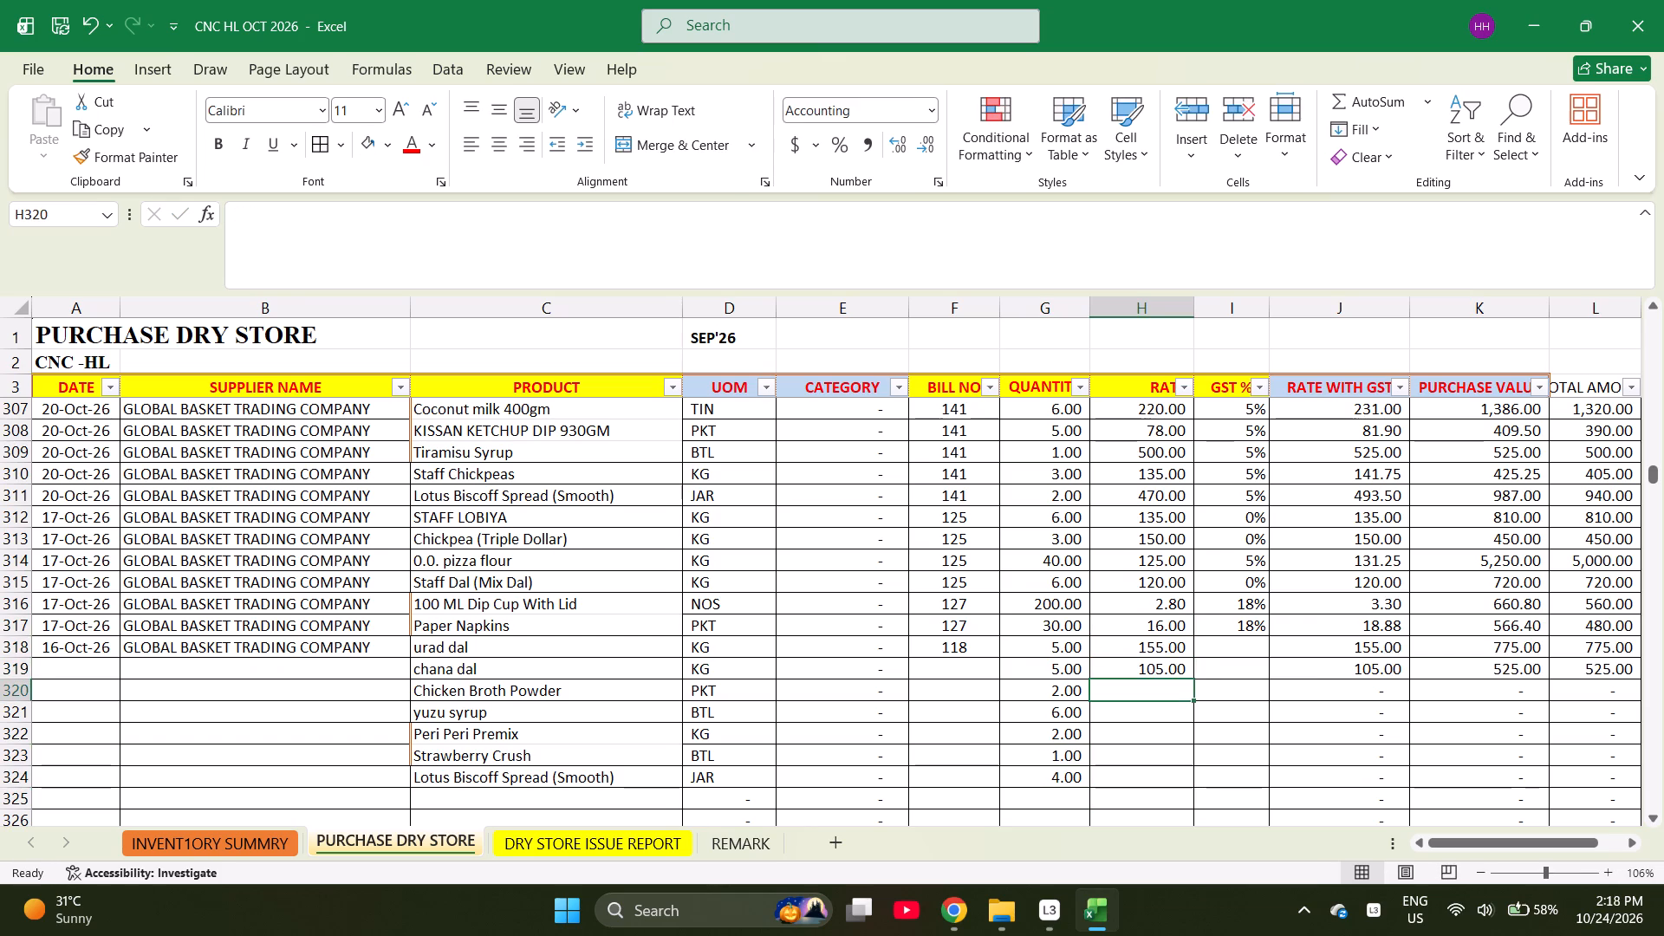
pyautogui.write('235')
pyautogui.press('Return')
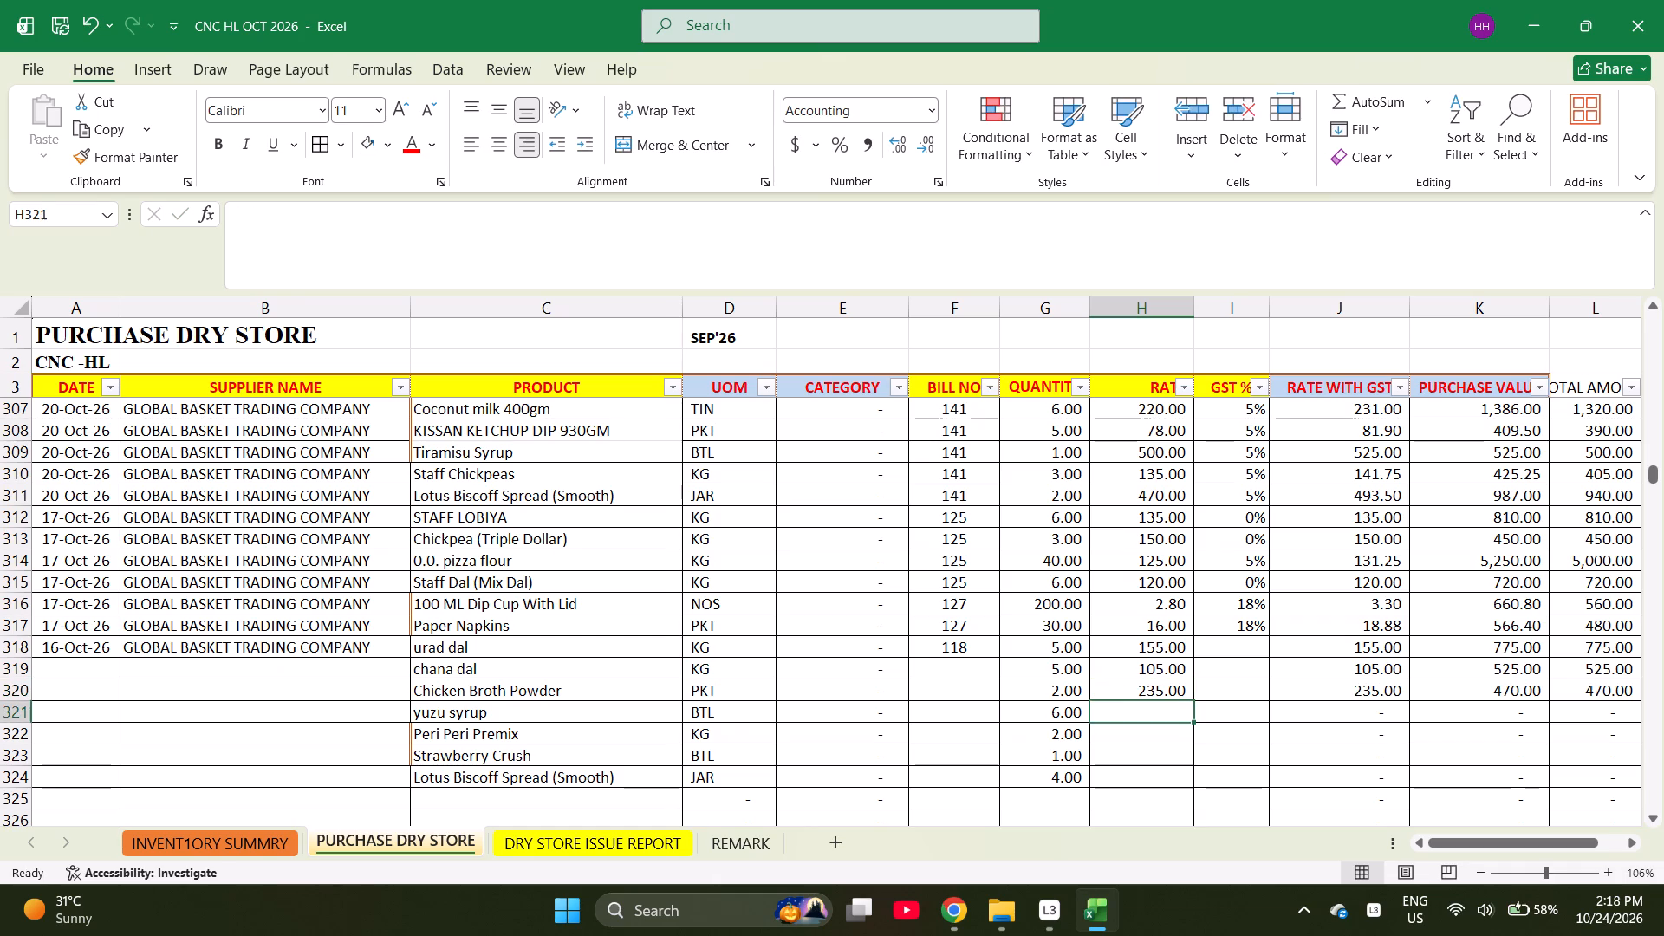
pyautogui.write('510')
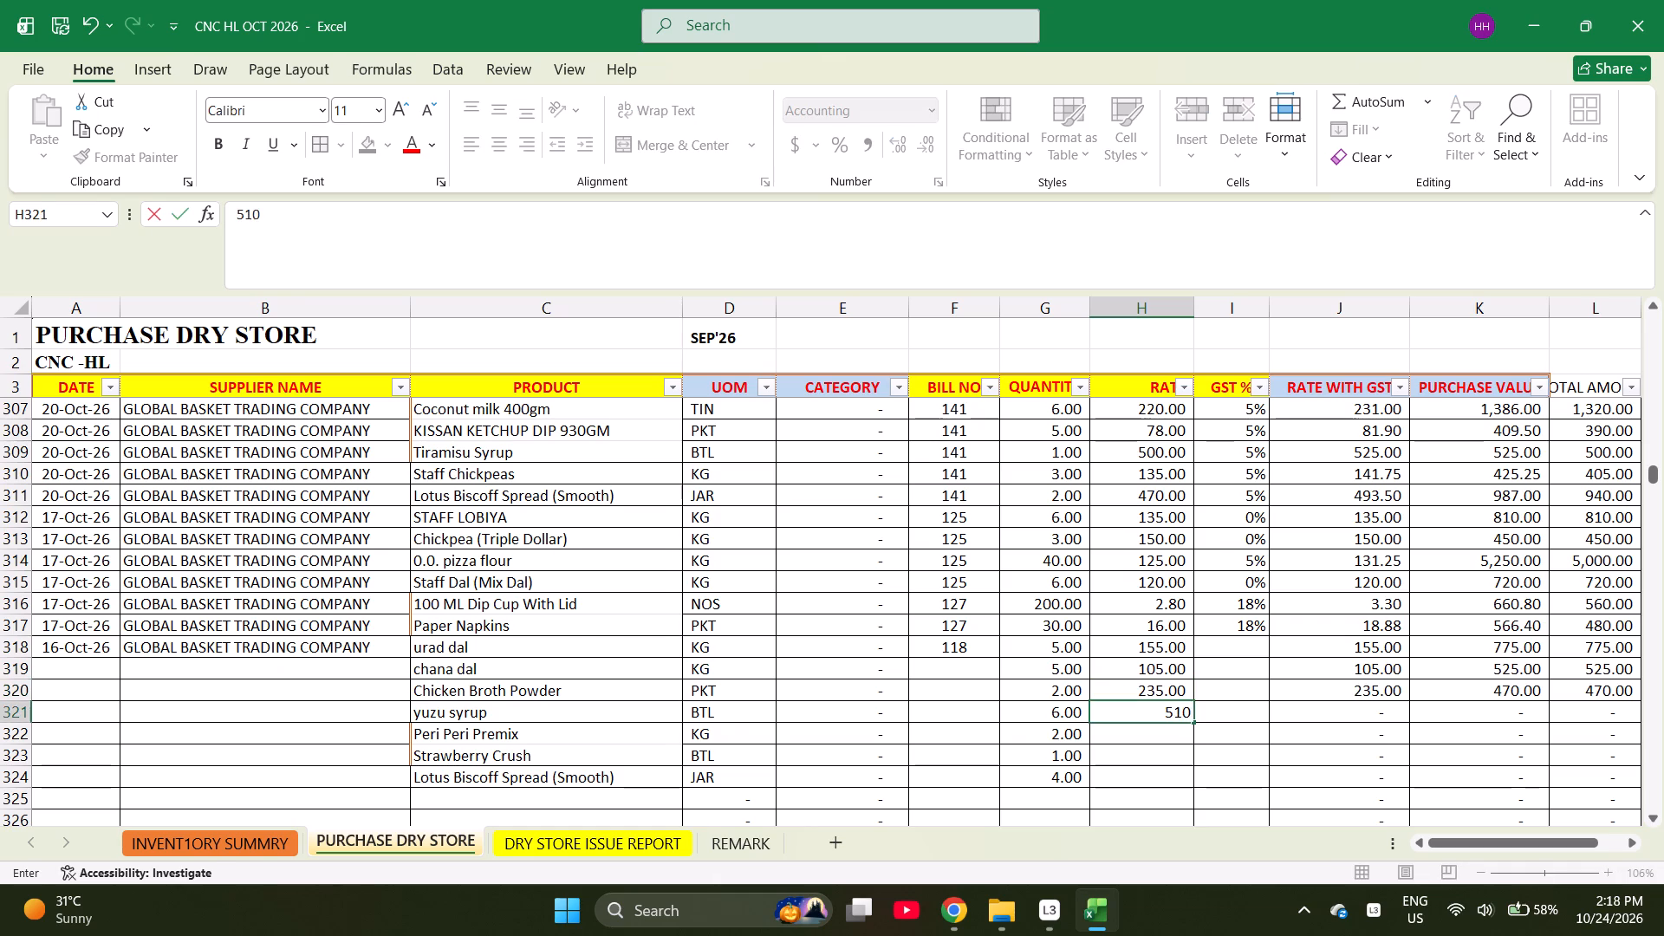
pyautogui.press('Return')
pyautogui.press('2')
pyautogui.press('Escape')
pyautogui.write('380')
pyautogui.press('Return')
pyautogui.write('195')
pyautogui.press('Return')
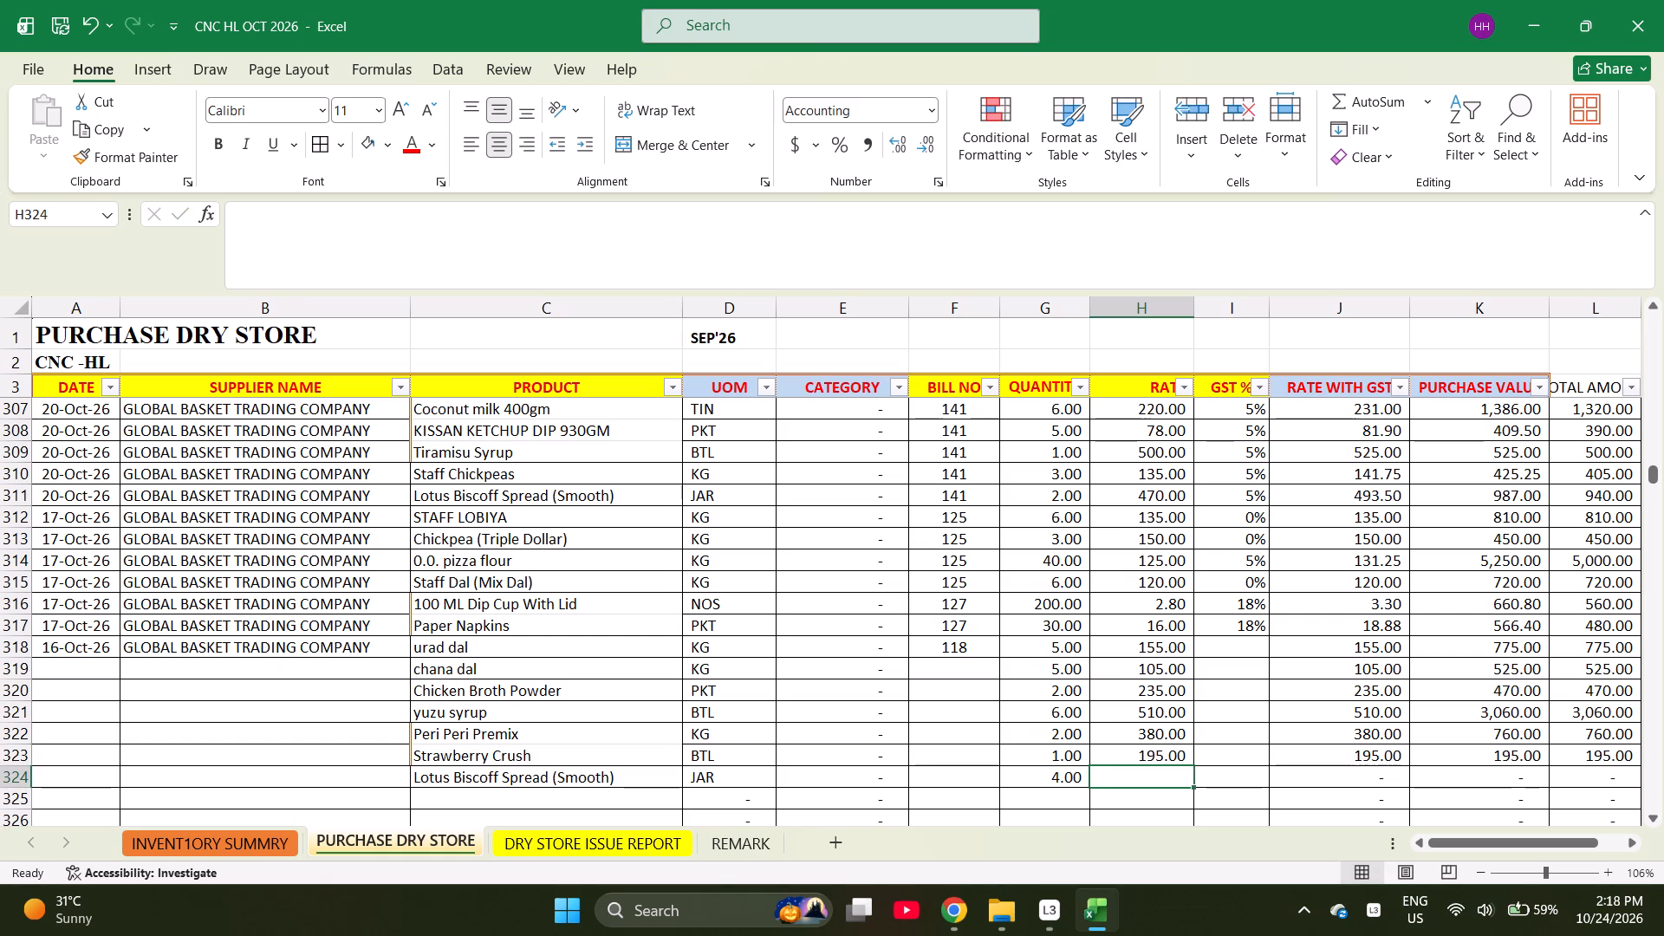
pyautogui.write('470')
pyautogui.press('Return')
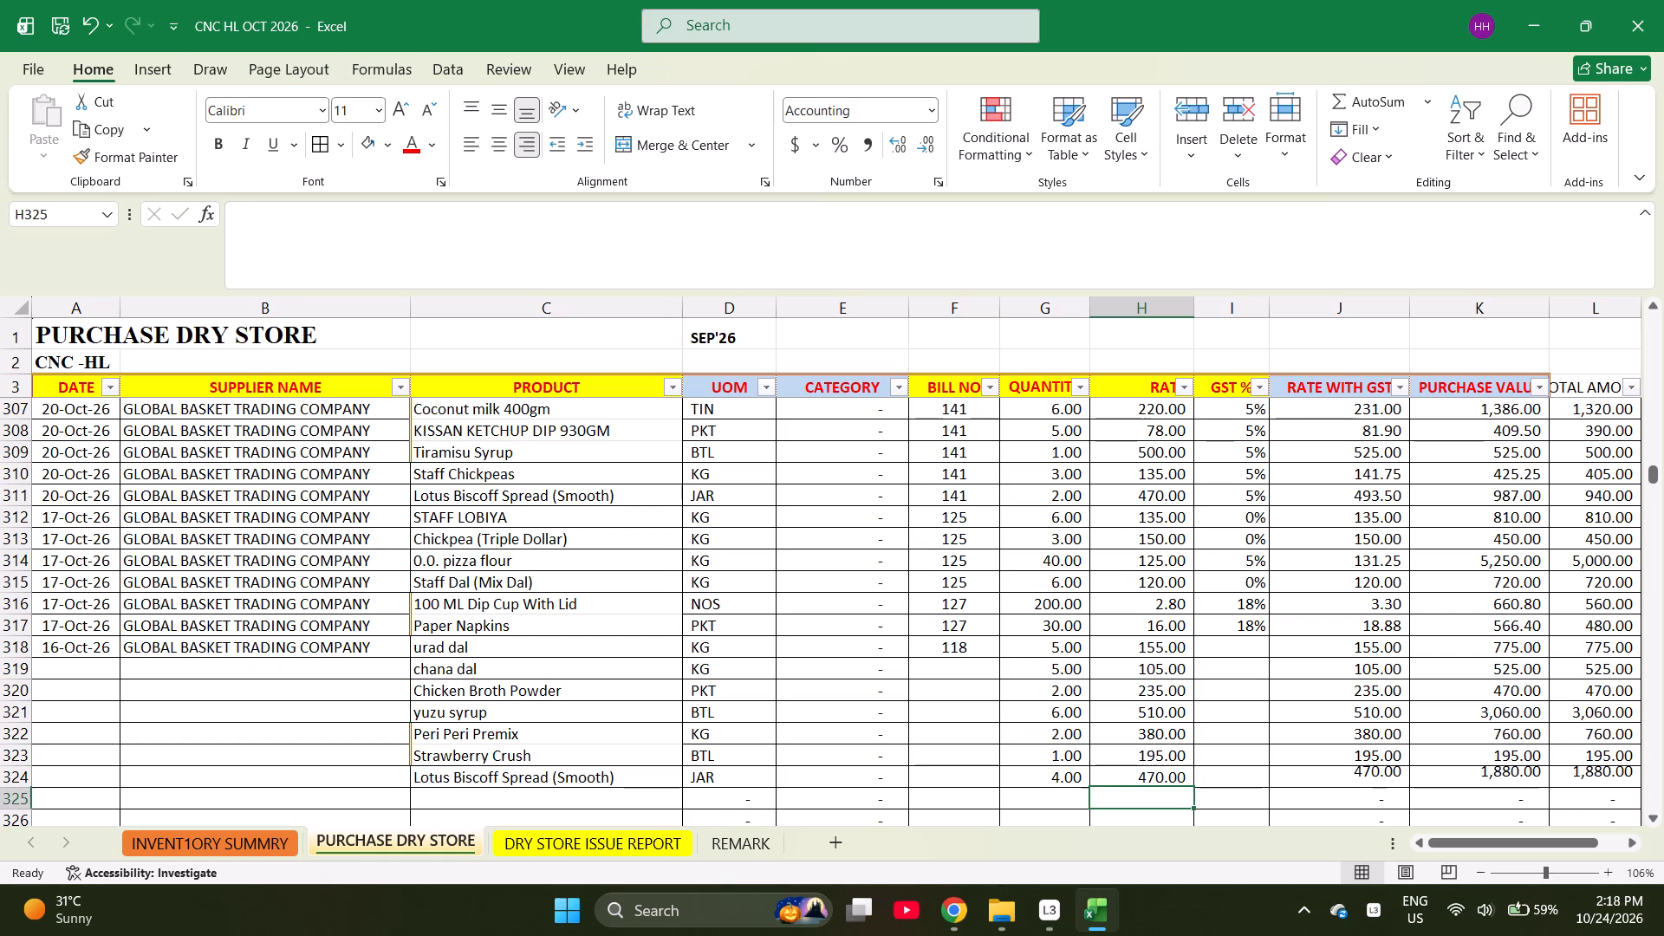
# Set GST to 0% for urad dal and chana dal and 5% for the other five products, in rows 318 to 324.
pyautogui.press('Right')
pyautogui.hotkey('ctrl', 'Up')
pyautogui.press('Down')
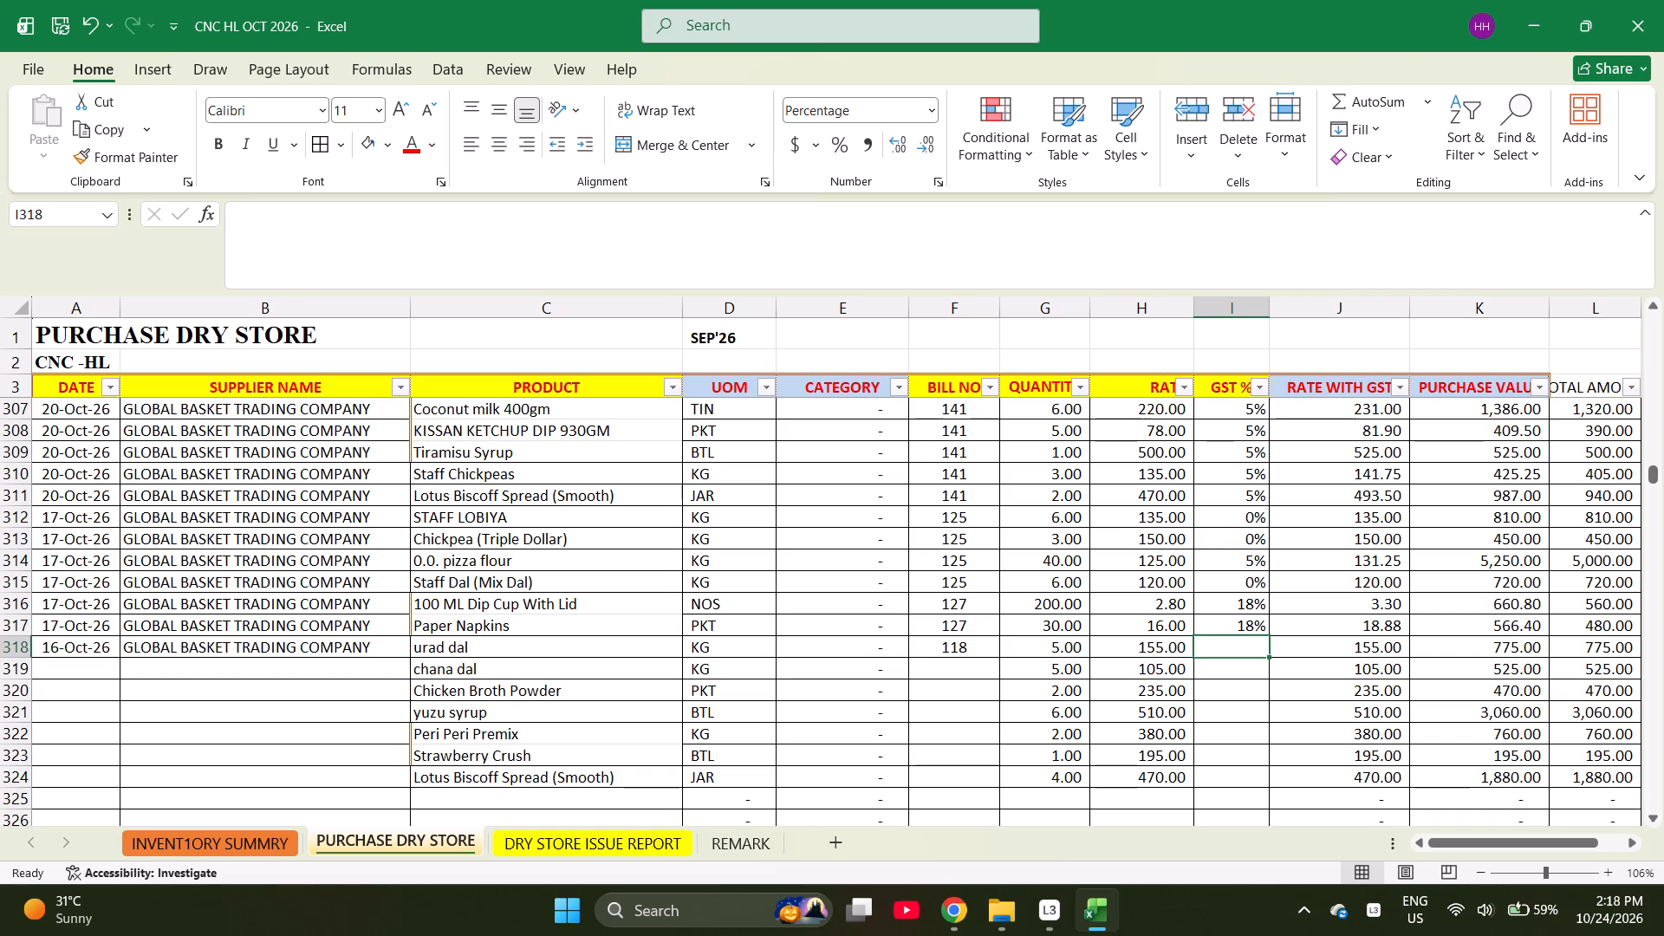
pyautogui.press('0')
pyautogui.press('Return')
pyautogui.press('0')
pyautogui.press('Return')
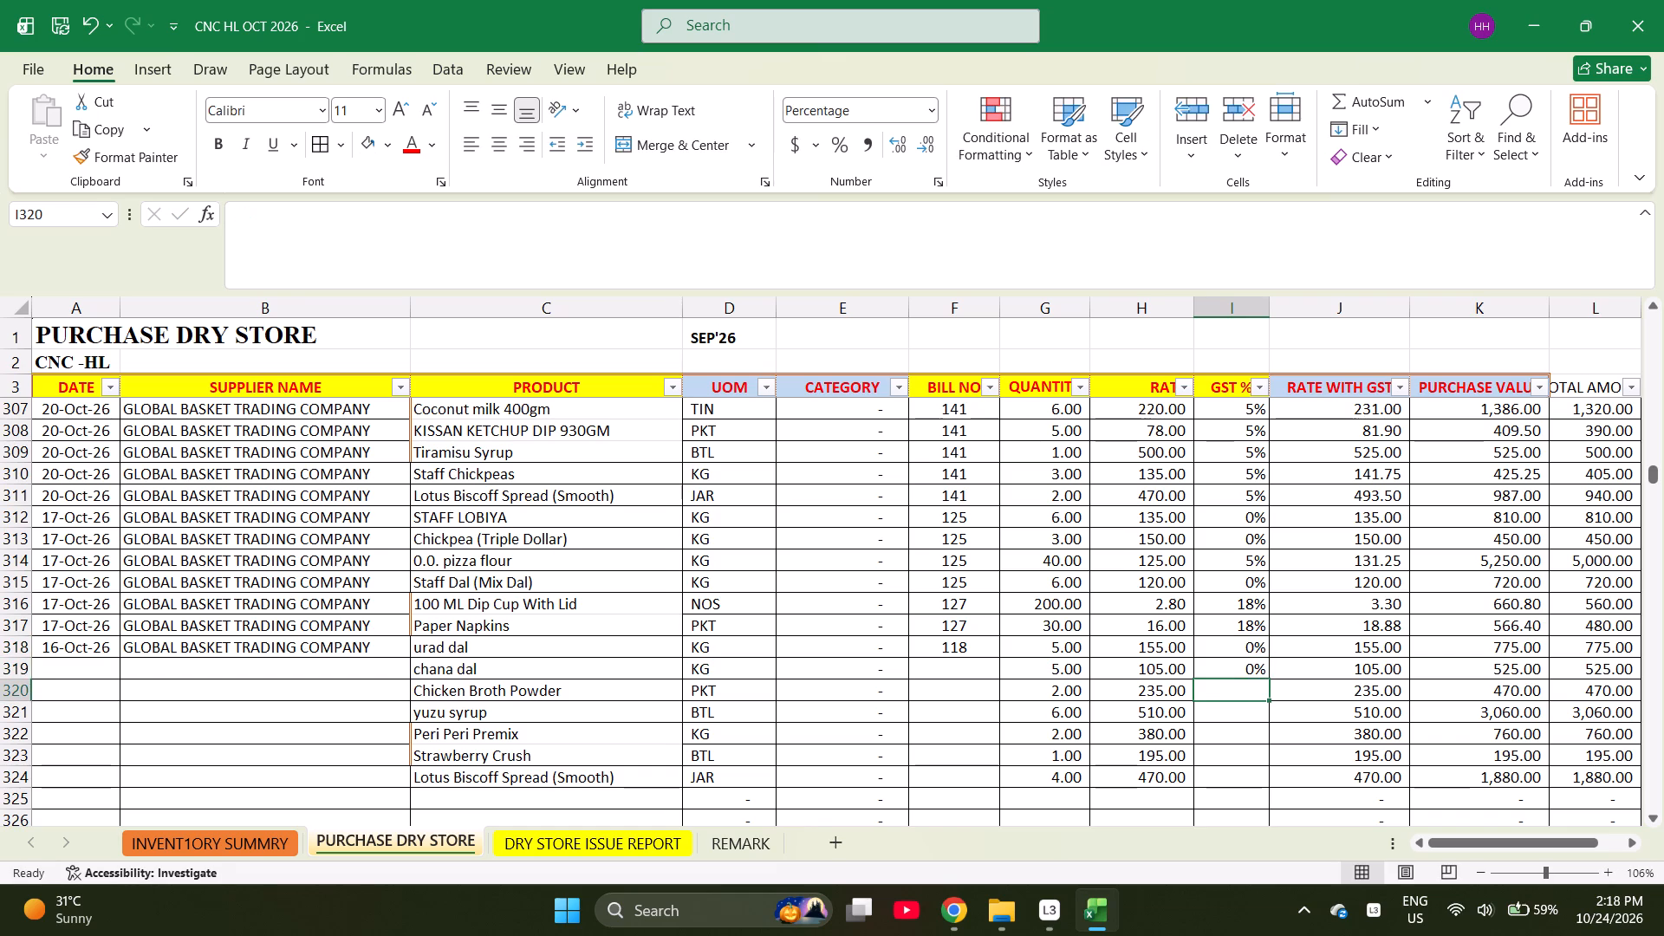
pyautogui.press('5')
pyautogui.press('Return')
pyautogui.press('5')
pyautogui.press('Return')
pyautogui.press('5')
pyautogui.press('Return')
pyautogui.press('5')
pyautogui.press('Return')
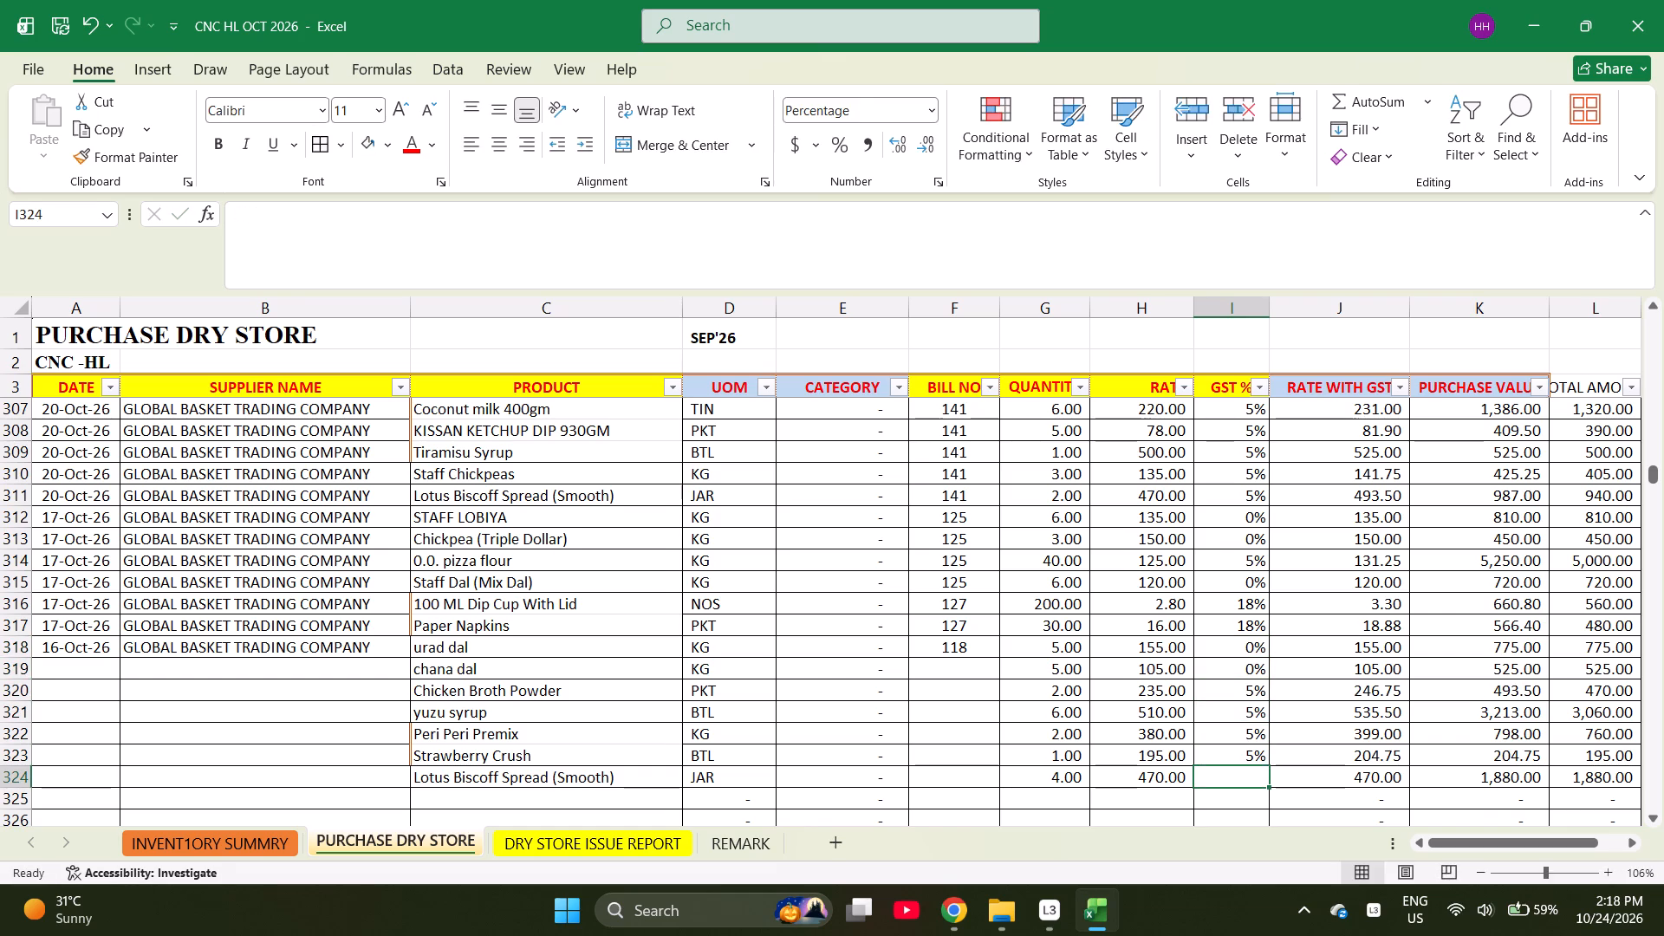
pyautogui.press('5')
pyautogui.press('Left')
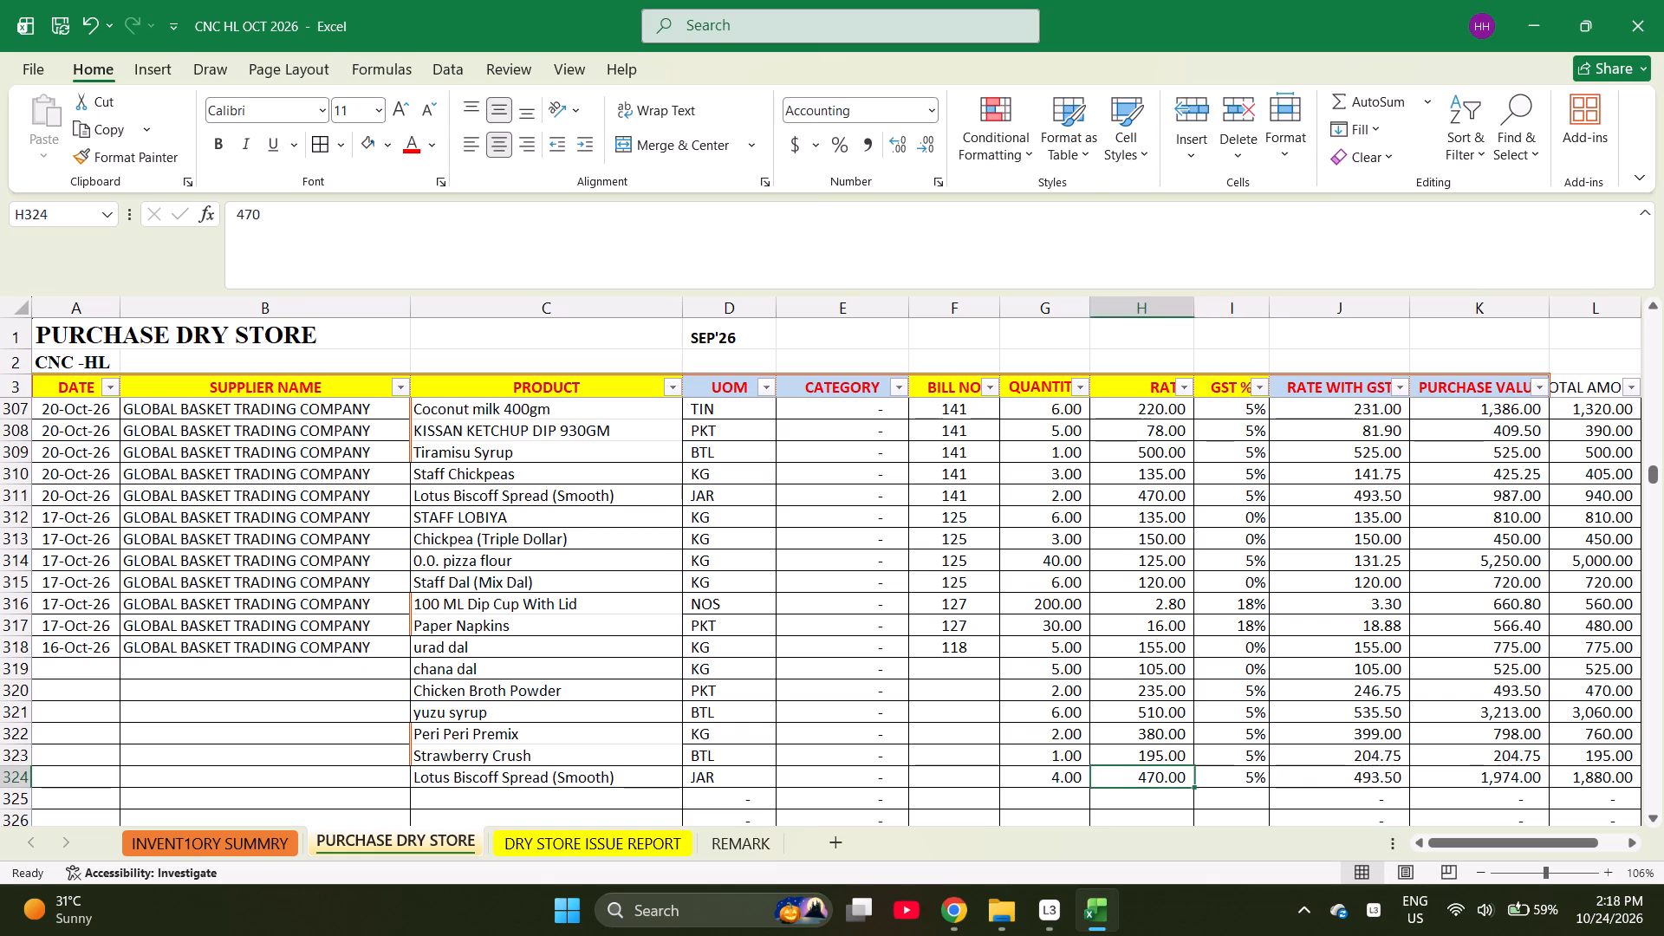
# Fill bill number 118 down from urad dal in row 318 through Lotus Biscoff Spread in row 324.
pyautogui.press('Left')
pyautogui.hotkey('ctrl', 'Left')
pyautogui.press('Right')
pyautogui.hotkey('ctrl', 'Up')
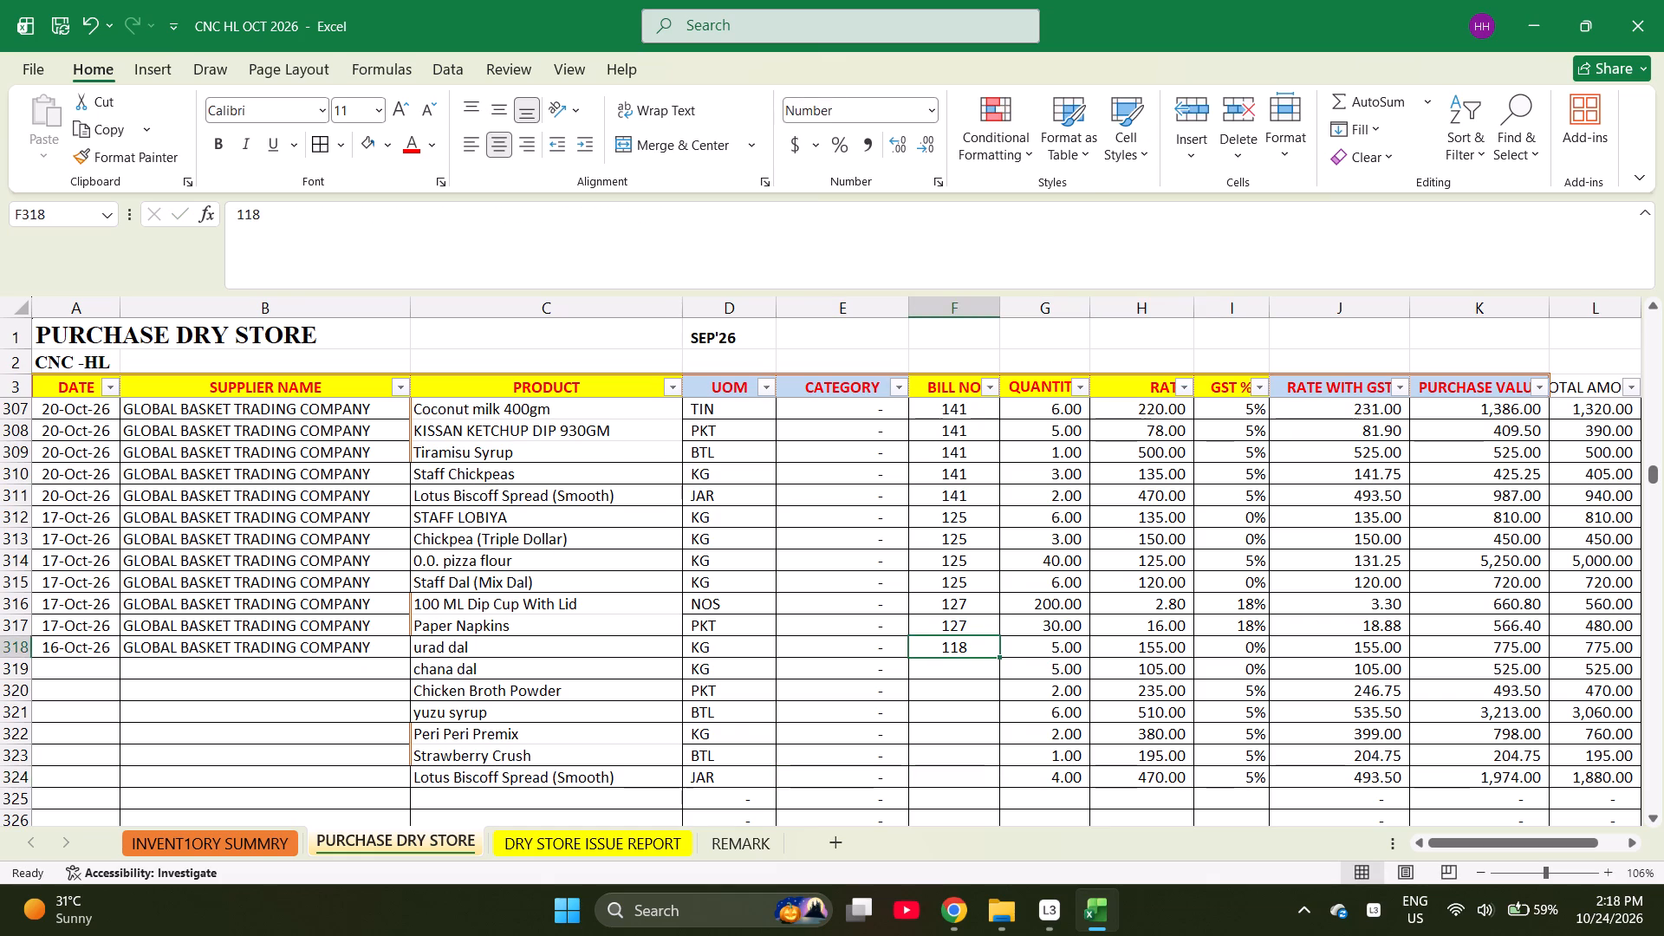
pyautogui.hotkey('shift', 'Down')
pyautogui.hotkey('shift', 'Down')
pyautogui.hotkey('shift', 'Down')
pyautogui.hotkey('shift', 'Down')
pyautogui.hotkey('shift', 'Down')
pyautogui.hotkey('shift', 'Down')
pyautogui.hotkey('shift', 'Down')
pyautogui.hotkey('shift', 'Down')
pyautogui.hotkey('shift', 'Up')
pyautogui.hotkey('shift', 'Up')
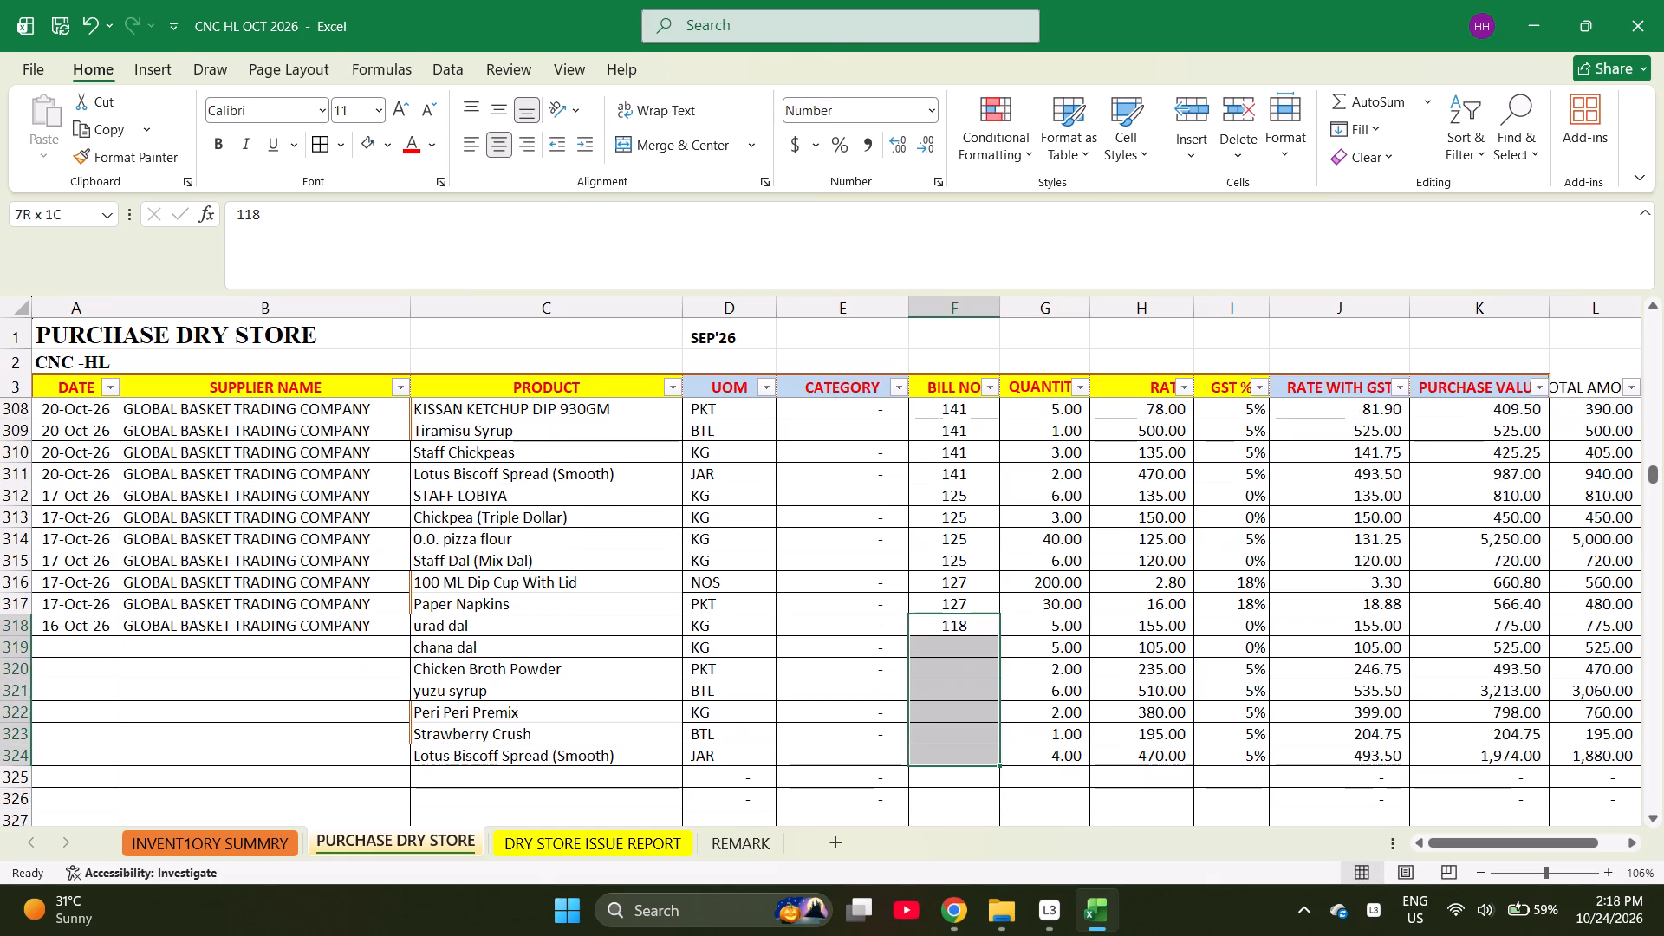
pyautogui.hotkey('ctrl', 'd')
# Fill the date 16-Oct-26 and supplier Global Basket Trading Company down from row 318 through row 324.
pyautogui.hotkey('ctrl', 'Left')
pyautogui.hotkey('shift', 'Right')
pyautogui.hotkey('shift', 'Down')
pyautogui.hotkey('shift', 'Down')
pyautogui.hotkey('shift', 'Down')
pyautogui.hotkey('shift', 'Down')
pyautogui.hotkey('shift', 'Down')
pyautogui.hotkey('shift', 'Down')
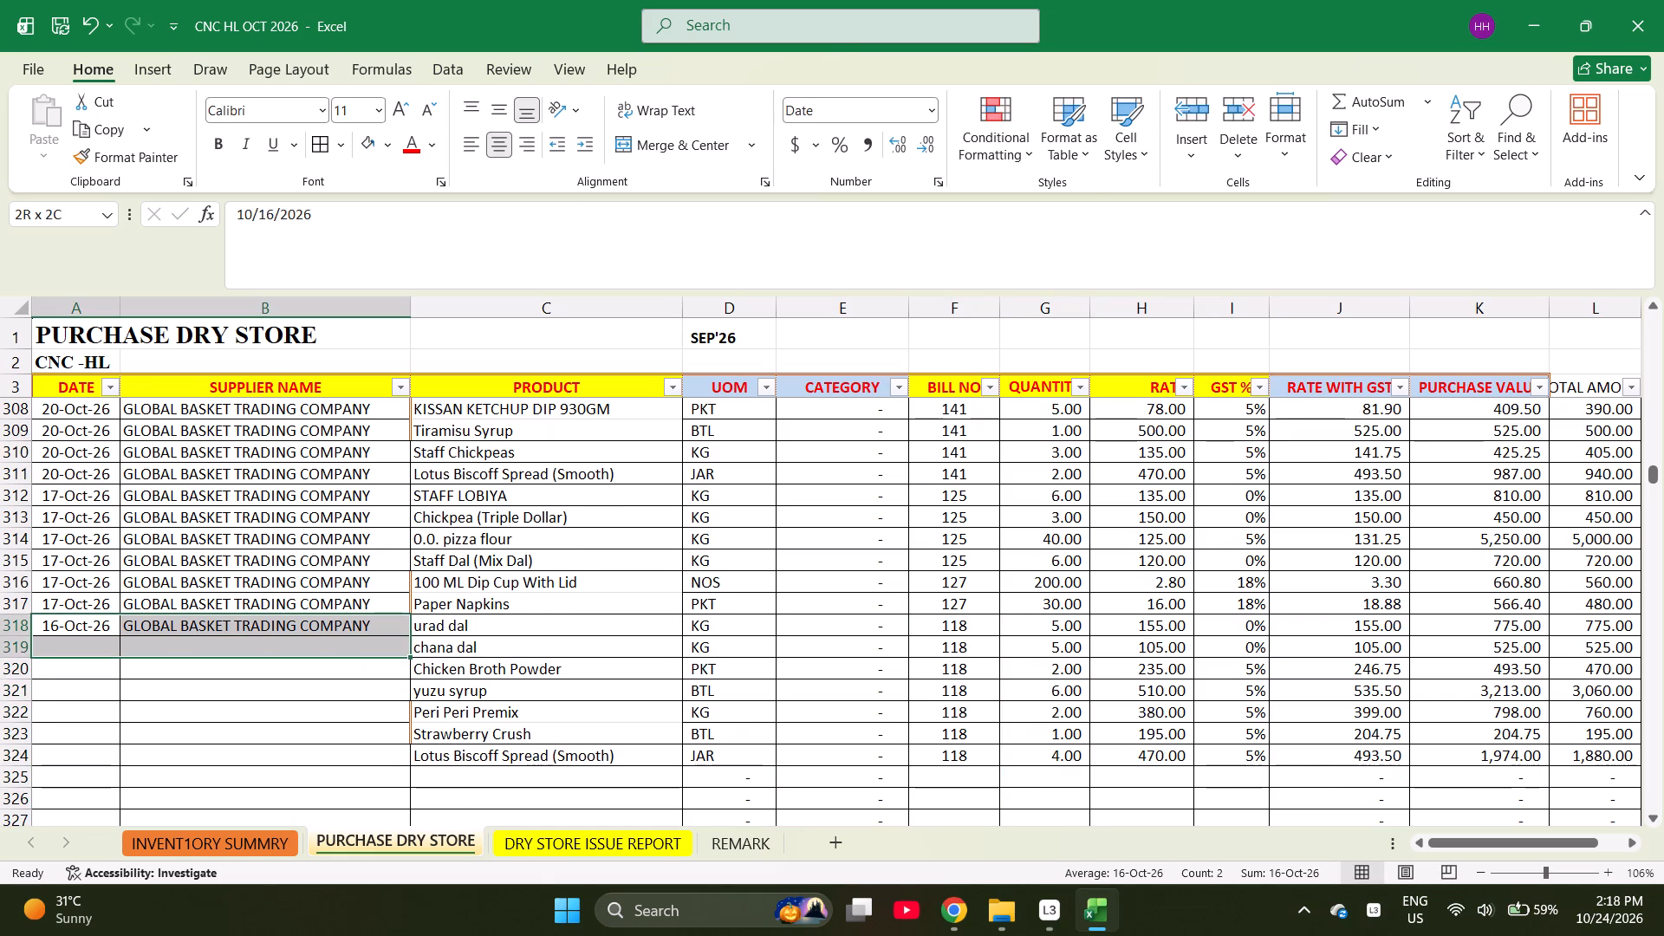
pyautogui.hotkey('ctrl', 'd')
# Check the sum of the purchase values for bill 118 in rows 318 to 324.
pyautogui.hotkey('ctrl', 'Right')
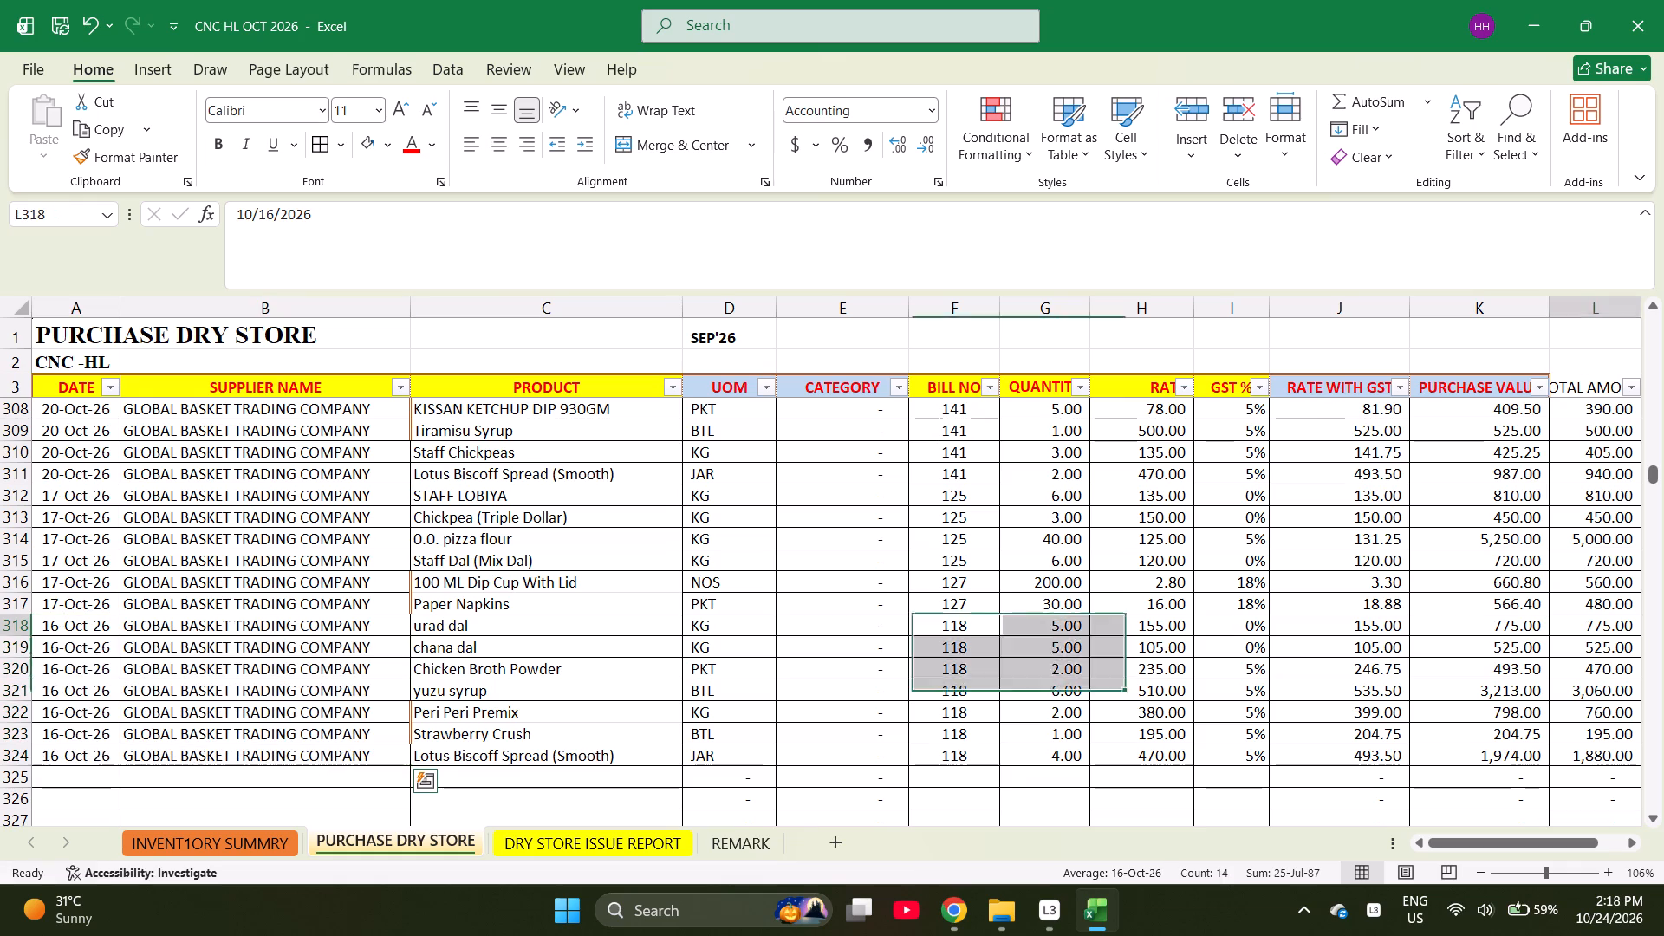
pyautogui.press('Up')
pyautogui.press('Down')
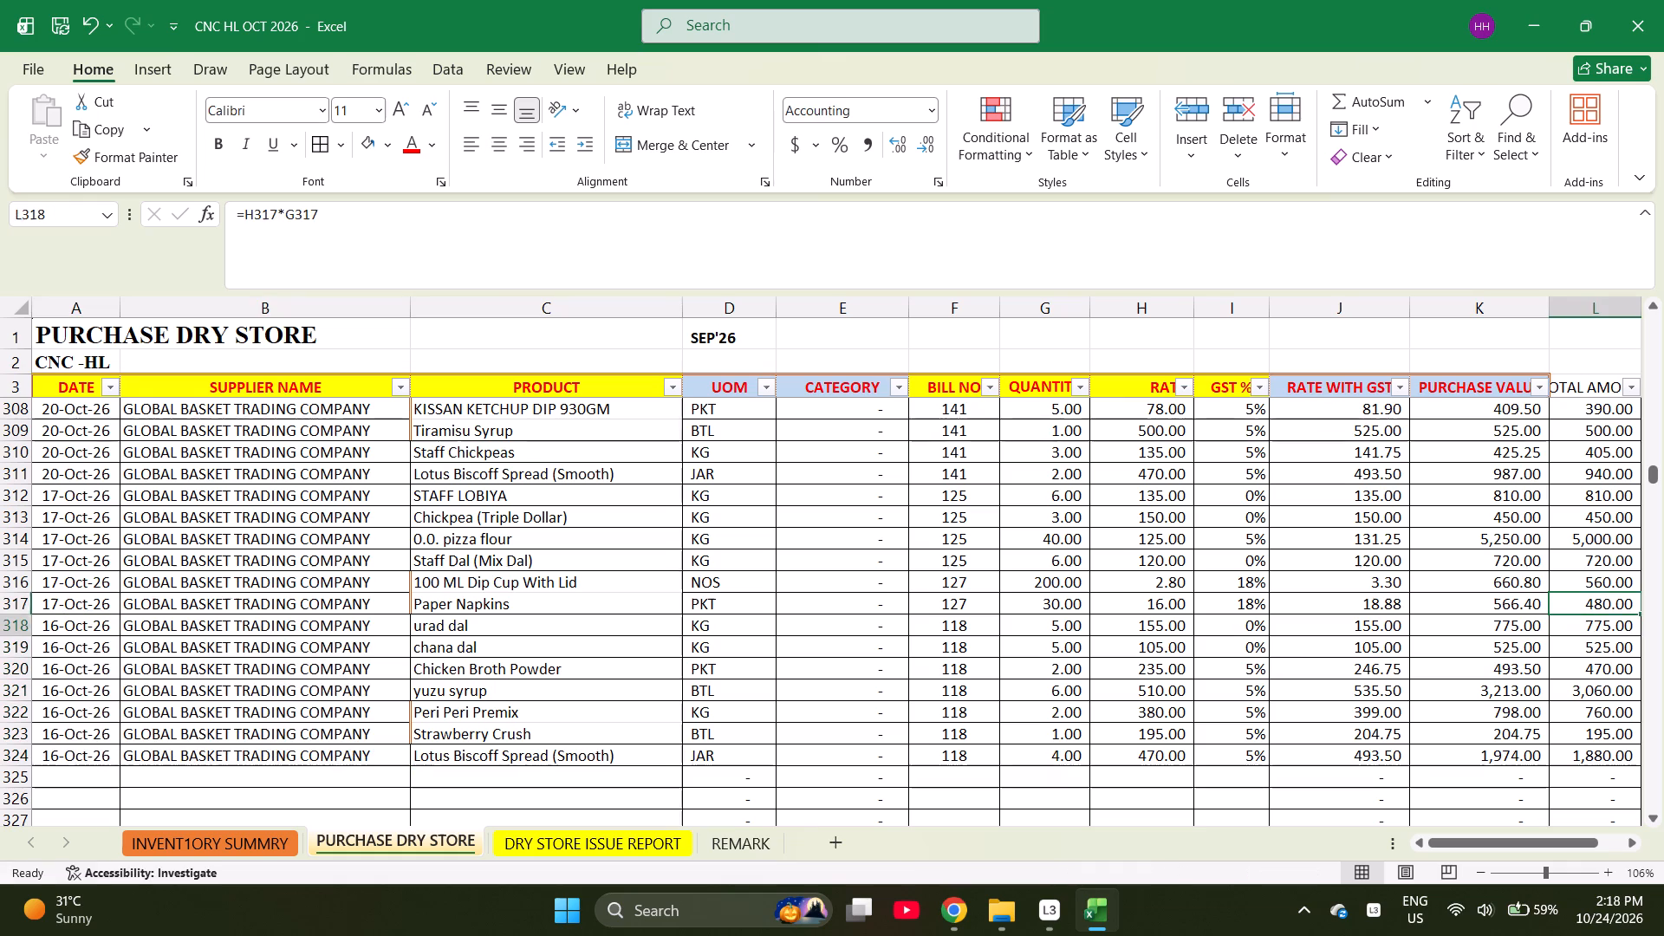
pyautogui.press('Left')
pyautogui.hotkey('shift', 'Down')
pyautogui.hotkey('shift', 'Down')
pyautogui.hotkey('shift', 'Down')
pyautogui.hotkey('shift', 'Down')
pyautogui.hotkey('shift', 'Down')
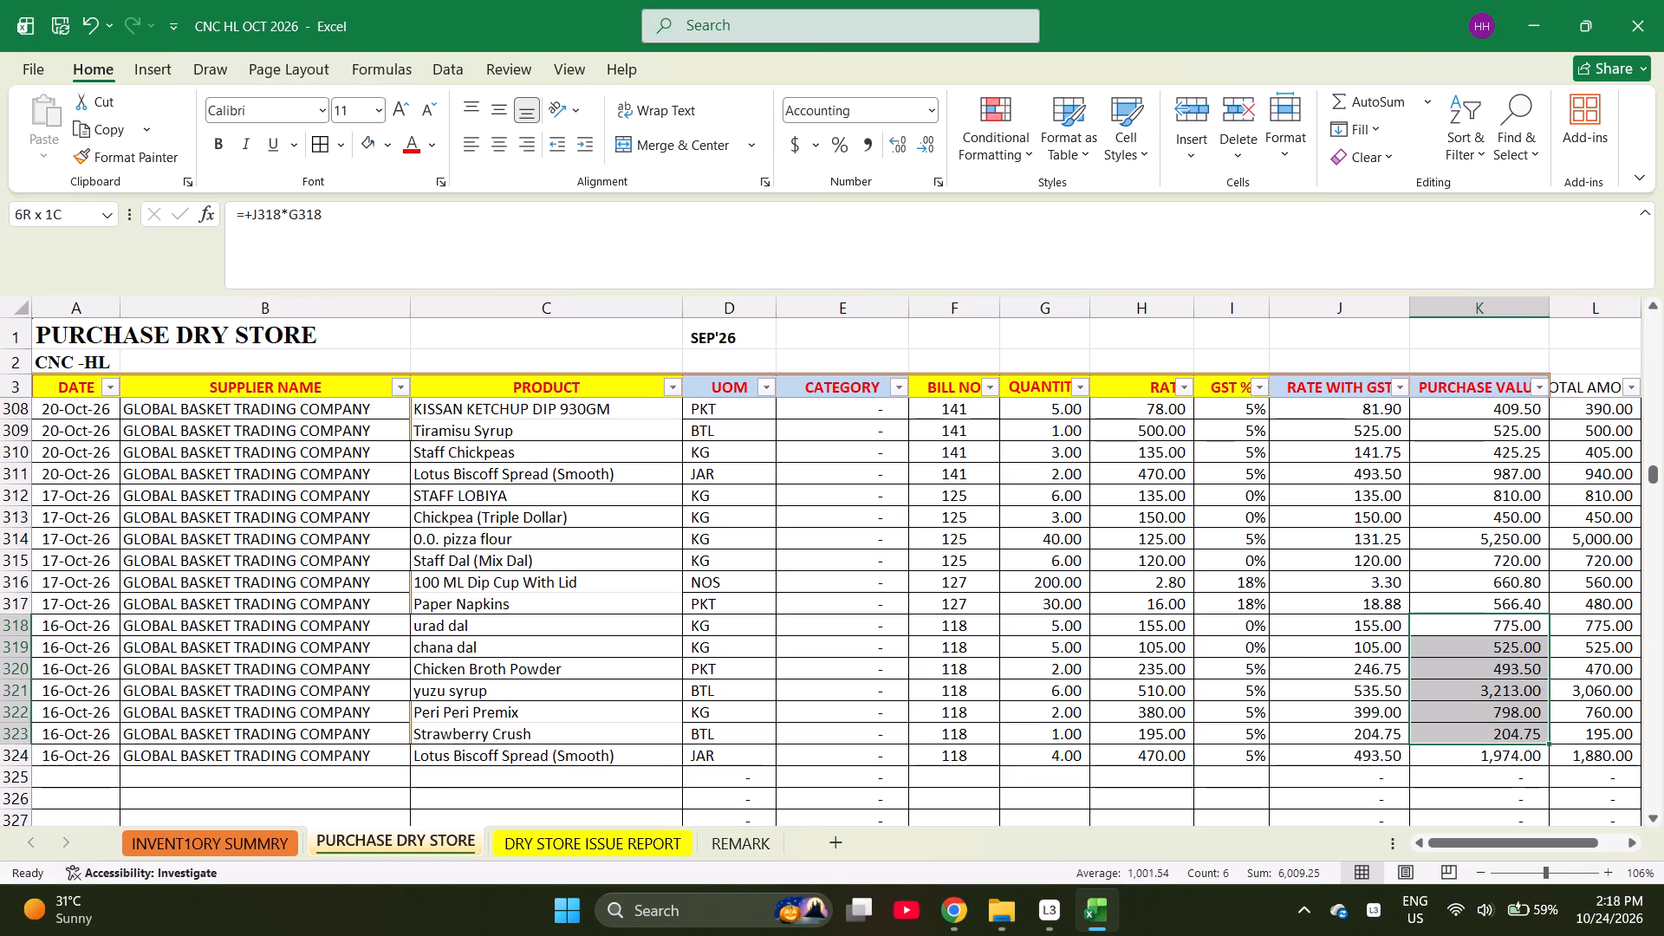
pyautogui.hotkey('shift', 'Down')
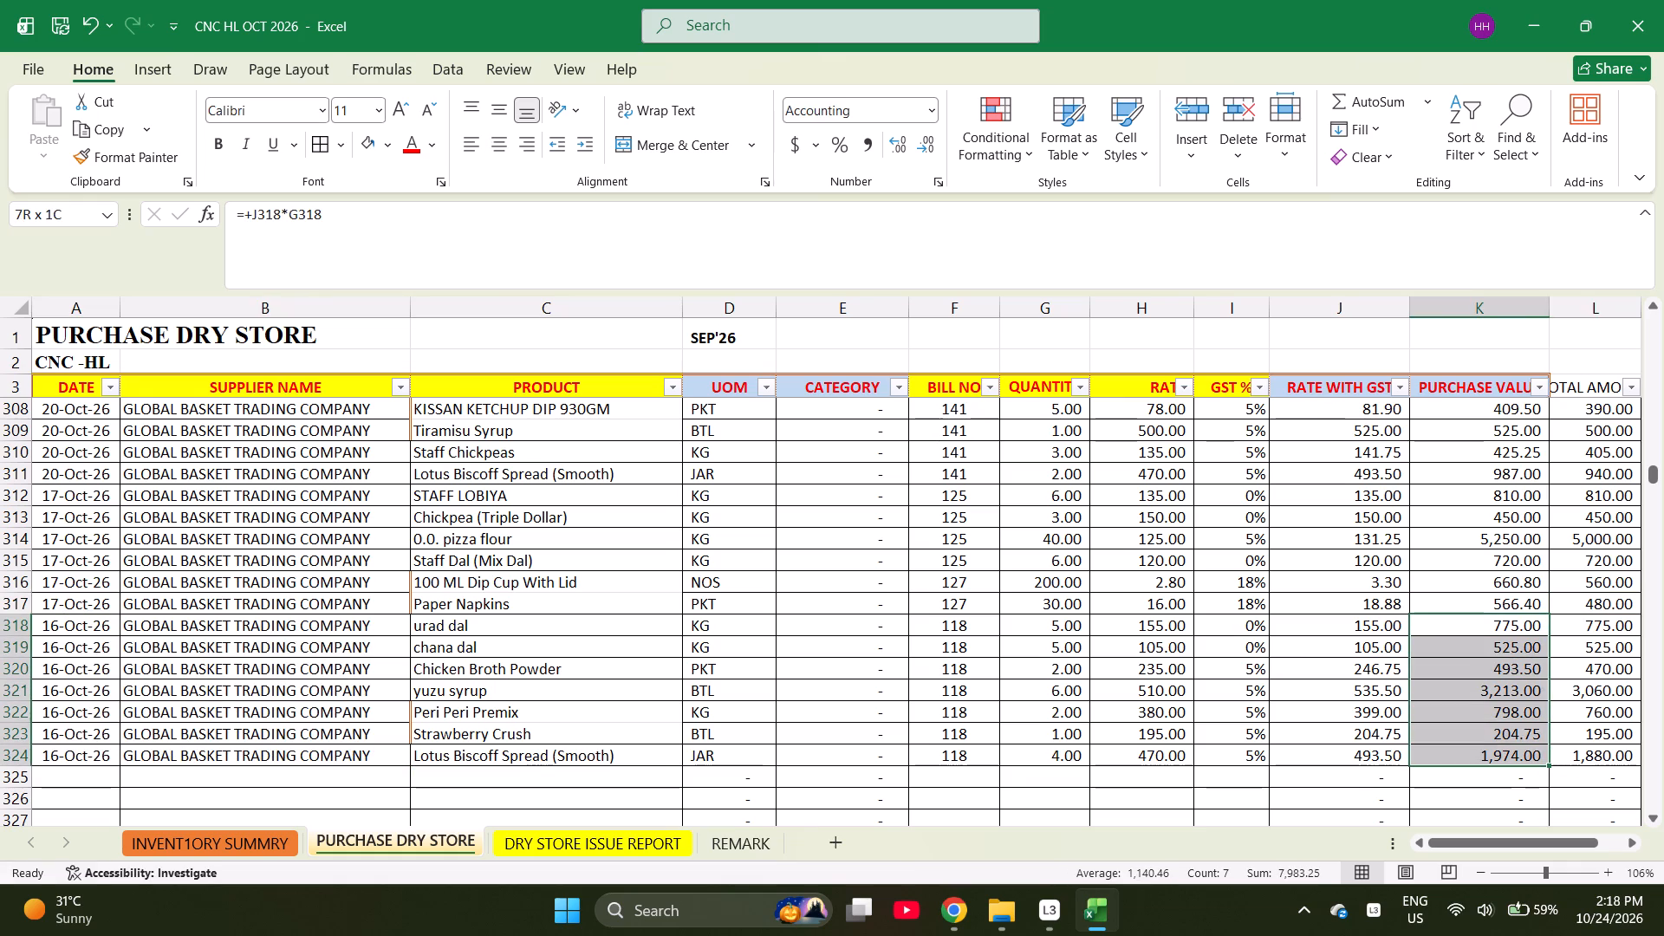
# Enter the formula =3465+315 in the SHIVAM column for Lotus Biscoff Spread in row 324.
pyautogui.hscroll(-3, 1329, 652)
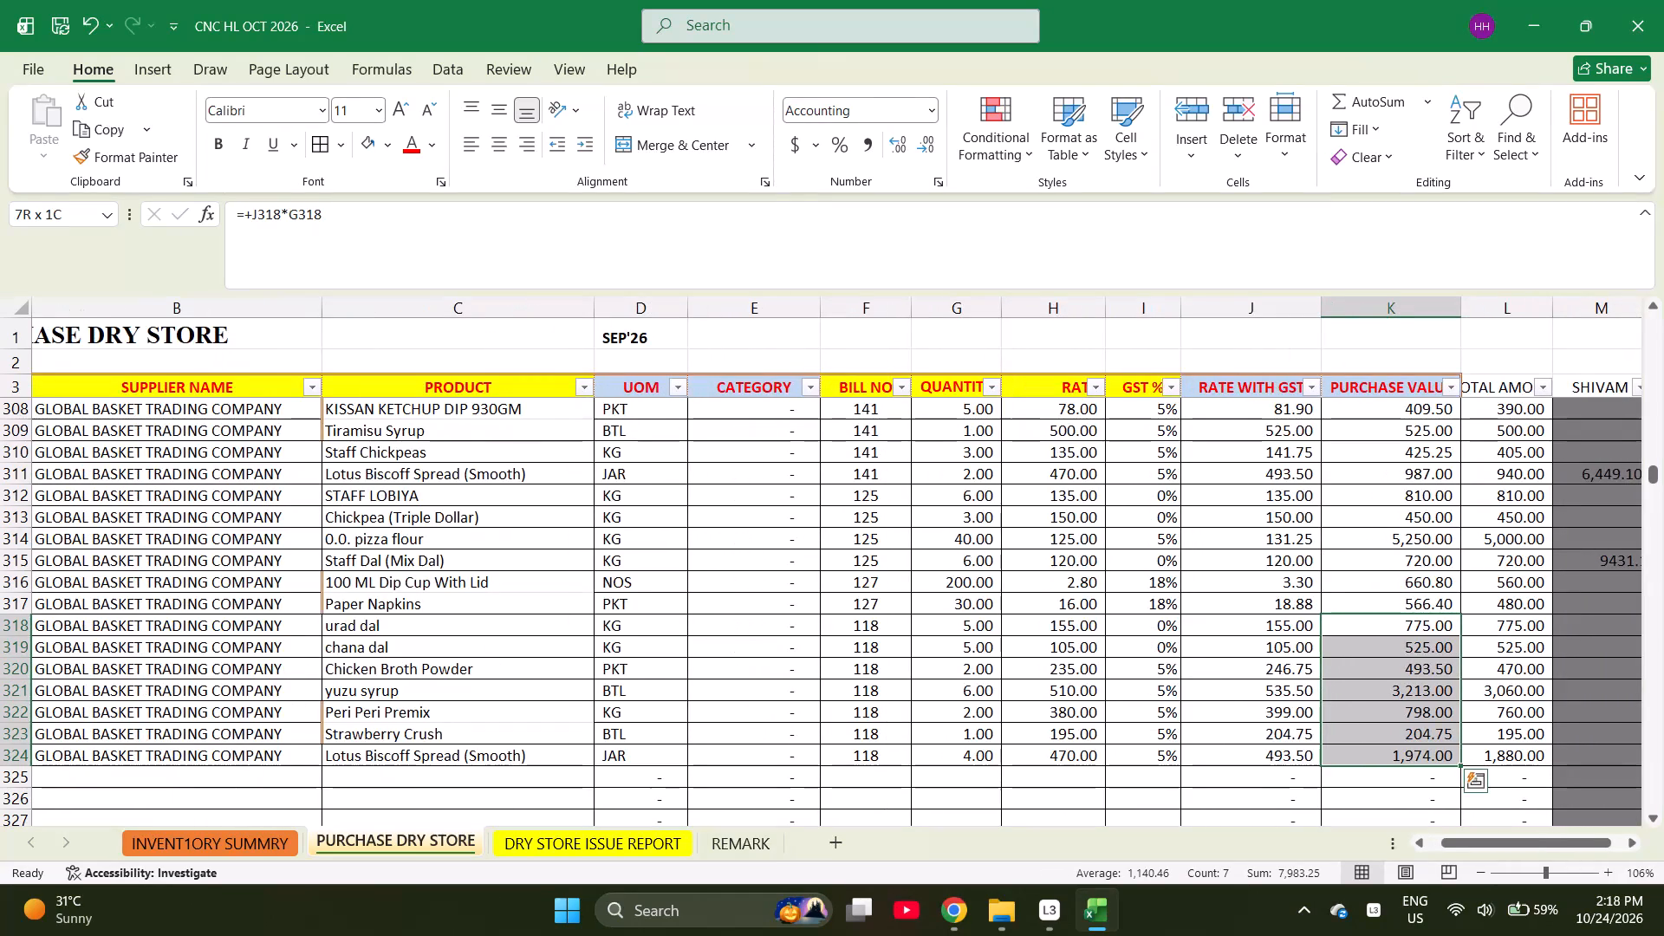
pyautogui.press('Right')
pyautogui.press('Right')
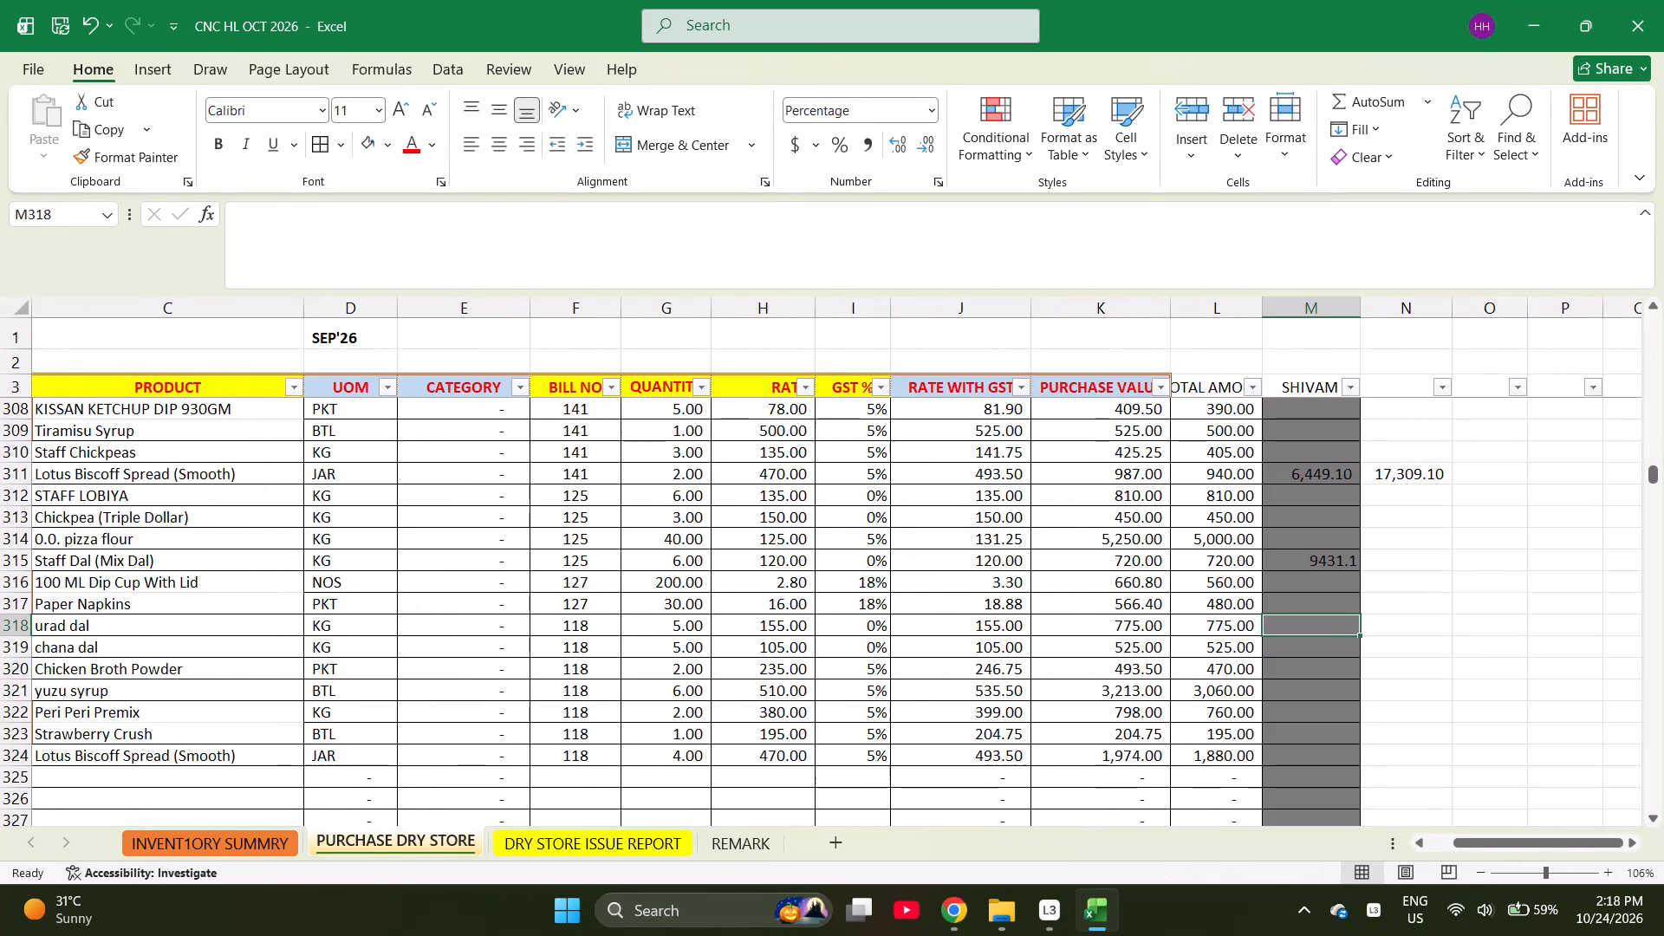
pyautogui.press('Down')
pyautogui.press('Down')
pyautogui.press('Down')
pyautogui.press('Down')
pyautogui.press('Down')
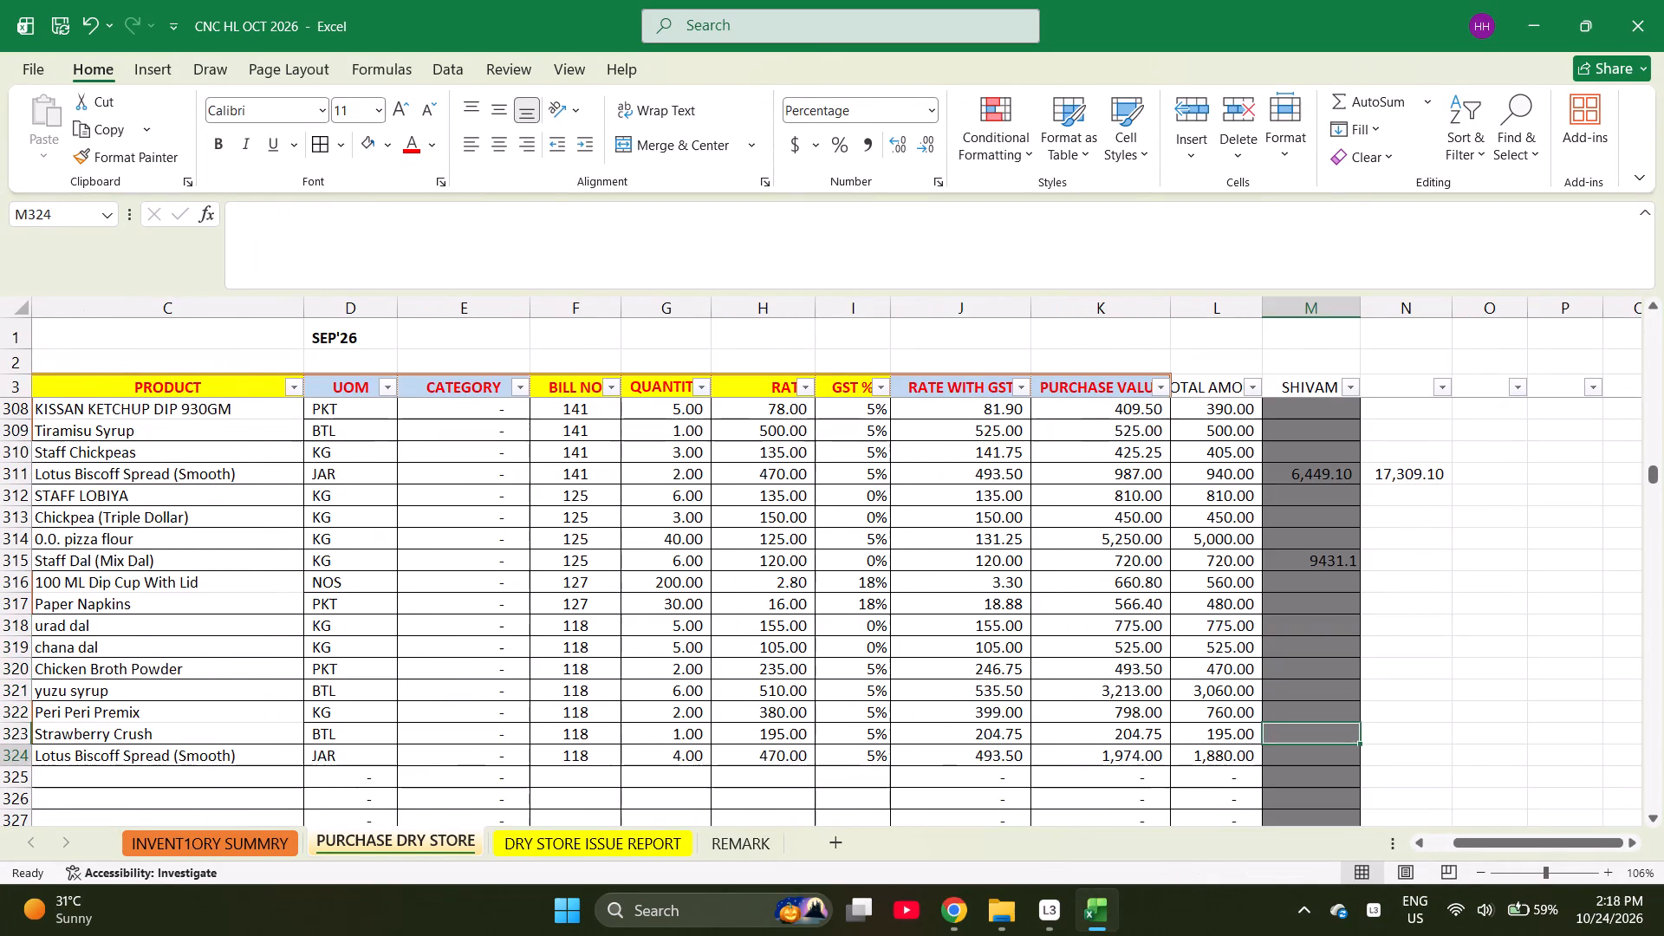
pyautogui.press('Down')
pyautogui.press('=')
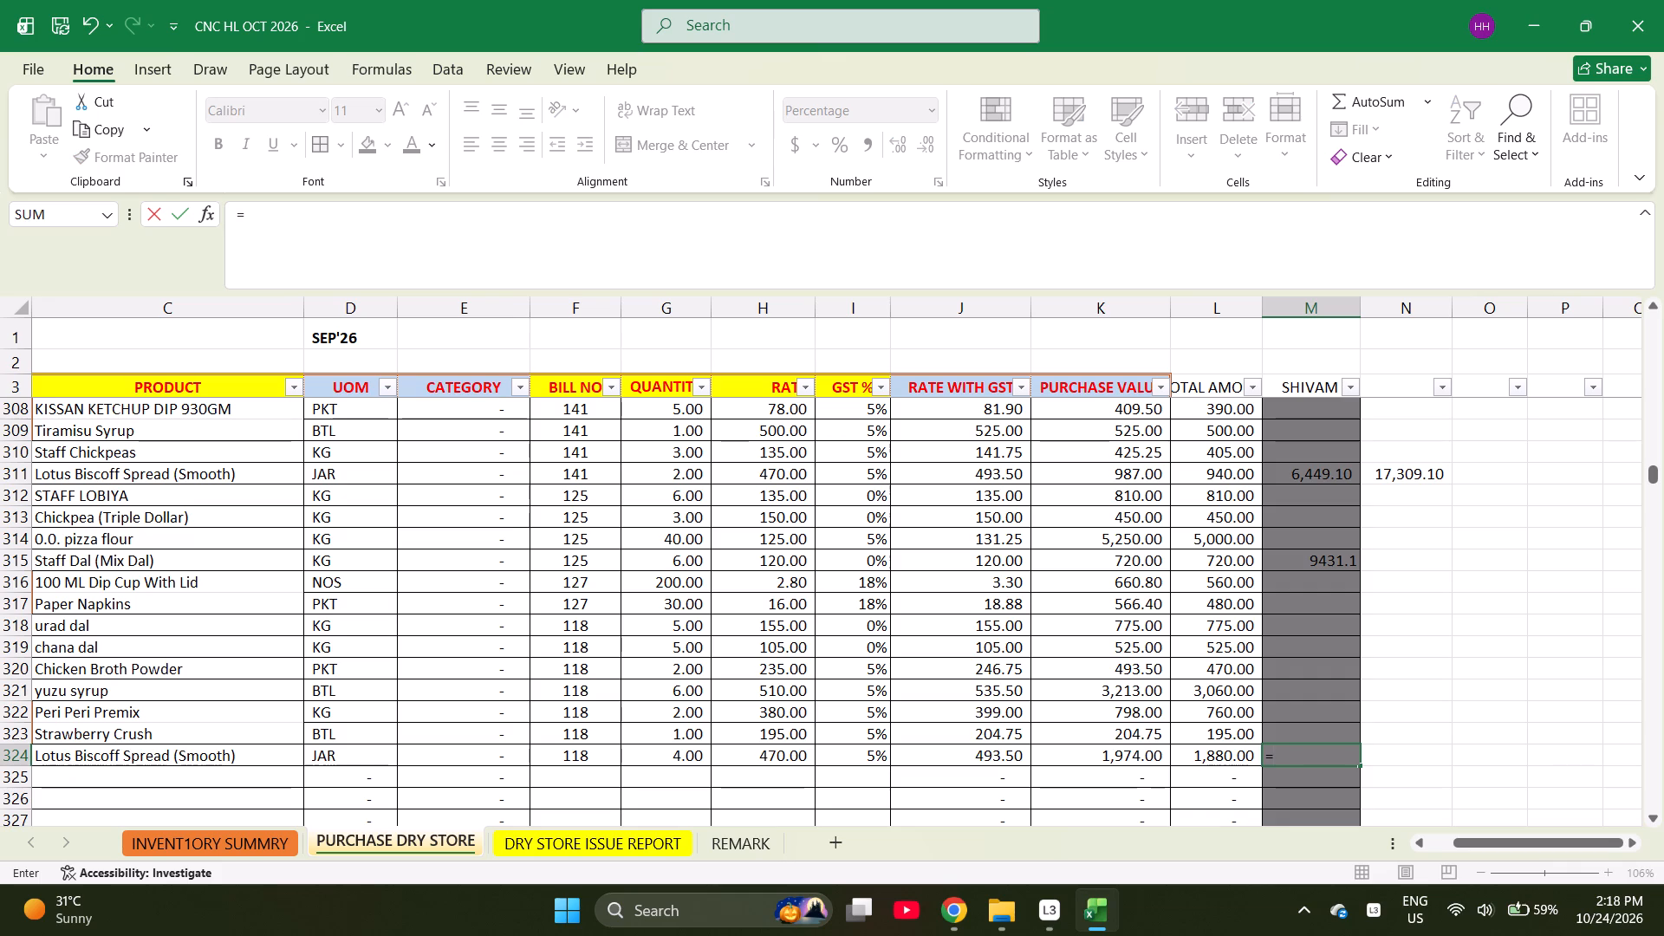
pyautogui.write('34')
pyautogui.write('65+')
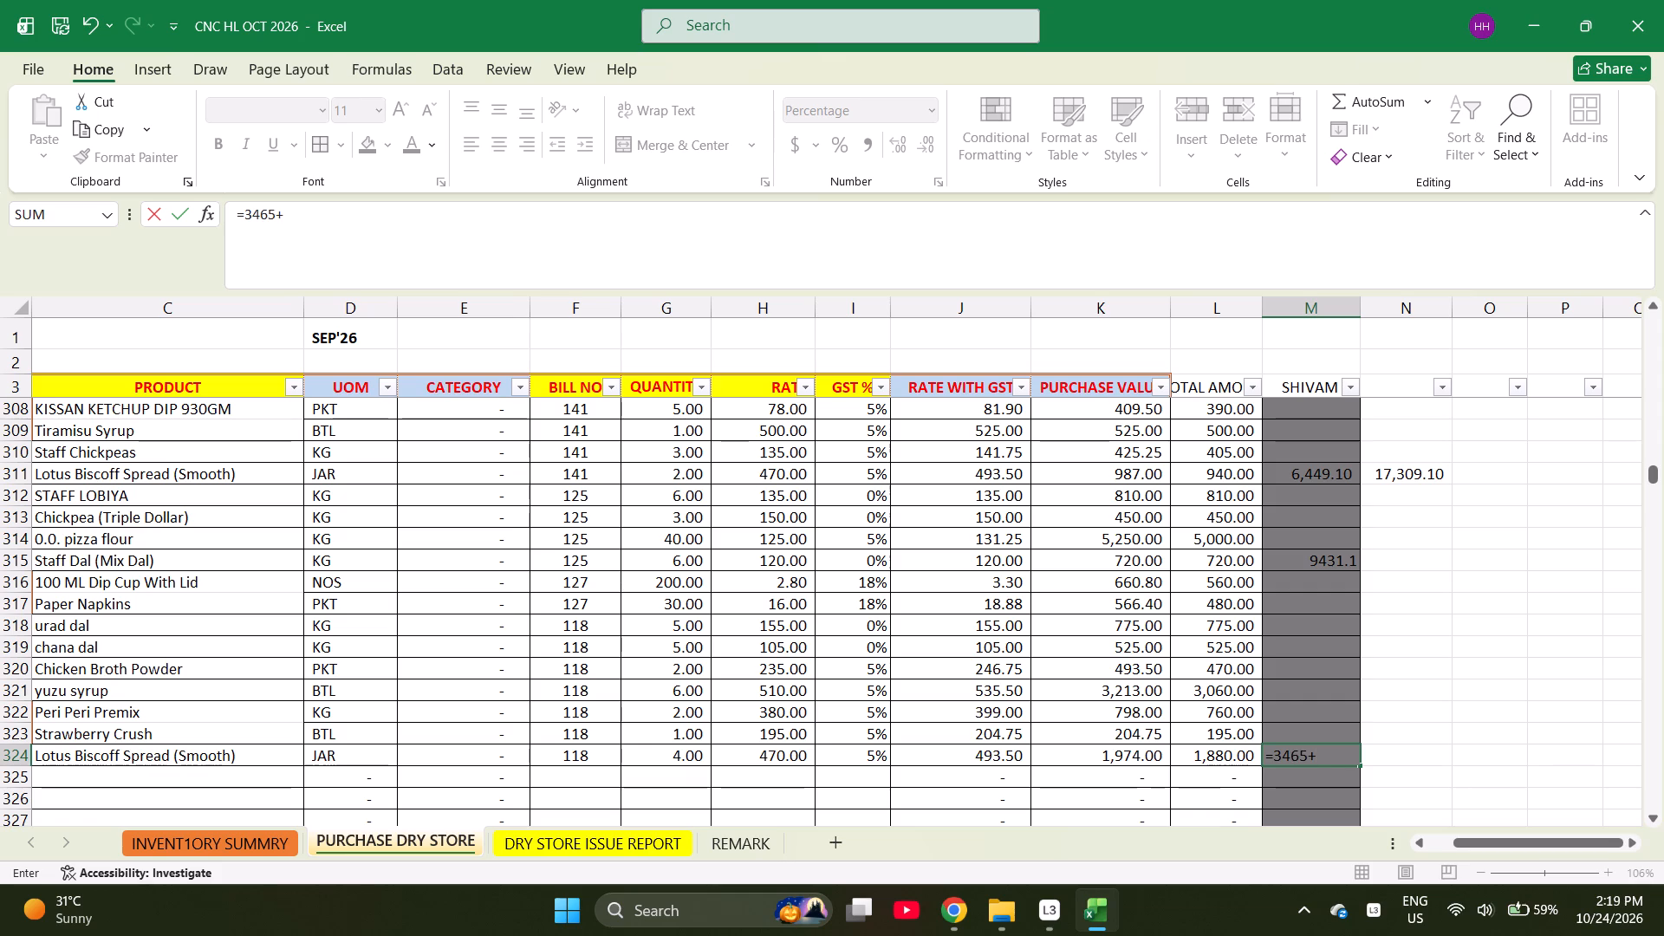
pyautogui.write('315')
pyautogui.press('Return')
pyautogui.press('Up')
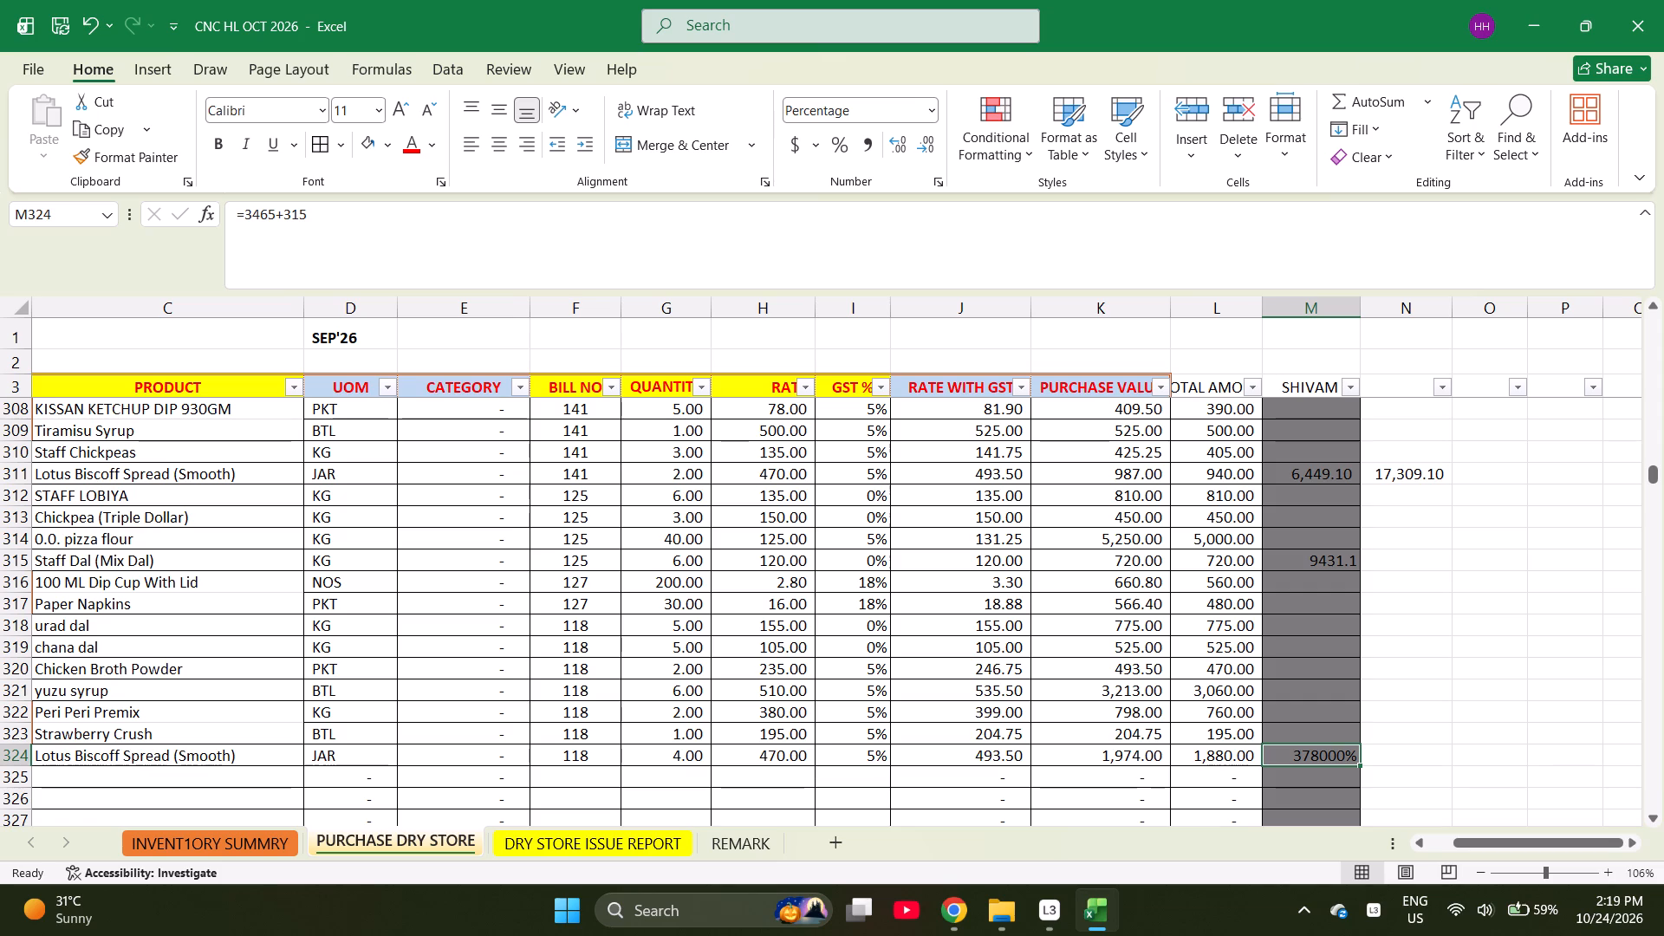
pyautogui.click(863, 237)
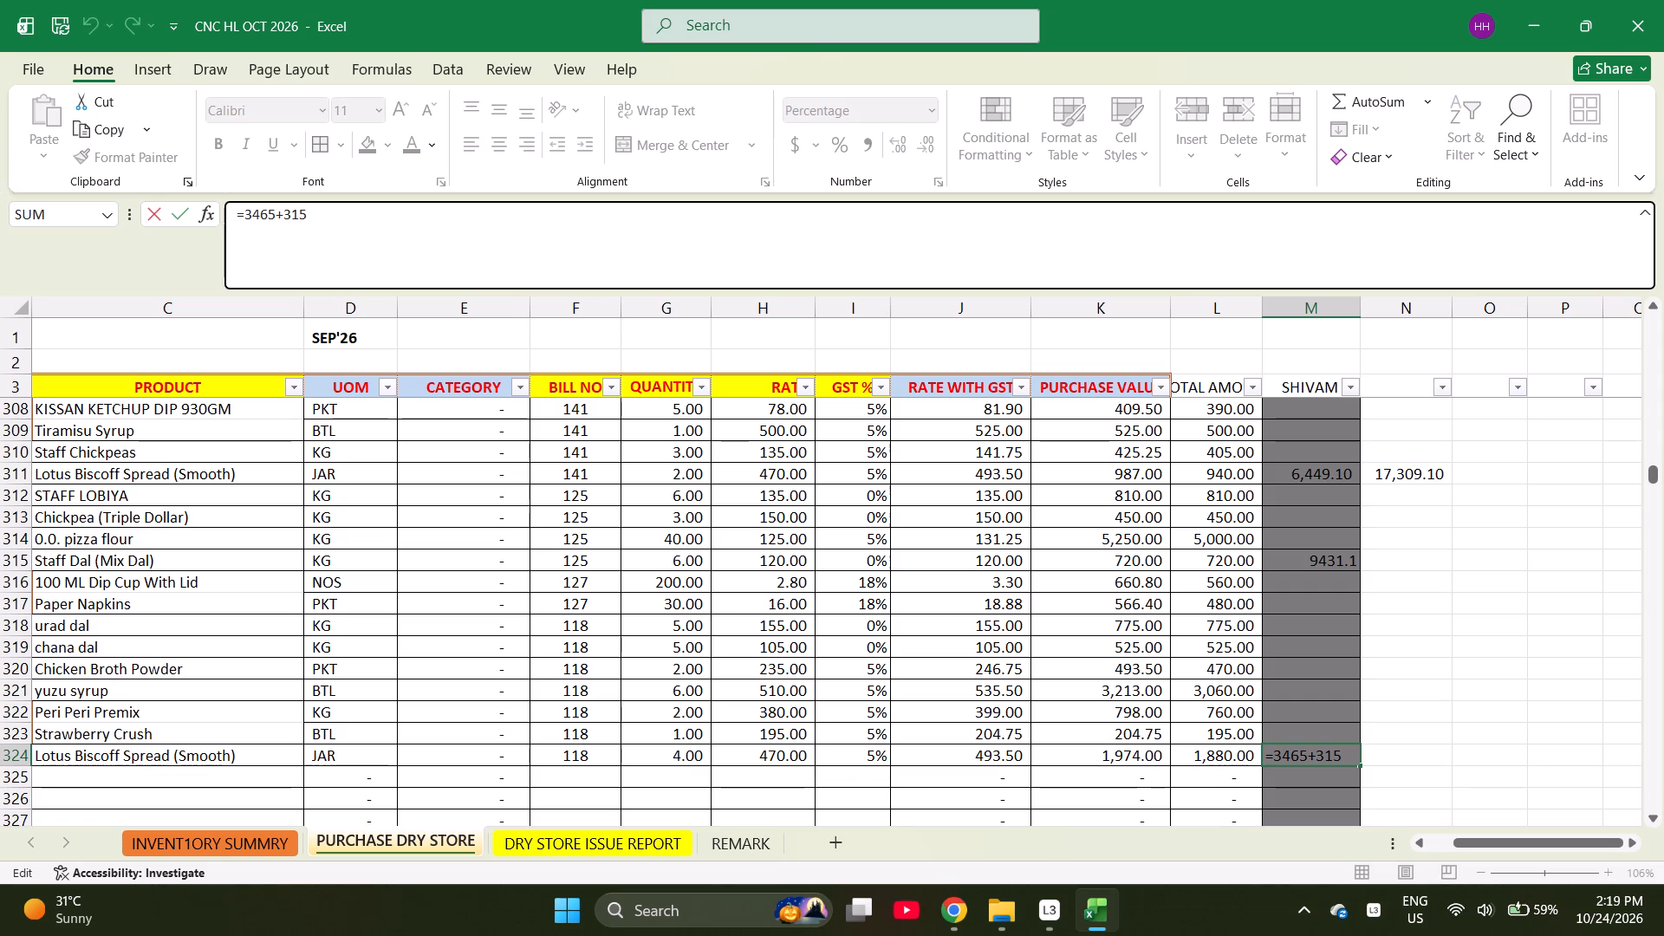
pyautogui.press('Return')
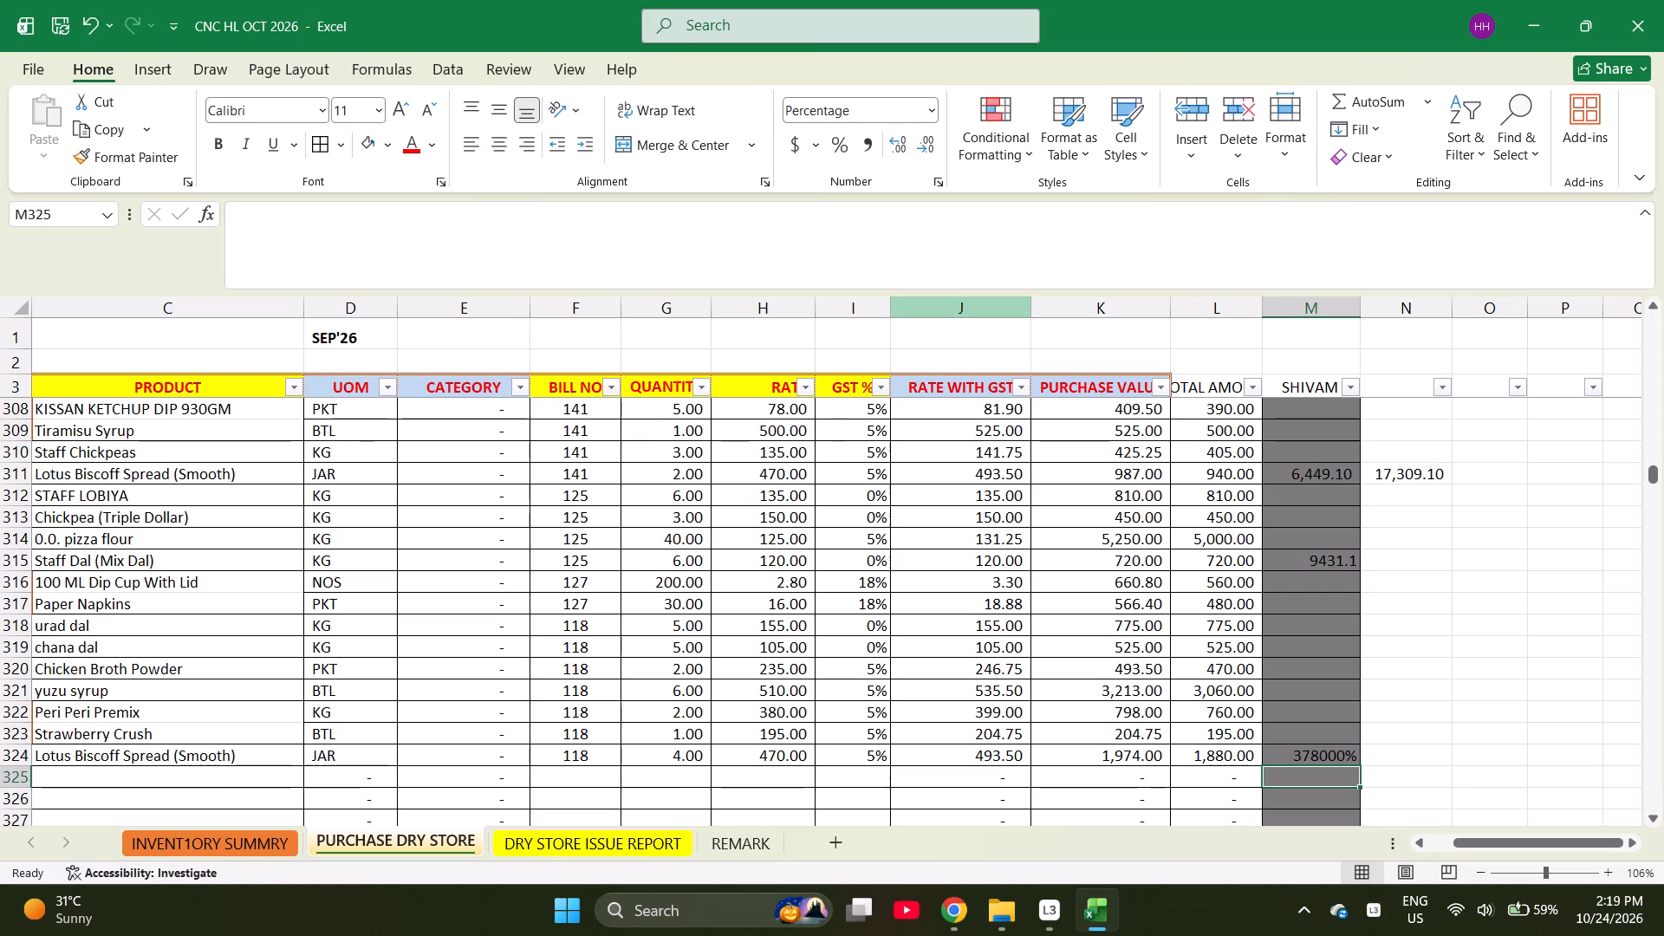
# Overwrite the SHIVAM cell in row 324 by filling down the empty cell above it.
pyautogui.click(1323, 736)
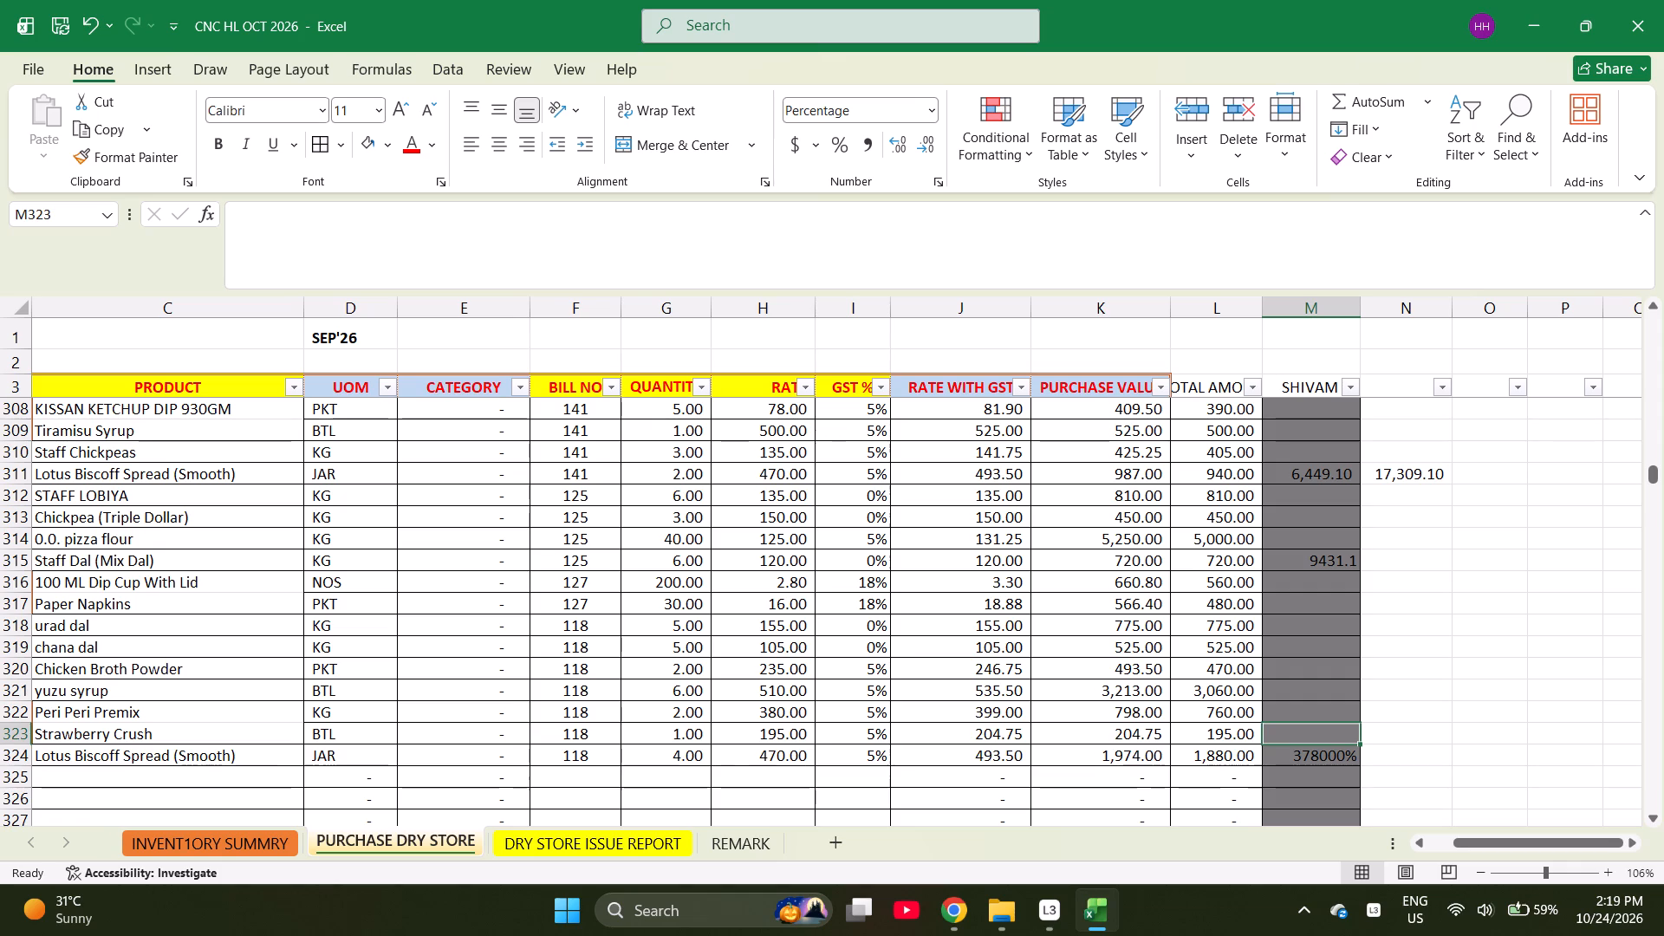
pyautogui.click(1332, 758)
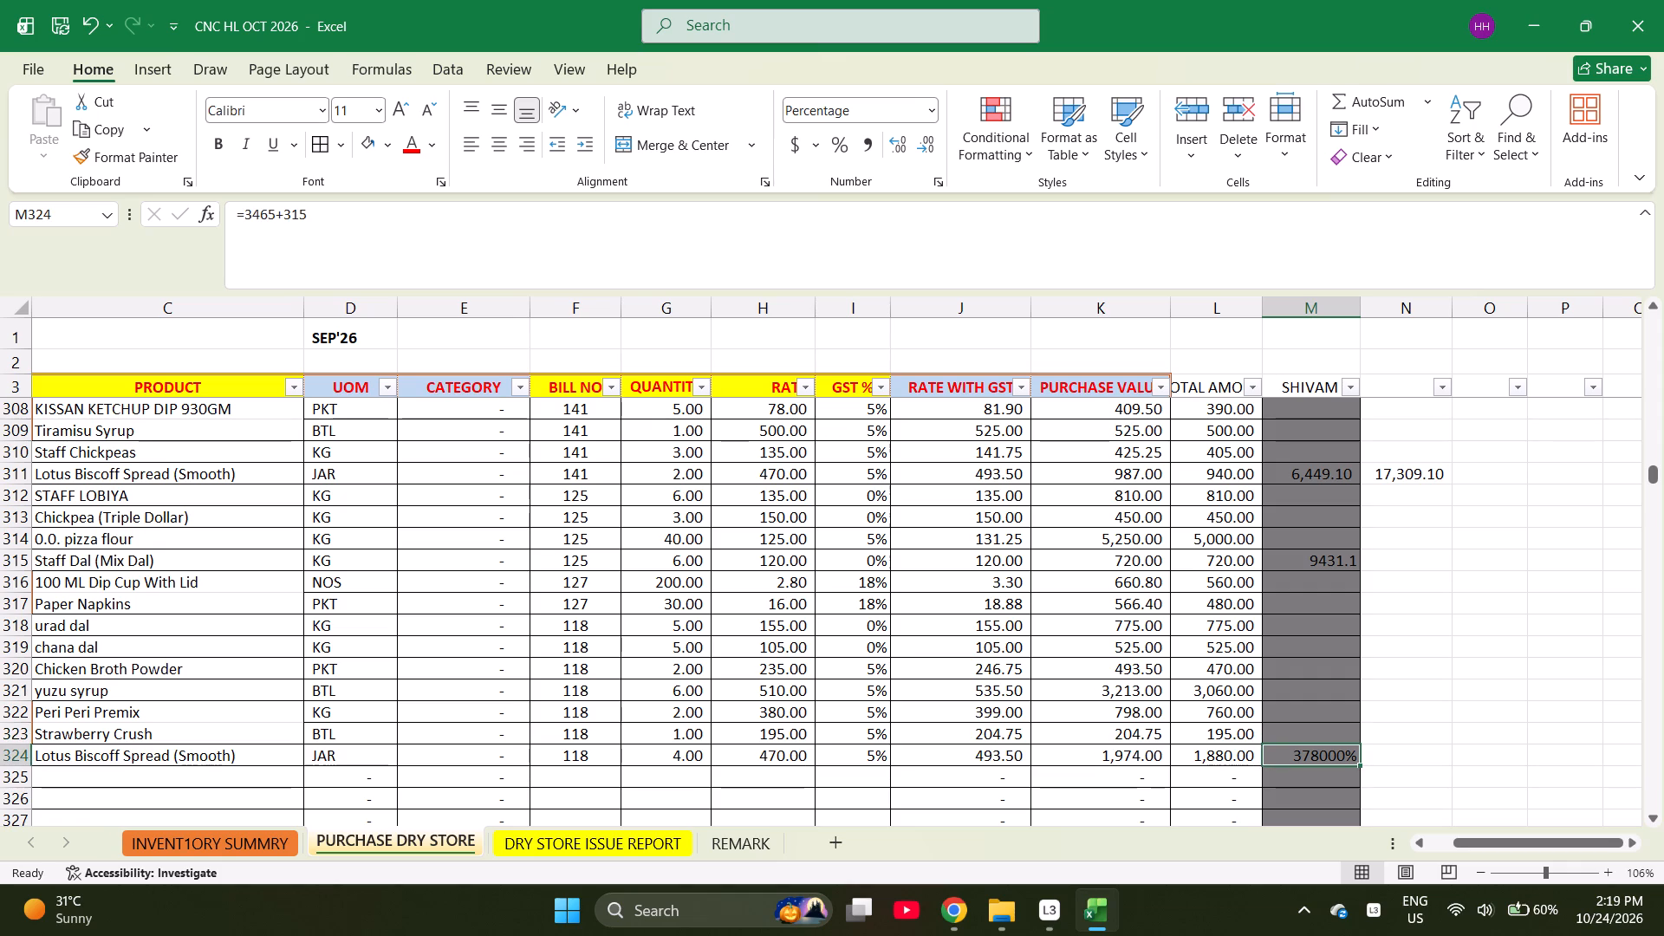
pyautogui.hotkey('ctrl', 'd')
# Enter the formula =3465+315 in the SHIVAM cell of row 324.
pyautogui.press('=')
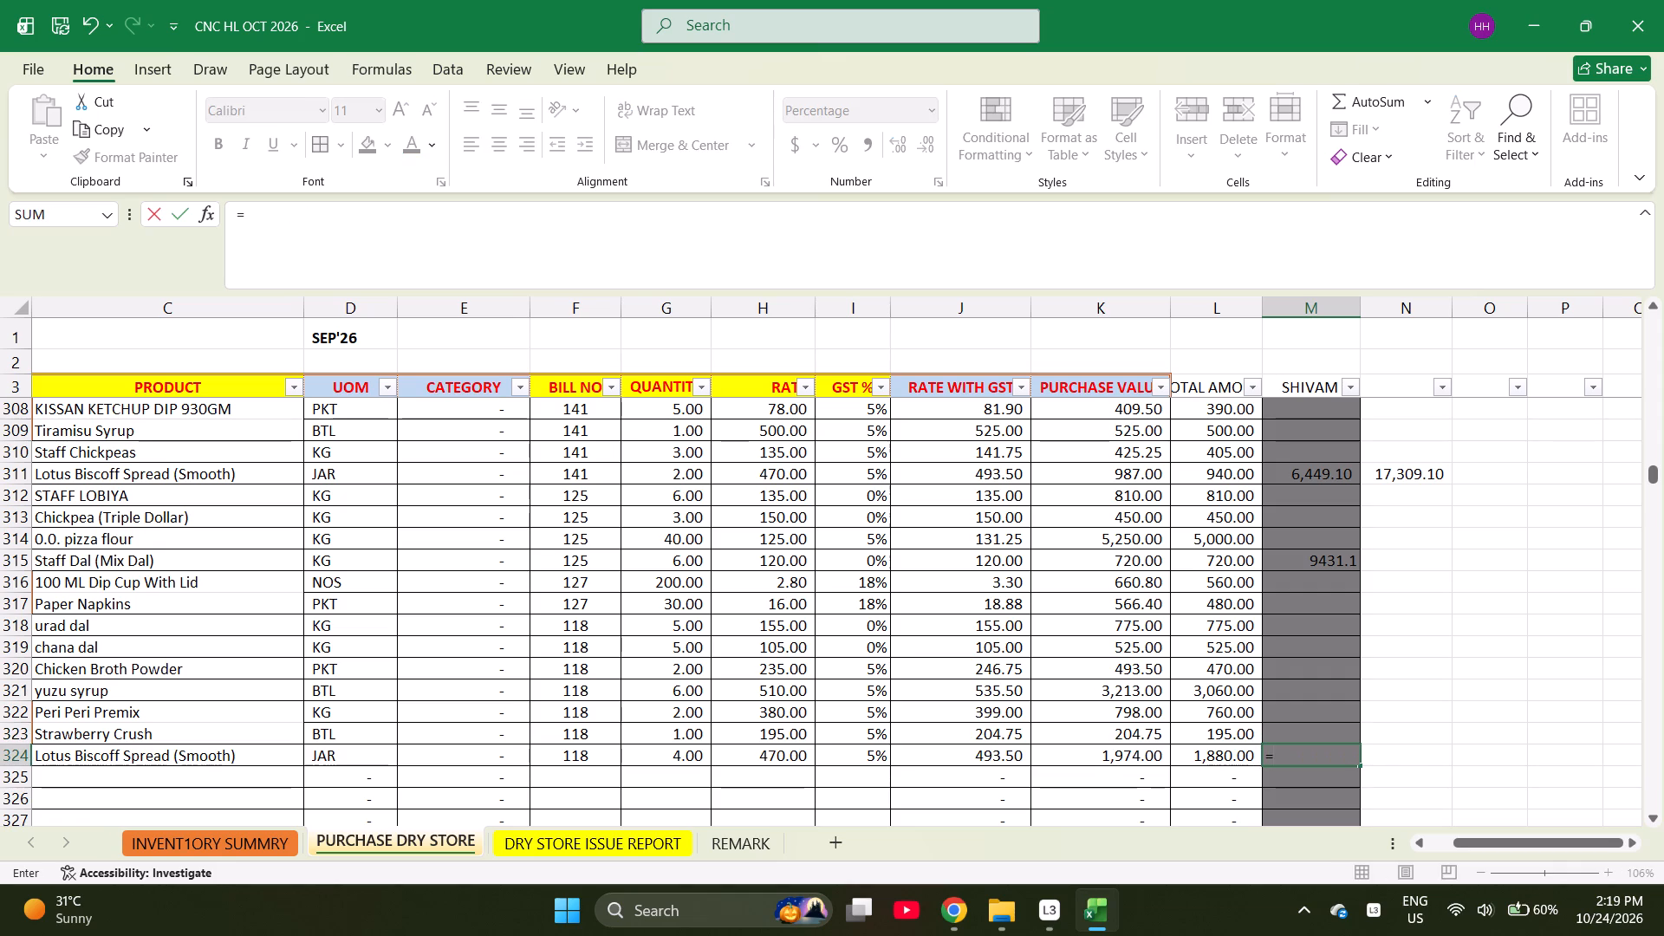
pyautogui.write('3465+')
pyautogui.write('315')
pyautogui.press('Return')
# Enter the formula =3465+315 in the cell beside the SHIVAM column in row 324.
pyautogui.press('Up')
pyautogui.press('Right')
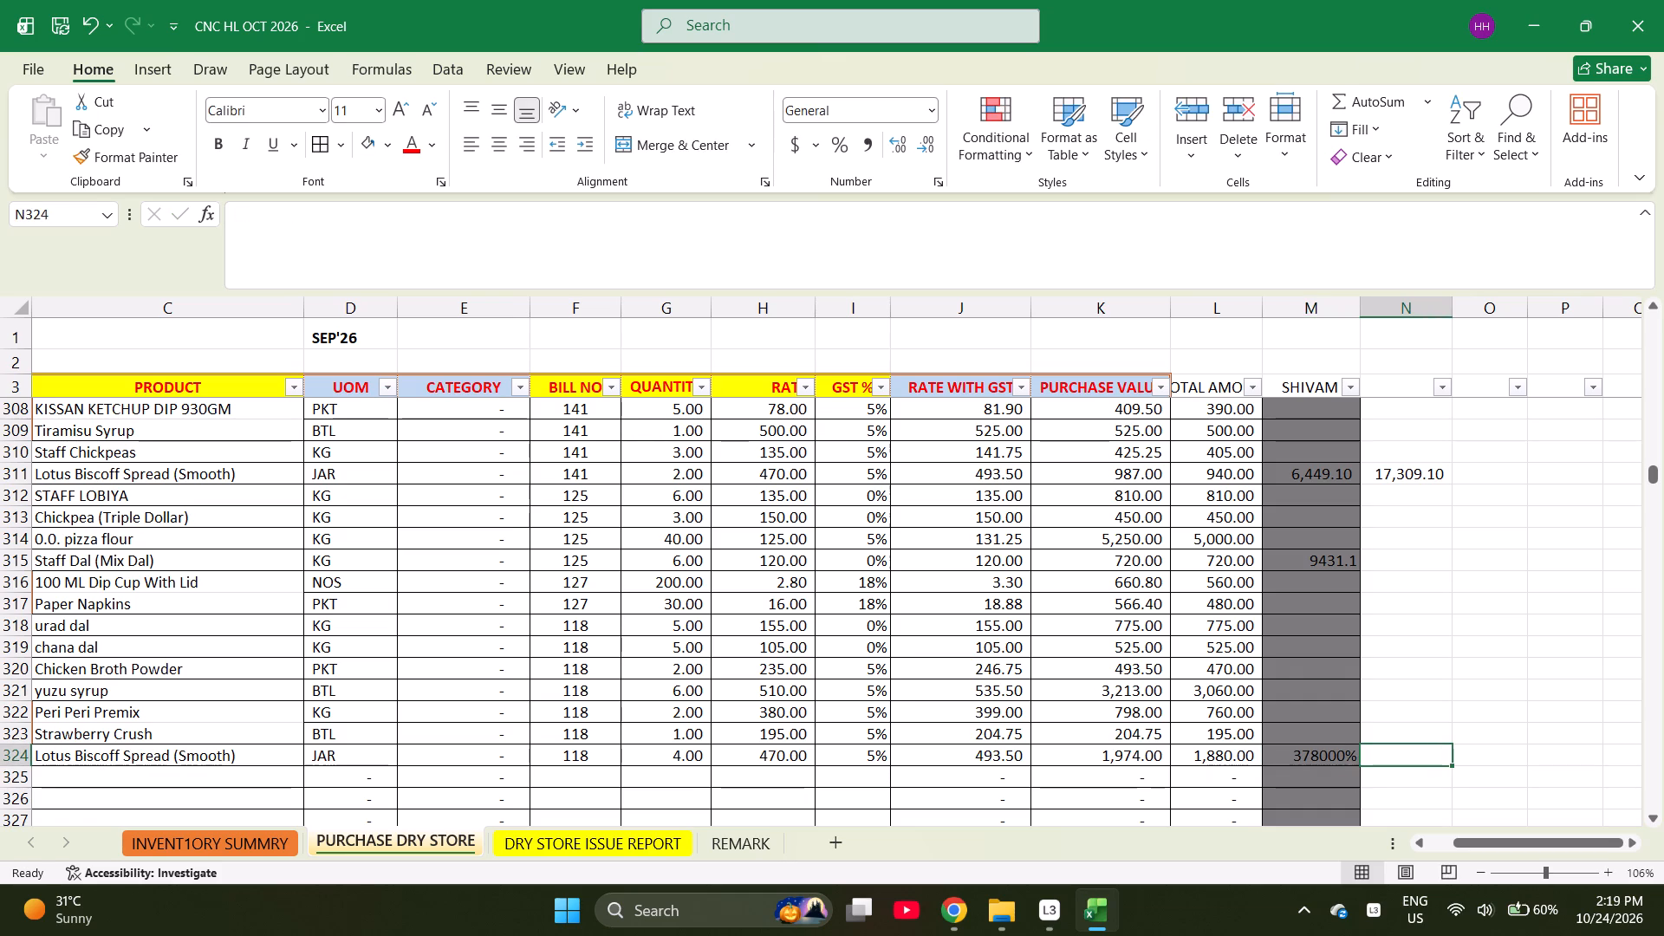
pyautogui.press('=')
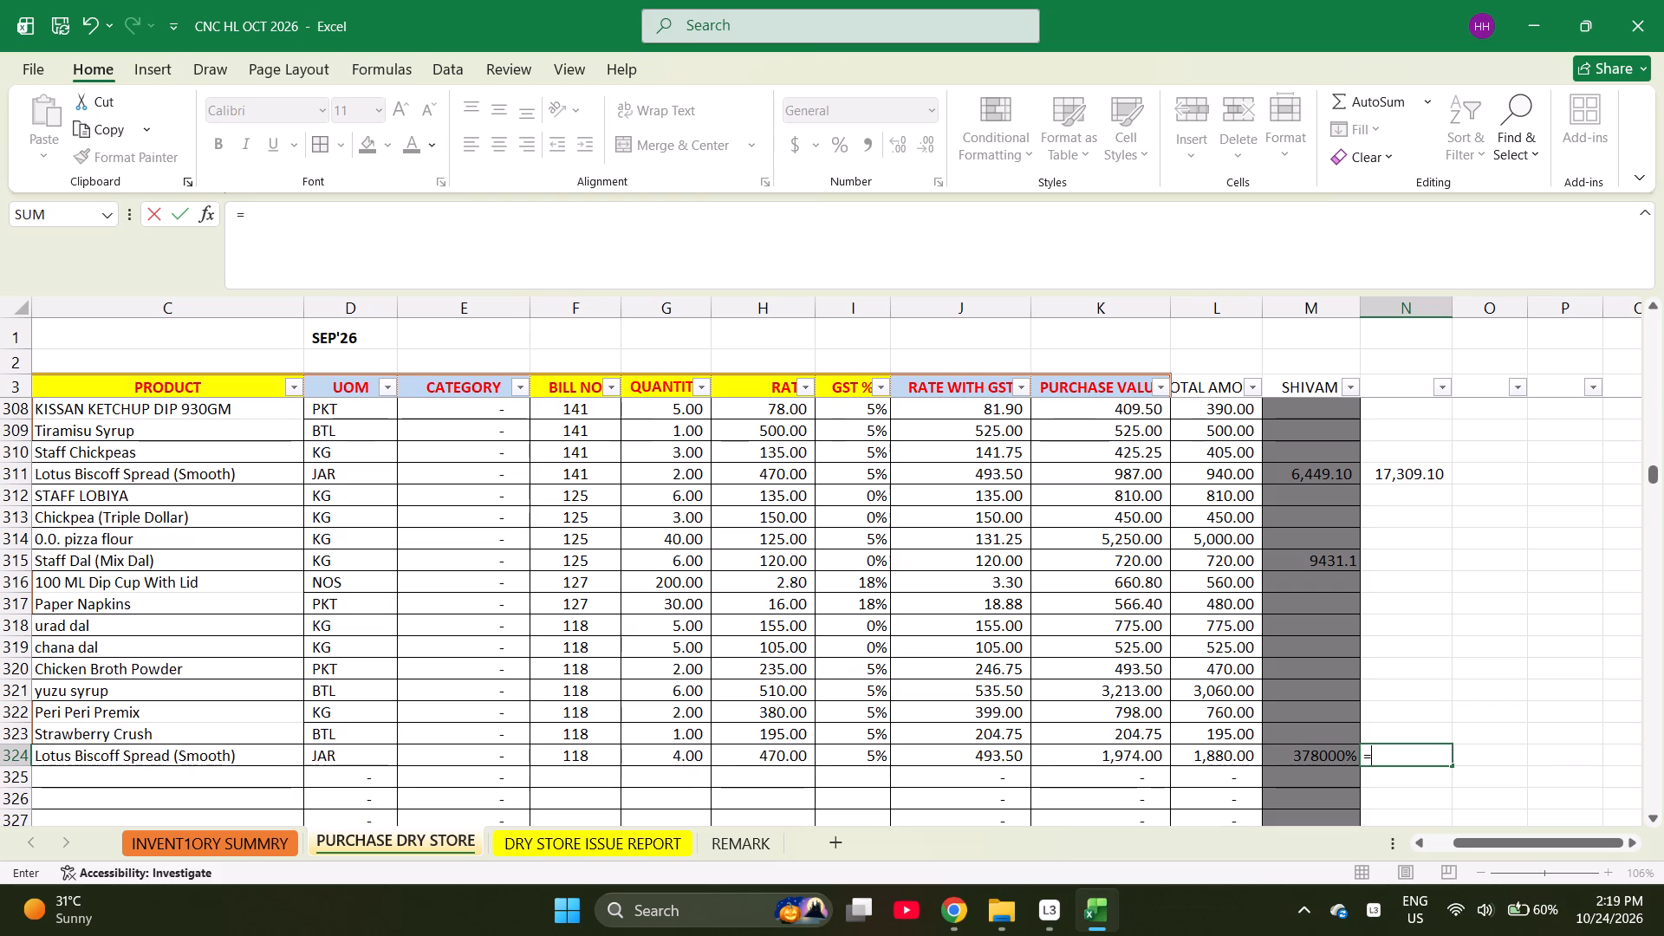
pyautogui.write('3465+')
pyautogui.write('315')
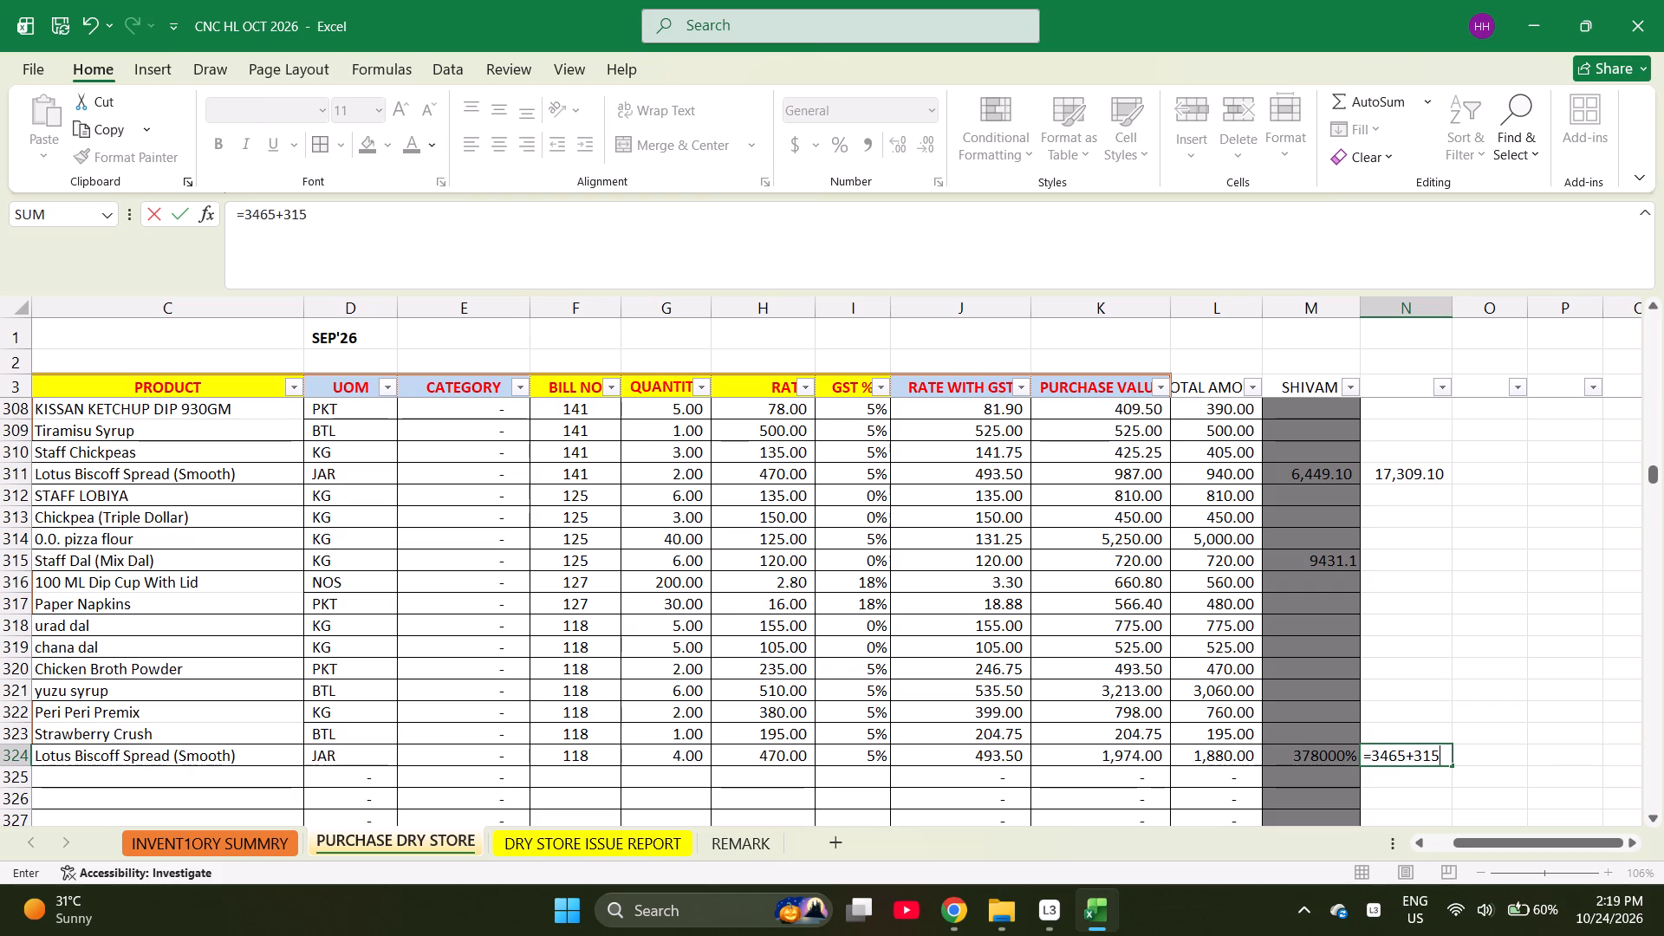
pyautogui.press('Return')
pyautogui.press('Up')
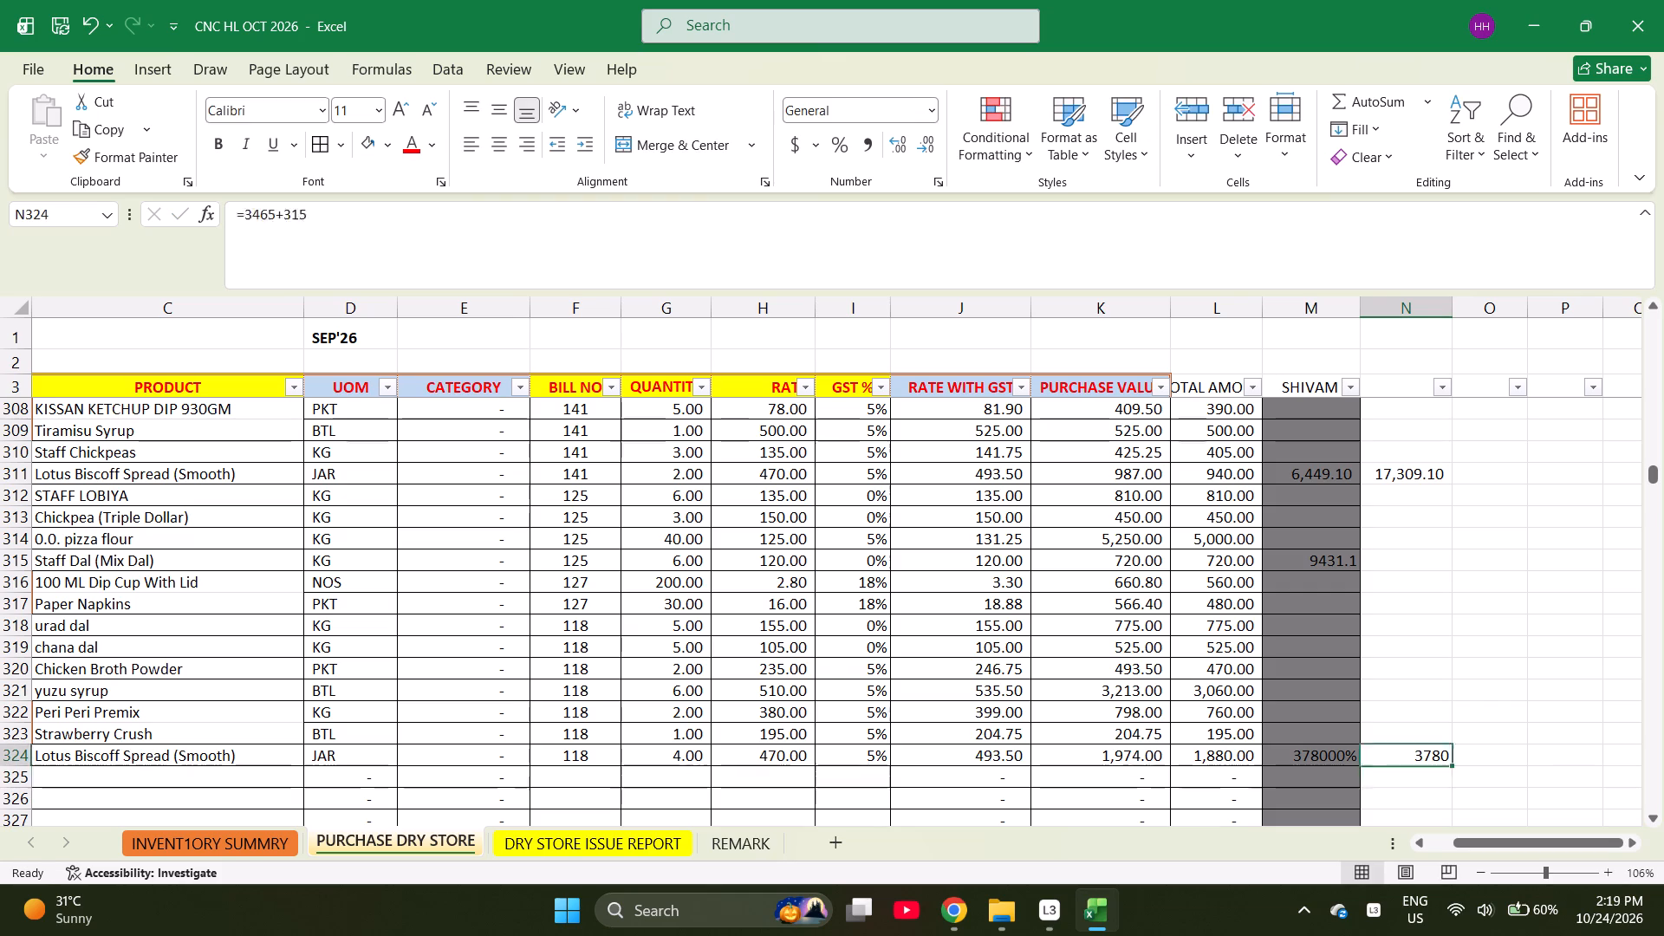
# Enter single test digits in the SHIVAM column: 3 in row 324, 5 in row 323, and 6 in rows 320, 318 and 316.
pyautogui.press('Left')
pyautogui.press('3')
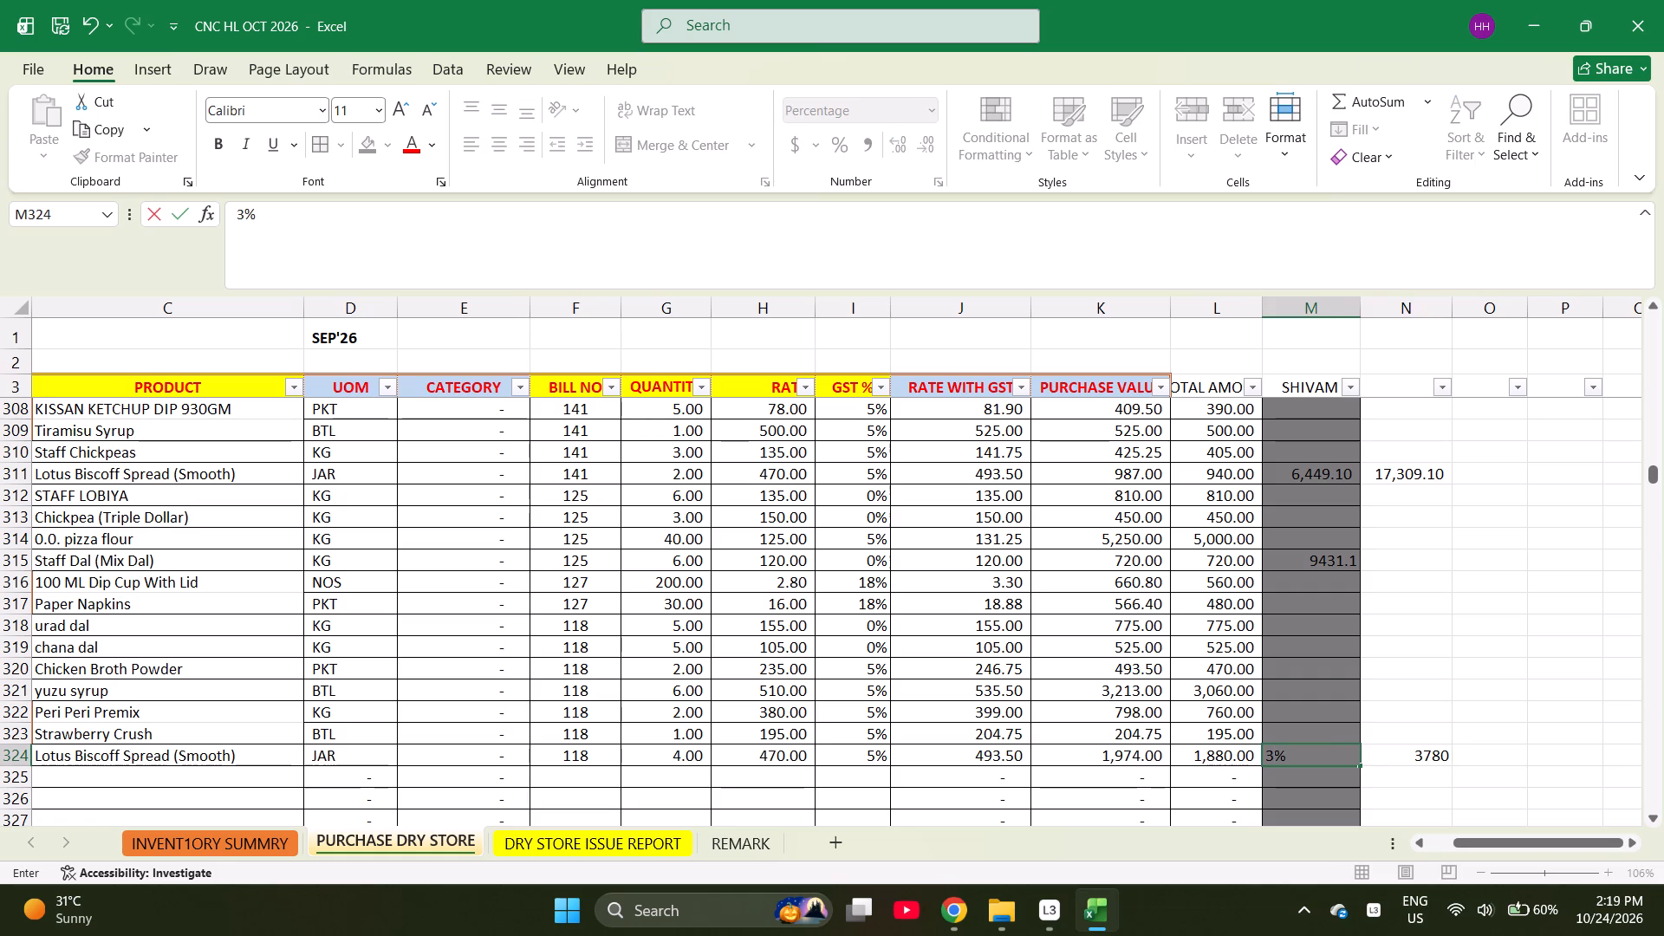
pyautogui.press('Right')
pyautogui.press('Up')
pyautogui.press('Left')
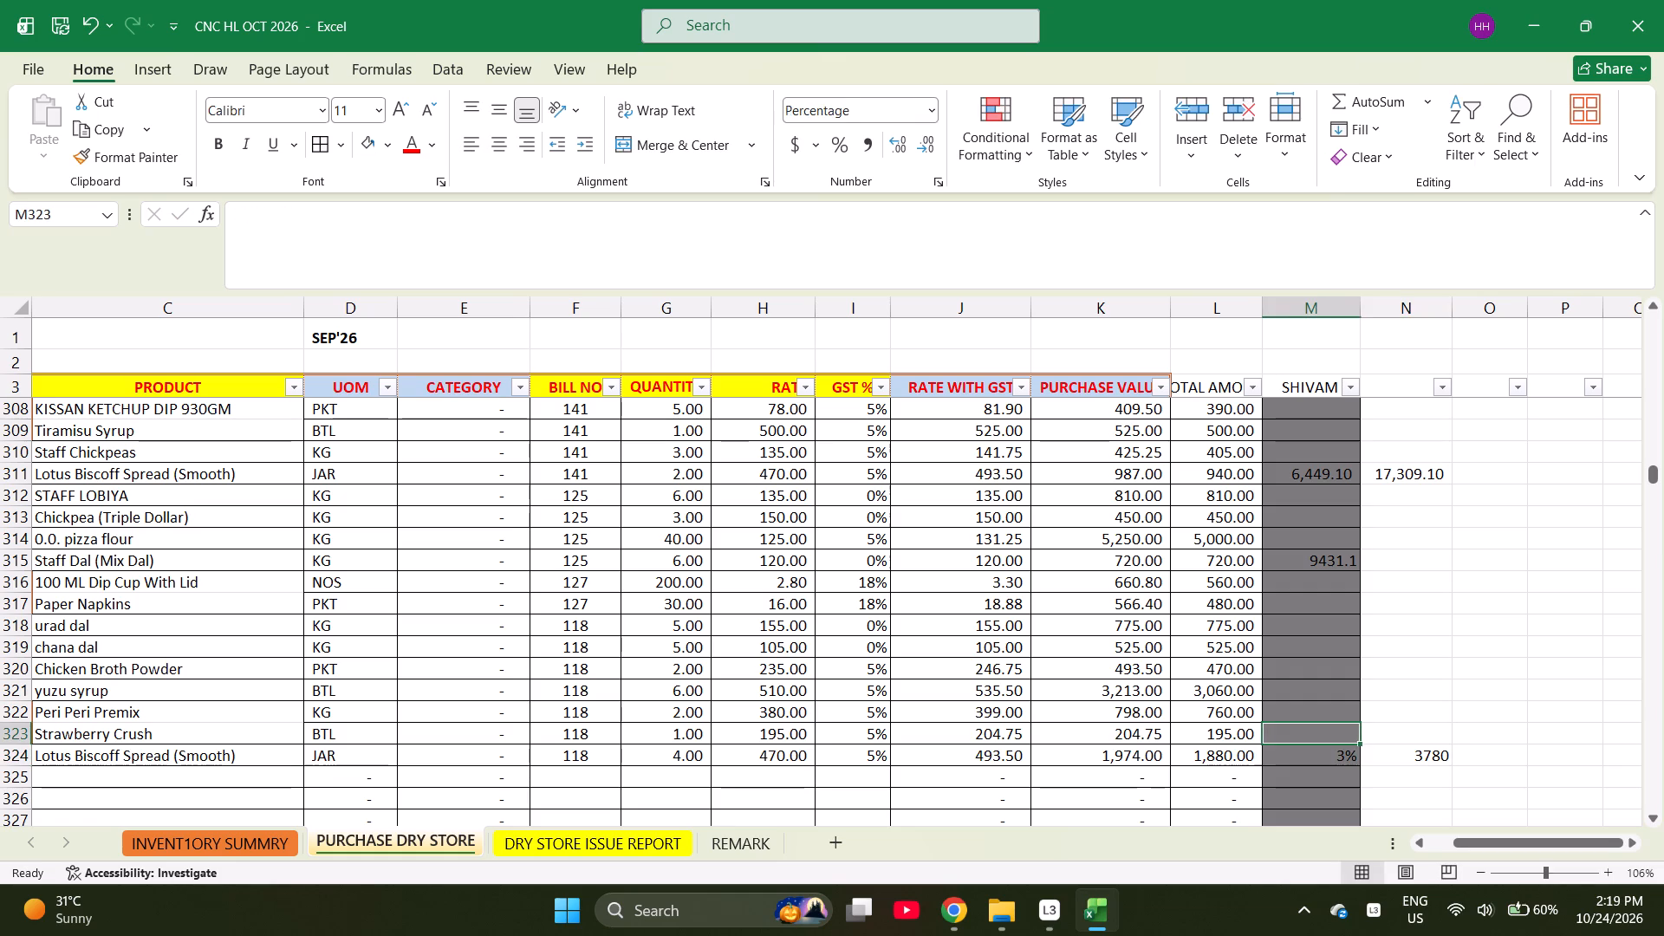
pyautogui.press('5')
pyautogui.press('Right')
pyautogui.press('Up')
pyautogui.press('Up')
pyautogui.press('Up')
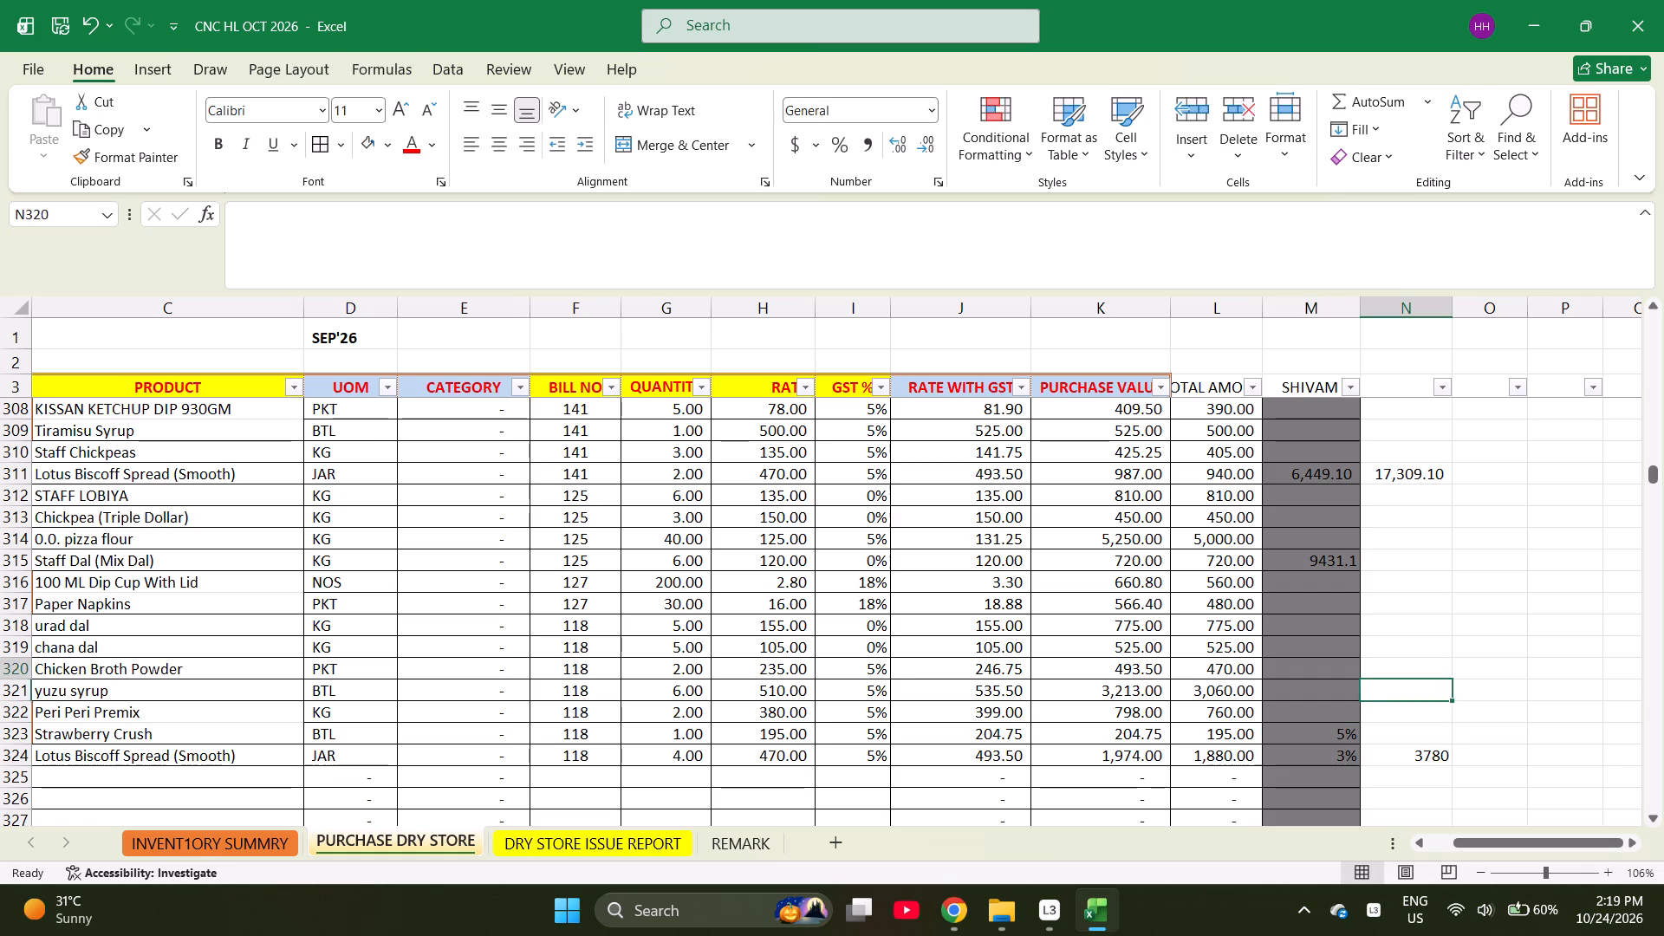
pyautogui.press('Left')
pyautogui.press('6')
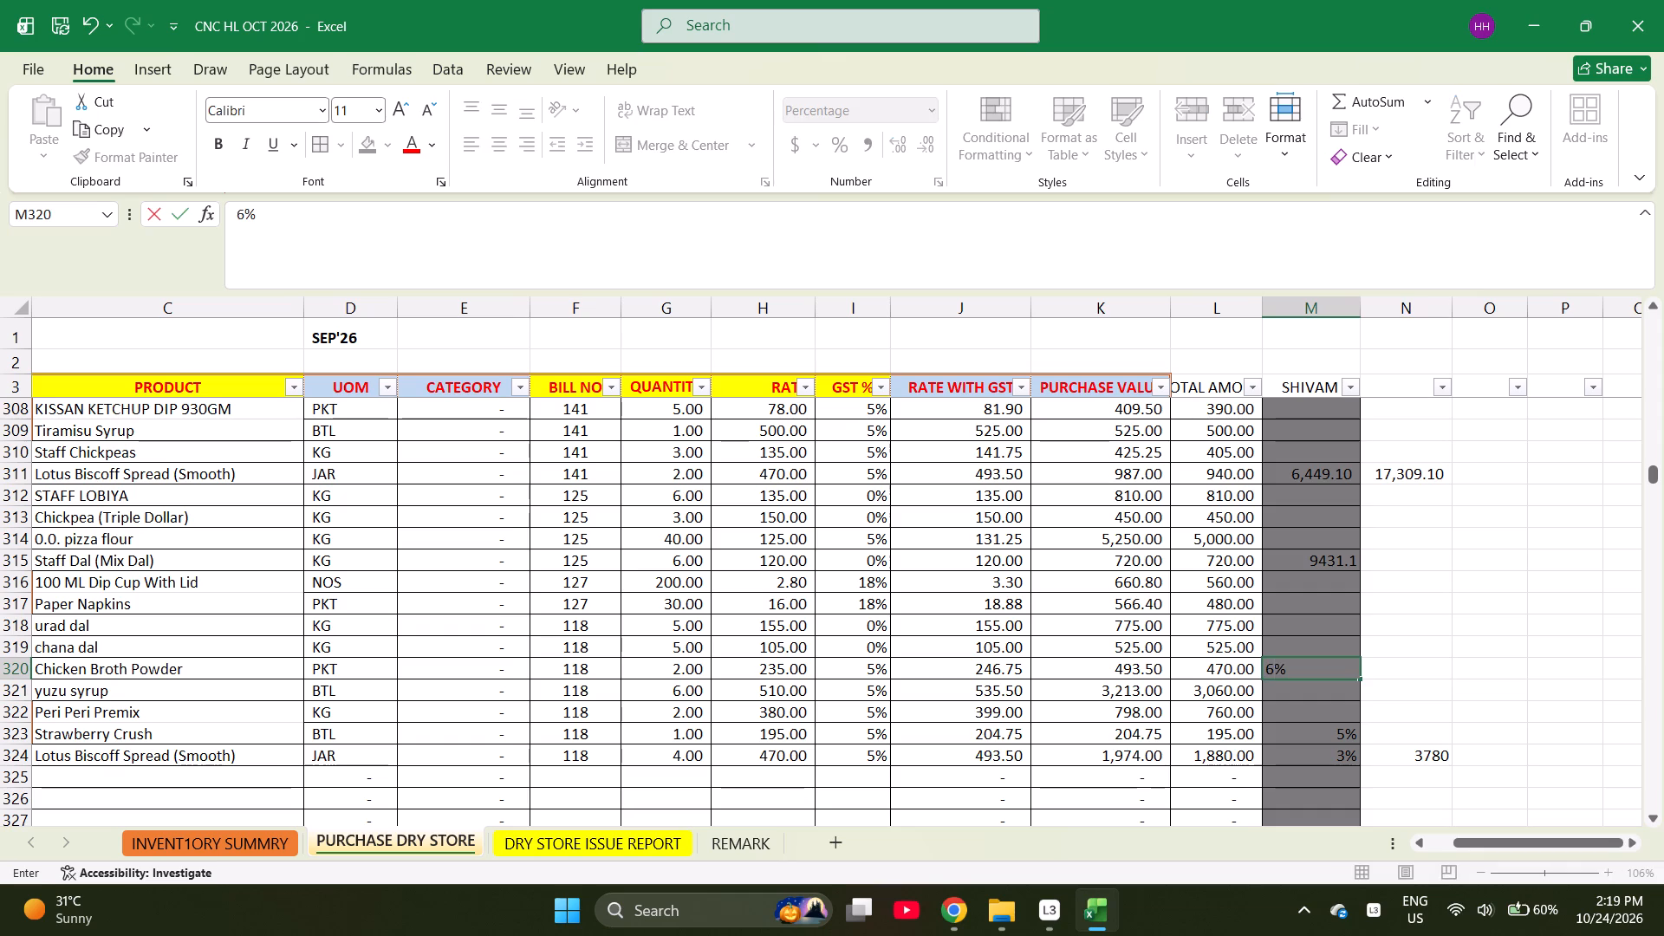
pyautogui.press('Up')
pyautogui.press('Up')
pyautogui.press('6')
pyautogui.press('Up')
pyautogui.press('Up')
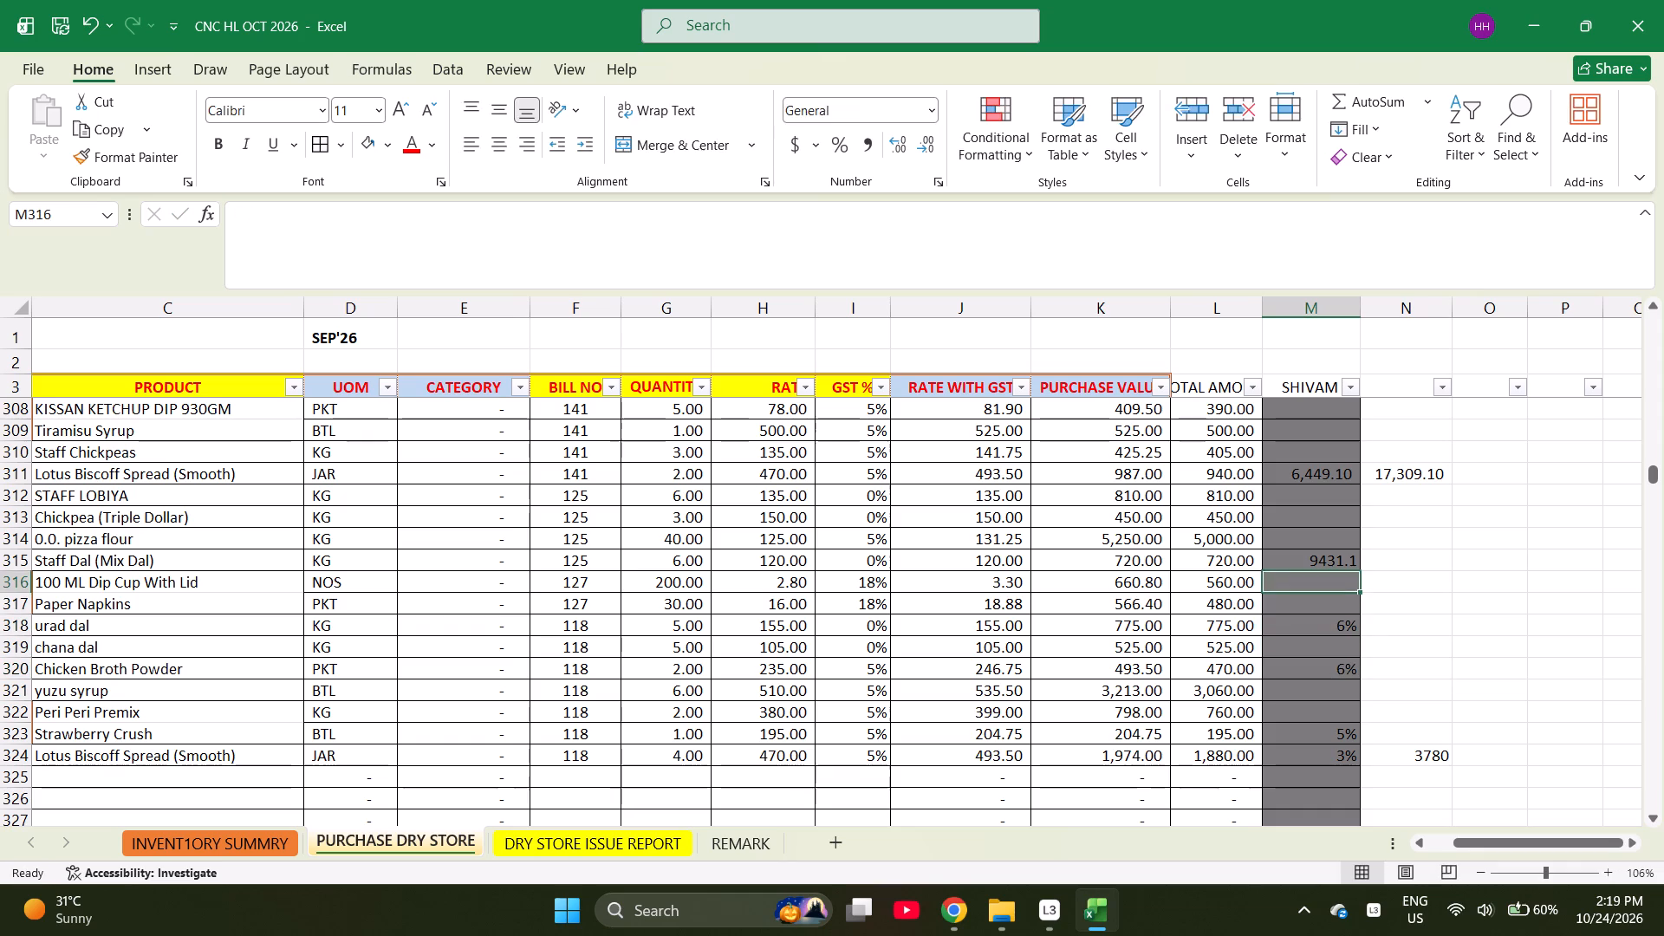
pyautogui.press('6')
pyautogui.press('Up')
# Clear the SHIVAM cell in row 316 and fill the empty cell down through row 326.
pyautogui.press('Down')
pyautogui.press('Down')
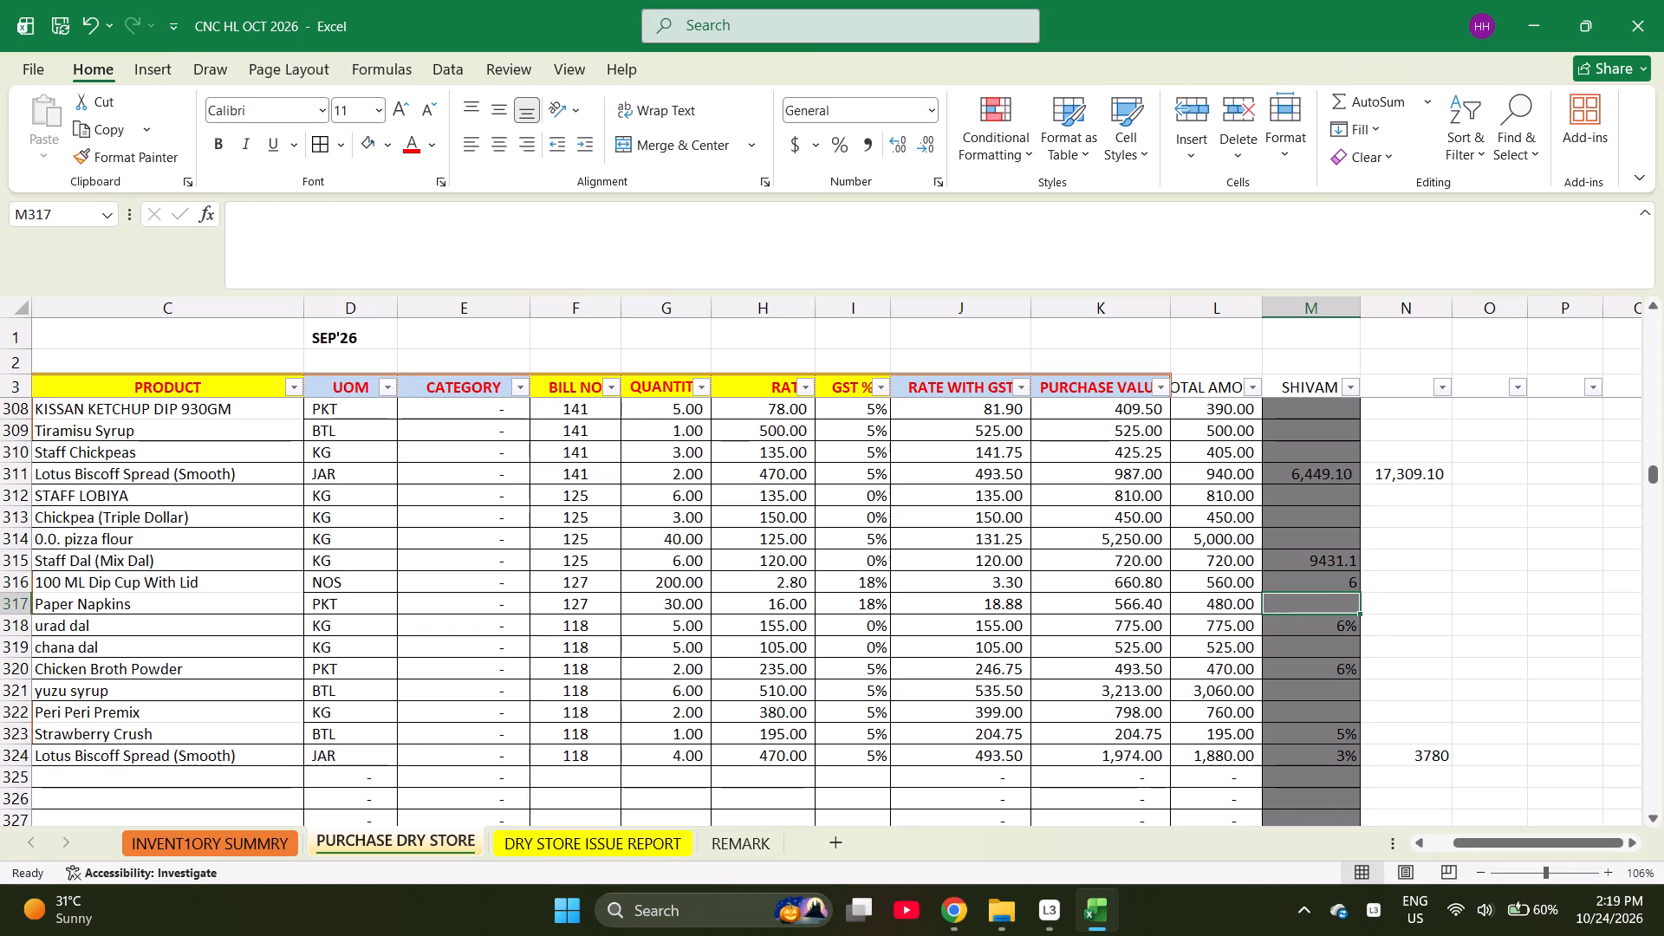
pyautogui.hotkey('shift', 'Down')
pyautogui.press('Up')
pyautogui.hotkey('shift', 'Down')
pyautogui.hotkey('shift', 'Down')
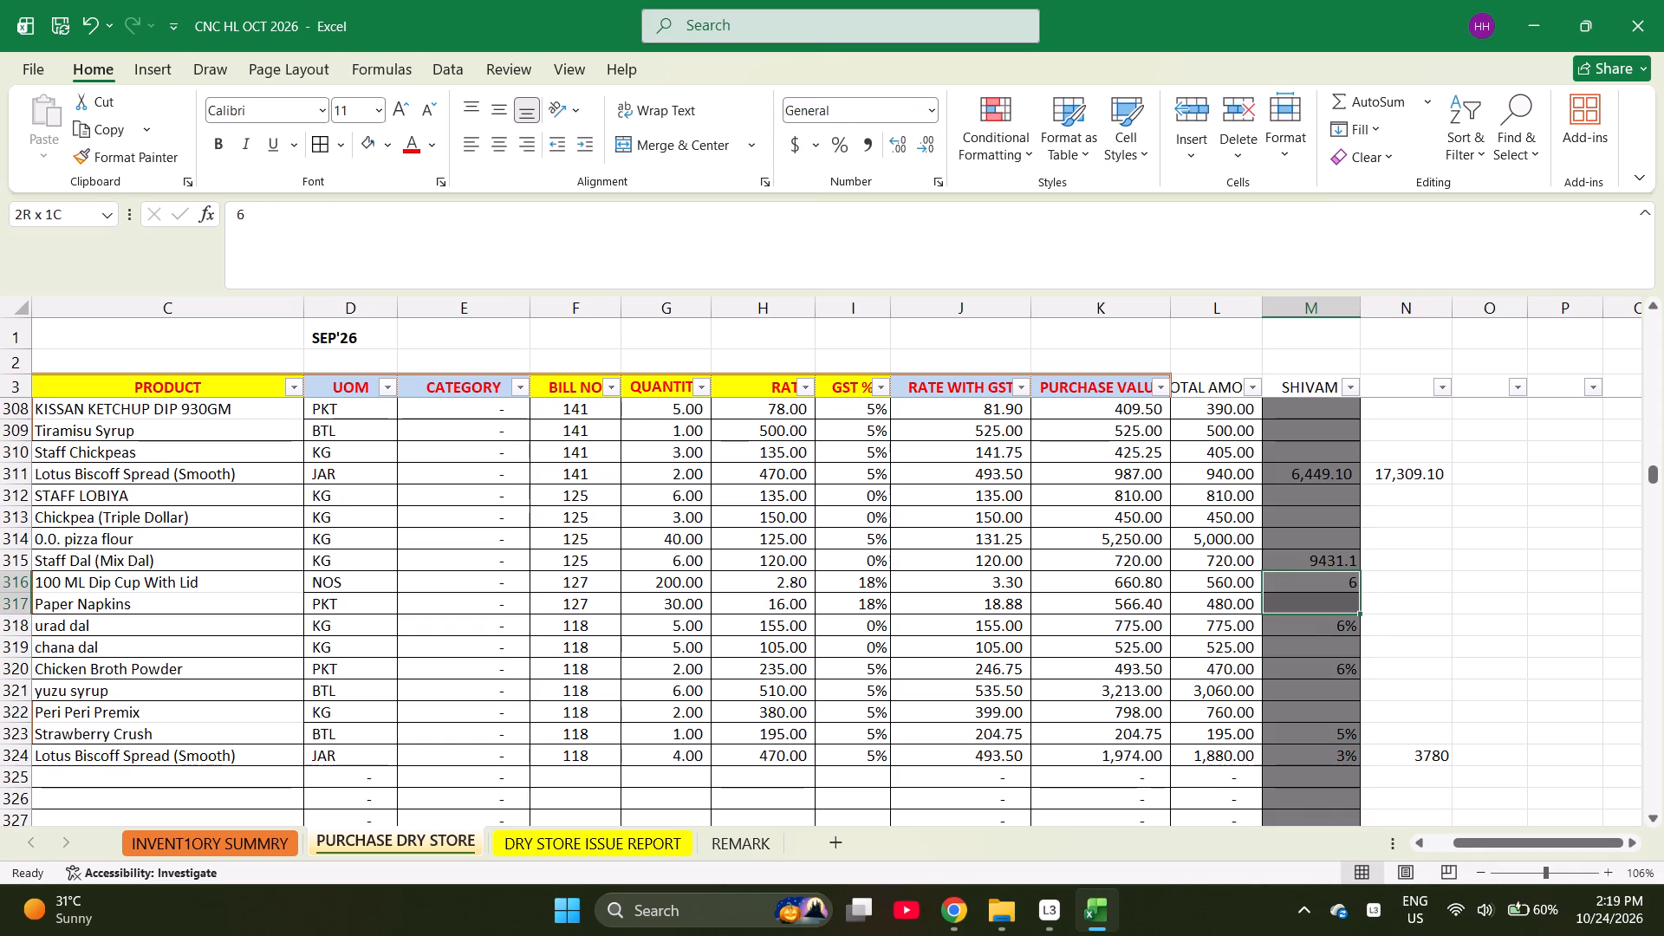
pyautogui.press('Up')
pyautogui.press('Down')
pyautogui.press('Delete')
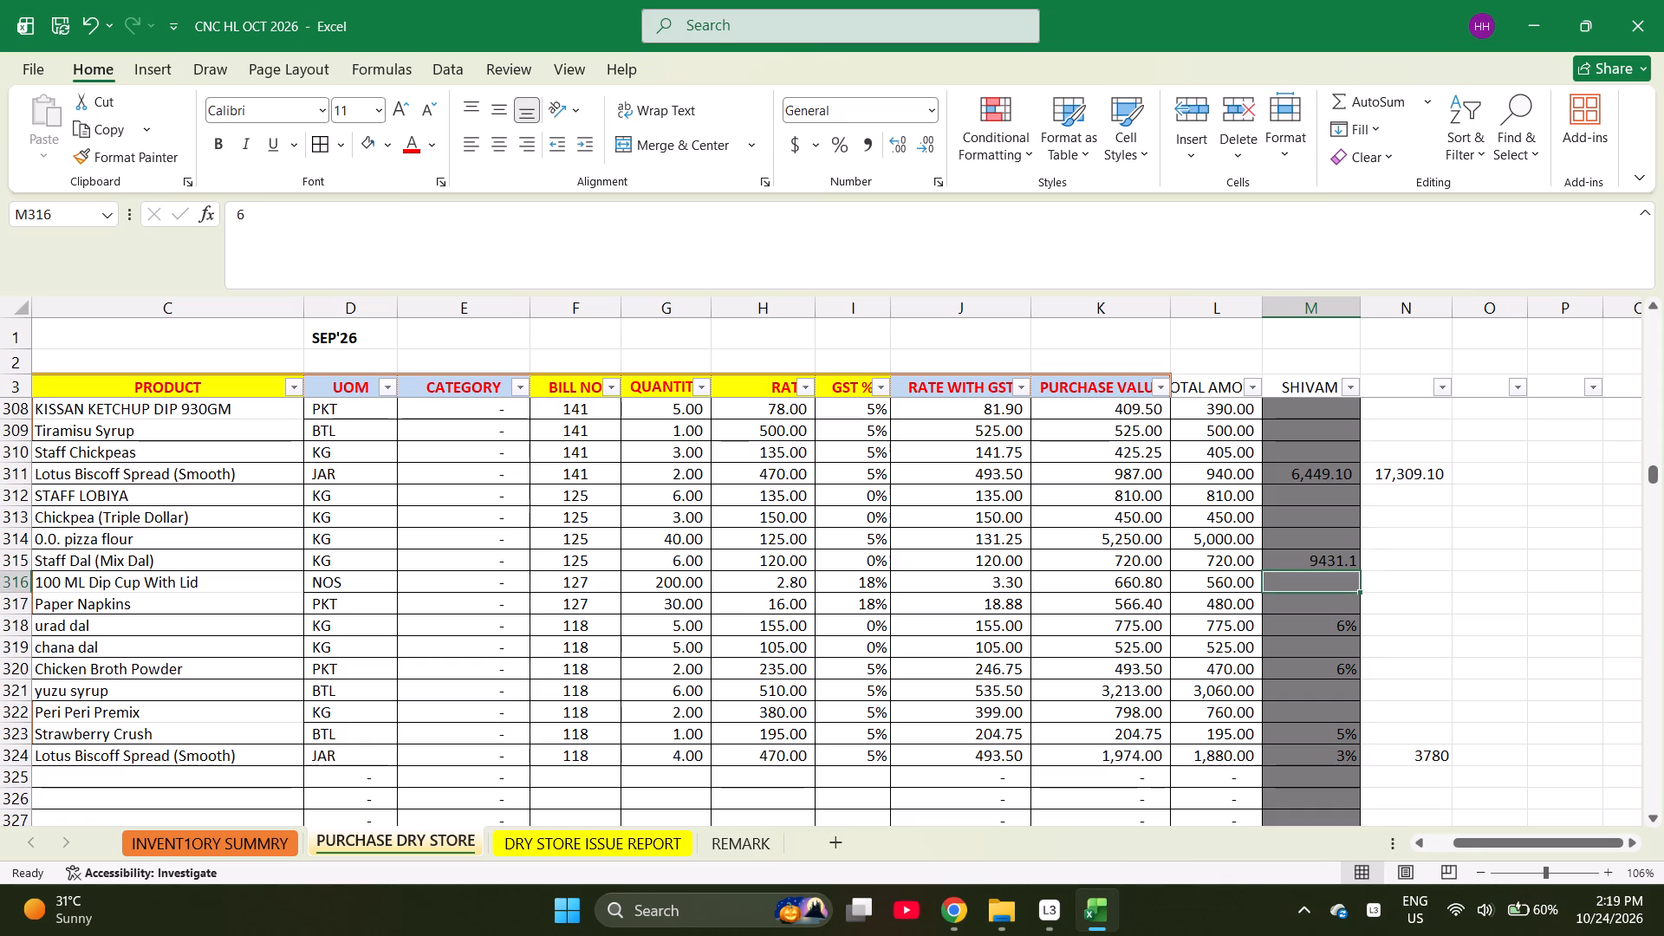
pyautogui.hotkey('shift', 'Down')
pyautogui.hotkey('shift', 'Down')
pyautogui.hotkey('shift', 'Down')
pyautogui.hotkey('shift', 'Down')
pyautogui.hotkey('shift', 'Down')
pyautogui.hotkey('shift', 'Down')
pyautogui.hotkey('shift', 'Down')
pyautogui.hotkey('shift', 'Down')
pyautogui.hotkey('shift', 'Down')
pyautogui.hotkey('shift', 'Down')
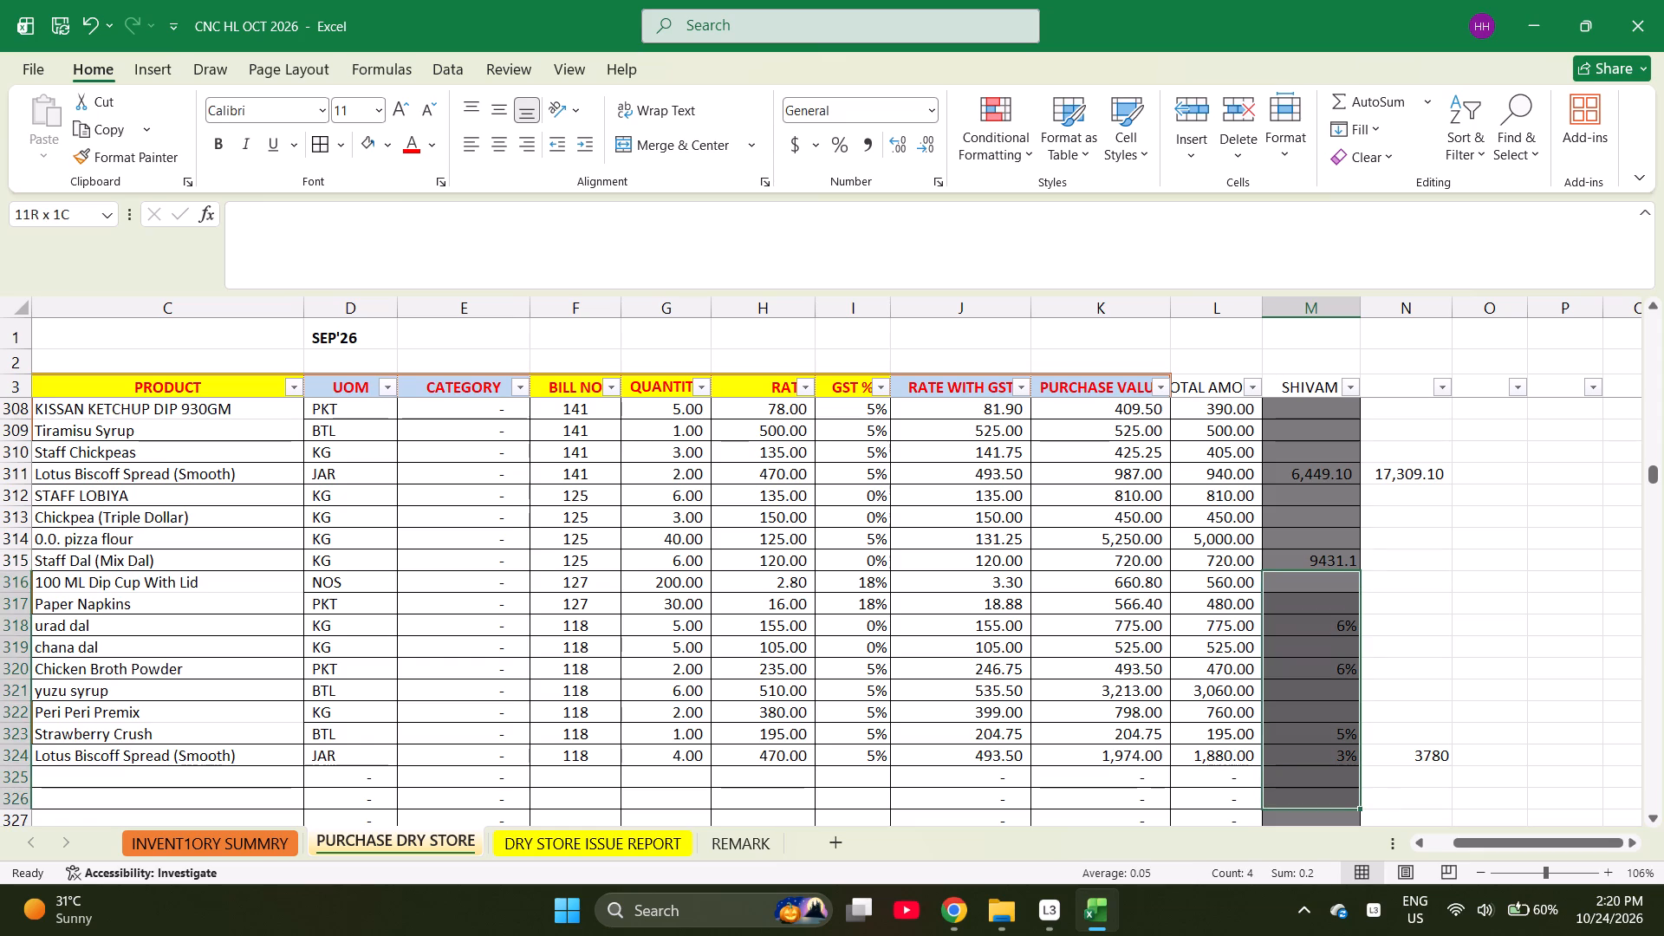
pyautogui.hotkey('ctrl', 'd')
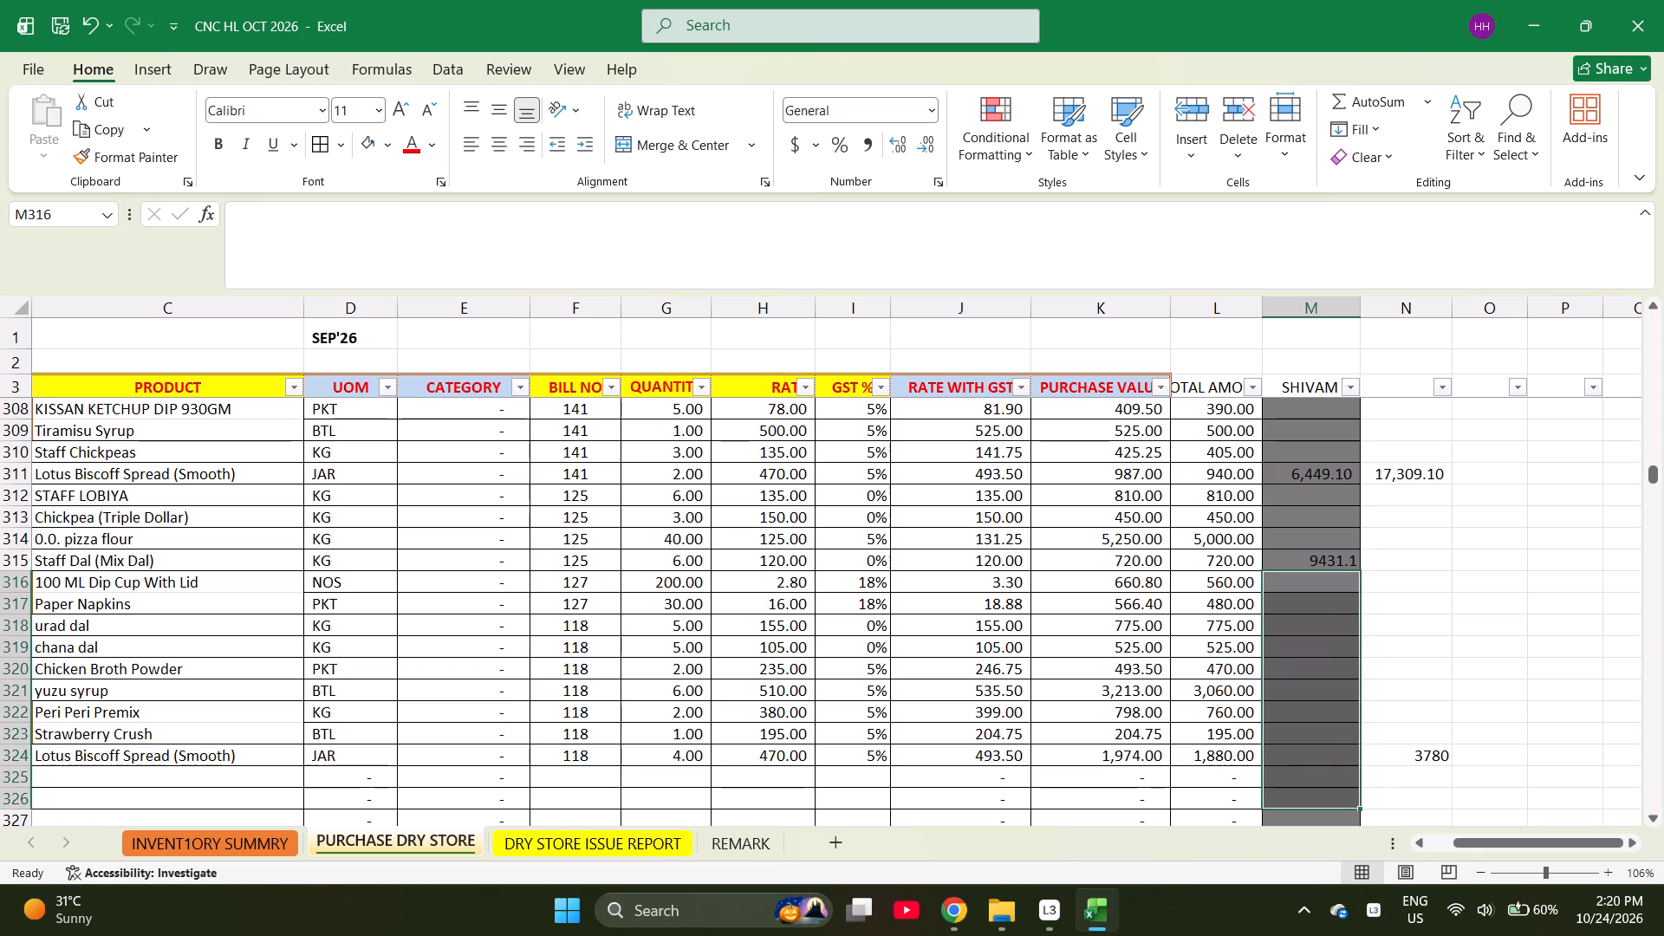
# Enter 3780 in the SHIVAM cell of row 324.
pyautogui.press('Down')
pyautogui.press('Down')
pyautogui.press('Down')
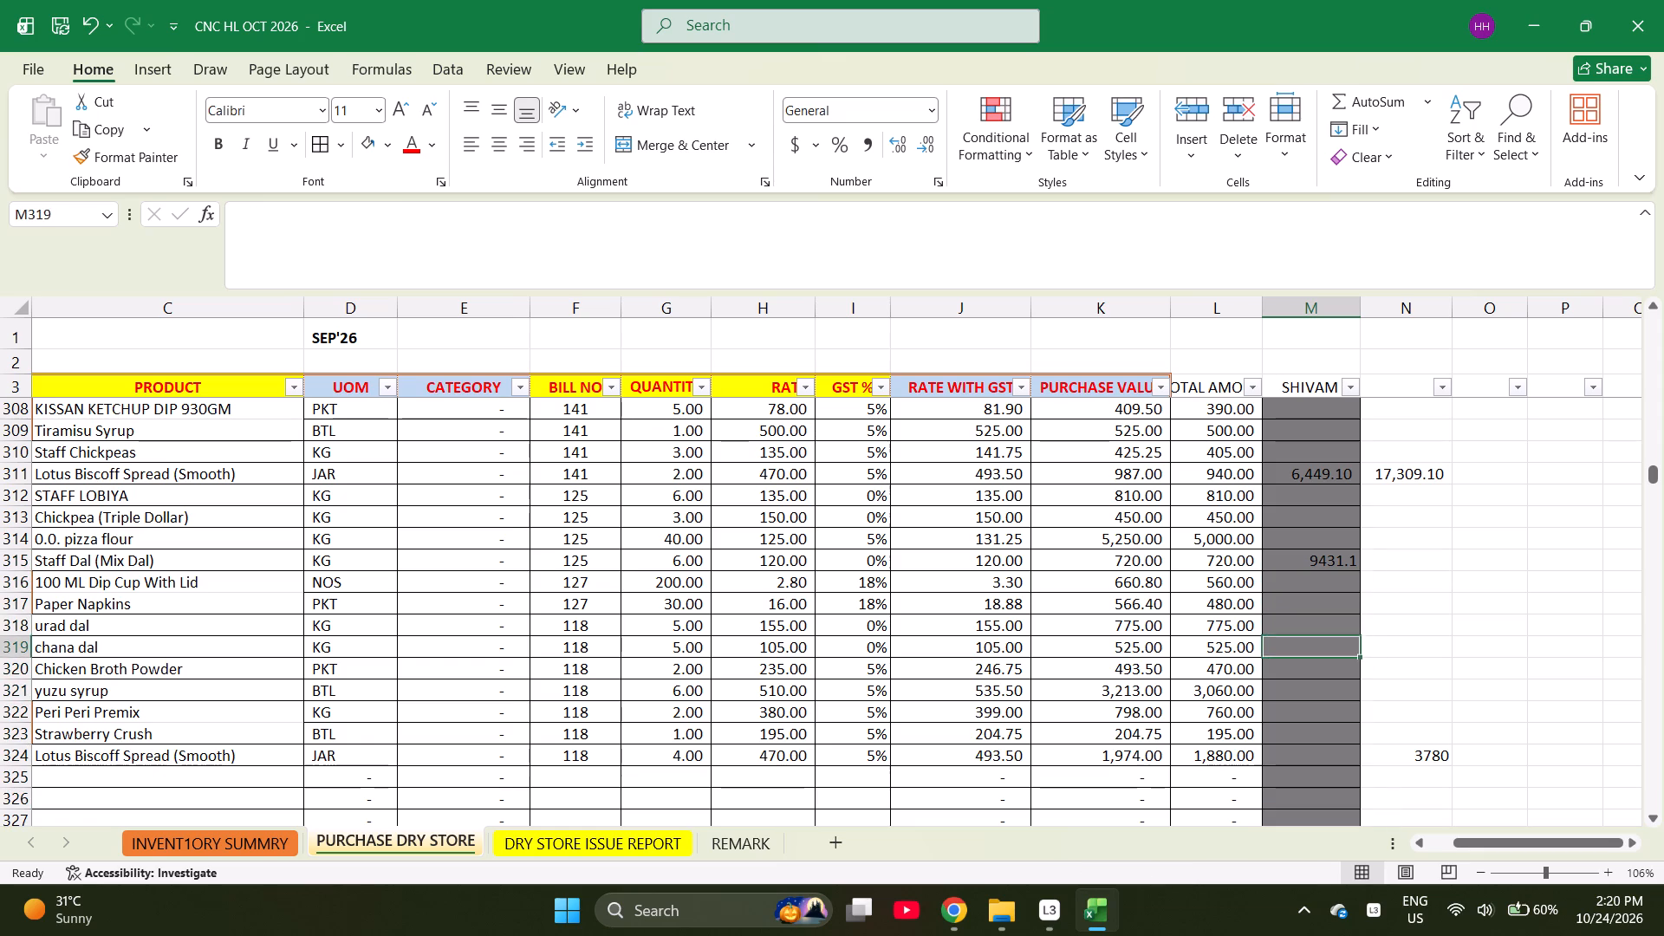
pyautogui.press('Down')
pyautogui.press('Down')
pyautogui.press('Down')
pyautogui.press('Down')
pyautogui.press('Down')
pyautogui.write('3780')
pyautogui.press('Right')
# Enter a formula in the SHIVAM cell of row 325 adding 7983 to the cell above, =7983+M324.
pyautogui.press('Down')
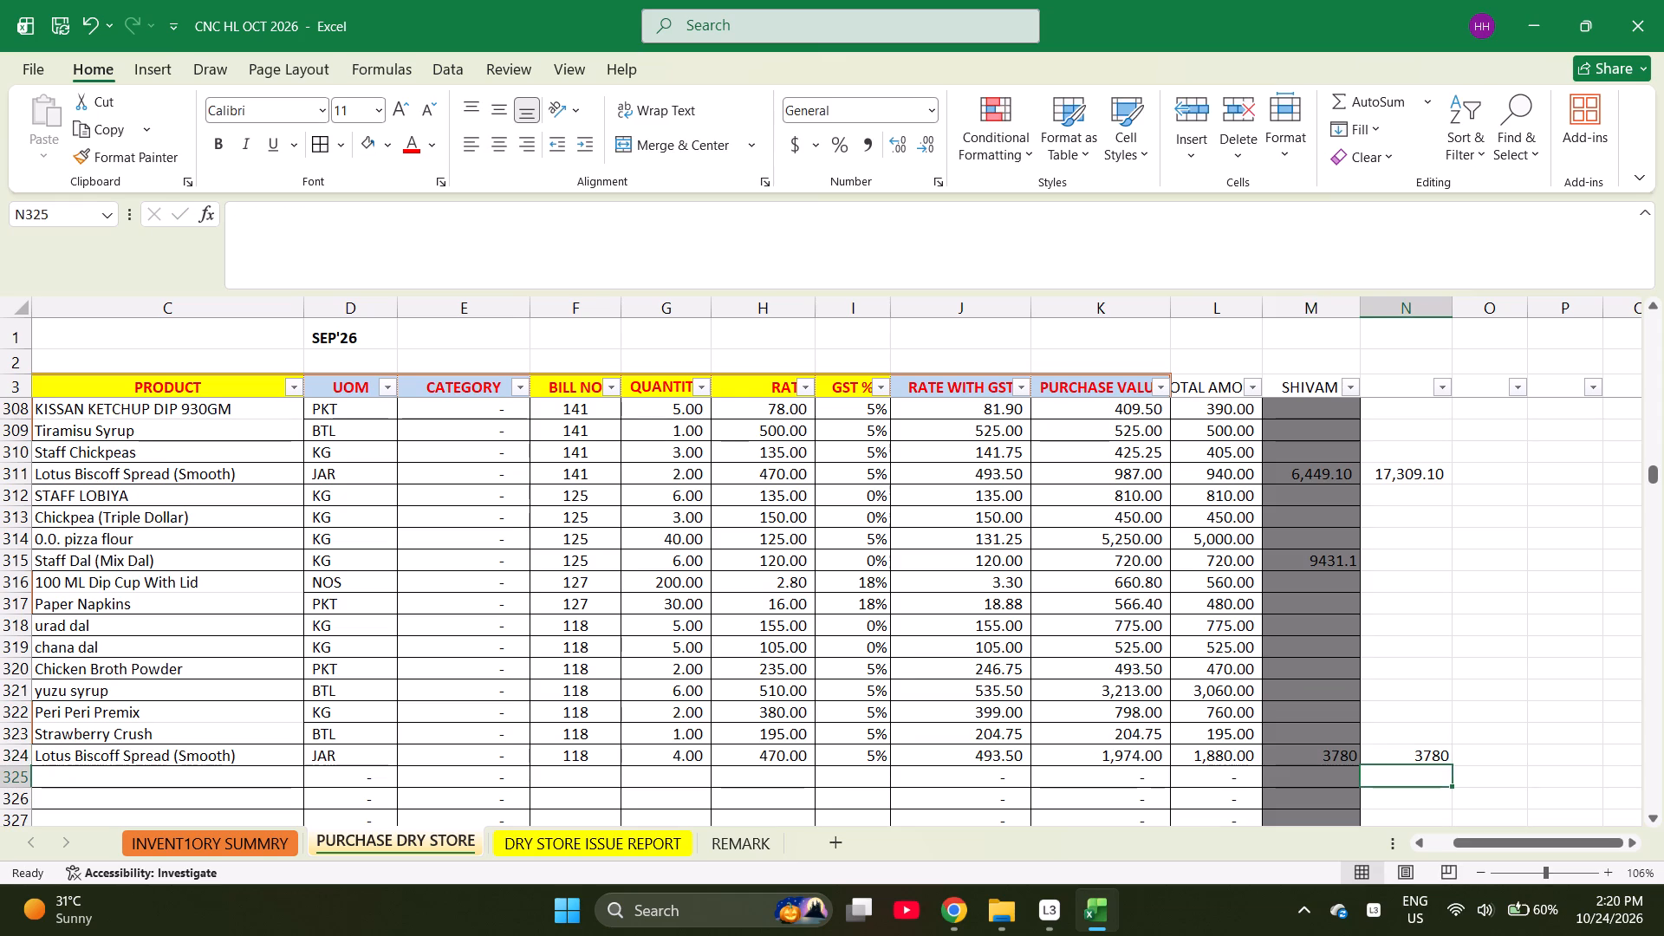
pyautogui.press('Left')
pyautogui.press('=')
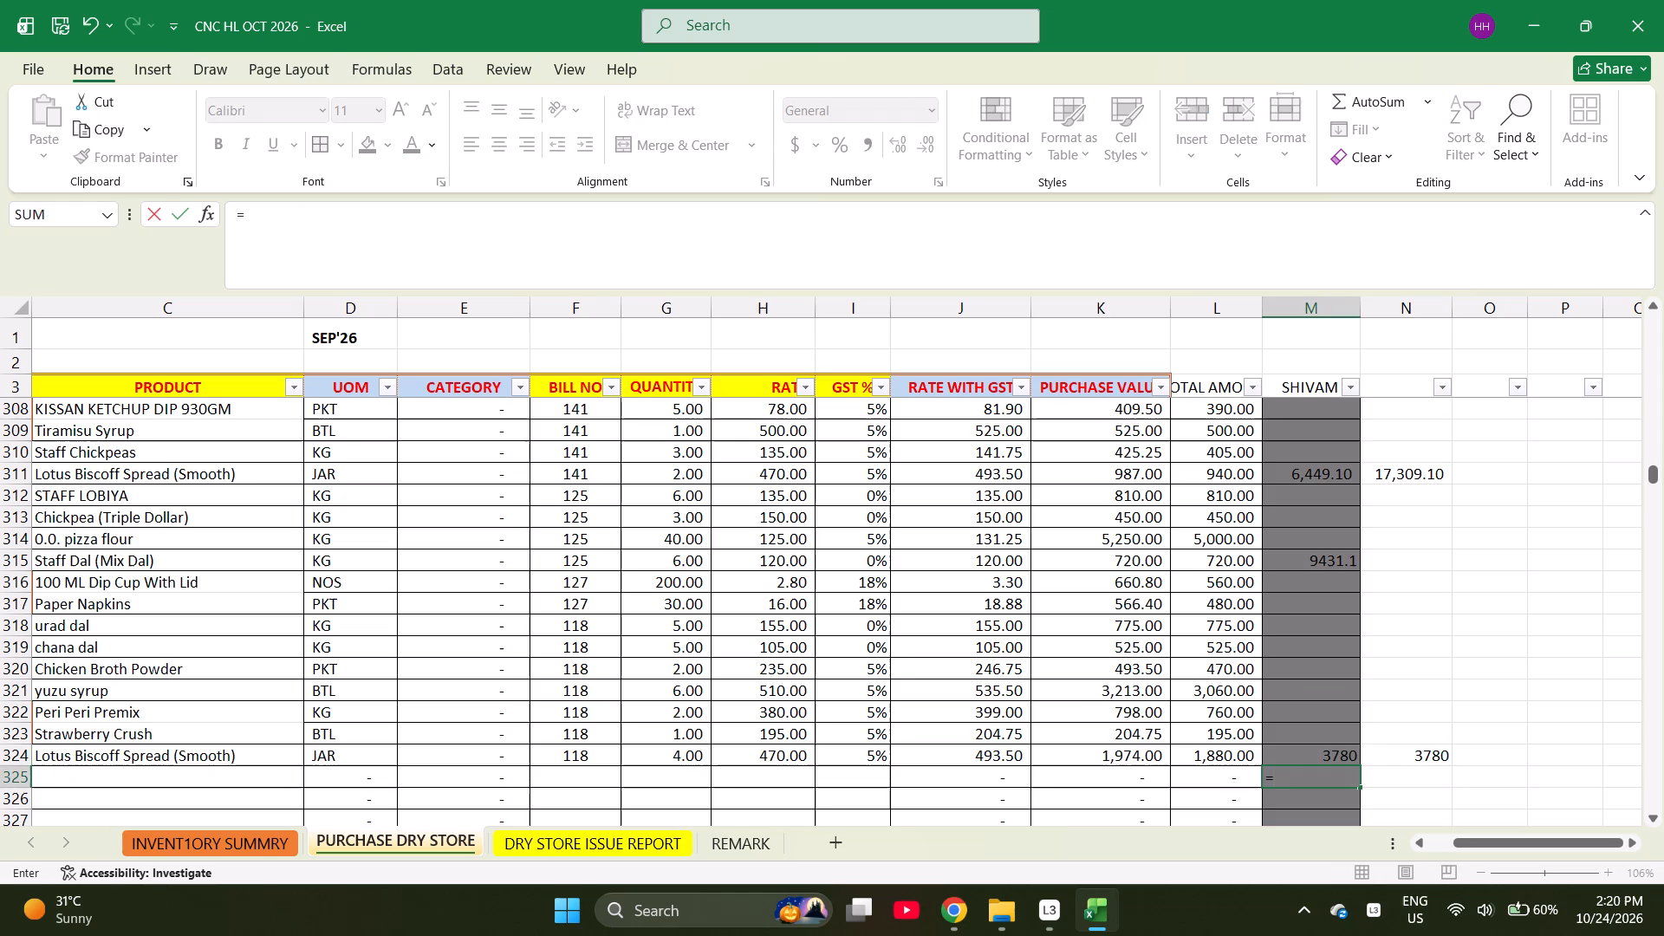
pyautogui.press('7')
pyautogui.press('9')
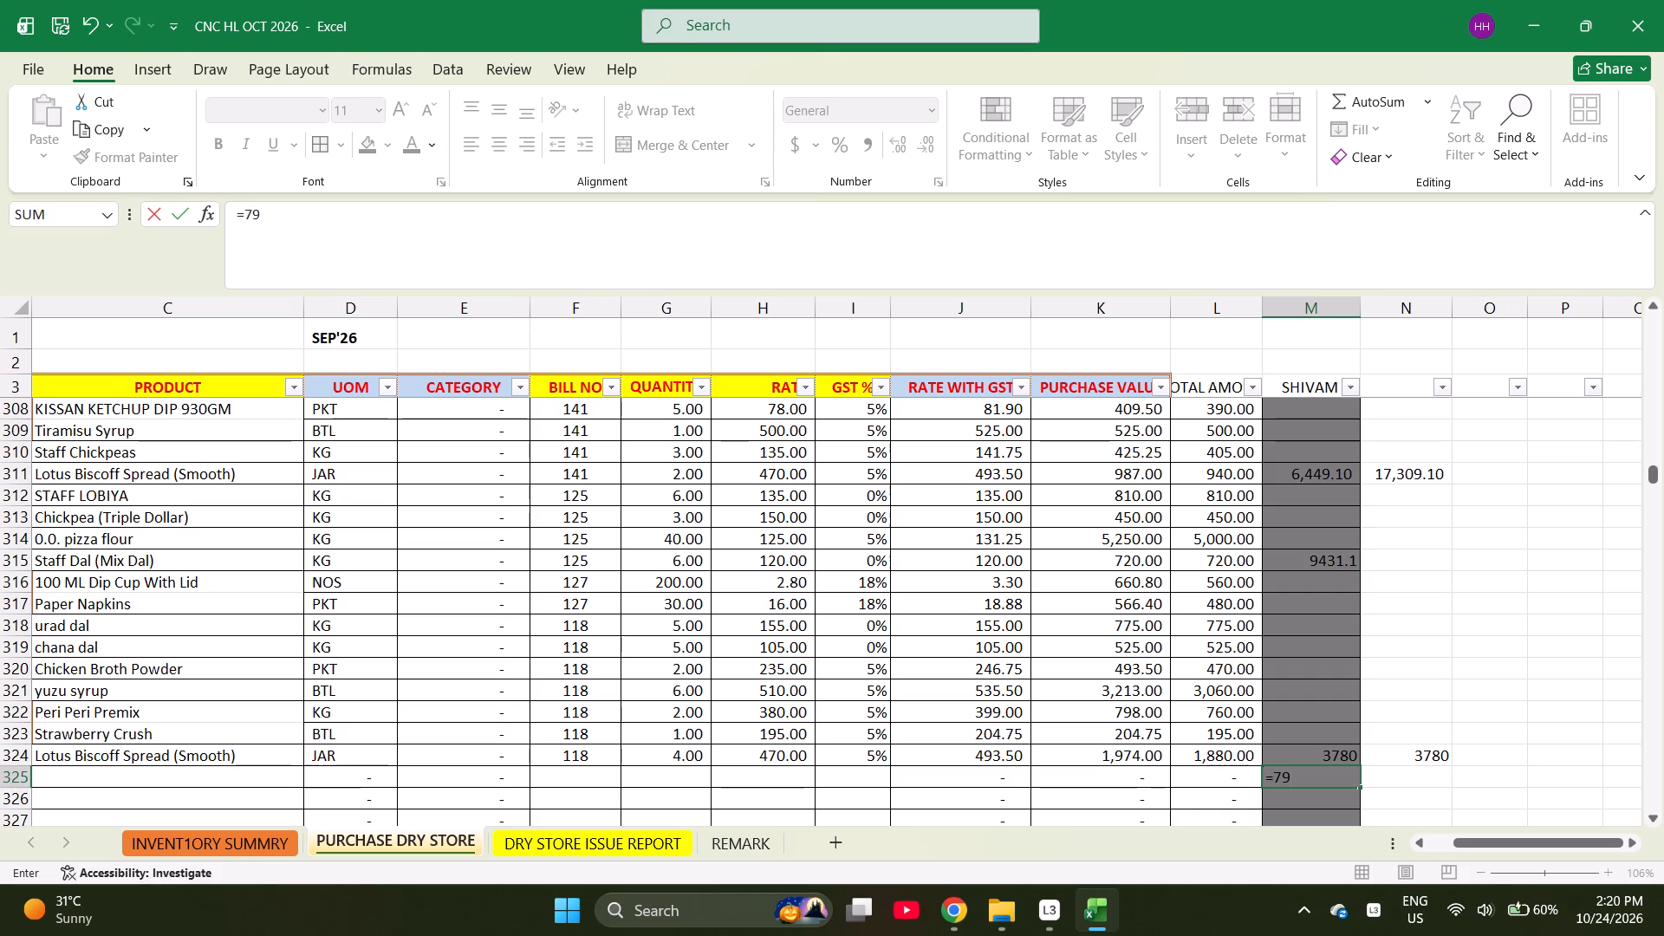
pyautogui.press('8')
pyautogui.press('3')
pyautogui.press('+')
pyautogui.press('Up')
pyautogui.press('Return')
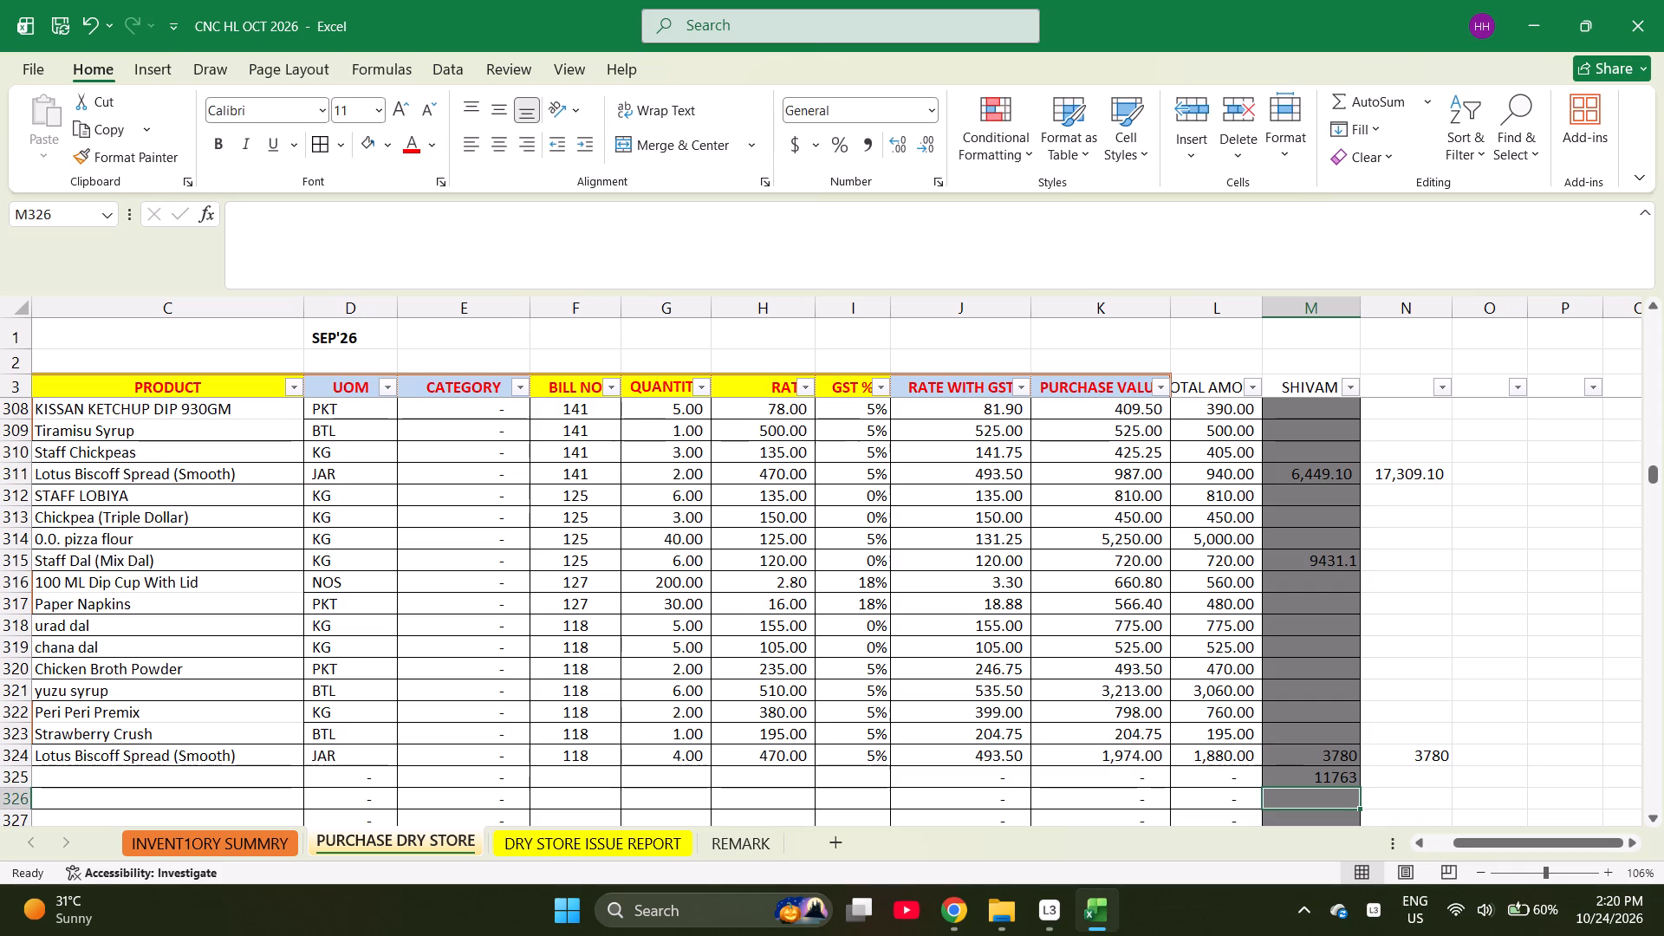
# Check the sum of the purchase values for bill 118 in rows 318 to 324 again.
pyautogui.press('Up')
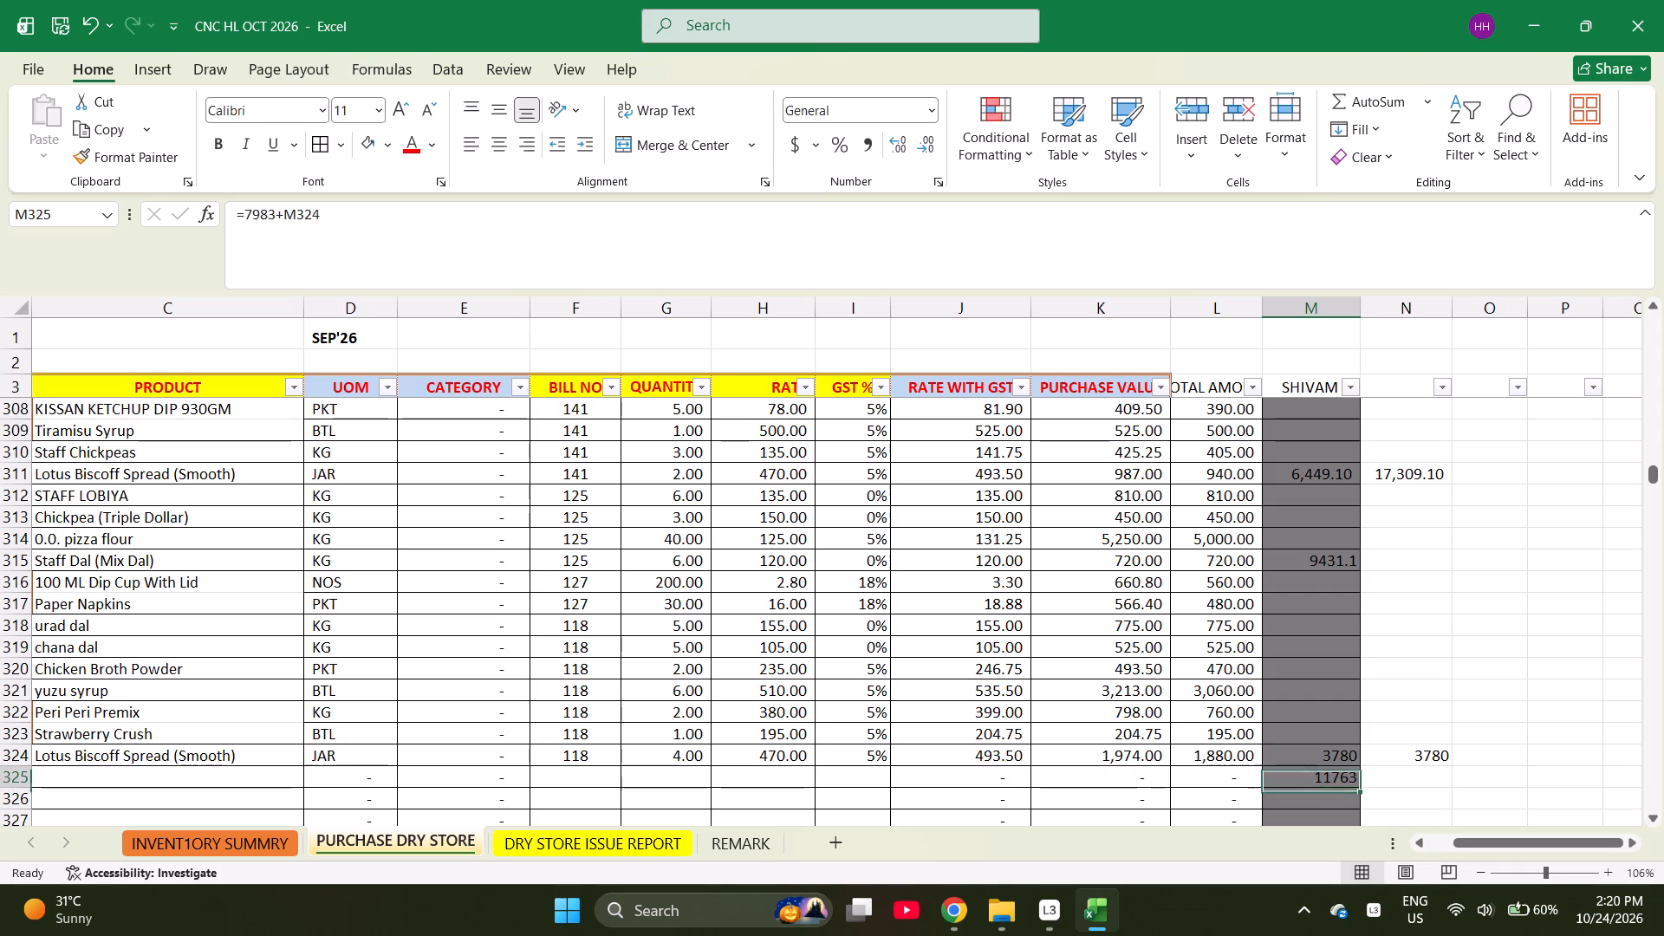
pyautogui.press('Up')
pyautogui.press('Down')
pyautogui.press('Left')
pyautogui.press('Left')
pyautogui.press('Up')
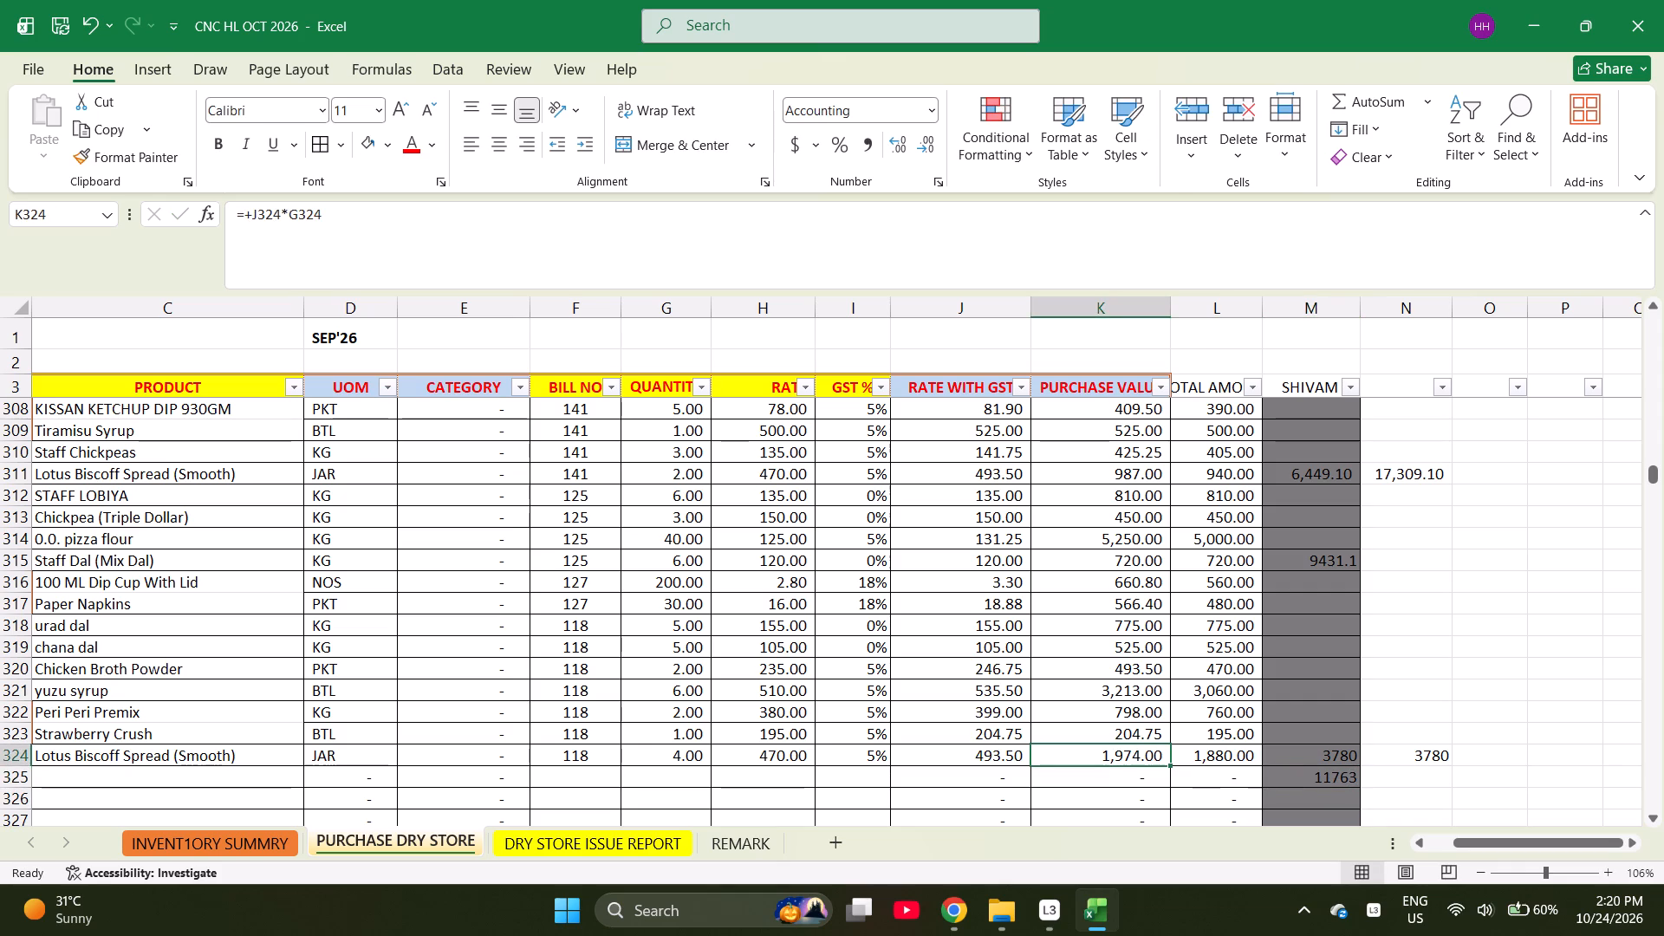
pyautogui.hotkey('shift', 'Up')
pyautogui.hotkey('shift', 'Up')
pyautogui.hotkey('shift', 'Up')
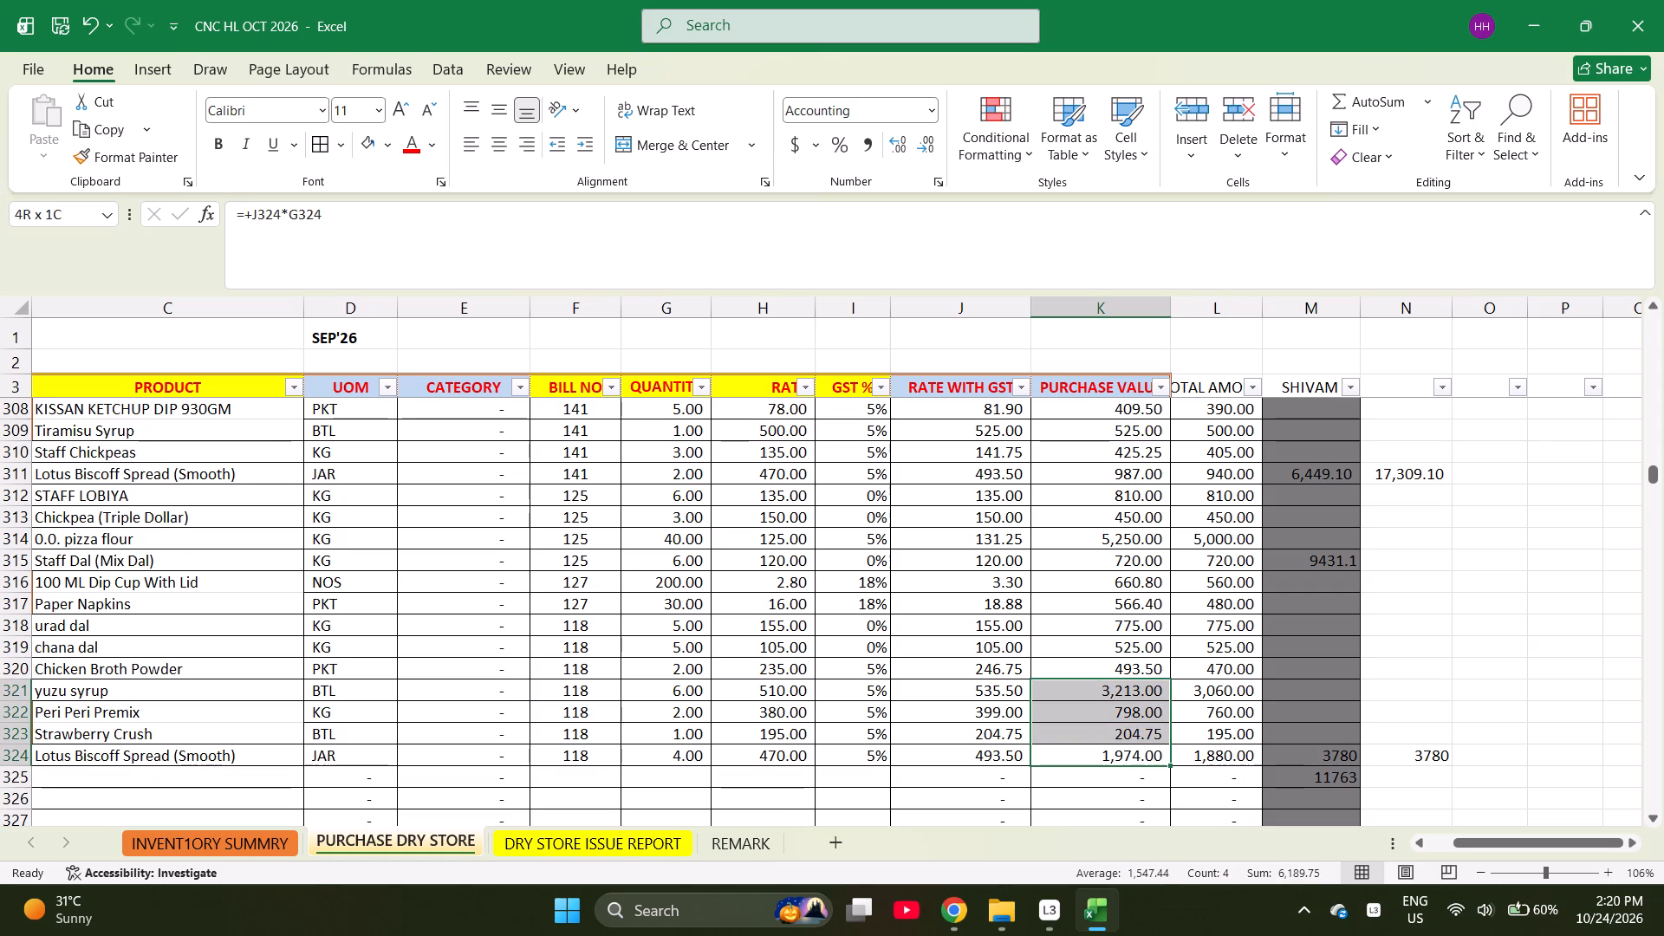
pyautogui.hotkey('shift', 'Up')
pyautogui.hotkey('shift', 'Up')
pyautogui.hotkey('shift', 'Up')
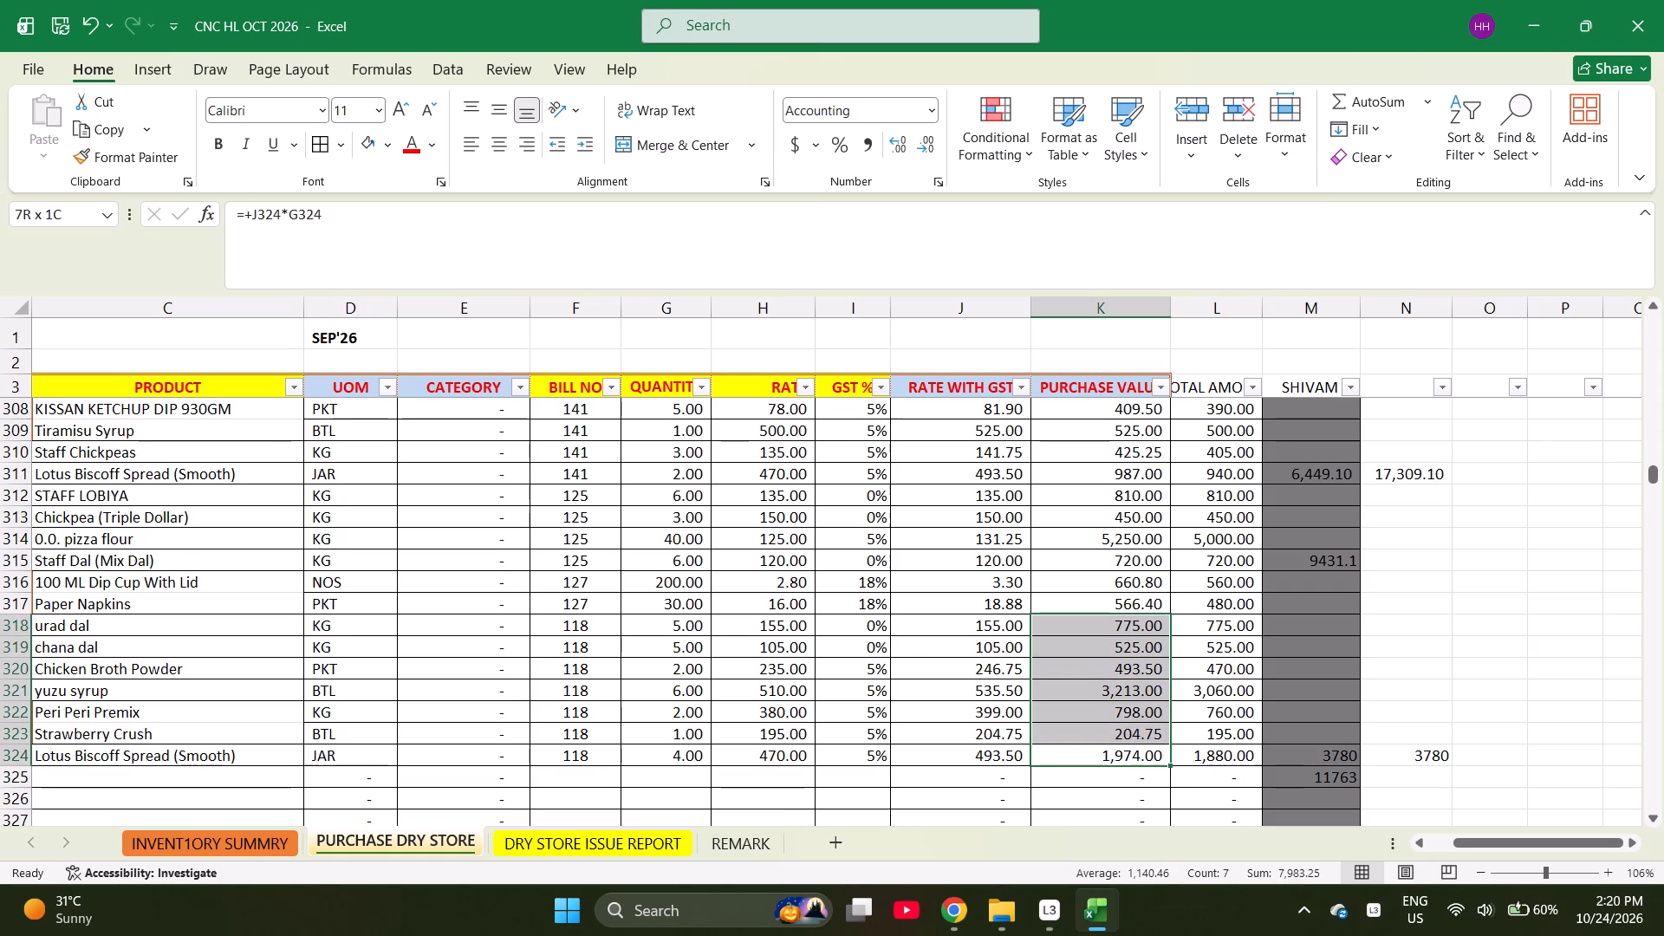
pyautogui.press('Right')
pyautogui.press('Right')
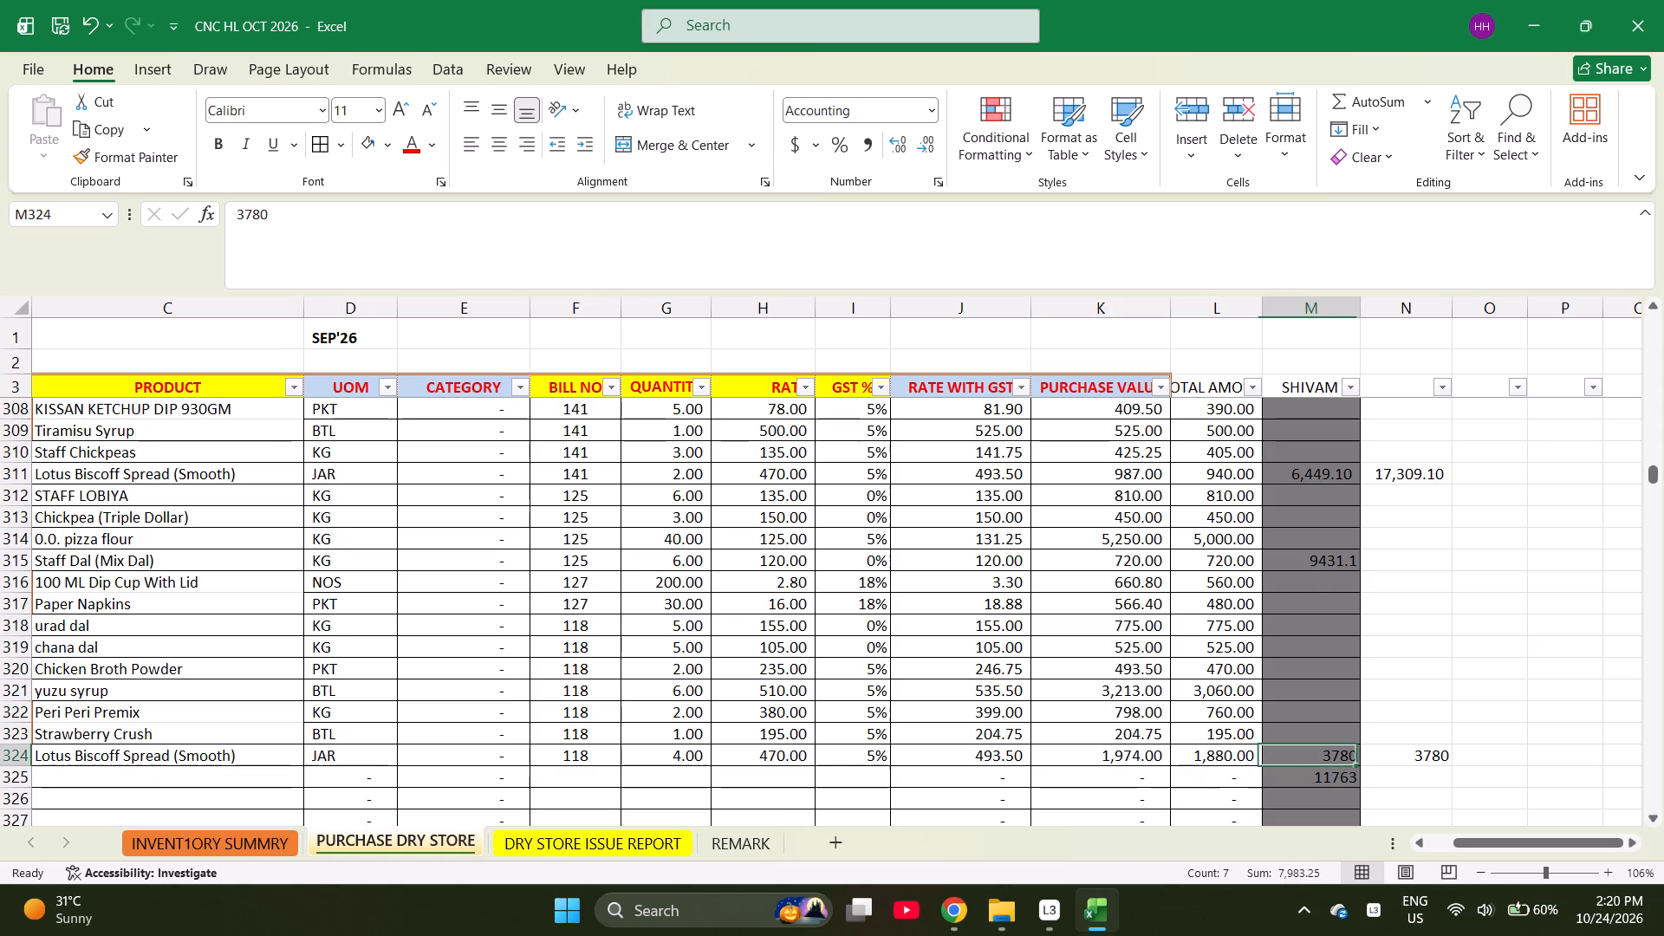
pyautogui.press('Down')
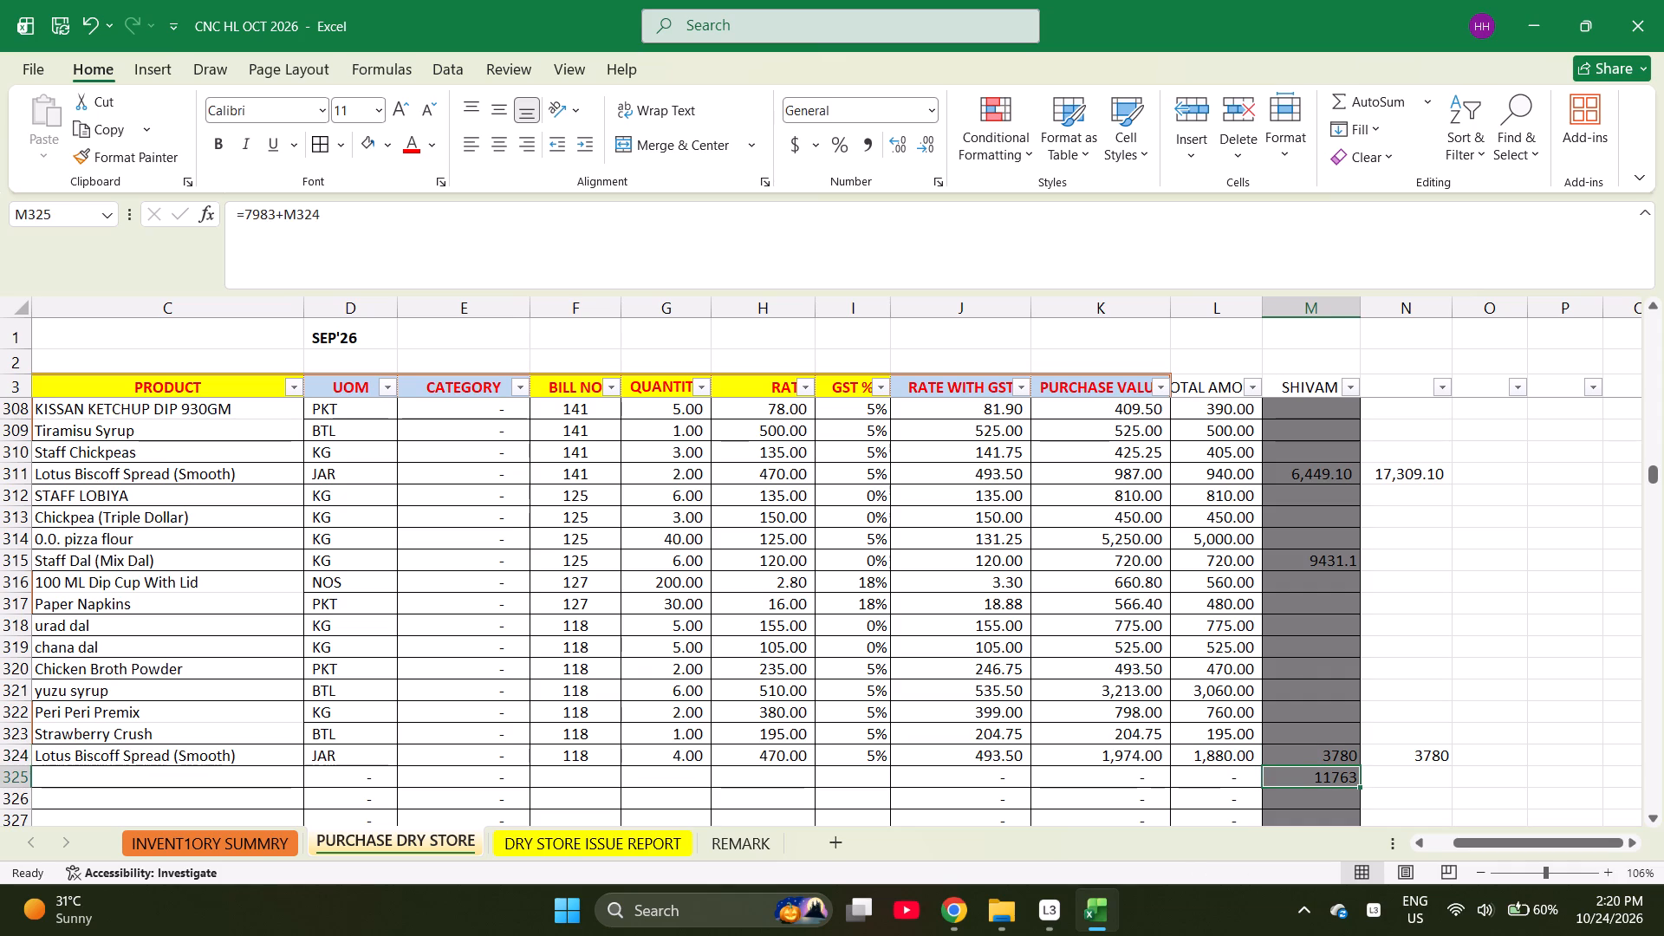
# Clear the formula in the SHIVAM cell of row 325 and the figure in column N of row 324.
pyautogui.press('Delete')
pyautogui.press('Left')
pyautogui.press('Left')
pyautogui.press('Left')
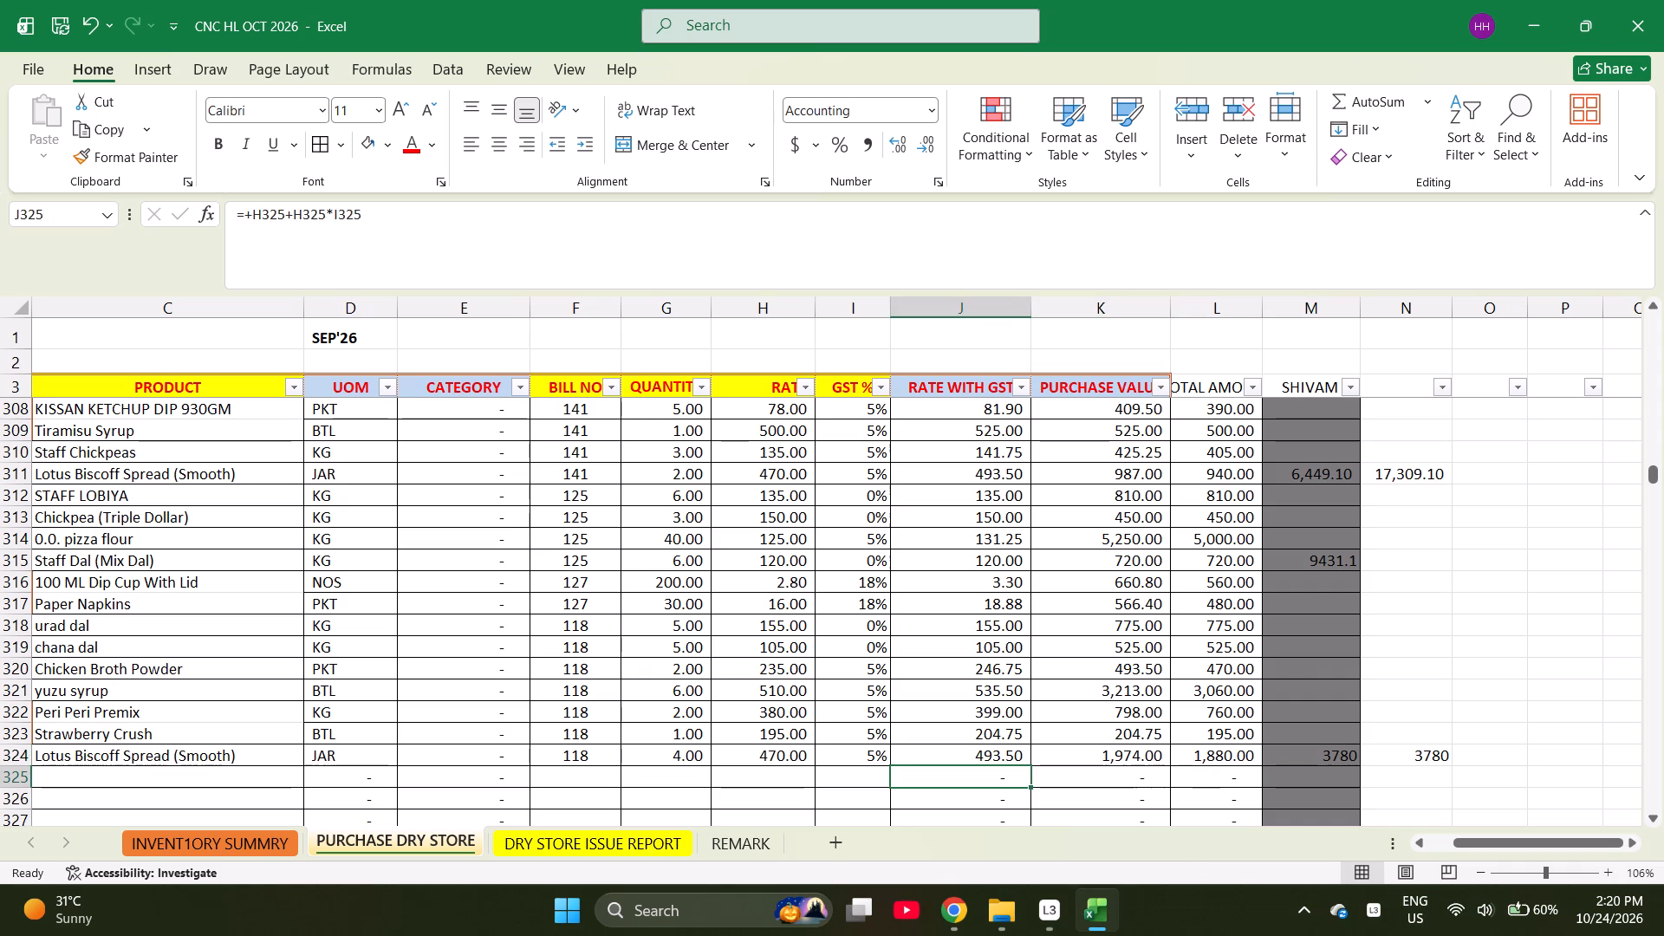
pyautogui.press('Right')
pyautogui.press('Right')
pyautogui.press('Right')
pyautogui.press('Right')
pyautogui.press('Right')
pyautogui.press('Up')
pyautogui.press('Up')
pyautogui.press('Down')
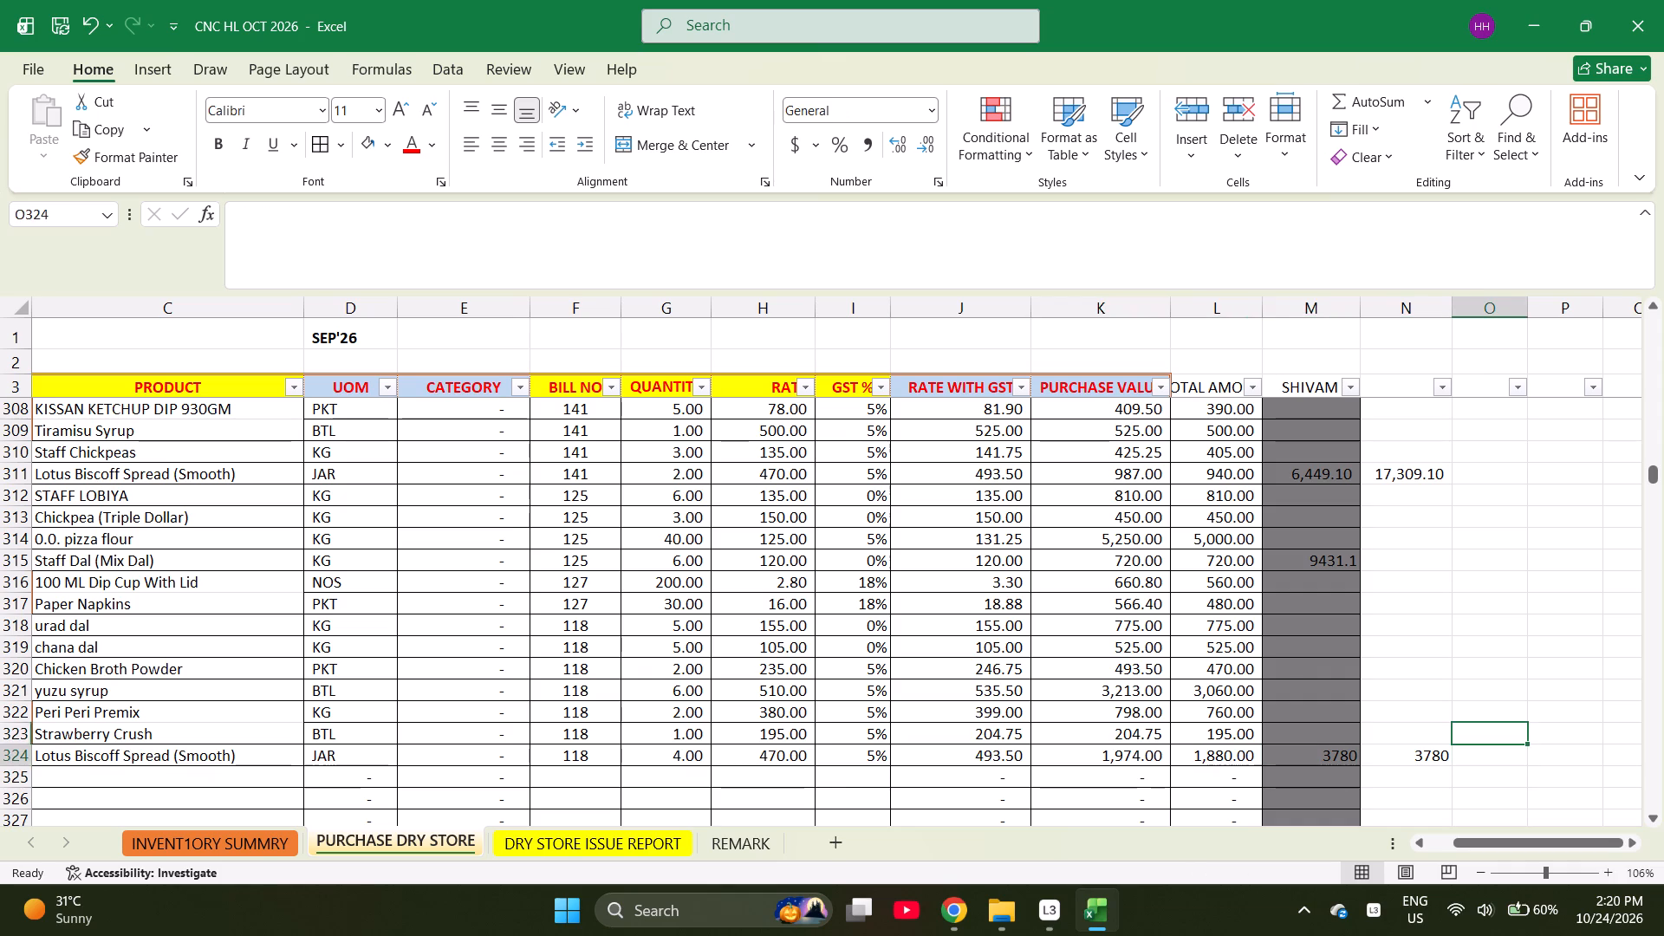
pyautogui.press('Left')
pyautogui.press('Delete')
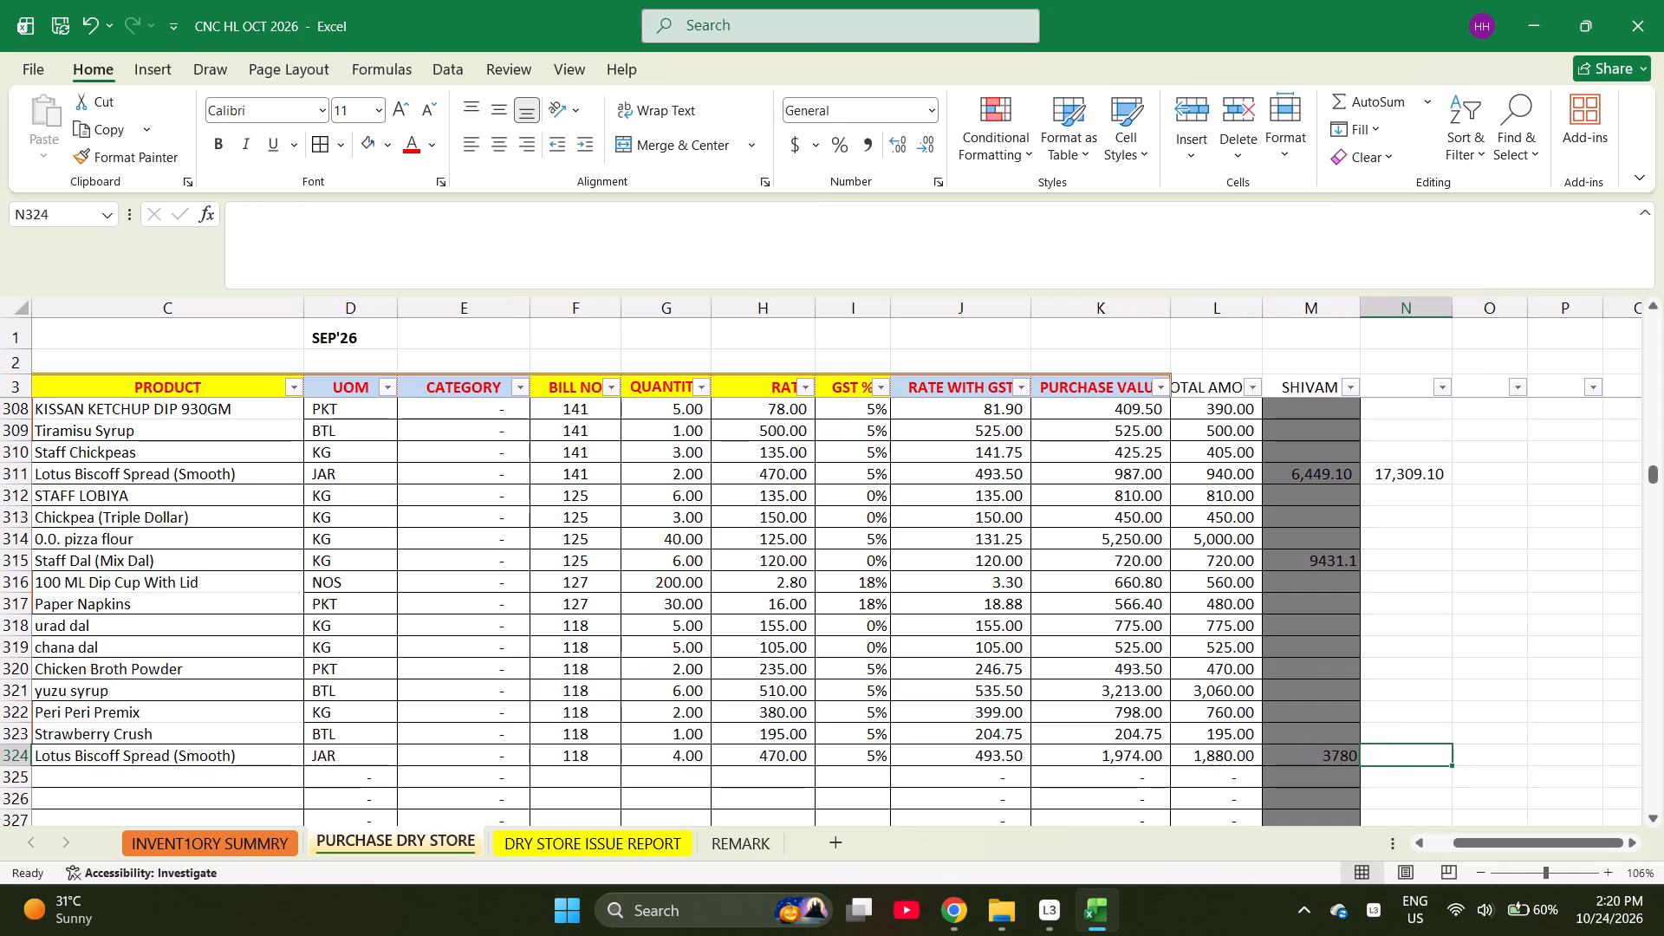
# Fill the date and supplier name from row 324 down into the empty row 325.
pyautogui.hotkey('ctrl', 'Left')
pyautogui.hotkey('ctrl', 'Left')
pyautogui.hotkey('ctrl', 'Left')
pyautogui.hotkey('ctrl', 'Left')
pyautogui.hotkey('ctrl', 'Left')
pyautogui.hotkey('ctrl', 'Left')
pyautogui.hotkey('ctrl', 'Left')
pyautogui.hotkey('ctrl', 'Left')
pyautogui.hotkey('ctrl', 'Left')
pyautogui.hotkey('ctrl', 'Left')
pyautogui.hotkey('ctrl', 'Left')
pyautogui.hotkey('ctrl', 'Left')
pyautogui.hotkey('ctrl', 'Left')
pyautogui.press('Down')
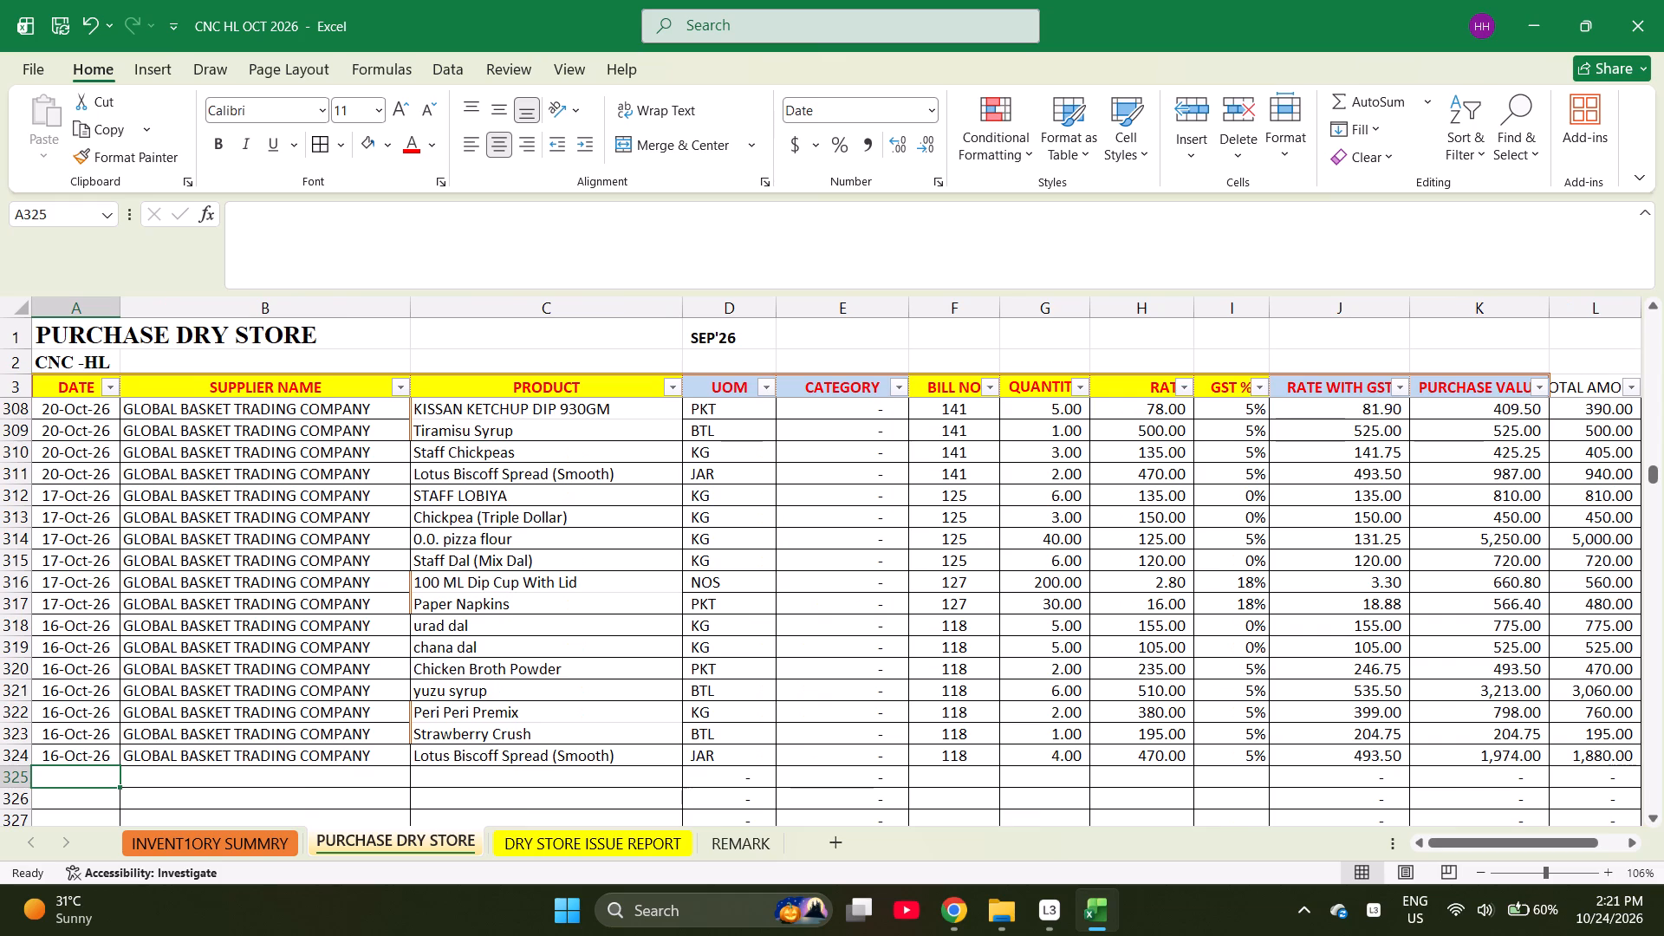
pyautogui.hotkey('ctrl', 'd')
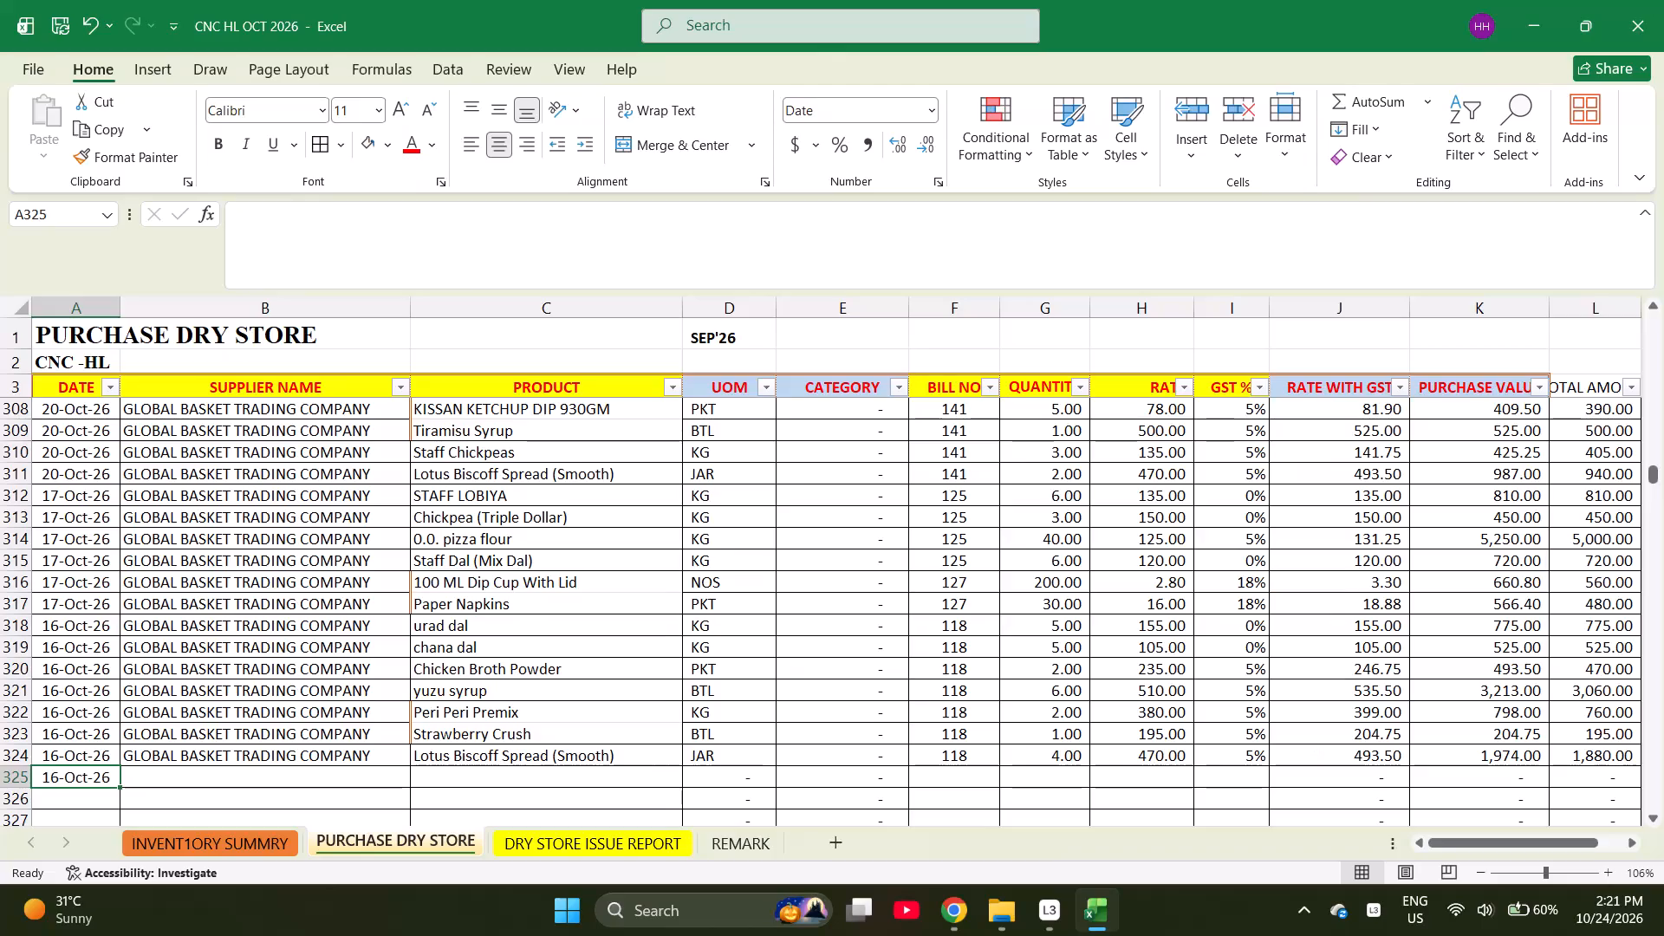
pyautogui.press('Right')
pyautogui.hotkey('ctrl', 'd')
# Enter Paper Napkins as the product in row 325.
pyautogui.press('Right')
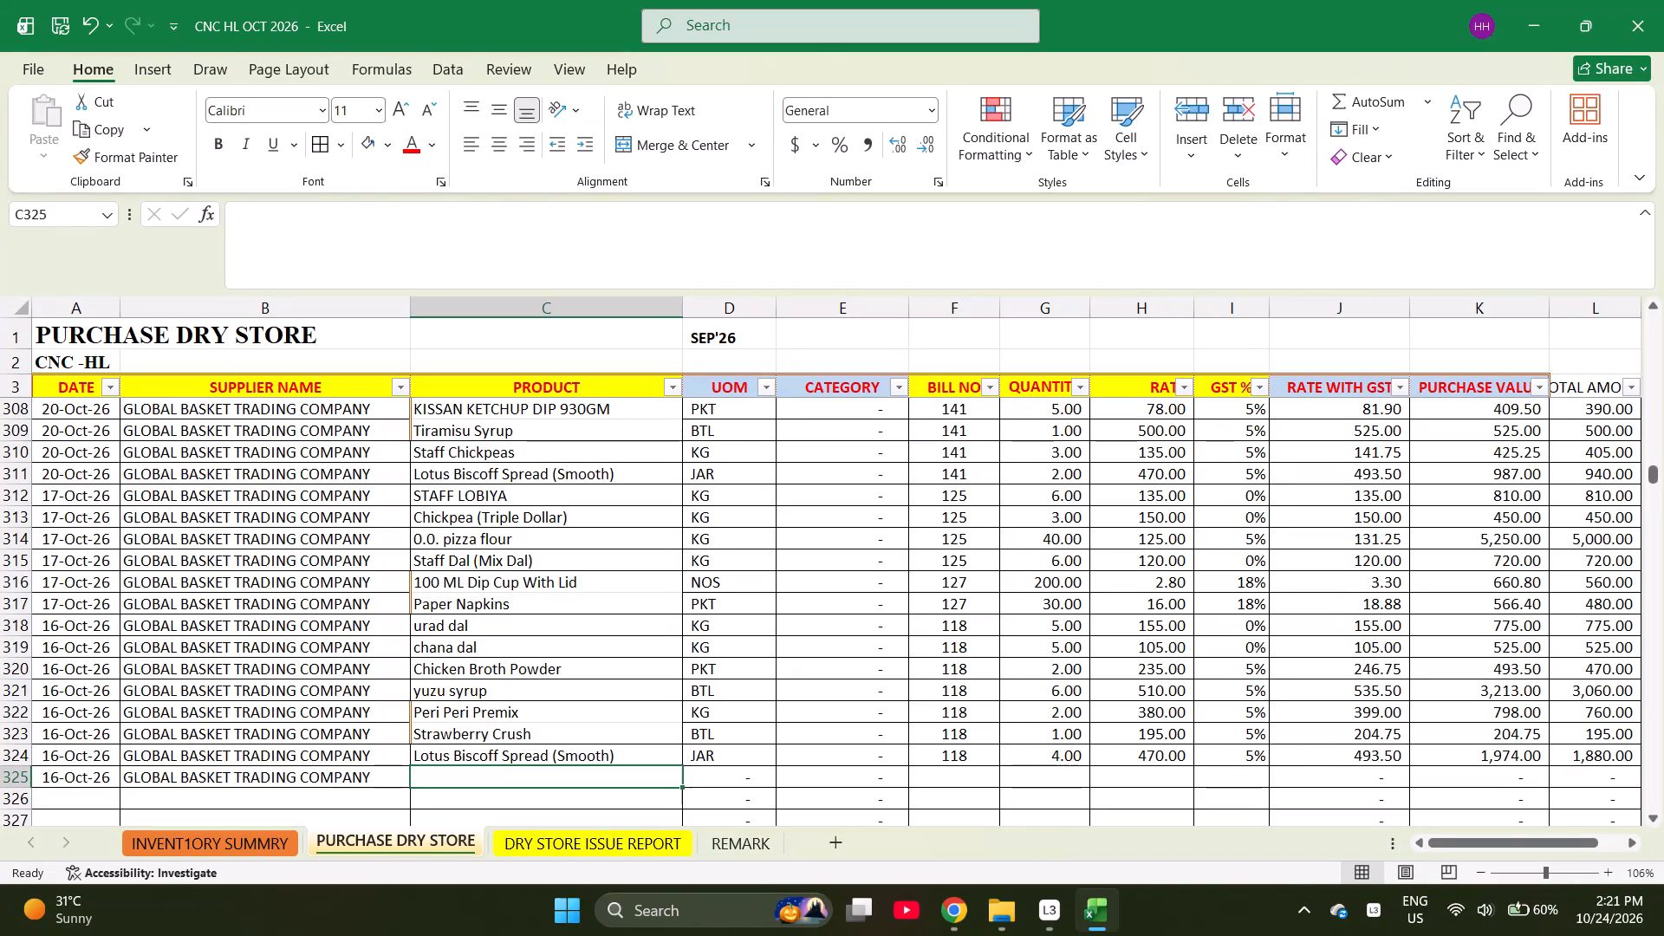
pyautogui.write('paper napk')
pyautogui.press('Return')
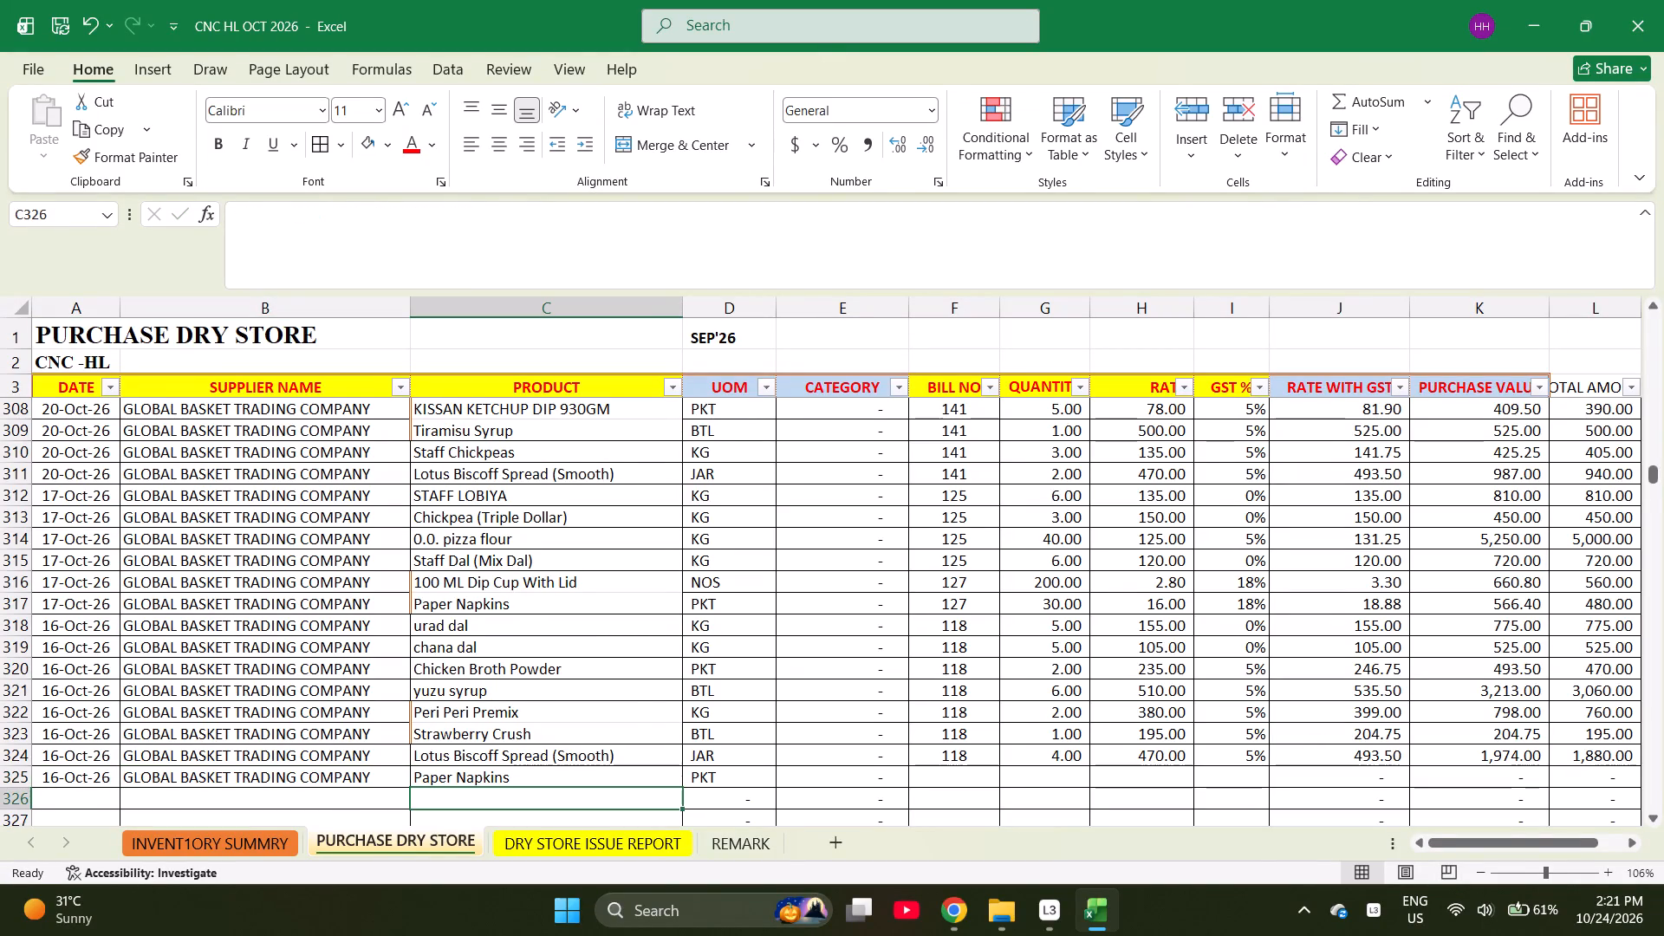
# Search the inventory summary sheet for the name of the next product.
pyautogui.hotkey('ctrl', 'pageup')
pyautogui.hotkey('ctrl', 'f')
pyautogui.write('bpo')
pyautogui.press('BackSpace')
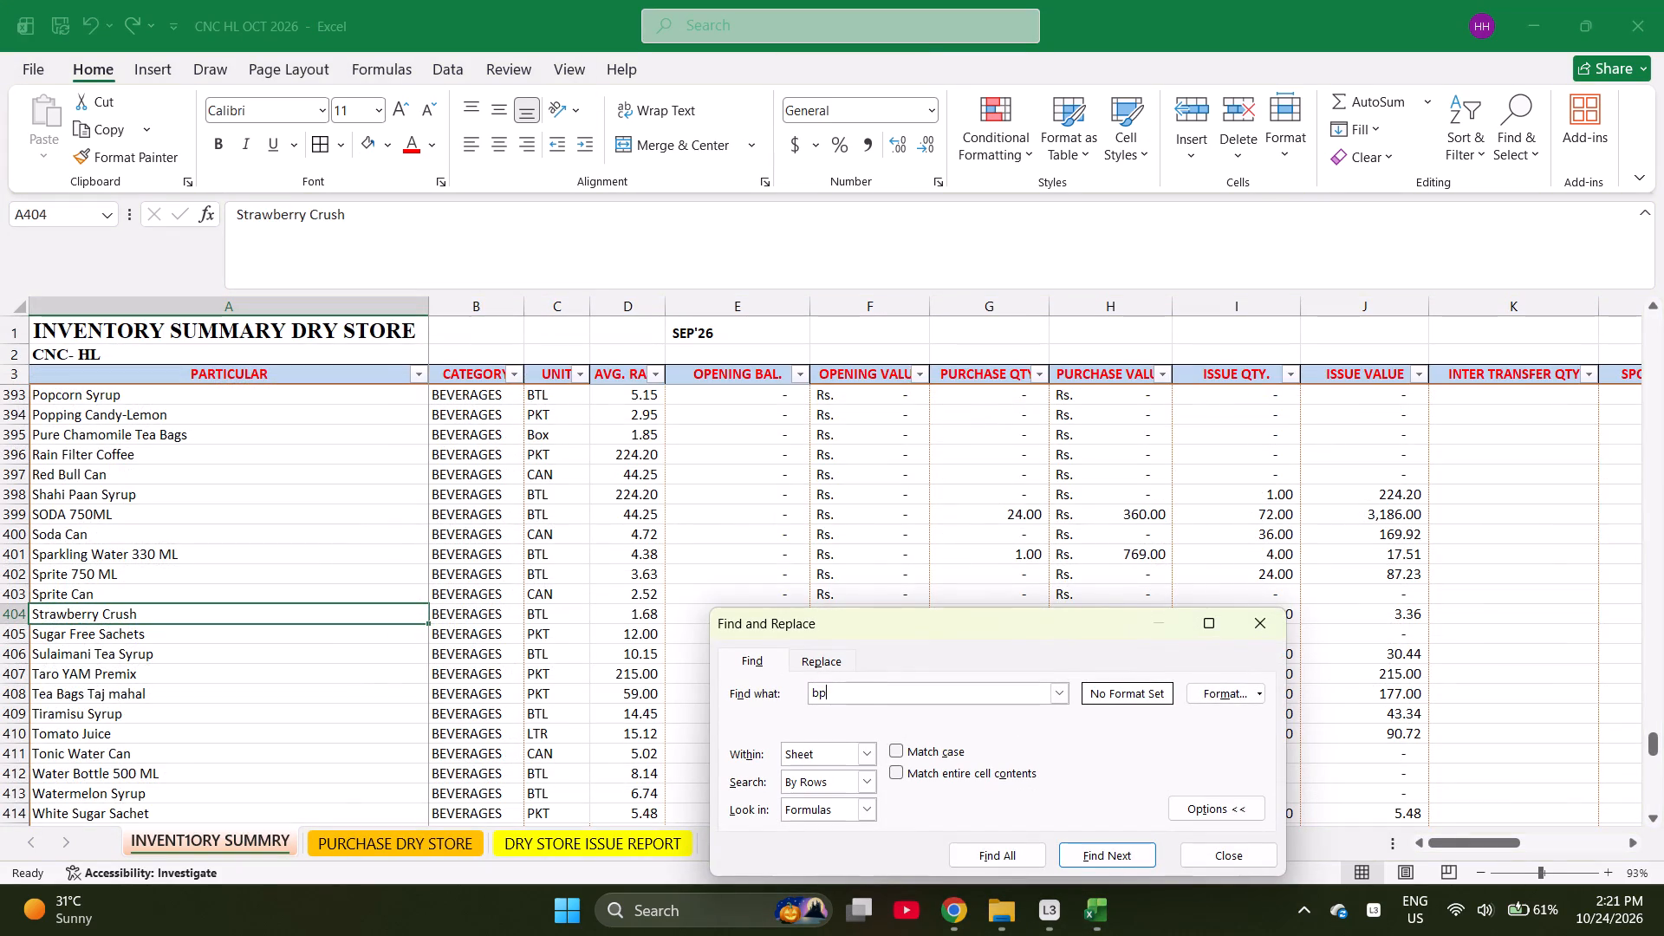
# Find the Black 40 MM Box With Lid 500ML and Black 60 MM Box With Lid 650ML items in the inventory summary and copy them into purchase rows 326 and 327.
pyautogui.press('BackSpace')
pyautogui.write('oc')
pyautogui.press('BackSpace')
pyautogui.write('x')
pyautogui.press('space')
pyautogui.press('Return')
pyautogui.press('Return')
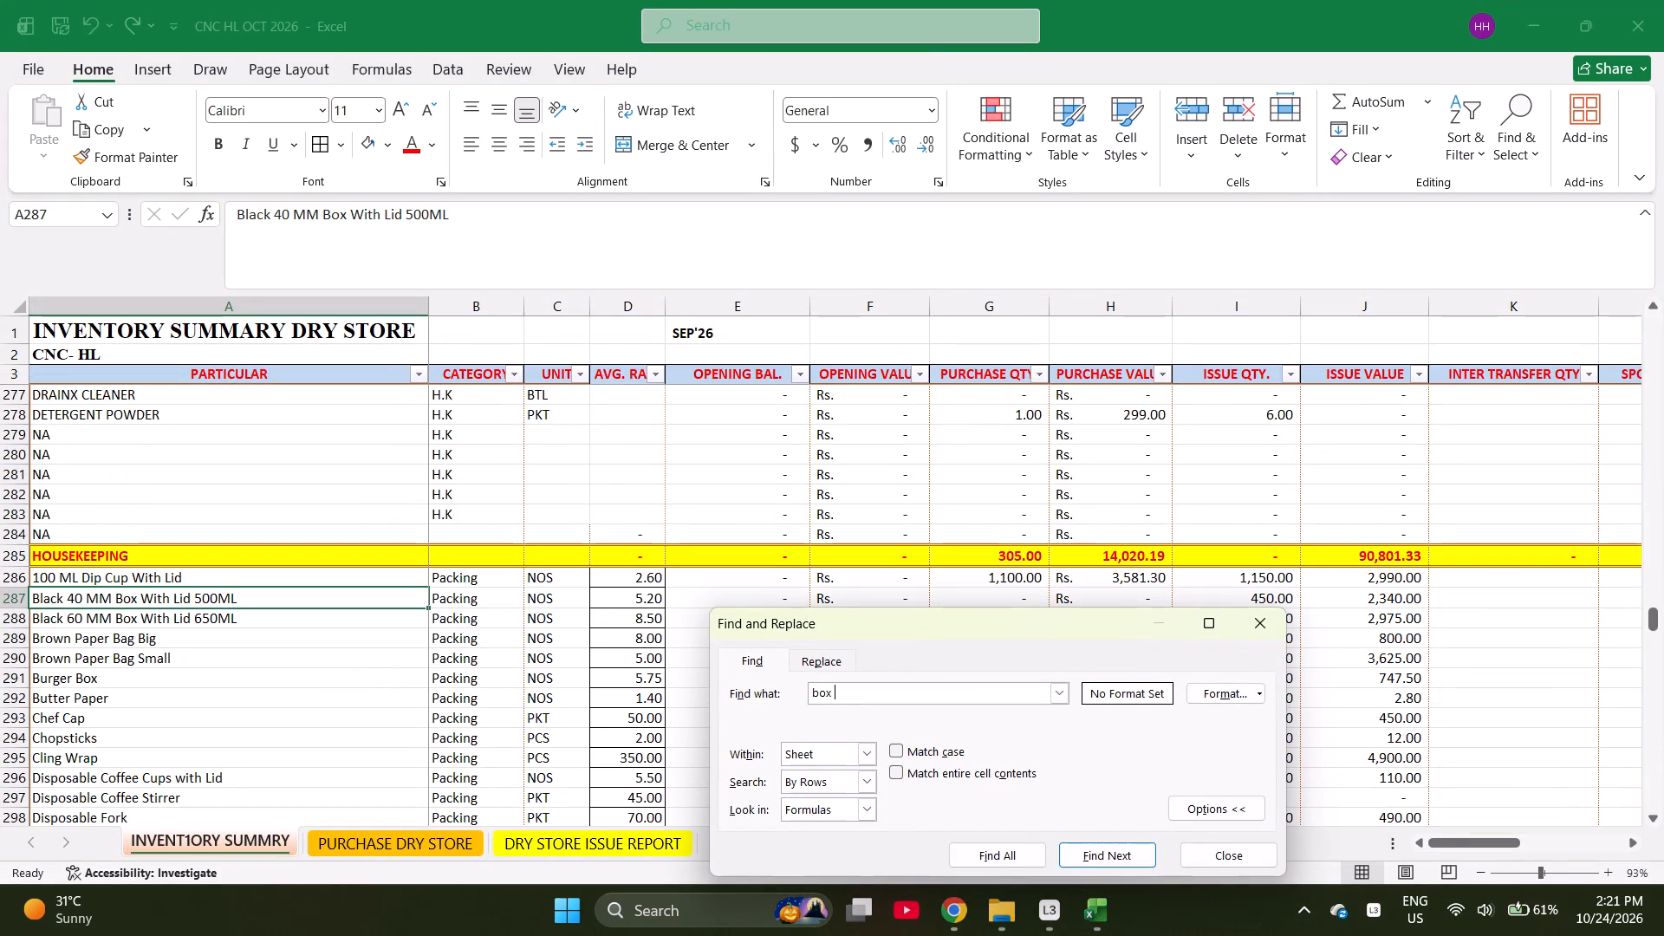
pyautogui.press('Escape')
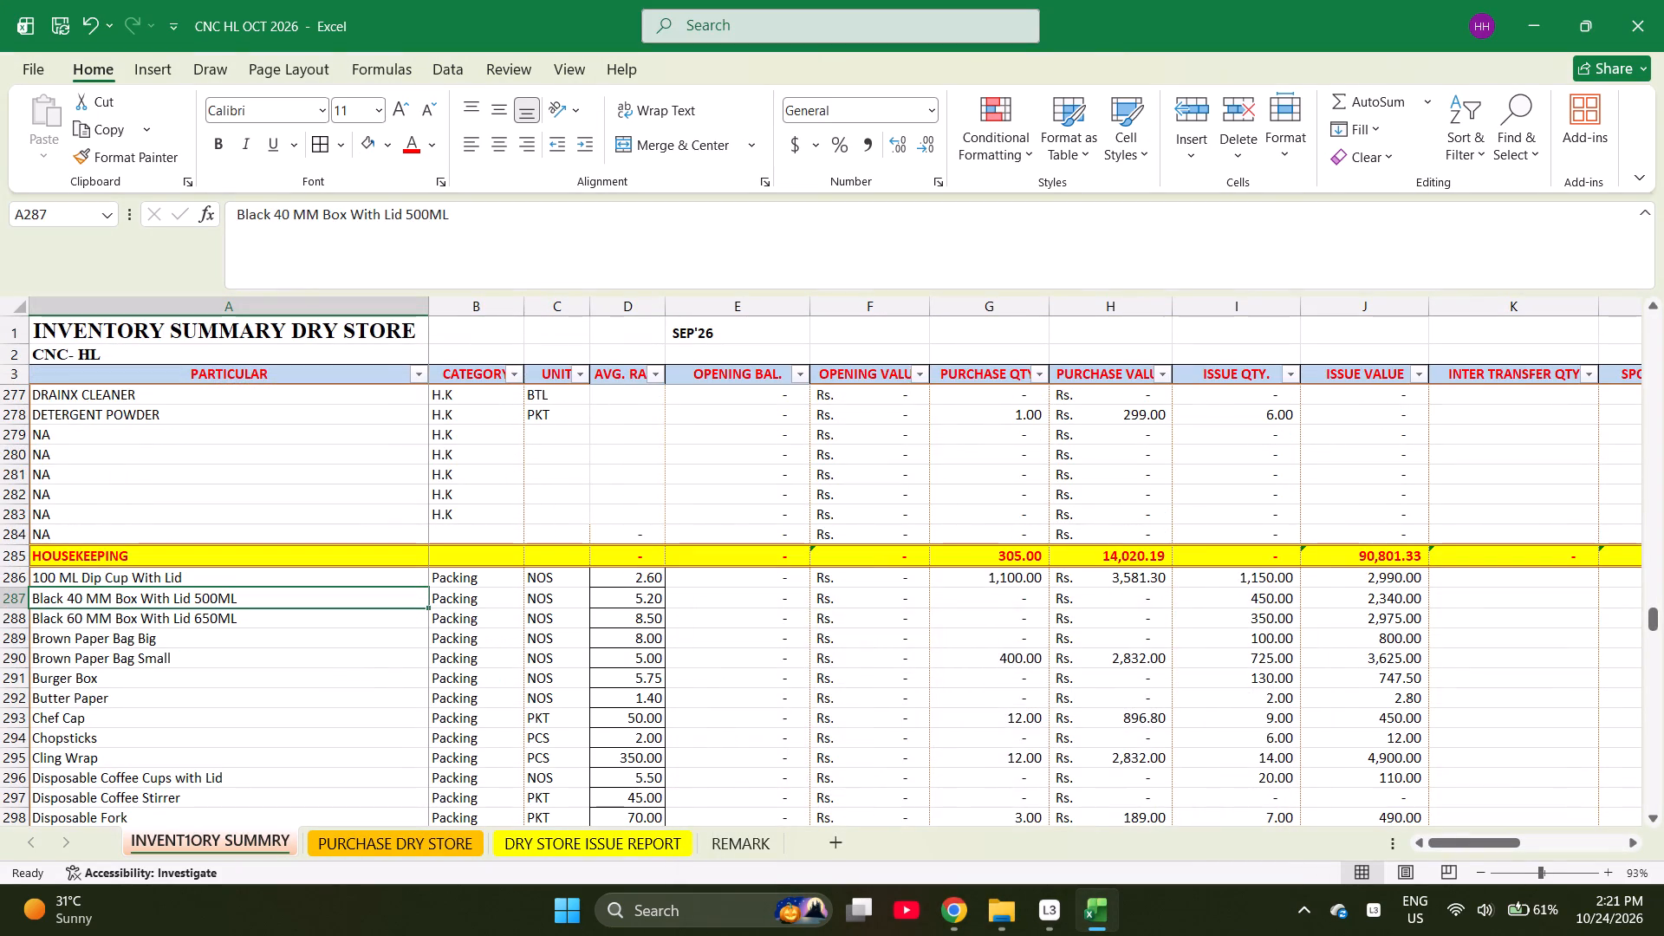
pyautogui.hotkey('shift', 'Down')
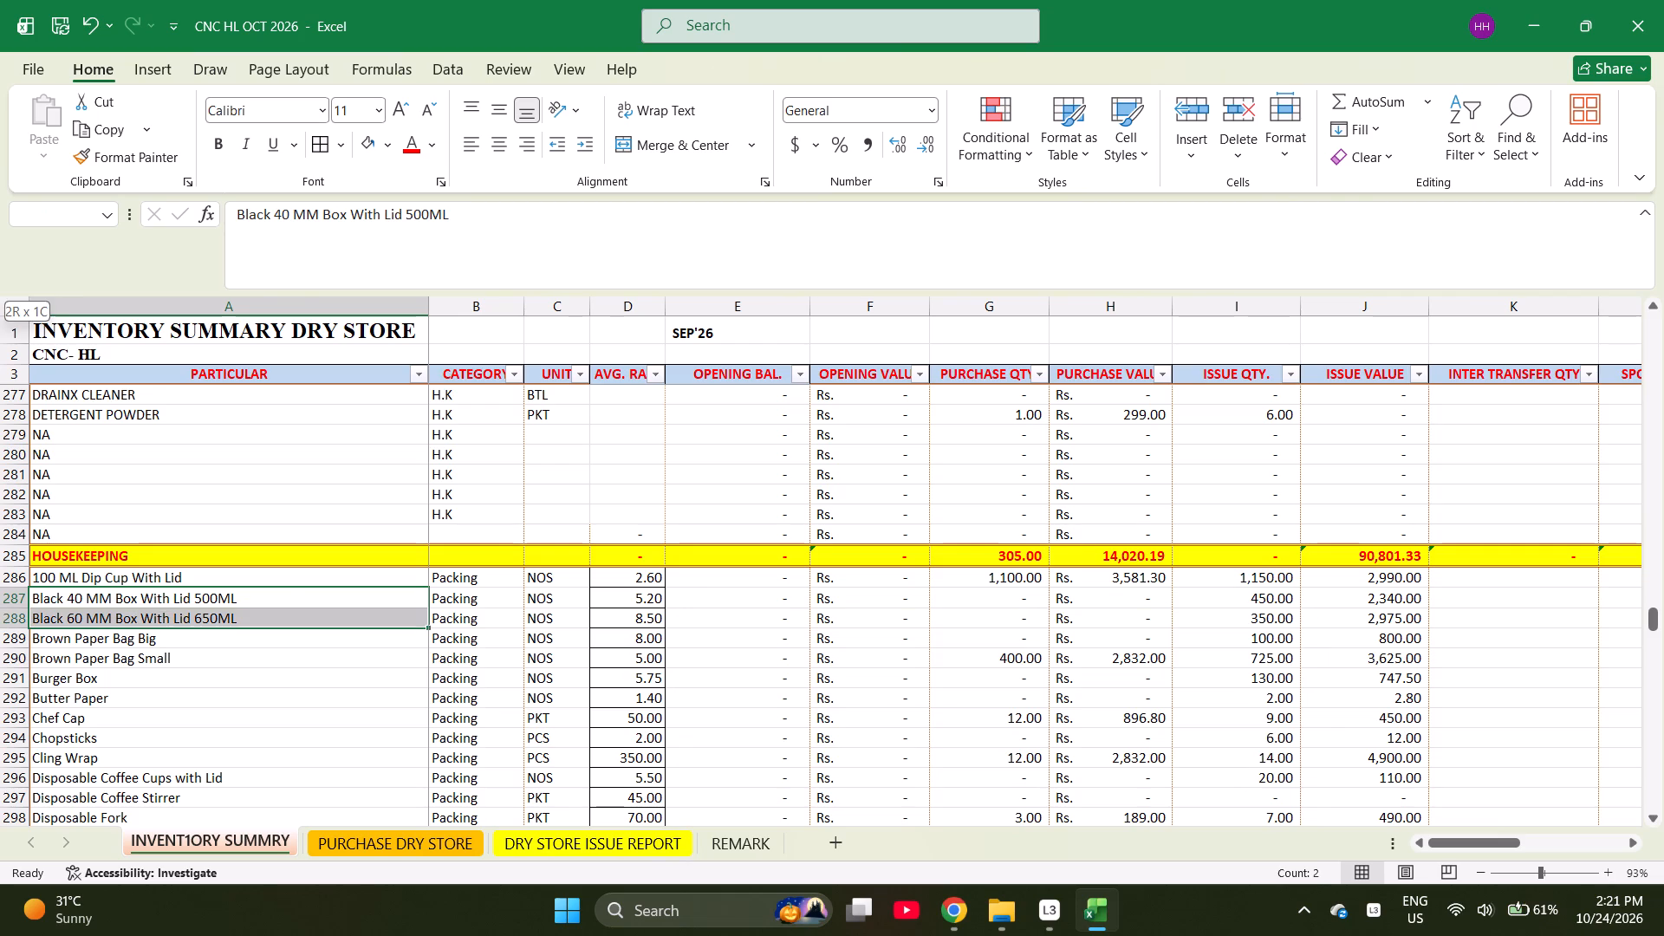
pyautogui.hotkey('ctrl', 'c')
pyautogui.hotkey('ctrl', 'pagedown')
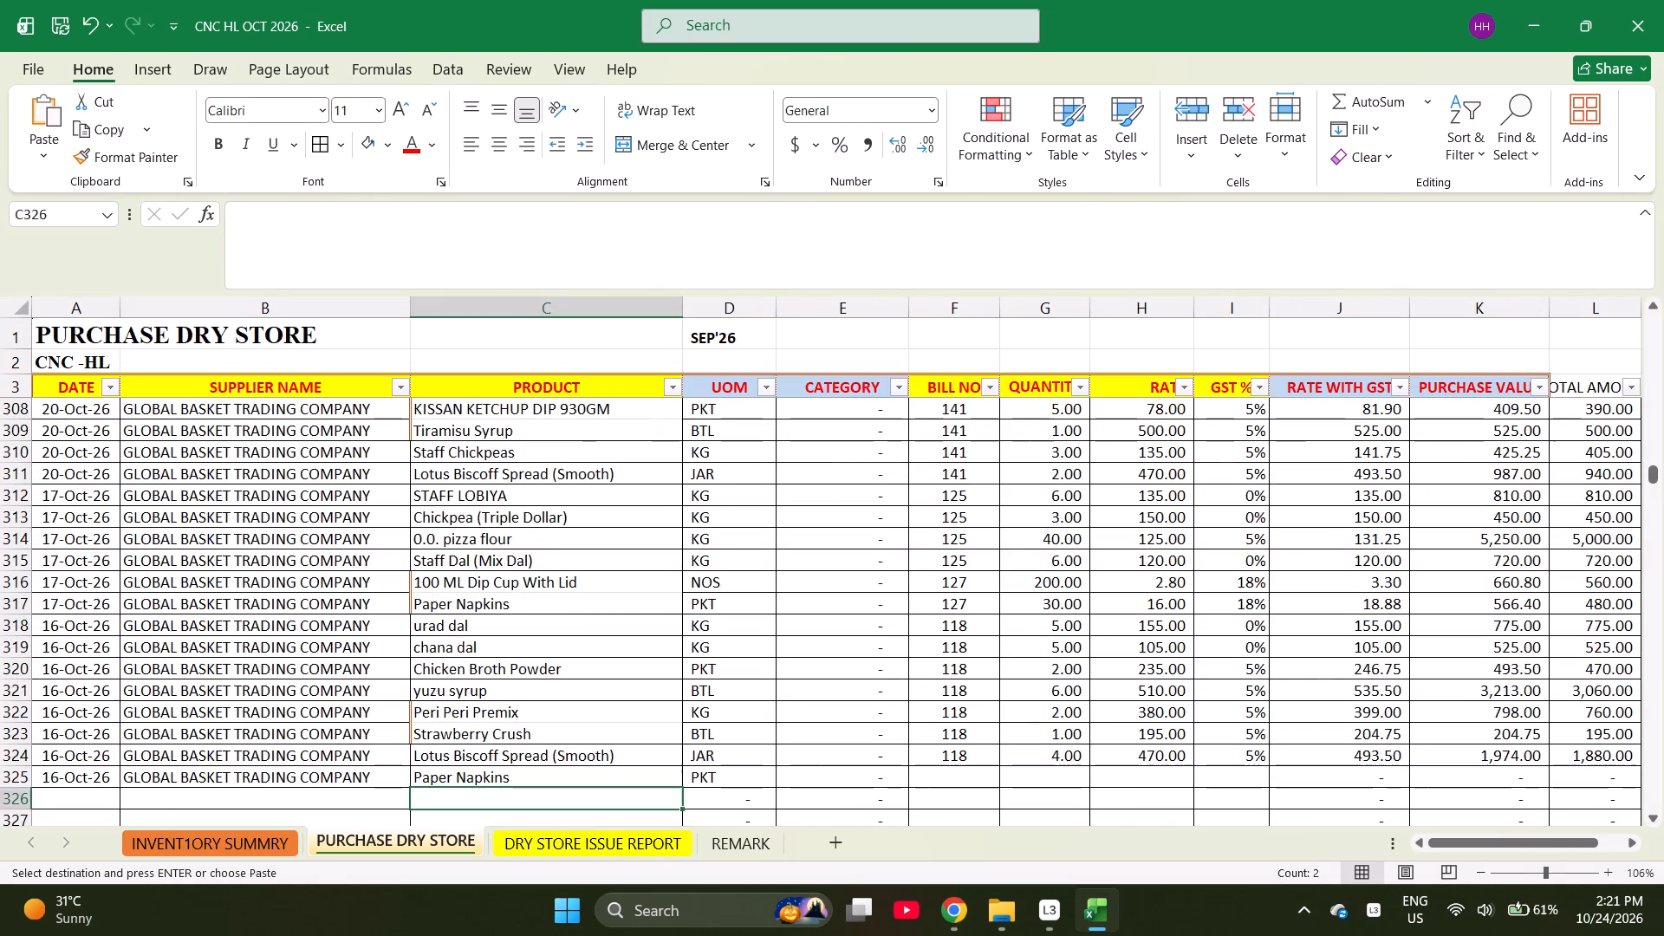
pyautogui.press('Return')
# Enter bill number 119 for the Paper Napkins and the two black box items in rows 325 to 327.
pyautogui.press('Right')
pyautogui.press('Right')
pyautogui.press('Right')
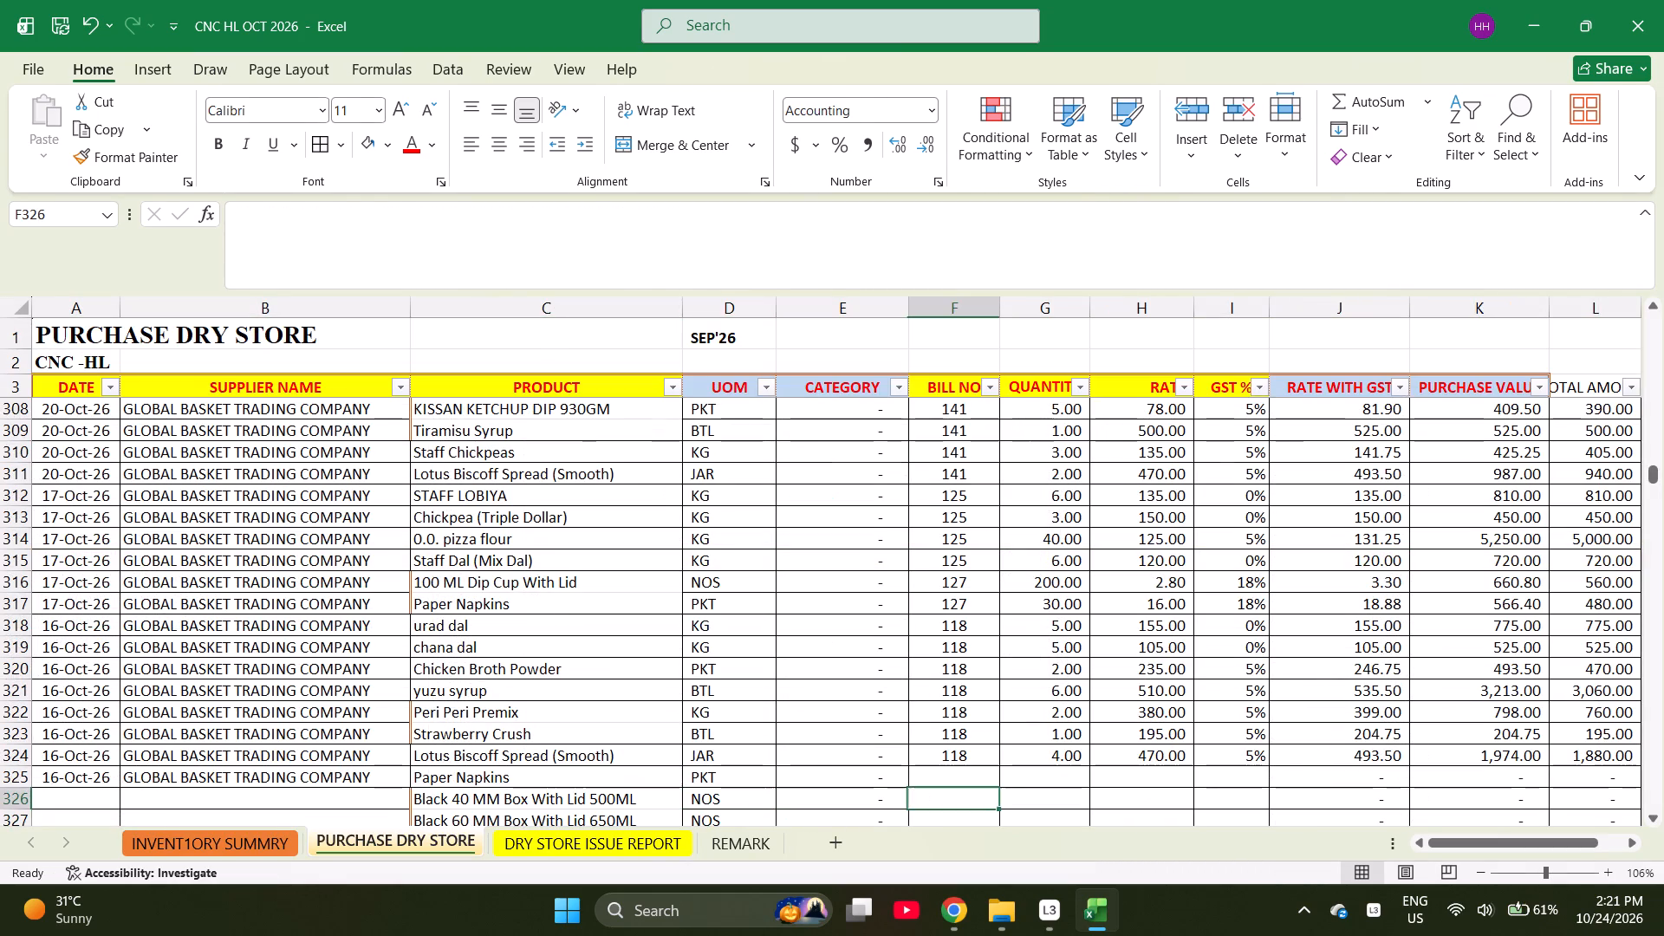
pyautogui.hotkey('ctrl', 'Up')
pyautogui.press('Down')
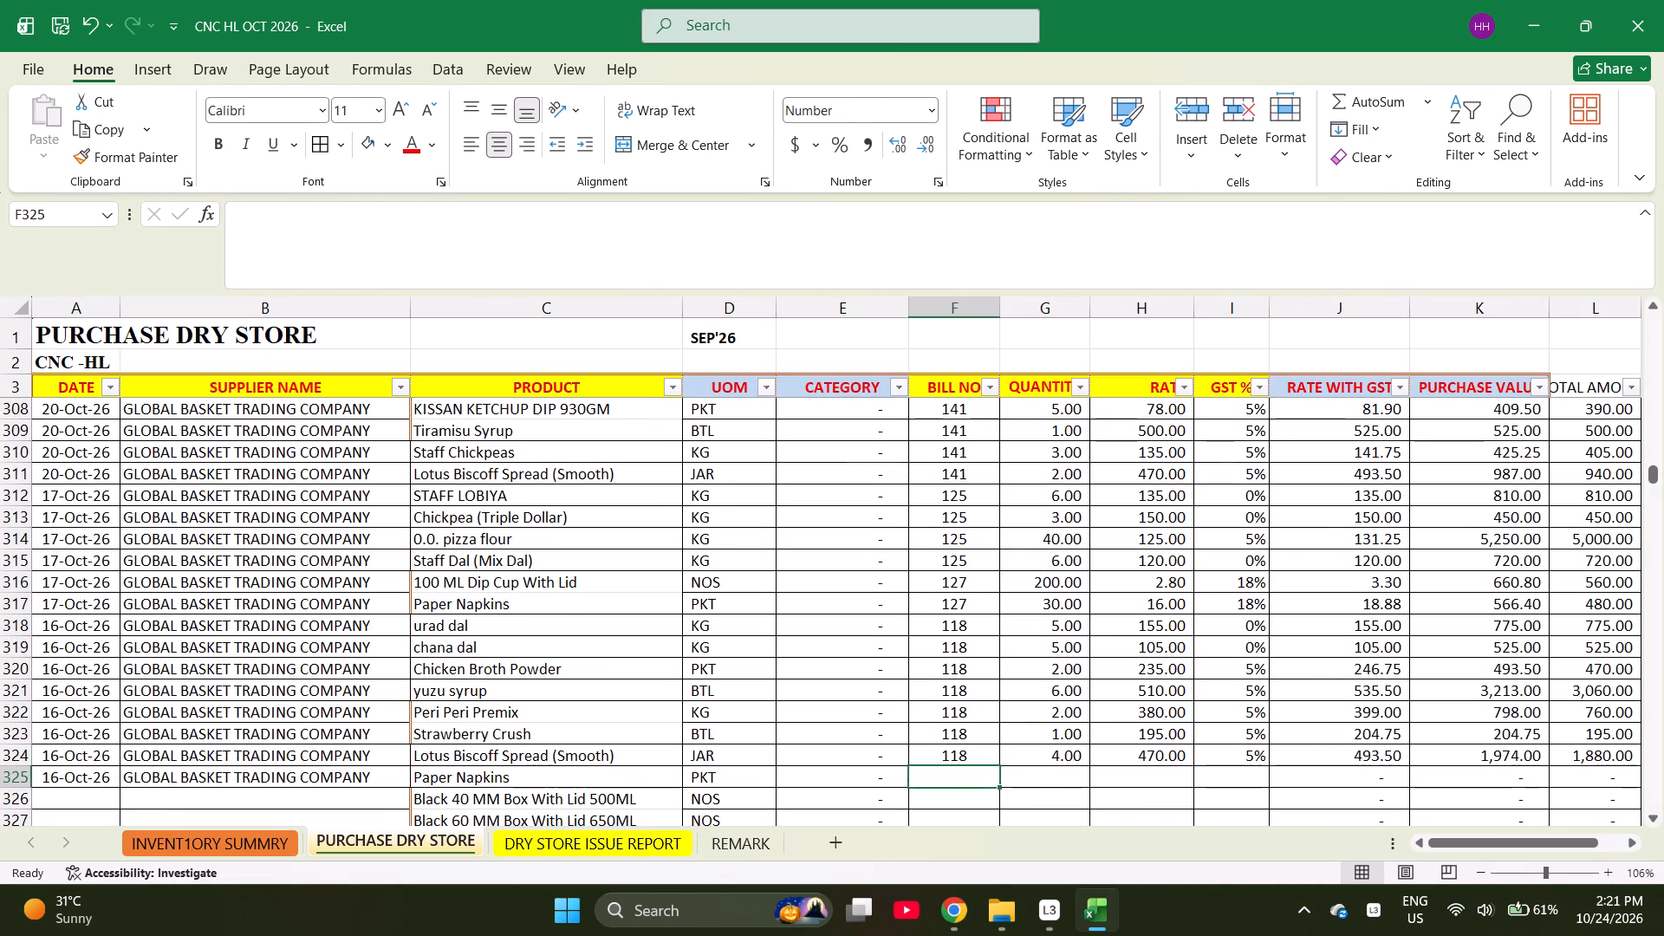
pyautogui.write('119')
pyautogui.press('Return')
pyautogui.write('119')
pyautogui.press('Return')
pyautogui.write('119')
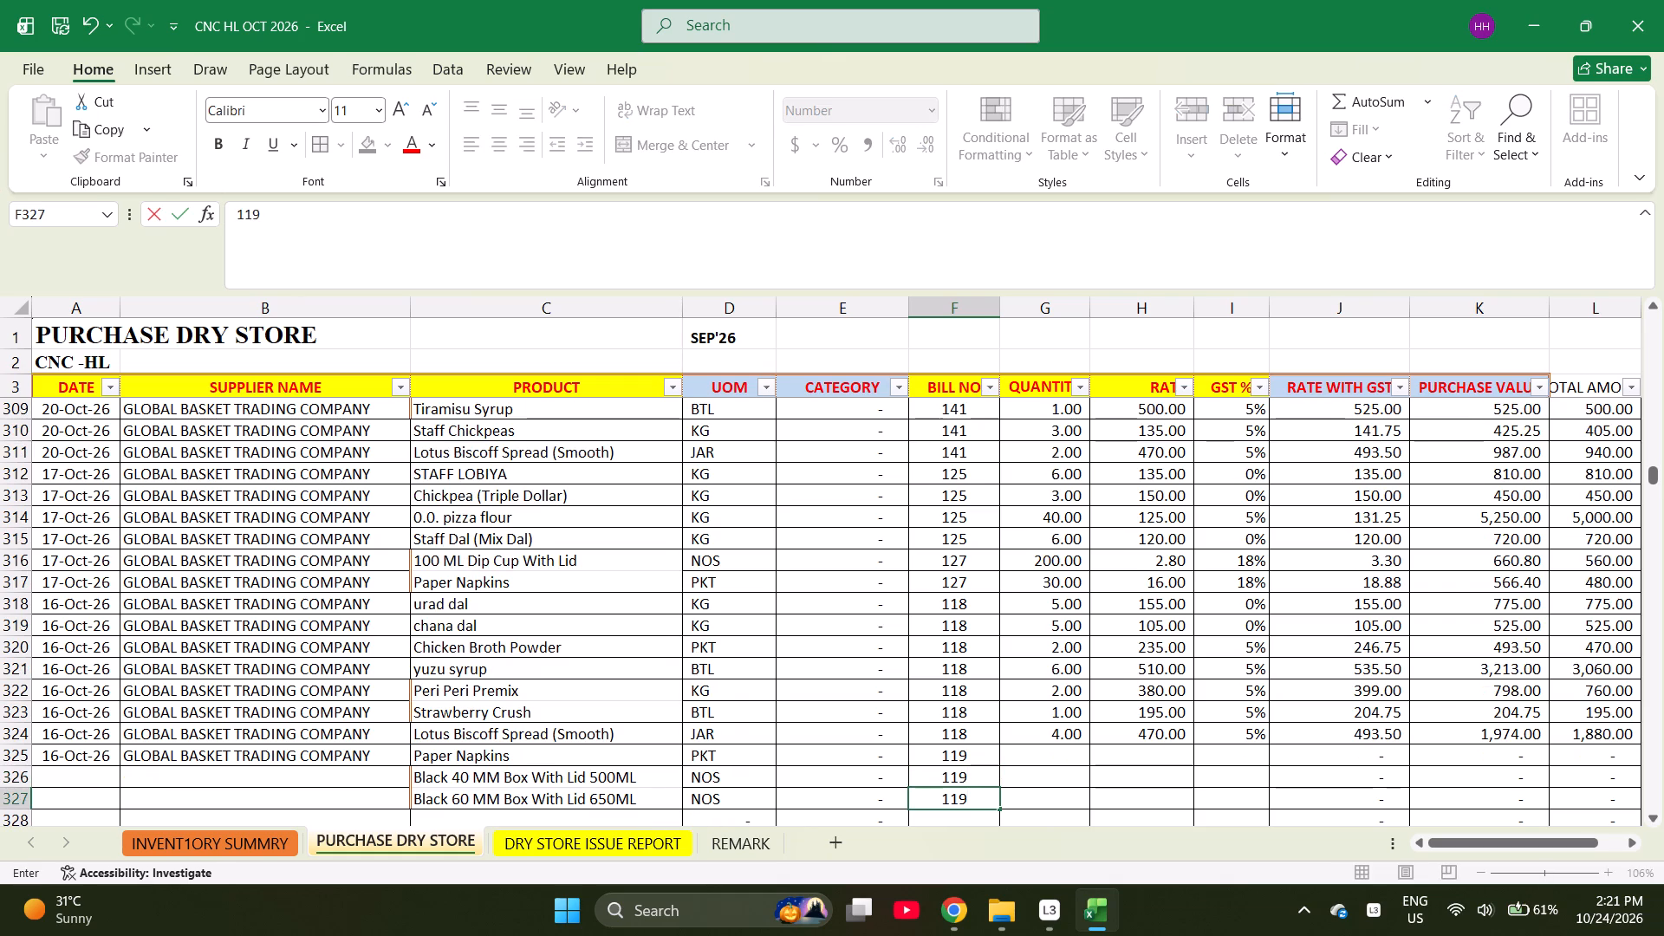
pyautogui.press('Right')
# Enter the bill 119 quantities: 30 for Paper Napkins and 100 for each of the two black box items.
pyautogui.hotkey('shift', 'Up')
pyautogui.hotkey('ctrl', 'Up')
pyautogui.press('Down')
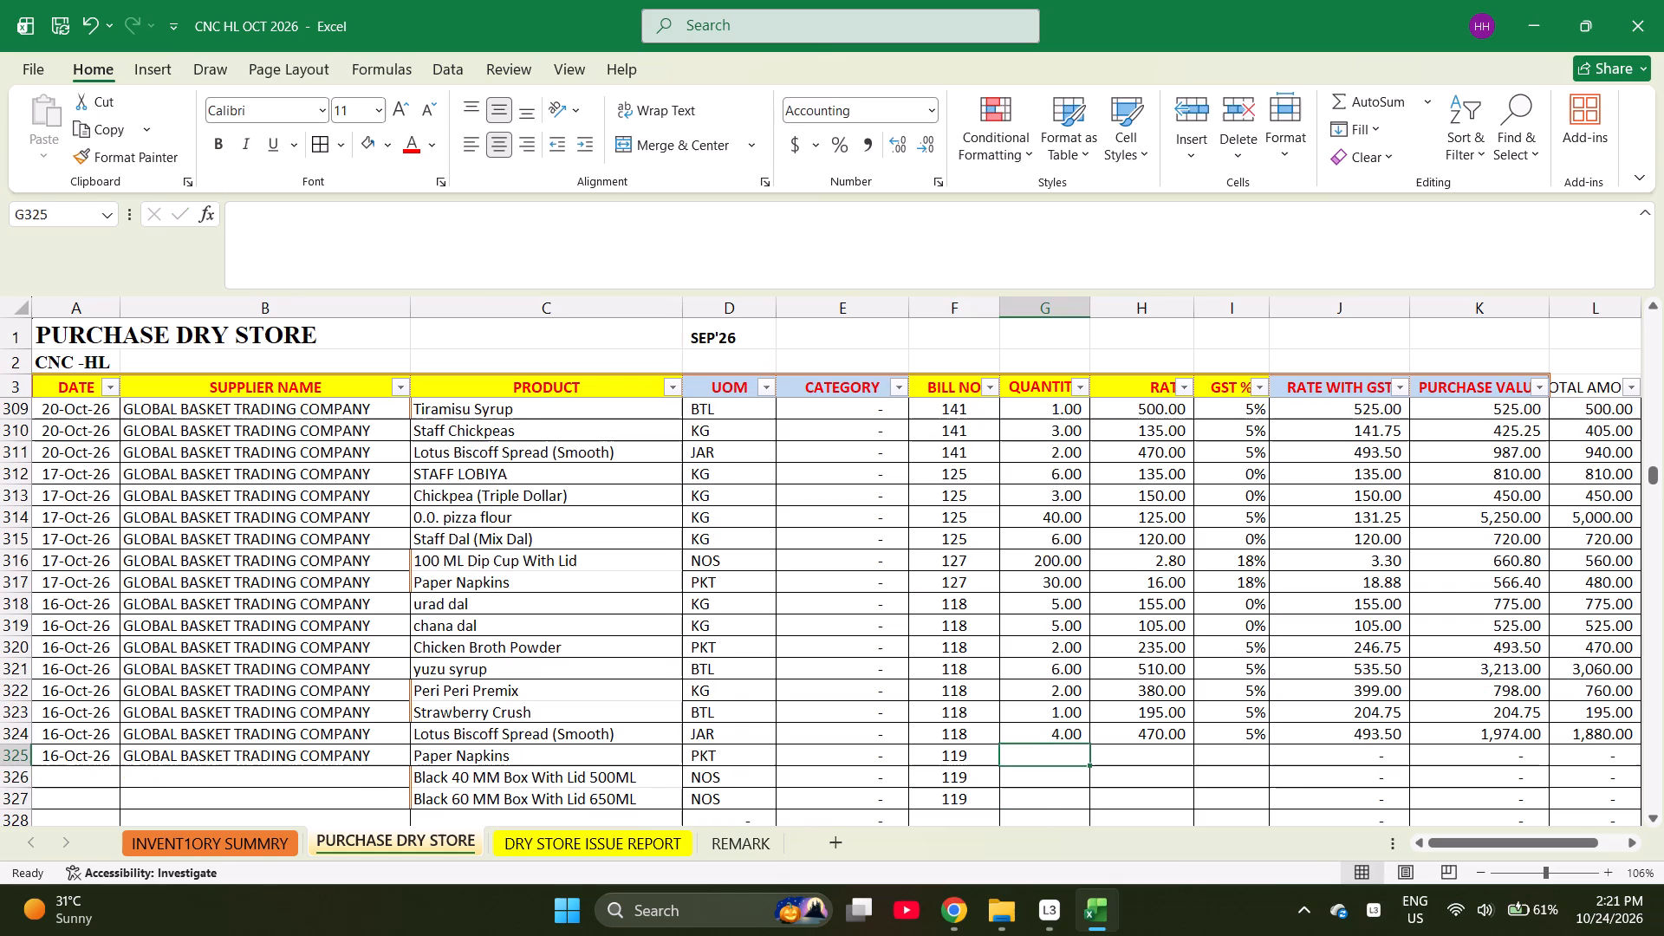
pyautogui.write('30')
pyautogui.press('Return')
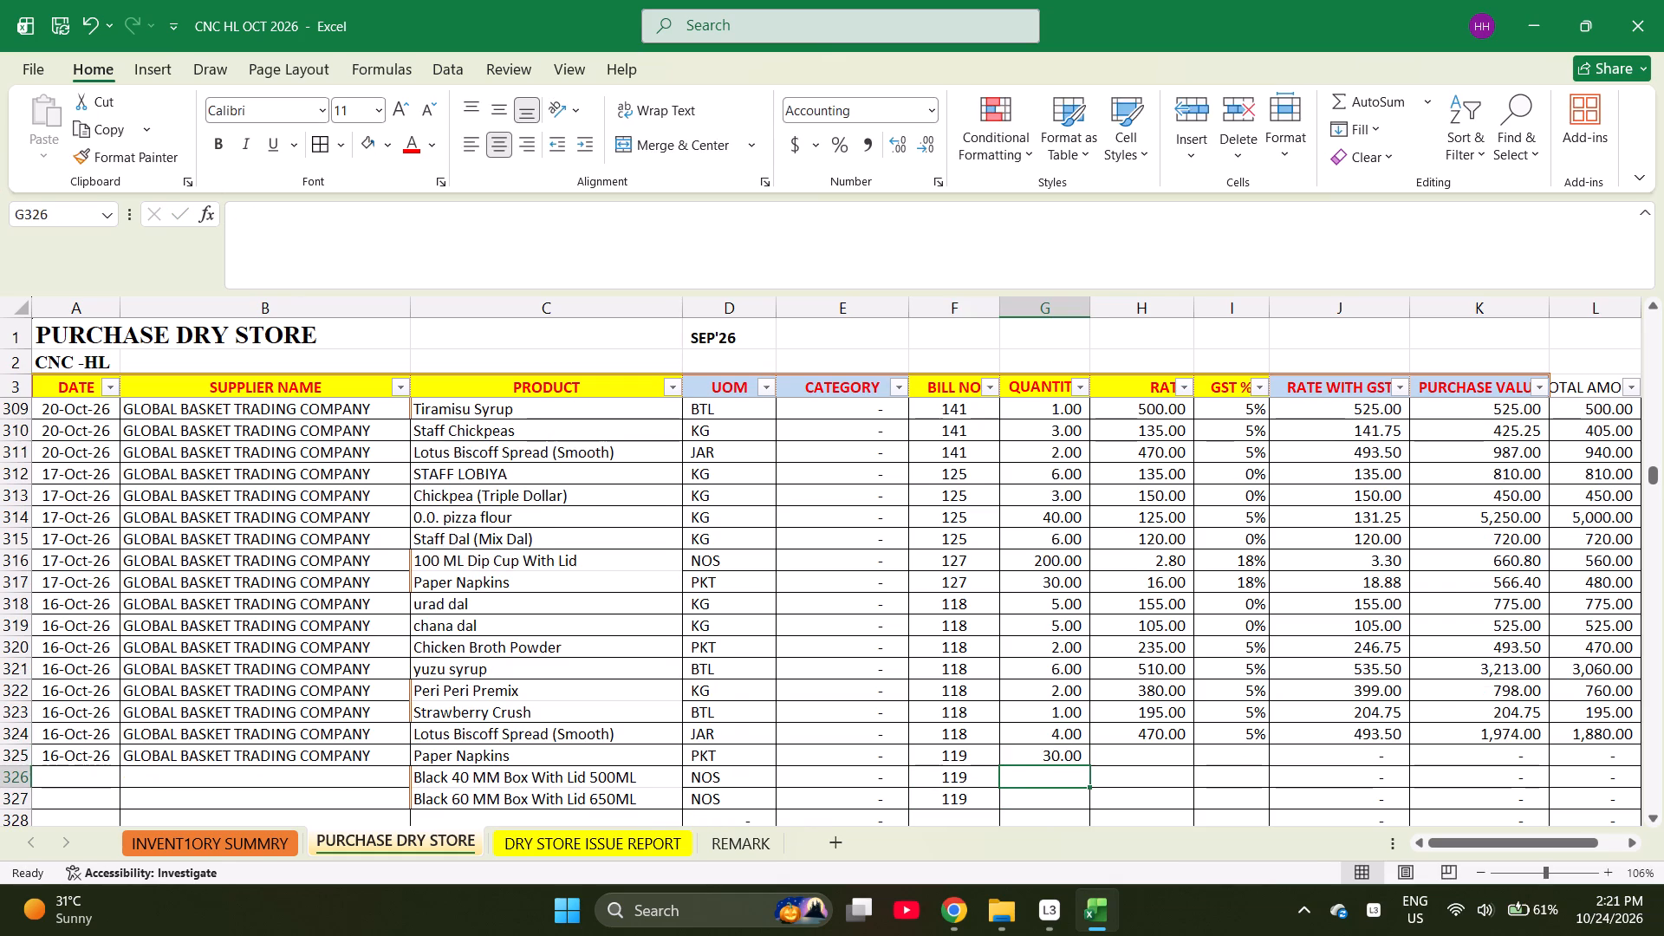
pyautogui.write('100')
pyautogui.press('Return')
pyautogui.write('100')
pyautogui.press('Return')
# Enter the bill 119 rates: 16 for Paper Napkins, 6.20 for the 500ML box and 7.60 for the 650ML box.
pyautogui.press('Right')
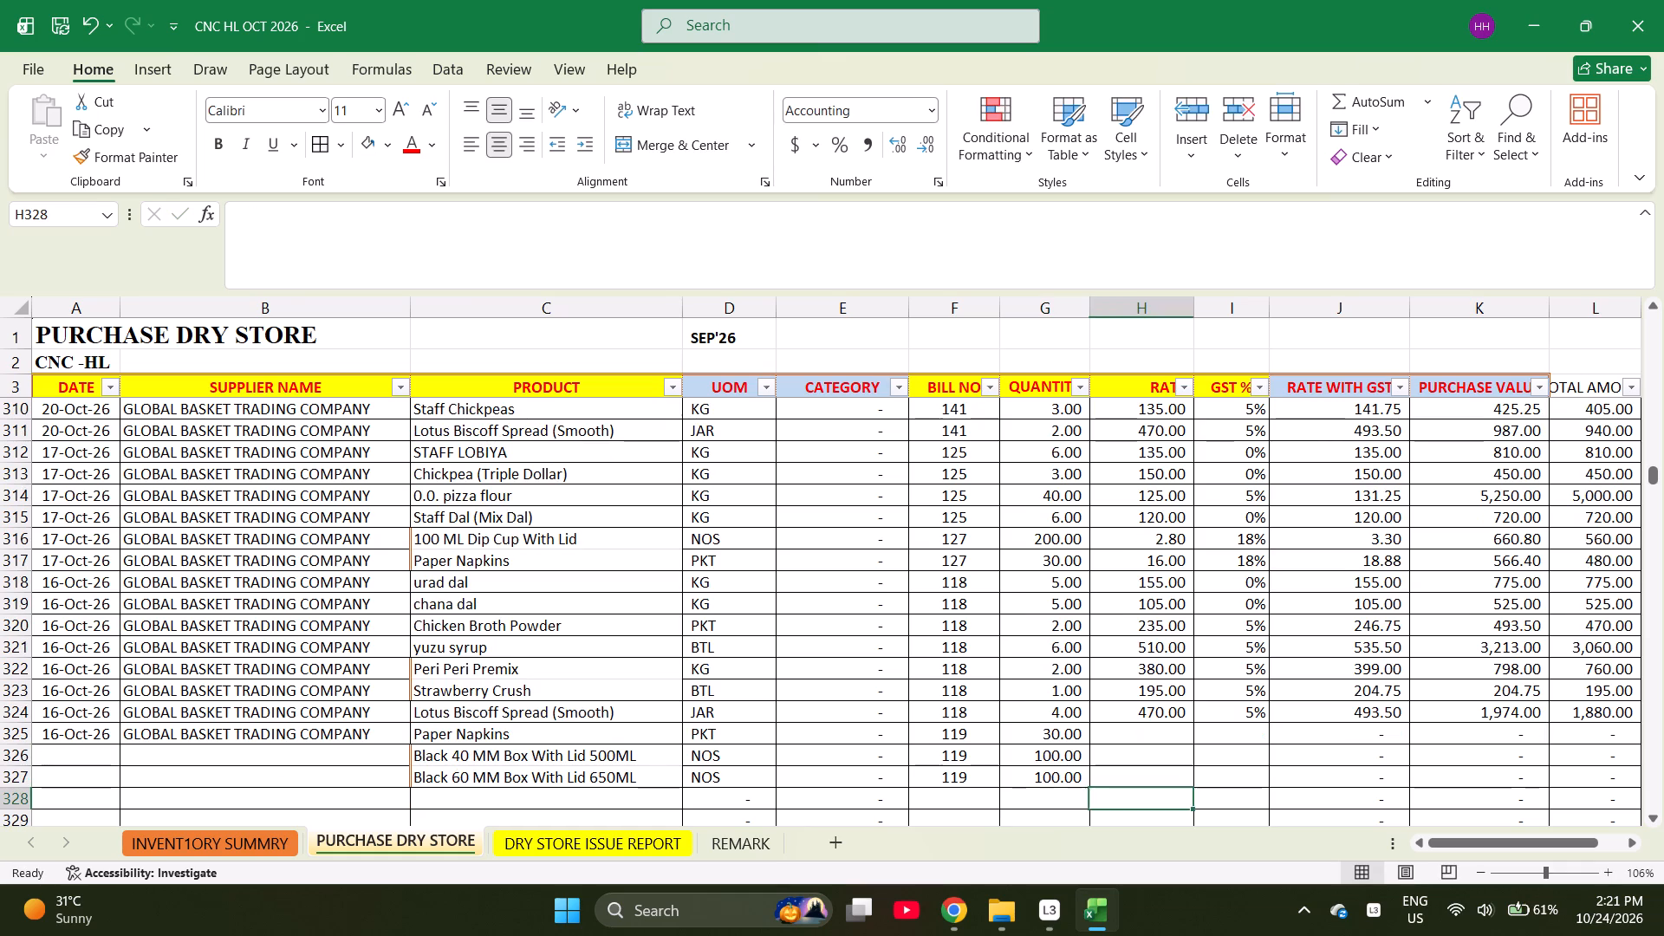
pyautogui.press('Up')
pyautogui.press('Up')
pyautogui.press('Up')
pyautogui.write('16')
pyautogui.press('Return')
pyautogui.write('6.20')
pyautogui.press('Return')
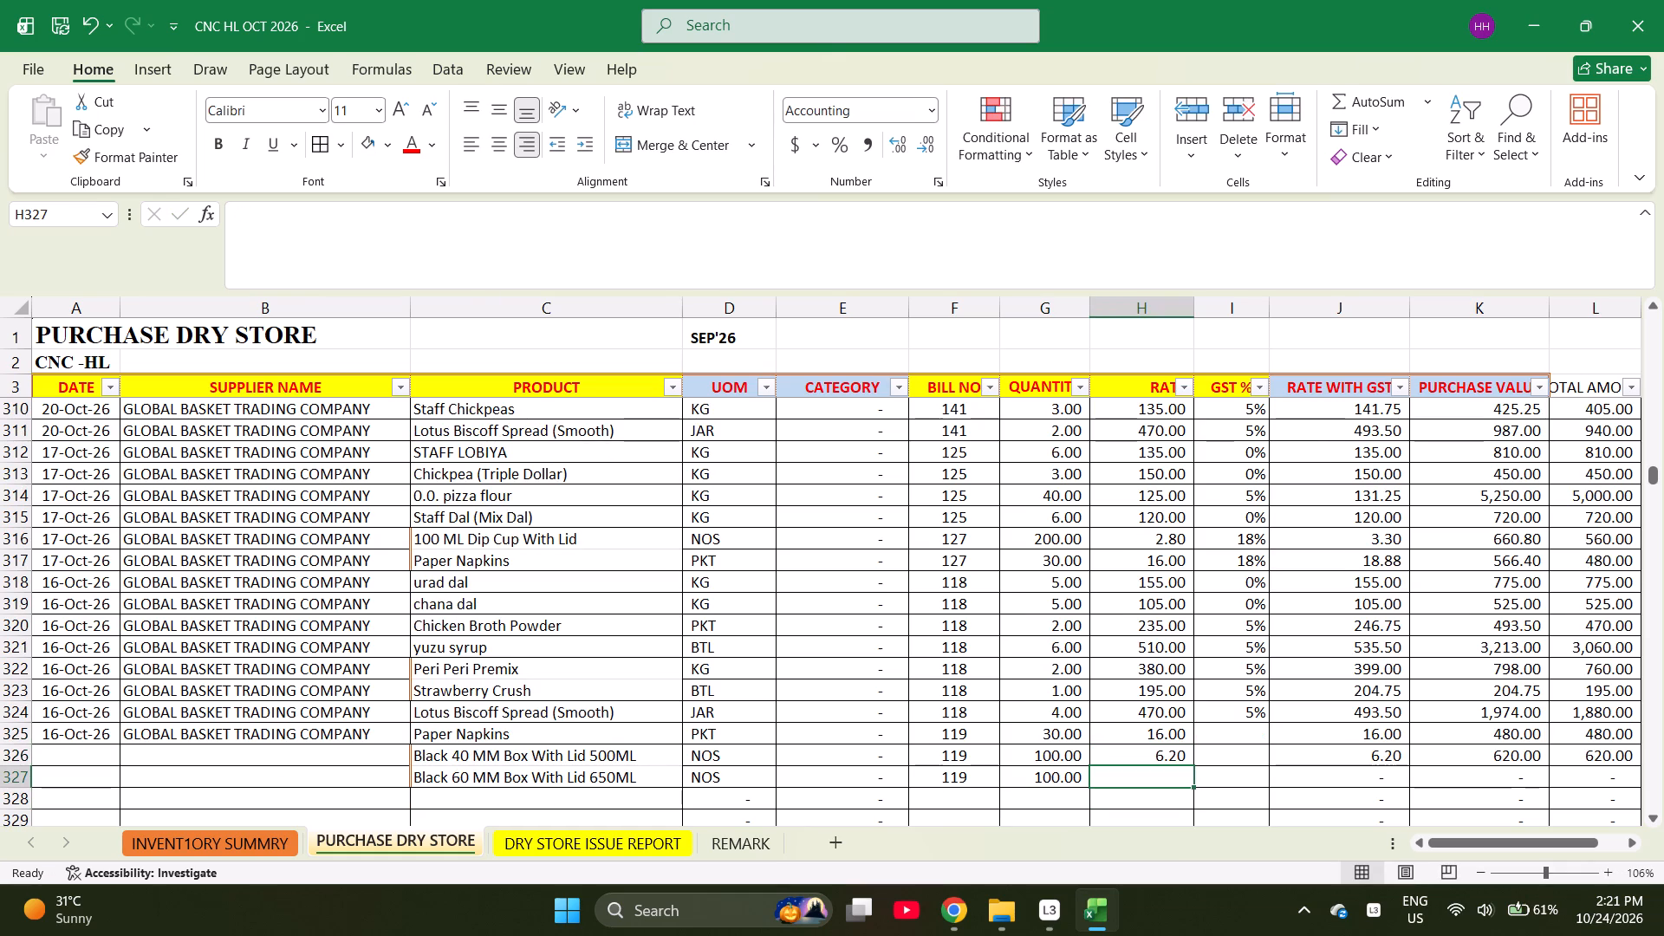
pyautogui.write('7.60')
pyautogui.press('Return')
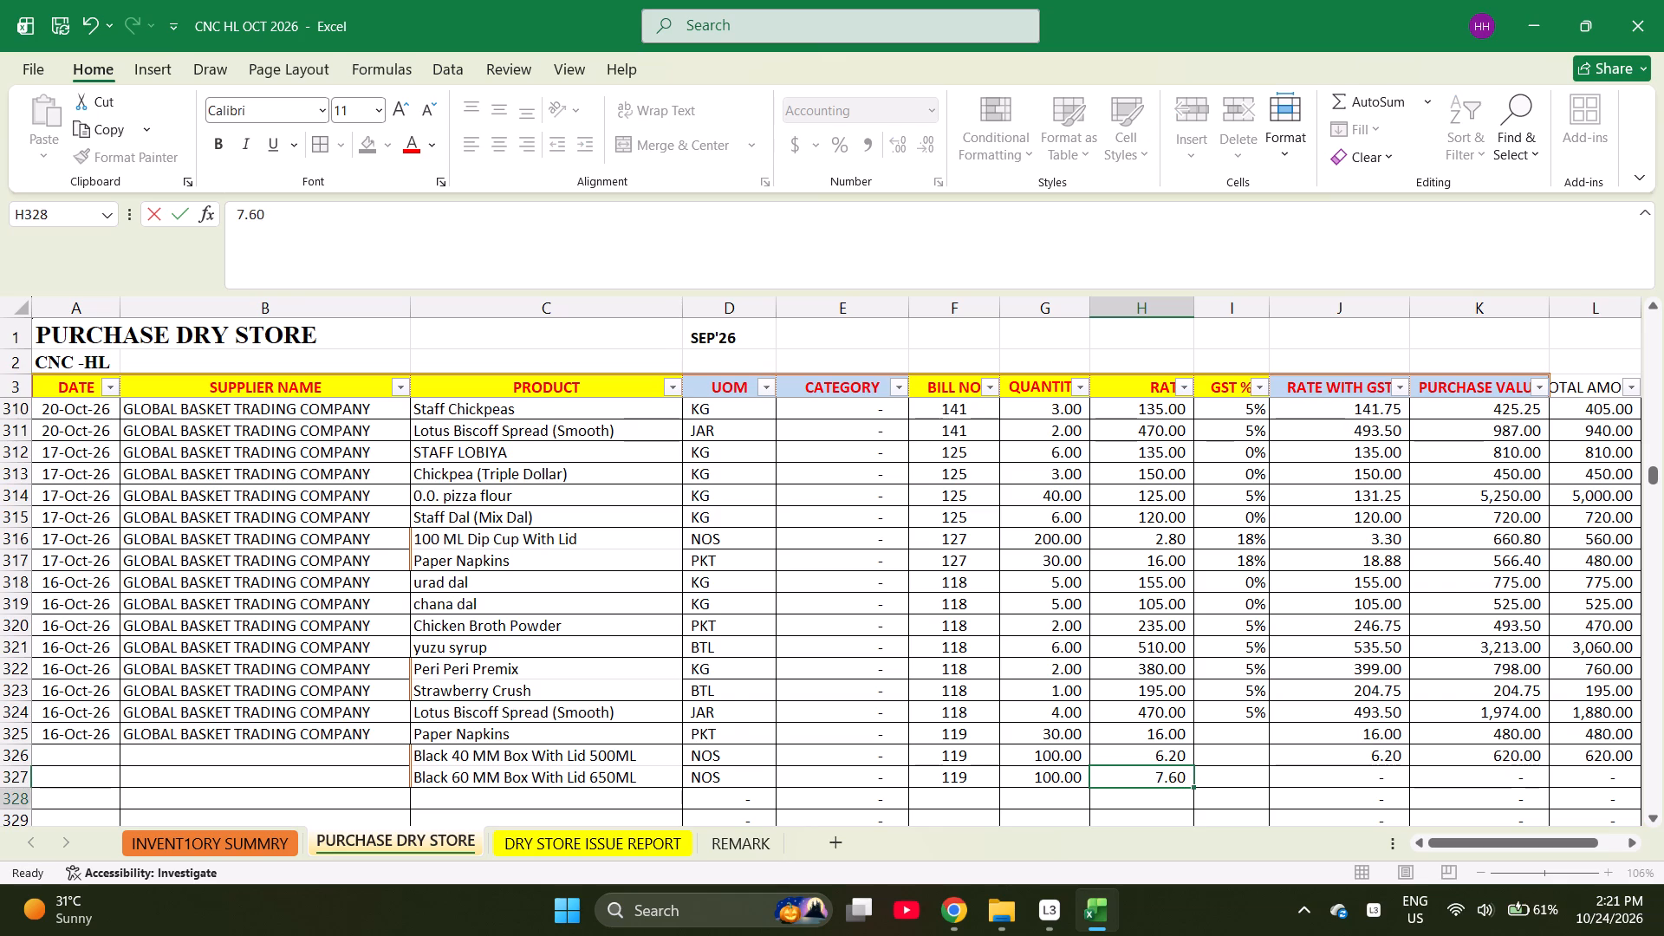
# Set the GST to 18% for the three bill 119 items in rows 325 to 327.
pyautogui.press('Right')
pyautogui.hotkey('ctrl', 'Up')
pyautogui.press('Down')
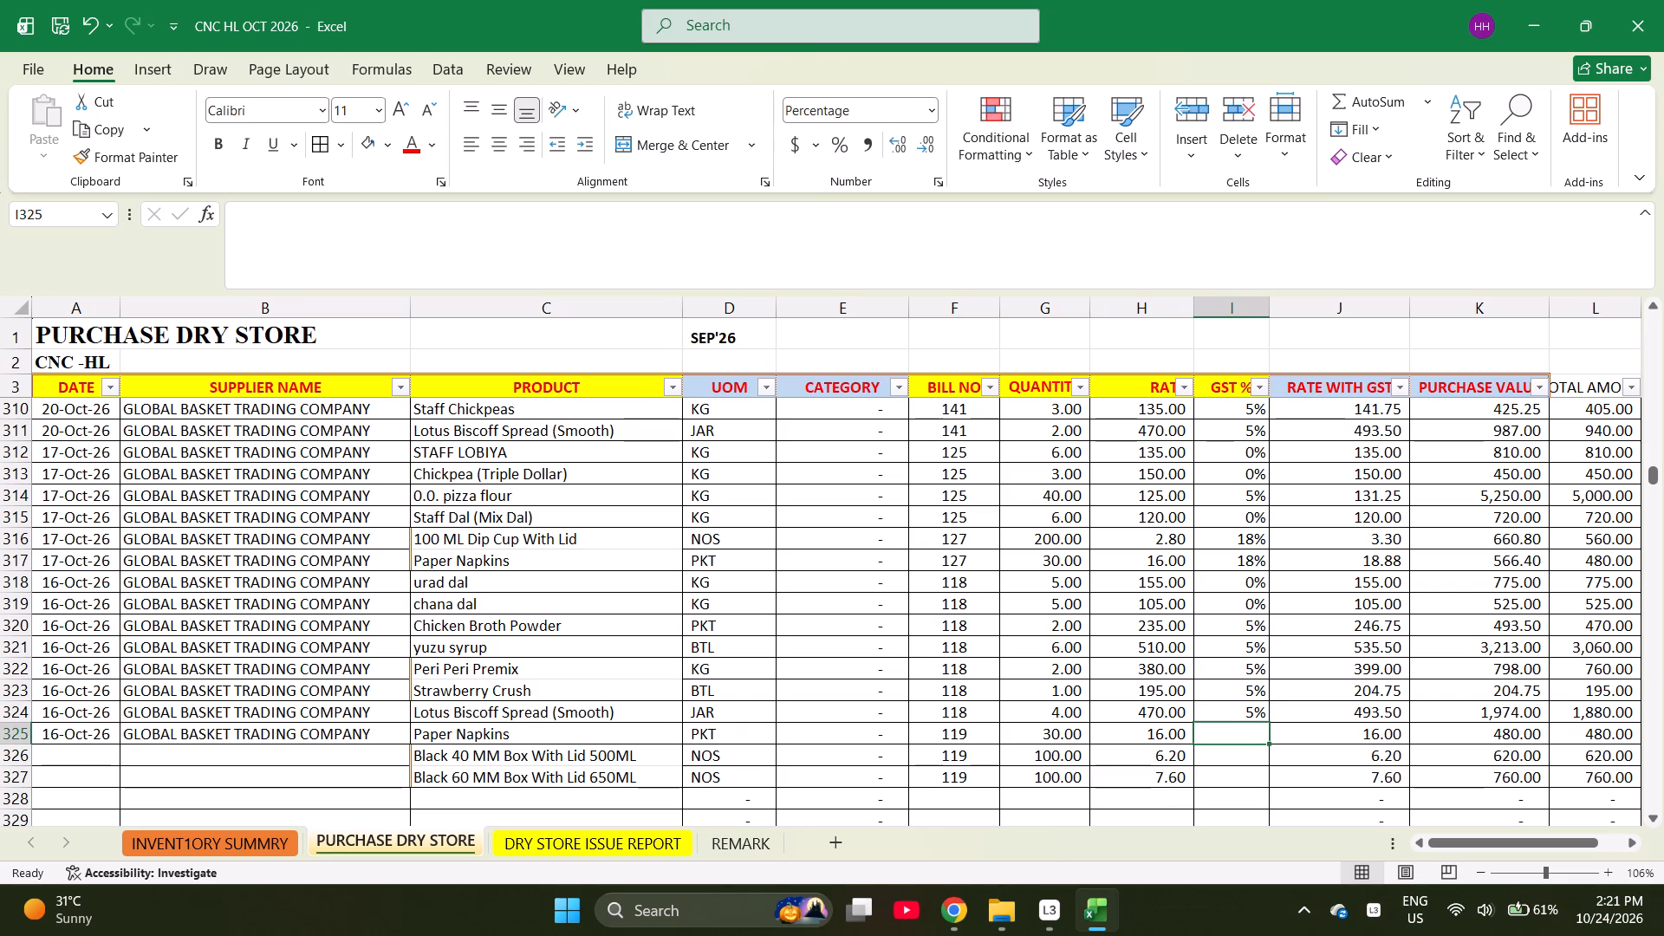
pyautogui.write('18')
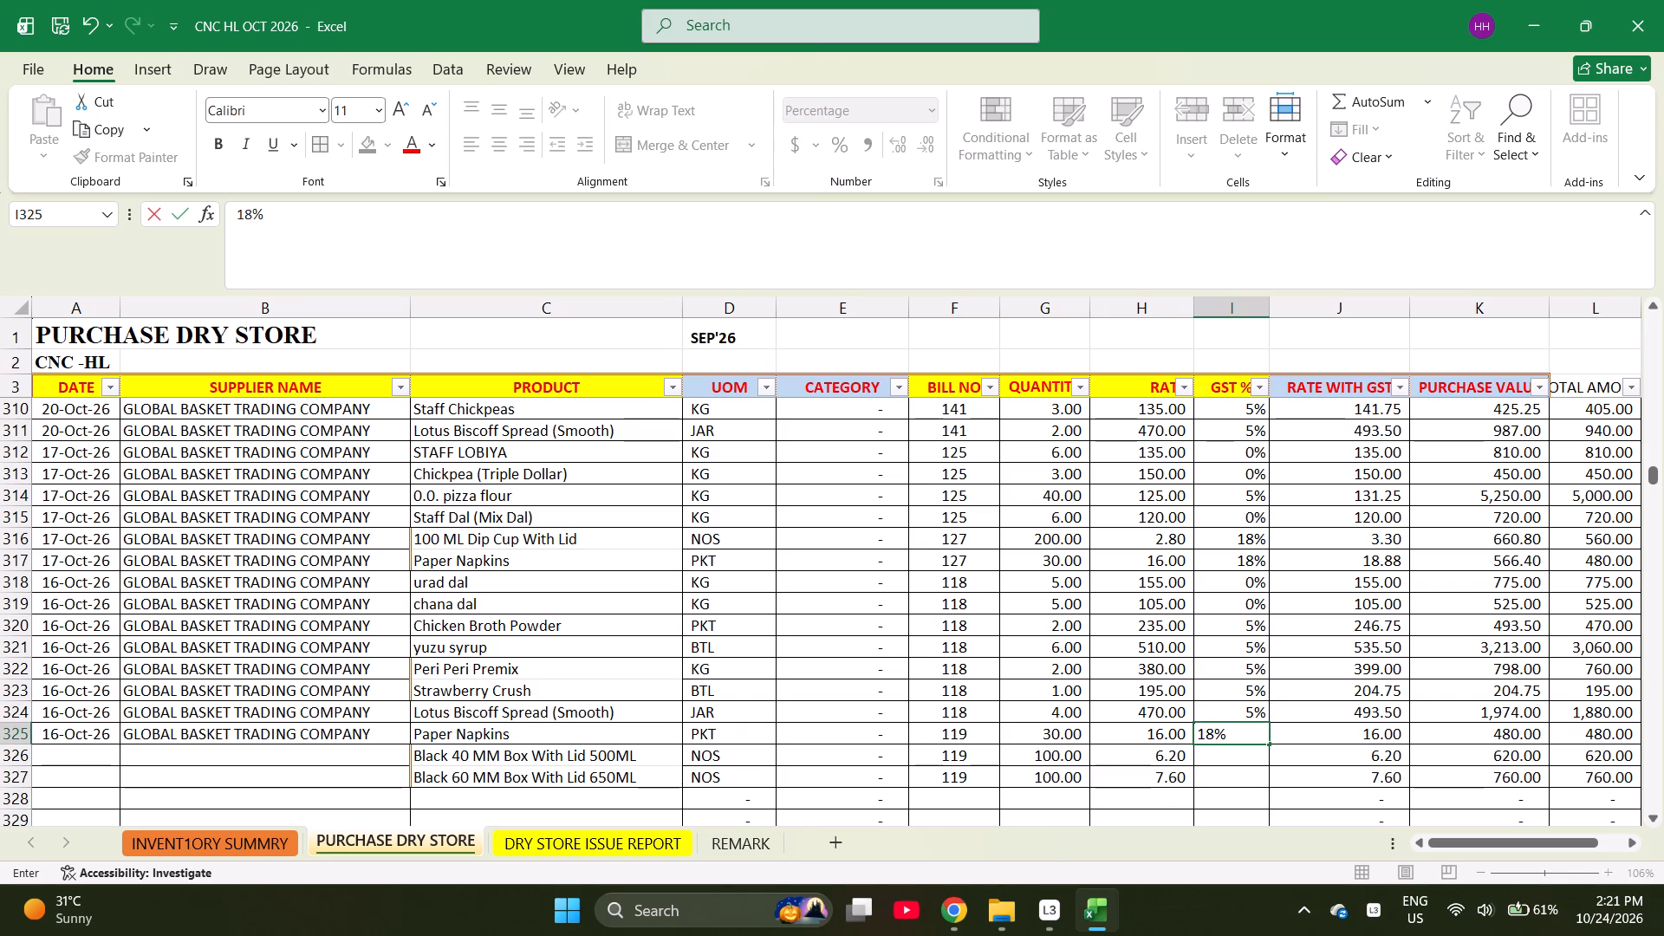
pyautogui.press('Return')
pyautogui.write('18')
pyautogui.press('Return')
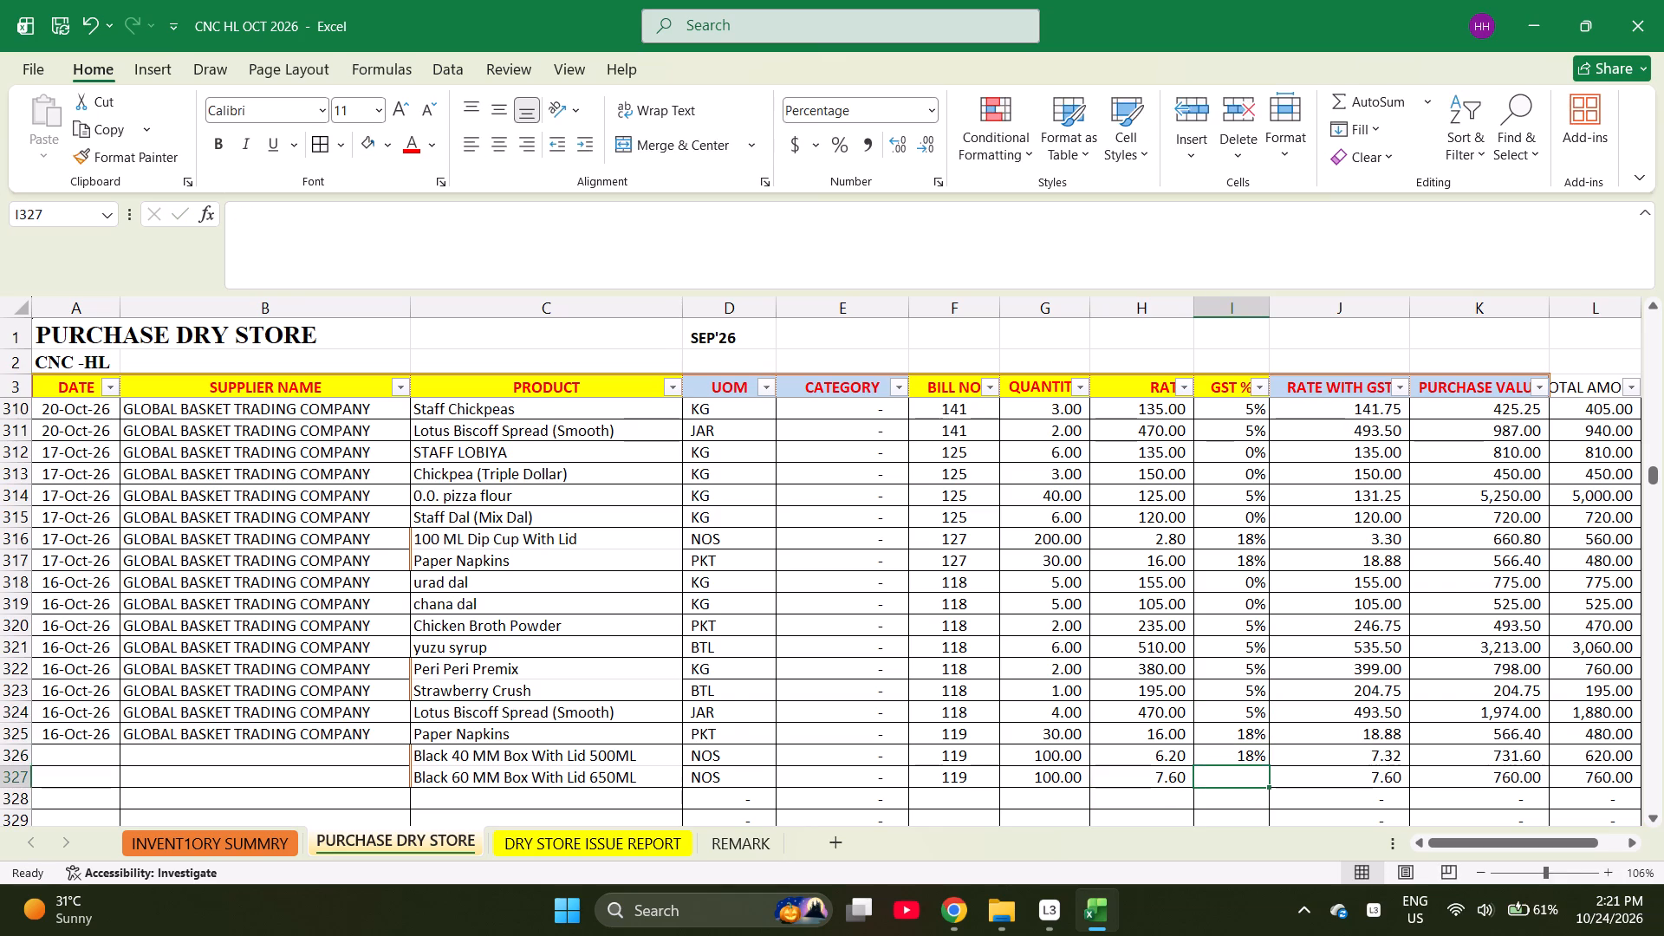
pyautogui.write('18')
pyautogui.press('Return')
# Check the sum of the purchase values for bill 119 in rows 325 to 327.
pyautogui.press('Up')
pyautogui.press('Right')
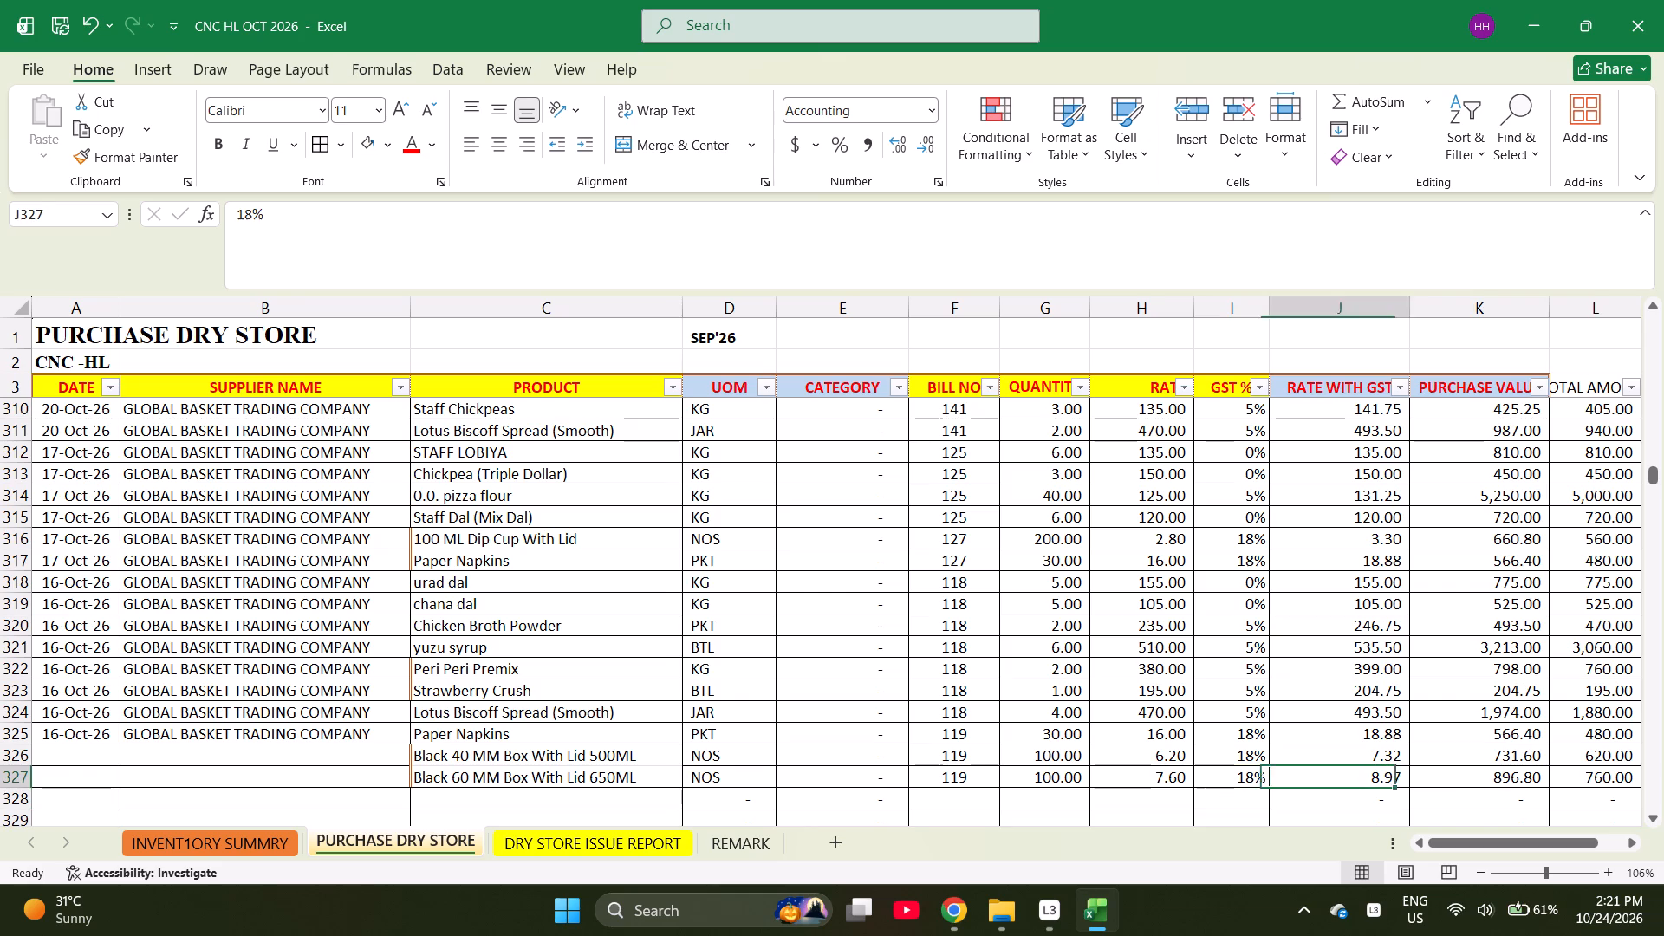
pyautogui.press('Right')
pyautogui.press('Right')
pyautogui.press('Left')
pyautogui.hotkey('shift', 'Up')
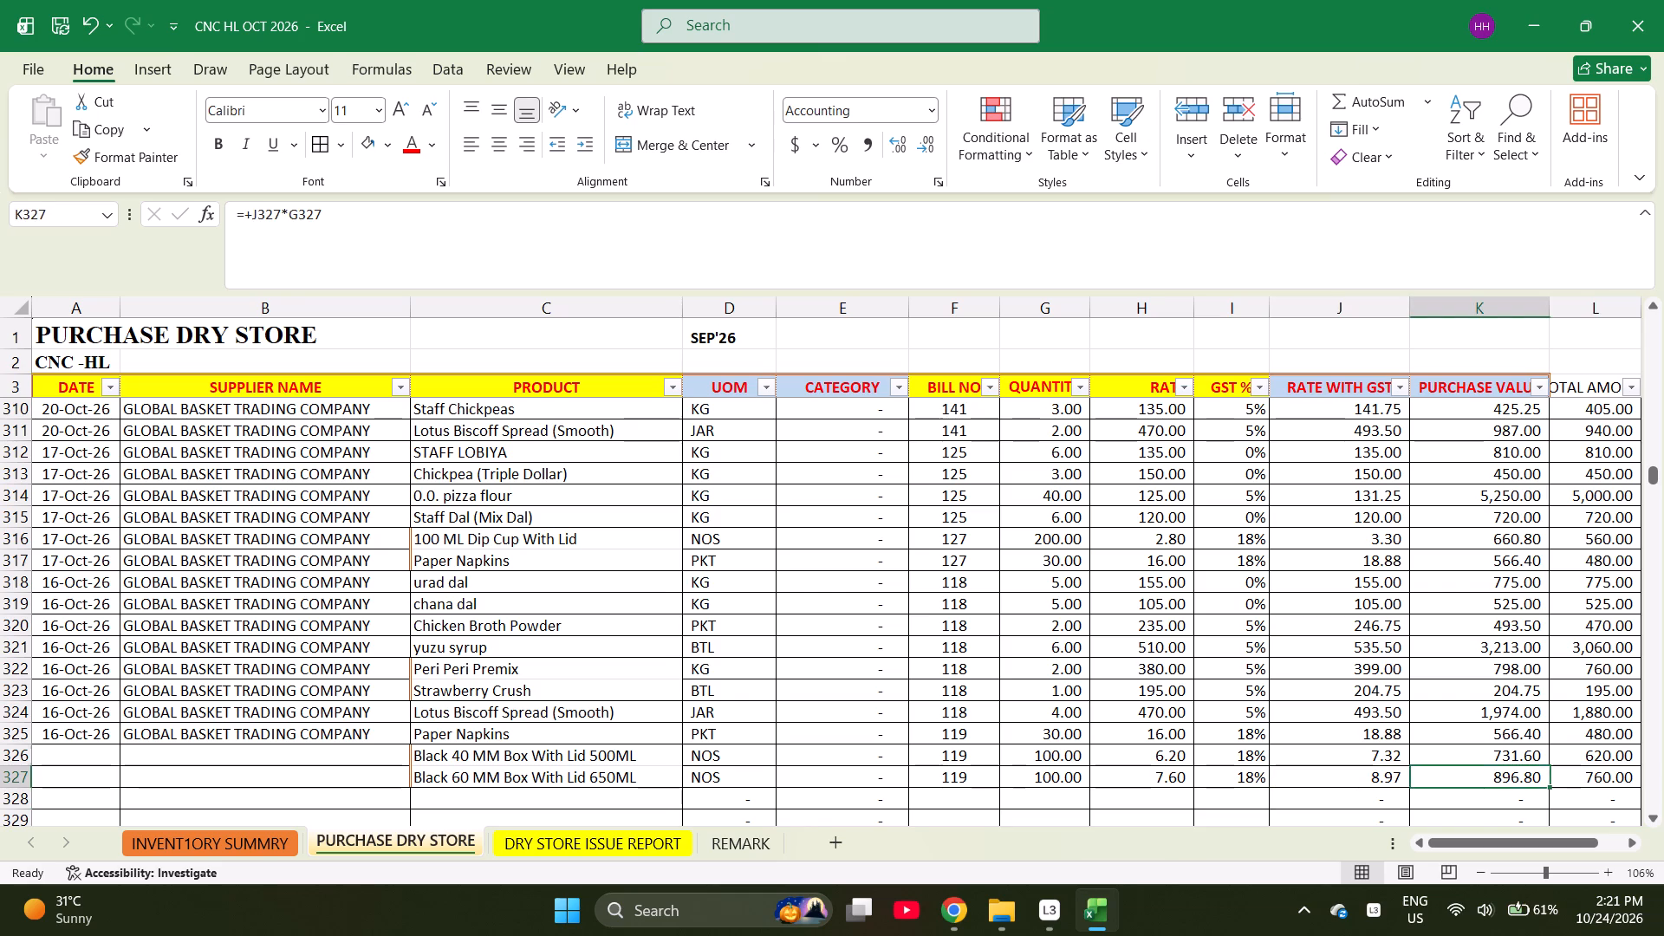
pyautogui.hotkey('shift', 'Up')
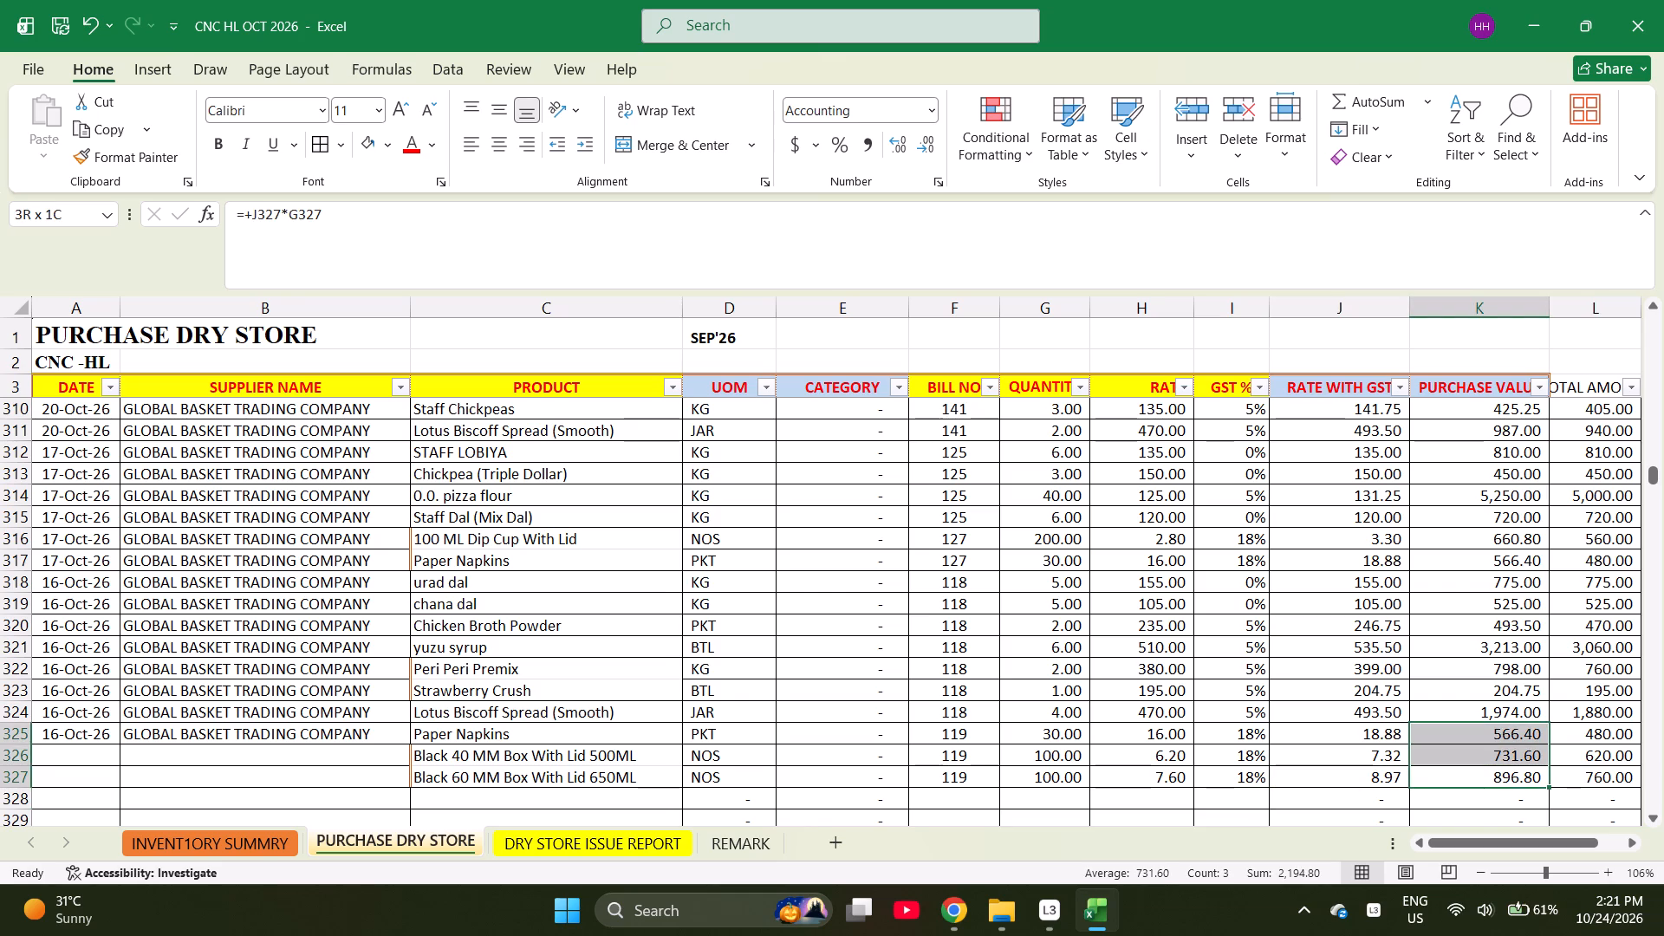
# Fill the date and supplier name from row 325 down through row 327.
pyautogui.hotkey('ctrl', 'Left')
pyautogui.hotkey('ctrl', 'Left')
pyautogui.hotkey('ctrl', 'Left')
pyautogui.hotkey('ctrl', 'Left')
pyautogui.hotkey('ctrl', 'Left')
pyautogui.hotkey('ctrl', 'Left')
pyautogui.hotkey('ctrl', 'Left')
pyautogui.hotkey('ctrl', 'Left')
pyautogui.hotkey('ctrl', 'Up')
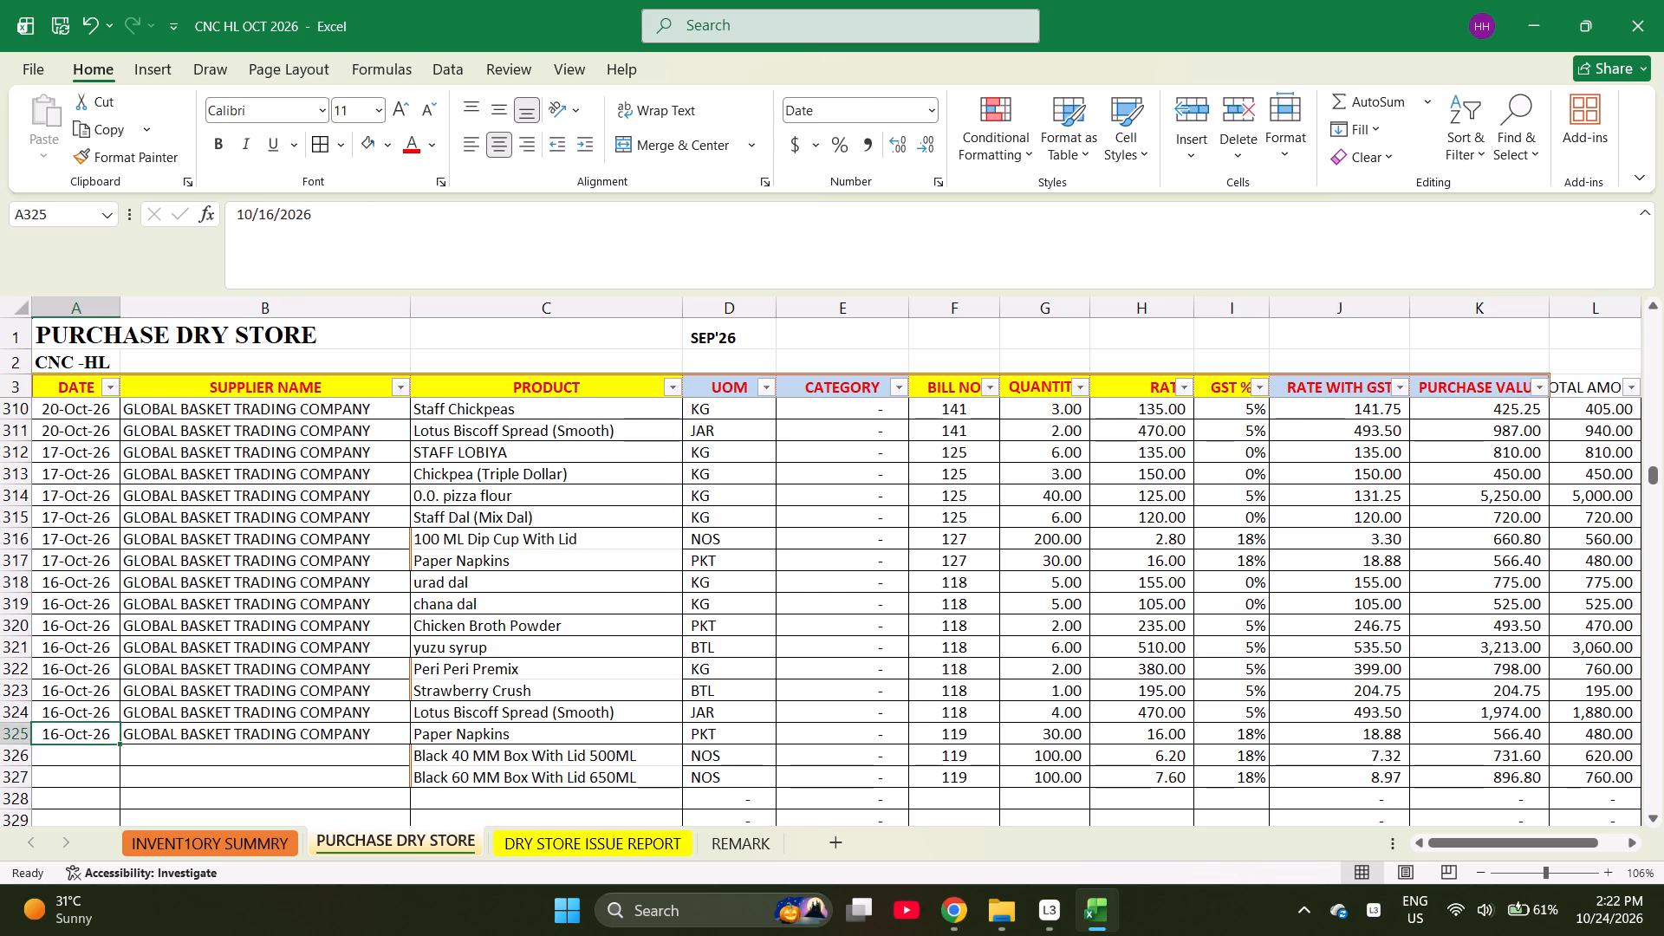
pyautogui.hotkey('shift', 'Right')
pyautogui.hotkey('shift', 'Down')
pyautogui.hotkey('shift', 'Down')
pyautogui.hotkey('ctrl', 'd')
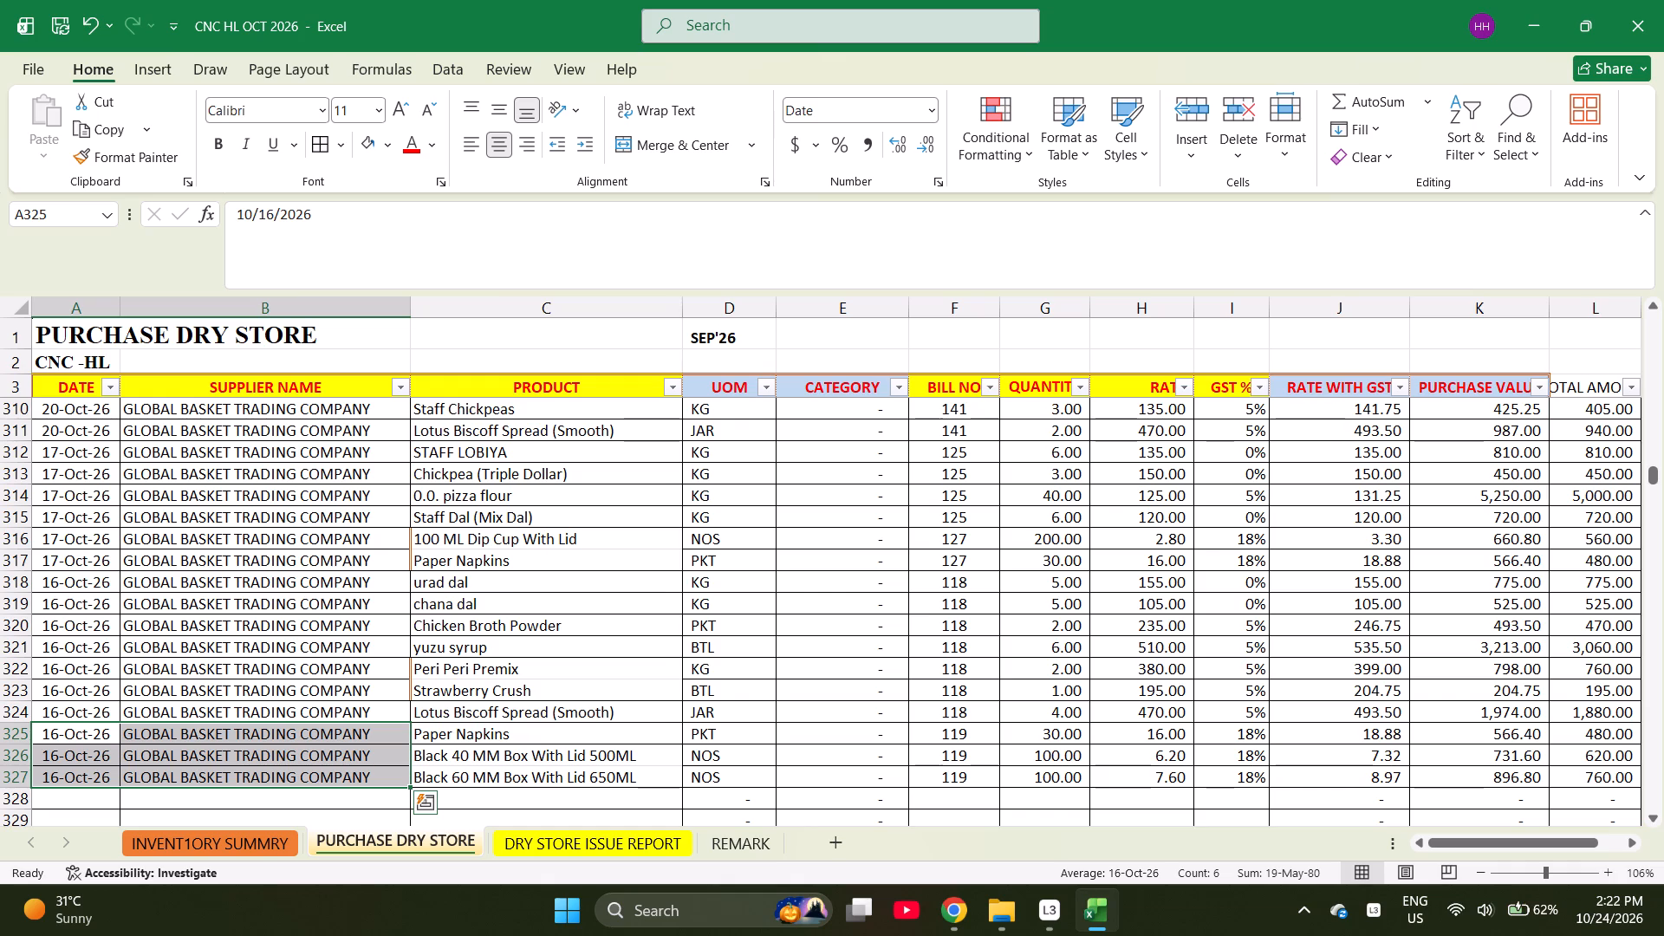
# Start row 328 with the date 15-Oct-26 and the supplier GLOBAL BASKET TRADING COMPANY filled from the row above.
pyautogui.press('Down')
pyautogui.press('Down')
pyautogui.press('Down')
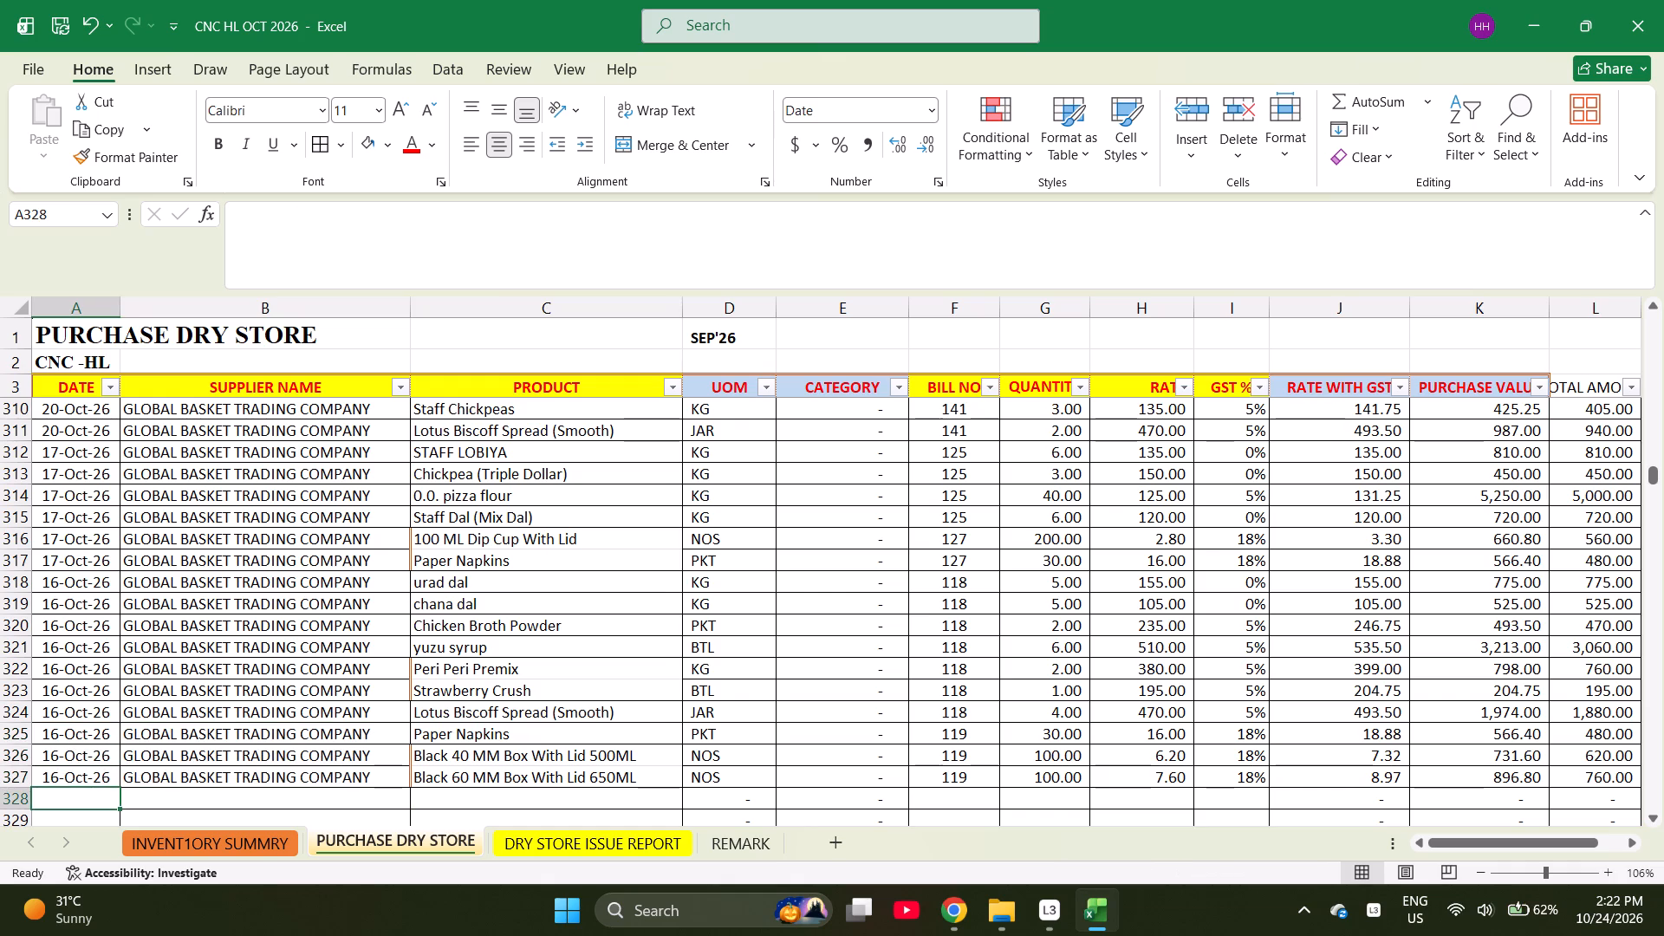
pyautogui.write('10')
pyautogui.write('-15-26')
pyautogui.press('Right')
pyautogui.hotkey('ctrl', 'd')
# Enter the products Deggi Mirch Powder, Chat Masala 100gm and Peri Peri Premix in rows 328 to 330.
pyautogui.hotkey('ctrl', 'Right')
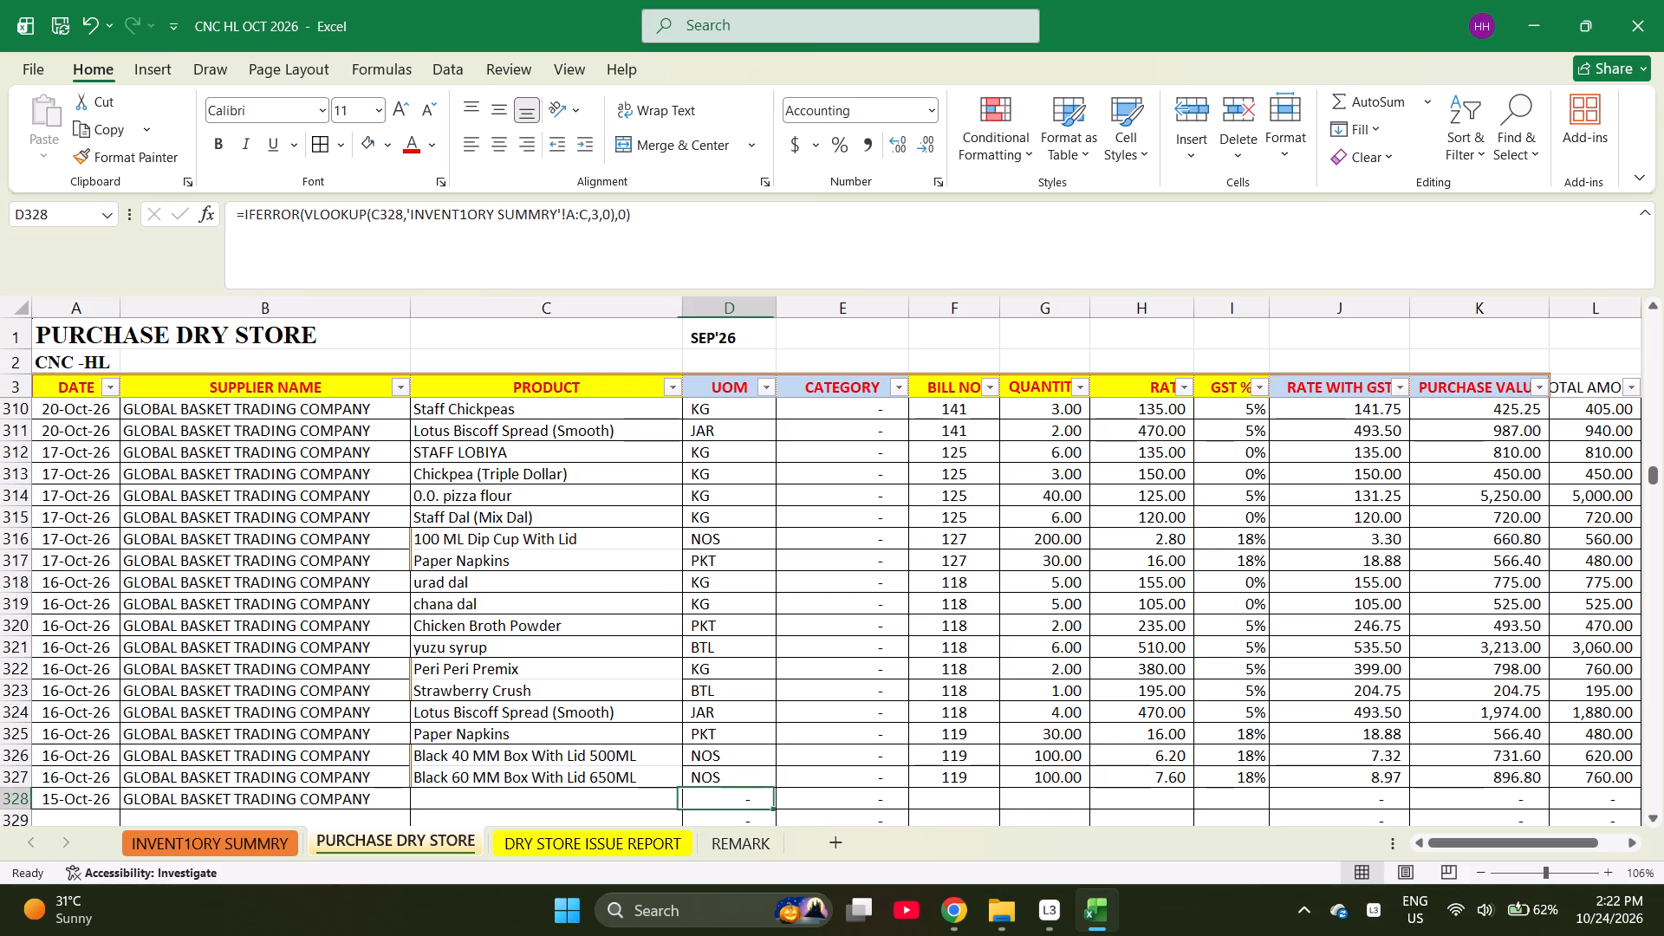
pyautogui.press('Left')
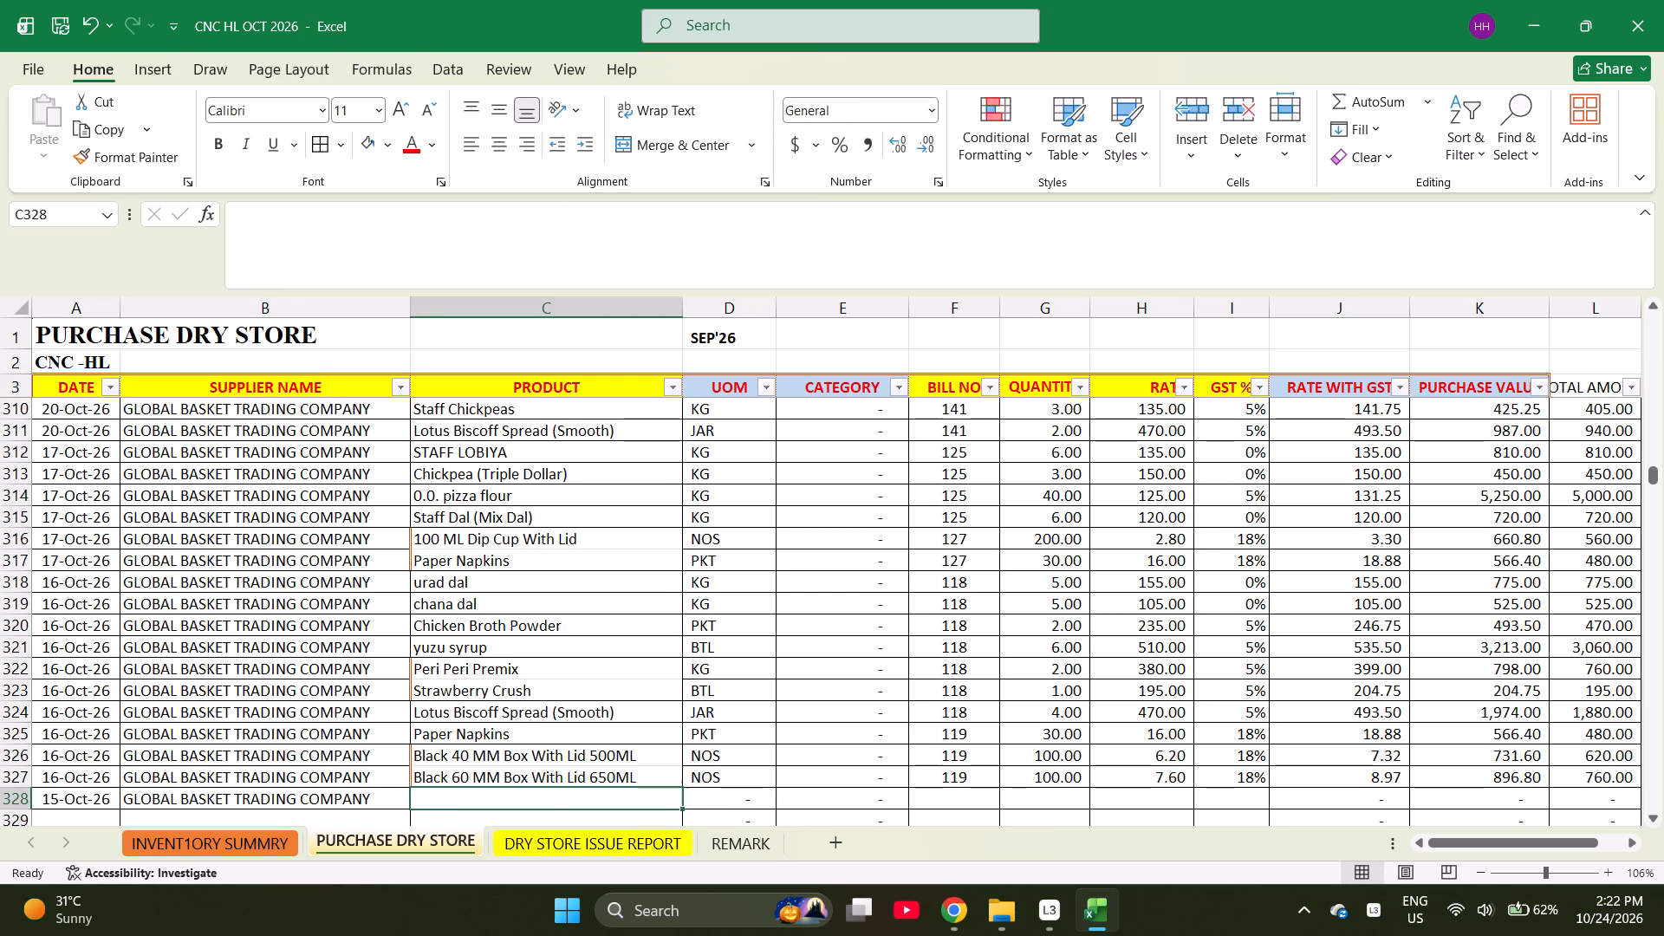
pyautogui.write('de')
pyautogui.press('Return')
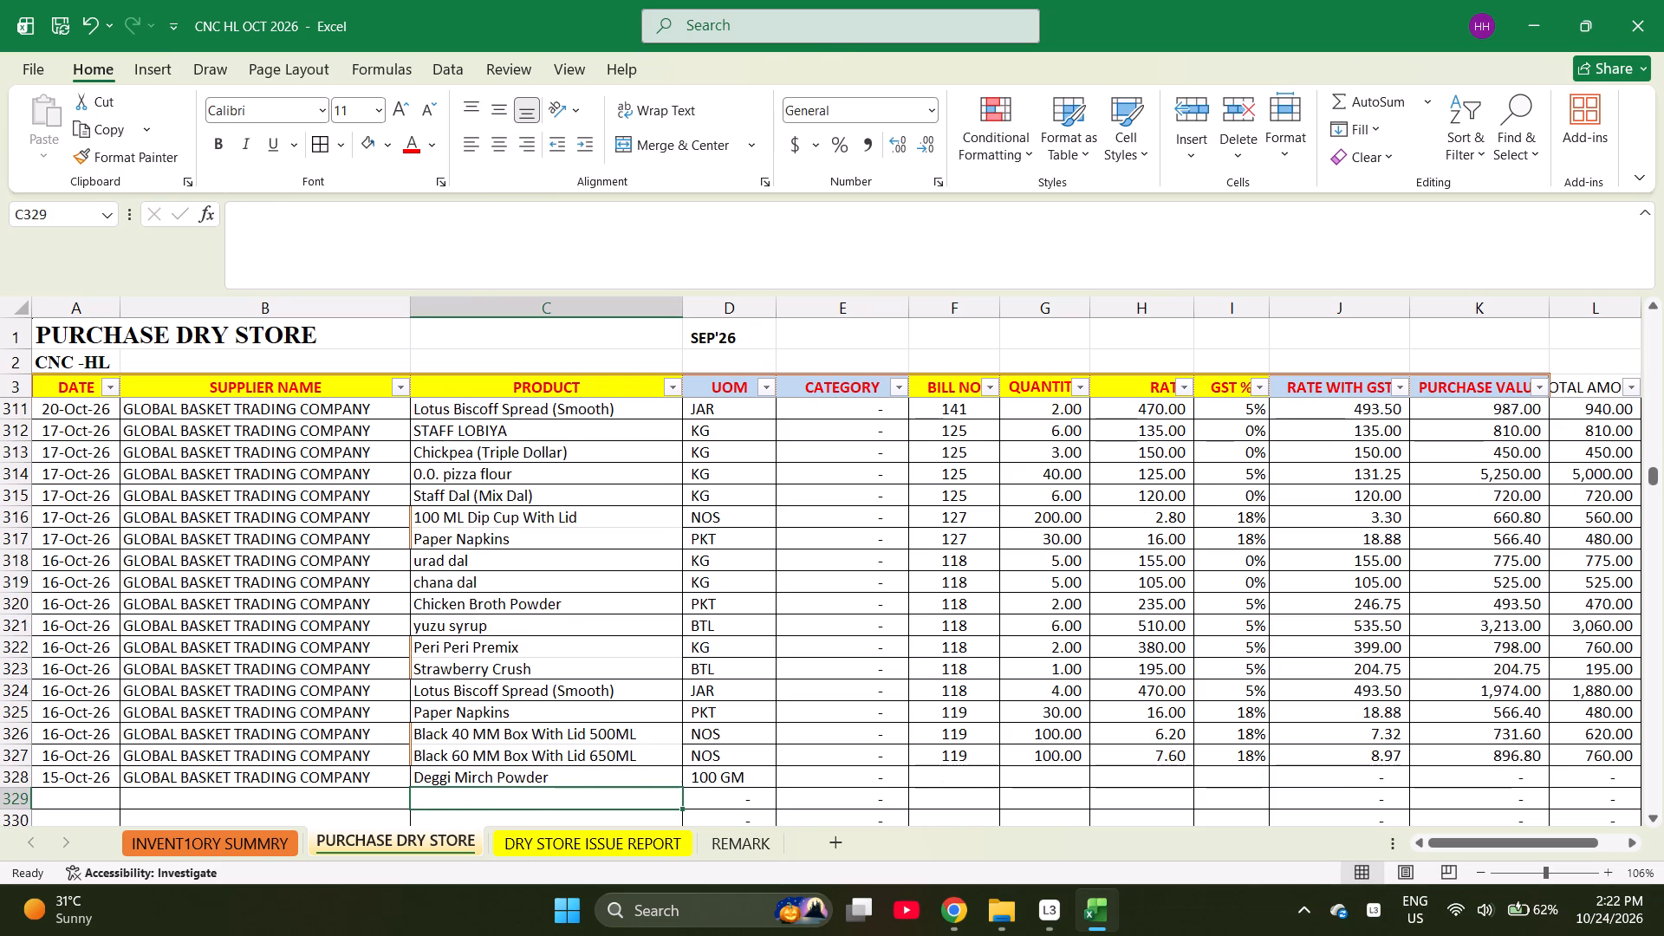
pyautogui.write('chat')
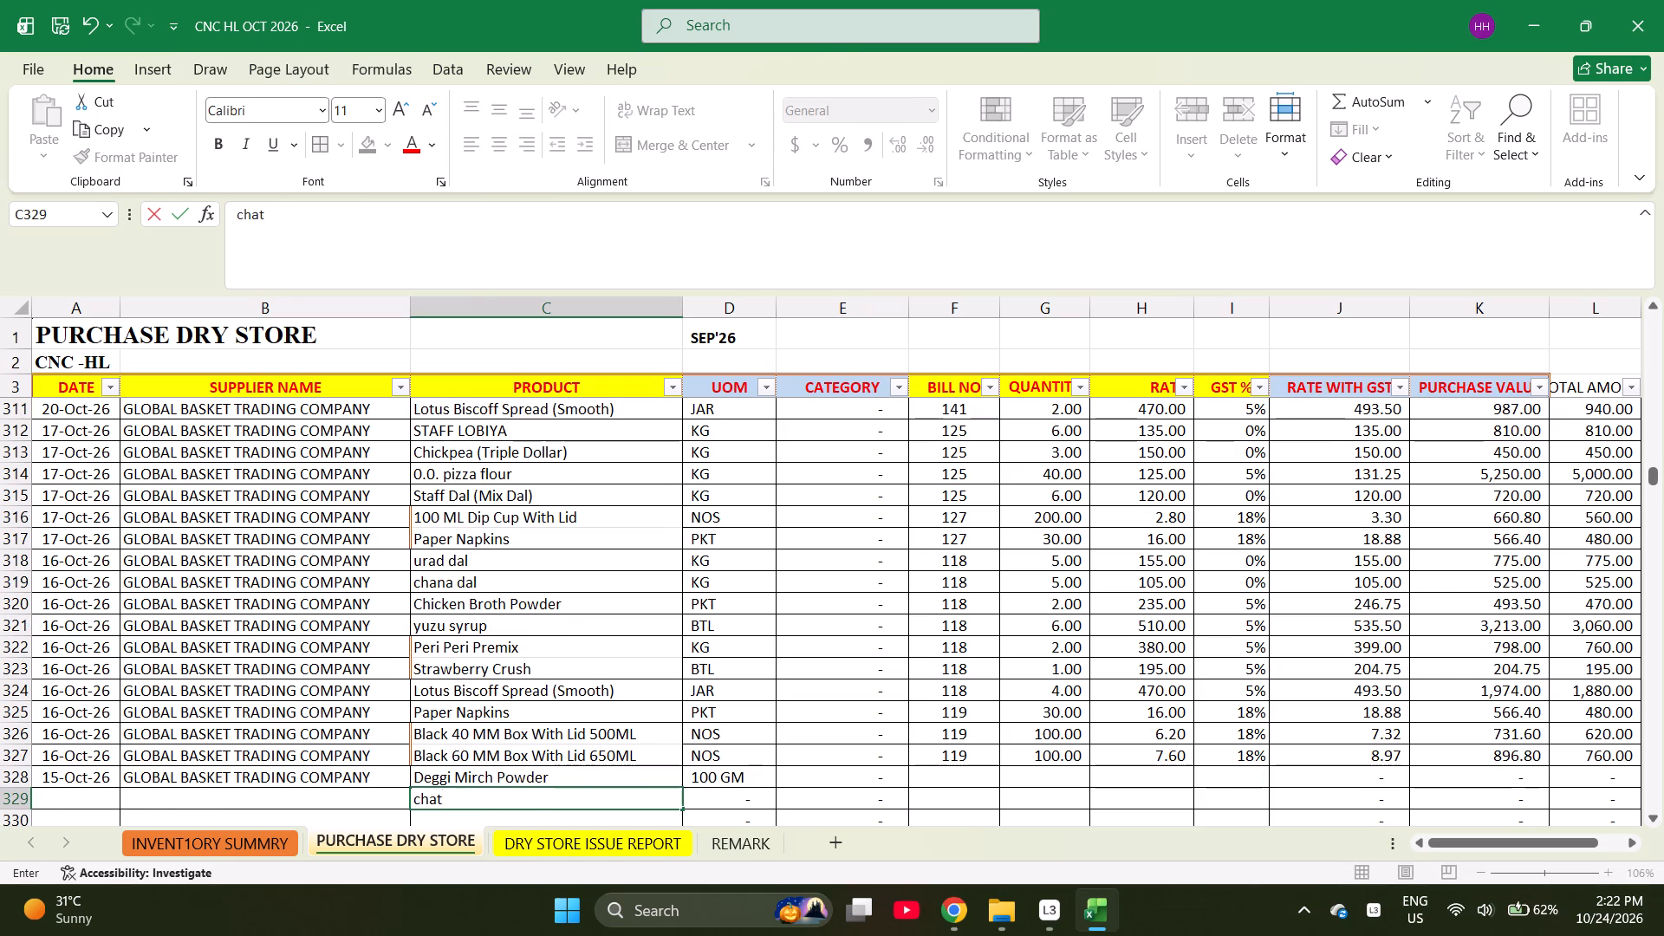
pyautogui.press('space')
pyautogui.write('masala')
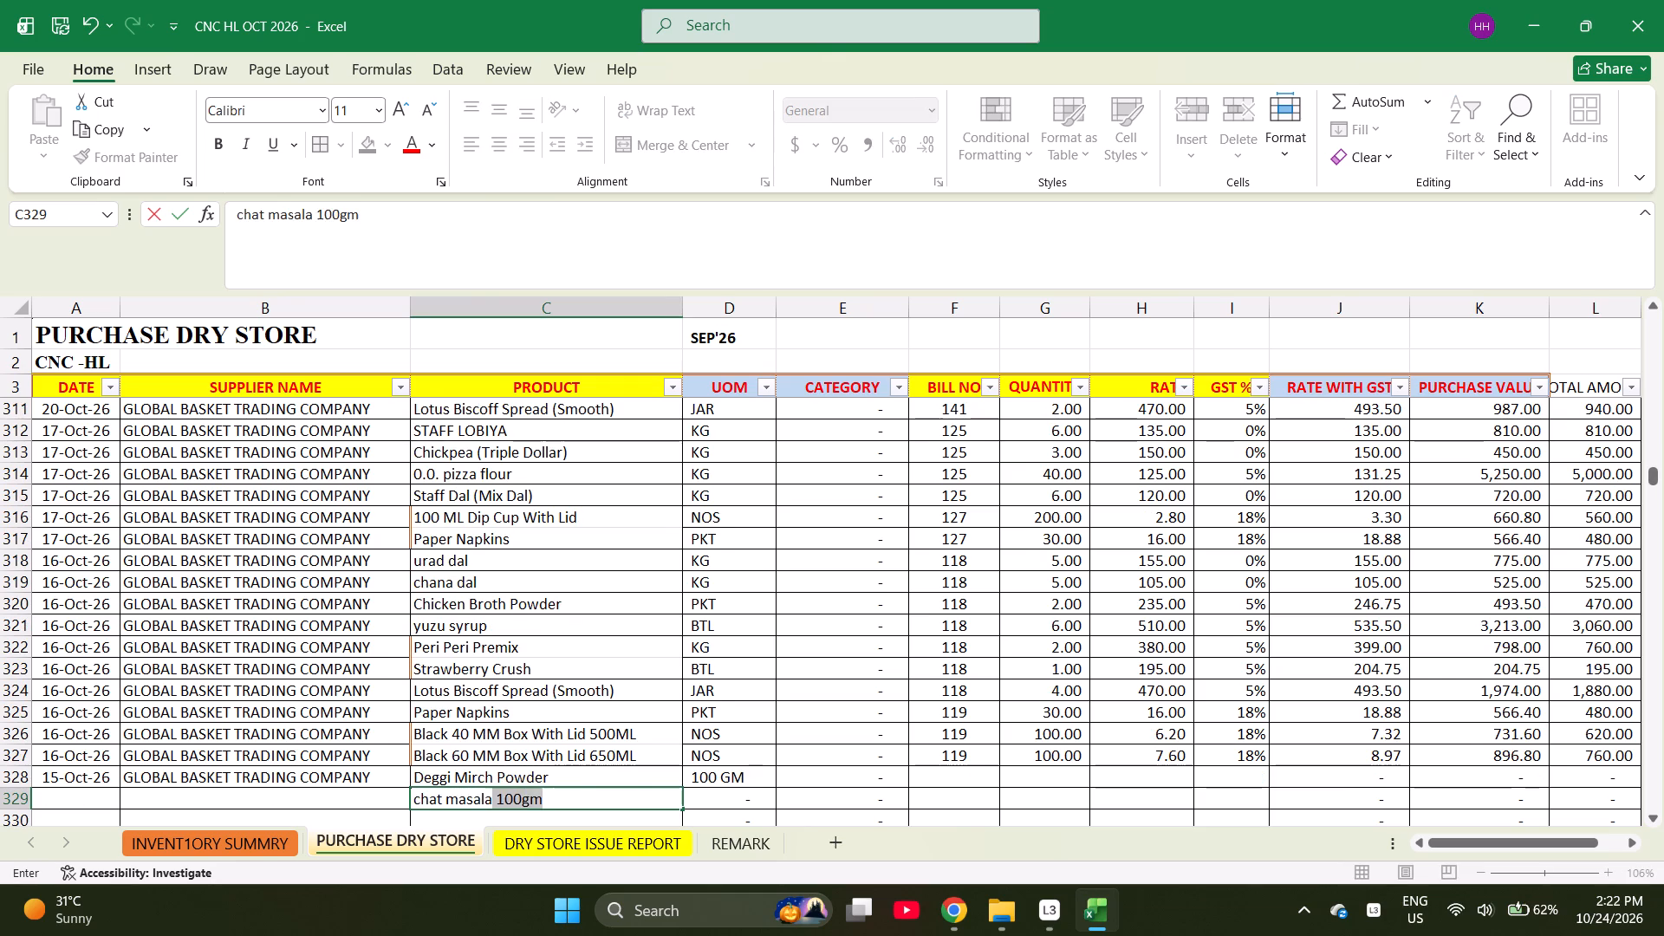
pyautogui.press('Return')
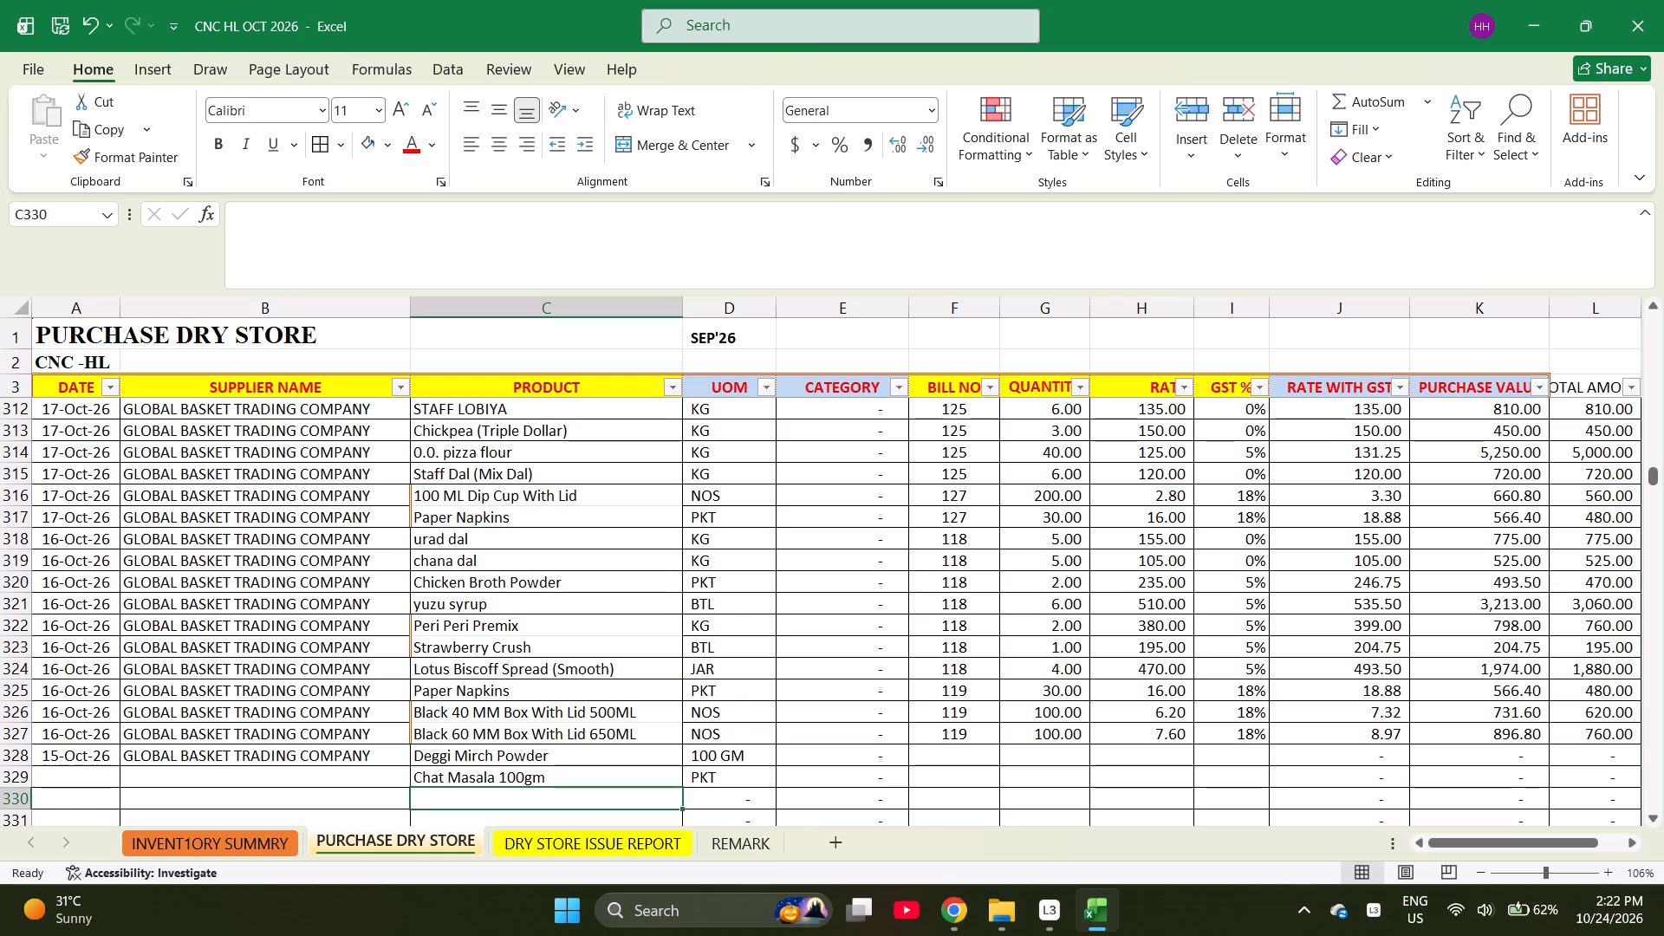
pyautogui.write('per')
pyautogui.press('Return')
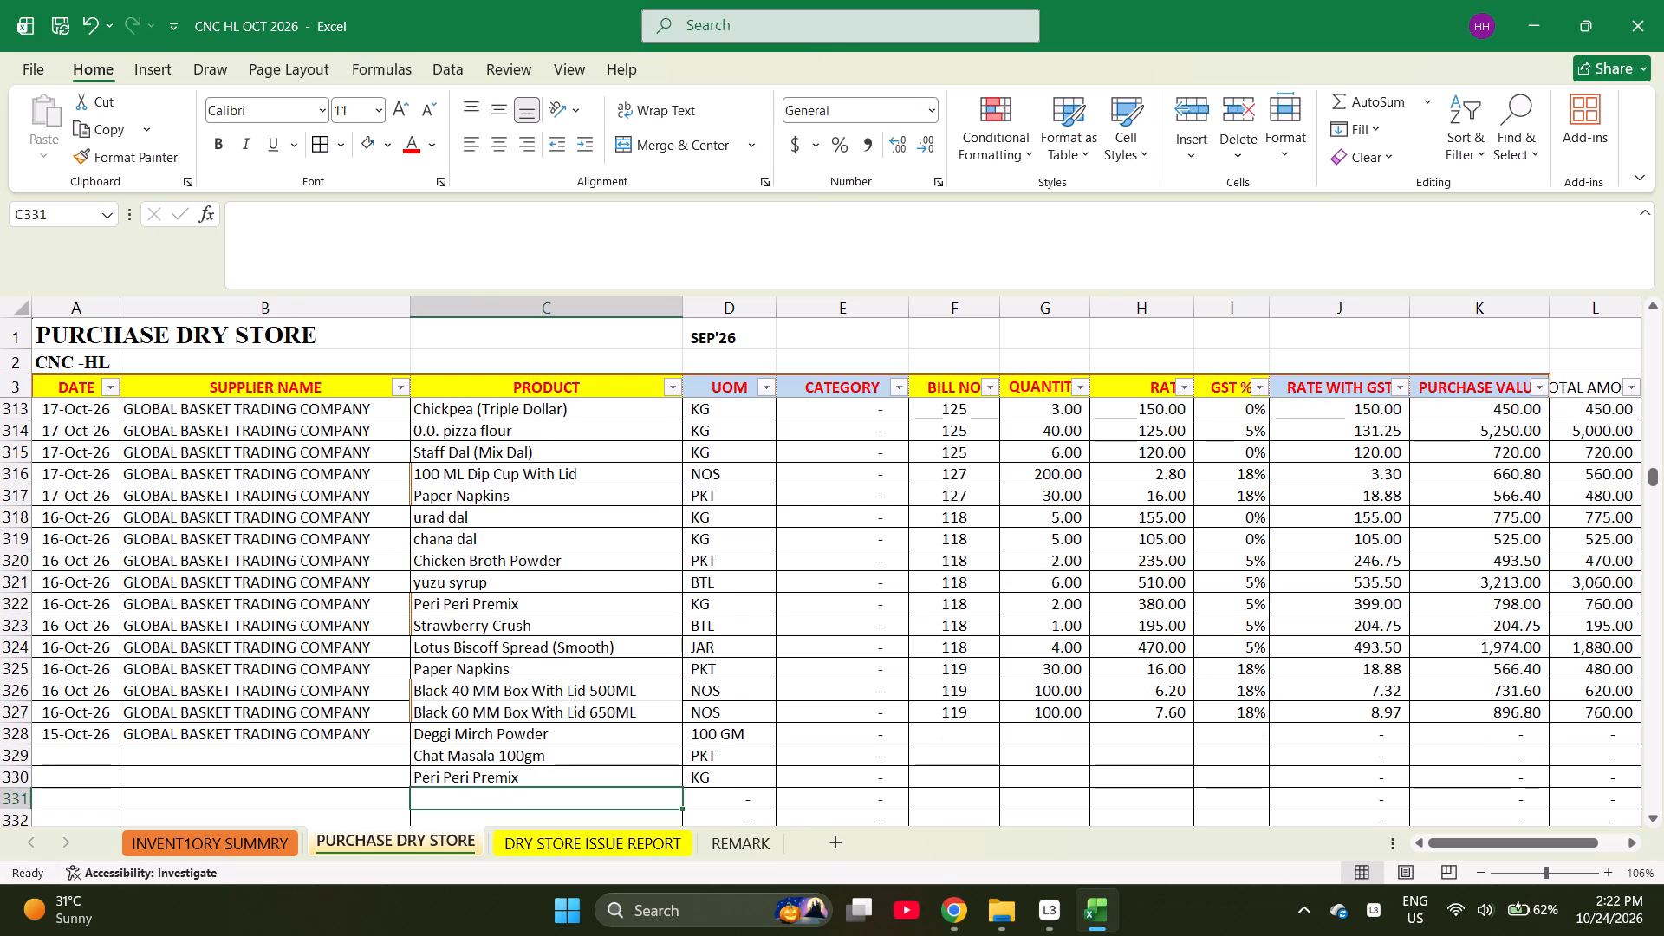
# Enter the products 0.0. pizza flour, Nutella Chocolate Spread-750gm and 100 ML Dip Cup With Lid in rows 331 to 333.
pyautogui.write('0.0. pi')
pyautogui.press('Return')
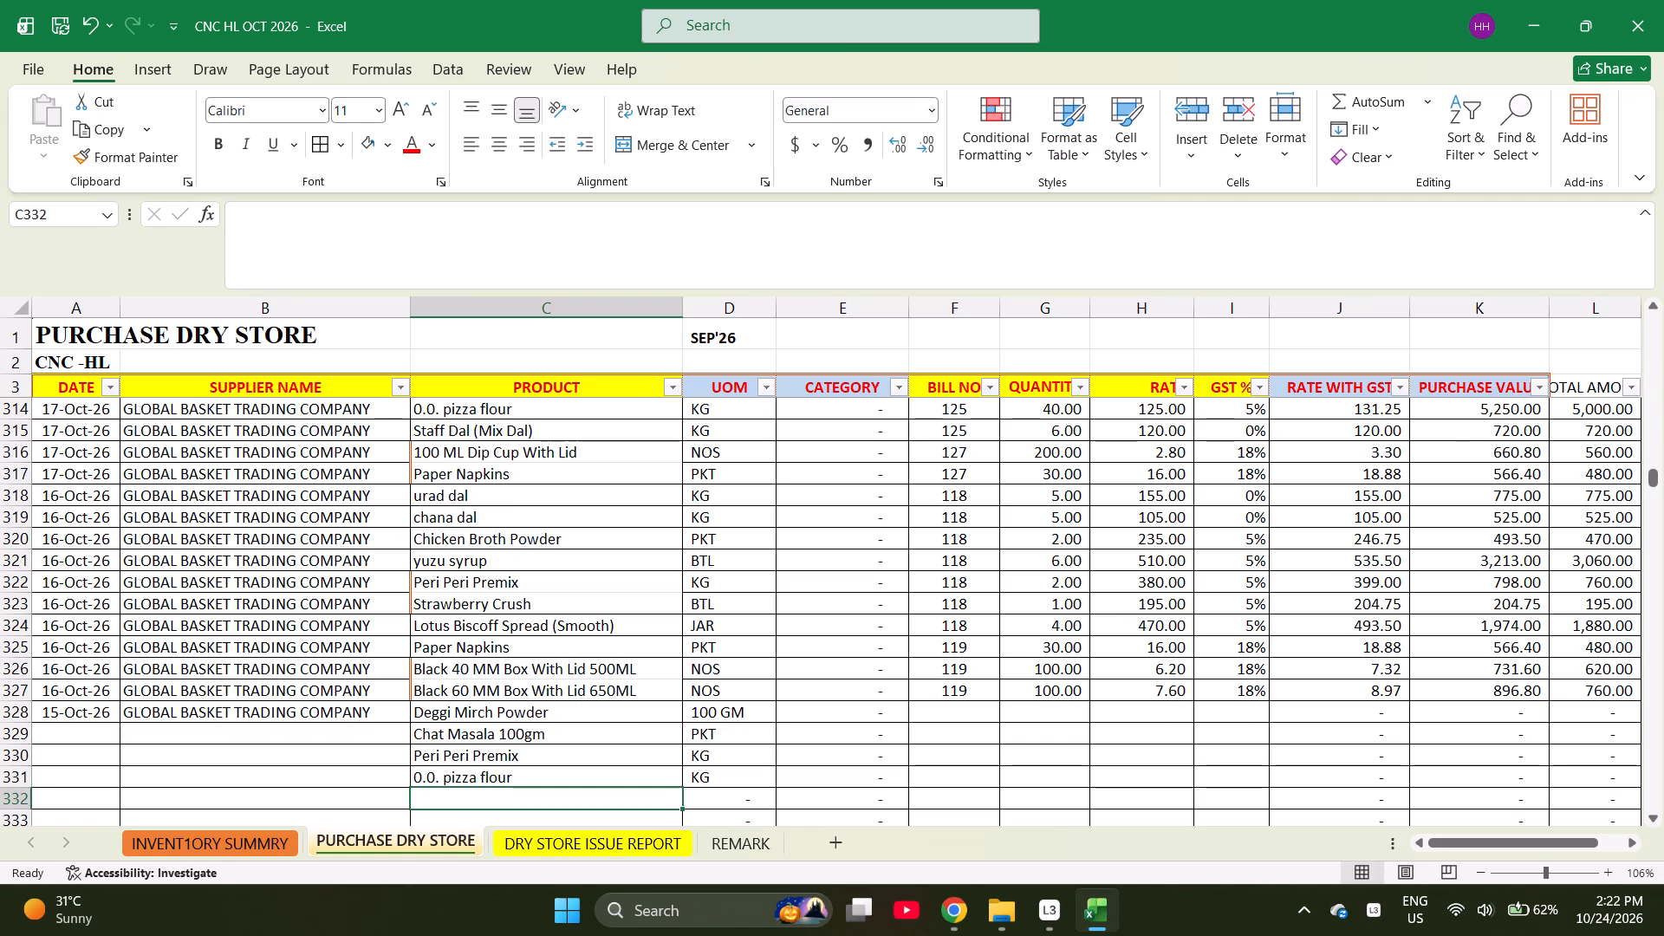
pyautogui.write('nut')
pyautogui.press('Return')
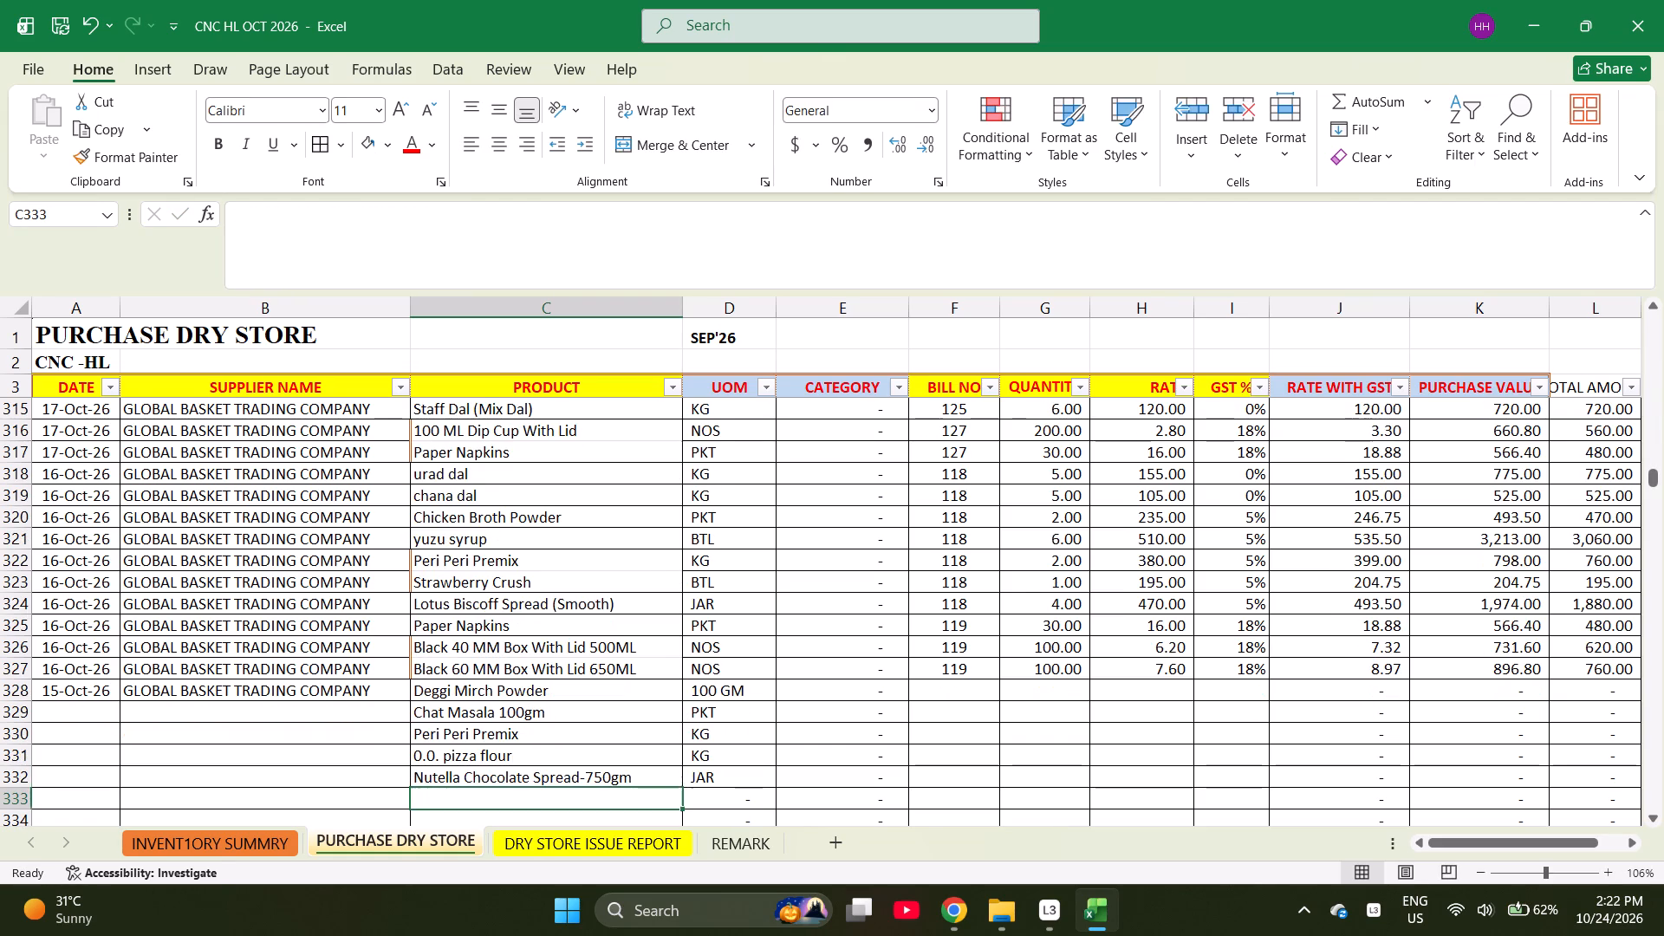
pyautogui.write('100 ml')
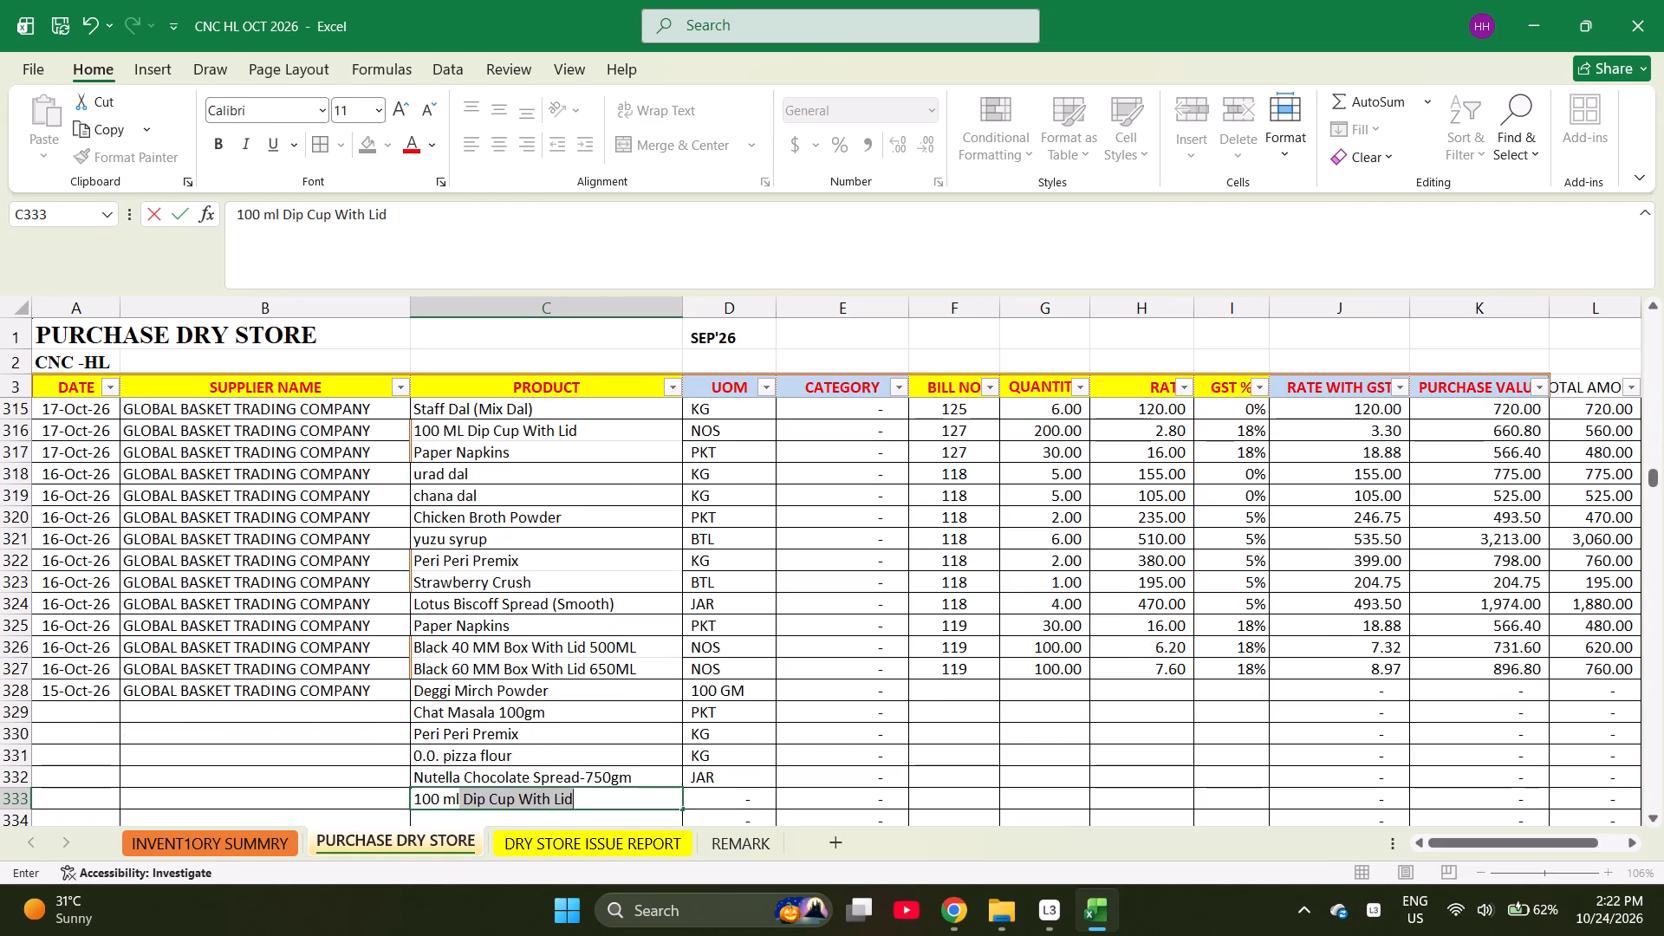
pyautogui.press('Return')
# Enter bill number 115 for Deggi Mirch Powder in row 328.
pyautogui.press('Right')
pyautogui.press('Right')
pyautogui.press('Right')
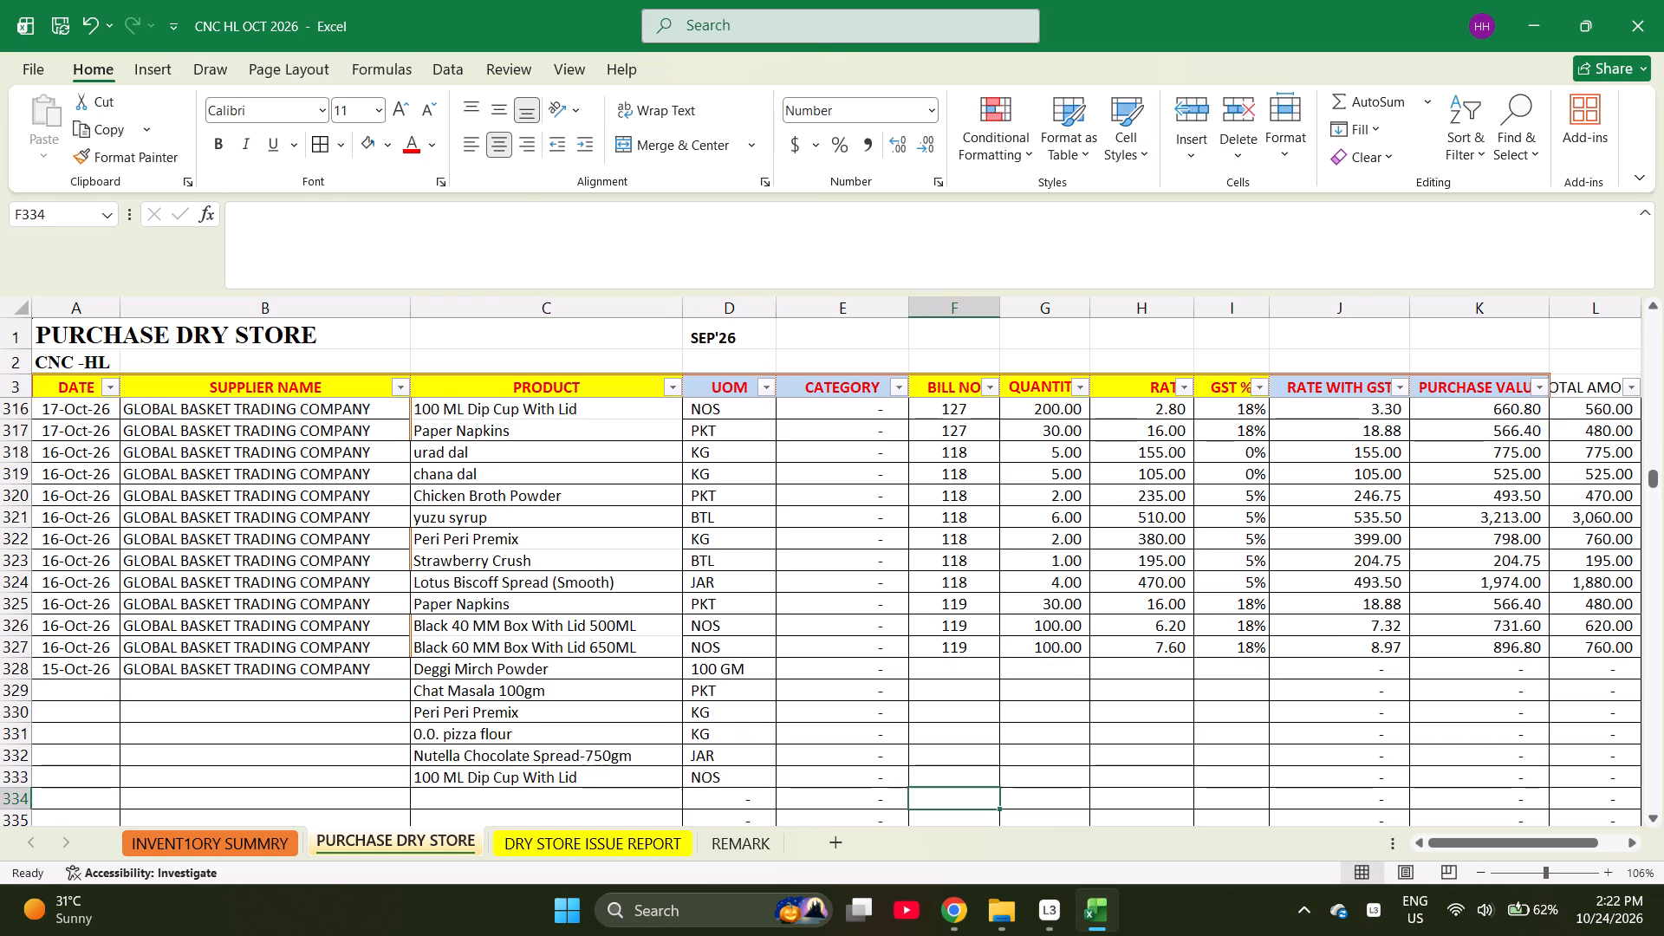
pyautogui.hotkey('ctrl', 'Up')
pyautogui.press('Down')
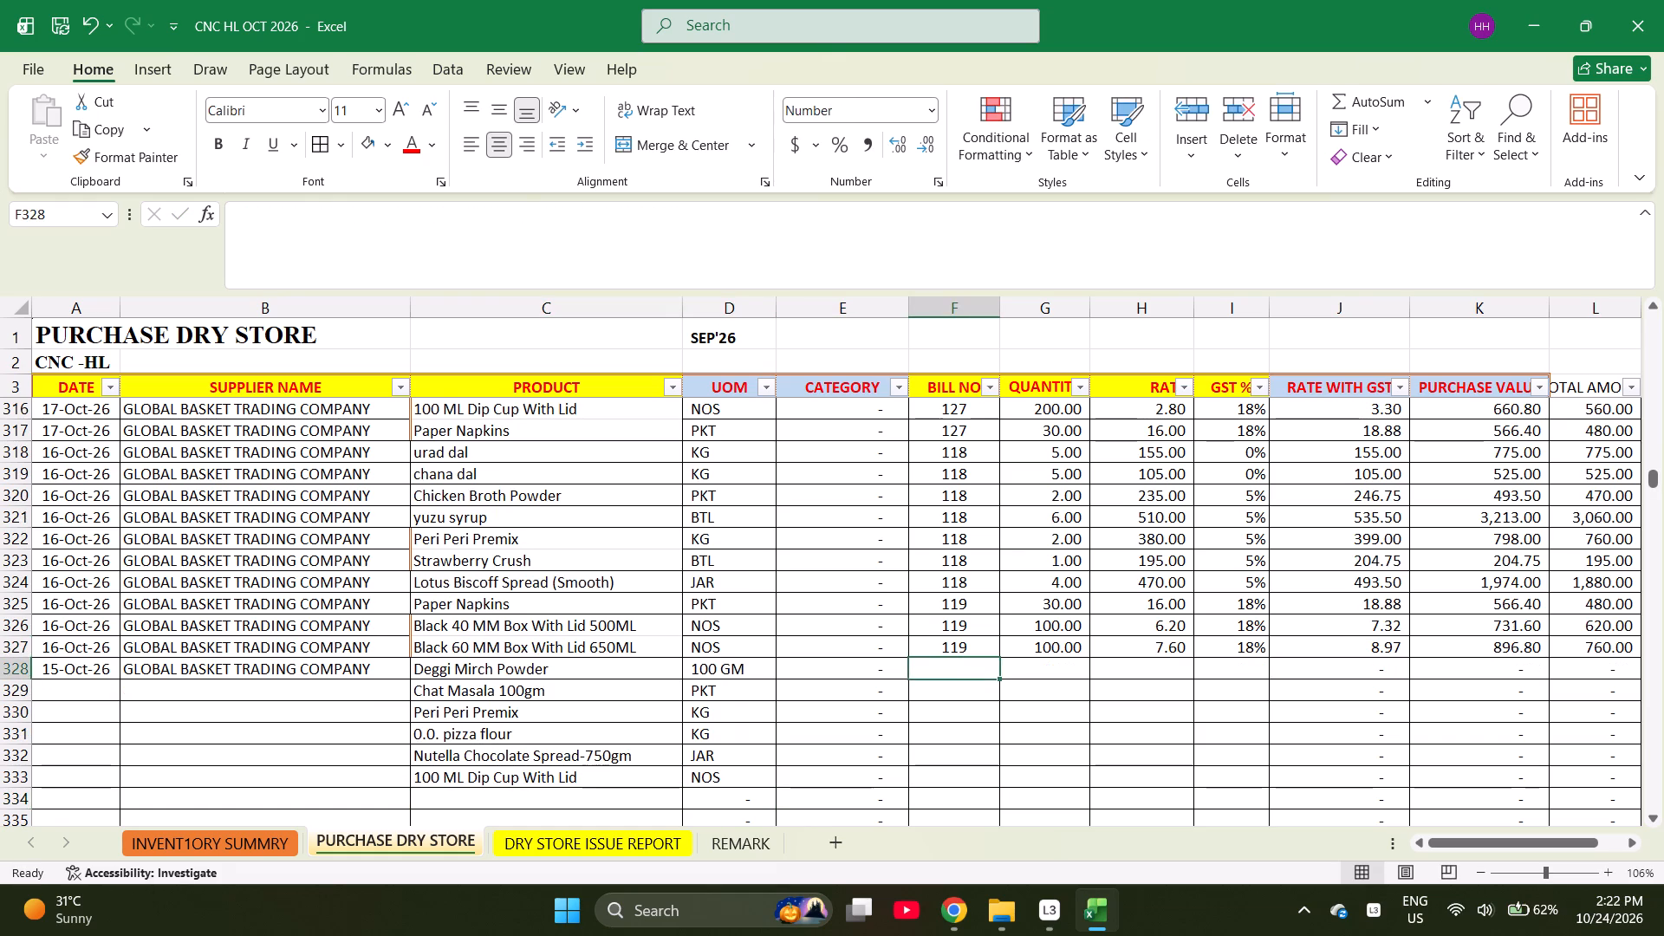
pyautogui.write('115')
pyautogui.press('Right')
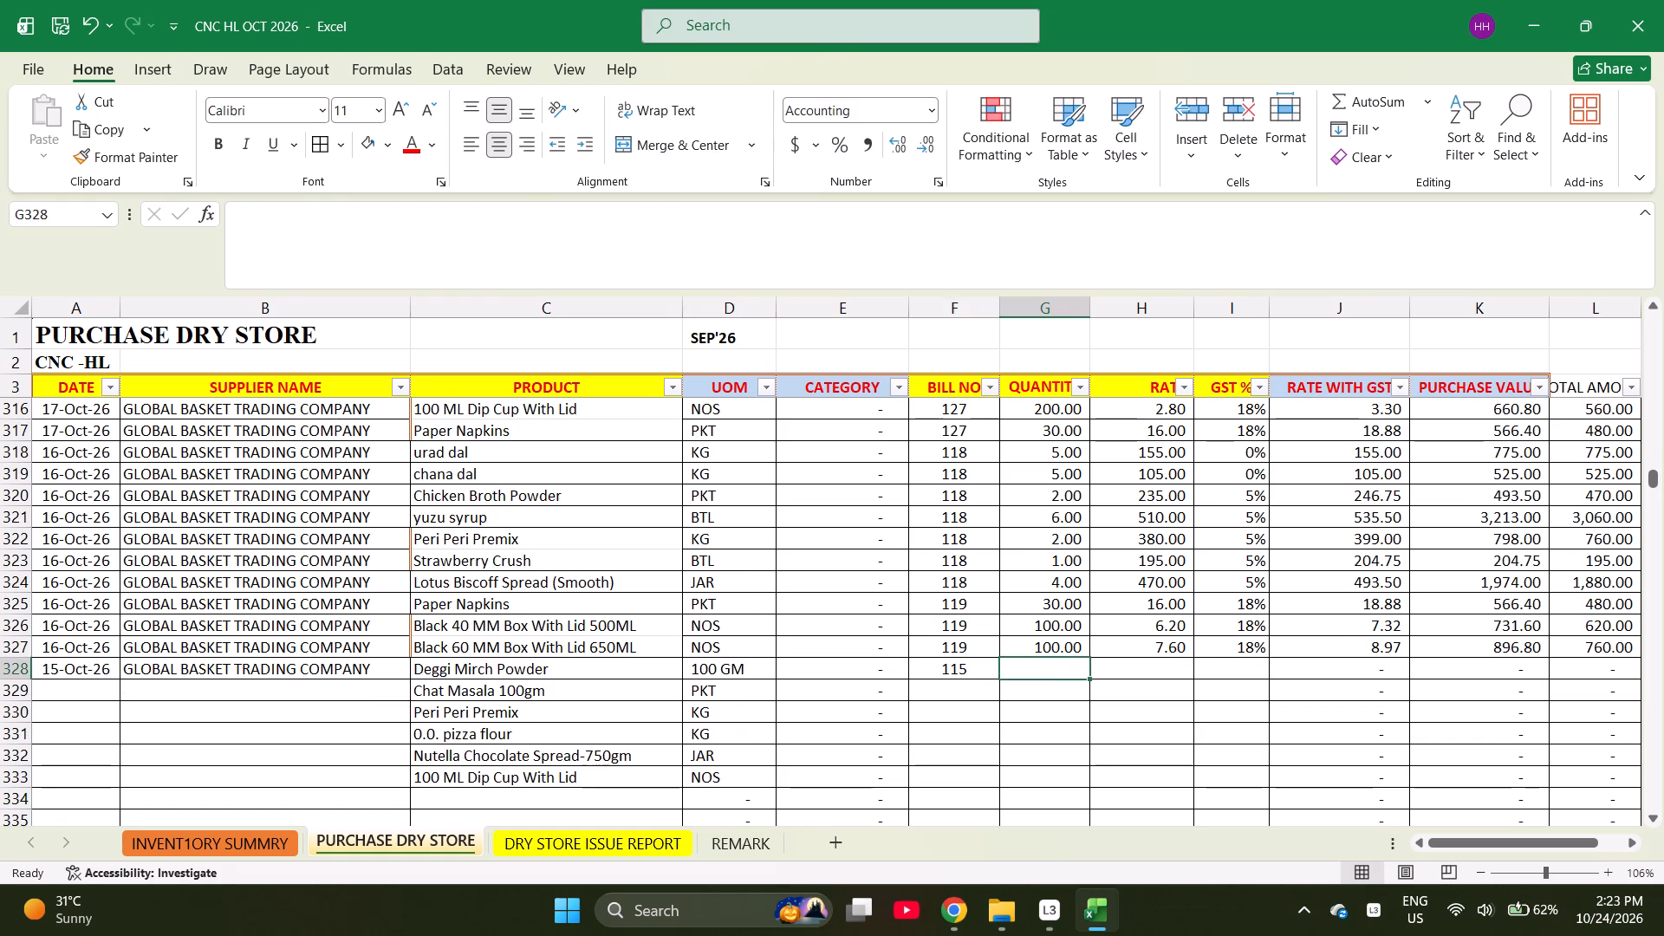
# Enter the quantities 10, 10, 1, 40, 2 and 150 for the bill 115 products in rows 328 to 333.
pyautogui.write('10')
pyautogui.press('Return')
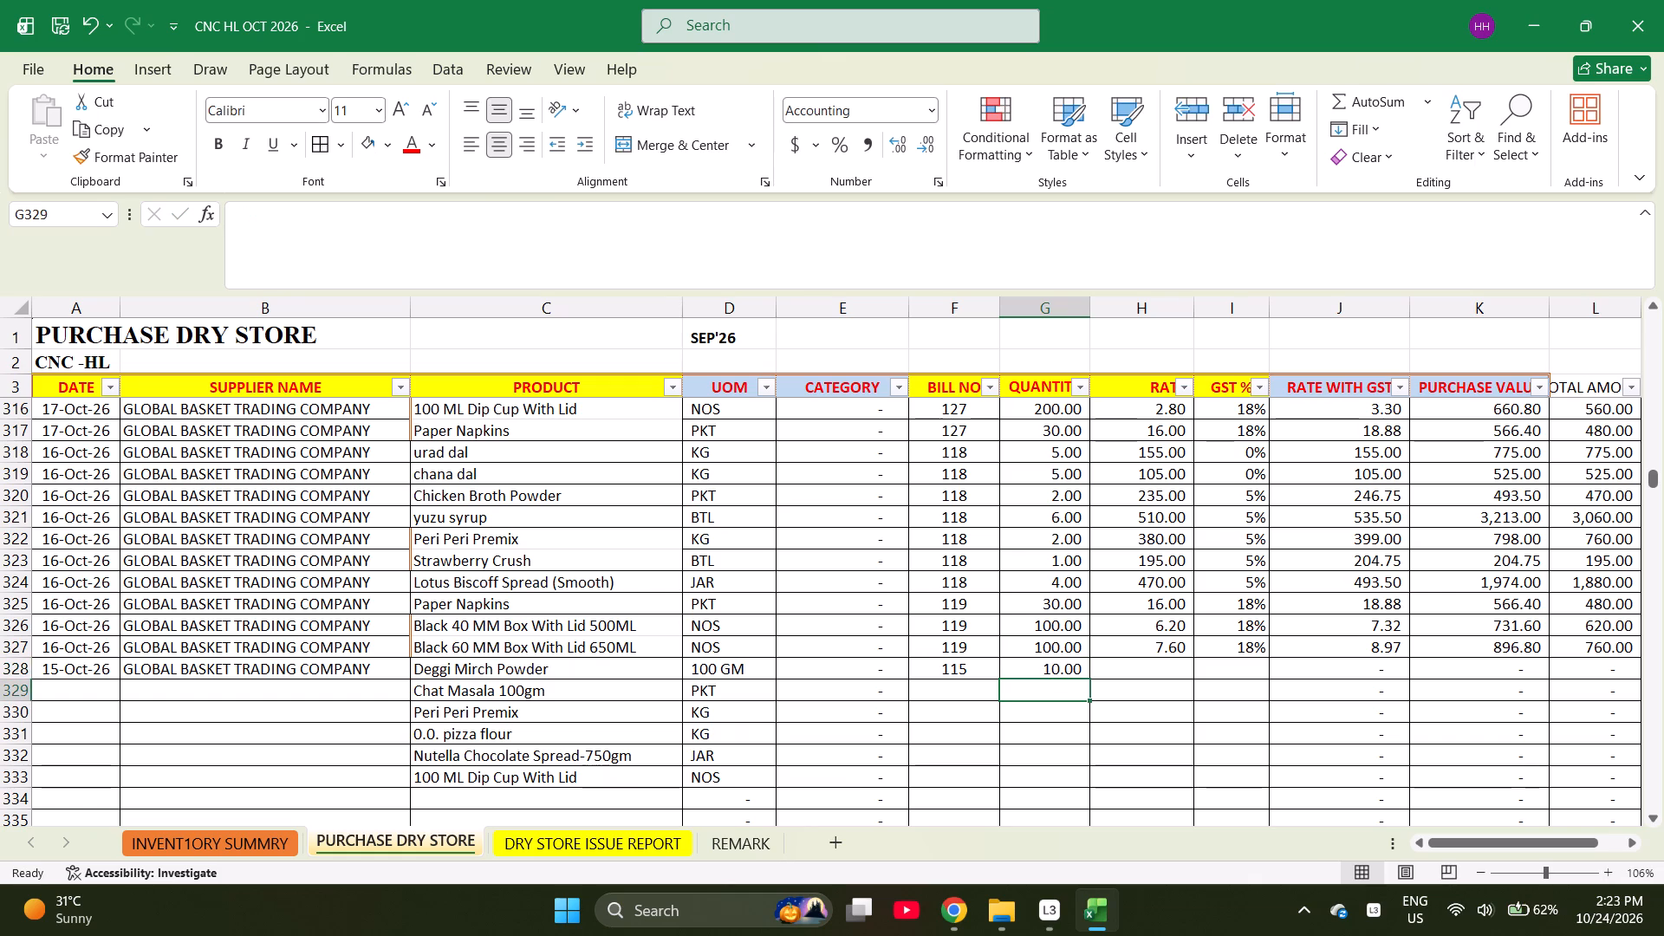
pyautogui.write('10')
pyautogui.press('Return')
pyautogui.press('1')
pyautogui.press('Return')
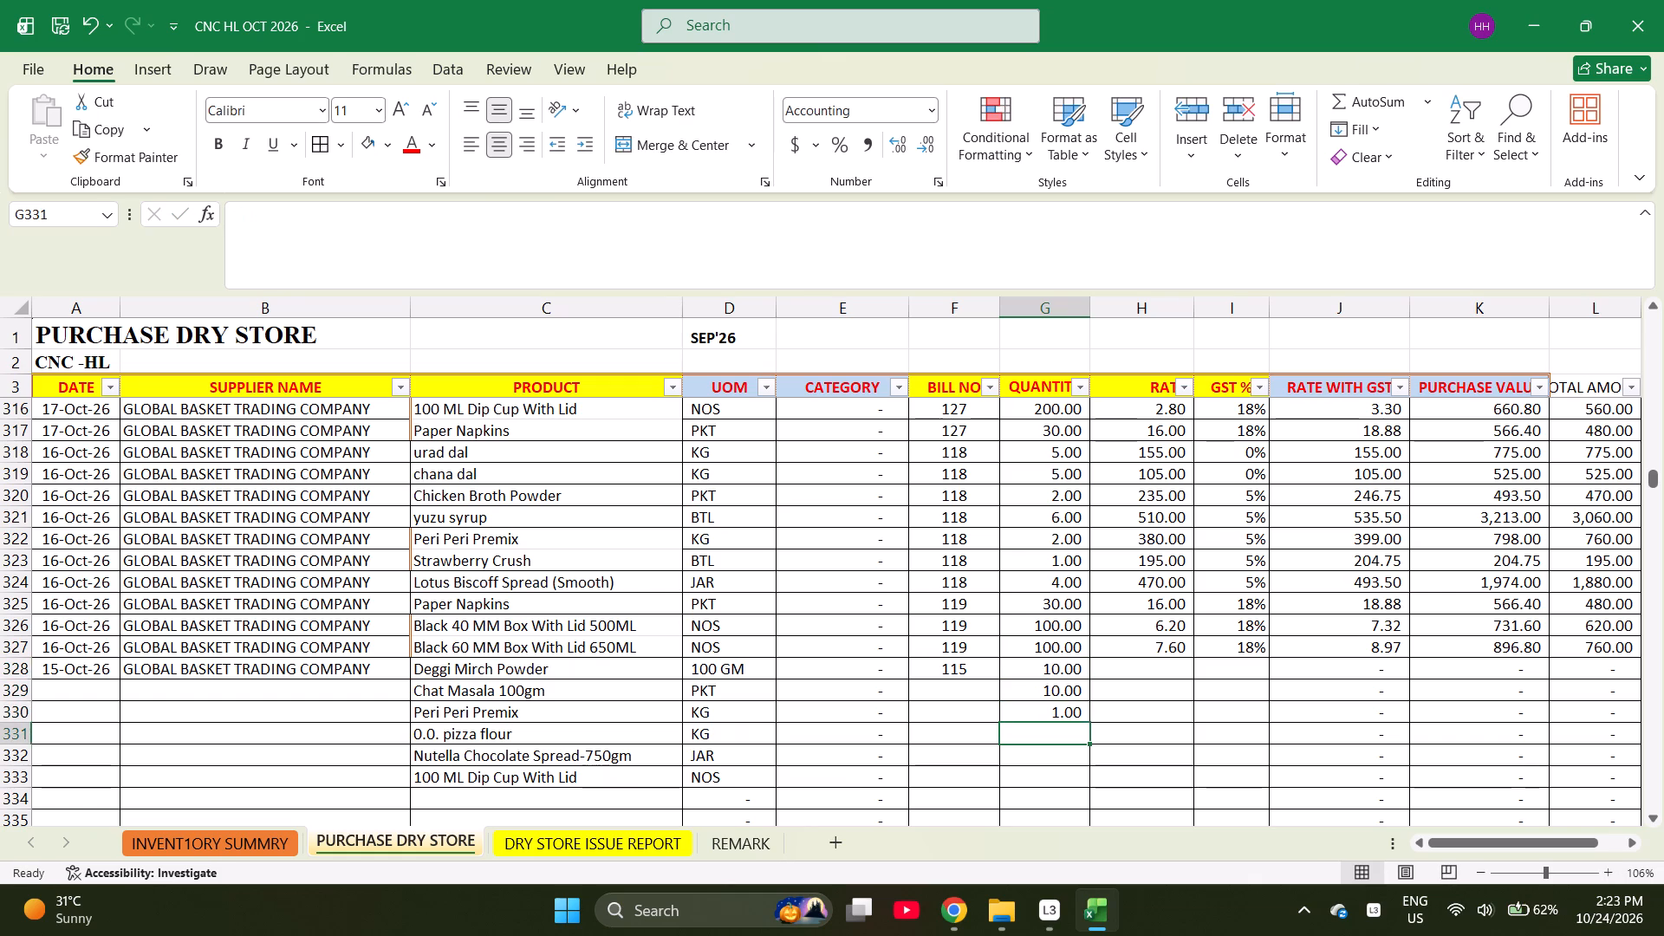
pyautogui.write('40')
pyautogui.press('Return')
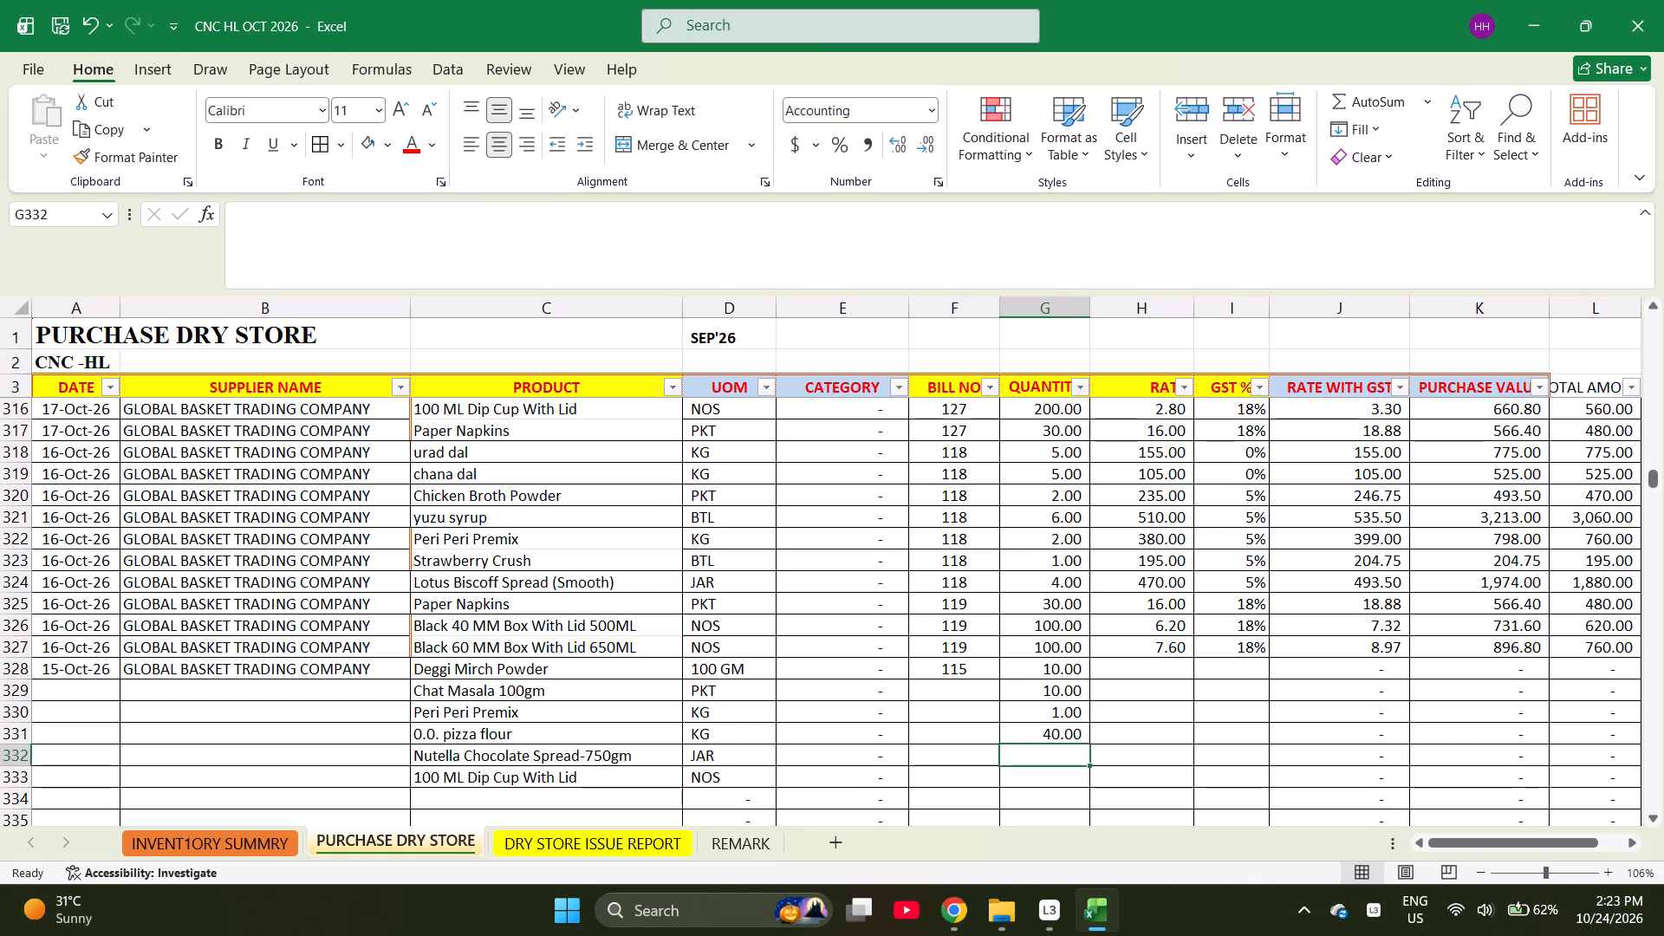
pyautogui.press('2')
pyautogui.press('Return')
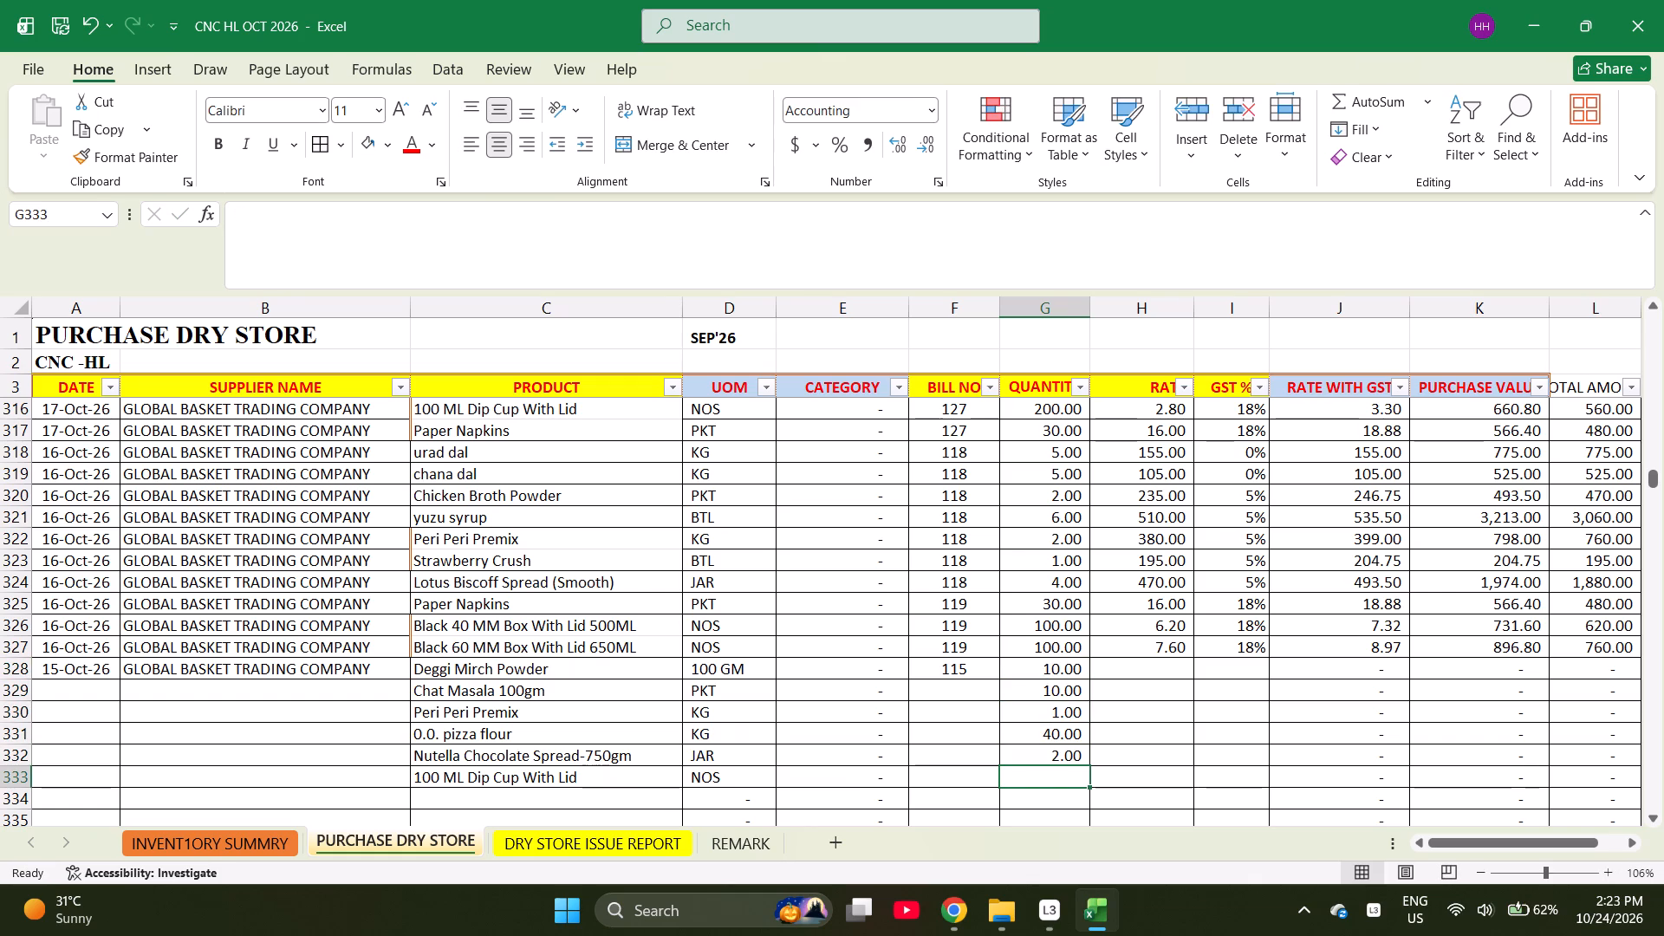
pyautogui.write('150')
pyautogui.press('Right')
# Enter the rates 110, 84, 380, 125, 625 and 2.75 for the products in rows 328 to 333.
pyautogui.press('Up')
pyautogui.press('Up')
pyautogui.press('Up')
pyautogui.press('Up')
pyautogui.press('Up')
pyautogui.press('Up')
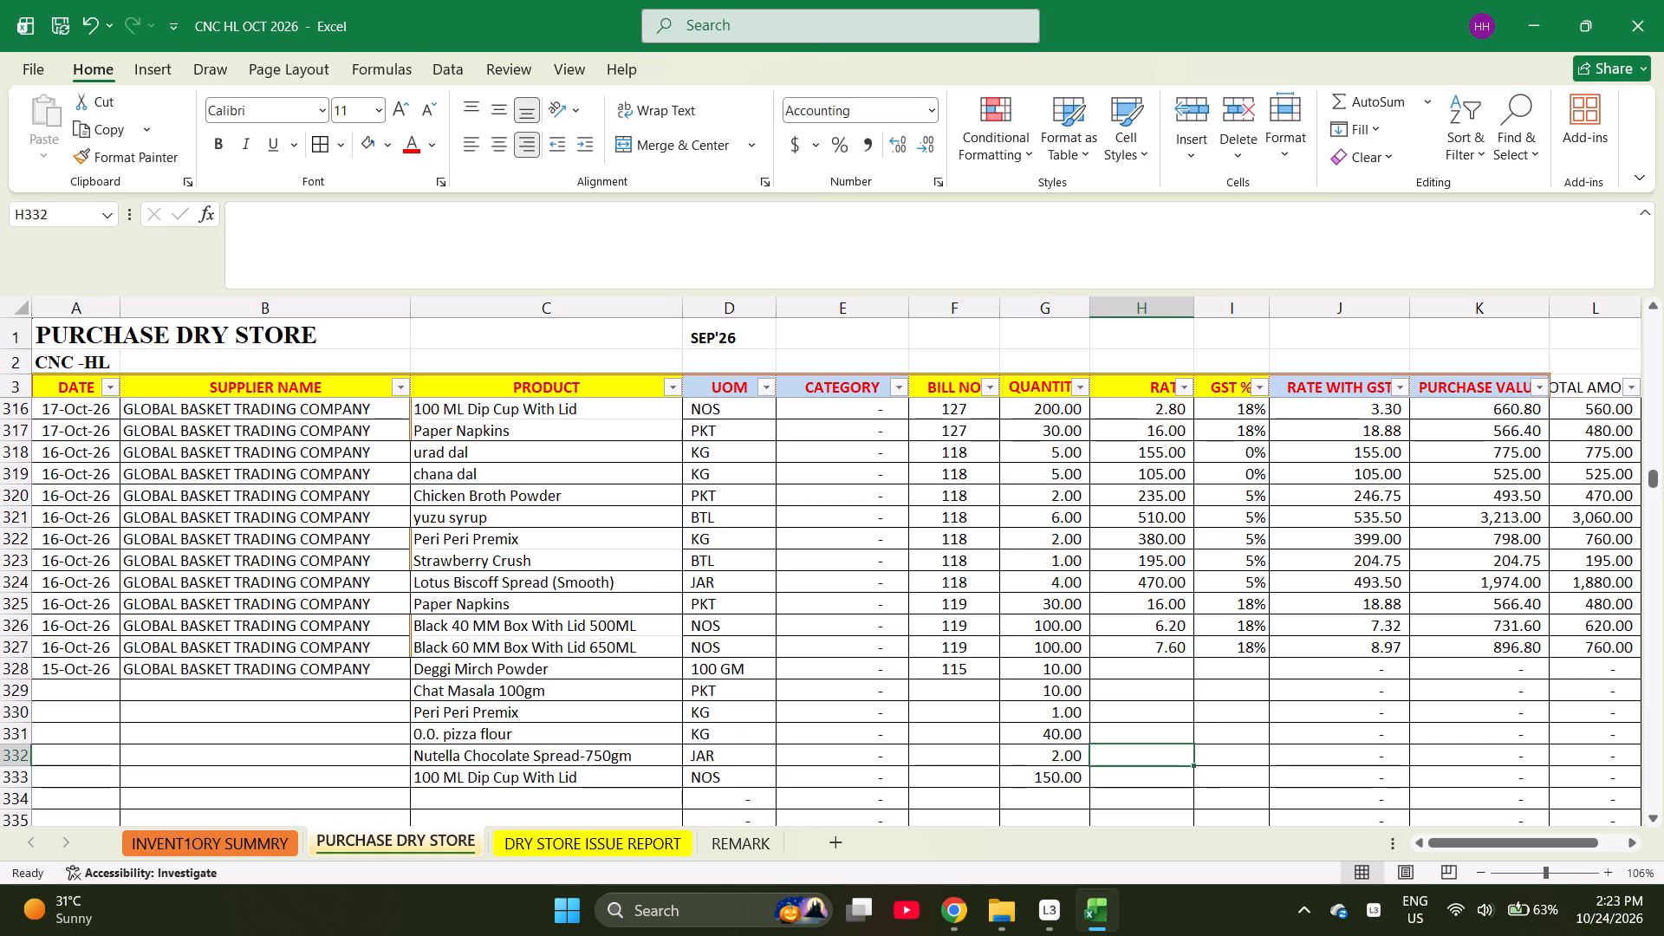
pyautogui.press('Down')
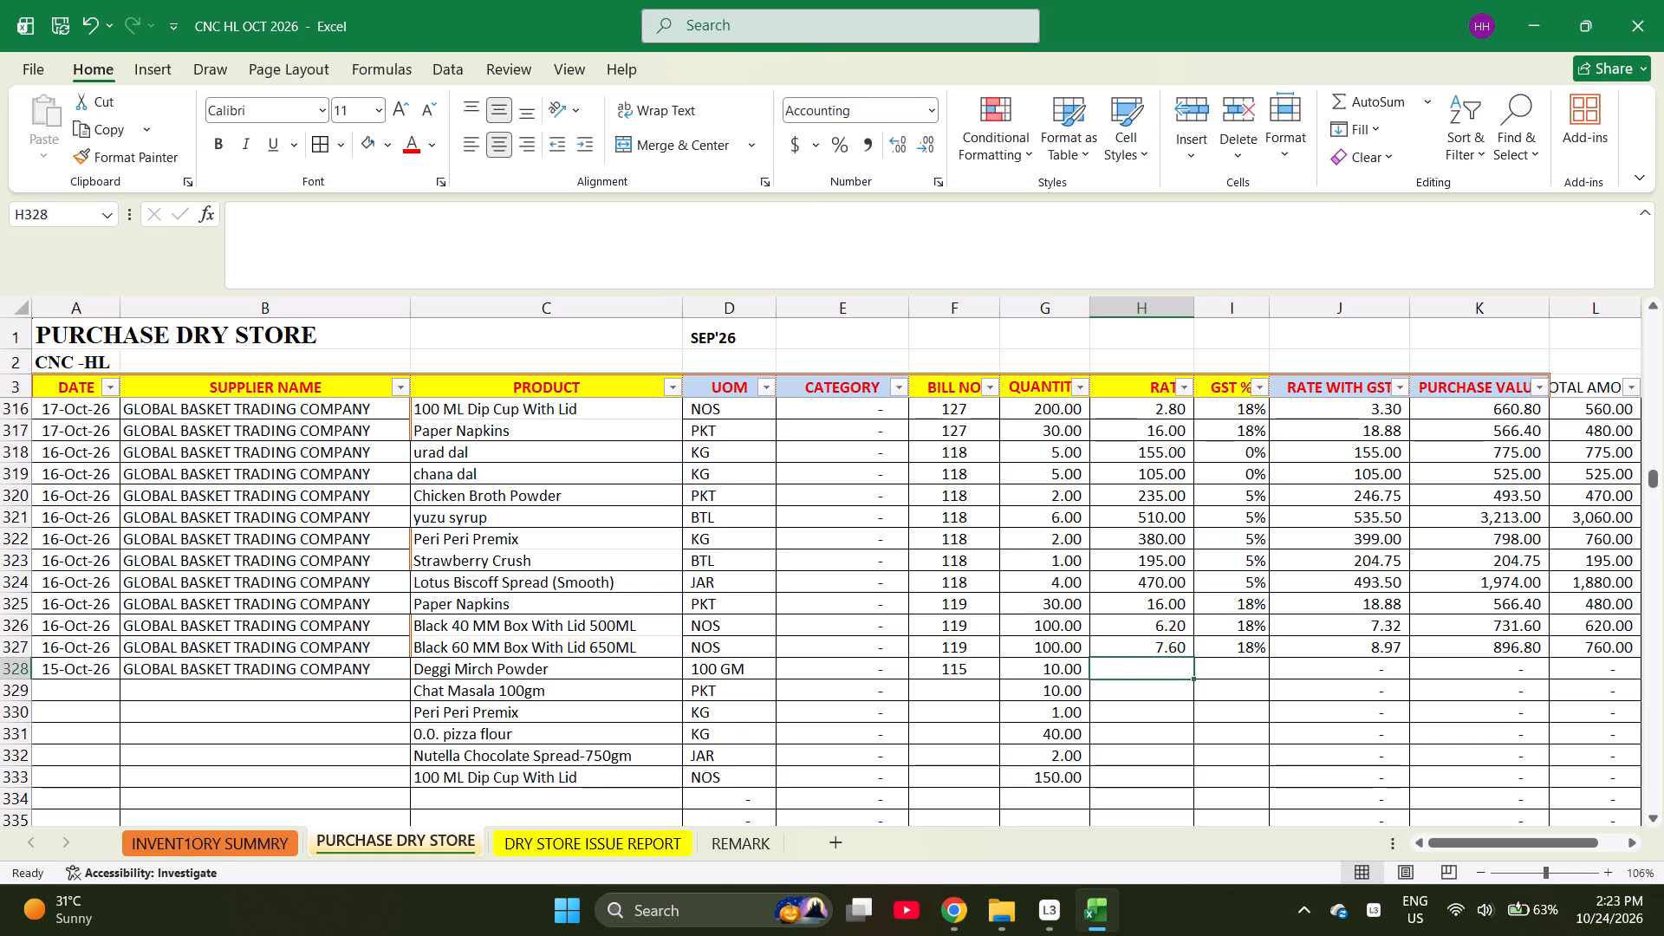
pyautogui.write('110')
pyautogui.press('Return')
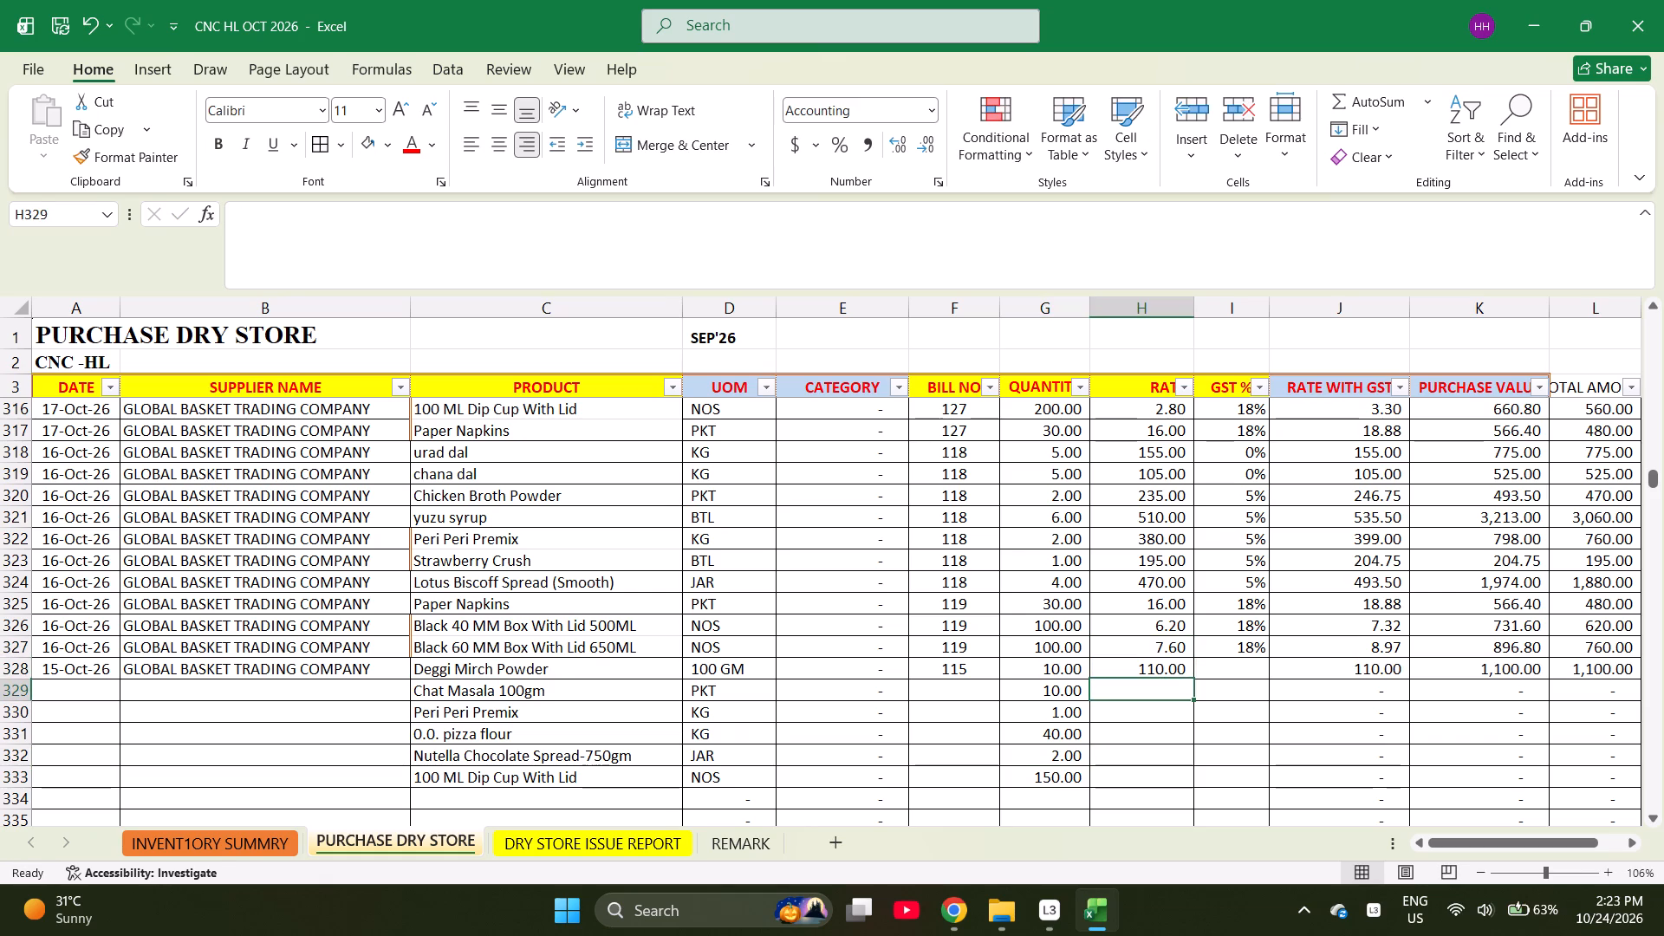
pyautogui.write('84')
pyautogui.press('Return')
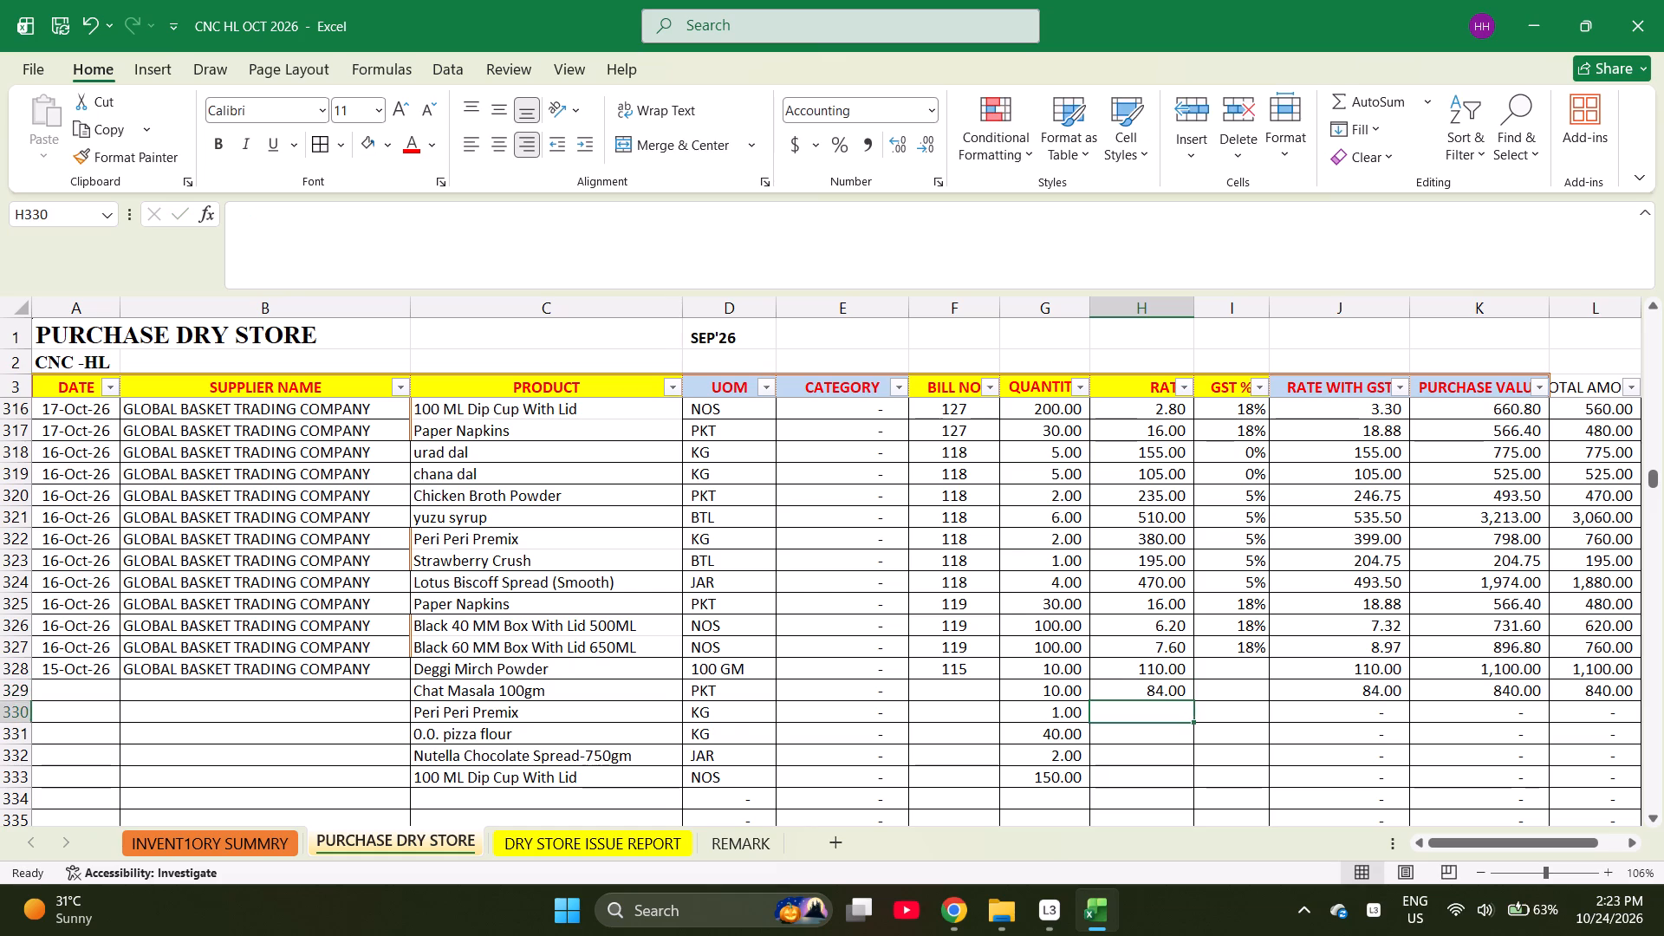
pyautogui.write('380')
pyautogui.press('Return')
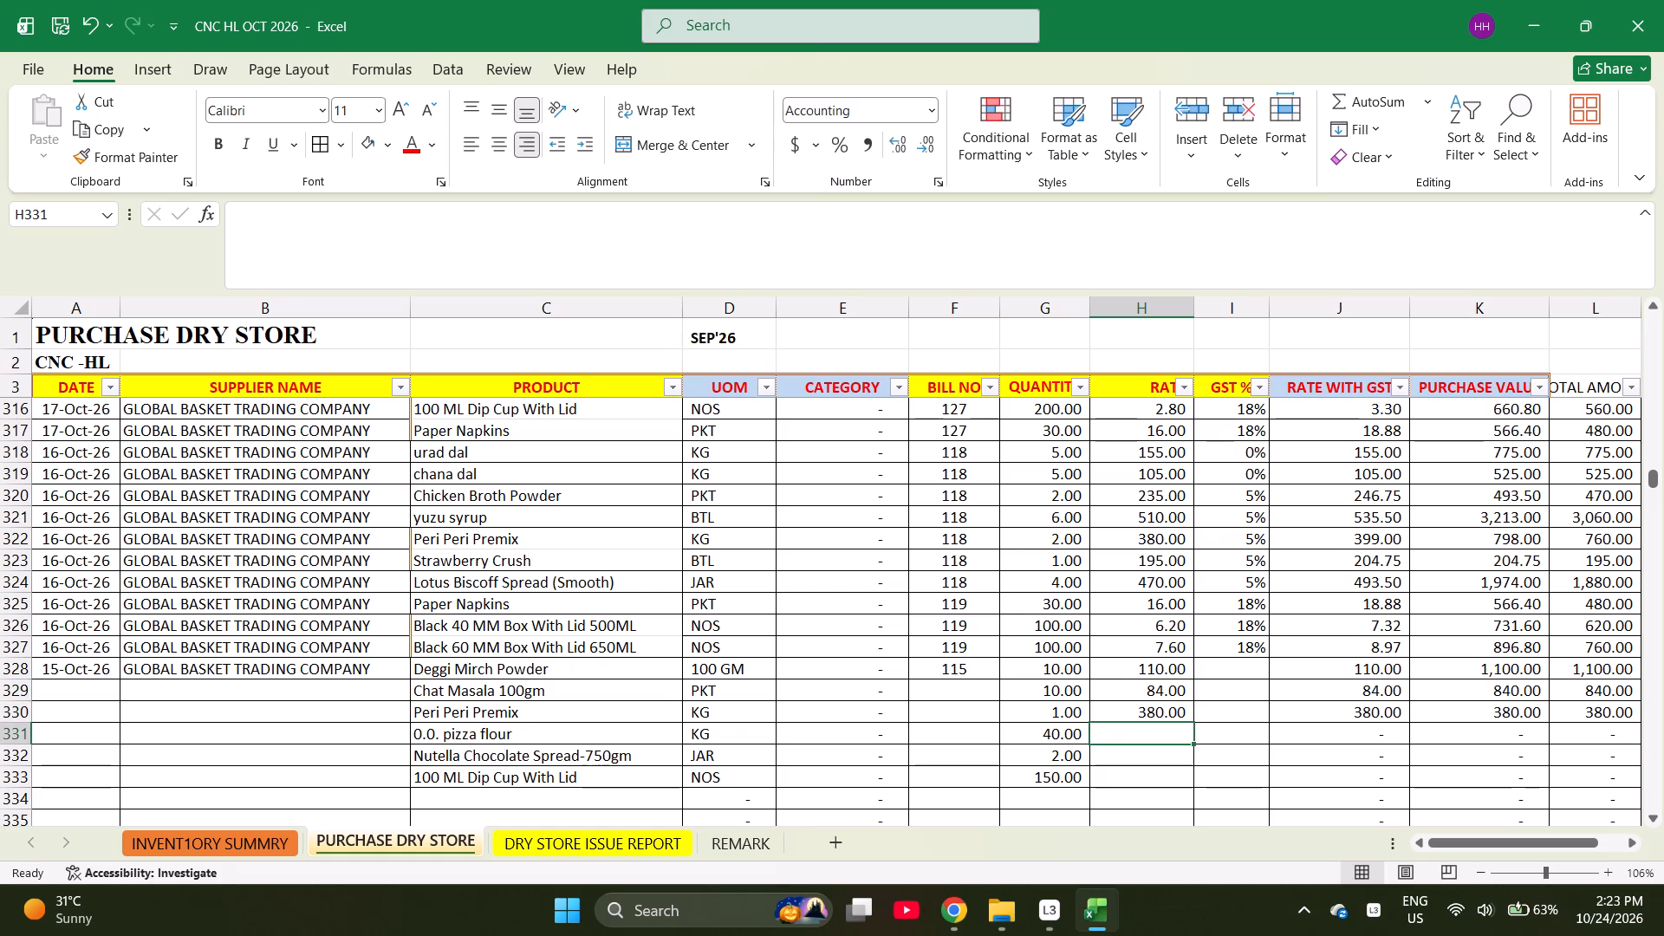
pyautogui.write('125')
pyautogui.press('Return')
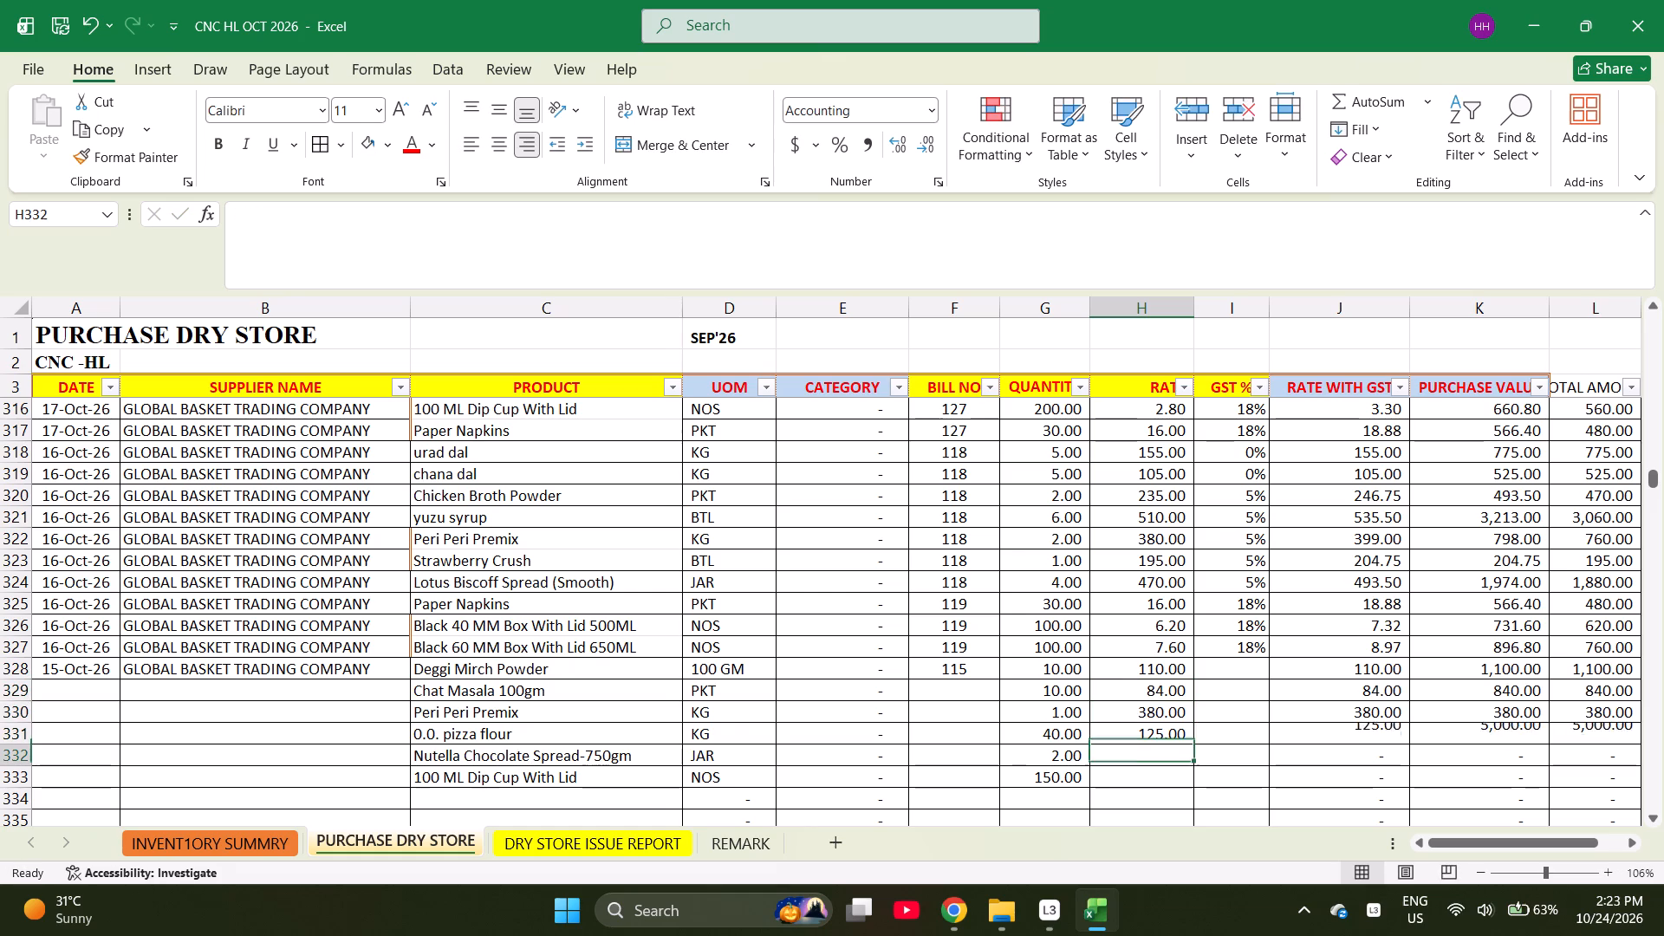
pyautogui.write('625')
pyautogui.press('Return')
pyautogui.write('2.75')
pyautogui.press('Right')
# Set the GST to 5% for rows 328 to 332 and 18% for 100 ML Dip Cup With Lid in row 333.
pyautogui.press('Up')
pyautogui.press('Up')
pyautogui.press('Up')
pyautogui.press('Up')
pyautogui.press('Up')
pyautogui.press('Up')
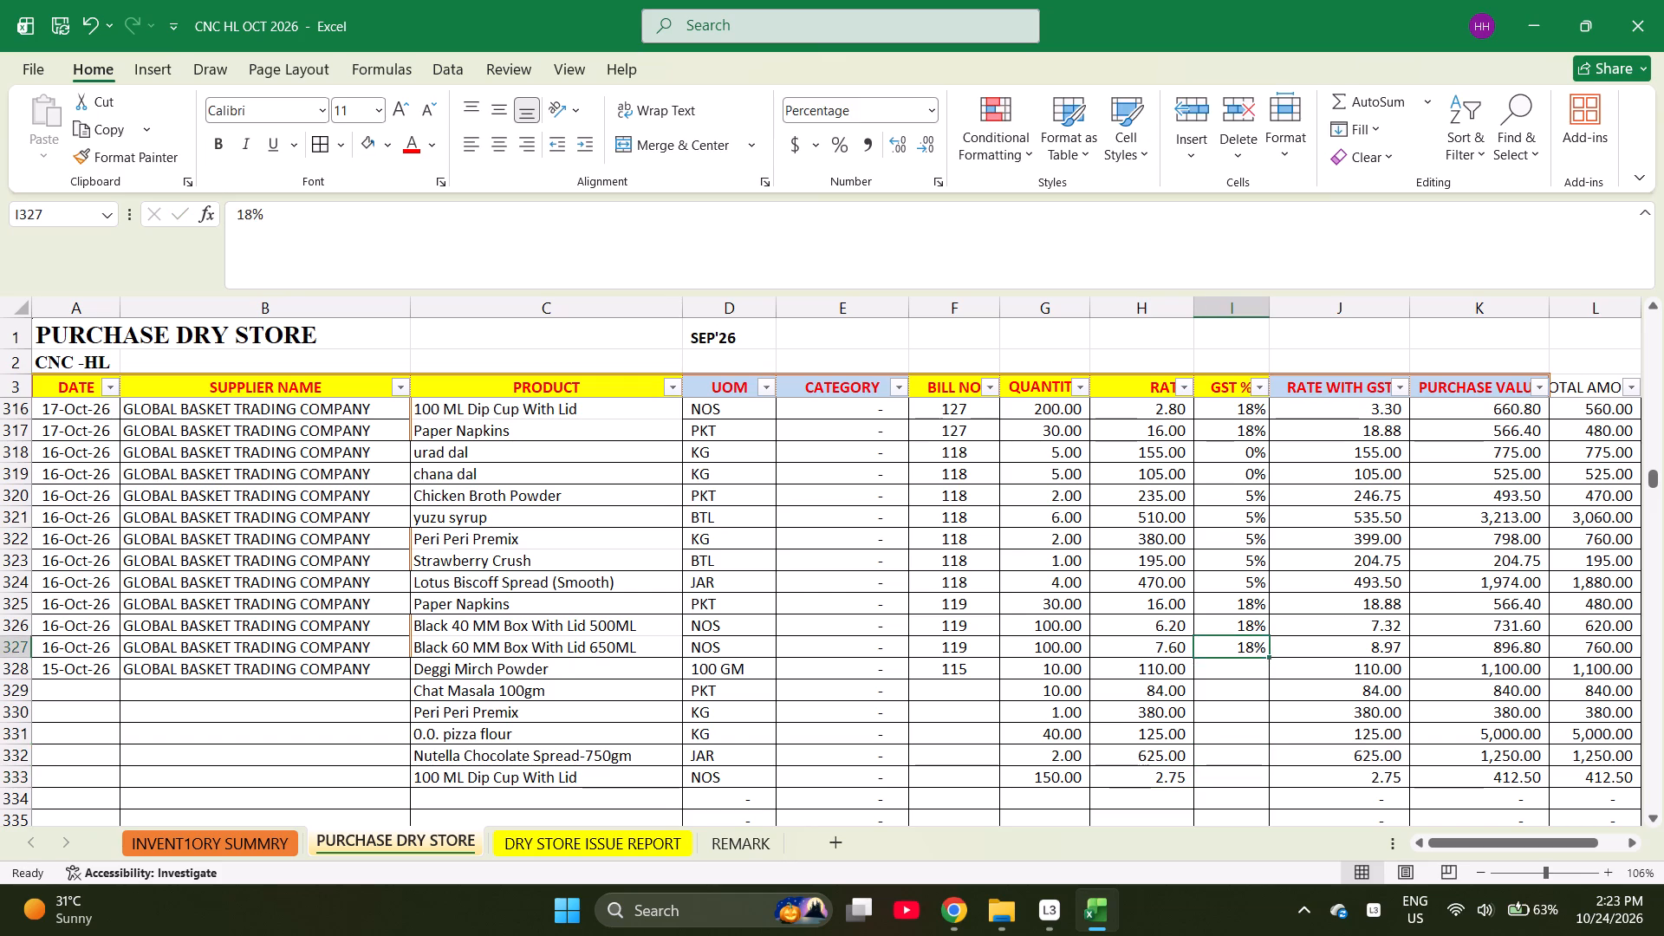
pyautogui.press('Down')
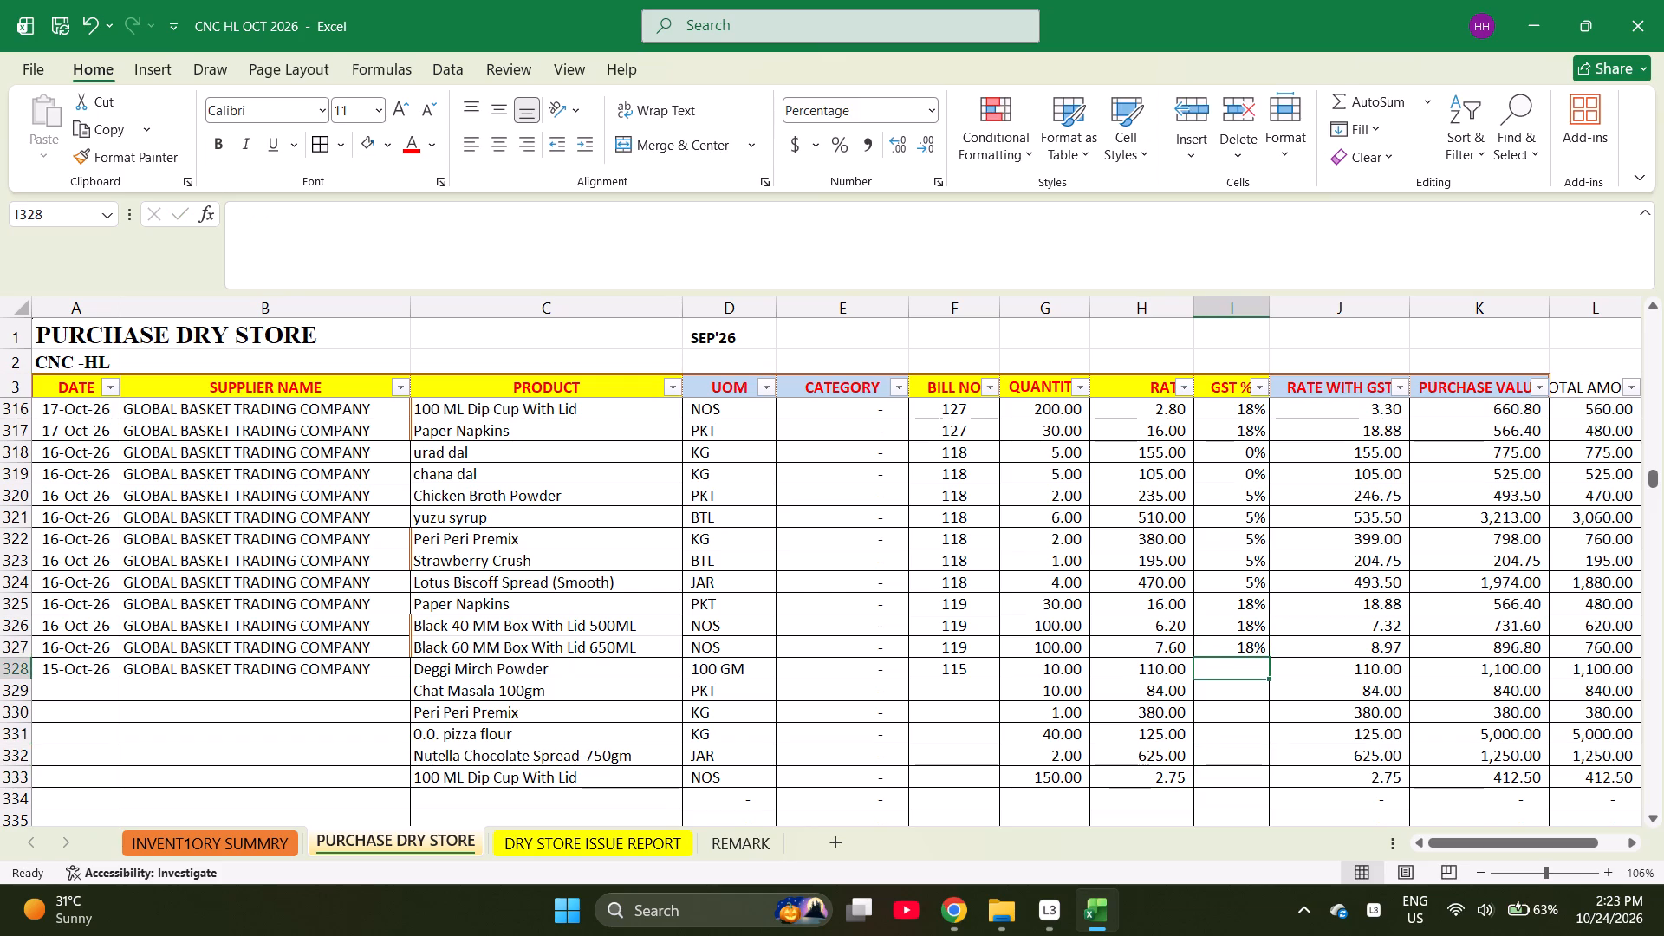
pyautogui.press('5')
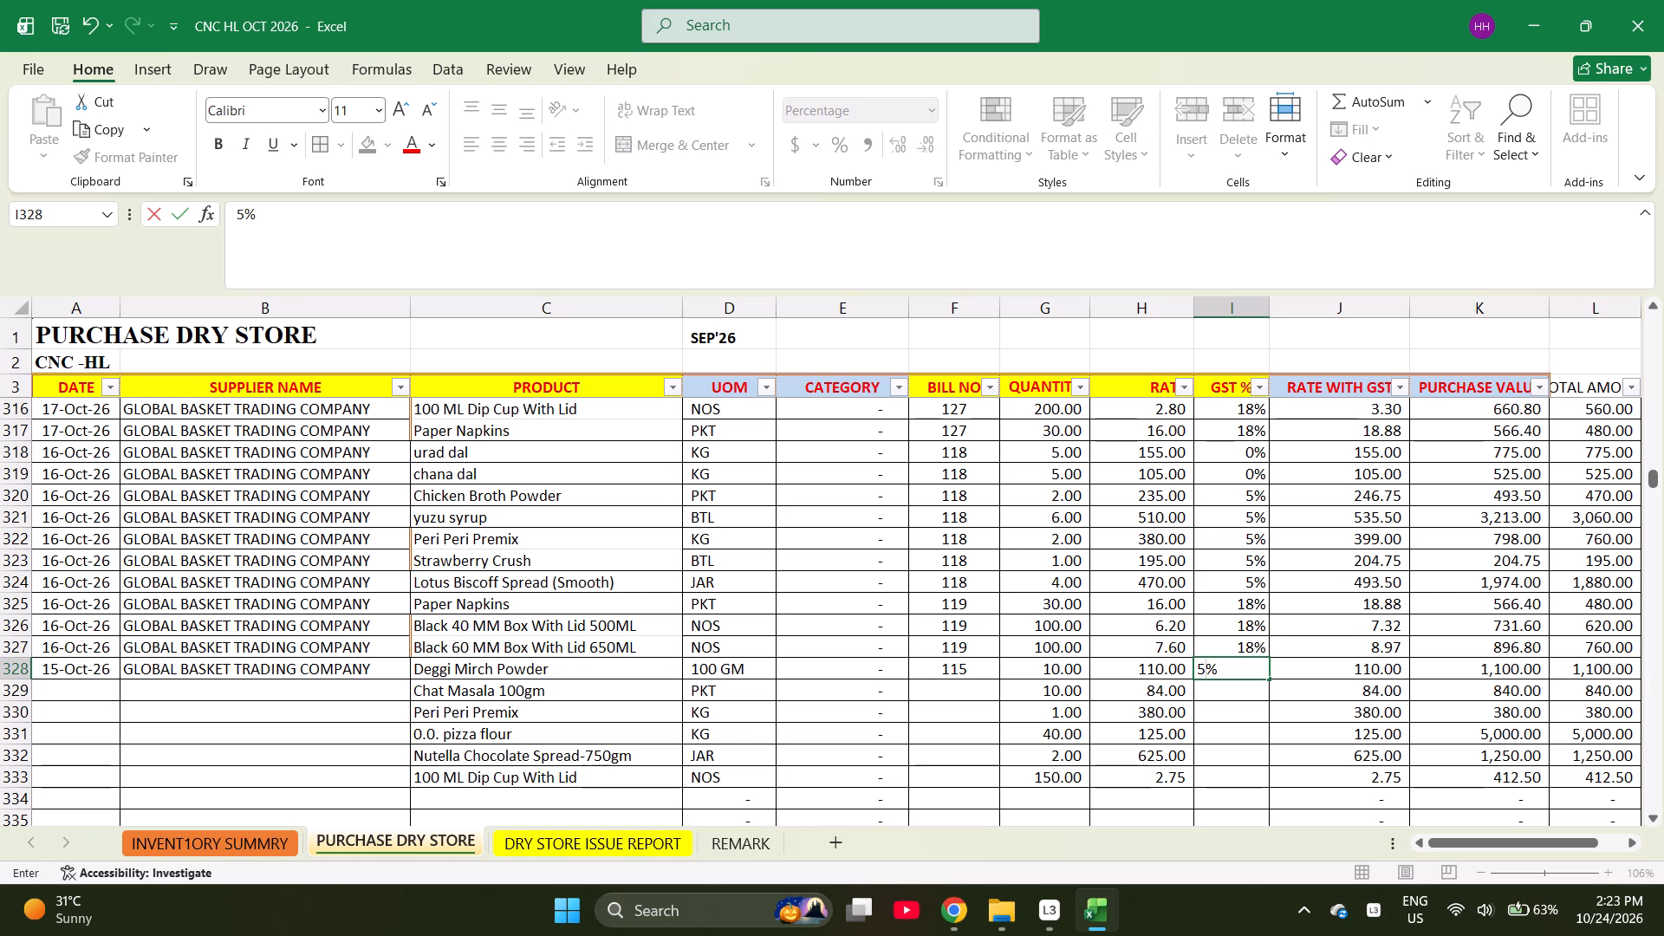
pyautogui.press('Return')
pyautogui.press('5')
pyautogui.press('Return')
pyautogui.press('5')
pyautogui.press('Return')
pyautogui.press('5')
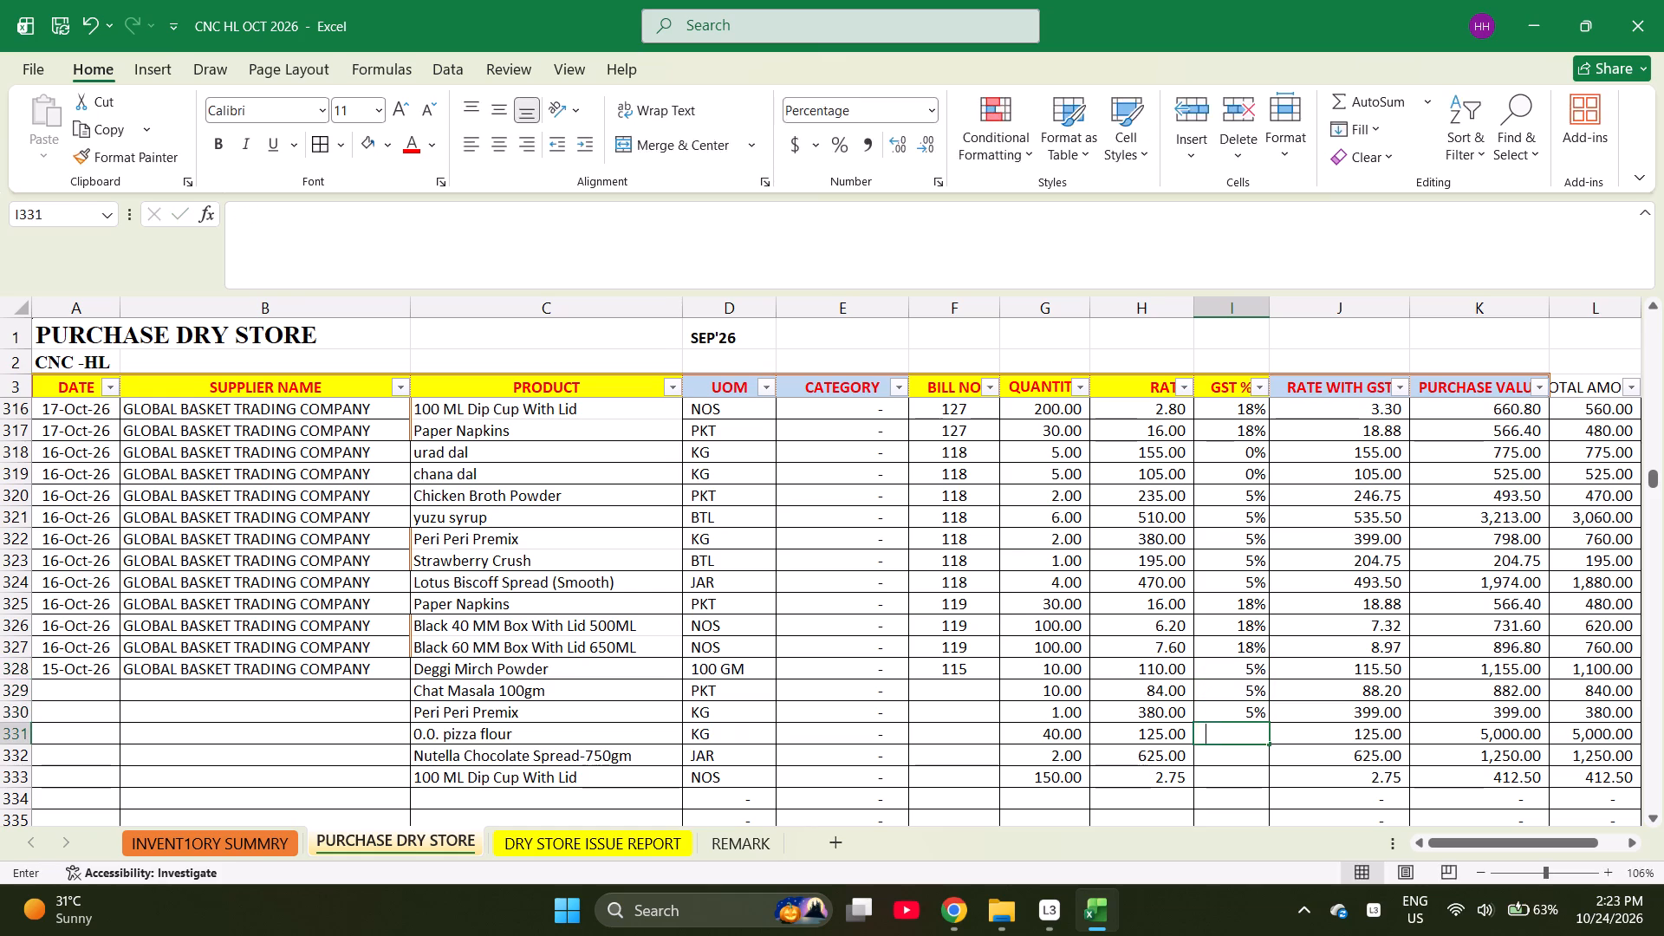
pyautogui.press('Return')
pyautogui.press('5')
pyautogui.press('Return')
pyautogui.write('18')
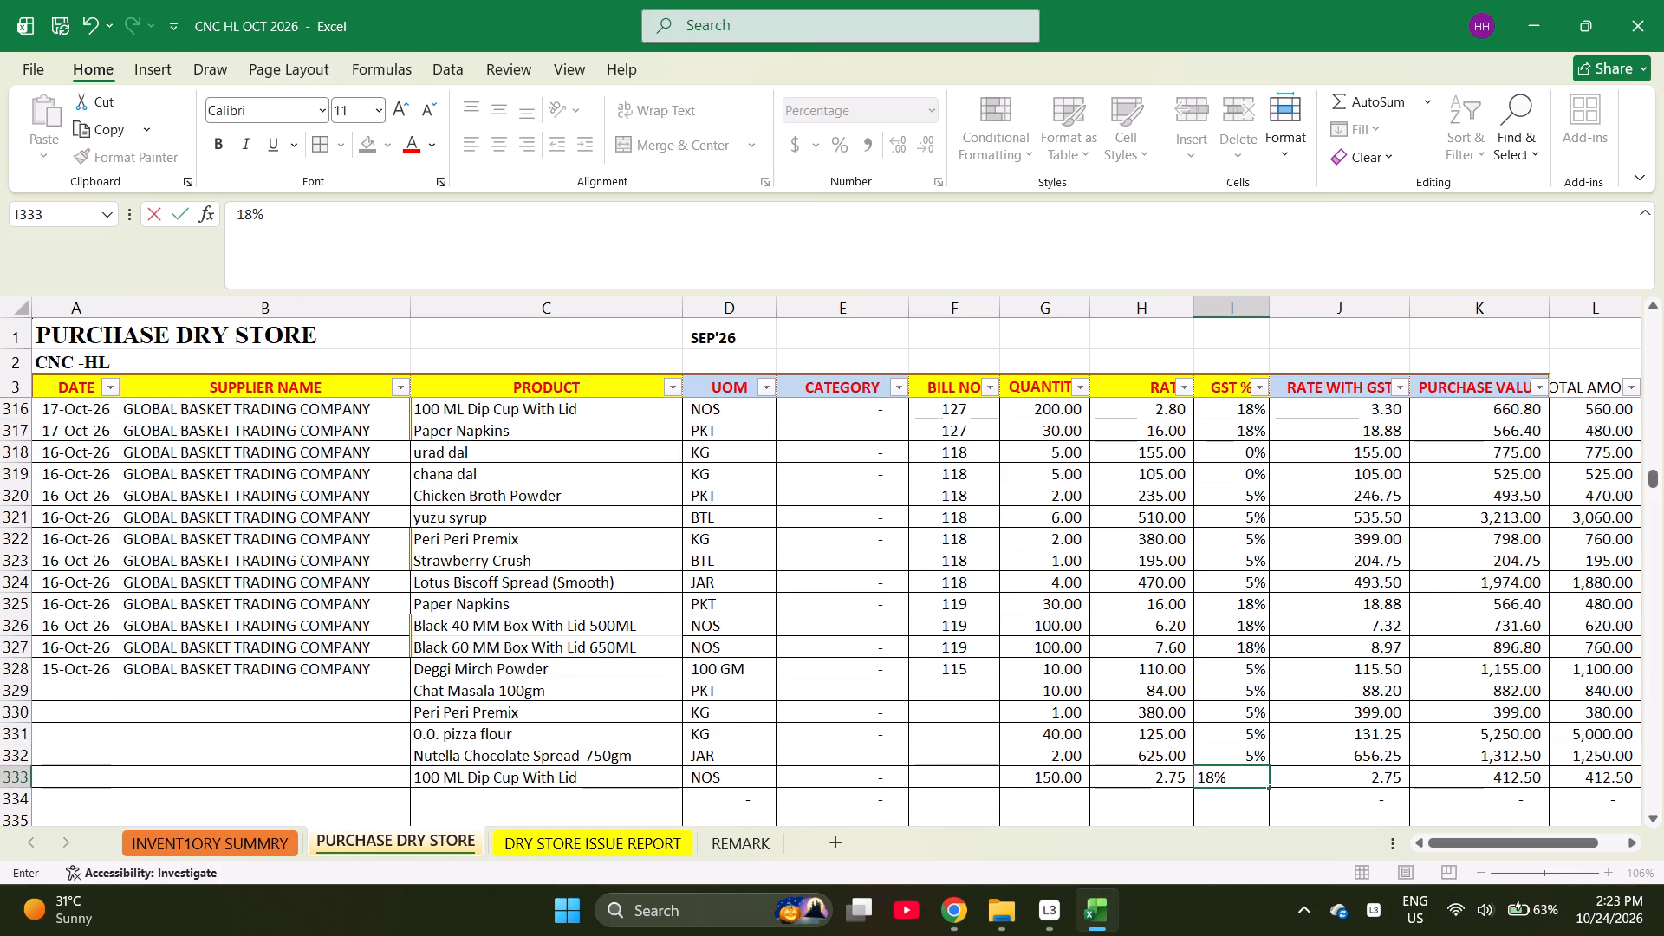
pyautogui.press('Left')
# Fill bill number 115 from row 328 down through row 333.
pyautogui.press('Left')
pyautogui.press('Left')
pyautogui.press('Left')
pyautogui.press('Left')
pyautogui.press('Right')
pyautogui.press('Right')
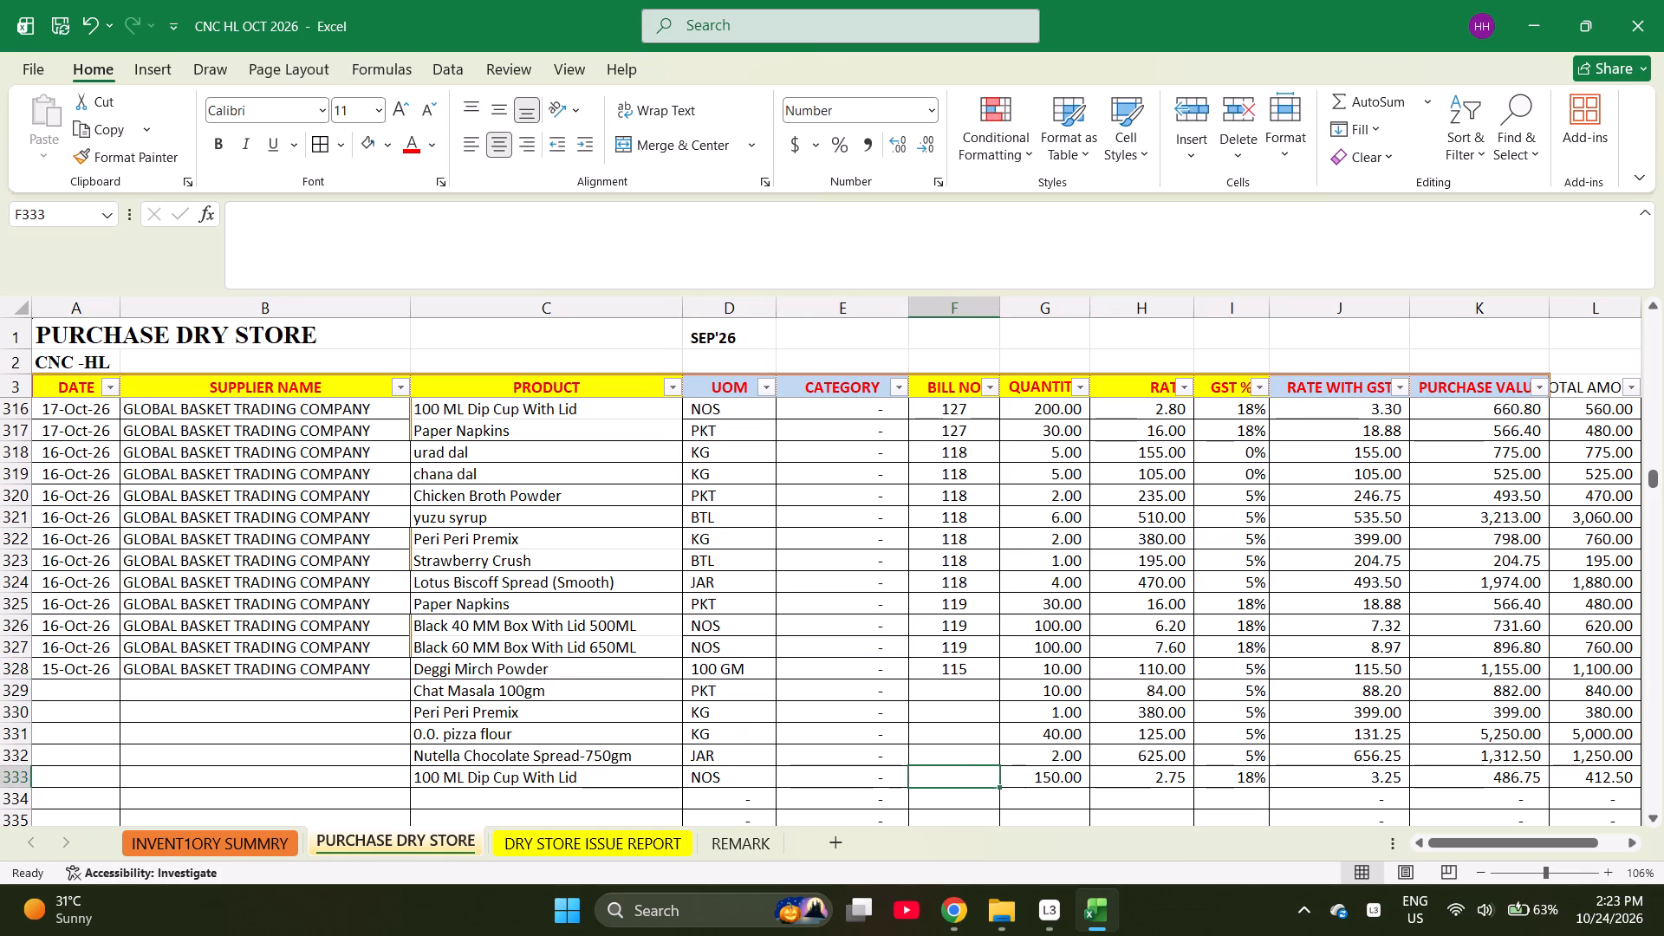
pyautogui.hotkey('ctrl', 'Up')
pyautogui.hotkey('shift', 'Down')
pyautogui.hotkey('shift', 'Down')
pyautogui.hotkey('shift', 'Down')
pyautogui.hotkey('shift', 'Down')
pyautogui.hotkey('shift', 'Down')
pyautogui.hotkey('shift', 'Down')
pyautogui.hotkey('shift', 'Up')
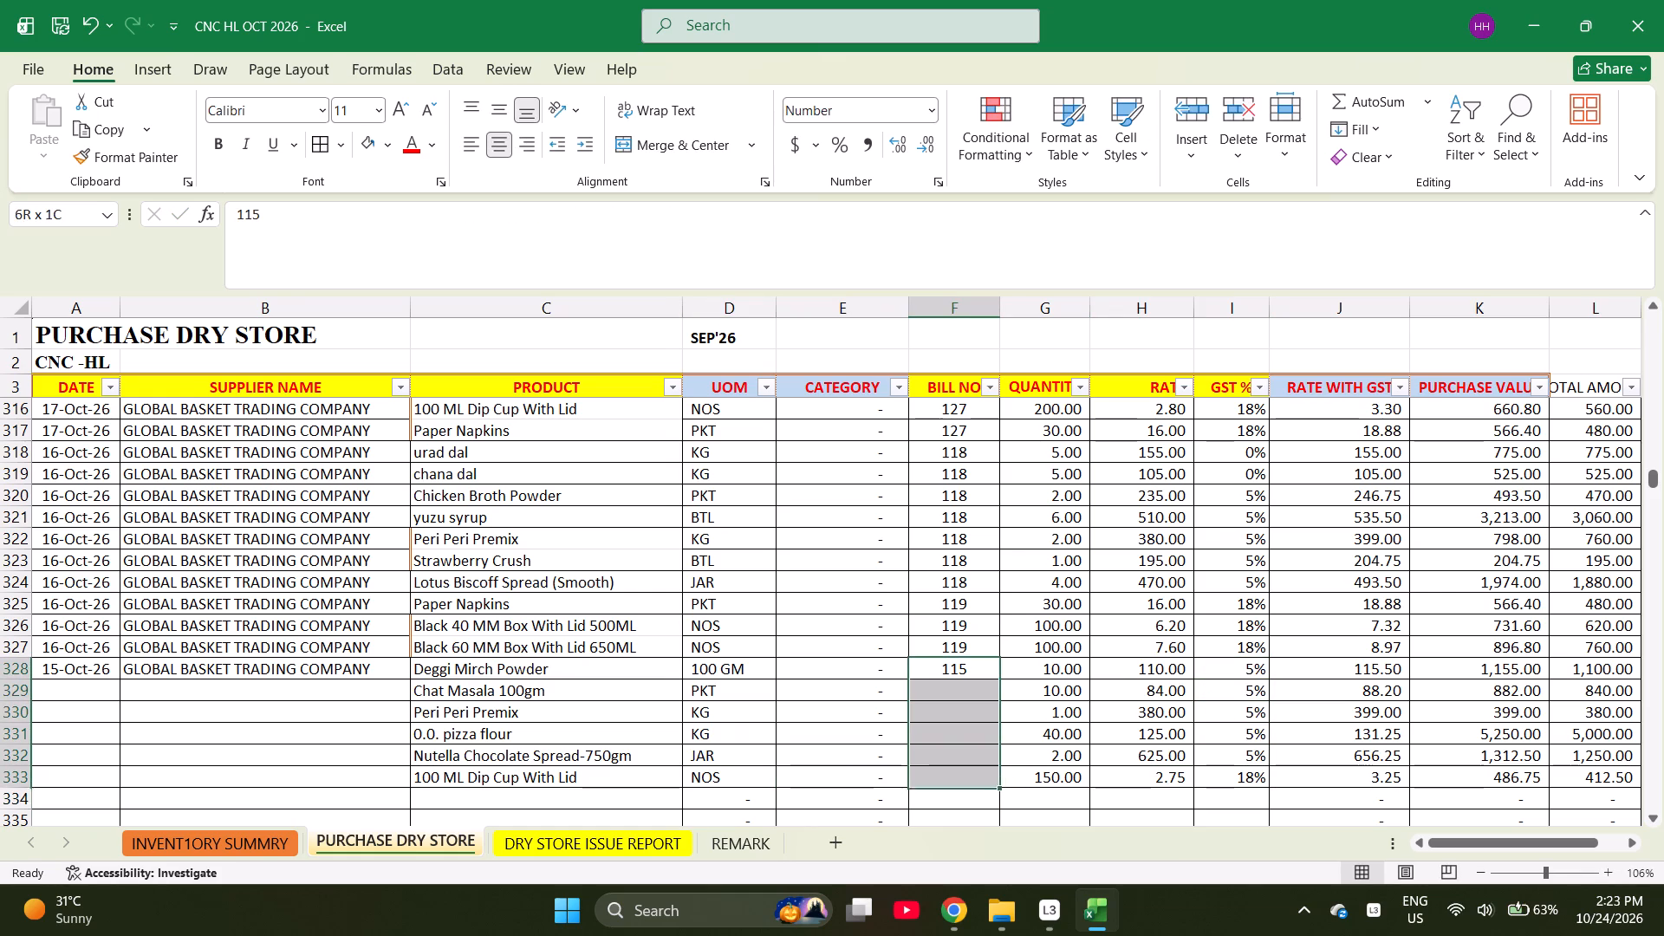
pyautogui.hotkey('ctrl', 'd')
# Fill the date 15-Oct-26 and supplier GLOBAL BASKET TRADING COMPANY from row 328 down through row 333.
pyautogui.hotkey('ctrl', 'Left')
pyautogui.hotkey('shift', 'Right')
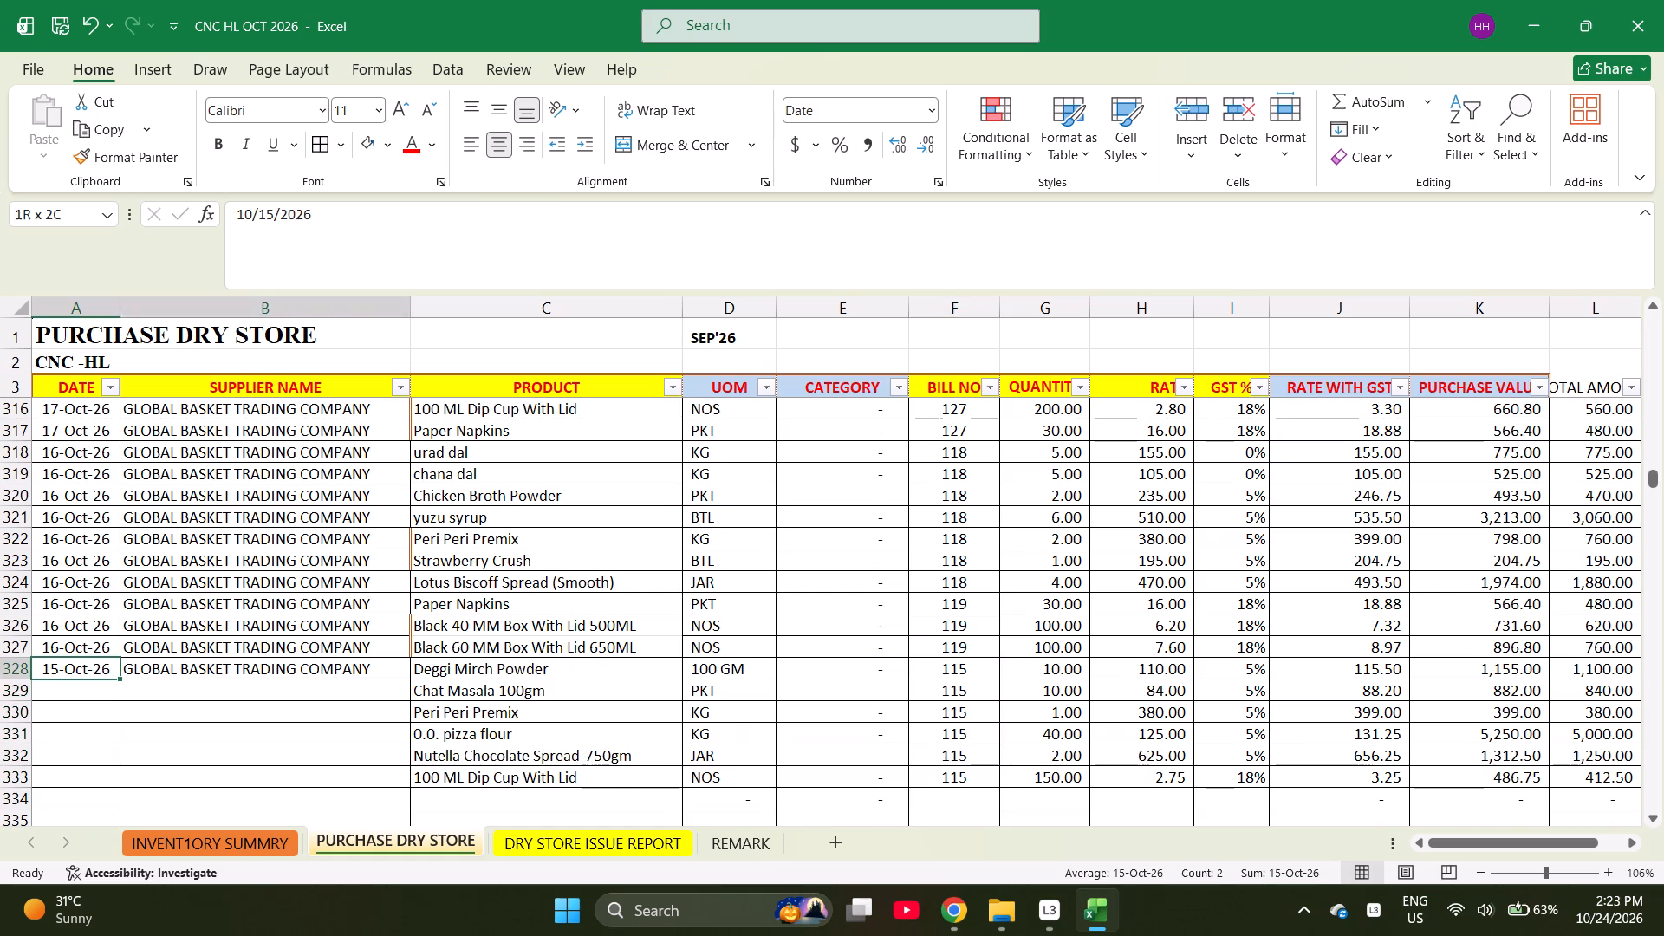
pyautogui.hotkey('shift', 'Down')
pyautogui.hotkey('shift', 'Down')
pyautogui.hotkey('shift', 'Down')
pyautogui.hotkey('shift', 'Down')
pyautogui.hotkey('shift', 'Down')
pyautogui.hotkey('ctrl', 'd')
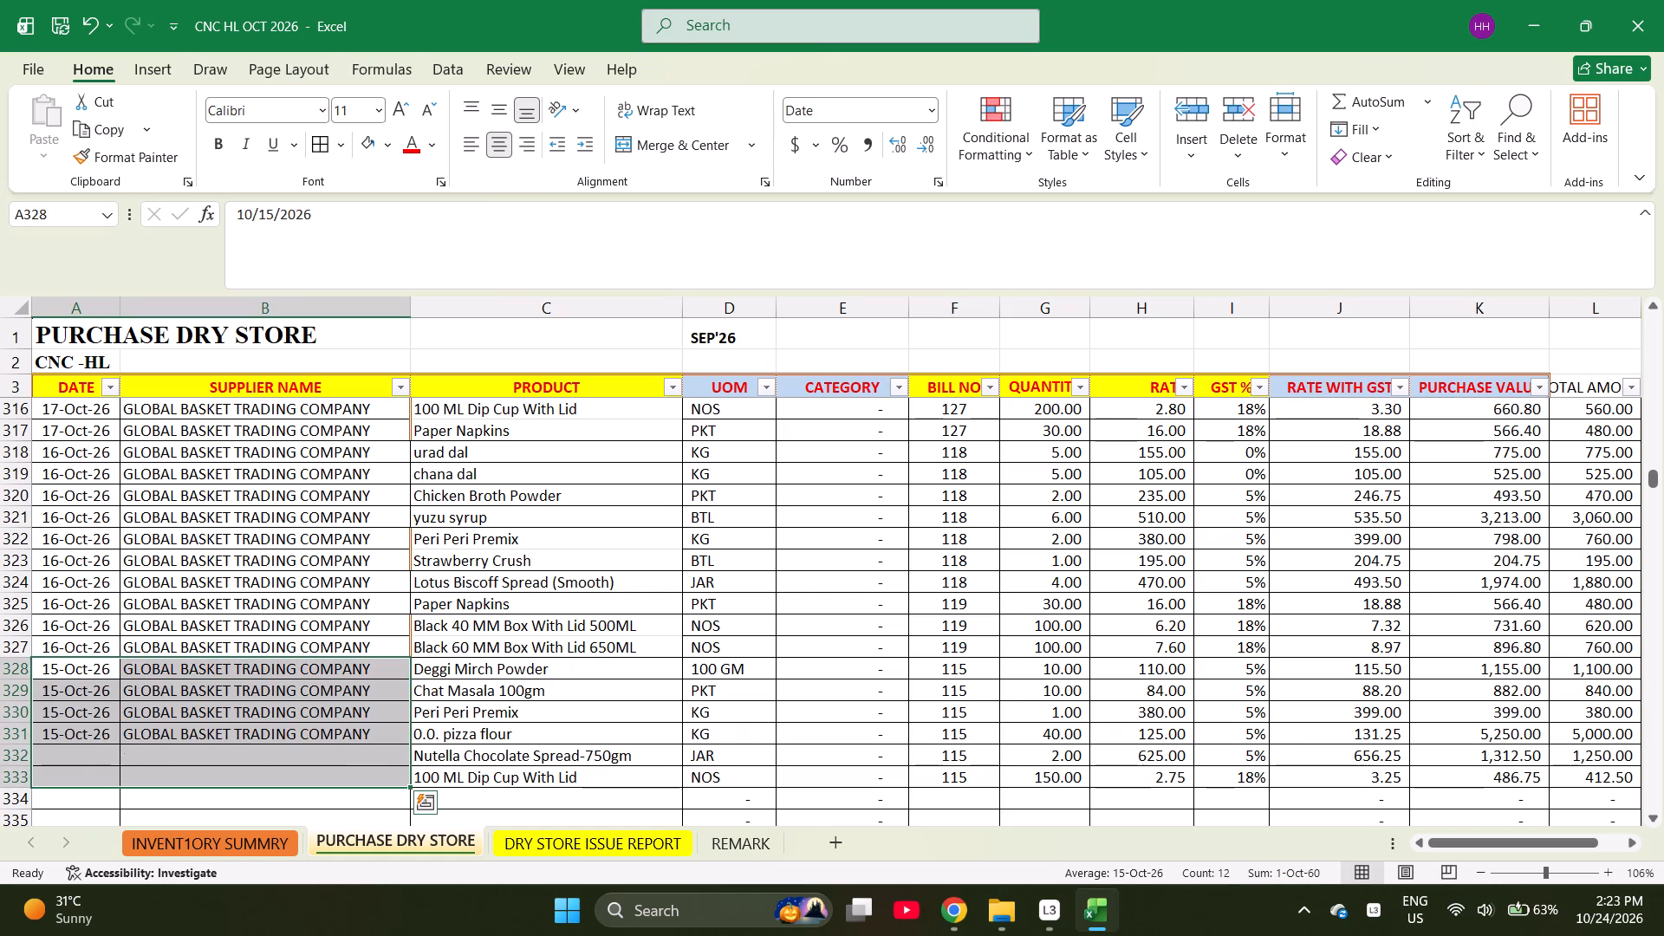
# Check the sum of the bill 115 purchase values in rows 328 to 333.
pyautogui.press('Right')
pyautogui.press('Right')
pyautogui.press('Right')
pyautogui.press('Right')
pyautogui.press('Right')
pyautogui.press('Right')
pyautogui.press('Right')
pyautogui.press('Right')
pyautogui.press('Right')
pyautogui.press('Right')
pyautogui.press('Right')
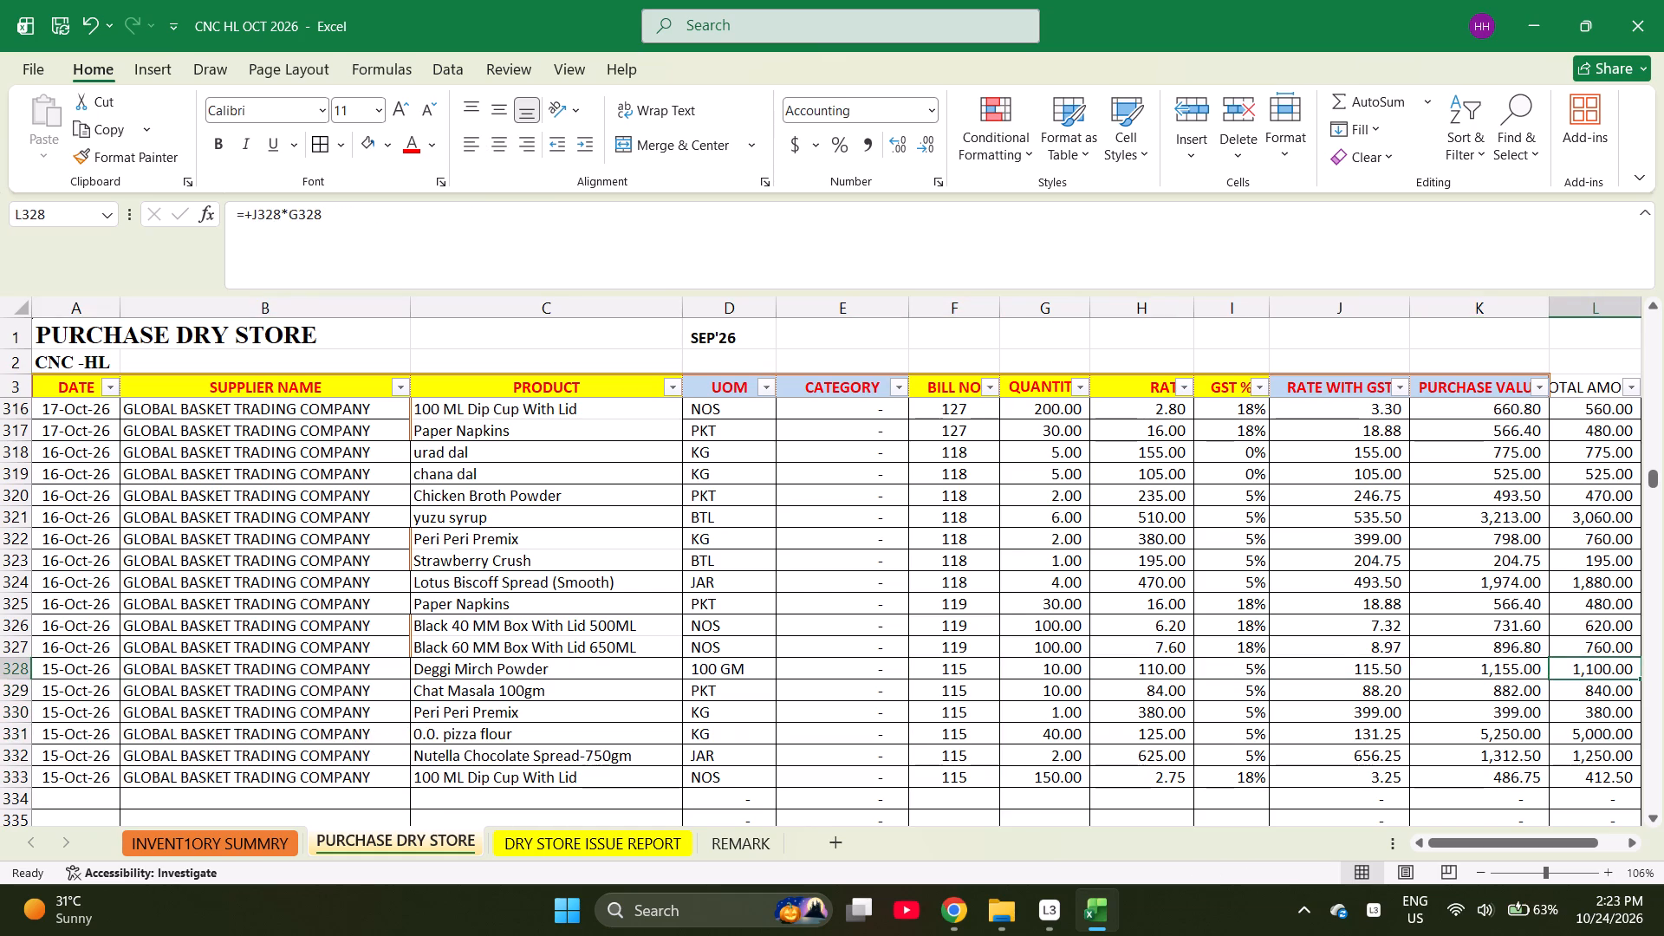
pyautogui.press('Left')
pyautogui.hotkey('shift', 'Down')
pyautogui.hotkey('shift', 'Down')
pyautogui.hotkey('shift', 'Down')
pyautogui.hotkey('shift', 'Down')
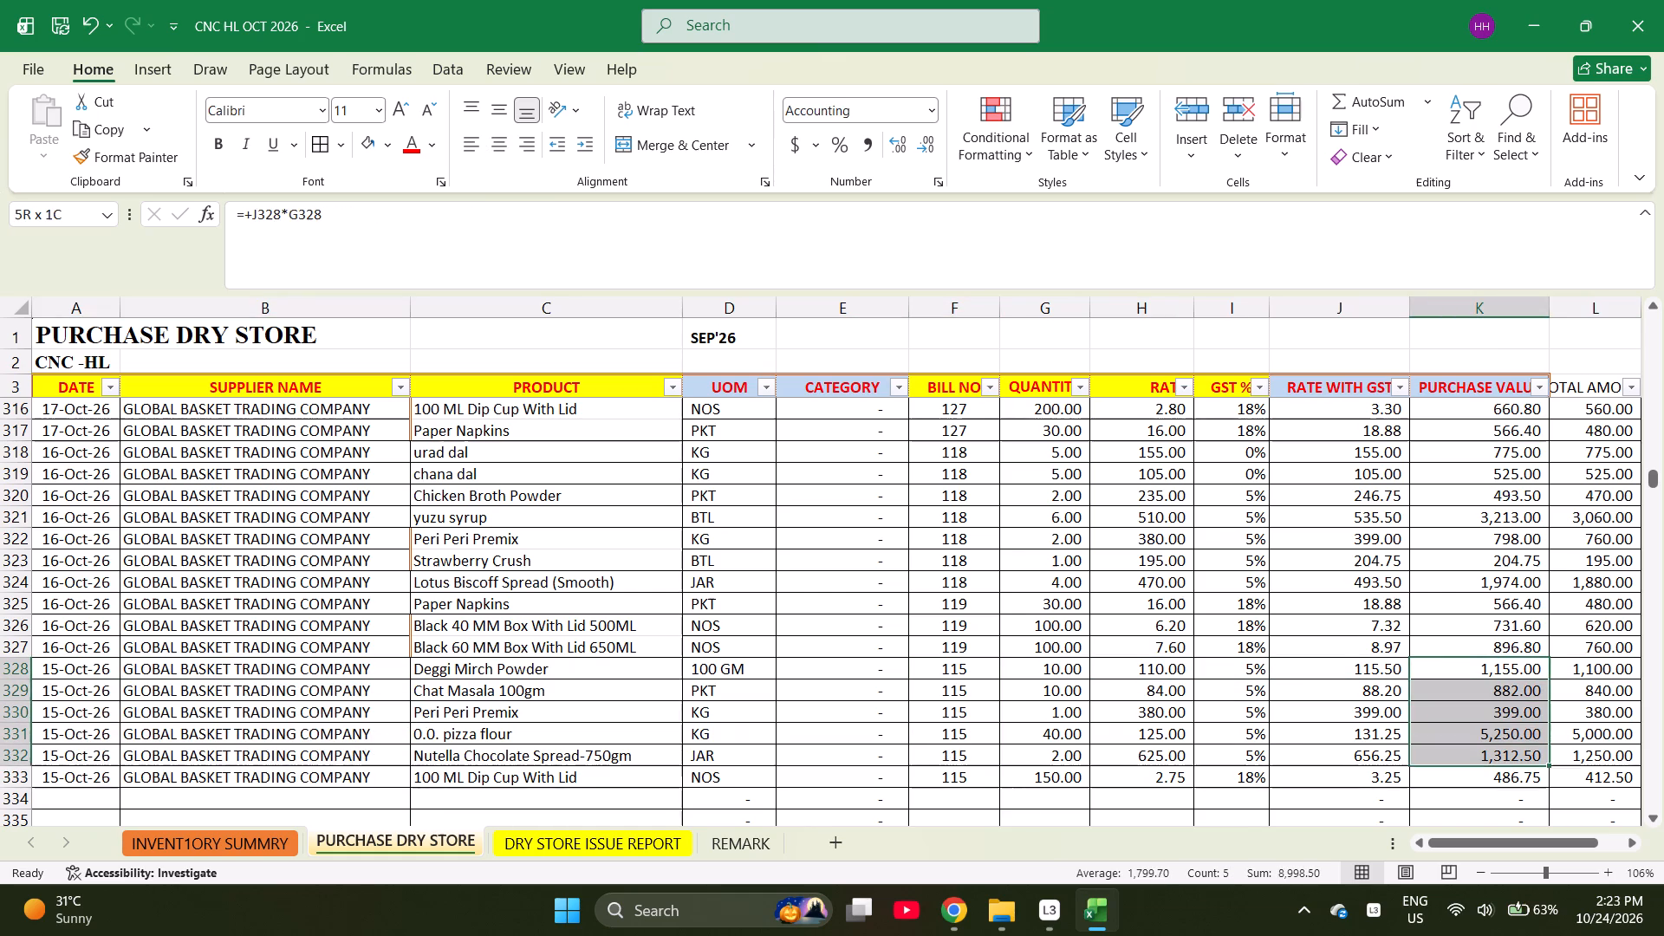
pyautogui.hotkey('shift', 'Down')
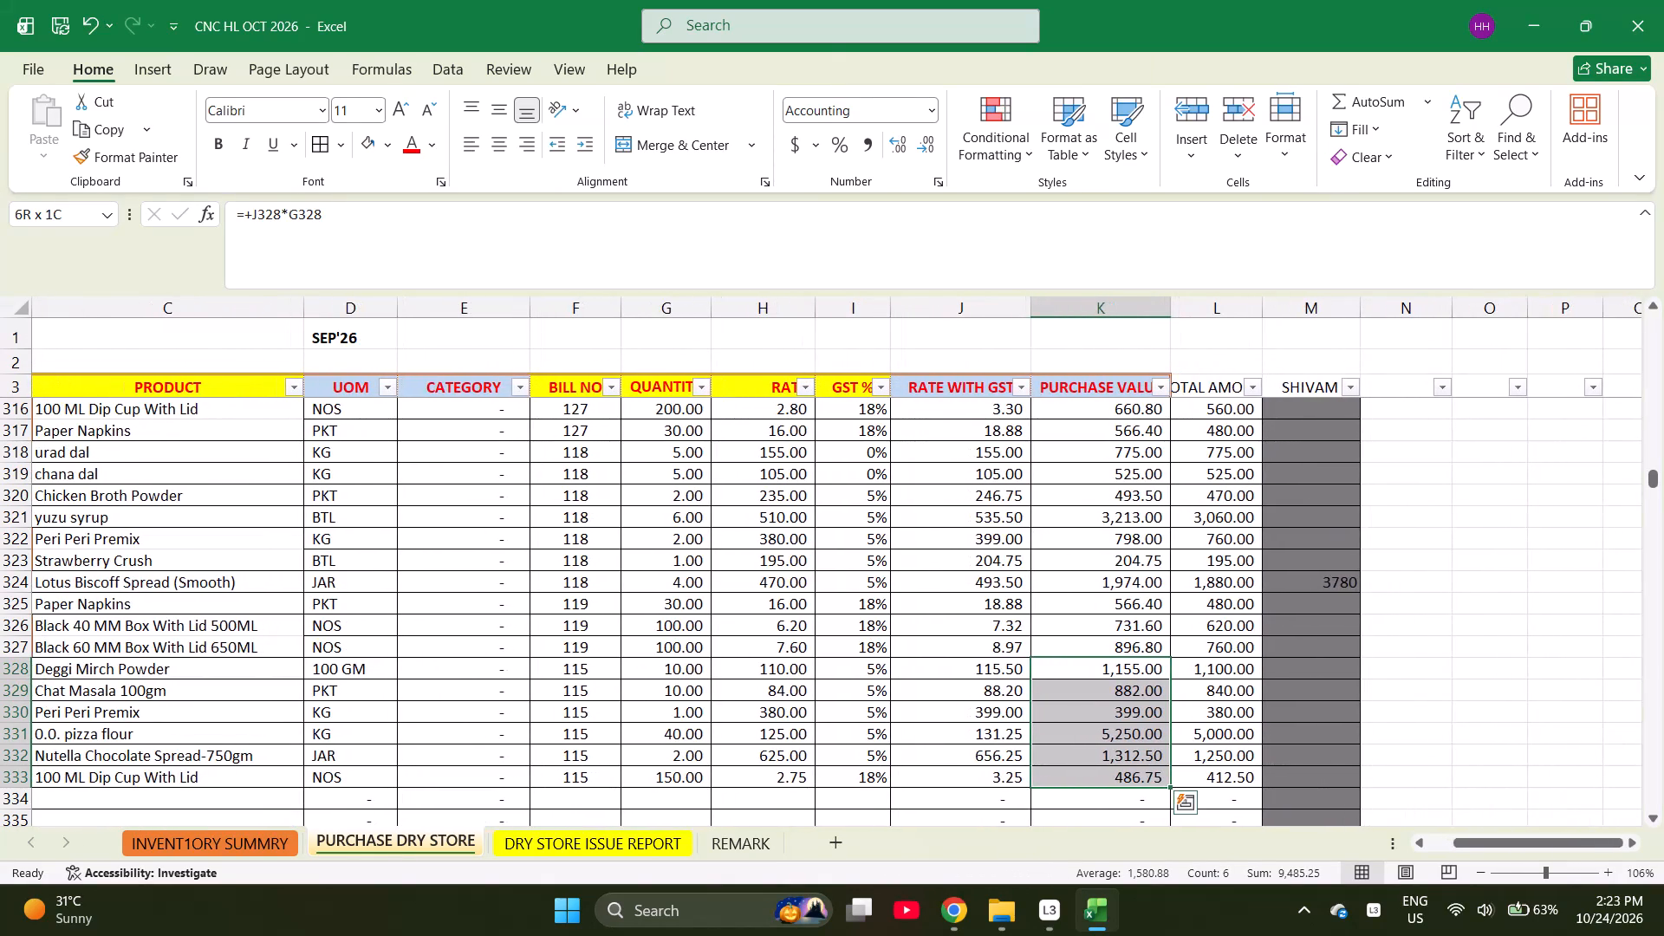
# Enter the formula =436.80+5670+2184 in column M of row 333, beside the last bill 115 product.
pyautogui.press('Right')
pyautogui.press('Right')
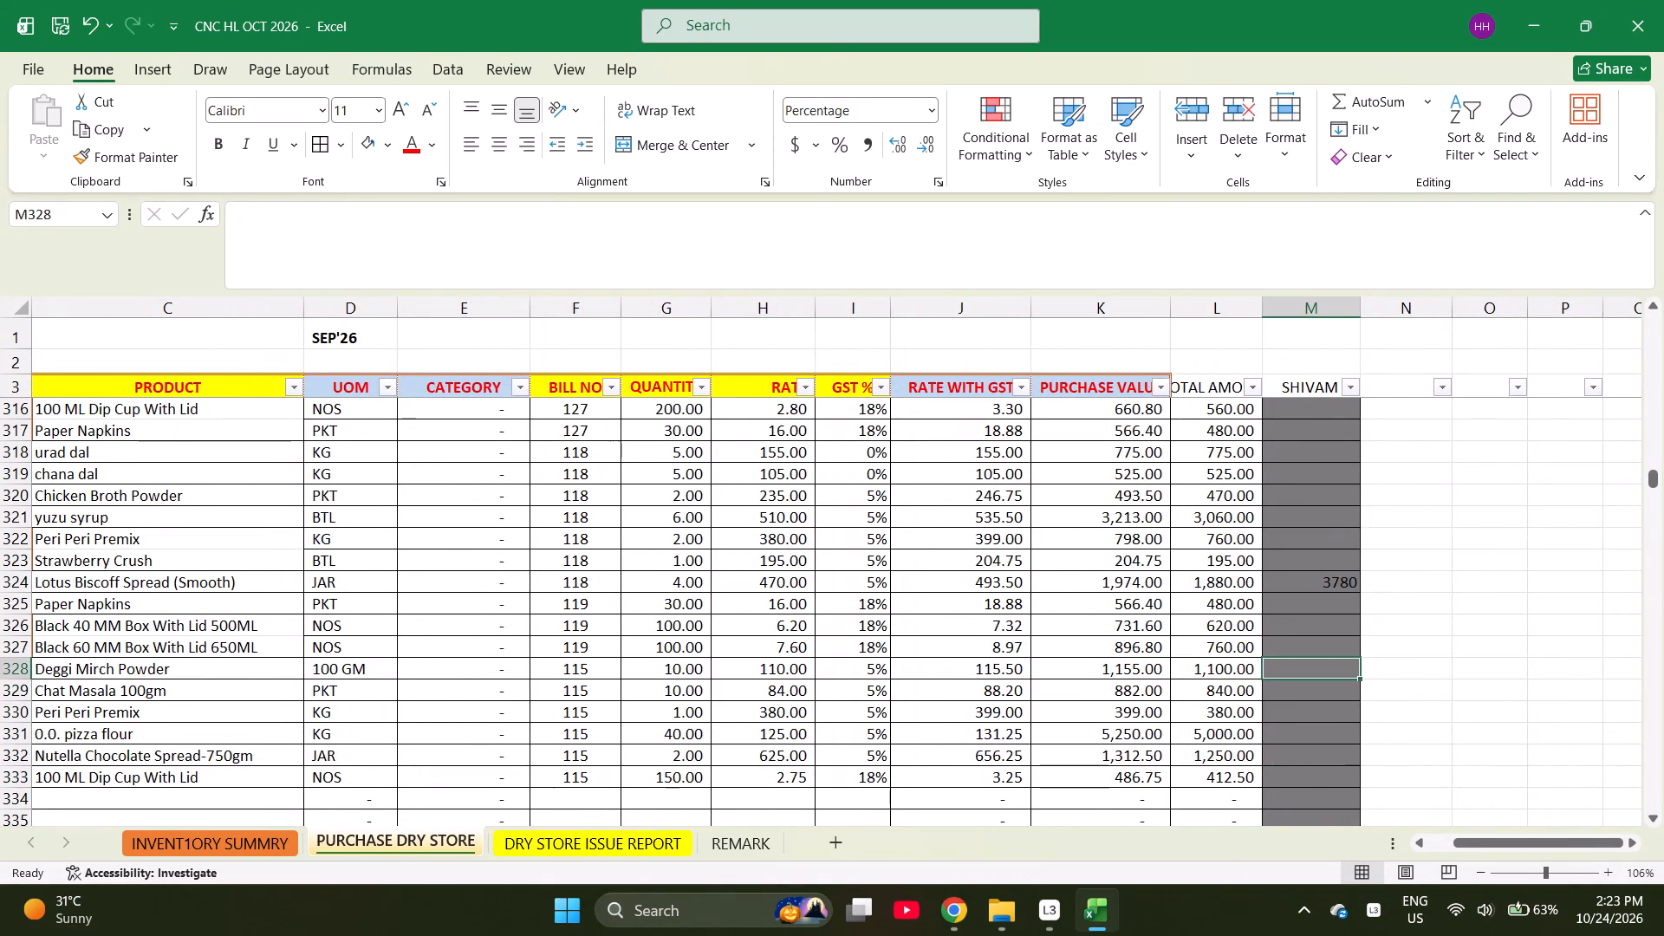
pyautogui.press('Down')
pyautogui.press('Down')
pyautogui.press('Down')
pyautogui.press('Down')
pyautogui.press('Down')
pyautogui.press('Down')
pyautogui.press('Up')
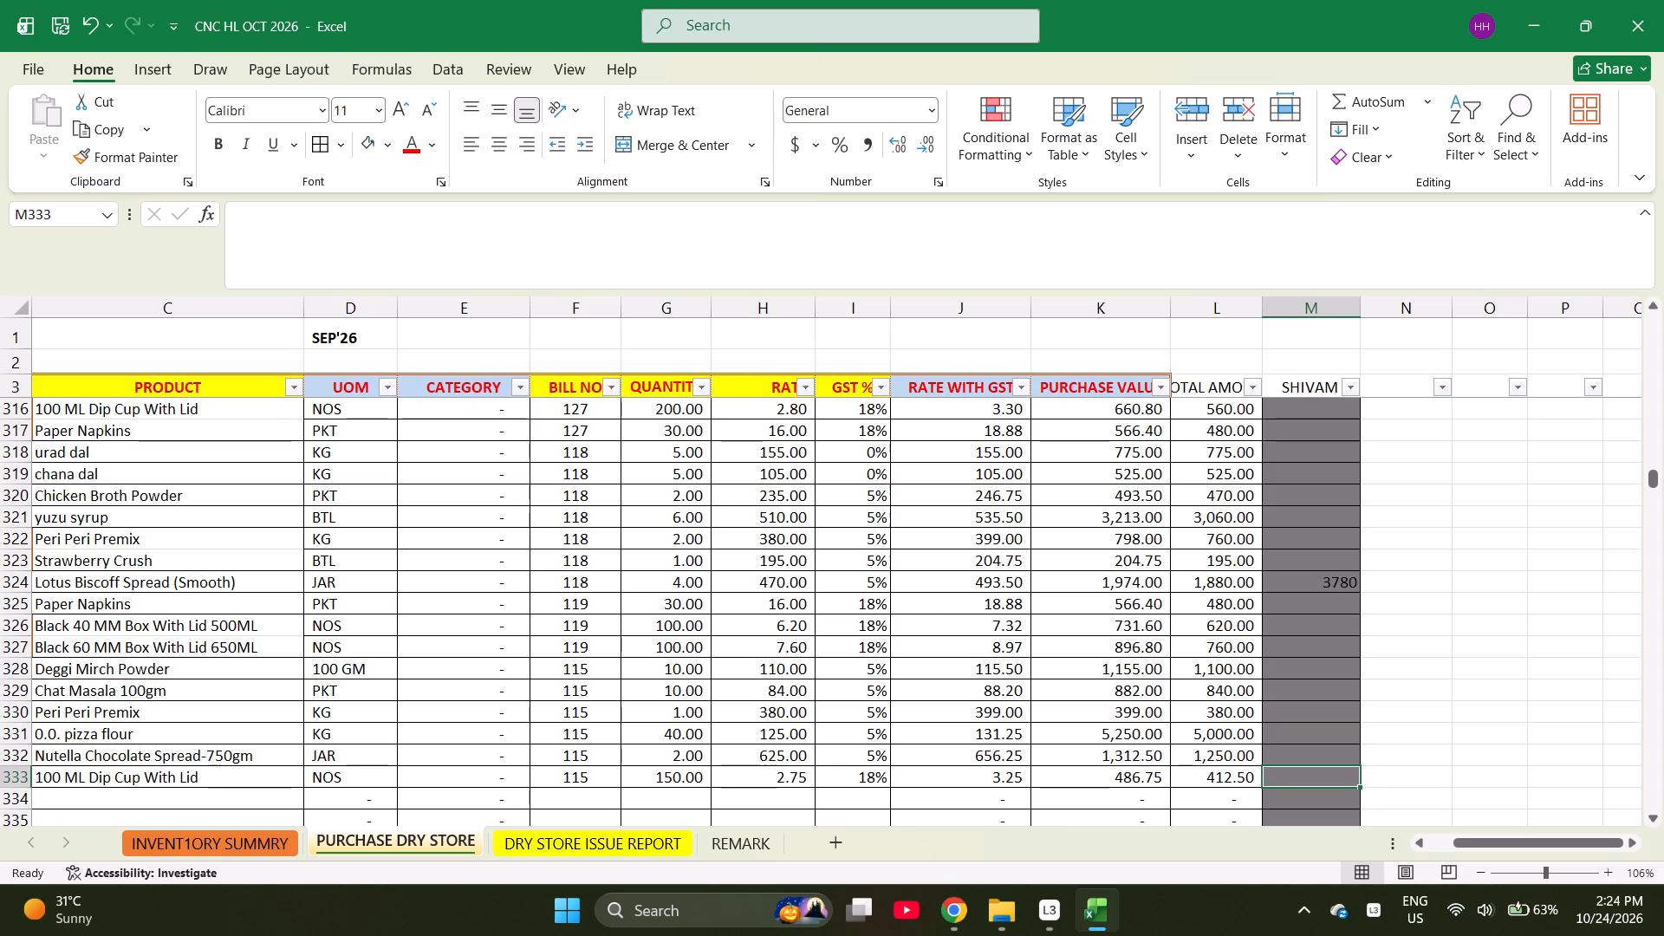
pyautogui.press('=')
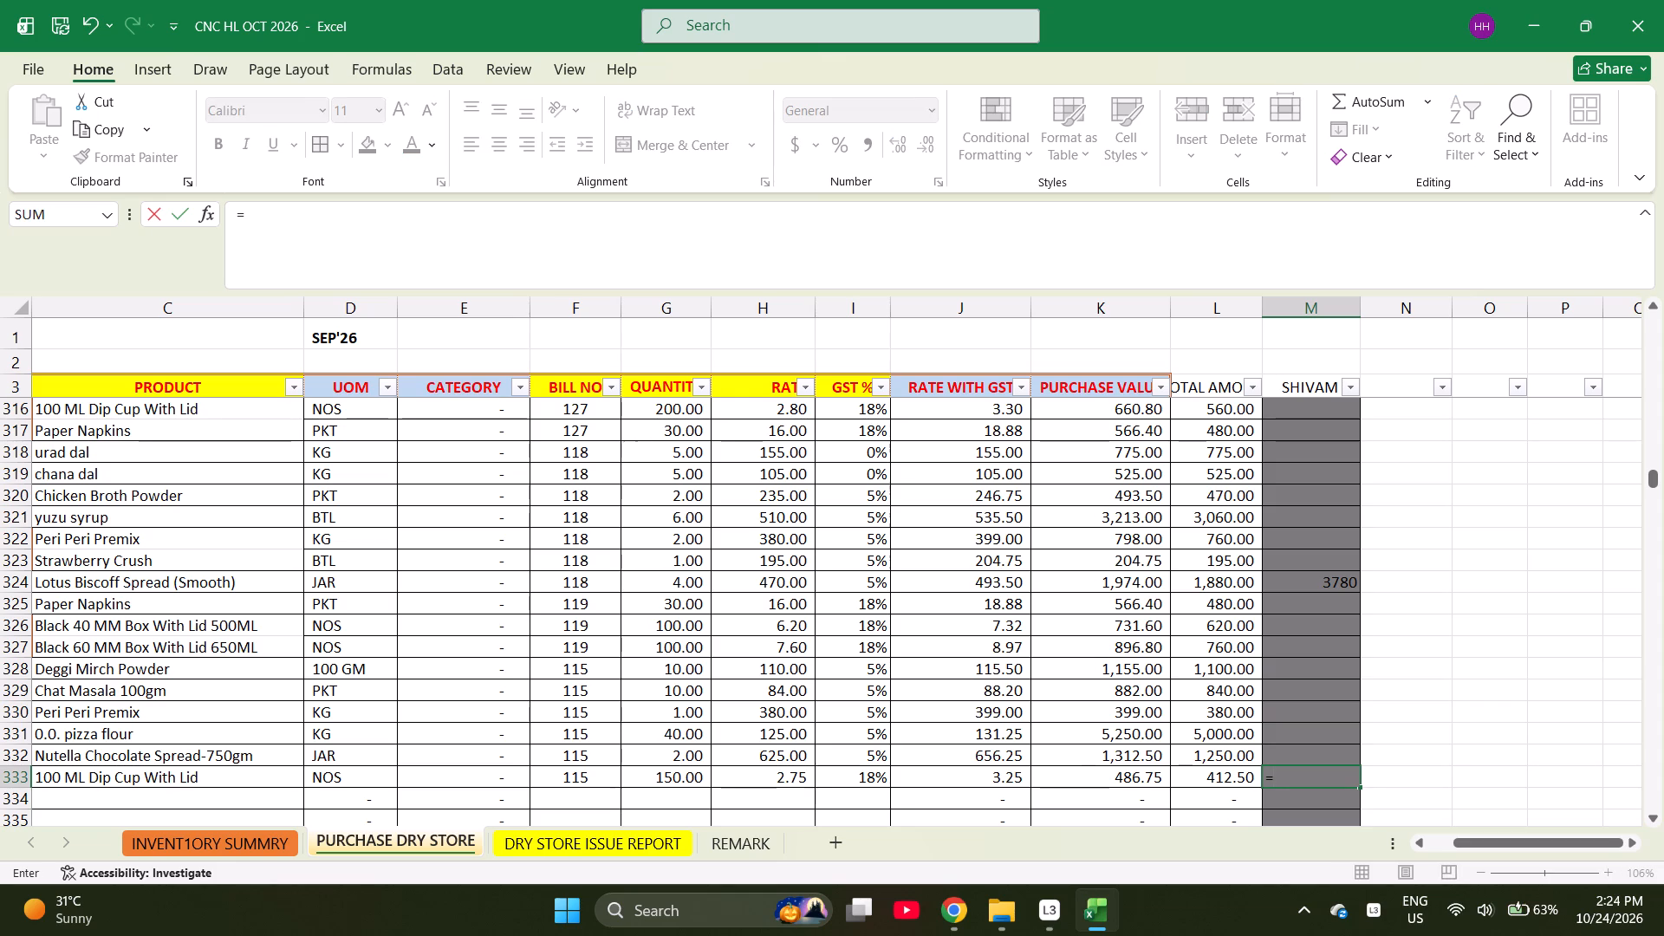
pyautogui.write('436')
pyautogui.write('.80+')
pyautogui.write('5670+')
pyautogui.write('2184+')
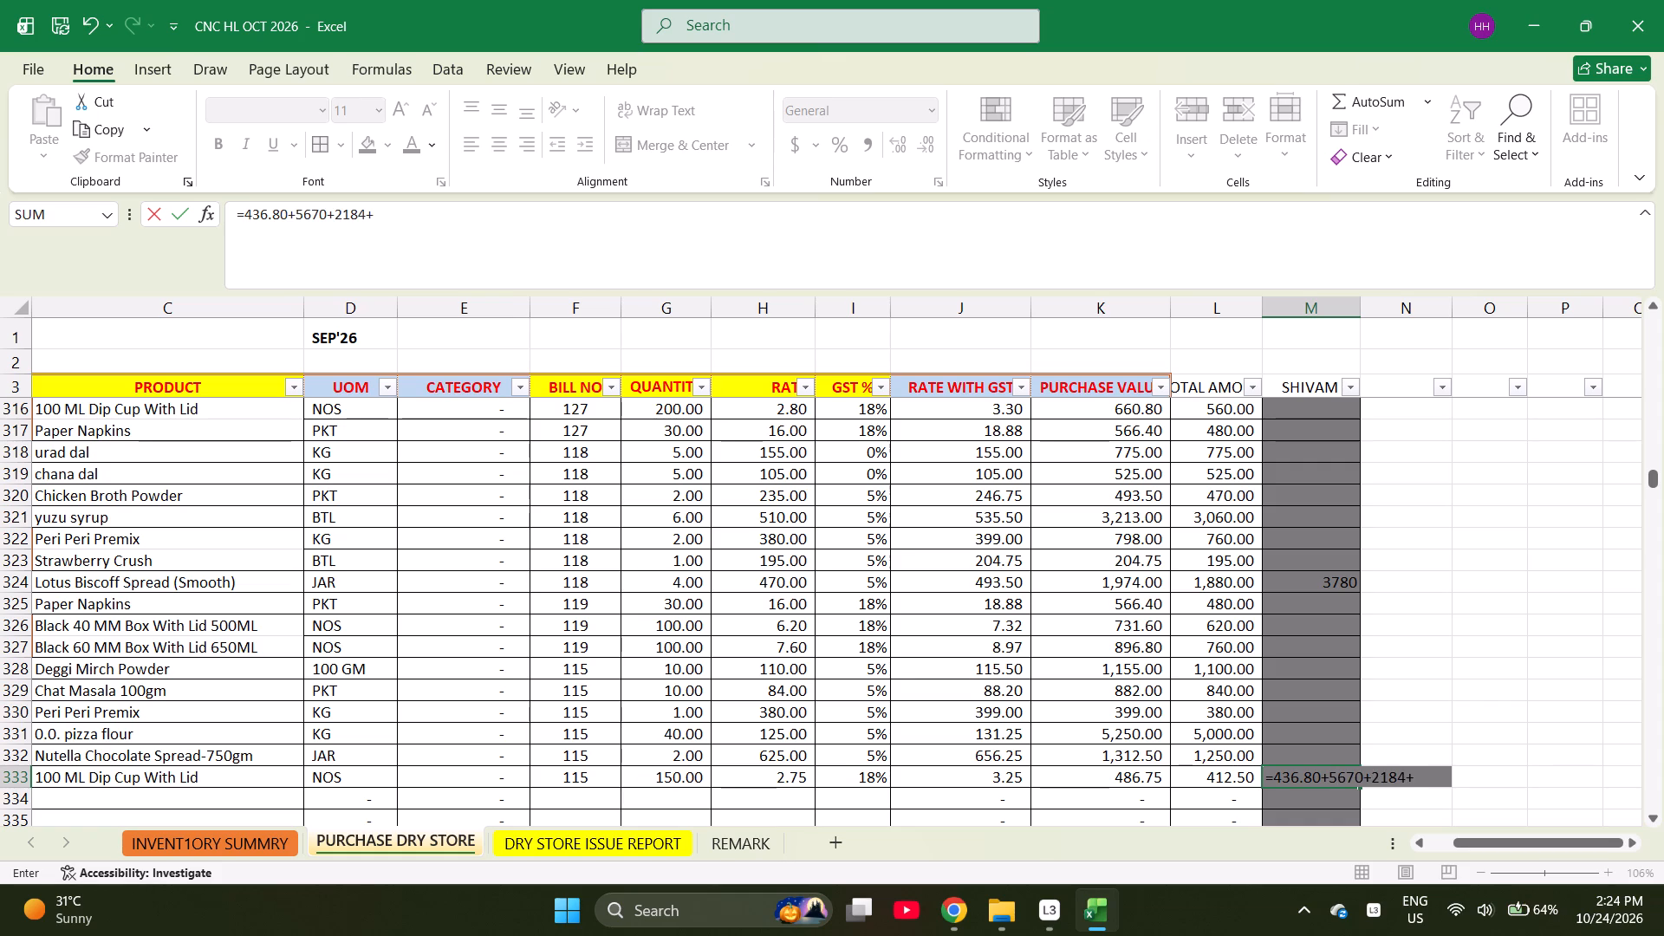
pyautogui.press('BackSpace')
pyautogui.press('Return')
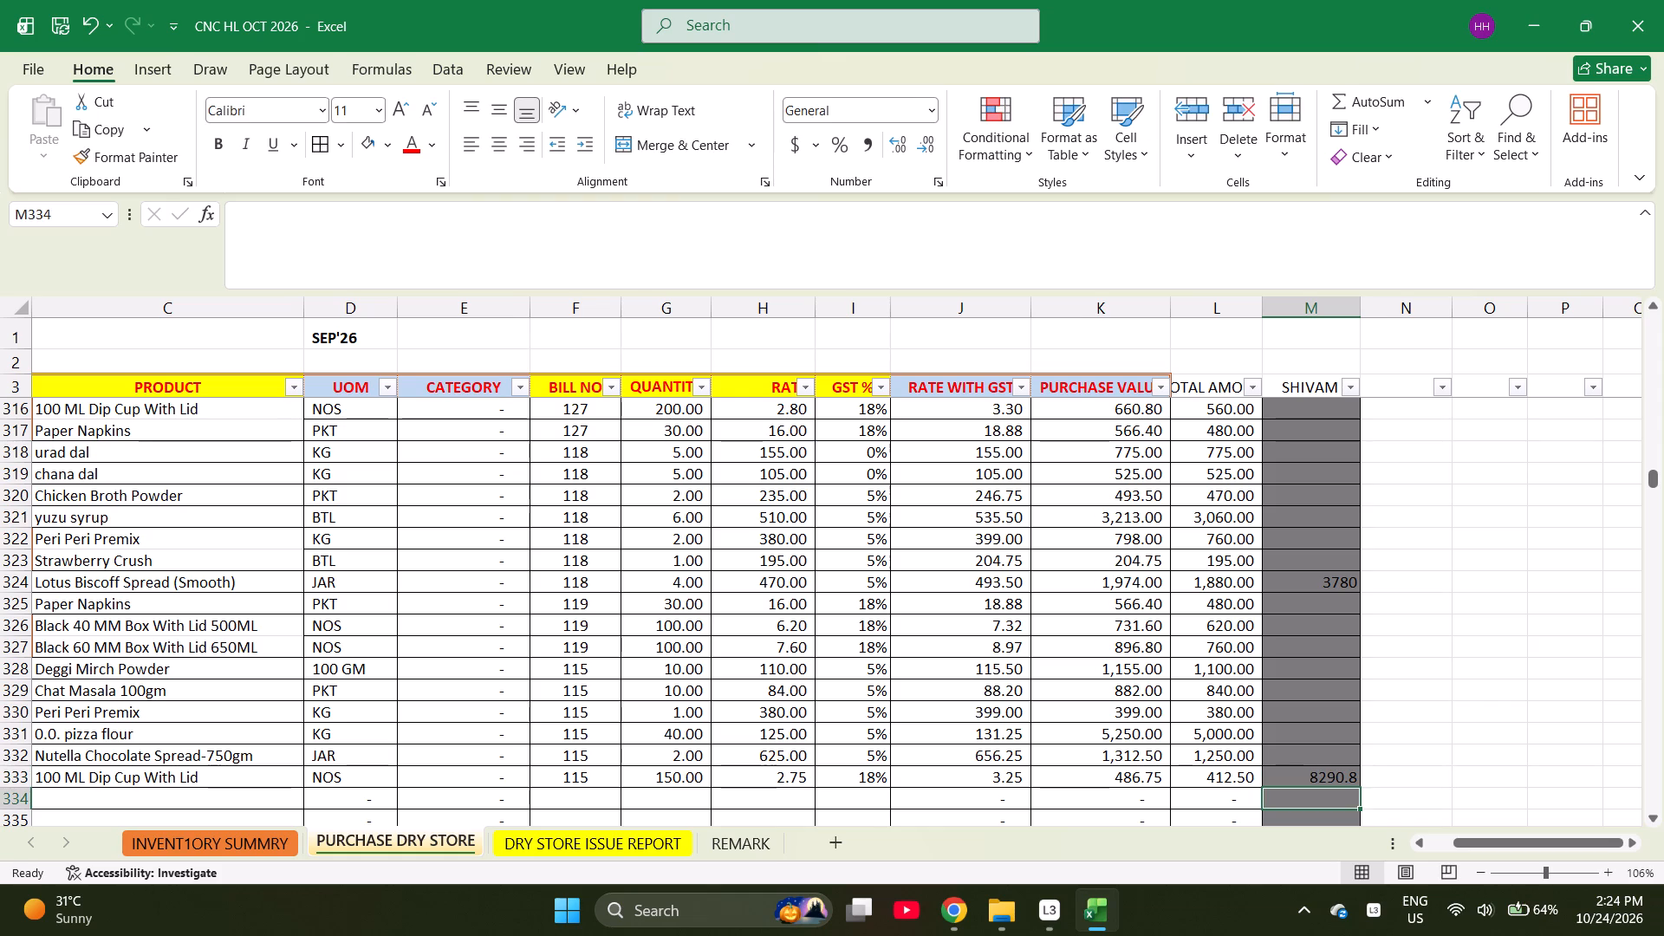
# Recheck the sum of the purchase values for bill 115, keeping only rows 328 to 333 in the selection.
pyautogui.press('Up')
pyautogui.press('Left')
pyautogui.press('Left')
pyautogui.hotkey('shift', 'Up')
pyautogui.hotkey('shift', 'Up')
pyautogui.hotkey('shift', 'Up')
pyautogui.hotkey('shift', 'Up')
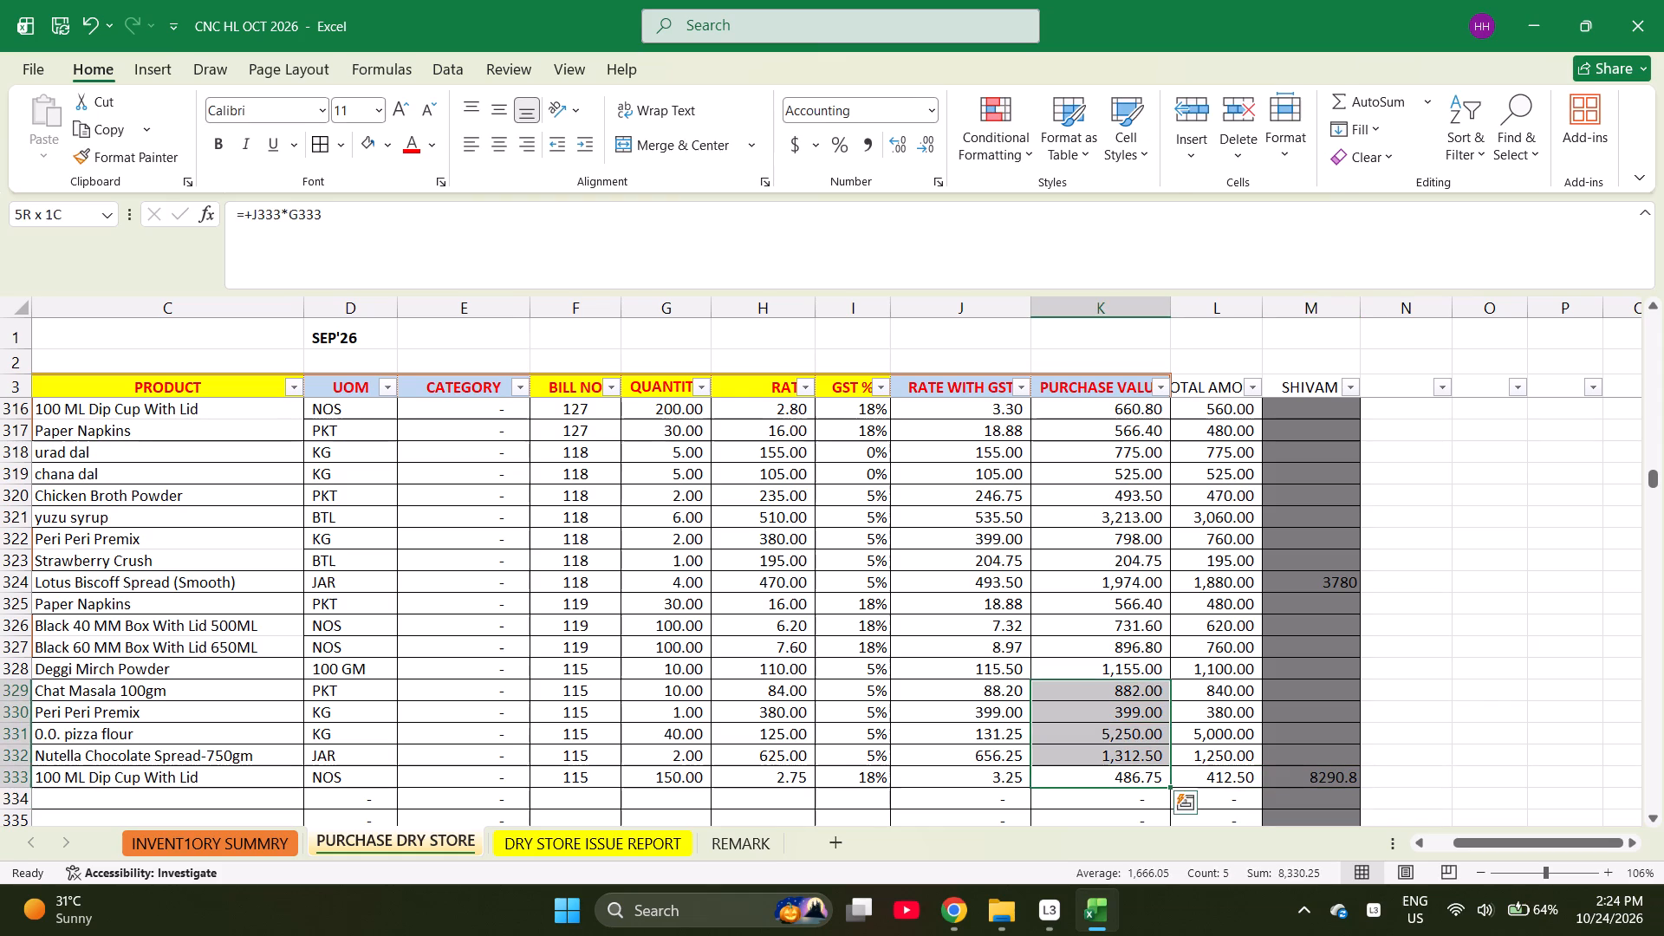
pyautogui.hotkey('shift', 'Up')
pyautogui.hotkey('shift', 'Up')
pyautogui.hotkey('shift', 'Up')
pyautogui.hotkey('shift', 'Up')
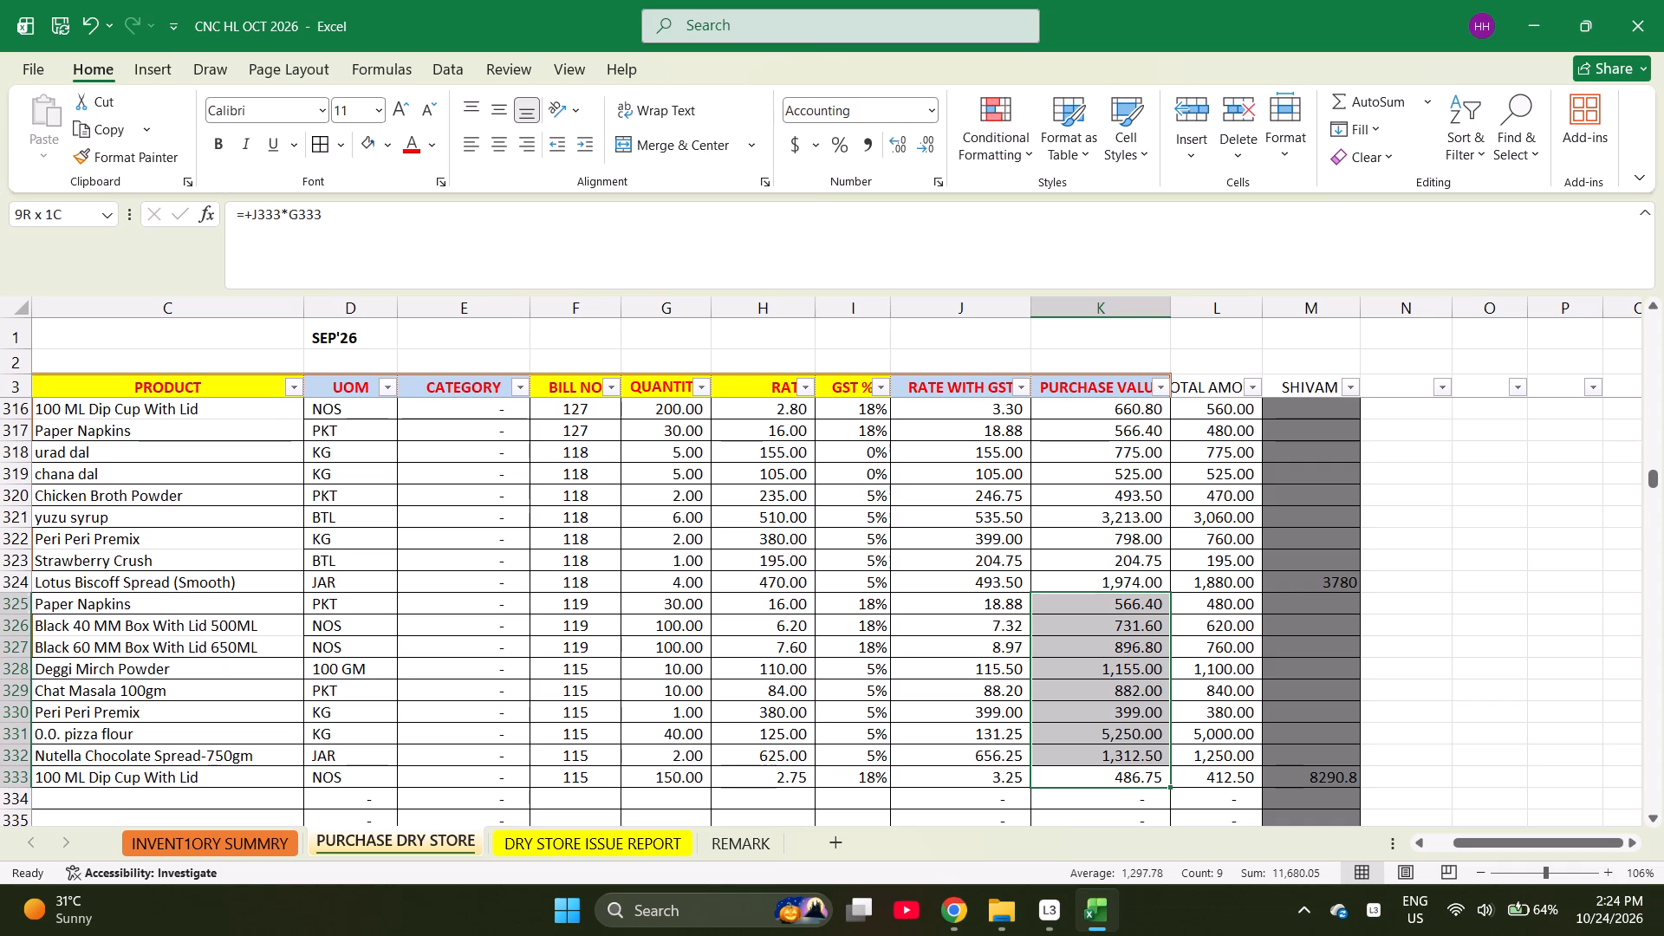
pyautogui.hotkey('shift', 'Down')
pyautogui.hotkey('shift', 'Down')
pyautogui.hotkey('shift', 'Down')
pyautogui.hotkey('shift', 'Down')
pyautogui.hotkey('shift', 'Up')
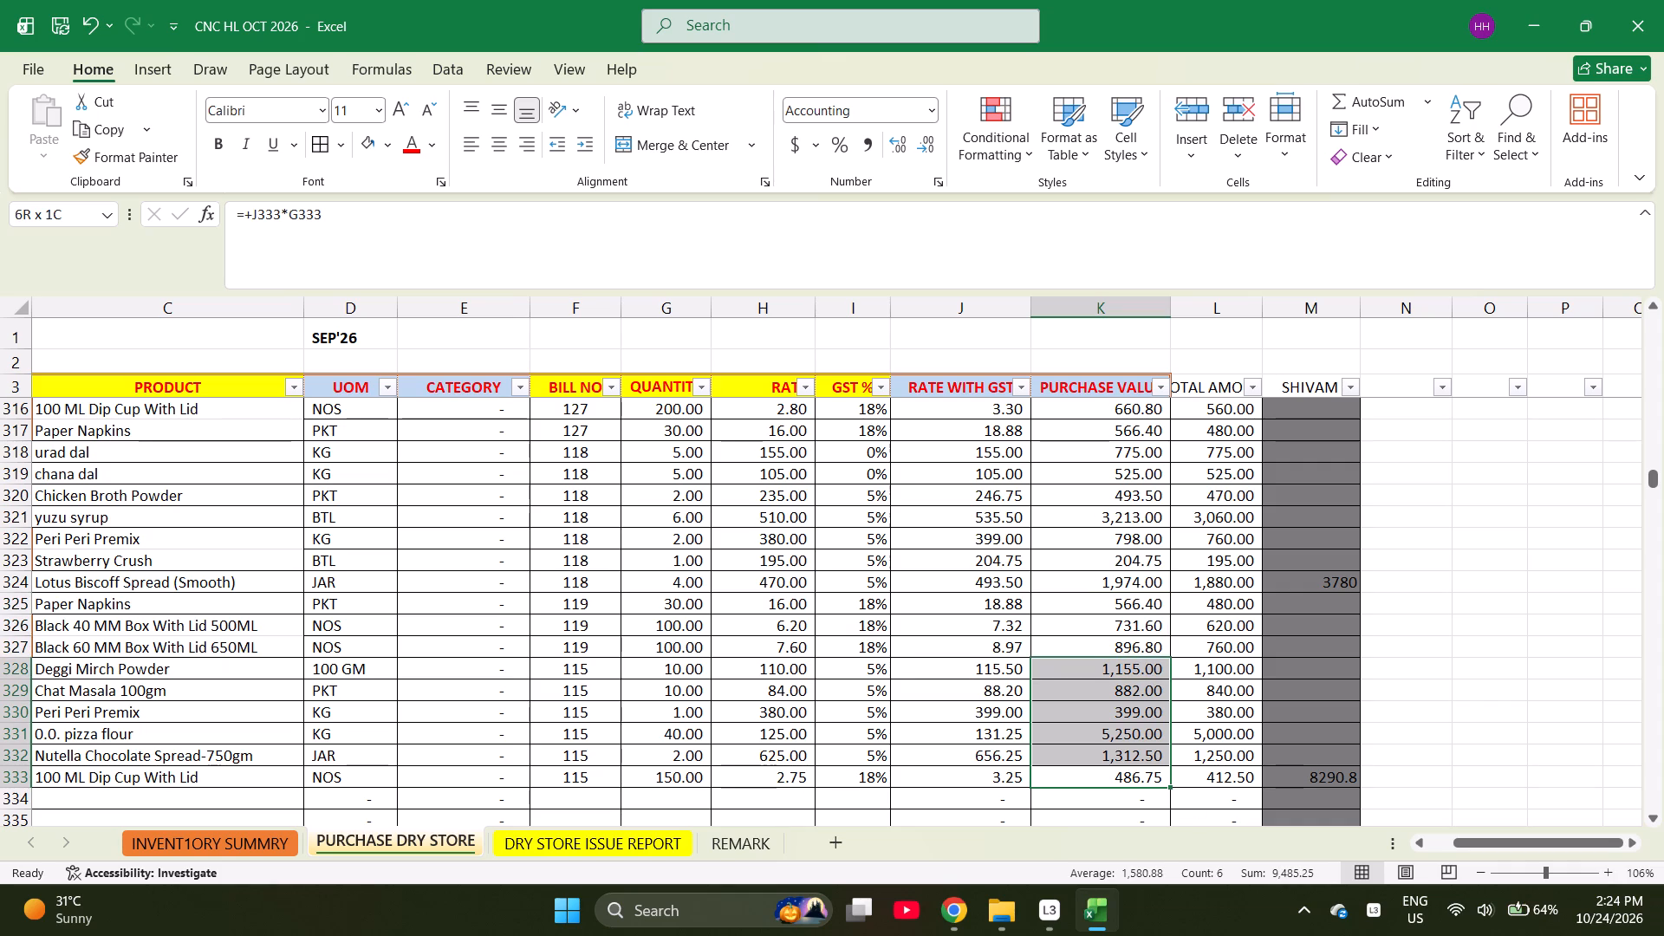
# Enter the formula =9485.25+M333 in column N of row 333, beside the last bill 115 product.
pyautogui.press('Right')
pyautogui.press('Right')
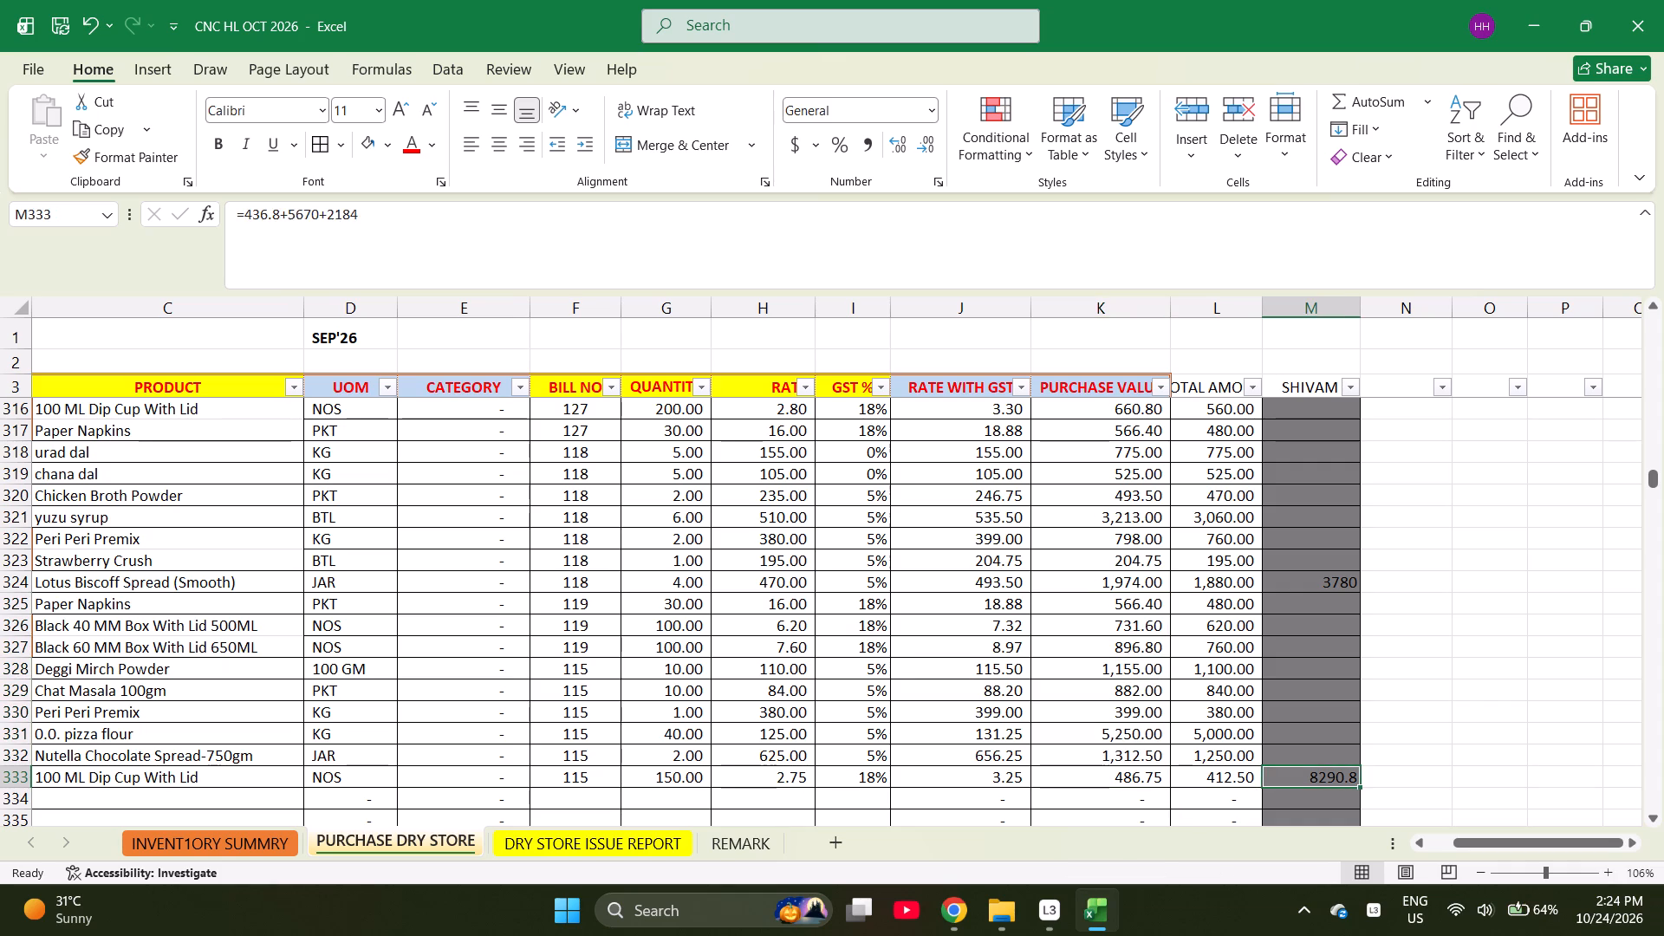
pyautogui.press('Right')
pyautogui.press('BackSpace')
pyautogui.press('=')
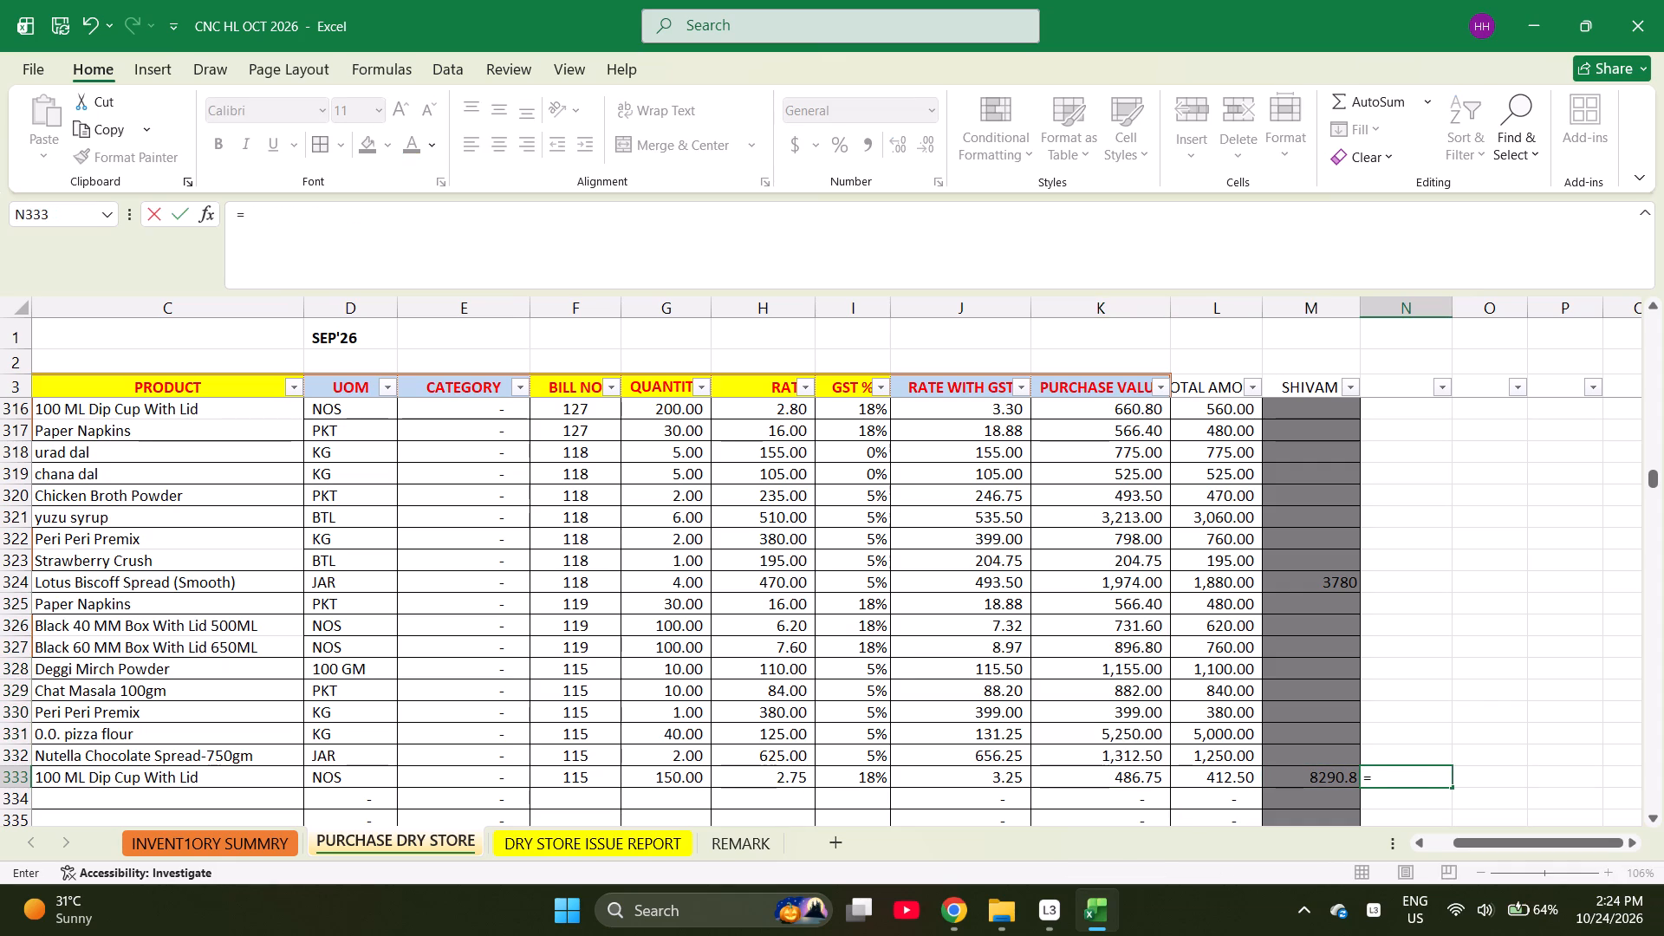
pyautogui.write('9485.25+')
pyautogui.press('Left')
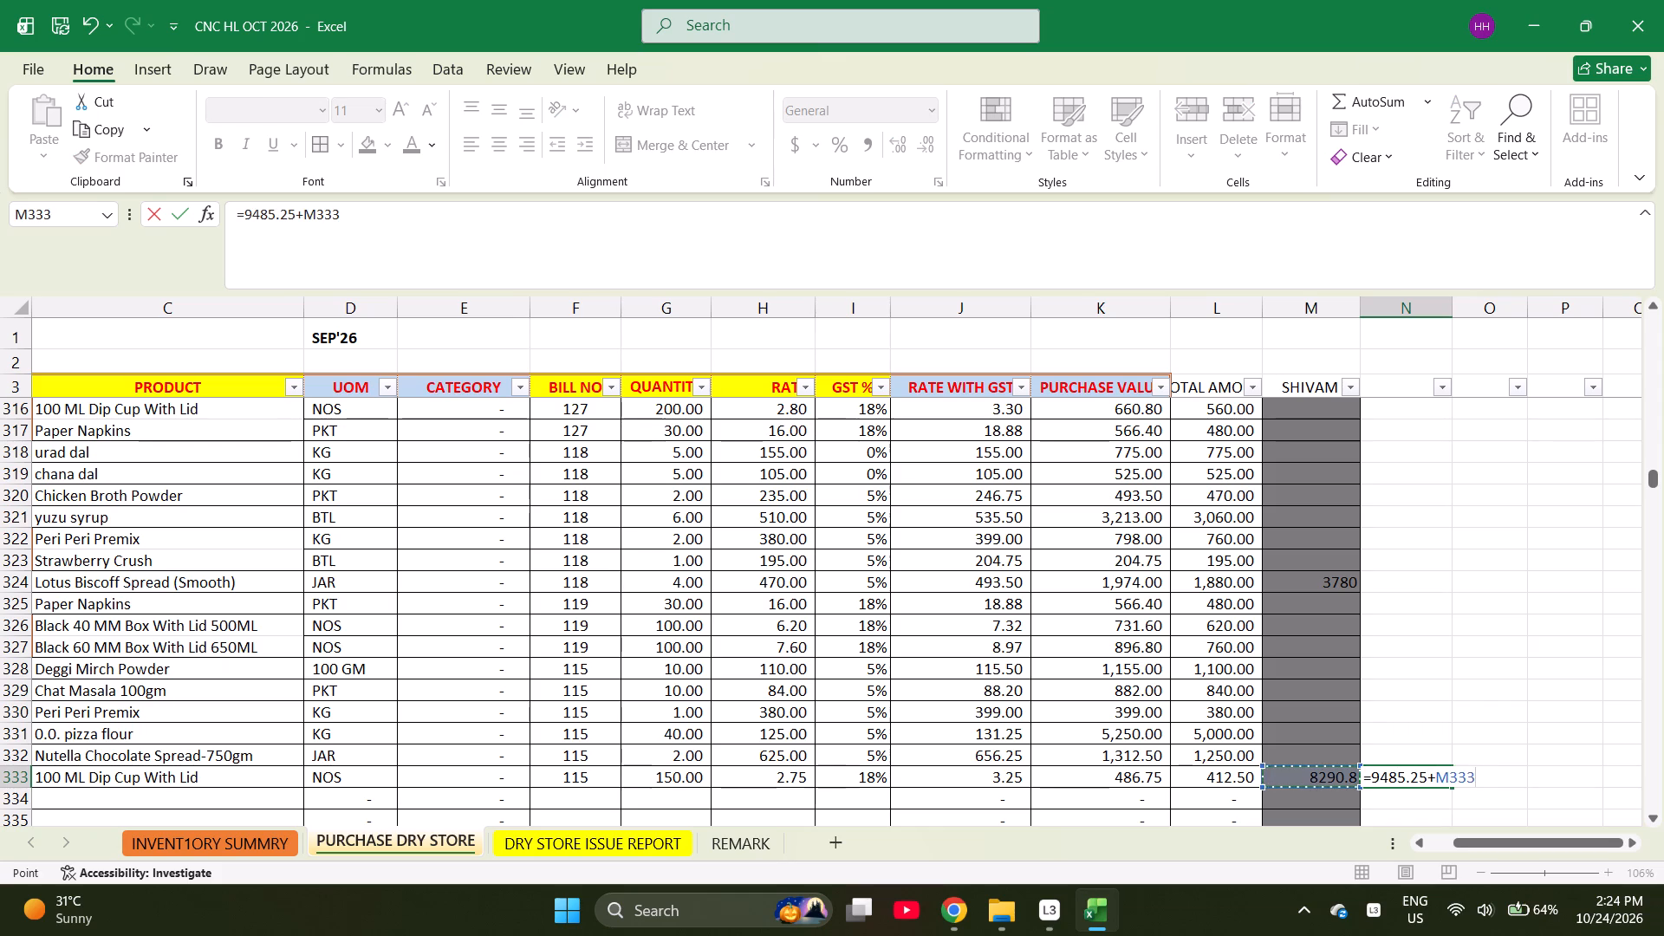
pyautogui.press('Return')
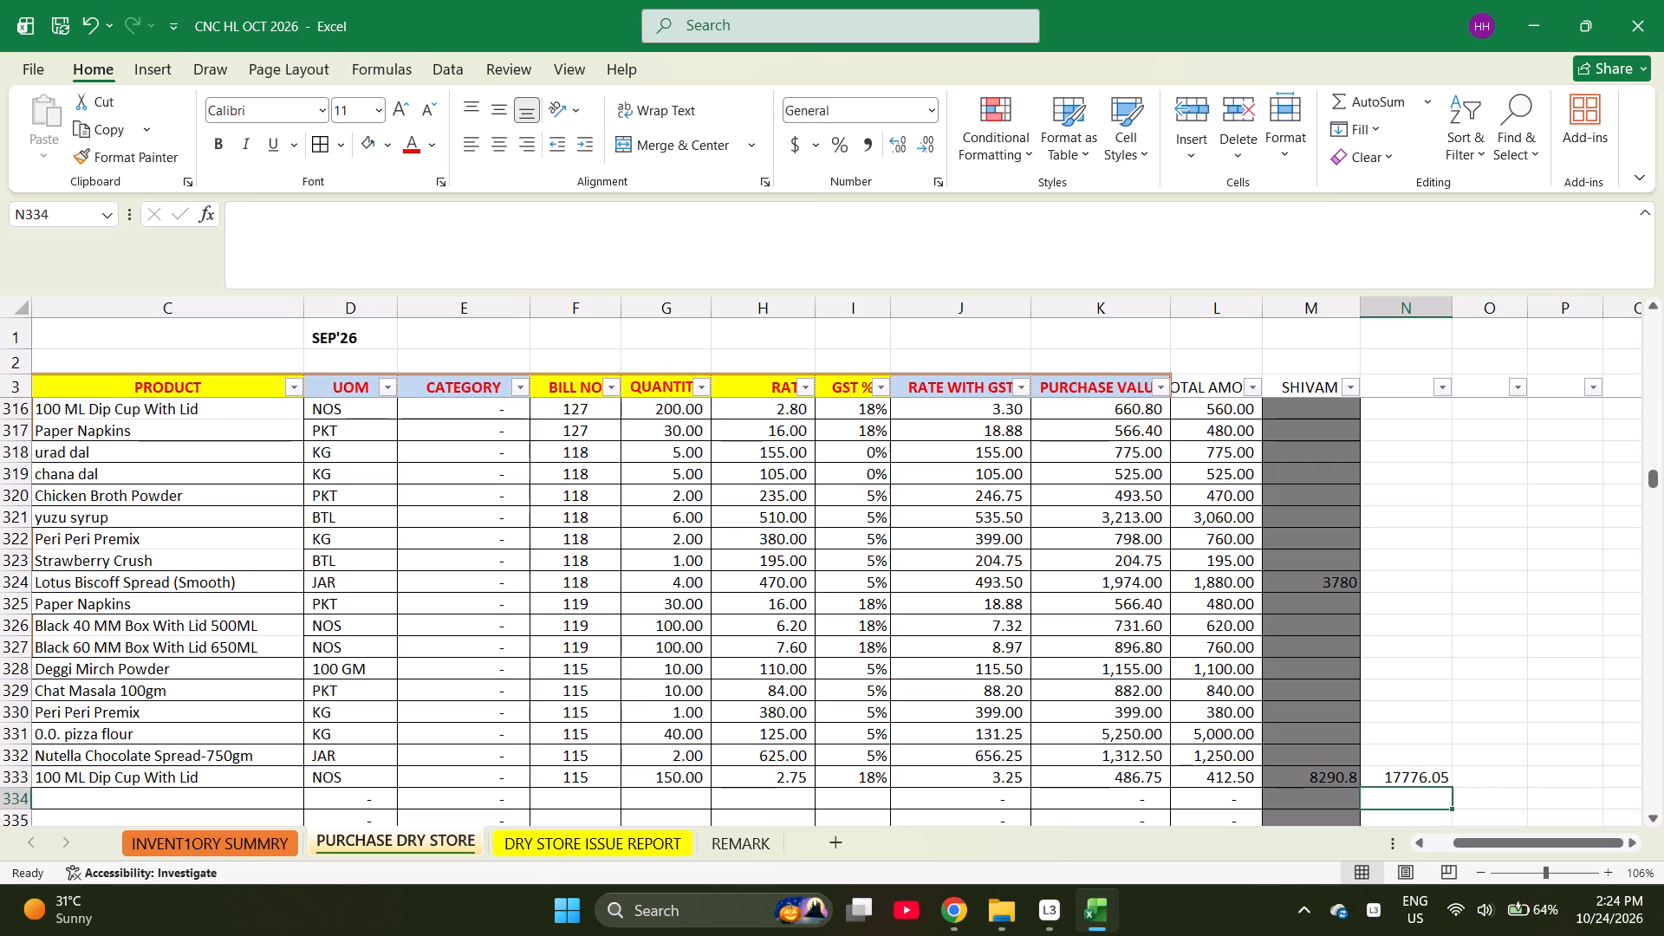
# Start the next bill in row 334 with the date 14-Oct-26 and the supplier GLOBAL BASKET TRADING COMPANY.
pyautogui.hotkey('ctrl', 'Left')
pyautogui.hotkey('ctrl', 'Left')
pyautogui.hotkey('ctrl', 'Left')
pyautogui.hotkey('ctrl', 'Left')
pyautogui.hotkey('ctrl', 'Left')
pyautogui.hotkey('ctrl', 'Left')
pyautogui.hotkey('ctrl', 'Left')
pyautogui.hotkey('ctrl', 'Left')
pyautogui.hotkey('ctrl', 'Left')
pyautogui.hotkey('ctrl', 'Left')
pyautogui.hotkey('ctrl', 'Left')
pyautogui.hotkey('ctrl', 'Left')
pyautogui.hotkey('ctrl', 'Left')
pyautogui.hotkey('ctrl', 'Left')
pyautogui.hotkey('ctrl', 'Left')
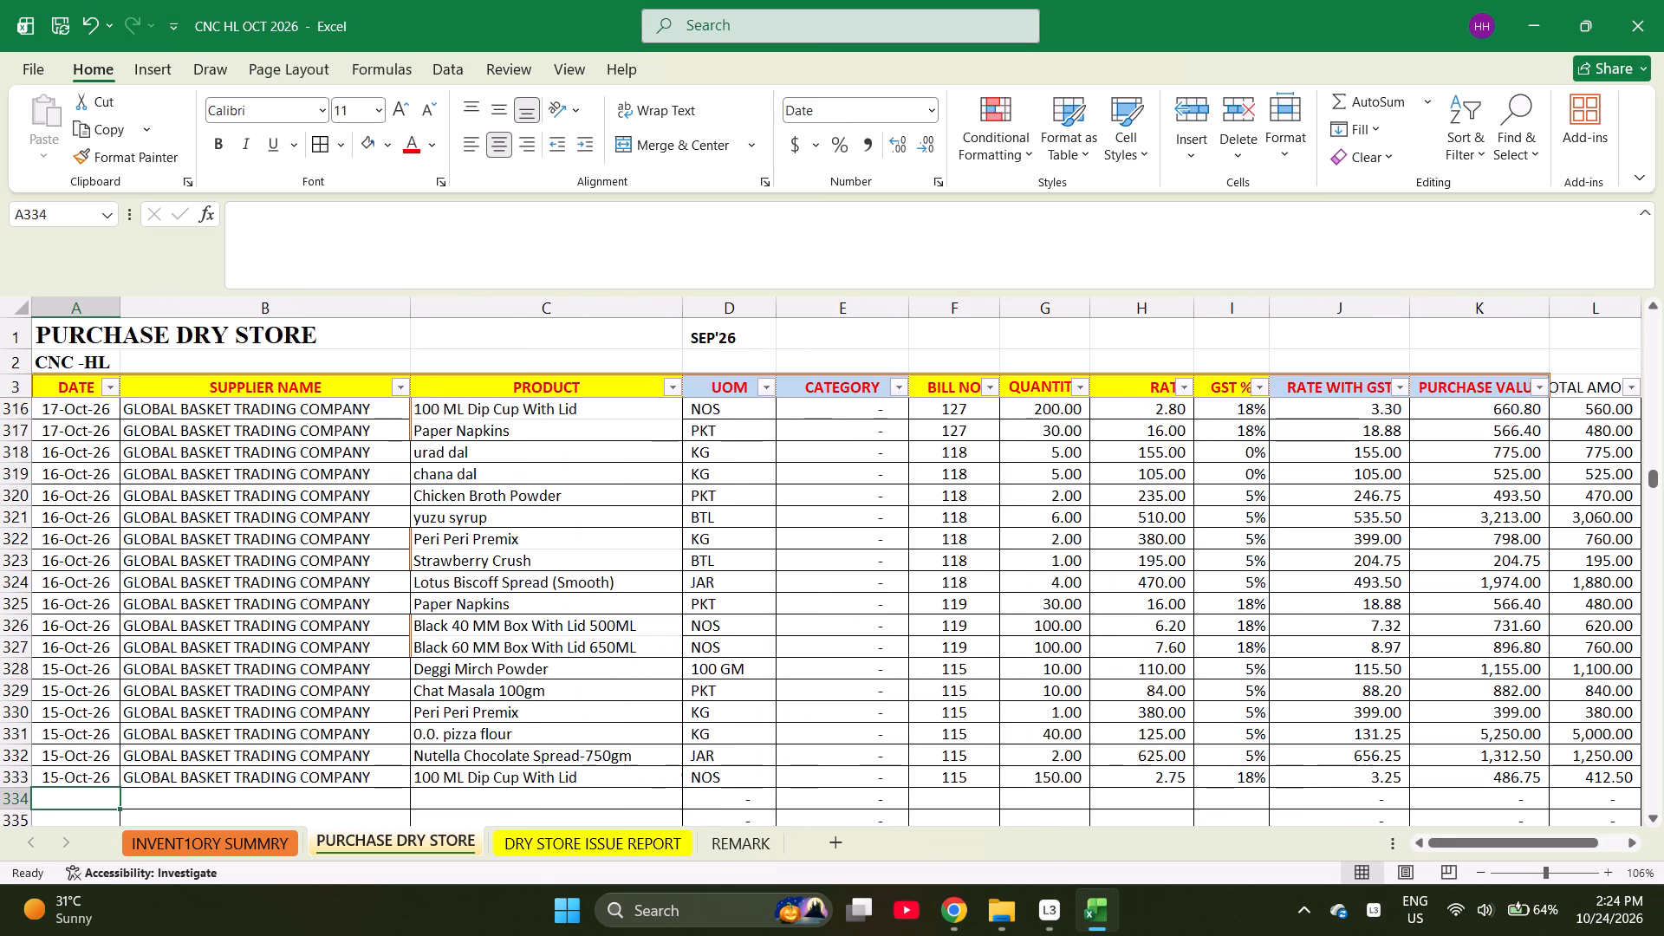
pyautogui.write('10-')
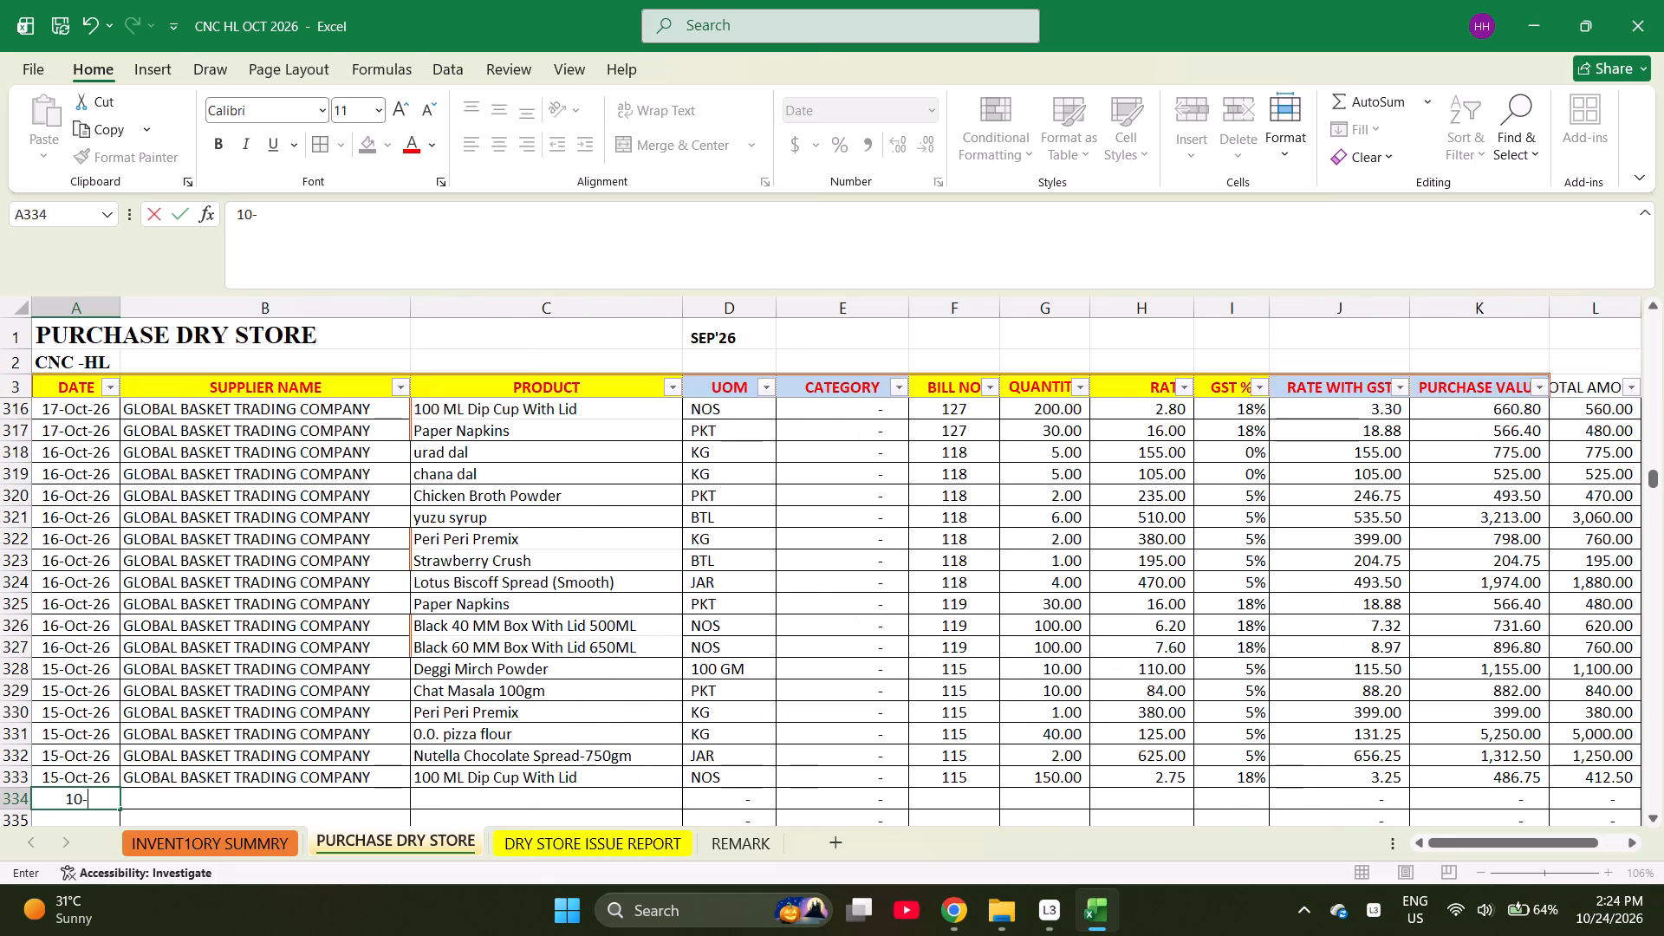
pyautogui.write('14-26')
pyautogui.press('Right')
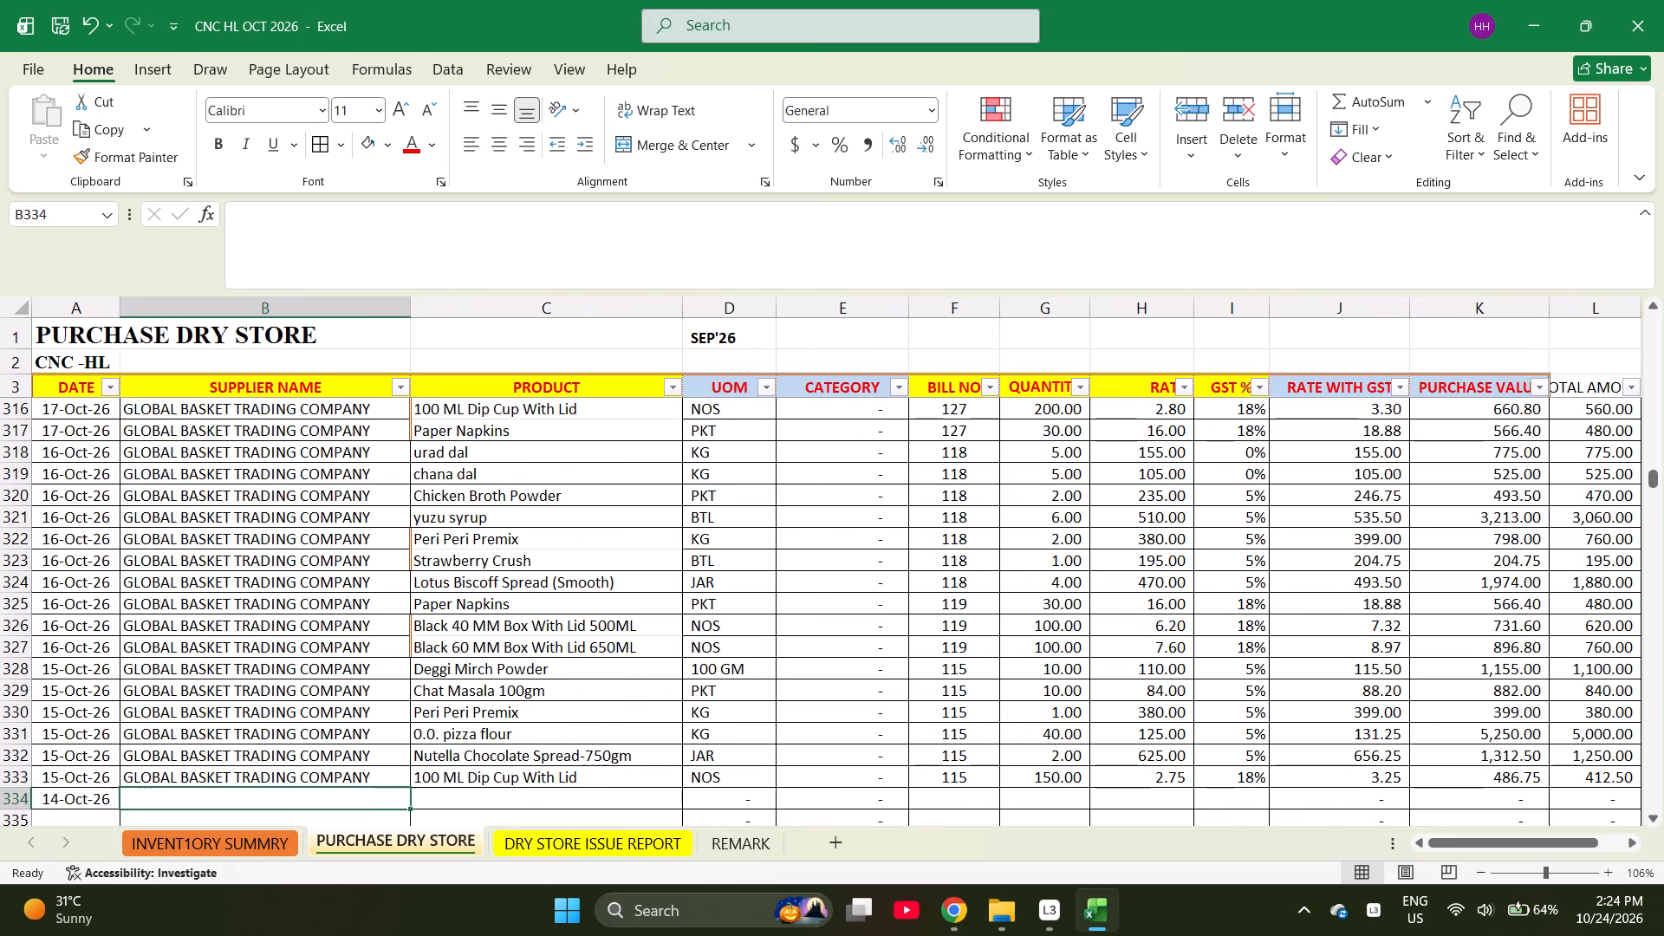
pyautogui.hotkey('ctrl', 'd')
# List the products TOILET ROLL, cling wrap, TOOTH PICK, Wonder Wipe and chef cap in rows 334 to 338.
pyautogui.press('Right')
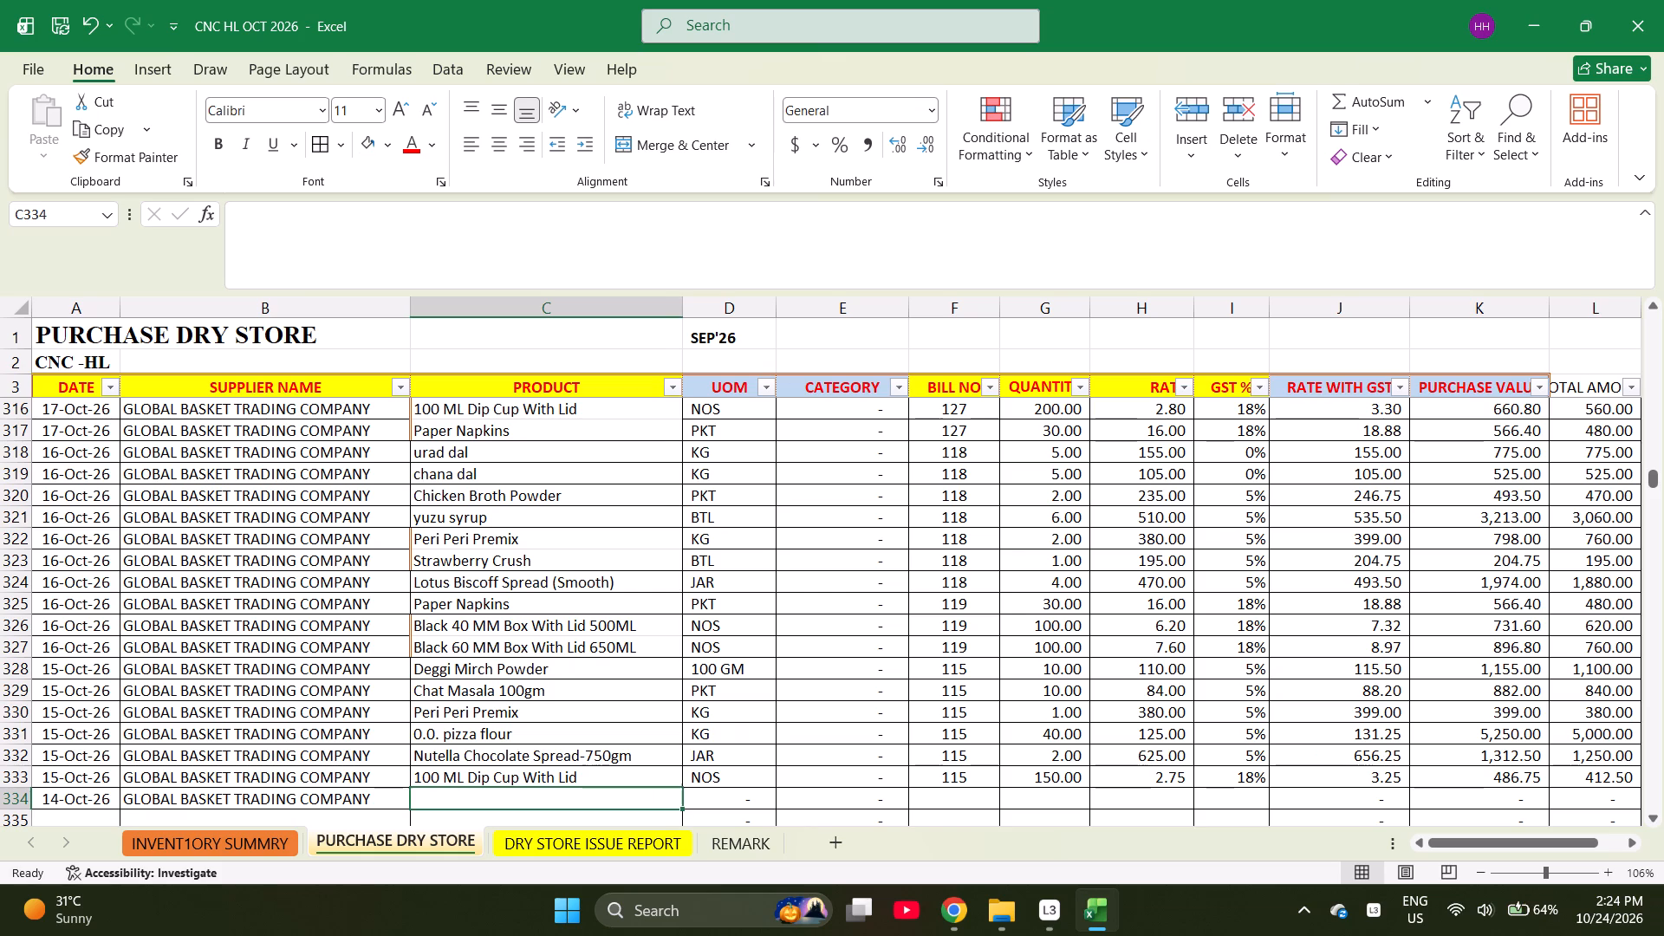
pyautogui.write('toil')
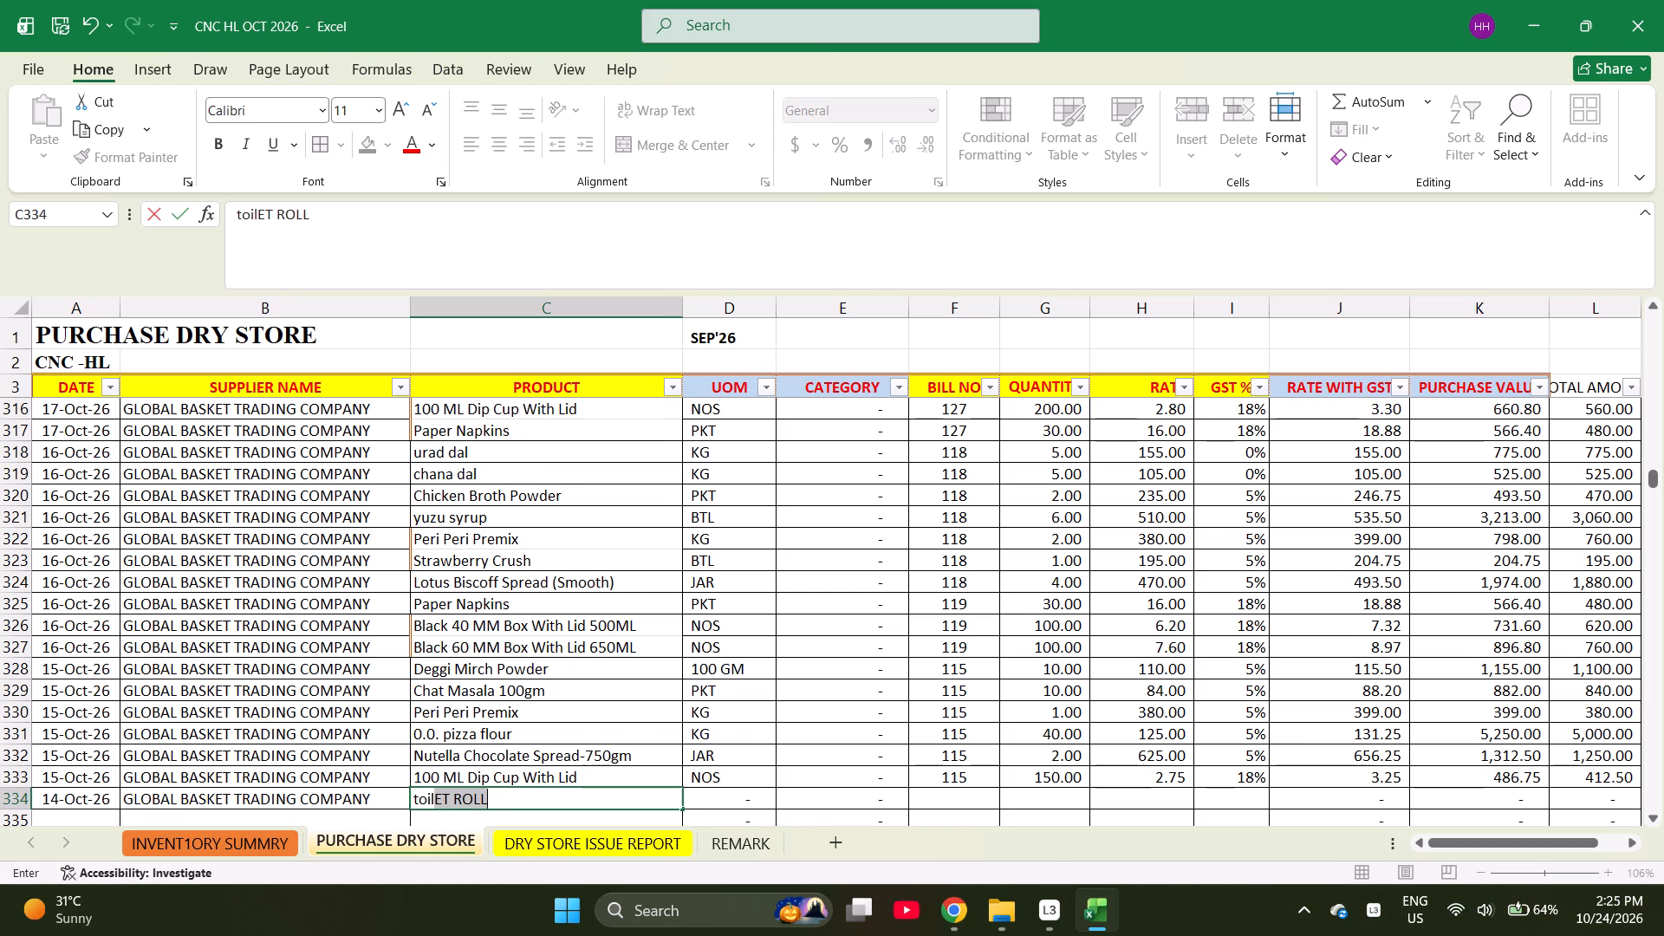
pyautogui.press('Return')
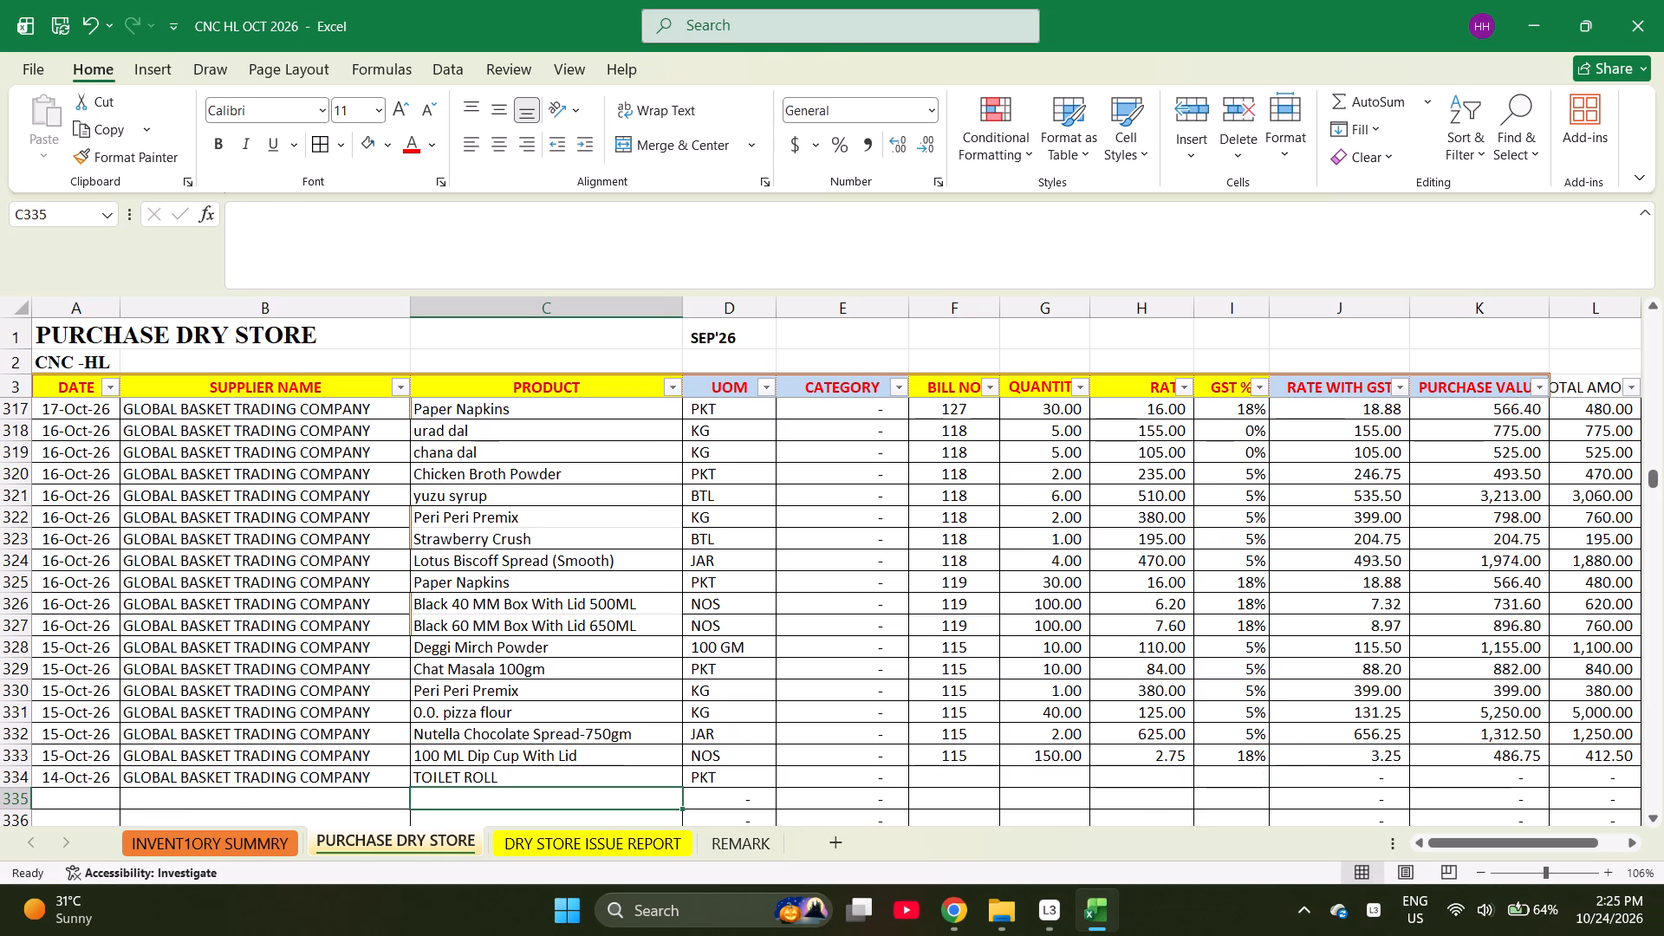
pyautogui.write('CLI')
pyautogui.press('Return')
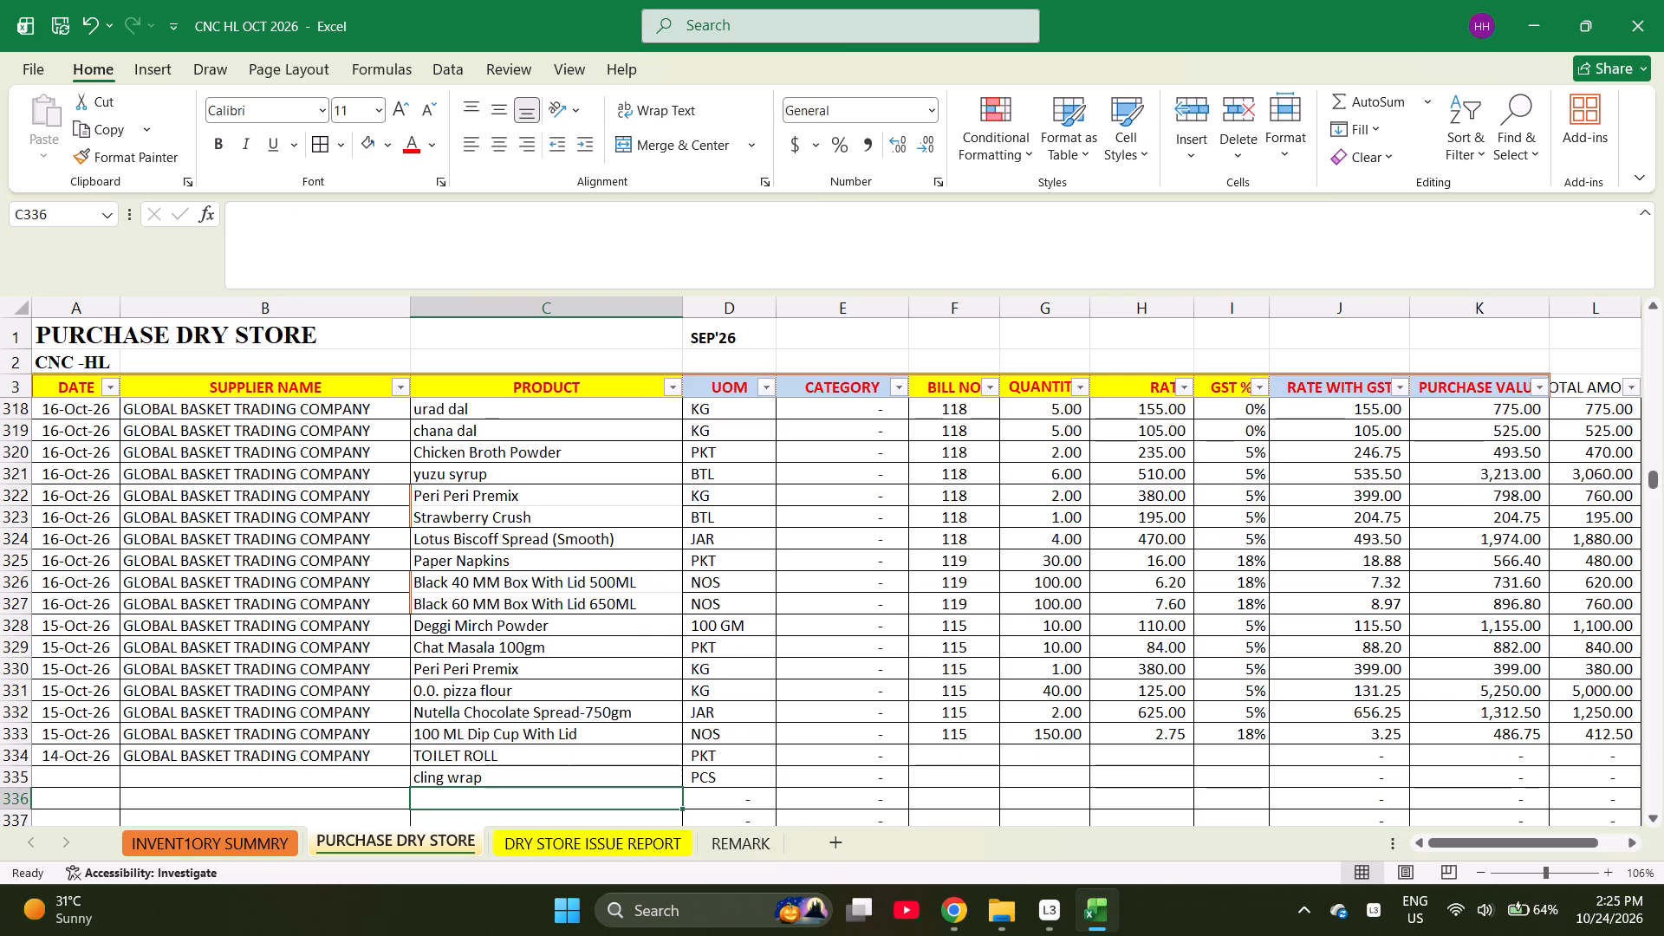
pyautogui.write('TOOTH PICK')
pyautogui.press('Return')
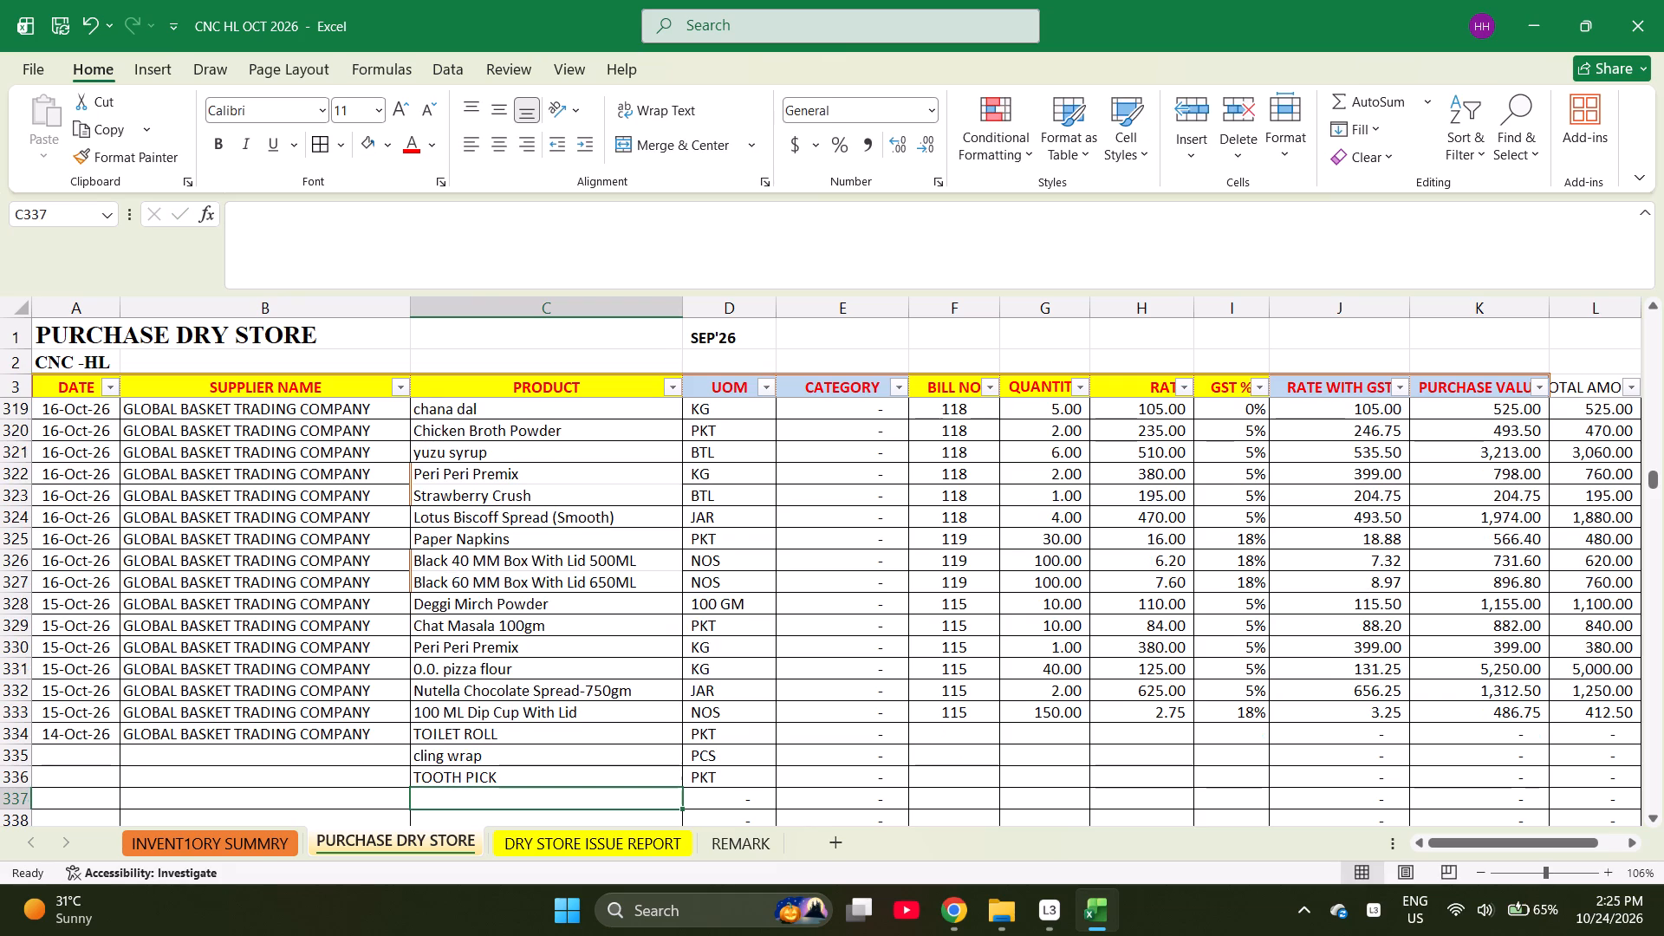
pyautogui.write('WONDER')
pyautogui.press('space')
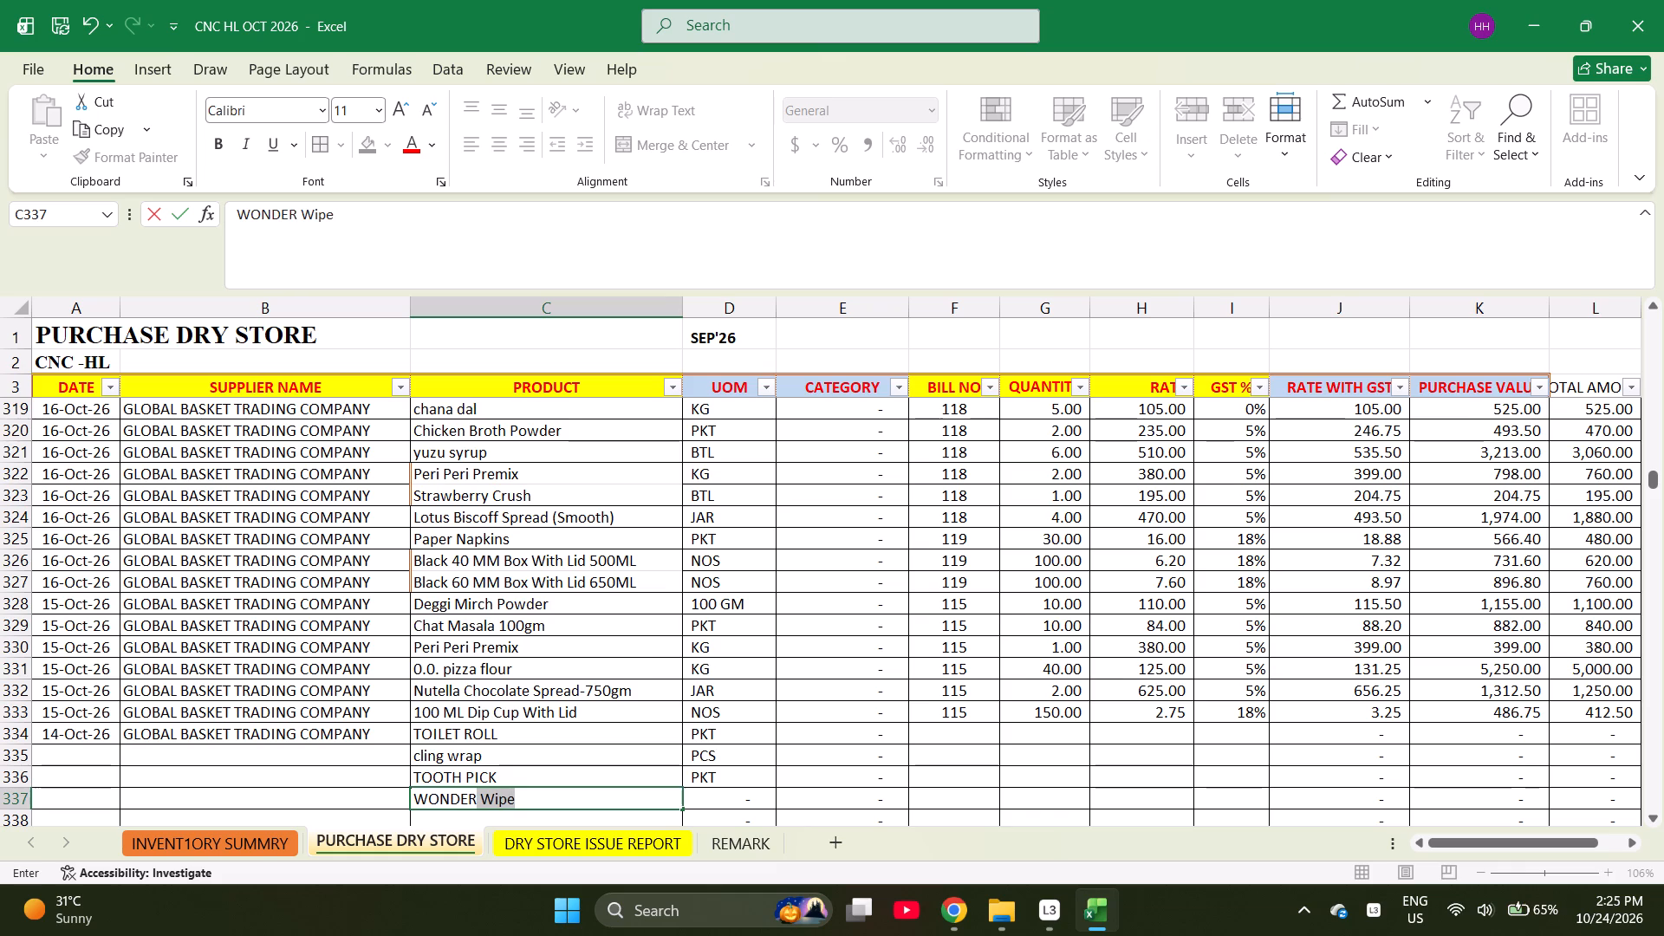
pyautogui.press('Return')
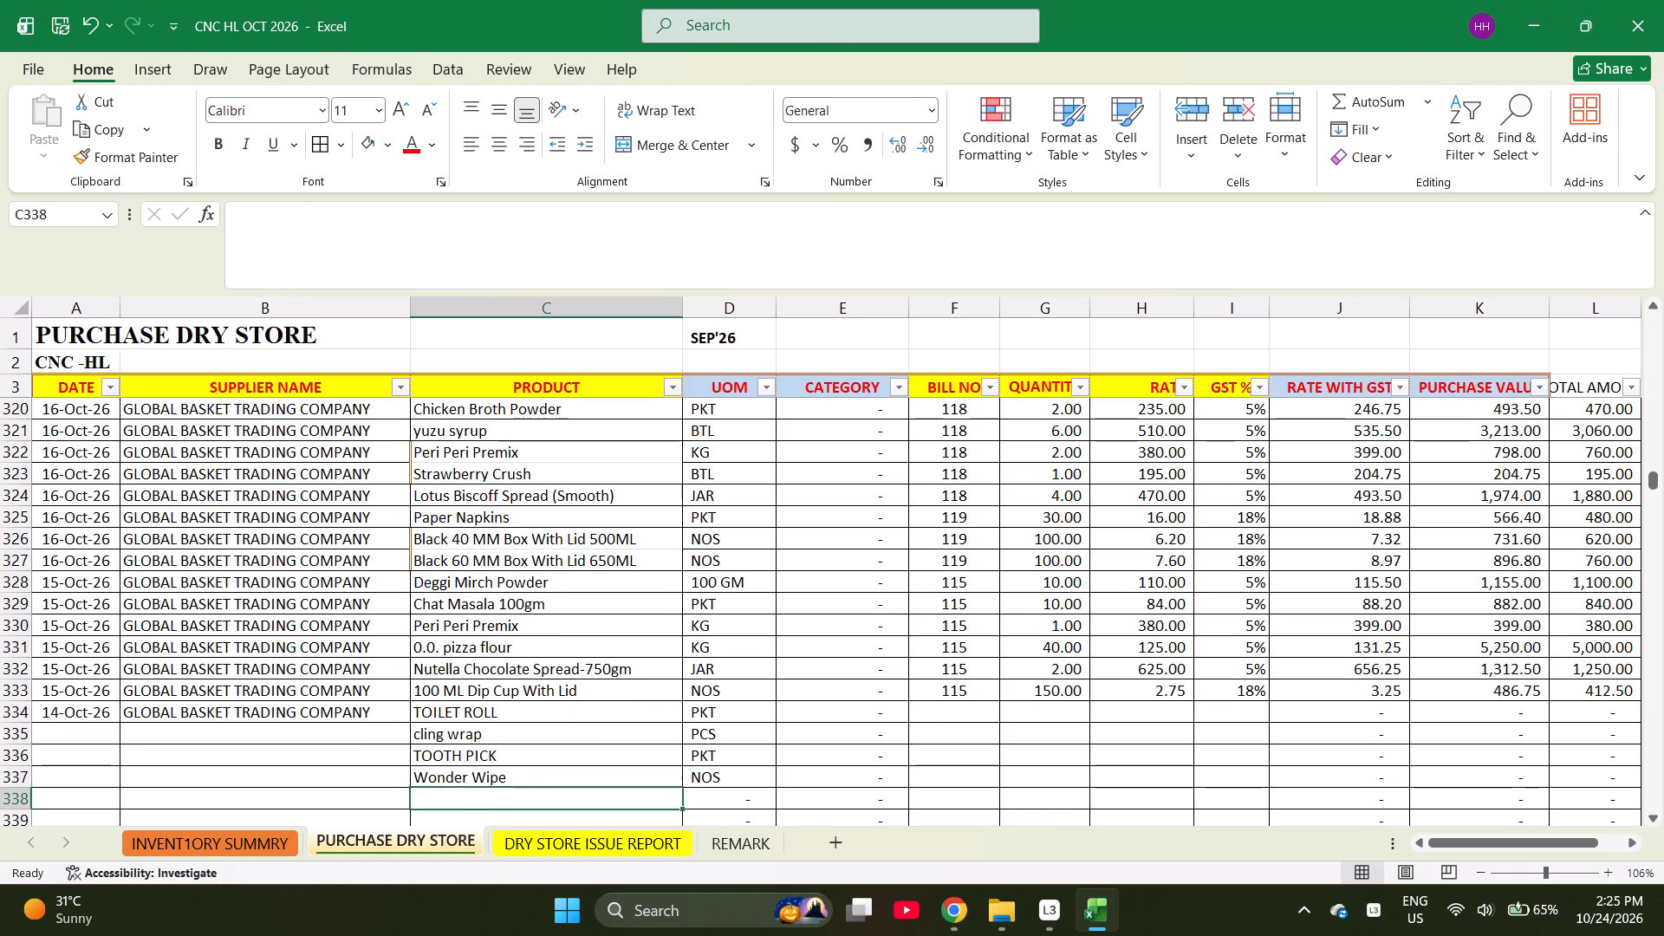
pyautogui.write('CHEF')
pyautogui.press('space')
pyautogui.press('Return')
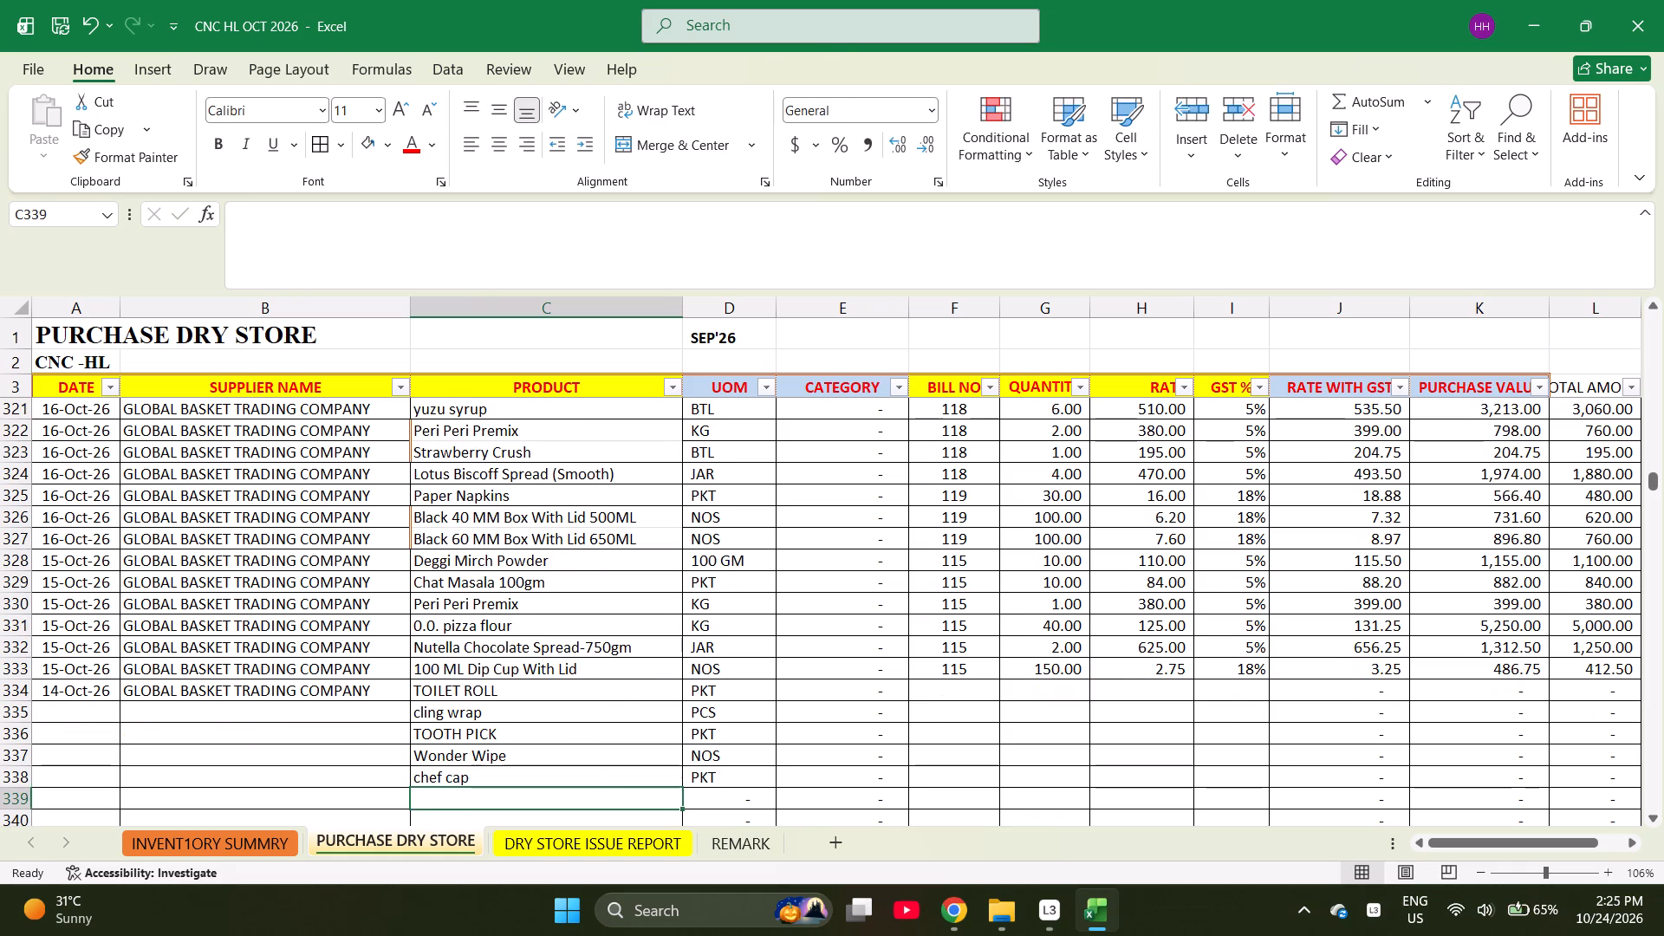
# Enter bill number 107 for TOILET ROLL in row 334.
pyautogui.press('Right')
pyautogui.press('Right')
pyautogui.press('Right')
pyautogui.hotkey('ctrl', 'Up')
pyautogui.press('Down')
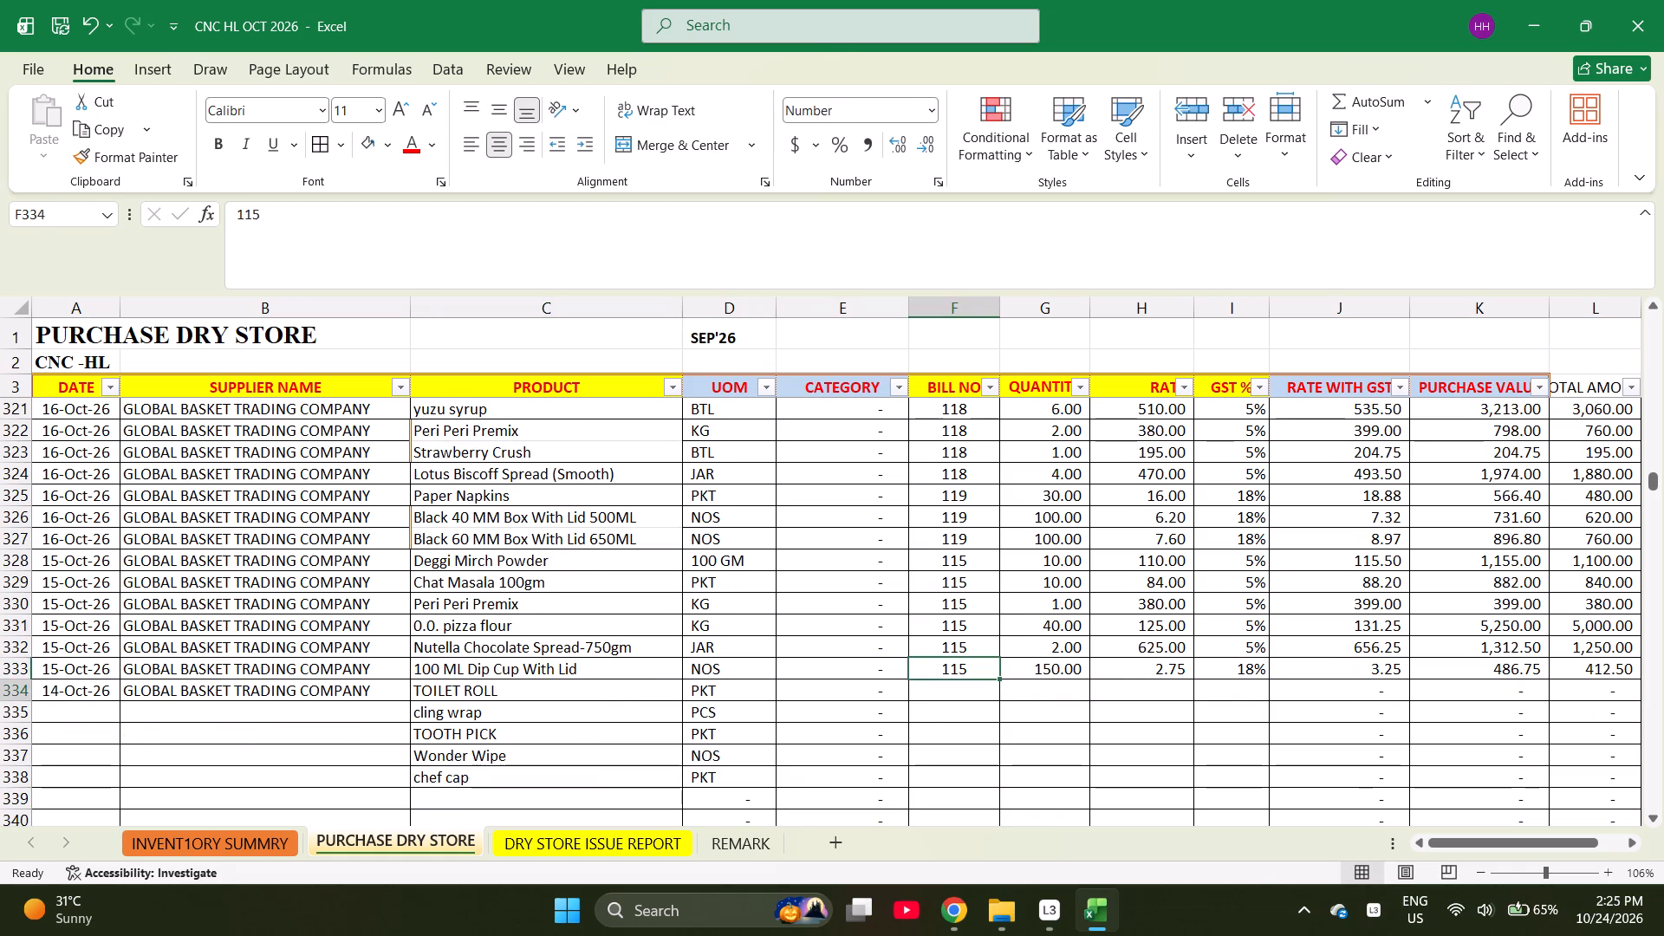
pyautogui.write('10')
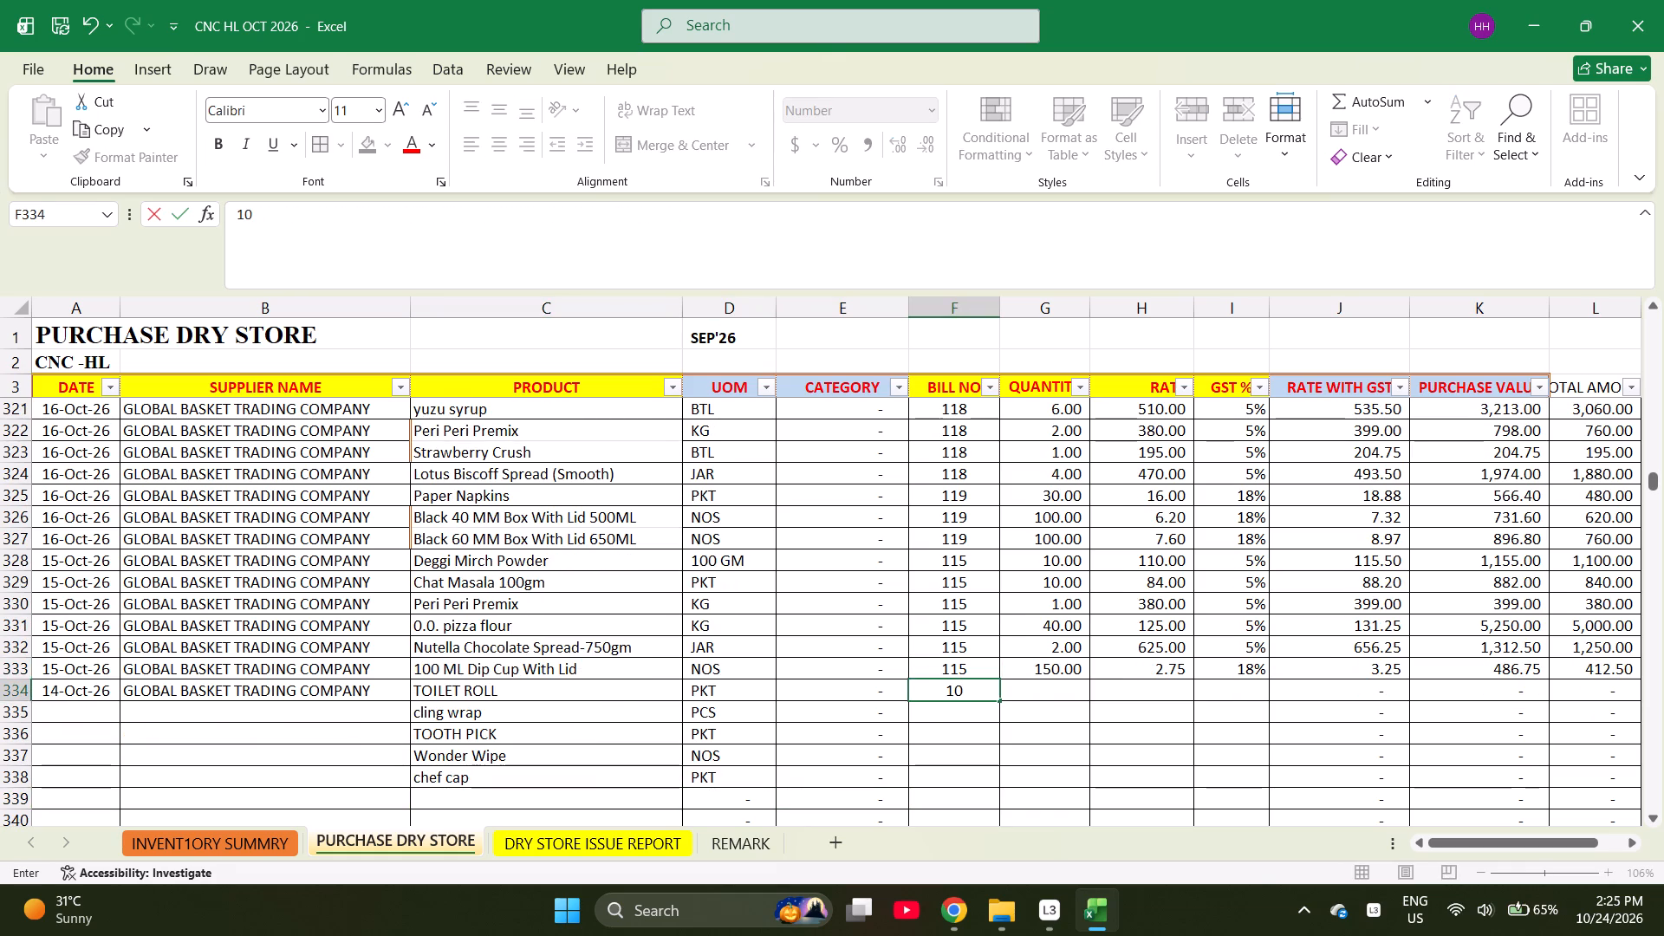
pyautogui.press('7')
pyautogui.press('Return')
# Enter the quantities 40, 3, 1, 2 and 5 for the five products in rows 334 to 338.
pyautogui.press('Right')
pyautogui.press('Up')
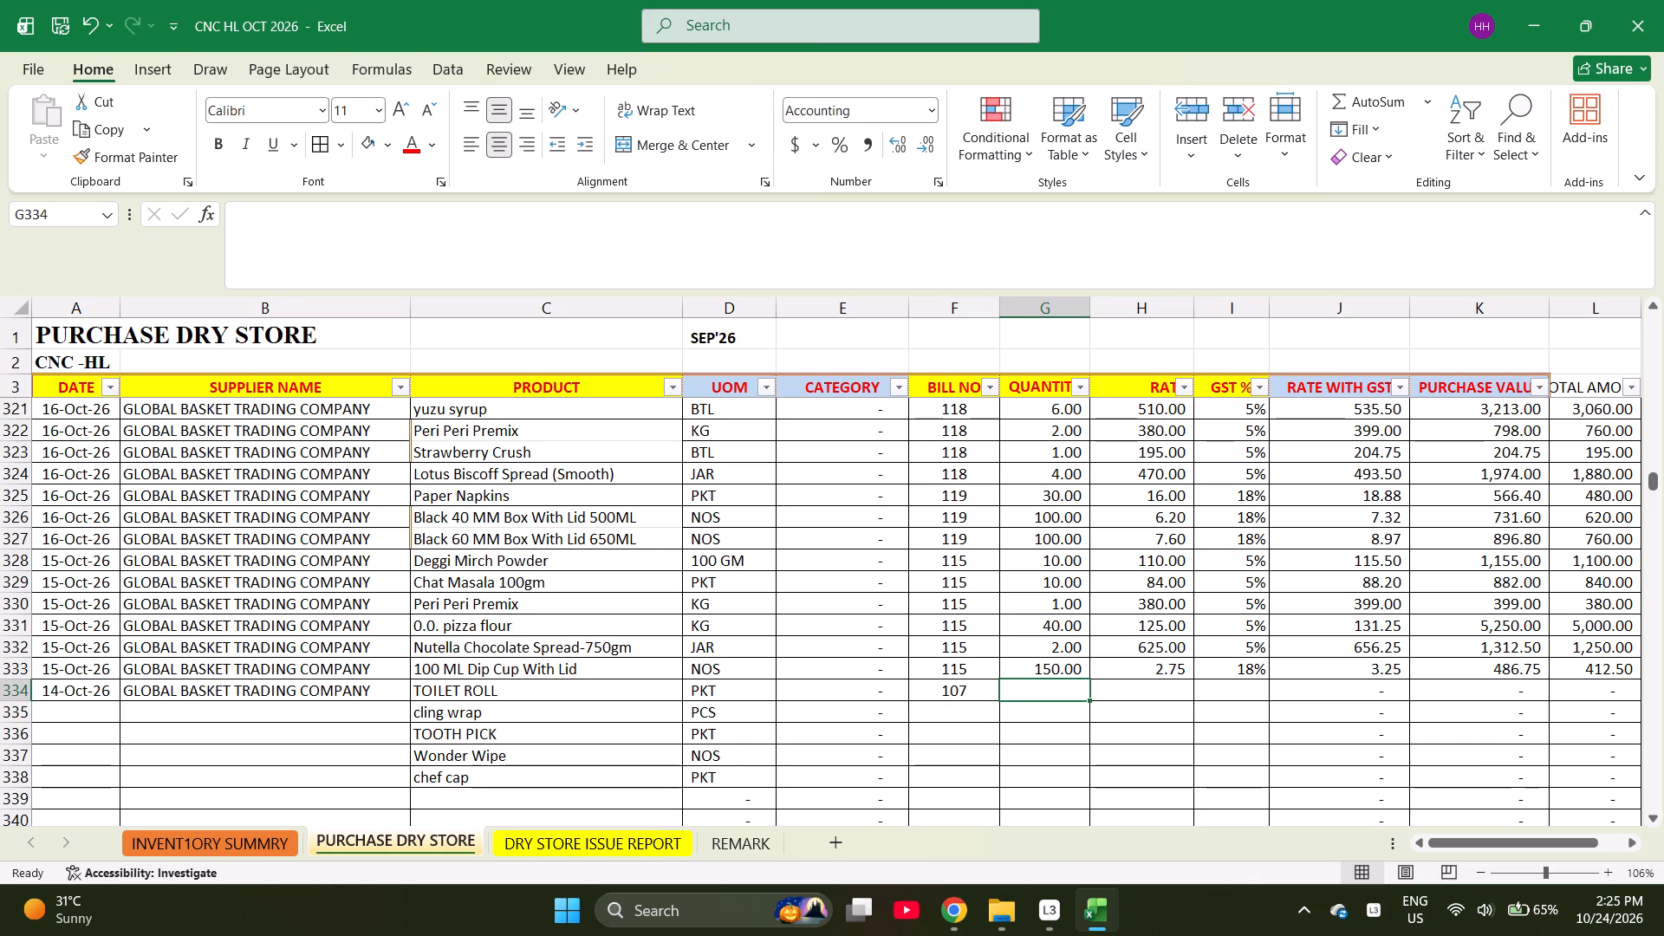
pyautogui.press('4')
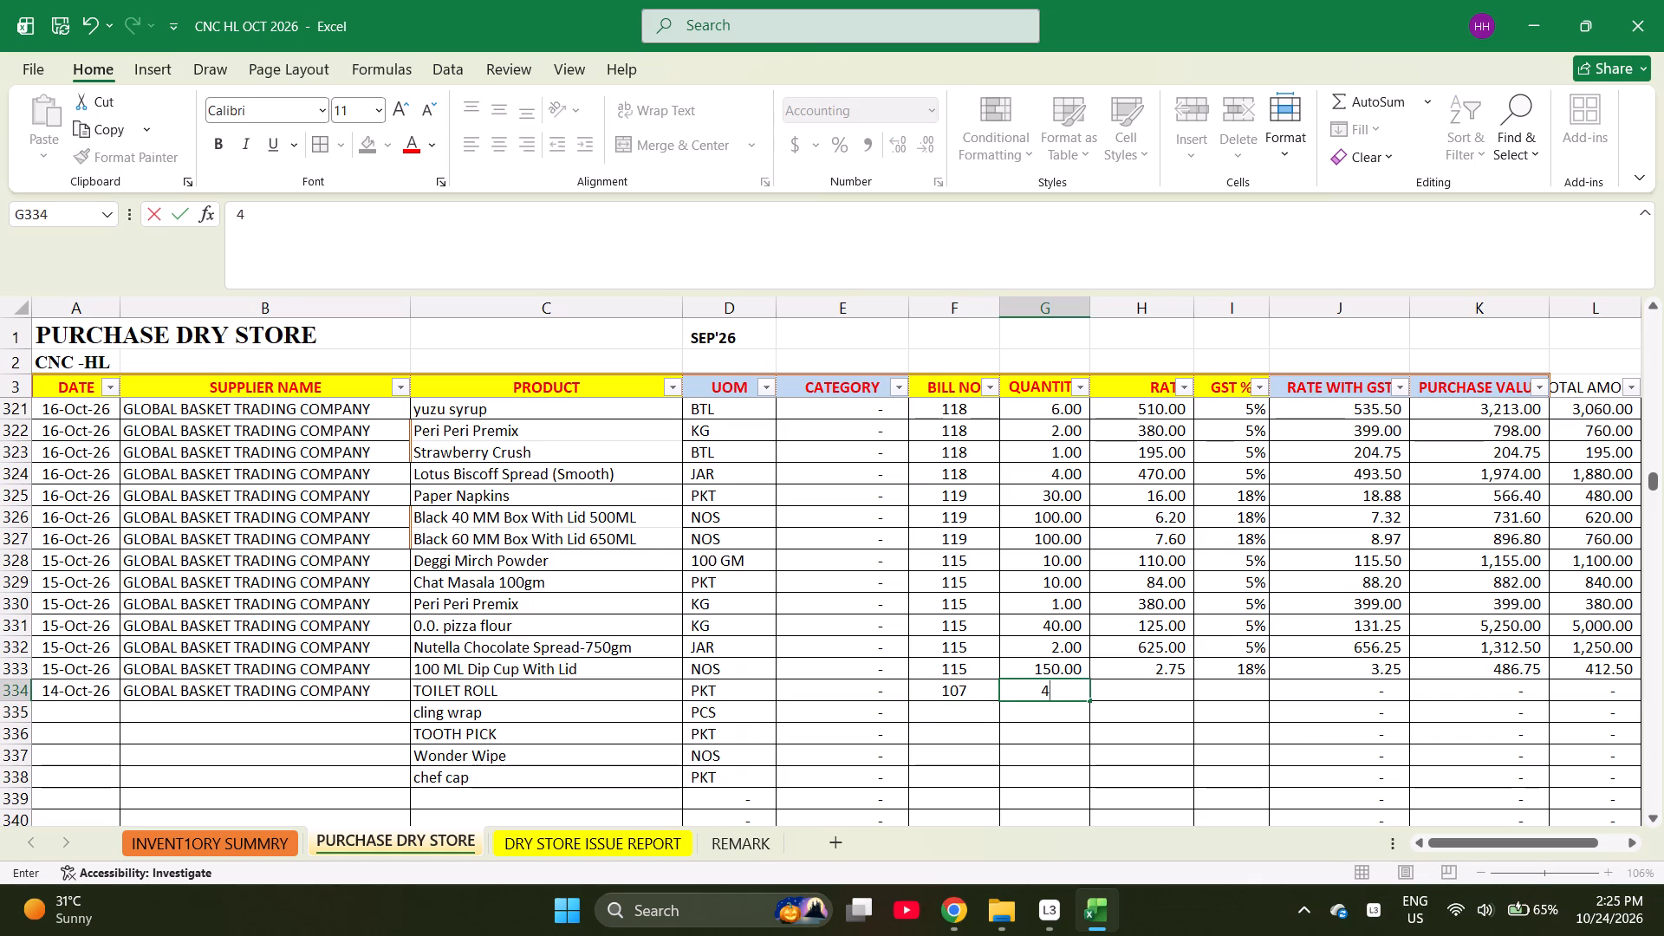
pyautogui.press('0')
pyautogui.press('Return')
pyautogui.press('3')
pyautogui.press('Return')
pyautogui.press('1')
pyautogui.press('Return')
pyautogui.press('2')
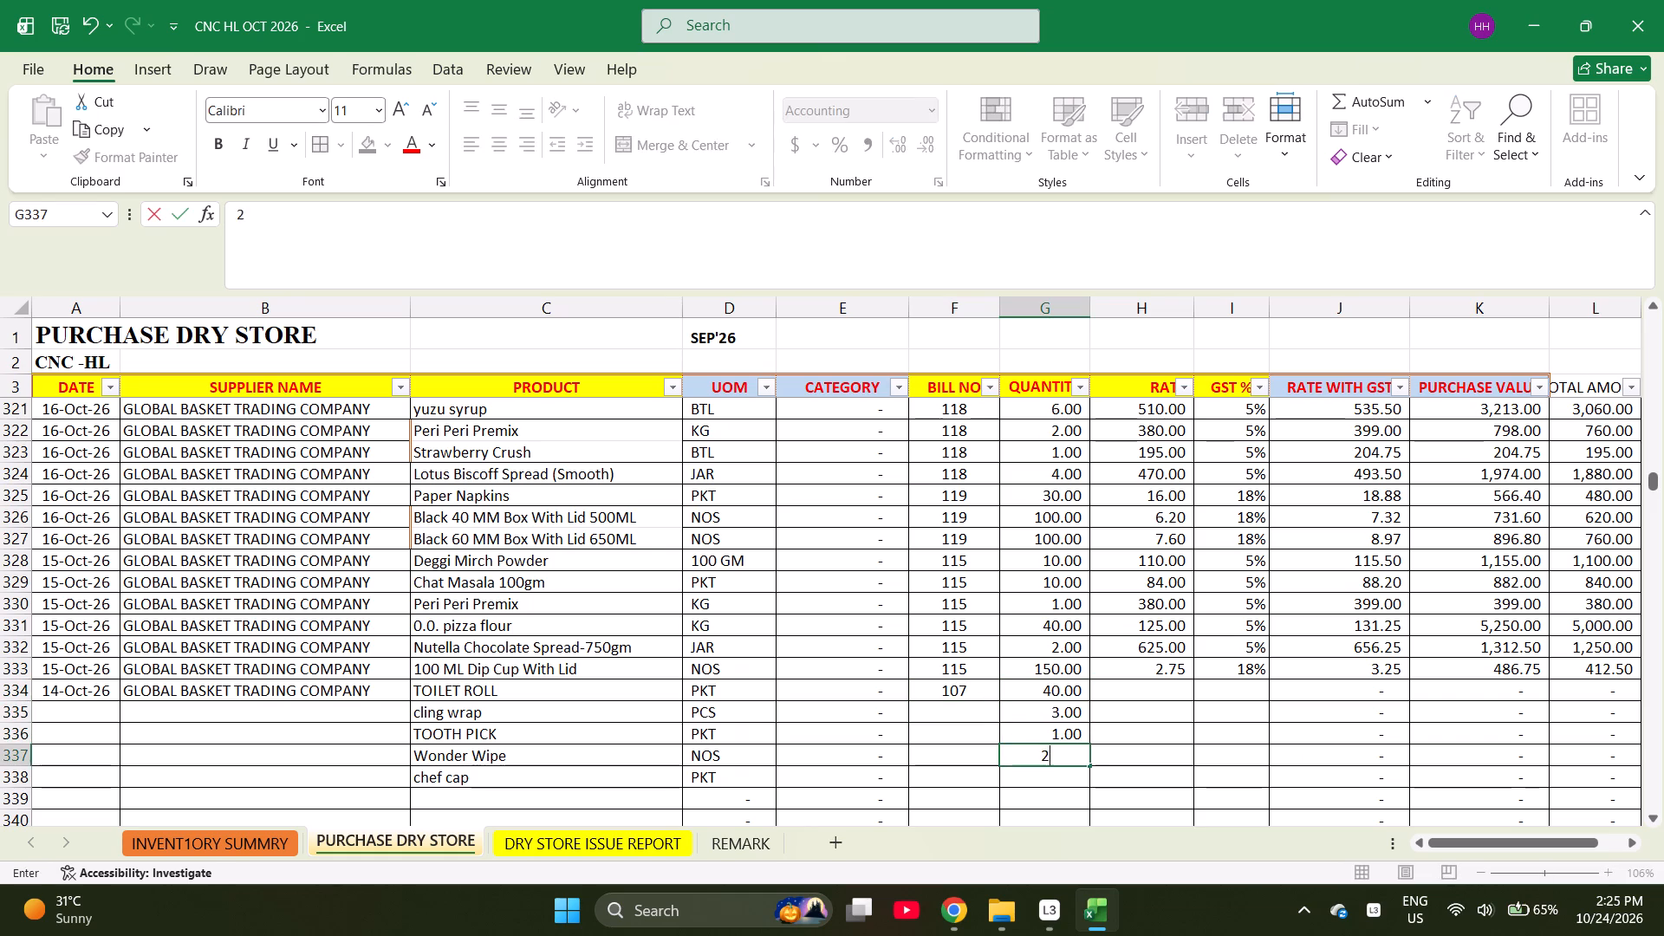
pyautogui.press('Return')
pyautogui.press('5')
pyautogui.press('Return')
# Enter the rates 13, 200, 70, 100 and 65 for the products in rows 334 to 338.
pyautogui.press('Right')
pyautogui.hotkey('ctrl', 'Up')
pyautogui.press('Down')
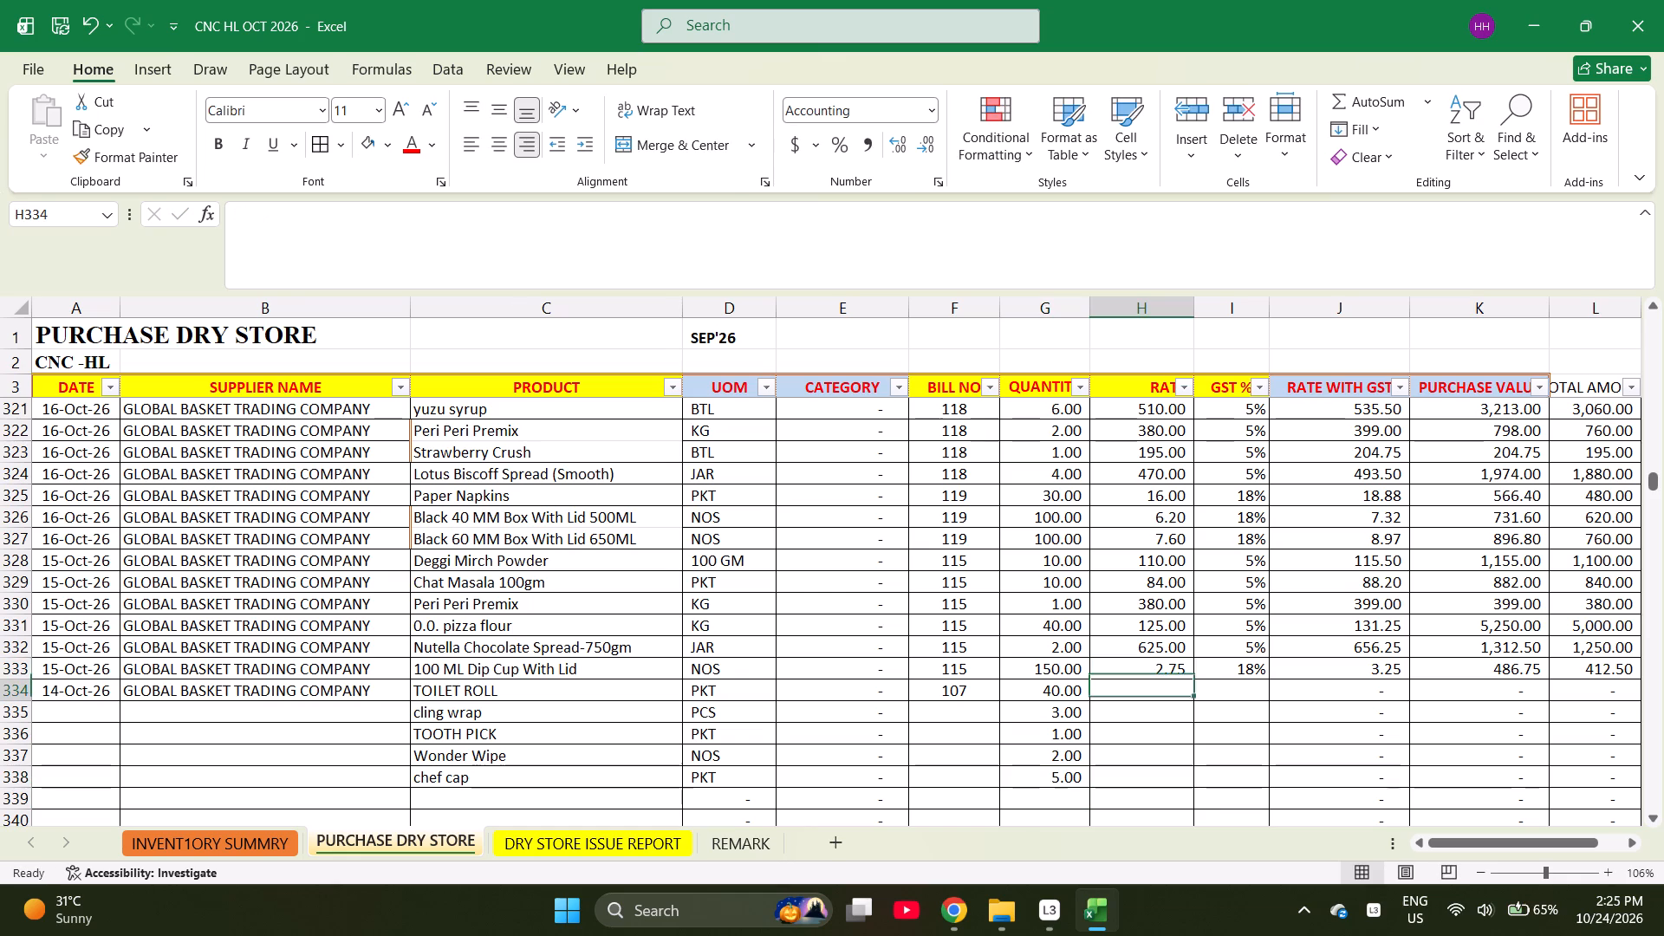
pyautogui.write('13')
pyautogui.press('Return')
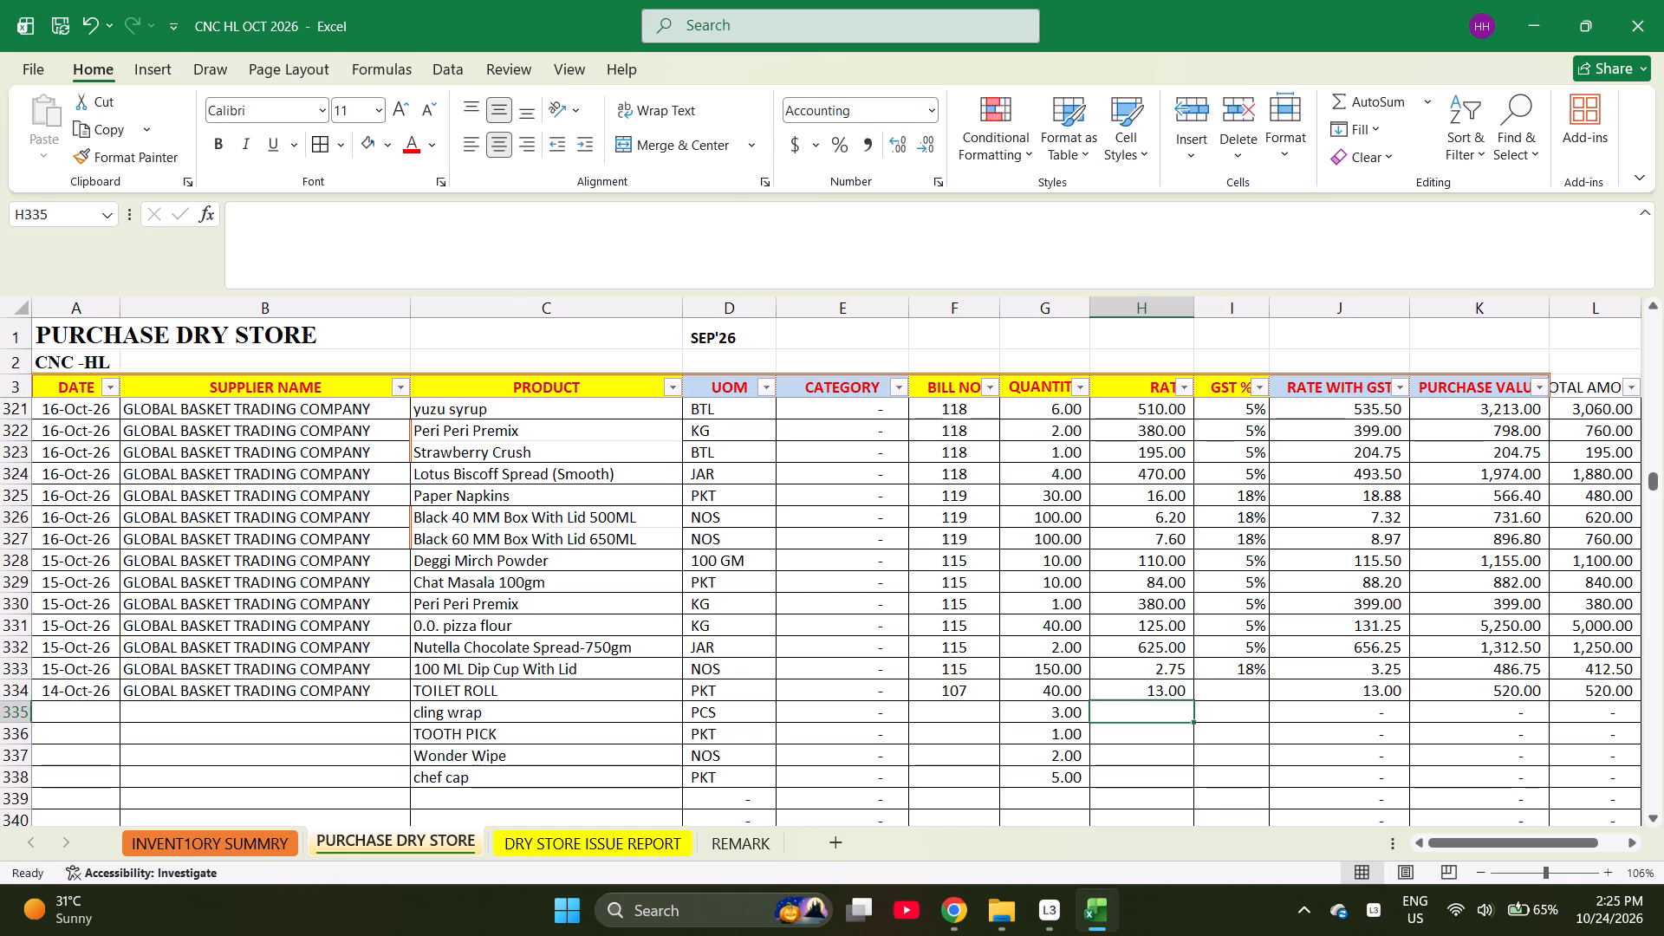
pyautogui.write('200')
pyautogui.press('Return')
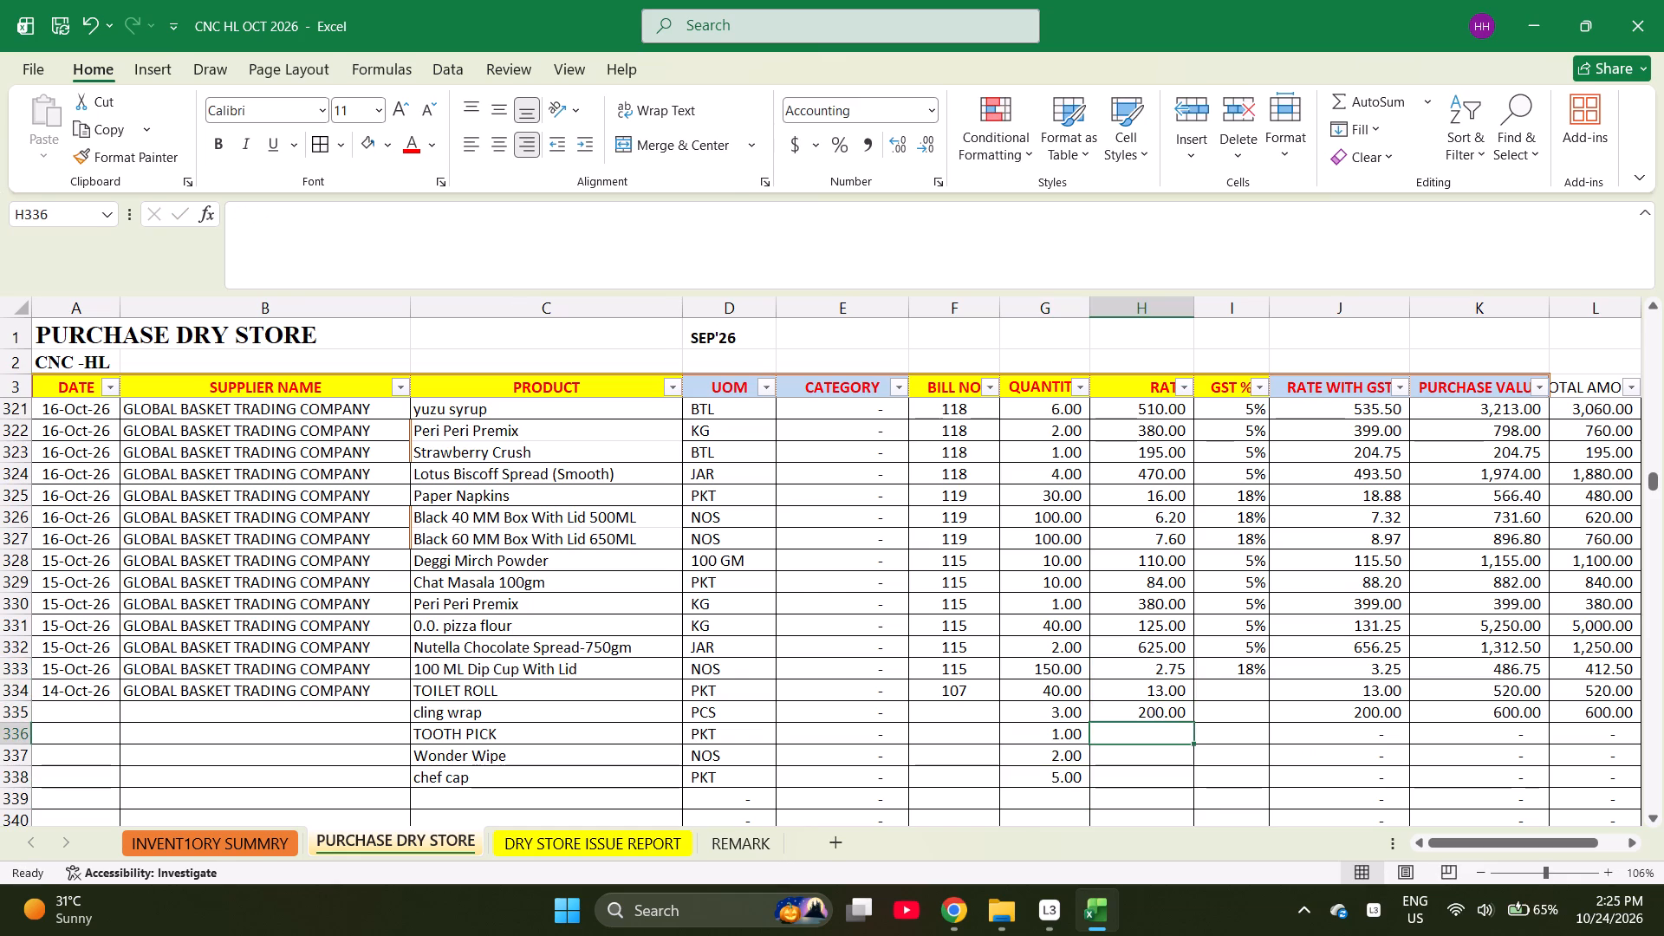
pyautogui.write('70')
pyautogui.press('Return')
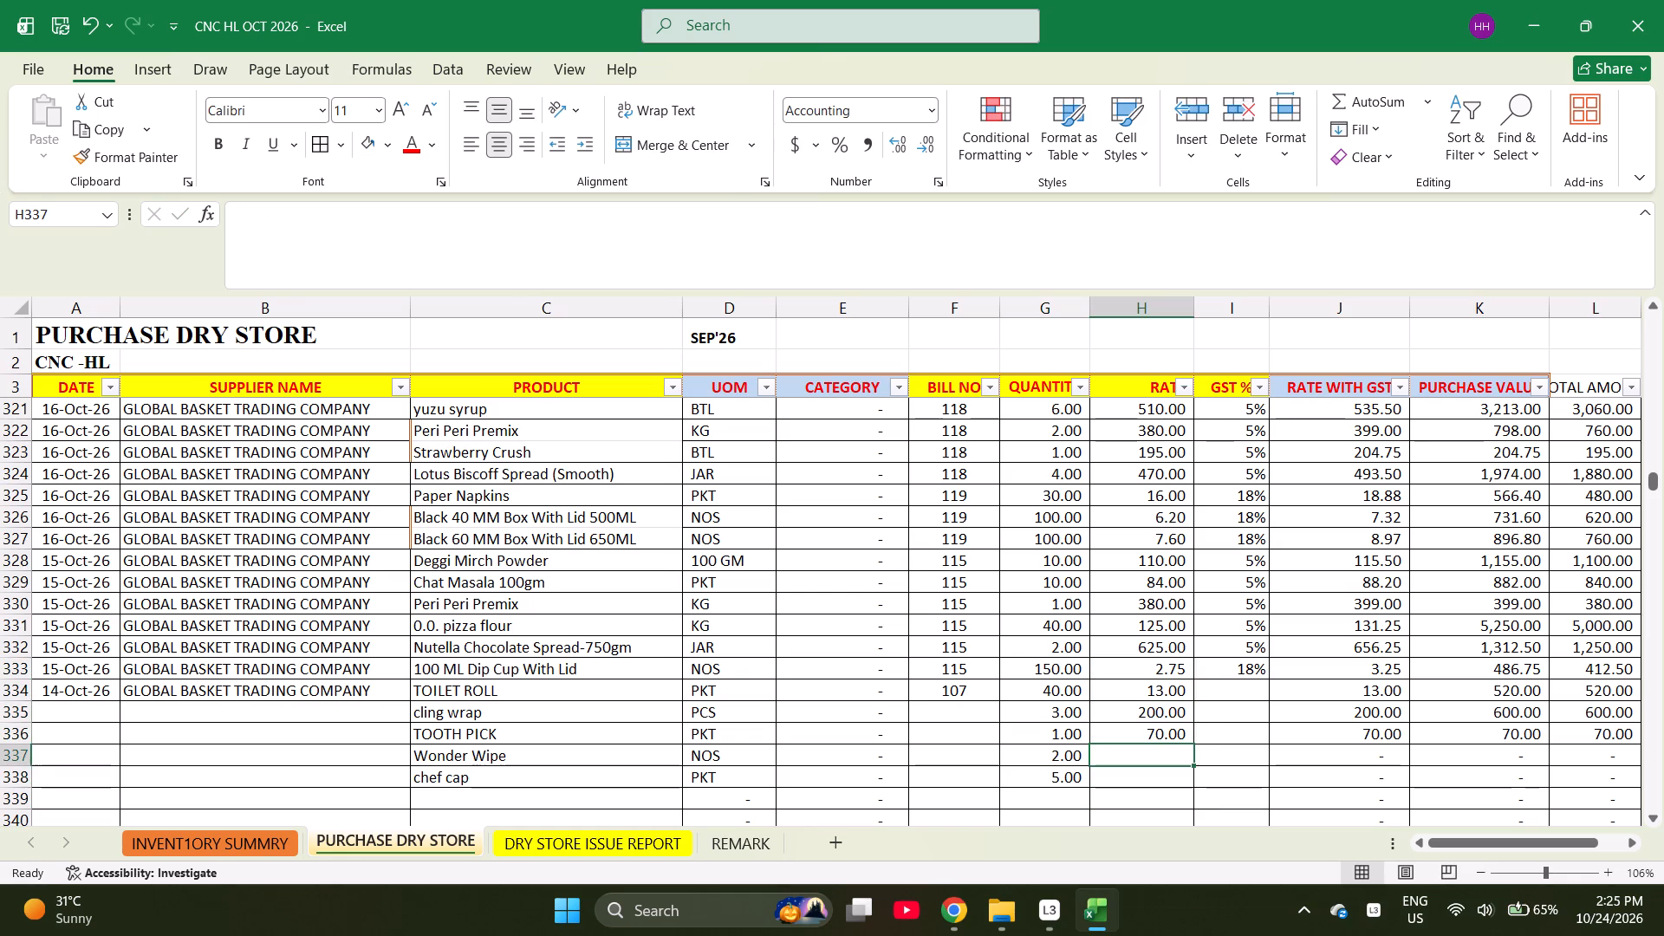
pyautogui.write('100')
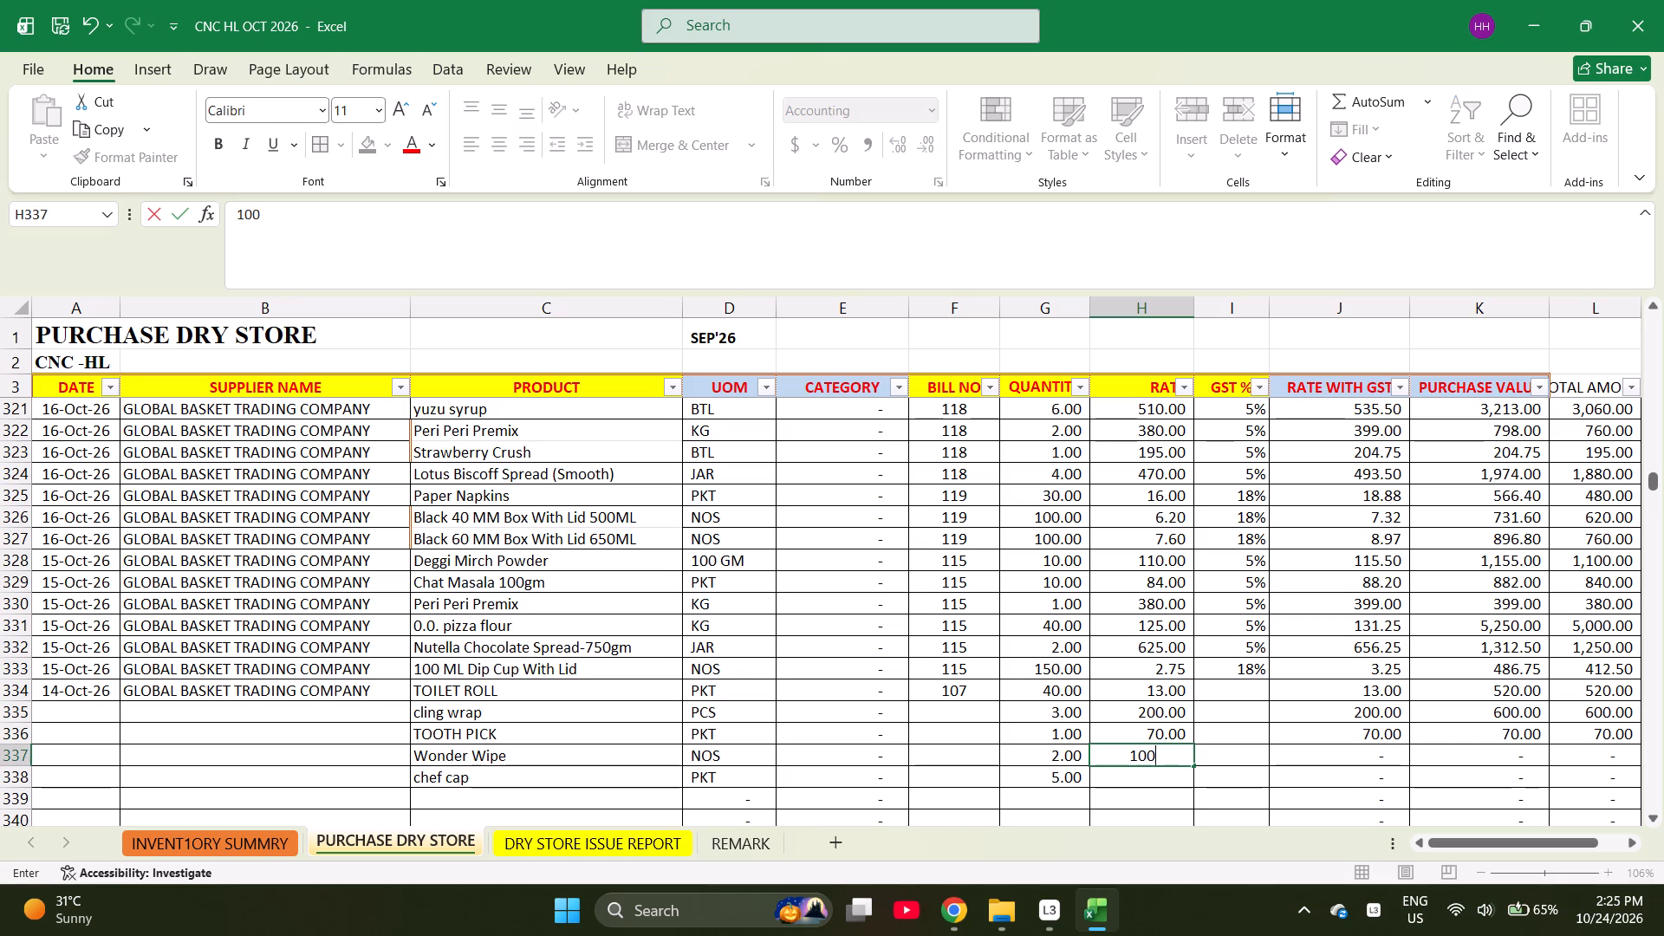
pyautogui.press('Return')
pyautogui.write('65')
# Enter the GST rates 18%, 18%, 5%, 18% and 18% for the products in rows 334 to 338.
pyautogui.press('Right')
pyautogui.hotkey('ctrl', 'Up')
pyautogui.press('Down')
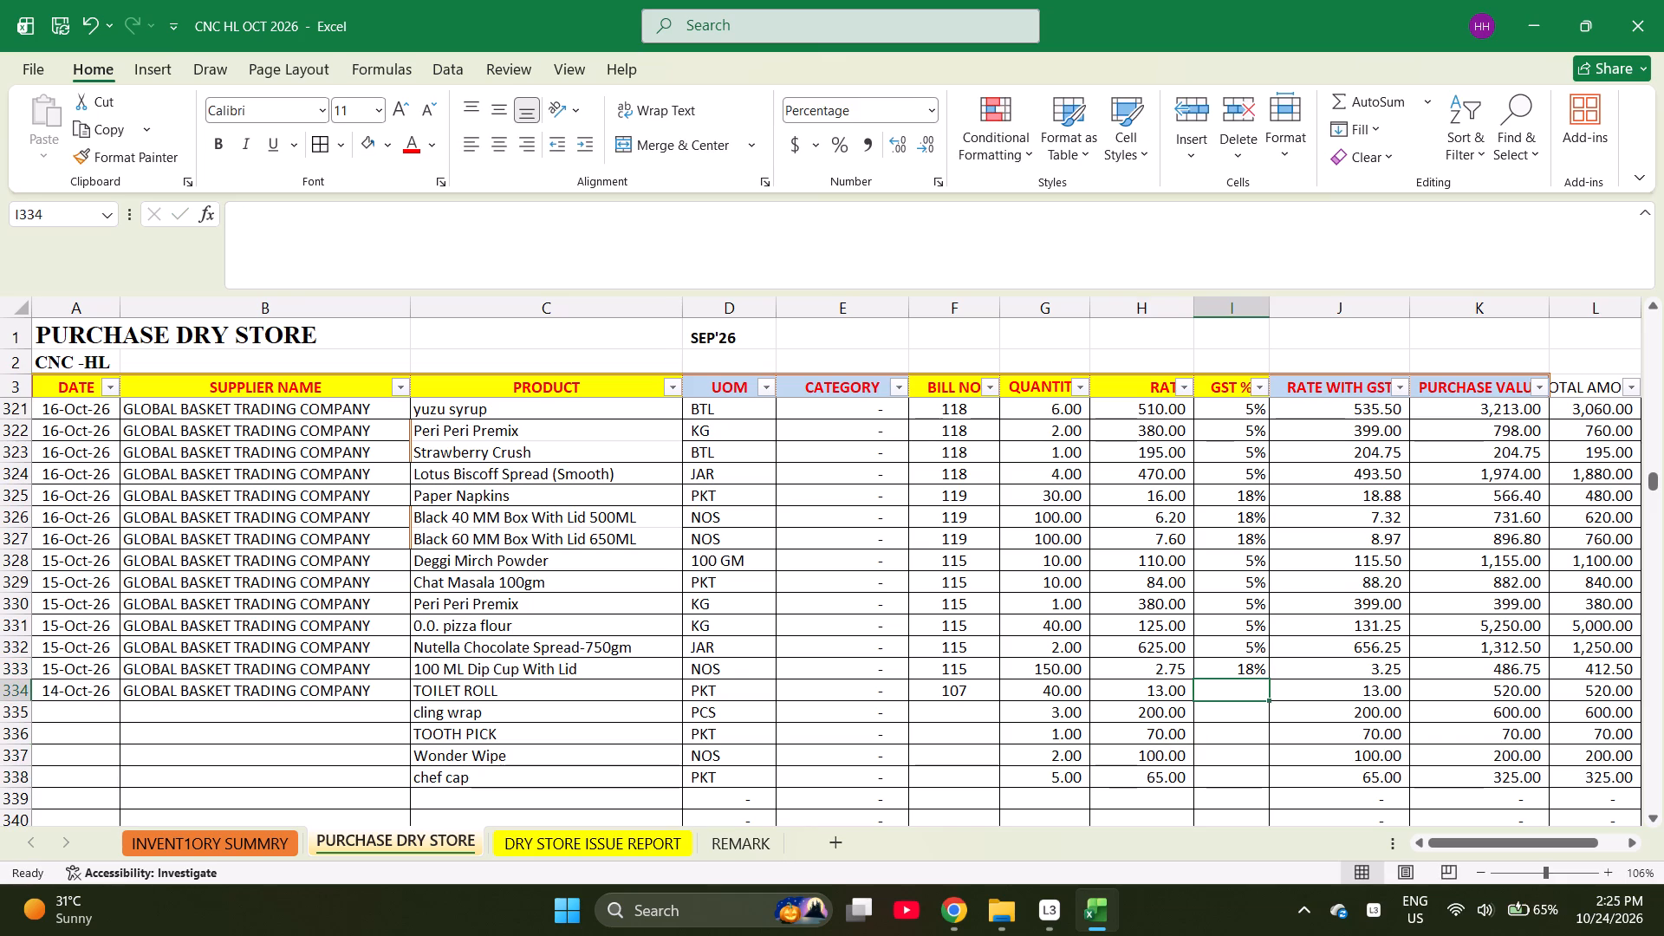
pyautogui.write('18')
pyautogui.press('Return')
pyautogui.write('18')
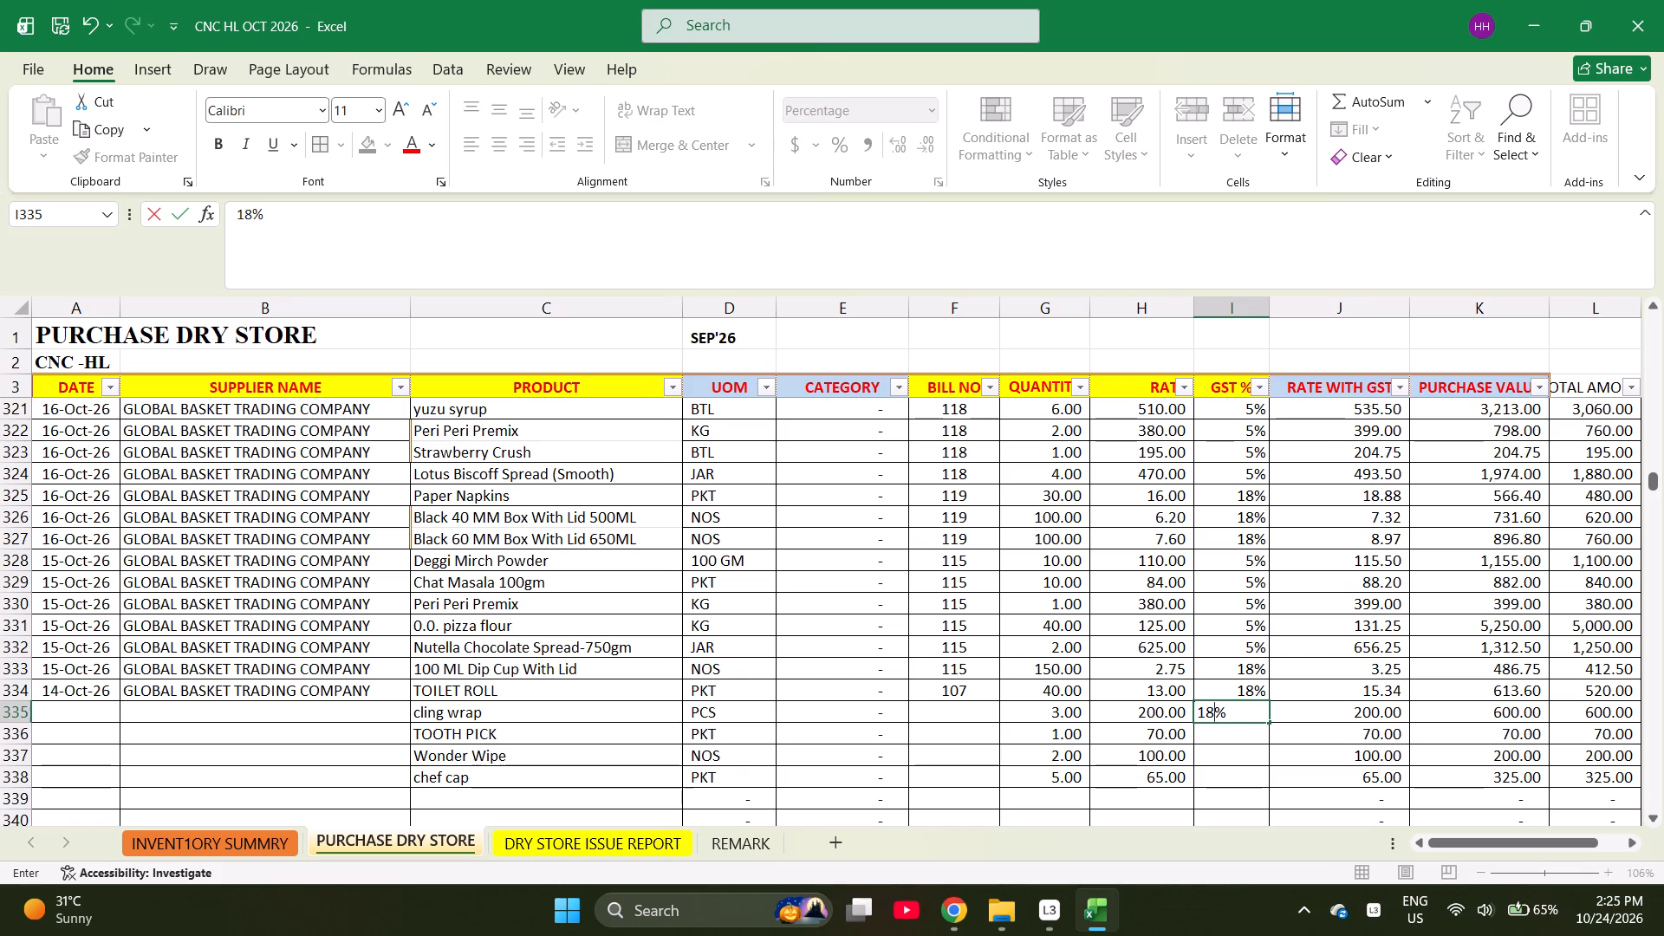
pyautogui.press('Return')
pyautogui.press('5')
pyautogui.press('Return')
pyautogui.write('18')
pyautogui.press('Return')
pyautogui.press('Return')
pyautogui.press('Return')
pyautogui.press('Return')
pyautogui.press('Return')
pyautogui.press('Return')
pyautogui.press('Return')
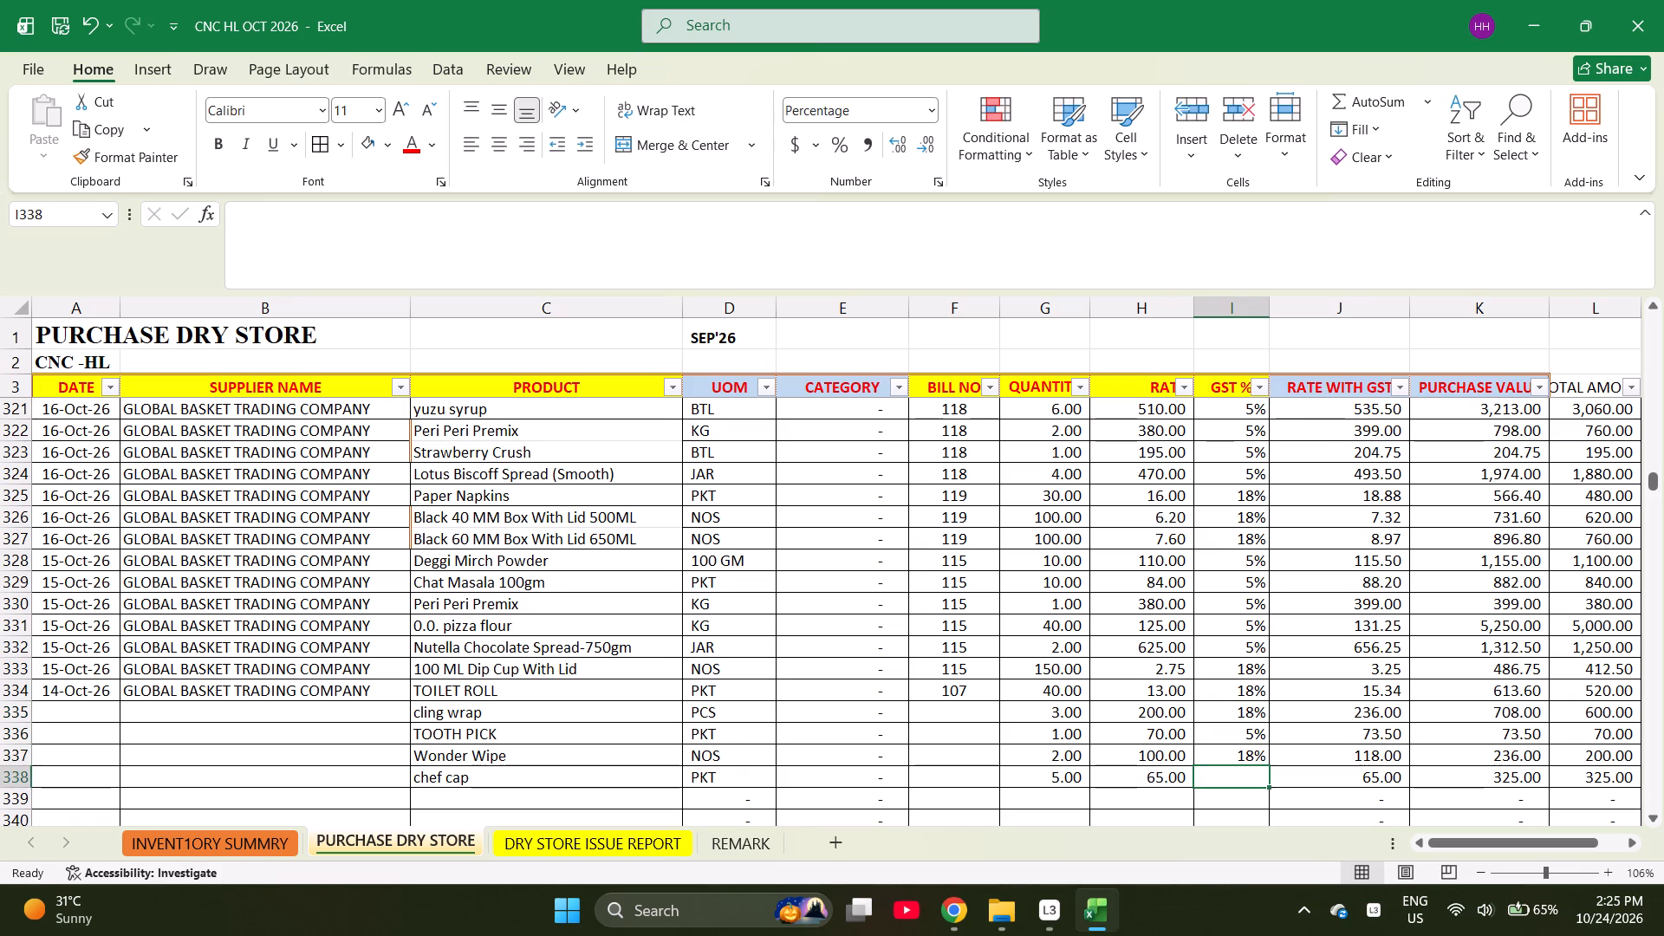
pyautogui.press('Return')
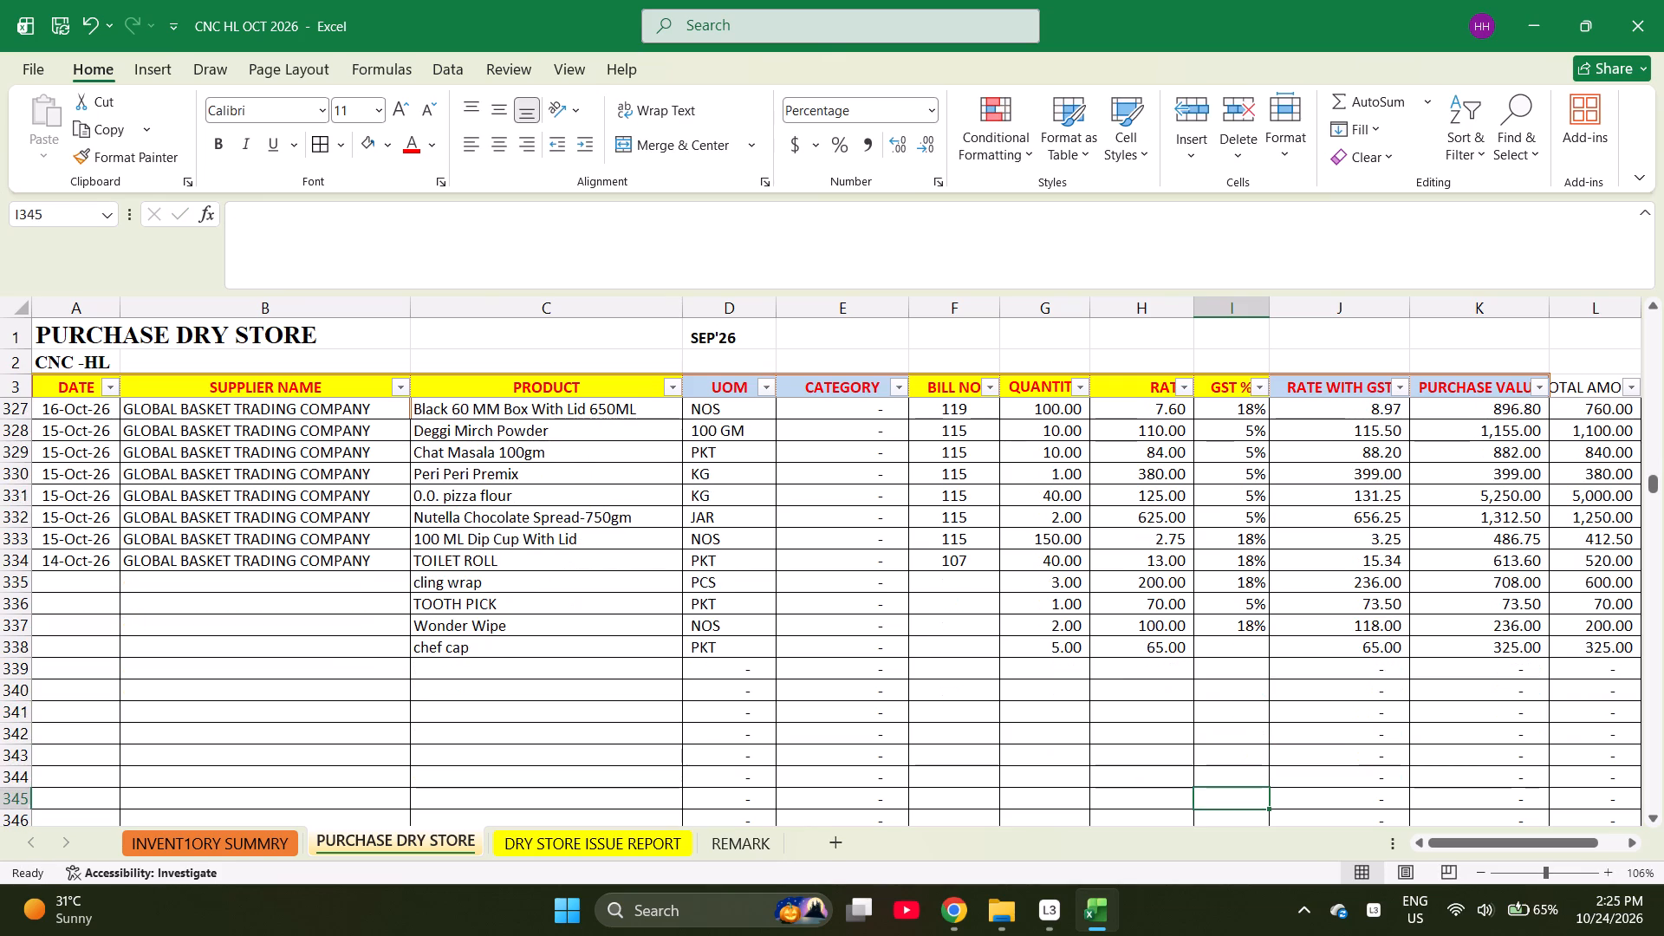
pyautogui.hotkey('ctrl', 'Up')
pyautogui.press('Down')
pyautogui.write('18')
pyautogui.press('Left')
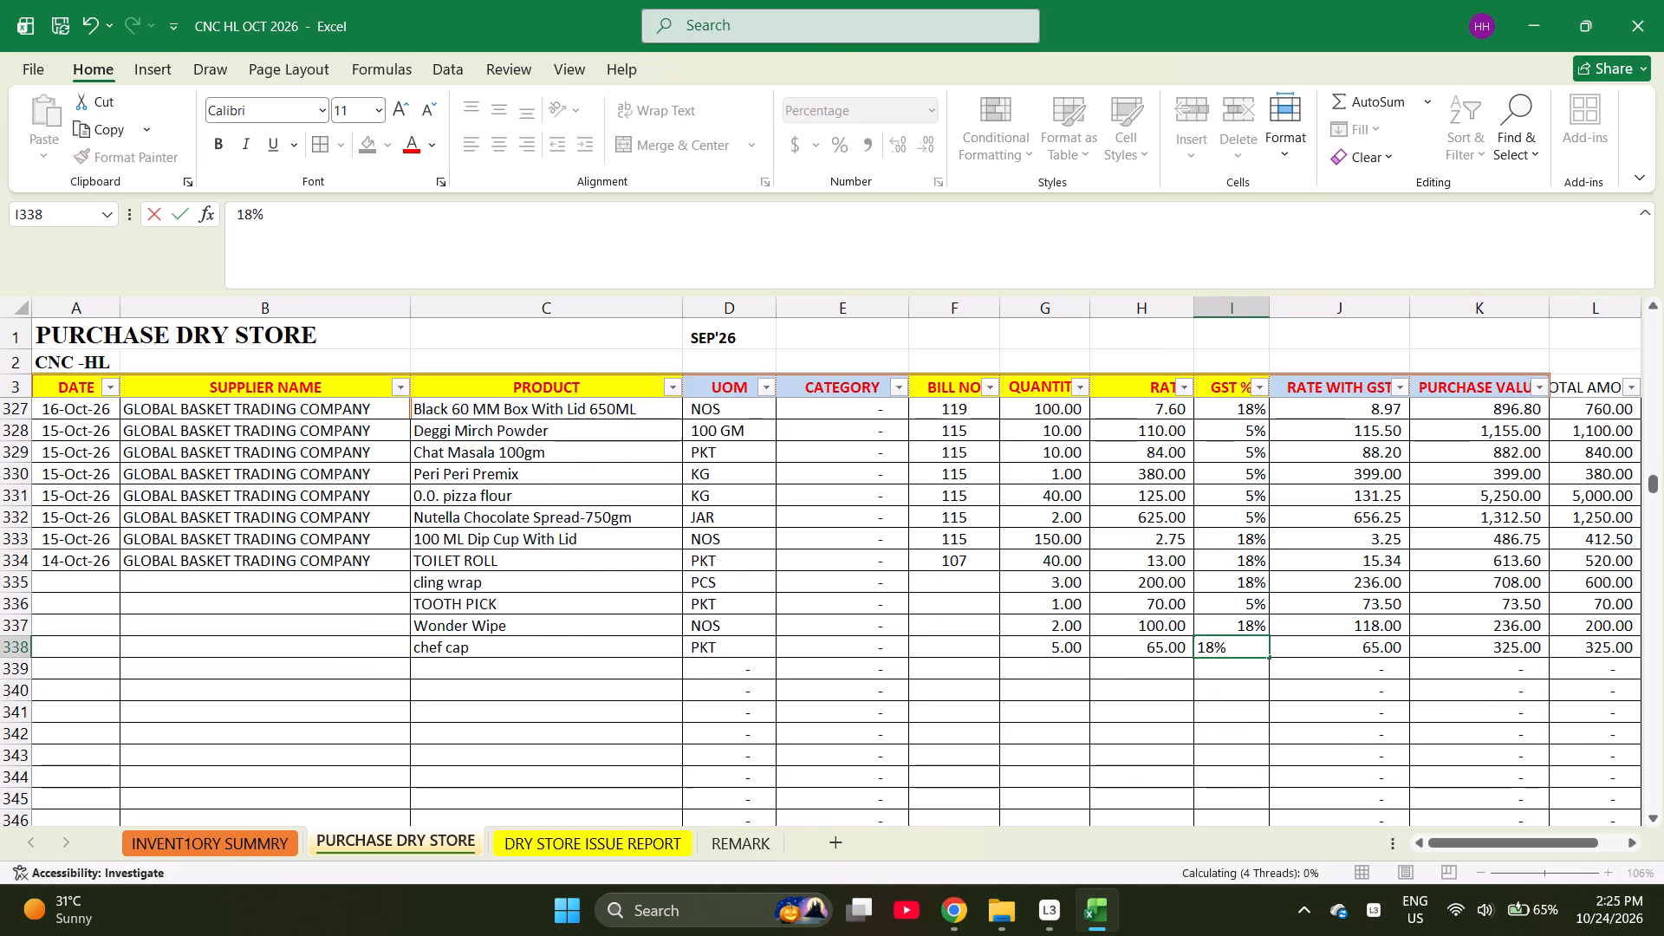
# Fill bill number 107 from row 334 down through row 338.
pyautogui.press('Left')
pyautogui.press('Left')
pyautogui.hotkey('ctrl', 'Up')
pyautogui.hotkey('shift', 'Down')
pyautogui.hotkey('shift', 'Down')
pyautogui.hotkey('shift', 'Down')
pyautogui.hotkey('shift', 'Down')
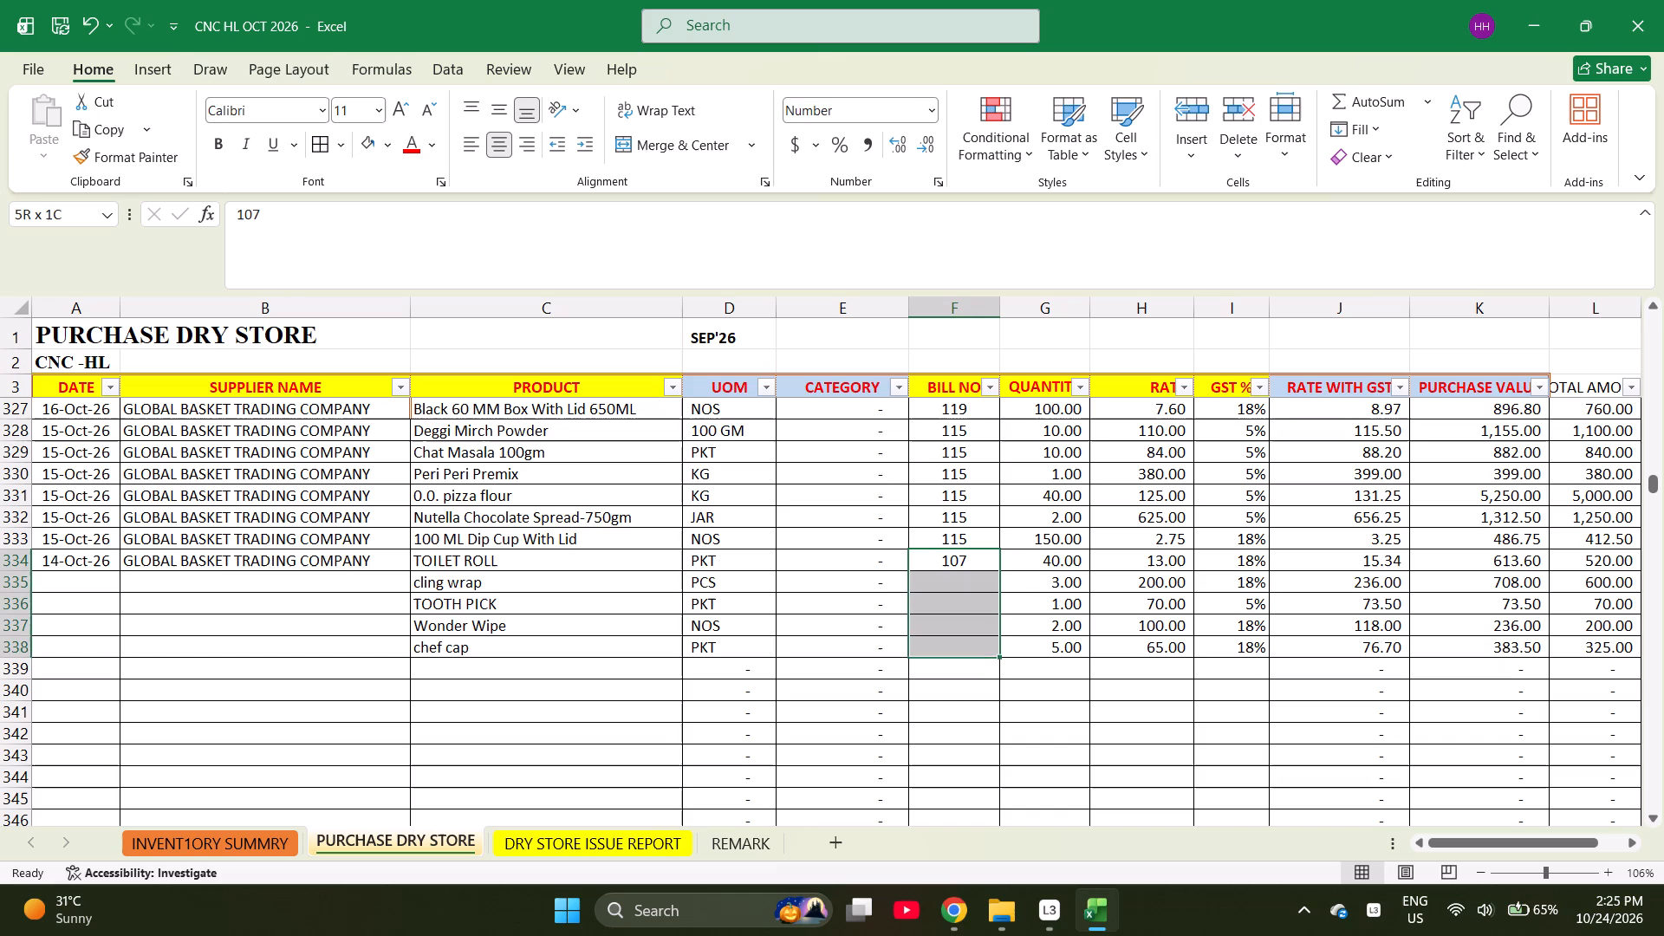
pyautogui.hotkey('ctrl', 'd')
# Fill the date 14-Oct-26 and supplier GLOBAL BASKET TRADING COMPANY from row 334 down through row 338.
pyautogui.hotkey('ctrl', 'Left')
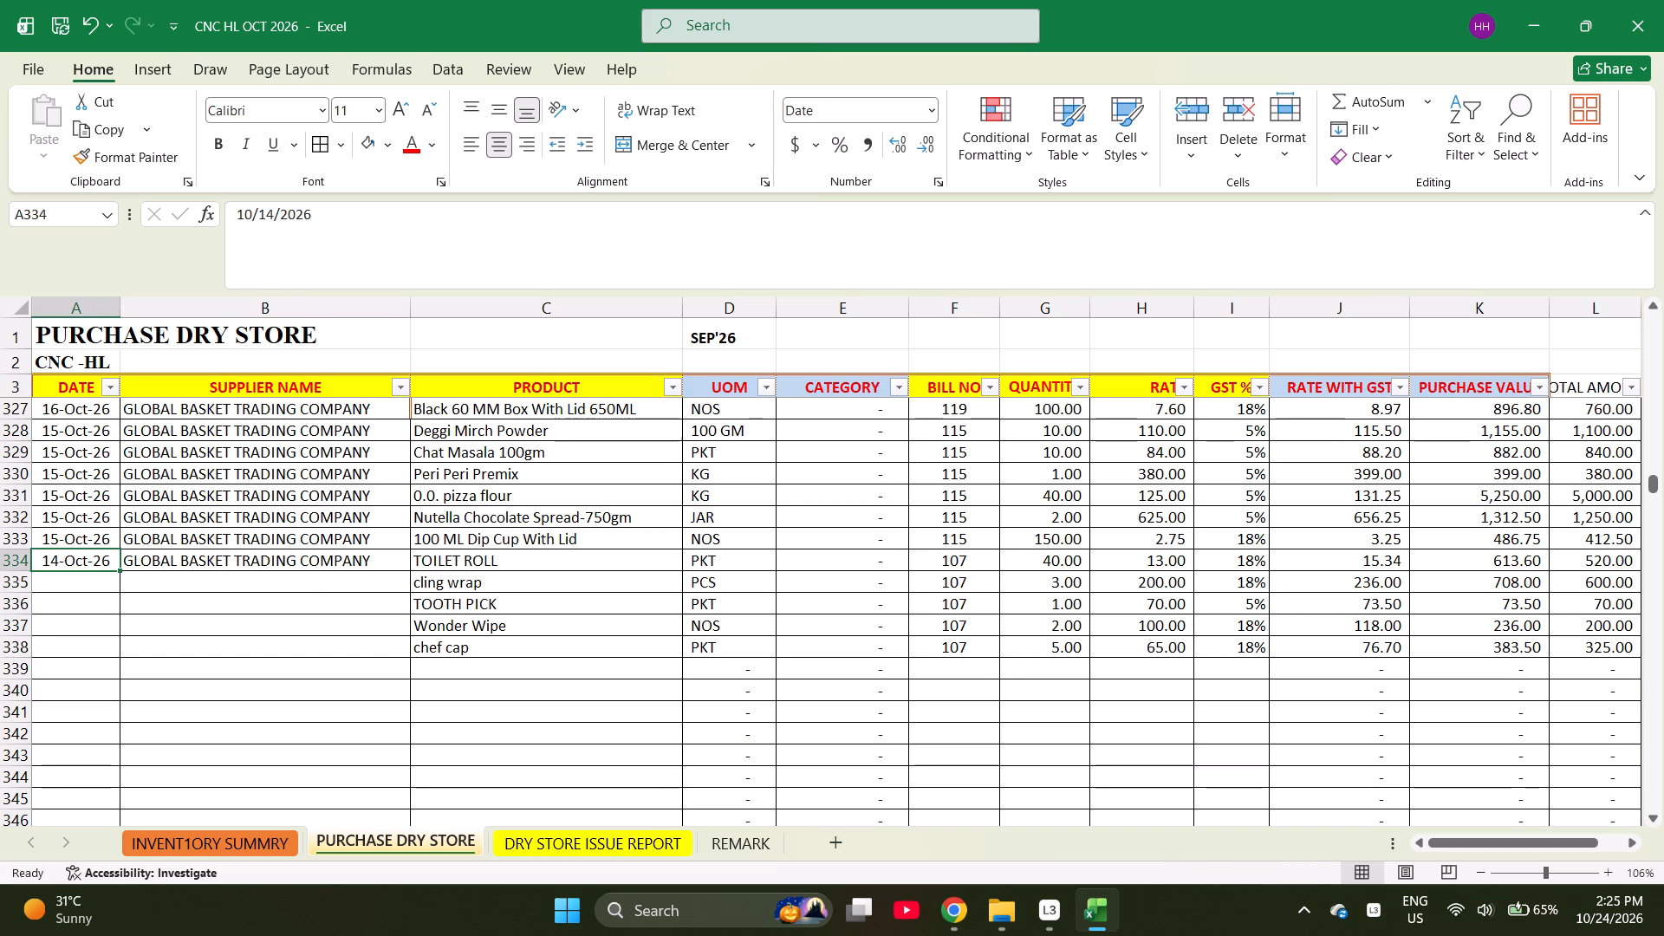
pyautogui.hotkey('shift', 'Right')
pyautogui.hotkey('shift', 'Down')
pyautogui.hotkey('shift', 'Down')
pyautogui.hotkey('shift', 'Down')
pyautogui.hotkey('shift', 'Down')
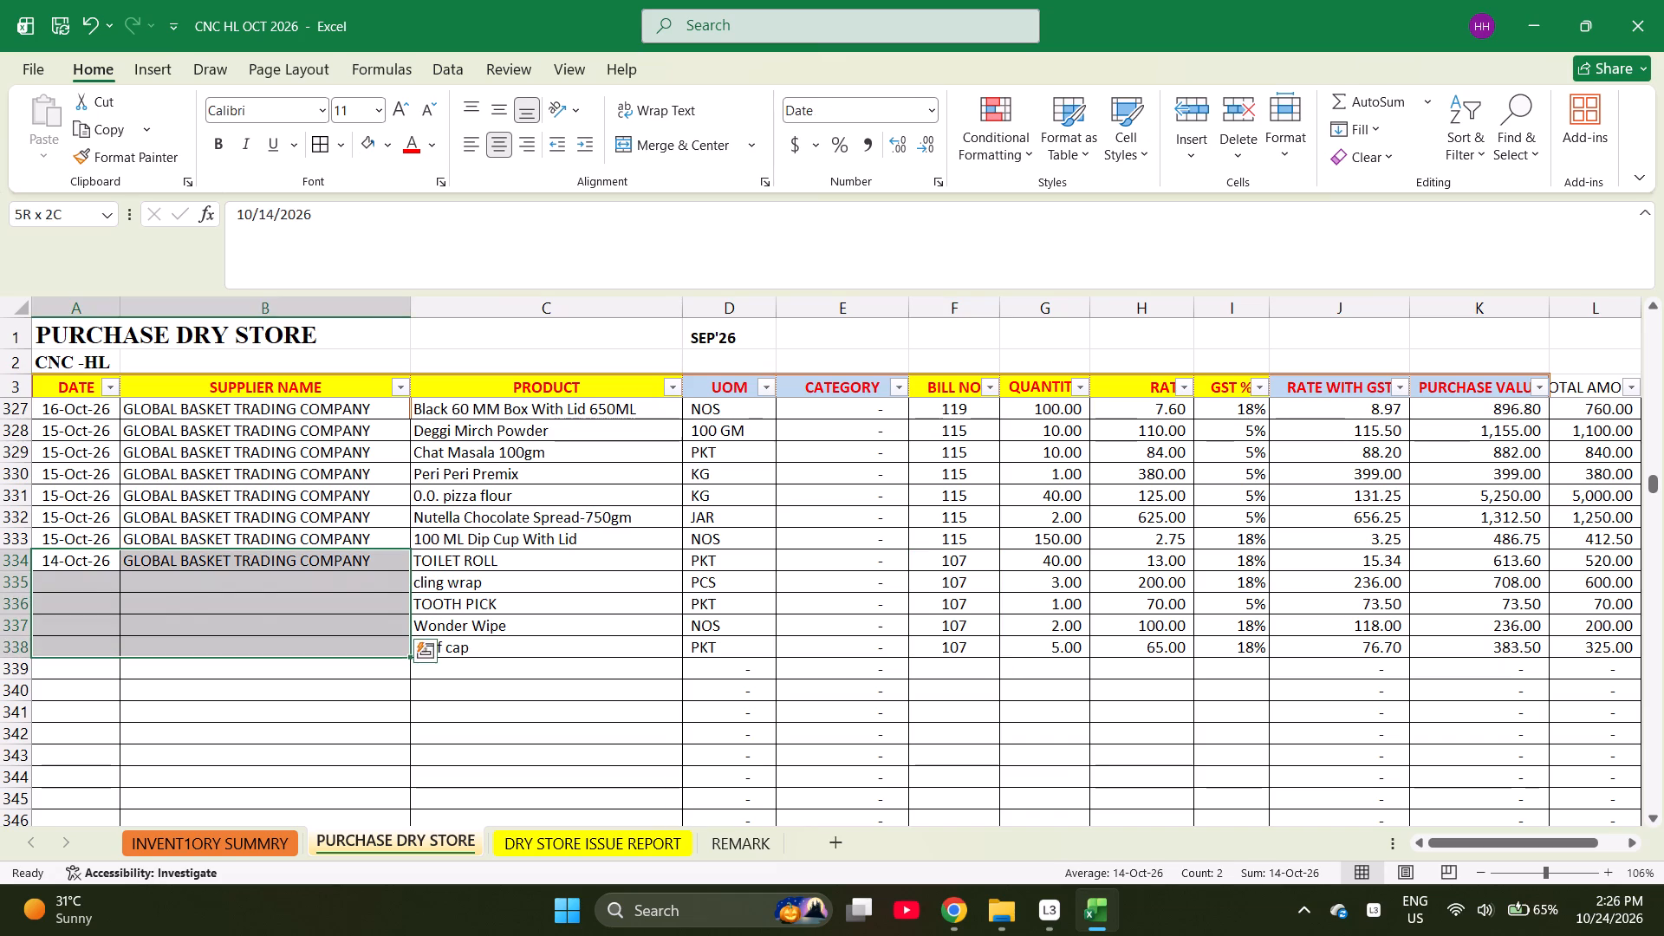
pyautogui.hotkey('ctrl', 'd')
# Check the sum of the bill 107 purchase values in rows 334 to 338.
pyautogui.press('Right')
pyautogui.press('Right')
pyautogui.press('Right')
pyautogui.press('Right')
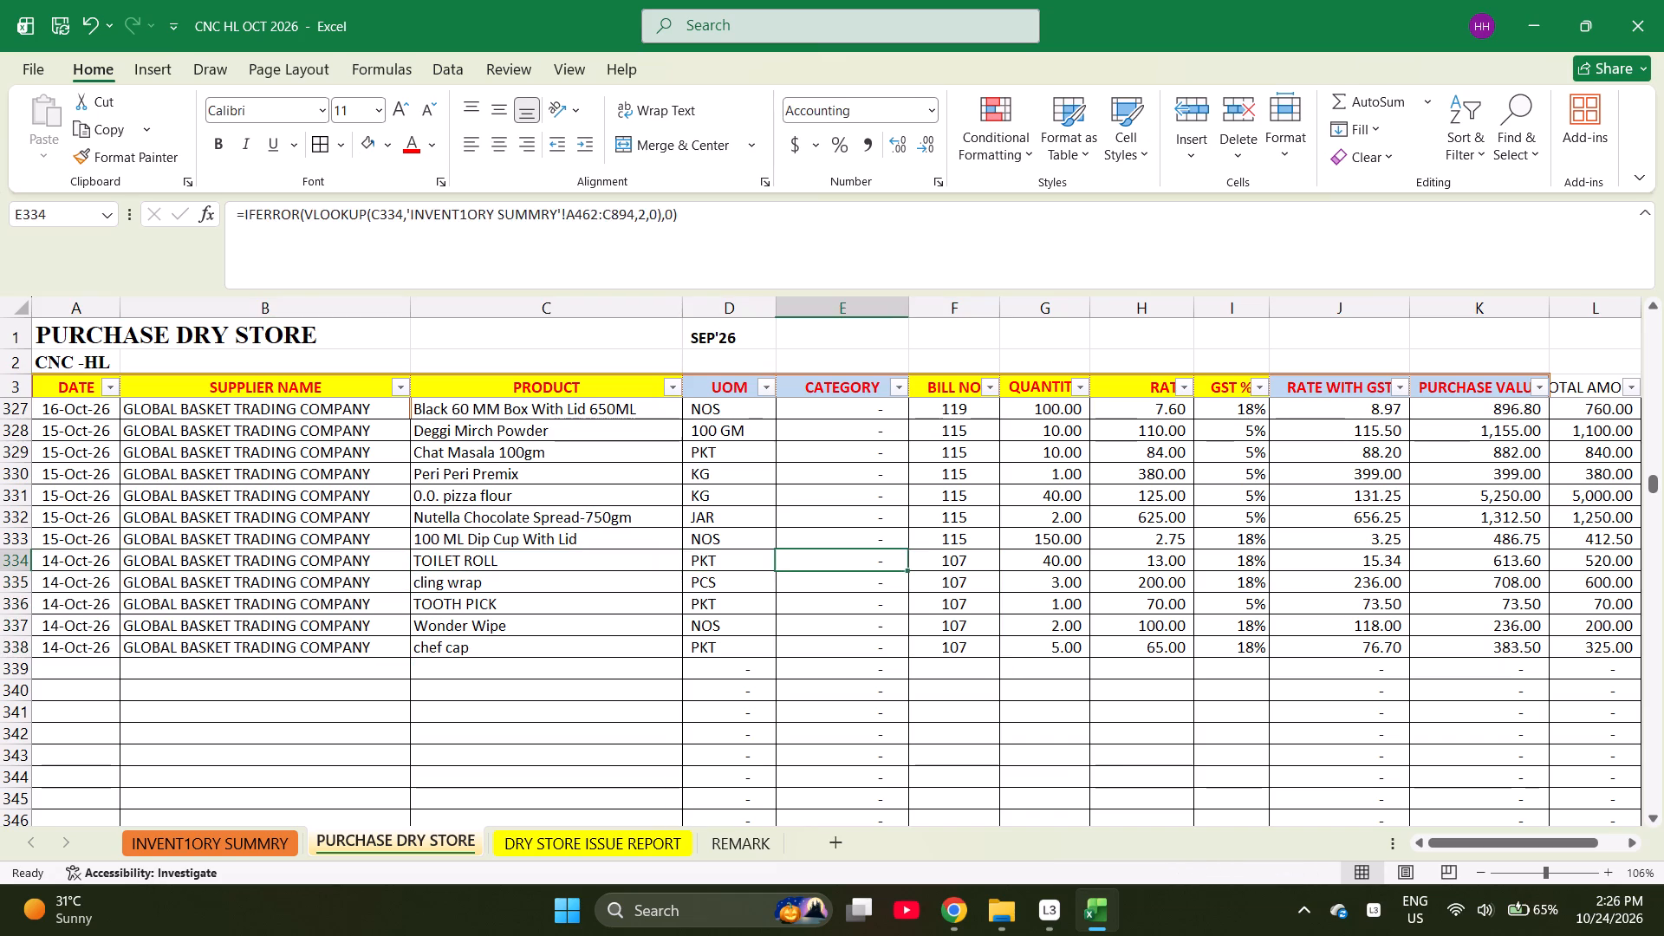
pyautogui.press('Right')
pyautogui.press('Right')
pyautogui.press('Right')
pyautogui.press('Right')
pyautogui.press('Right')
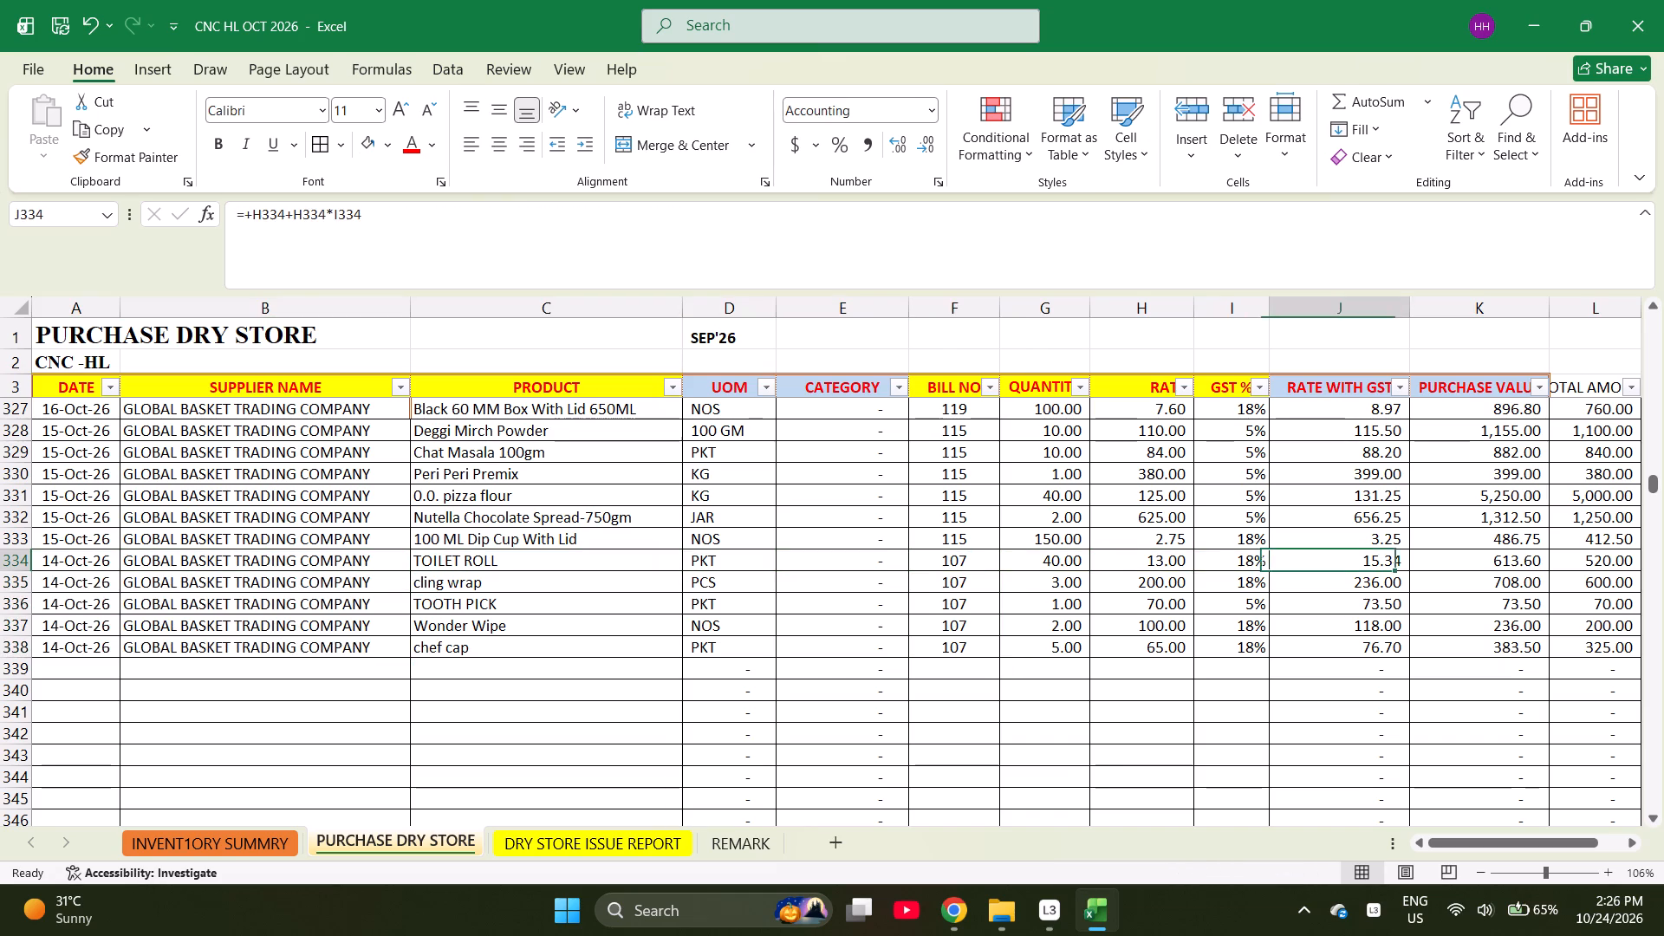
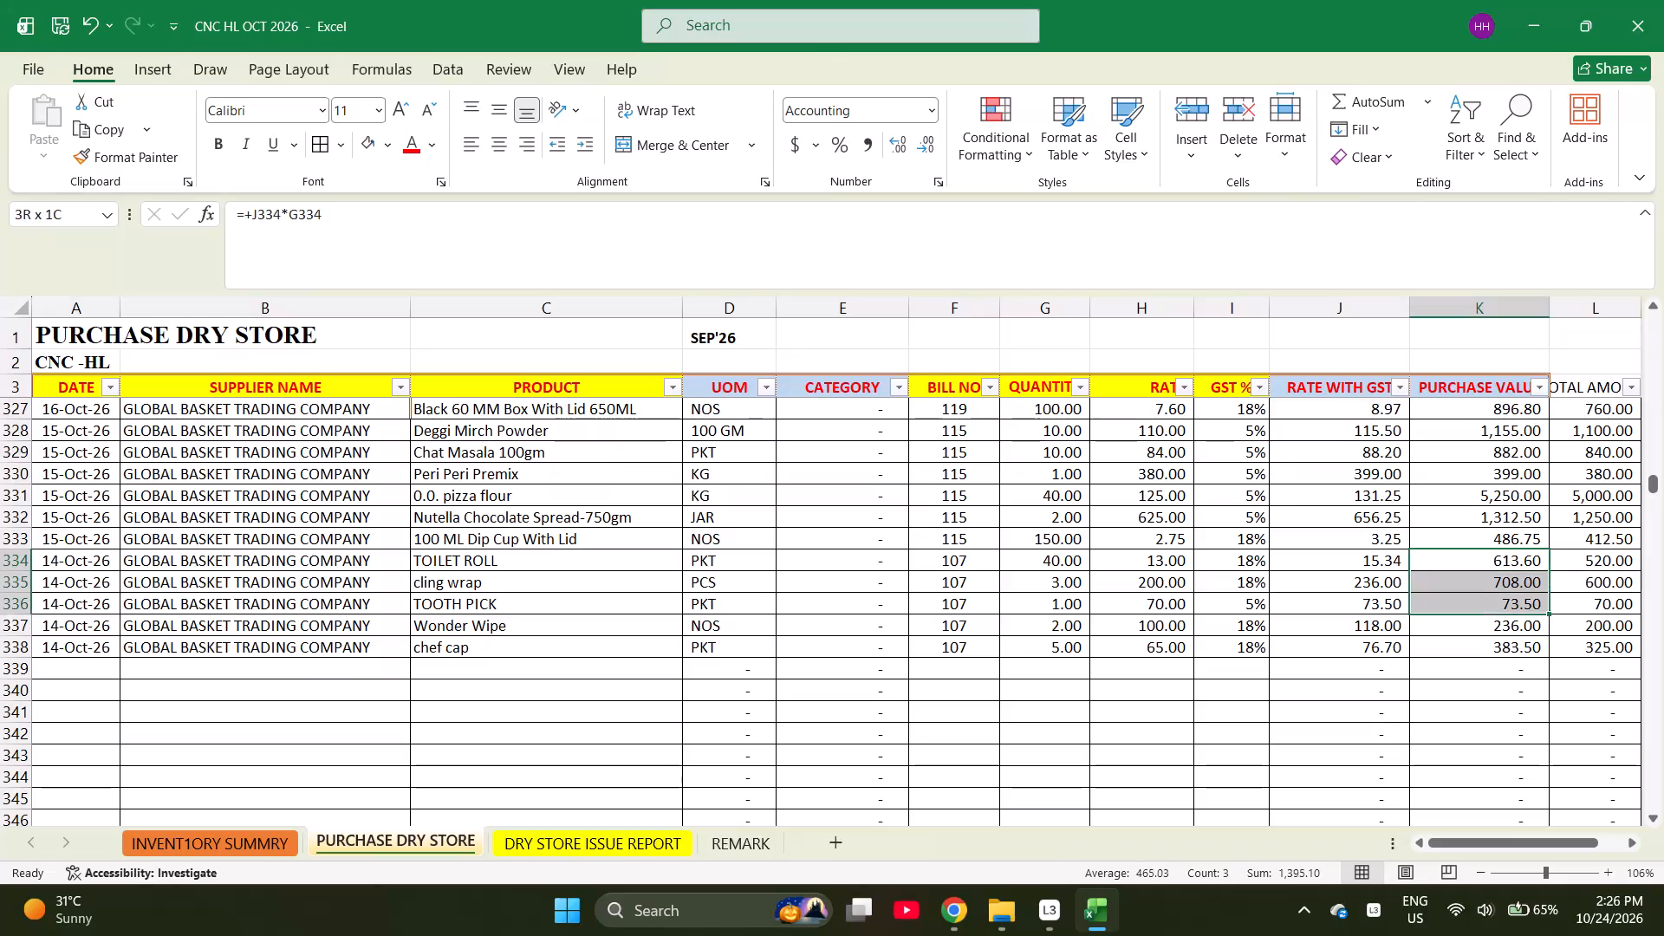
# Extend the check of bill 107's purchase value sum through row 338.
pyautogui.hotkey('shift', 'Down')
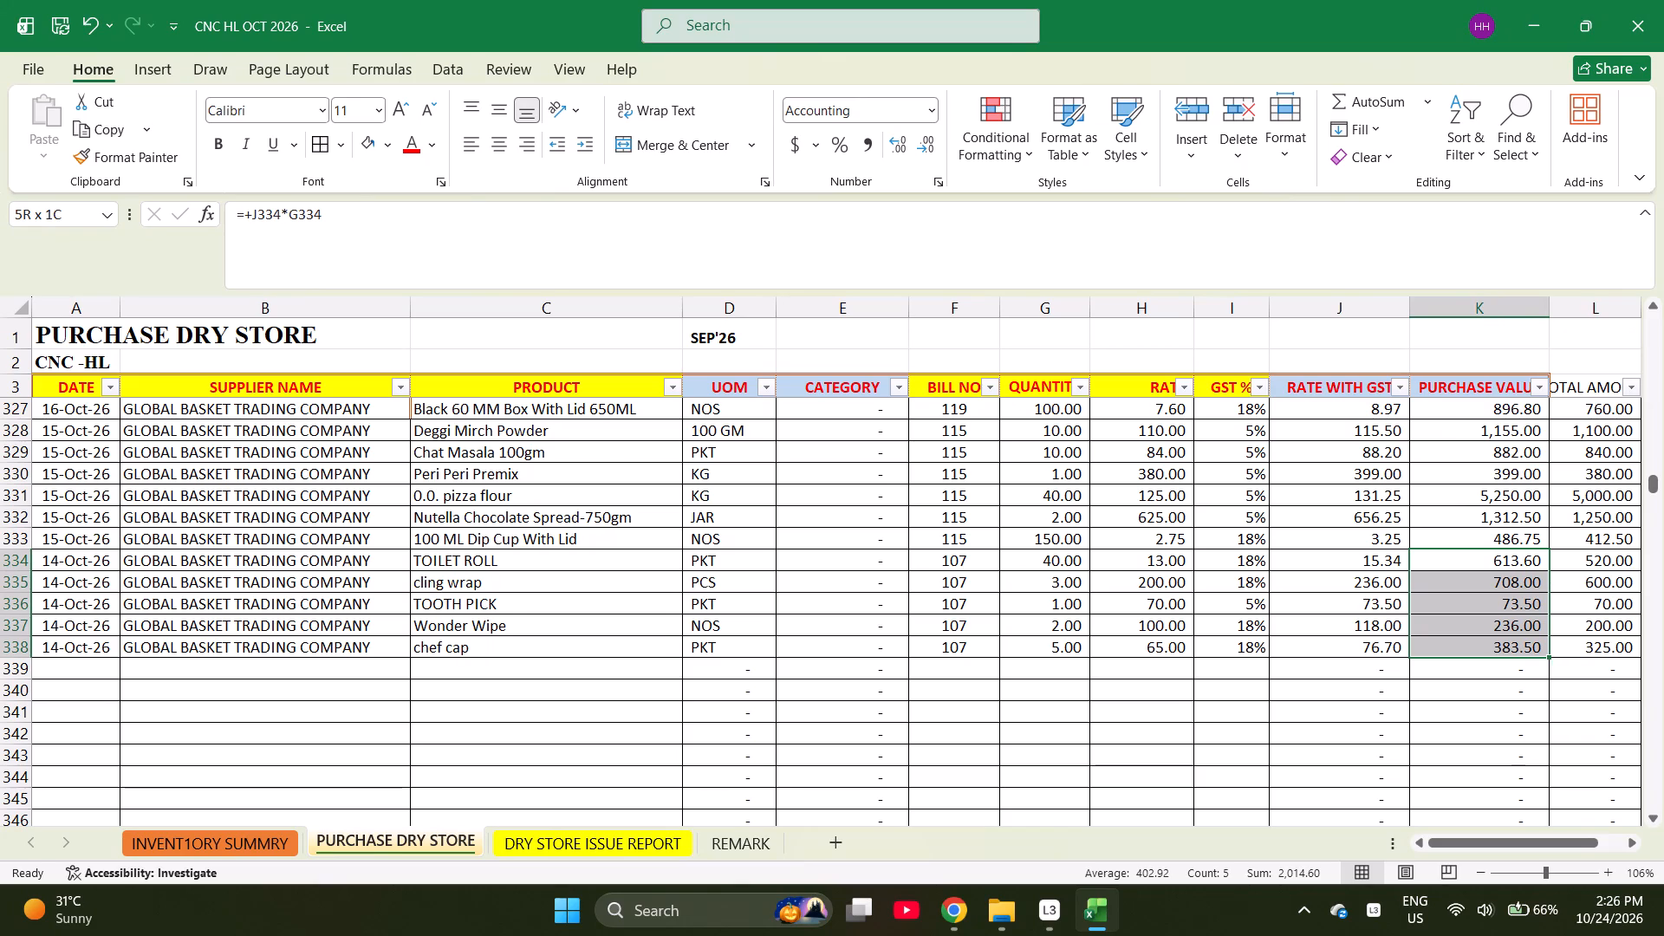
# Set the quantity of TOILET ROLL in row 334 to 10.
pyautogui.press('Up')
pyautogui.press('Left')
pyautogui.press('Left')
pyautogui.press('Left')
pyautogui.press('Down')
pyautogui.press('Left')
pyautogui.write('10')
pyautogui.press('Right')
# Recheck the sum of the bill 107 purchase values in rows 334 to 338.
pyautogui.press('Right')
pyautogui.press('Right')
pyautogui.press('Right')
pyautogui.hotkey('shift', 'Down')
pyautogui.hotkey('shift', 'Down')
pyautogui.hotkey('shift', 'Down')
pyautogui.hotkey('shift', 'Down')
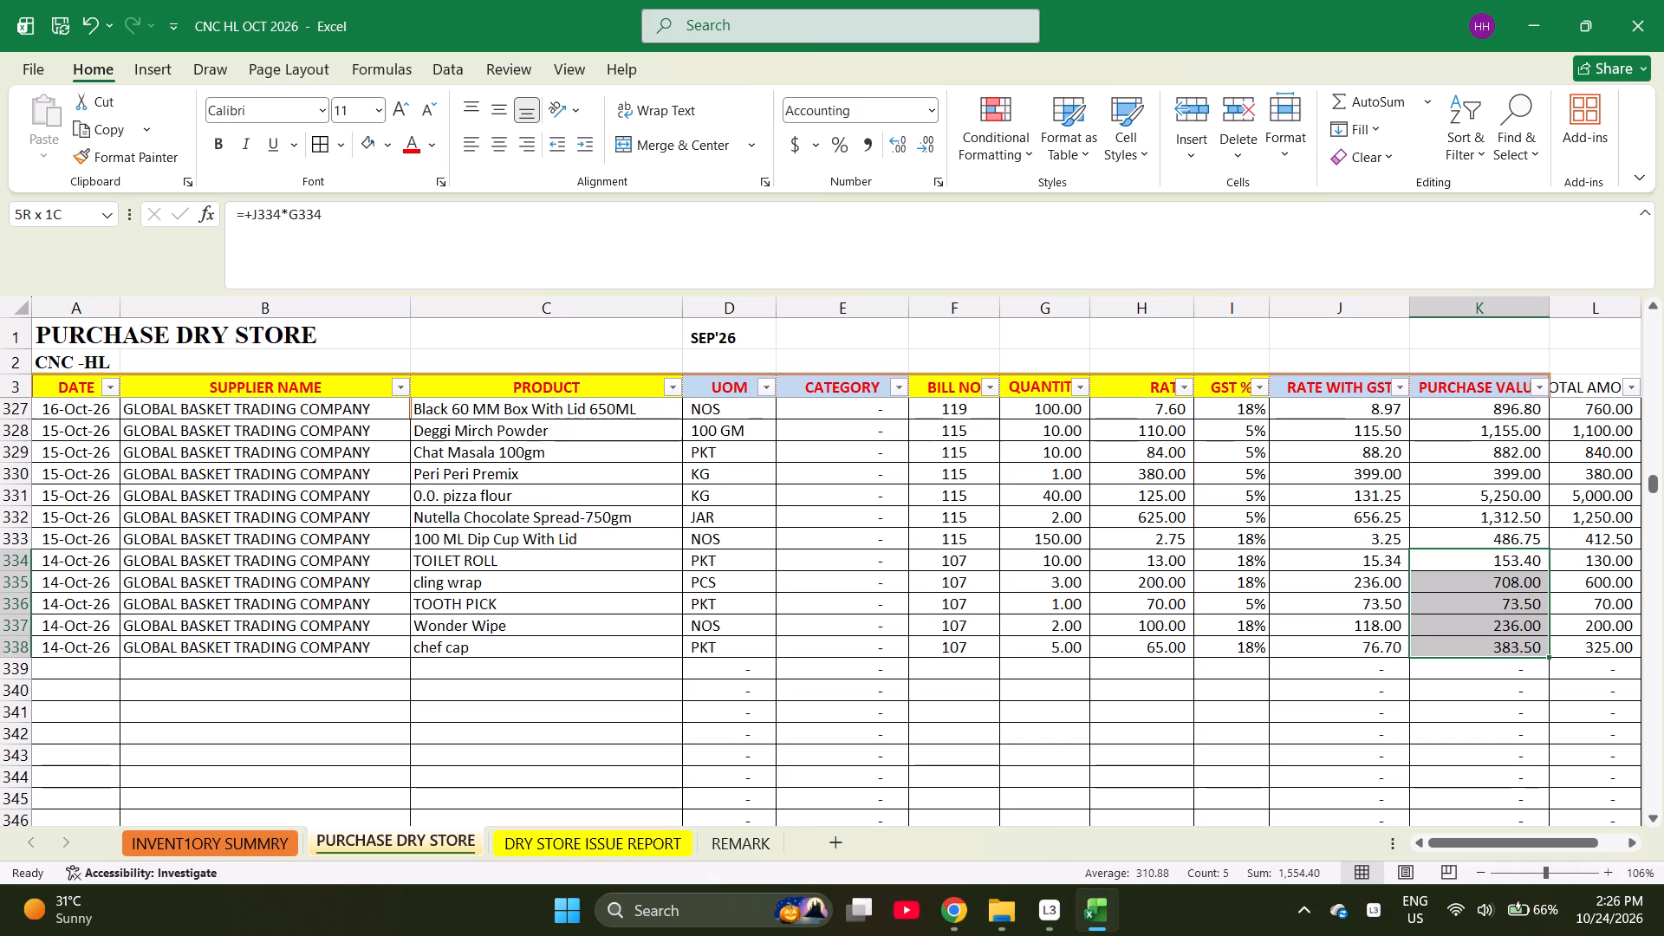
# Fill the date 14-Oct-26 down into the first empty row, 339.
pyautogui.press('Left')
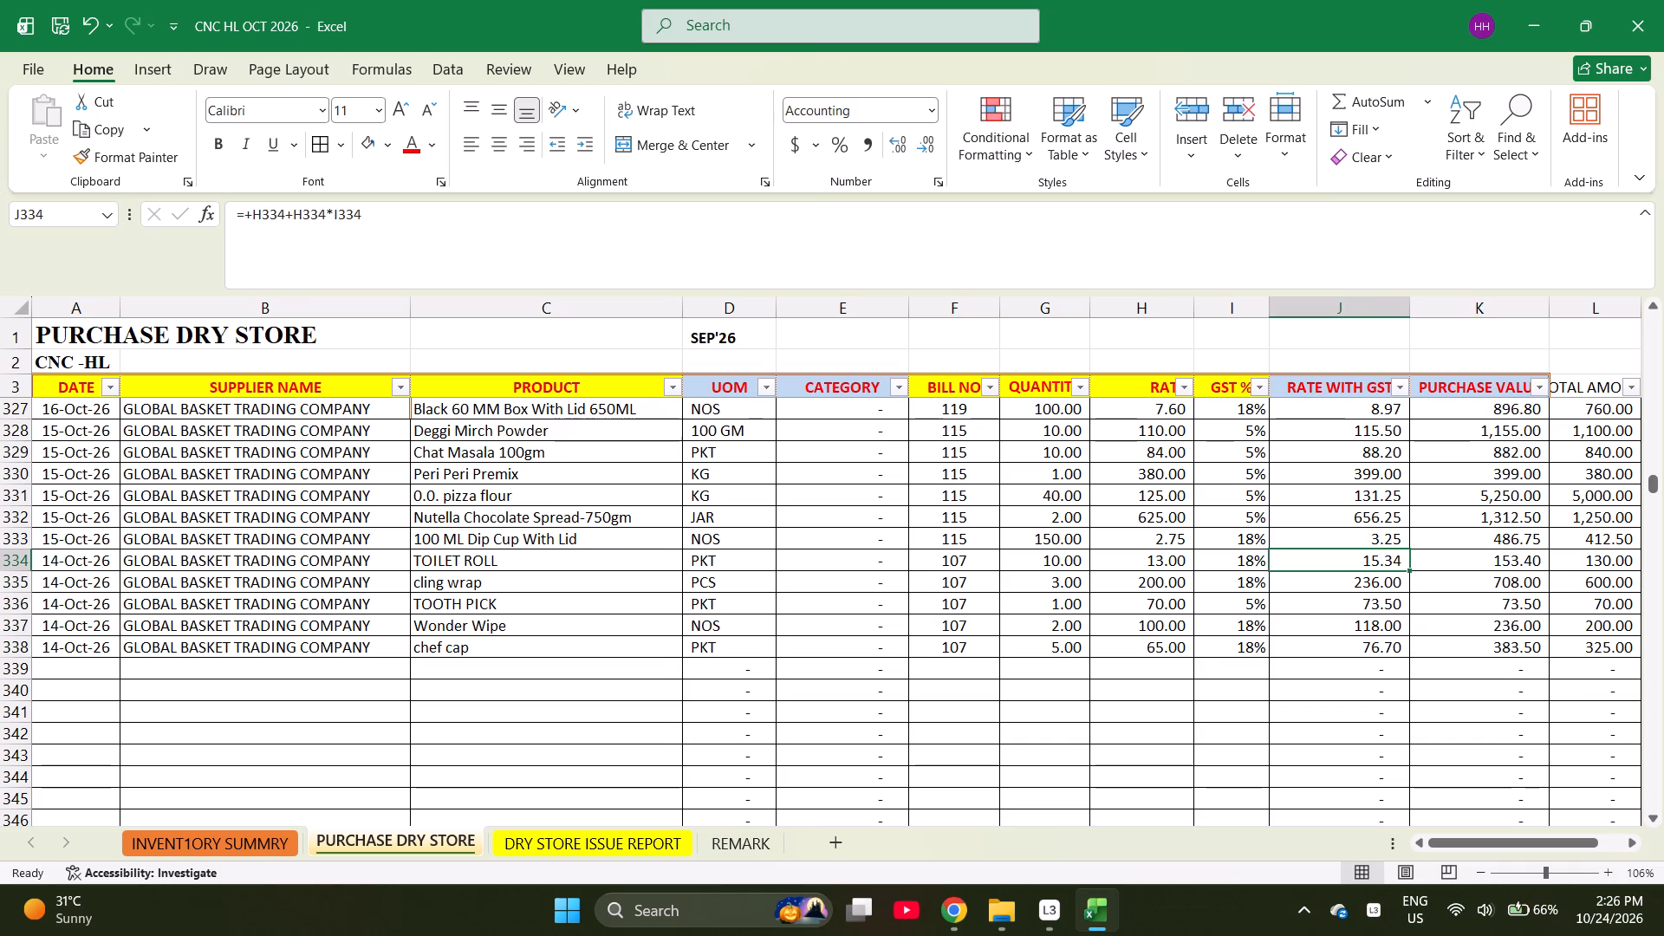
pyautogui.hotkey('ctrl', 'Left')
pyautogui.hotkey('ctrl', 'Left')
pyautogui.hotkey('ctrl', 'Left')
pyautogui.hotkey('ctrl', 'Left')
pyautogui.hotkey('ctrl', 'Down')
pyautogui.press('Down')
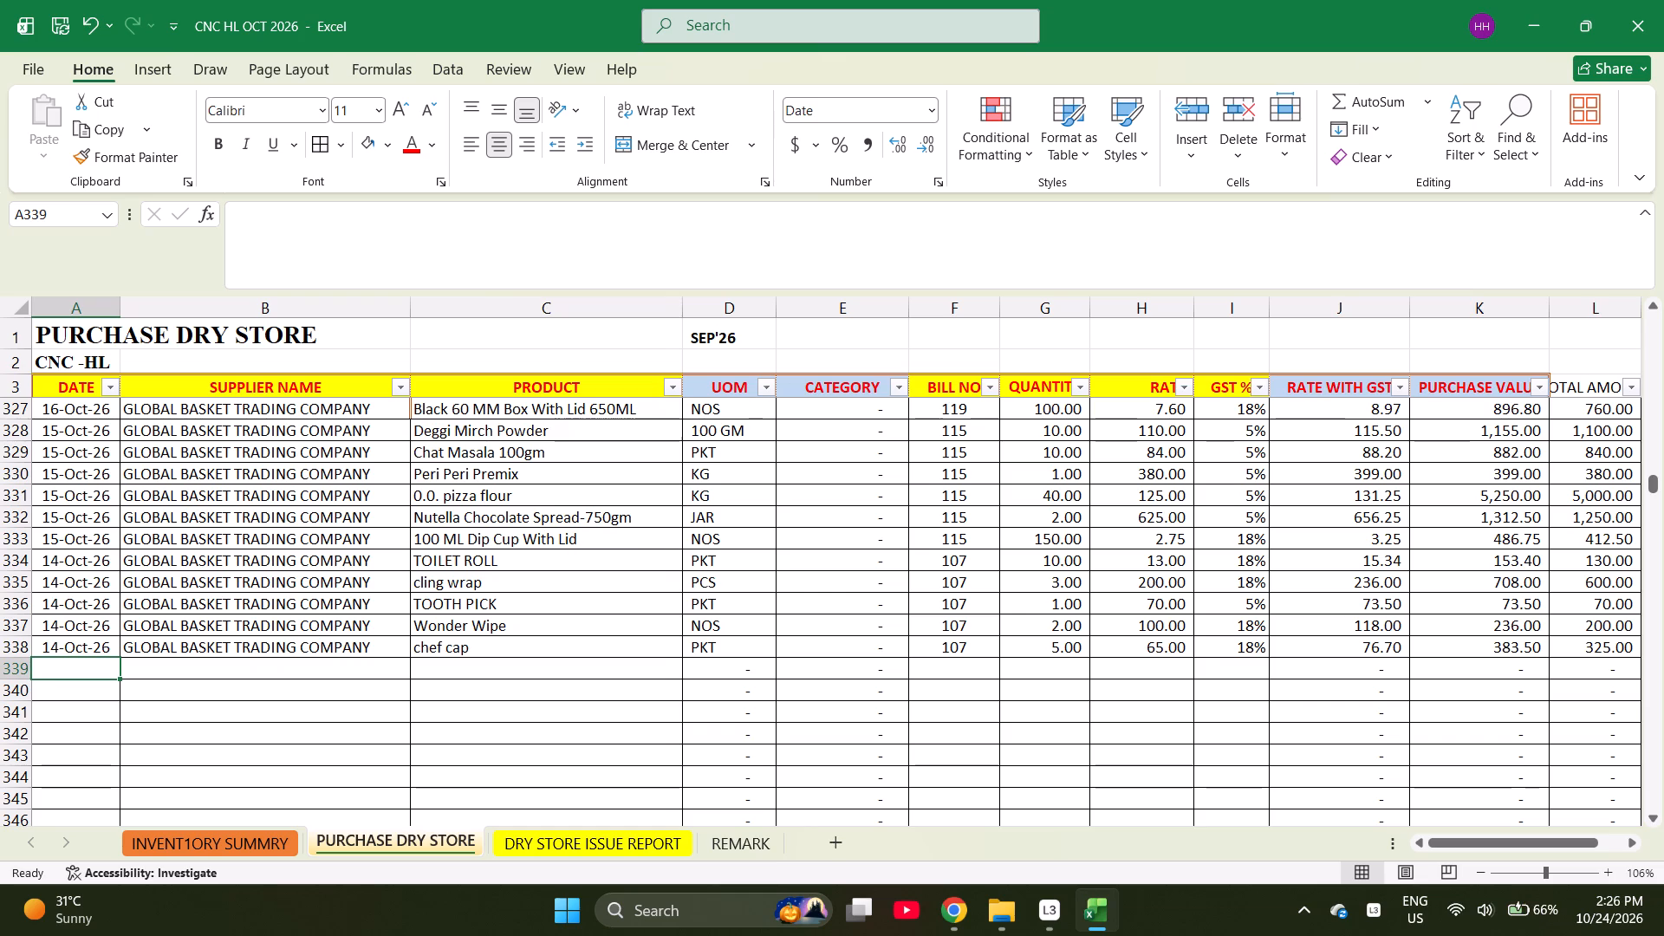
pyautogui.hotkey('ctrl', 'd')
# Enter the products RAJMA, chana dal and Coconut milk 400gm in rows 339 to 341.
pyautogui.press('Right')
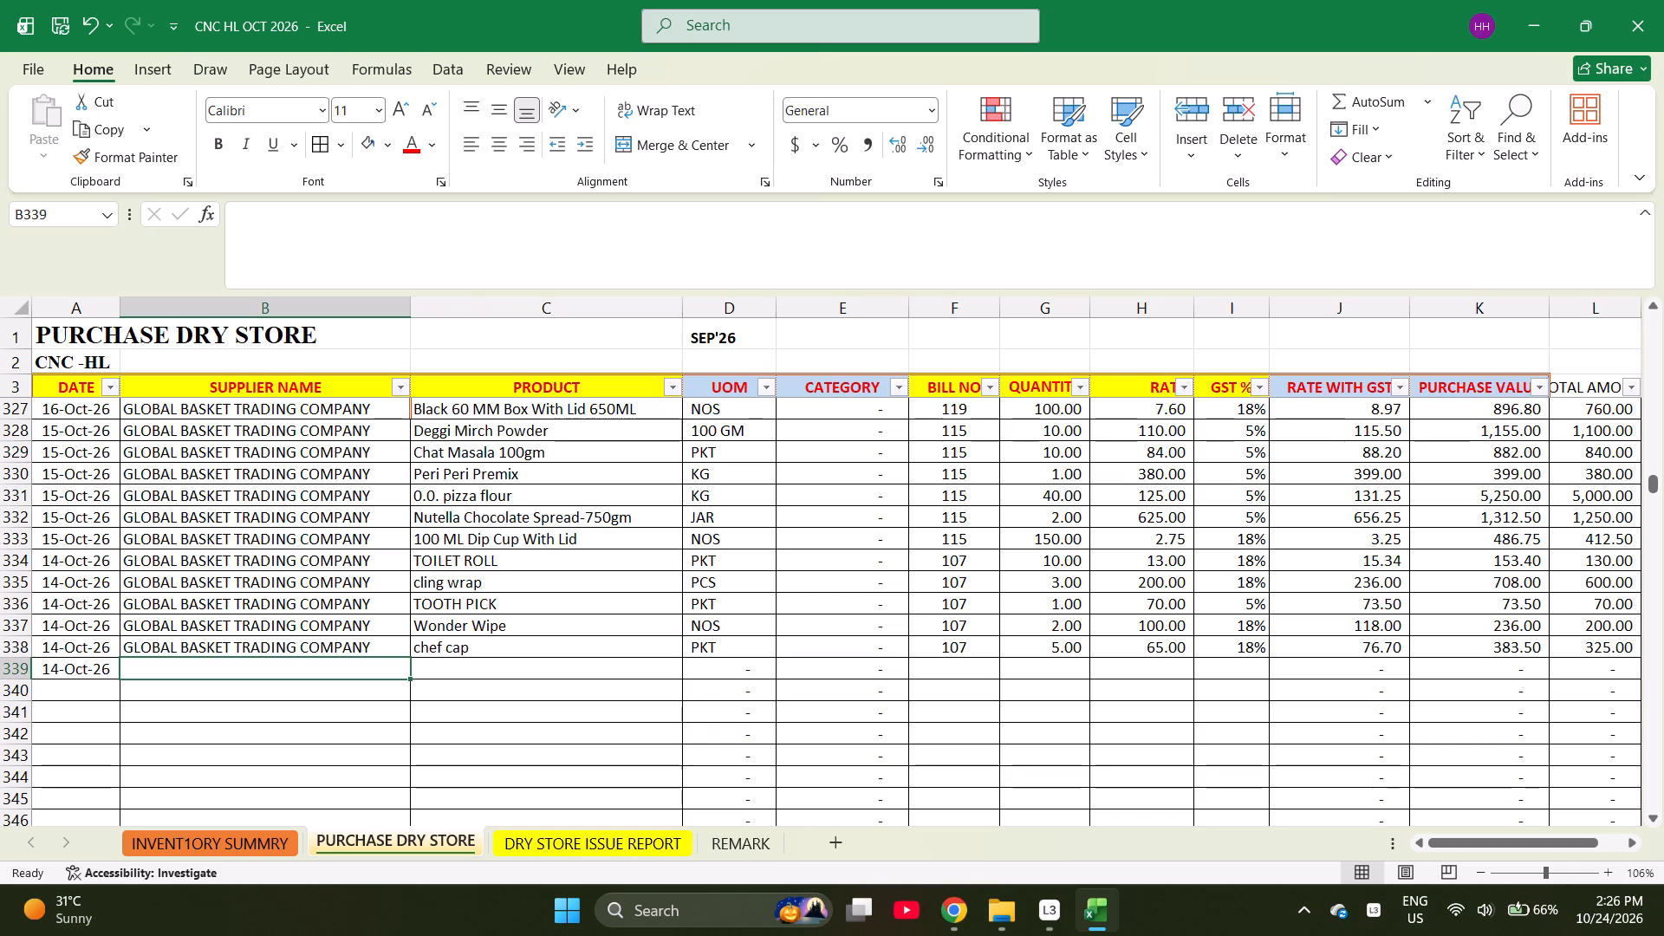
pyautogui.write('RAJMA')
pyautogui.press('Escape')
pyautogui.press('Right')
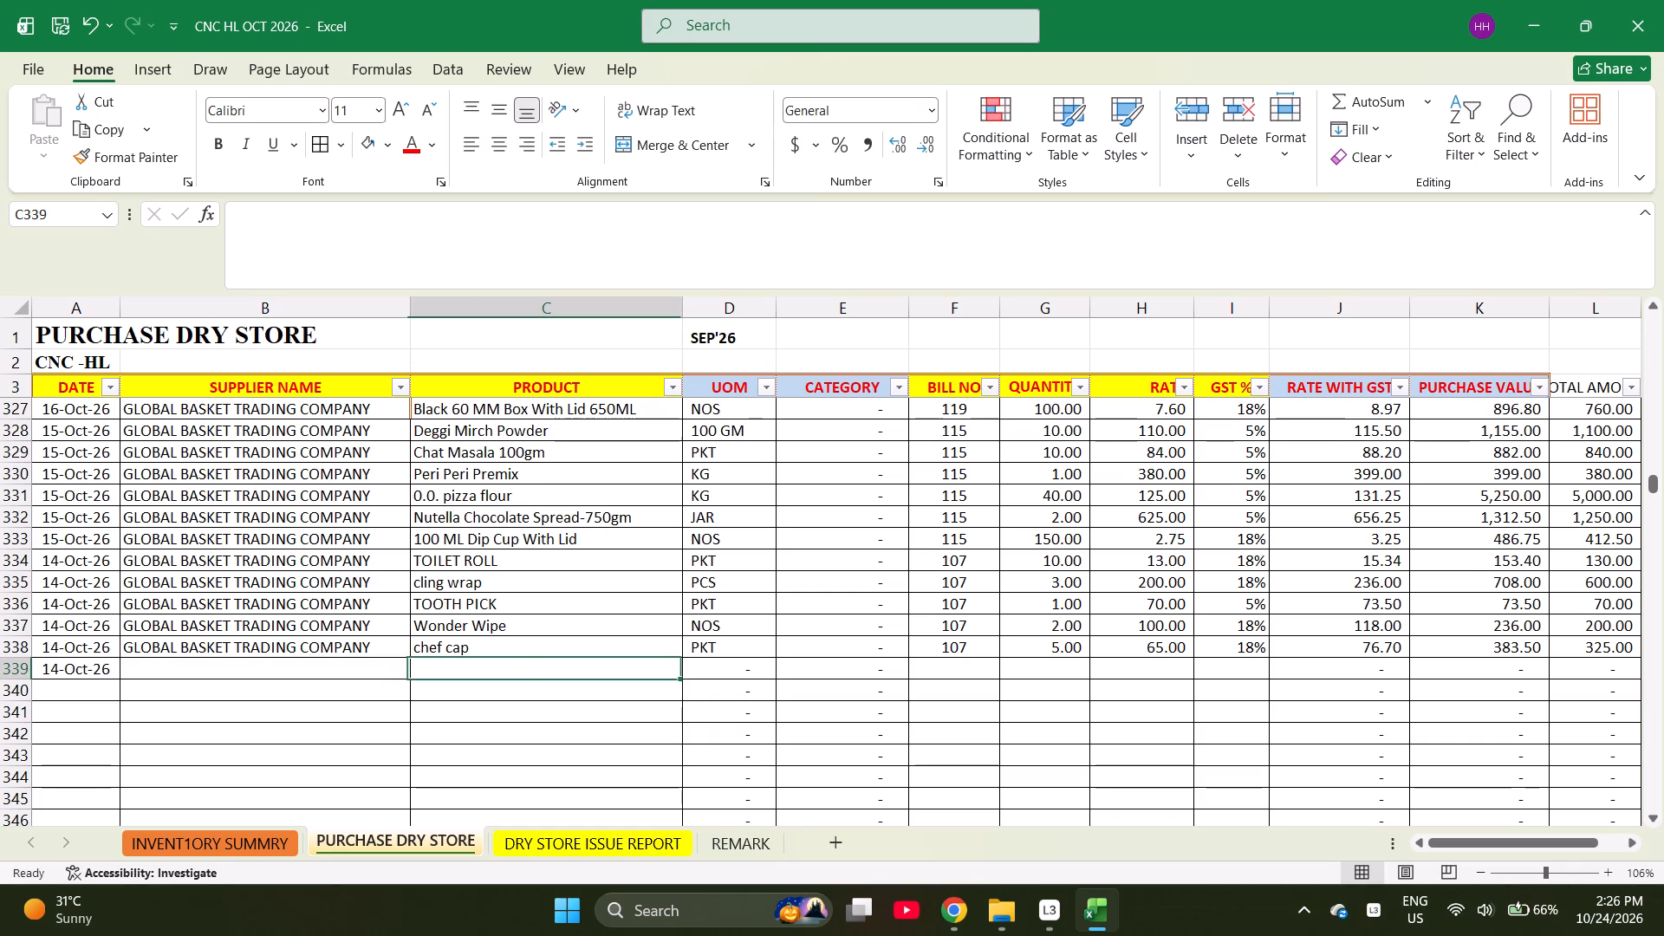
pyautogui.write('RAJMA')
pyautogui.press('Return')
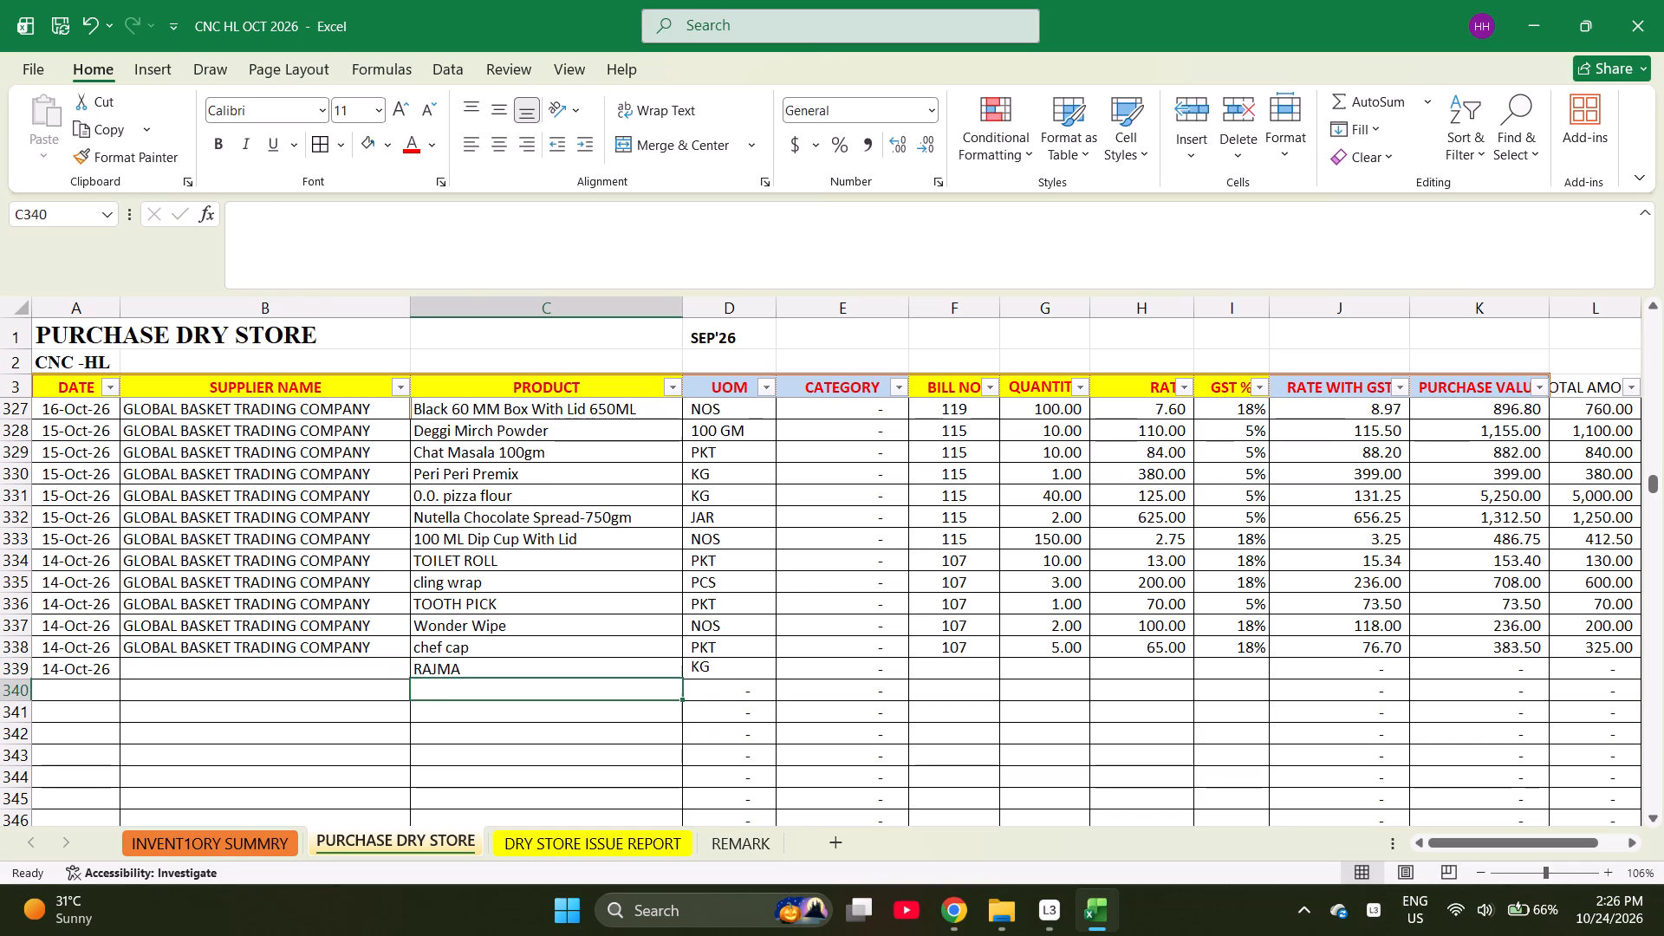
pyautogui.write('CHAND')
pyautogui.press('BackSpace')
pyautogui.write('A')
pyautogui.press('space')
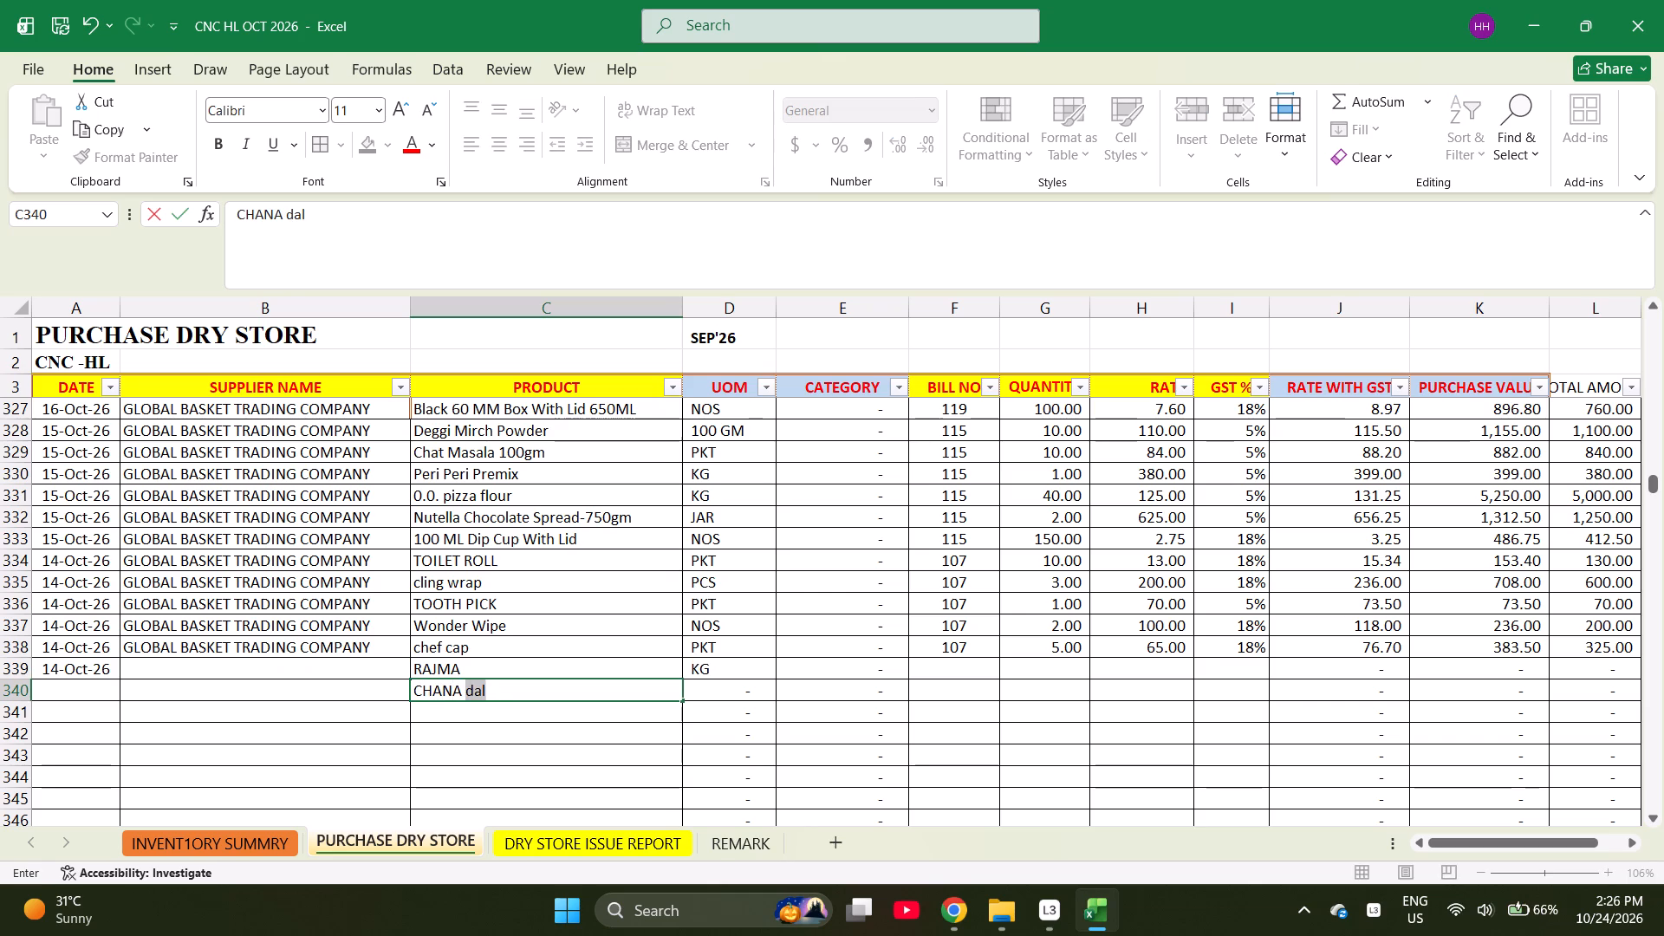
pyautogui.press('Return')
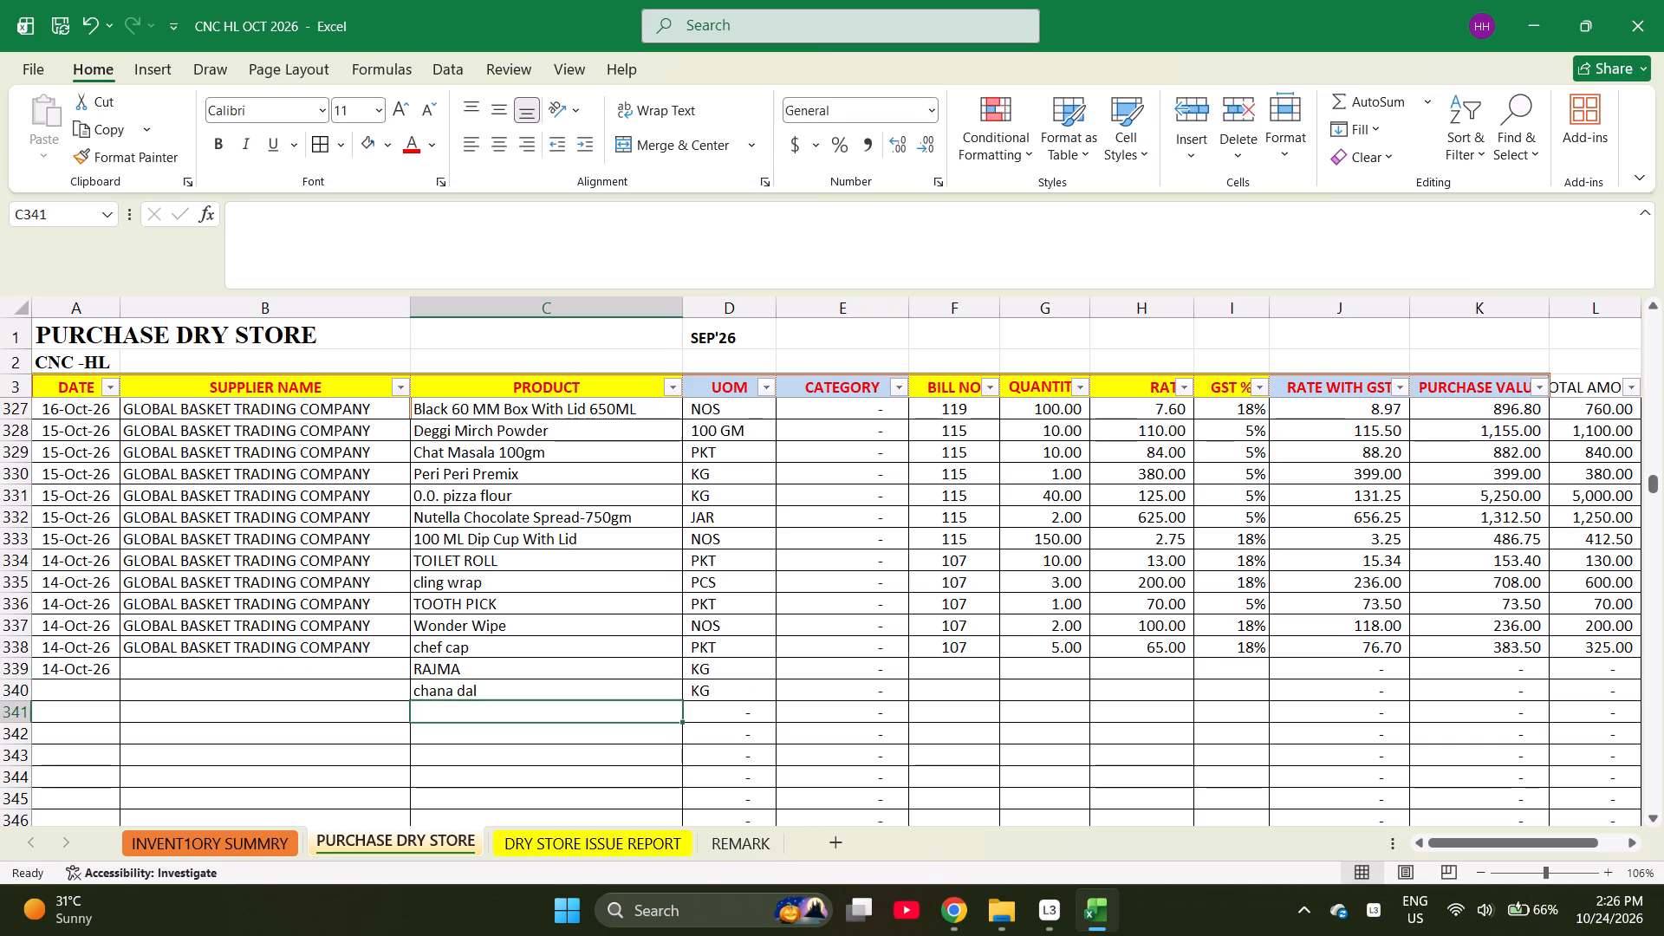
pyautogui.write('COCO')
pyautogui.press('Return')
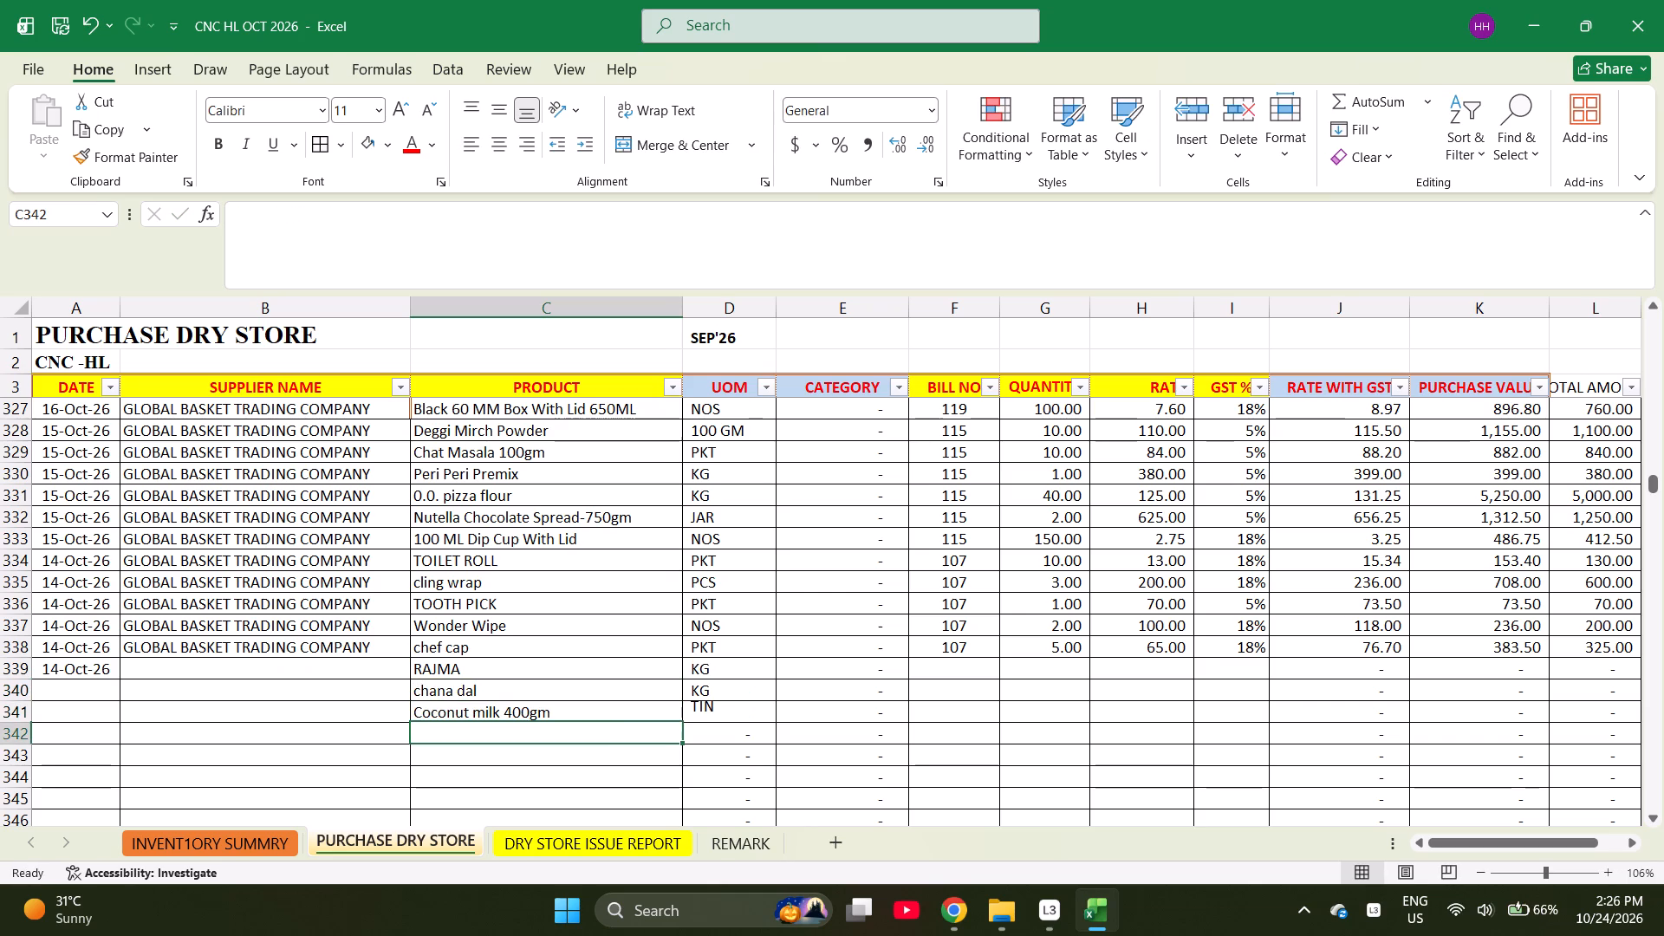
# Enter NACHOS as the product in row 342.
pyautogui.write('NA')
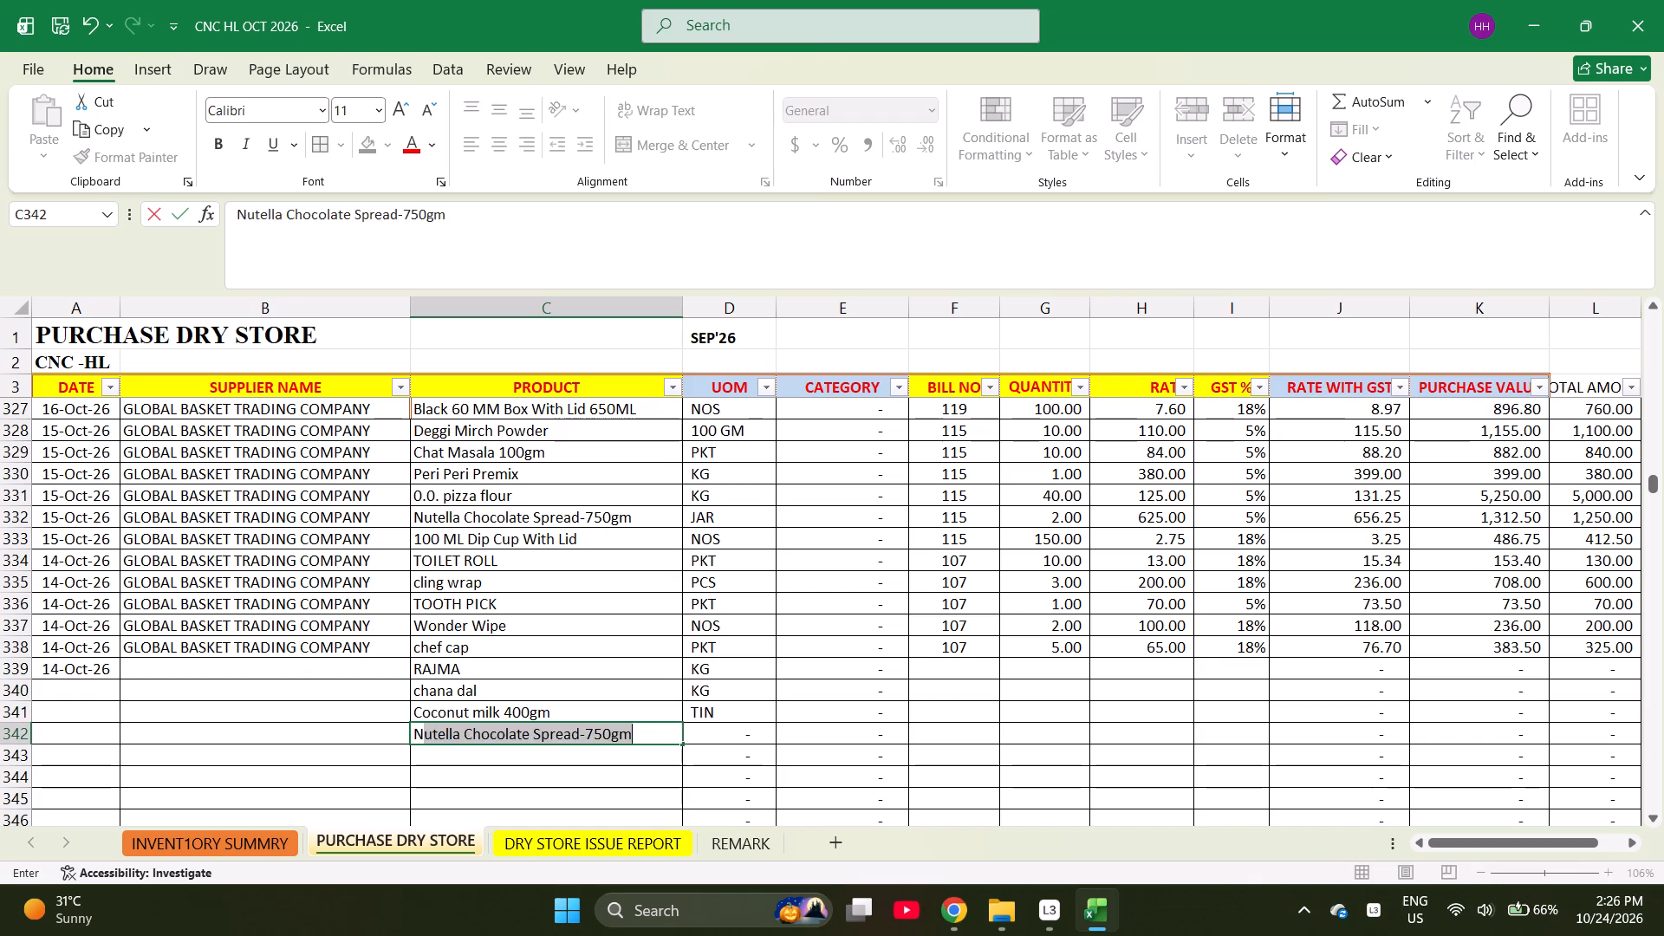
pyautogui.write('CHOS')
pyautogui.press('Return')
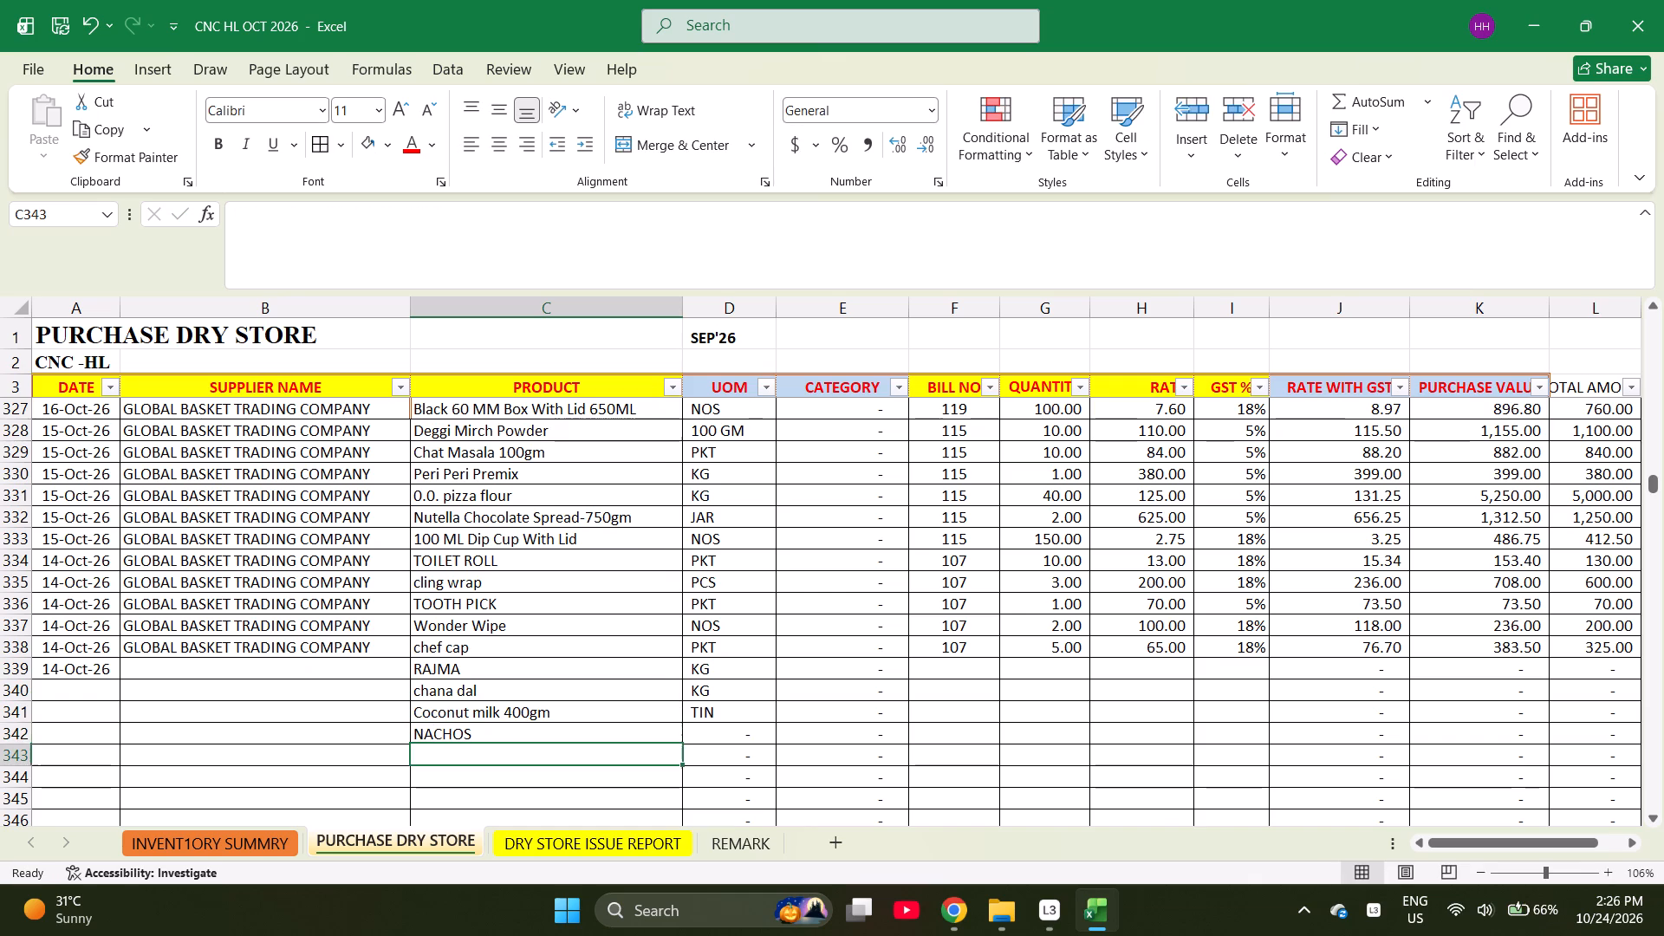
# Search the inventory summary sheet for the item NACHOS.
pyautogui.hotkey('ctrl', 'pageup')
pyautogui.hotkey('ctrl', 'f')
pyautogui.write('NACHOX')
pyautogui.press('Return')
pyautogui.press('Return')
pyautogui.press('BackSpace')
pyautogui.press('BackSpace')
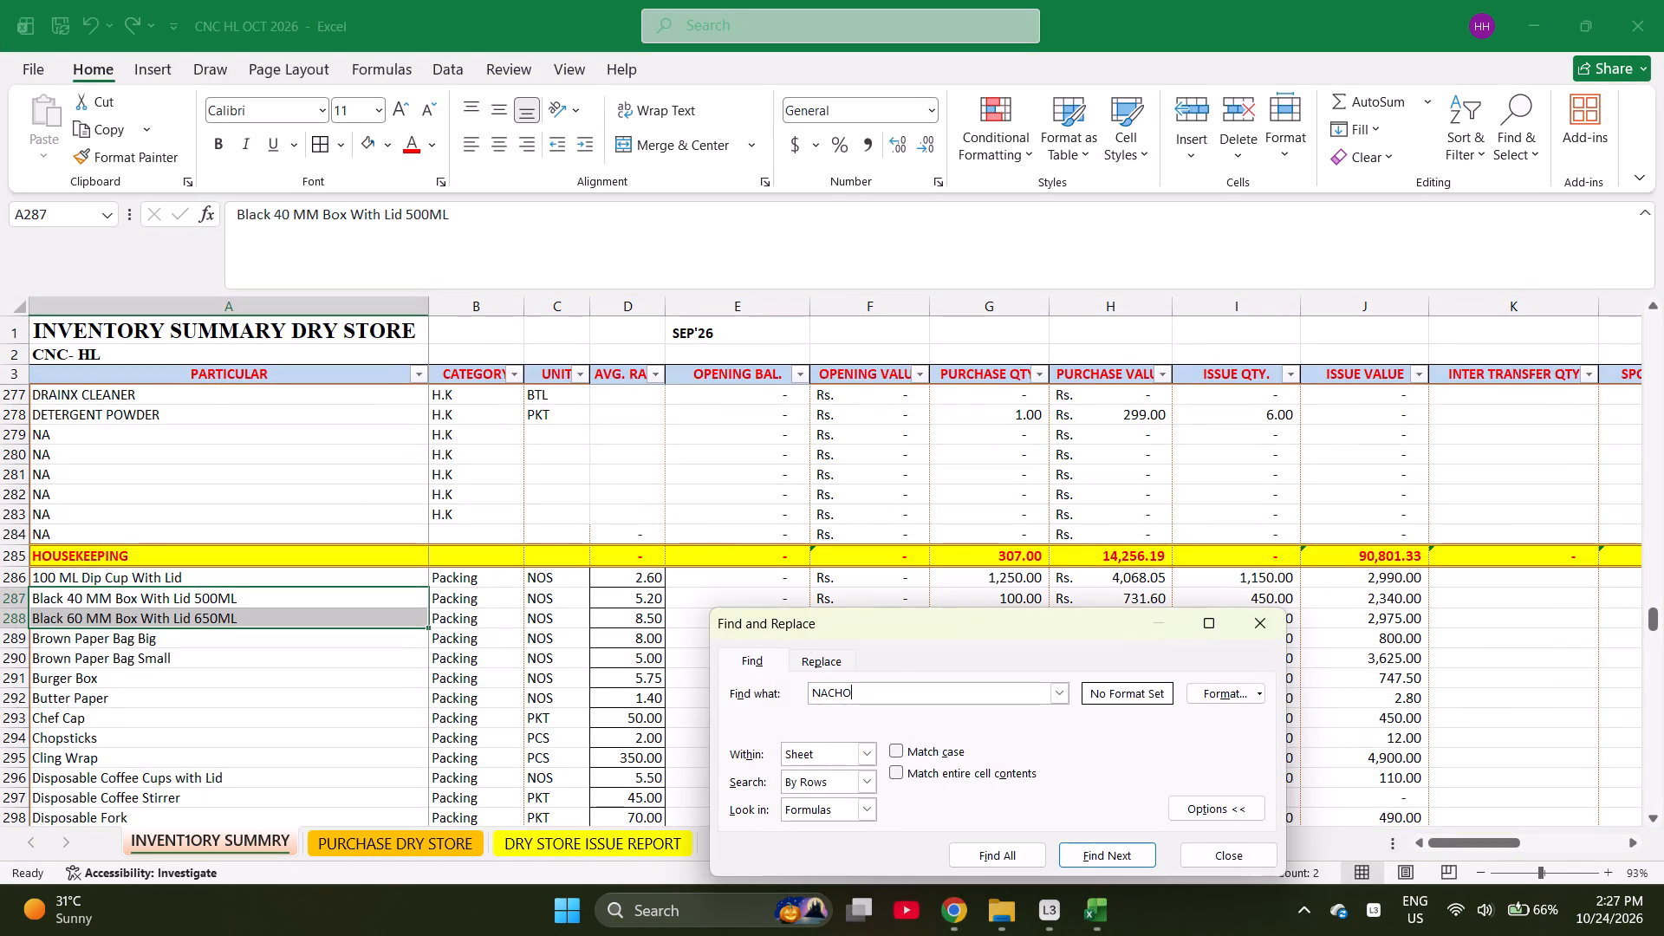
pyautogui.write('OS')
pyautogui.press('Return')
pyautogui.press('Return')
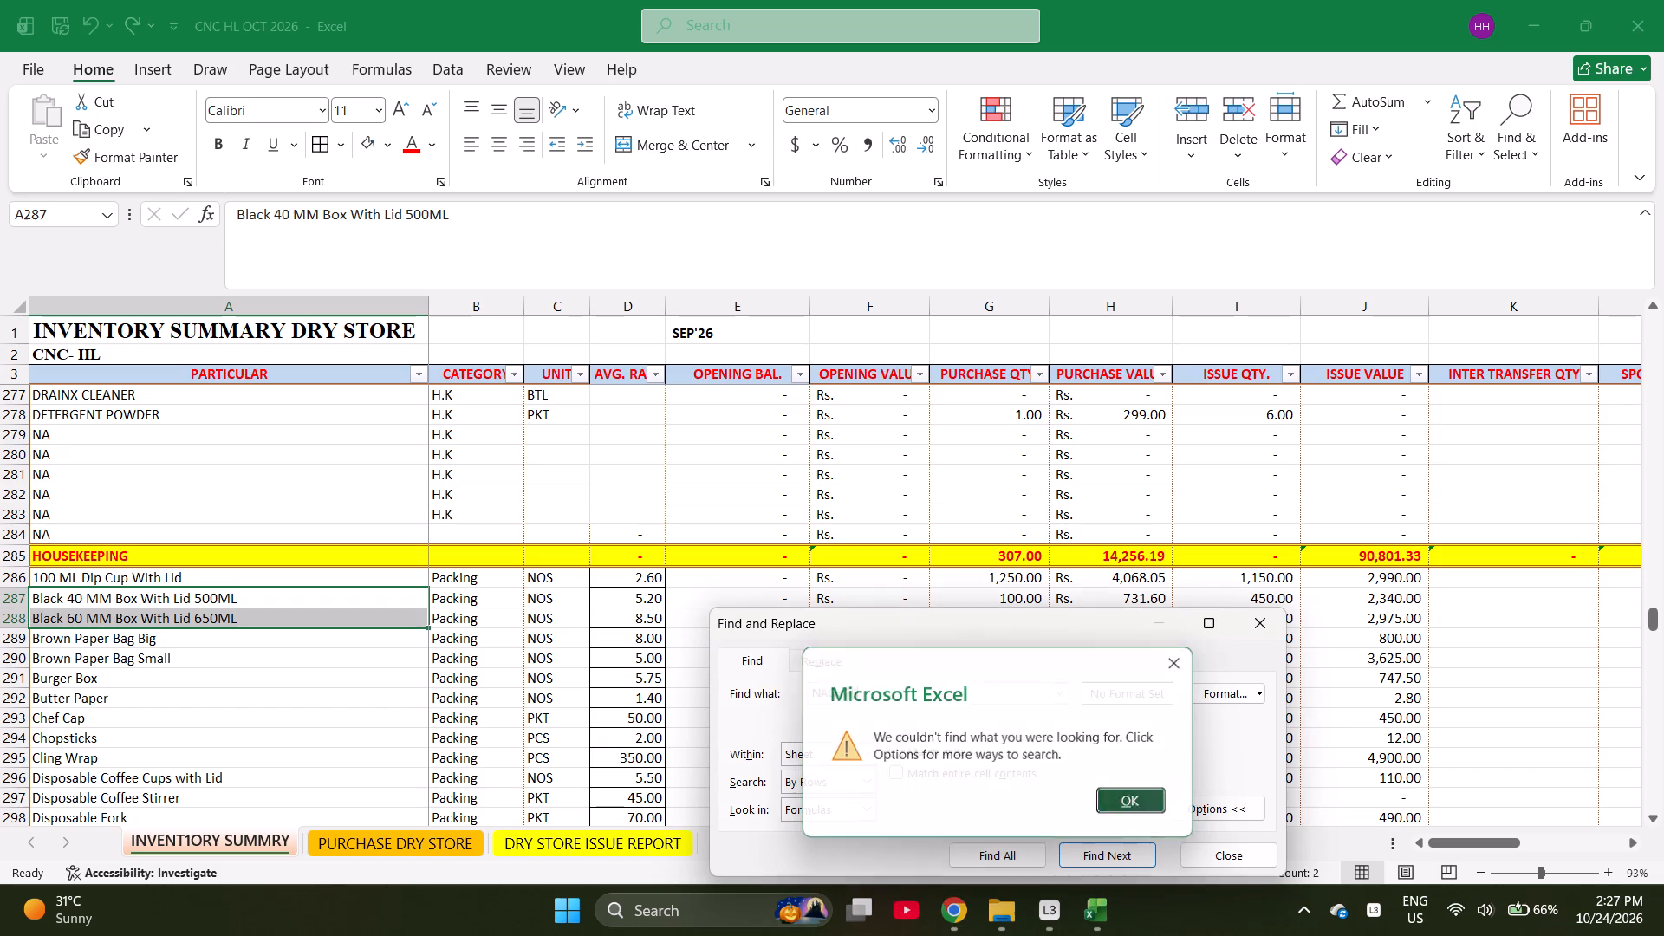
pyautogui.press('BackSpace')
pyautogui.press('BackSpace')
pyautogui.press('BackSpace')
pyautogui.press('Return')
pyautogui.press('Escape')
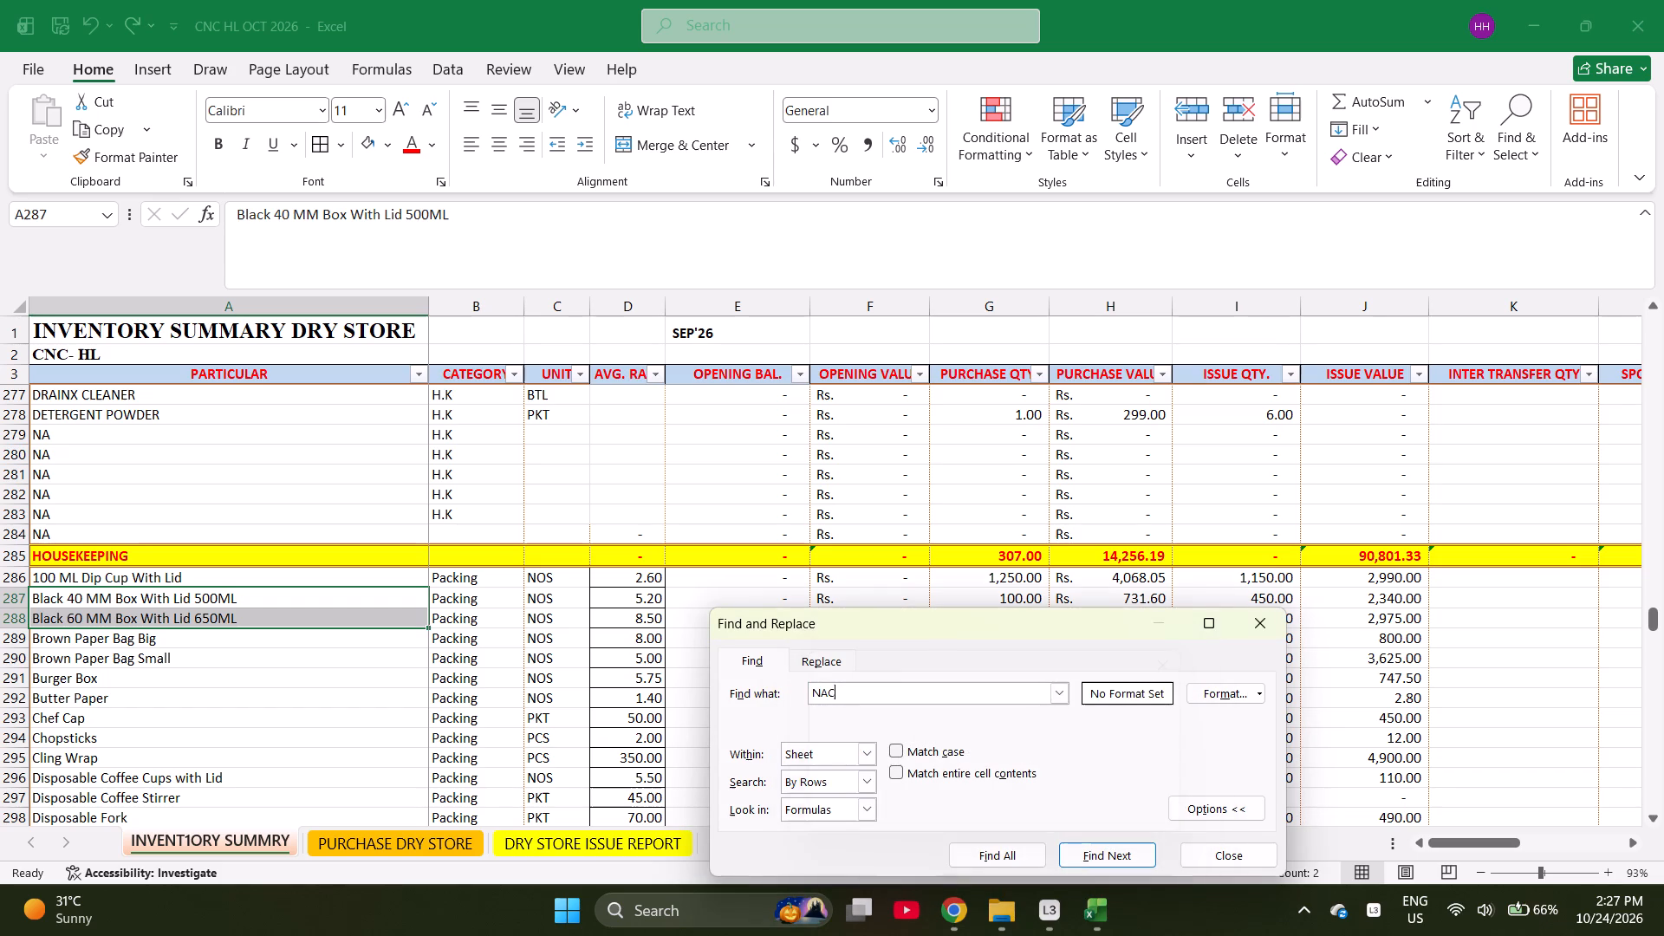
pyautogui.press('Down')
pyautogui.press('Escape')
pyautogui.press('Escape')
pyautogui.press('Down')
pyautogui.hotkey('ctrl', 'f')
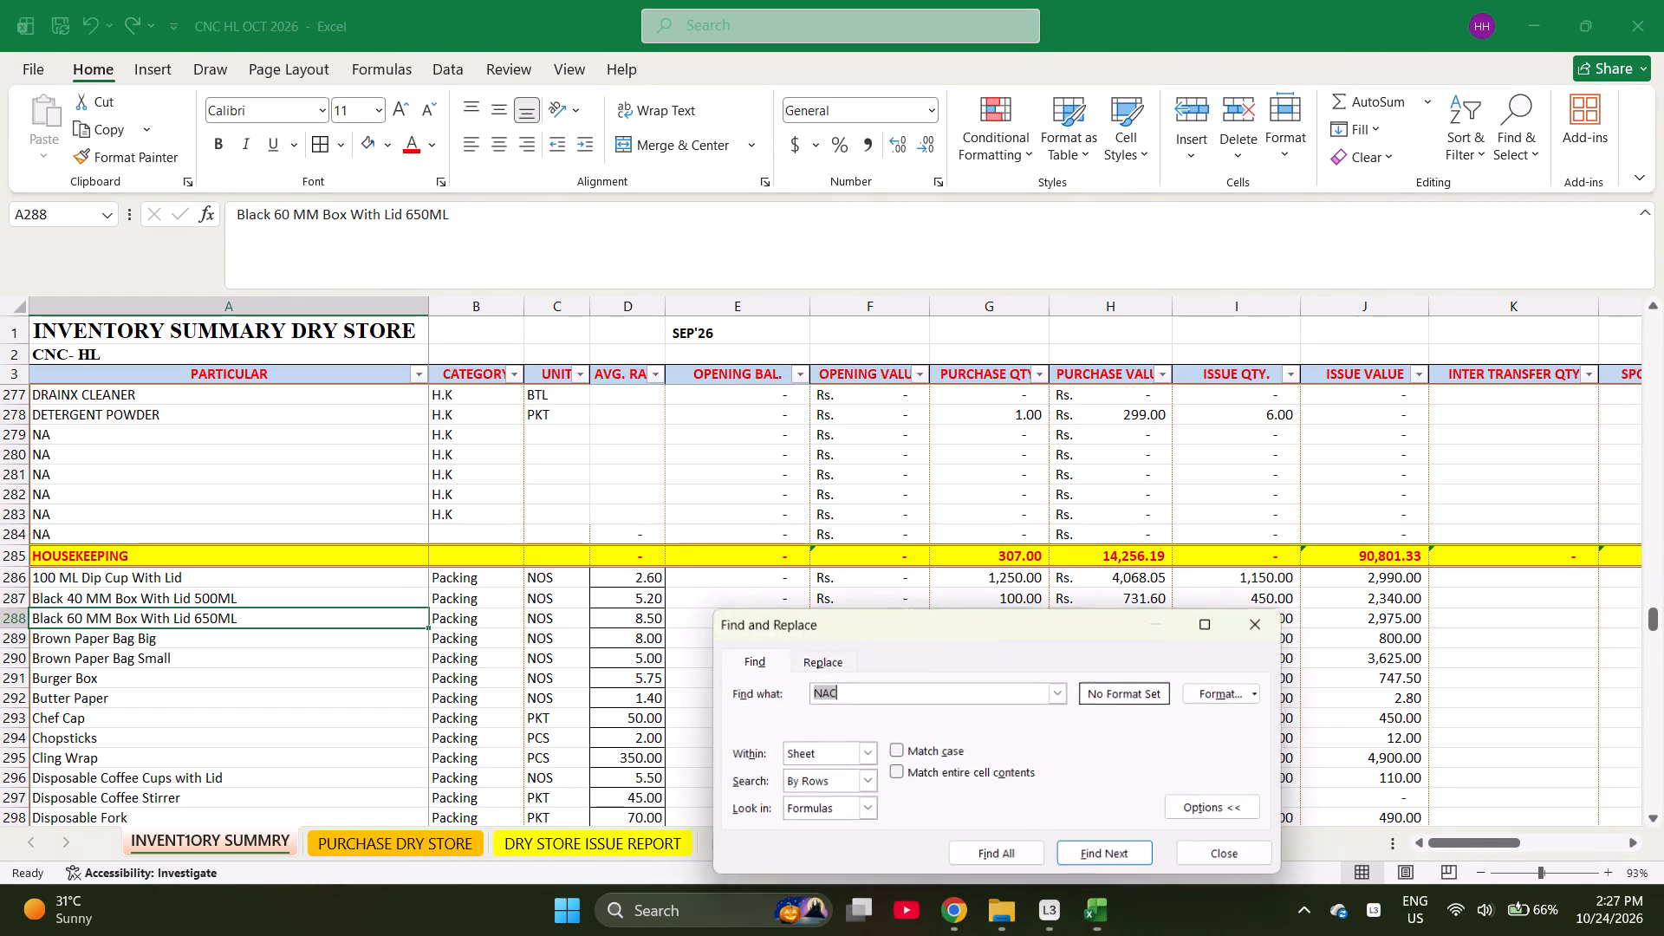
pyautogui.write('NACHOS')
pyautogui.press('Return')
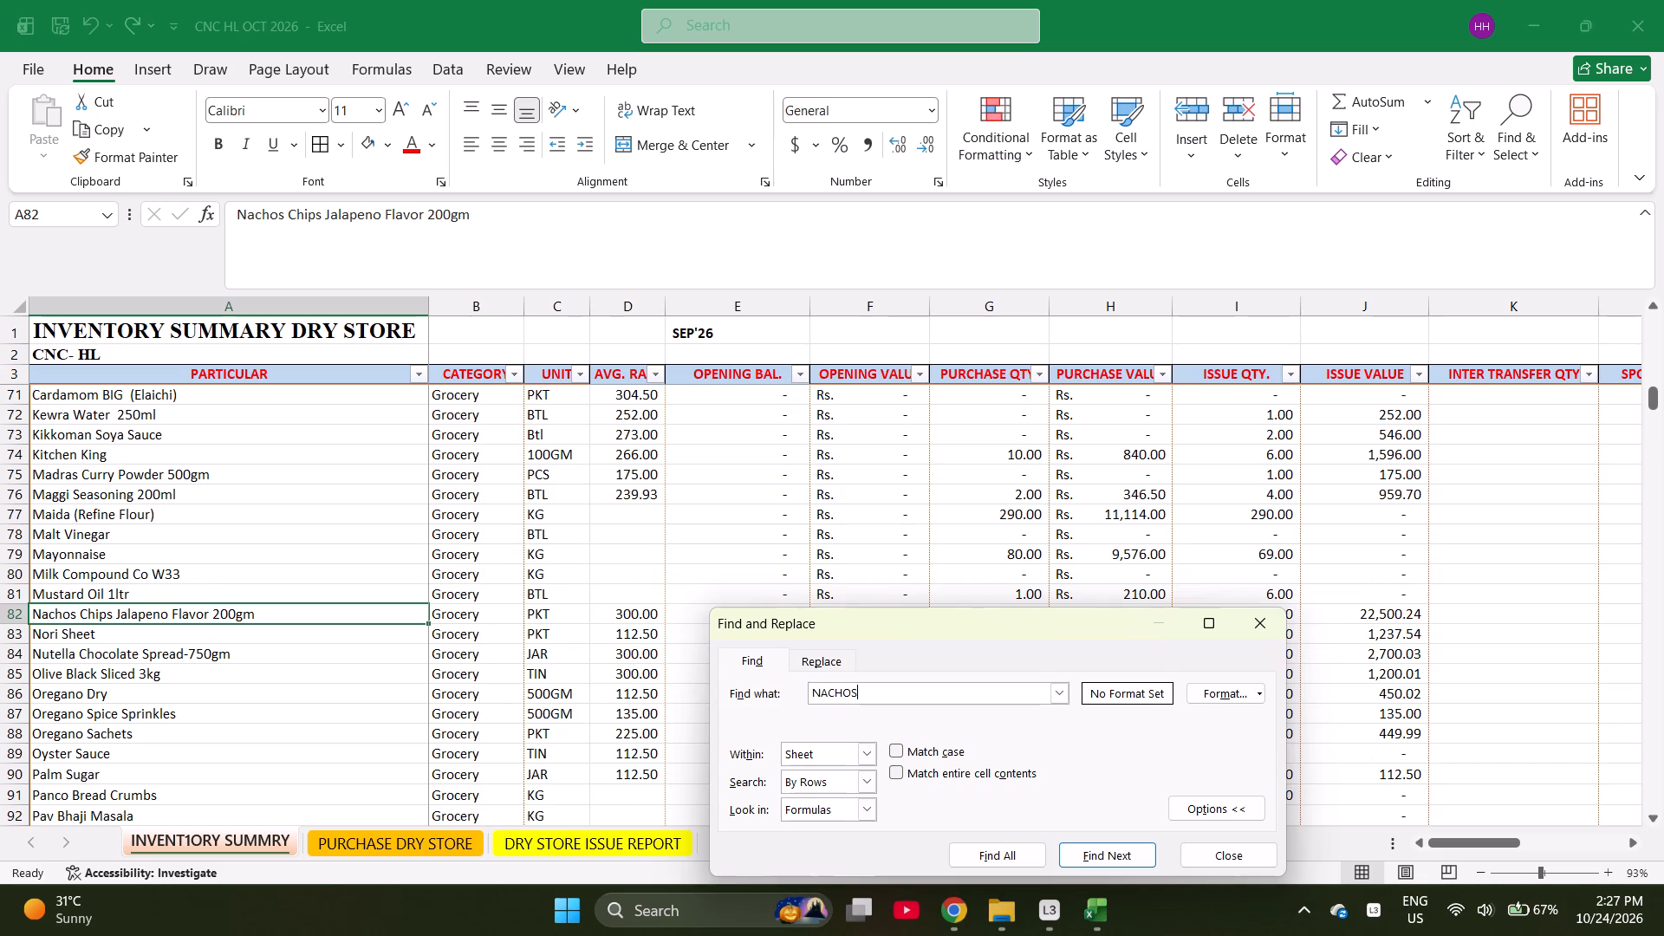
# Copy the item Nachos Chips Jalapeno Flavor 200gm into product cell C342 of the purchase dry store sheet.
pyautogui.press('Escape')
pyautogui.hotkey('ctrl', 'c')
pyautogui.hotkey('ctrl', 'pagedown')
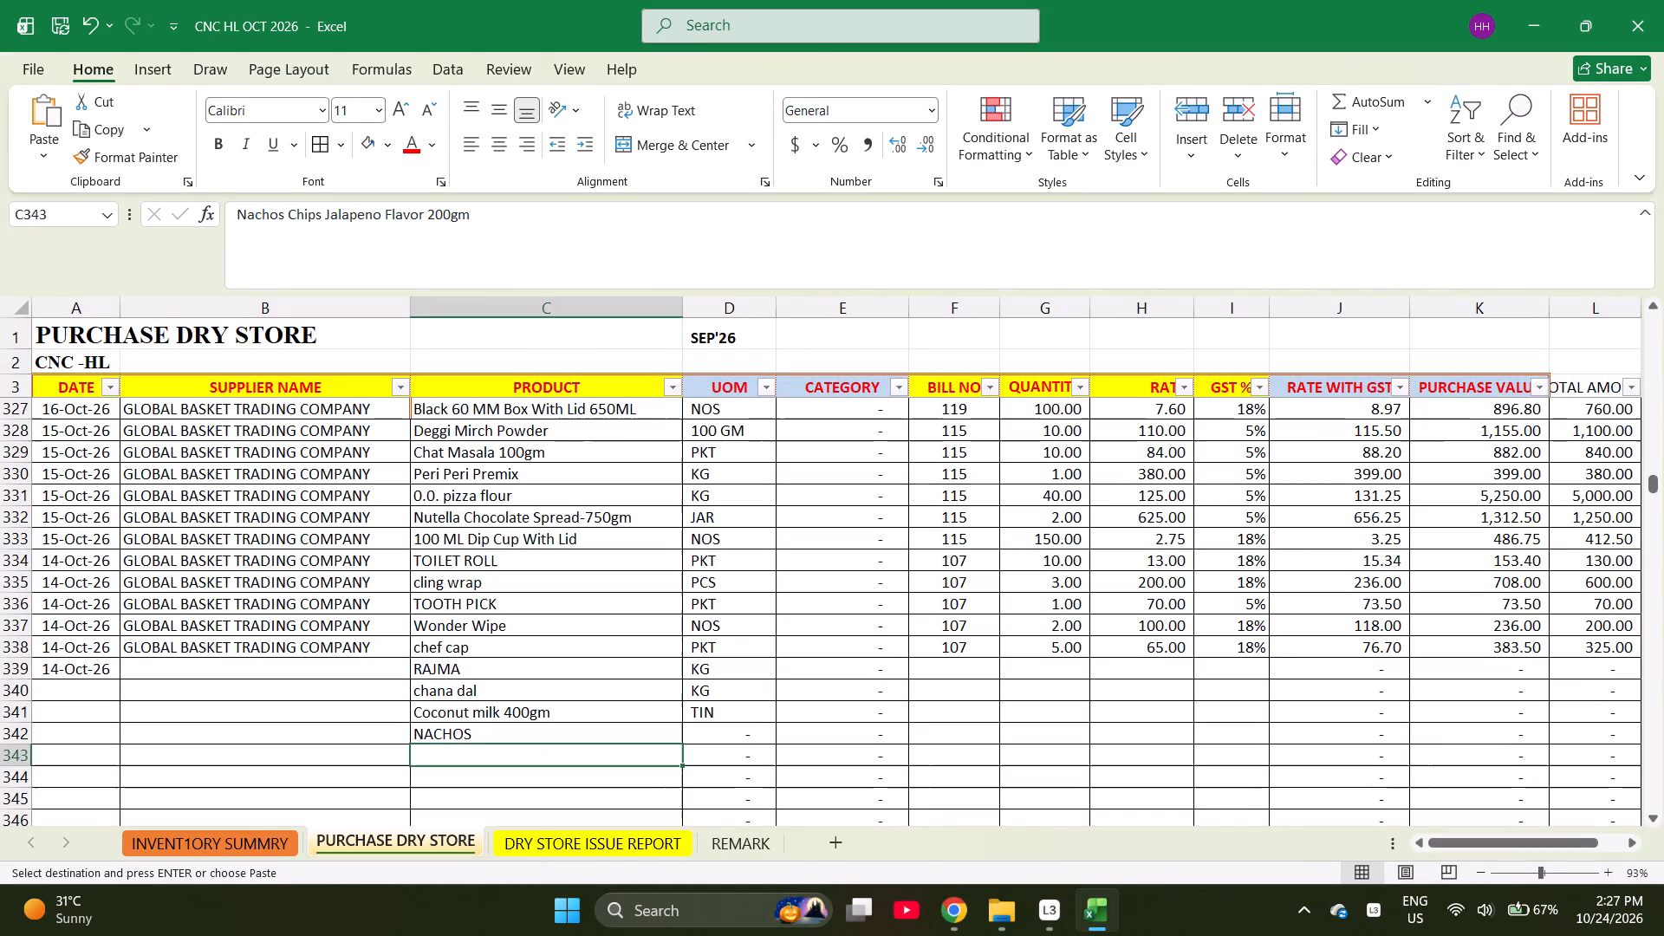
pyautogui.press('Up')
pyautogui.press('Return')
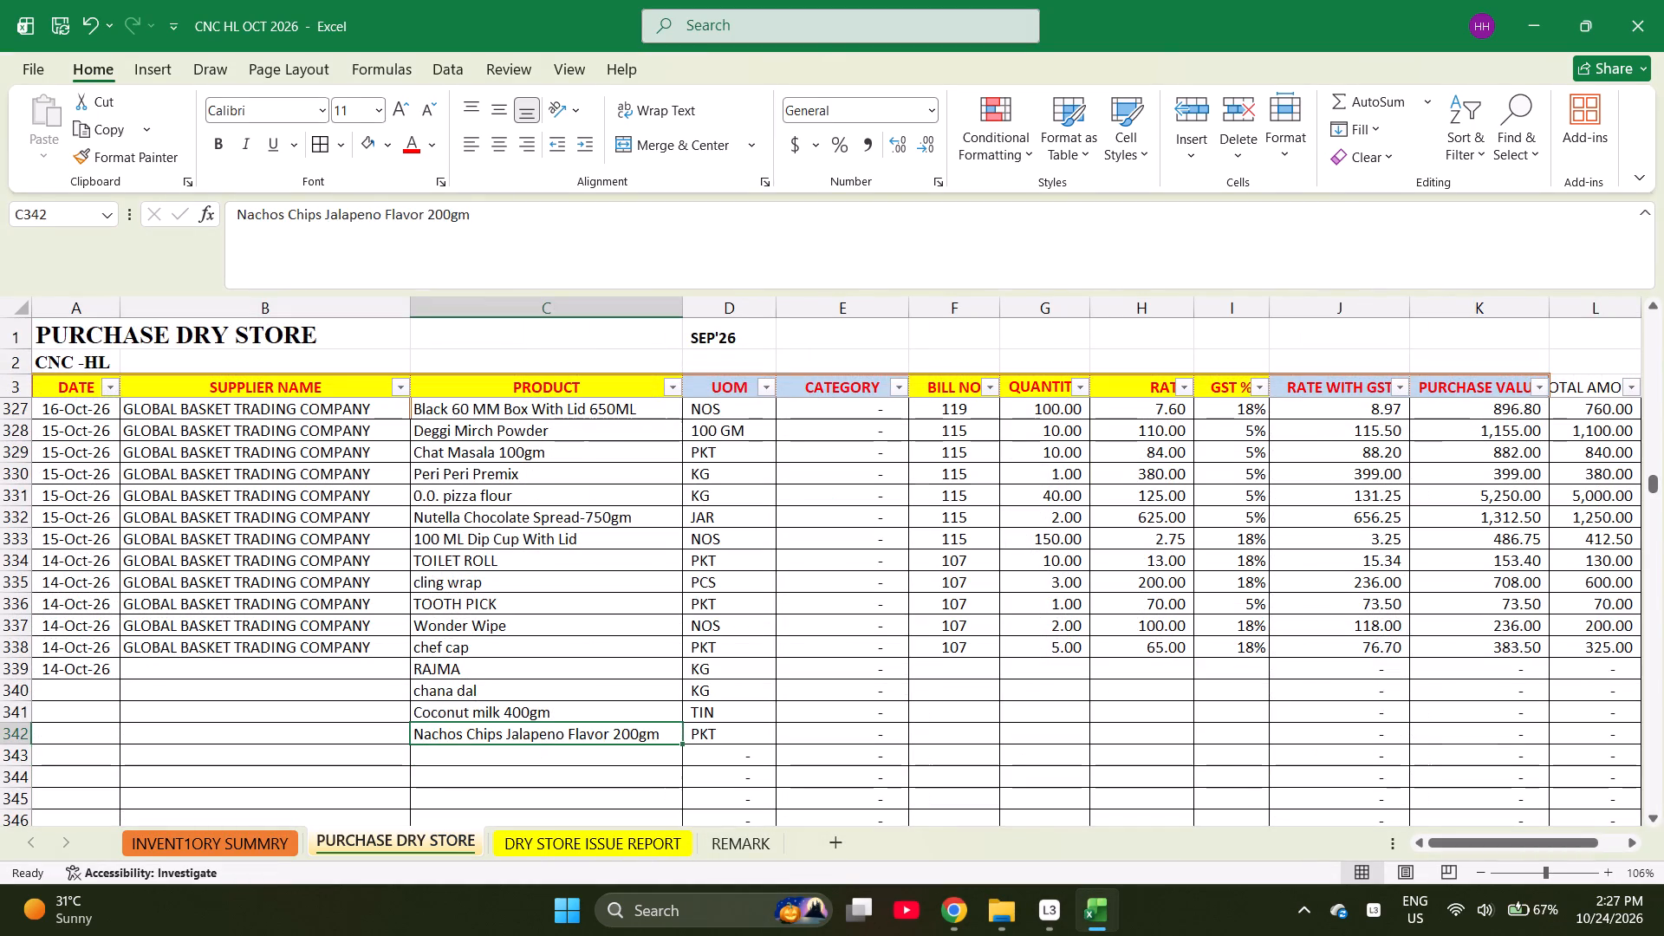
# Find PAPRIKA in the inventory summary and copy Paprika Powder into product cell C343 of the purchase dry store sheet.
pyautogui.press('Down')
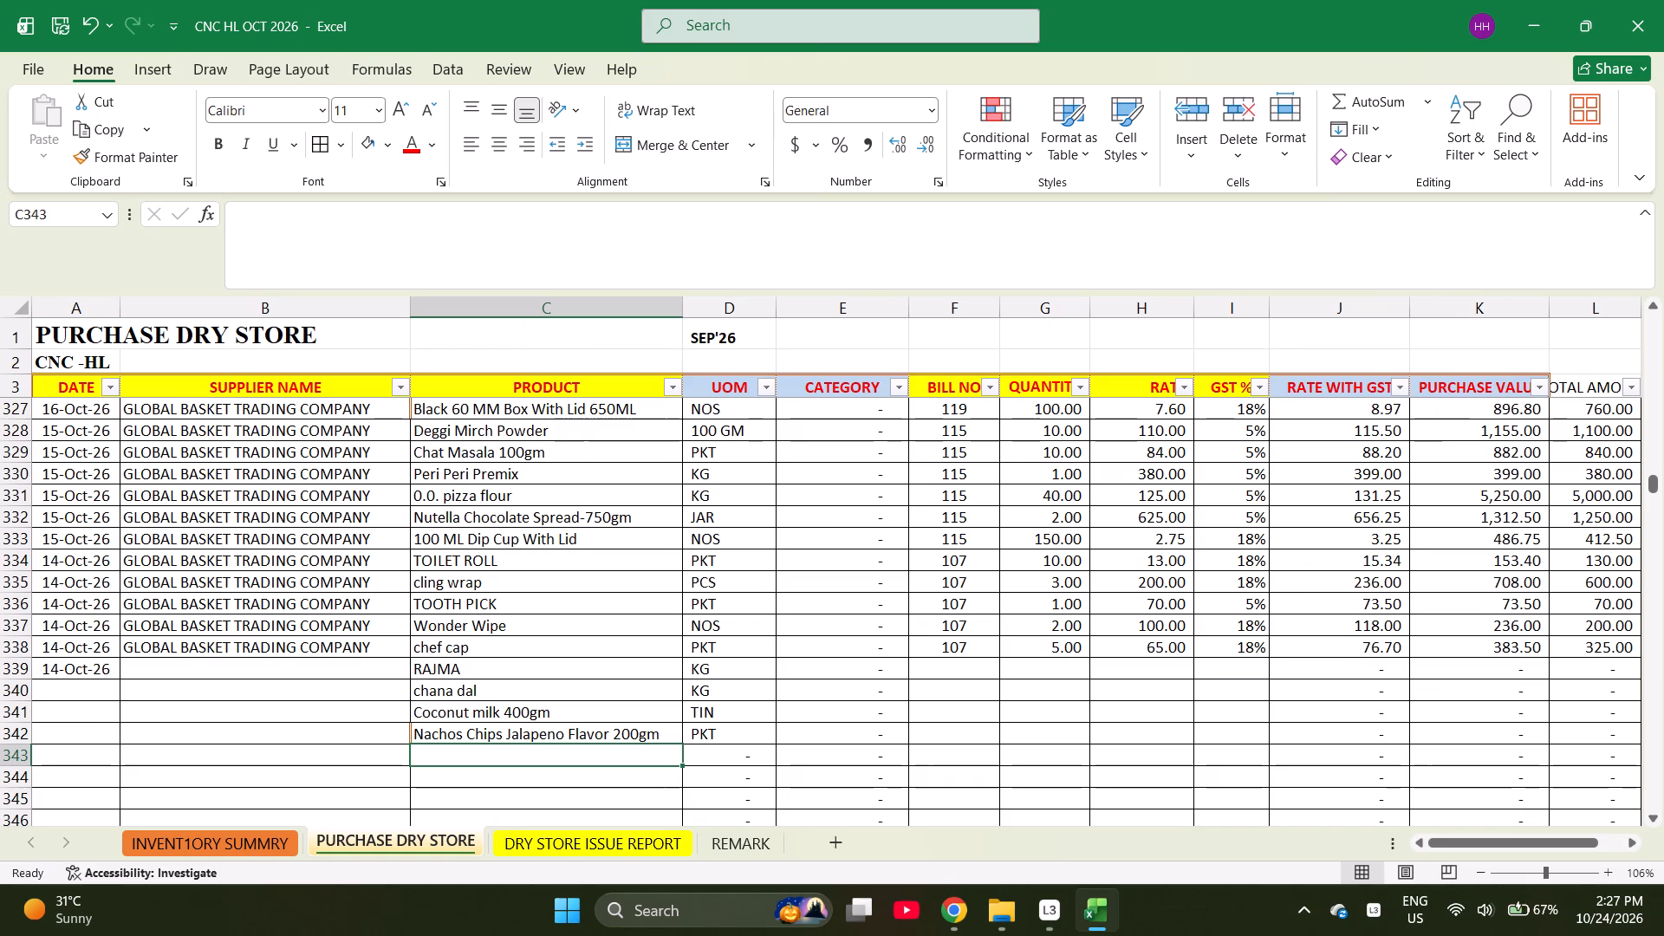
pyautogui.hotkey('ctrl', 'pageup')
pyautogui.hotkey('ctrl', 'f')
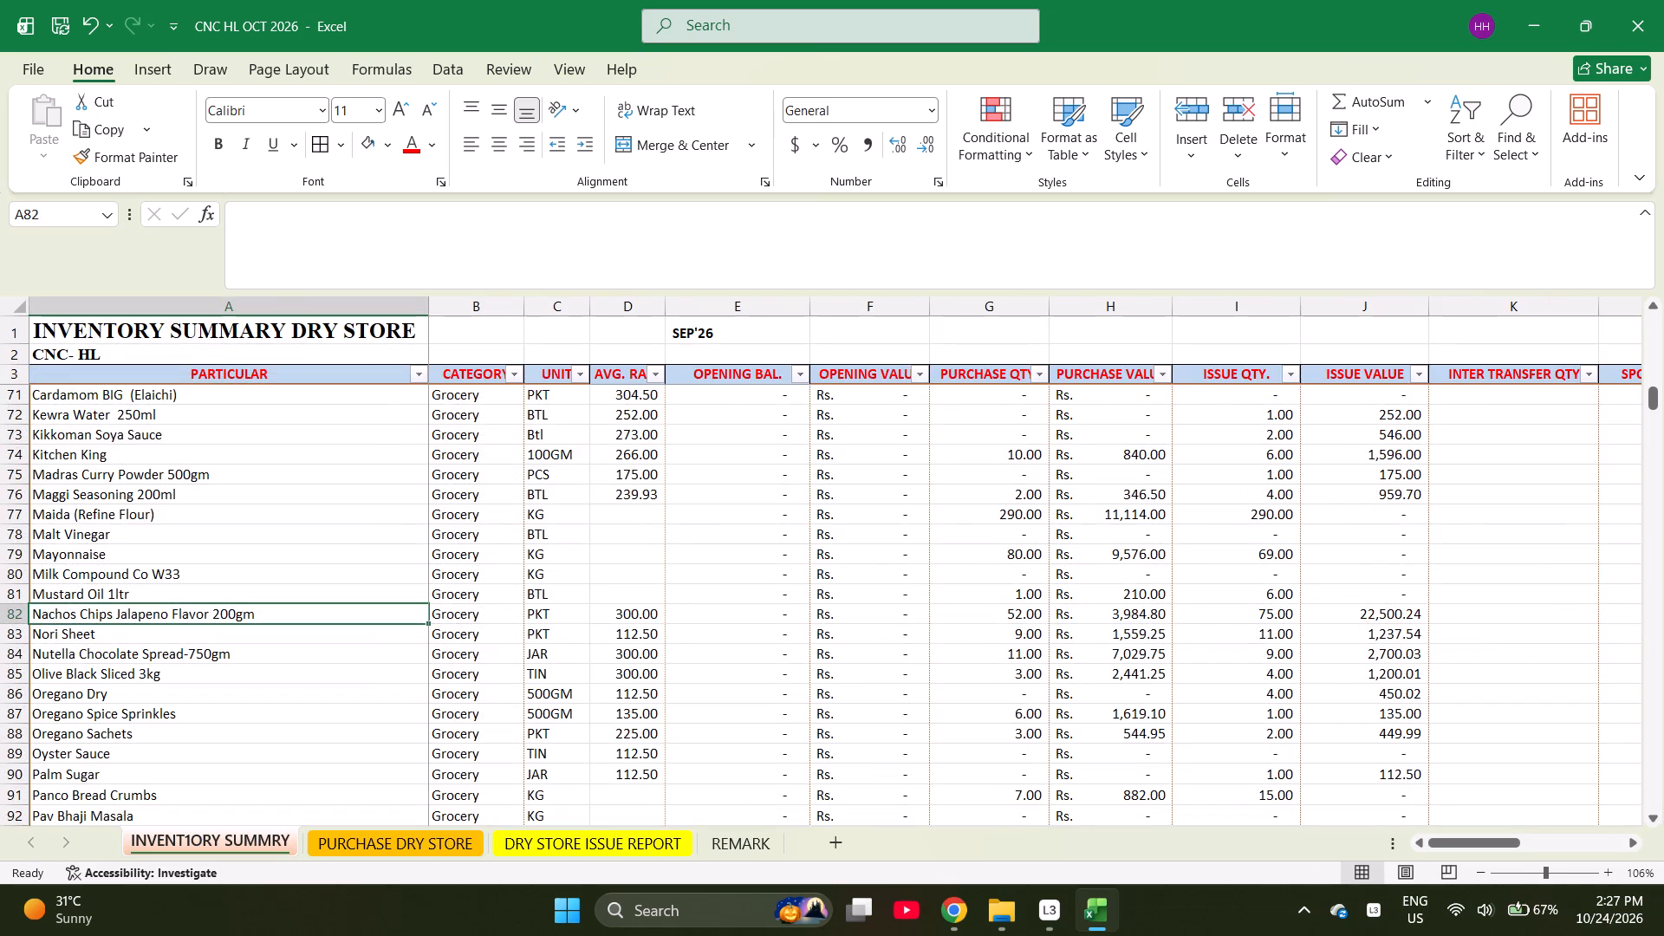
pyautogui.write('PAPRIKA')
pyautogui.press('Return')
pyautogui.press('Escape')
pyautogui.hotkey('ctrl', 'c')
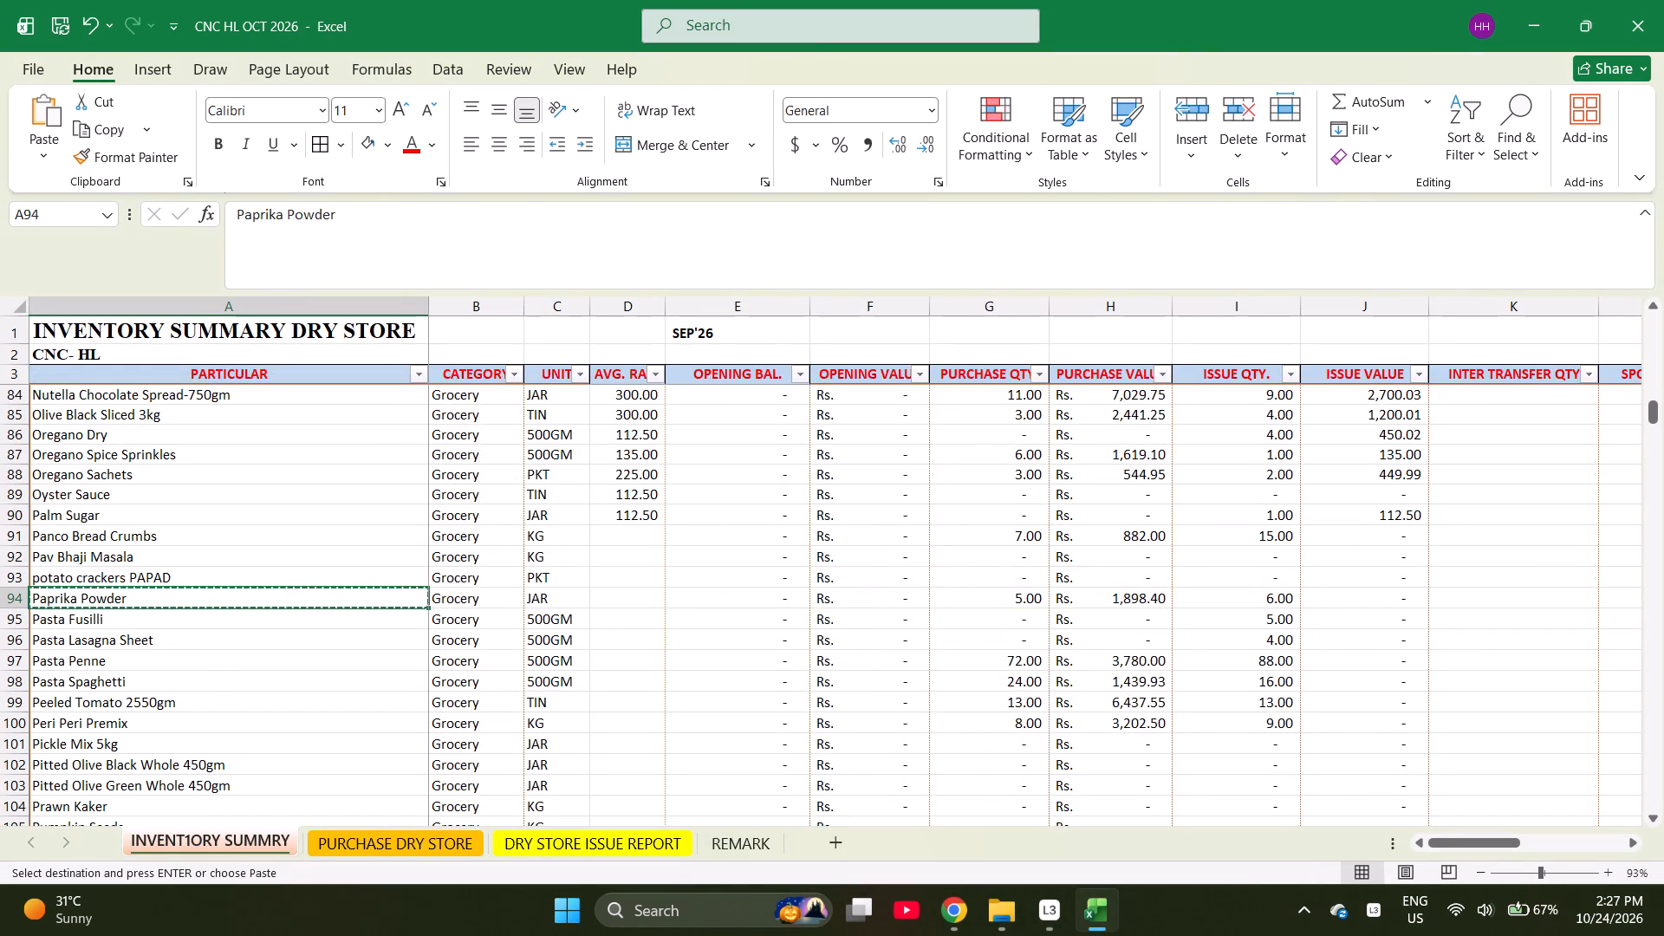
pyautogui.hotkey('ctrl', 'pagedown')
pyautogui.press('Return')
pyautogui.press('Down')
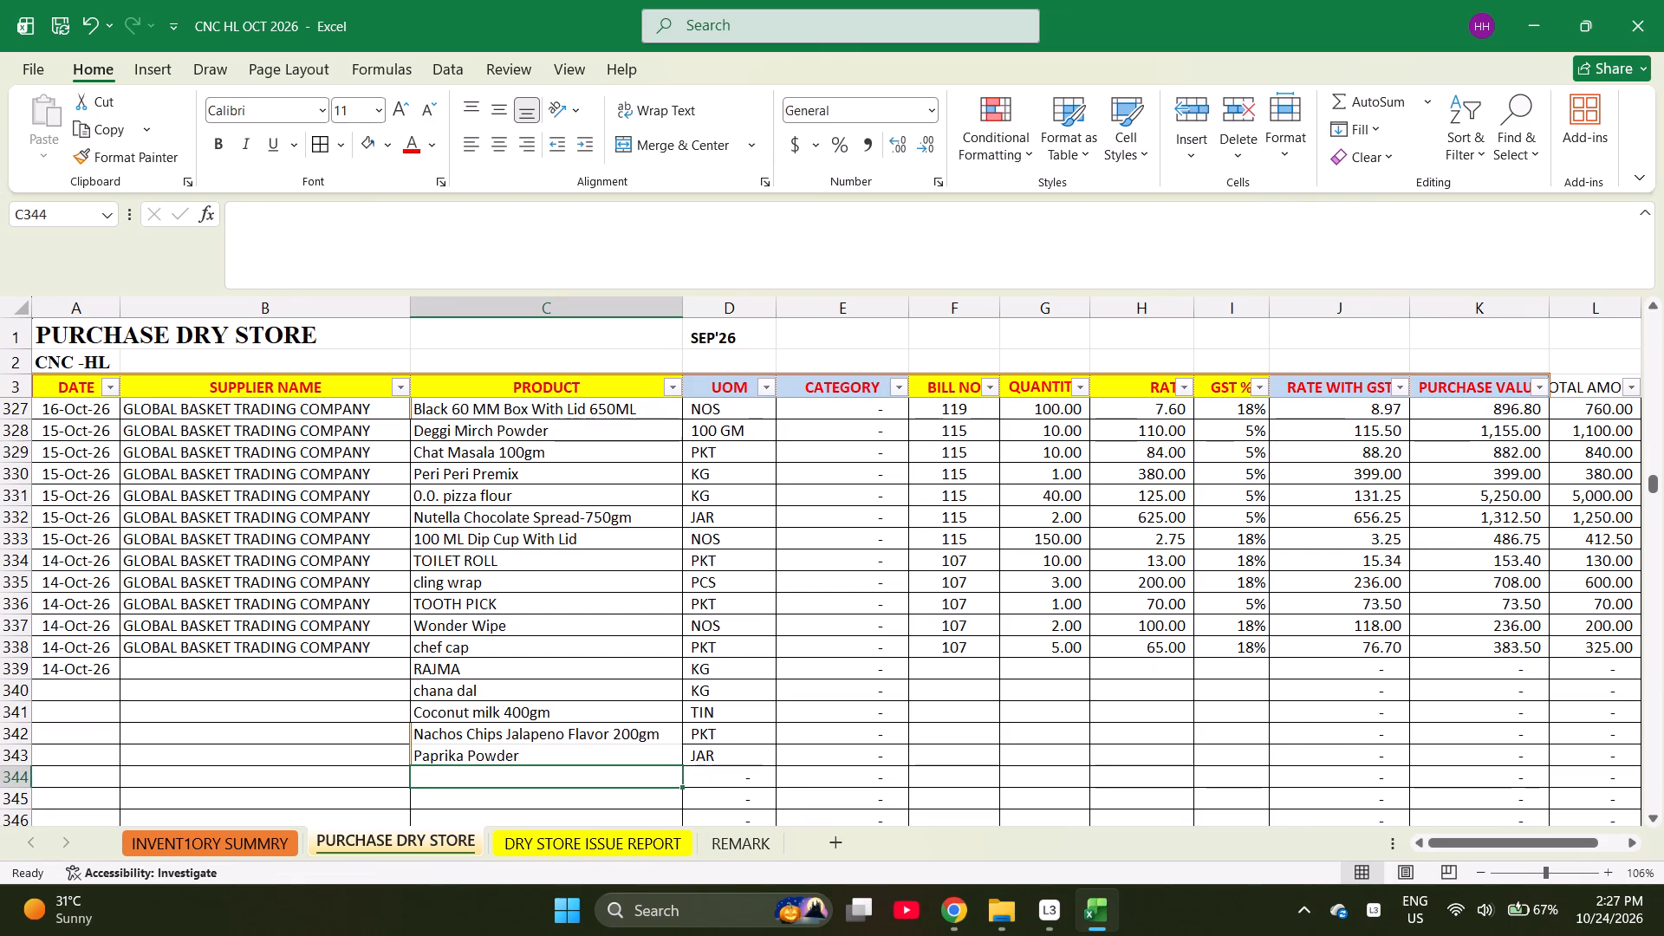
# Enter the products CAJUN SPICE and KISSAN KETCHUP DIP 930GM in rows 344 and 345.
pyautogui.write('CA')
pyautogui.write('JUN SPICE')
pyautogui.press('Return')
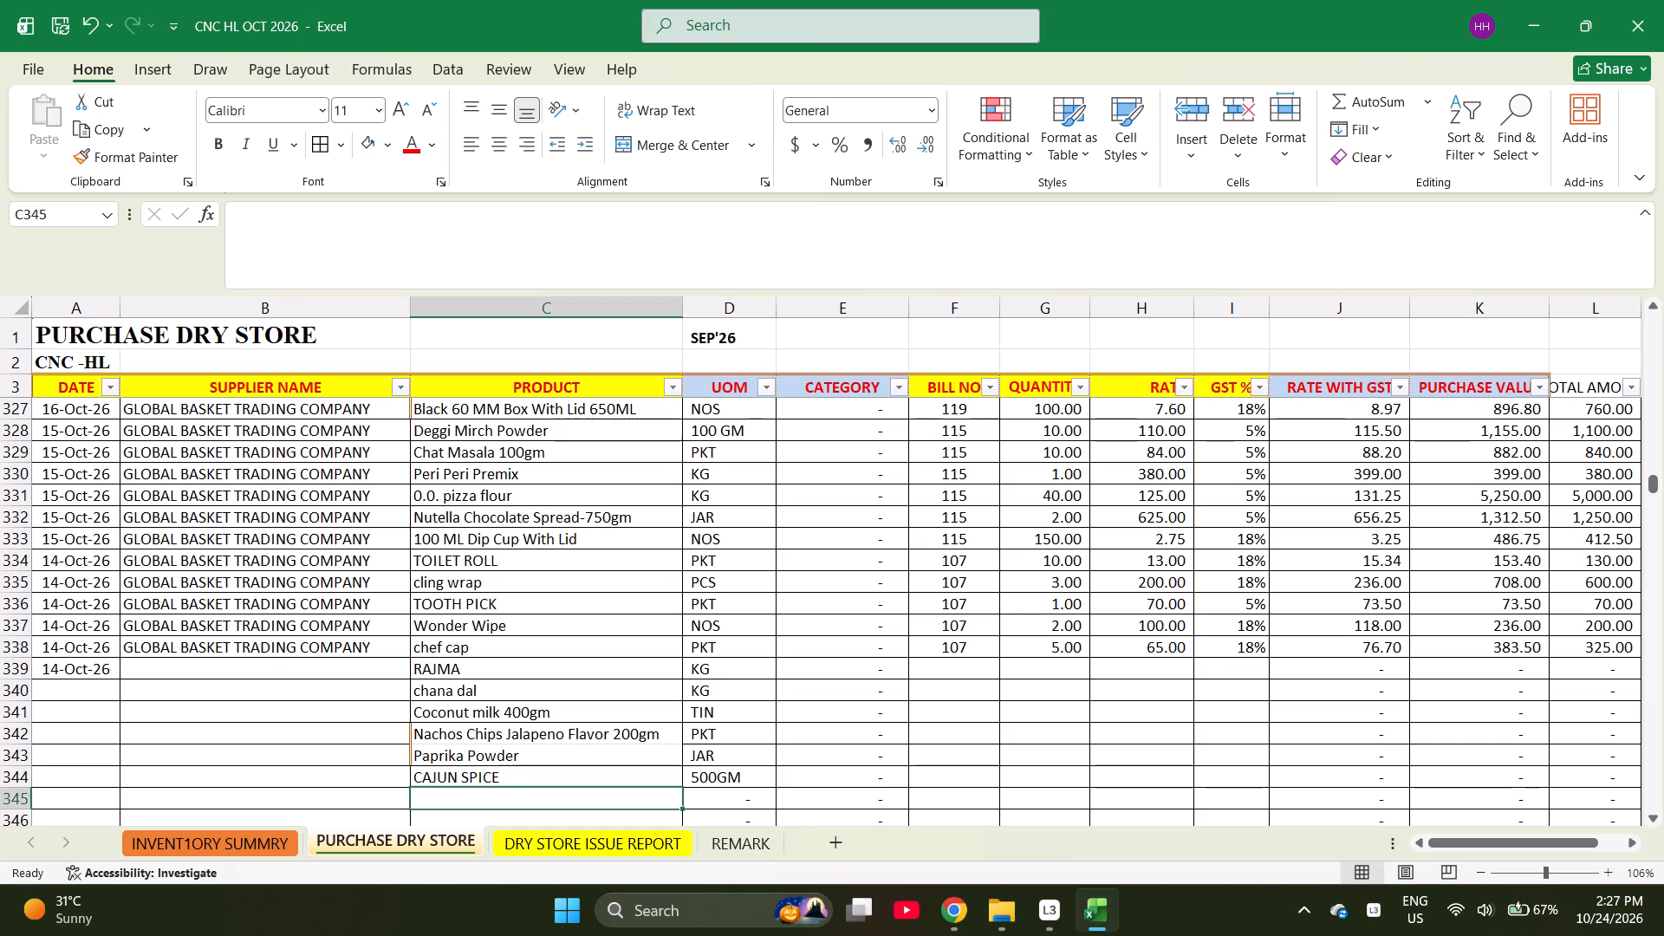
pyautogui.write('KIS')
pyautogui.press('Return')
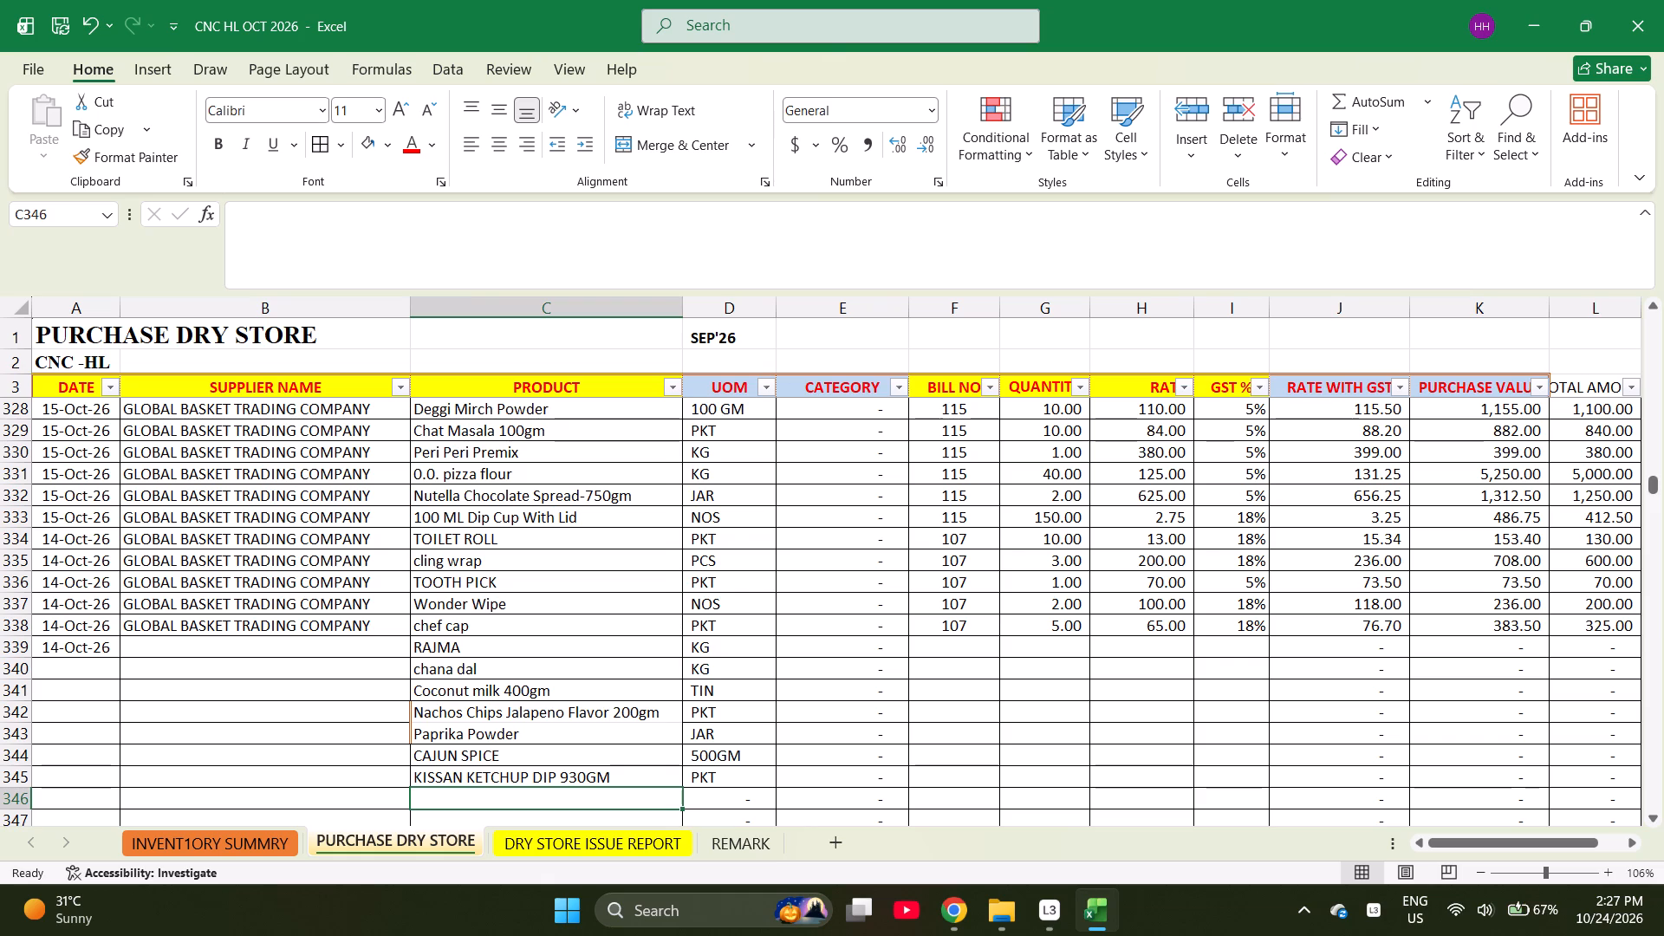
# Check the count of the newly entered products from RAJMA to KISSAN KETCHUP DIP 930GM in rows 339 to 345.
pyautogui.press('Up')
pyautogui.hotkey('shift', 'Up')
pyautogui.hotkey('shift', 'Up')
pyautogui.hotkey('shift', 'Up')
pyautogui.hotkey('shift', 'Up')
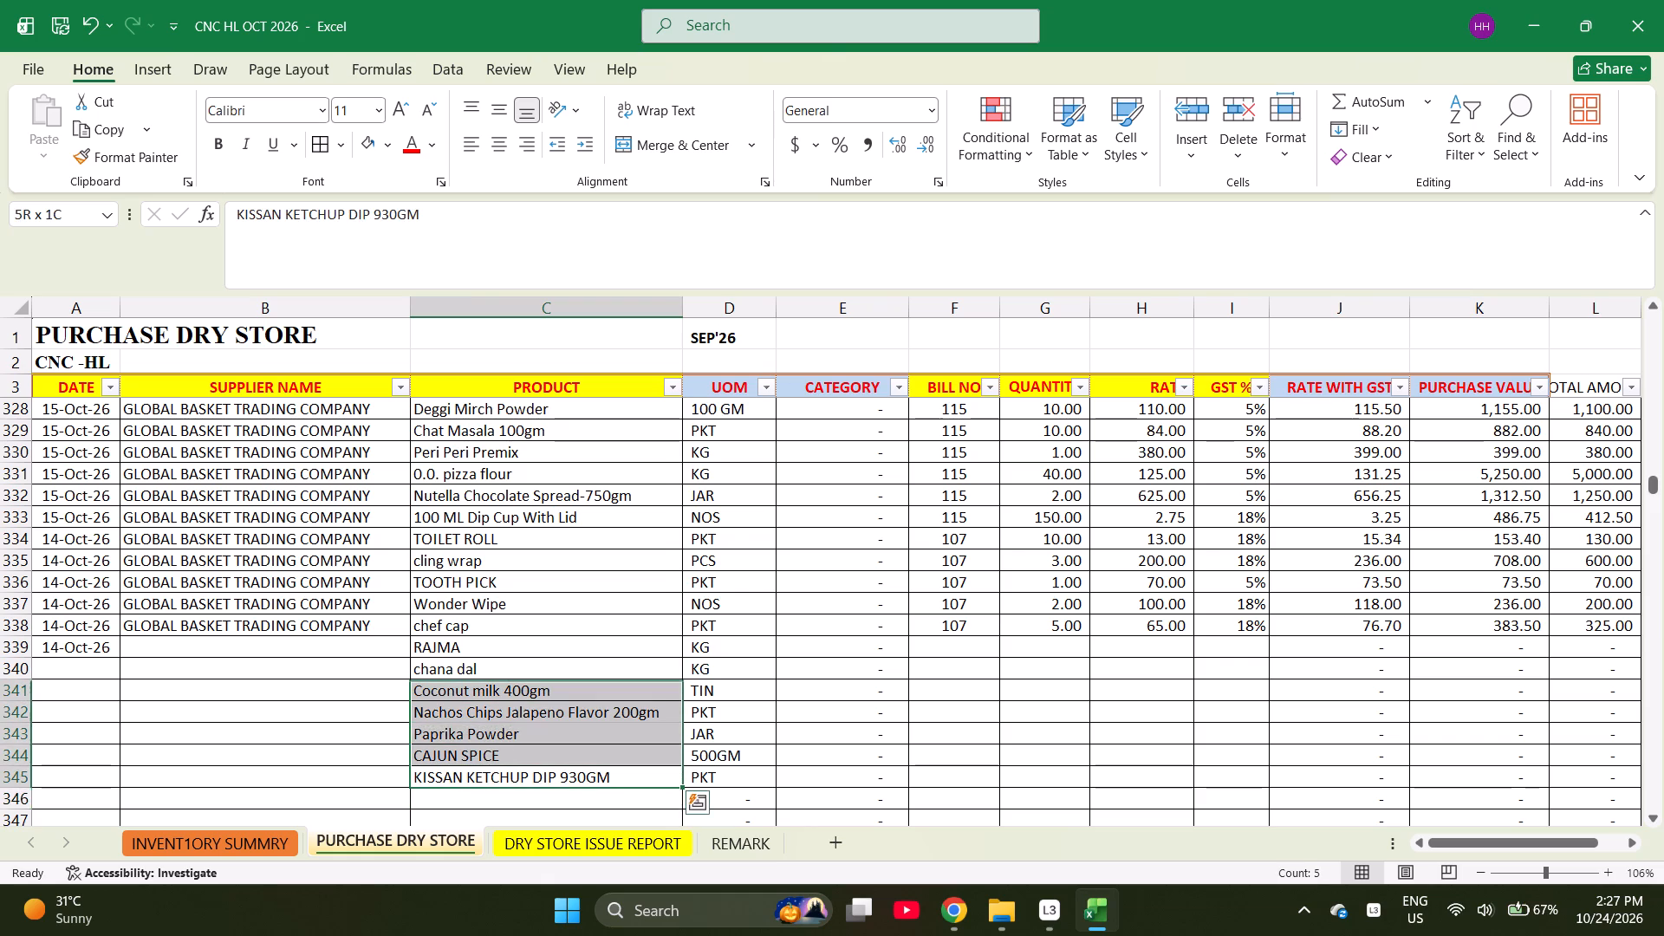
pyautogui.hotkey('shift', 'Up')
pyautogui.hotkey('shift', 'Up')
pyautogui.hotkey('shift', 'Up')
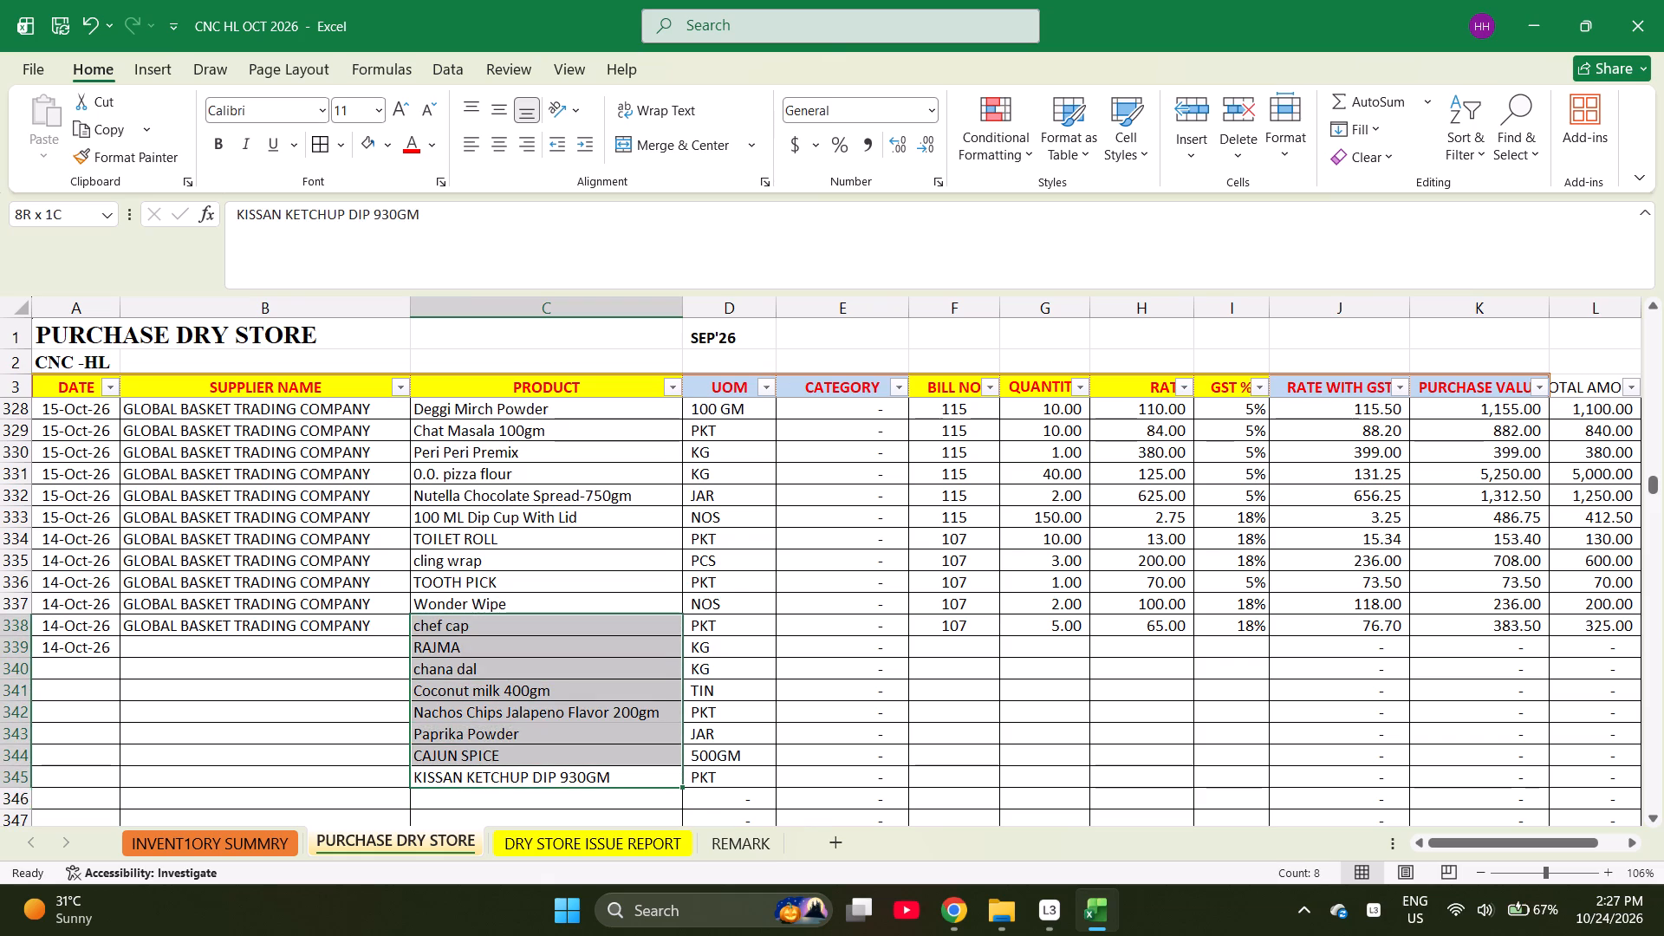
pyautogui.hotkey('shift', 'Down')
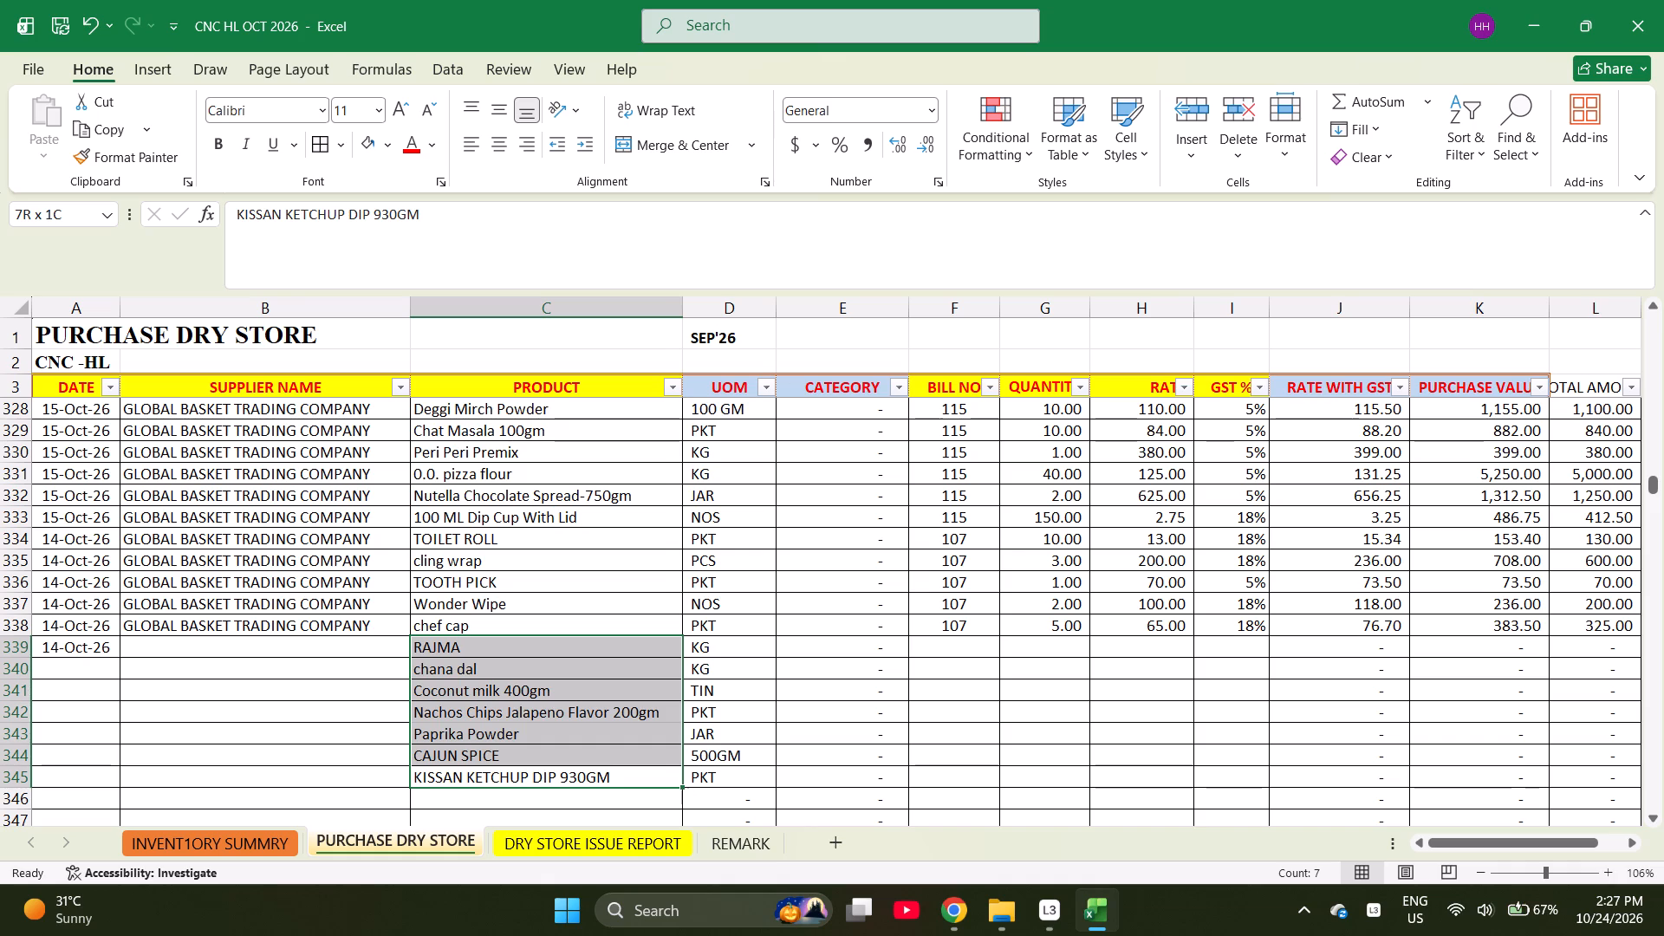
# Enter bill number 106 for RAJMA in row 339.
pyautogui.press('Right')
pyautogui.press('Right')
pyautogui.press('Right')
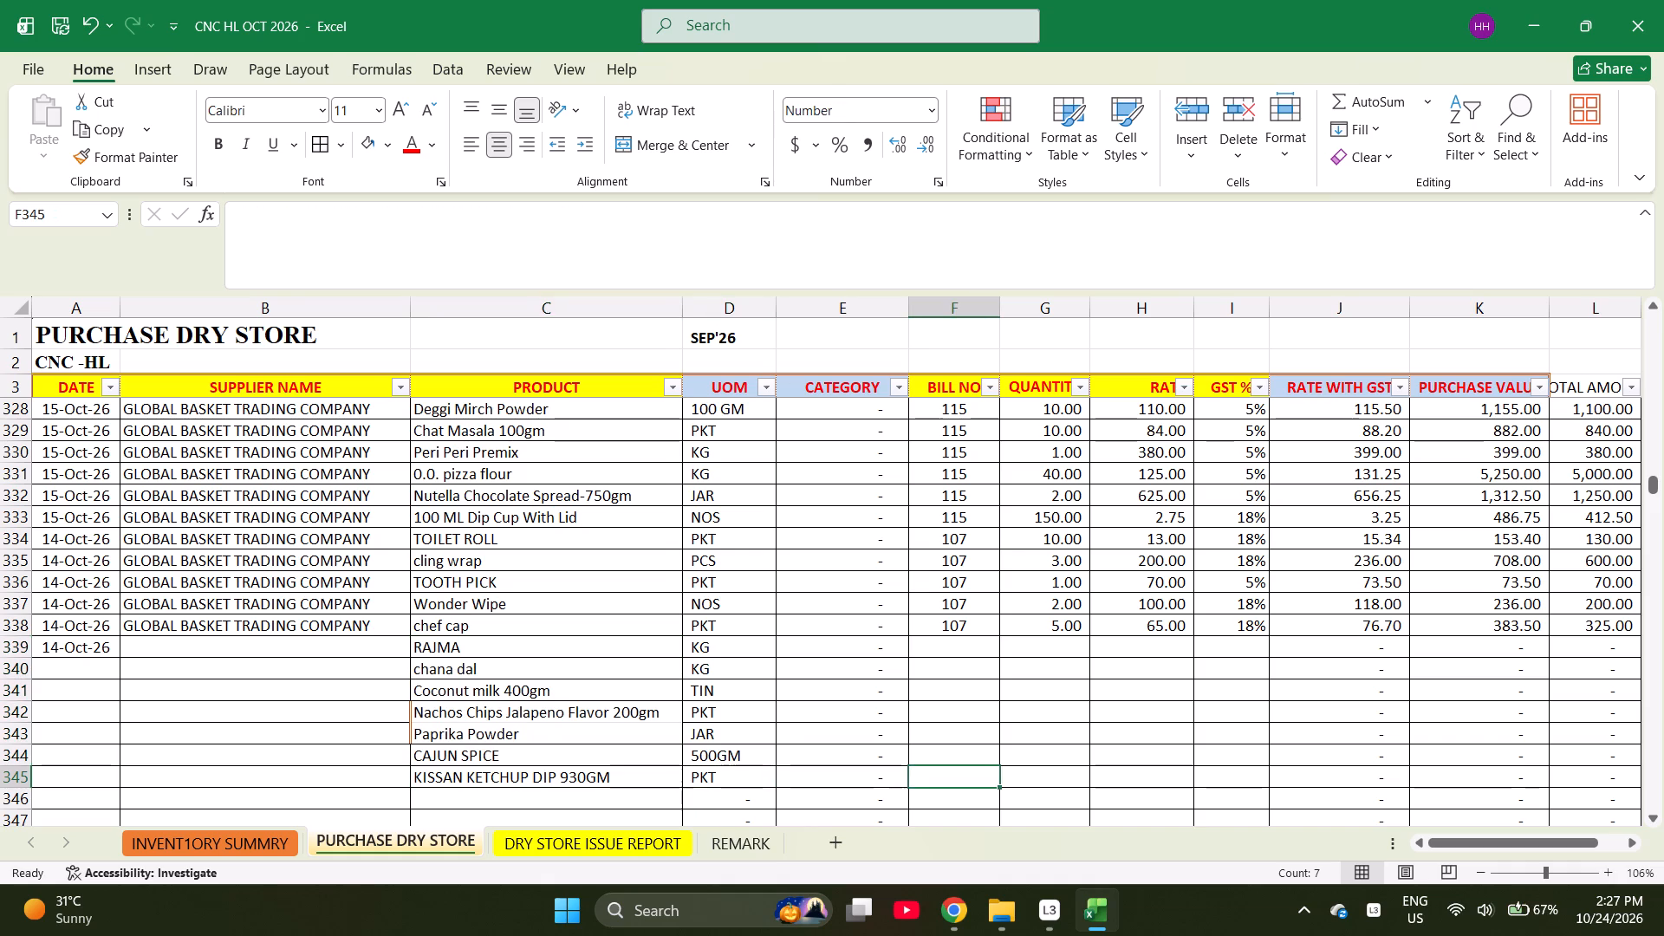
pyautogui.hotkey('ctrl', 'Up')
pyautogui.hotkey('ctrl', 'Down')
pyautogui.hotkey('ctrl', 'Up')
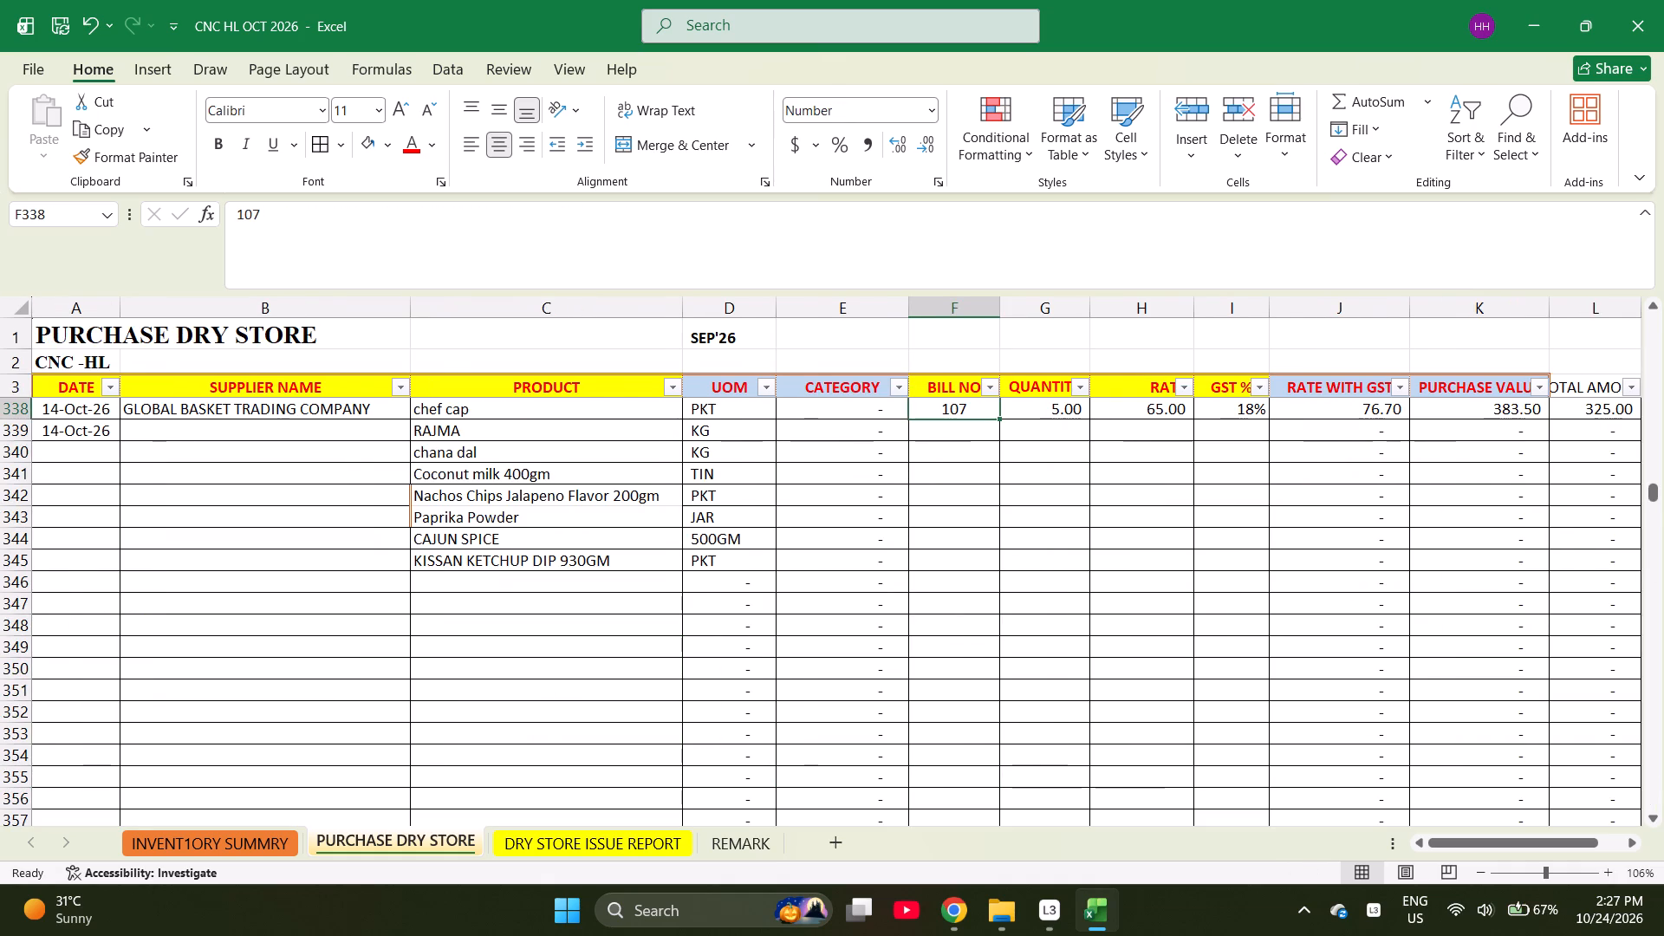
pyautogui.press('Down')
pyautogui.write('106')
pyautogui.press('Right')
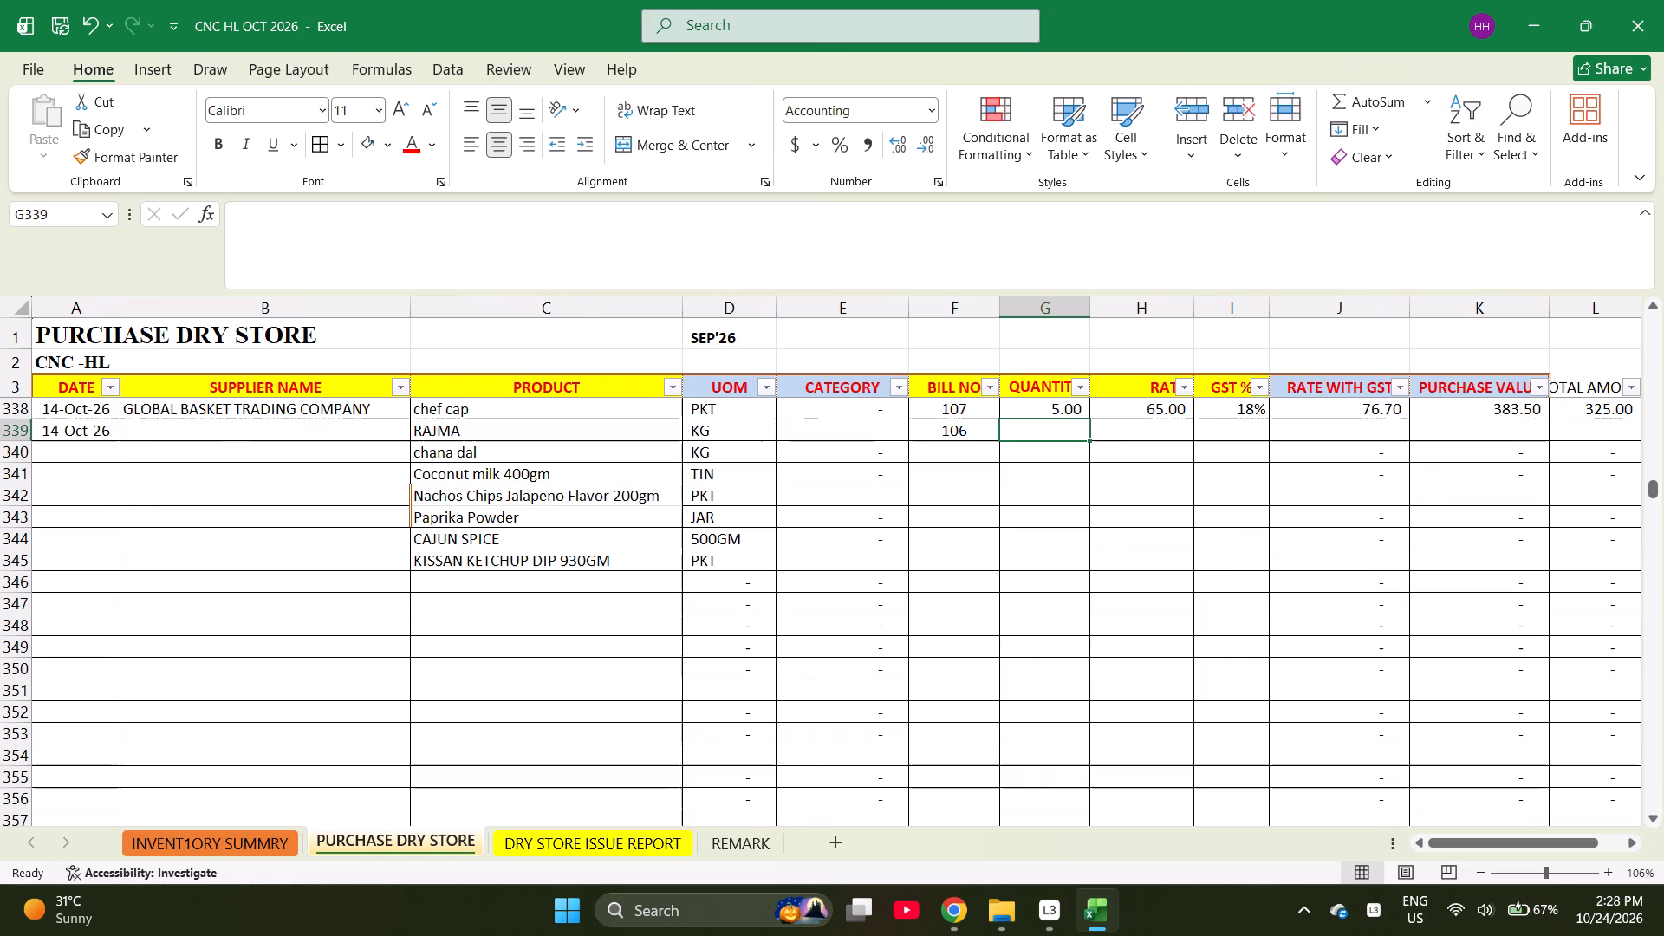
# Enter the quantities 6, 5, 5, 24, 3, 3 and 2 for RAJMA through KISSAN KETCHUP DIP 930GM in rows 339 to 345.
pyautogui.press('6')
pyautogui.press('Return')
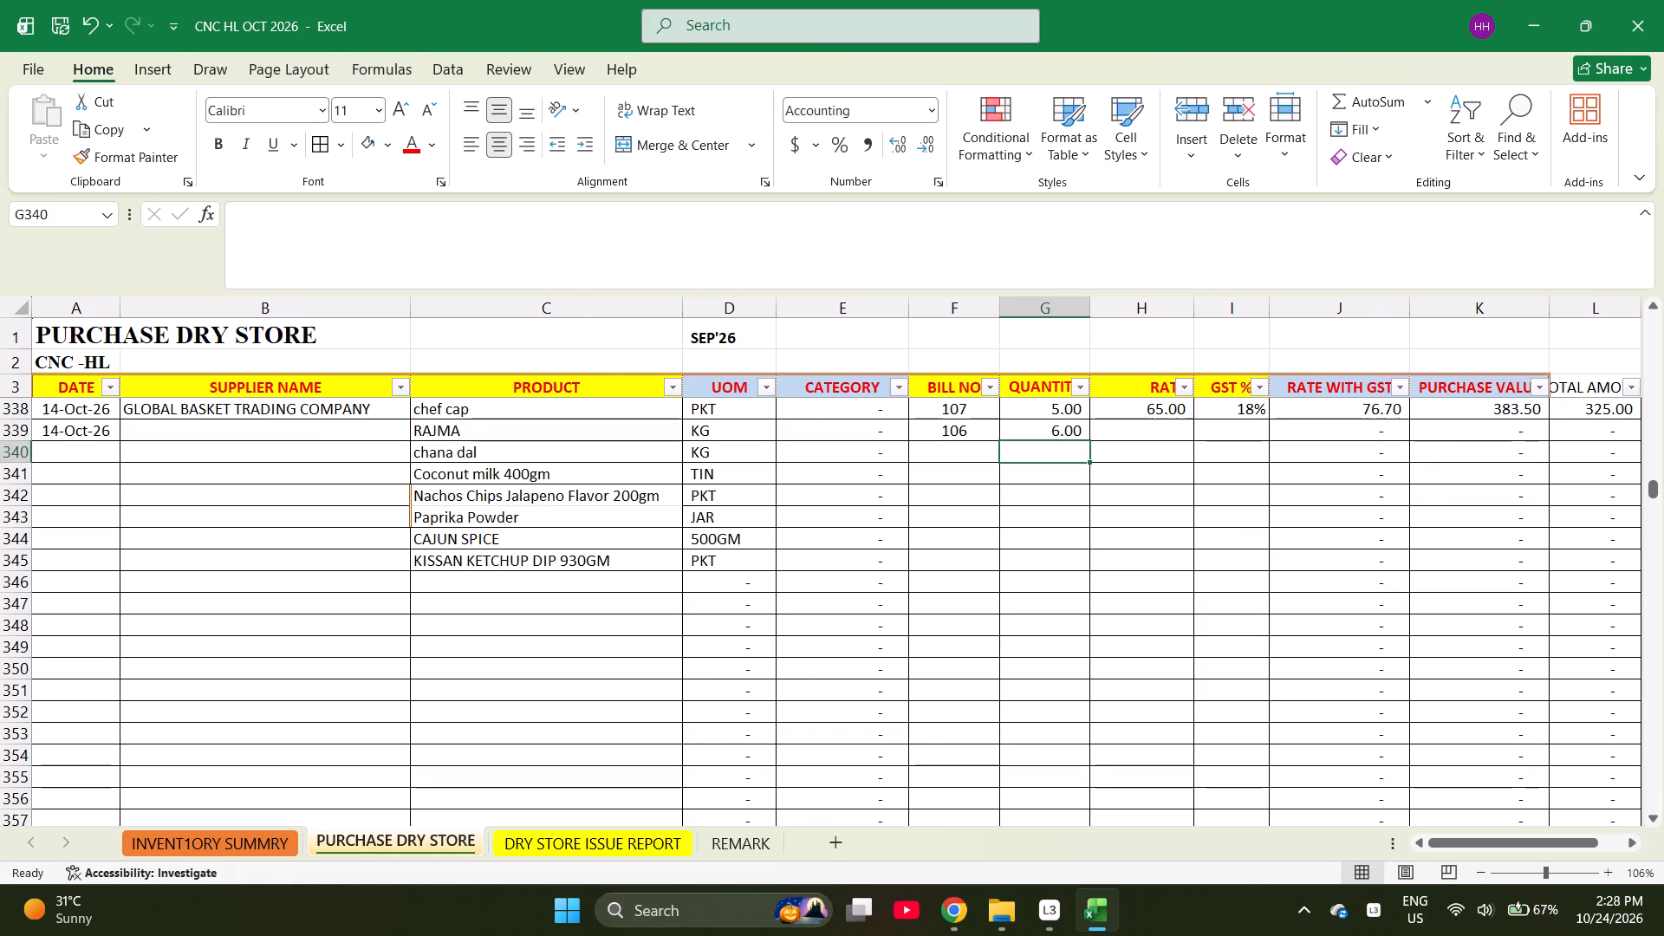
pyautogui.press('5')
pyautogui.press('Return')
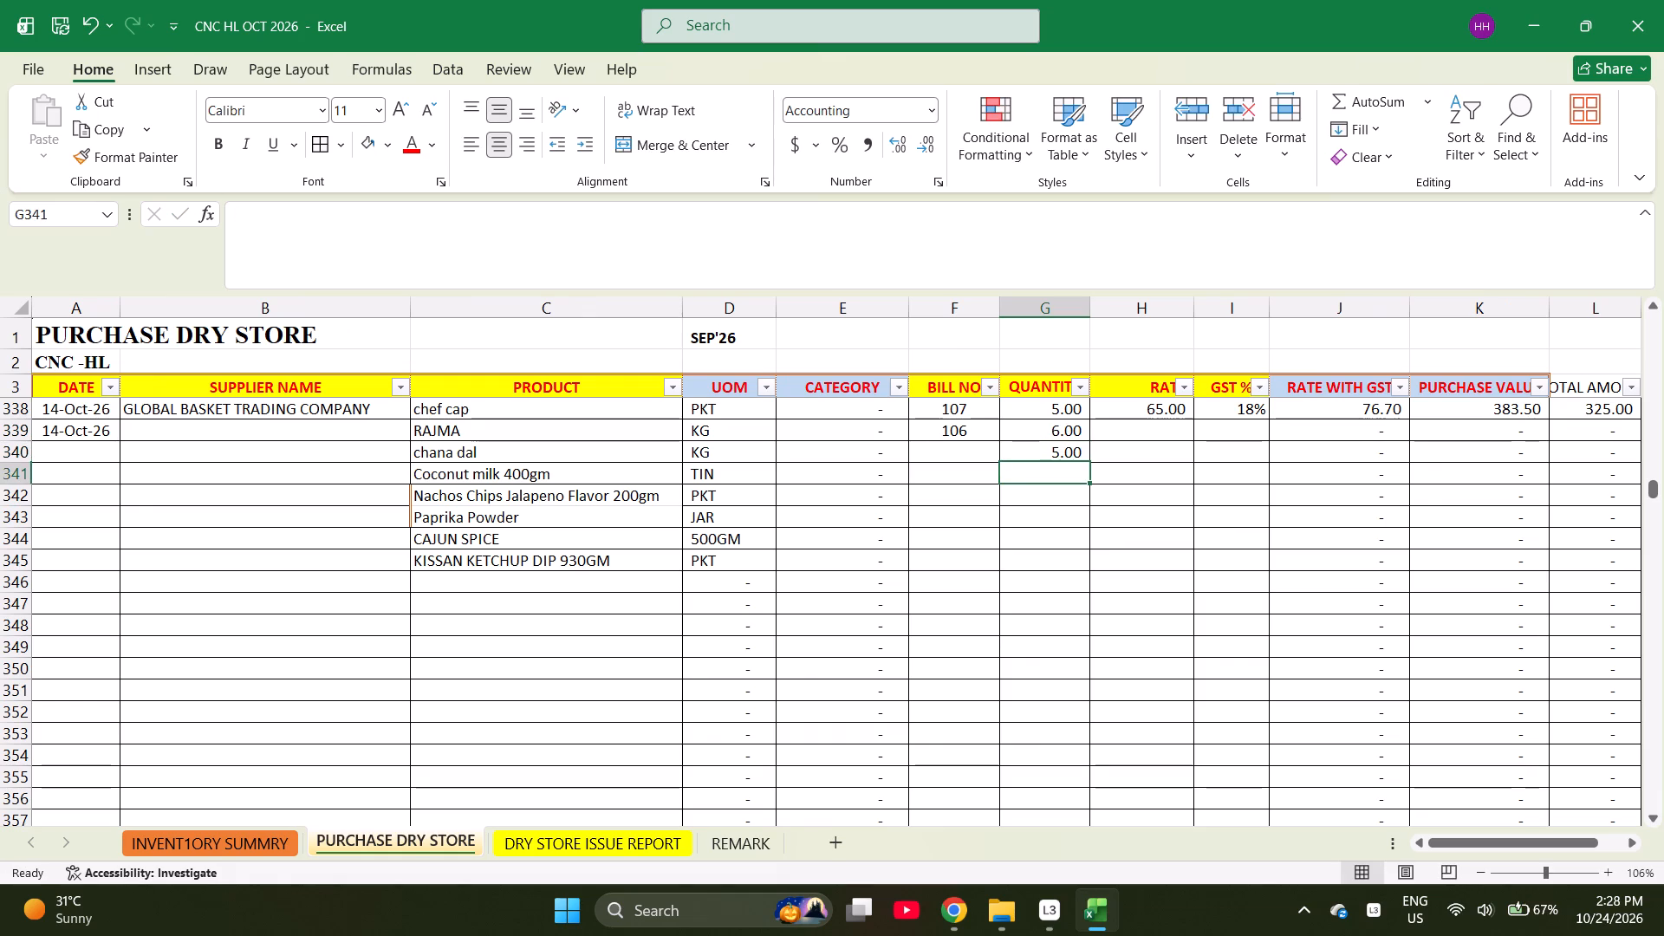
pyautogui.press('5')
pyautogui.press('Return')
pyautogui.write('24')
pyautogui.press('Return')
pyautogui.press('3')
pyautogui.press('Return')
pyautogui.press('3')
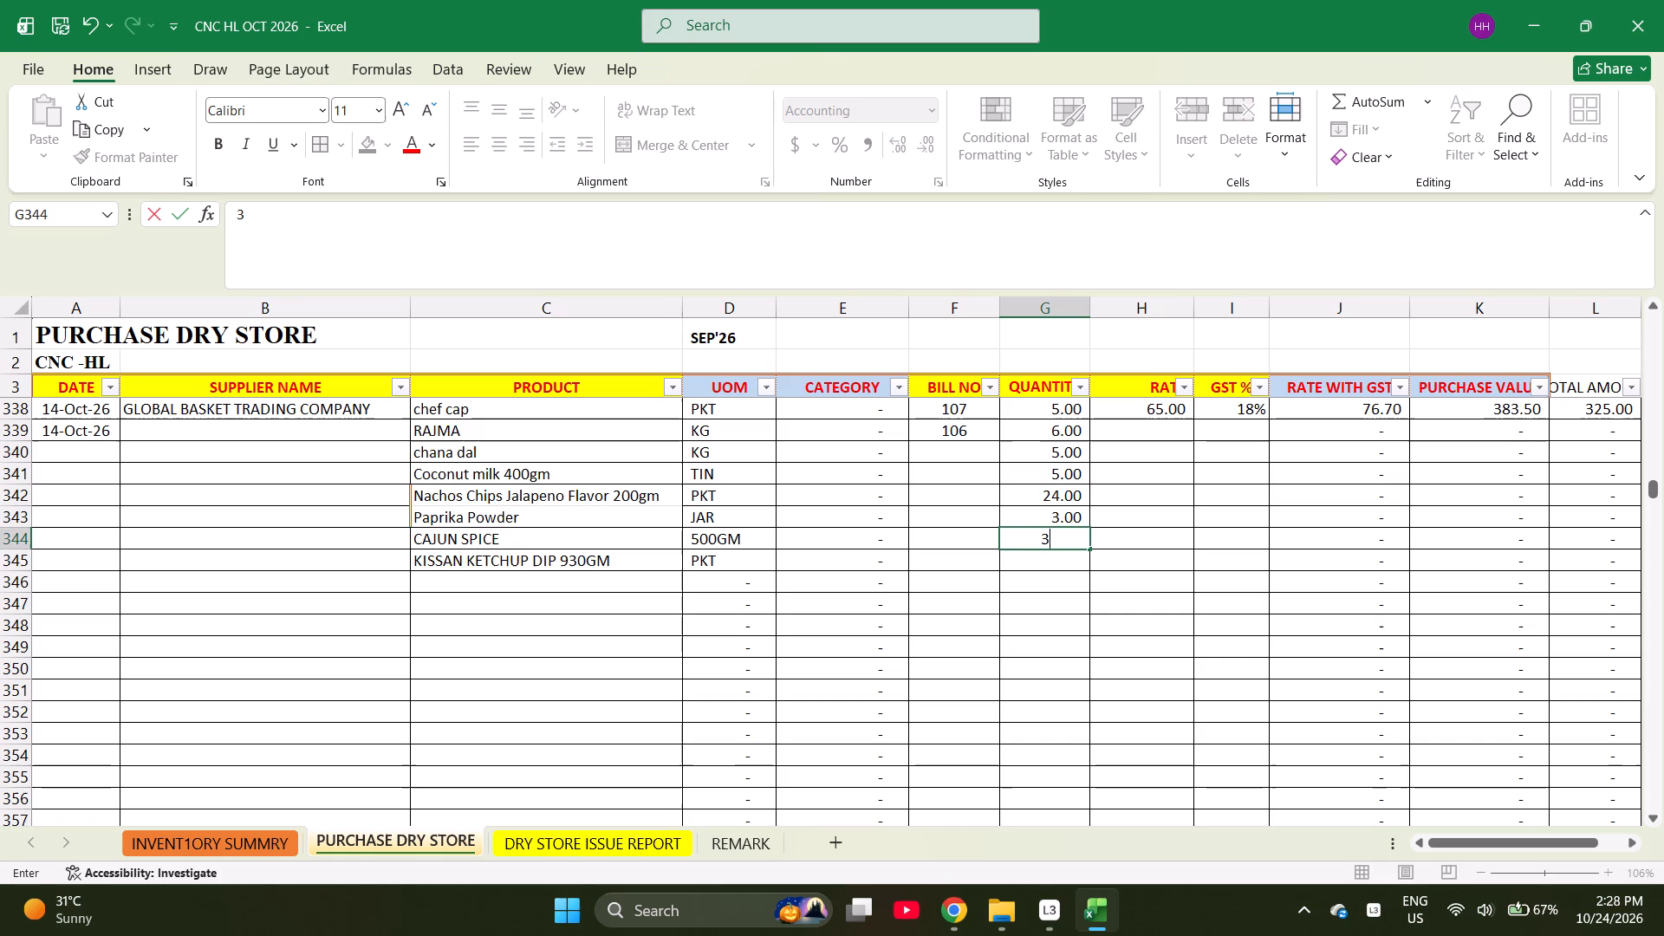
pyautogui.press('Return')
pyautogui.press('2')
pyautogui.press('Return')
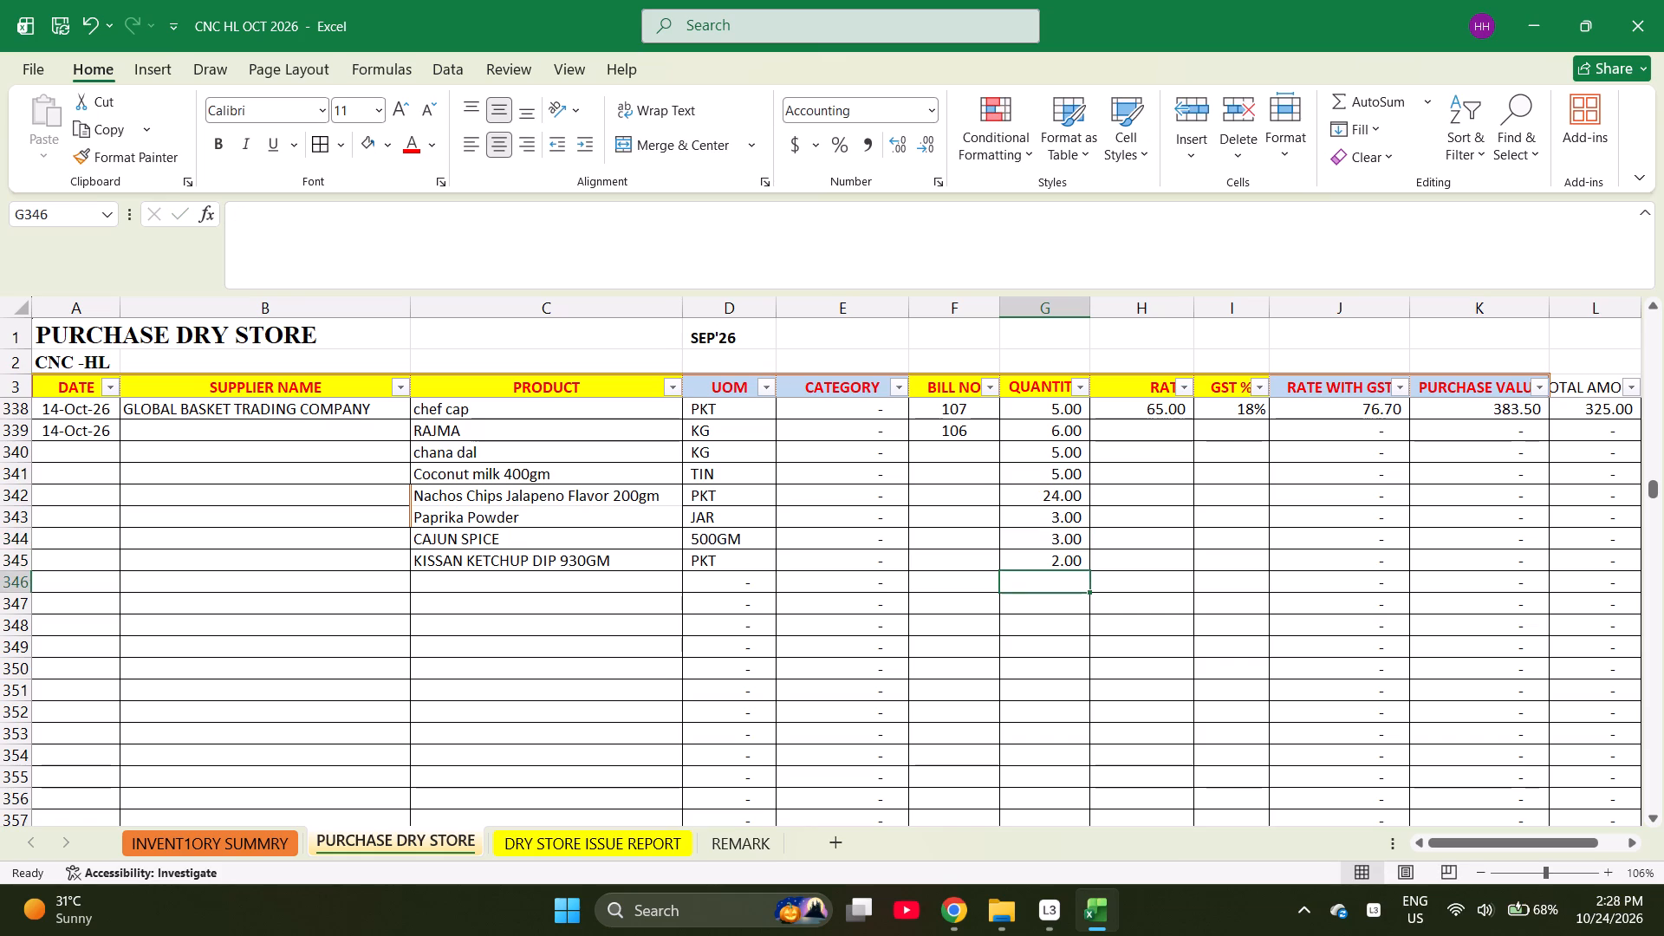
# Enter the rates 145, 105, 220, 72, 360, 400 and 78 for the products in rows 339 to 345.
pyautogui.press('Right')
pyautogui.press('Up')
pyautogui.press('Up')
pyautogui.press('Up')
pyautogui.press('Up')
pyautogui.press('Up')
pyautogui.press('Up')
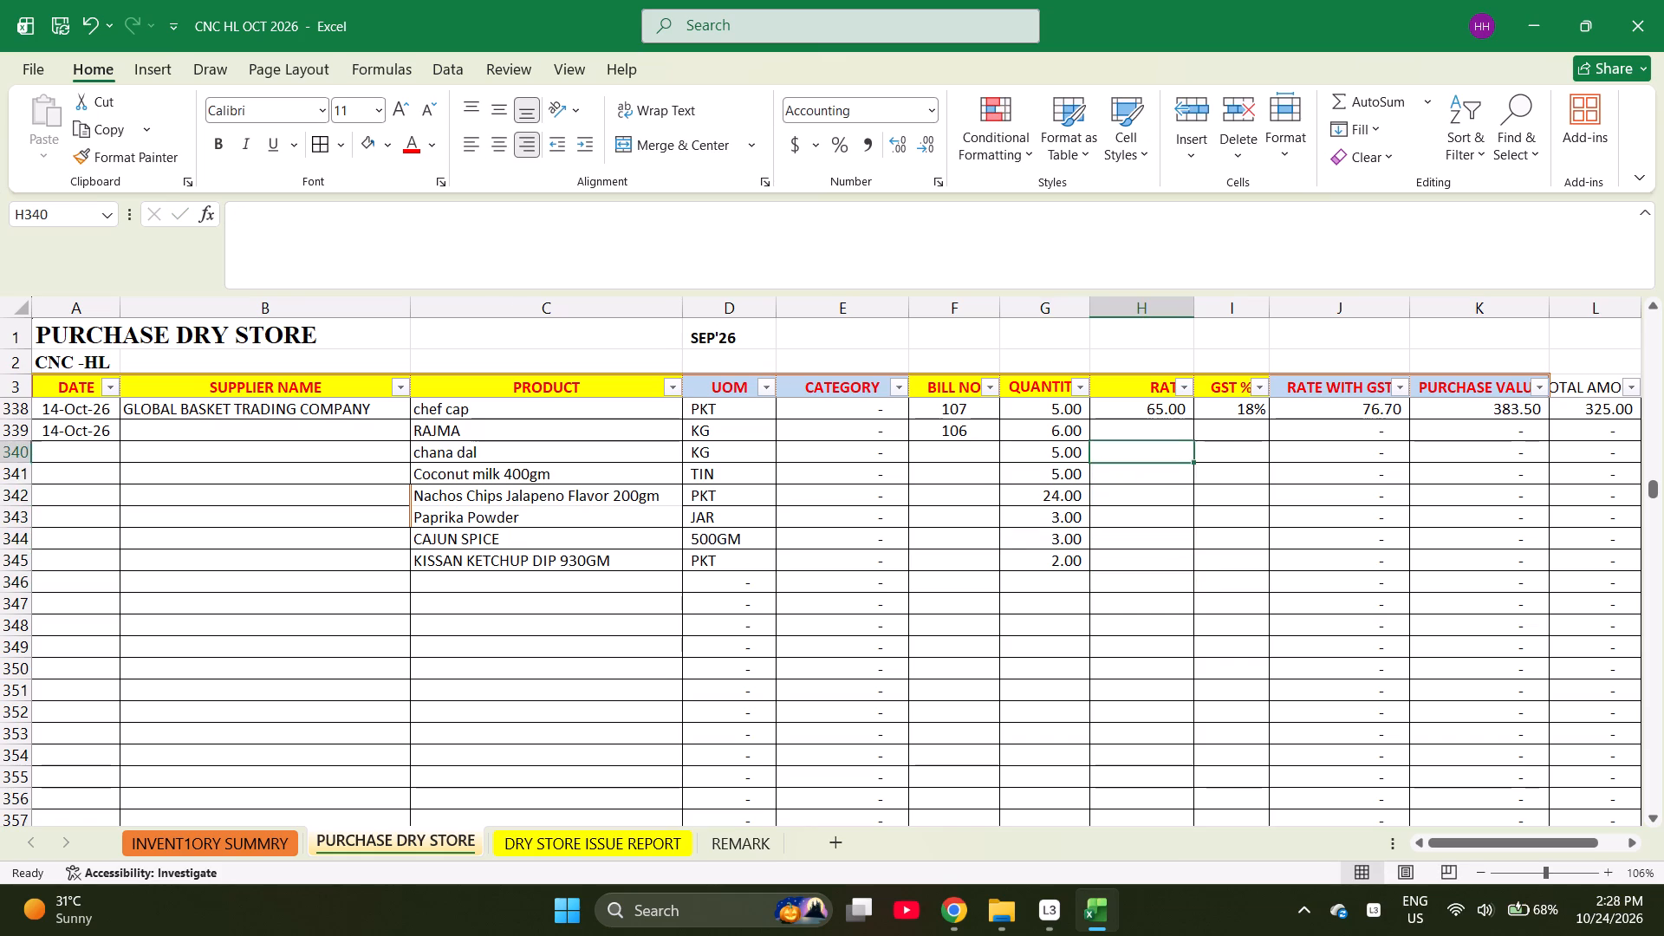
pyautogui.press('Up')
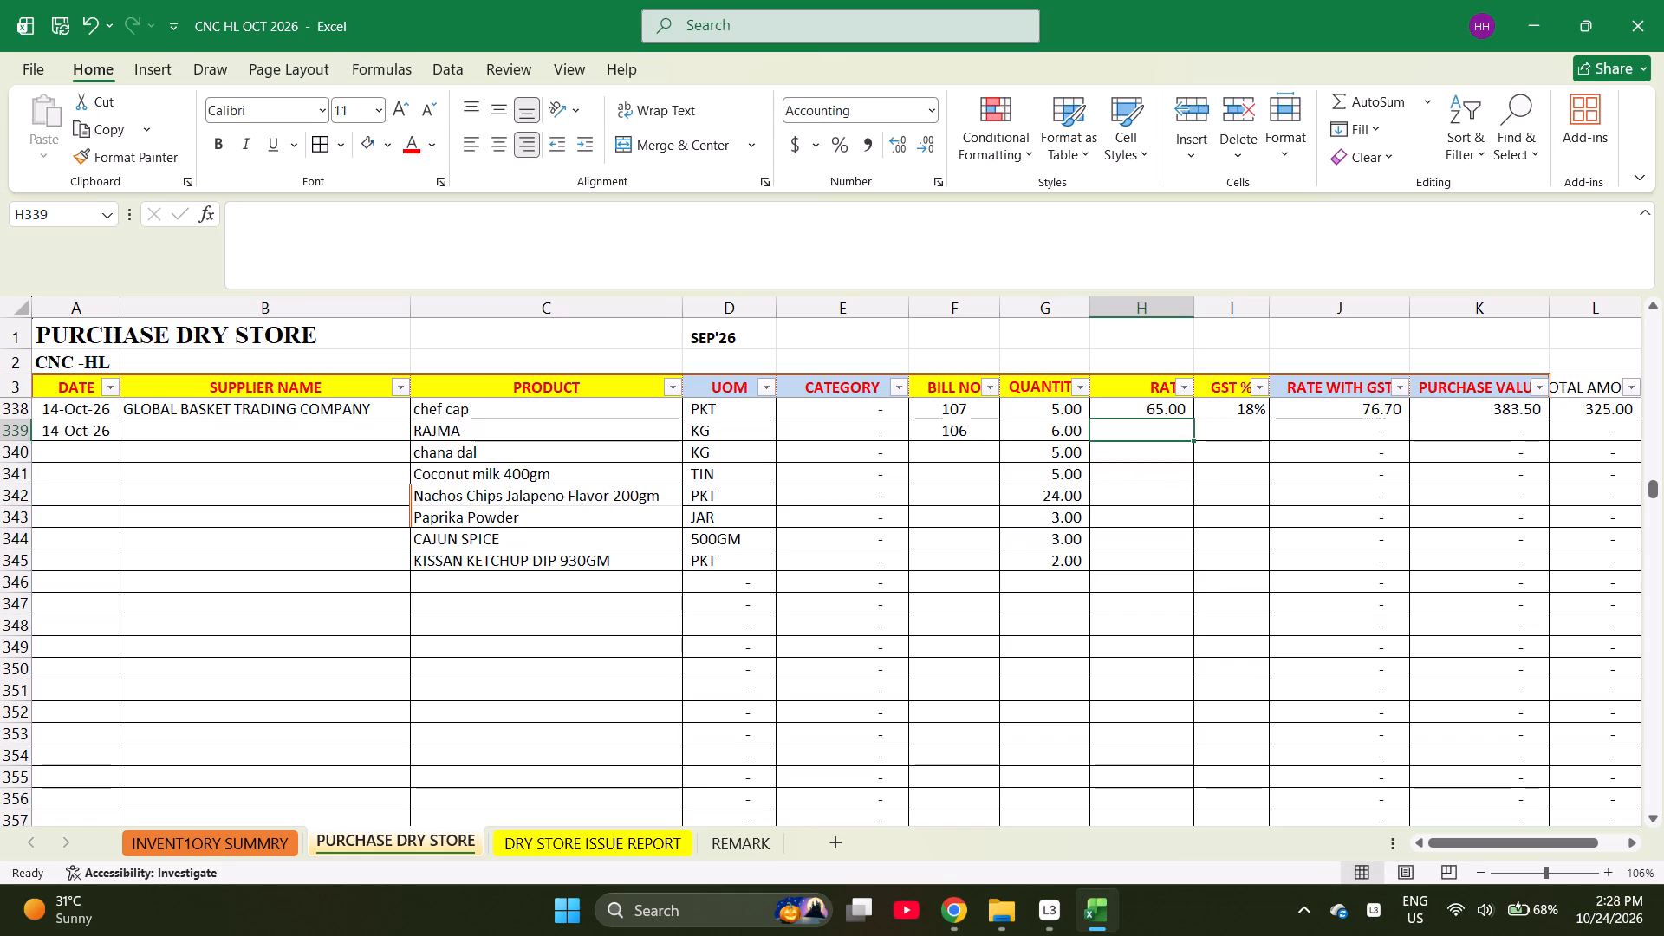
pyautogui.write('145')
pyautogui.press('Return')
pyautogui.write('105')
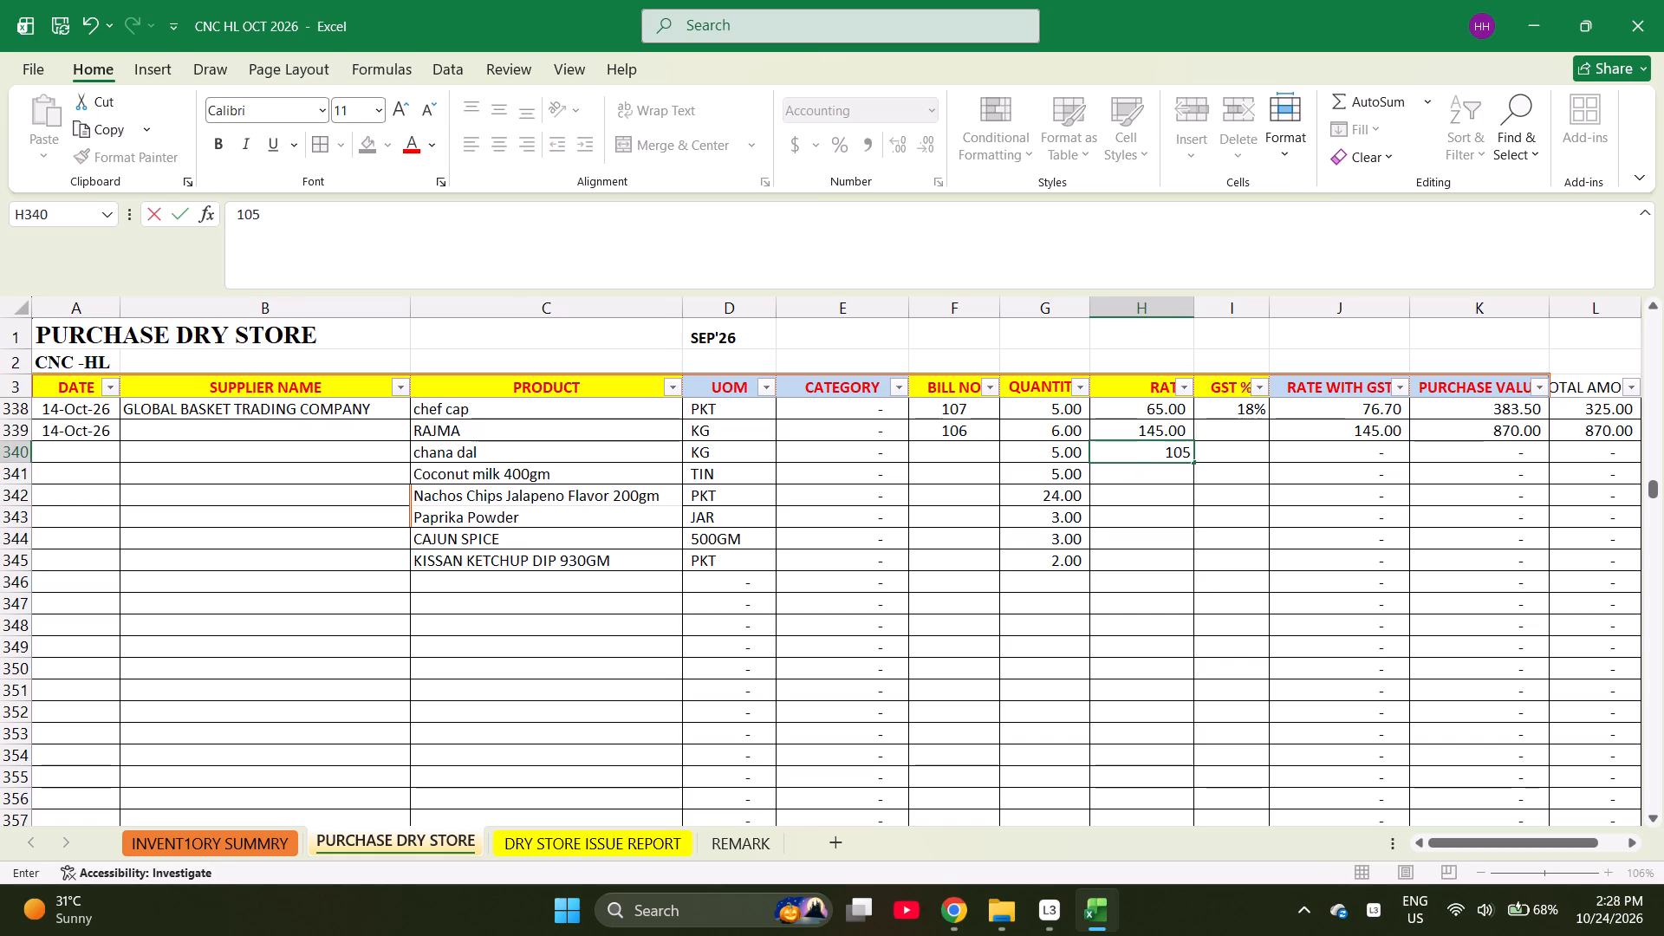
pyautogui.press('Return')
pyautogui.write('220')
pyautogui.press('Return')
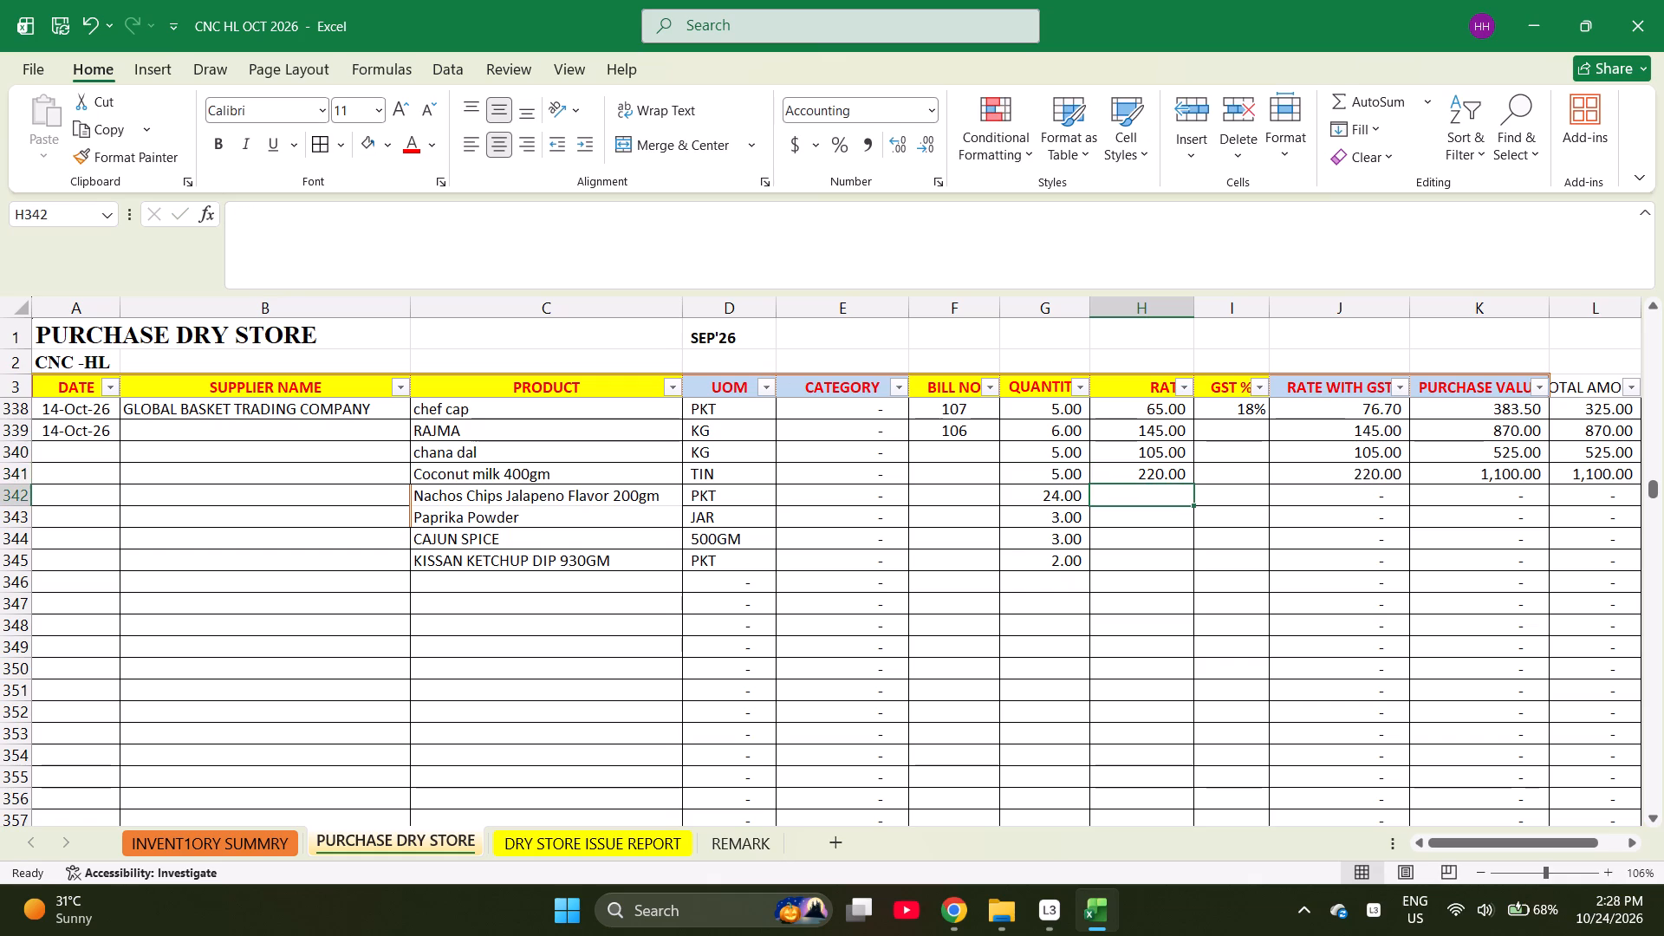
pyautogui.write('72')
pyautogui.press('Return')
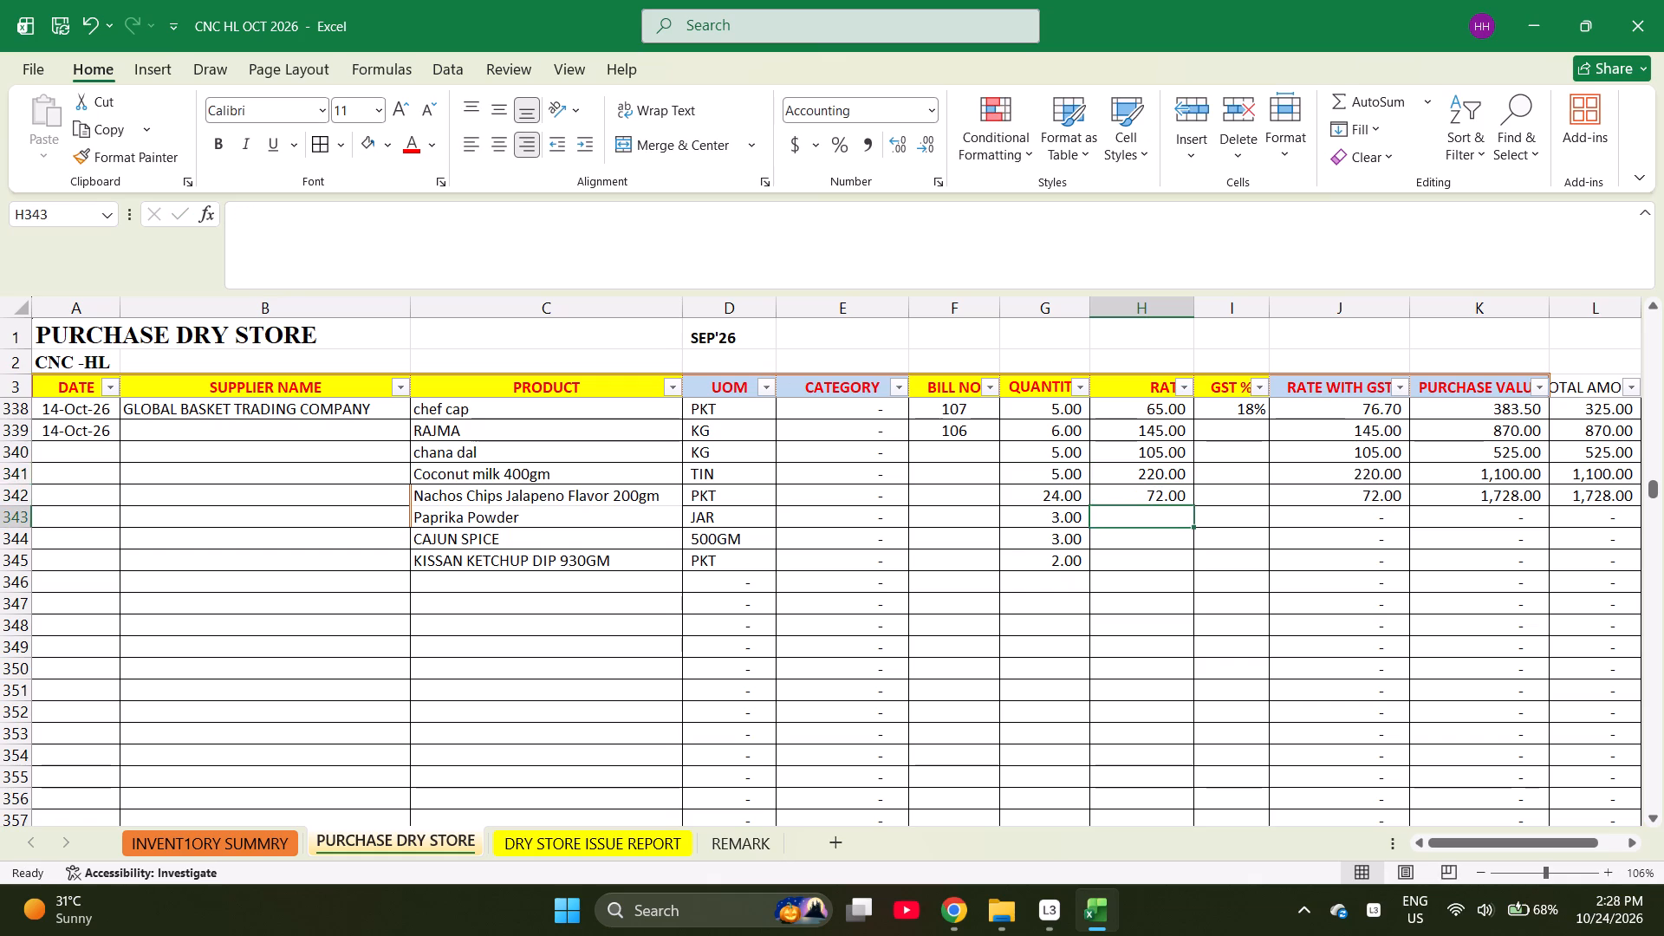
pyautogui.write('360')
pyautogui.press('Return')
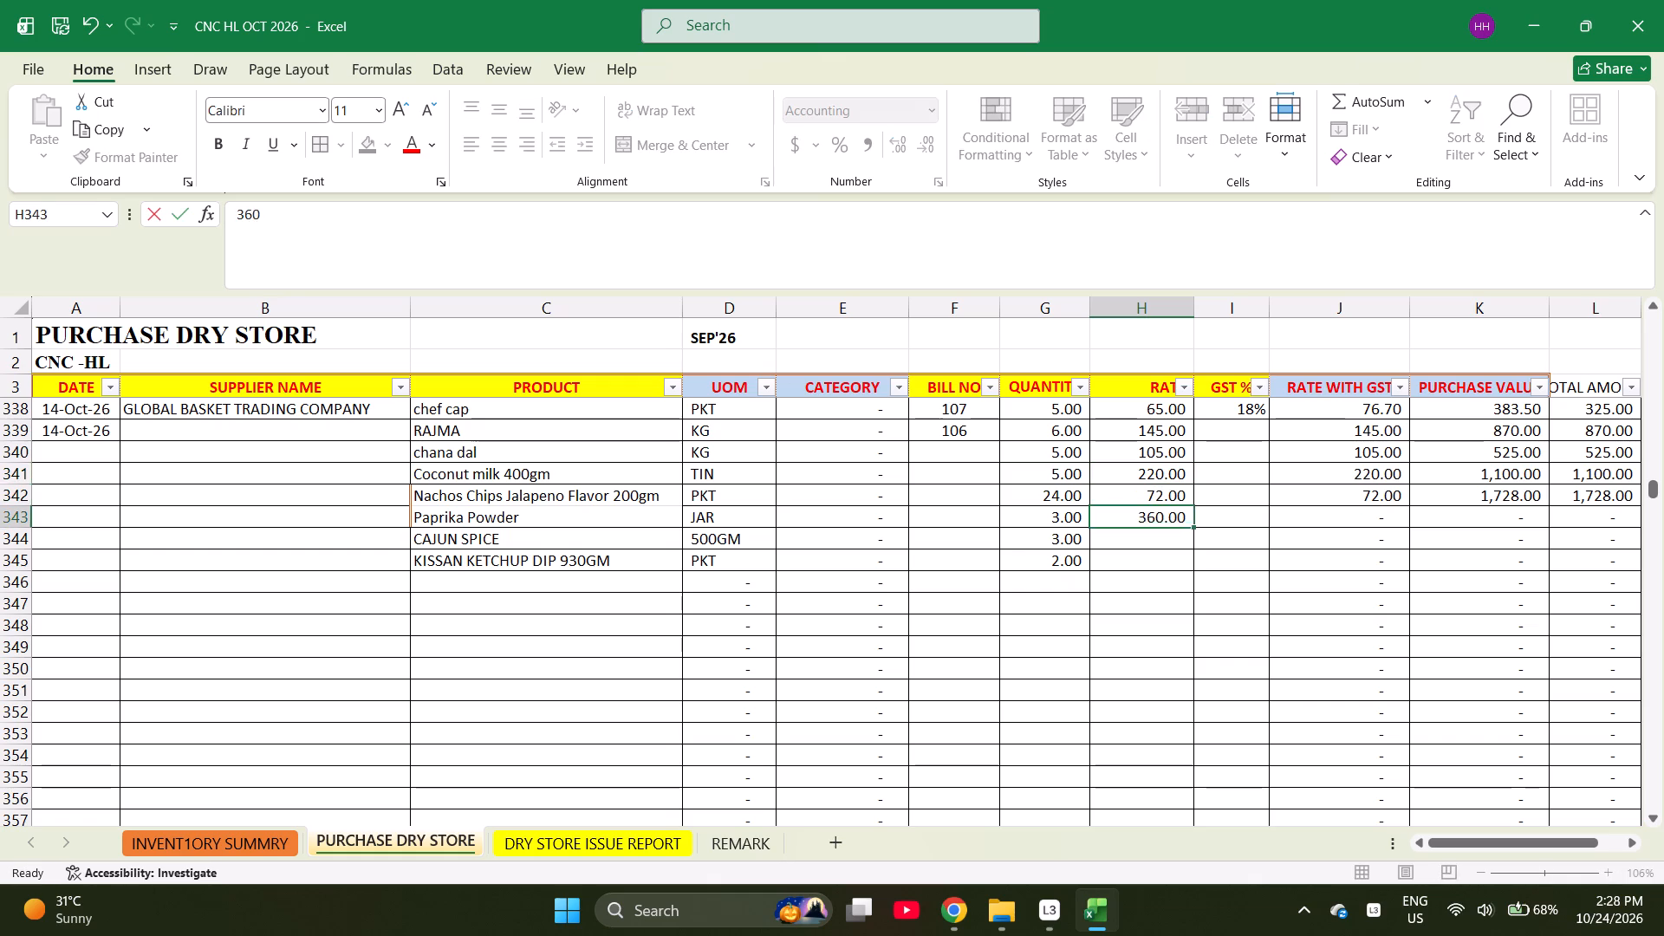
pyautogui.write('400')
pyautogui.press('Return')
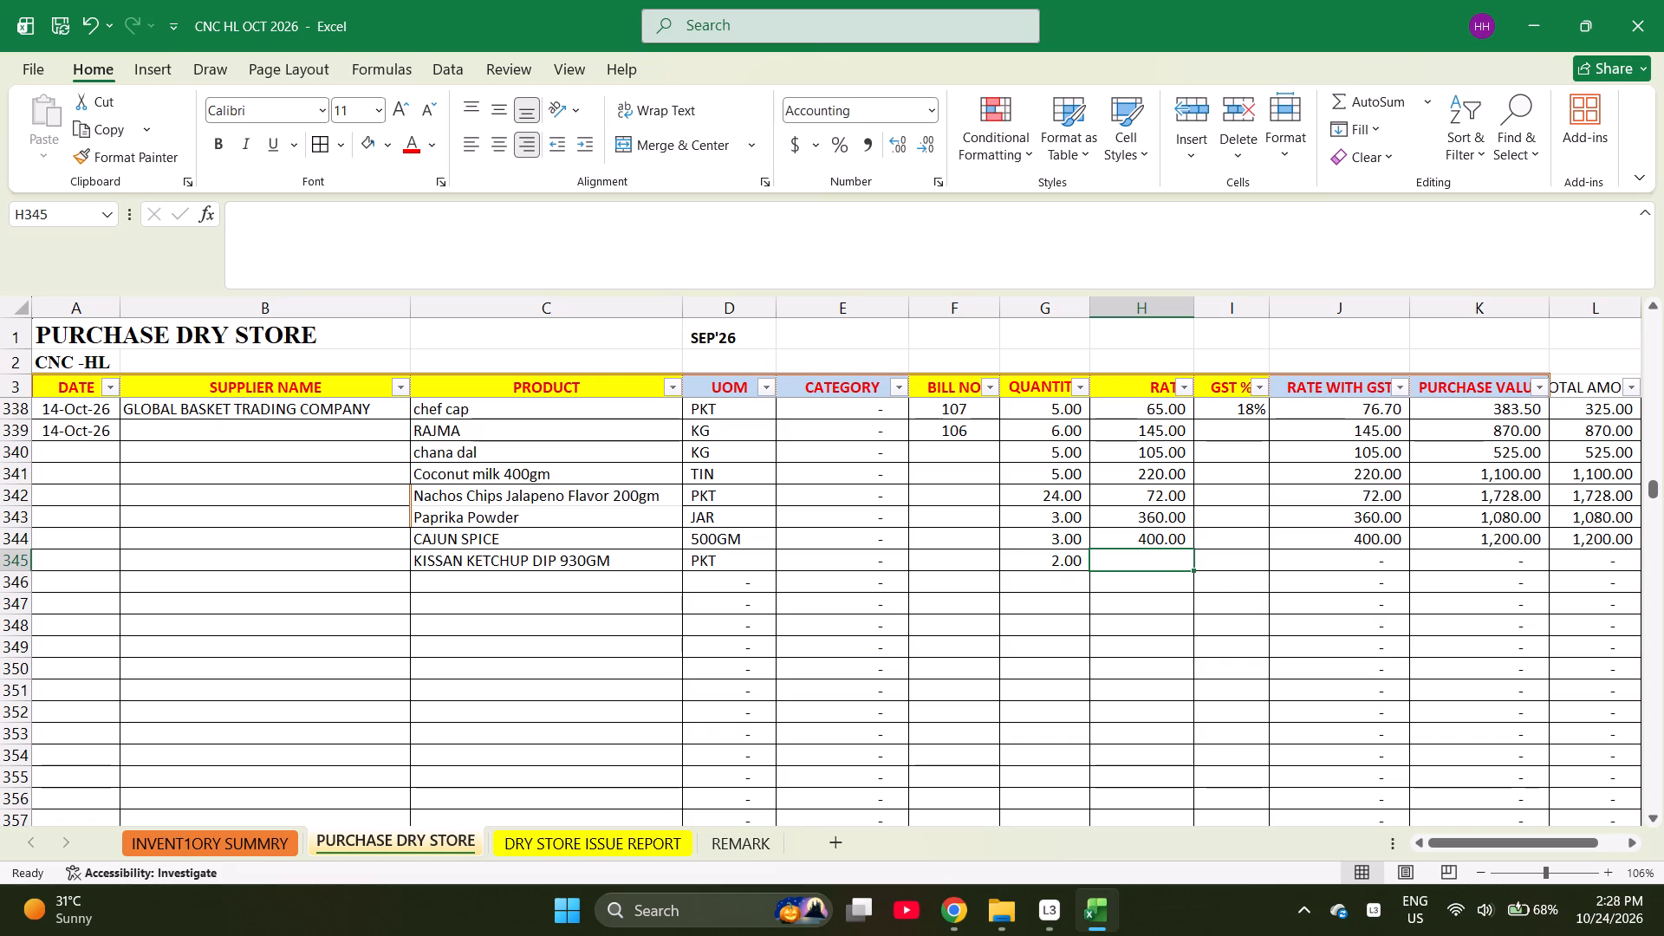
pyautogui.write('78')
pyautogui.press('Return')
# Enter GST of 0% for RAJMA and chana dal and 5% for the five products in rows 341 to 345.
pyautogui.press('Right')
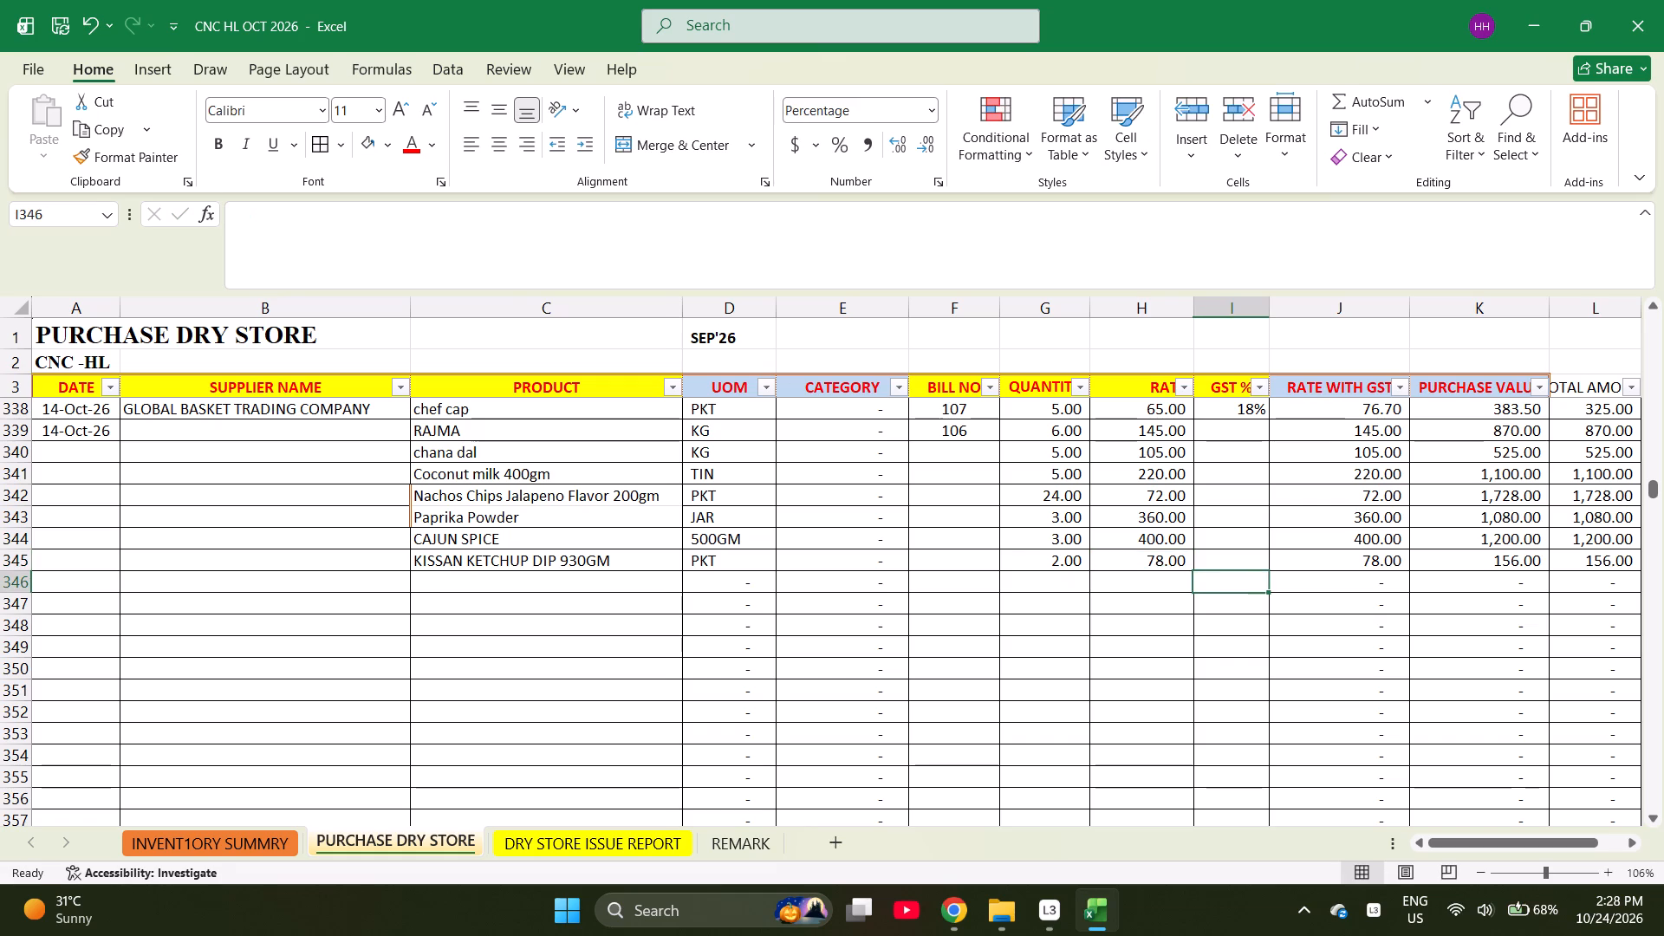
pyautogui.hotkey('ctrl', 'Up')
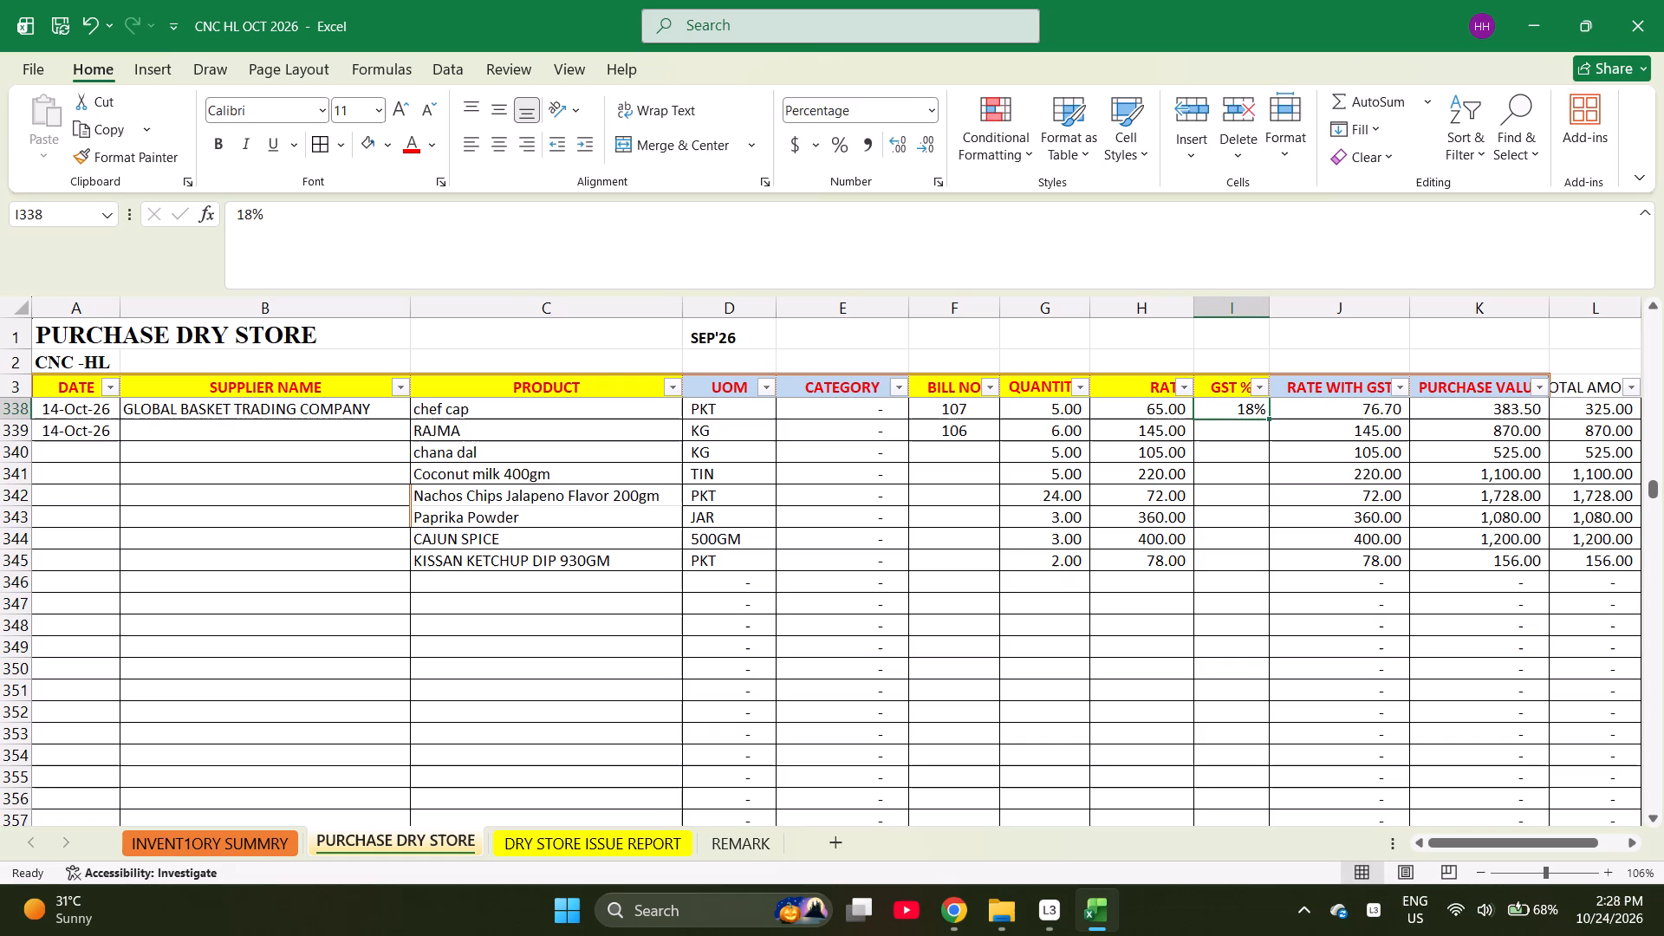
pyautogui.press('Down')
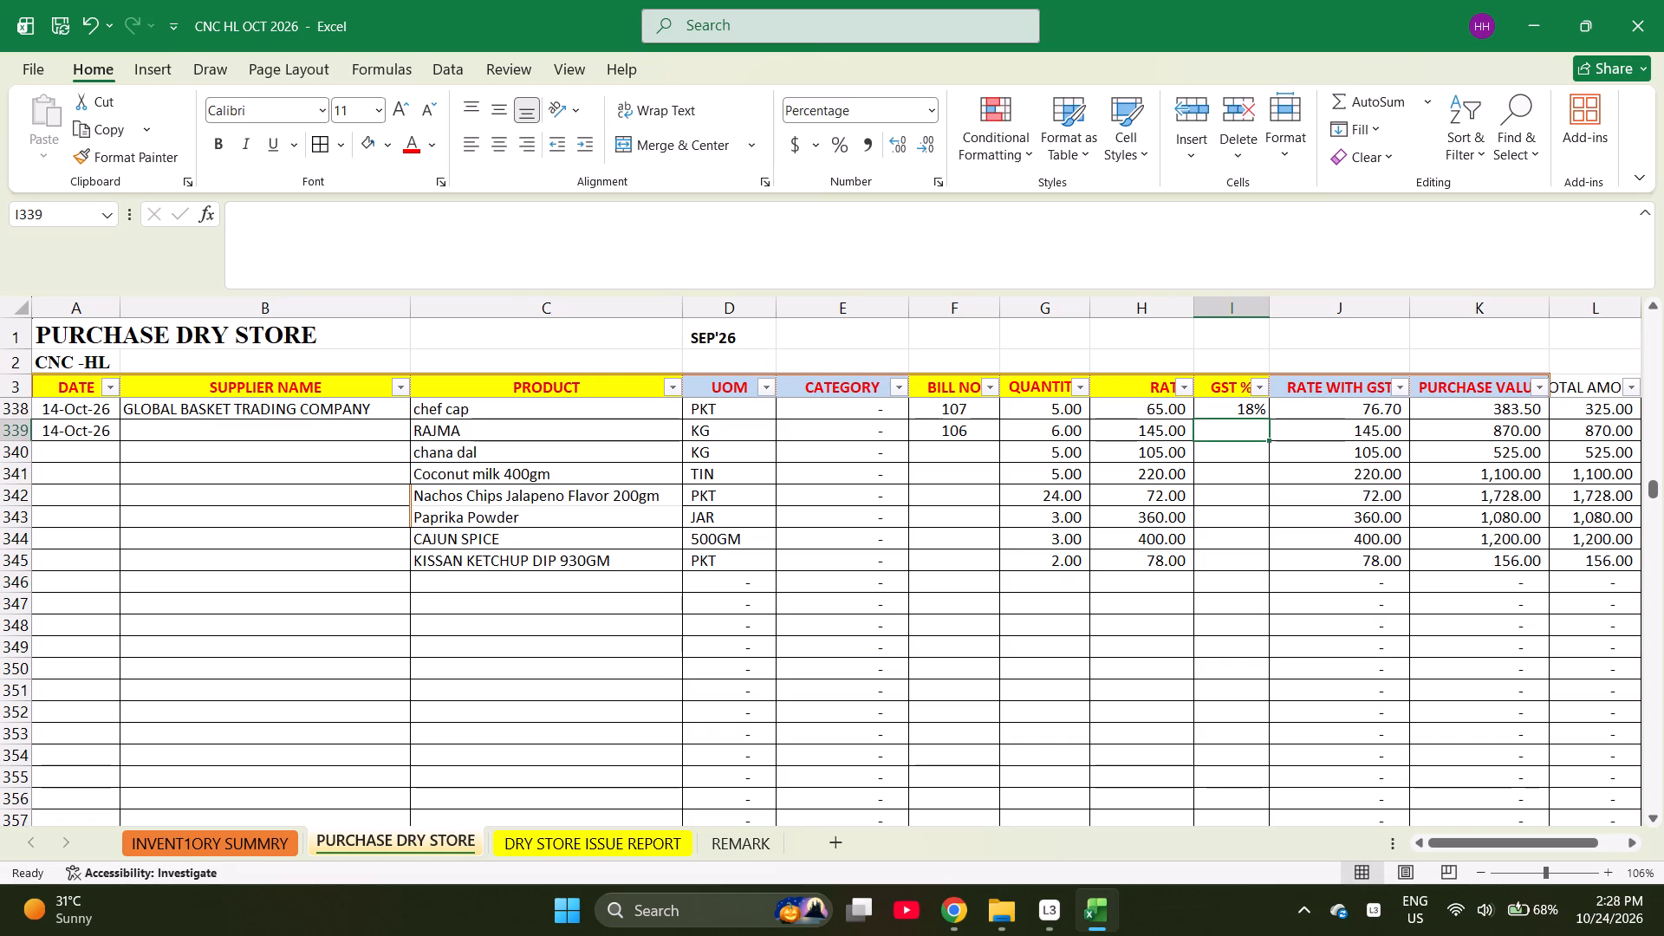
pyautogui.press('0')
pyautogui.press('Return')
pyautogui.press('0')
pyautogui.press('Return')
pyautogui.press('5')
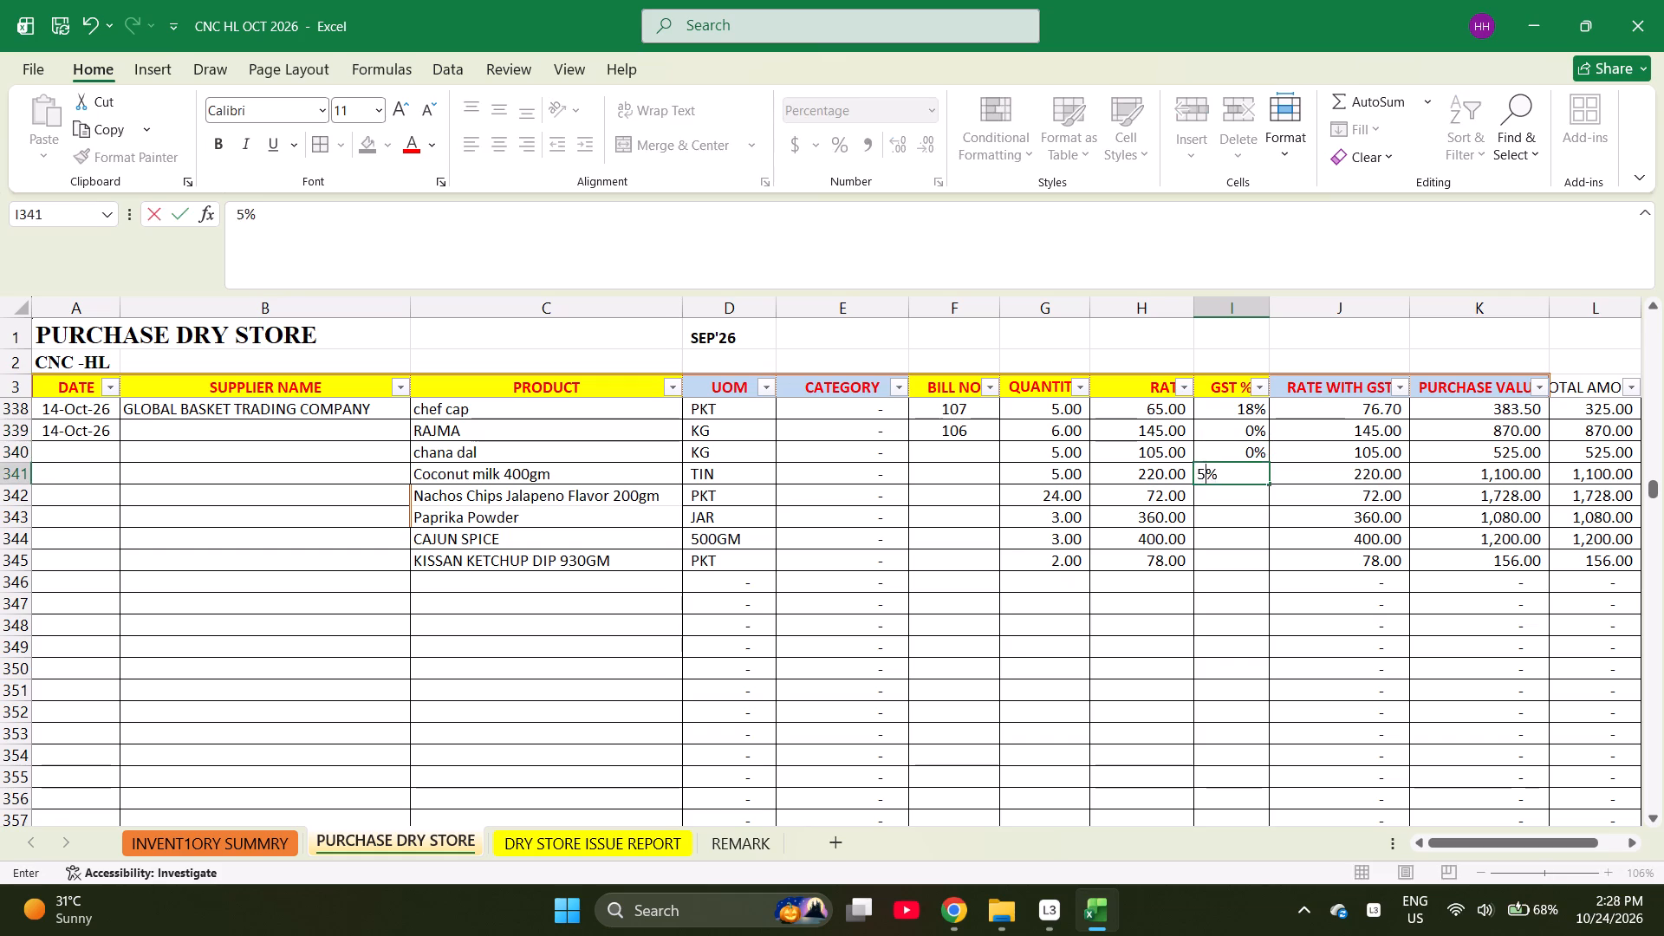
pyautogui.press('Return')
pyautogui.press('5')
pyautogui.press('Return')
pyautogui.press('5')
pyautogui.press('Return')
pyautogui.press('5')
pyautogui.press('Return')
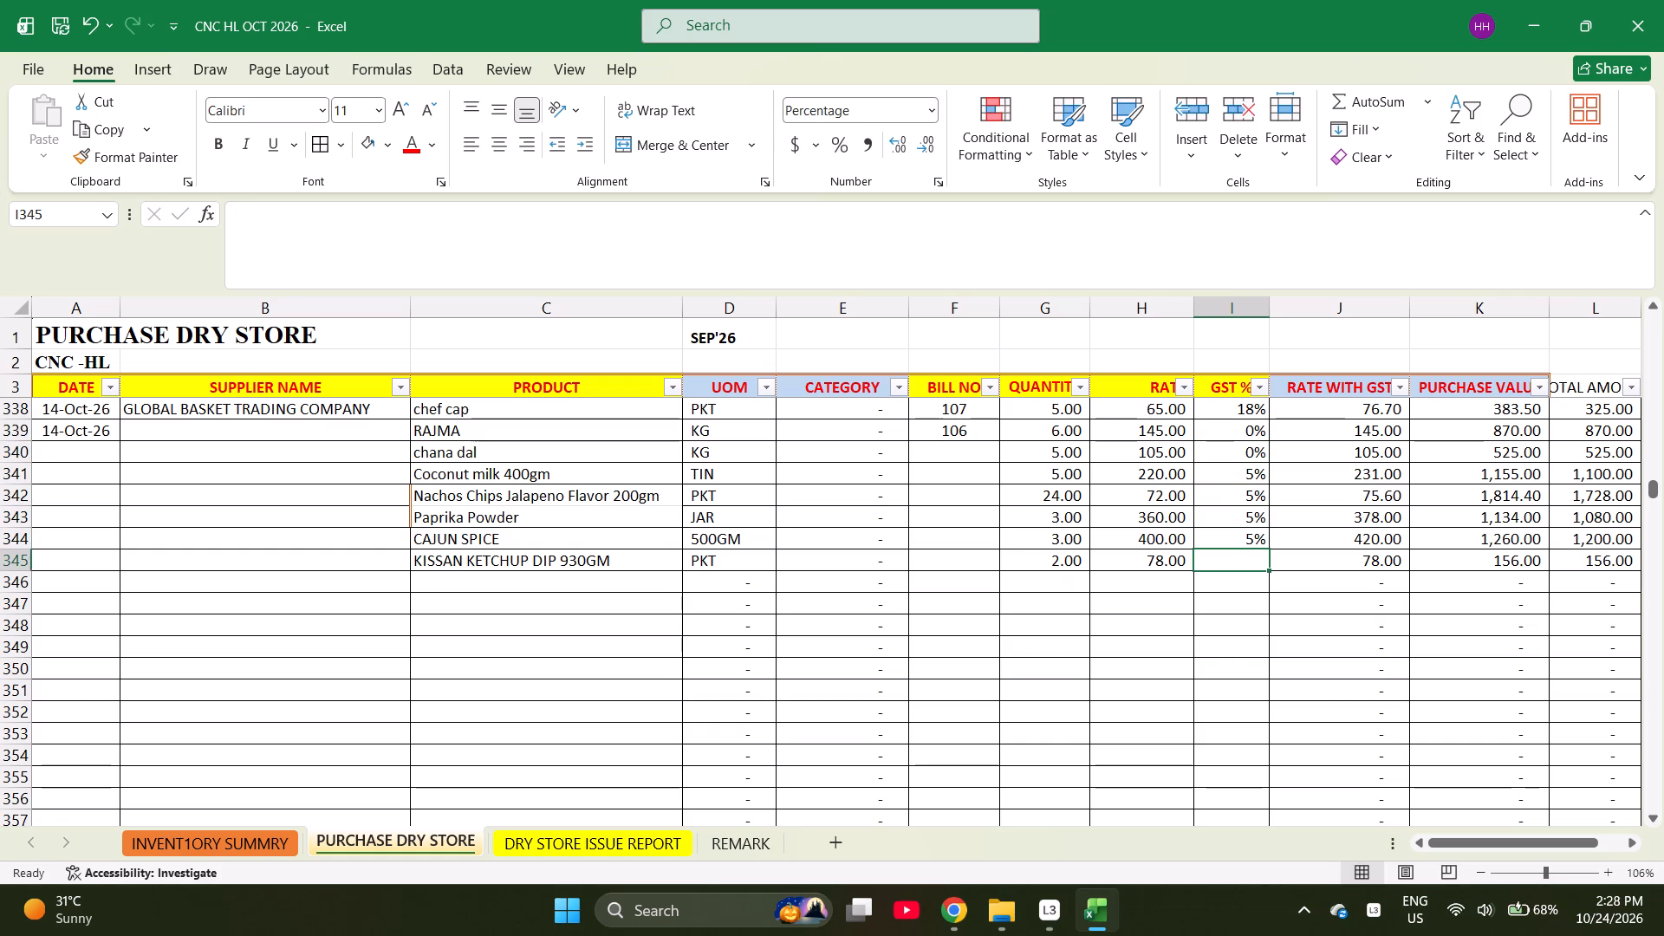
pyautogui.press('5')
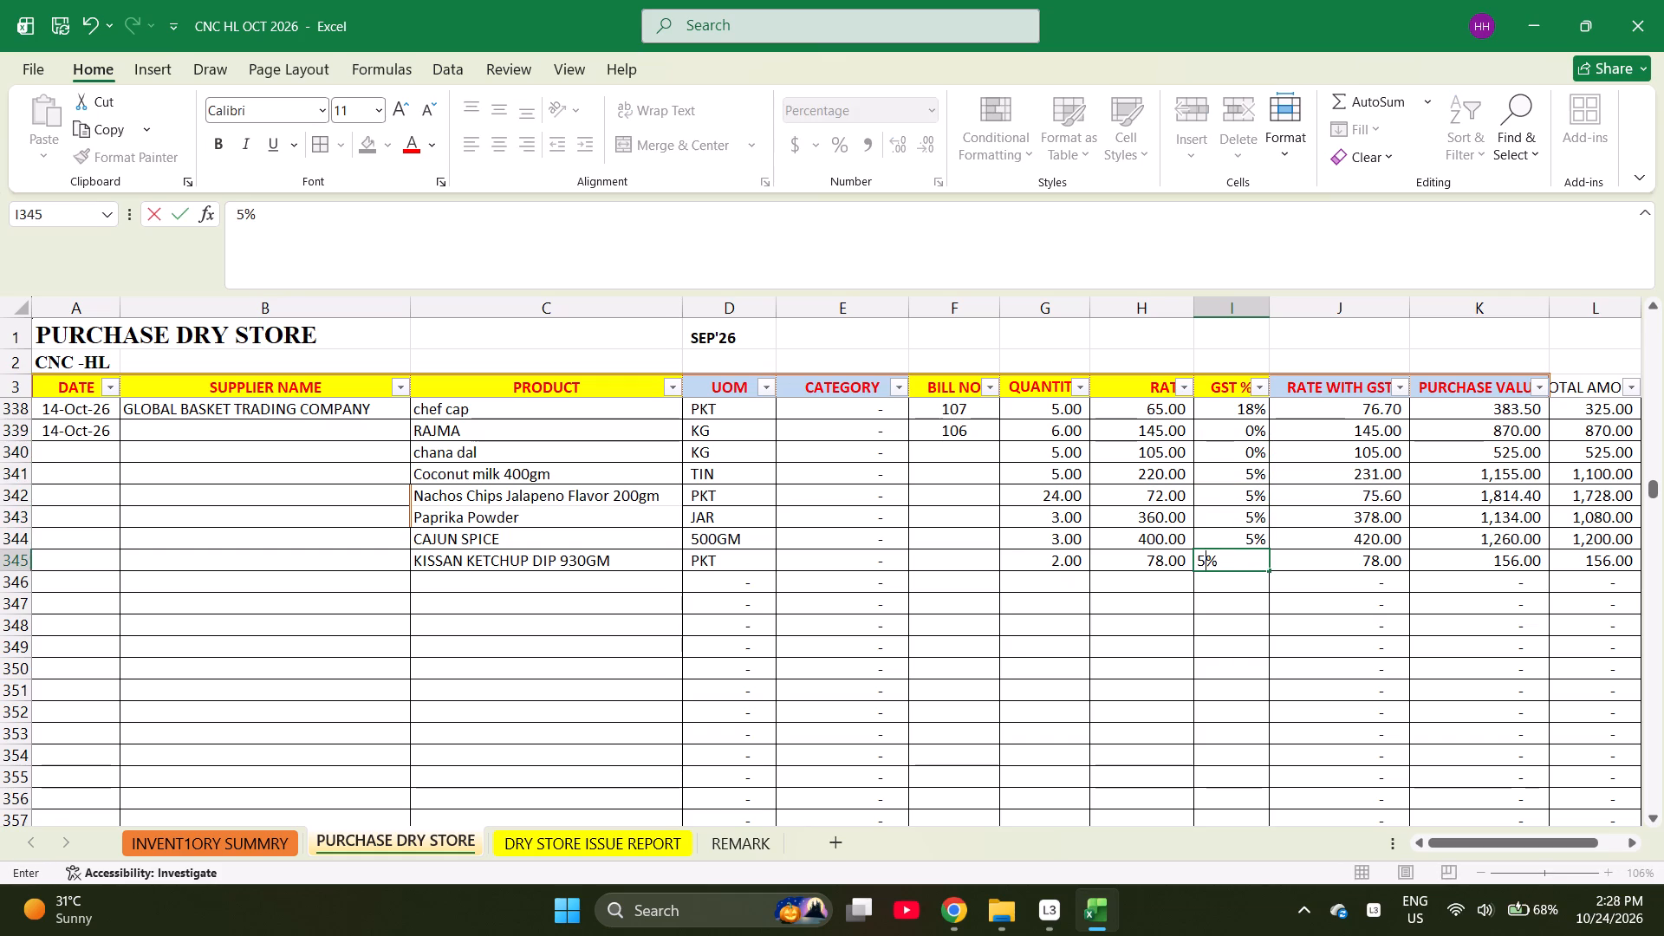
pyautogui.press('Right')
# Fill bill number 106 down from row 339 through row 345.
pyautogui.press('Left')
pyautogui.press('Left')
pyautogui.press('Left')
pyautogui.press('Left')
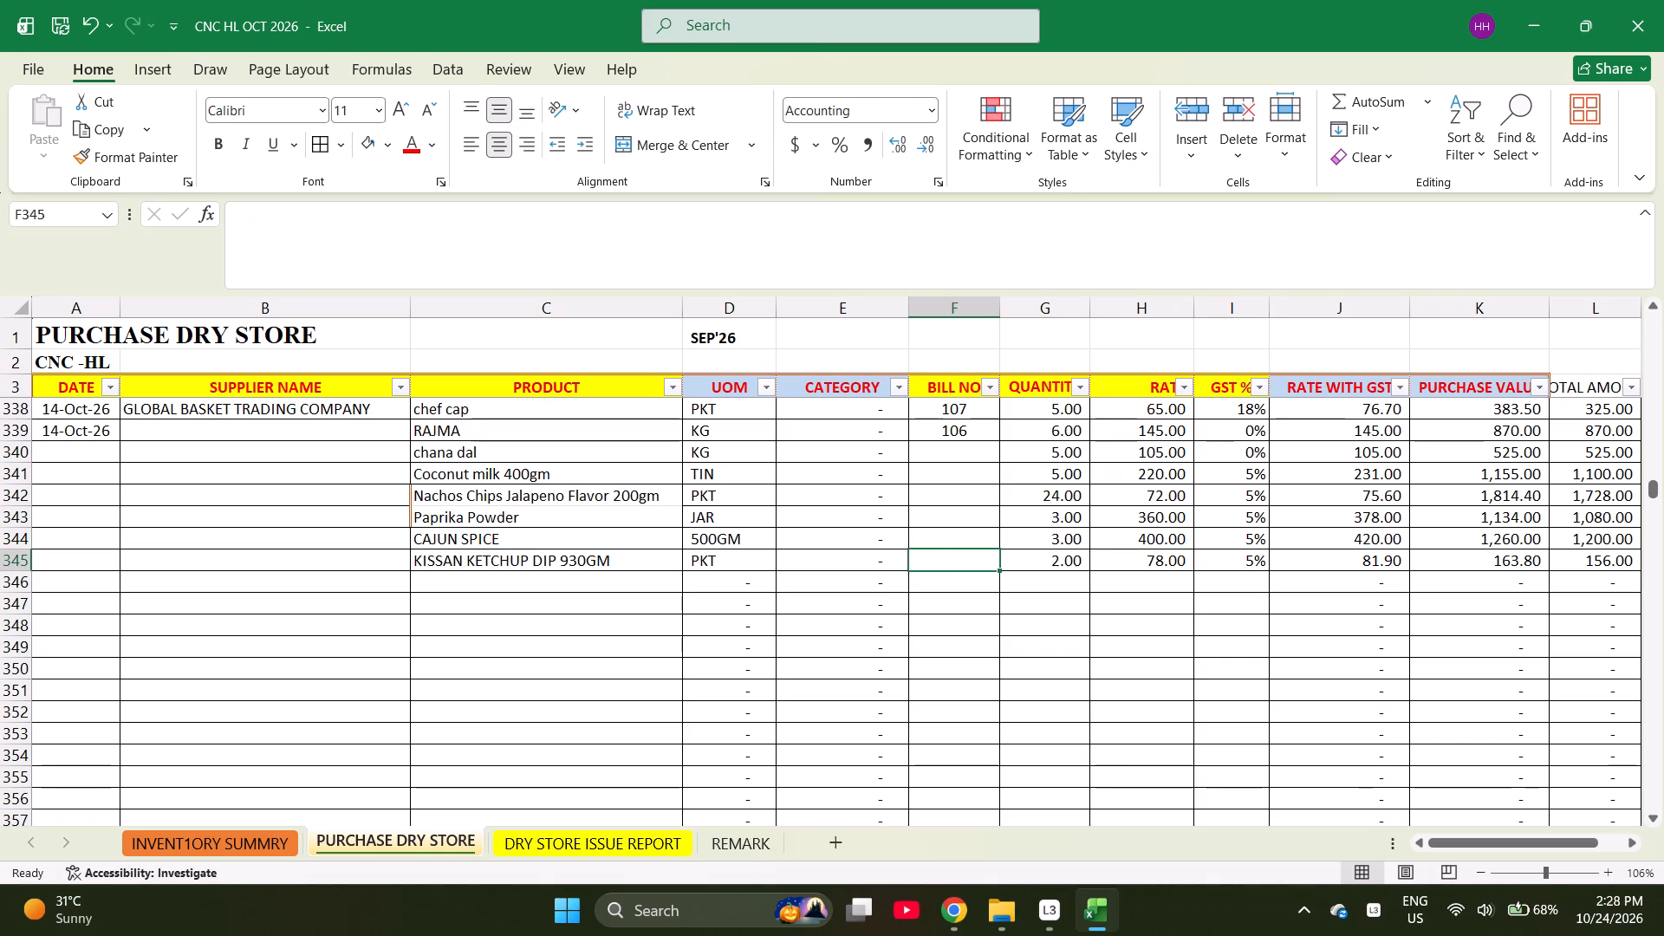
pyautogui.press('Up')
pyautogui.press('Up')
pyautogui.press('Up')
pyautogui.press('Up')
pyautogui.press('Up')
pyautogui.press('Up')
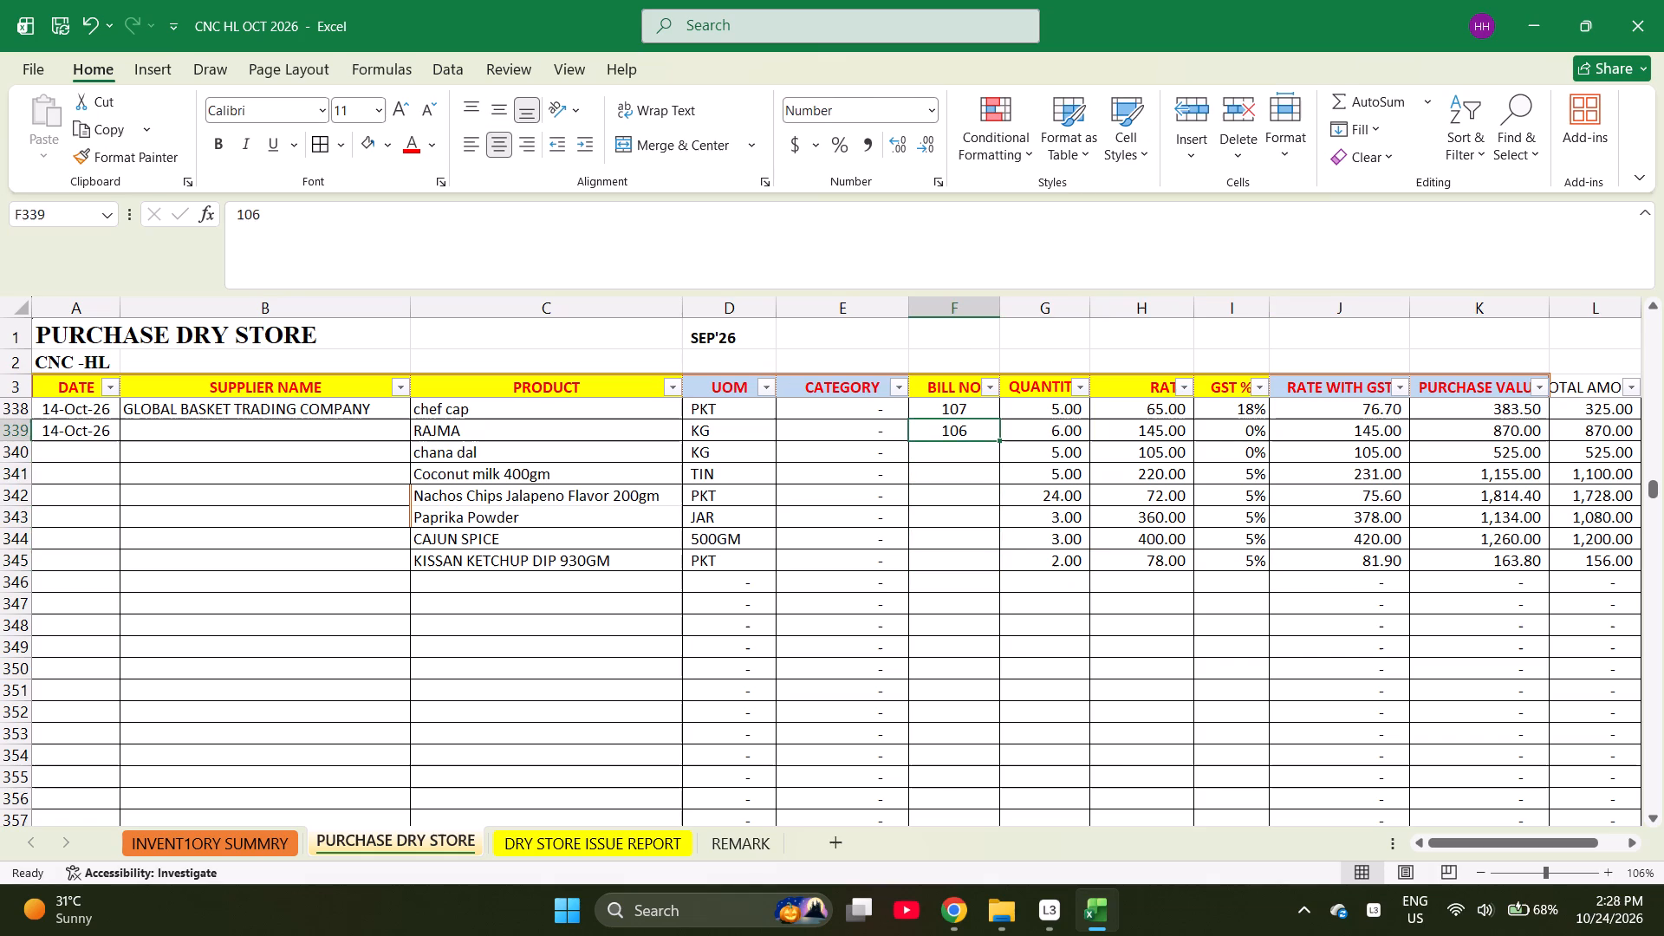
pyautogui.hotkey('shift', 'Down')
pyautogui.hotkey('shift', 'Down')
pyautogui.hotkey('shift', 'Down')
pyautogui.hotkey('shift', 'Down')
pyautogui.hotkey('shift', 'Down')
pyautogui.hotkey('shift', 'Down')
pyautogui.hotkey('shift', 'Down')
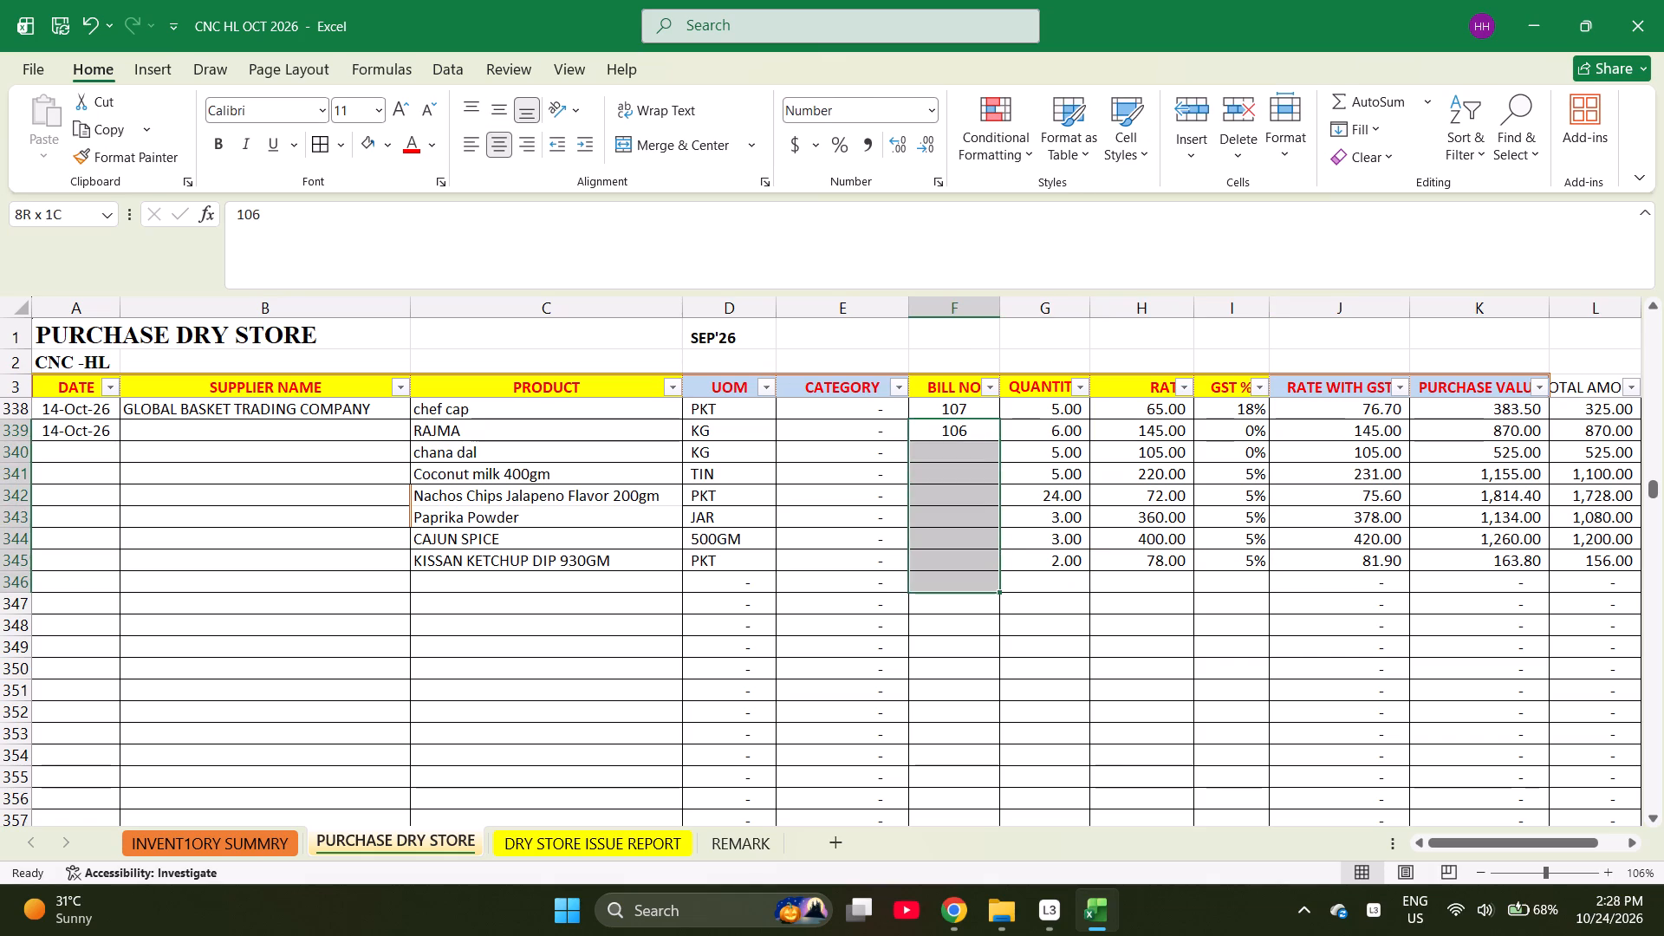
pyautogui.hotkey('shift', 'Up')
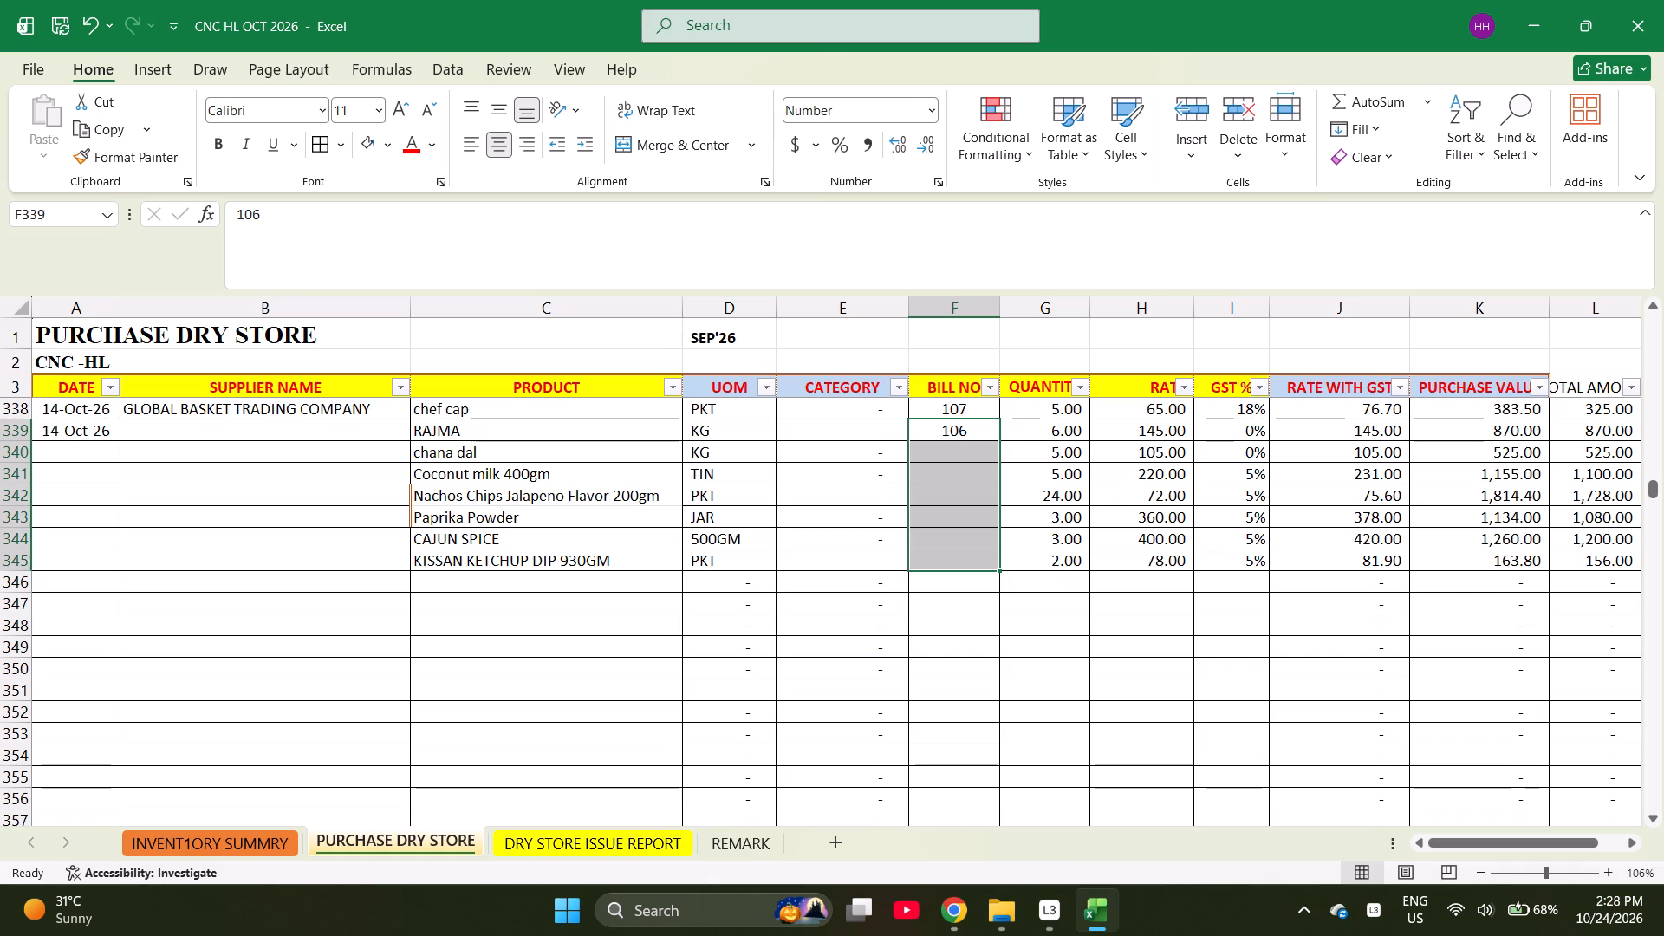
pyautogui.hotkey('ctrl', 'd')
# Copy the date and the supplier GLOBAL BASKET TRADING COMPANY from row 338 into row 339.
pyautogui.press('Left')
pyautogui.press('Left')
pyautogui.press('Left')
pyautogui.press('Left')
pyautogui.press('Left')
pyautogui.press('Left')
pyautogui.press('Left')
pyautogui.press('Left')
pyautogui.press('Left')
pyautogui.press('Left')
pyautogui.press('Left')
pyautogui.press('Left')
pyautogui.press('Left')
pyautogui.press('Left')
pyautogui.press('Left')
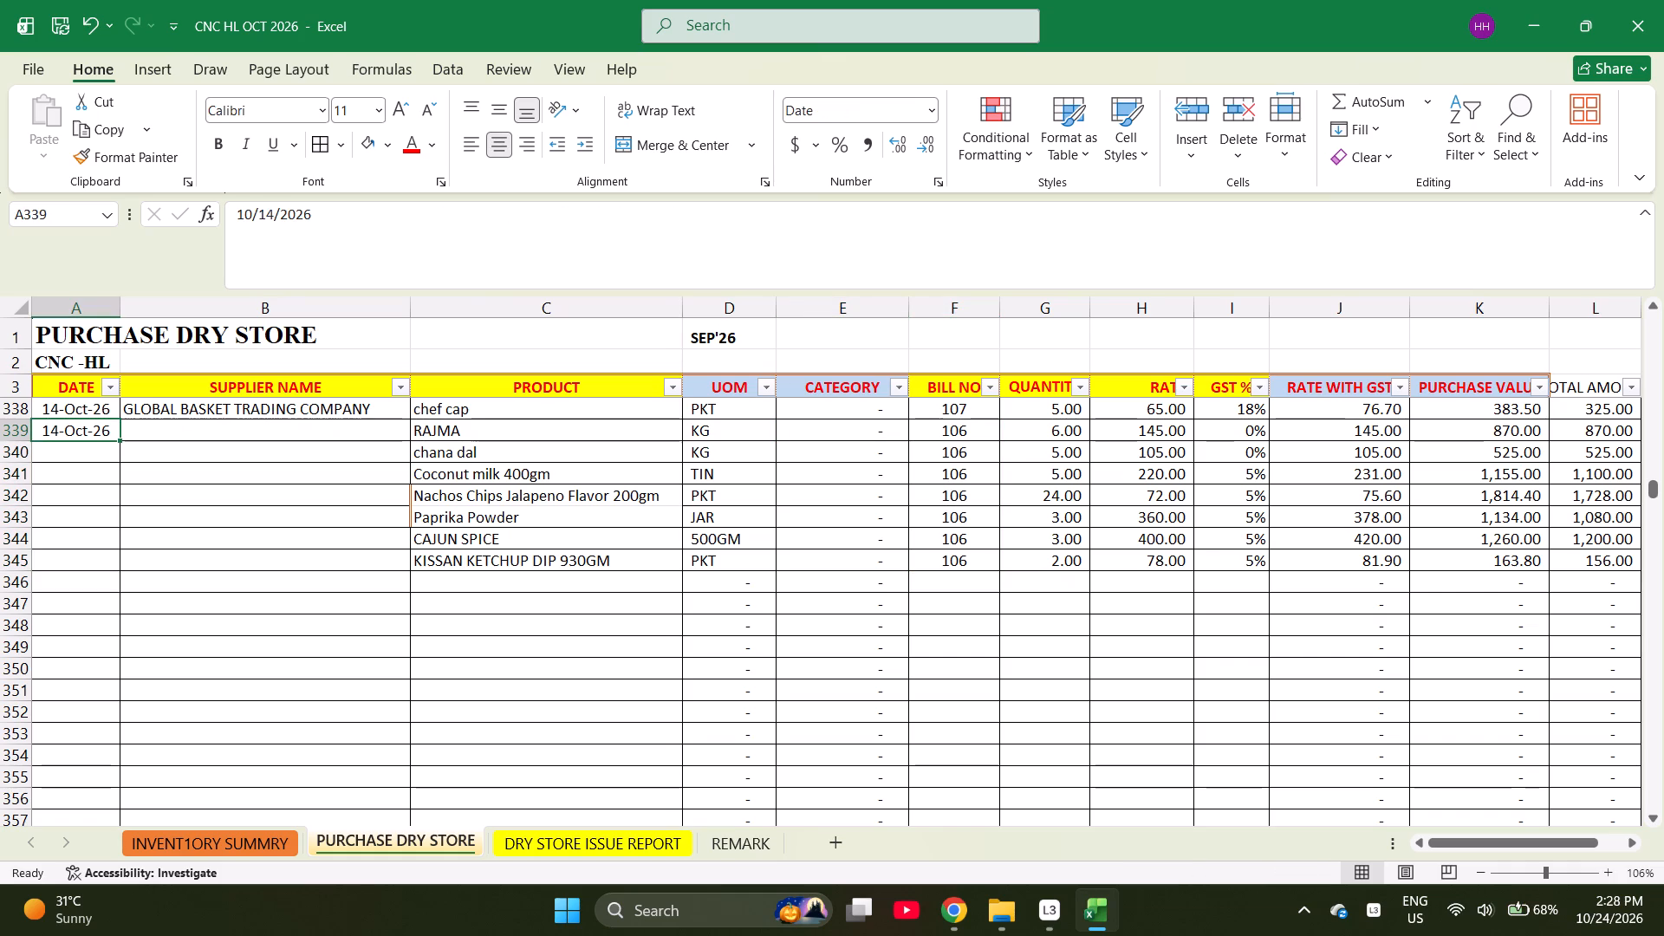
pyautogui.hotkey('ctrl', 'd')
pyautogui.press('Right')
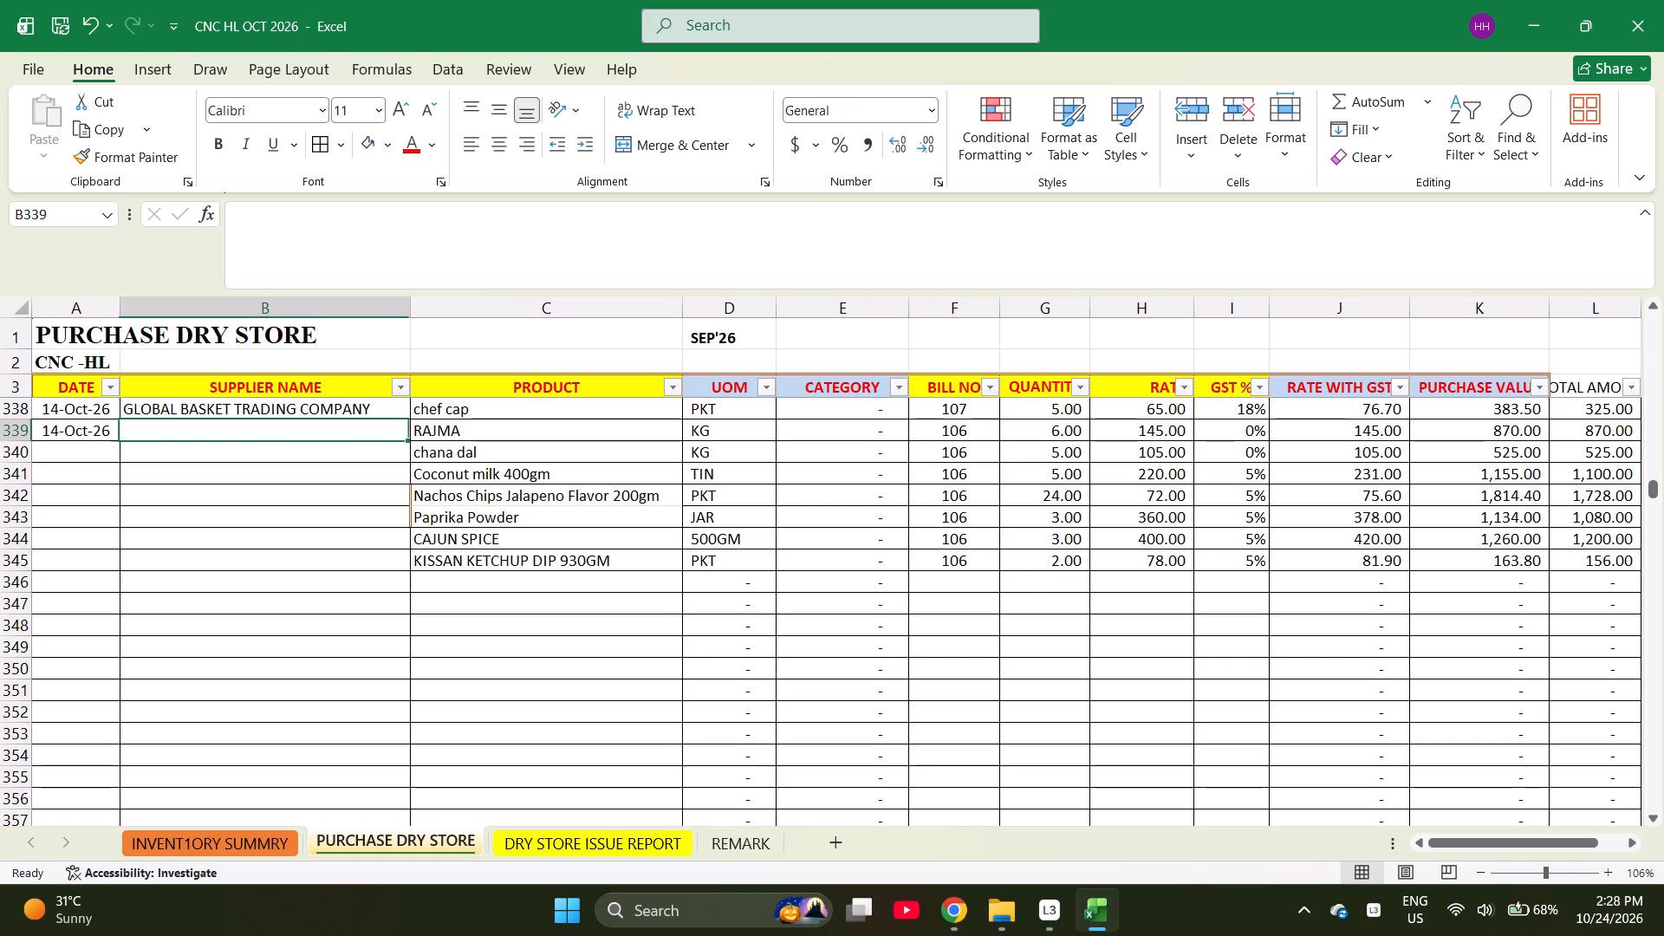
pyautogui.hotkey('ctrl', 'd')
# Fill the date and supplier name down from row 339 through row 345.
pyautogui.hotkey('shift', 'Left')
pyautogui.hotkey('shift', 'Left')
pyautogui.hotkey('shift', 'Left')
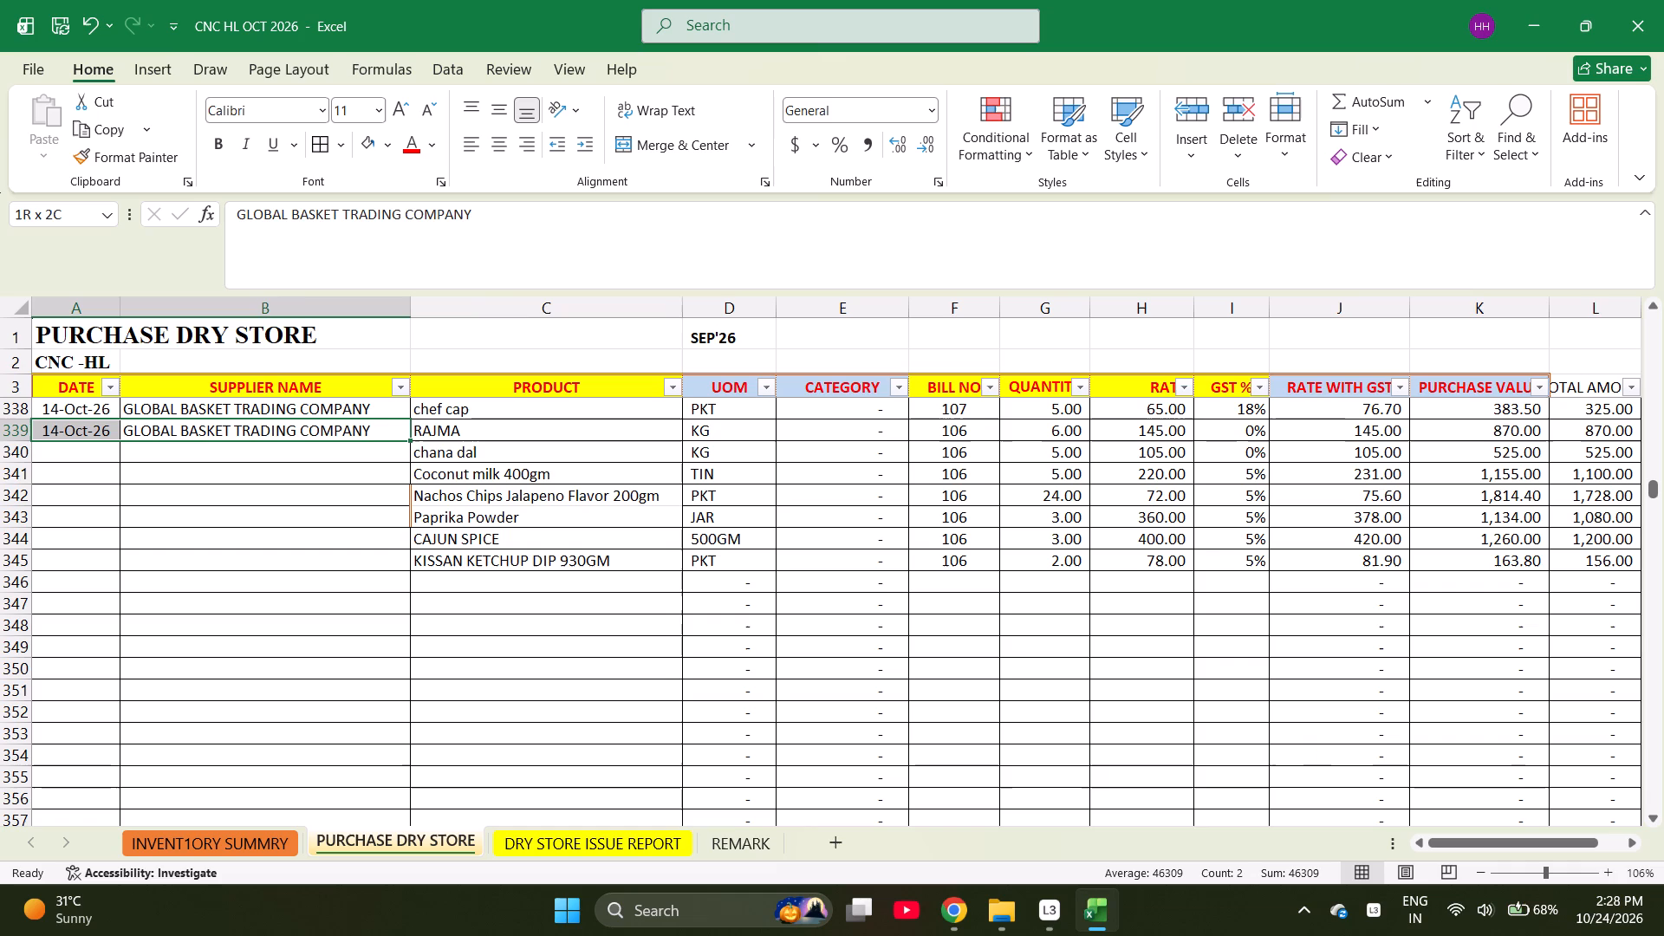
pyautogui.hotkey('shift', 'Left')
pyautogui.hotkey('shift', 'Down')
pyautogui.hotkey('shift', 'Down')
pyautogui.hotkey('shift', 'Down')
pyautogui.hotkey('shift', 'Down')
pyautogui.hotkey('shift', 'Down')
pyautogui.hotkey('shift', 'Down')
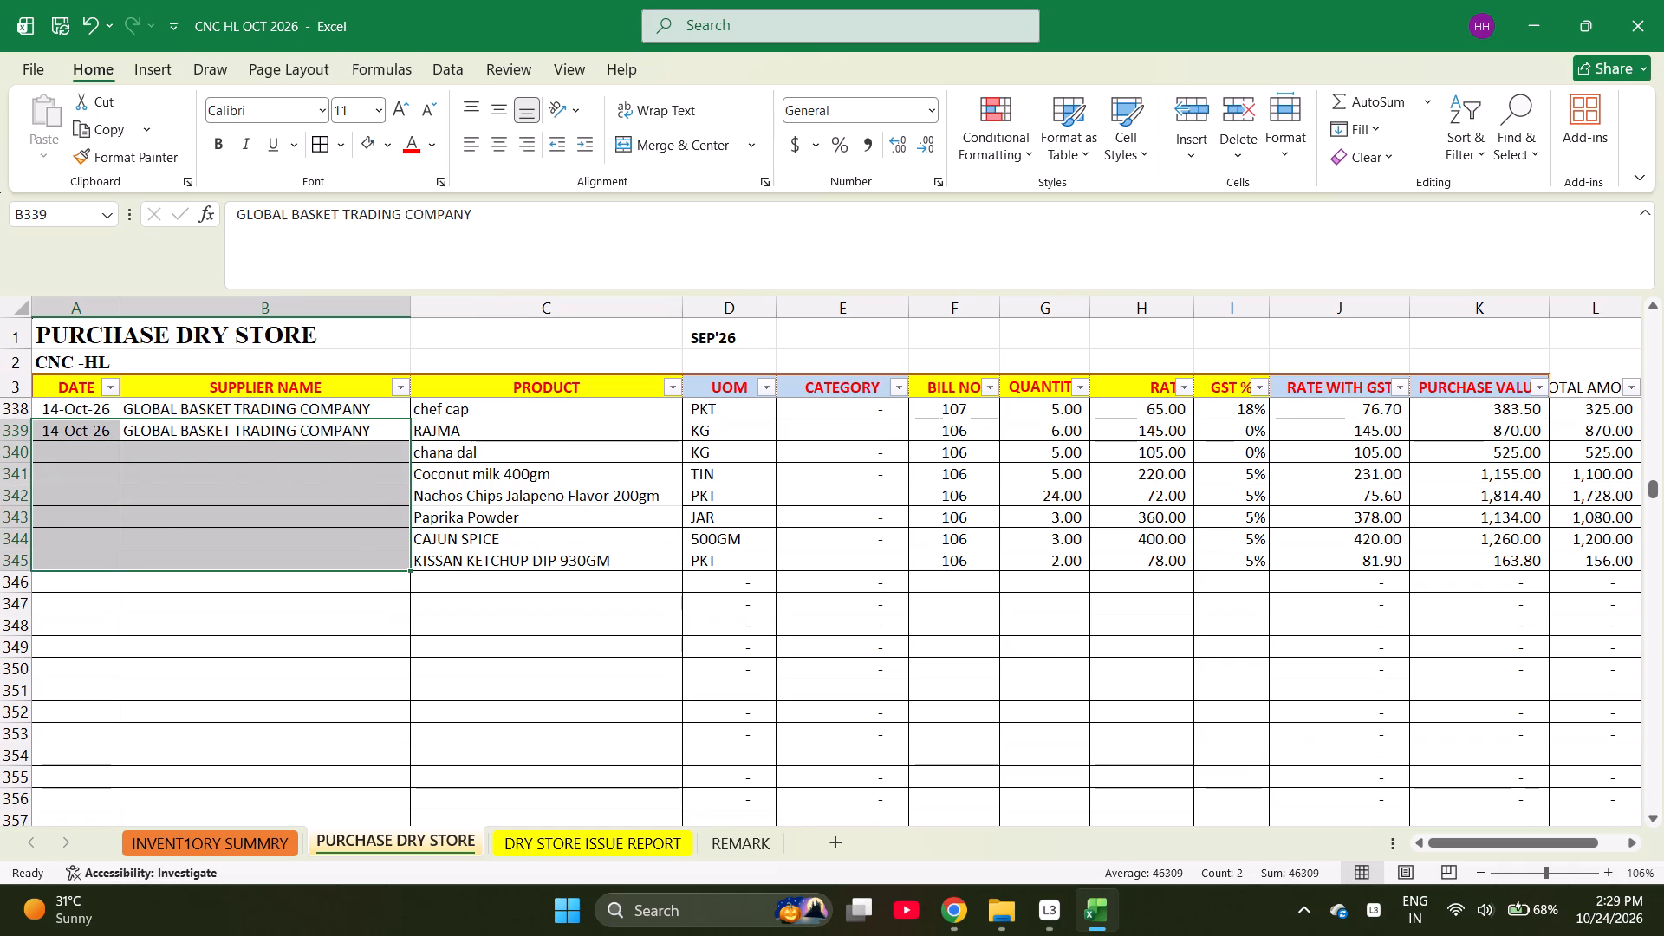
pyautogui.hotkey('ctrl', 'd')
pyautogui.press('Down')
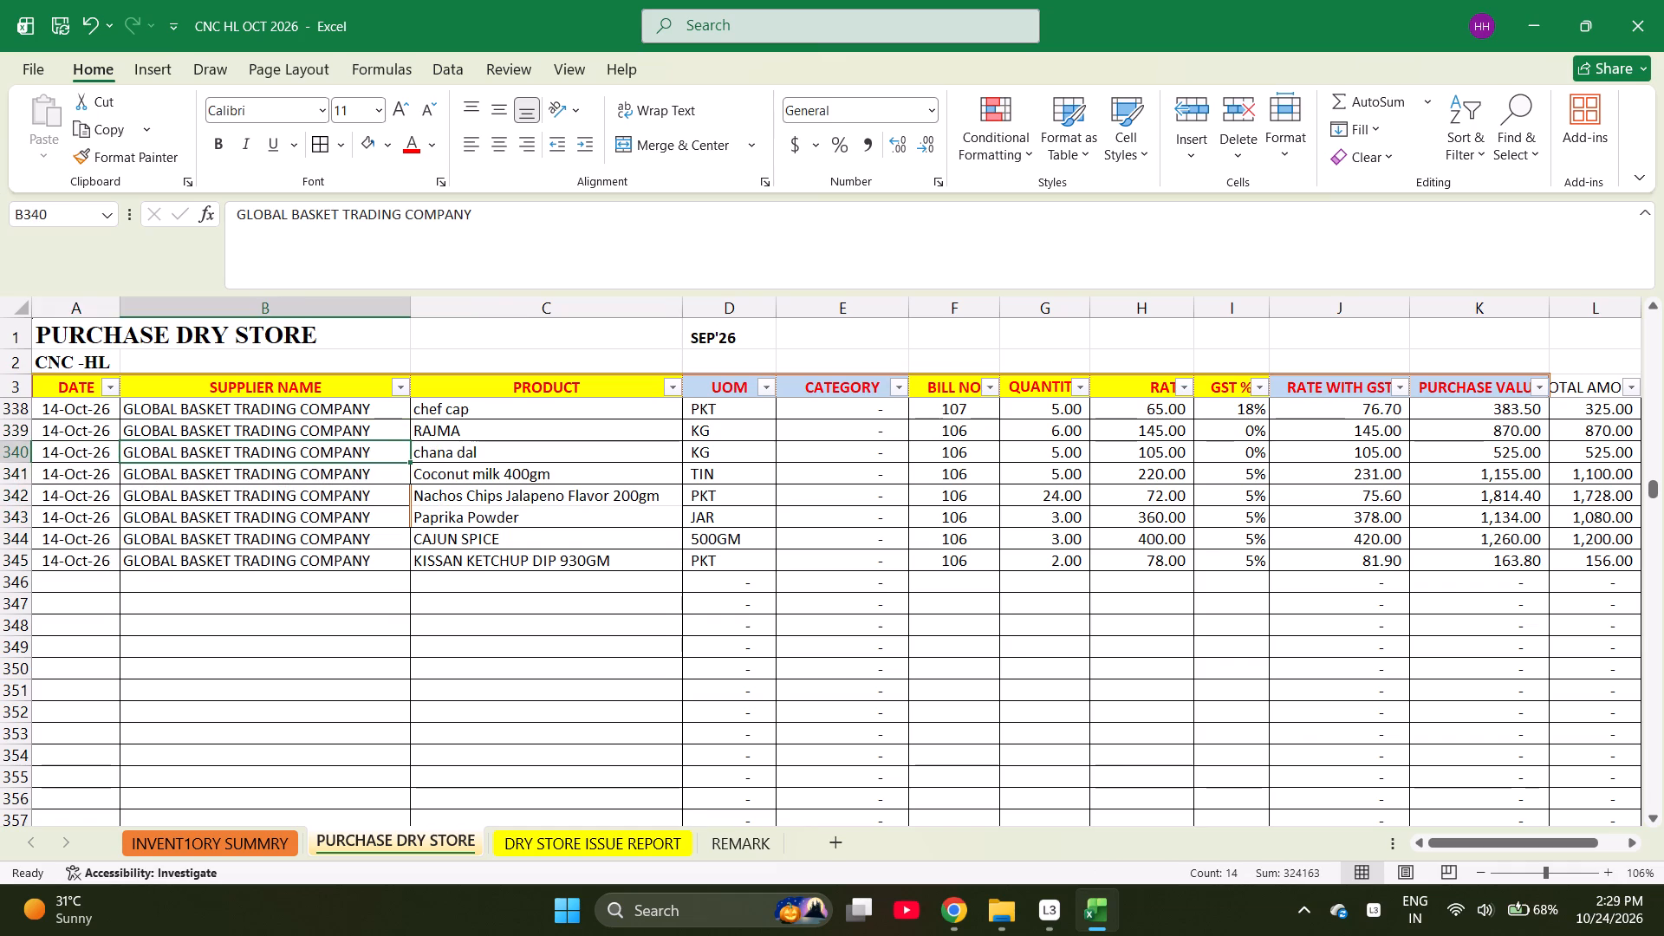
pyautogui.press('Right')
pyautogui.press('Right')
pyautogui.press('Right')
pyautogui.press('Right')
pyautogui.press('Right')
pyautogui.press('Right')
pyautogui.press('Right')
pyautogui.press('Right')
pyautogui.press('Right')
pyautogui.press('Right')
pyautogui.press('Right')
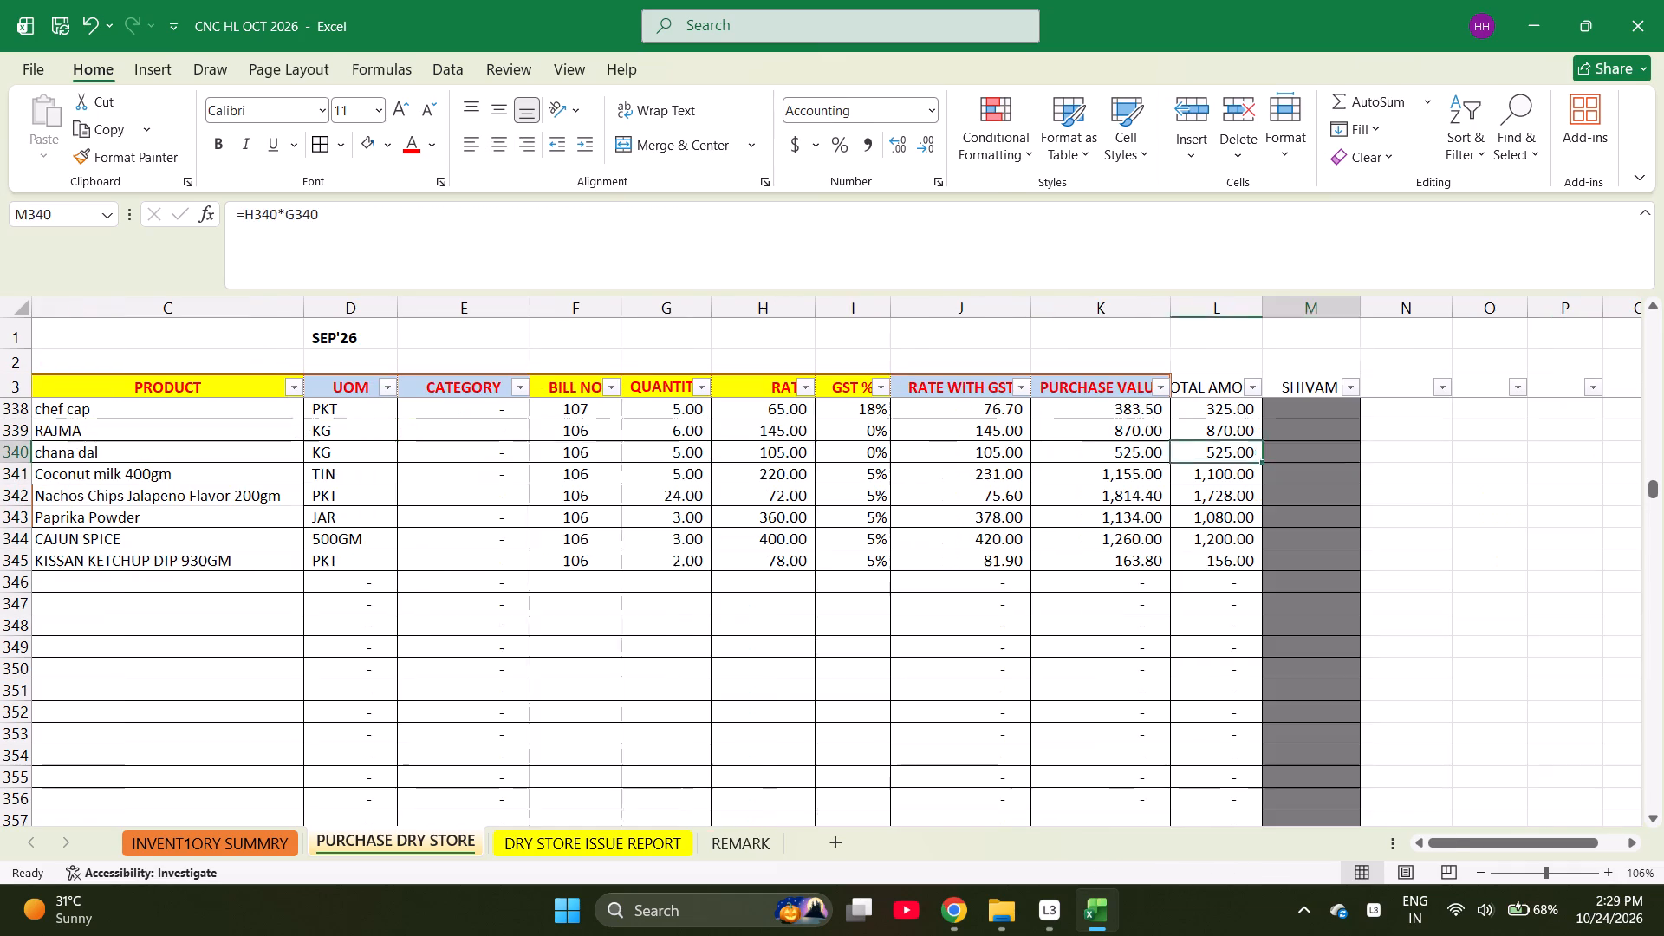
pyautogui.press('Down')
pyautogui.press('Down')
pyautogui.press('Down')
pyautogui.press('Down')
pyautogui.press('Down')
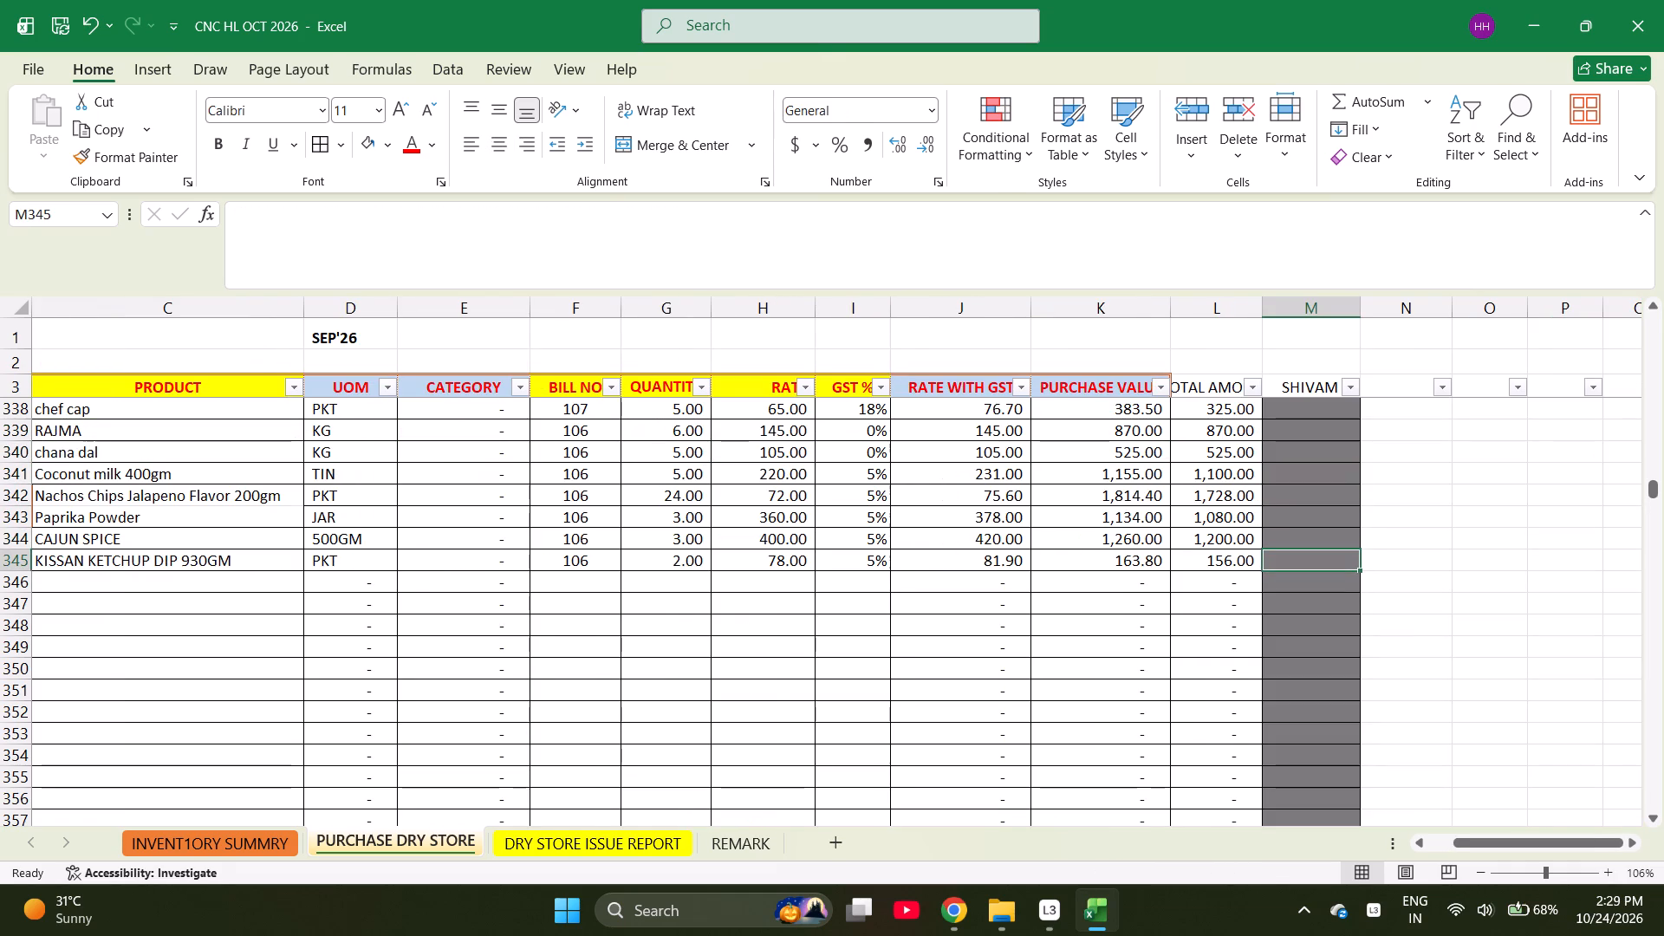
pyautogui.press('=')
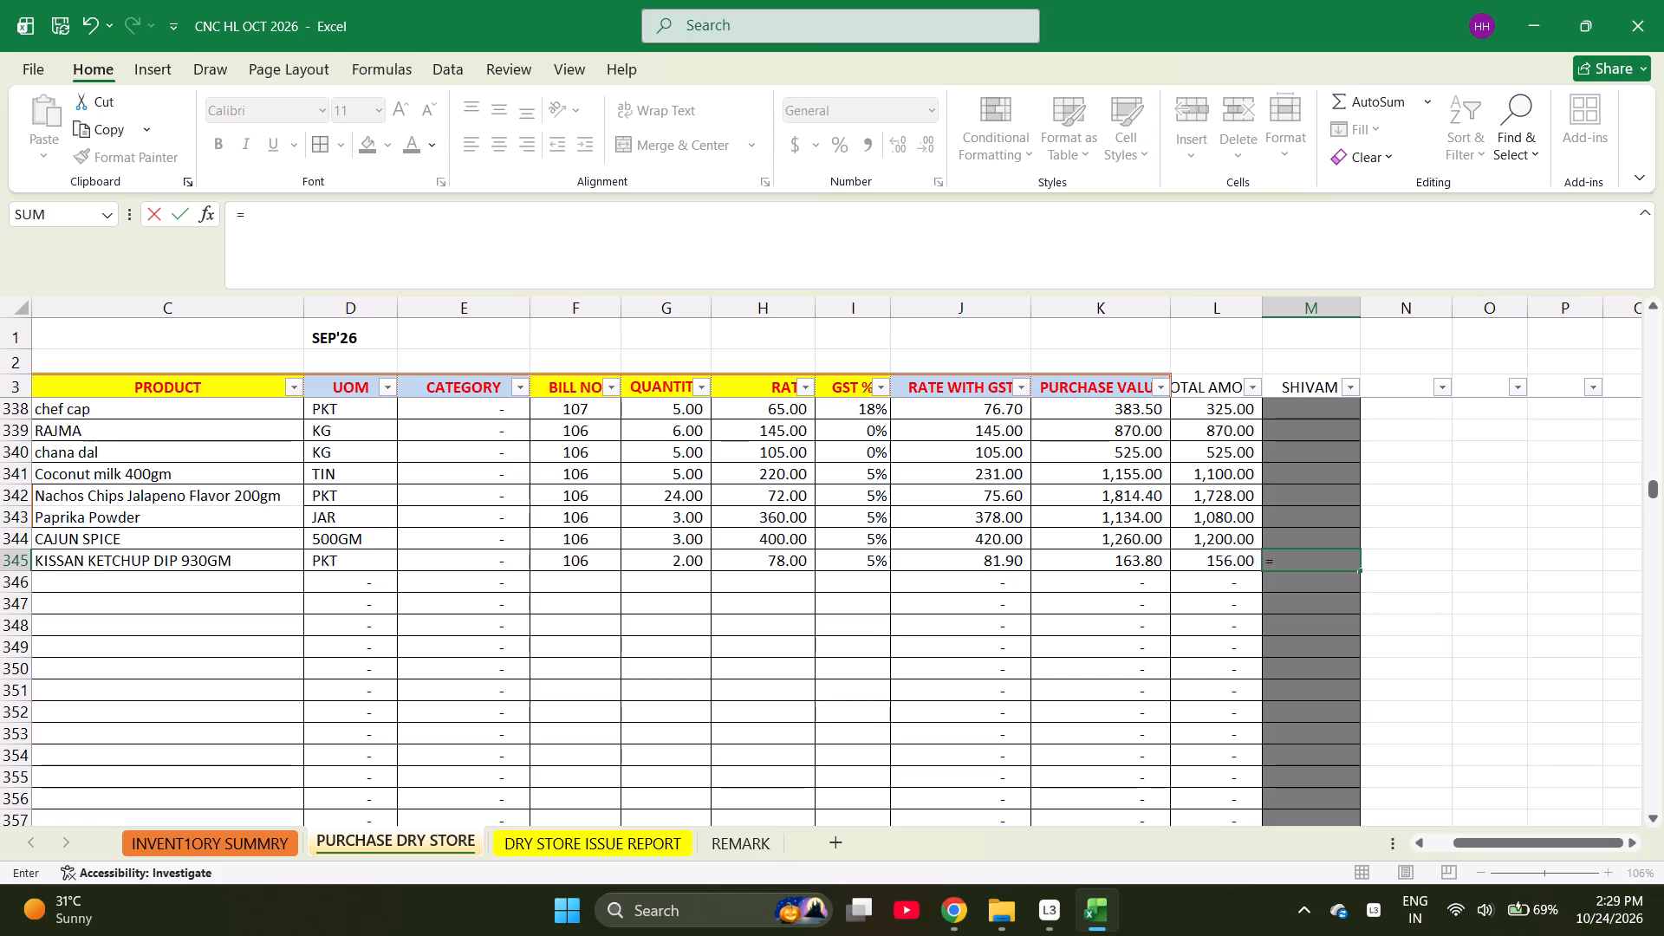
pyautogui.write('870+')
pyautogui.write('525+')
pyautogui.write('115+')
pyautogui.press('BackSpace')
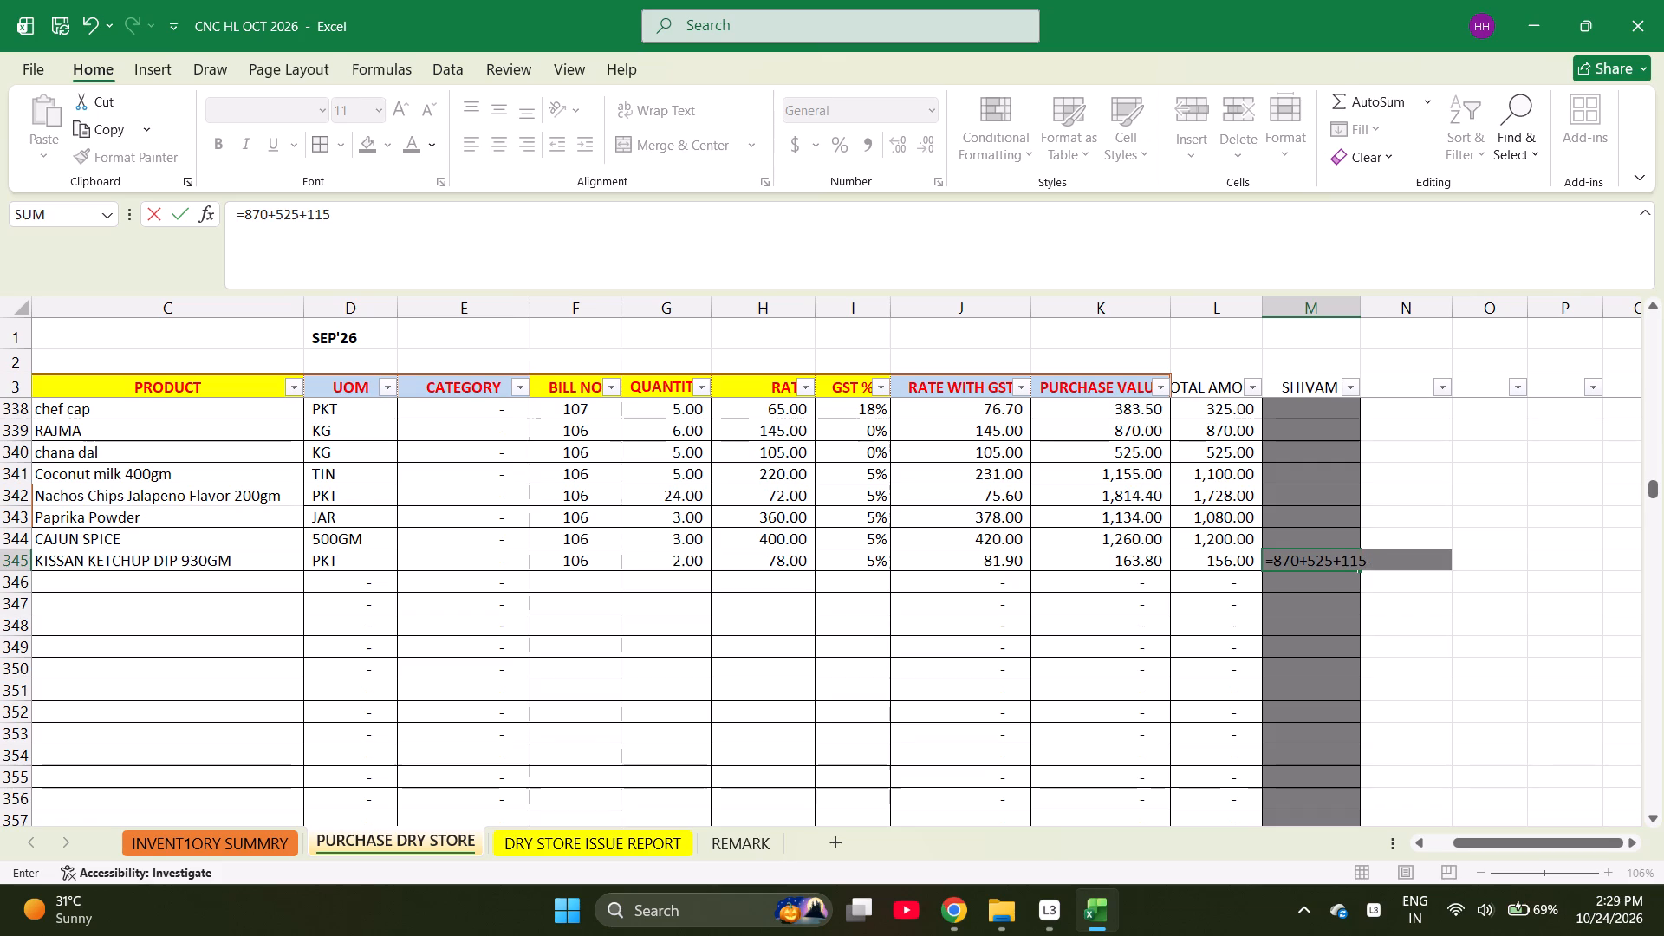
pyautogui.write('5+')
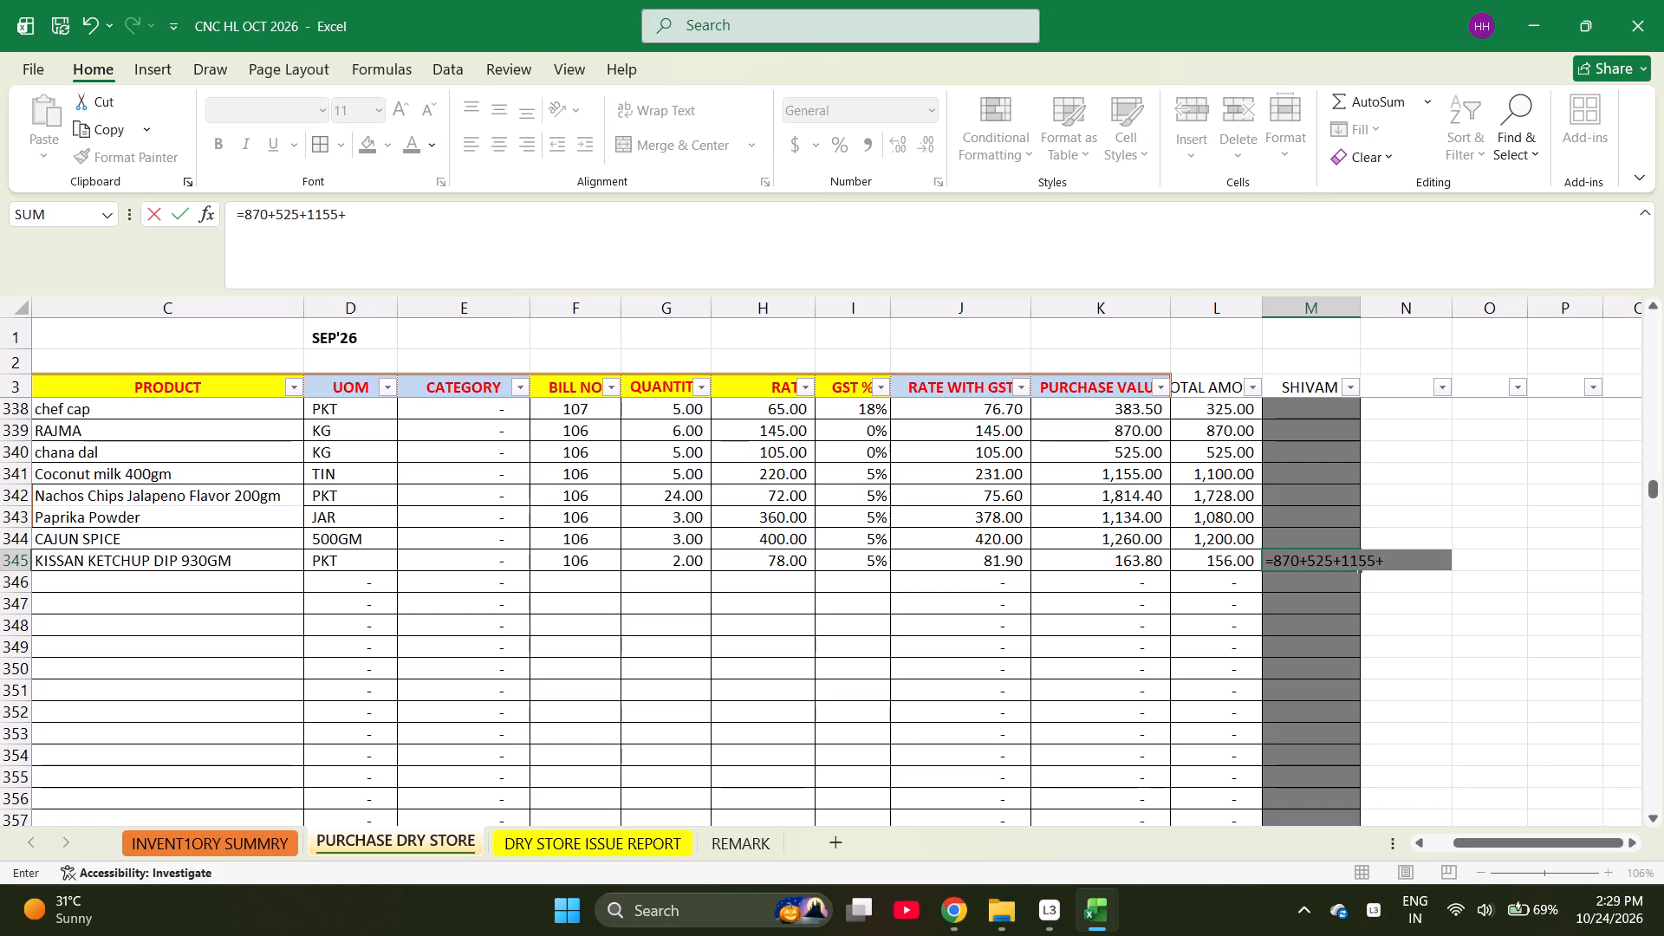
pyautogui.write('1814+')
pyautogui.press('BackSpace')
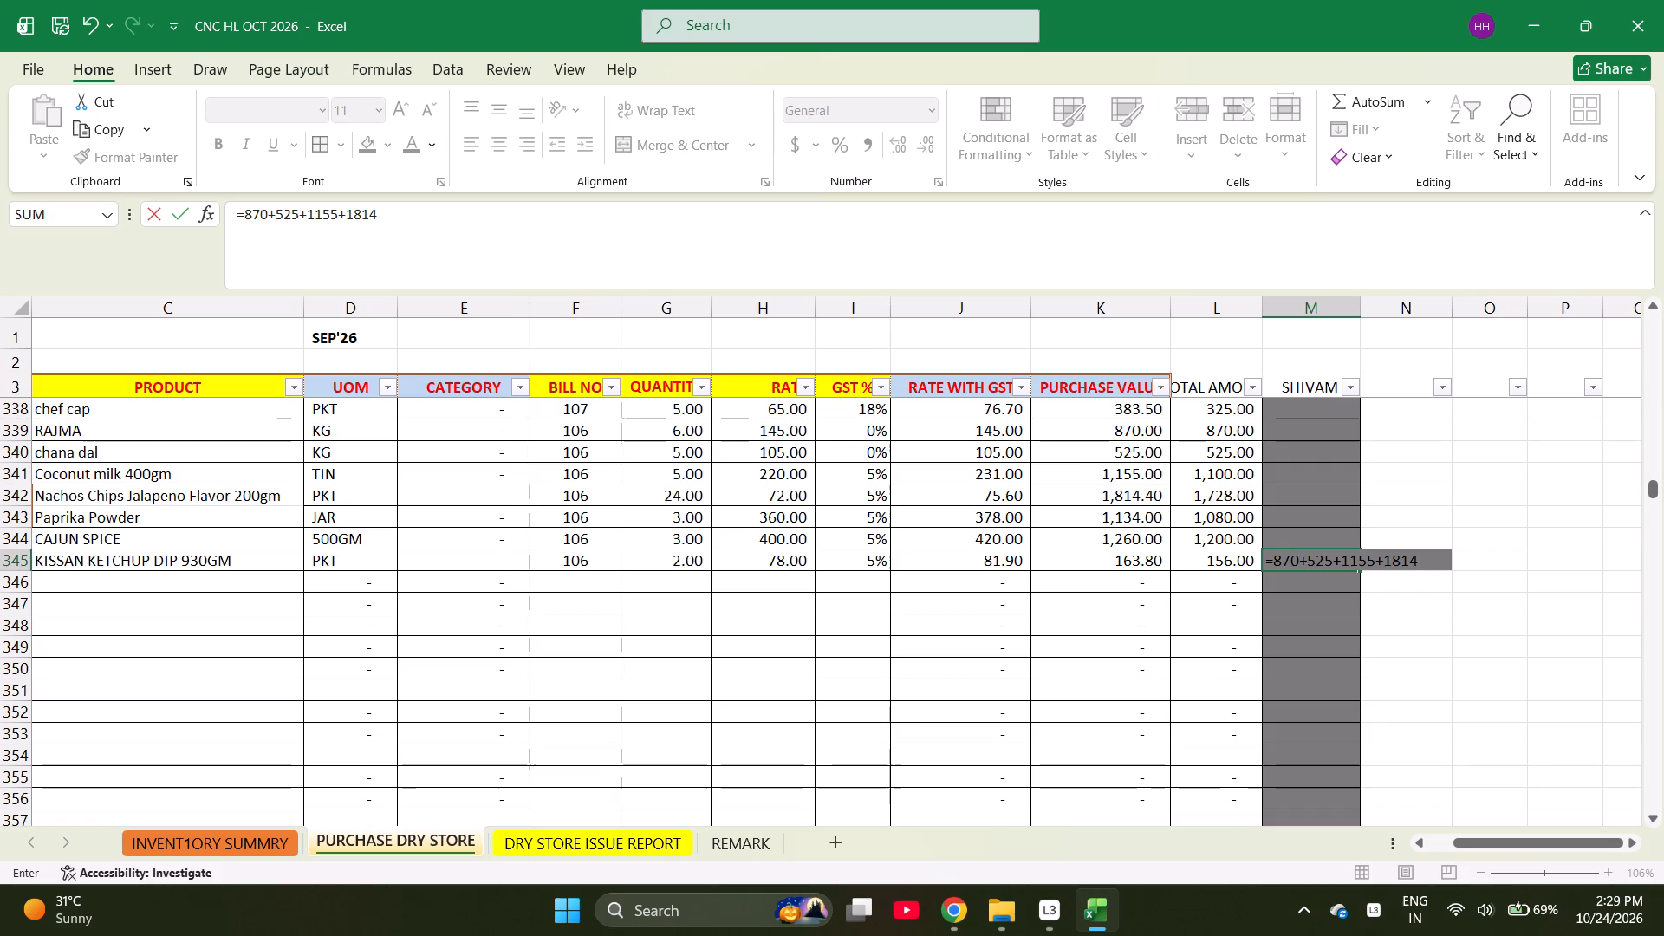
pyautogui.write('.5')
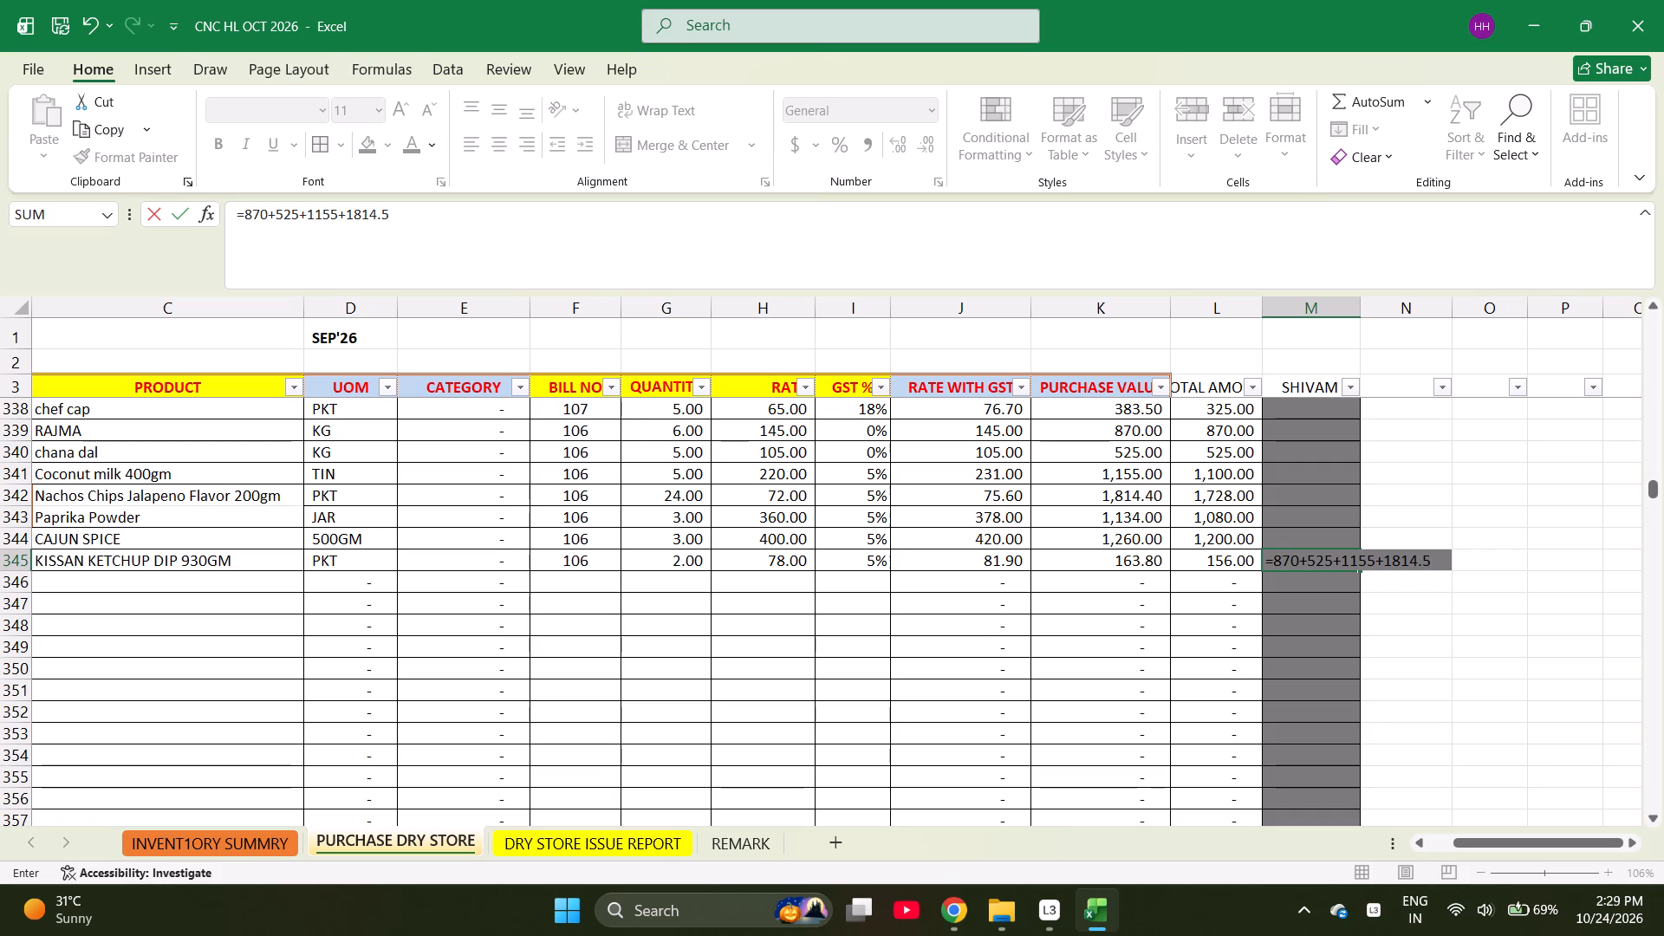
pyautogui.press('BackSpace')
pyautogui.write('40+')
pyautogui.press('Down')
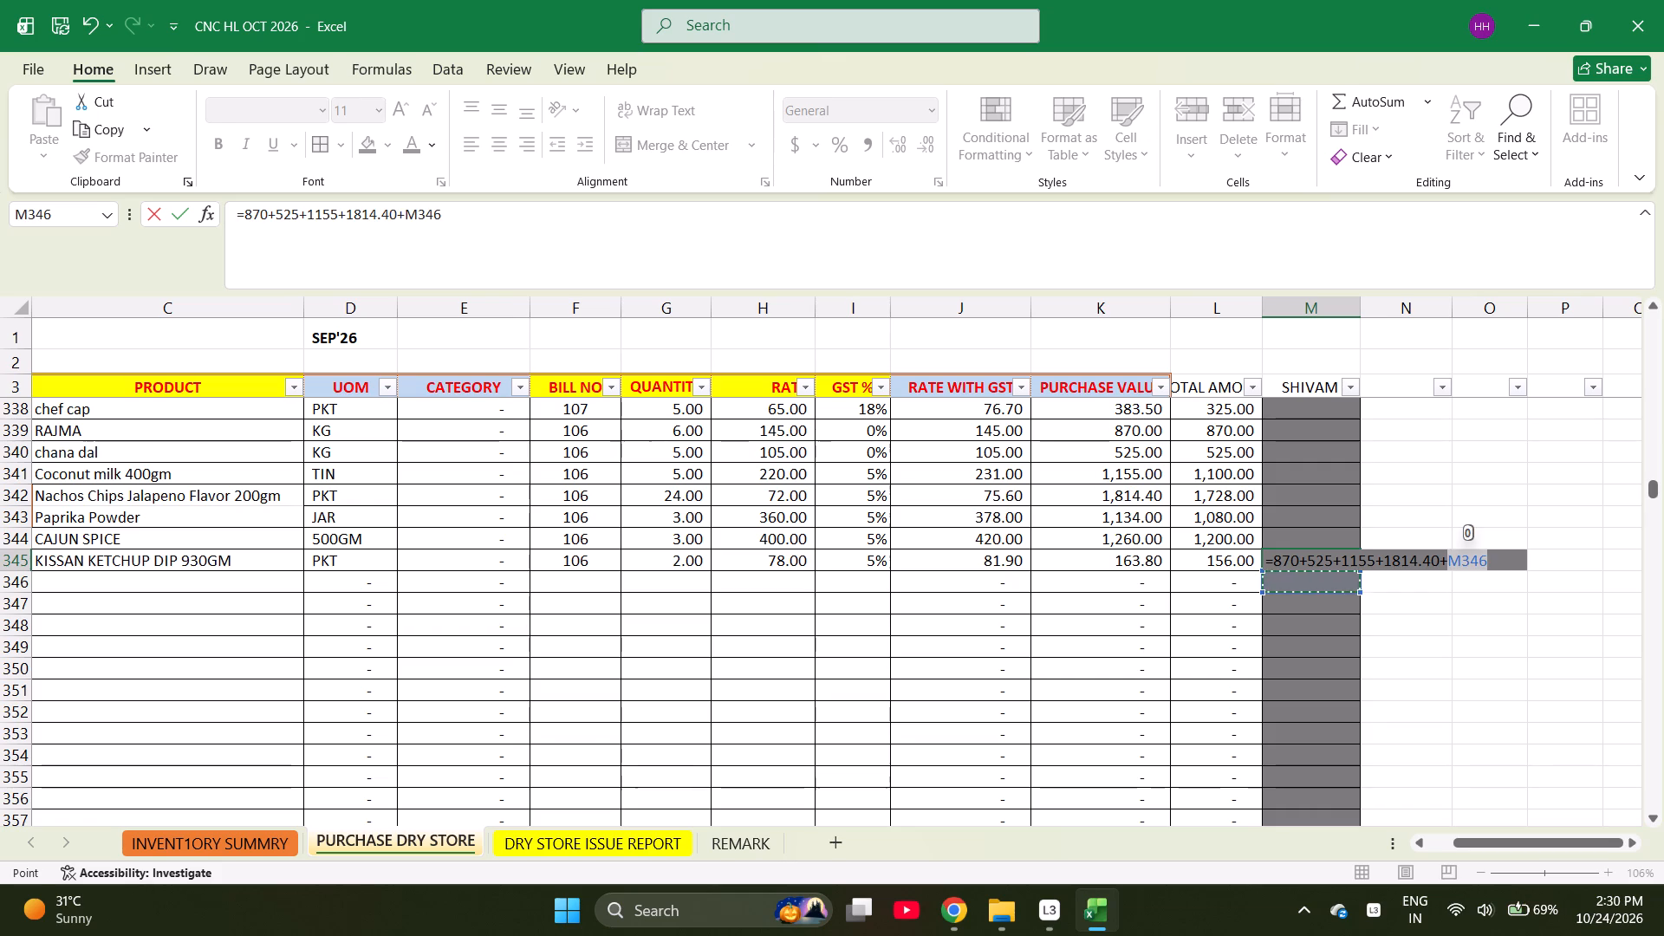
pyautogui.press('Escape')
# Enter the sum 436.80+1428+907.20+5670+4368 as a formula in row 345 of the SHIVAM column.
pyautogui.press('=')
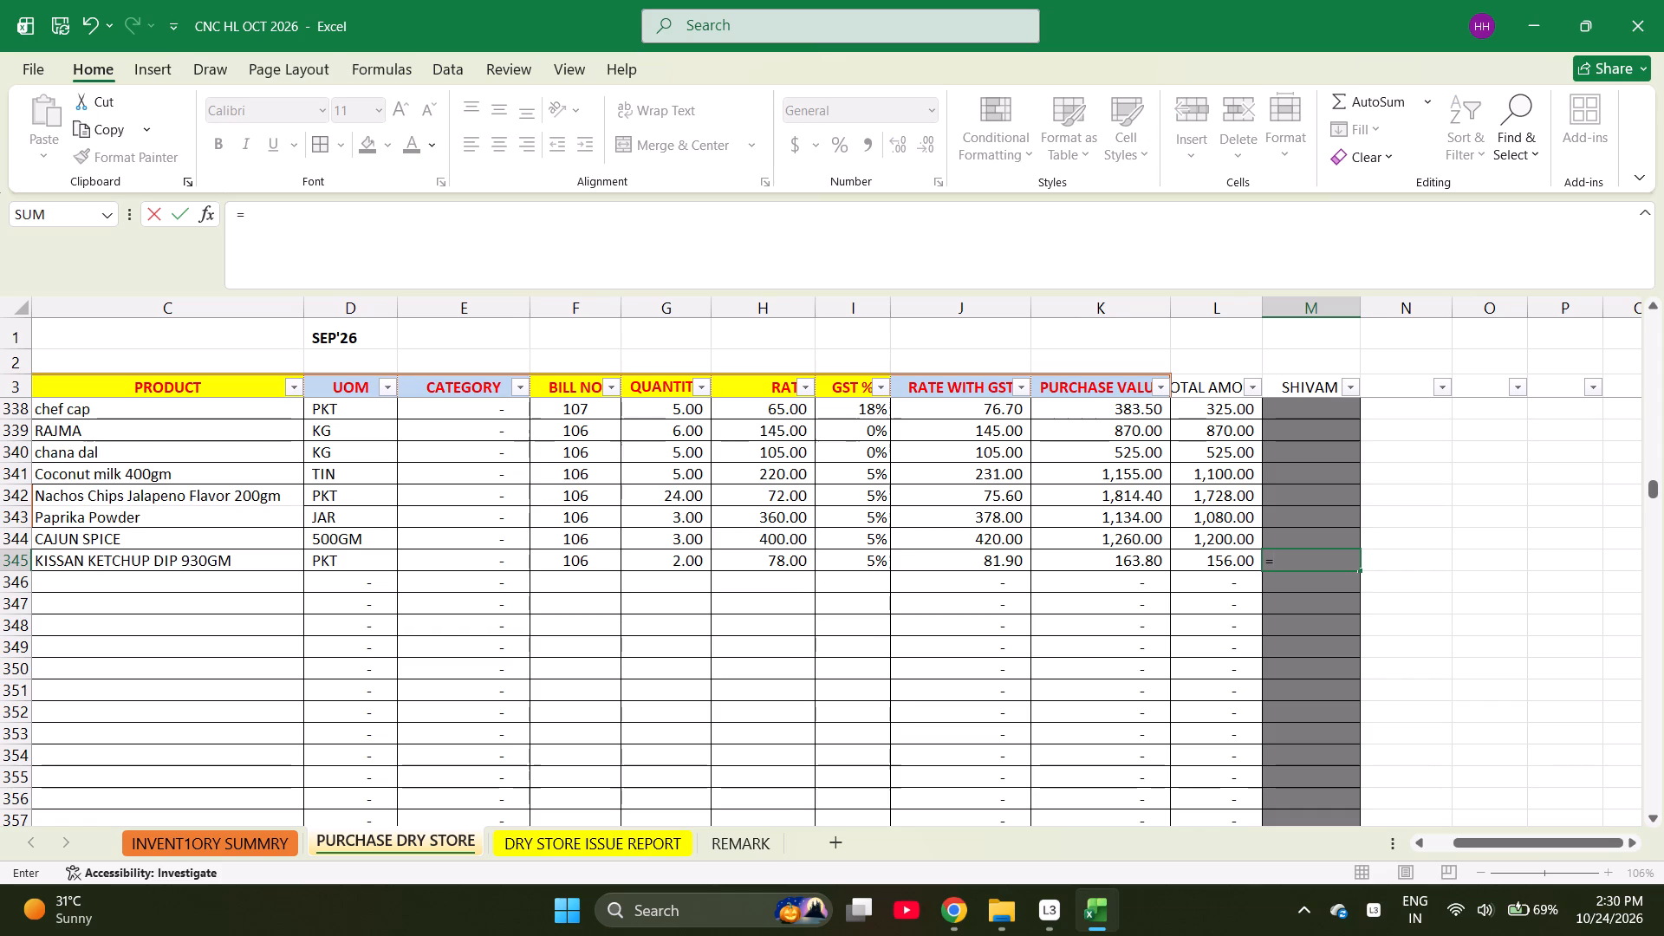
pyautogui.write('436')
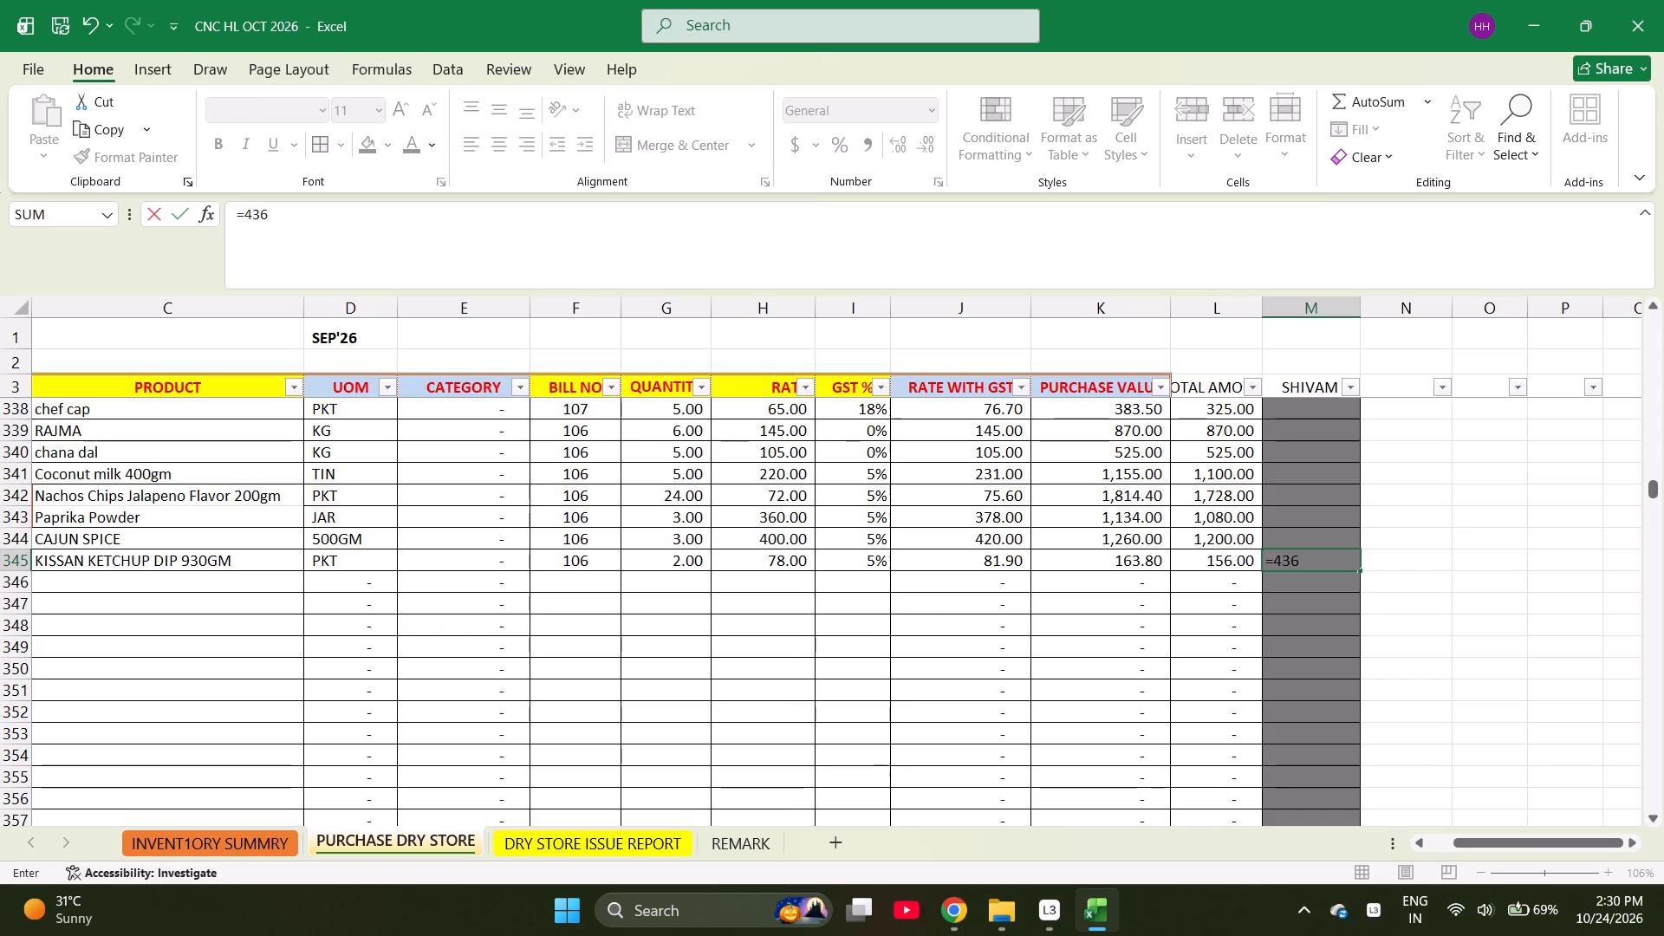
pyautogui.write('.80+')
pyautogui.write('1428+')
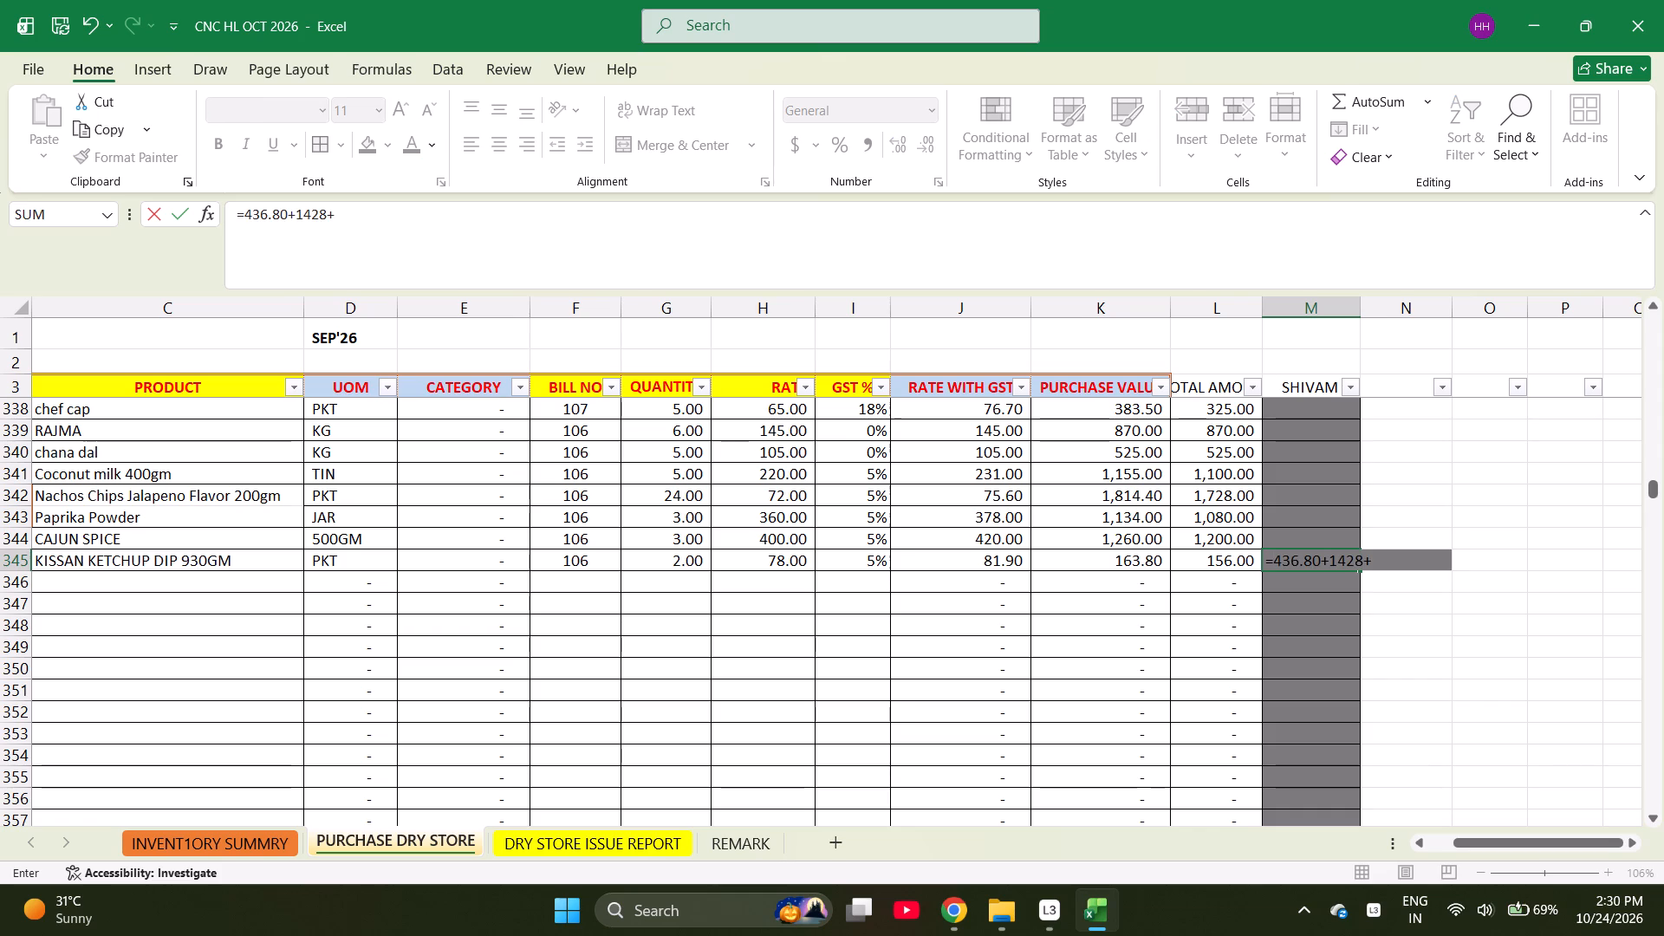
pyautogui.write('907')
pyautogui.write('.20+')
pyautogui.write('5670+')
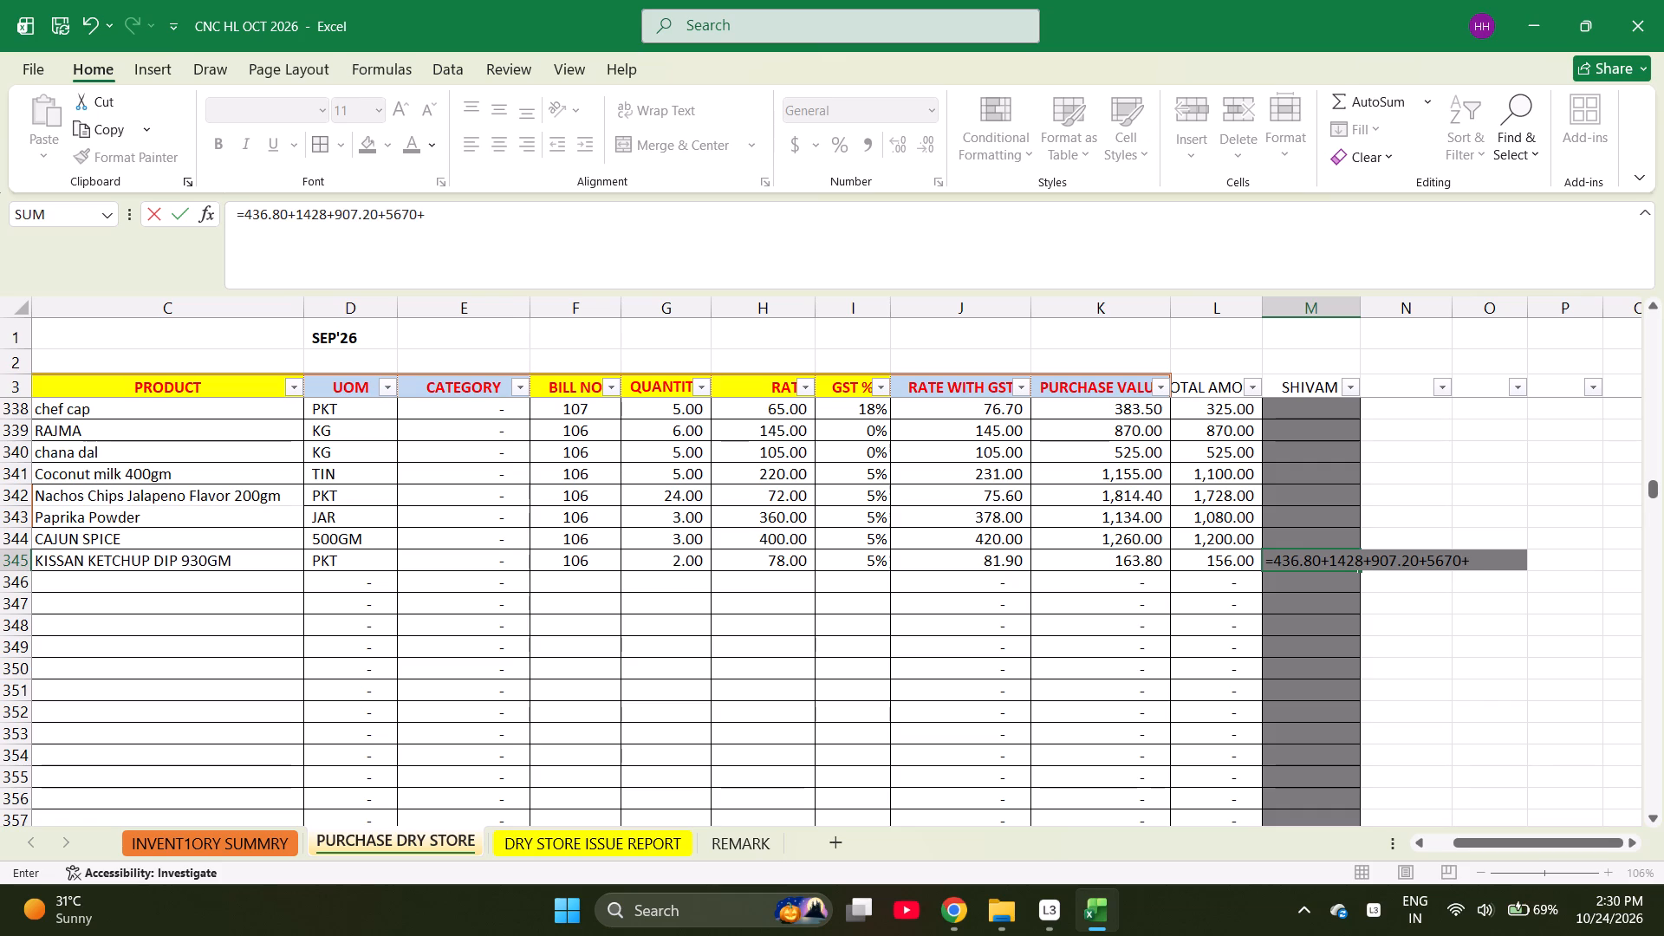
pyautogui.write('43')
pyautogui.write('68')
pyautogui.press('Return')
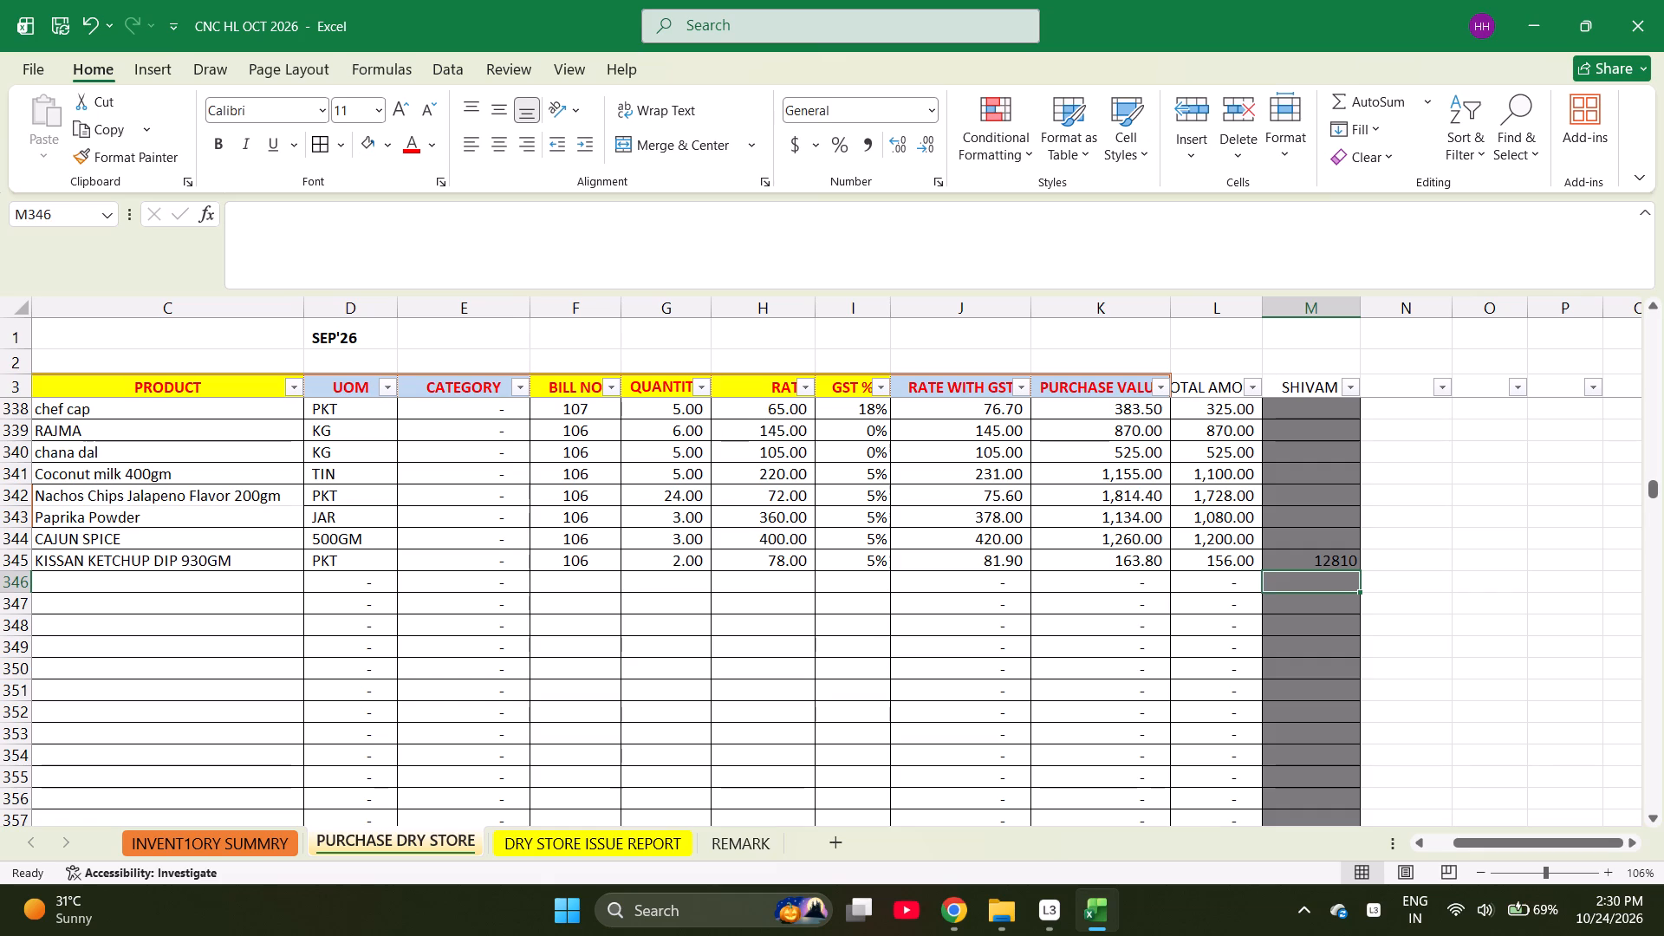
# Check the sum of the bill 106 purchase values in rows 339 to 345.
pyautogui.press('Left')
pyautogui.press('Left')
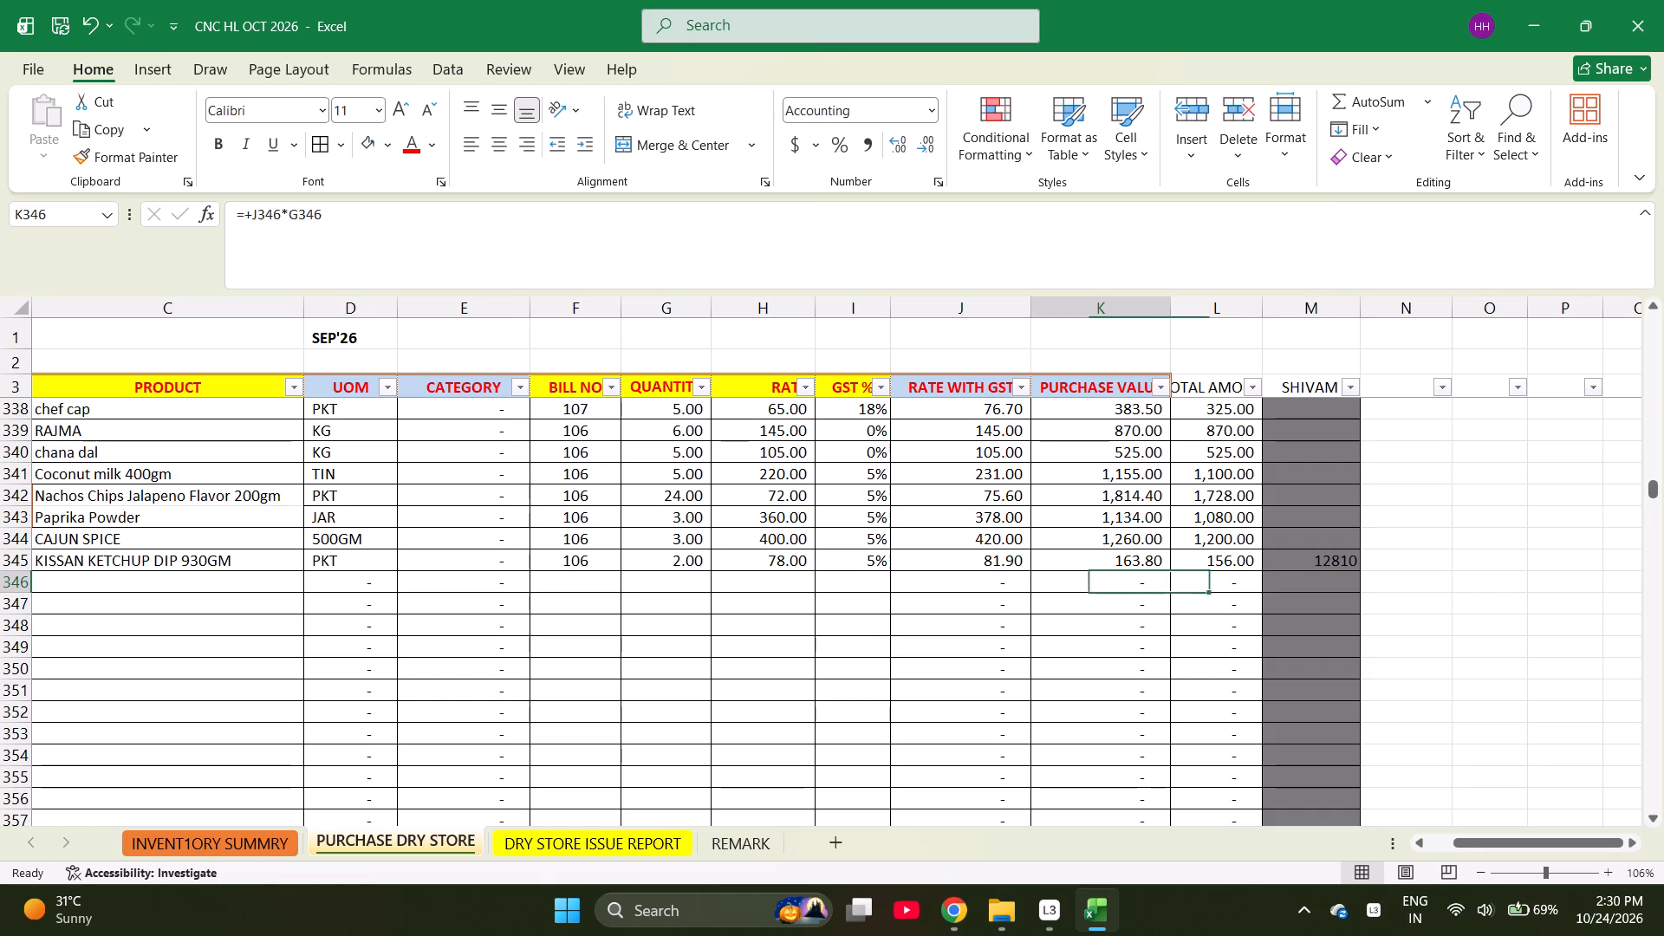
pyautogui.press('Up')
pyautogui.hotkey('shift', 'Up')
pyautogui.hotkey('shift', 'Up')
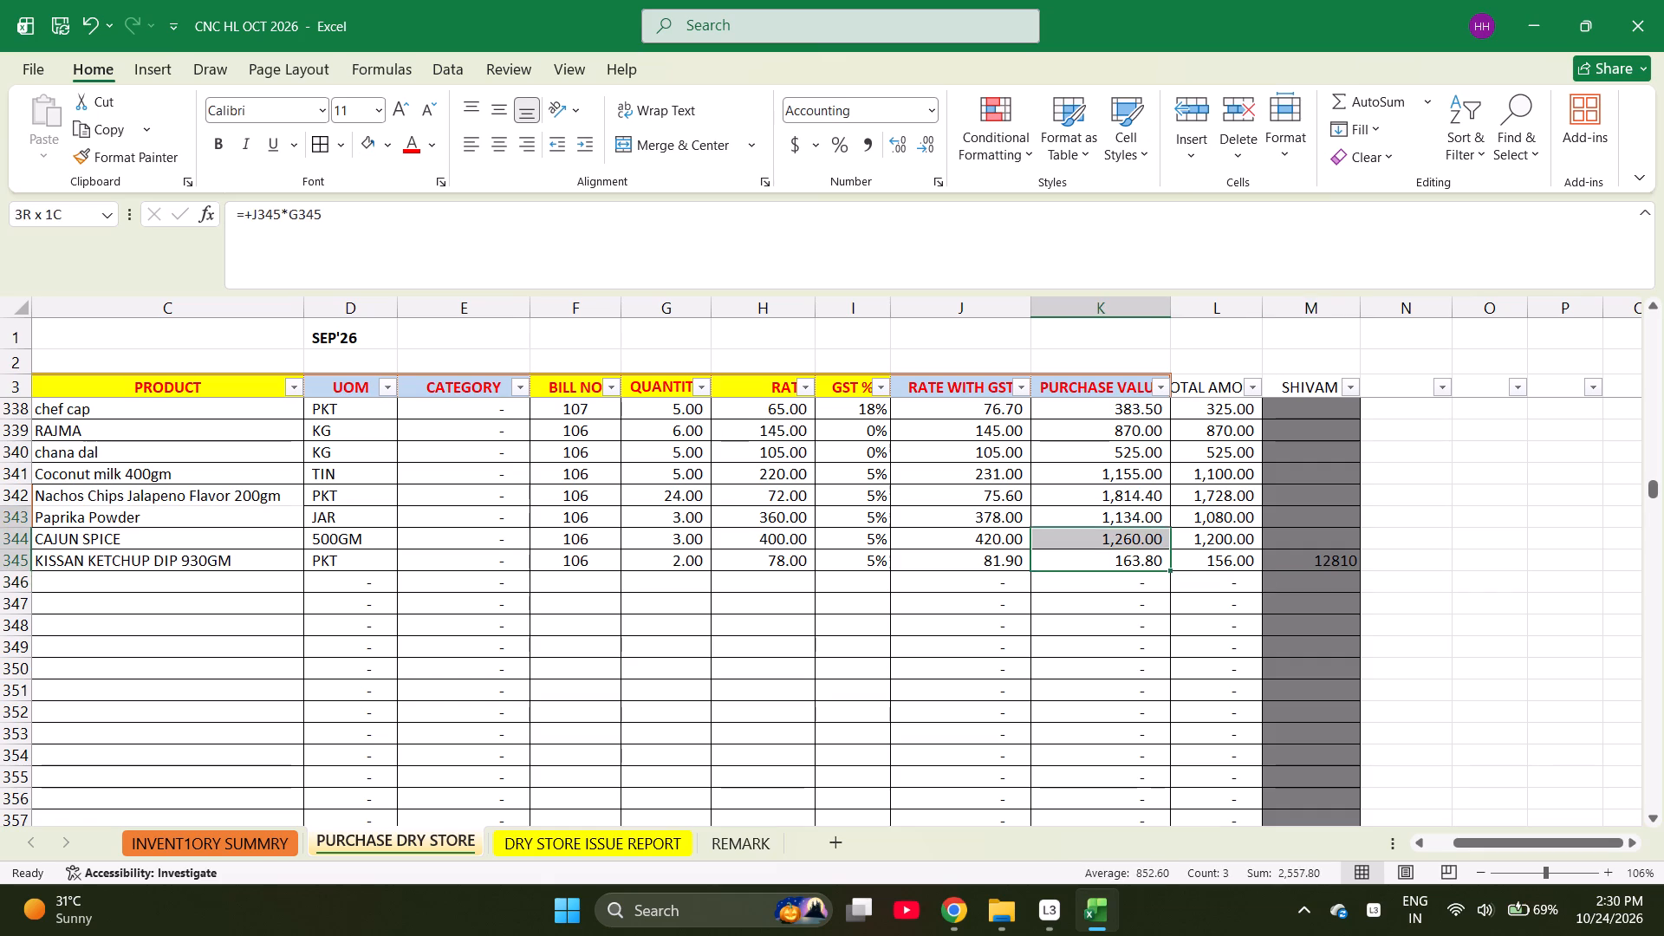
pyautogui.hotkey('shift', 'Up')
pyautogui.hotkey('shift', 'Up')
pyautogui.hotkey('shift', 'Up')
pyautogui.hotkey('shift', 'Up')
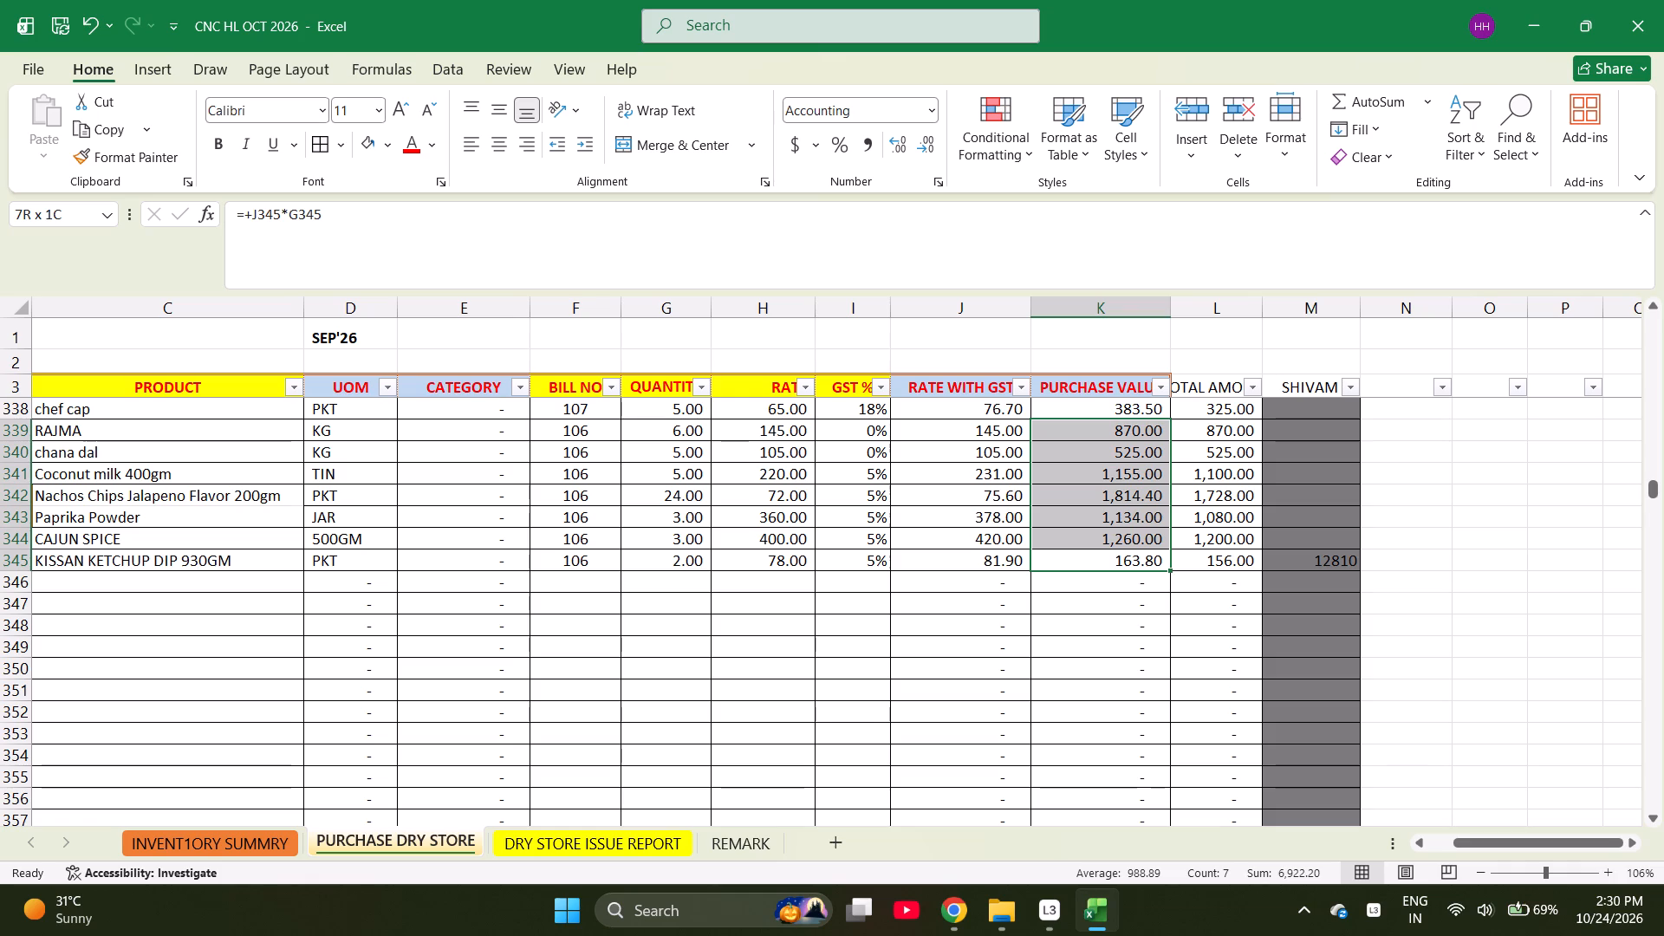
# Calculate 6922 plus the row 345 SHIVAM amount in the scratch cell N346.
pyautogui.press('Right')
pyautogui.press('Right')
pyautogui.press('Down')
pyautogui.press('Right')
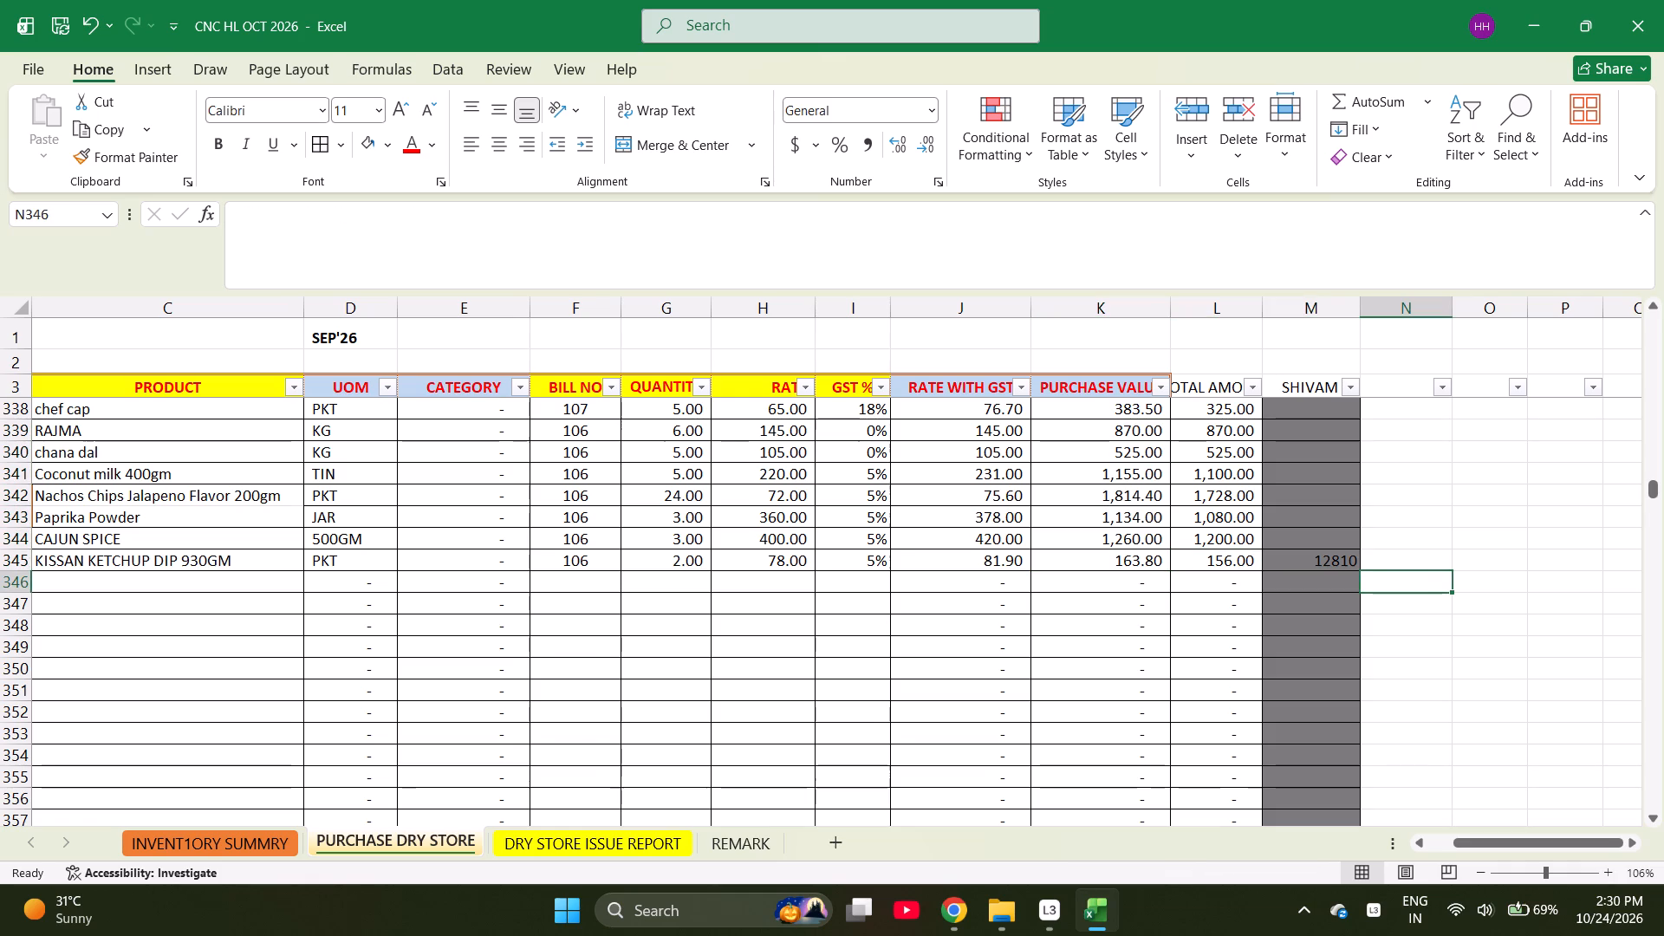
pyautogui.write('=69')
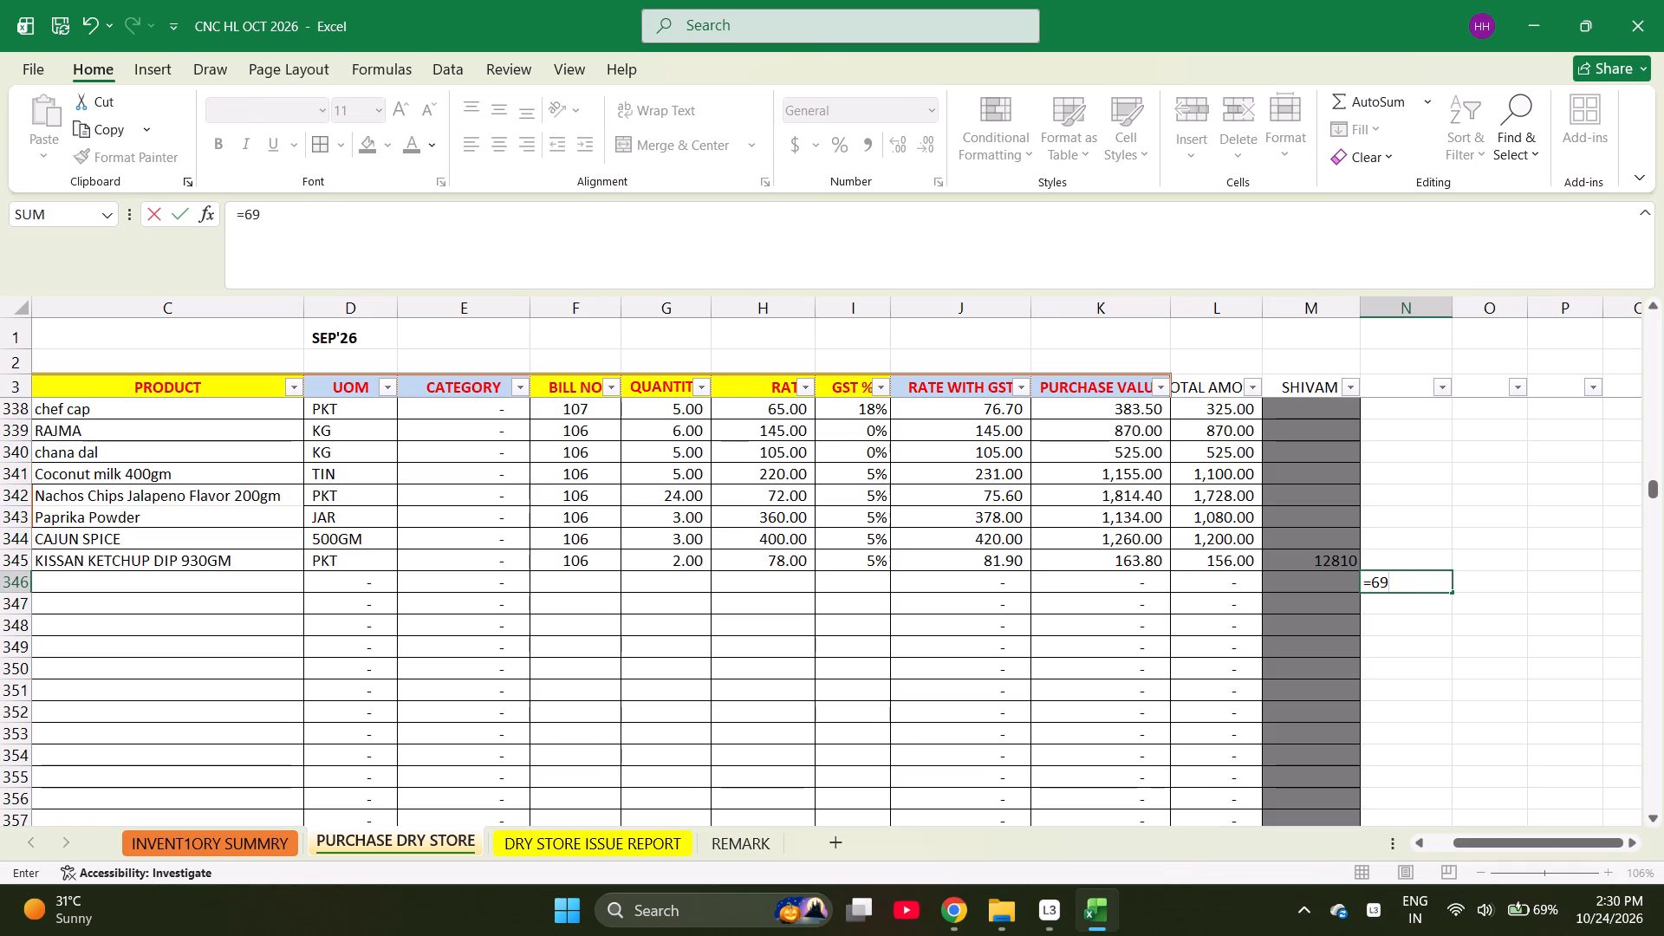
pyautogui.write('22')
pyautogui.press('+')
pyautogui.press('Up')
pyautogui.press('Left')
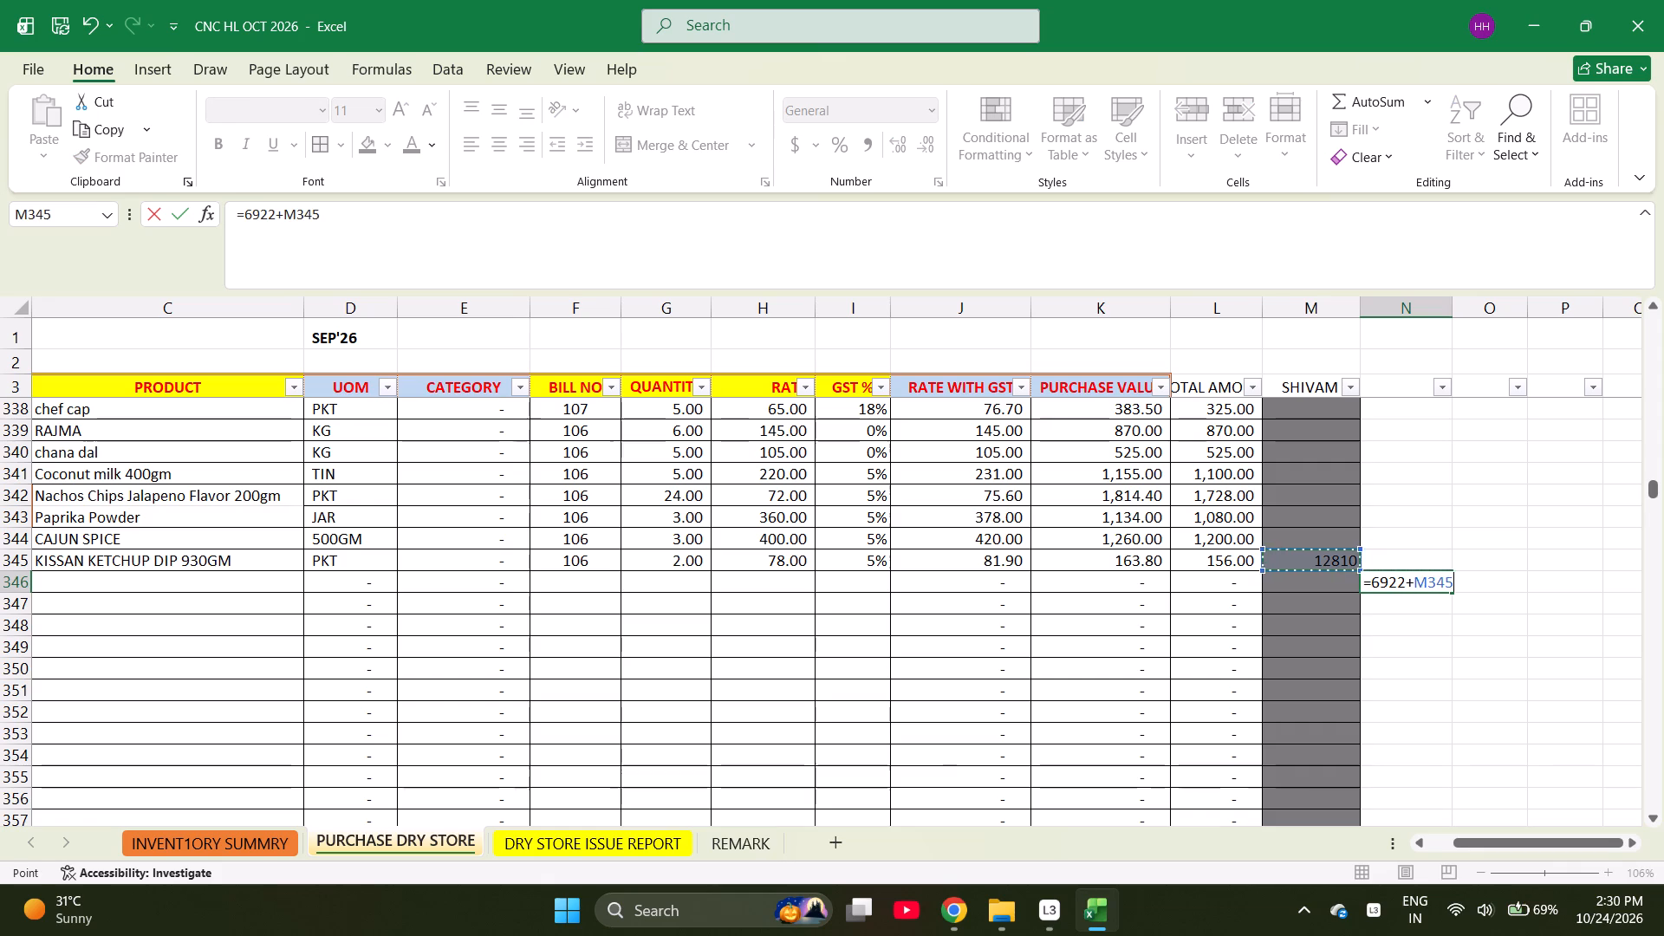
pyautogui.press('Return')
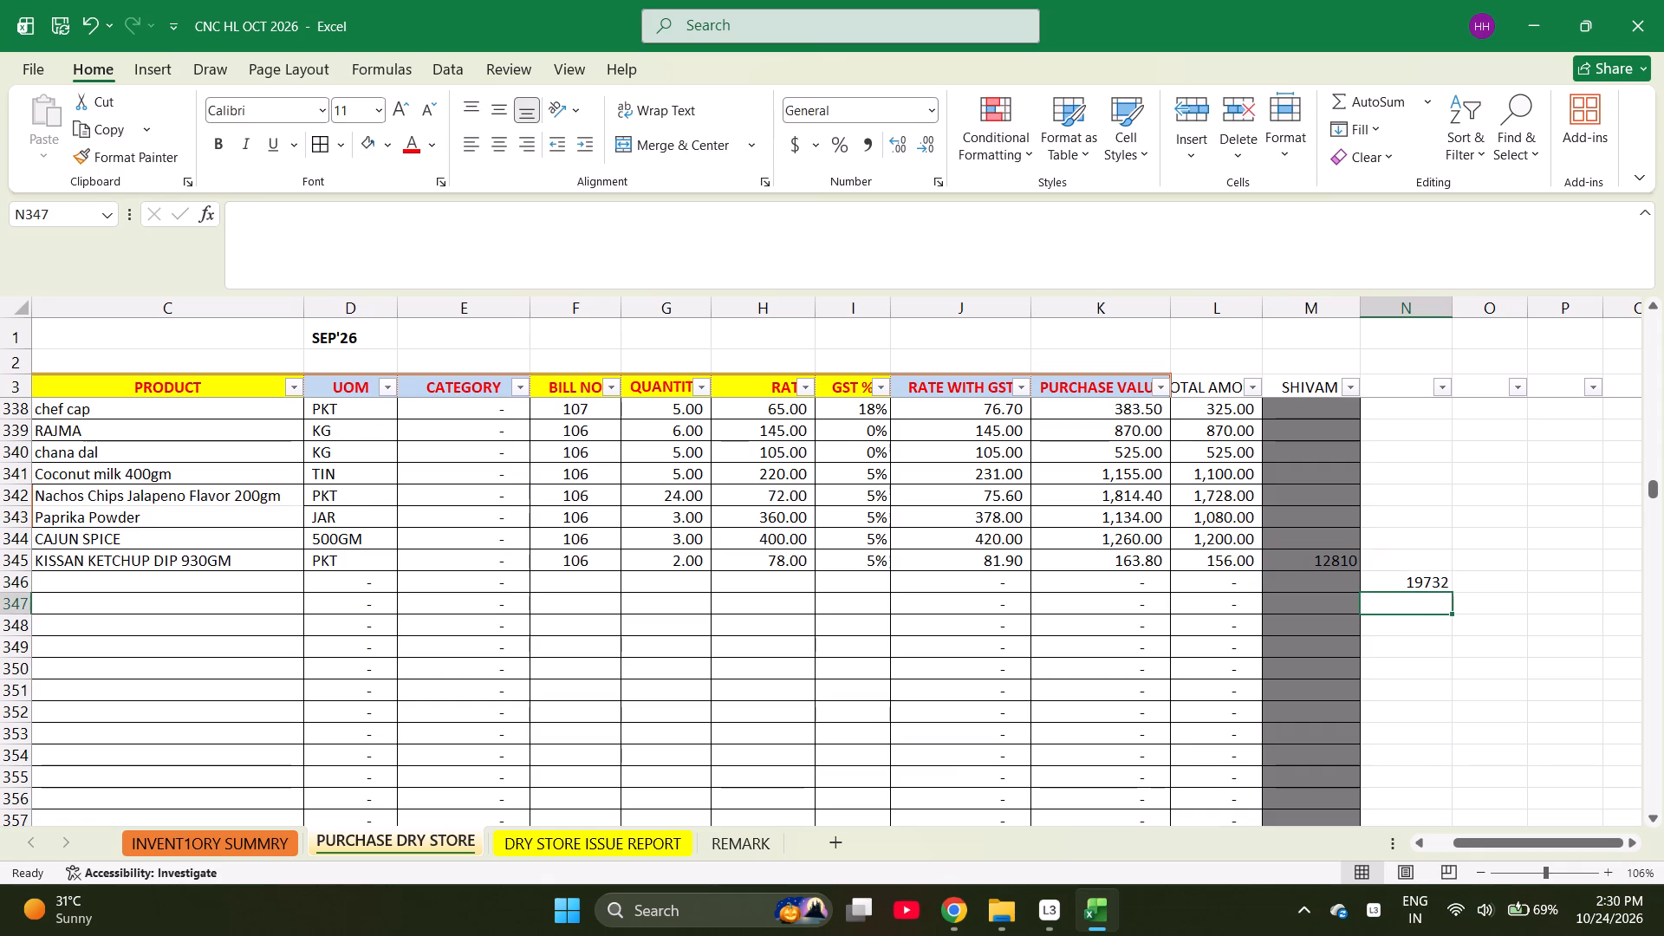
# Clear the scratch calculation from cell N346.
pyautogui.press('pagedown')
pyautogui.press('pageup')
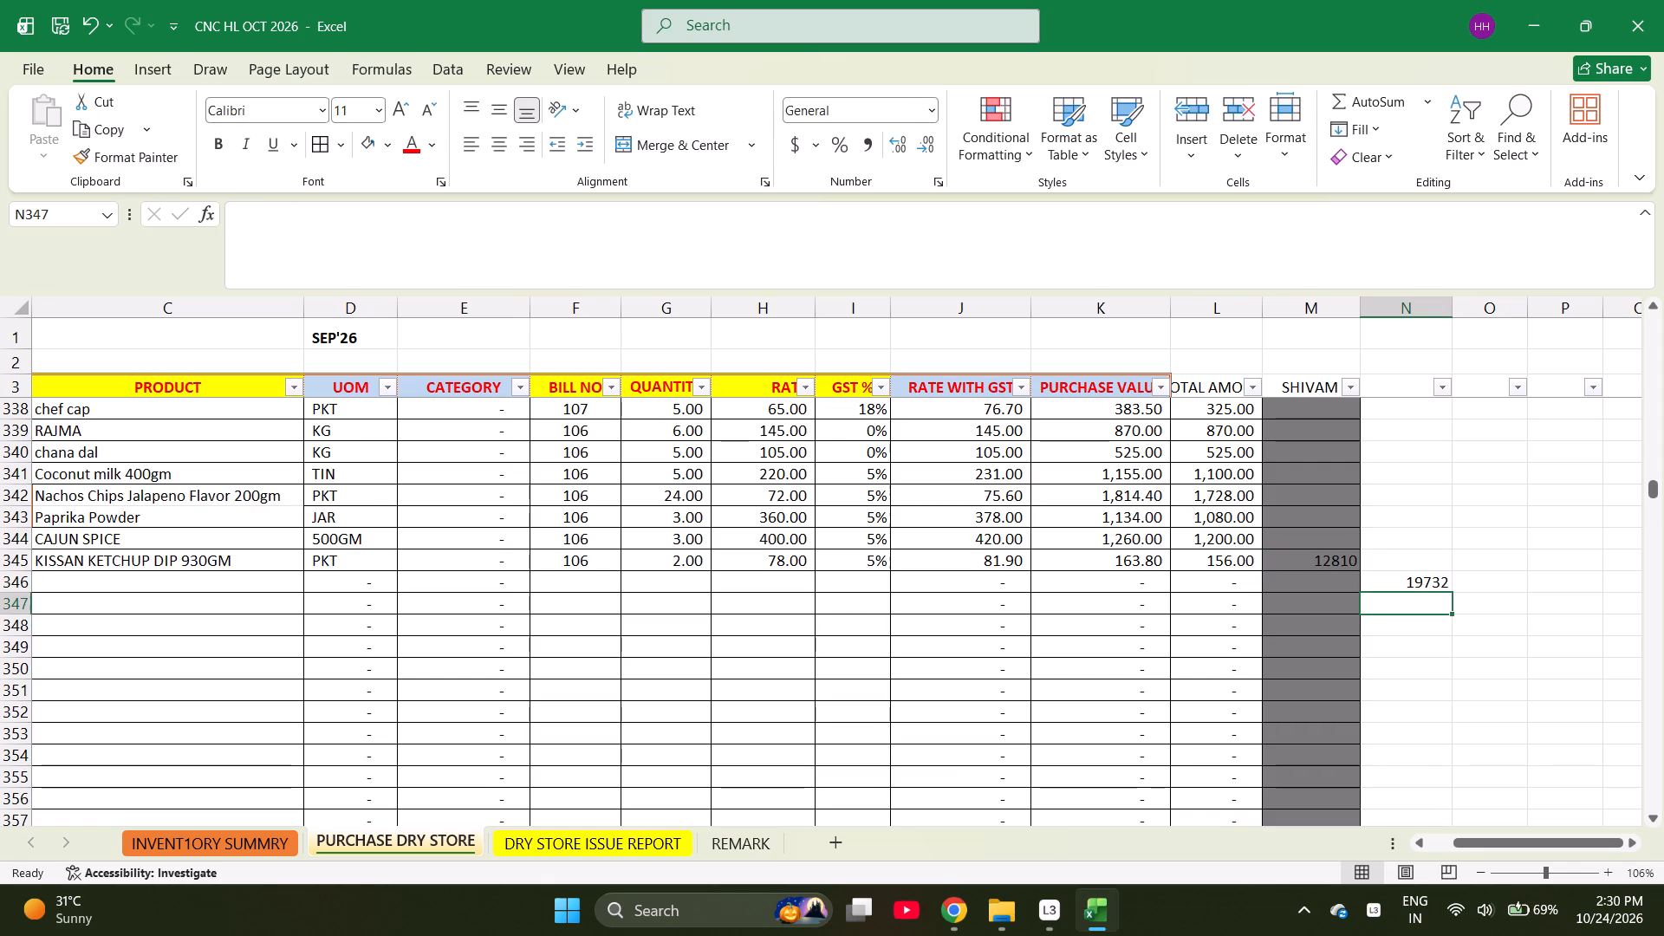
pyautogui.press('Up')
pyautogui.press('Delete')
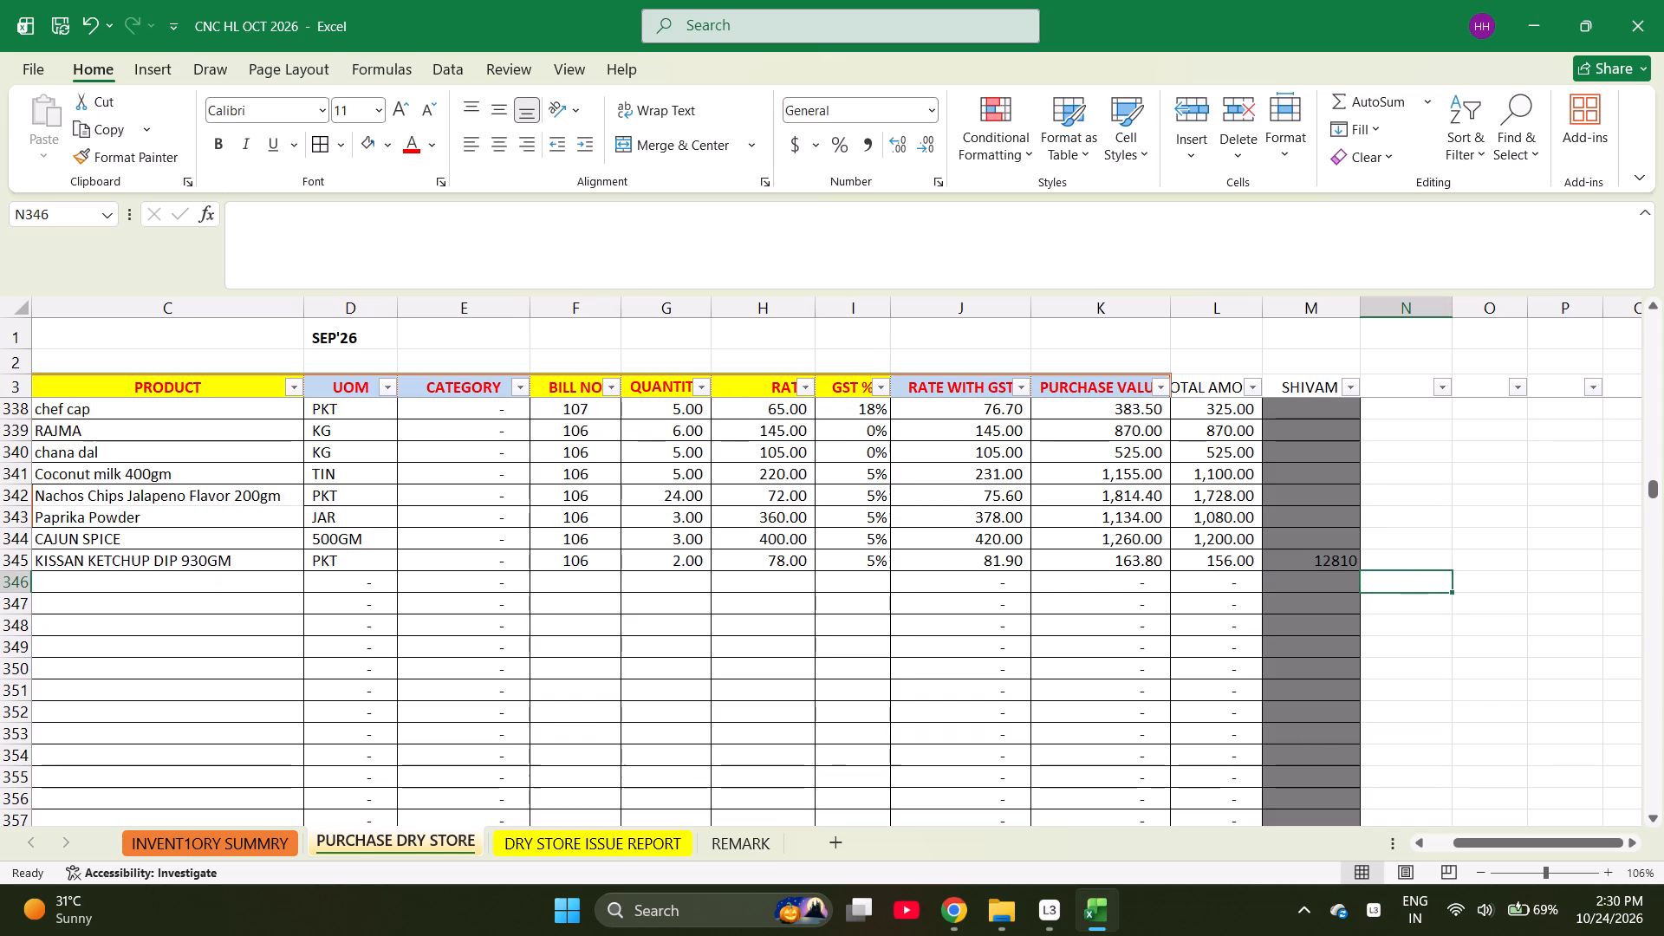
# Return to the DATE cell of row 345, the last entry of bill 106.
pyautogui.press('Up')
pyautogui.press('Left')
pyautogui.press('Left')
pyautogui.press('Left')
pyautogui.press('Left')
pyautogui.press('Left')
pyautogui.press('Left')
pyautogui.press('Left')
pyautogui.press('Left')
pyautogui.press('Left')
pyautogui.press('Left')
pyautogui.press('Left')
pyautogui.press('Left')
pyautogui.press('Left')
pyautogui.press('Left')
pyautogui.press('Left')
pyautogui.press('Left')
pyautogui.press('Left')
pyautogui.press('Left')
pyautogui.press('Left')
pyautogui.press('Left')
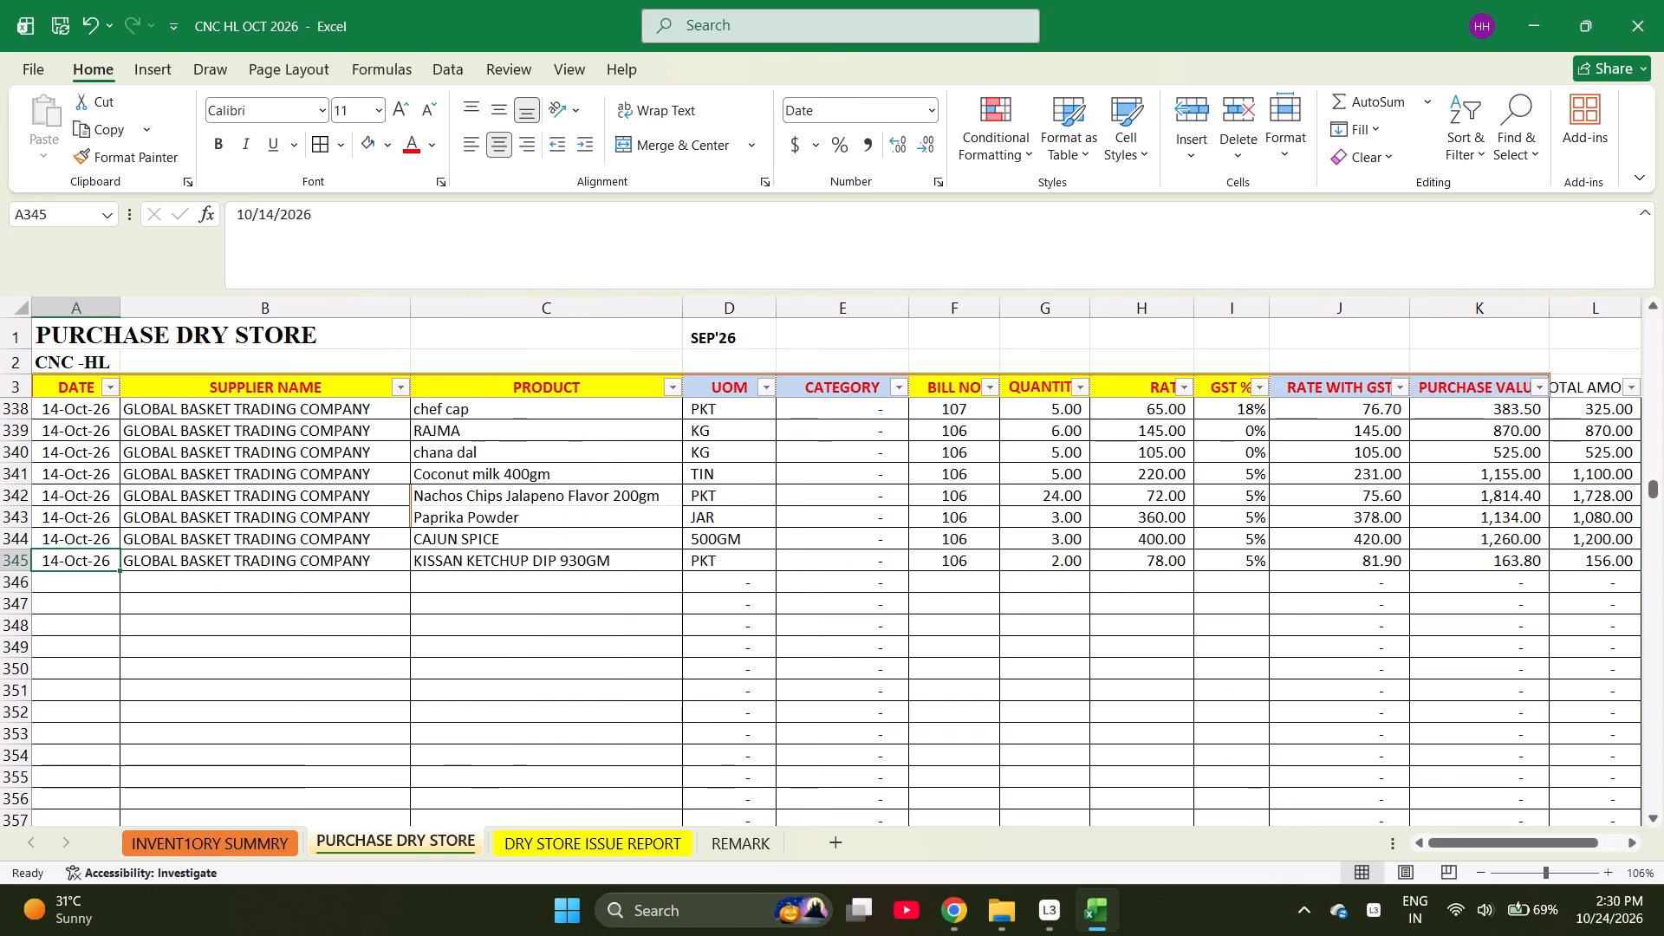